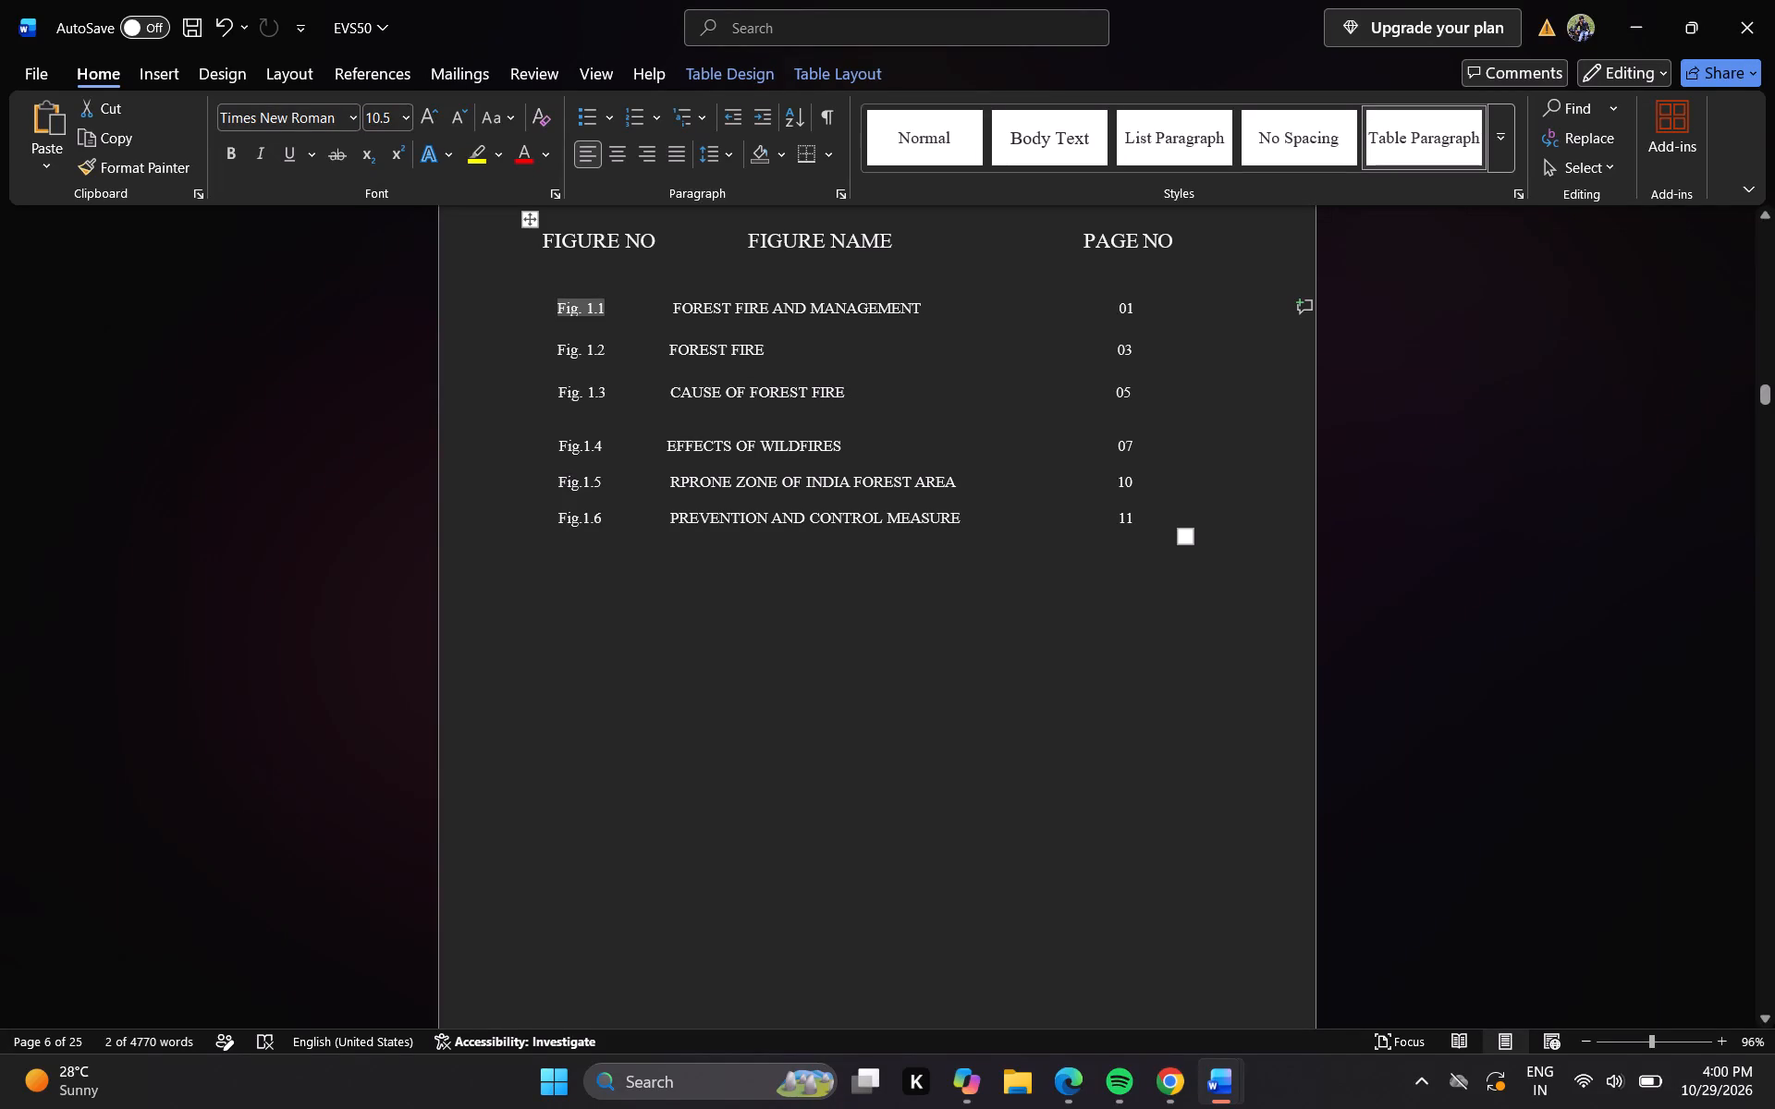
Copy the title text "watershed and its management" from the Fig 1.1 caption below the watershed picture.
key(Down)
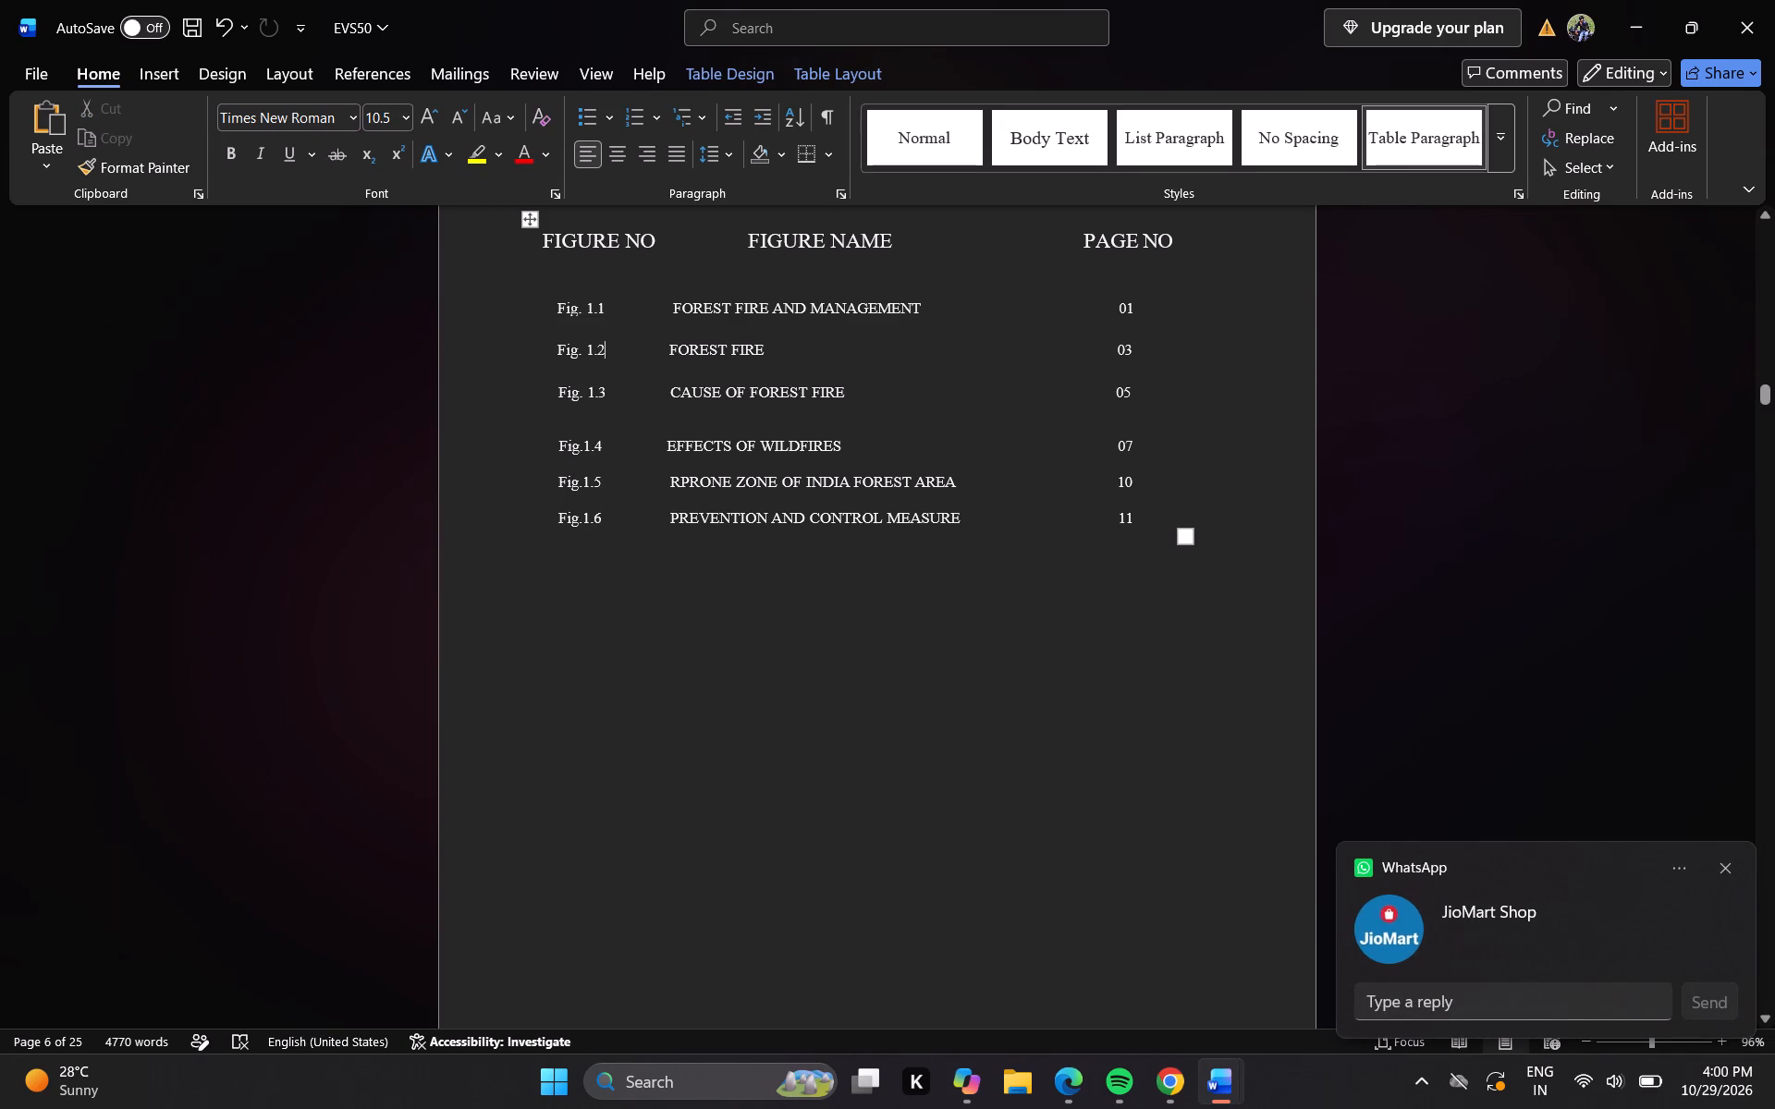
key(Down)
key(Down)
key(Down)
key(Down)
key(Down)
key(Down)
key(Down)
key(Down)
key(Down)
key(Down)
key(Down)
key(Down)
key(Down)
key(Down)
key(Down)
key(Down)
key(Down)
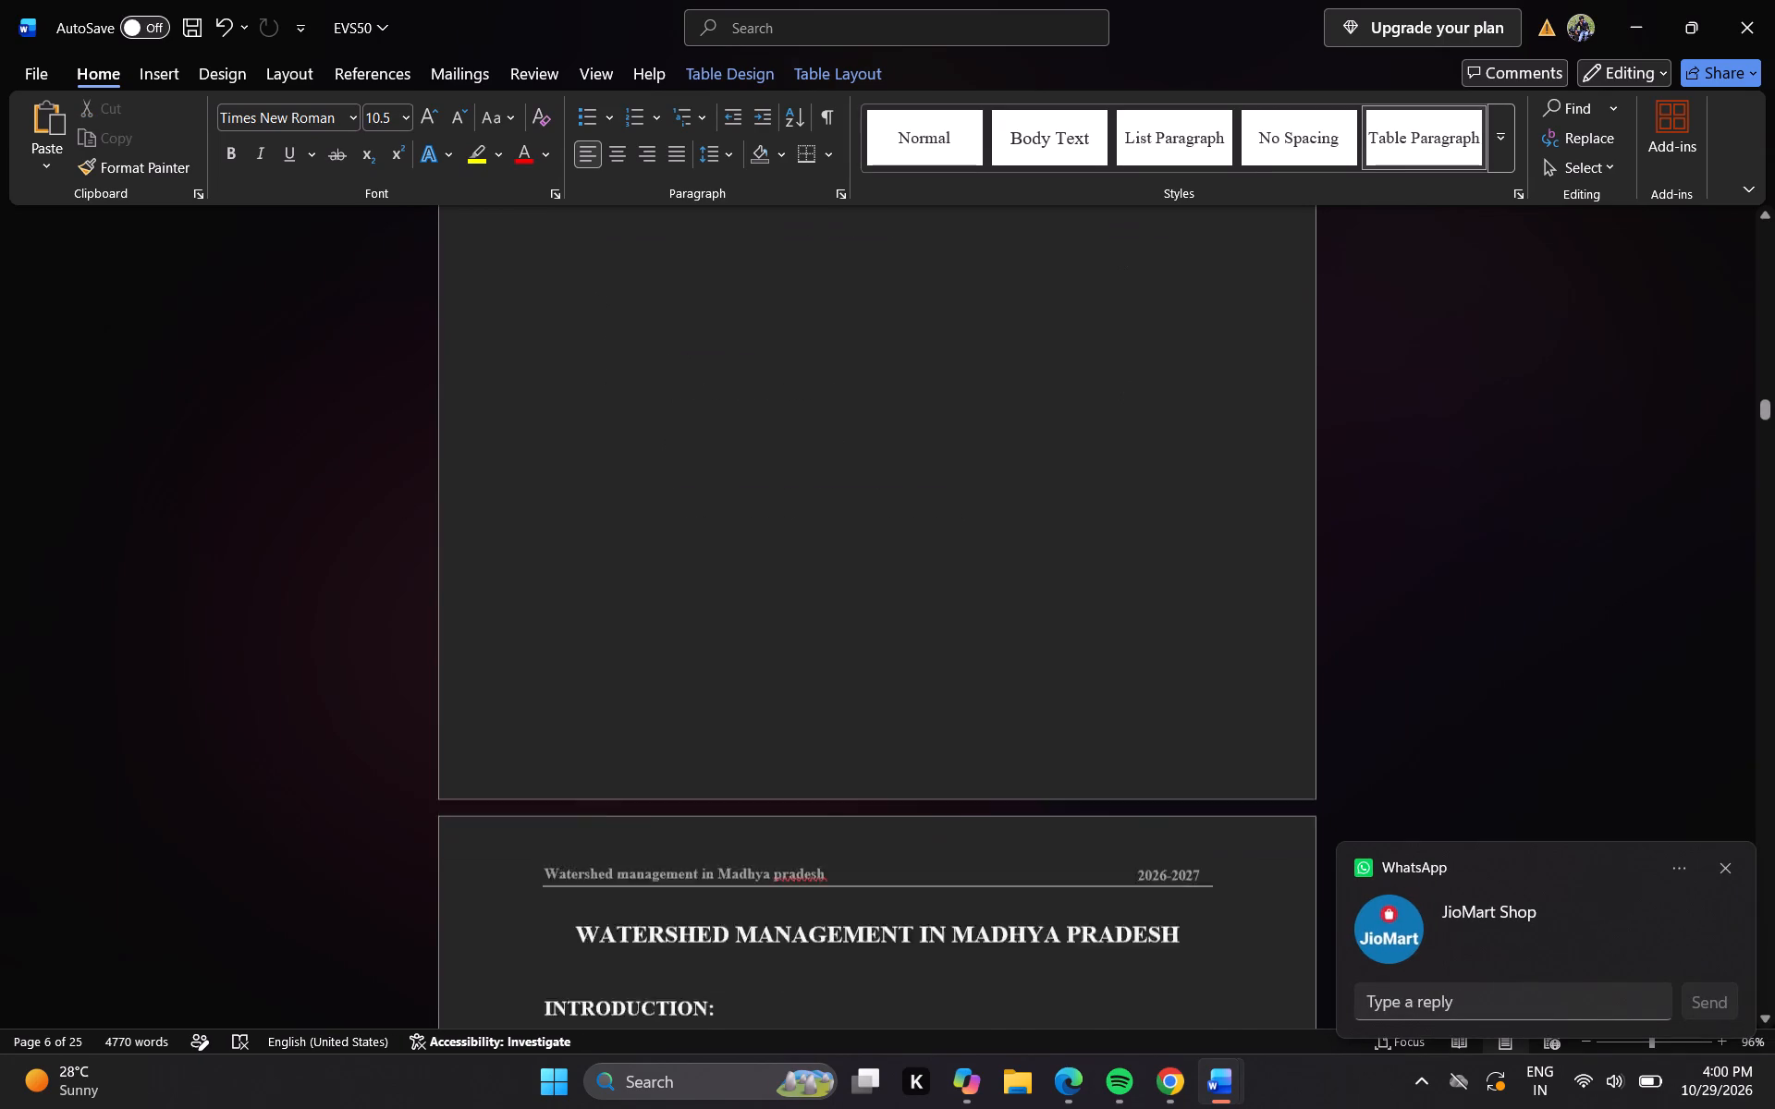
key(Down)
key(Down)
key(Down)
key(Down)
key(Down)
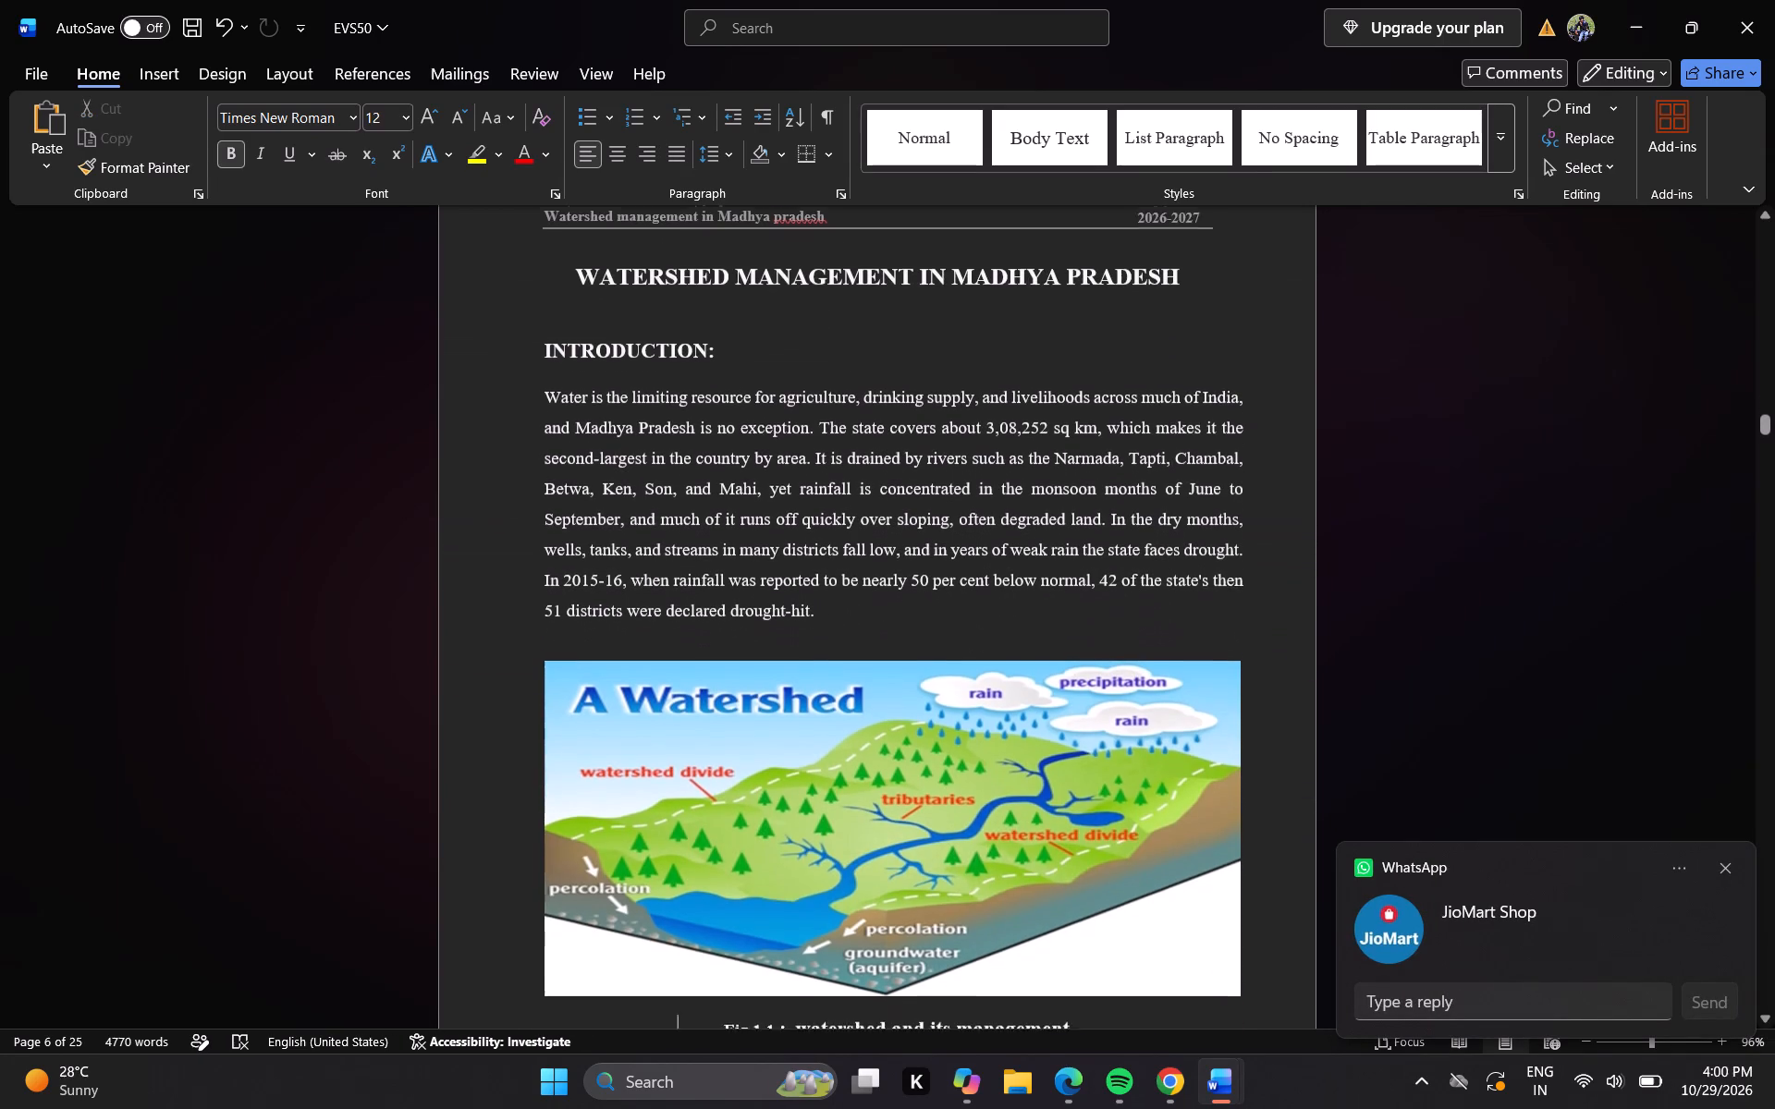
key(Down)
key(Down)
key(Down)
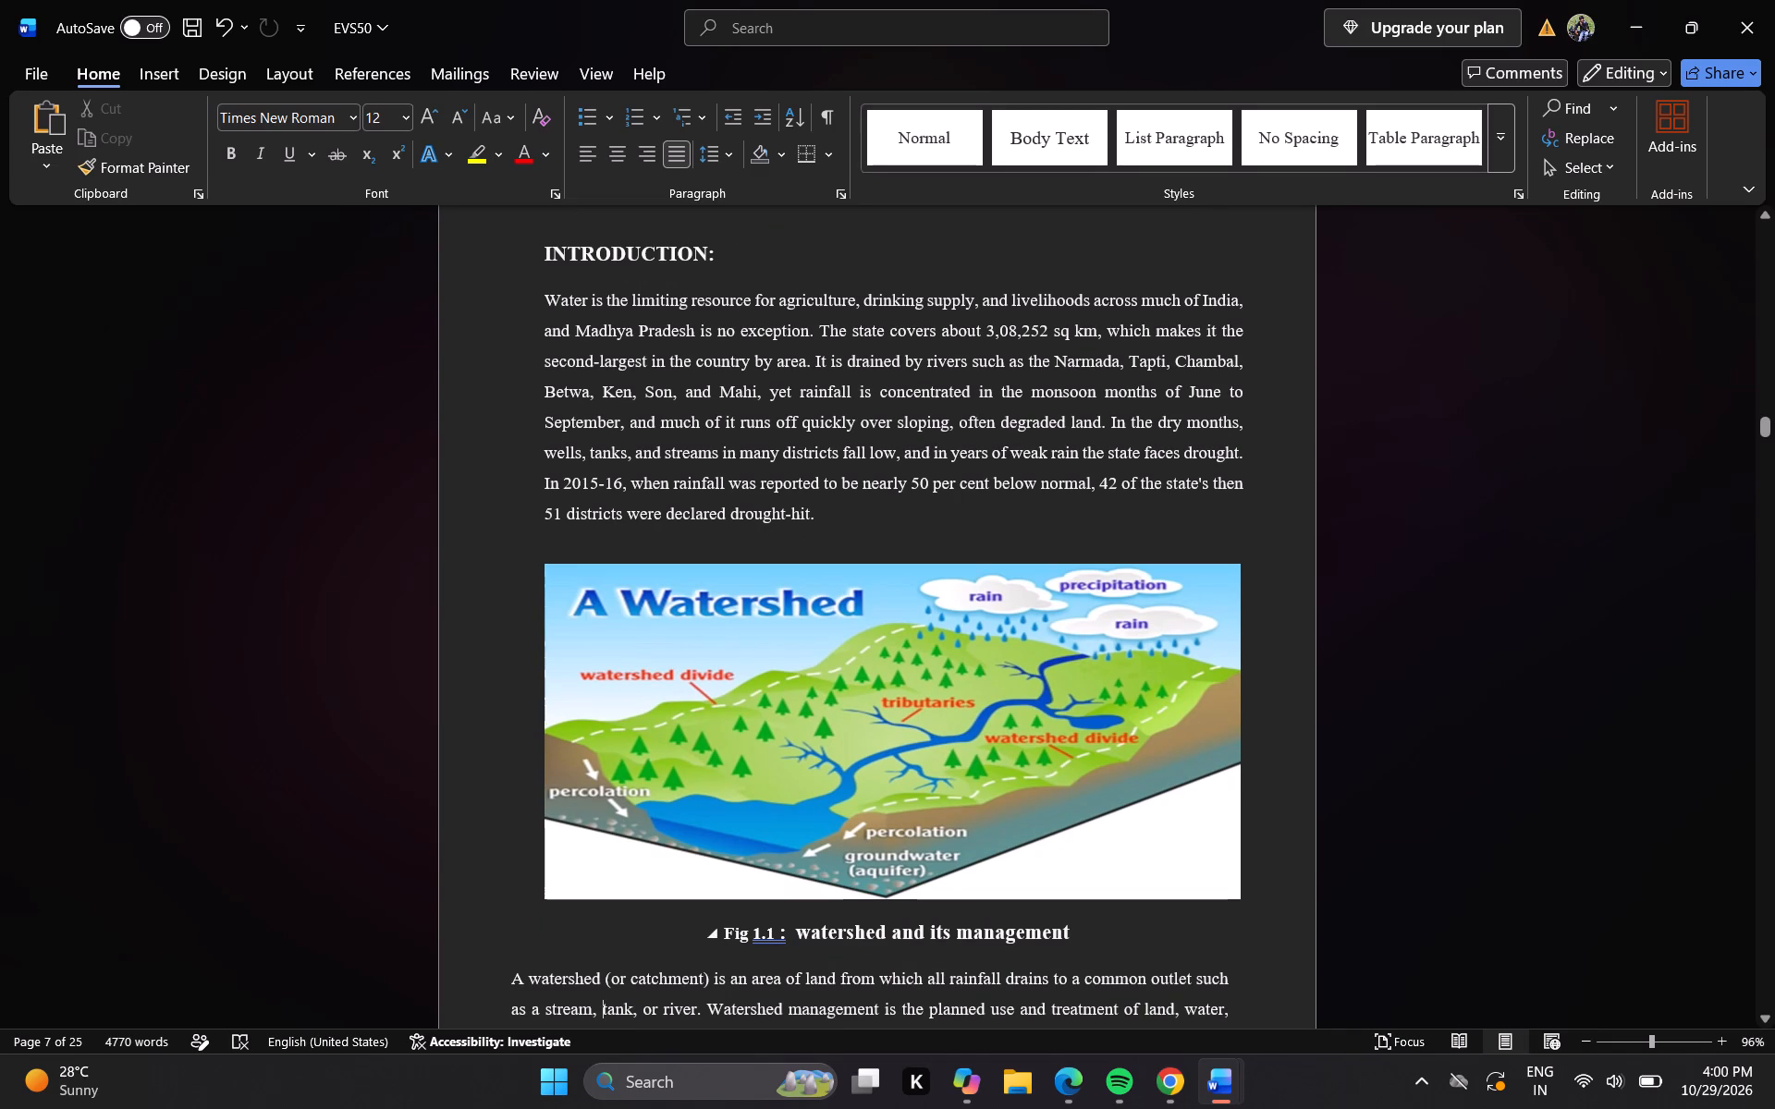
drag(789, 929, 1056, 933)
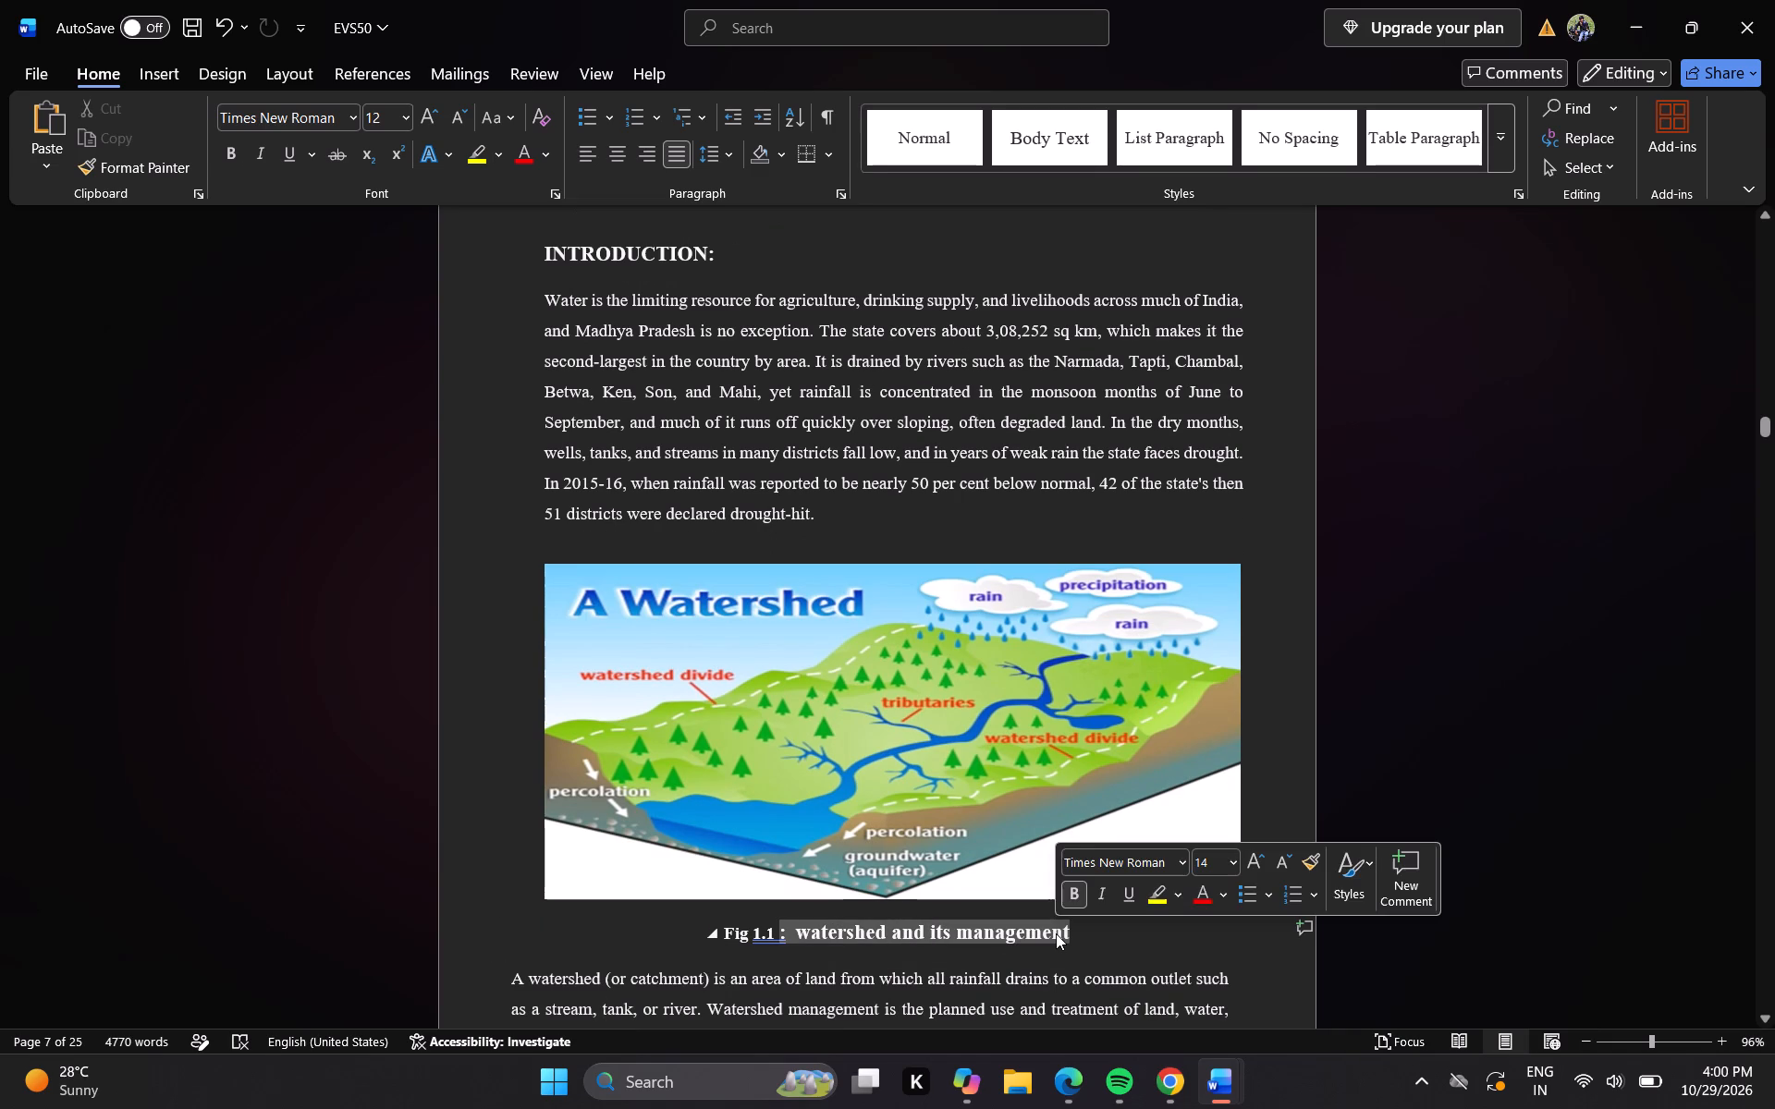
click(793, 924)
drag(793, 924, 1080, 928)
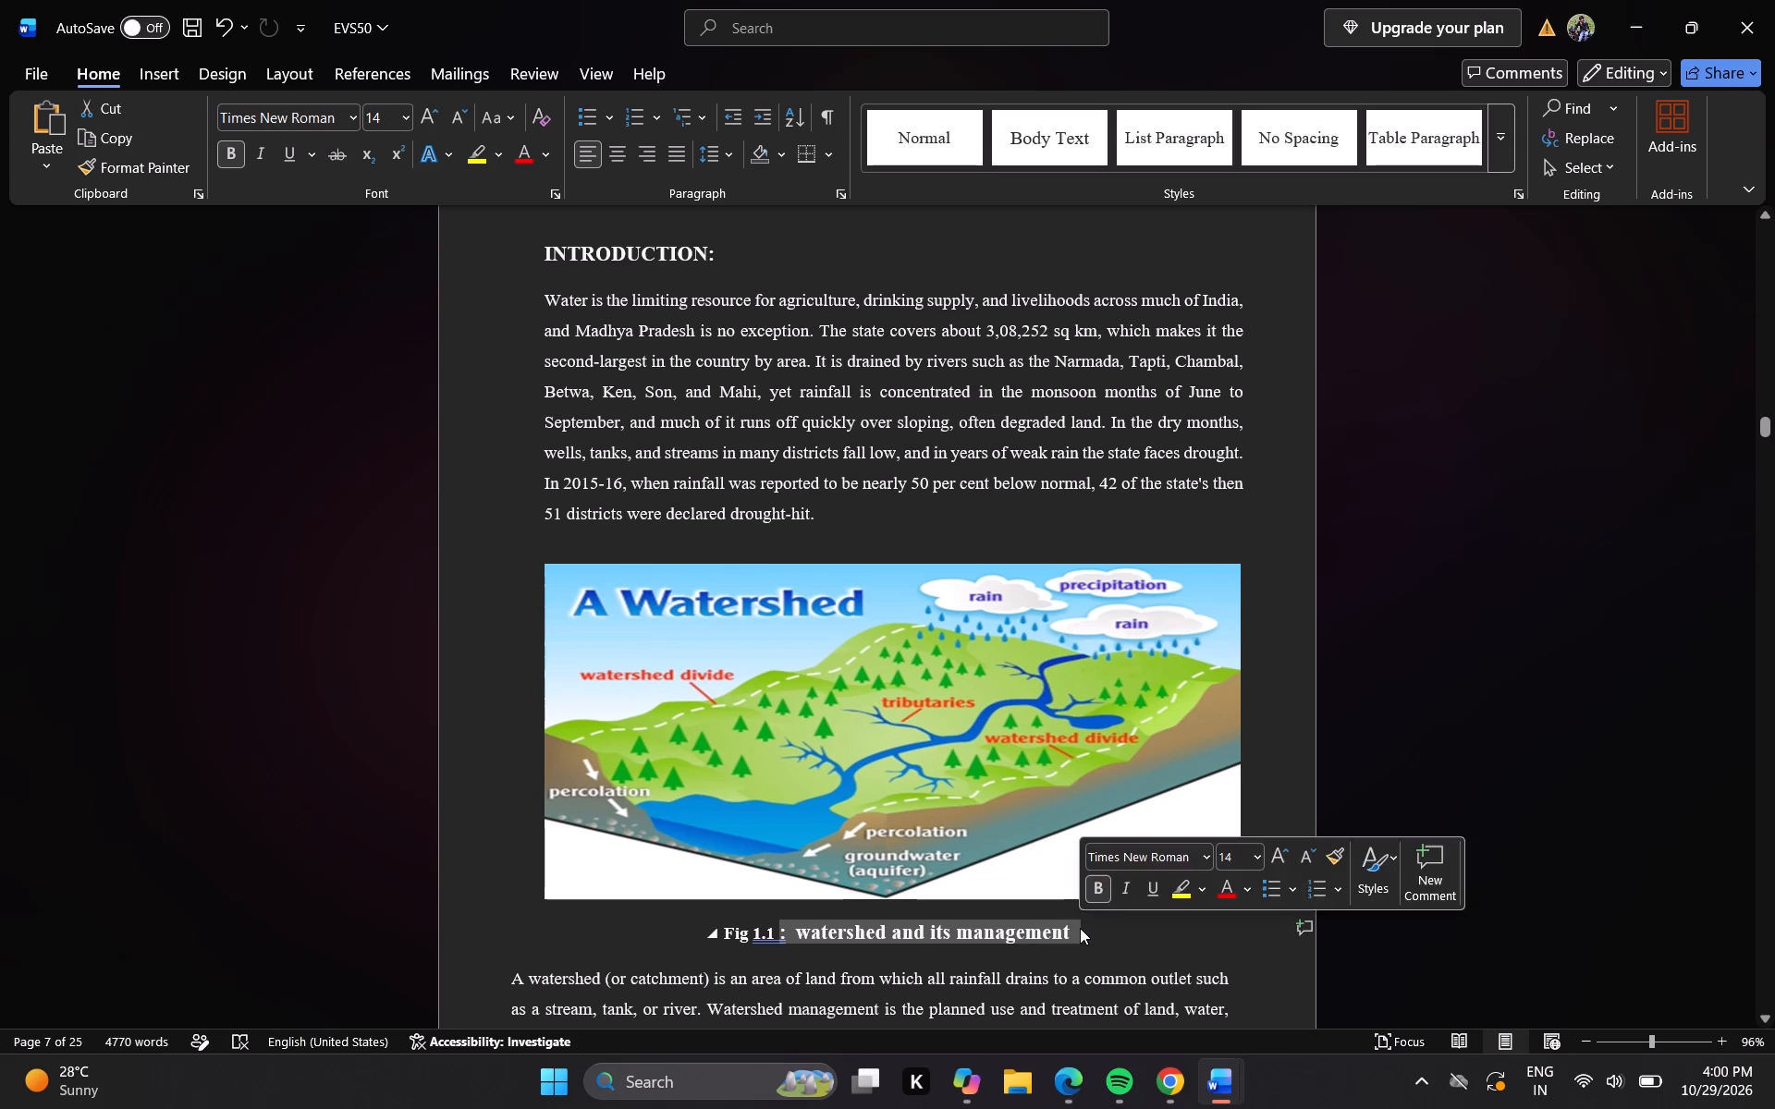
key(ctrl+c)
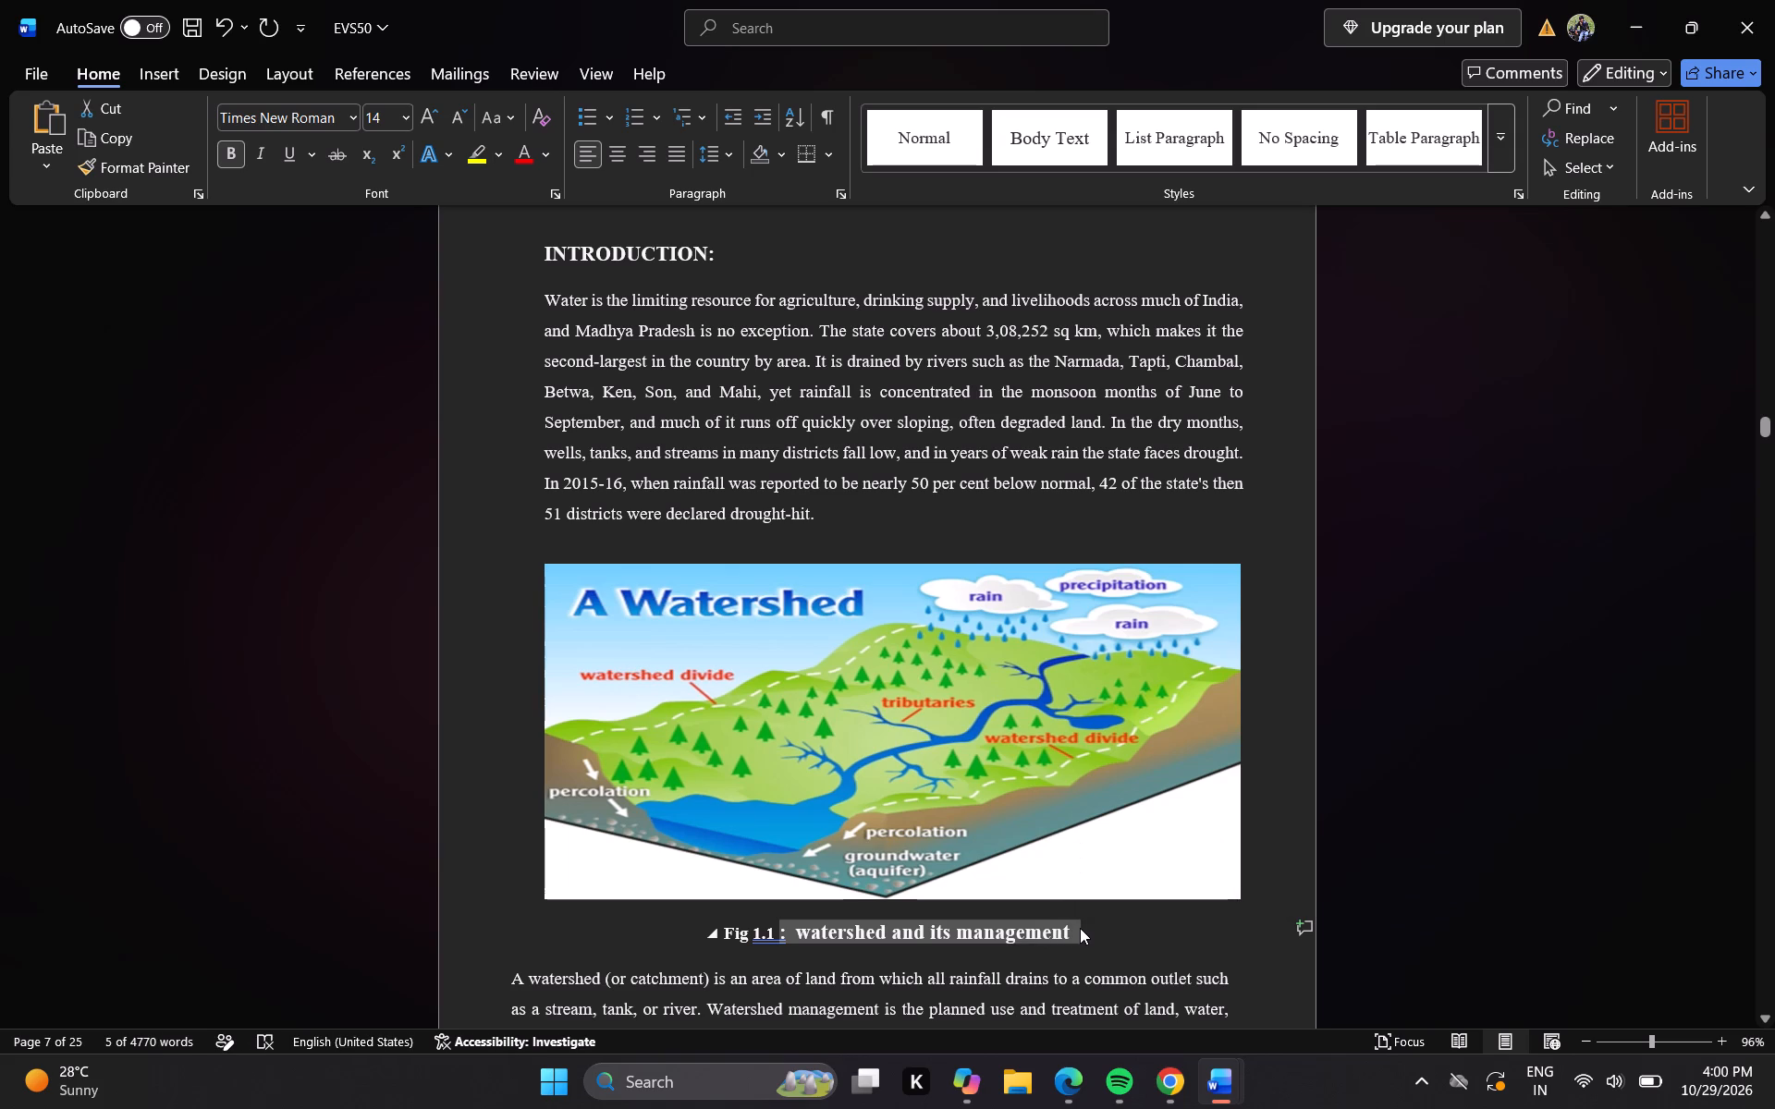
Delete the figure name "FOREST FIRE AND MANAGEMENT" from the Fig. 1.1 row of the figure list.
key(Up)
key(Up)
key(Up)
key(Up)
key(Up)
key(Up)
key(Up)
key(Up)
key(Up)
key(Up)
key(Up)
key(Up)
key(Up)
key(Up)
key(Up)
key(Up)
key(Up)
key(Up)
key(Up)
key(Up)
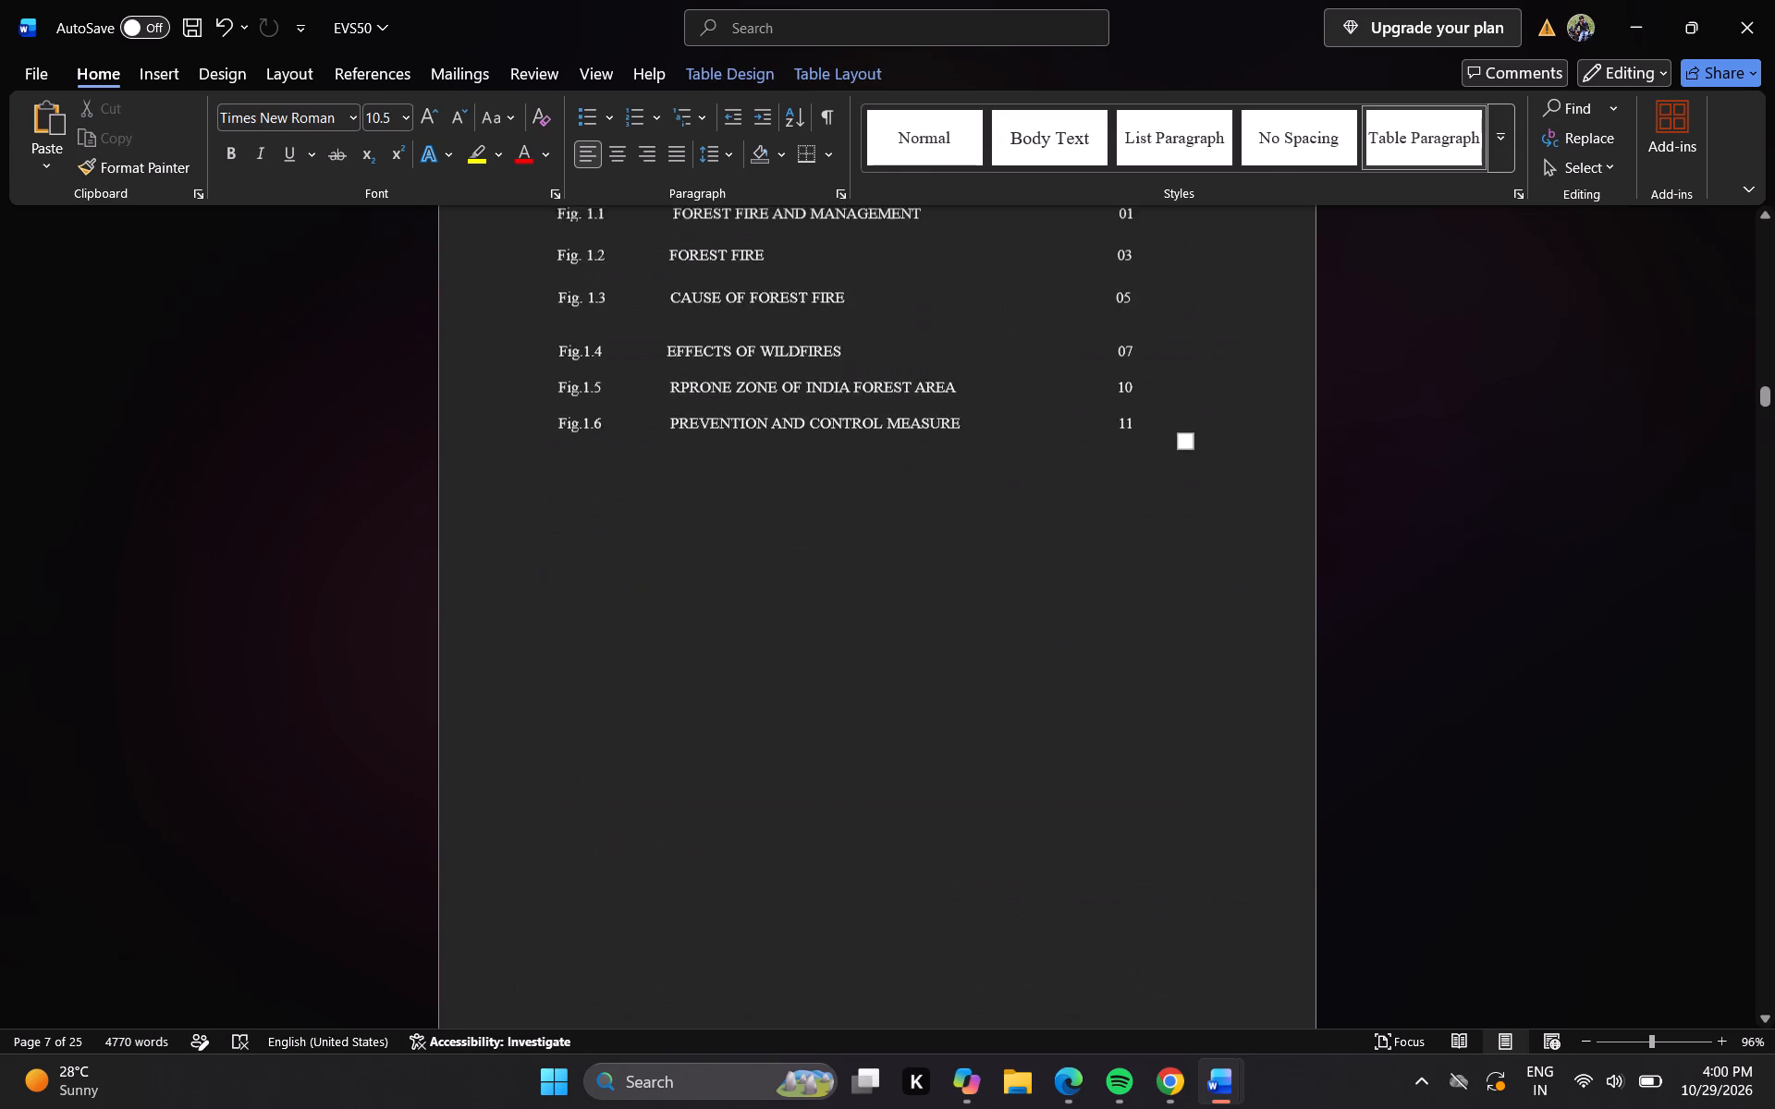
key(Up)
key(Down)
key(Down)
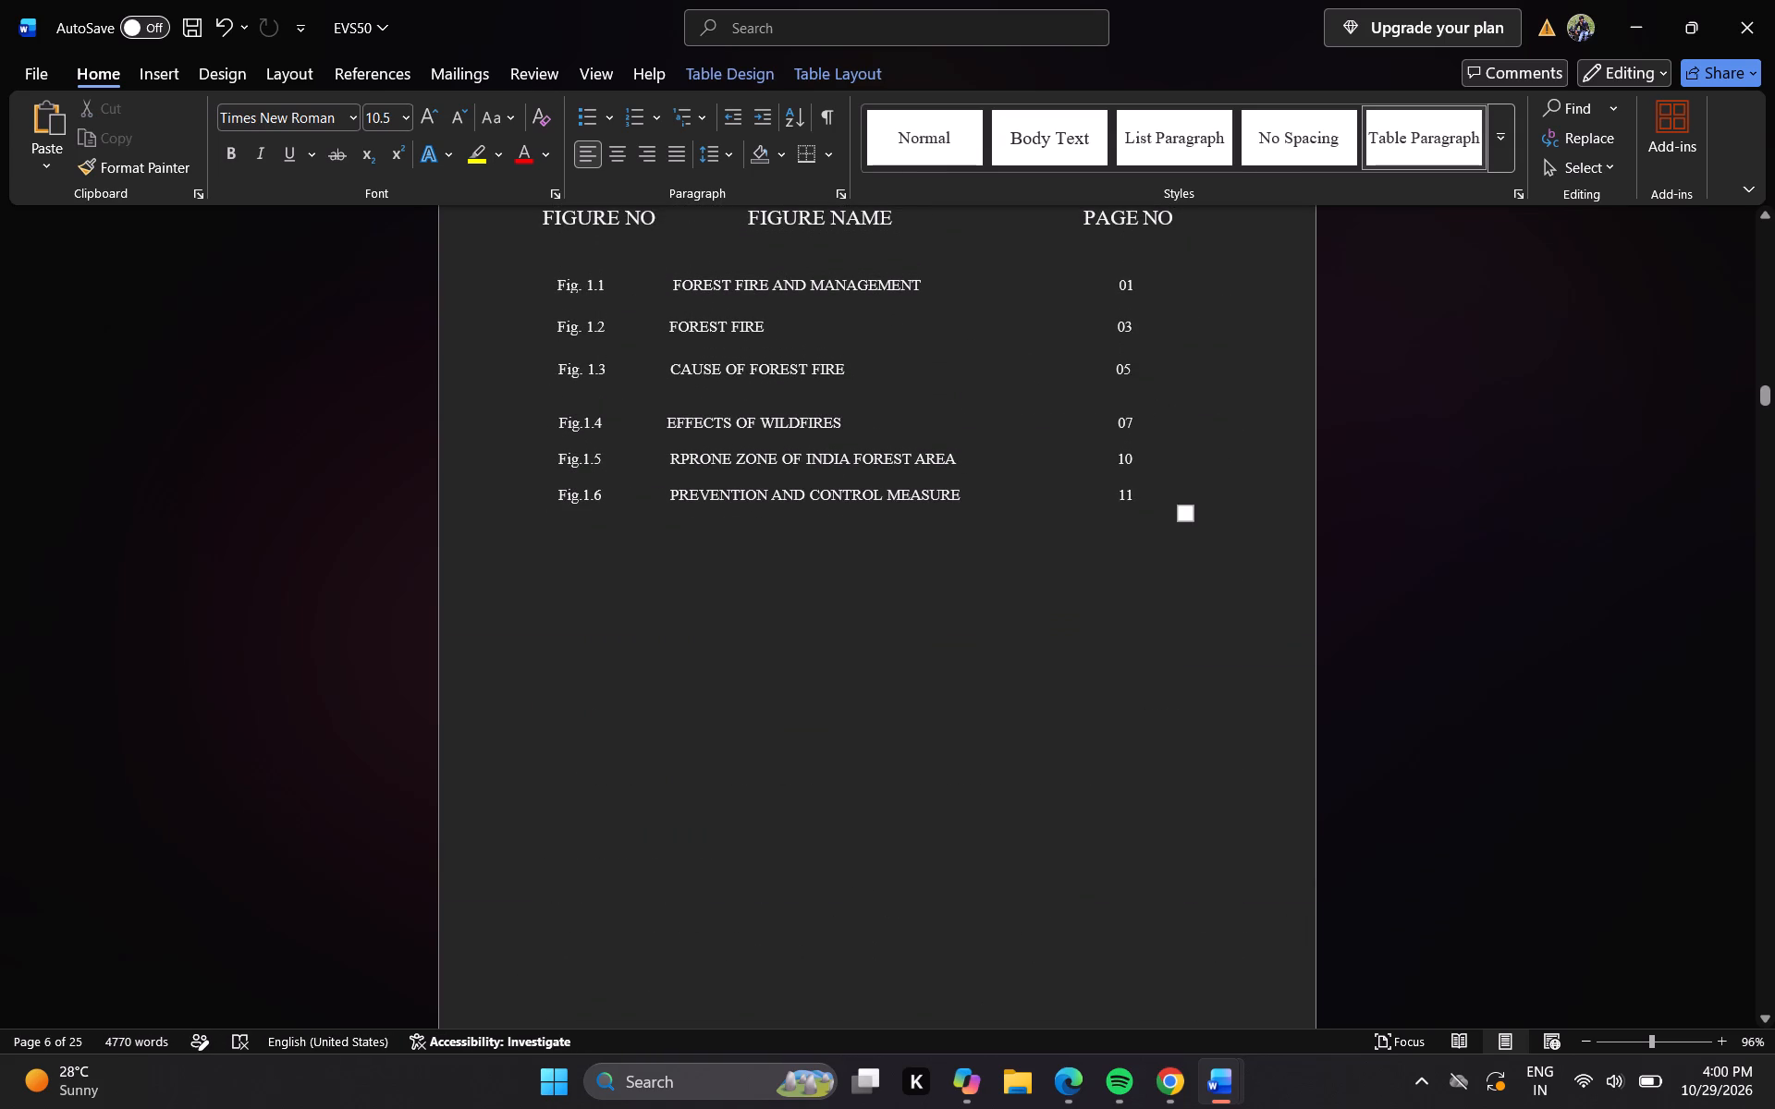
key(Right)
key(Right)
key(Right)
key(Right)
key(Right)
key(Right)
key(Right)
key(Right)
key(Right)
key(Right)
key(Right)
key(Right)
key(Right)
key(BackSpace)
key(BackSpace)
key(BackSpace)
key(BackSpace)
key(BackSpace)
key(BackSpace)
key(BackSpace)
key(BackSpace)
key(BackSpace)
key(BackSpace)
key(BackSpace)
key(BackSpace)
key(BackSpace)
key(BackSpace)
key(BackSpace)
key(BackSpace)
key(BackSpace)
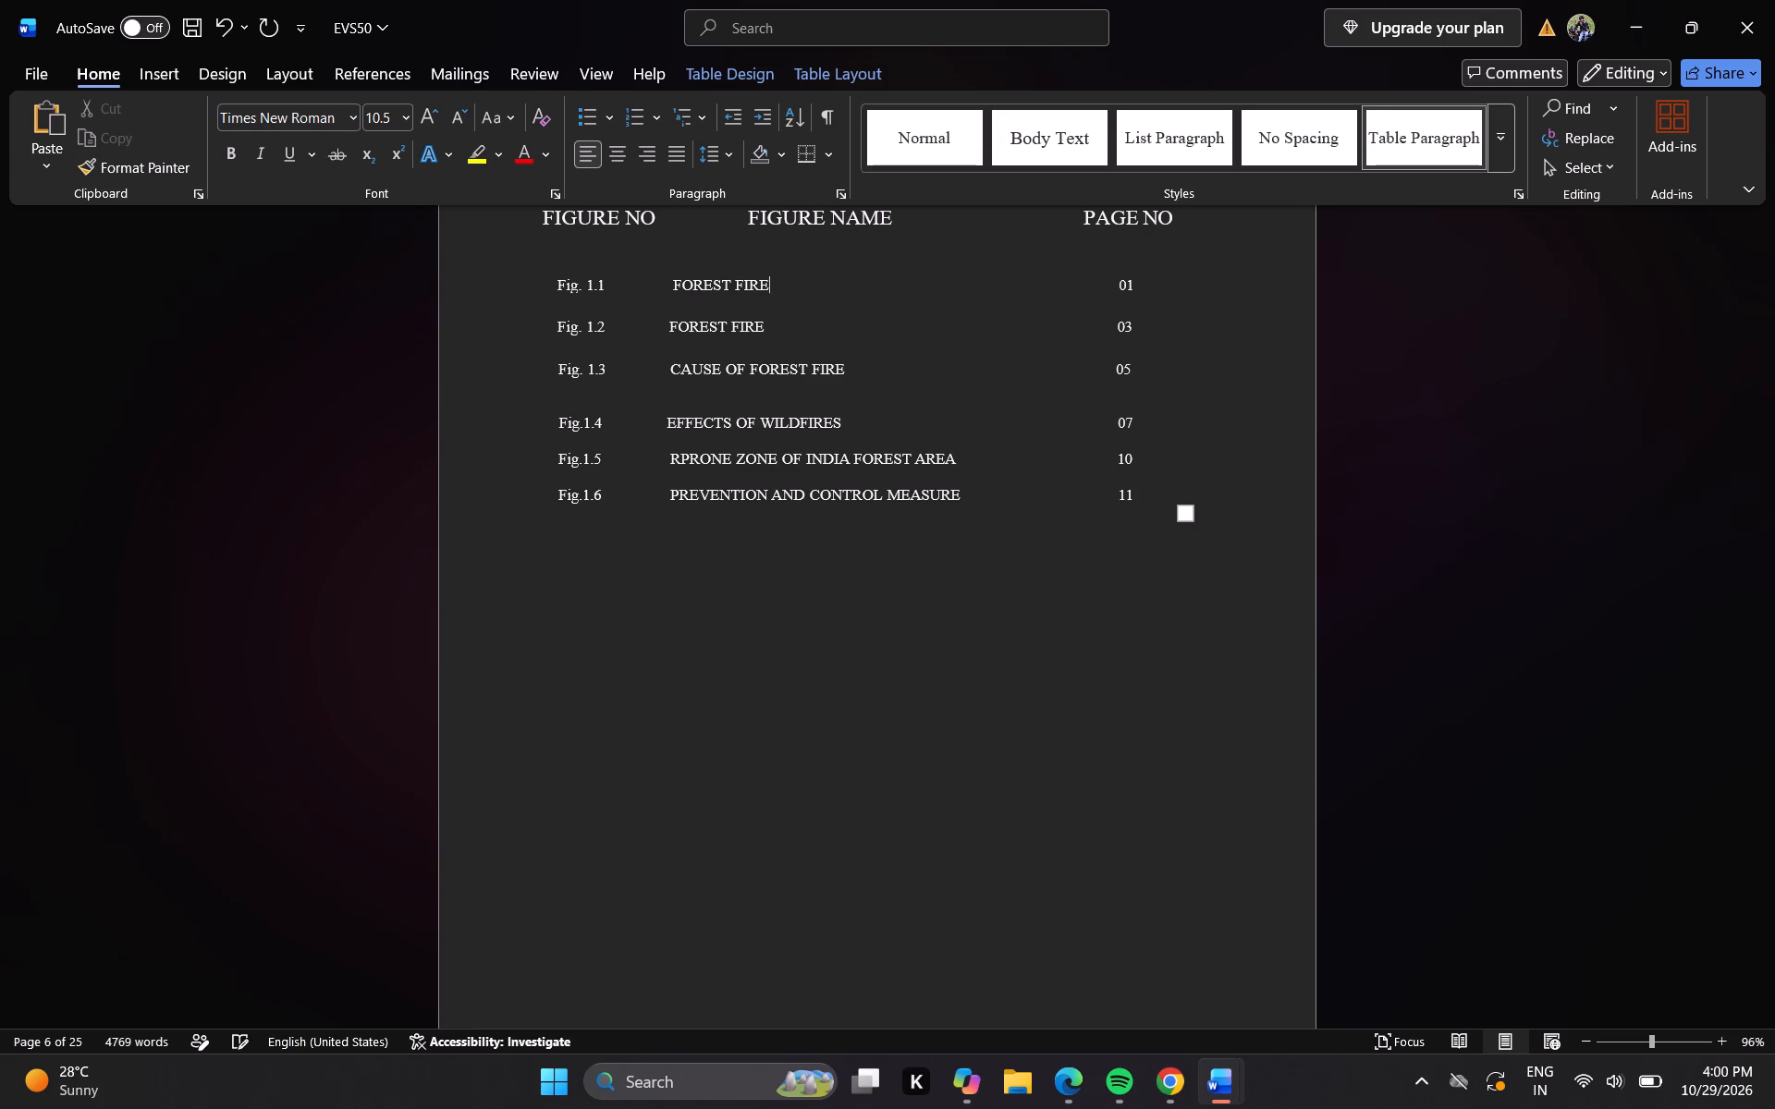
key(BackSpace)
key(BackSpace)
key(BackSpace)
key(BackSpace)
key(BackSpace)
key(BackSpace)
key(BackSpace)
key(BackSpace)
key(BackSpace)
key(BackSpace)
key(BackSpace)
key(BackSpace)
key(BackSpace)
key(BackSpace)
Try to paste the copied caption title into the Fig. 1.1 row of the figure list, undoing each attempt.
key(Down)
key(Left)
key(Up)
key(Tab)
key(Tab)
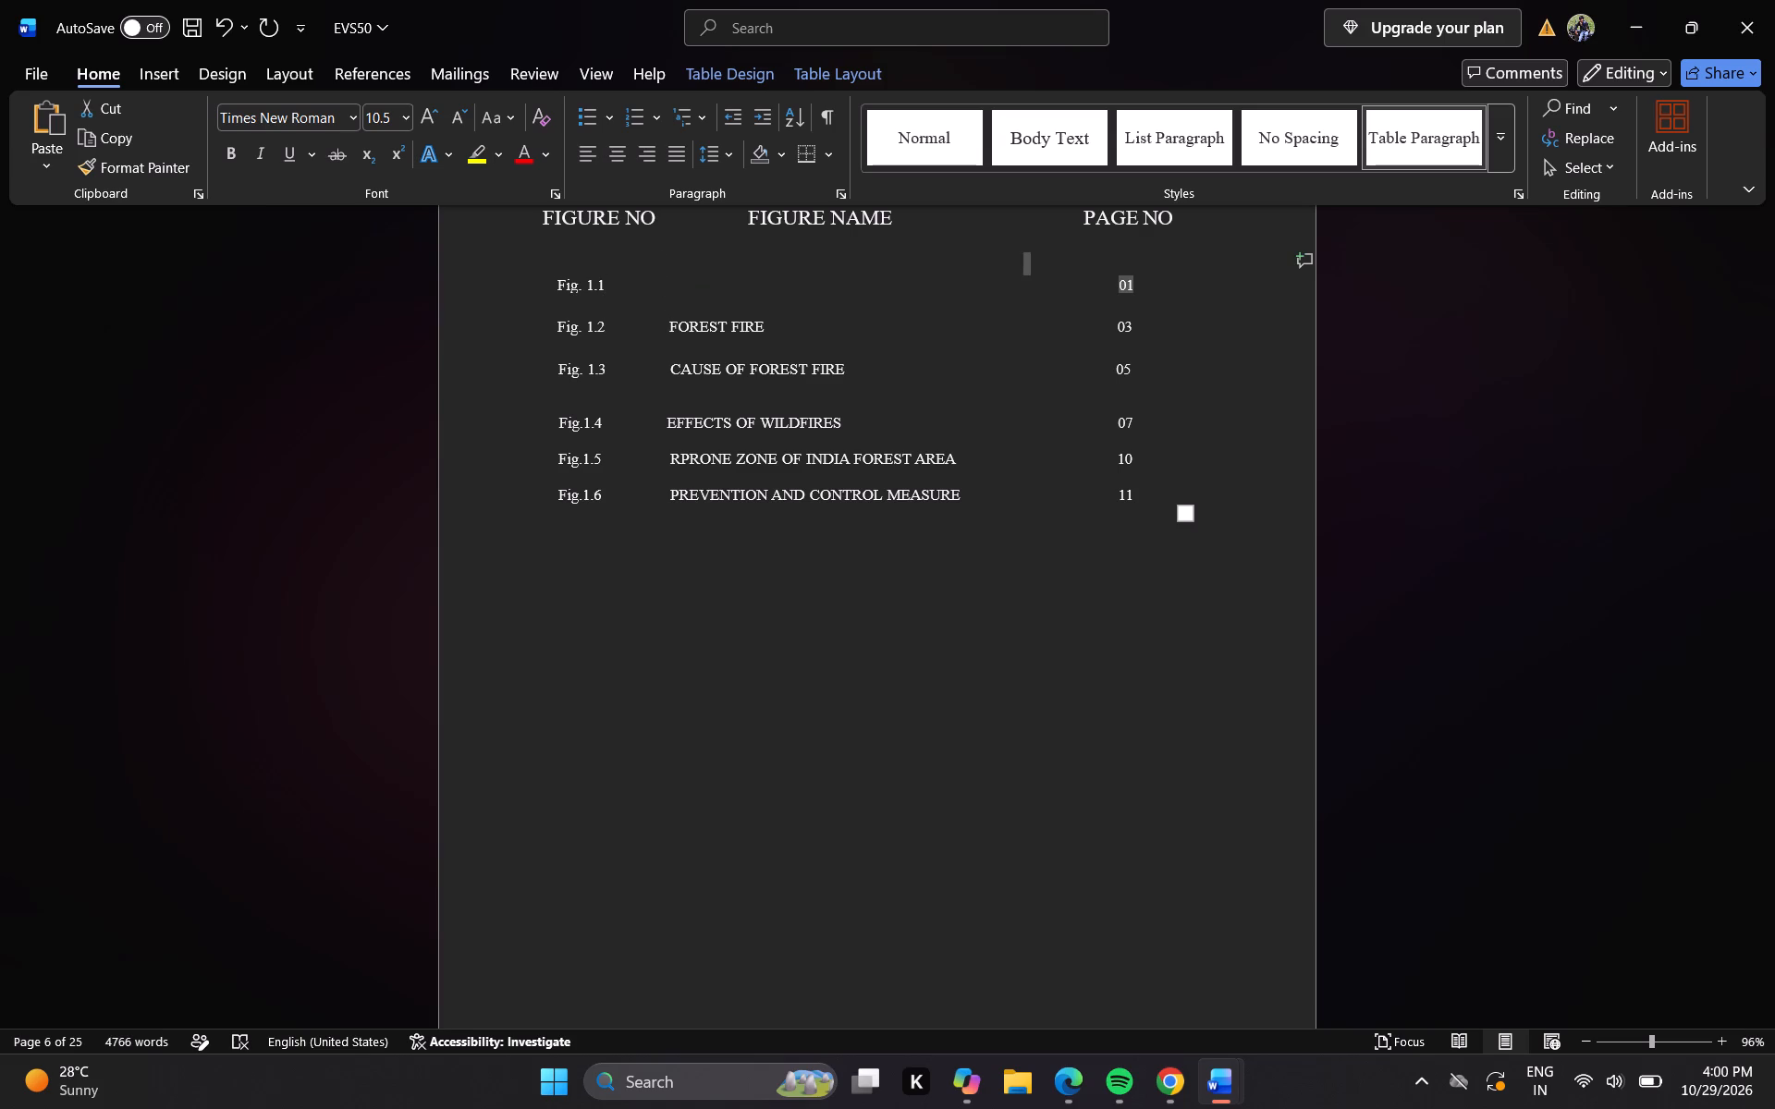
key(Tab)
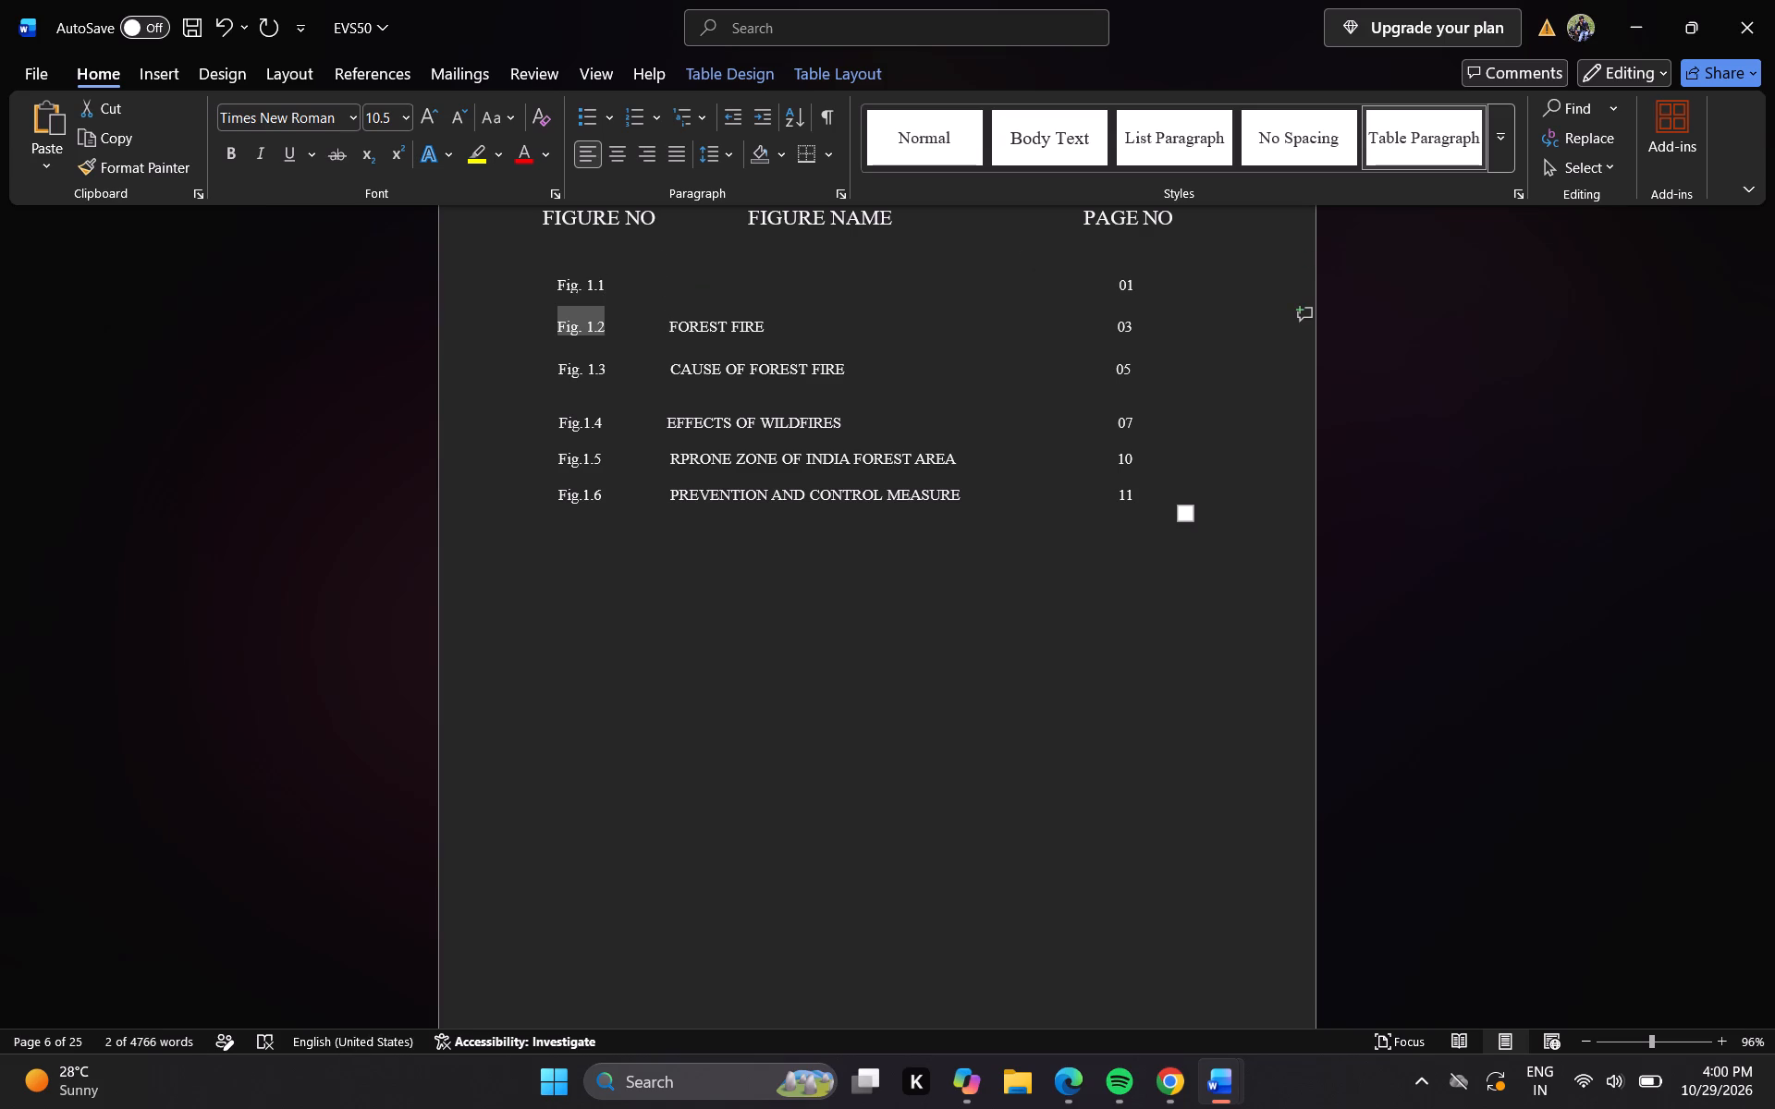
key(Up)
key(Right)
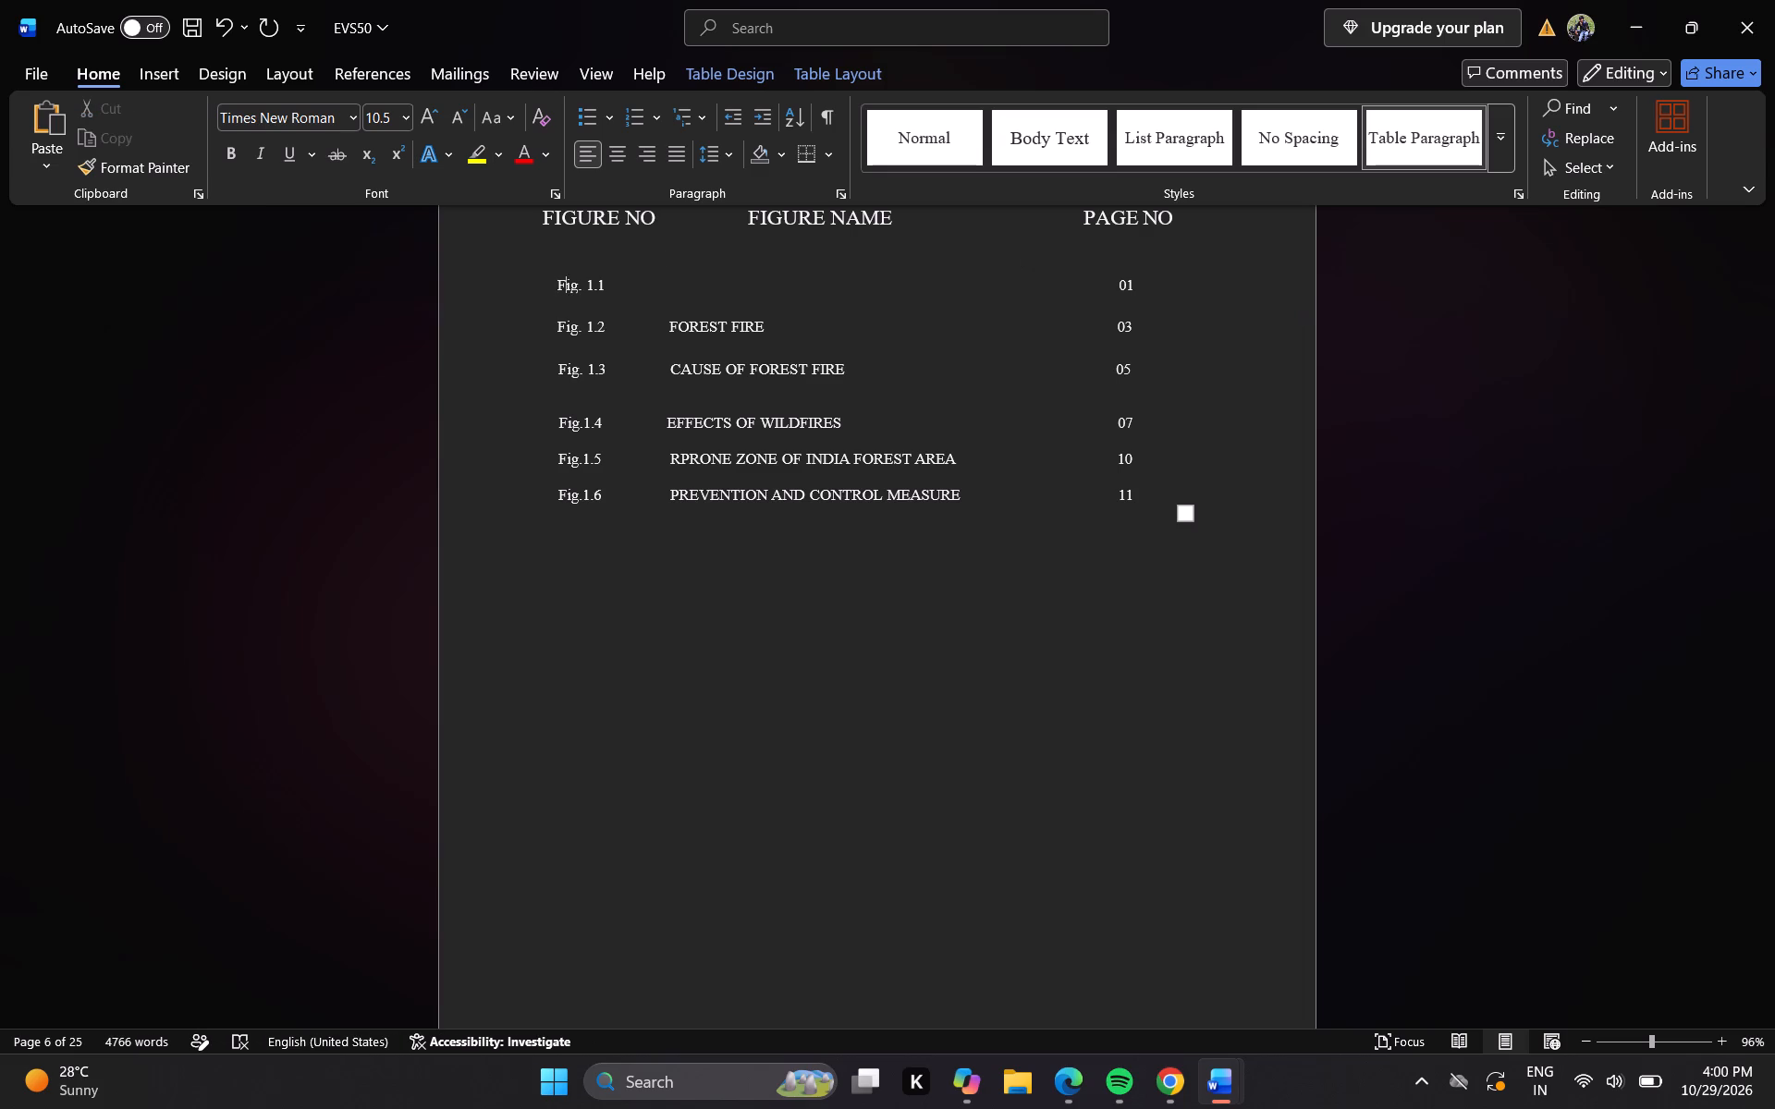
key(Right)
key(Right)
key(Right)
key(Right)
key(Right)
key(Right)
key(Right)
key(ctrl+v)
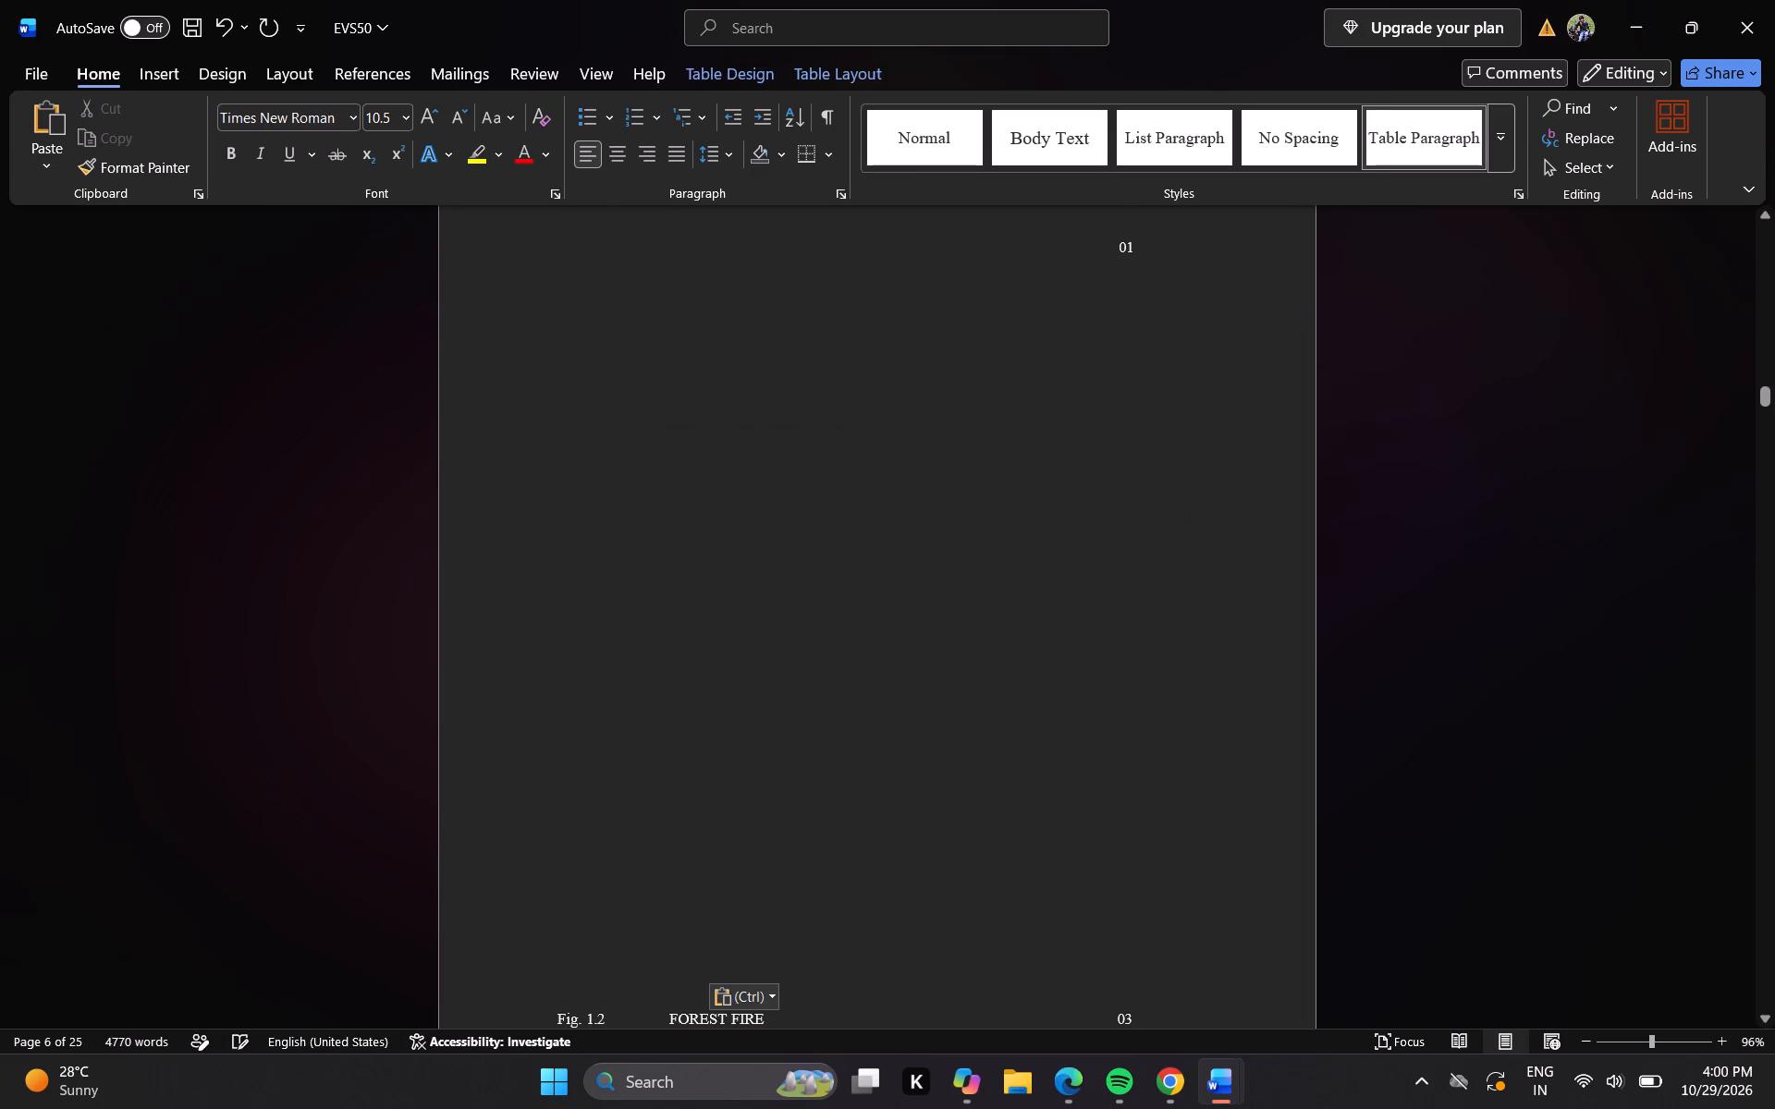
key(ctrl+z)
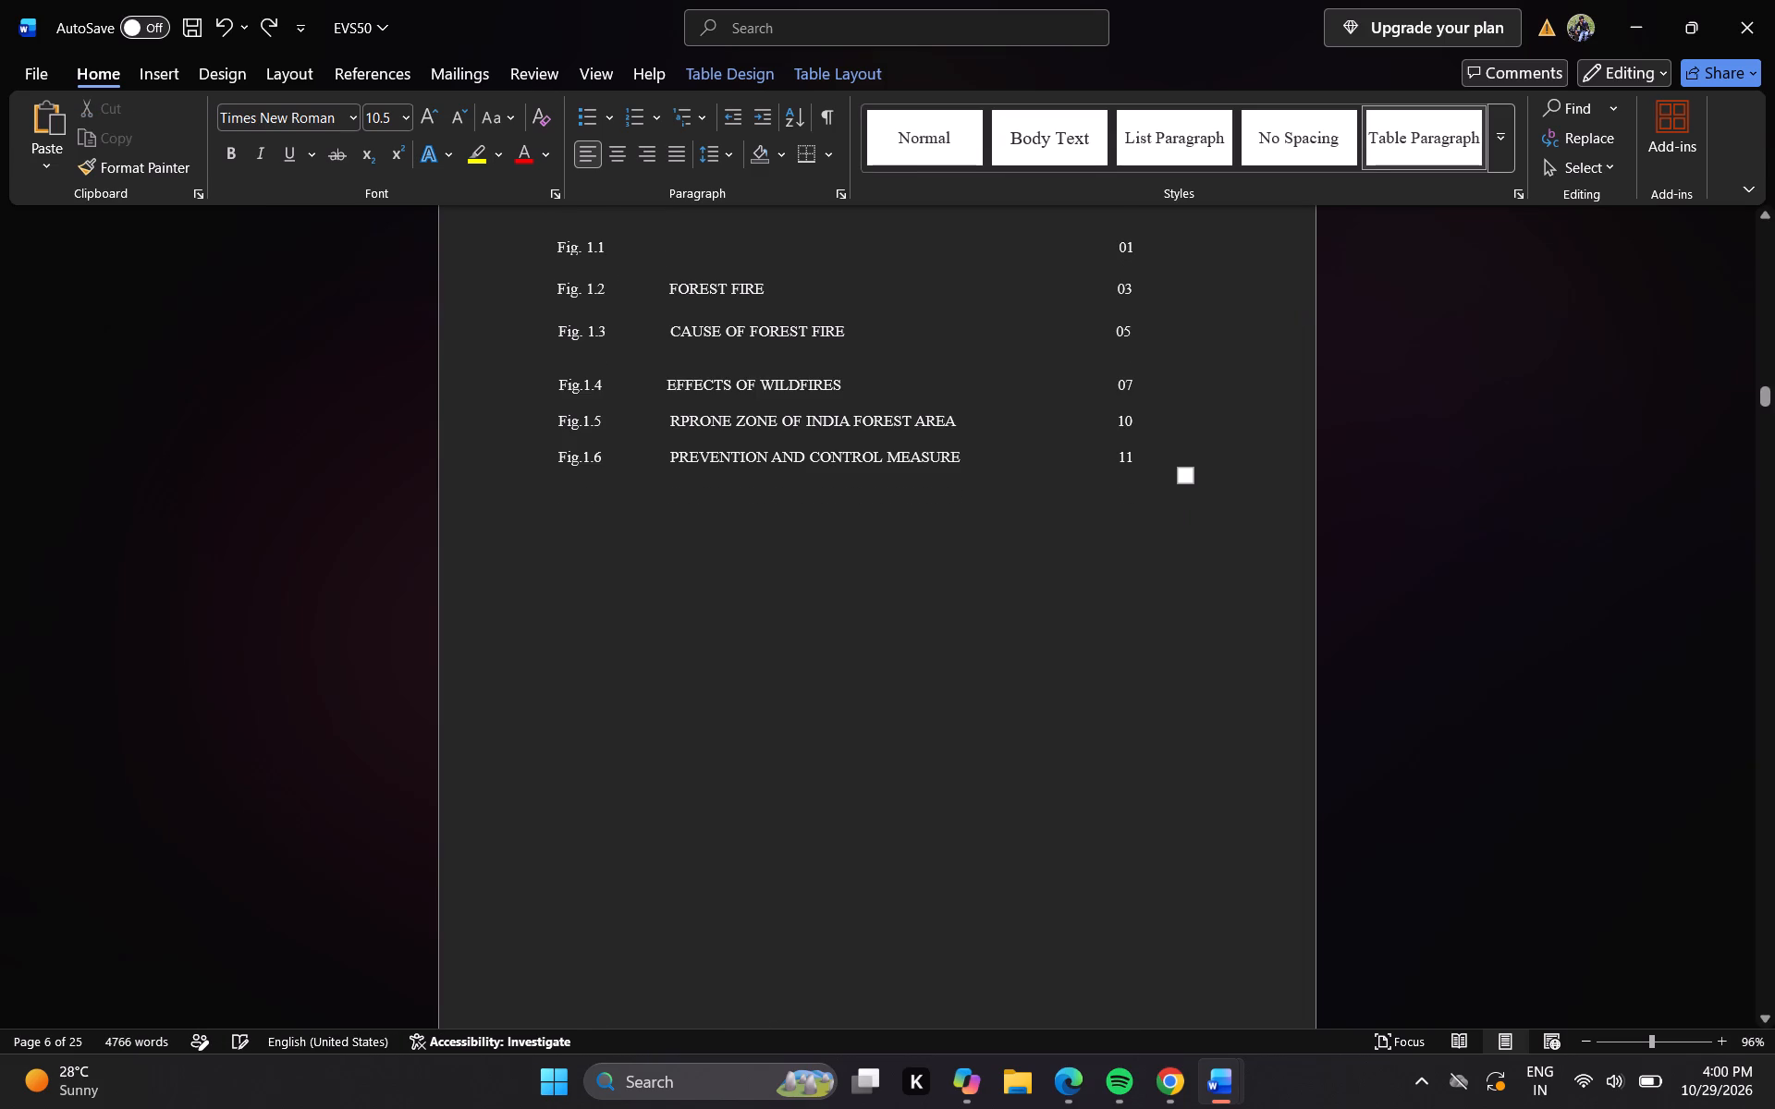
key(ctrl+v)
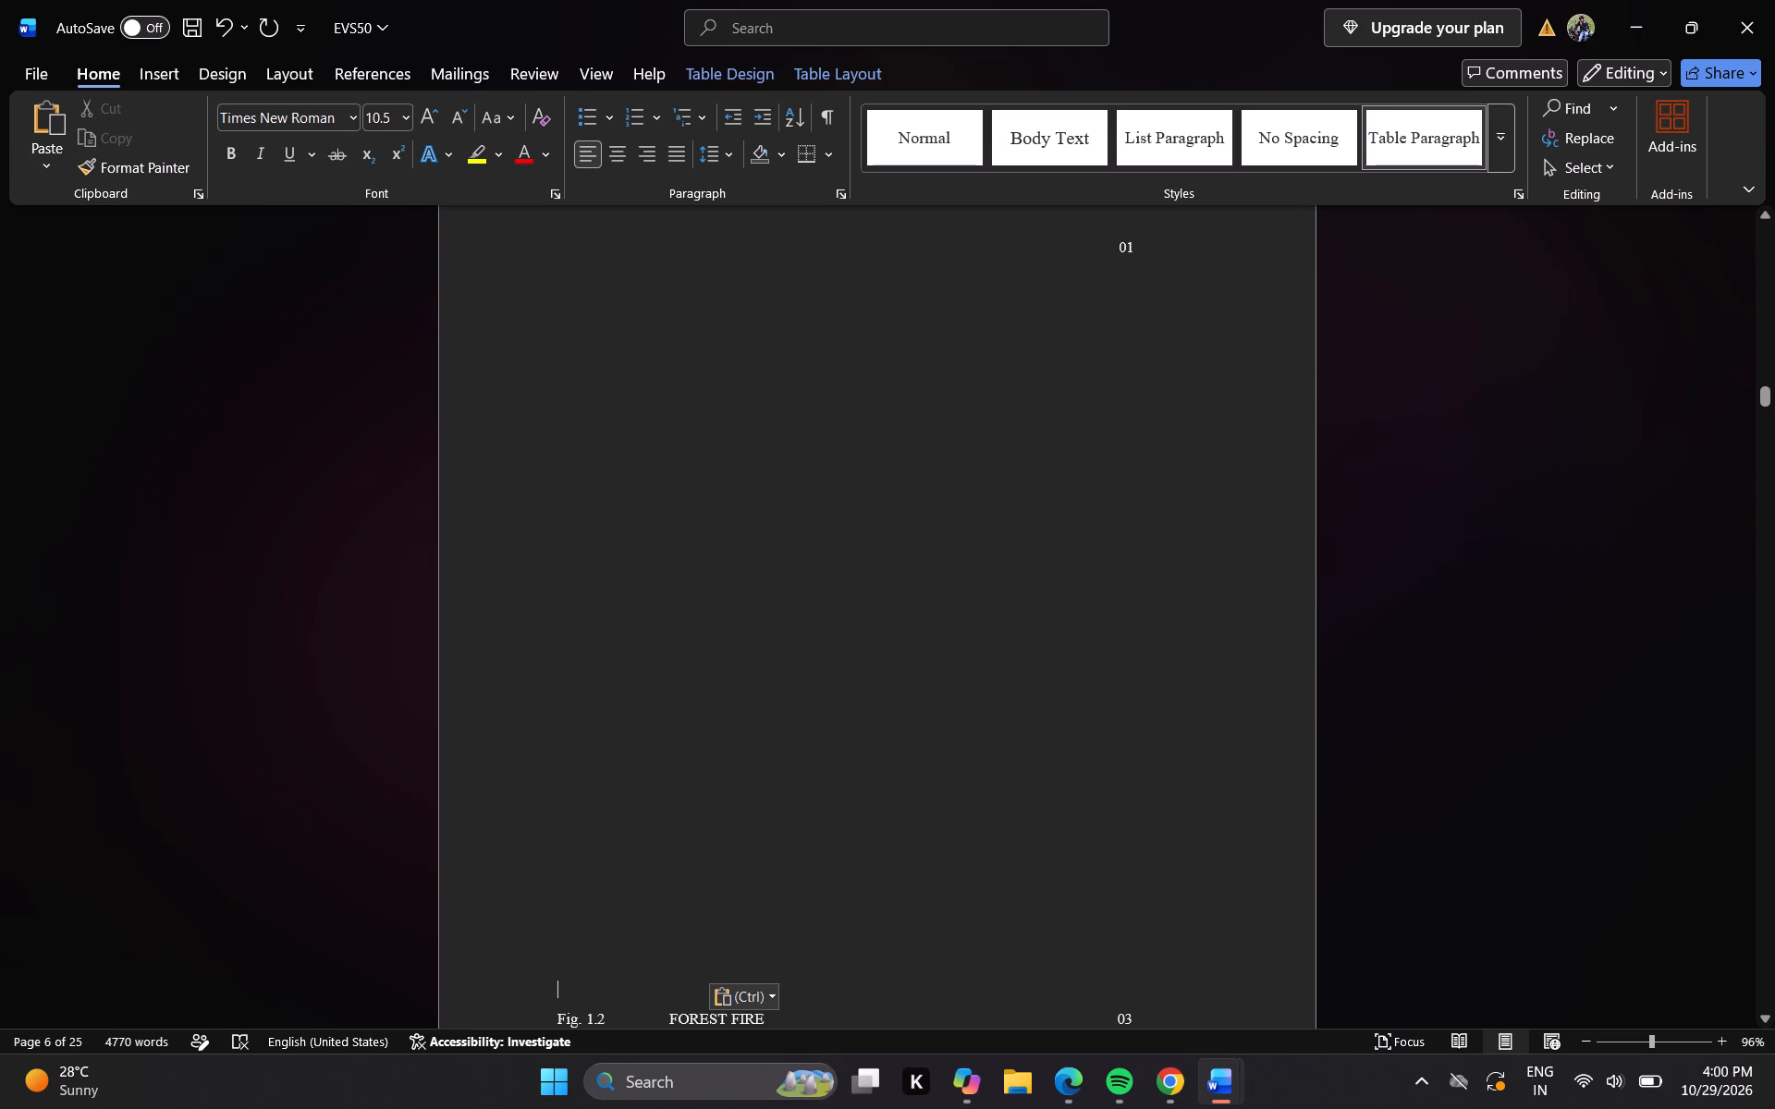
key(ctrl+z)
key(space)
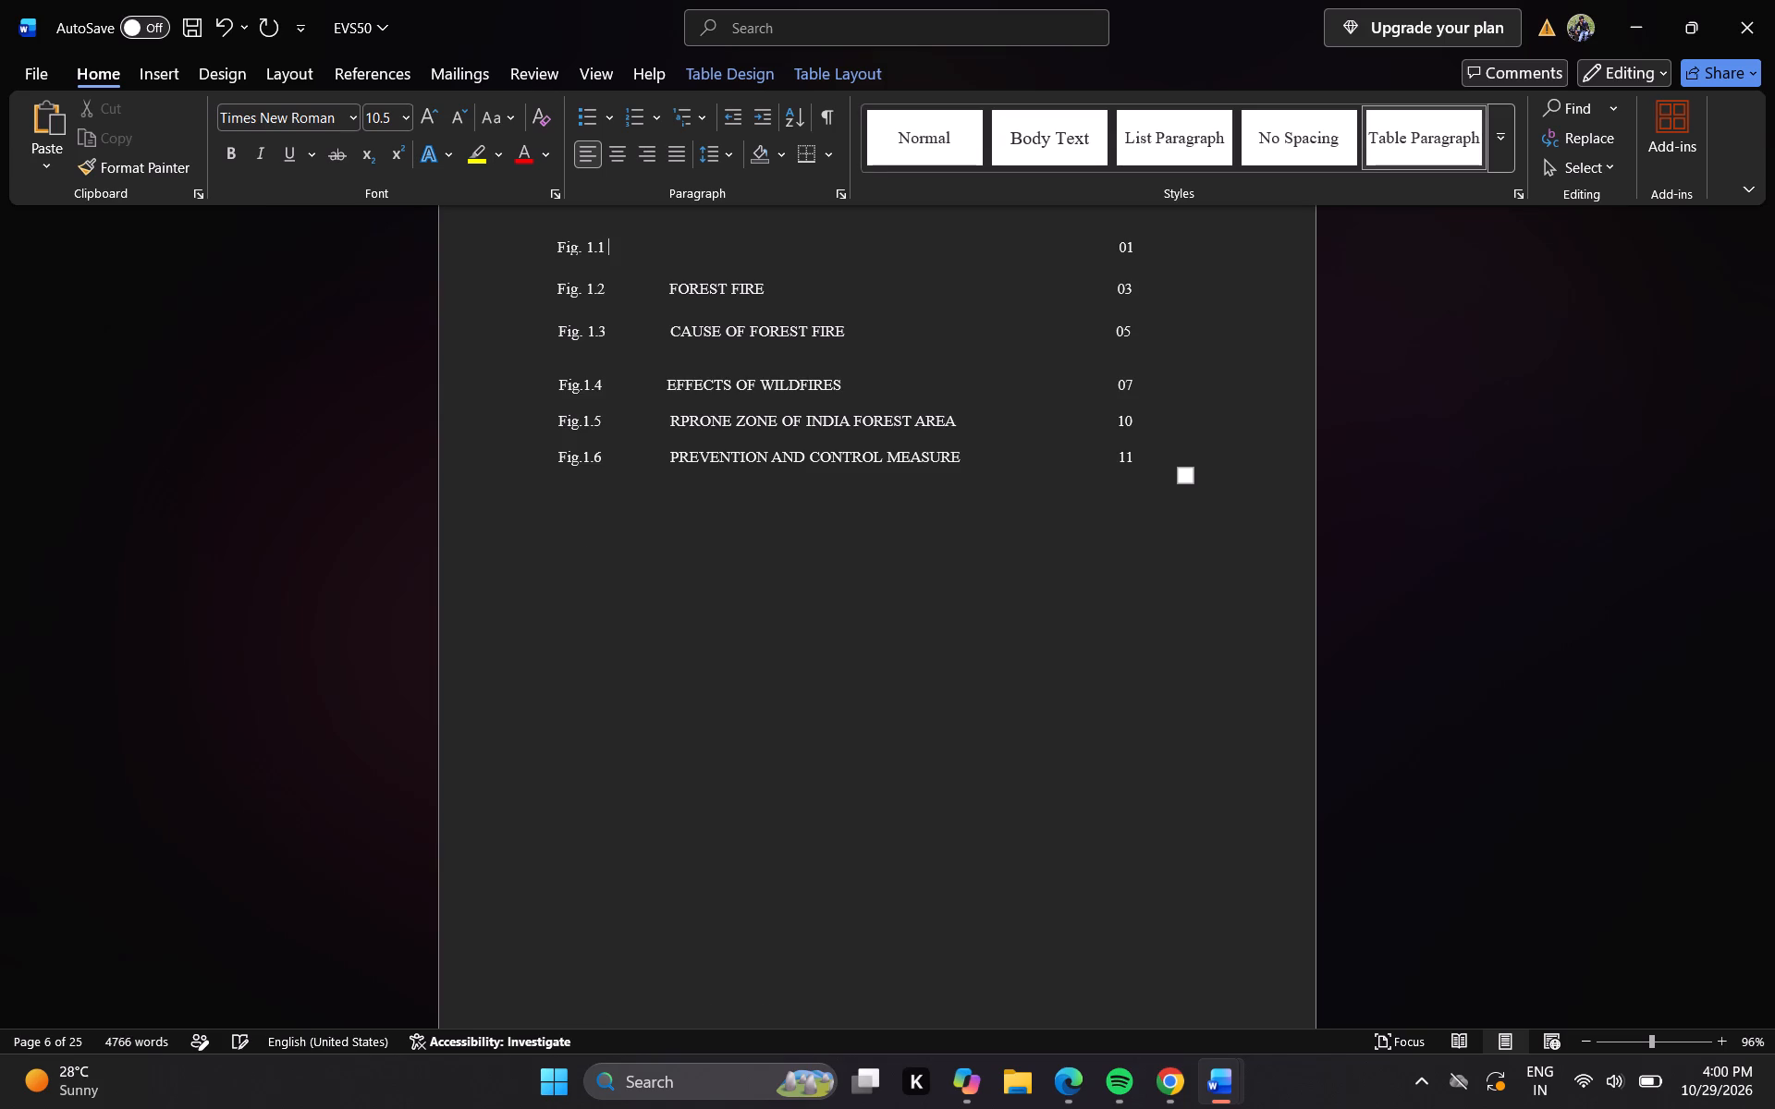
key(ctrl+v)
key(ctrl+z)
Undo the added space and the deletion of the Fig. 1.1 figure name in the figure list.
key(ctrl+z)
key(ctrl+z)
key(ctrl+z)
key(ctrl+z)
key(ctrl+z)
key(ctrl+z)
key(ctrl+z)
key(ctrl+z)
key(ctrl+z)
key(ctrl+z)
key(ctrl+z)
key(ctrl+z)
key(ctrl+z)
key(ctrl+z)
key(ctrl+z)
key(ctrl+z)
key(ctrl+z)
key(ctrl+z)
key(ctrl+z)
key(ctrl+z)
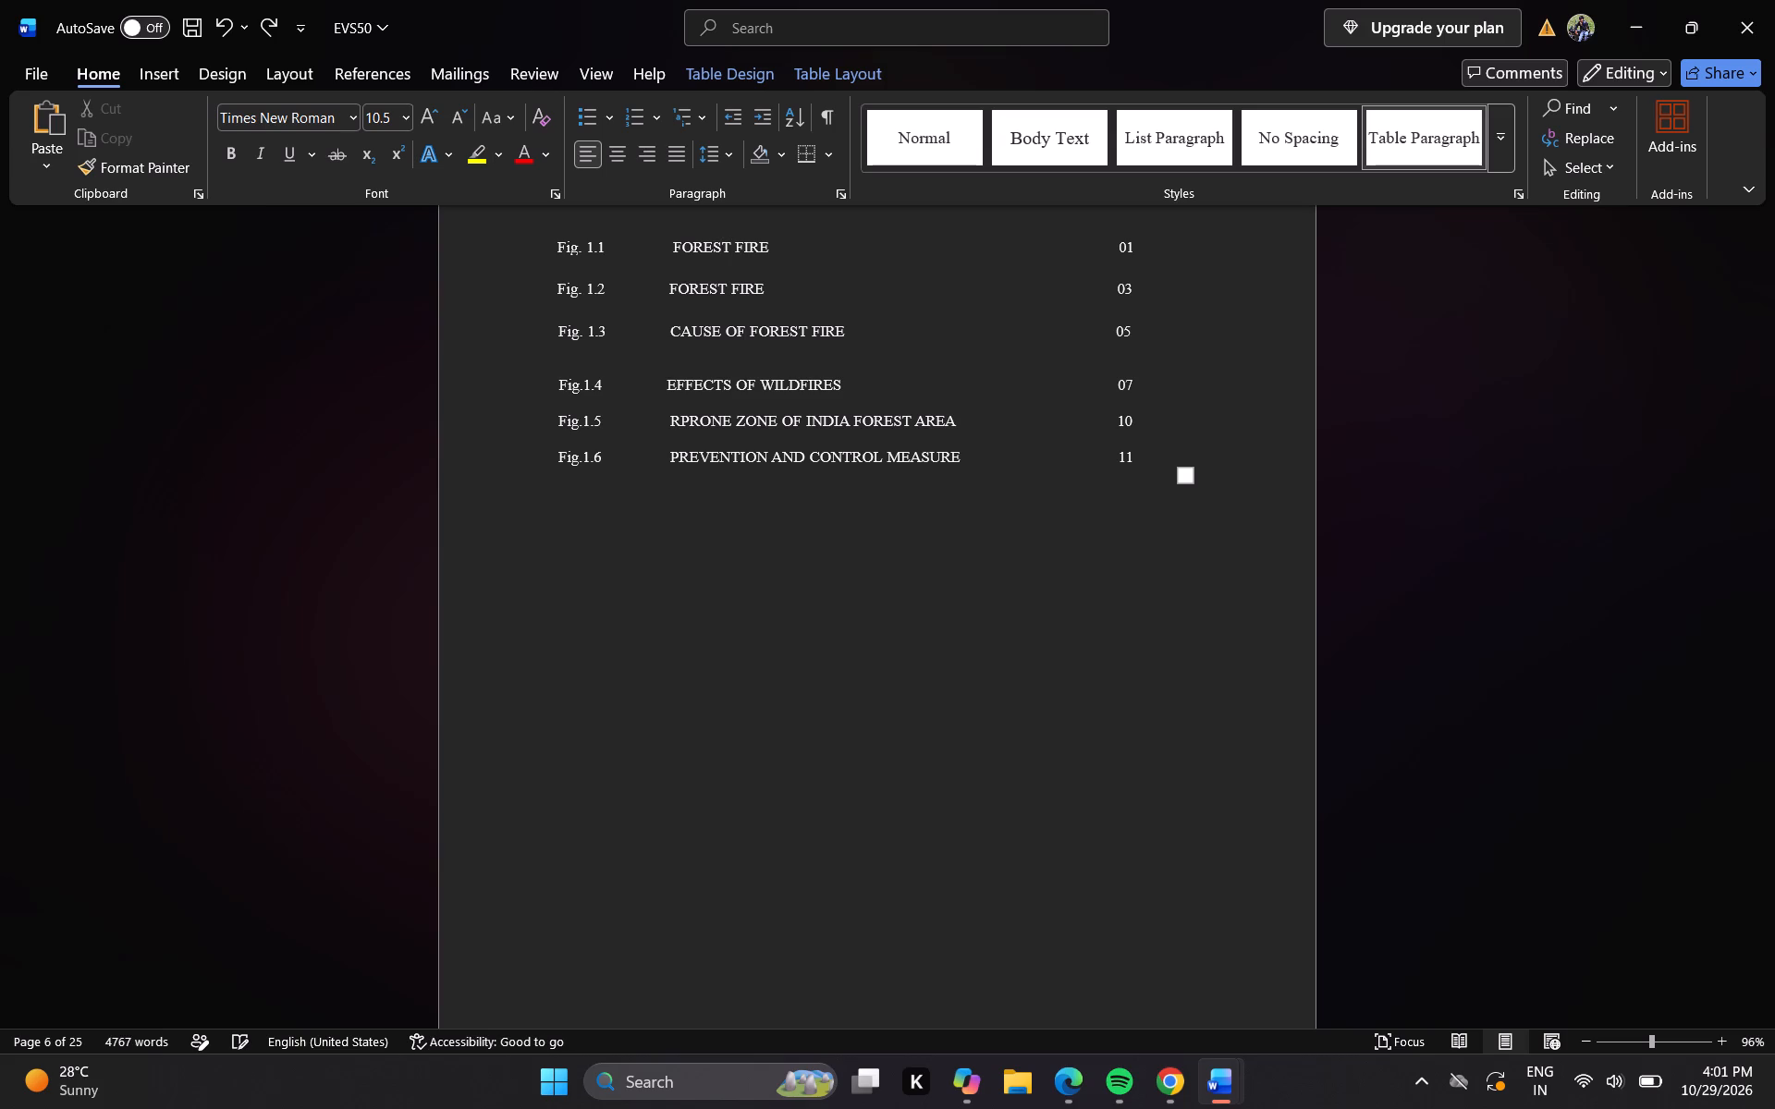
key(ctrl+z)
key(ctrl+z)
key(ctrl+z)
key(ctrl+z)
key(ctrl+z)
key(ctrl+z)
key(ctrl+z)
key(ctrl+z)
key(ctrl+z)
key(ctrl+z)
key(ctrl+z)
Undo the earlier insertion of the colon and extra spacing after "Fig 1.1" in the watershed picture's caption.
key(ctrl+z)
key(ctrl+z)
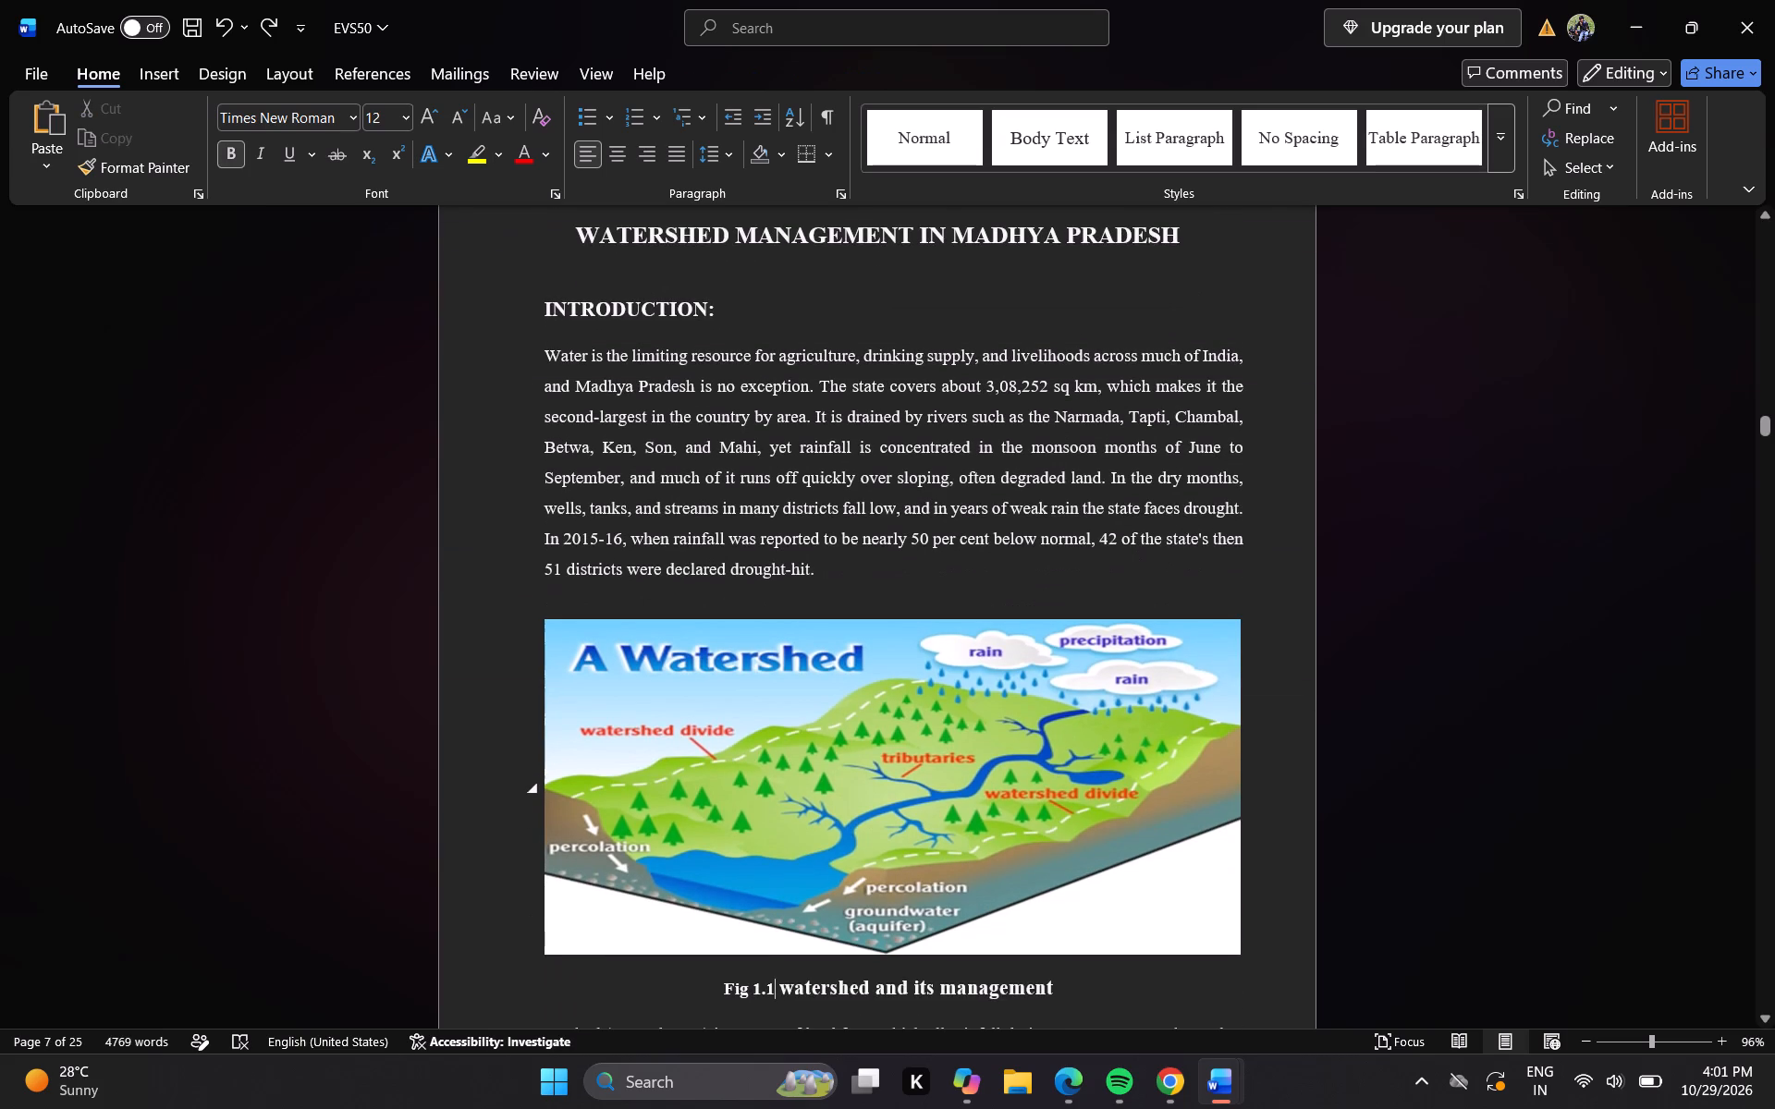
Replace the forest fire figure name in the Fig. 1.1 row of the figure list with "WATERSHED AND ITS MANAGEMENT".
key(Up)
key(Up)
key(Up)
key(Up)
key(Up)
key(Up)
key(Up)
key(Up)
key(Up)
key(Up)
key(Up)
key(Up)
key(Up)
key(Up)
key(Up)
key(Up)
key(Up)
key(Up)
key(Up)
key(Up)
key(Up)
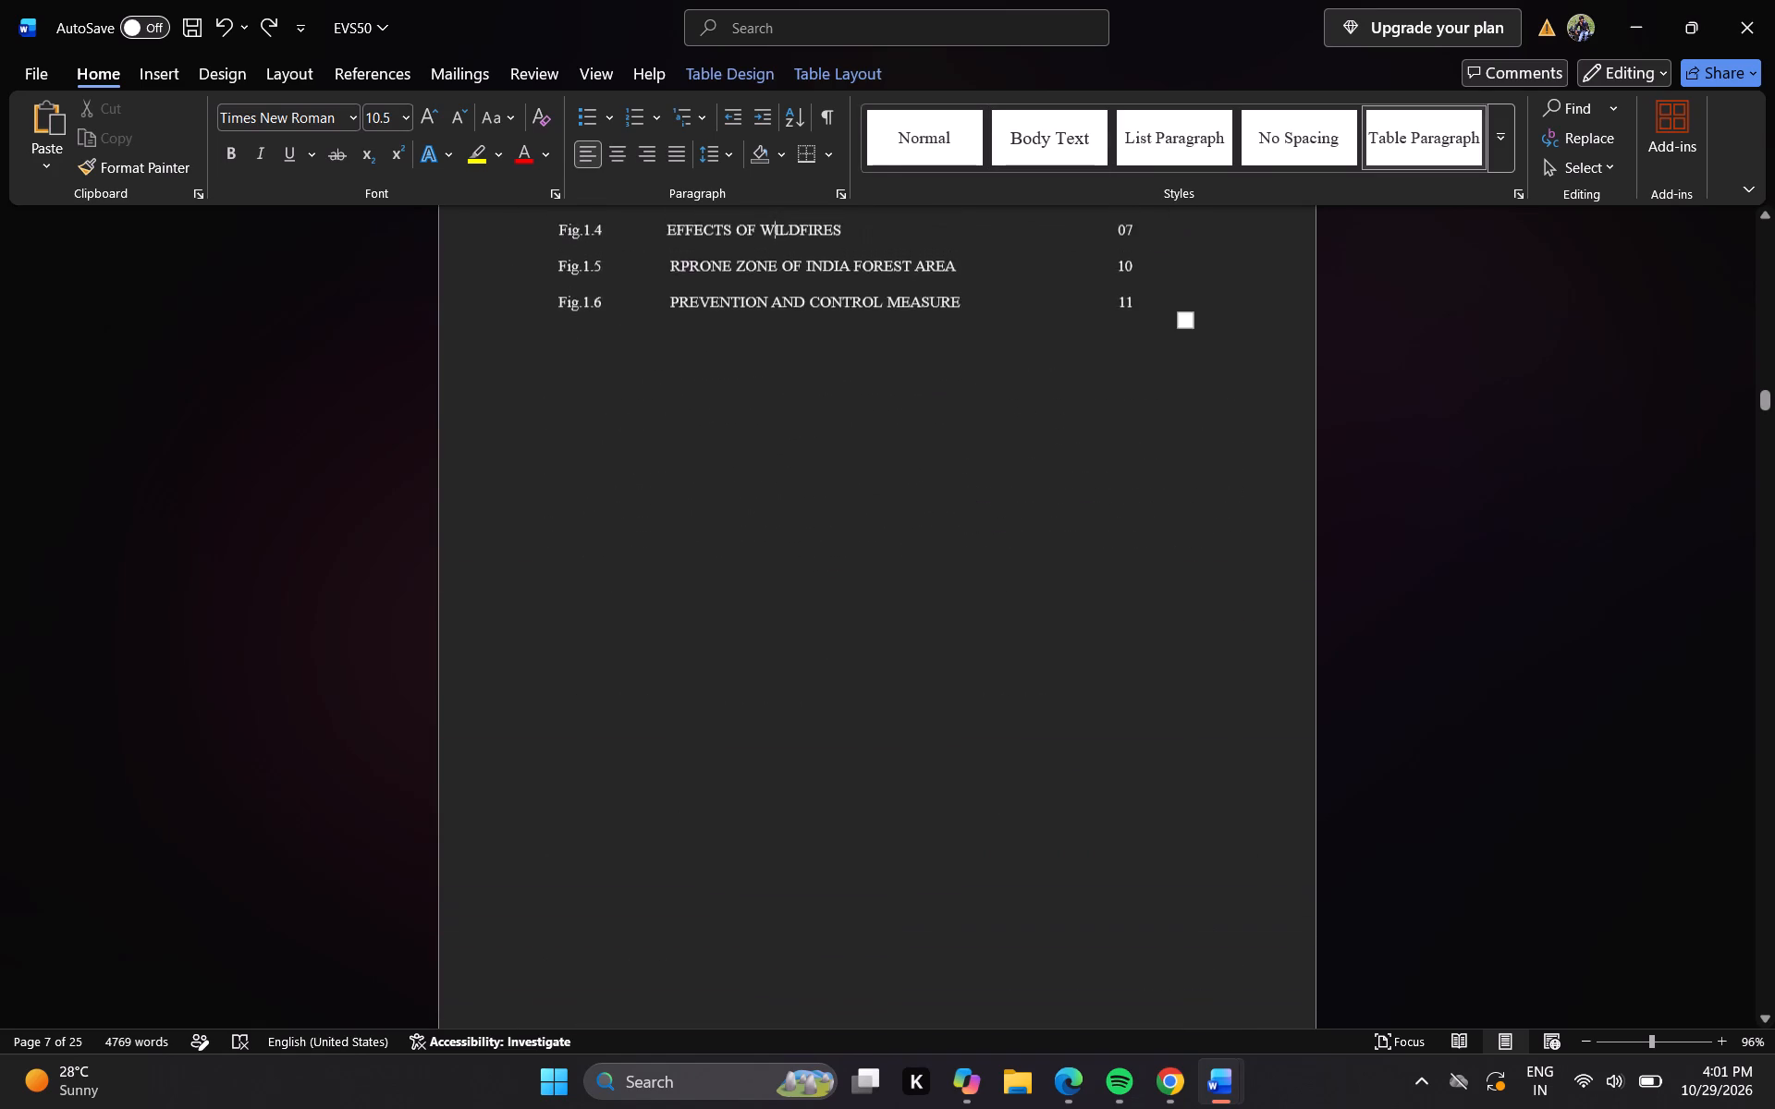
key(Up)
key(Up)
key(Up)
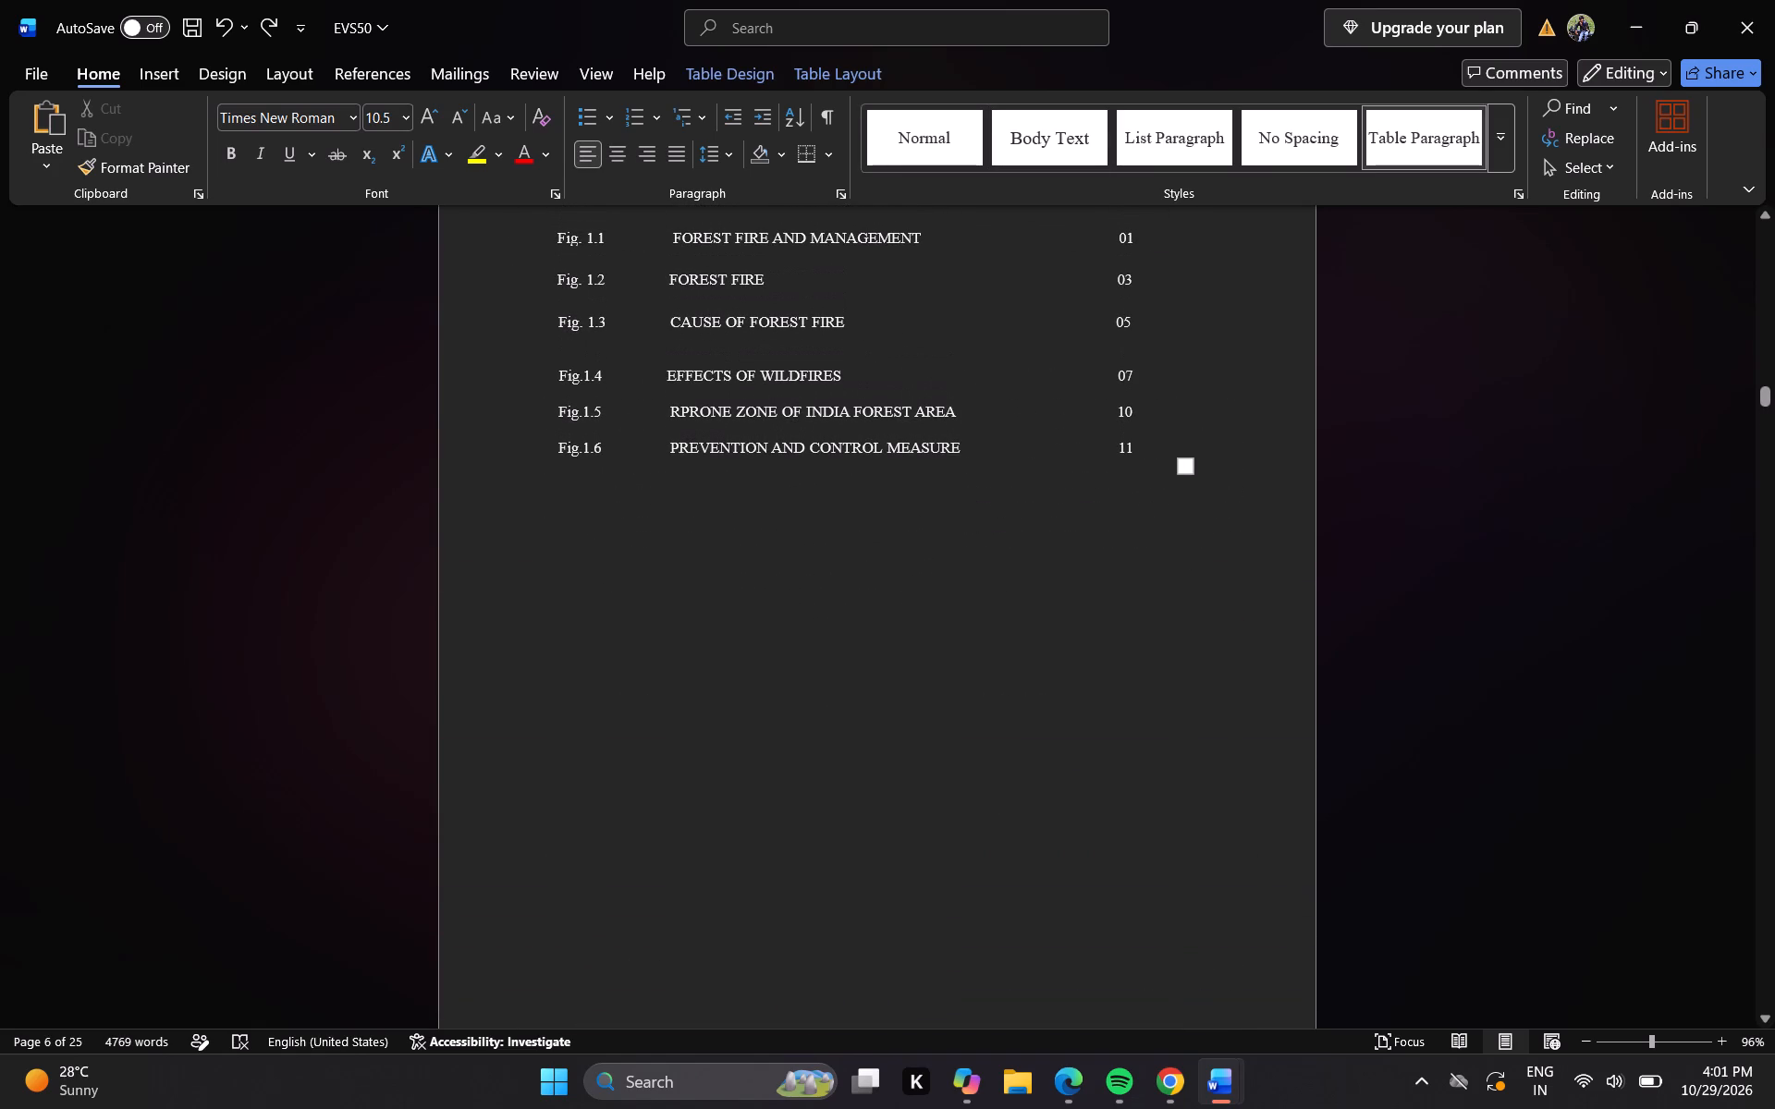
key(Down)
key(Right)
key(Right)
key(Right)
key(Right)
key(Right)
key(Right)
key(Right)
key(Right)
key(Right)
key(Right)
key(Right)
key(Right)
key(Right)
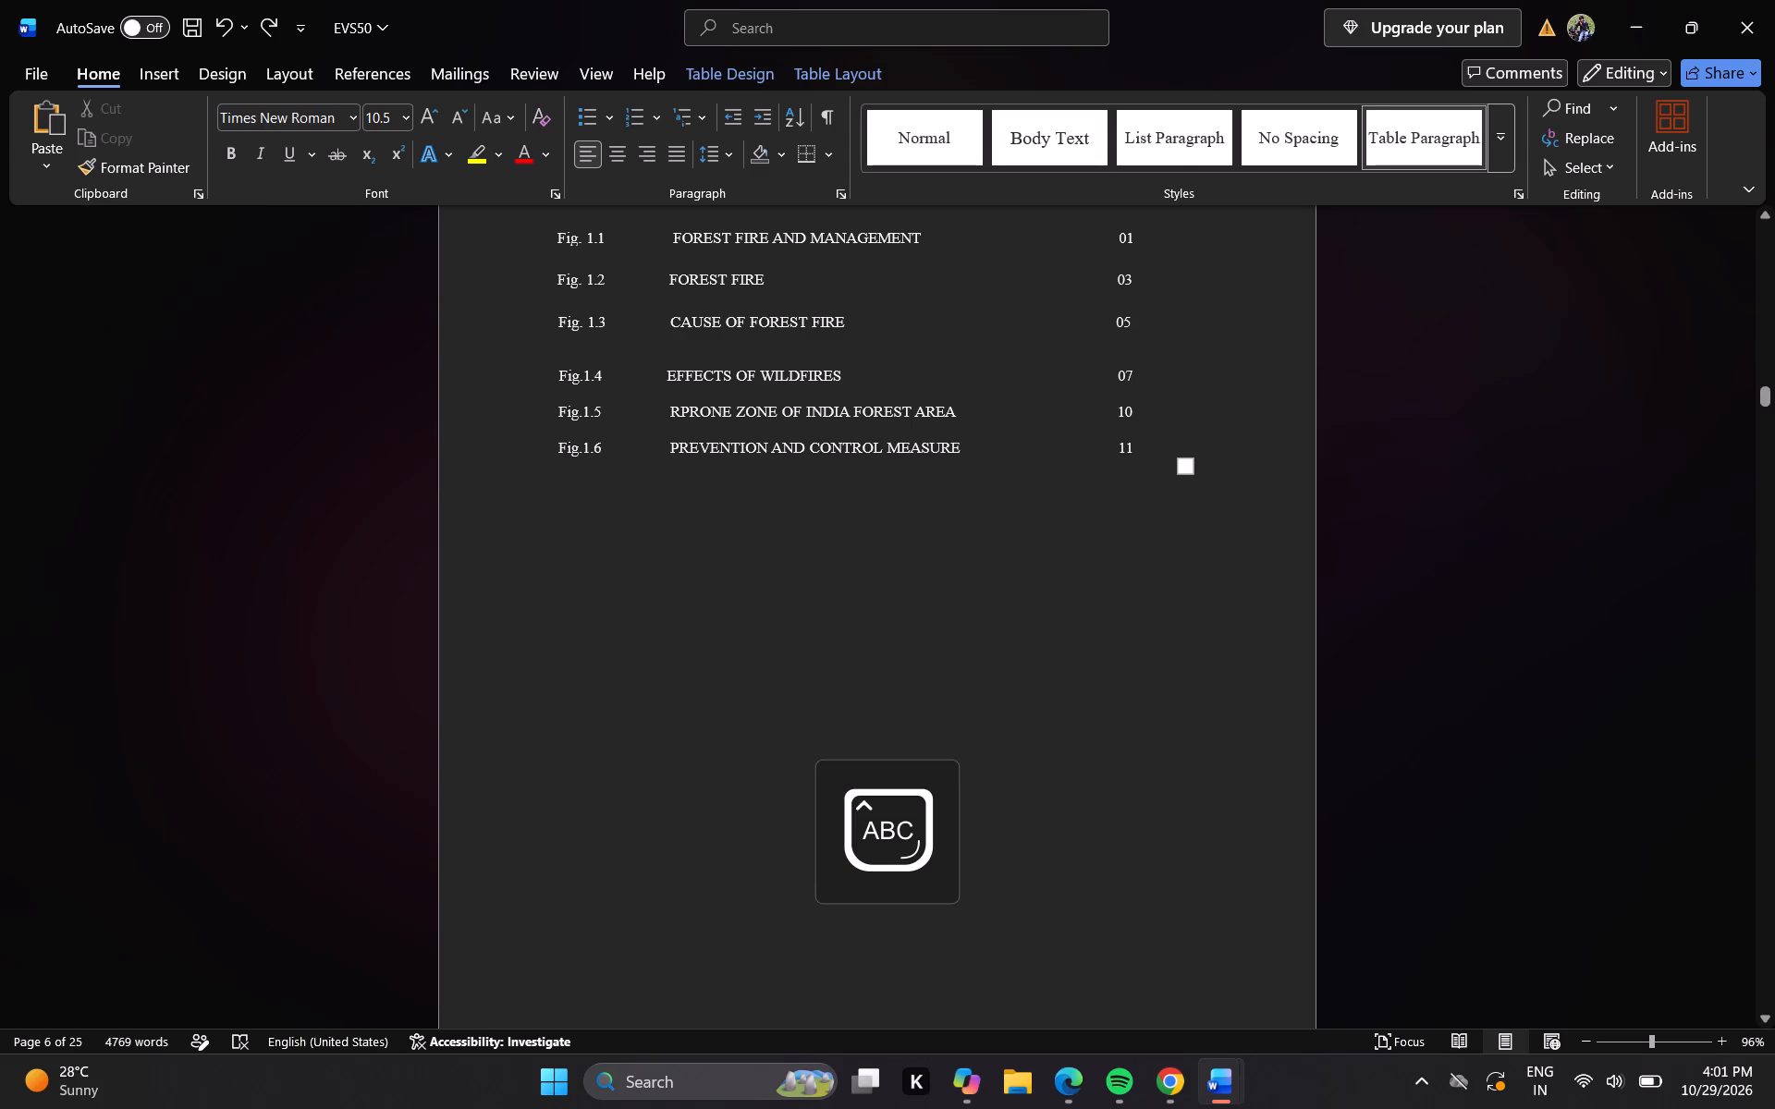
key(BackSpace)
key(BackSpace)
key(BackSpace)
key(BackSpace)
key(BackSpace)
key(BackSpace)
key(BackSpace)
key(BackSpace)
key(BackSpace)
key(BackSpace)
key(BackSpace)
key(BackSpace)
key(BackSpace)
key(BackSpace)
key(BackSpace)
key(BackSpace)
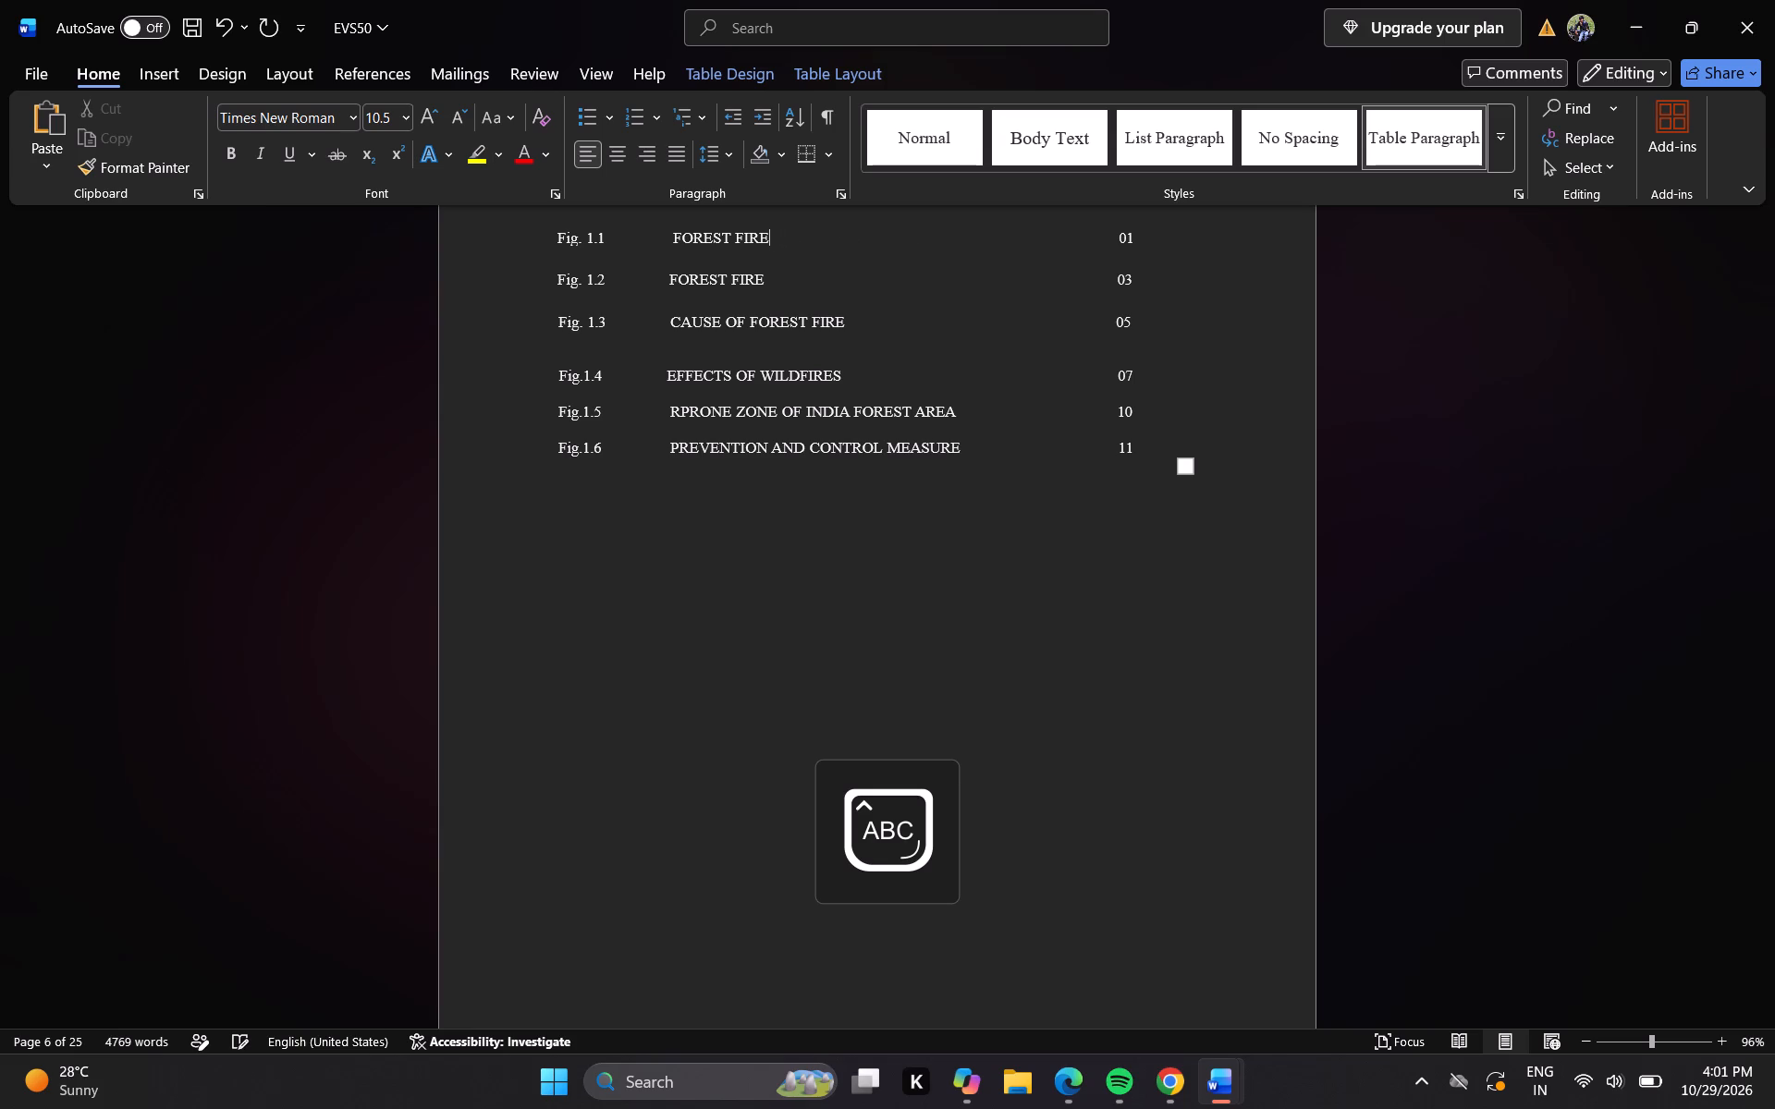
key(BackSpace)
key(BackSpace)
key(BackSpace)
key(BackSpace)
key(BackSpace)
key(BackSpace)
key(BackSpace)
key(BackSpace)
key(BackSpace)
key(BackSpace)
key(BackSpace)
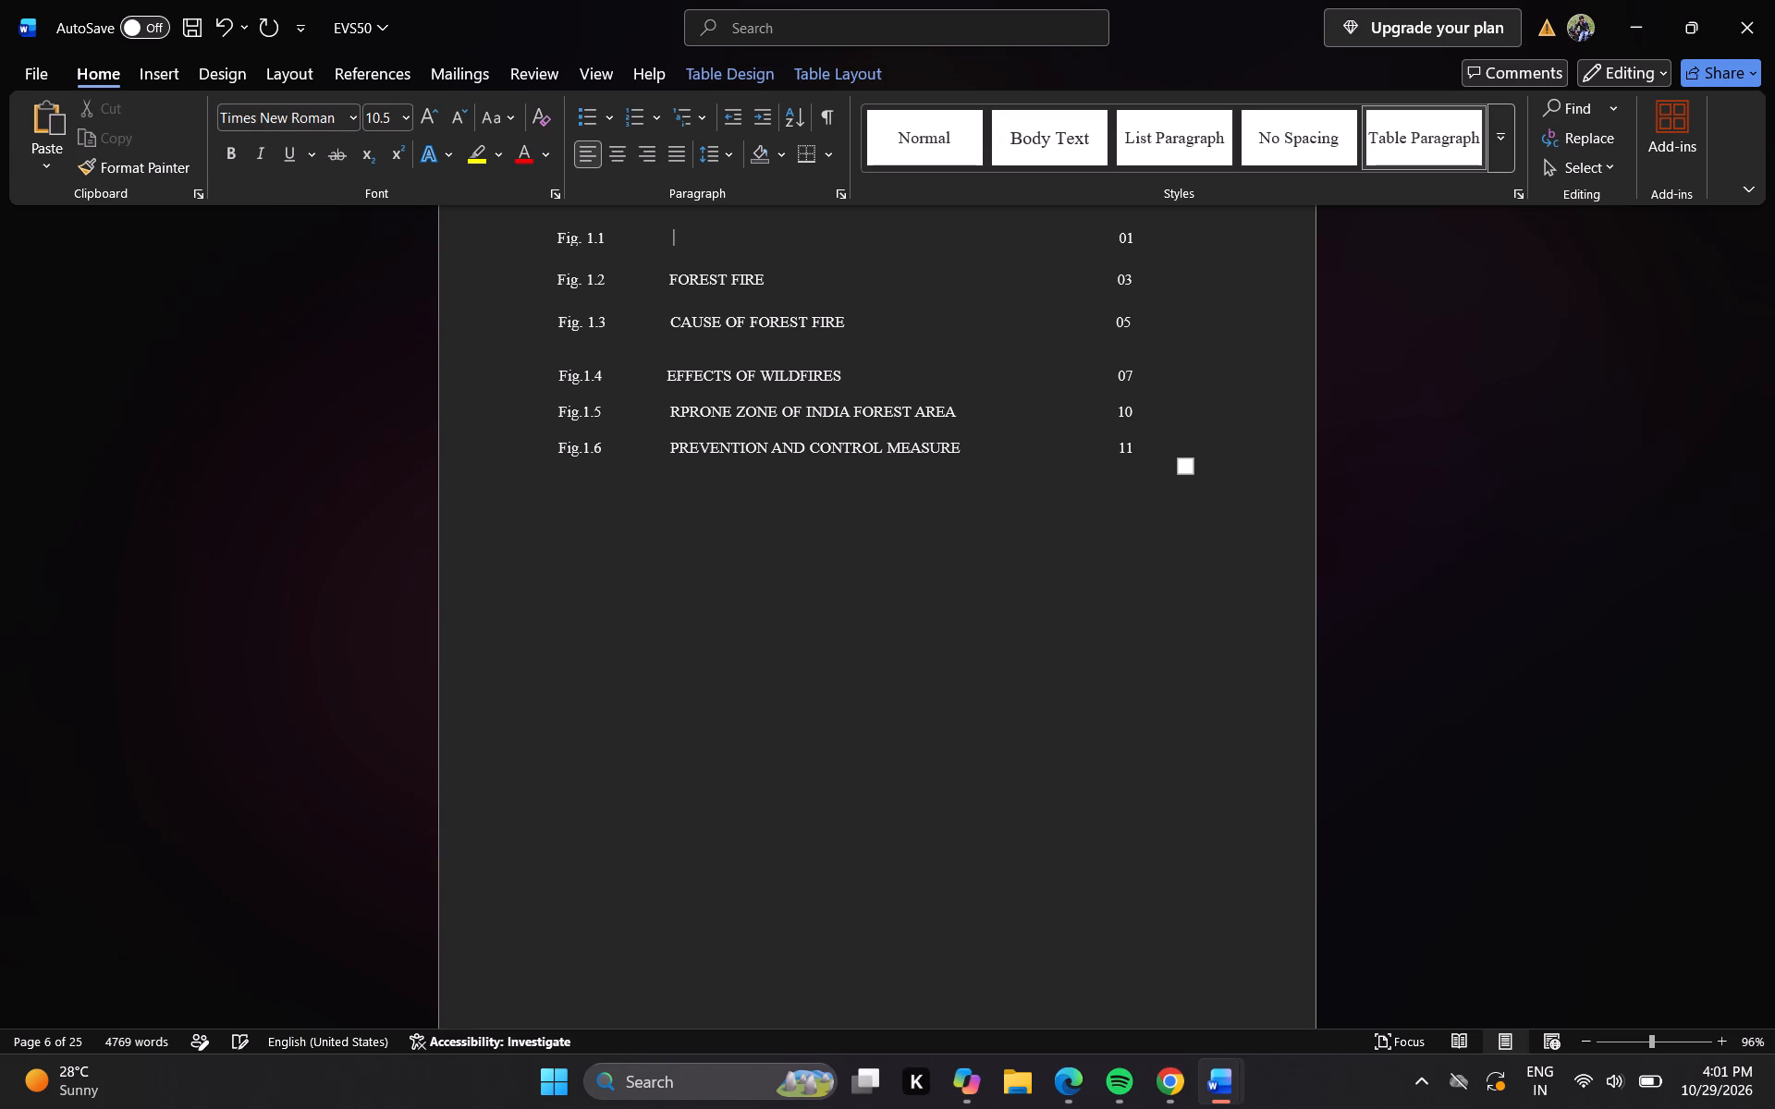
key(BackSpace)
text(WA)
text(TERSHED AND ITS)
key(space)
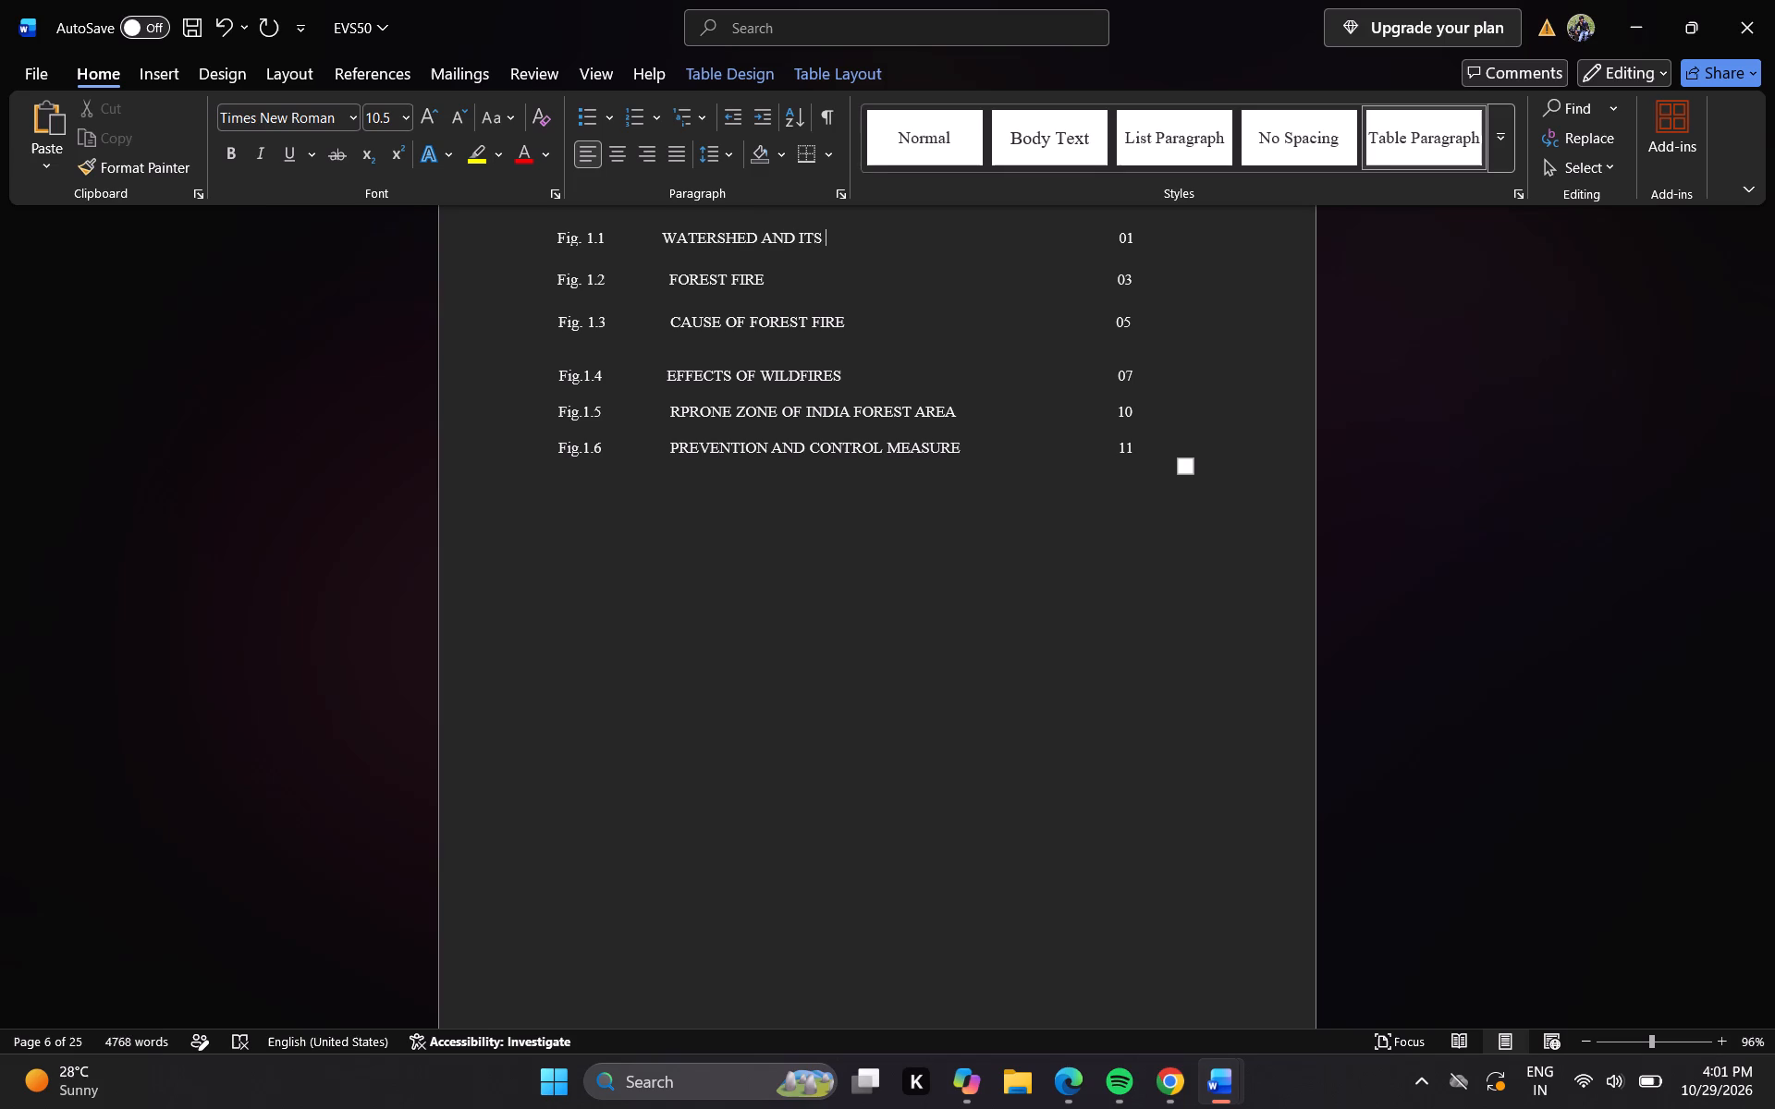
text(MANA)
text(GEMENR)
key(BackSpace)
key(t)
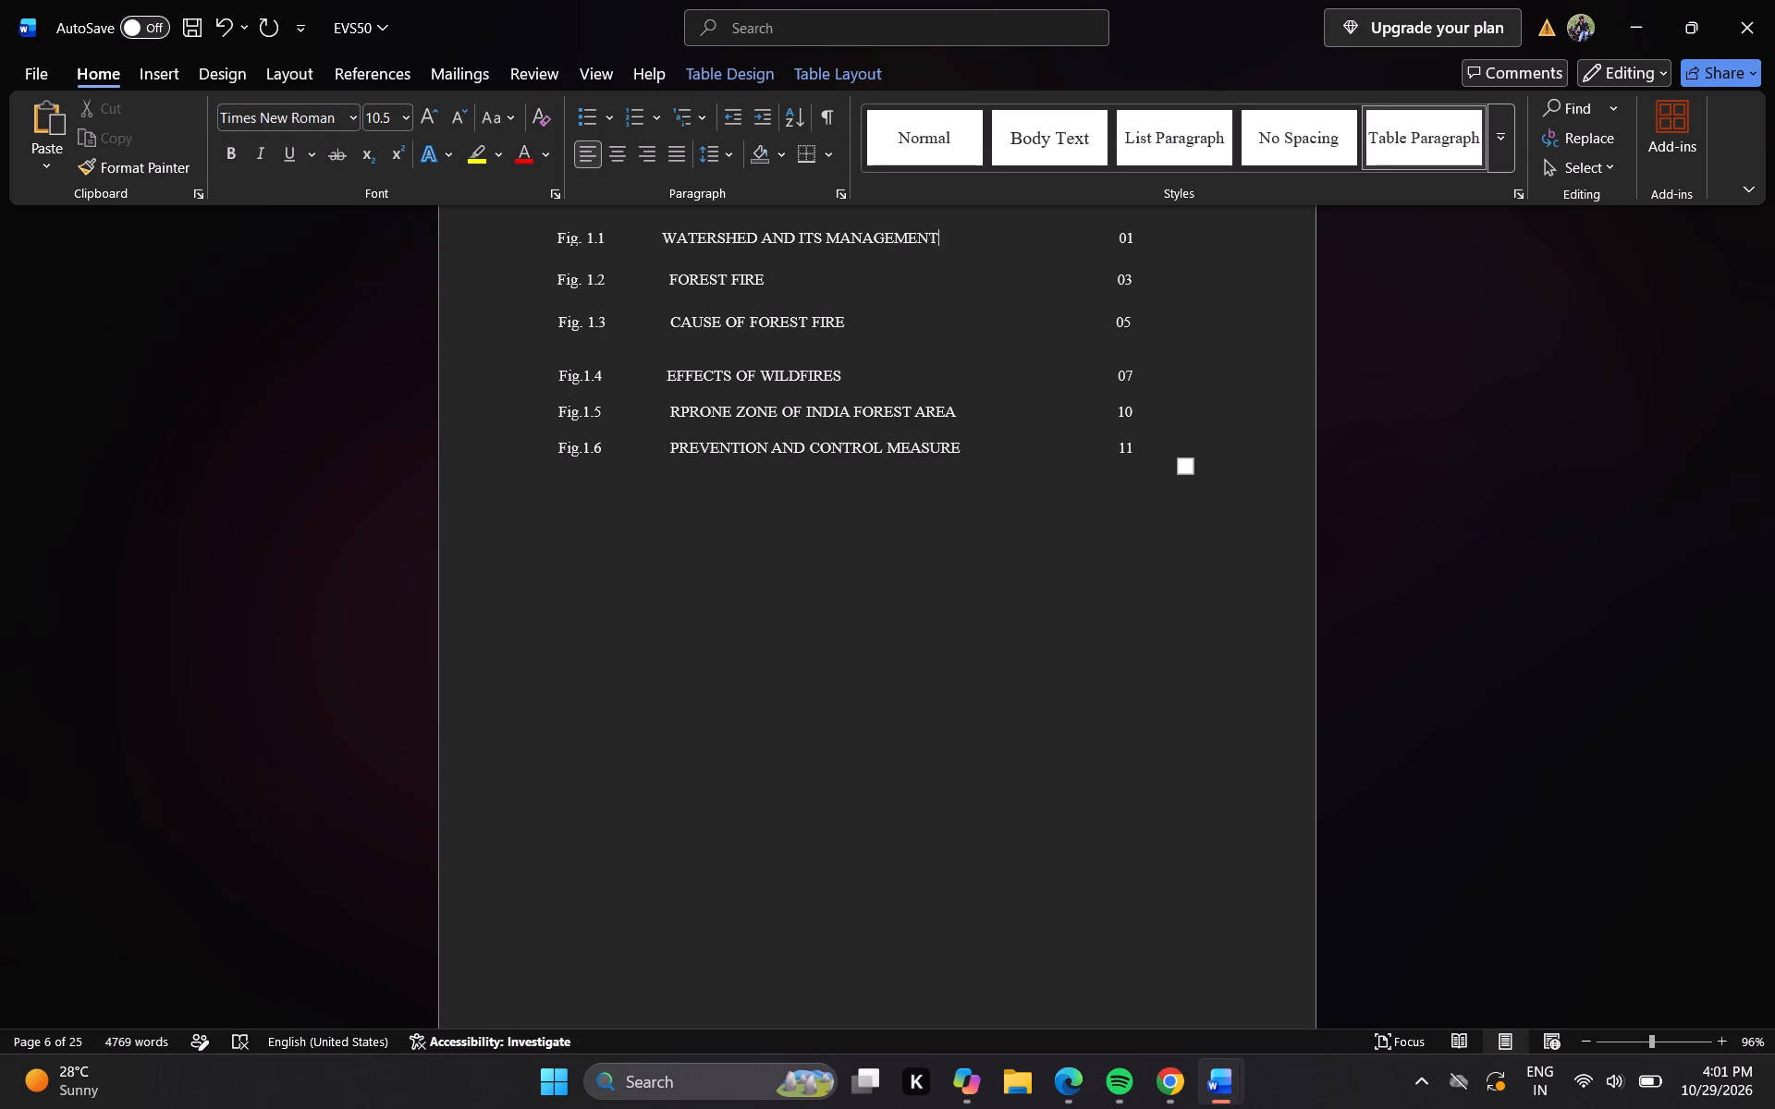
Look through the report body for the Fig 1.2 caption under the picture in the causes for watershed management section.
key(Down)
key(Down)
key(Down)
key(Down)
key(Down)
key(Down)
key(Down)
key(Down)
key(Down)
key(Down)
key(Down)
key(Down)
key(Down)
key(Down)
key(Down)
key(Down)
key(Down)
key(Down)
key(Down)
key(Down)
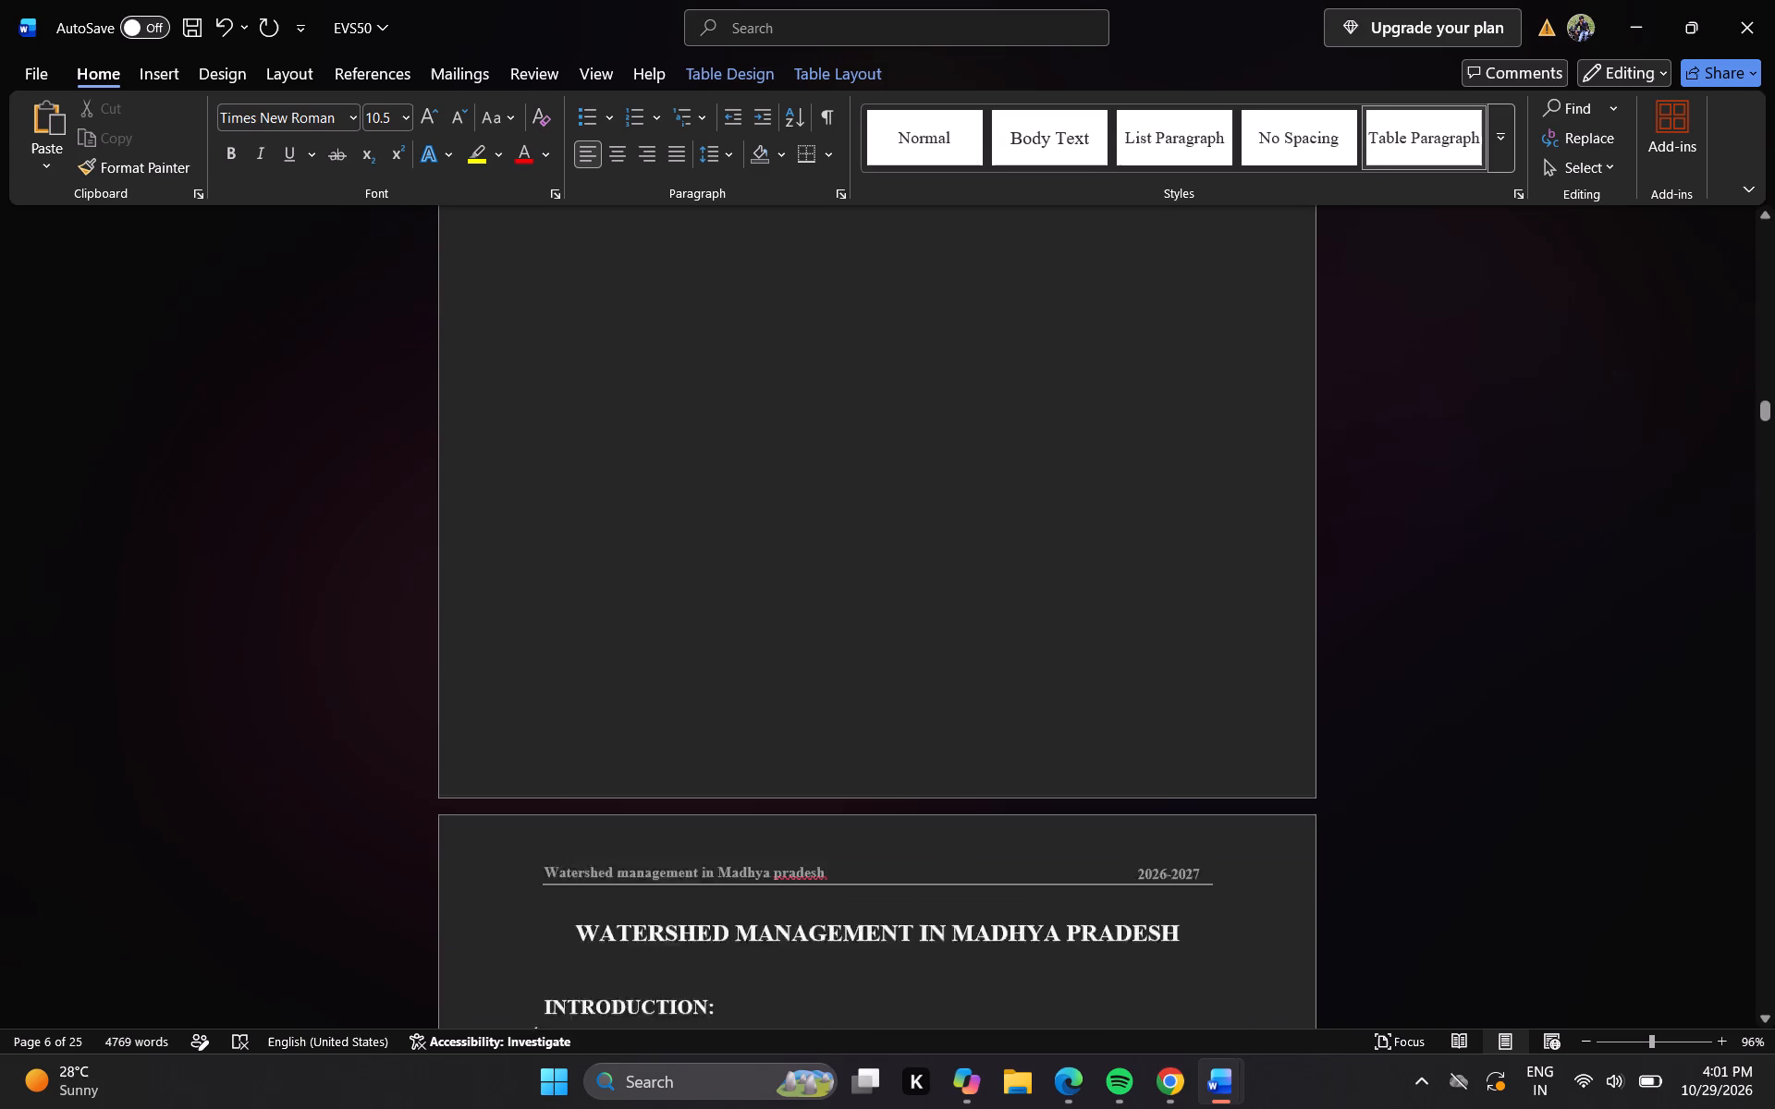
key(Down)
key(Down)
key(Down)
key(Down)
key(Down)
key(Down)
key(Down)
key(Down)
key(Down)
key(Down)
key(Down)
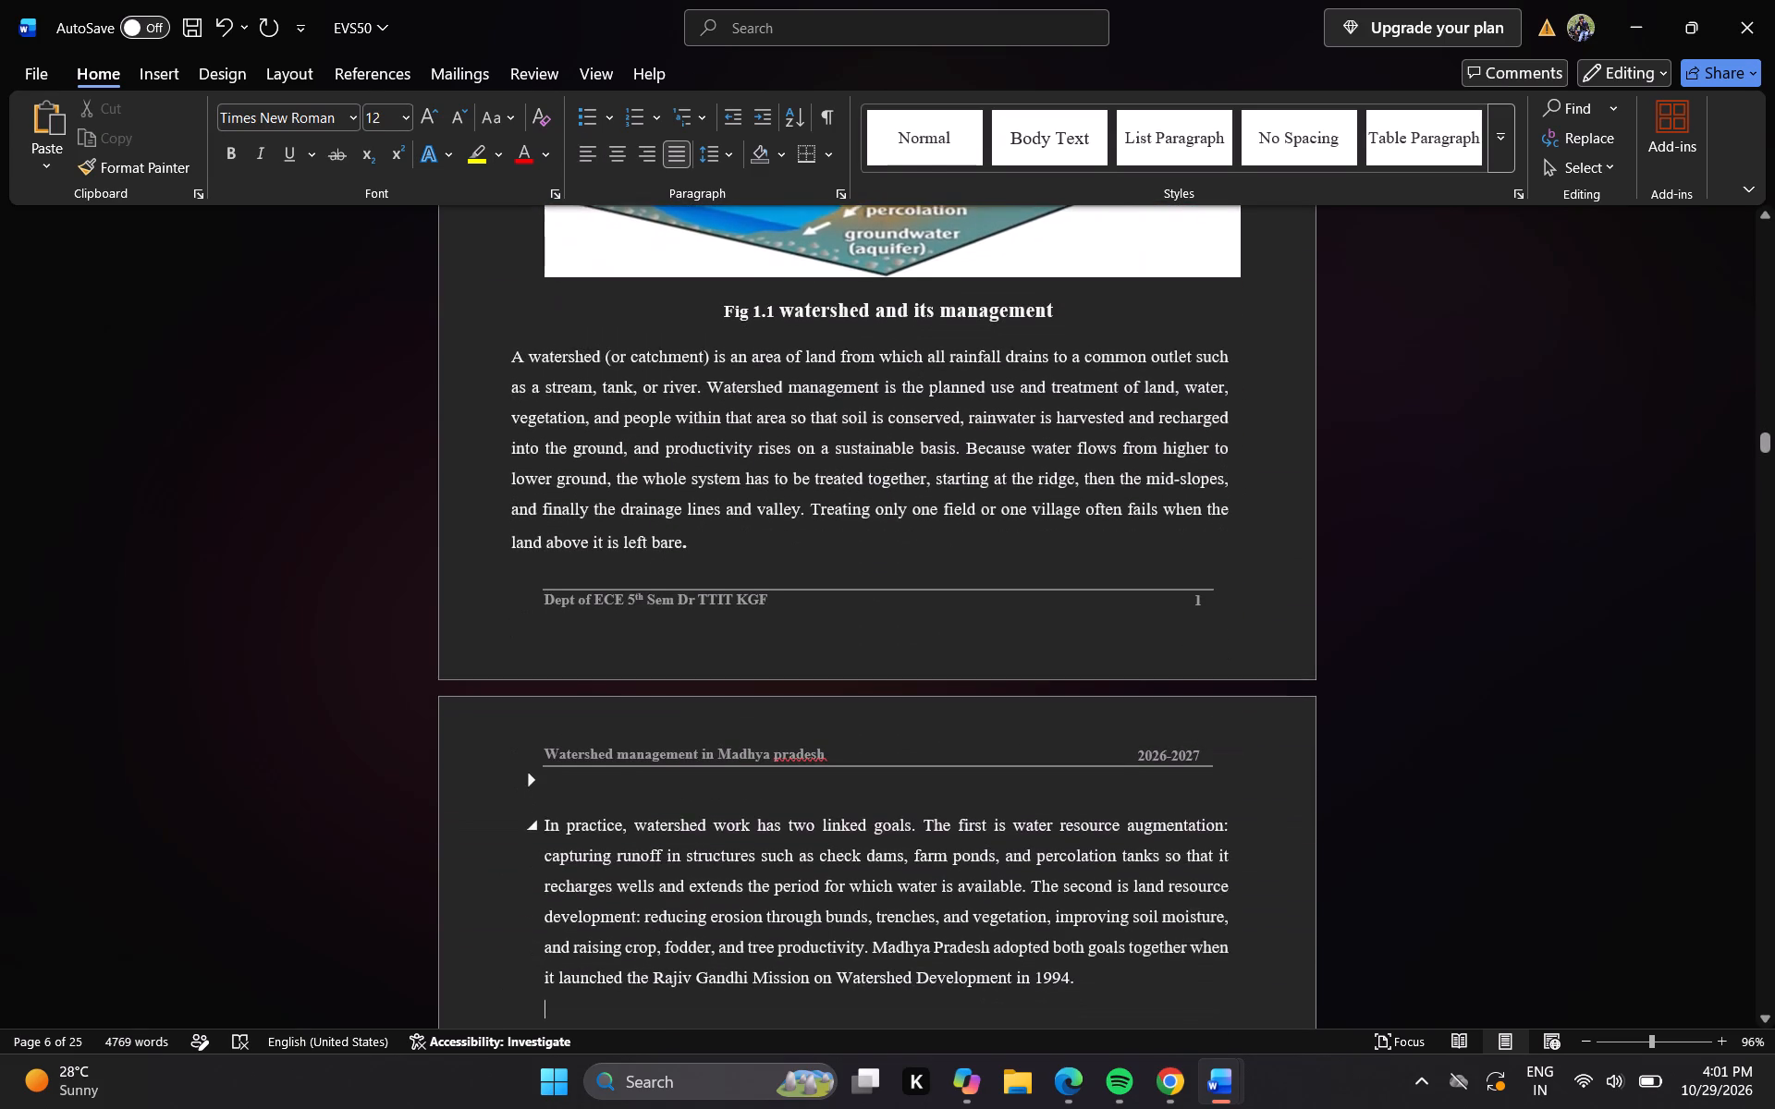
key(Down)
key(Down)
key(Down)
key(Down)
key(Down)
key(Down)
key(Down)
key(Down)
key(Down)
key(Down)
key(Down)
key(Down)
key(Down)
key(Down)
key(Down)
key(Down)
key(Down)
key(Down)
key(Down)
key(Down)
key(Down)
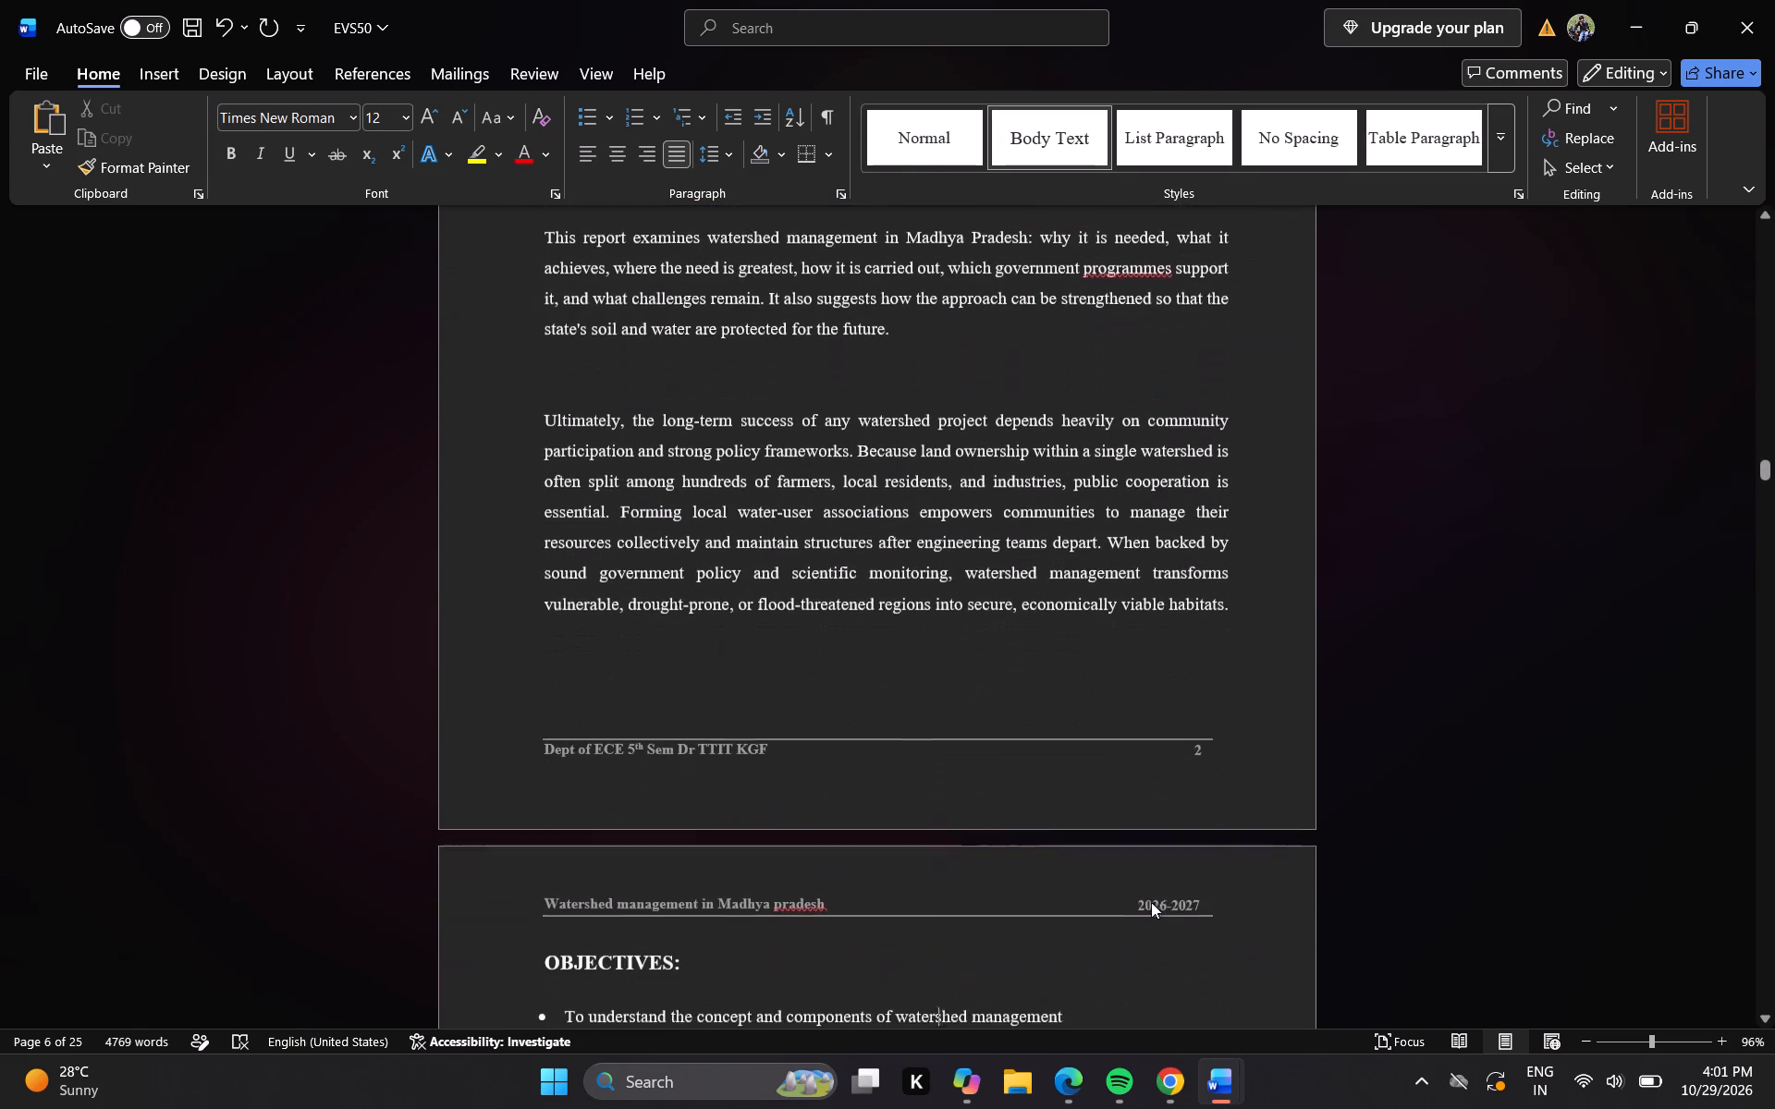
key(Down)
key(Down)
key(Down)
key(Down)
key(Down)
key(Down)
key(Down)
key(Down)
key(Down)
key(Down)
key(Down)
key(Down)
key(Down)
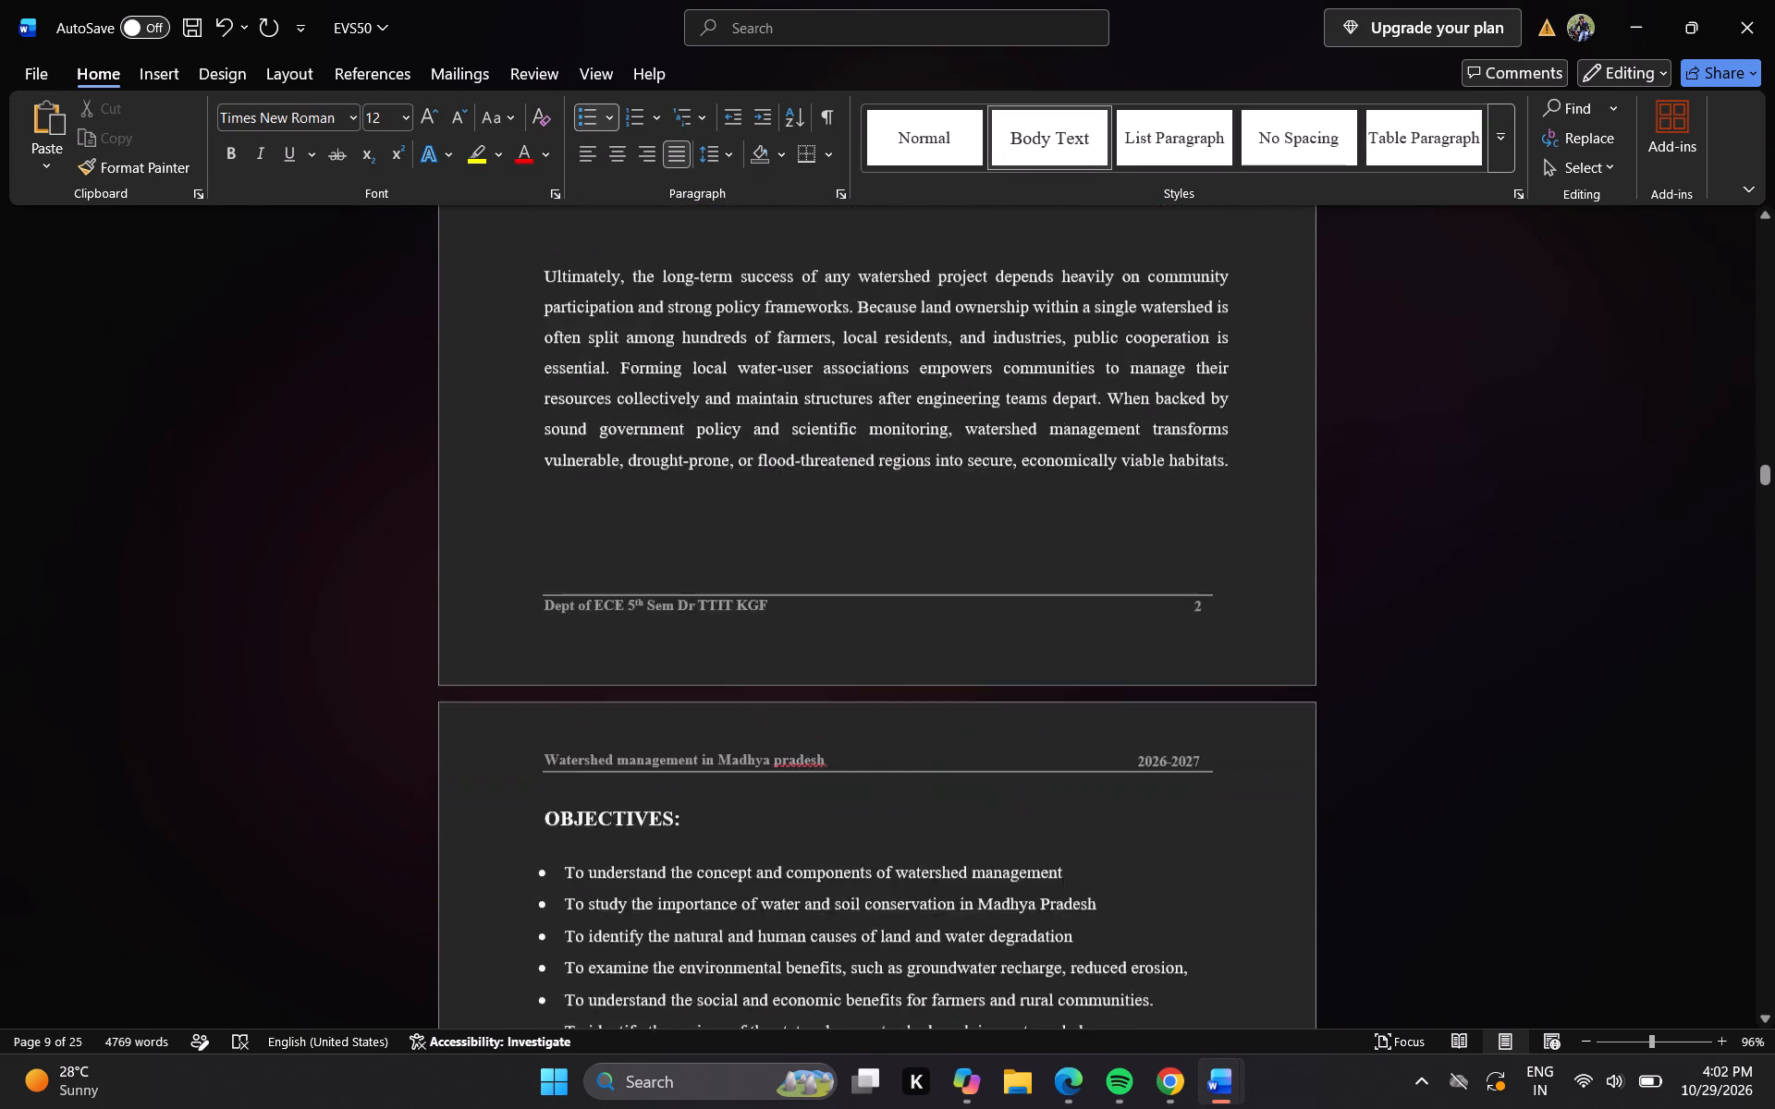
key(Down)
key(Down)
key(Down)
key(Down)
key(Down)
key(Down)
key(Down)
key(Down)
key(Down)
key(Down)
key(Down)
key(Down)
key(Down)
key(Down)
key(Down)
key(Down)
key(Down)
key(Down)
key(Down)
key(Down)
key(Down)
key(Down)
key(Down)
key(Down)
key(Down)
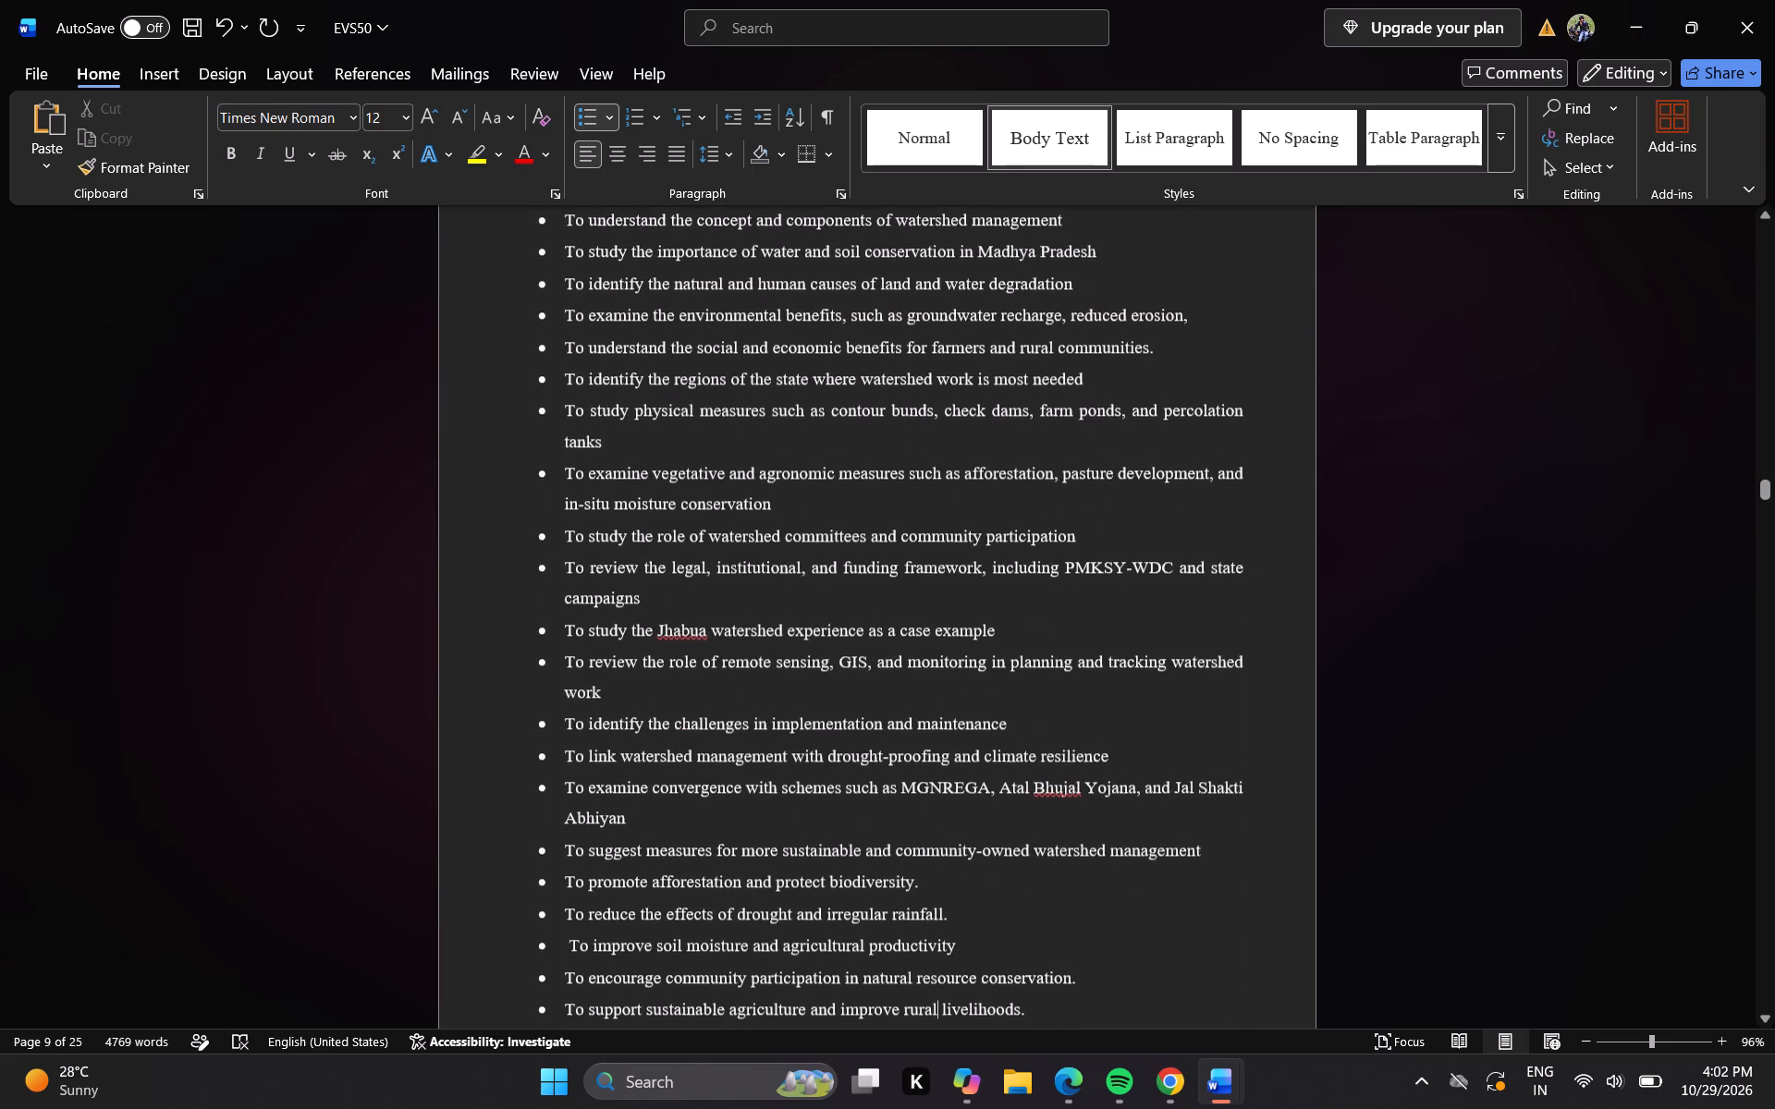
key(Down)
key(Down)
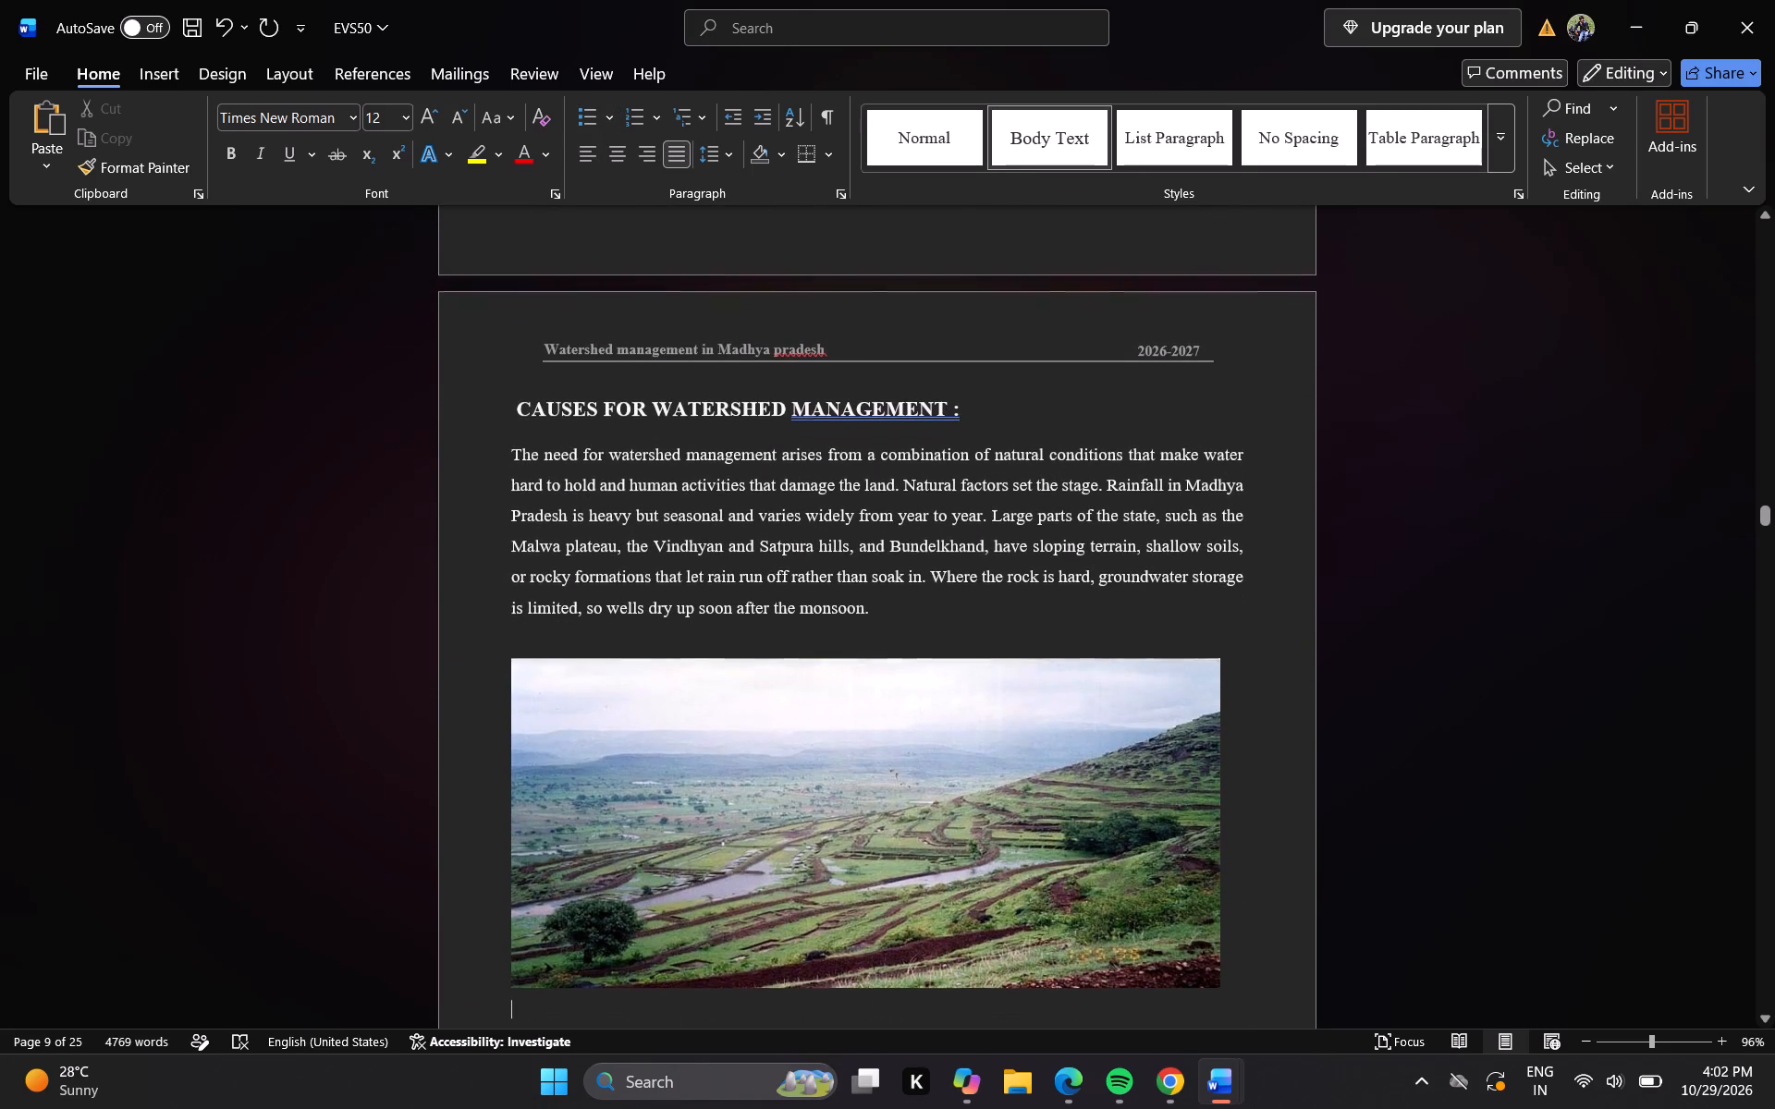
key(Down)
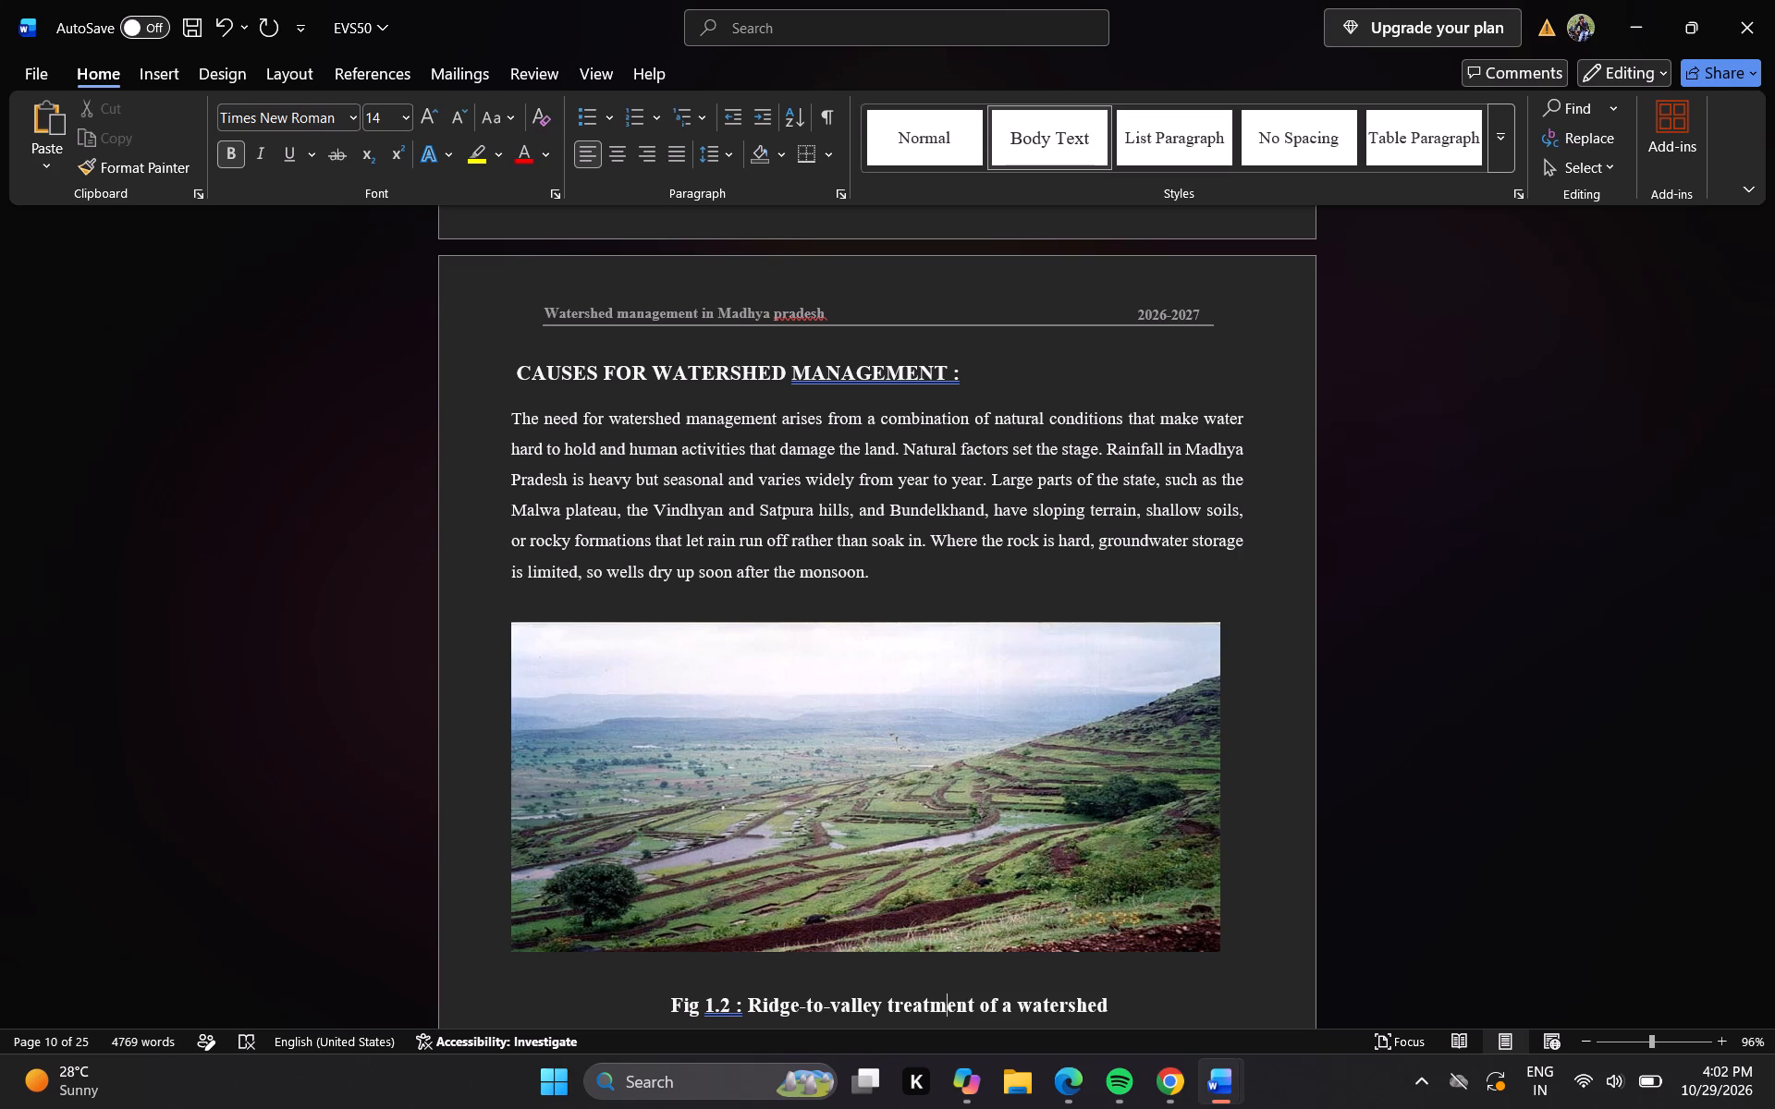
Replace the forest fire figure name in the Fig. 1.2 row of the figure list, starting the new name with "RIDGE -".
key(Up)
key(Up)
key(Up)
key(Up)
key(Up)
key(Up)
key(Up)
key(Up)
key(Up)
key(Up)
key(Up)
key(Up)
key(Up)
key(Up)
key(Up)
key(Up)
key(Up)
key(Up)
key(Up)
key(Up)
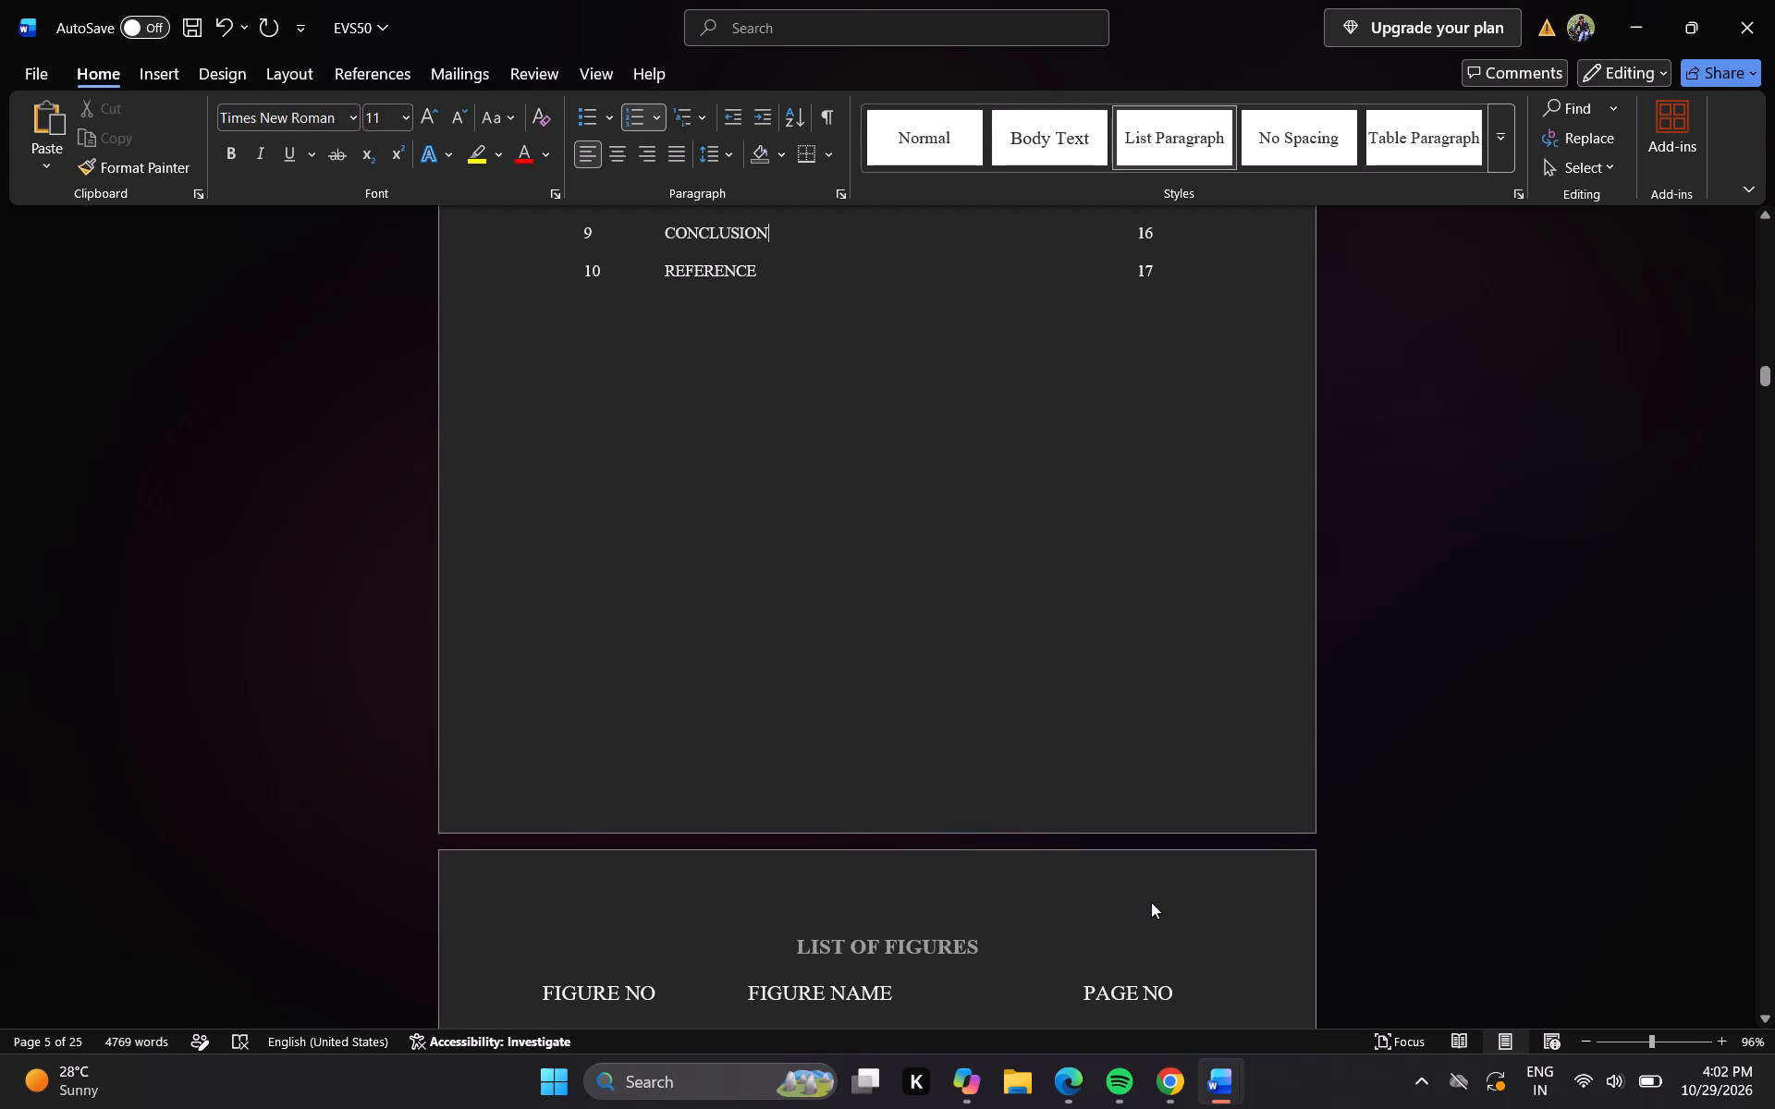
key(Down)
key(Down)
key(Down)
key(Down)
key(Down)
key(Down)
key(Down)
key(Down)
key(Down)
key(Down)
key(Down)
key(Down)
key(Down)
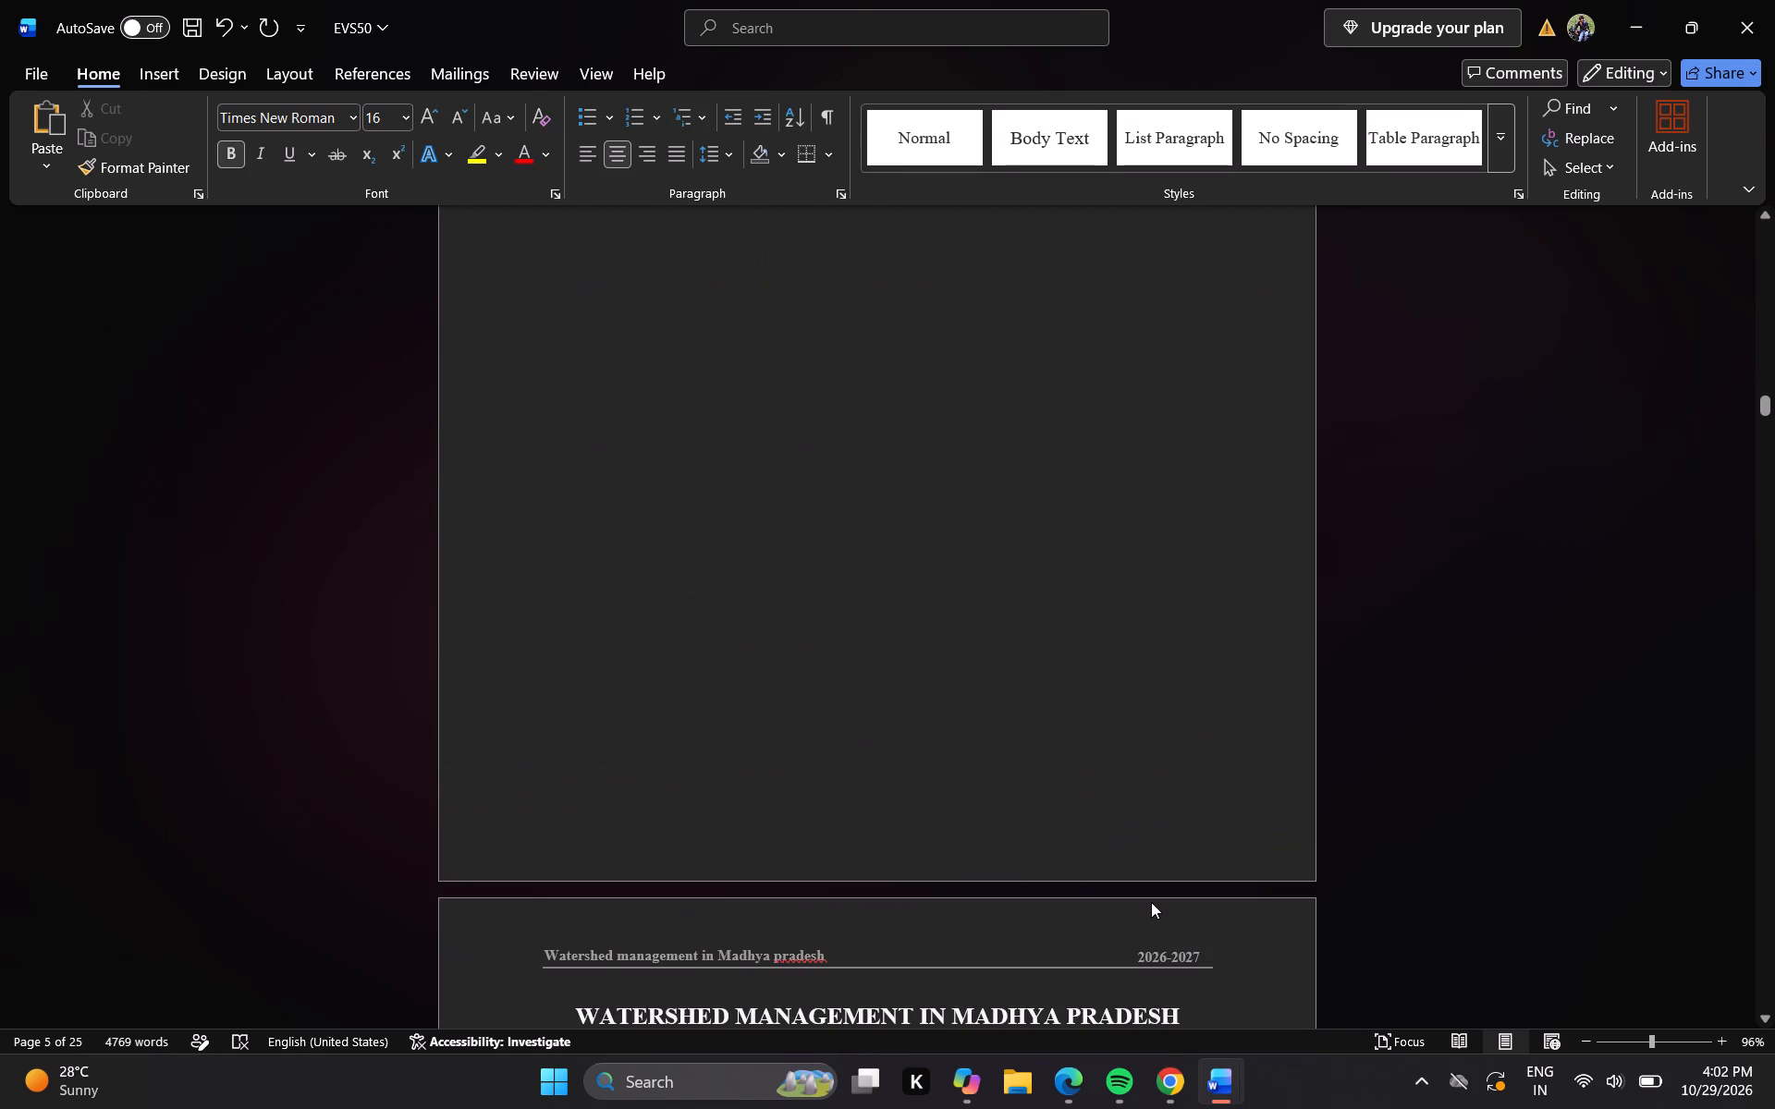
key(Up)
key(Up)
key(Up)
key(Up)
key(Up)
key(Up)
key(Up)
key(Up)
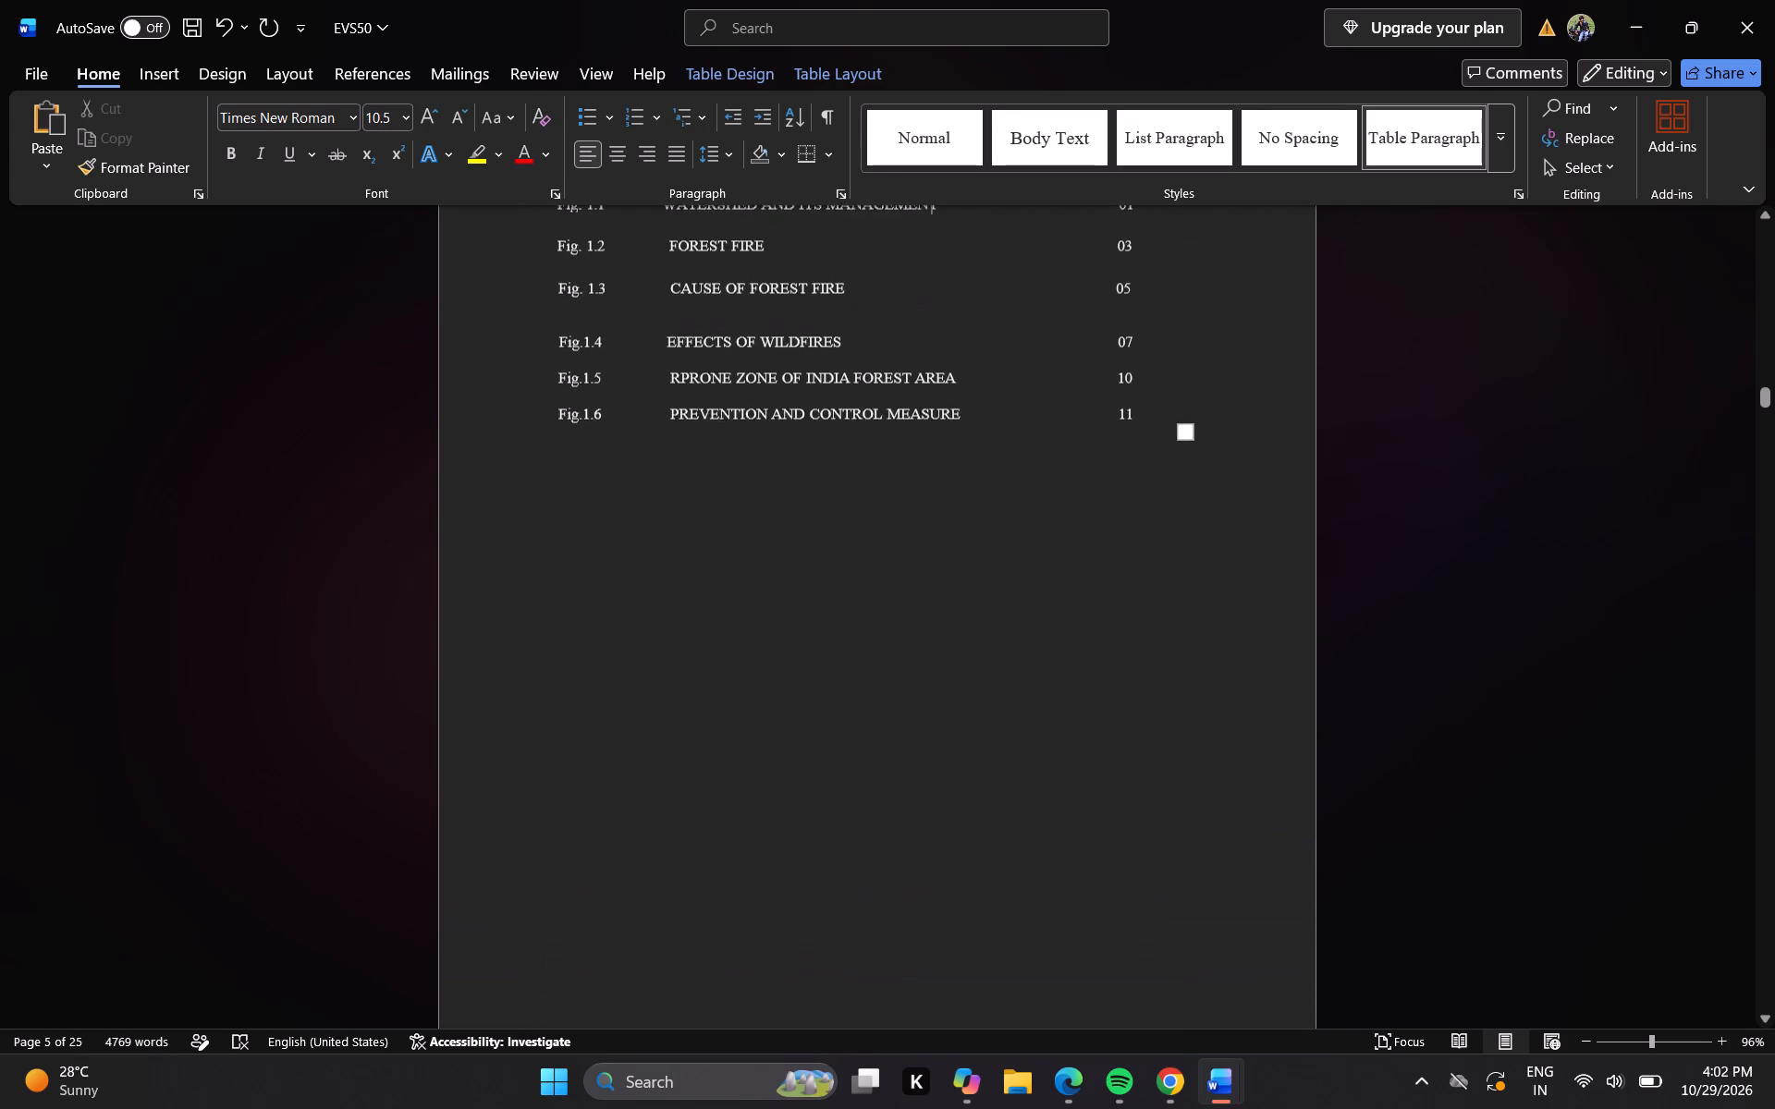
key(Up)
key(Up)
key(Up)
key(Down)
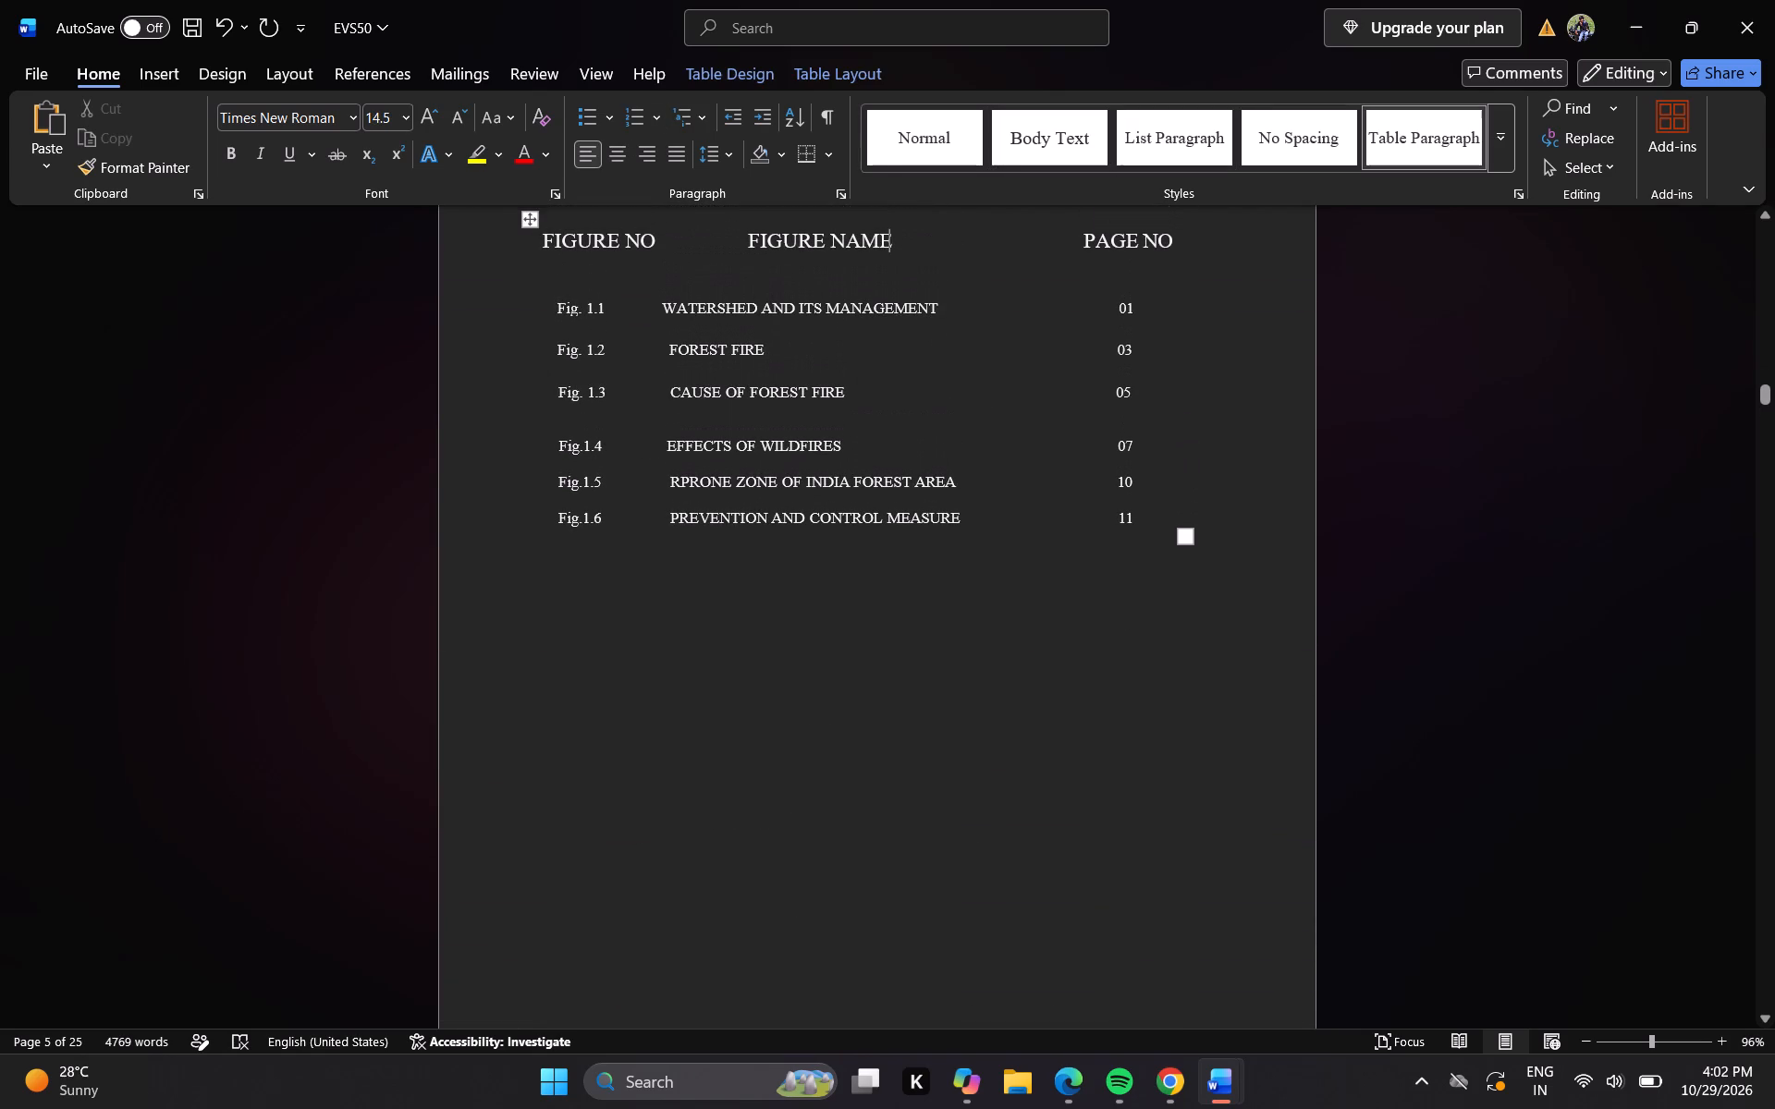
key(Down)
key(Down)
key(Down)
key(BackSpace)
key(BackSpace)
key(BackSpace)
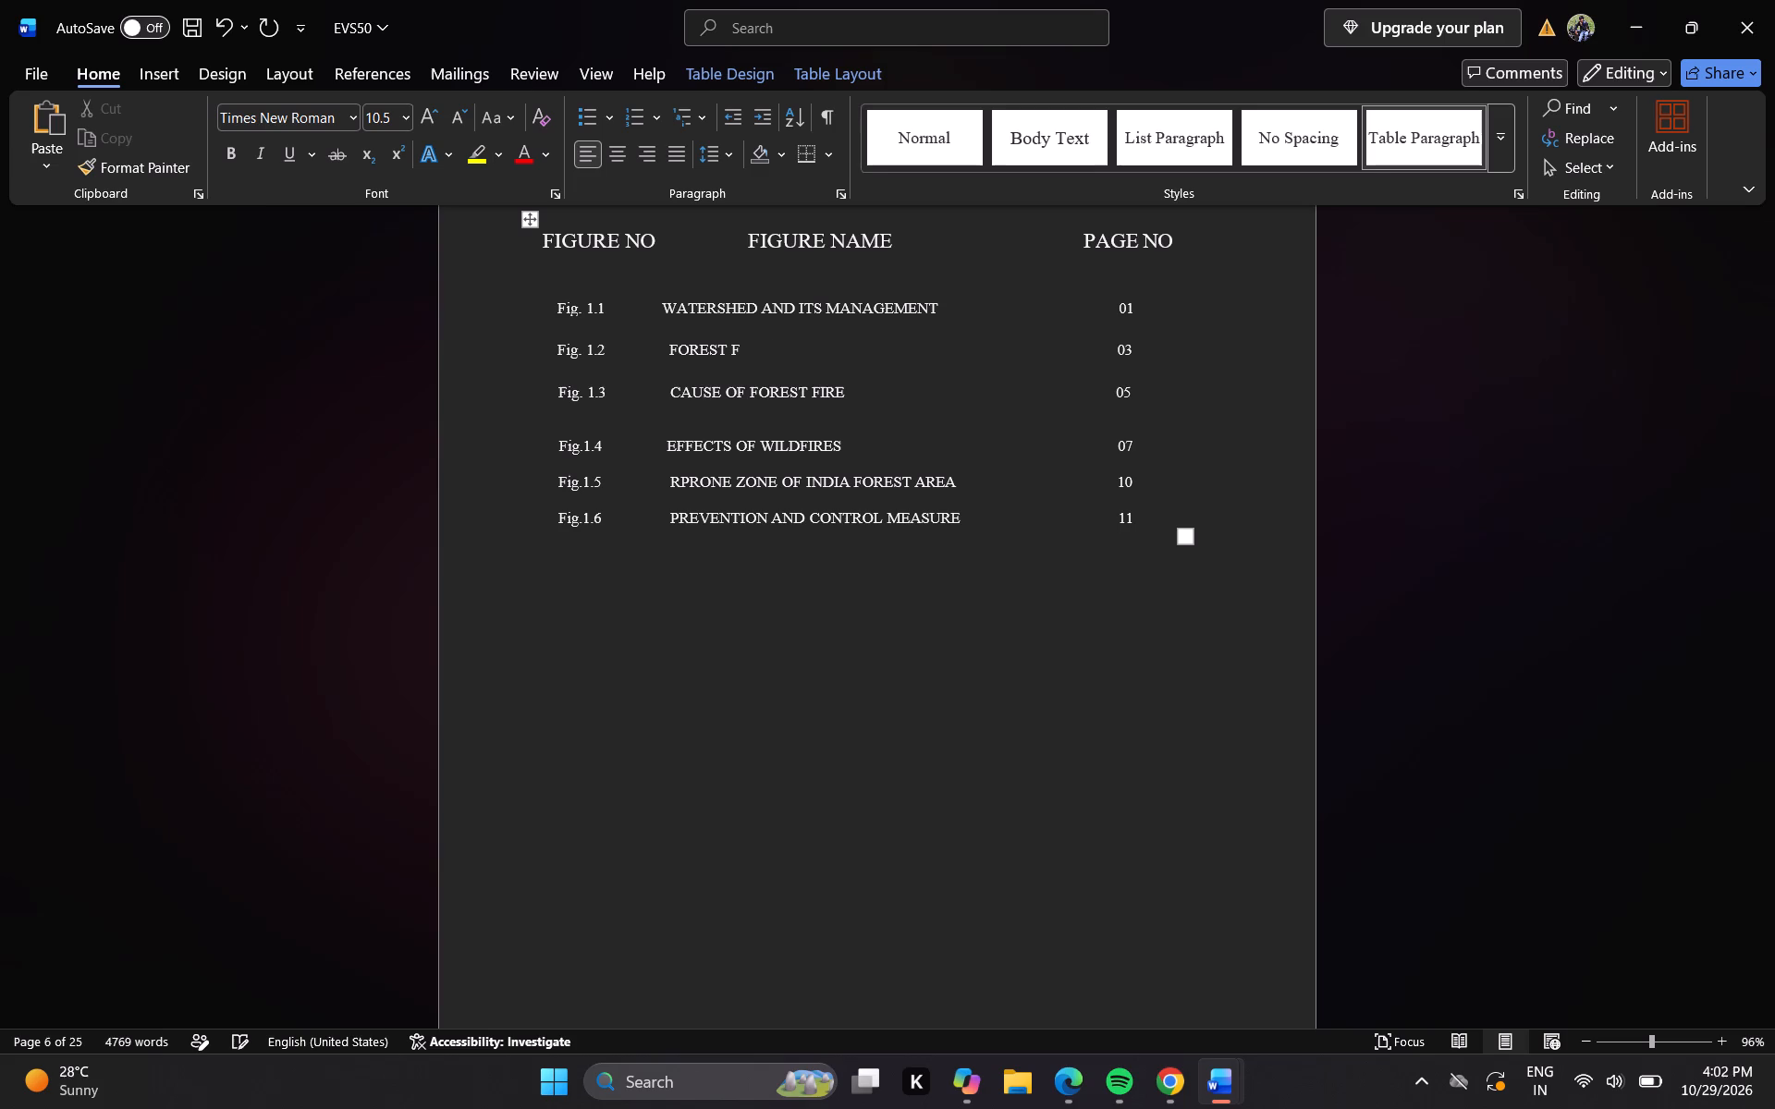
key(BackSpace)
key(BackSpace)
key(BackSpace)
key(BackSpace)
key(BackSpace)
key(BackSpace)
key(BackSpace)
key(BackSpace)
text(RIDGE)
key(space)
text(TO)
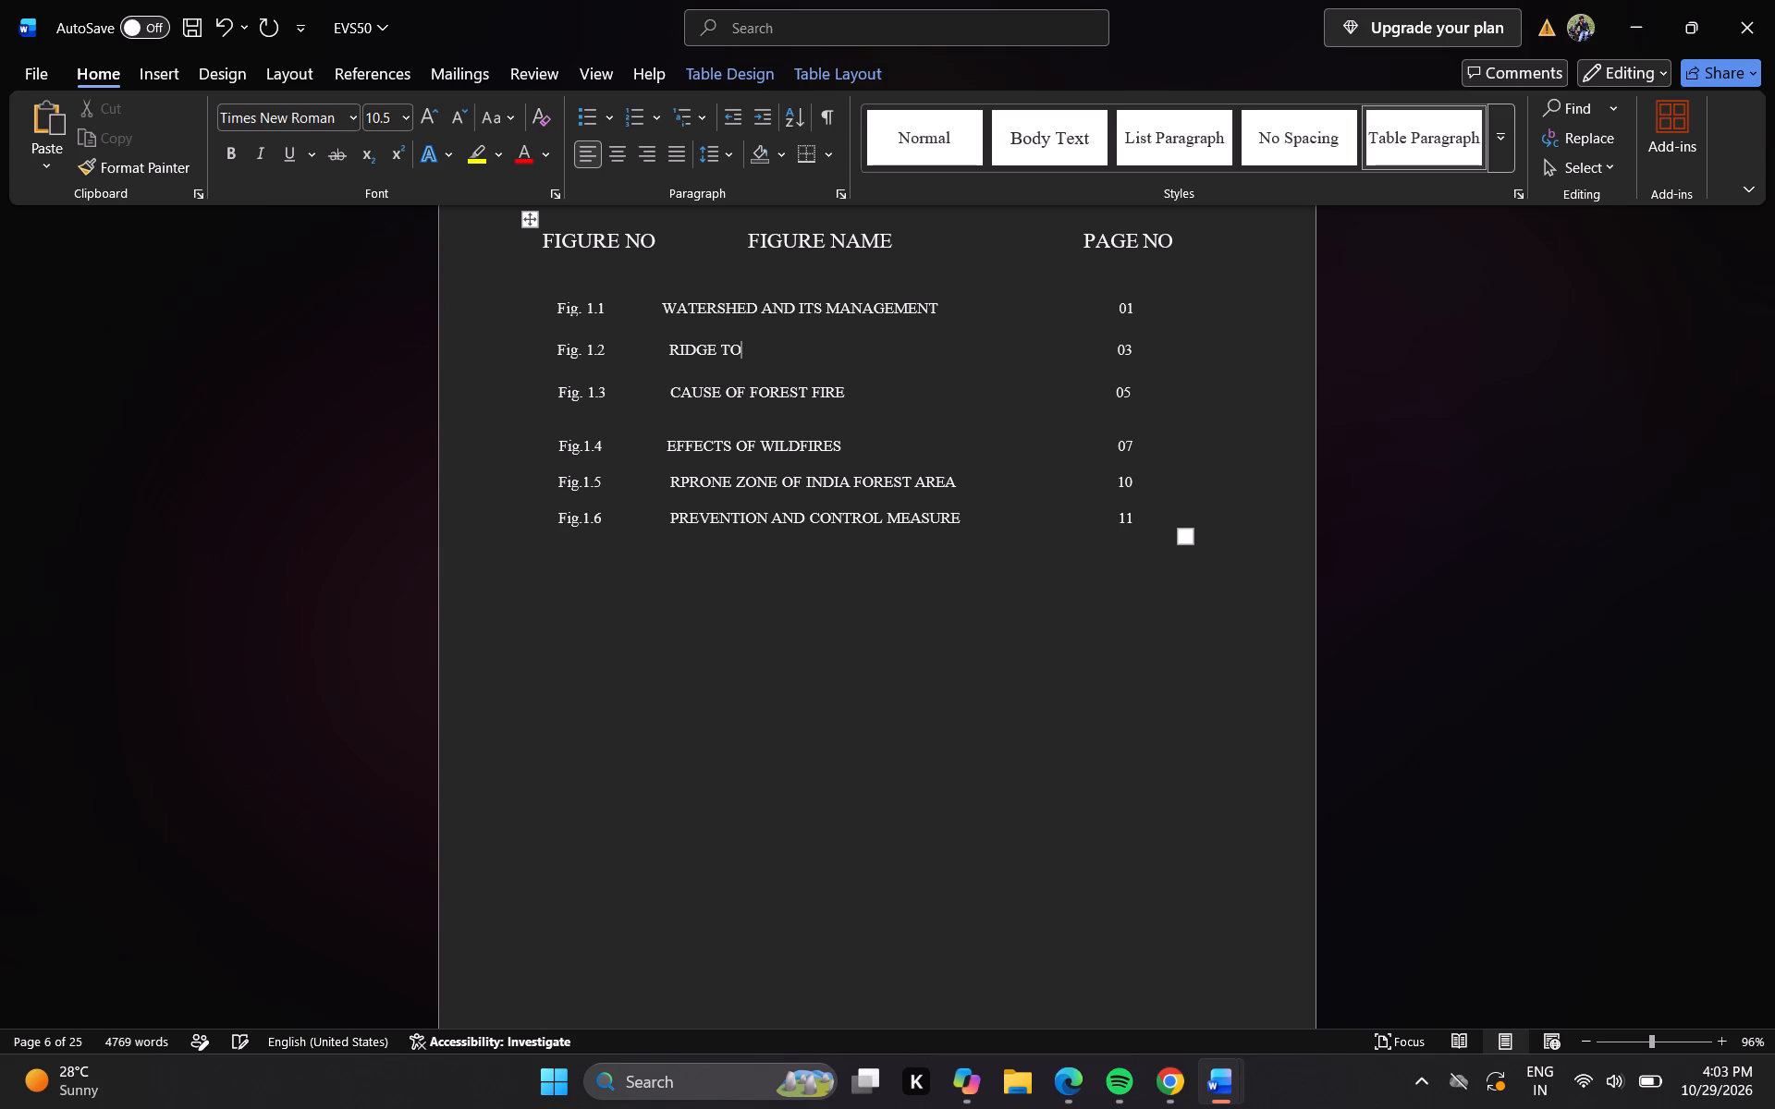
key(space)
key(BackSpace)
key(BackSpace)
key(BackSpace)
key(minus)
Complete the figure name in the Fig. 1.2 row as "RIDGE-TO-VALLEY TREATMENT OF A WATERSHED", with no space before the first hyphen.
text(TO-)
key(BackSpace)
key(BackSpace)
key(BackSpace)
key(BackSpace)
key(BackSpace)
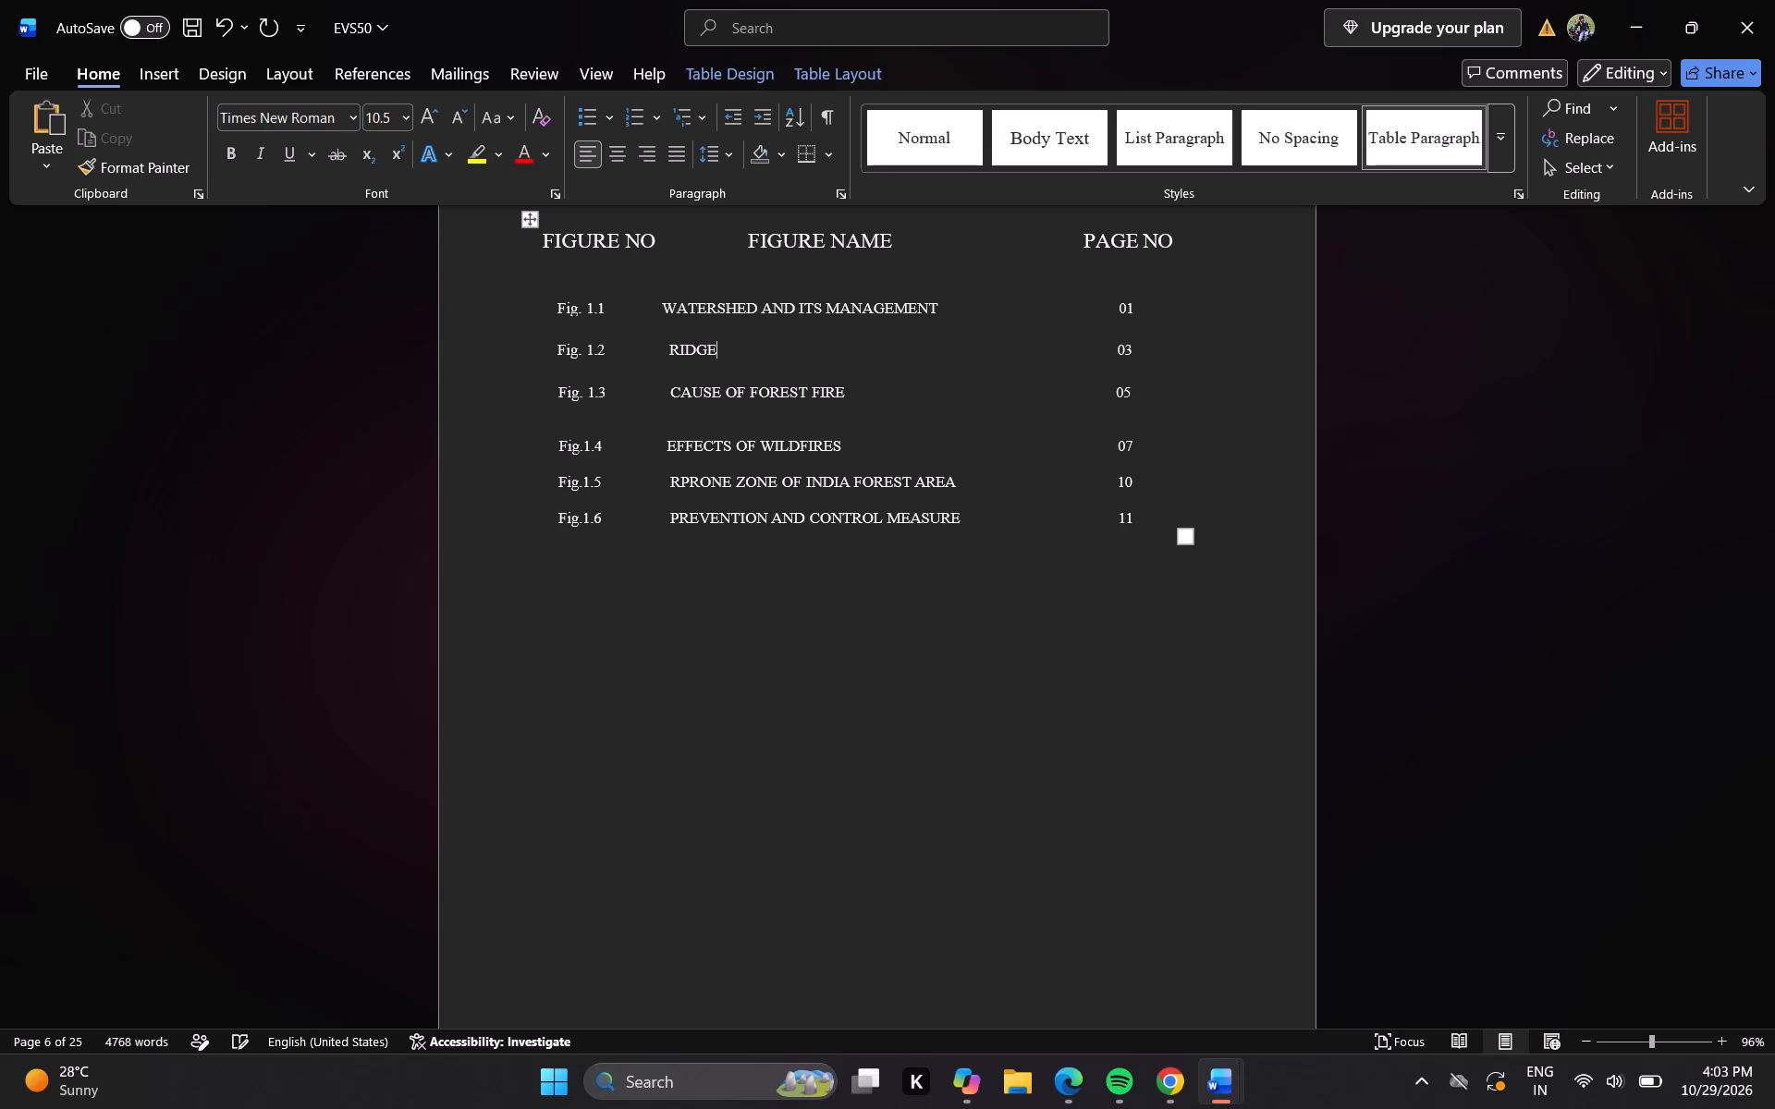
text(-TO-VALL)
text(EY)
key(space)
text(TR)
text(EA)
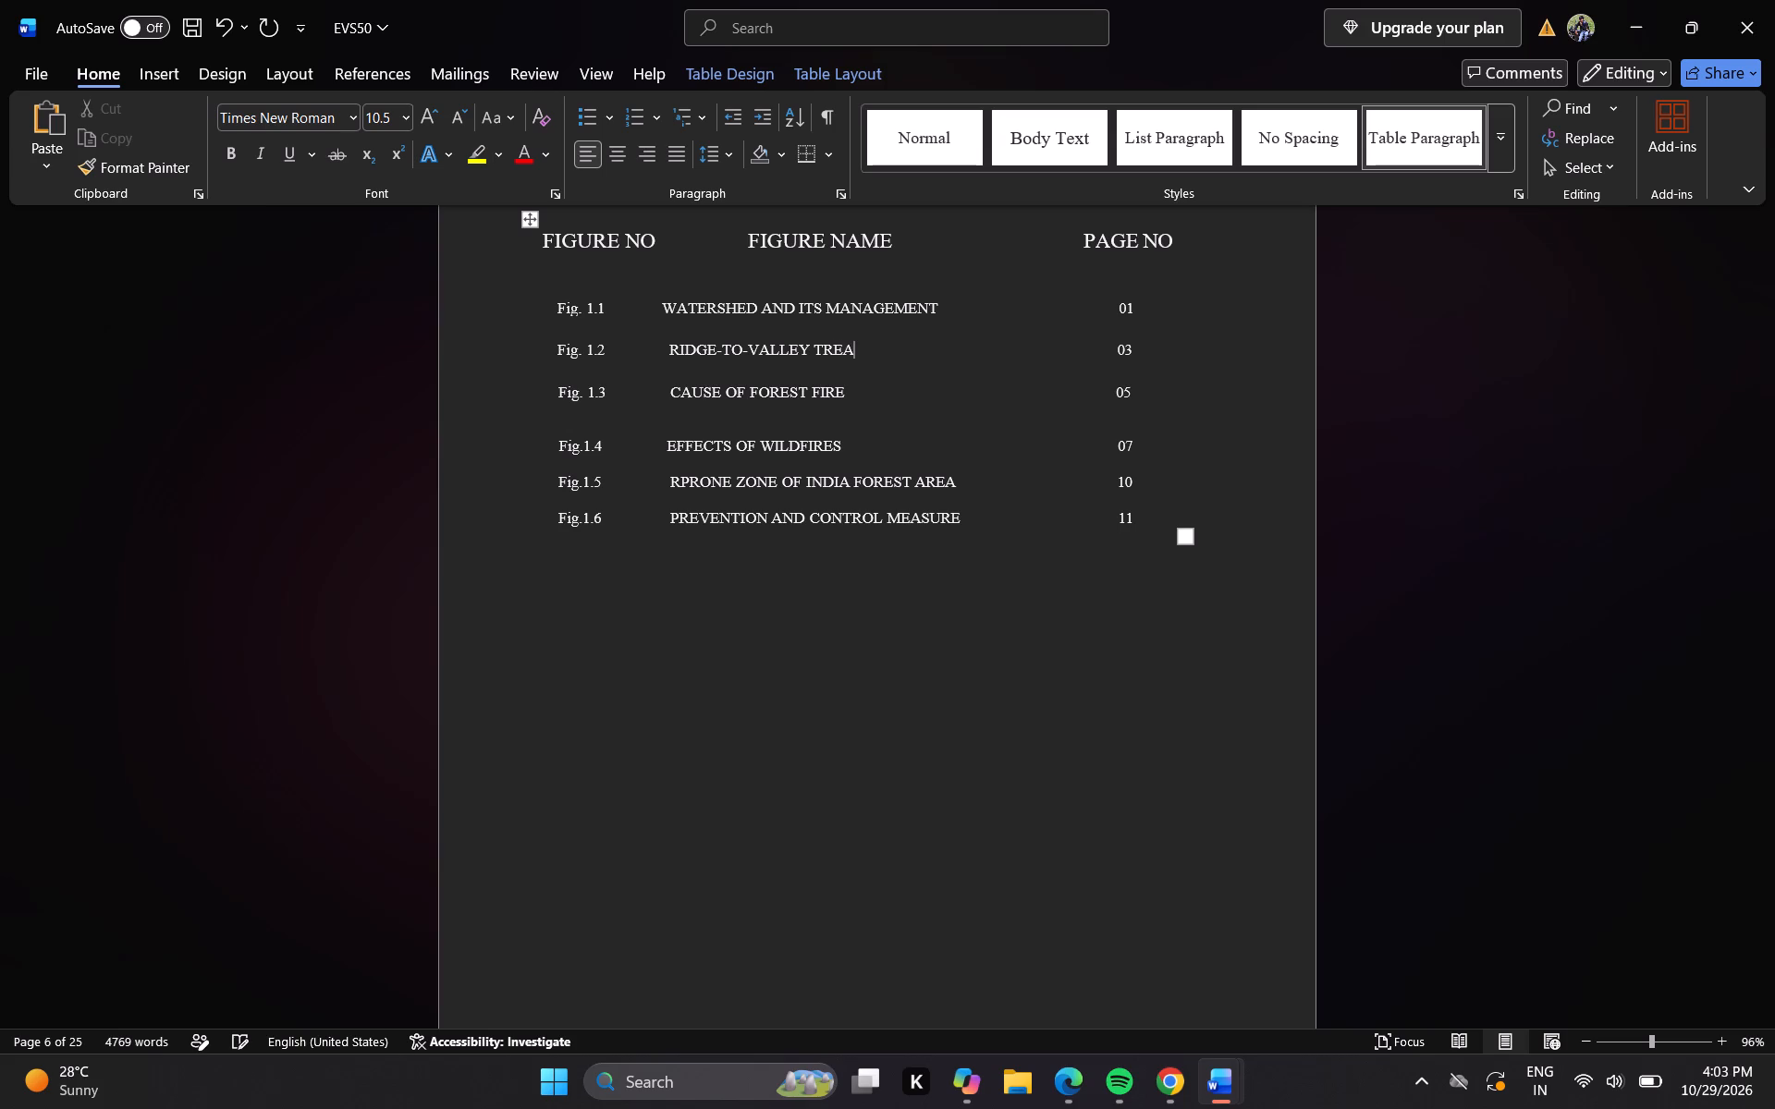
text(TMENT)
key(space)
text(OF)
key(space)
text(A WATERS)
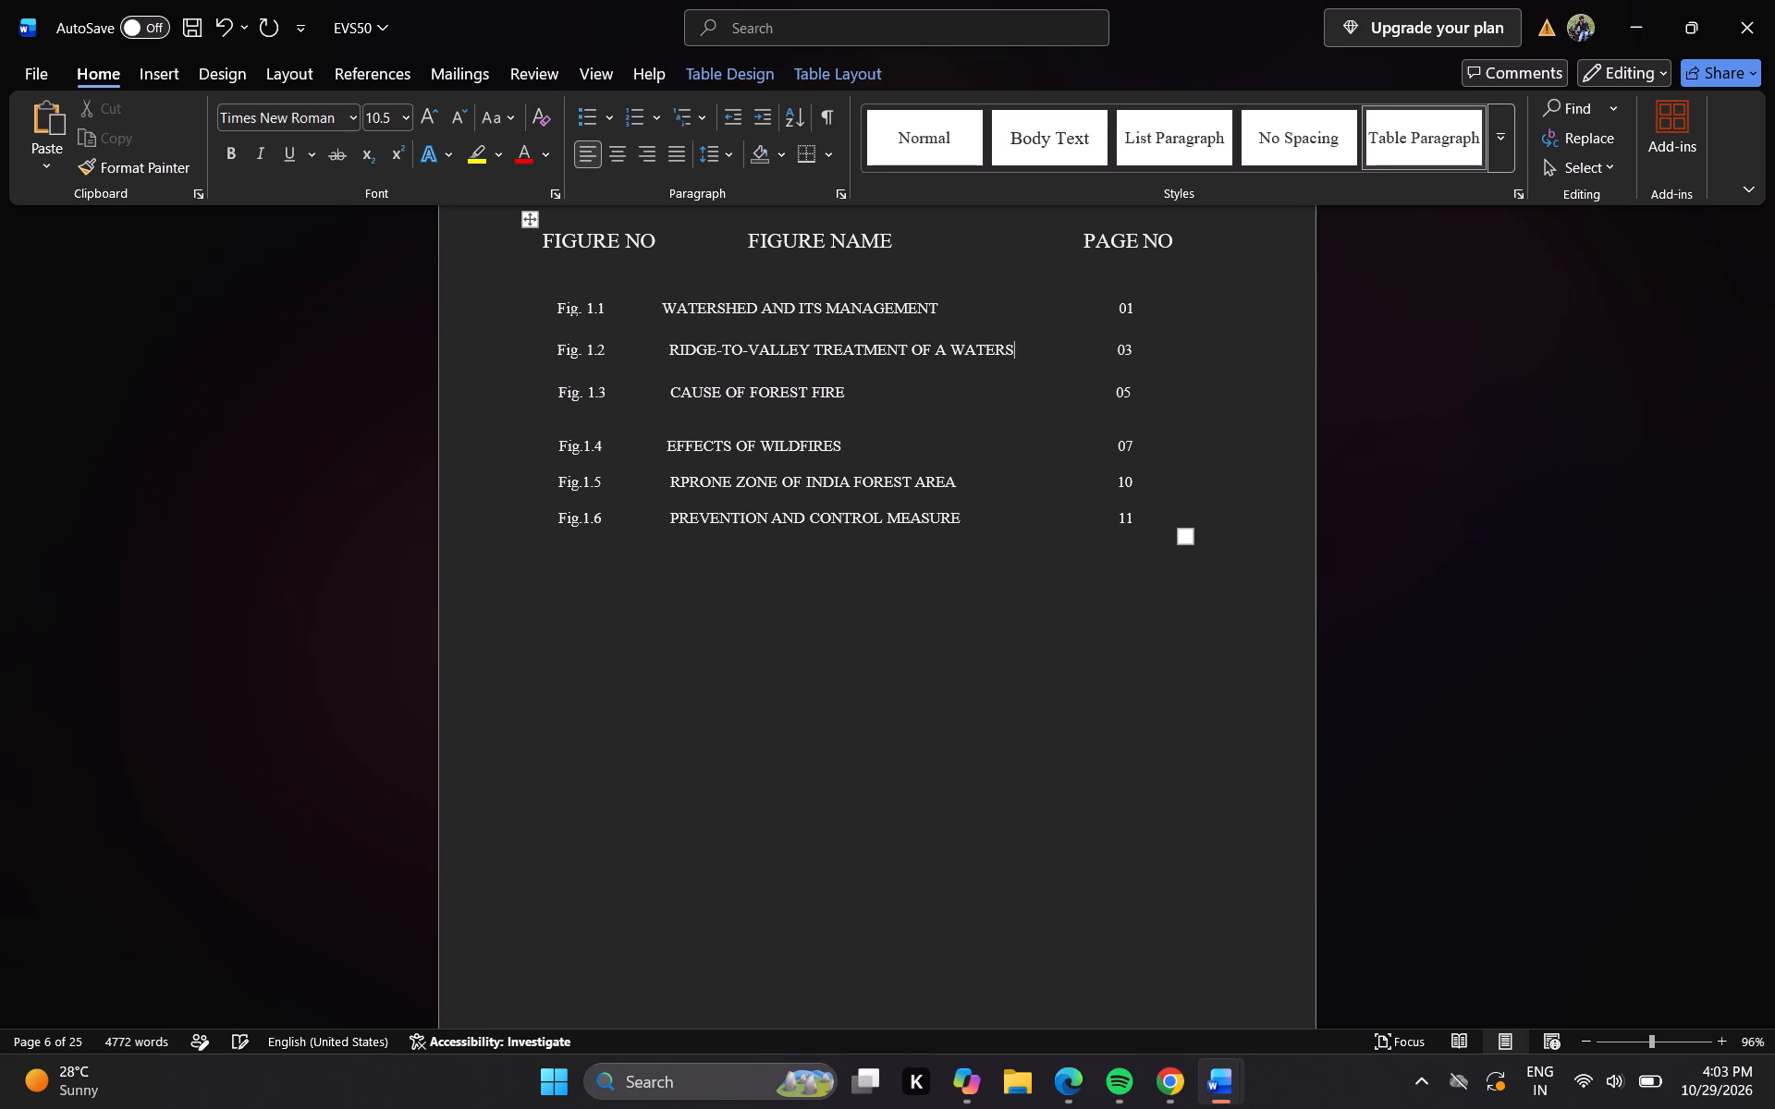
text(HED)
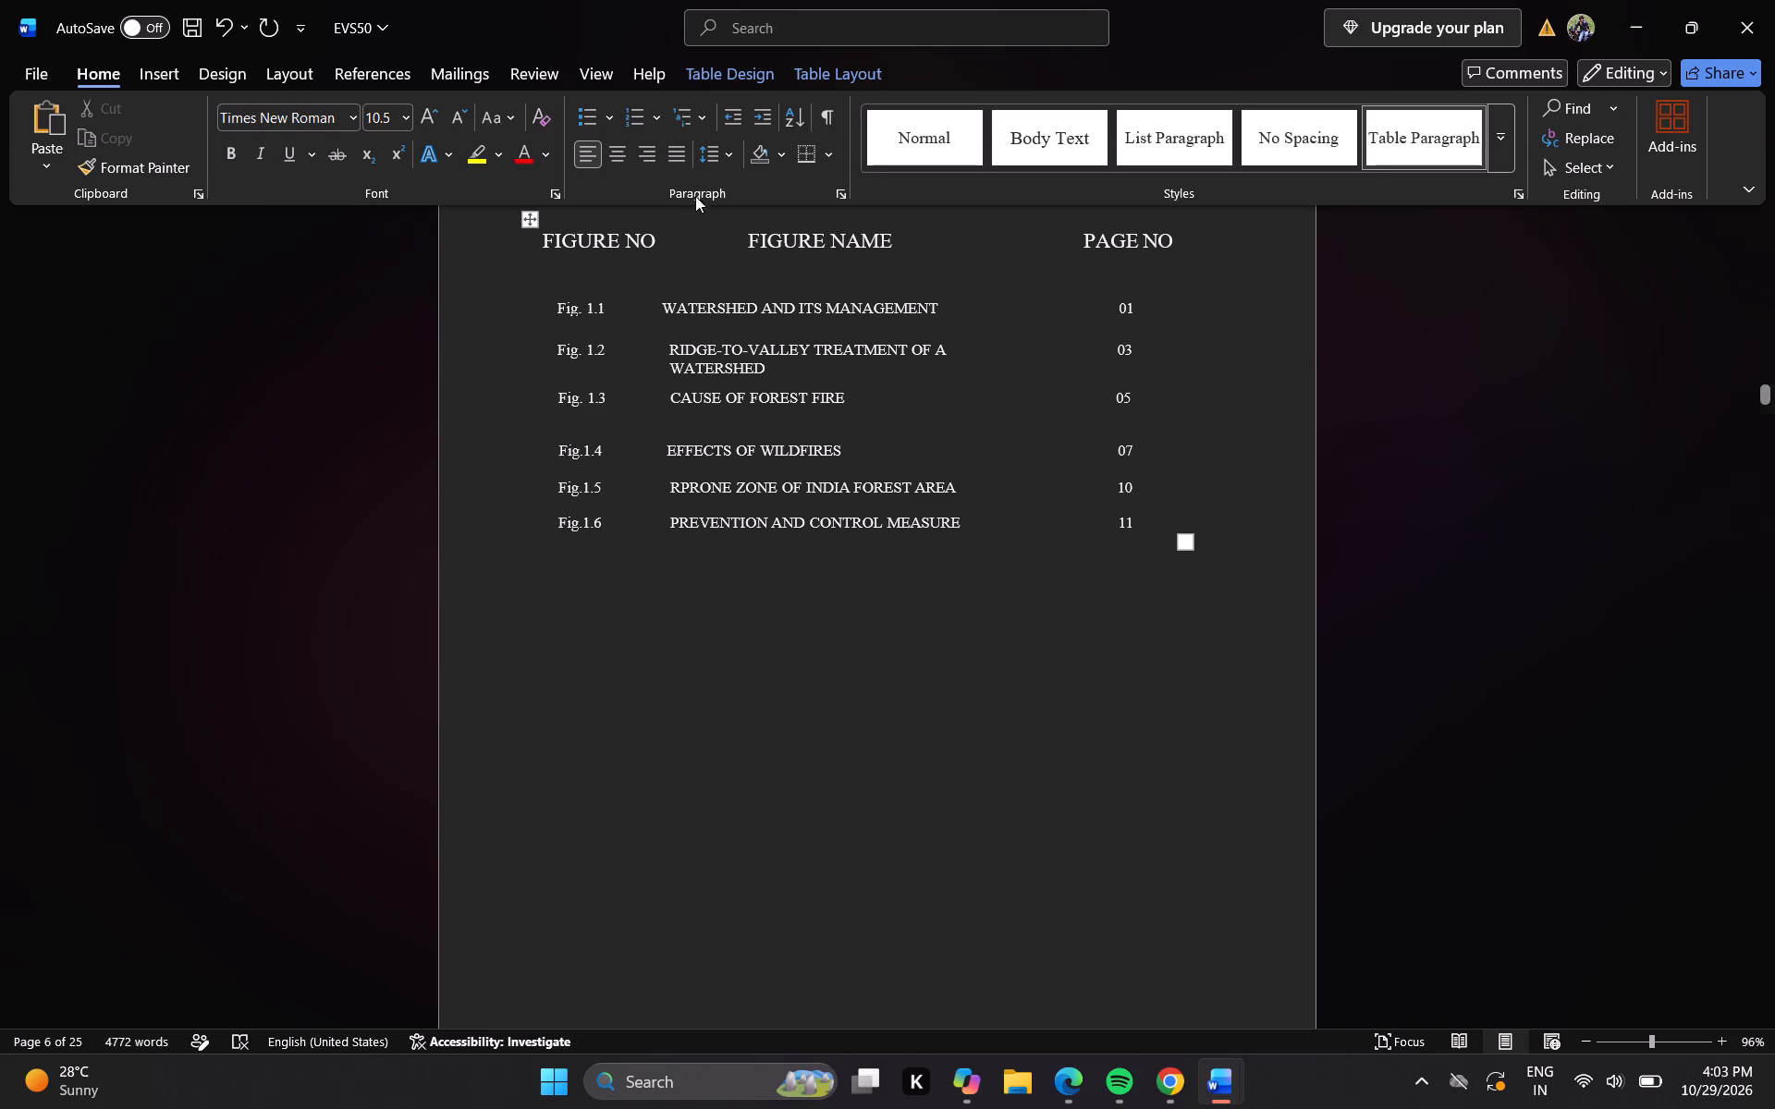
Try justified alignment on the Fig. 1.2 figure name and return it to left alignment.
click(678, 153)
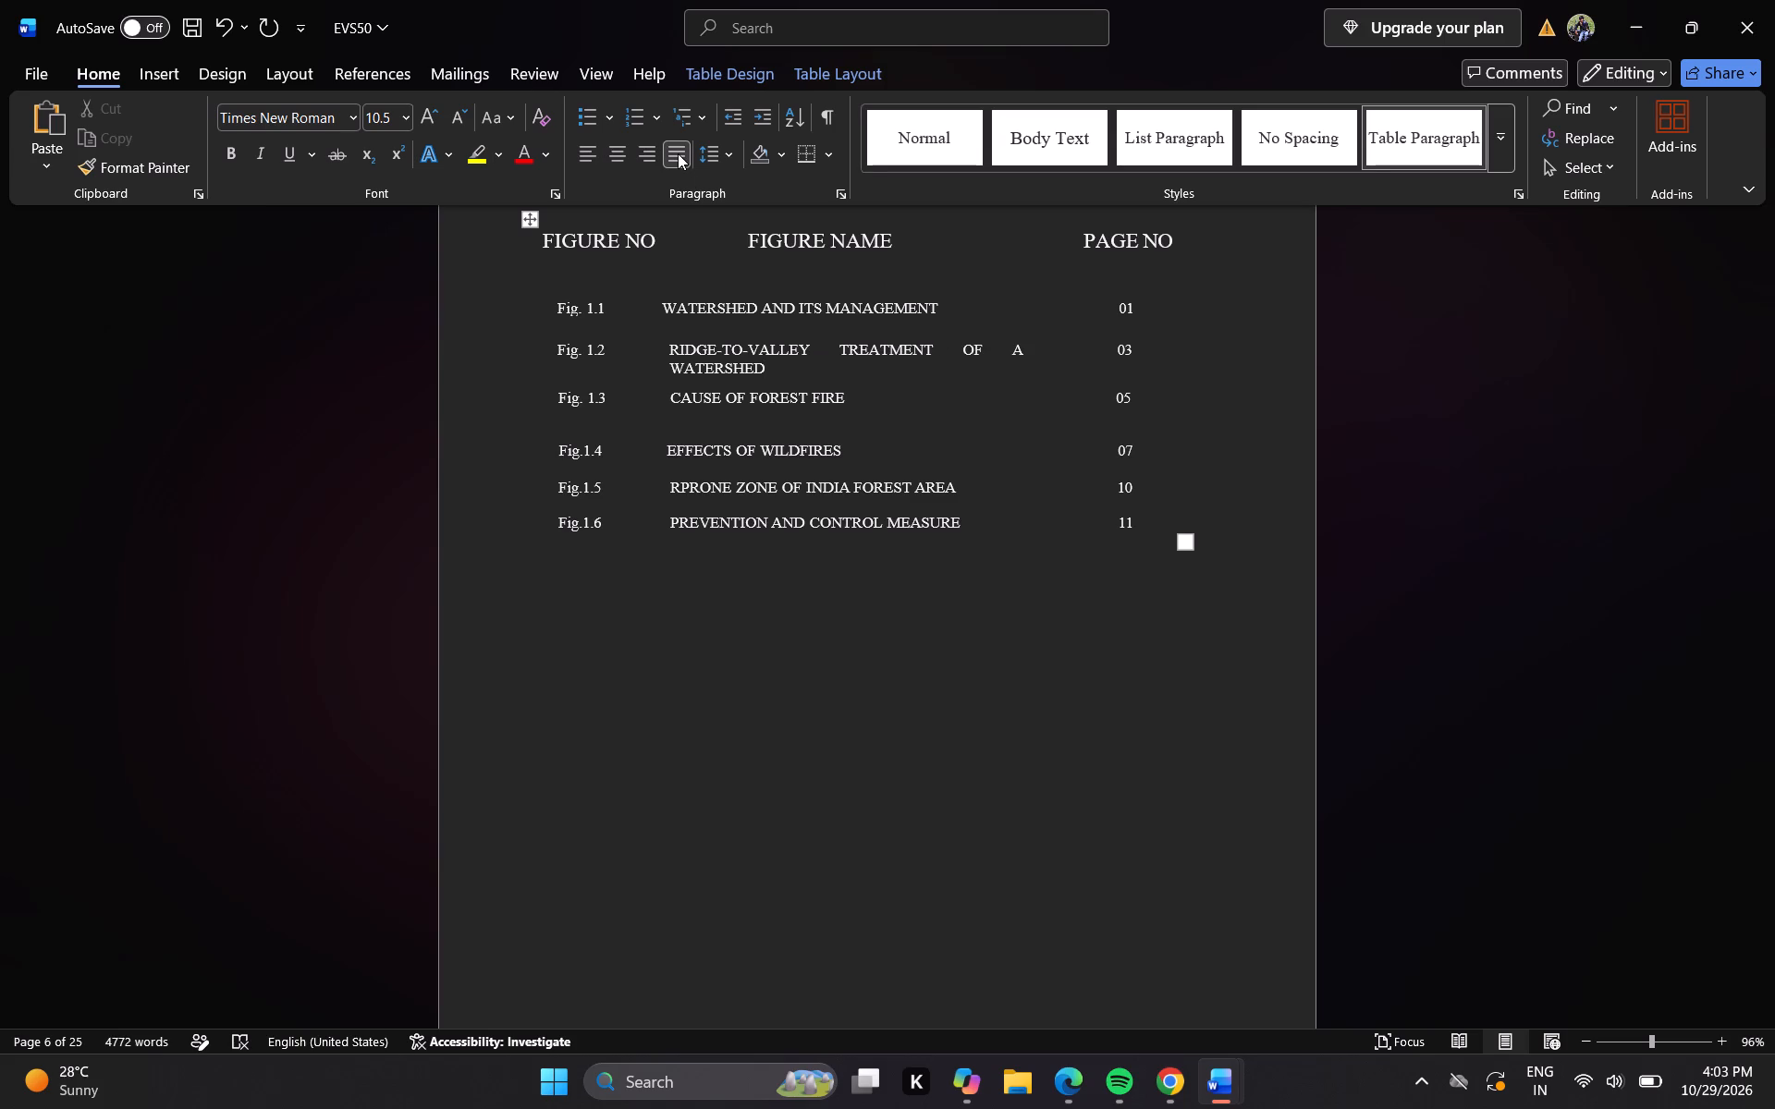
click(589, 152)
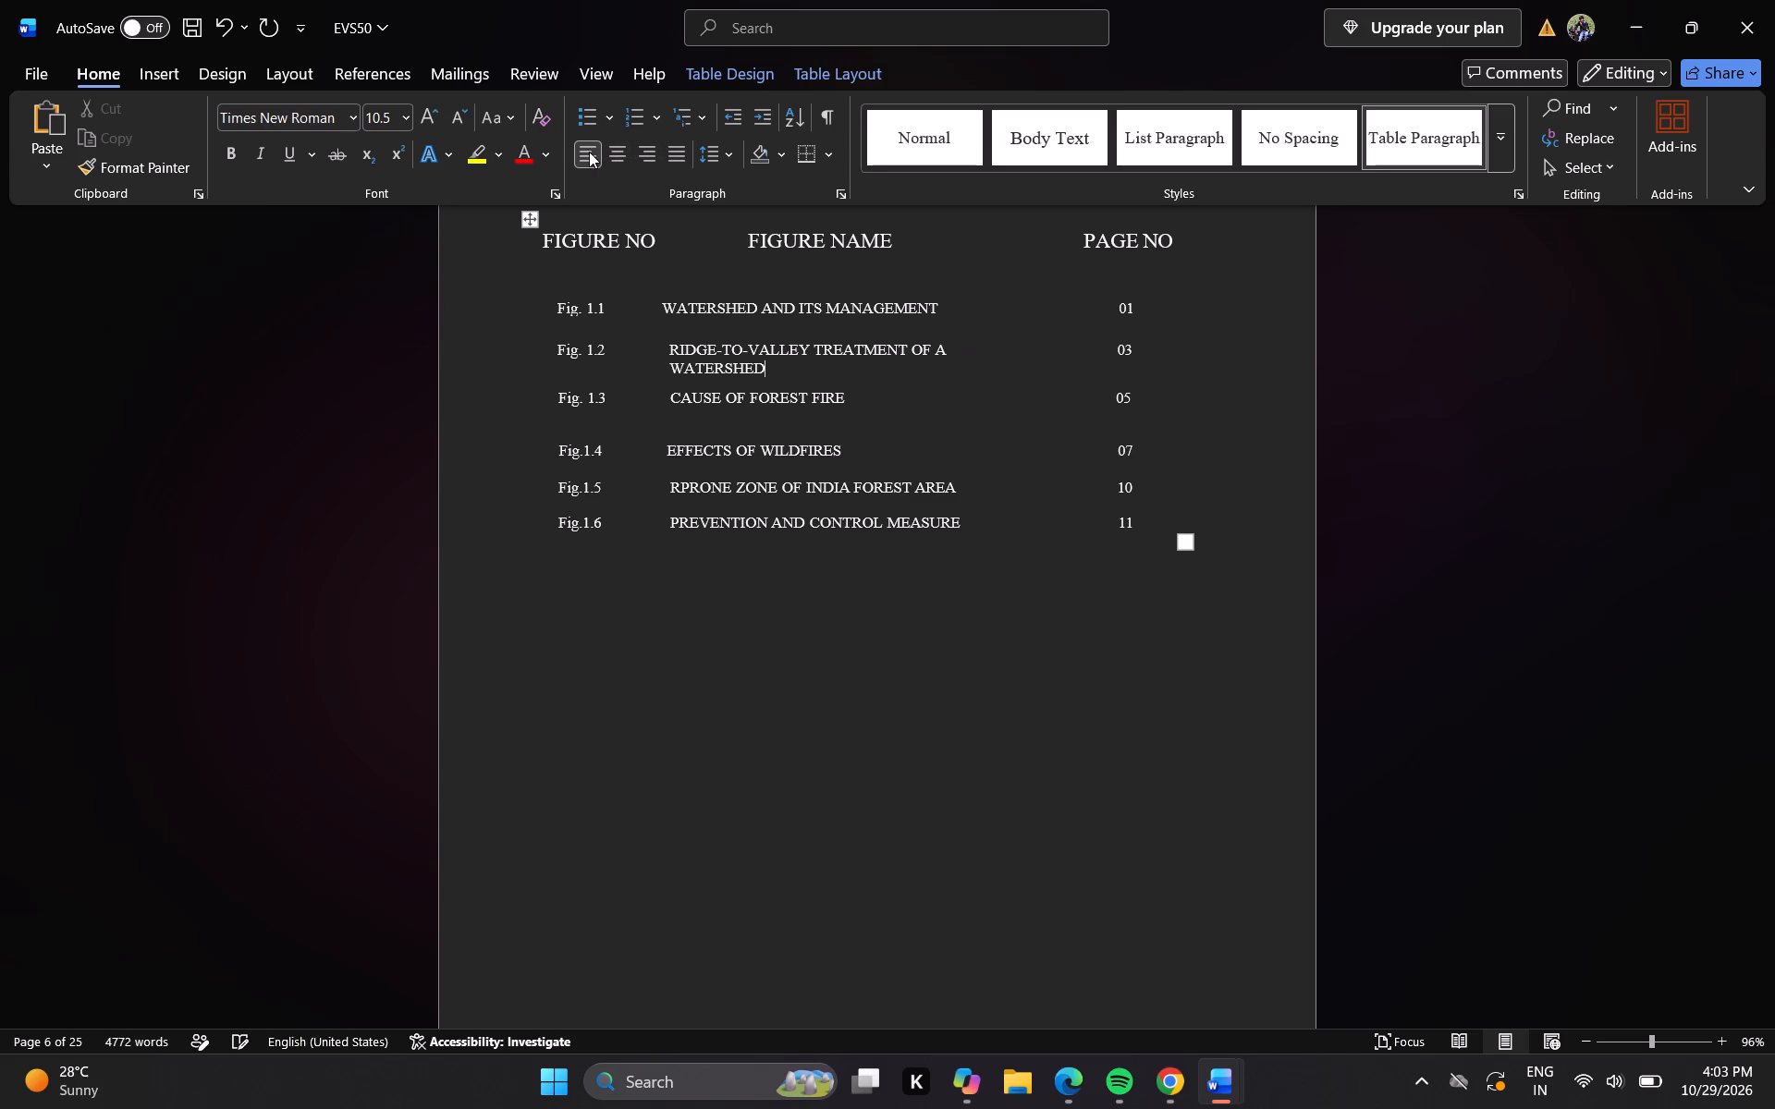
Delete the "F A" and surrounding spaces just before "WATERSHED" in the Fig. 1.2 figure name.
click(655, 376)
click(670, 370)
key(BackSpace)
key(BackSpace)
key(BackSpace)
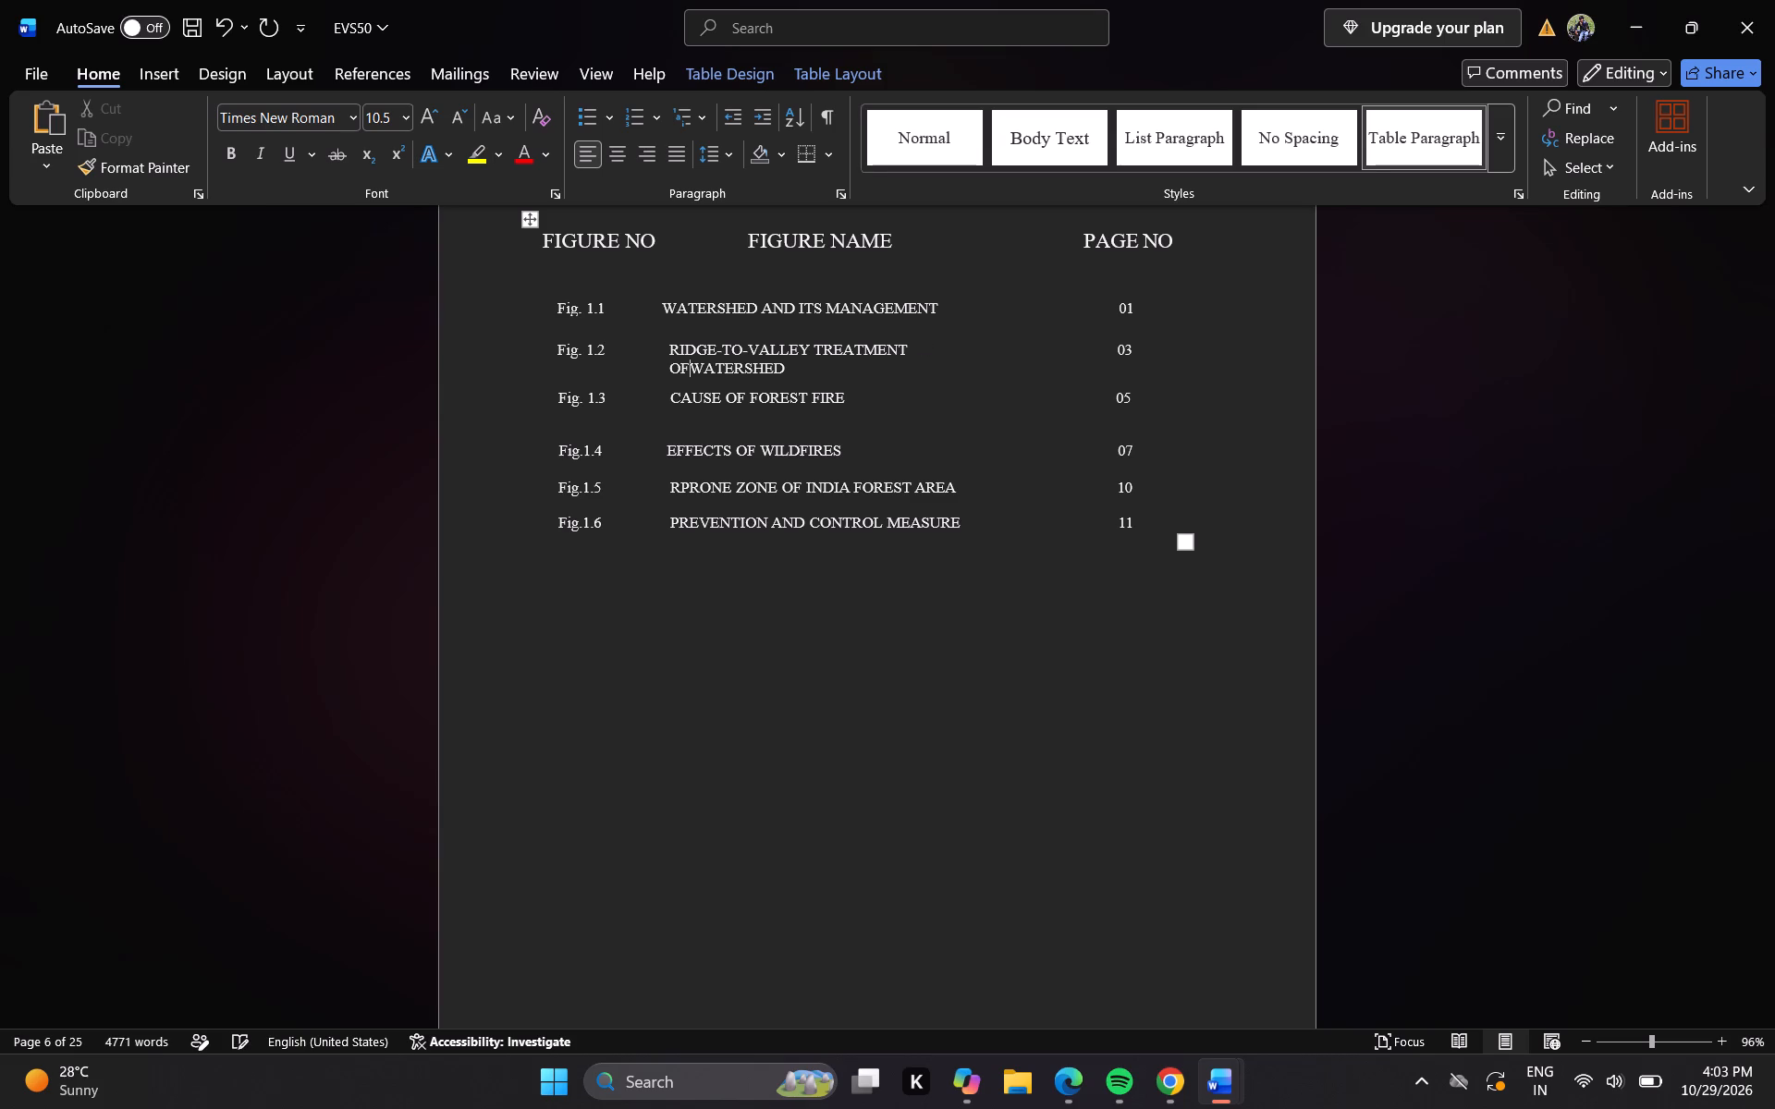
key(BackSpace)
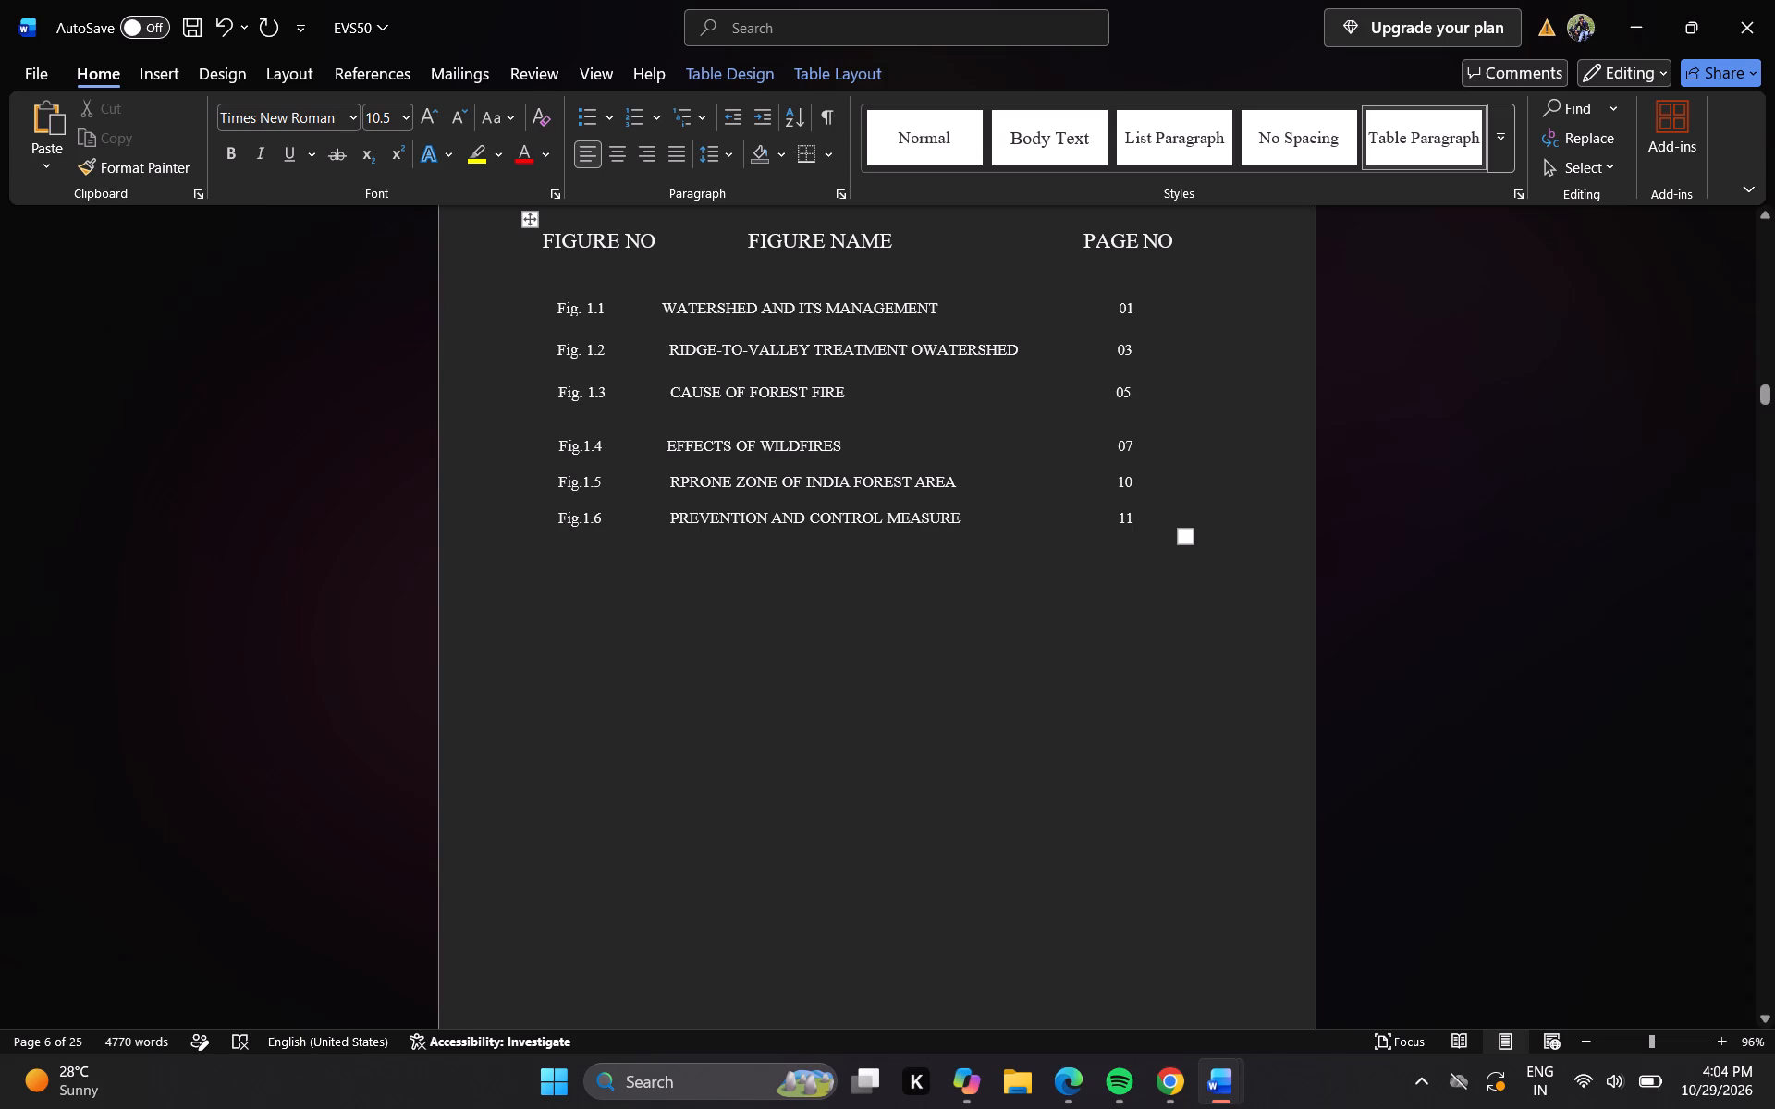
Remove the leading spaces before "RIDGE" so the Fig. 1.2 figure name lines up with the Fig. 1.1 name.
click(666, 353)
key(BackSpace)
key(BackSpace)
key(BackSpace)
key(BackSpace)
key(BackSpace)
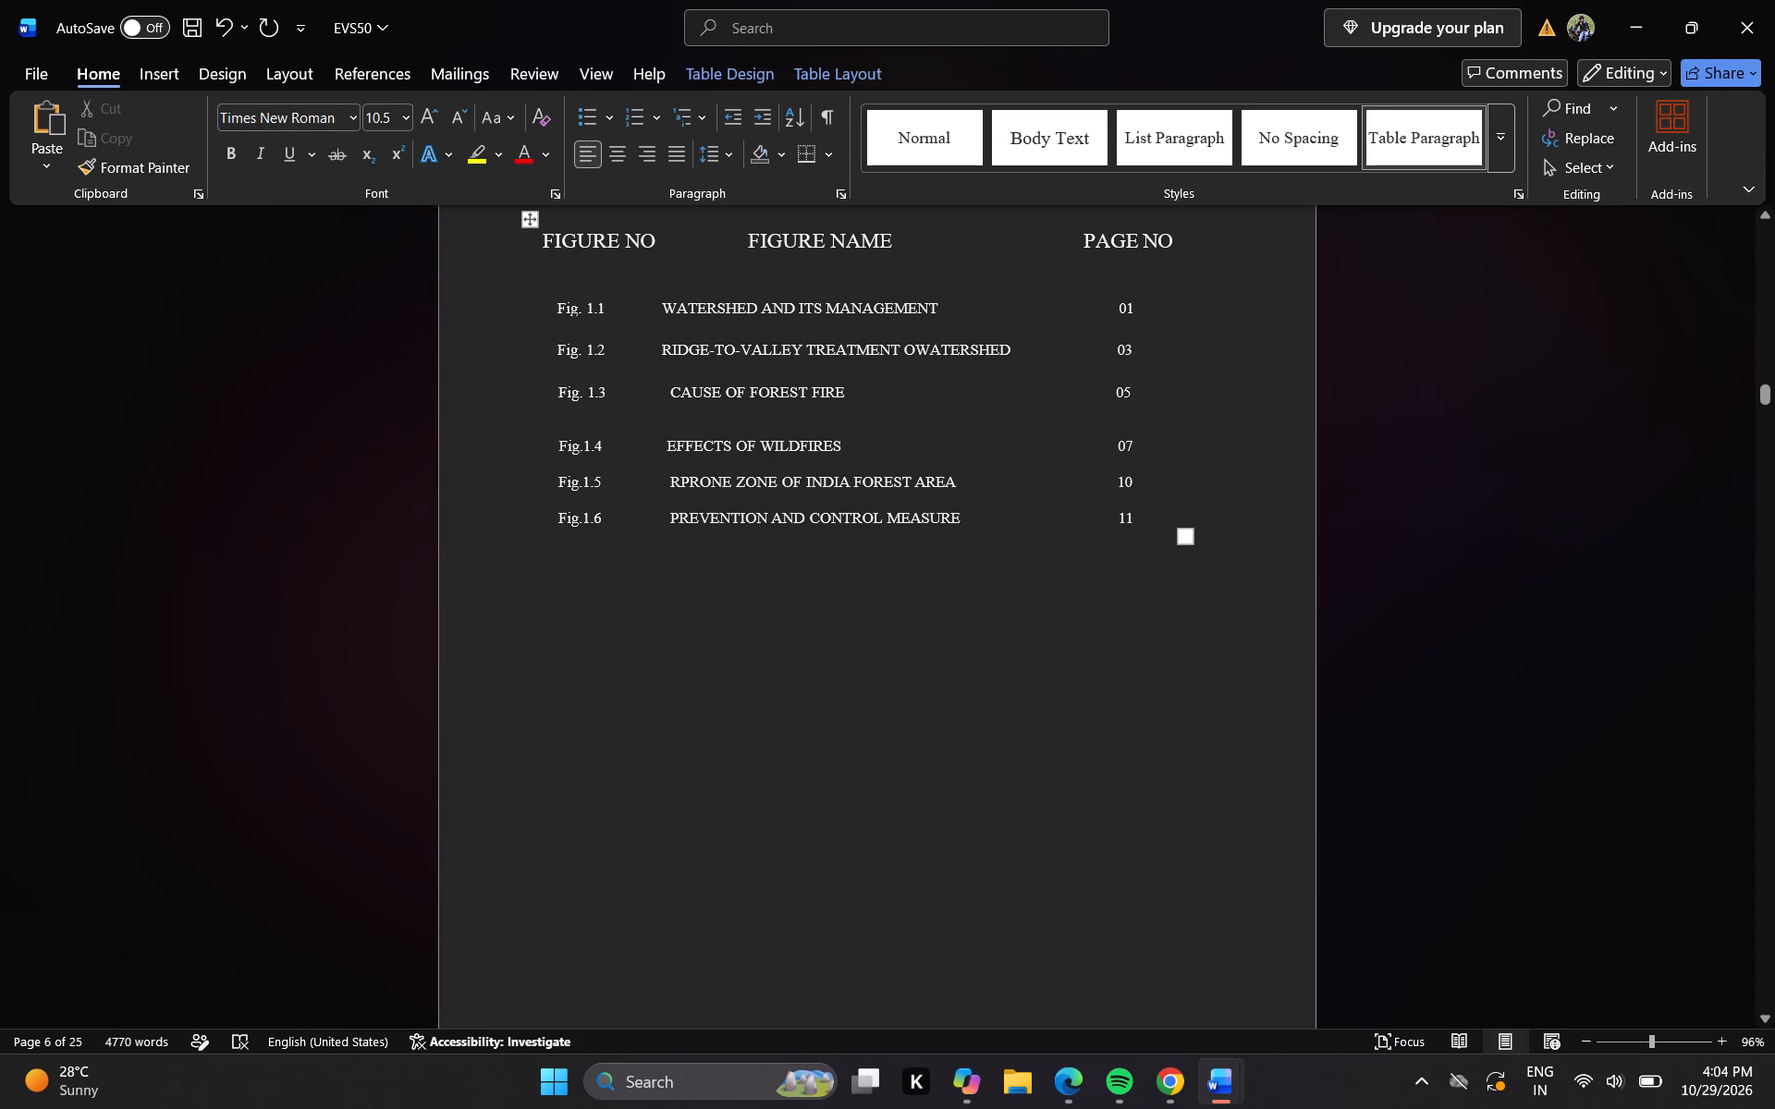
key(BackSpace)
key(BackSpace)
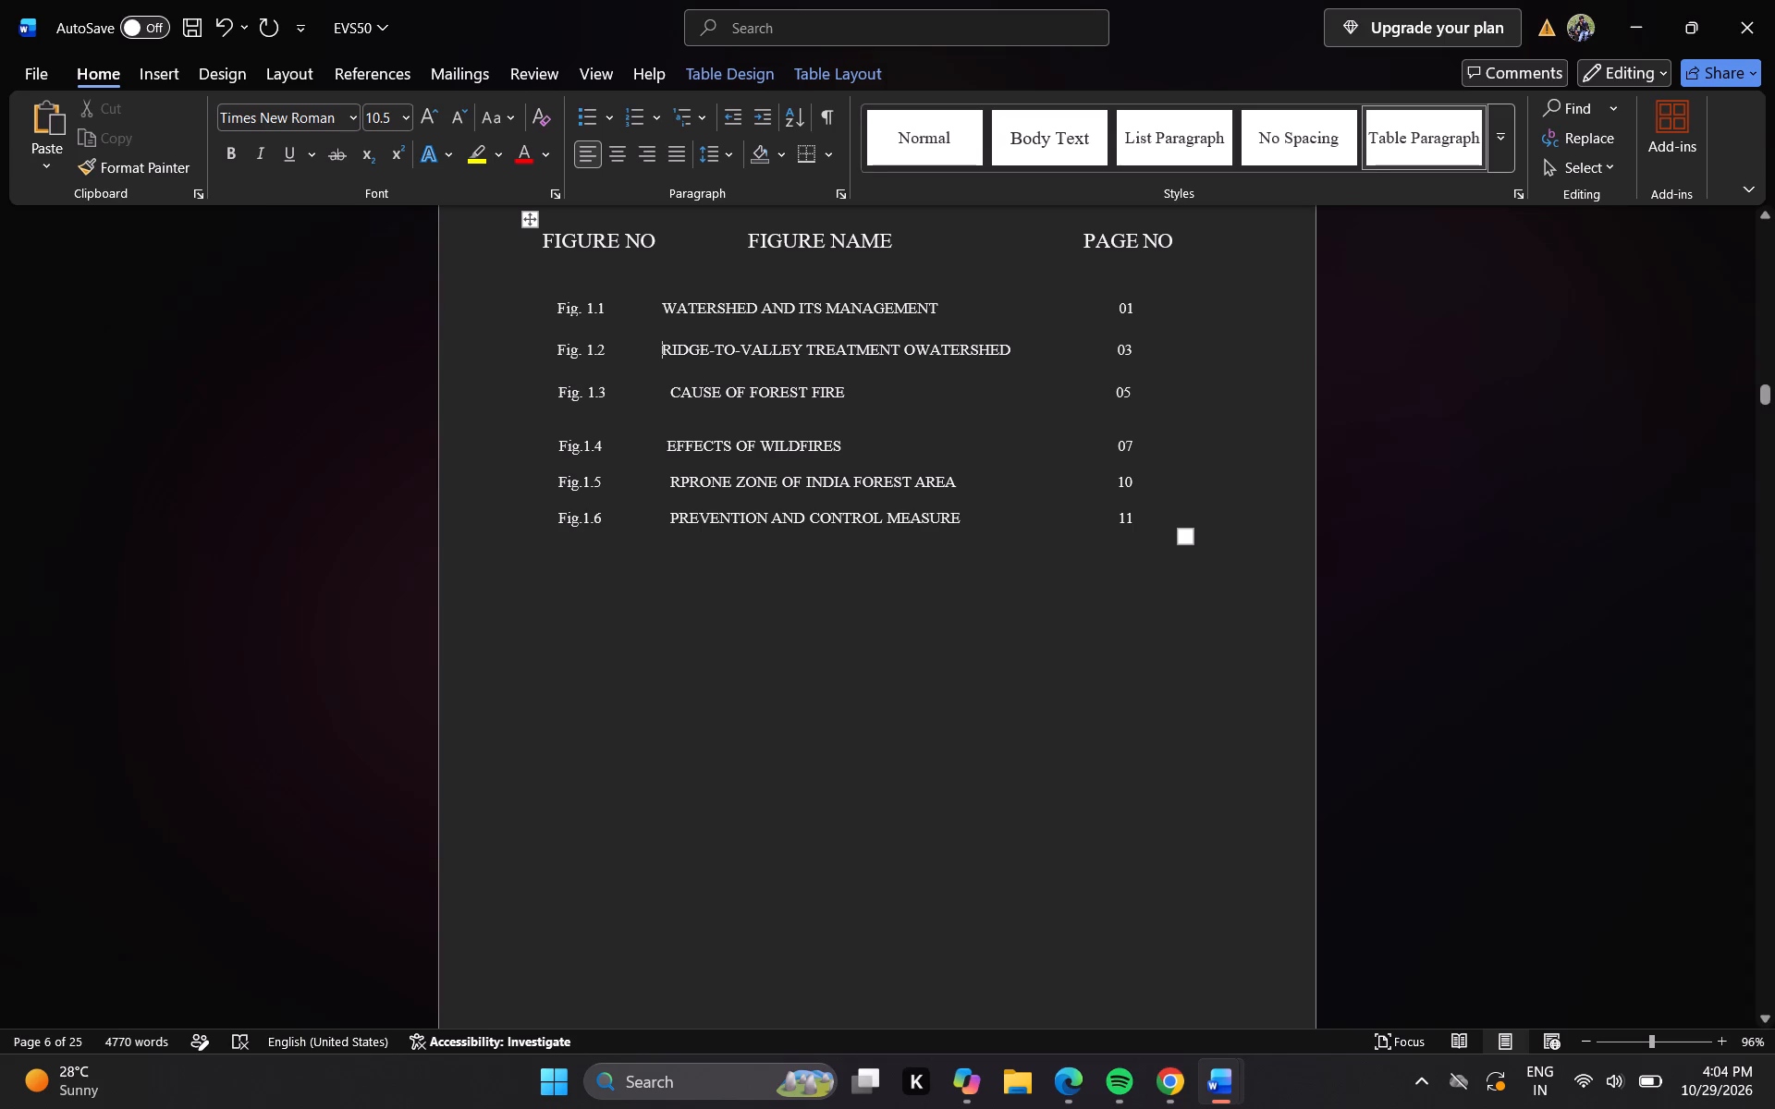
Insert an extra space after "VALLEY" in the Fig. 1.2 figure name.
click(803, 350)
key(space)
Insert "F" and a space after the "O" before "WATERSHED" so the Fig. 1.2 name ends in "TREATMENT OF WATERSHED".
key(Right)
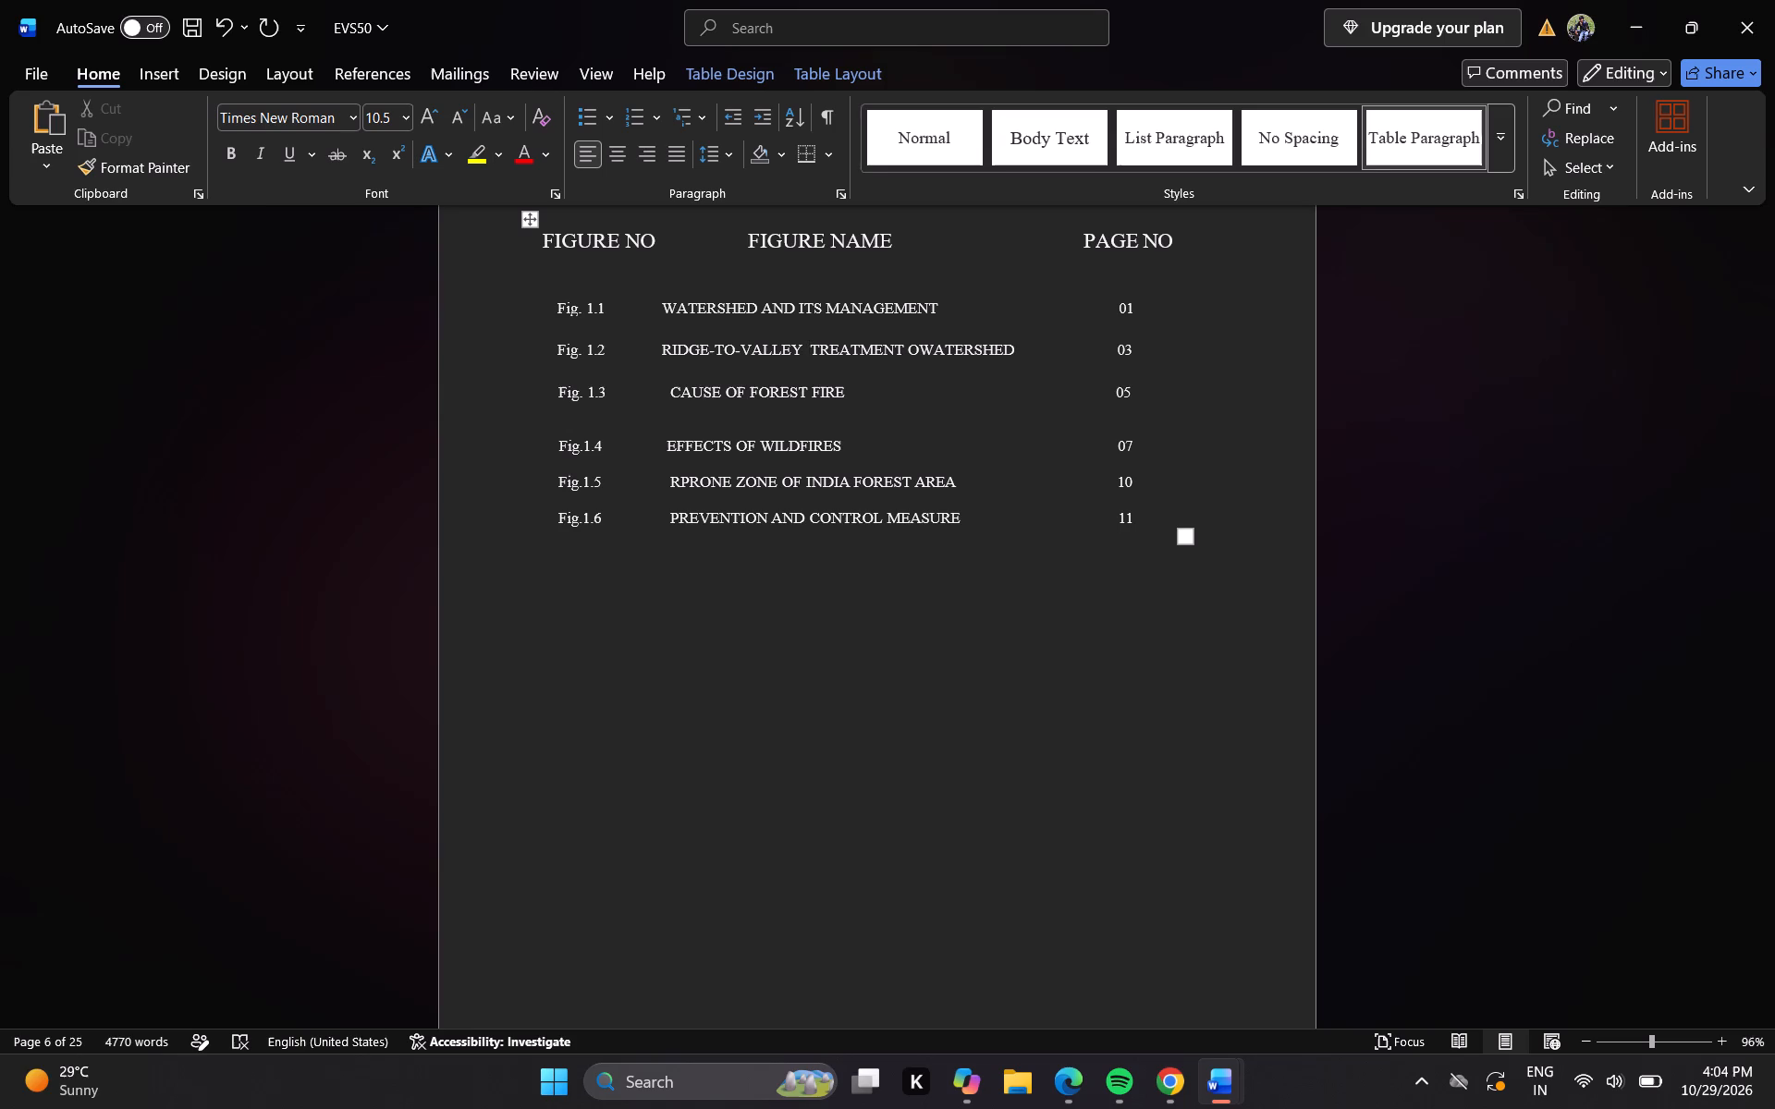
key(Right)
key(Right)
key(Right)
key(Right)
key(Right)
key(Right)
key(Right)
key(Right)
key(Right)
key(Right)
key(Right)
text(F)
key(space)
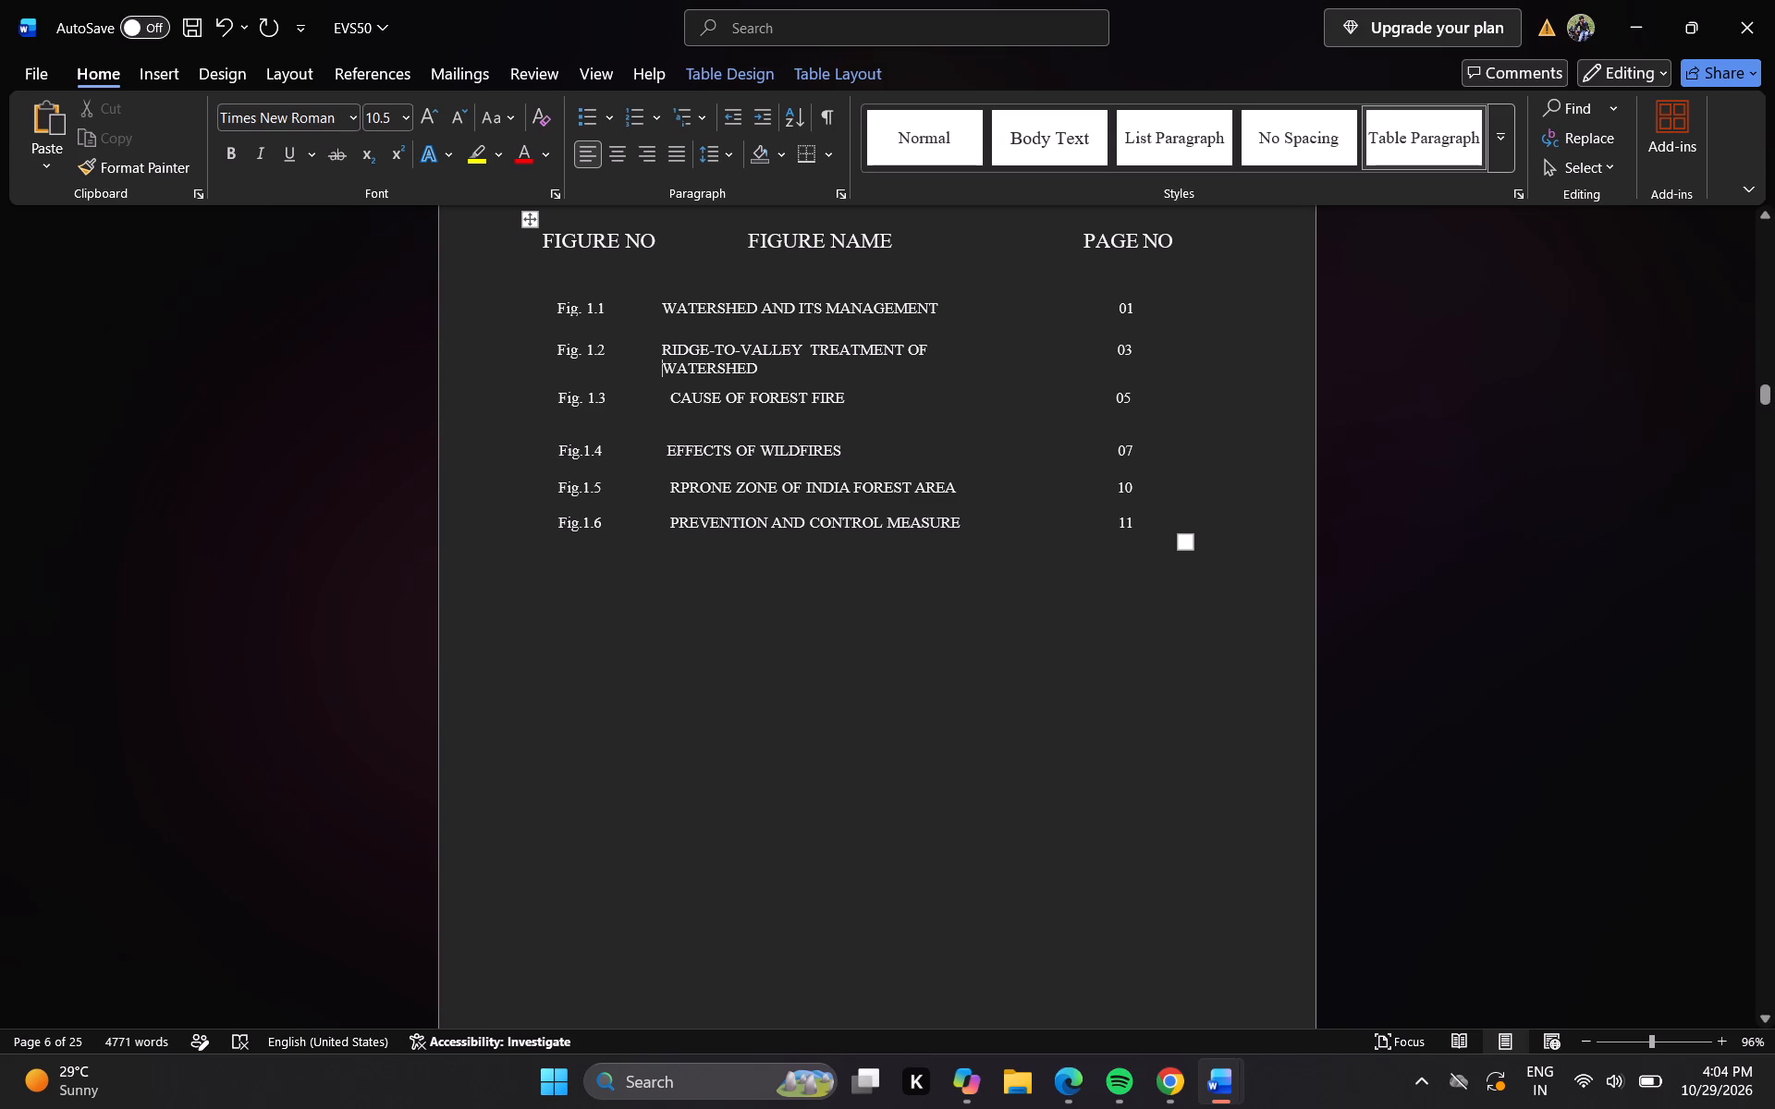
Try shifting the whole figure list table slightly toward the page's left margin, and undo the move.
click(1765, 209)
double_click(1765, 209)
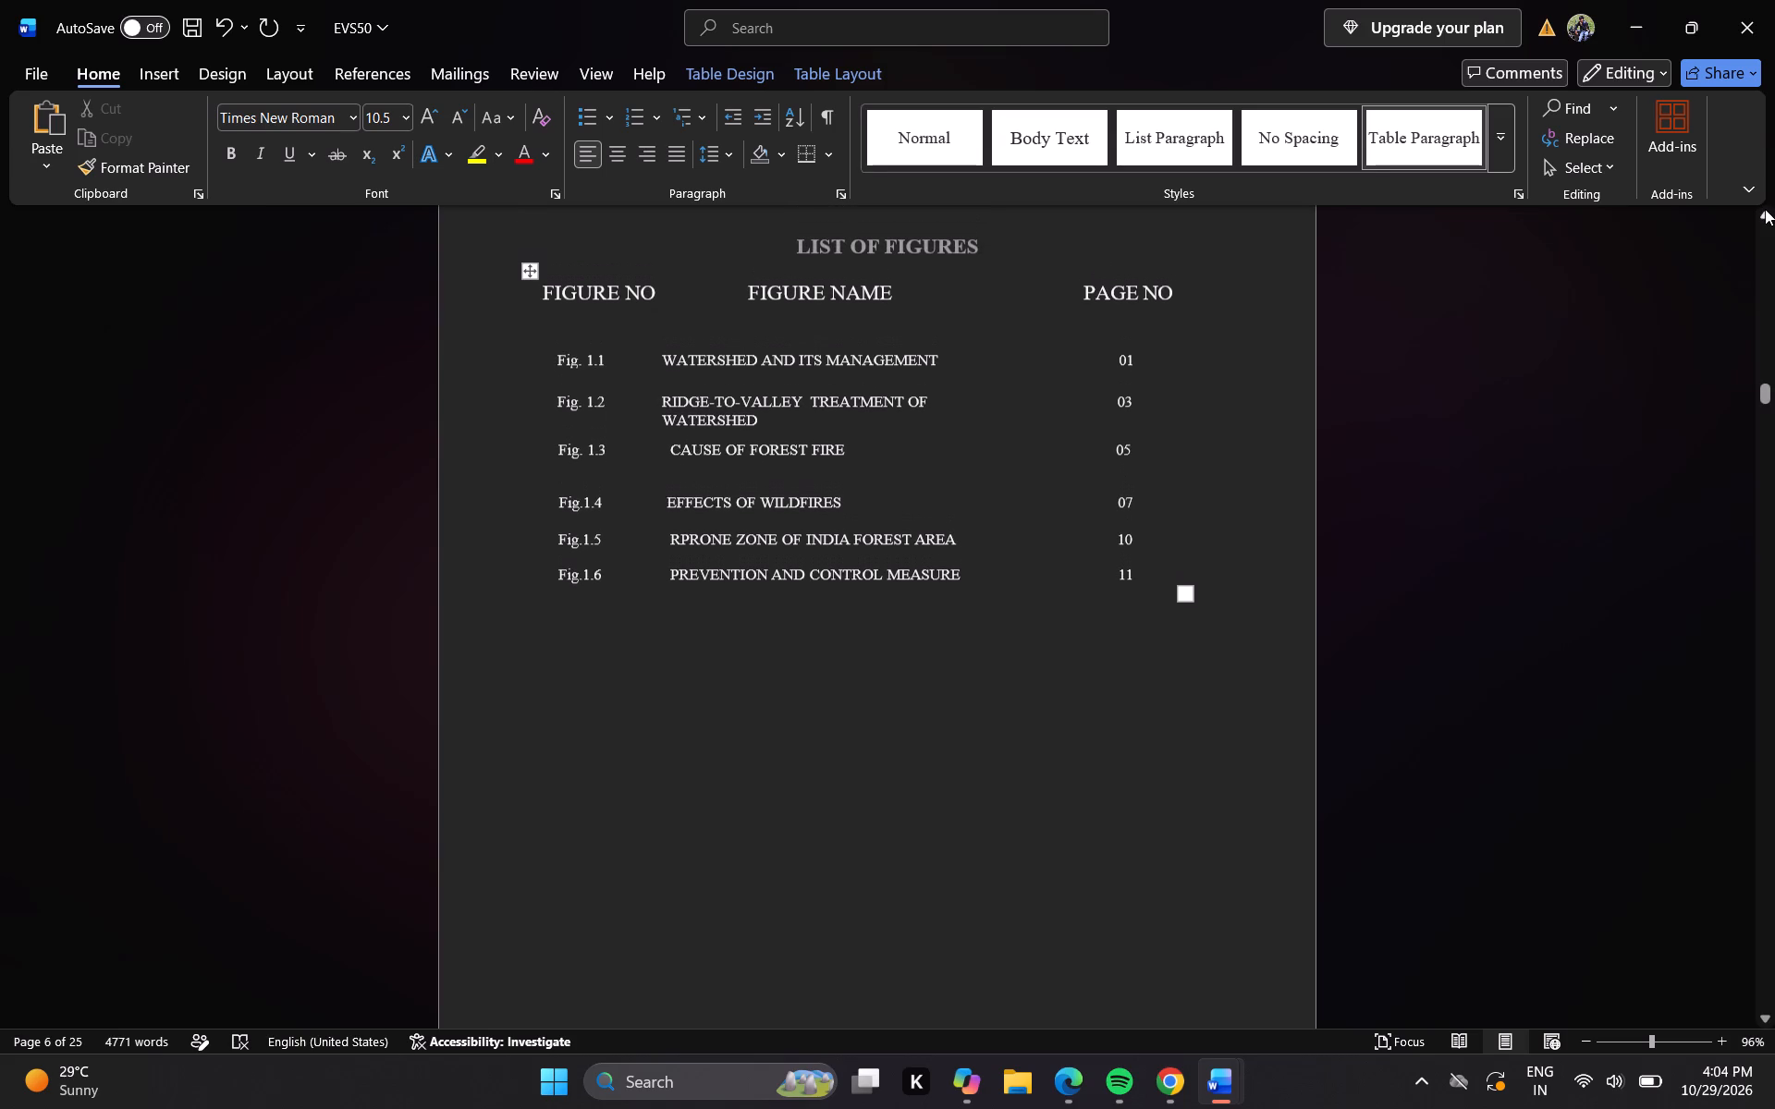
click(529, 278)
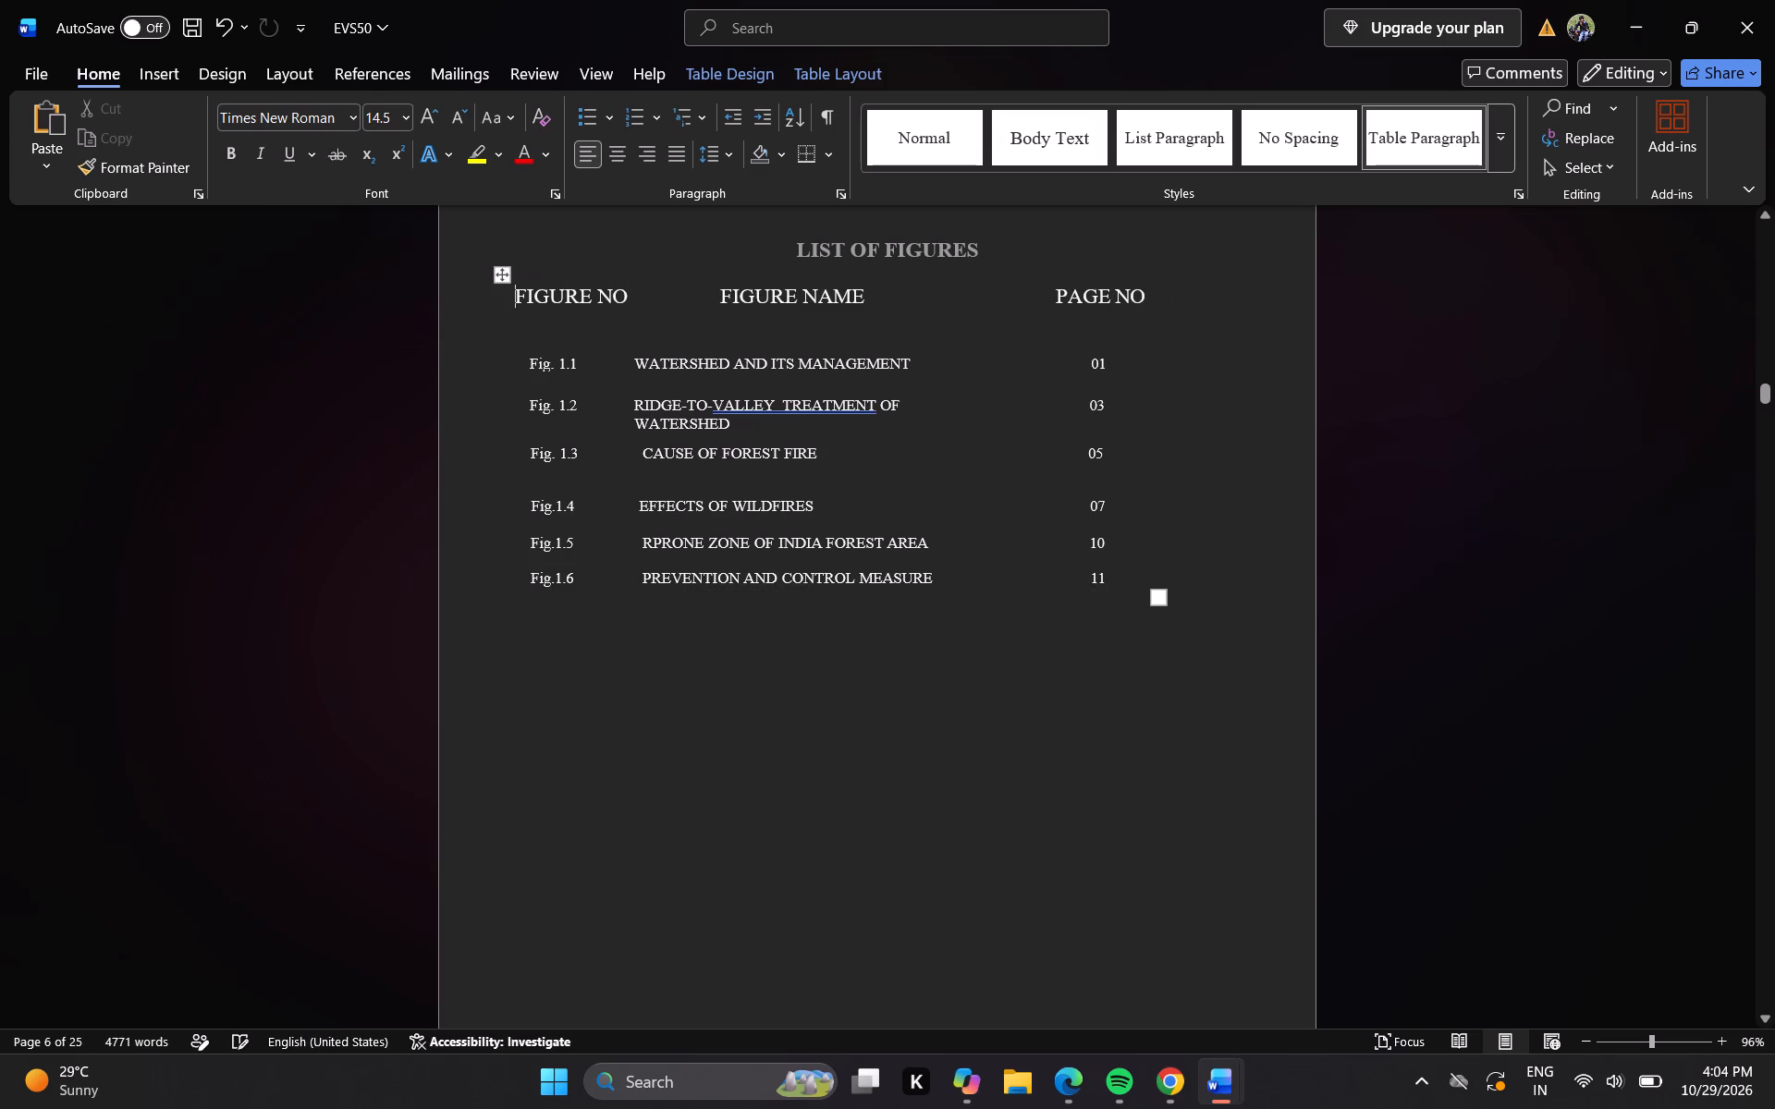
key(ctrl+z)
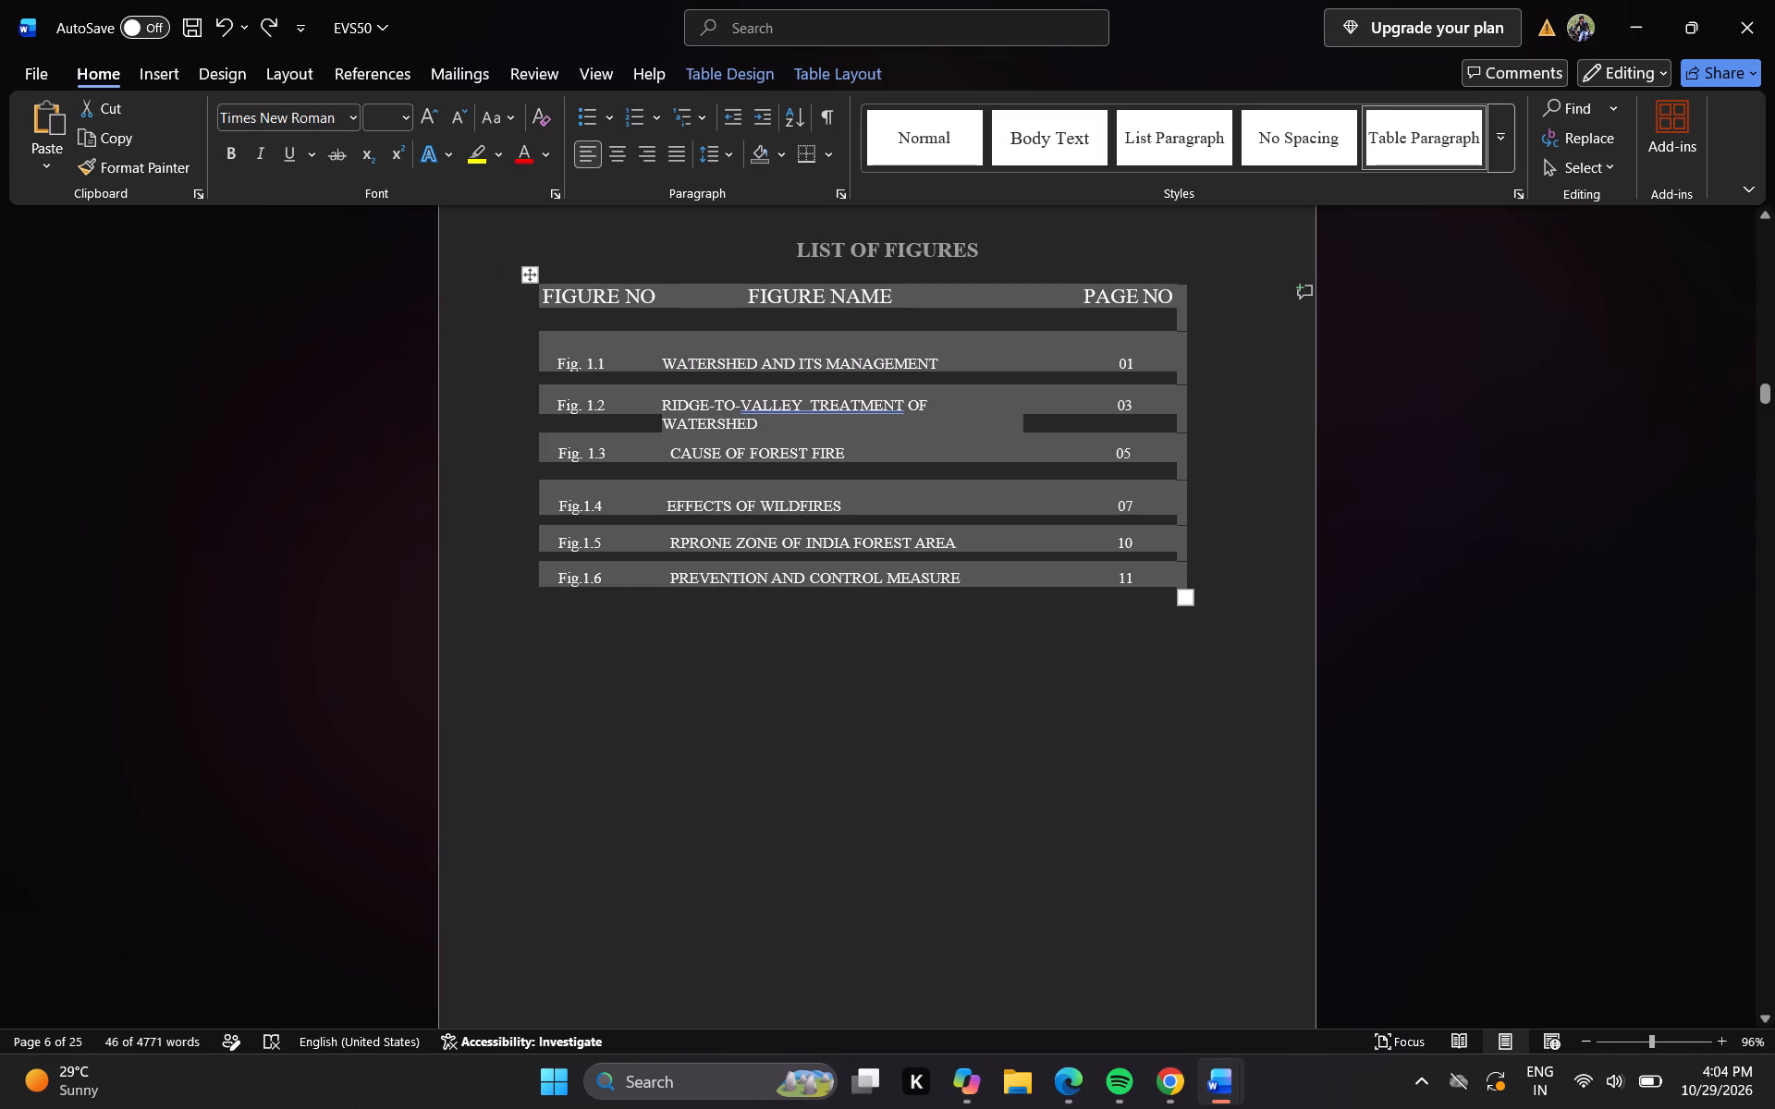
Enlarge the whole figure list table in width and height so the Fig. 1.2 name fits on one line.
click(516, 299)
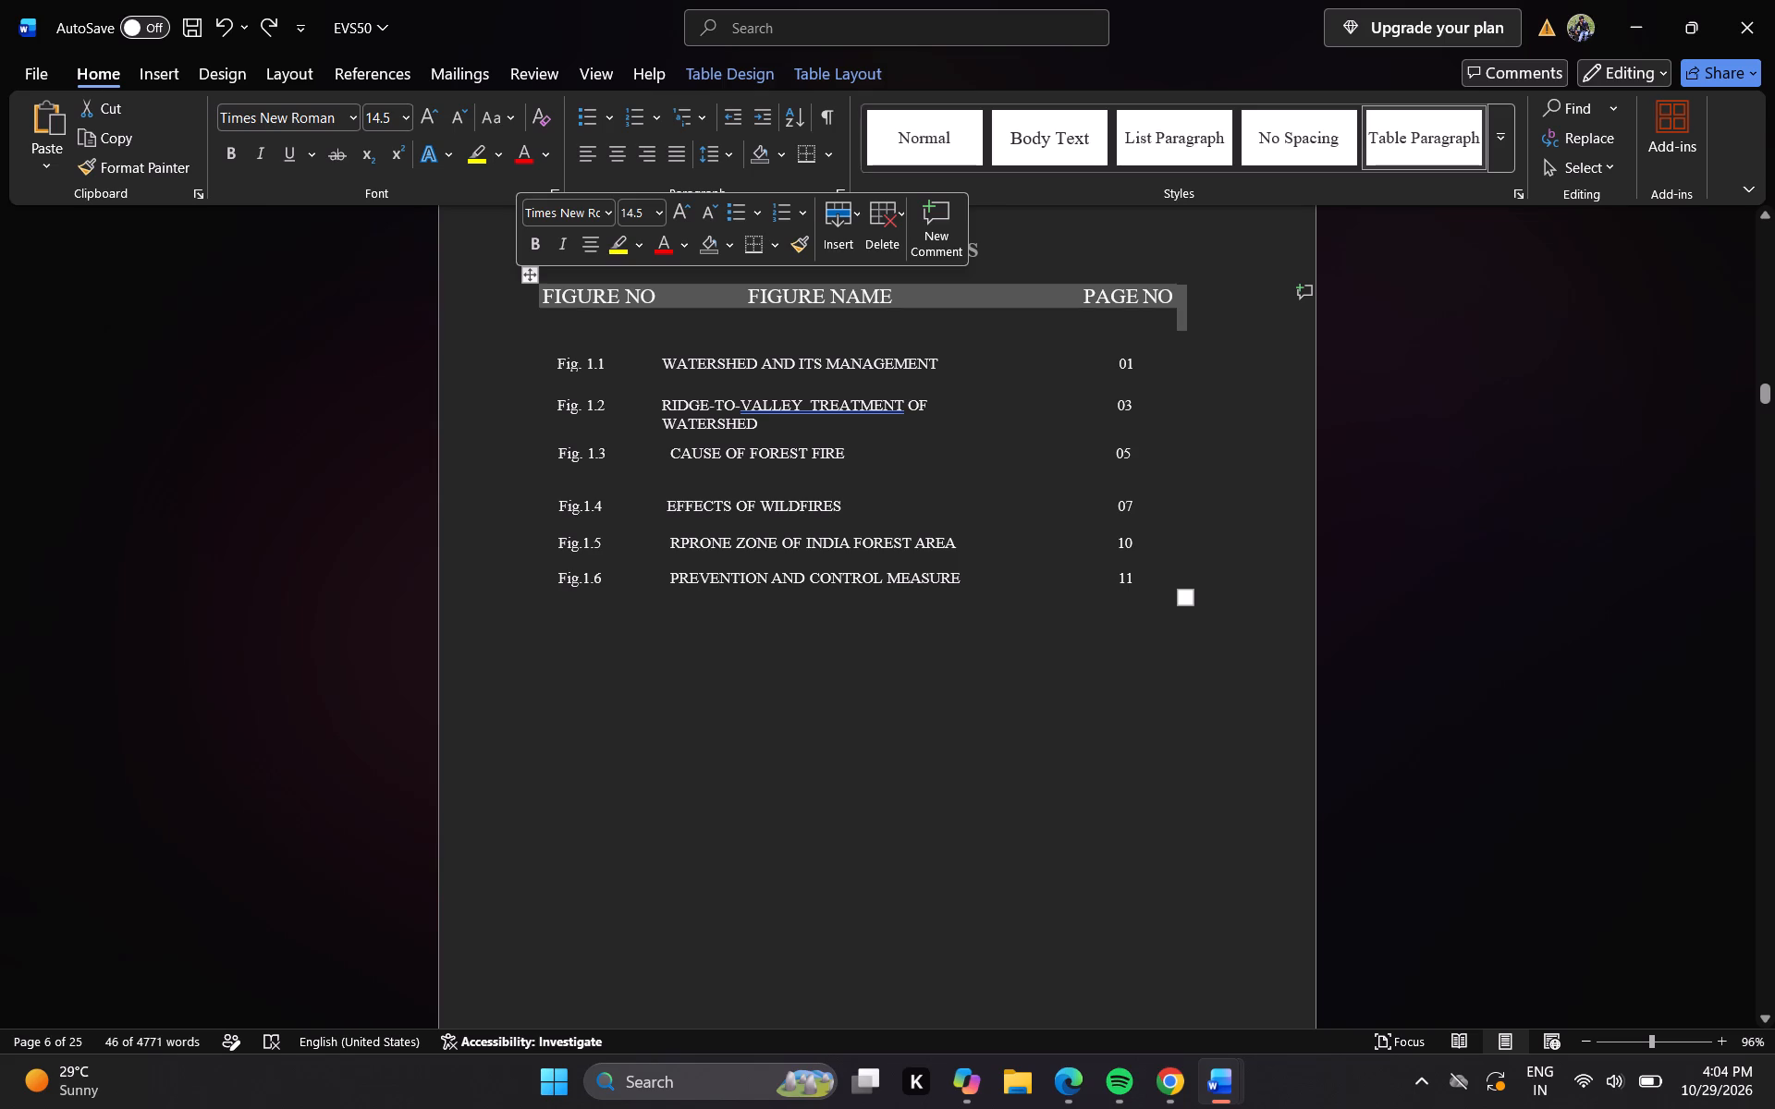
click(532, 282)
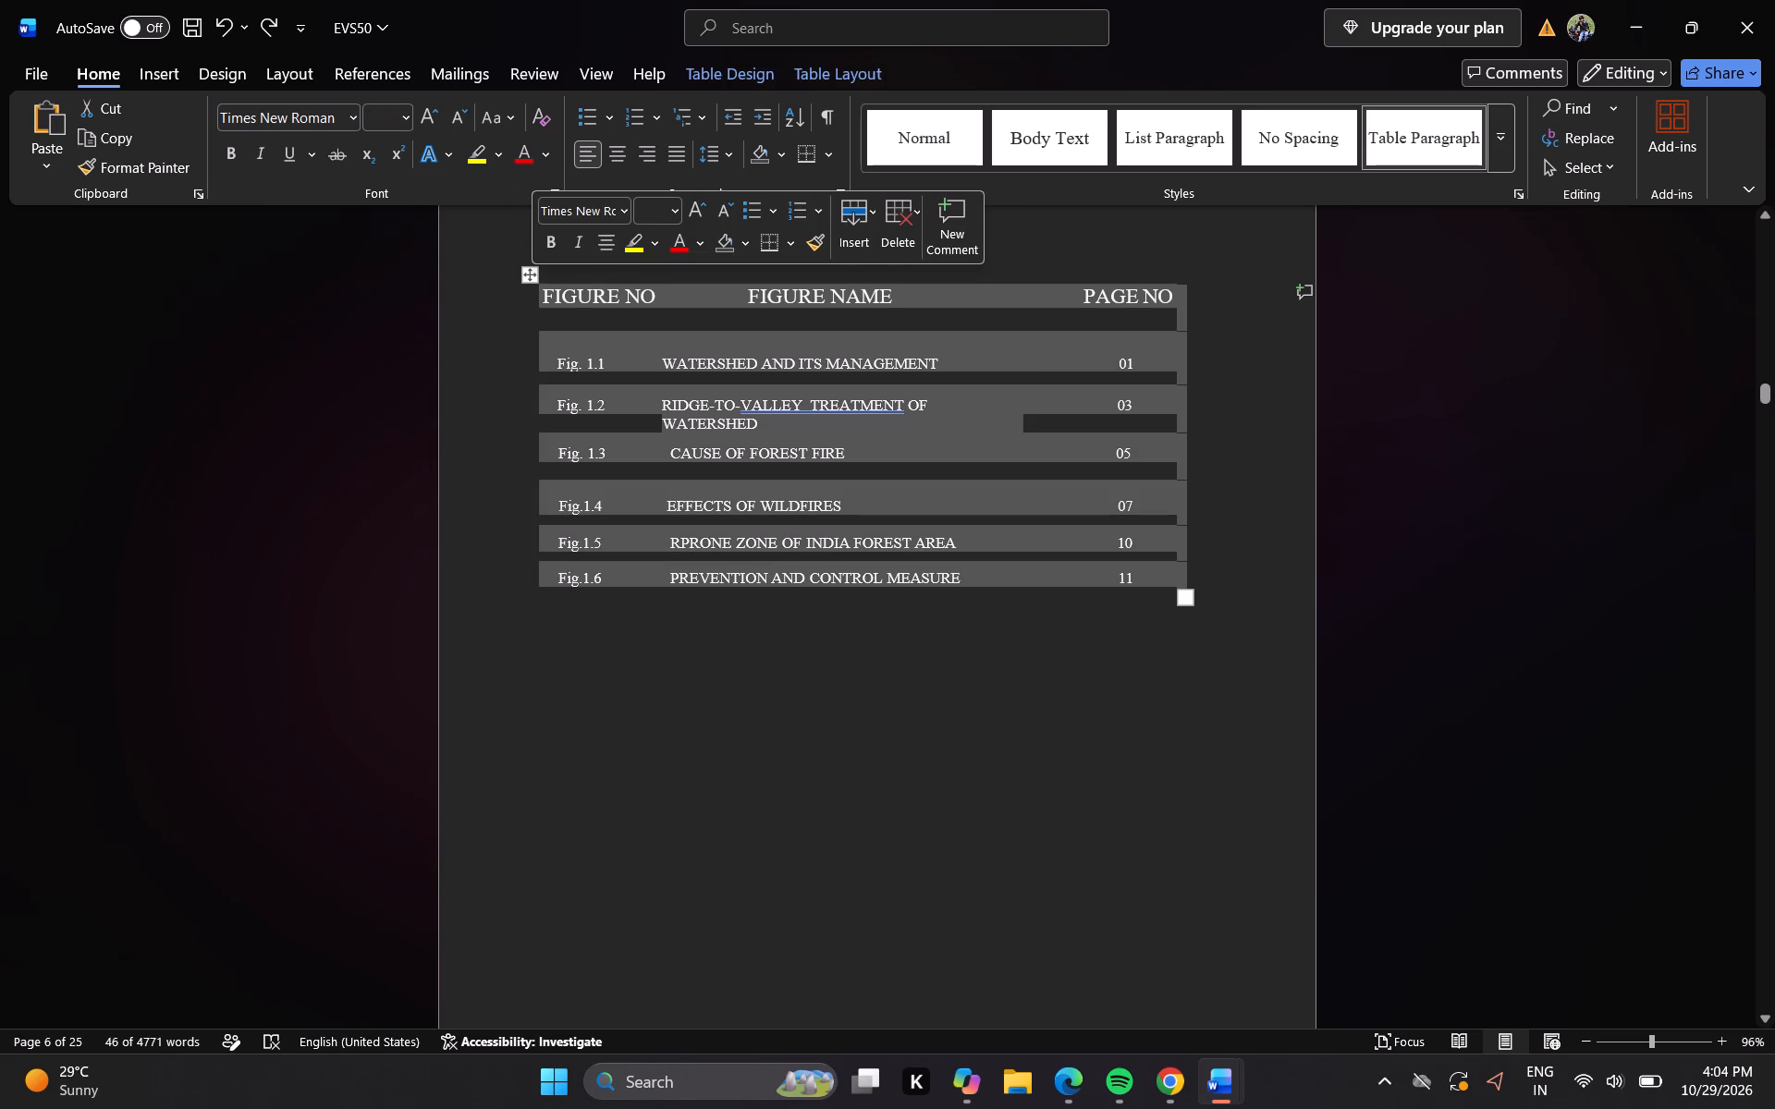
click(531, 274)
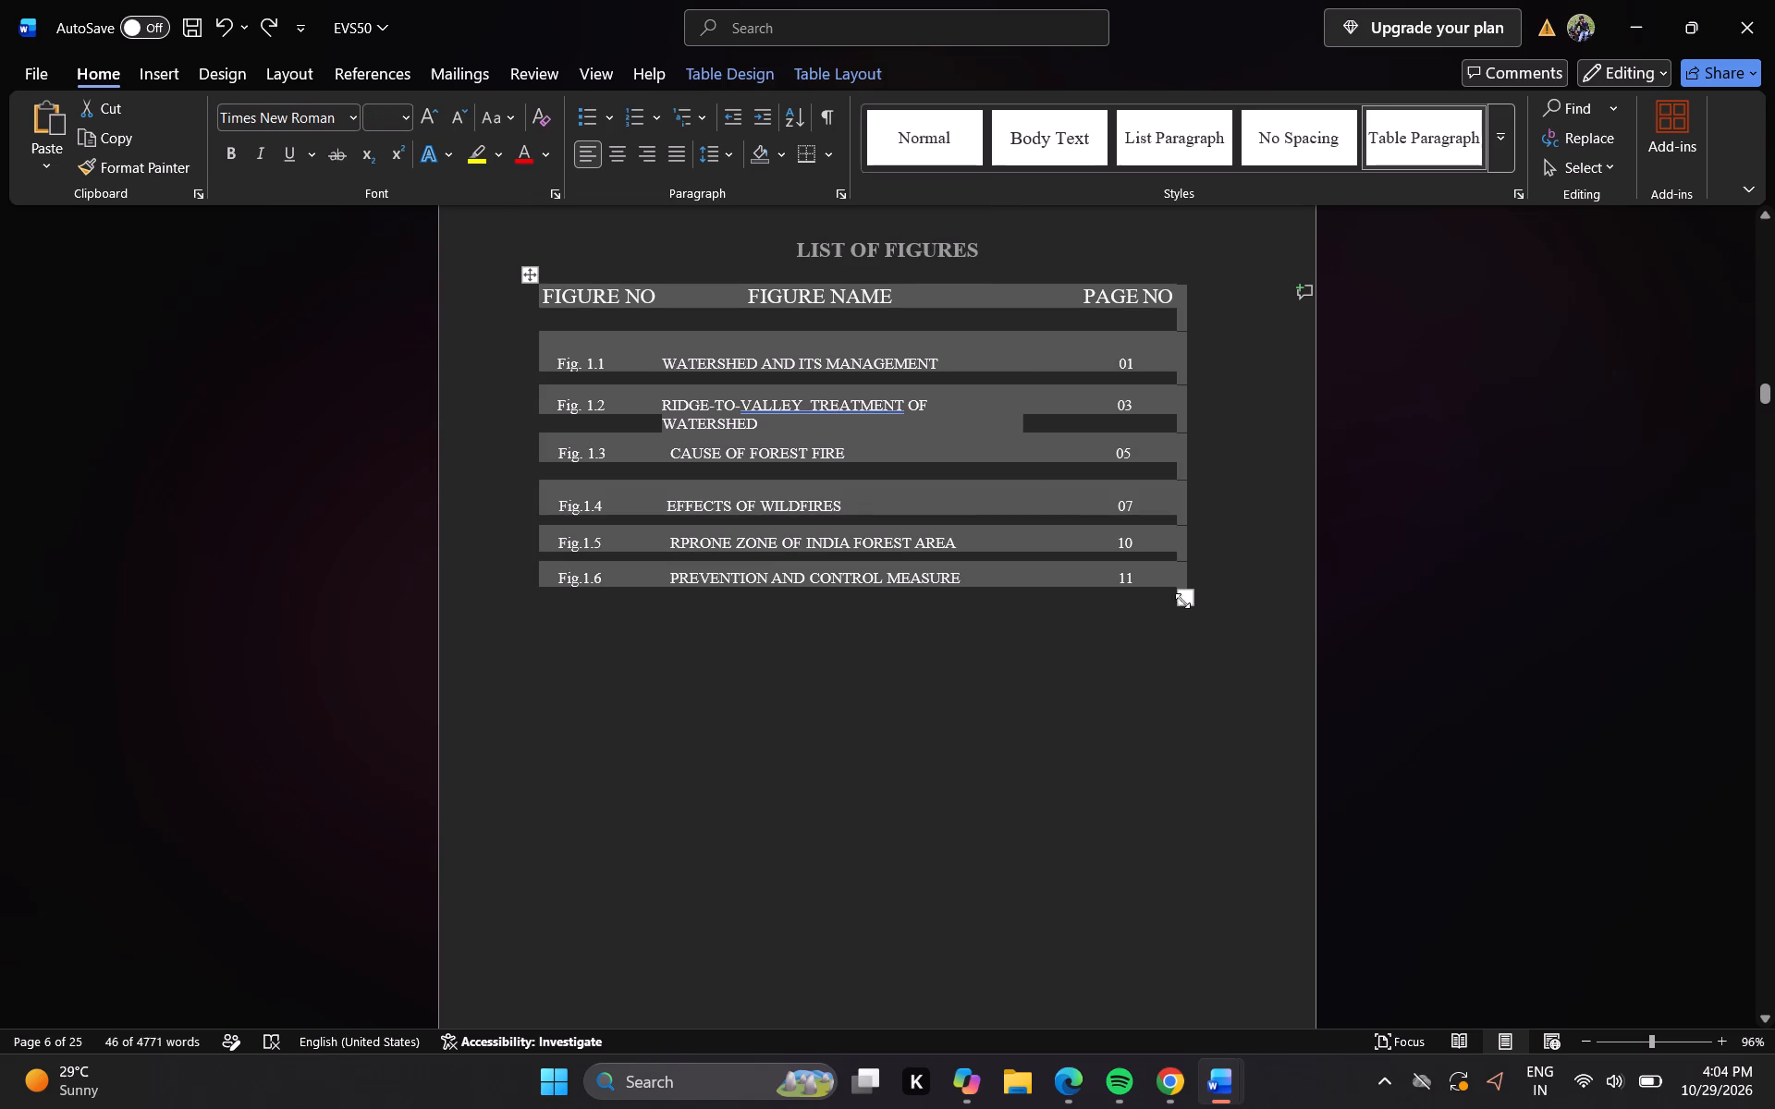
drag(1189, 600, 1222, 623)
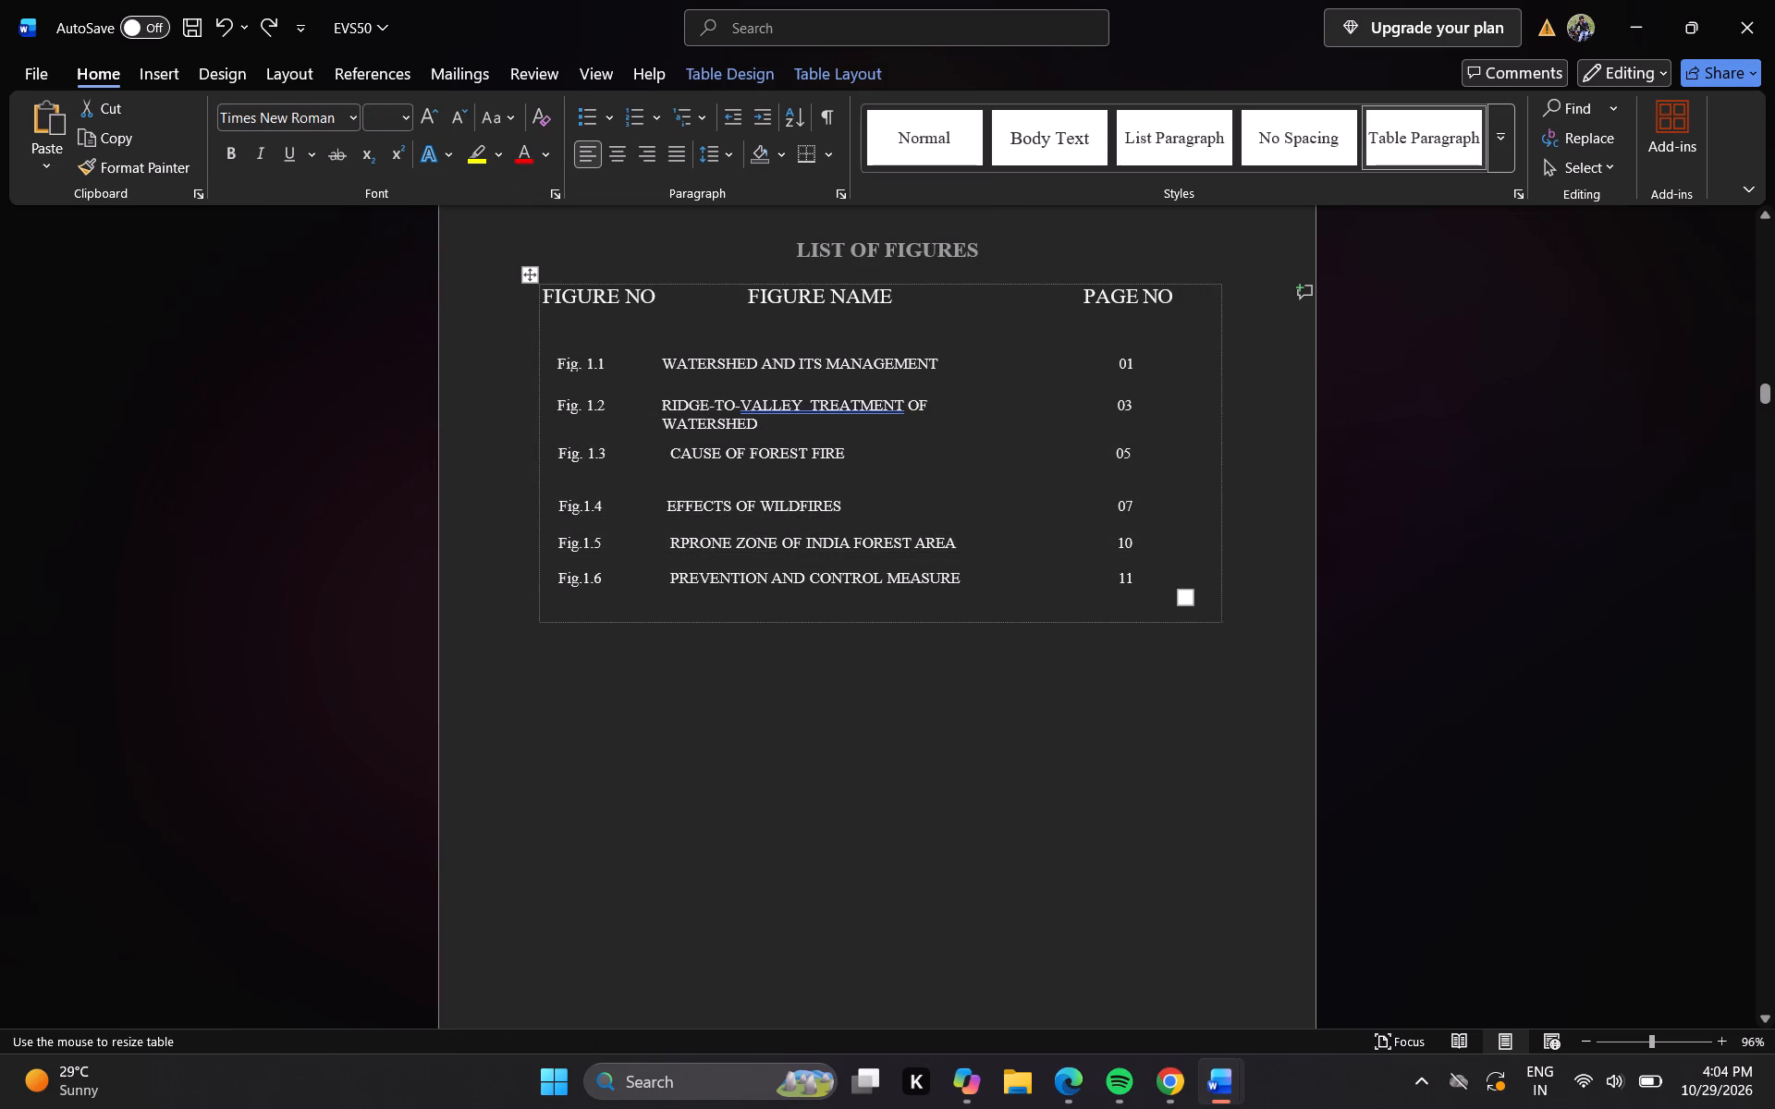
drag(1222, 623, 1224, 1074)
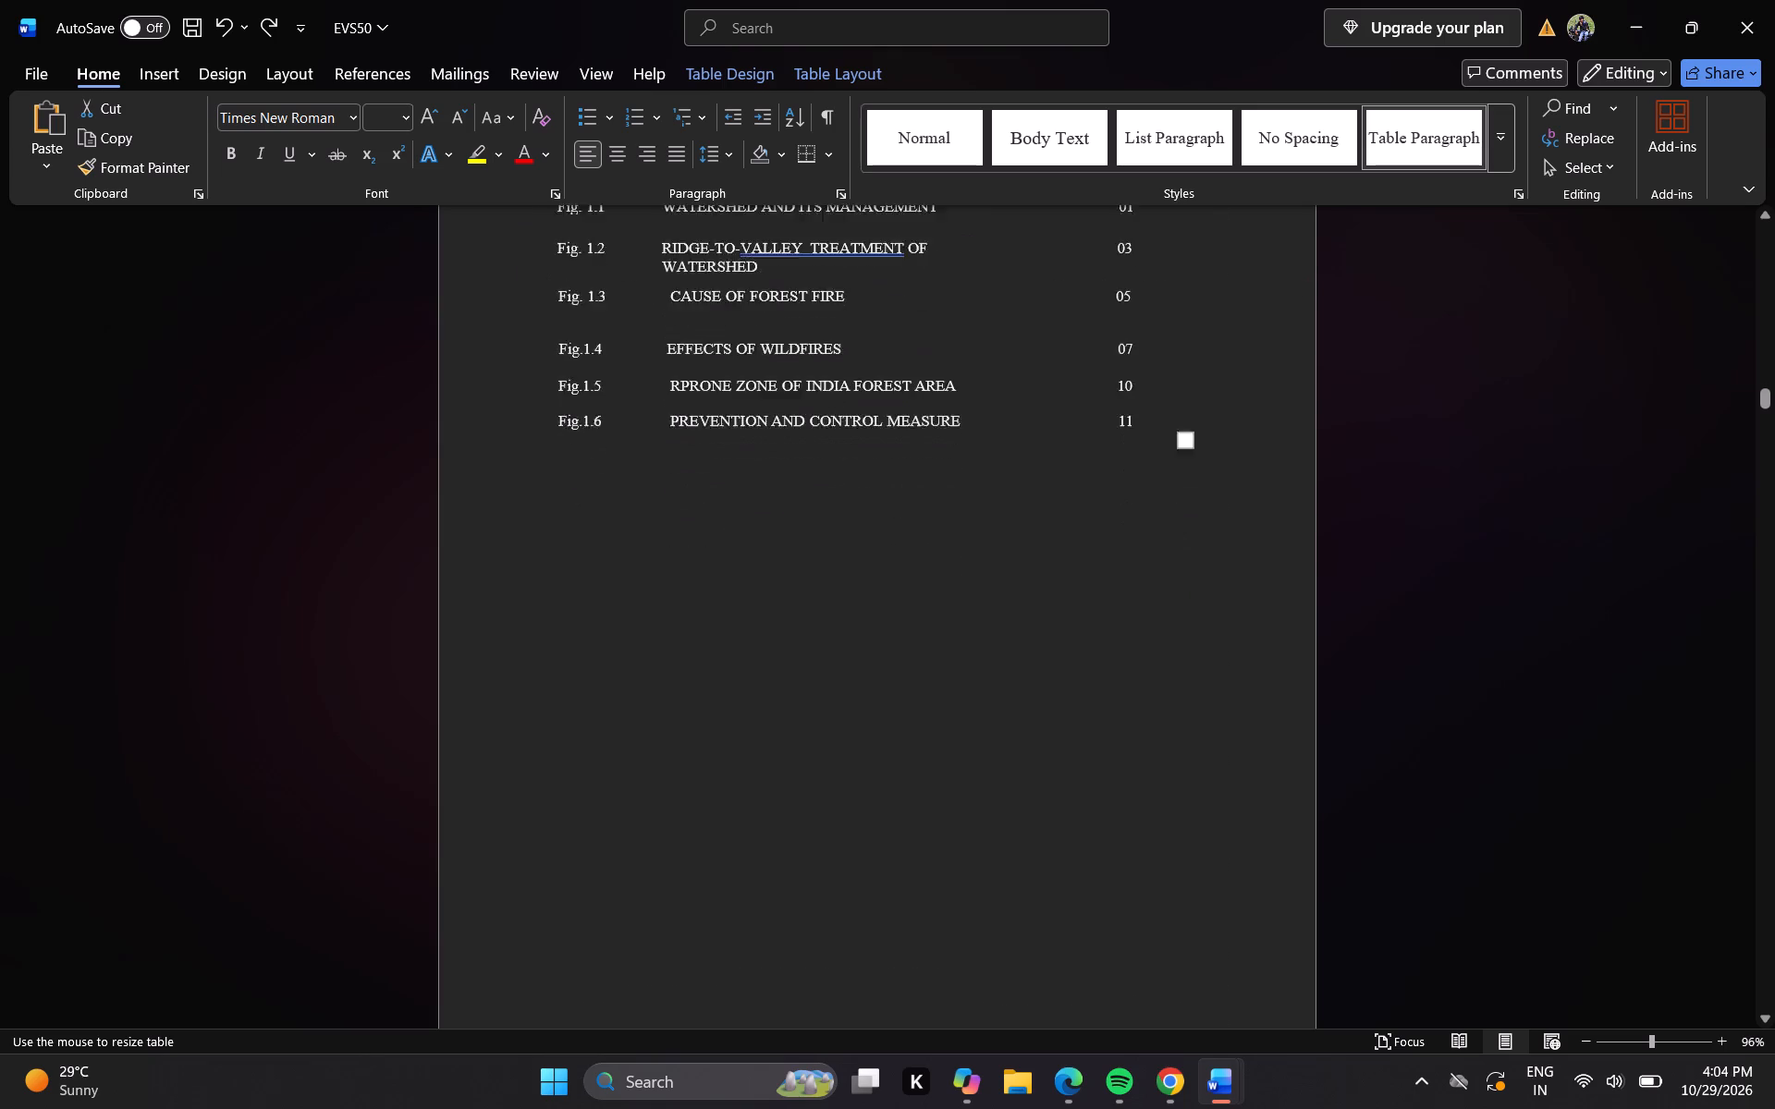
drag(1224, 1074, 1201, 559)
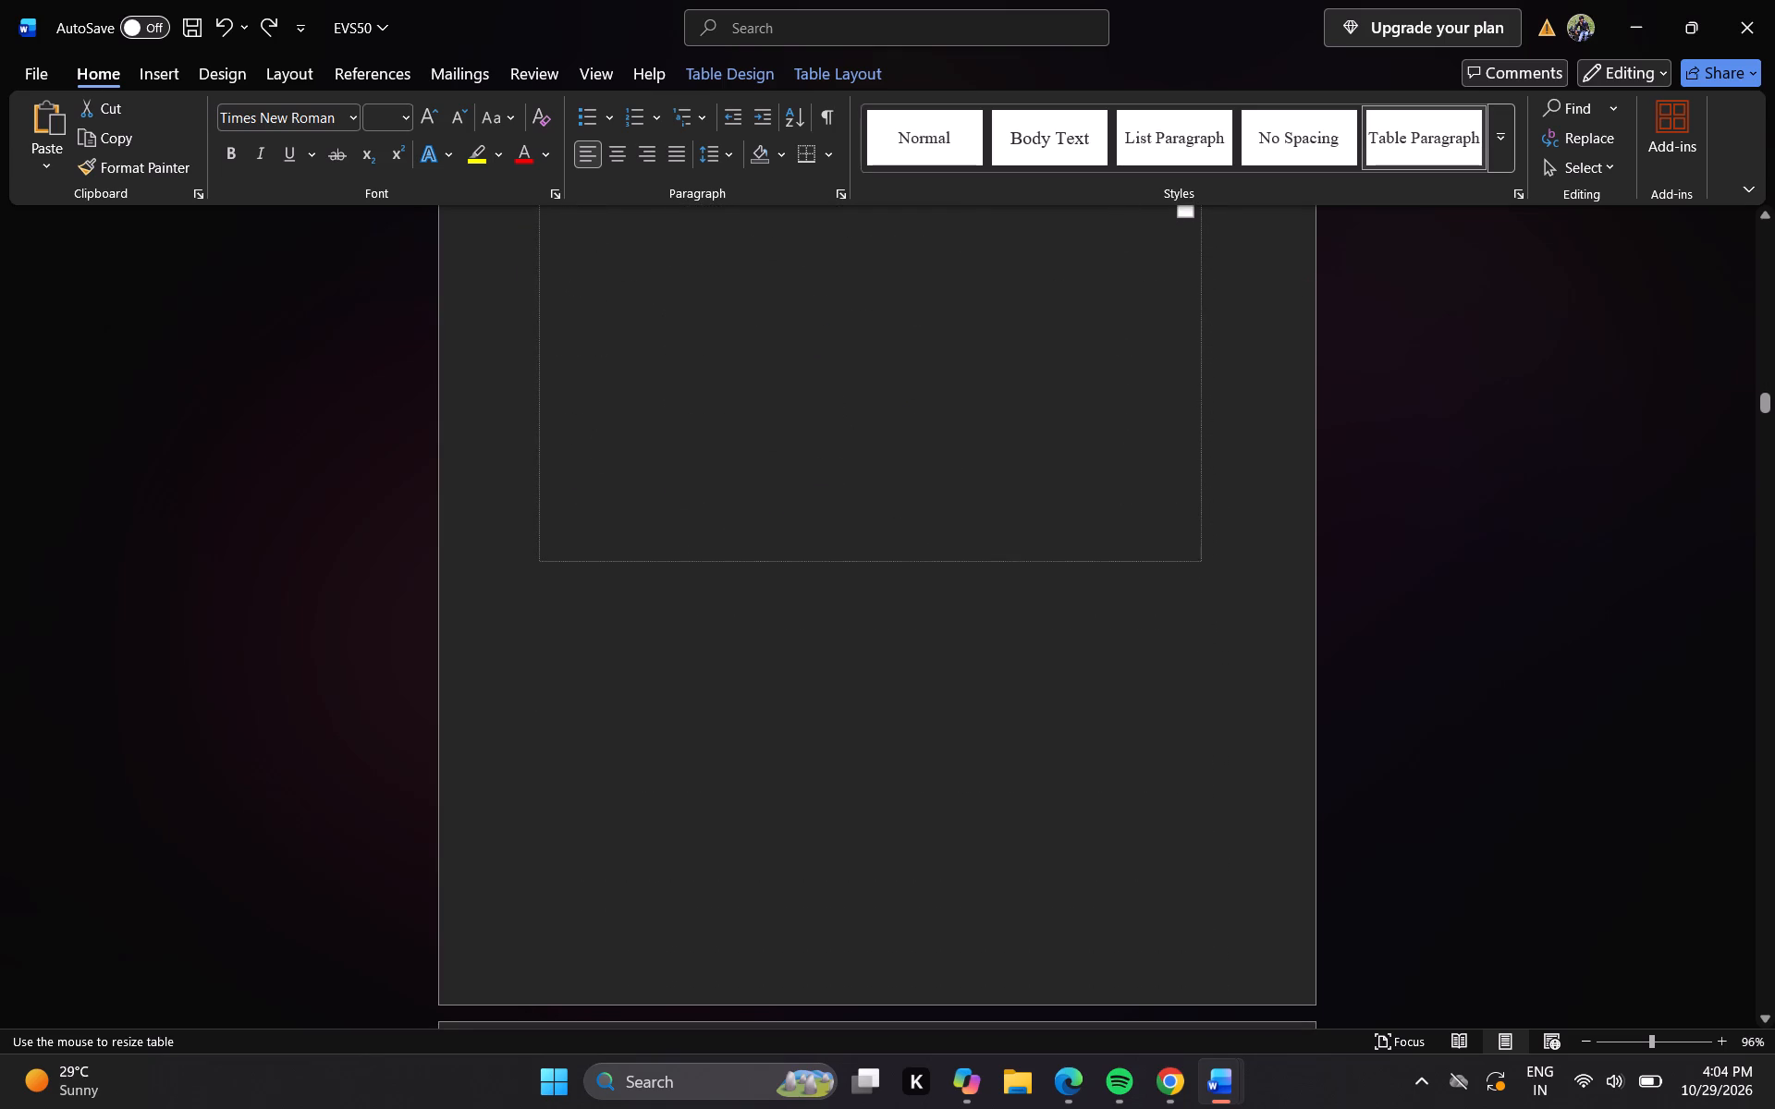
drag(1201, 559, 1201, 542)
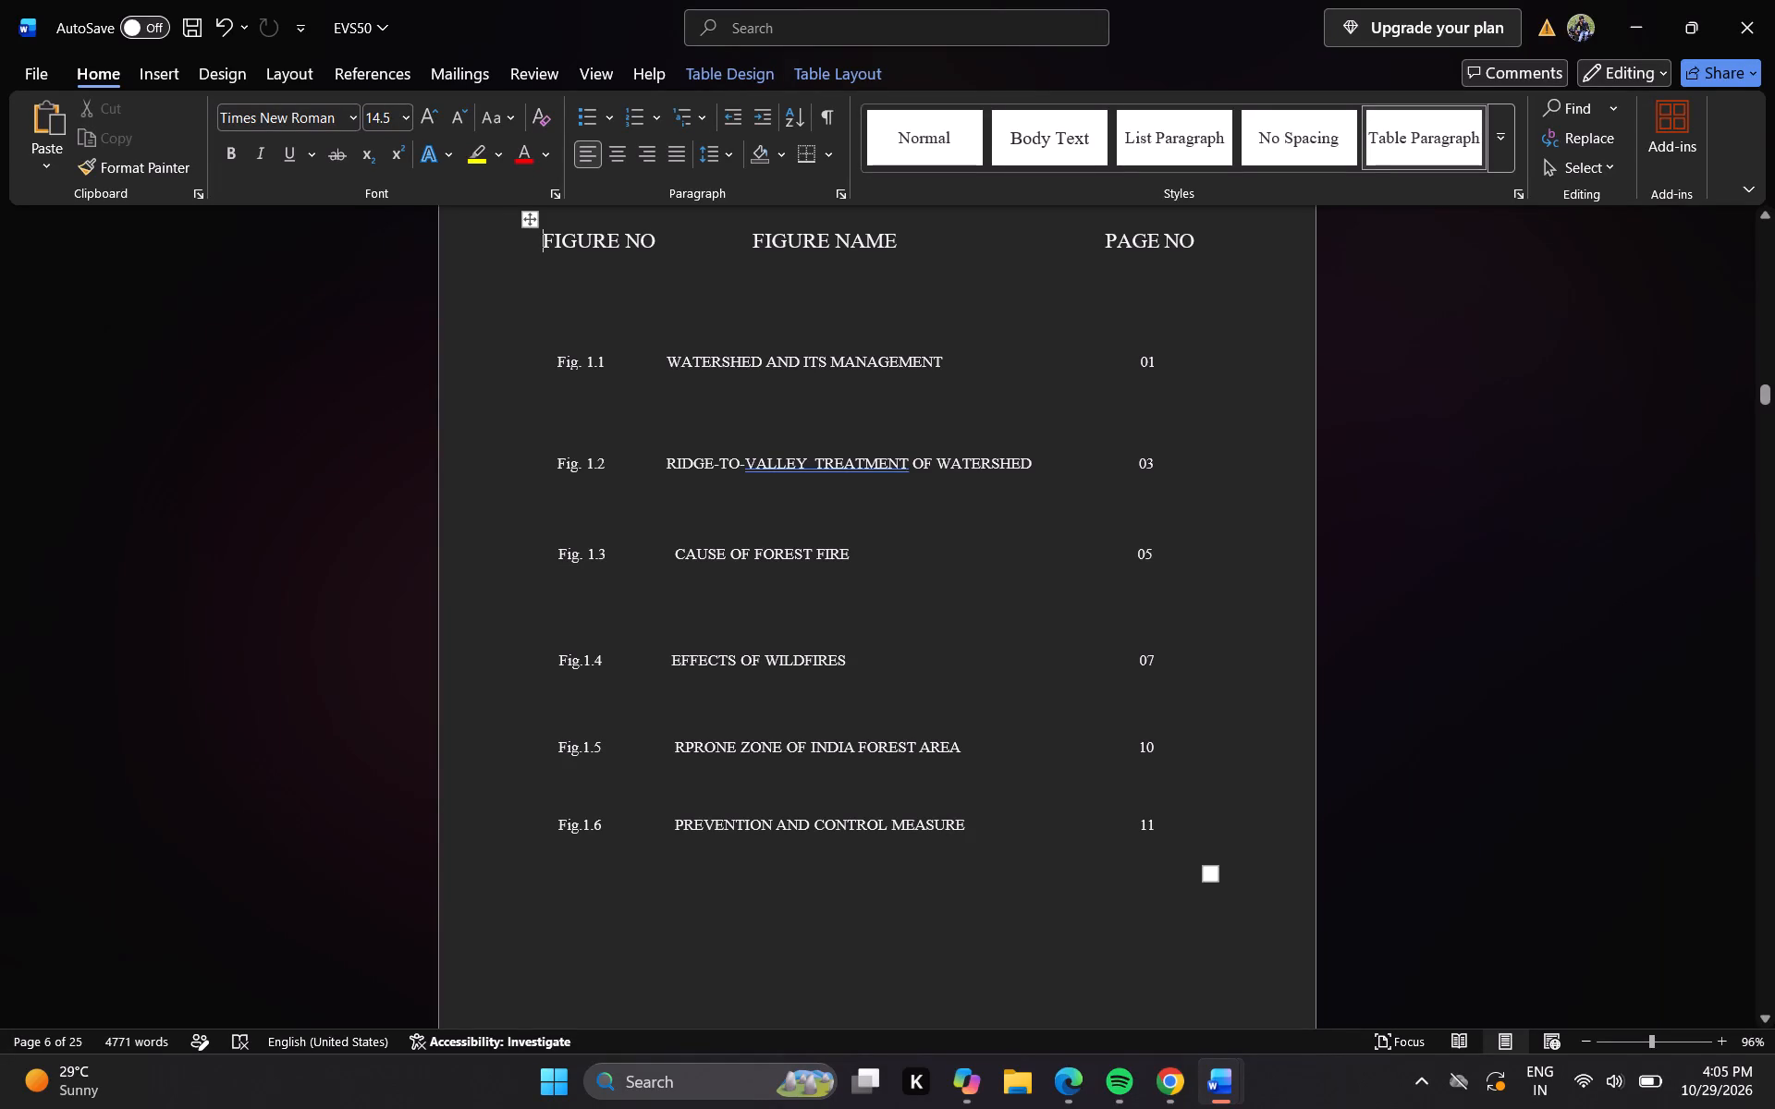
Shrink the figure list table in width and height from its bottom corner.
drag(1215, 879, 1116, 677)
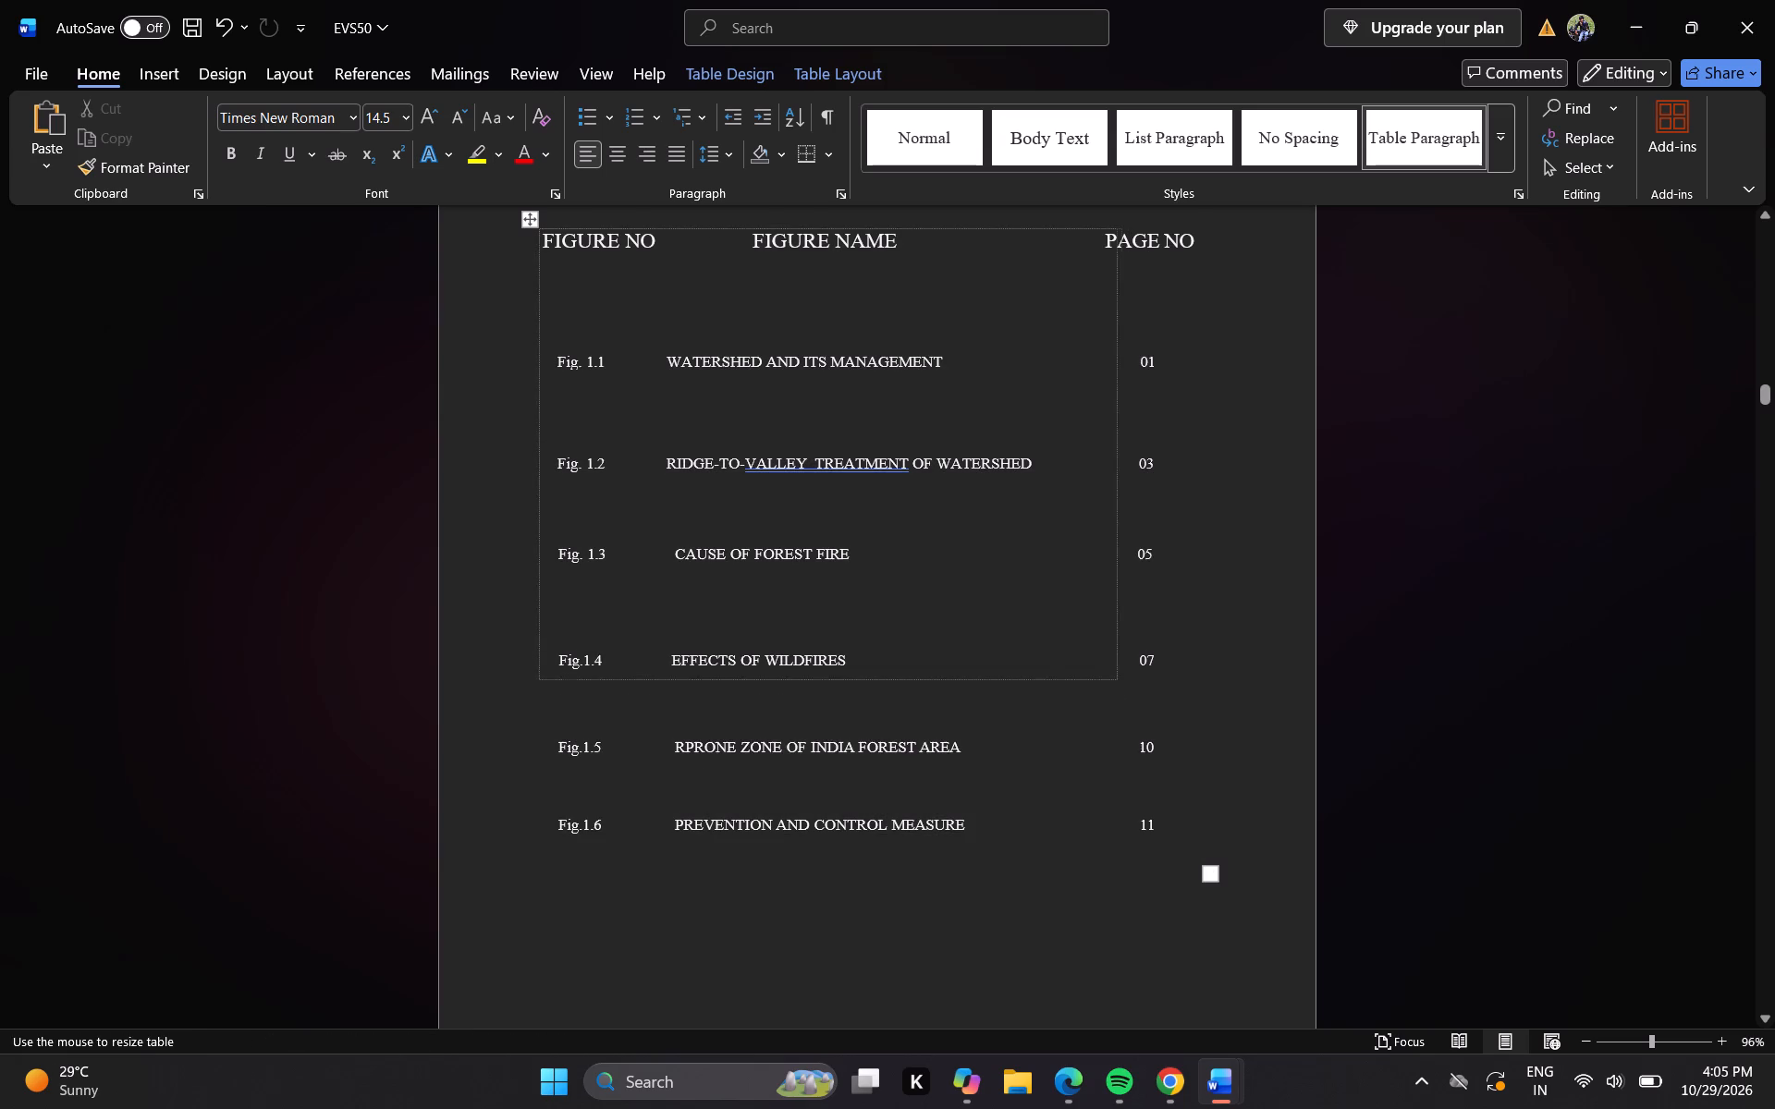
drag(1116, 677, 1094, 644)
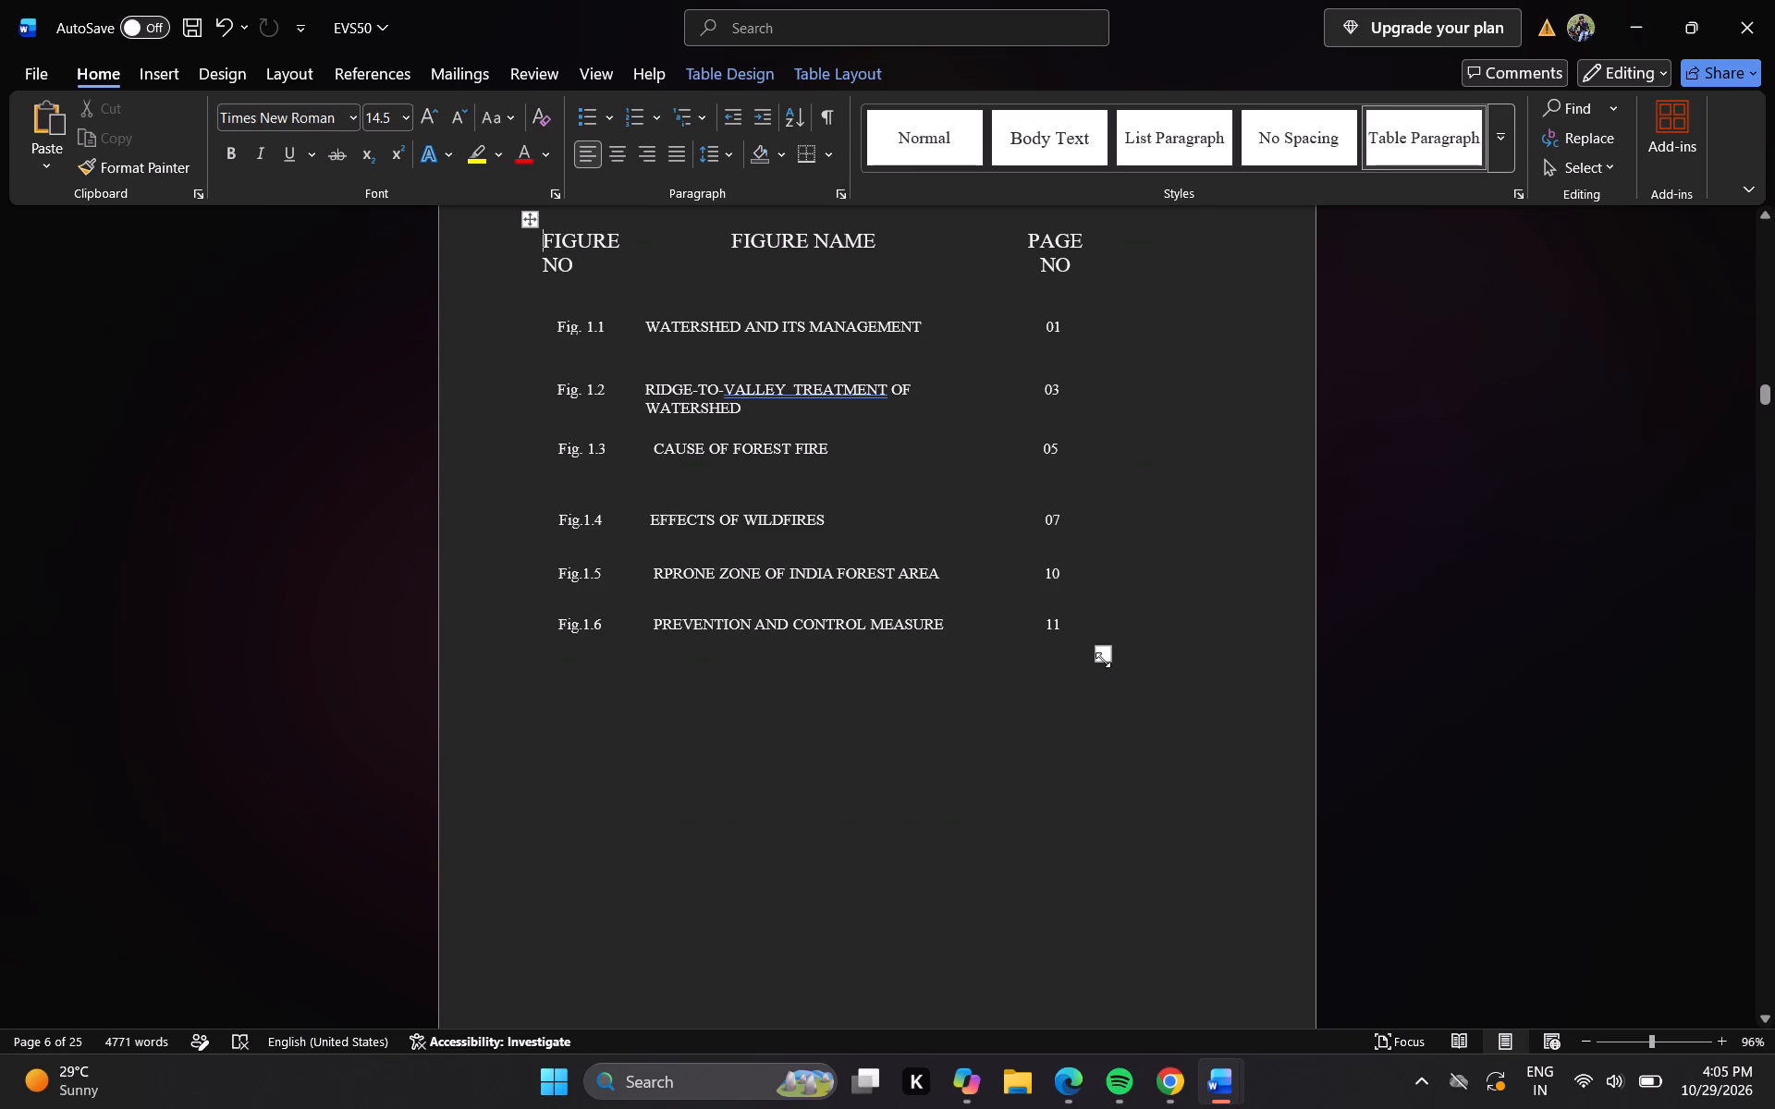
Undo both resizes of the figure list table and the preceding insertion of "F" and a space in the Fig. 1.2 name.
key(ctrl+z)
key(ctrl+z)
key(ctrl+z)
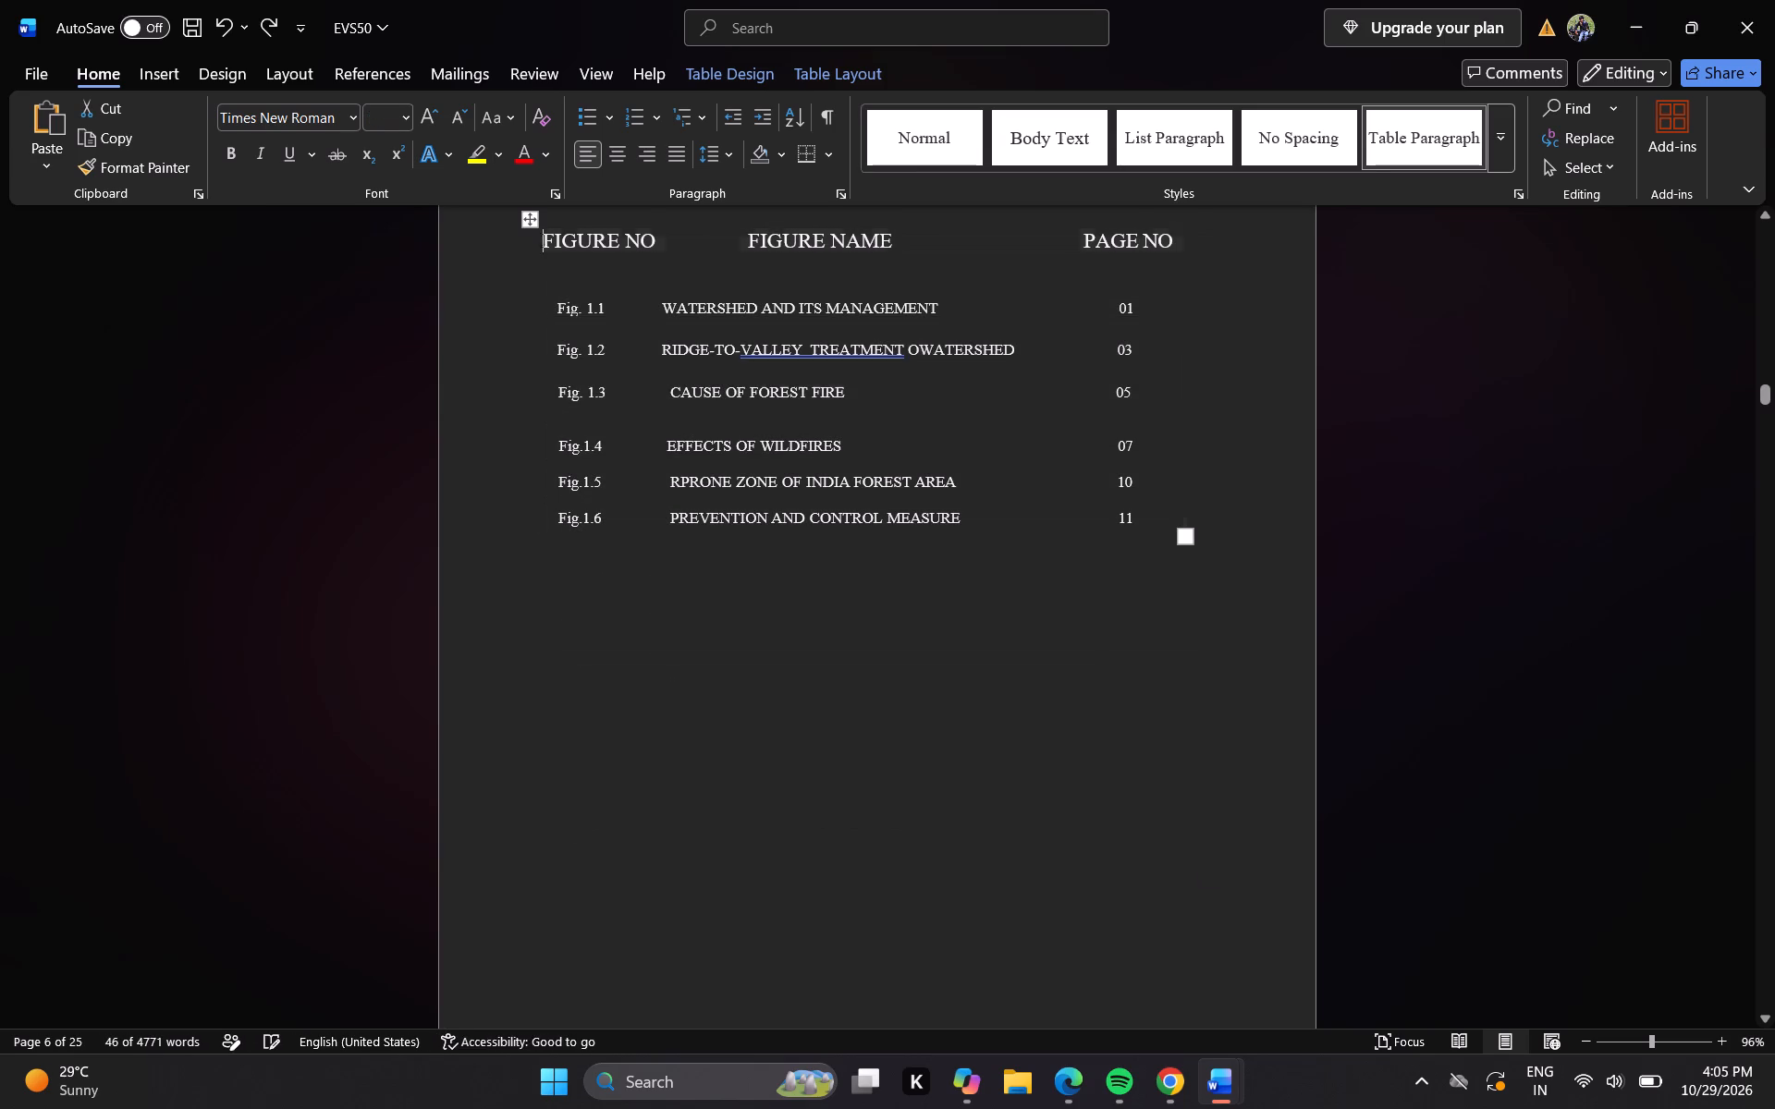
Undo the last spacing change between VALLEY and TREATMENT in the Fig. 1.2 name.
key(ctrl+z)
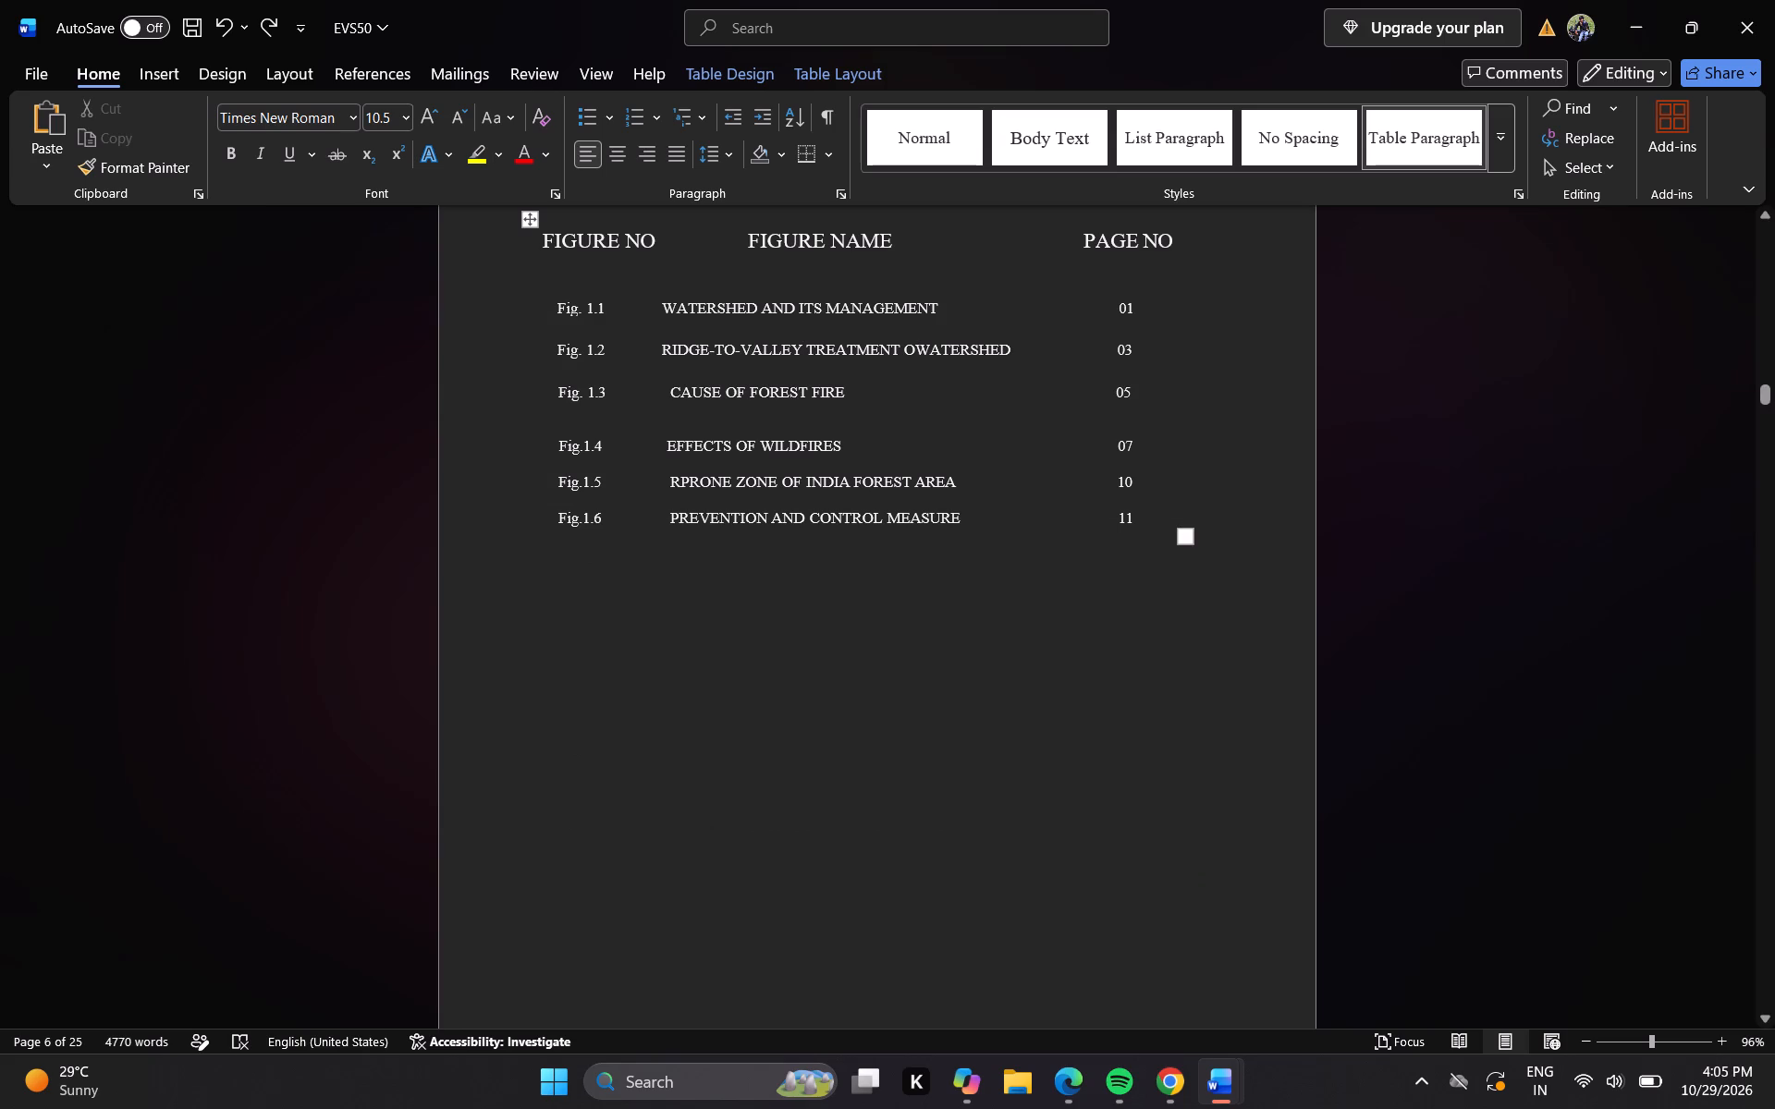
Enlarge the whole figure list table slightly in width and height from its bottom corner.
drag(1188, 542, 1206, 600)
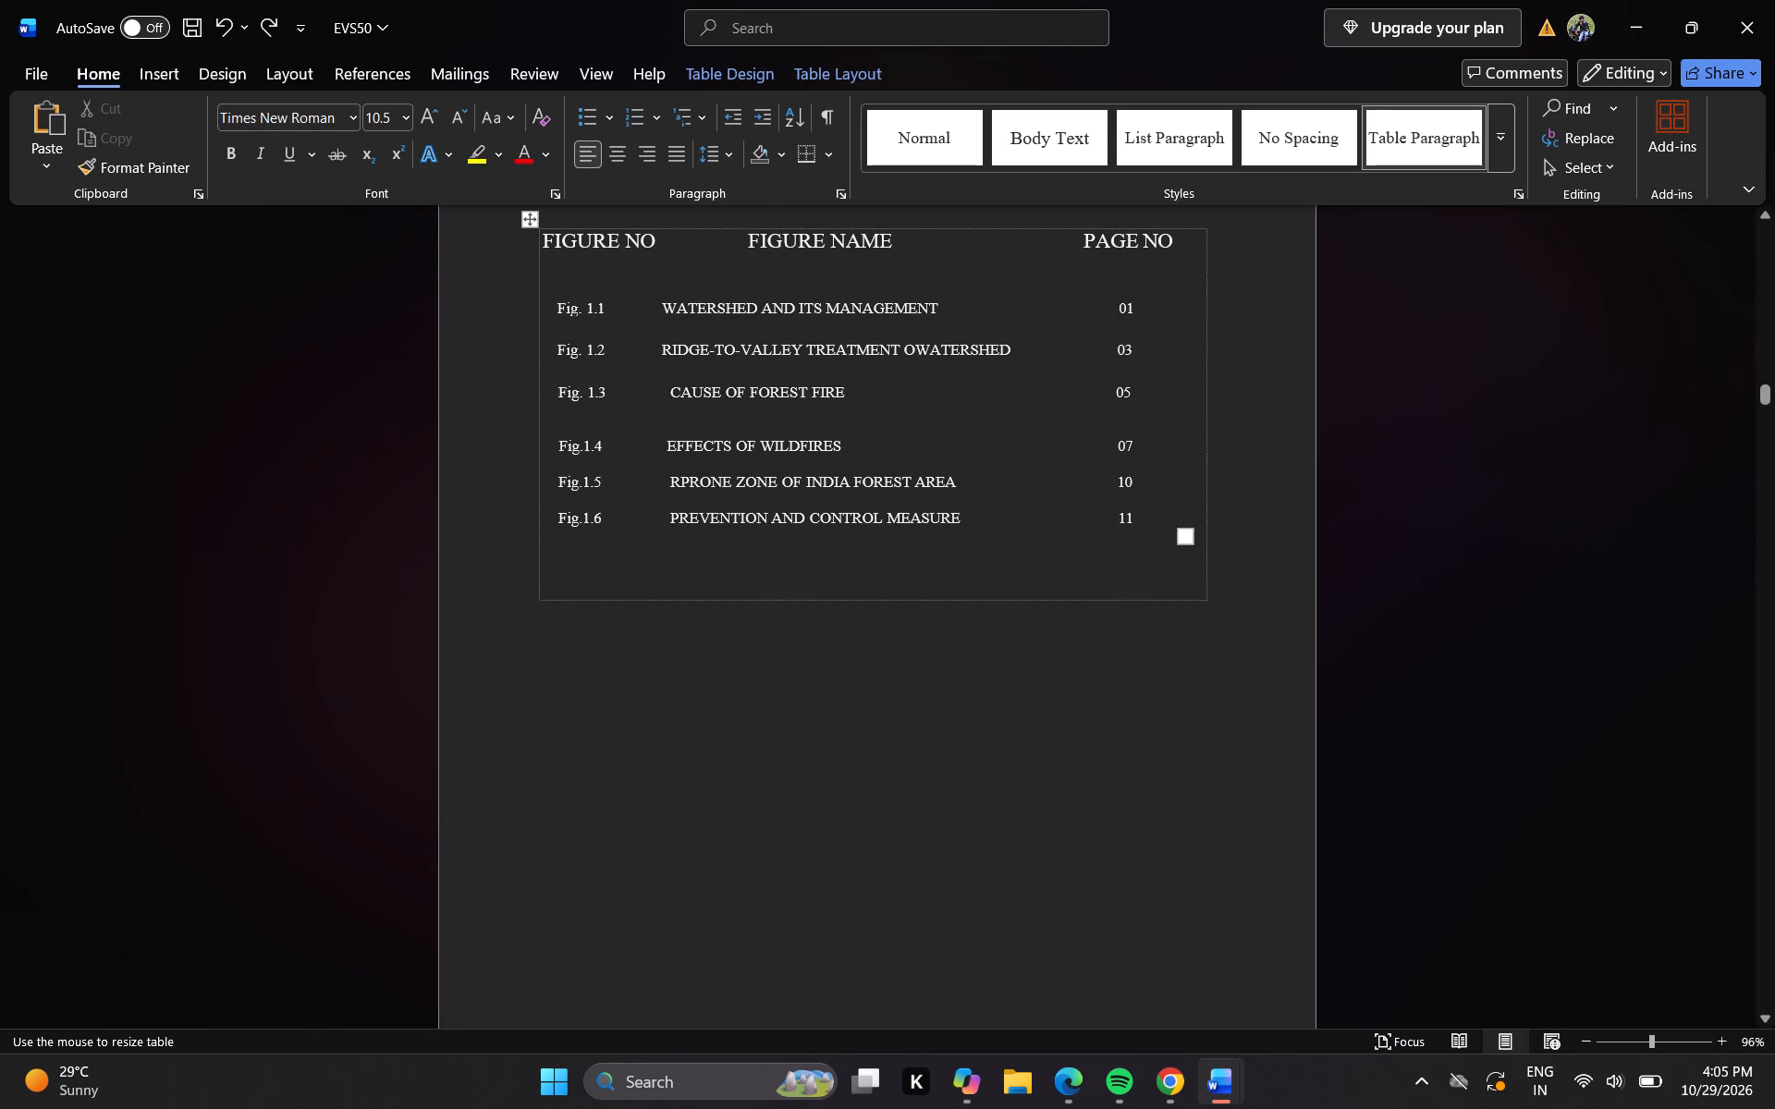
Enlarge the whole figure list table further in width and height from its bottom corner.
drag(1206, 600, 1223, 620)
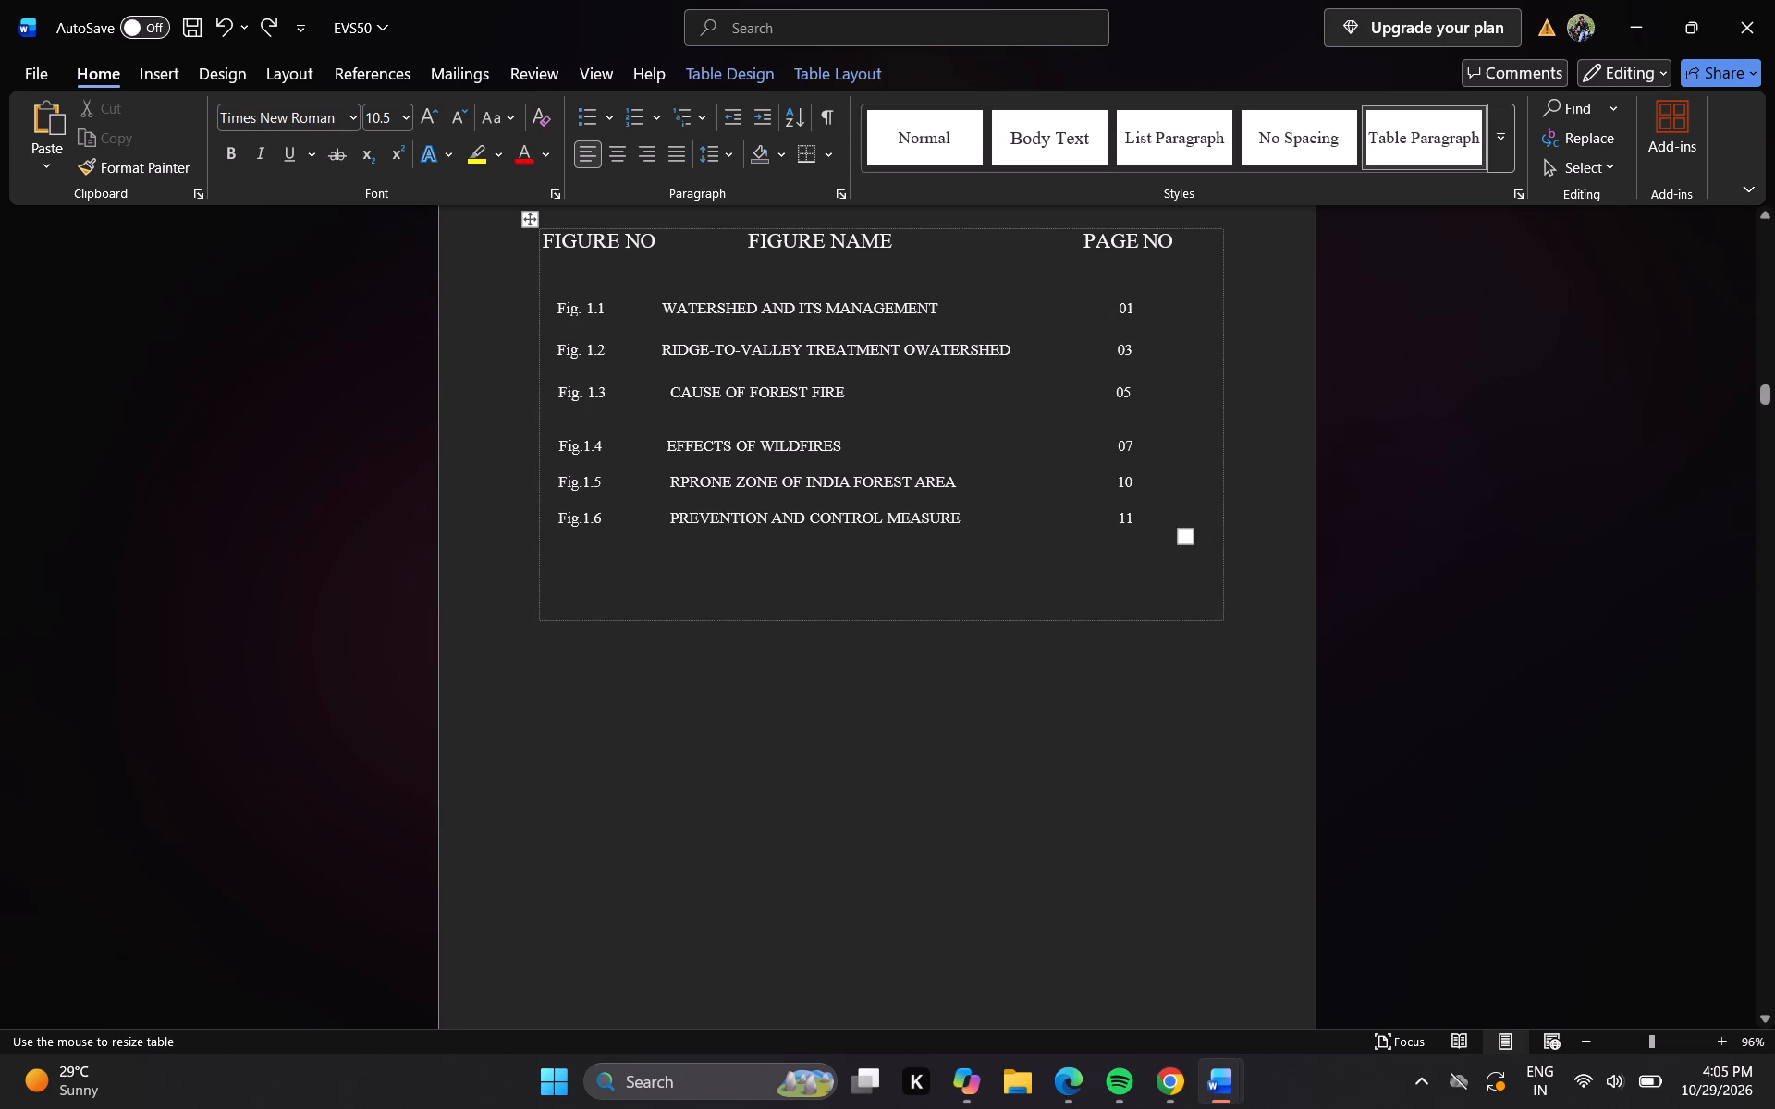
drag(1223, 620, 1228, 627)
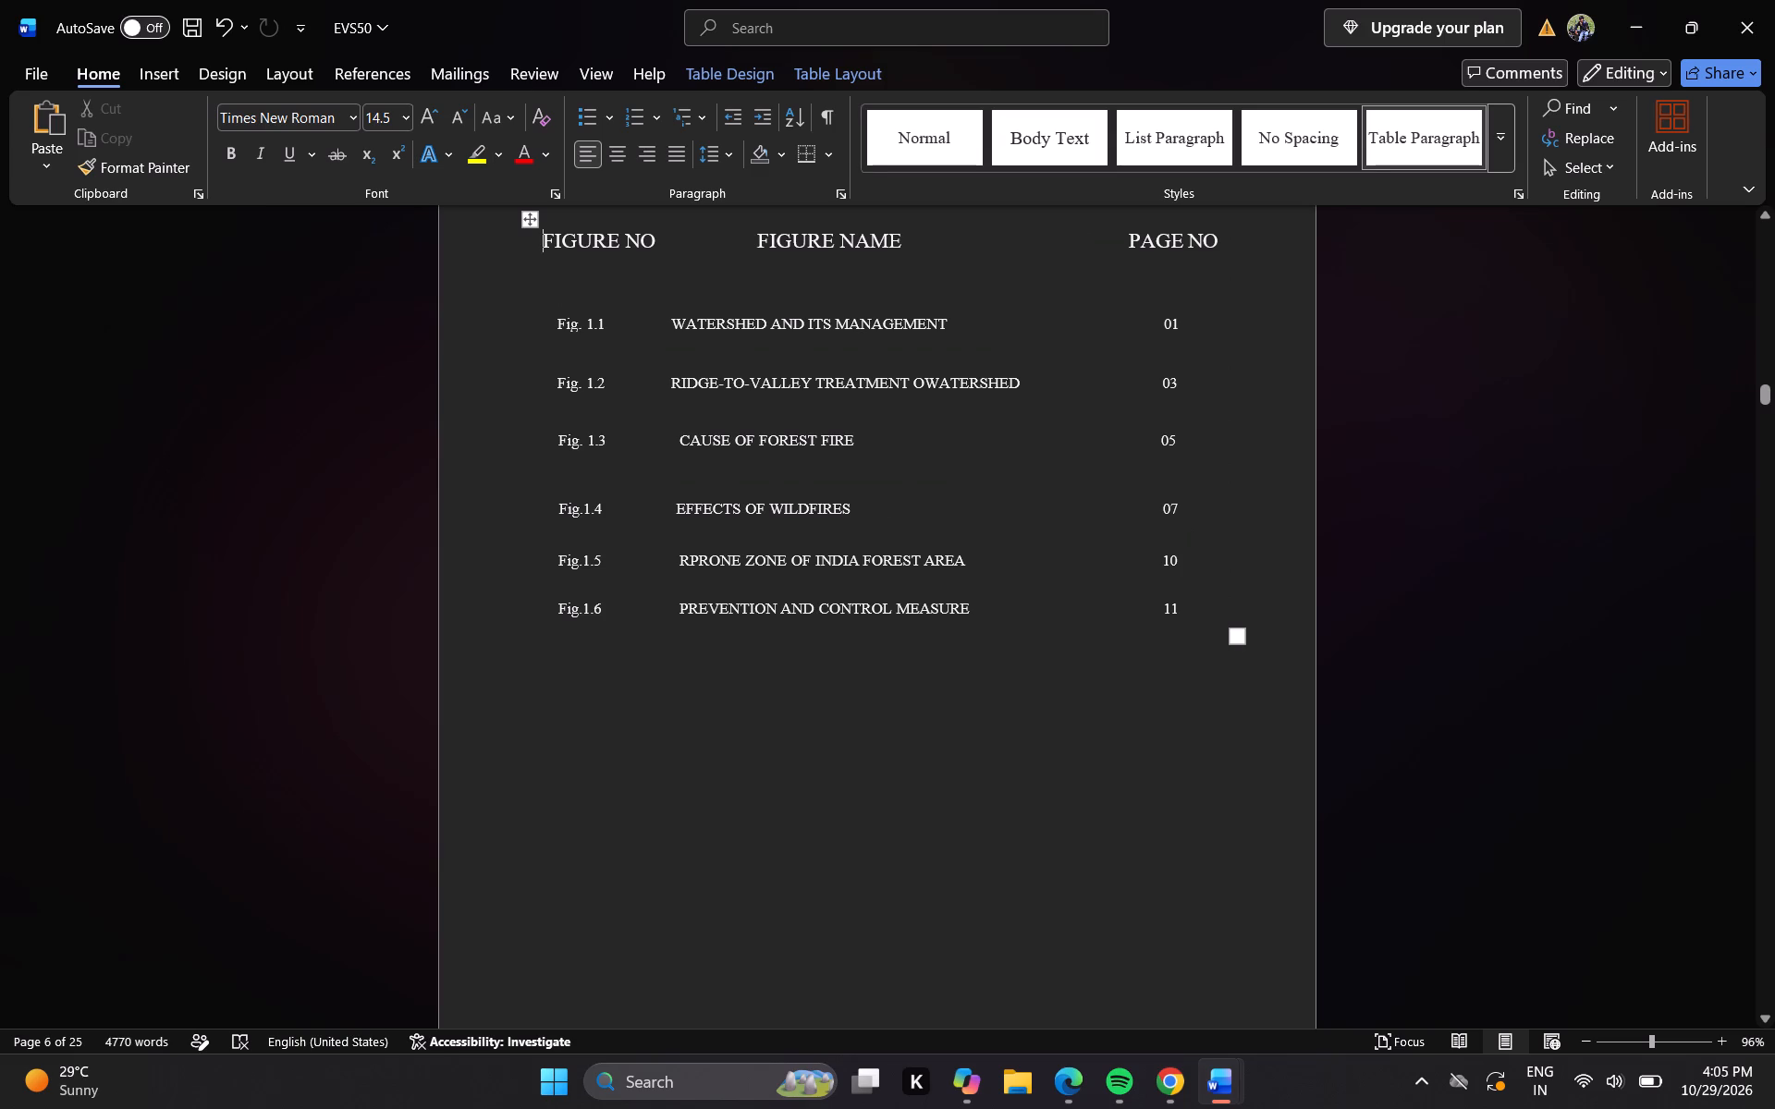
Correct the end of the Fig. 1.2 name so it reads RIDGE-TO-VALLEY TREATMENT OF A WATERSHED.
click(814, 385)
key(Right)
key(Right)
key(Right)
key(Right)
key(Right)
key(Right)
key(Right)
key(Right)
key(Right)
key(Right)
key(Right)
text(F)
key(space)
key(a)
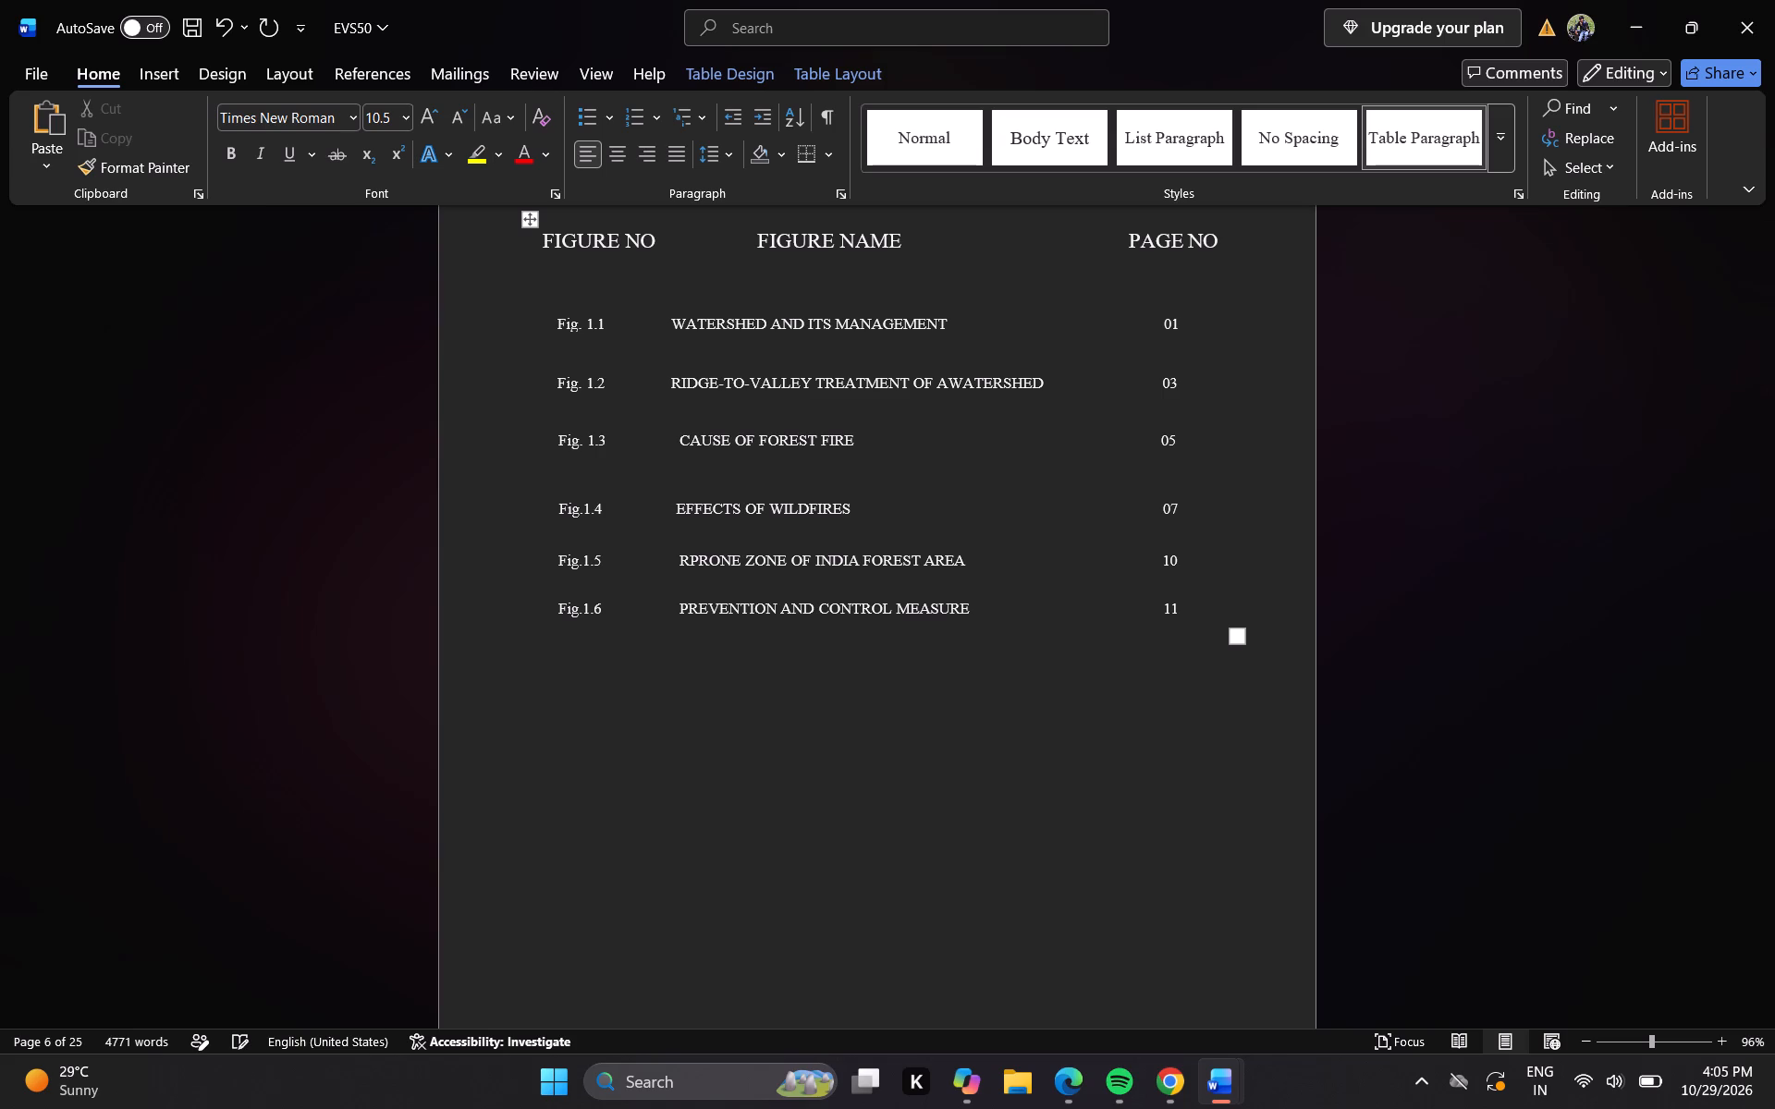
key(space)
Change the page number of Fig. 1.2 in the figure list to 04.
click(1198, 386)
key(BackSpace)
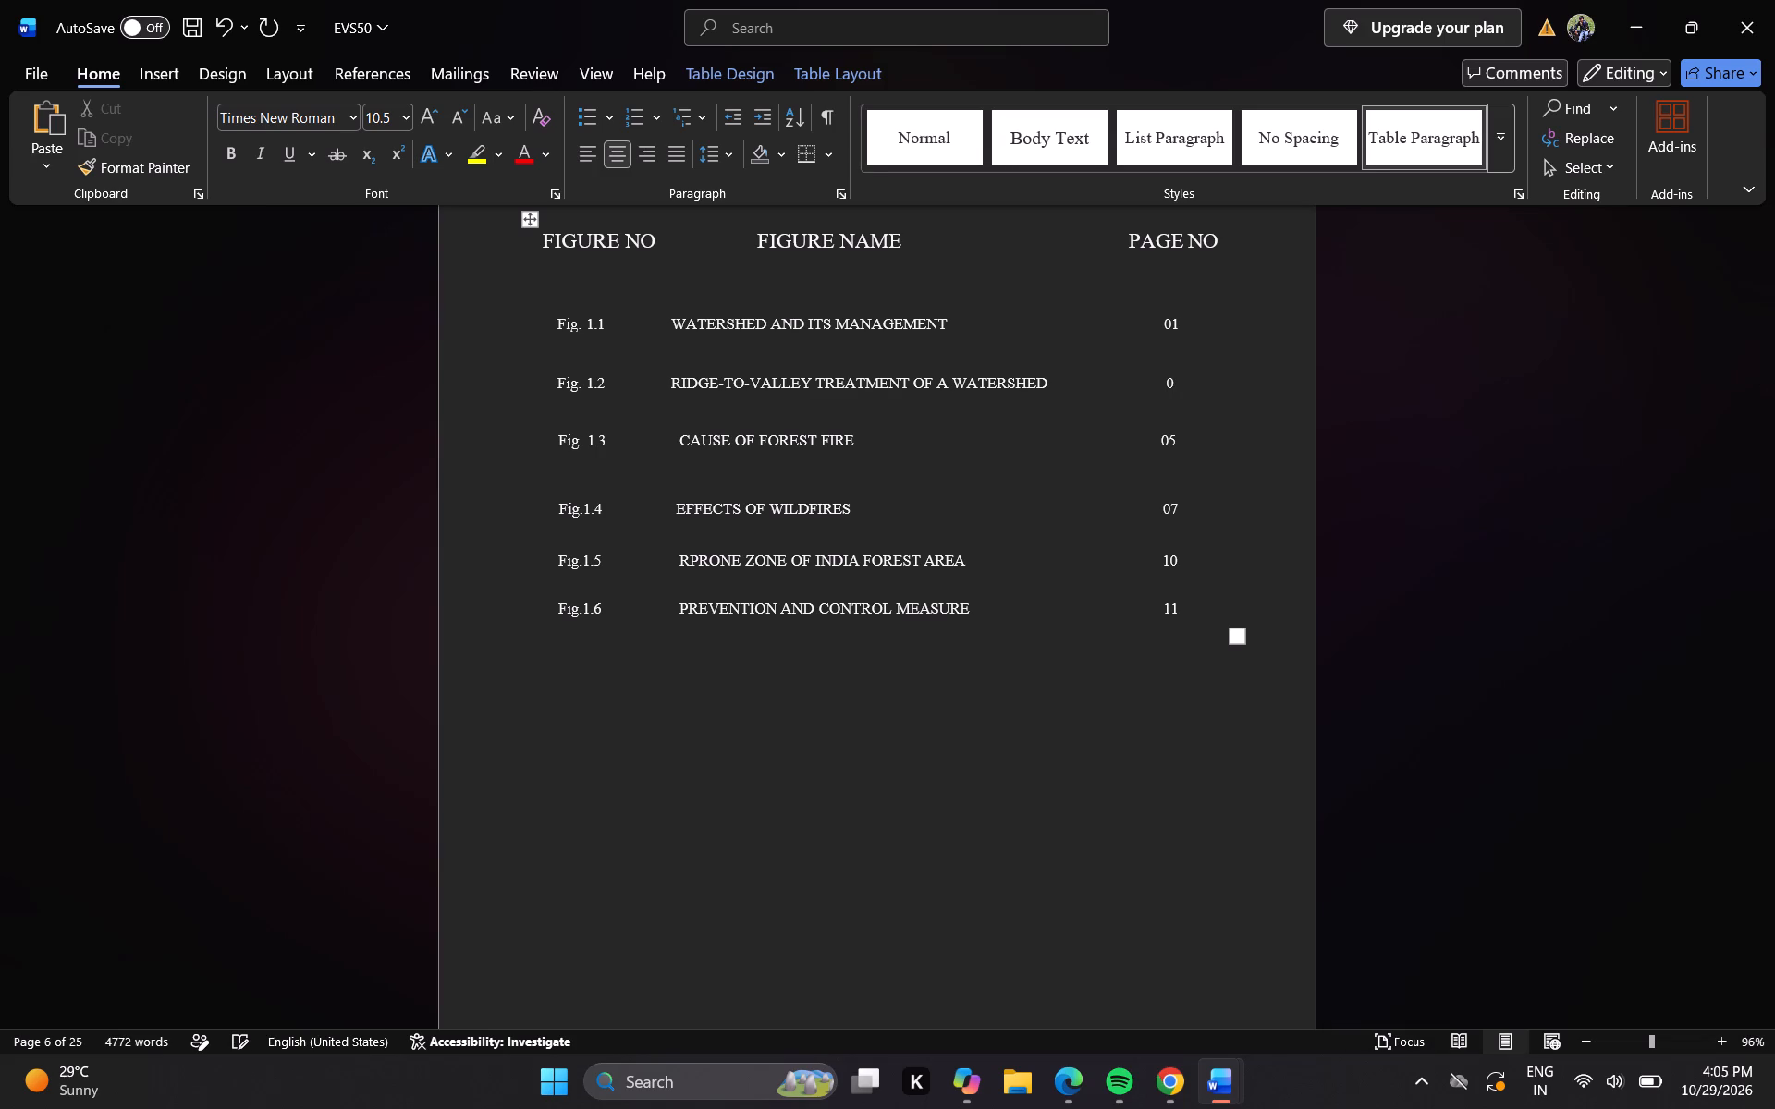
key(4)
Look through the report pages following the figure list, including the page on watershed goals and the Jhabua success story.
key(Down)
key(Down)
key(Down)
key(Down)
key(Down)
key(Down)
key(Down)
key(Down)
key(Down)
key(Down)
key(Down)
key(Down)
key(Down)
key(Down)
key(Down)
key(Down)
key(Down)
key(Down)
key(Down)
key(Down)
key(Down)
key(Down)
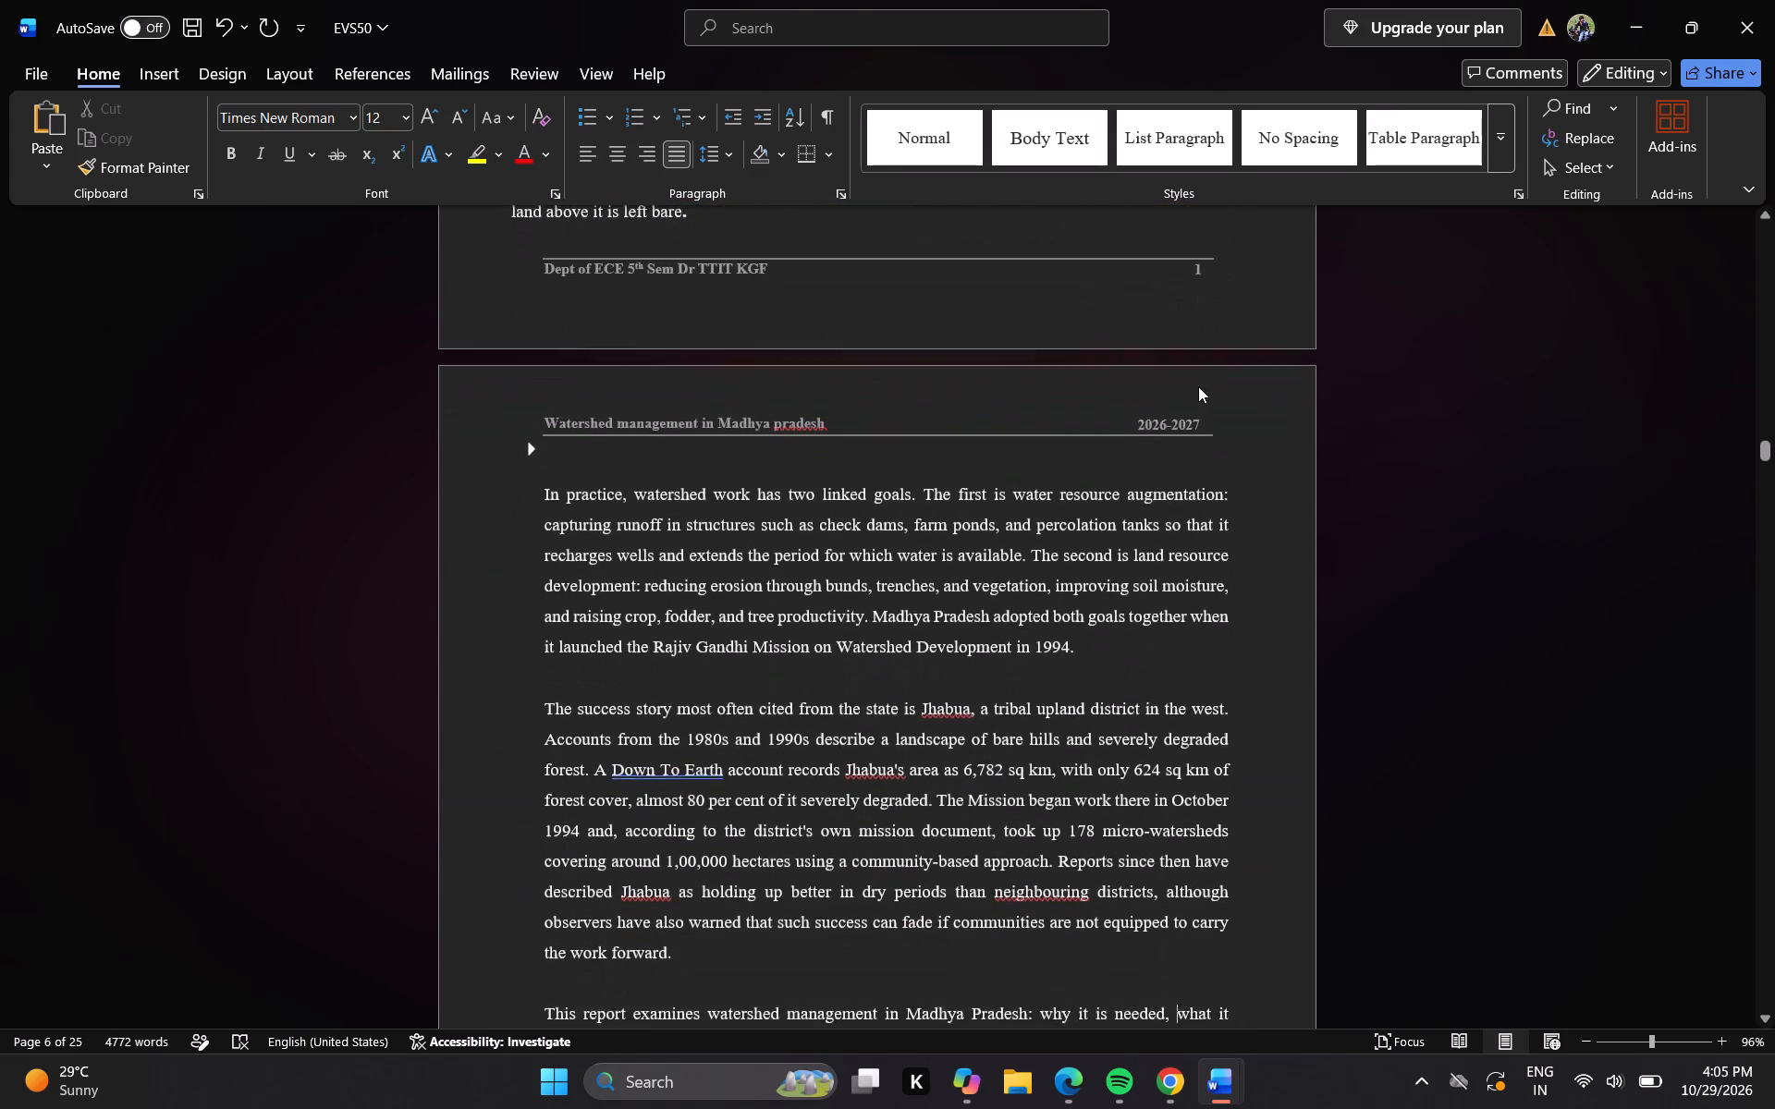
key(Down)
key(Down)
key(Up)
key(Up)
key(Up)
key(Up)
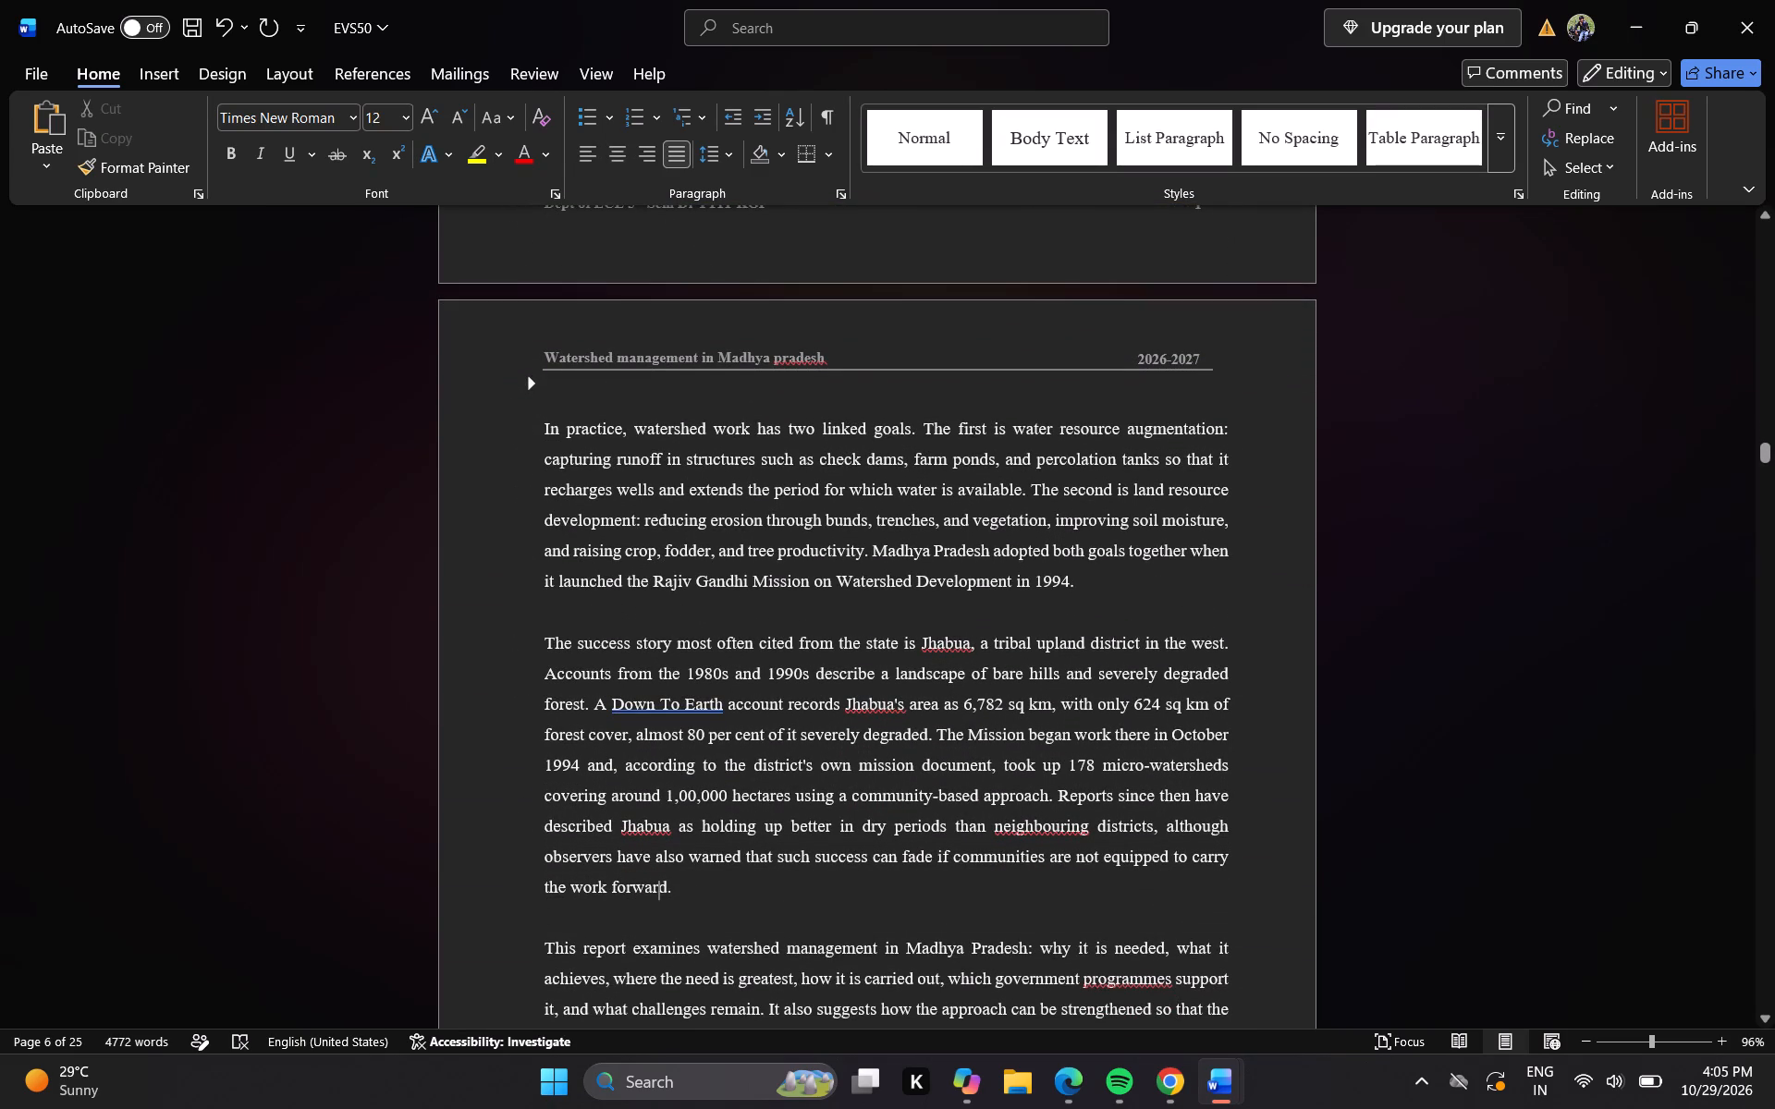
Look through the report body, from the introduction and objectives to the causes section, examining the Fig. 1.2 and Fig. 1.3 captions.
key(Up)
key(Up)
key(Up)
key(Up)
key(Up)
key(Up)
key(Up)
key(Up)
key(Up)
key(Up)
key(Up)
key(Up)
key(Up)
key(Up)
key(Up)
key(Up)
key(Up)
key(Up)
key(Up)
key(Up)
key(Up)
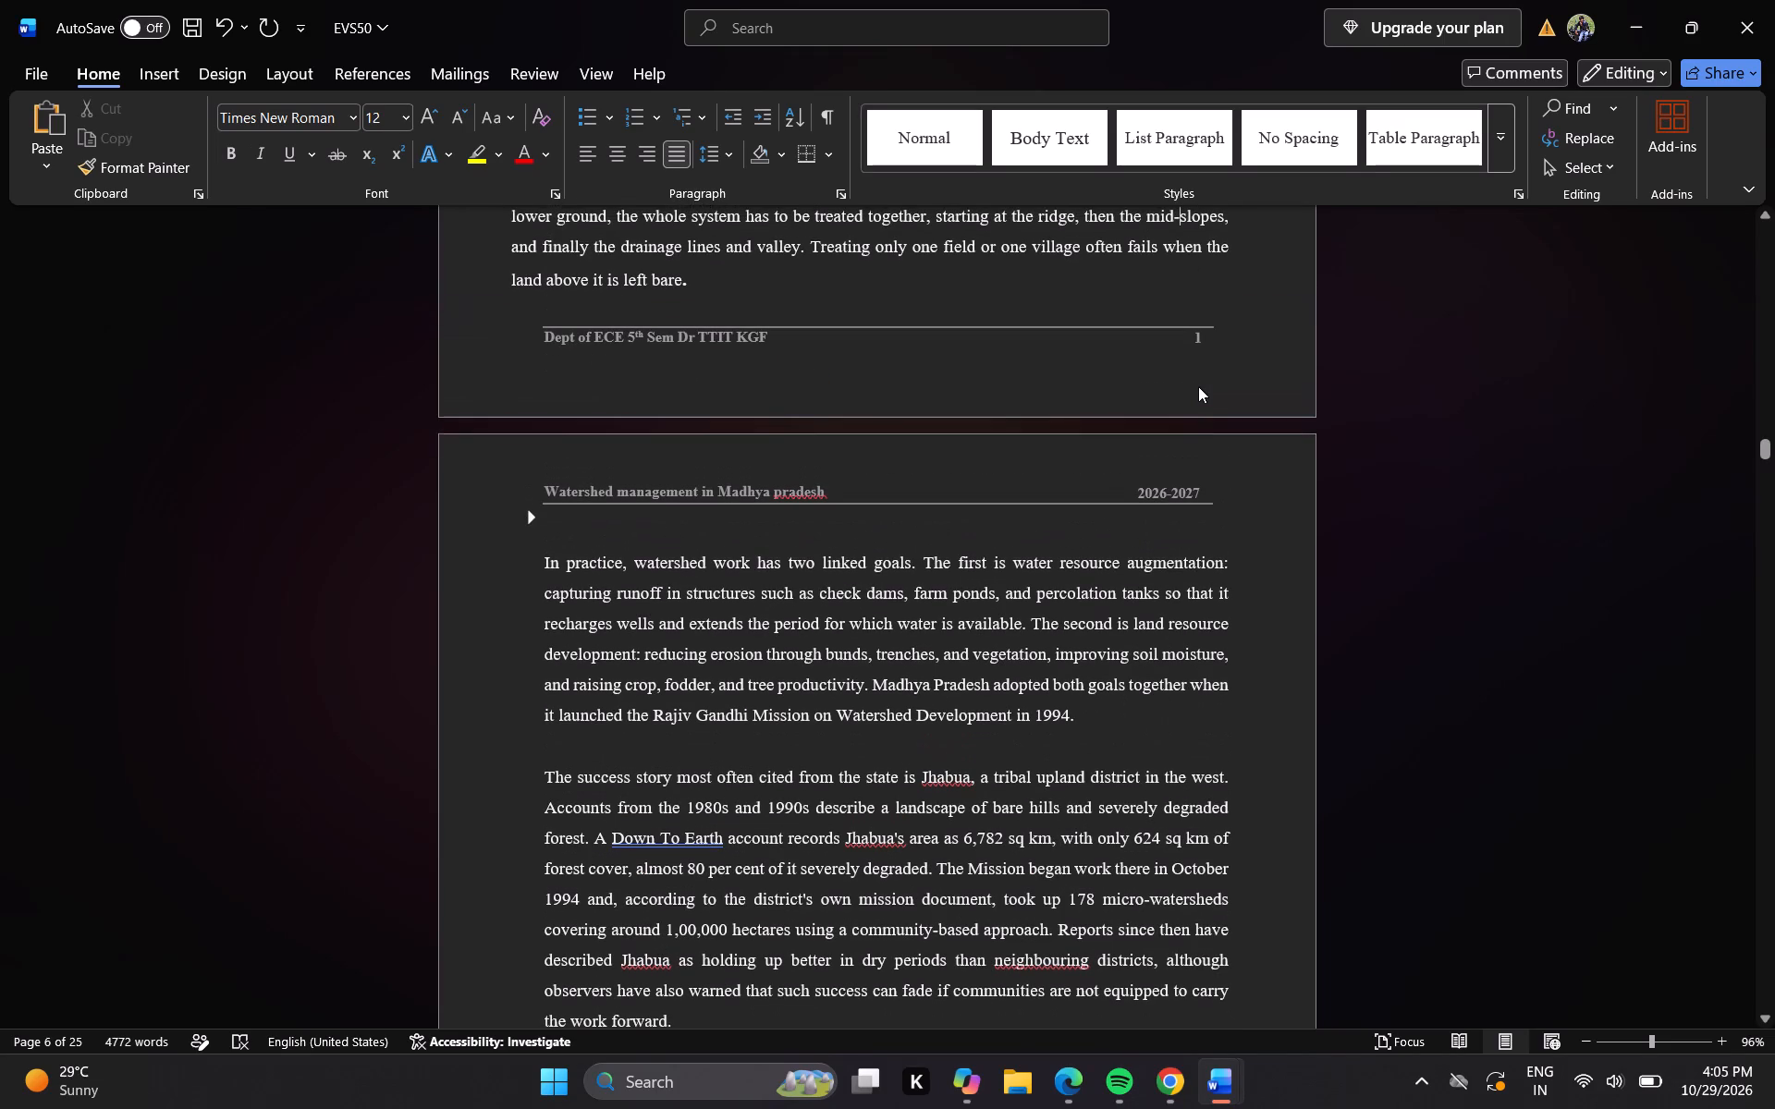
key(Down)
key(Down)
key(Down)
key(Down)
key(Down)
key(Down)
key(Down)
key(Down)
key(Down)
key(Down)
key(Down)
key(Down)
key(Down)
key(Down)
key(Down)
key(Down)
key(Down)
key(Down)
key(Down)
key(Down)
key(Down)
key(Down)
key(Down)
key(Down)
key(Down)
key(Down)
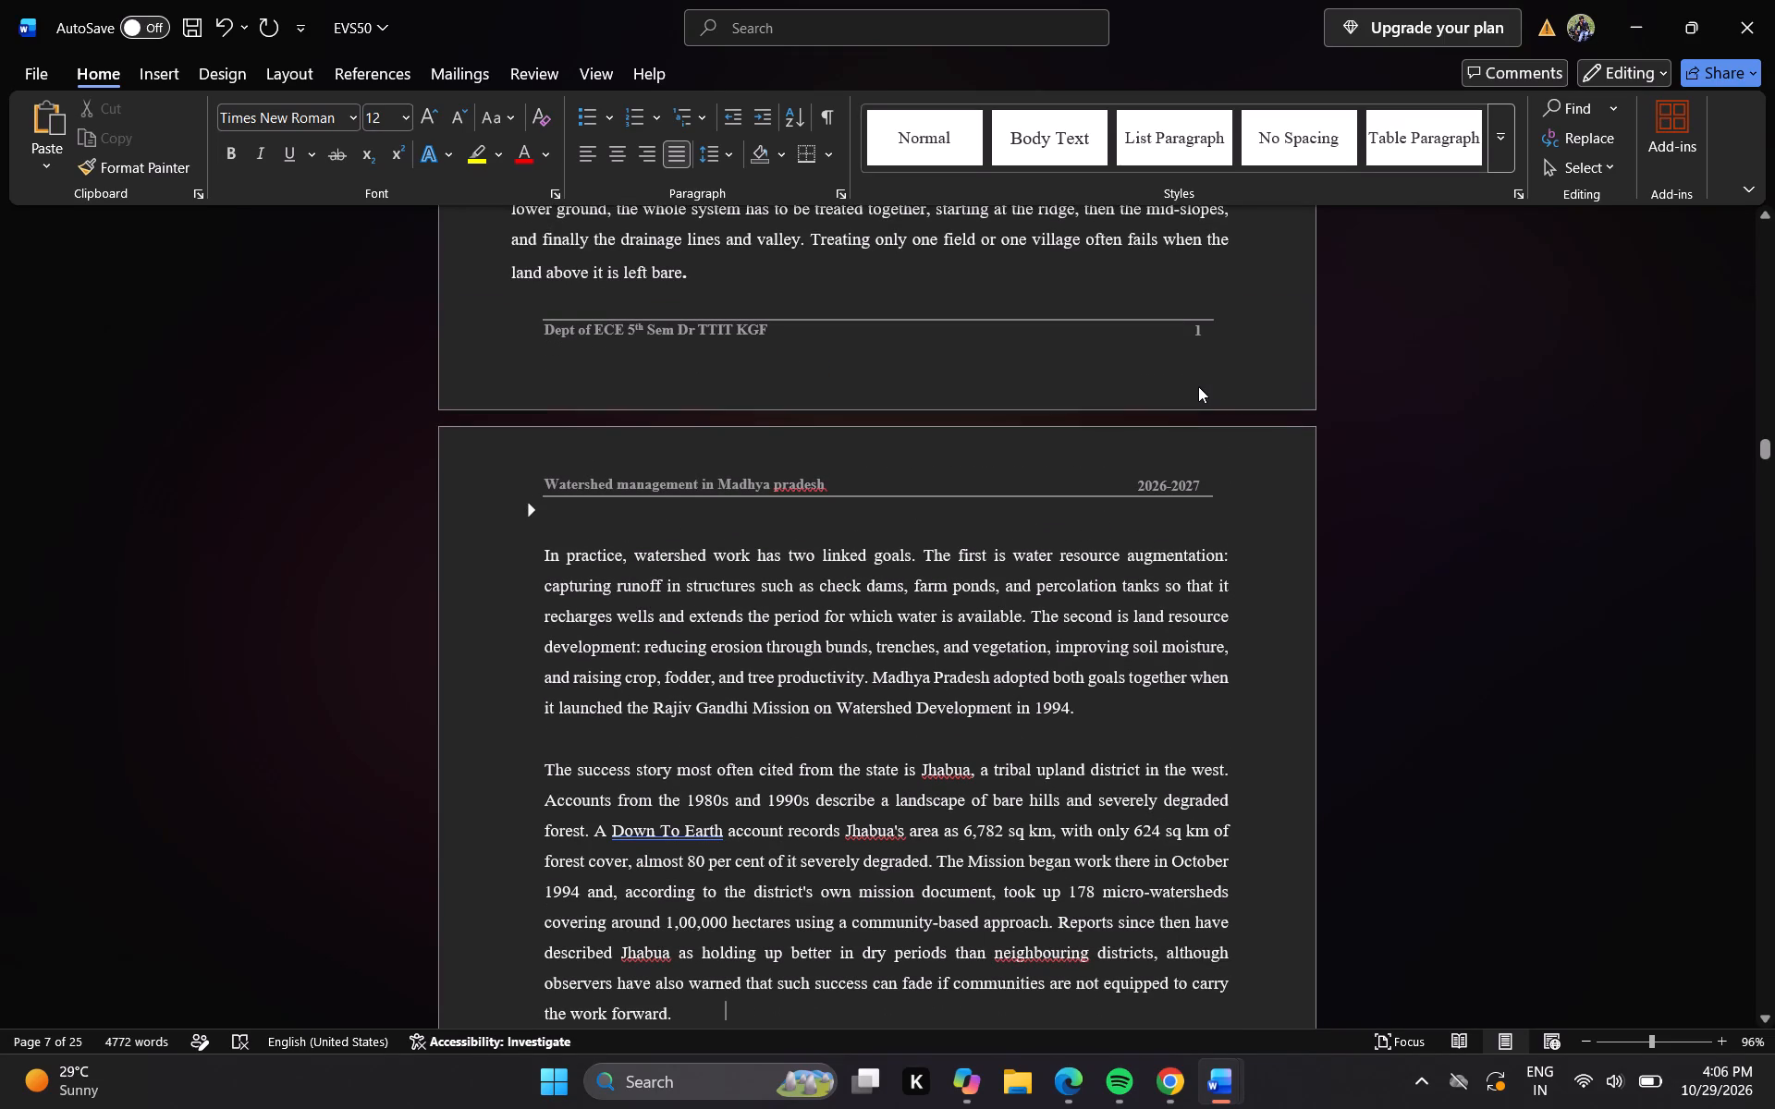
key(Down)
key(Down)
key(Down)
key(Down)
key(Down)
key(Down)
key(Down)
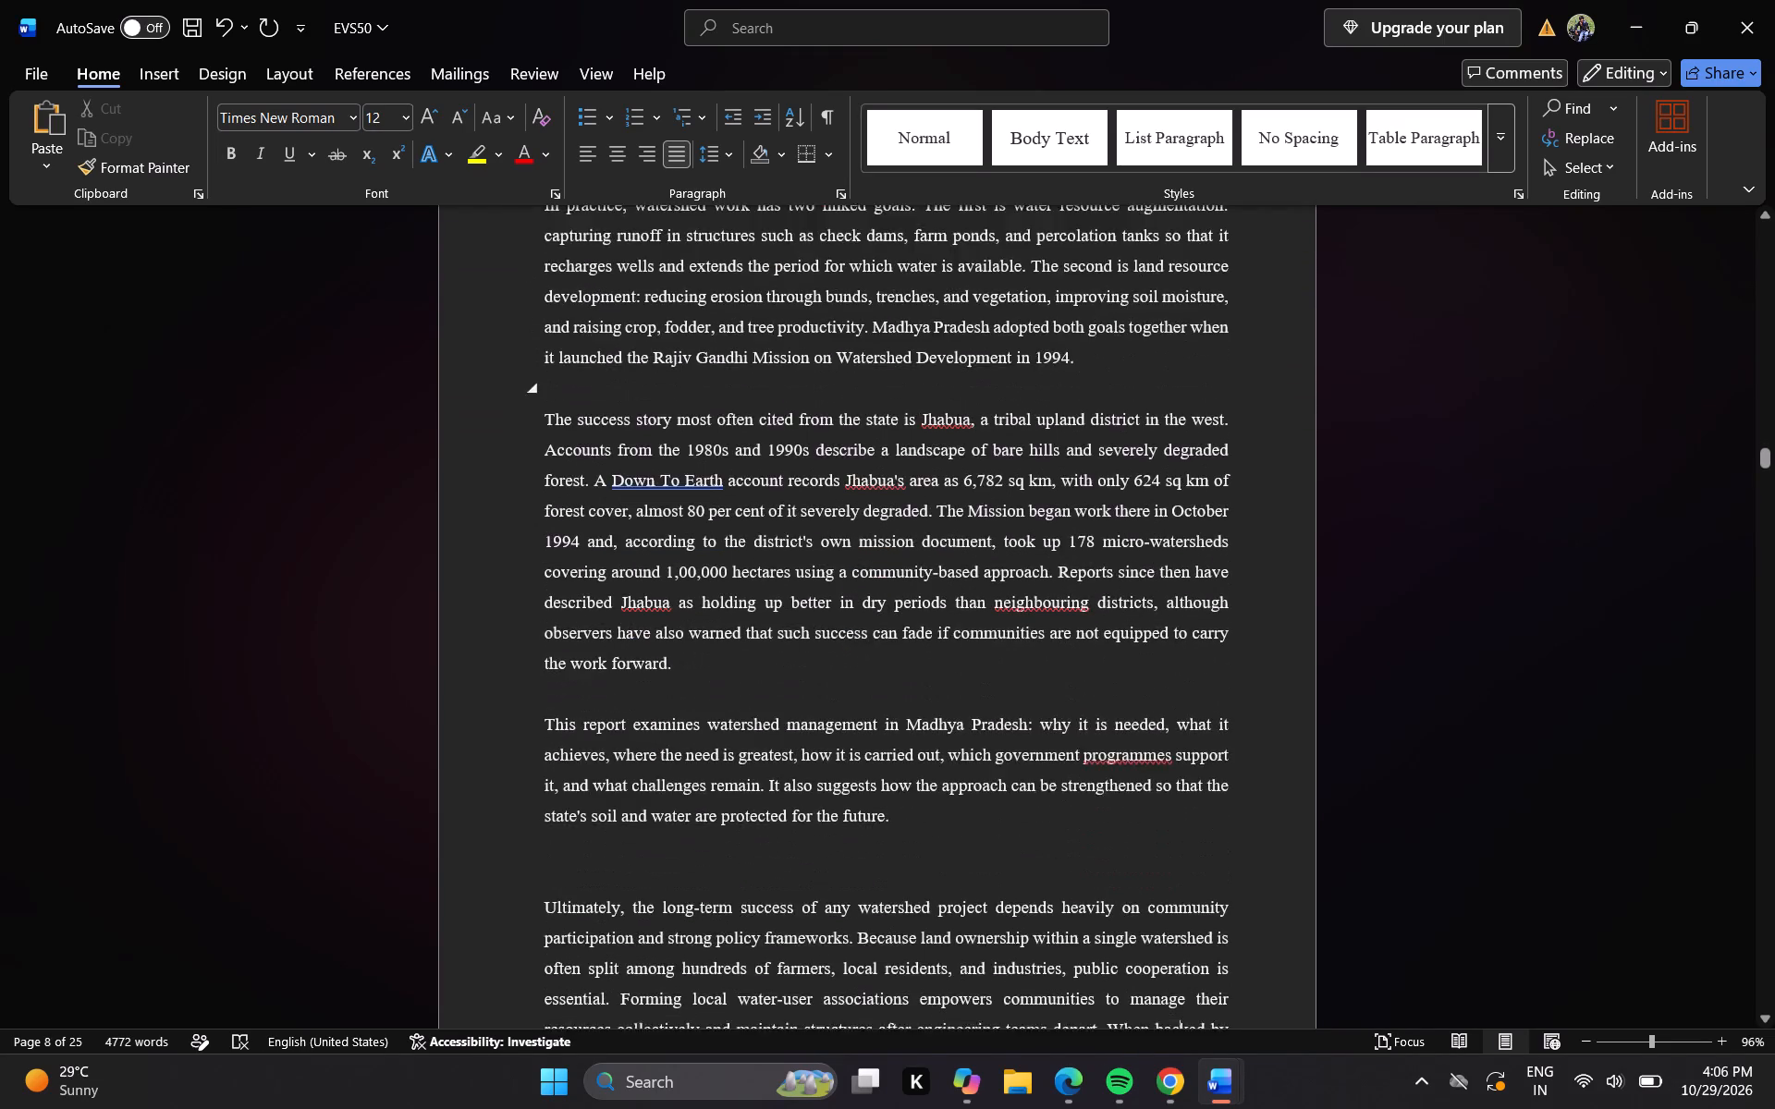
key(Down)
key(Down)
key(Down)
key(Down)
key(Down)
key(Down)
key(Down)
key(Down)
key(Down)
key(Down)
key(Down)
key(Down)
key(Down)
key(Down)
key(Down)
key(Down)
key(Down)
key(Down)
key(Down)
key(Down)
key(Down)
key(Down)
key(Down)
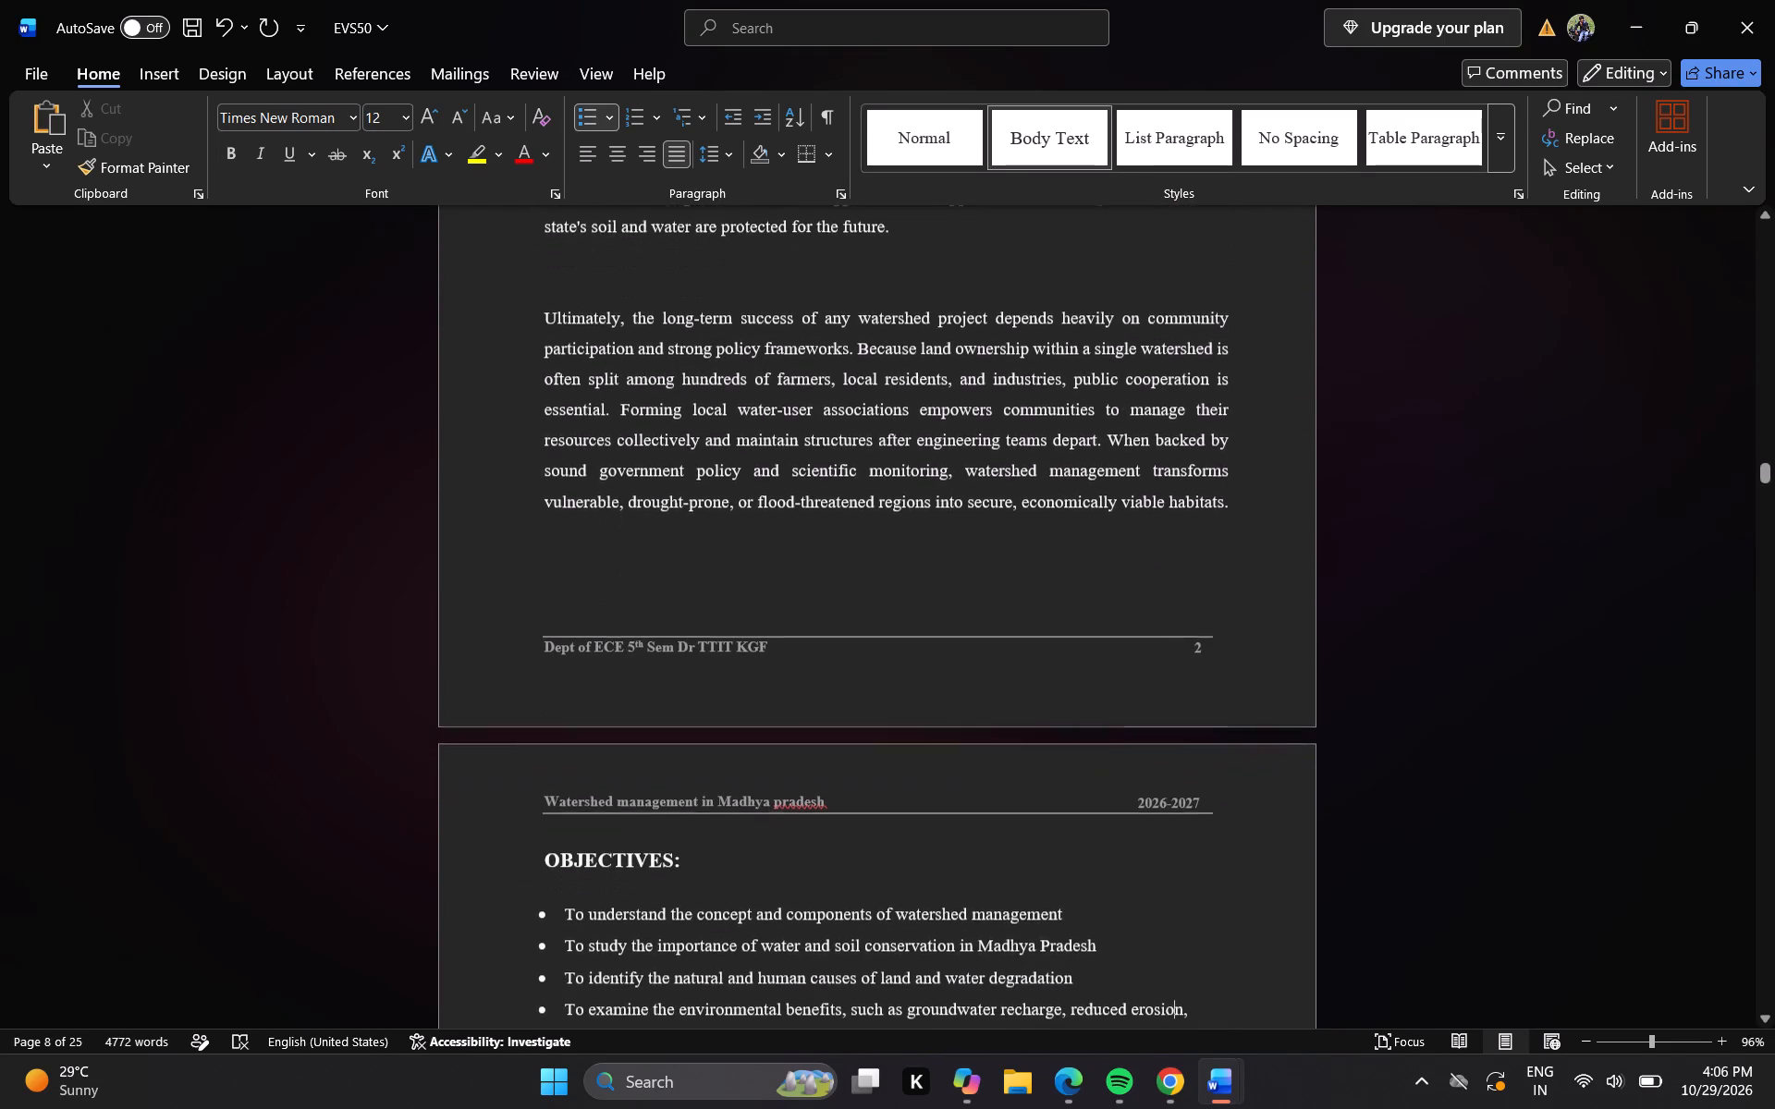
key(Down)
key(Down)
key(Down)
key(Down)
key(Down)
key(Down)
key(Down)
key(Down)
key(Down)
key(Down)
key(Down)
key(Down)
key(Down)
key(Down)
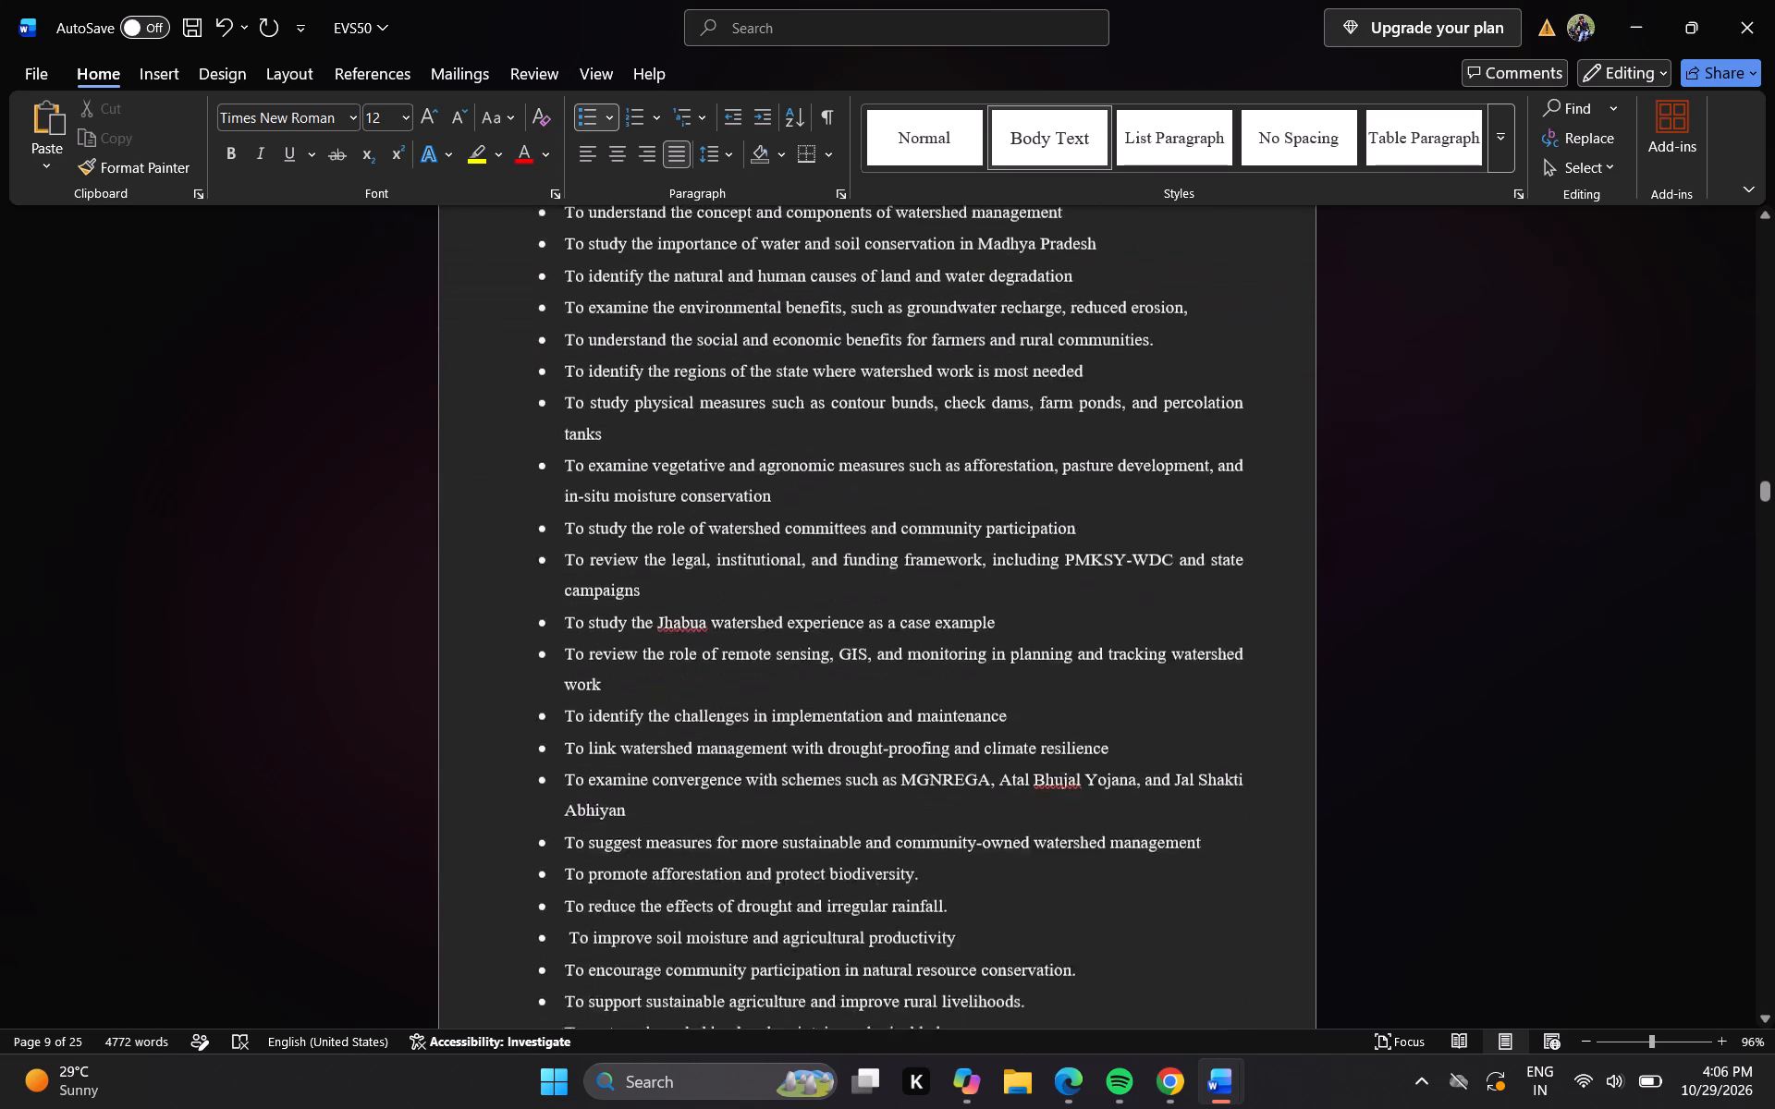
key(Down)
key(Down)
key(Down)
key(Down)
key(Down)
key(Down)
key(Down)
key(Down)
key(Down)
key(Down)
key(Down)
key(Down)
key(Down)
key(Down)
key(Down)
key(Down)
key(Down)
key(Down)
key(Down)
key(Down)
key(Down)
key(Down)
key(Down)
key(Down)
key(Down)
key(Down)
key(Down)
key(Down)
key(Down)
key(Down)
key(Down)
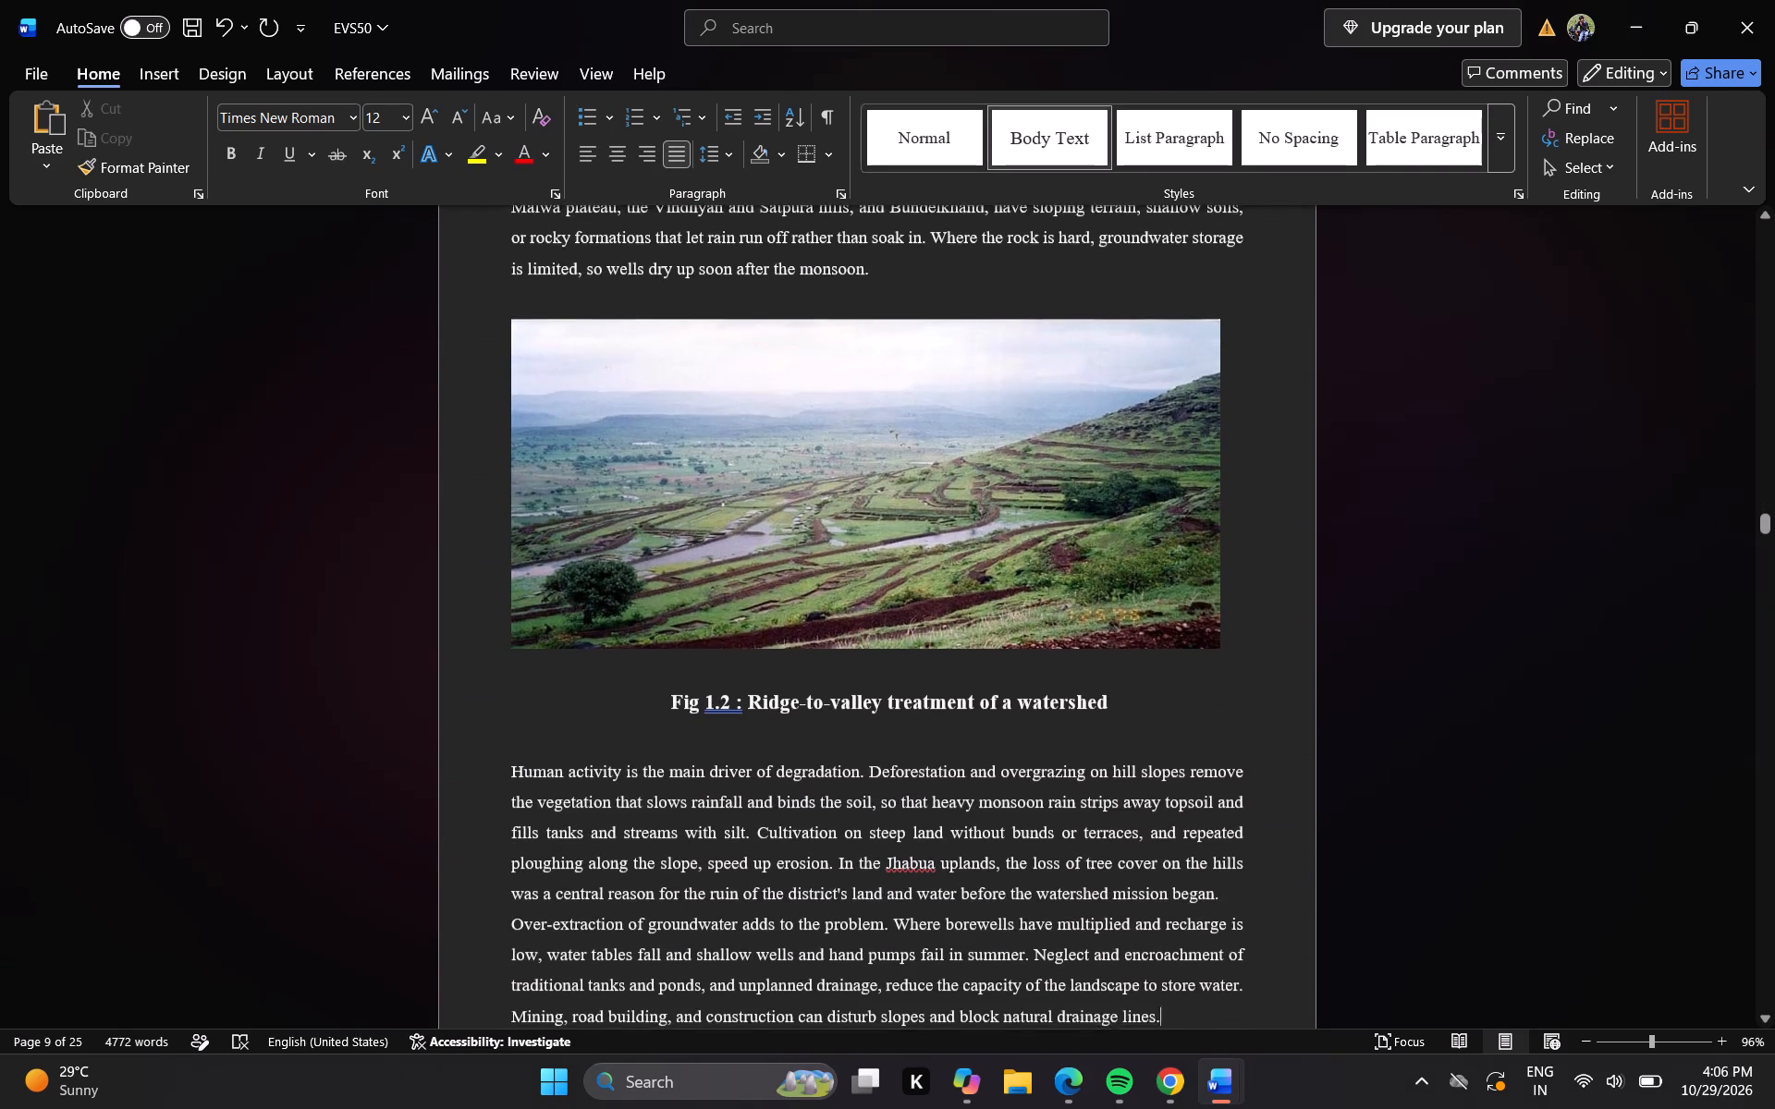
key(Down)
key(Down)
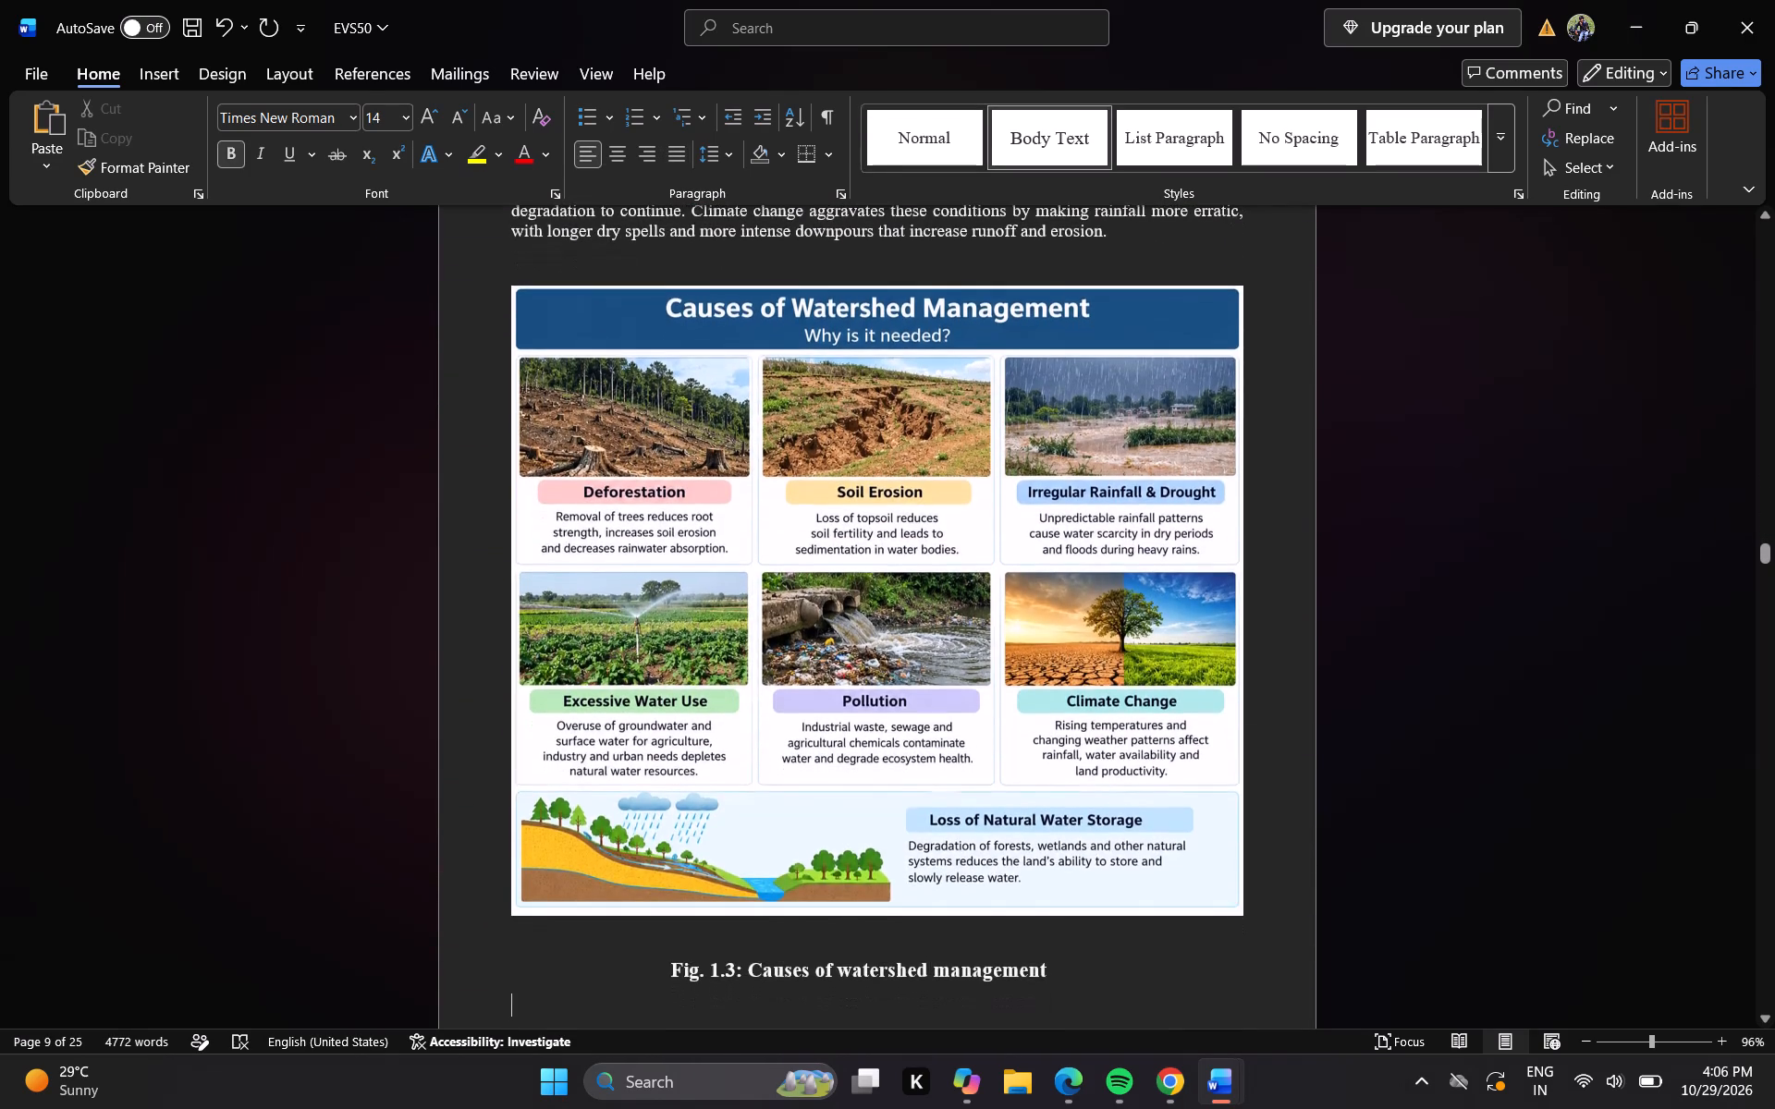
key(Down)
key(Down)
key(Down)
key(Down)
key(Down)
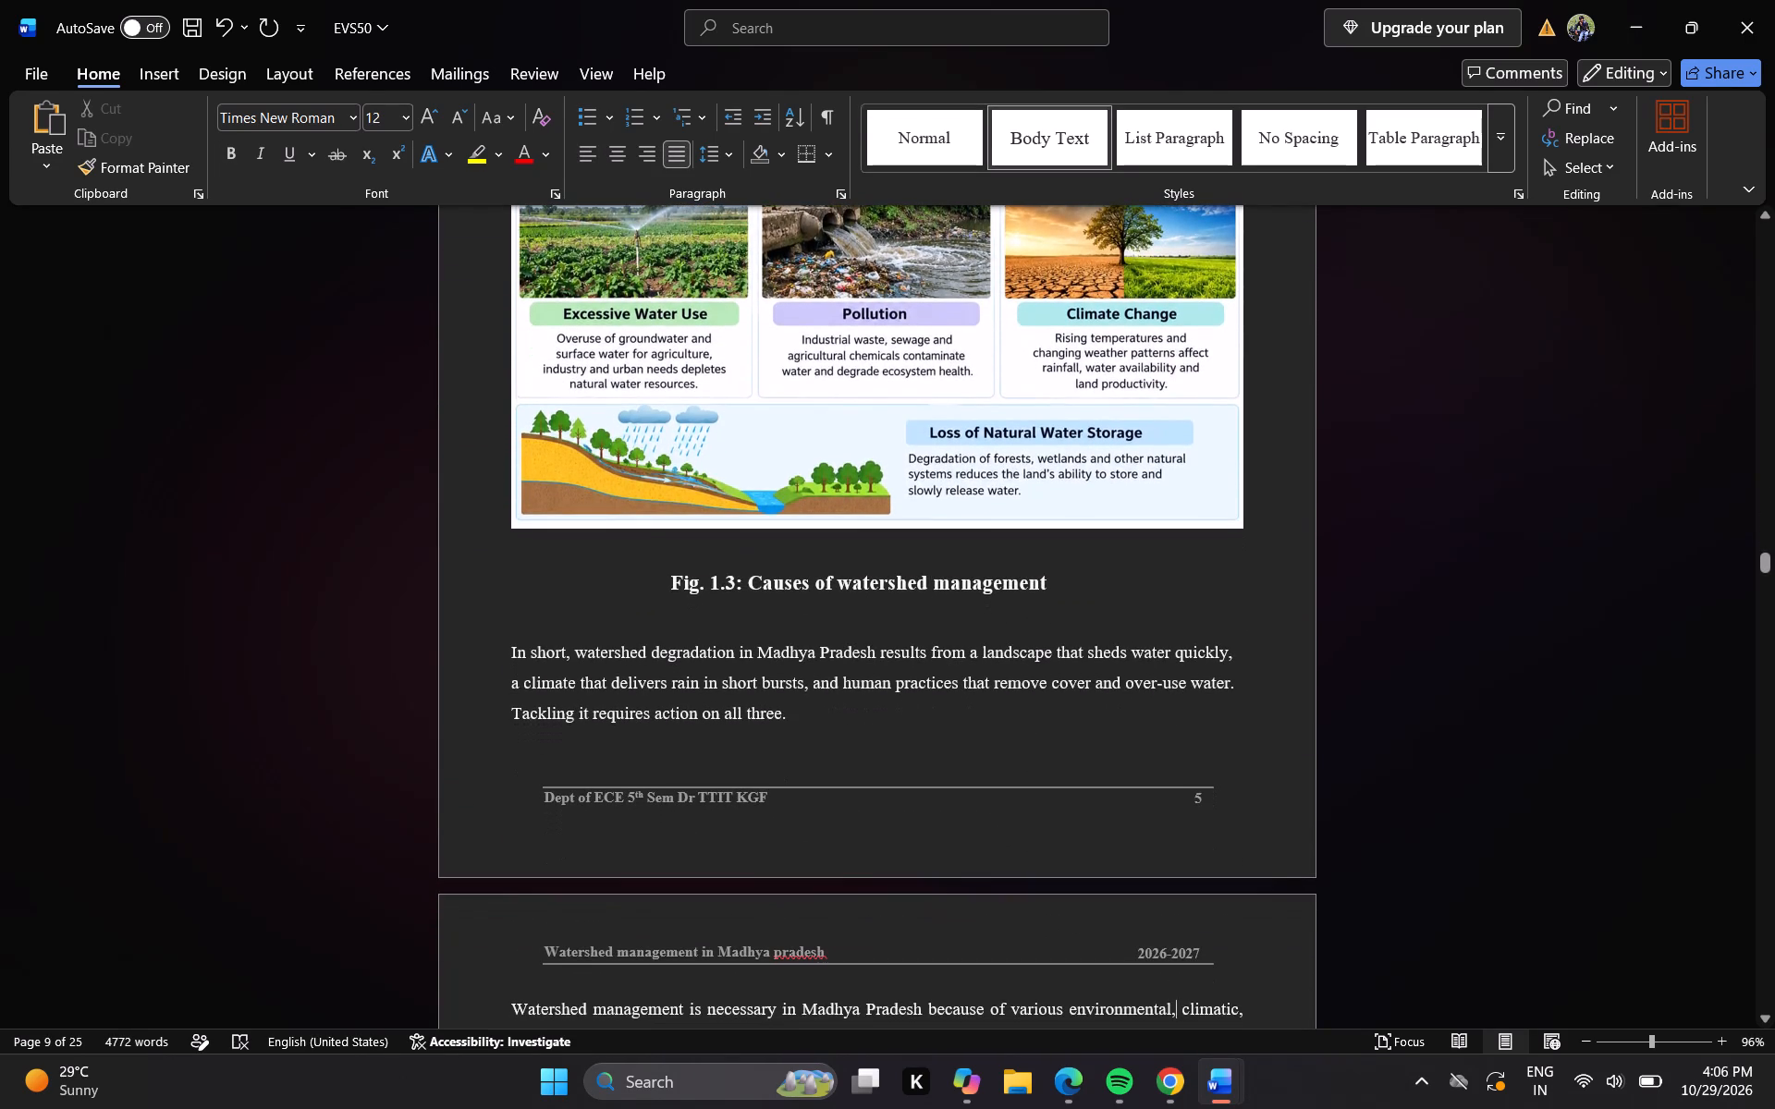
Replace FOREST FIRE with WATERSHED MANAGEMENT in the Fig. 1.3 name in the list of figures, making it CAUSE OF WATERSHED MANAGEMENT.
key(Up)
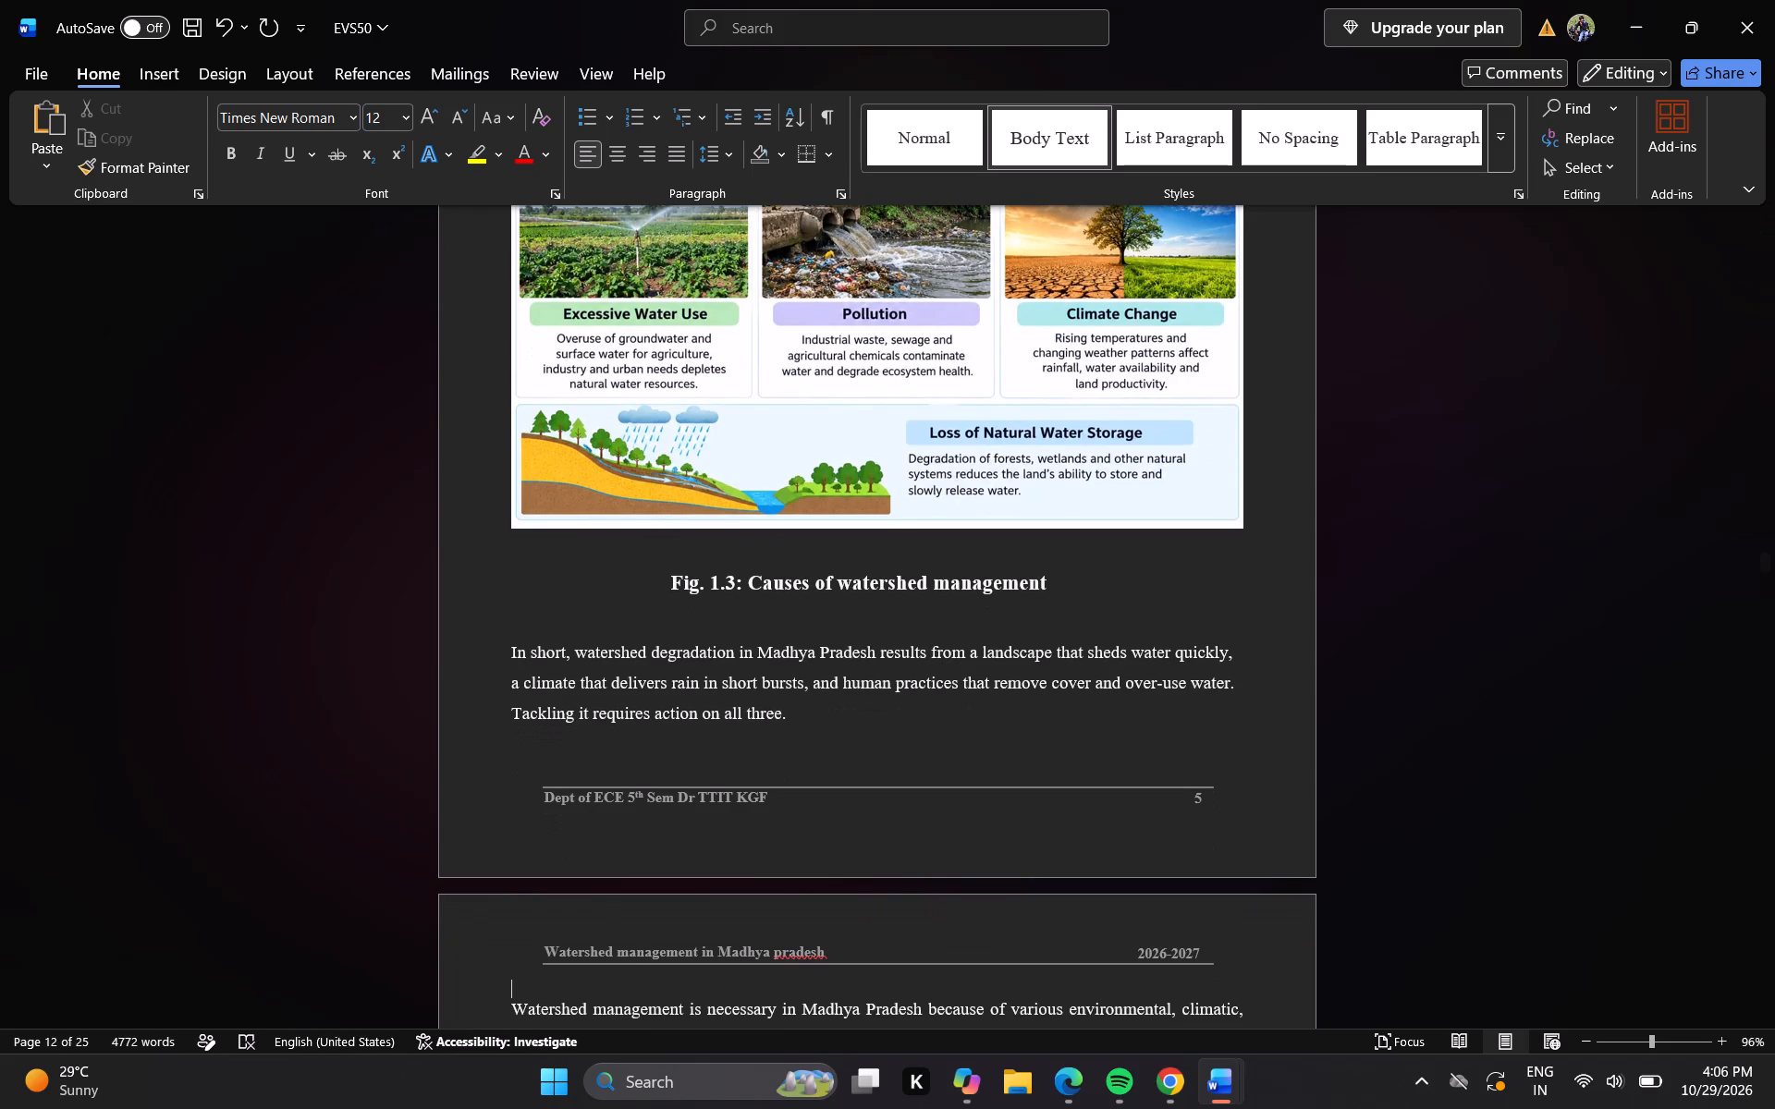
key(Up)
key(Up)
key(Up)
key(Up)
key(Up)
key(Up)
key(Up)
key(Up)
key(Up)
key(Up)
key(Up)
key(Up)
key(Up)
key(Up)
key(Up)
key(Up)
key(Up)
key(Up)
key(Up)
key(Up)
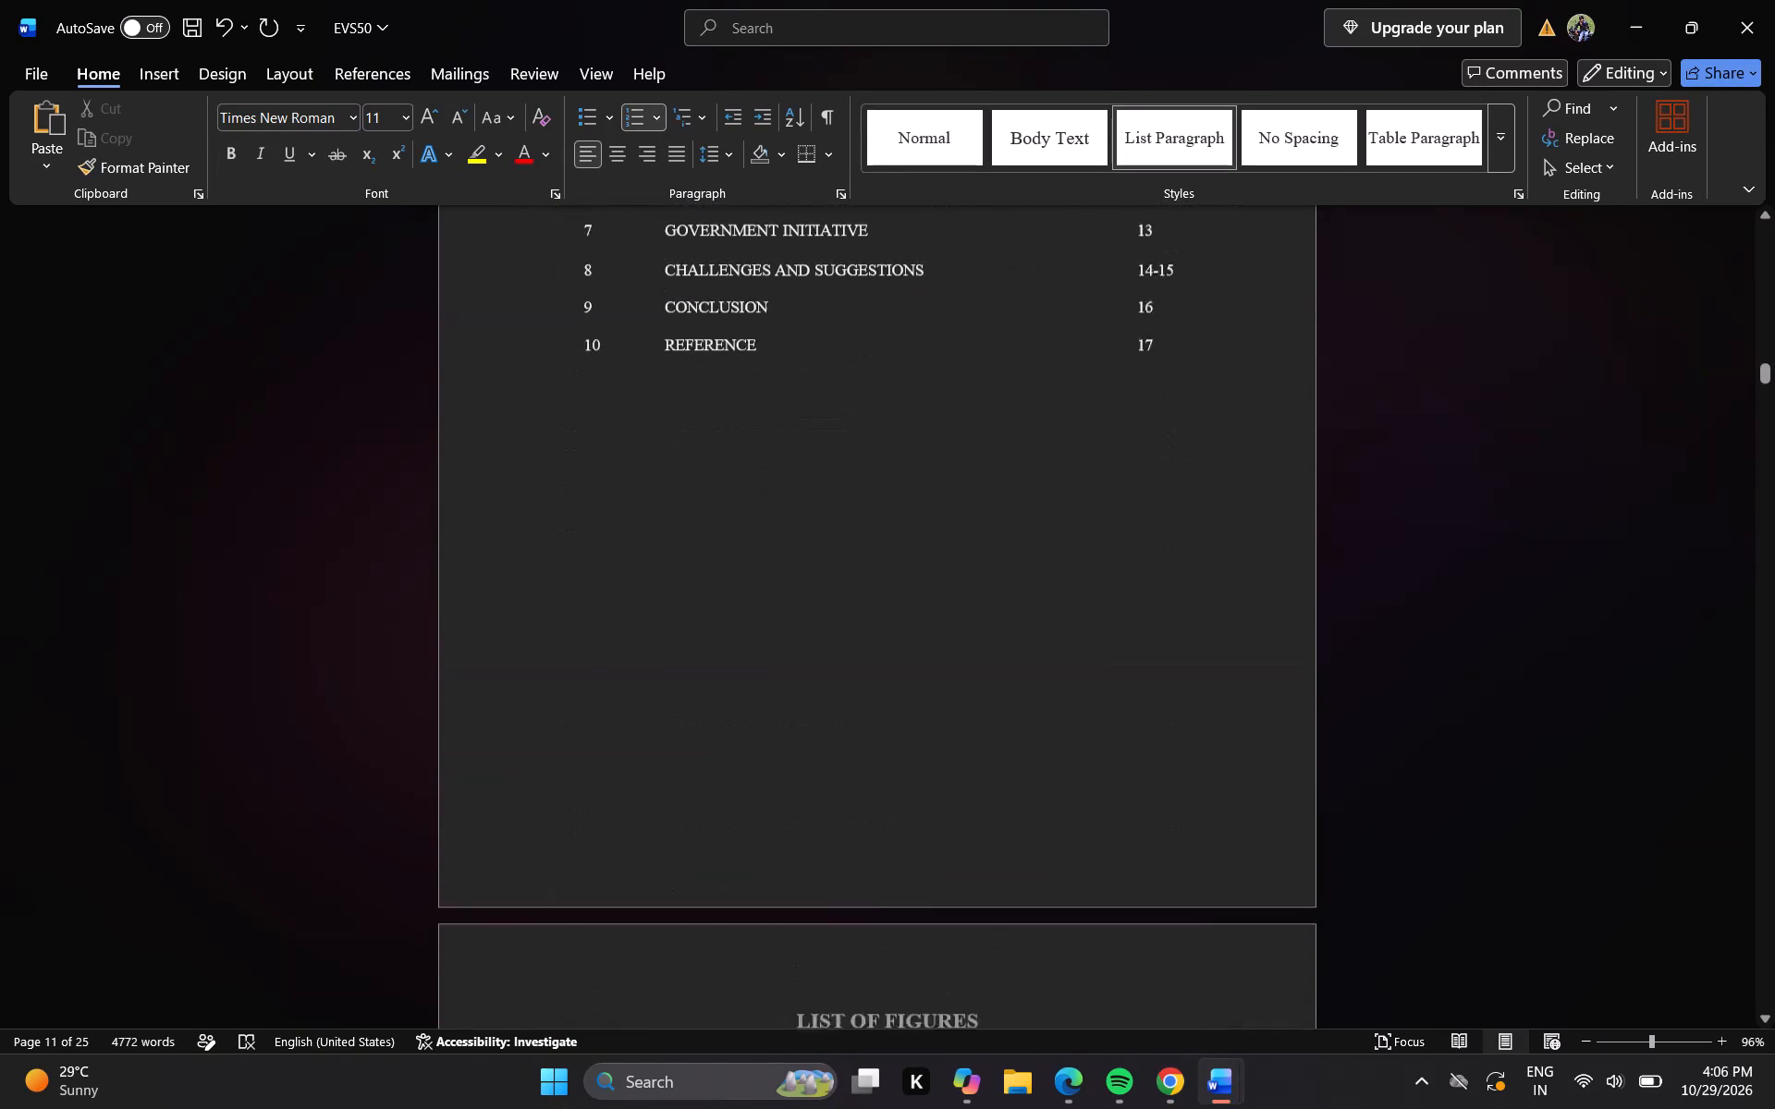
key(Down)
key(Down)
key(Down)
key(Down)
key(Down)
key(Down)
key(Down)
key(Down)
key(Down)
key(Down)
key(Down)
key(Down)
key(Down)
key(Down)
key(Down)
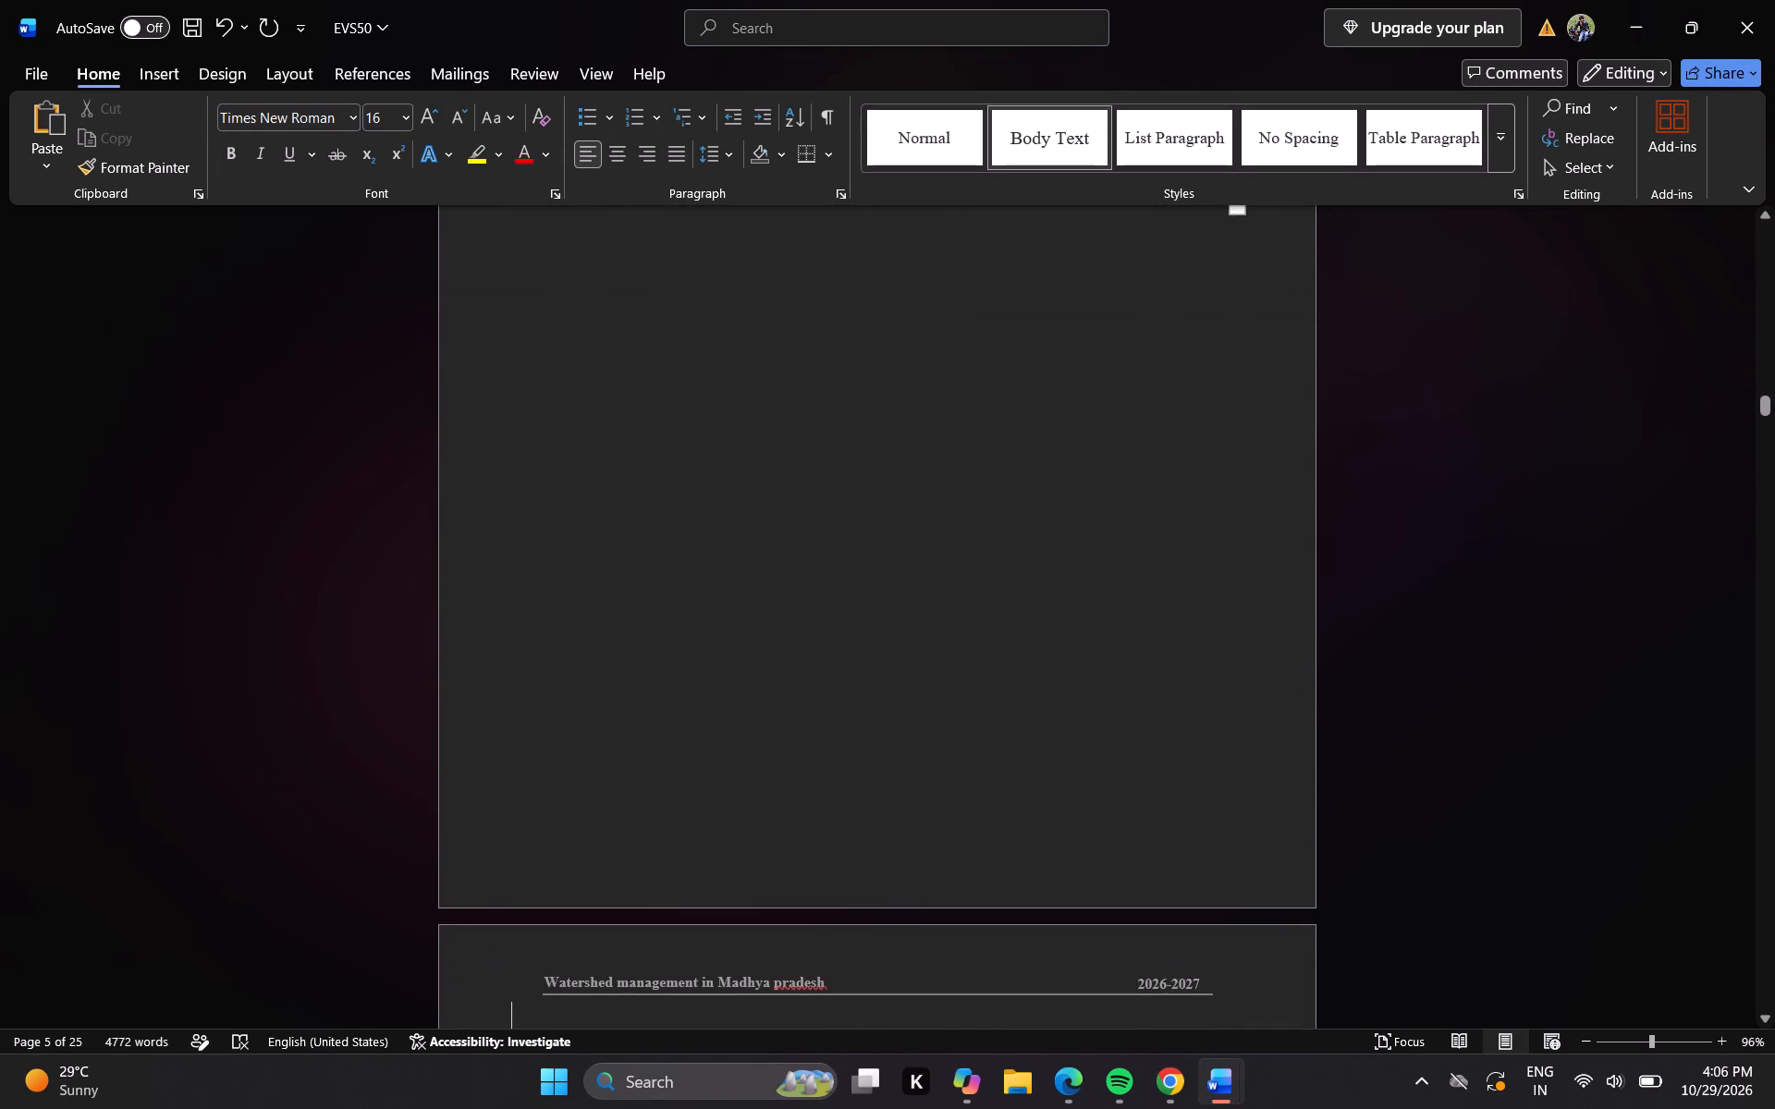
key(Up)
key(Up)
key(Up)
key(Up)
key(Up)
key(Up)
key(Up)
key(Up)
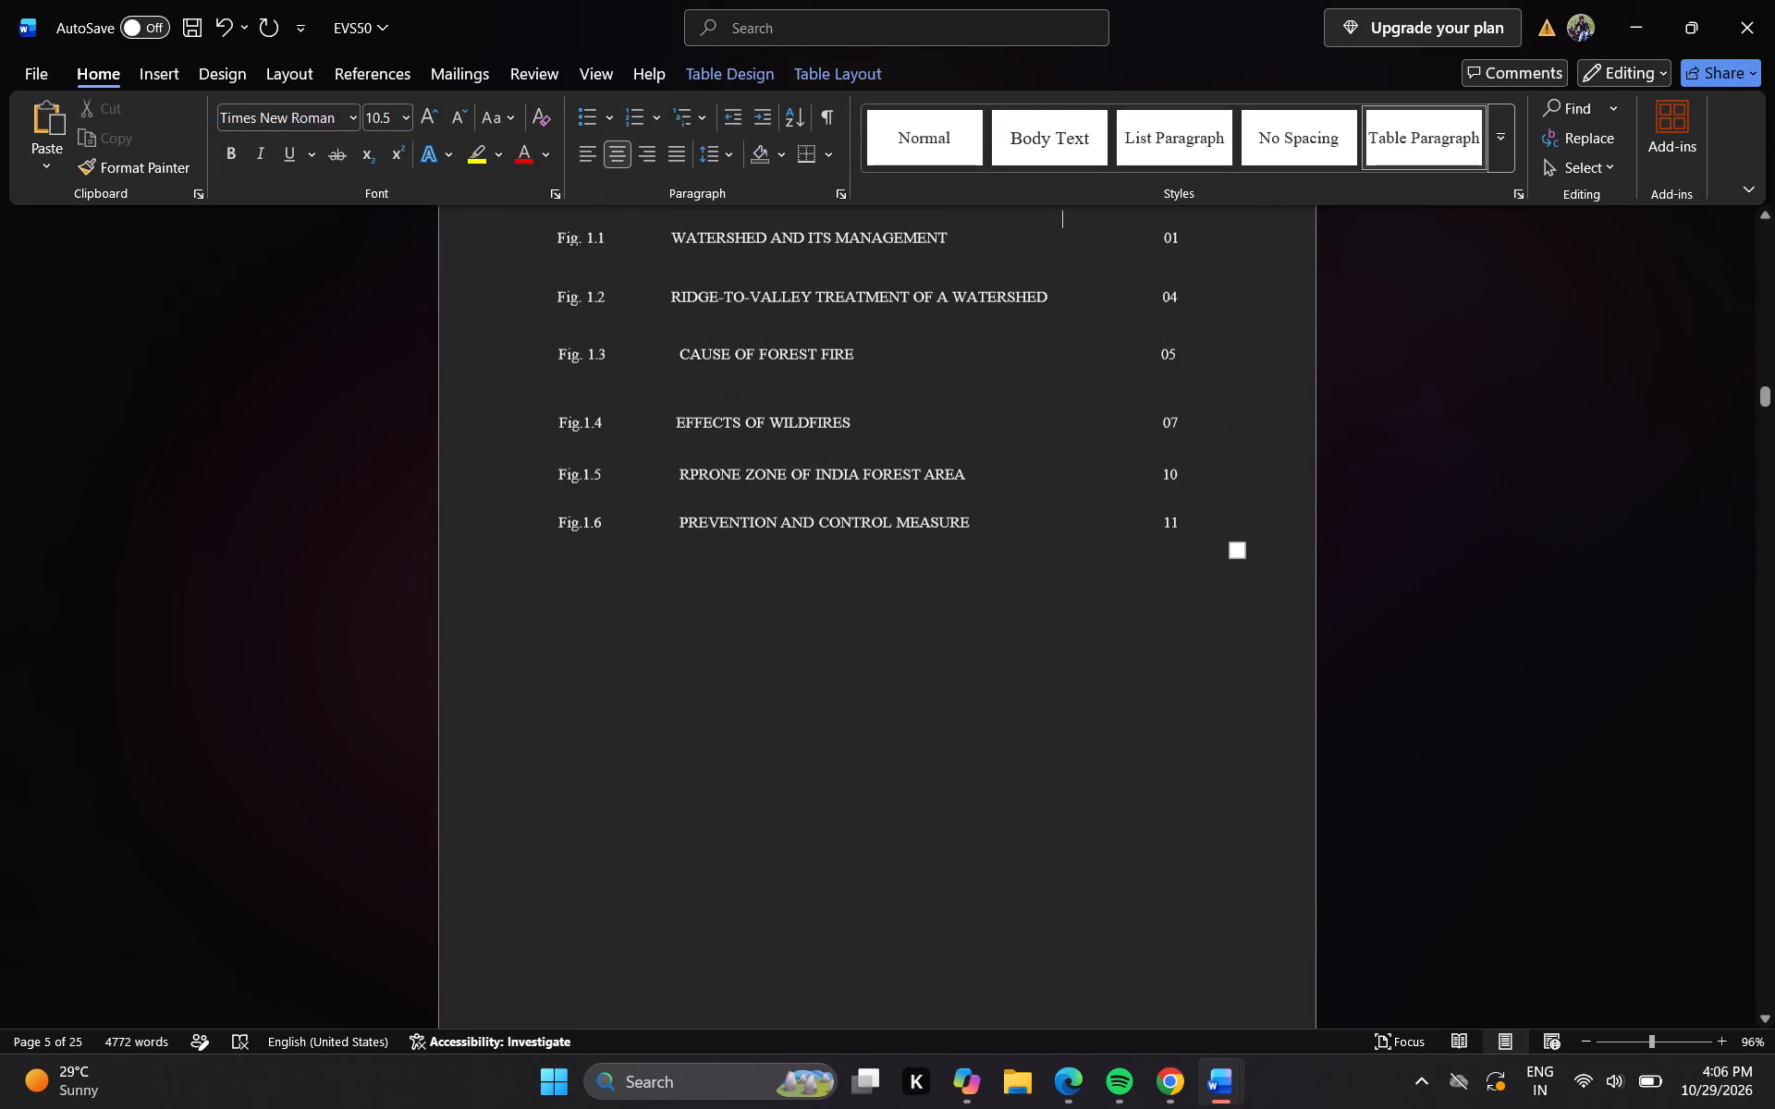
key(Down)
key(Down)
key(Down)
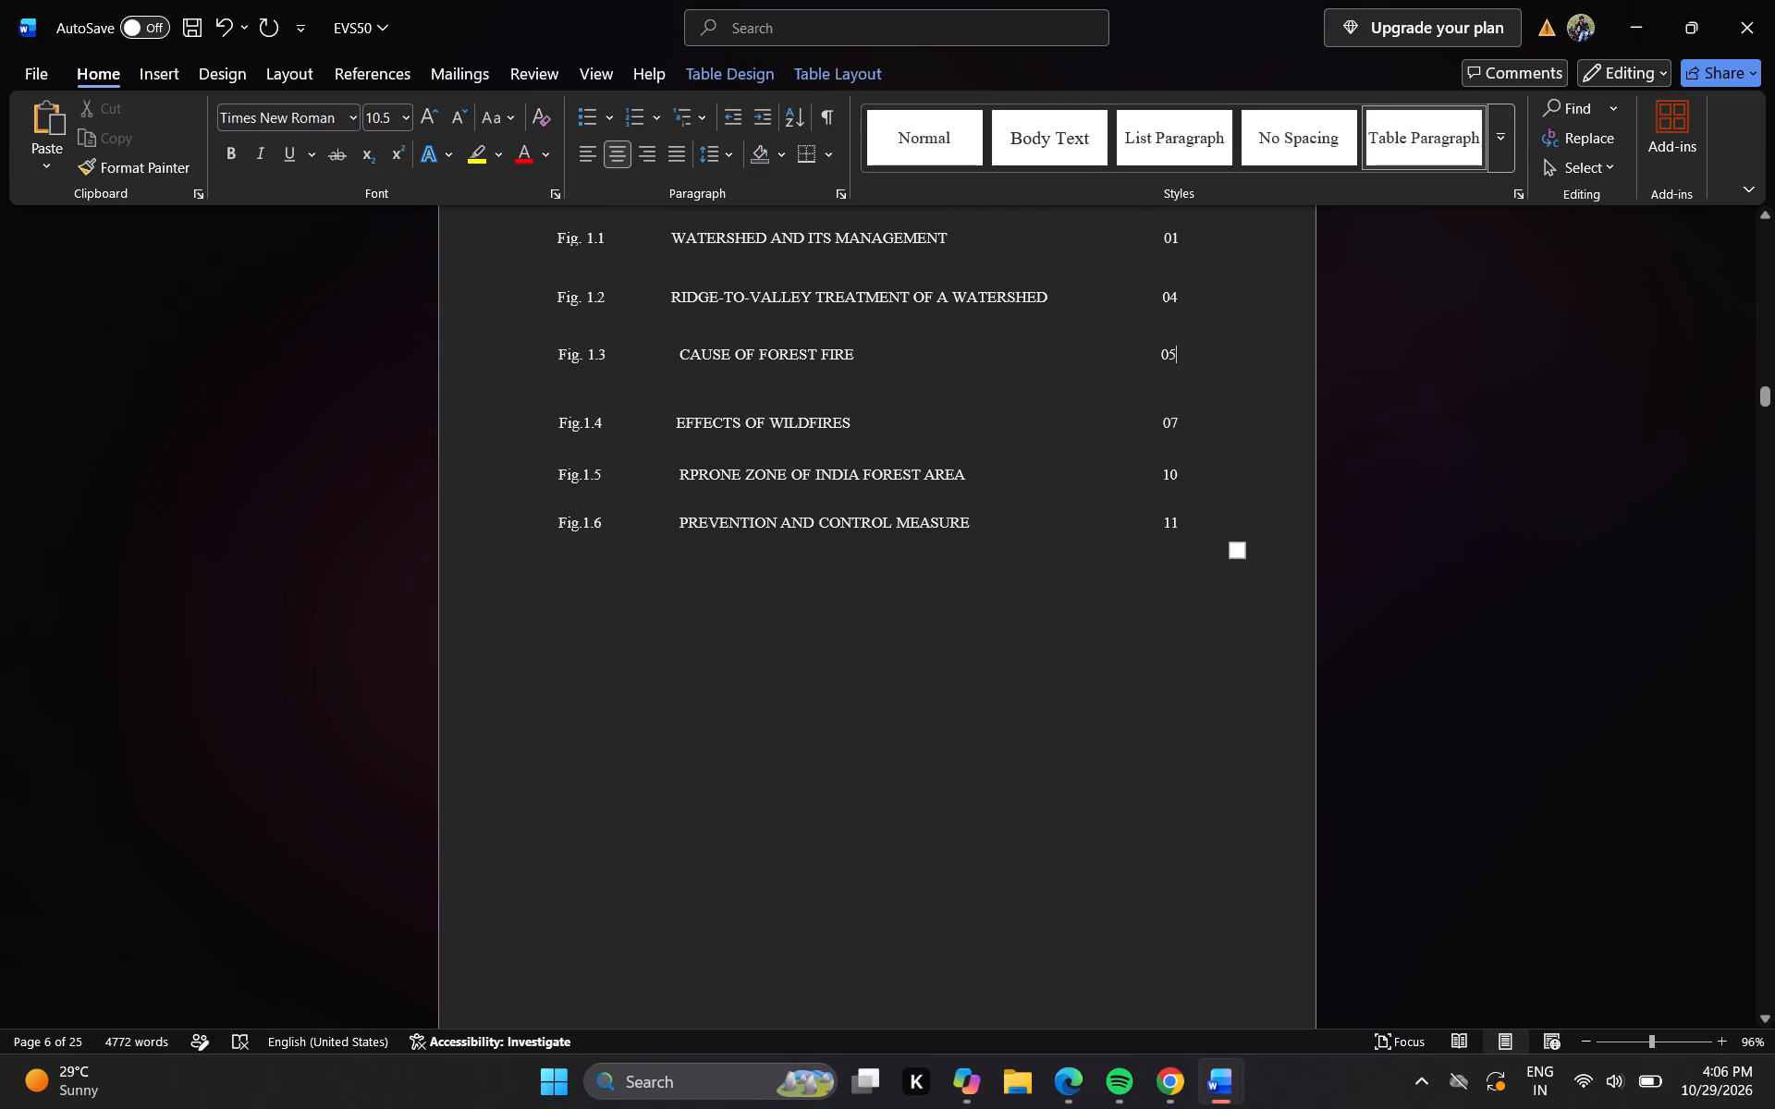
key(Left)
key(Left)
key(Left)
key(Left)
key(Left)
key(Left)
key(Left)
key(Left)
key(Left)
key(Left)
key(Left)
key(Down)
key(Up)
key(Right)
key(Right)
key(Right)
key(Right)
key(Right)
key(Right)
key(Right)
key(Right)
key(BackSpace)
key(BackSpace)
key(BackSpace)
key(BackSpace)
key(BackSpace)
key(BackSpace)
key(BackSpace)
key(BackSpace)
key(BackSpace)
key(BackSpace)
key(BackSpace)
text(WARWER)
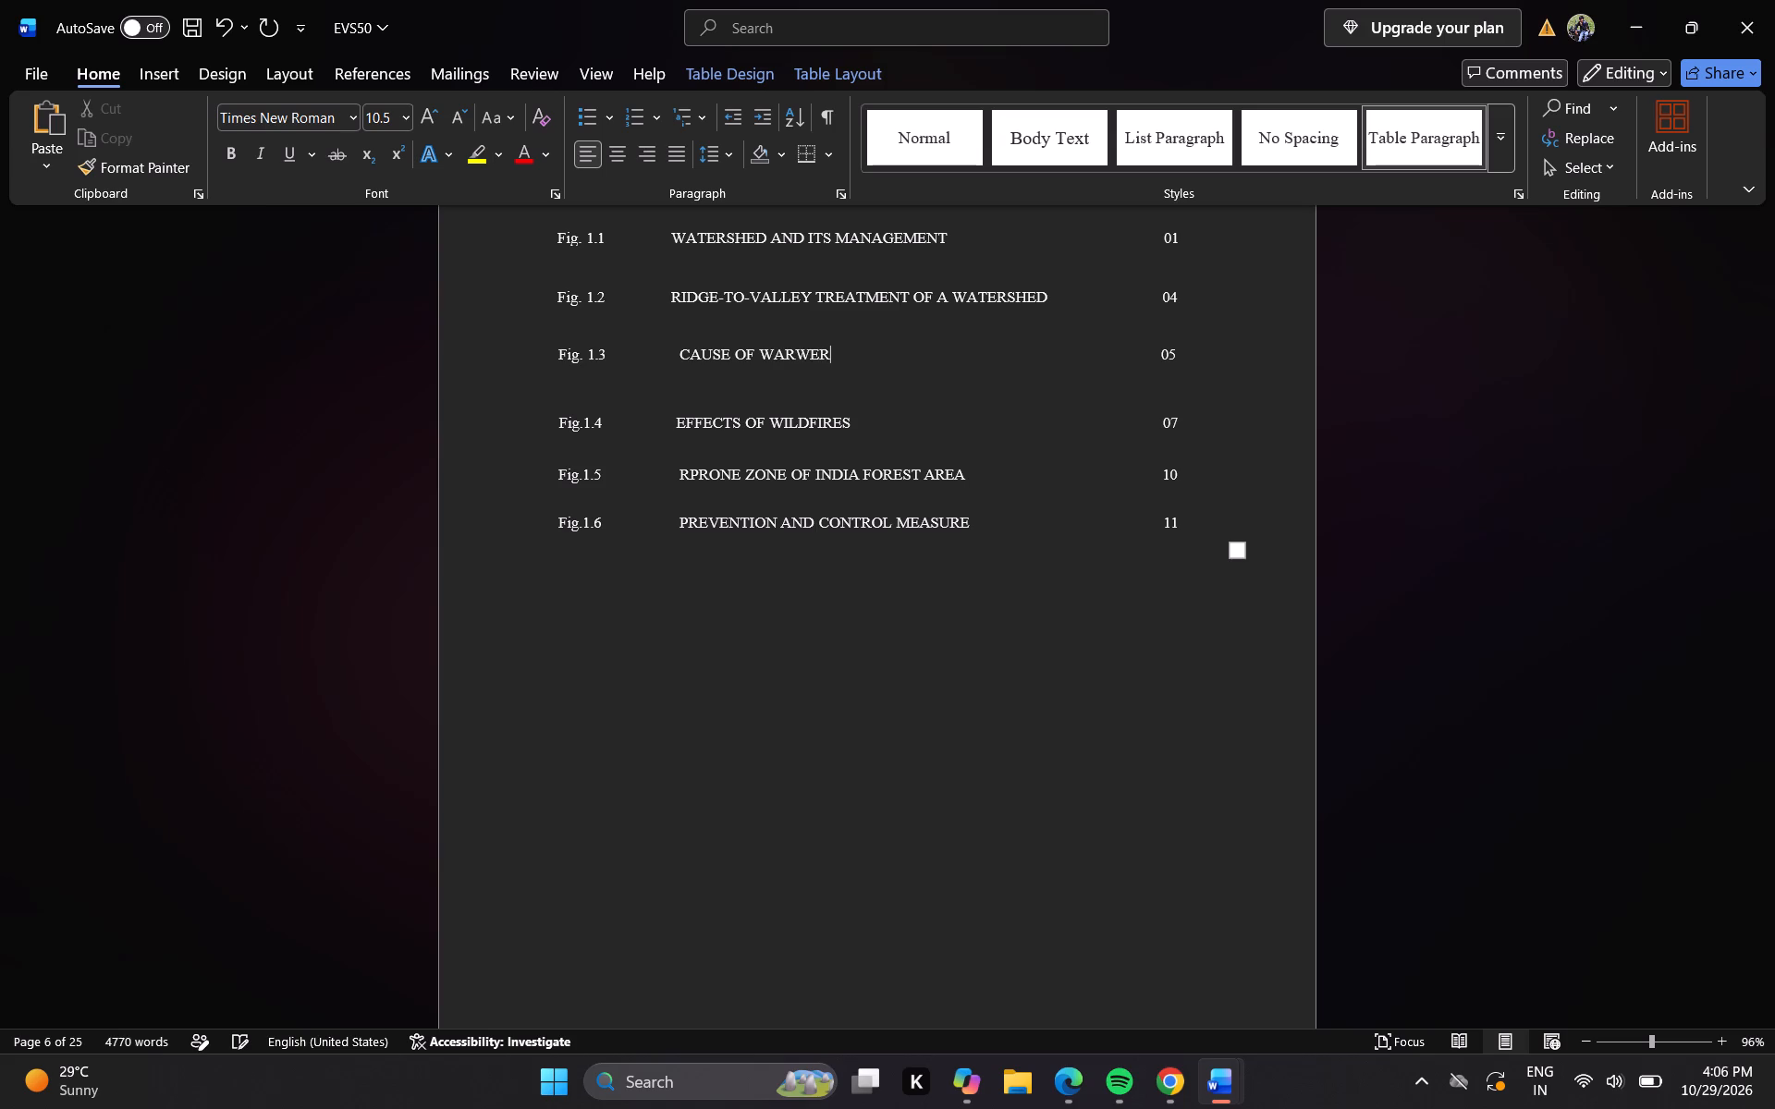
key(BackSpace)
key(BackSpace)
key(BackSpace)
key(BackSpace)
key(BackSpace)
key(BackSpace)
key(BackSpace)
key(space)
text(WATERSHED MANAGEMENT)
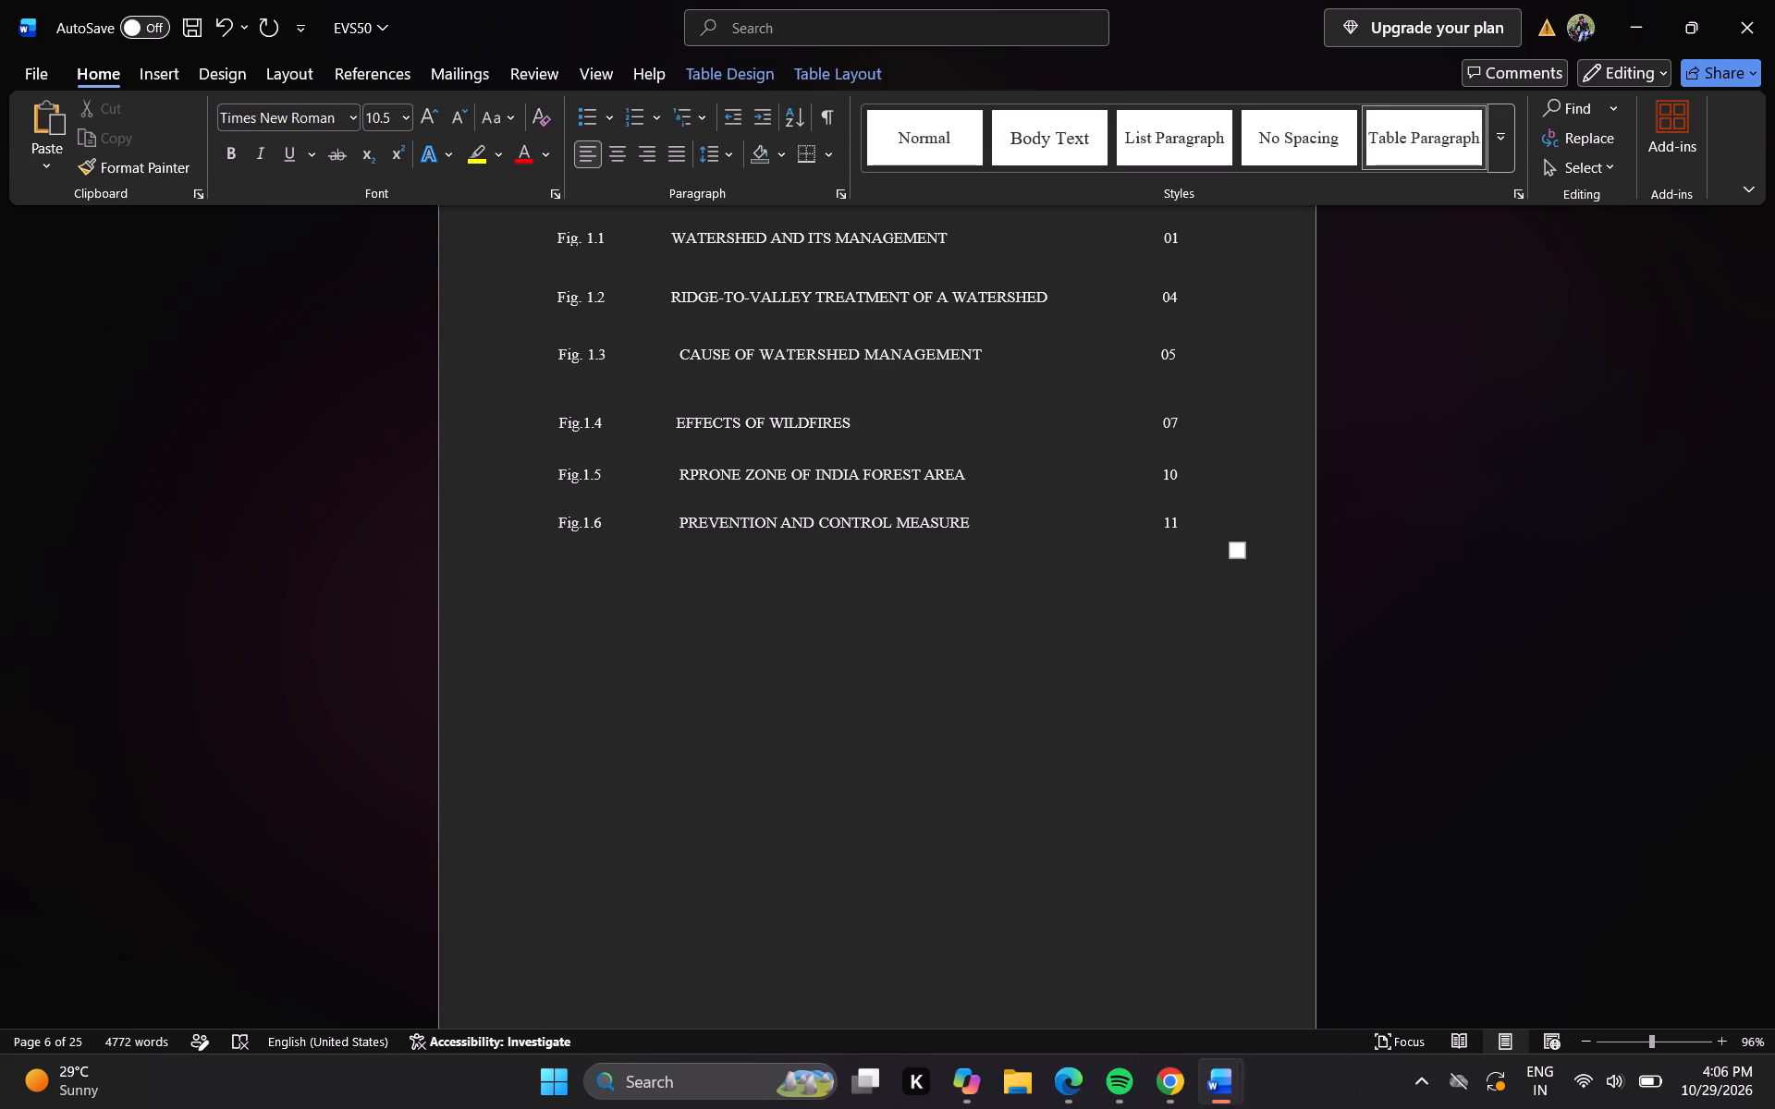
Look through the report body from the list of figures to the benefits section, examining the Fig. 1.4 caption and its page number.
click(1193, 358)
key(Down)
key(Down)
key(Down)
key(Down)
key(Down)
key(Down)
key(Down)
key(Down)
key(Down)
key(Down)
key(Down)
key(Down)
key(Down)
key(Down)
key(Down)
key(Down)
key(Down)
key(Down)
key(Down)
key(Down)
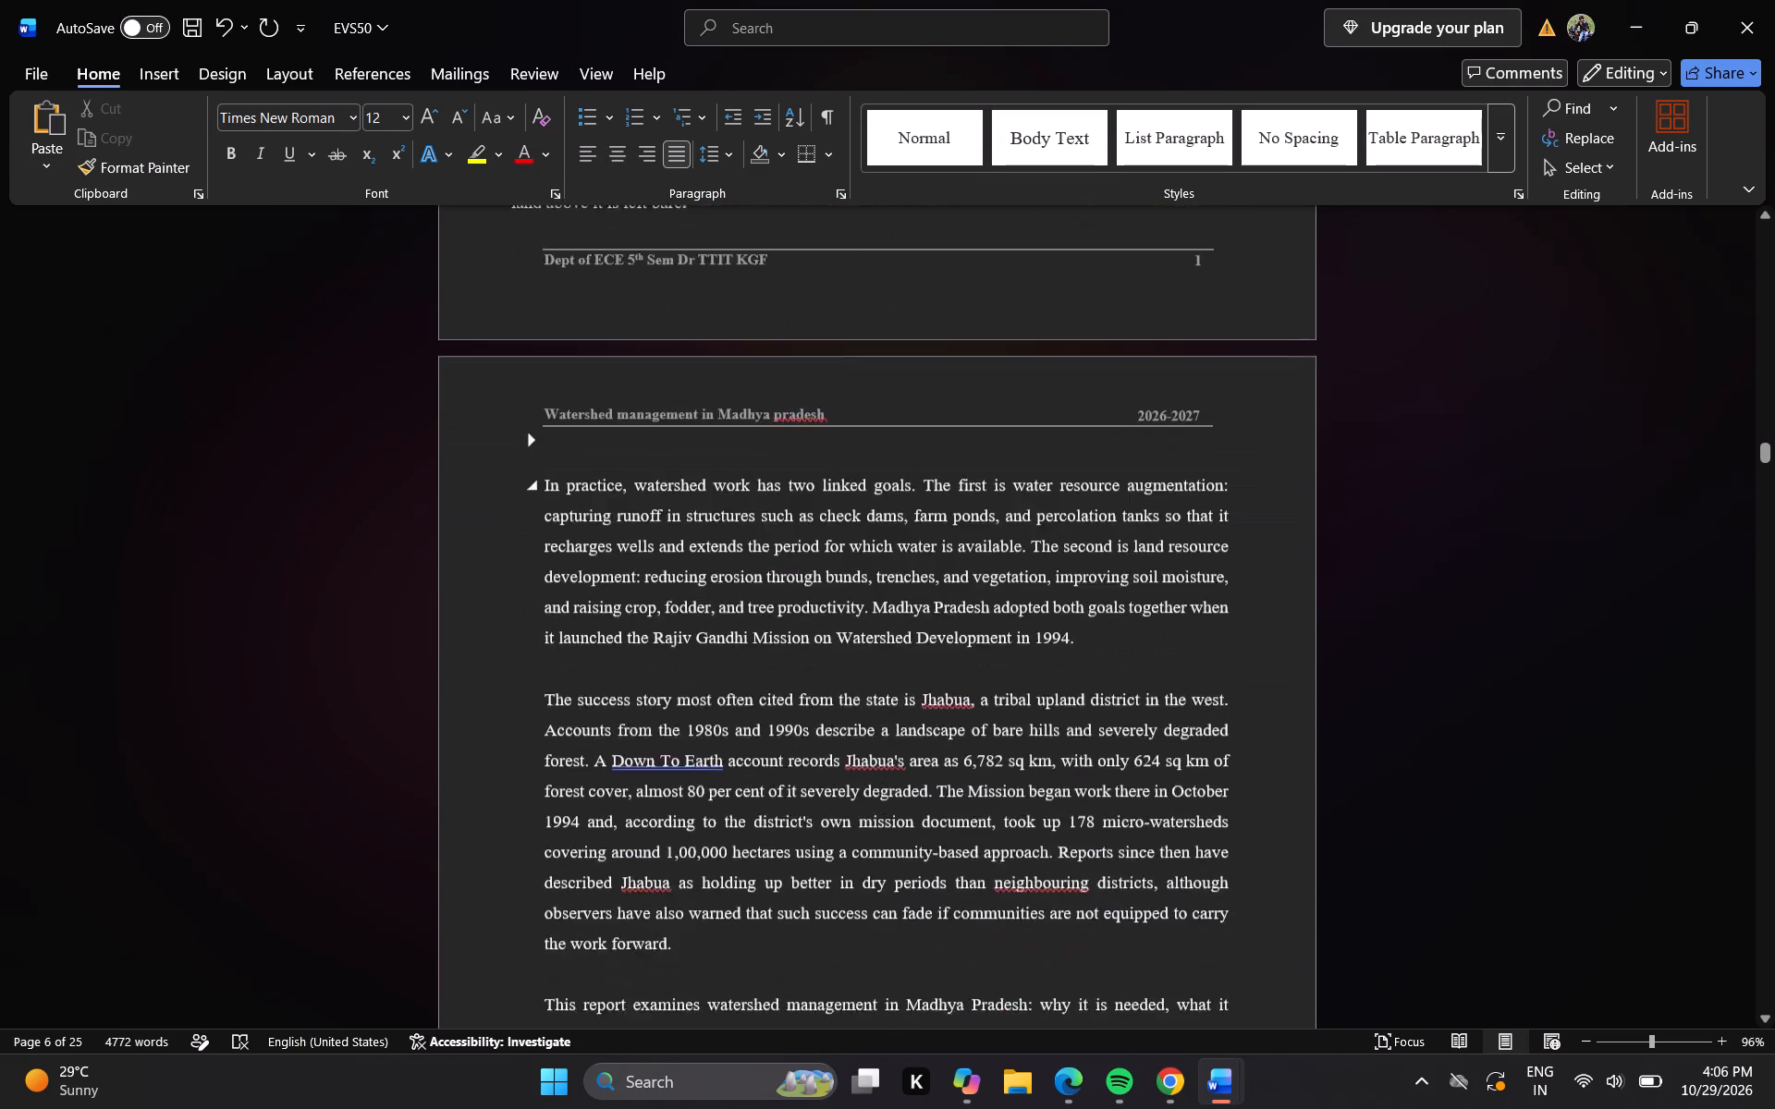
key(Down)
key(Down)
key(Down)
key(Down)
key(Down)
key(Down)
key(Down)
key(Down)
key(Down)
key(Down)
key(Down)
key(Down)
key(Down)
key(Down)
key(Down)
key(Down)
key(Down)
key(Down)
key(Down)
key(Down)
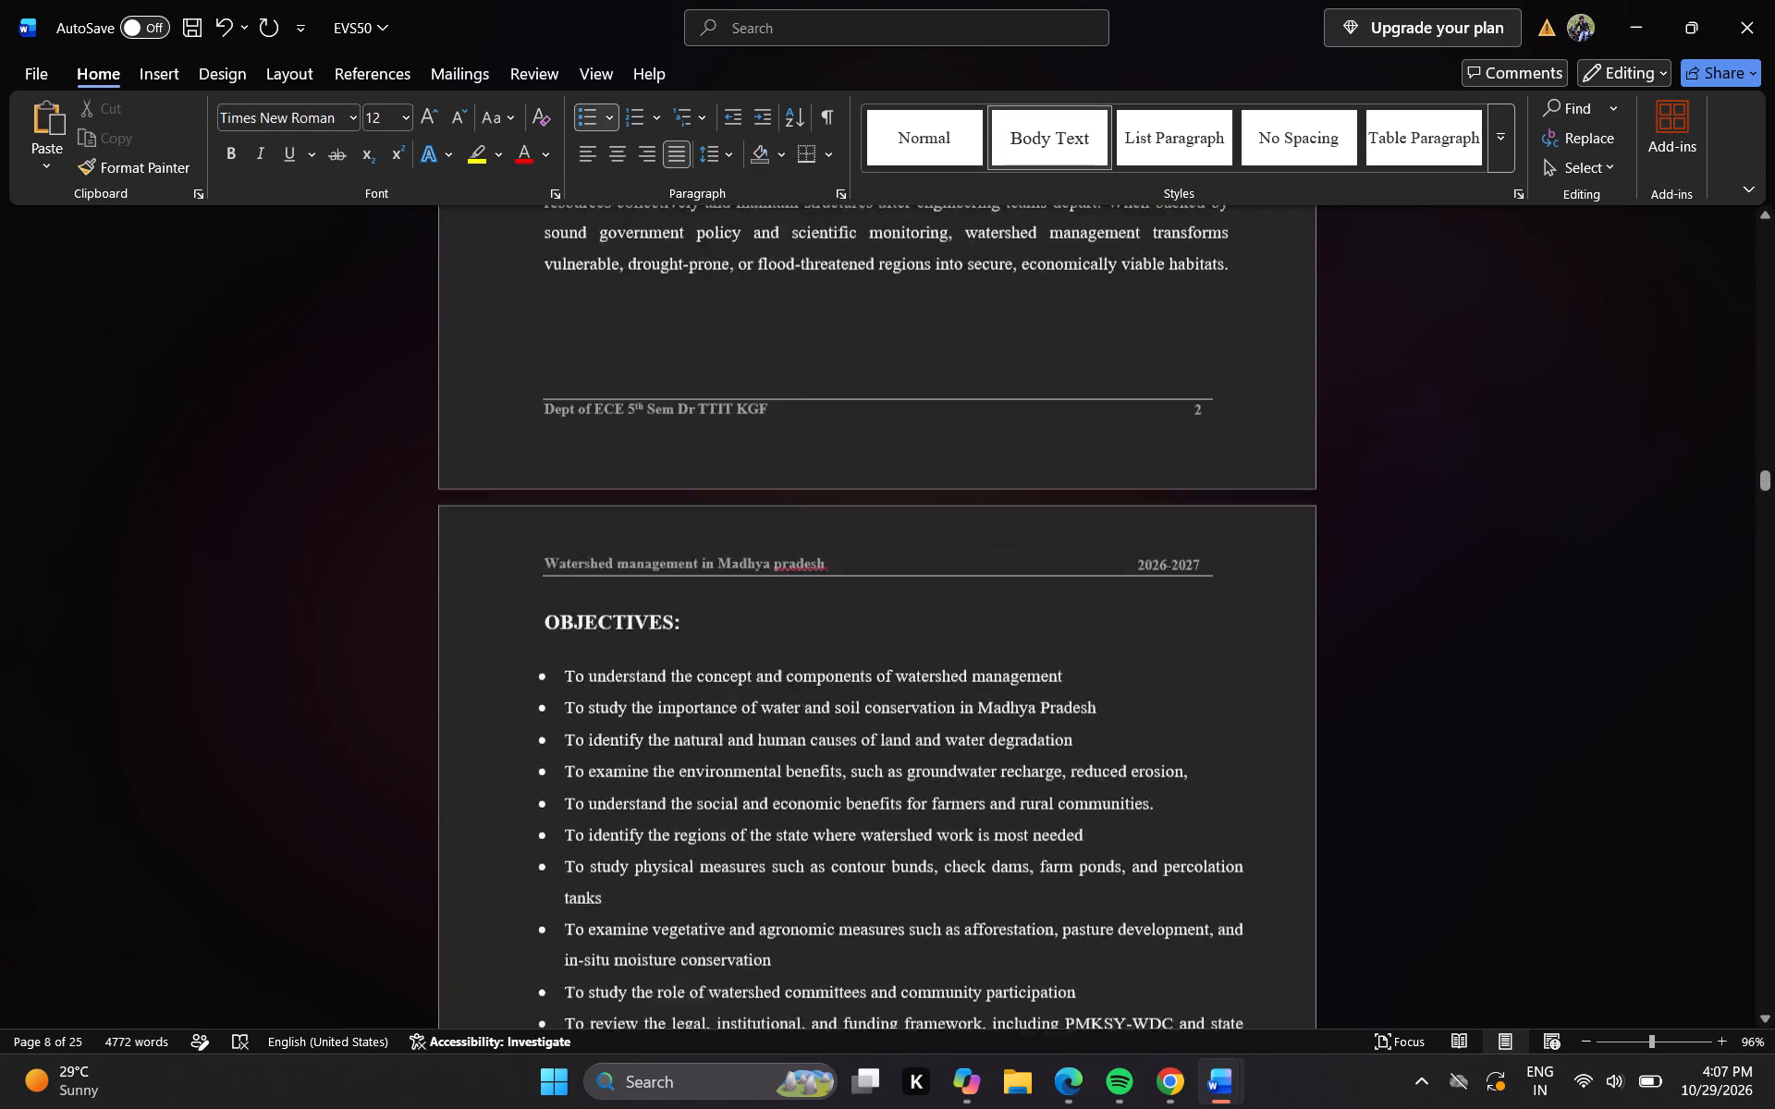
key(Down)
key(Down)
key(Down)
key(Down)
key(Down)
key(Down)
key(Down)
key(Down)
key(Down)
key(Down)
key(Down)
key(Down)
key(Down)
key(Down)
key(Down)
key(Down)
key(Down)
key(Down)
key(Down)
key(Down)
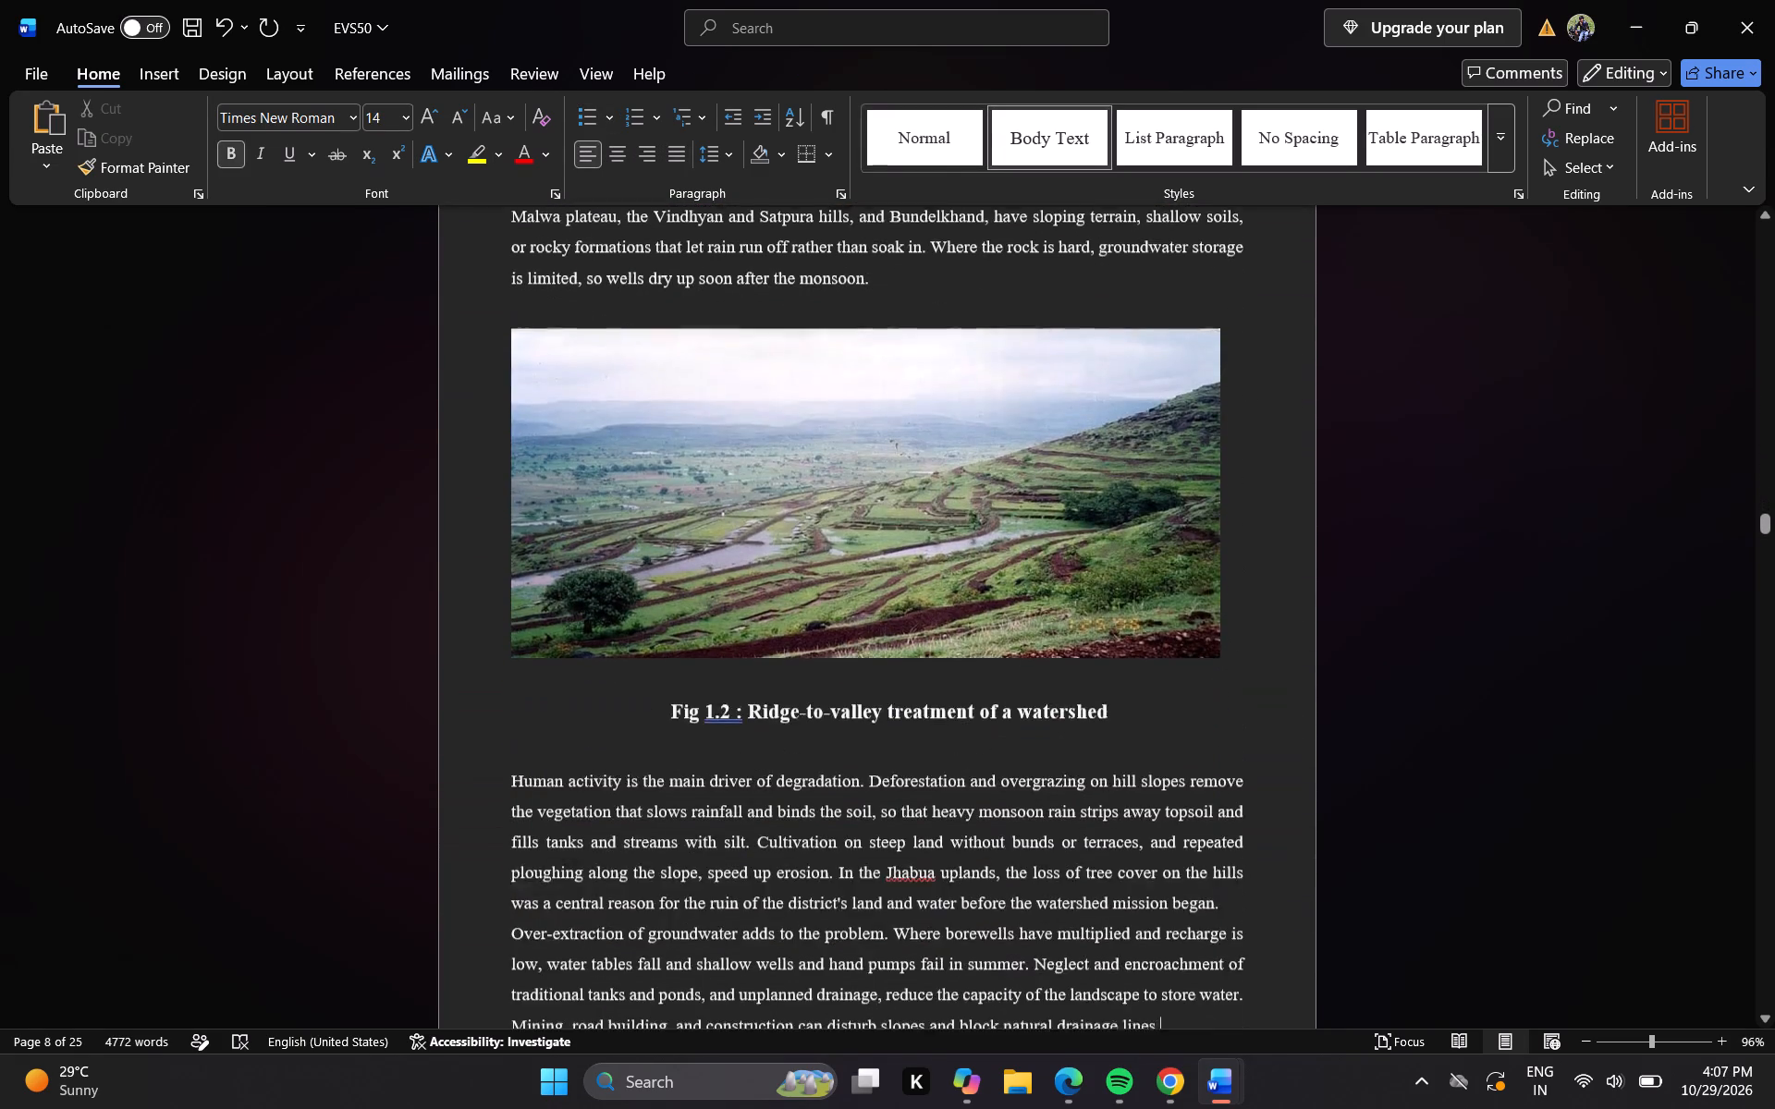
key(Down)
key(Down)
key(Down)
key(Down)
key(Down)
key(Down)
key(Down)
key(Down)
key(Down)
key(Down)
key(Down)
key(Down)
key(Down)
key(Down)
key(Down)
key(Down)
key(Down)
key(Down)
key(Down)
key(Down)
key(Down)
key(Down)
key(Down)
key(Down)
key(Down)
key(Down)
key(Down)
key(Down)
key(Down)
key(Down)
key(Down)
key(Down)
key(Down)
key(Down)
key(Down)
key(Down)
key(Down)
key(Down)
key(Down)
key(Down)
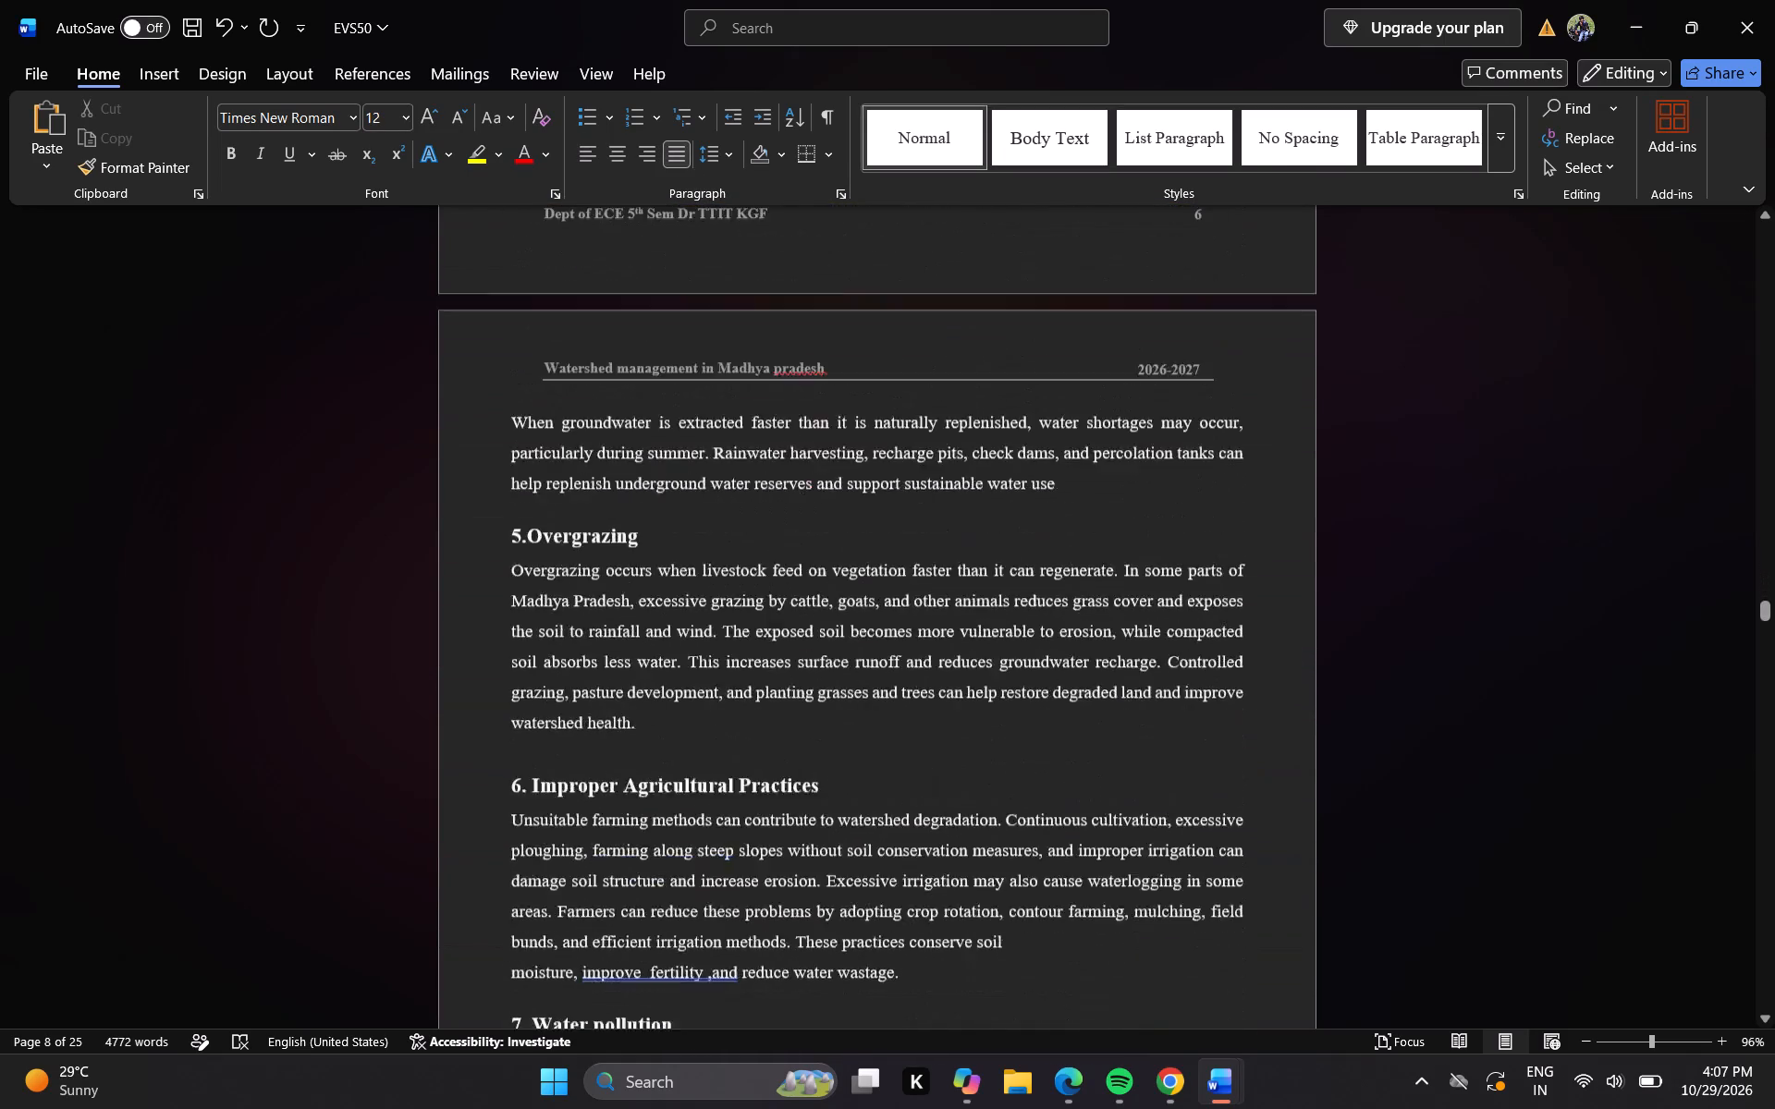
key(Up)
key(Up)
key(Up)
key(Up)
key(Up)
key(Up)
key(Up)
key(Up)
key(Up)
key(Up)
key(Up)
key(Up)
key(Up)
key(Up)
key(Up)
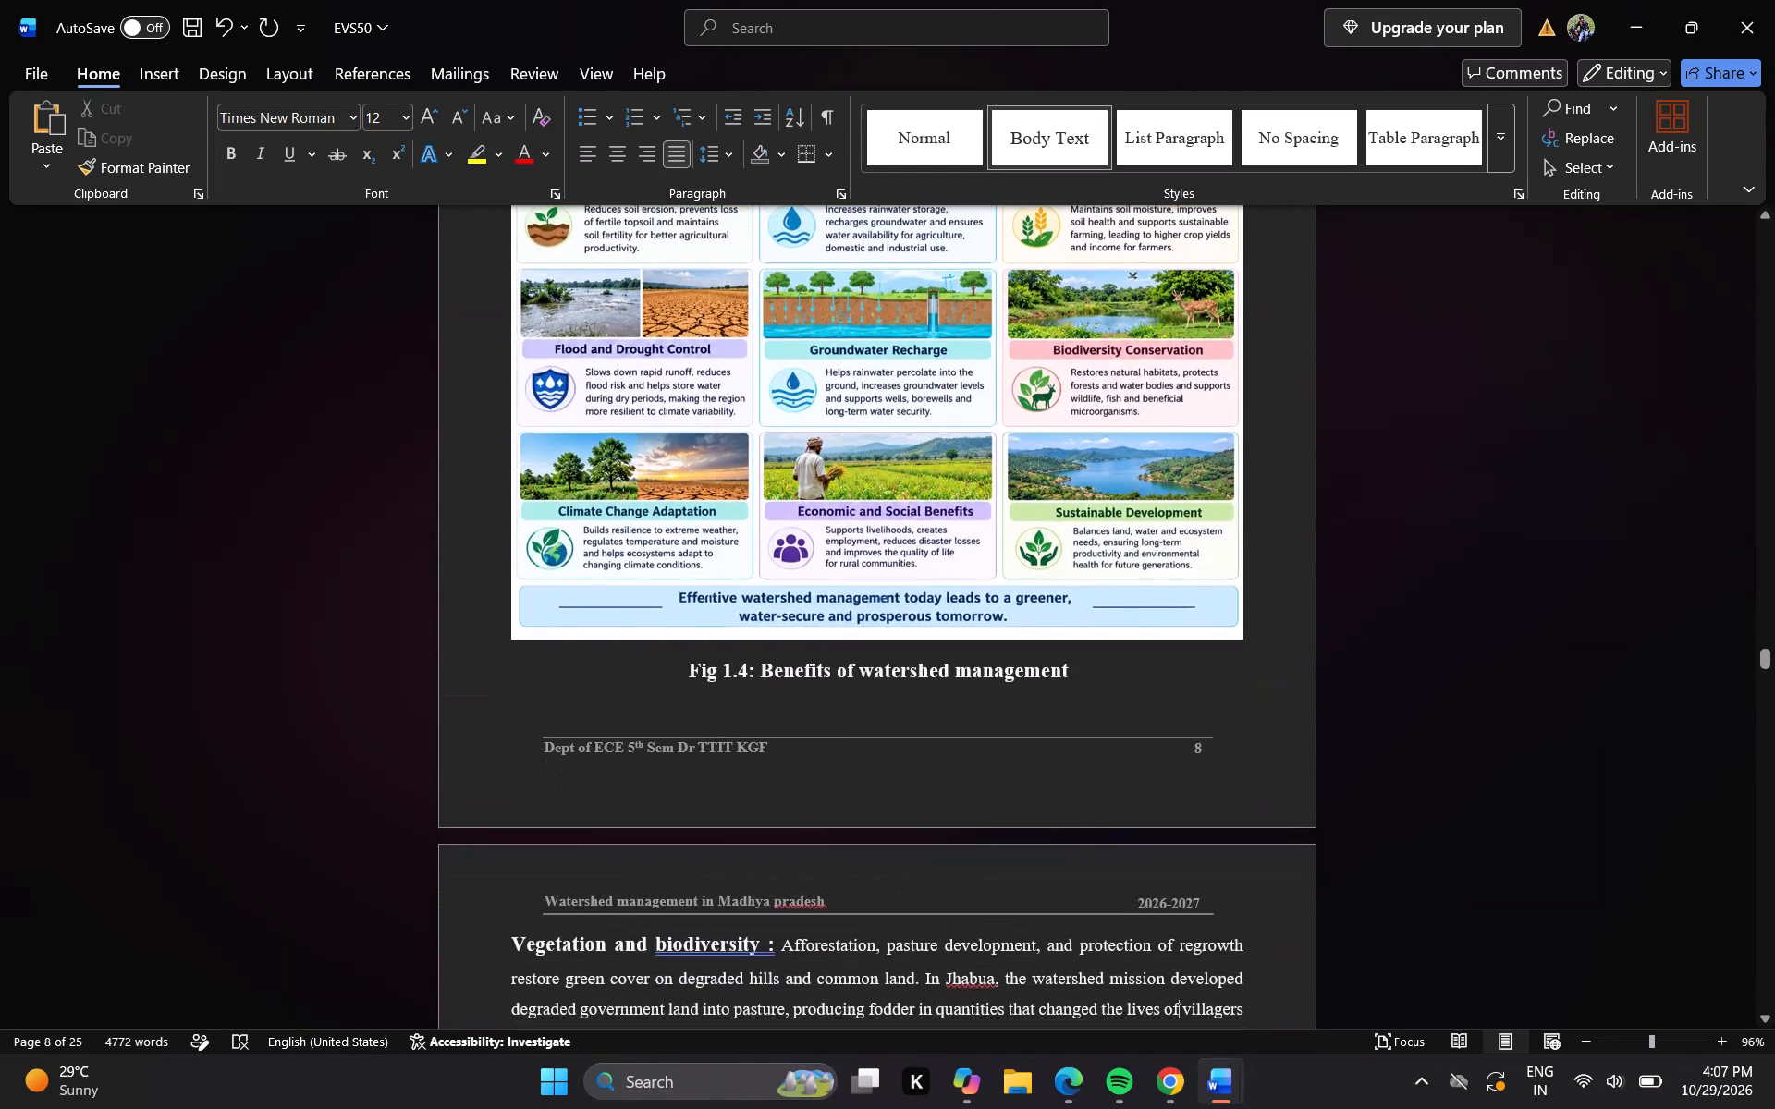
key(Up)
key(Up)
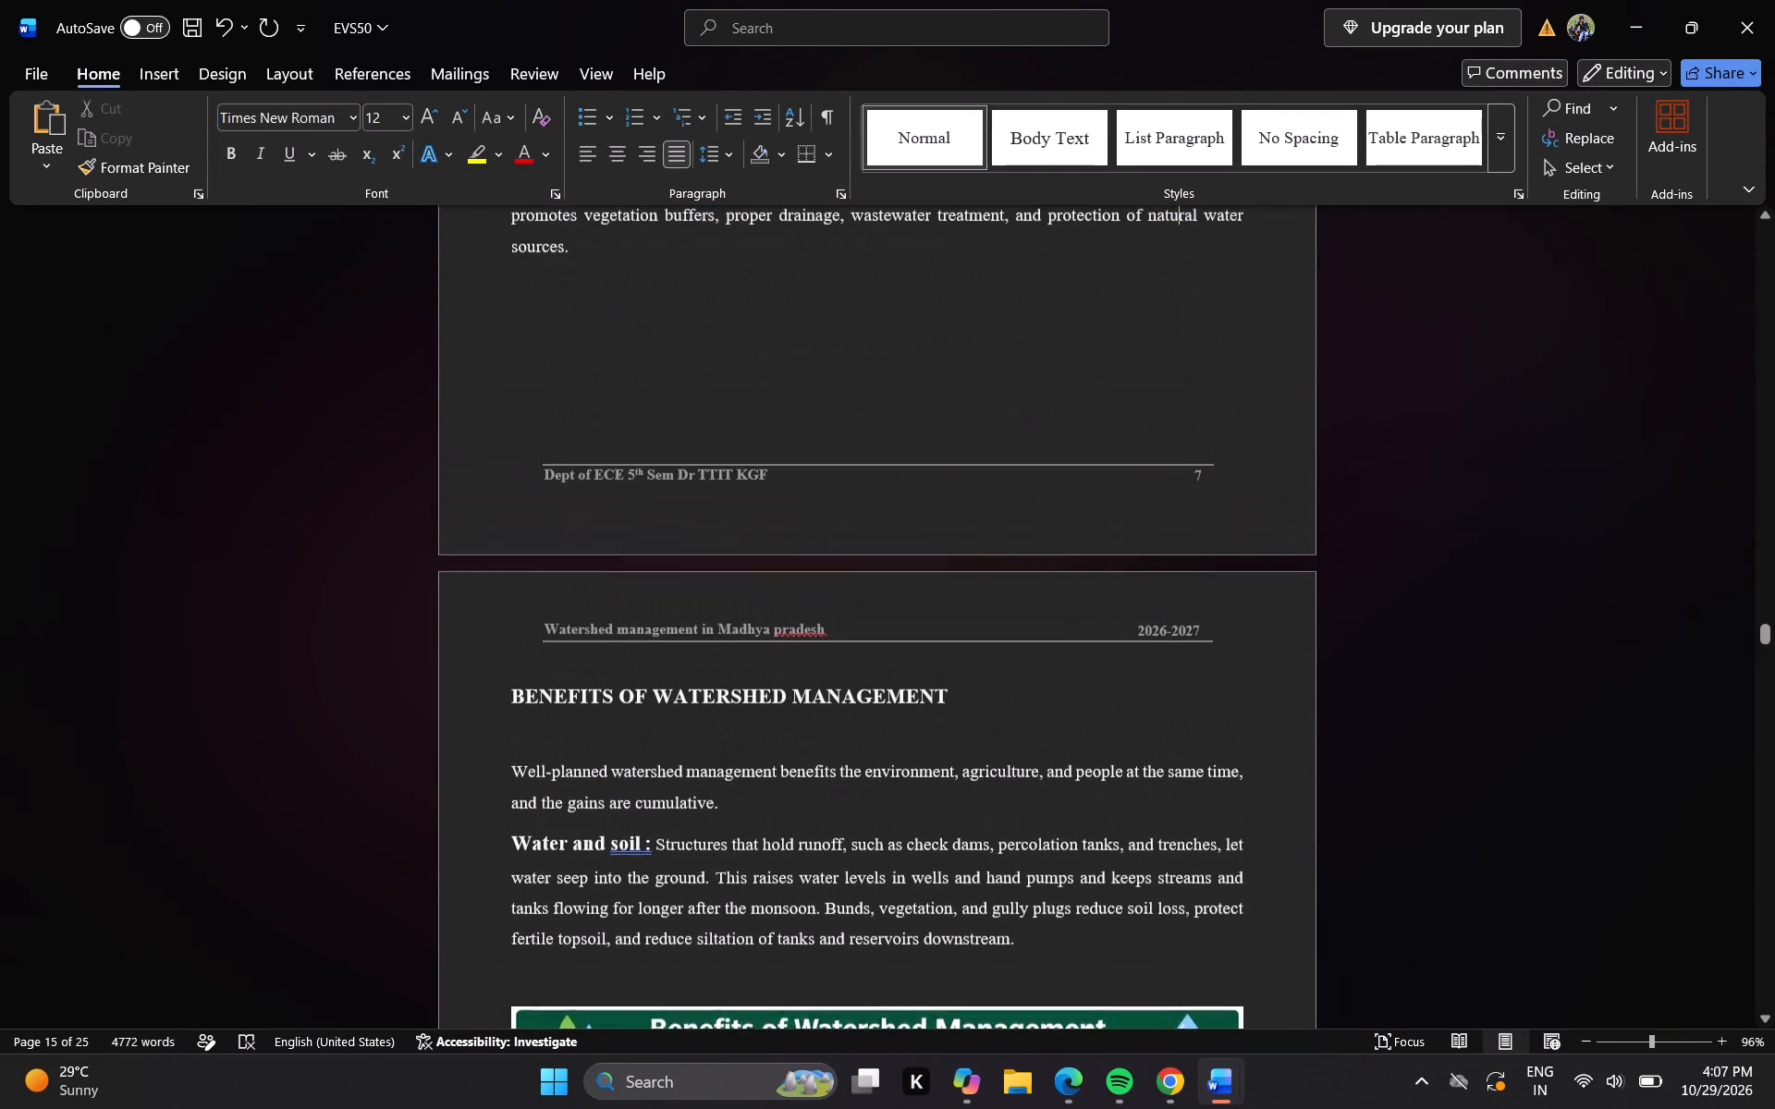
key(Down)
key(Down)
key(Down)
key(Down)
key(Down)
key(Down)
key(Down)
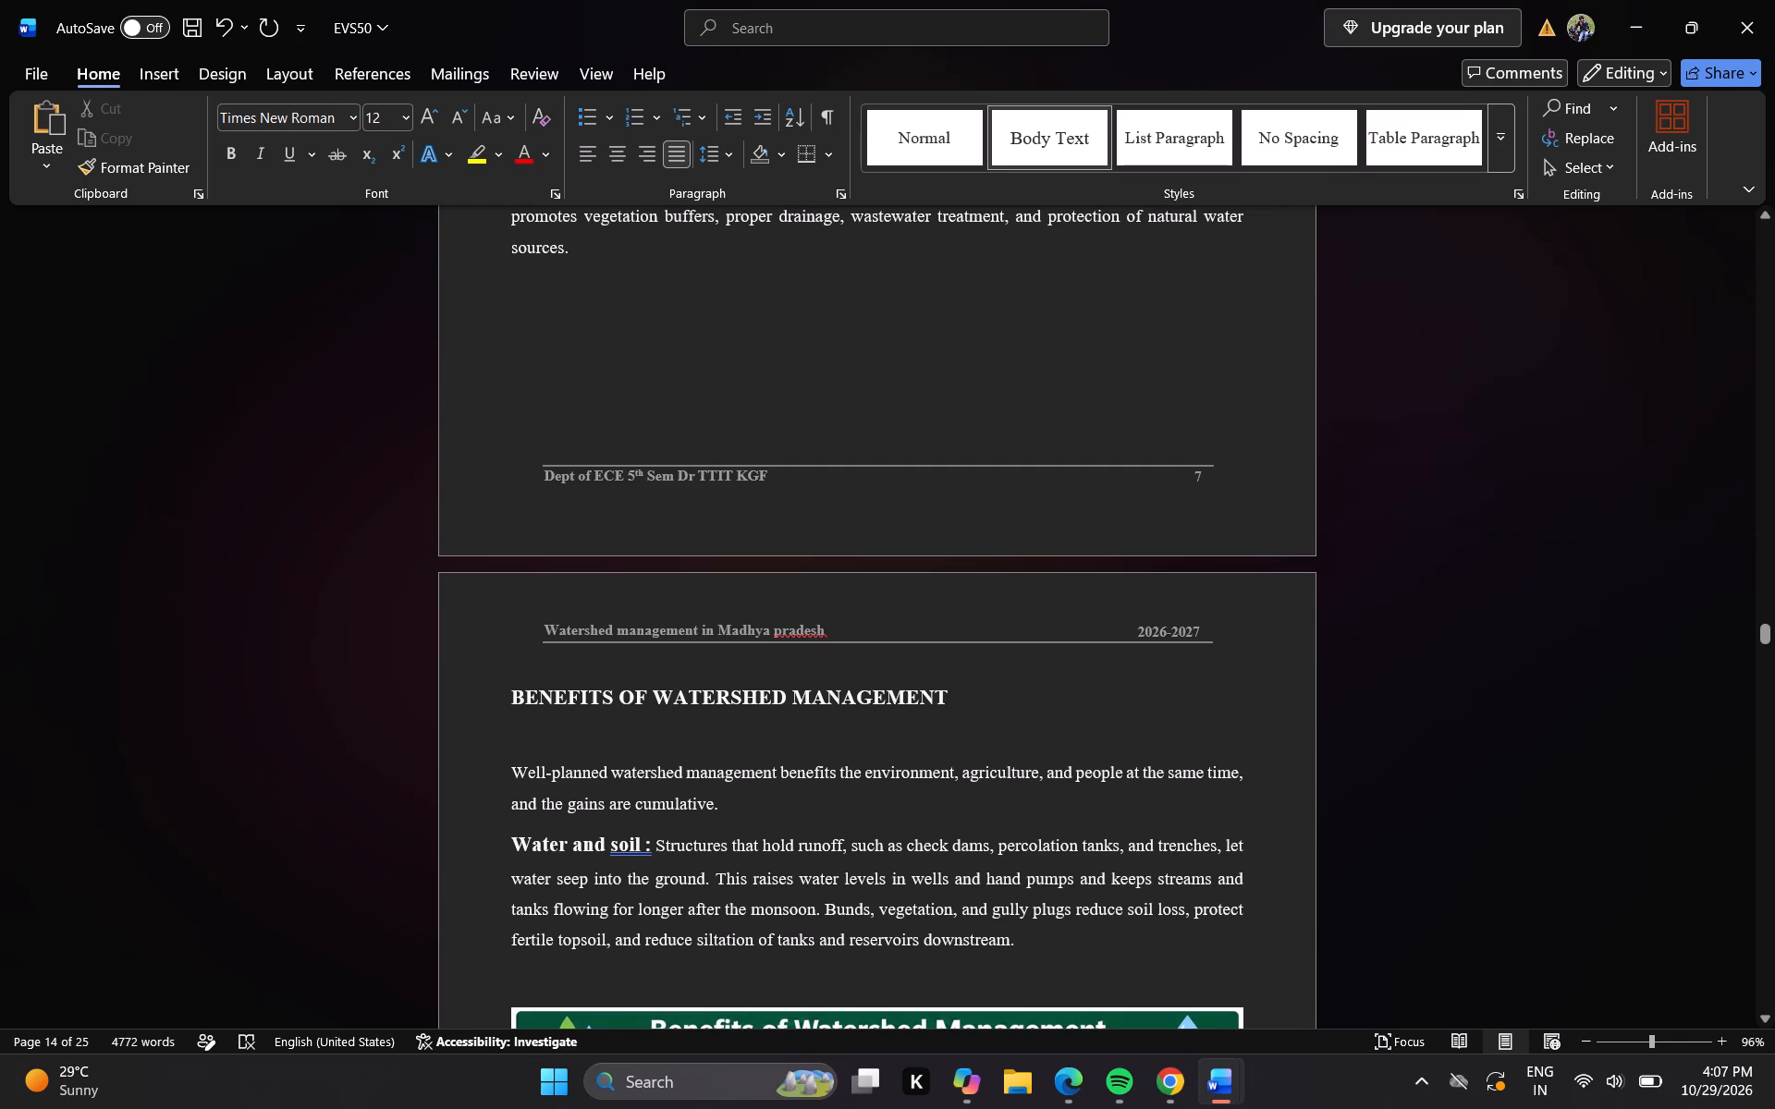
key(Down)
key(Down)
key(Down)
key(Down)
key(Down)
key(Down)
key(Down)
key(Down)
key(Down)
key(Down)
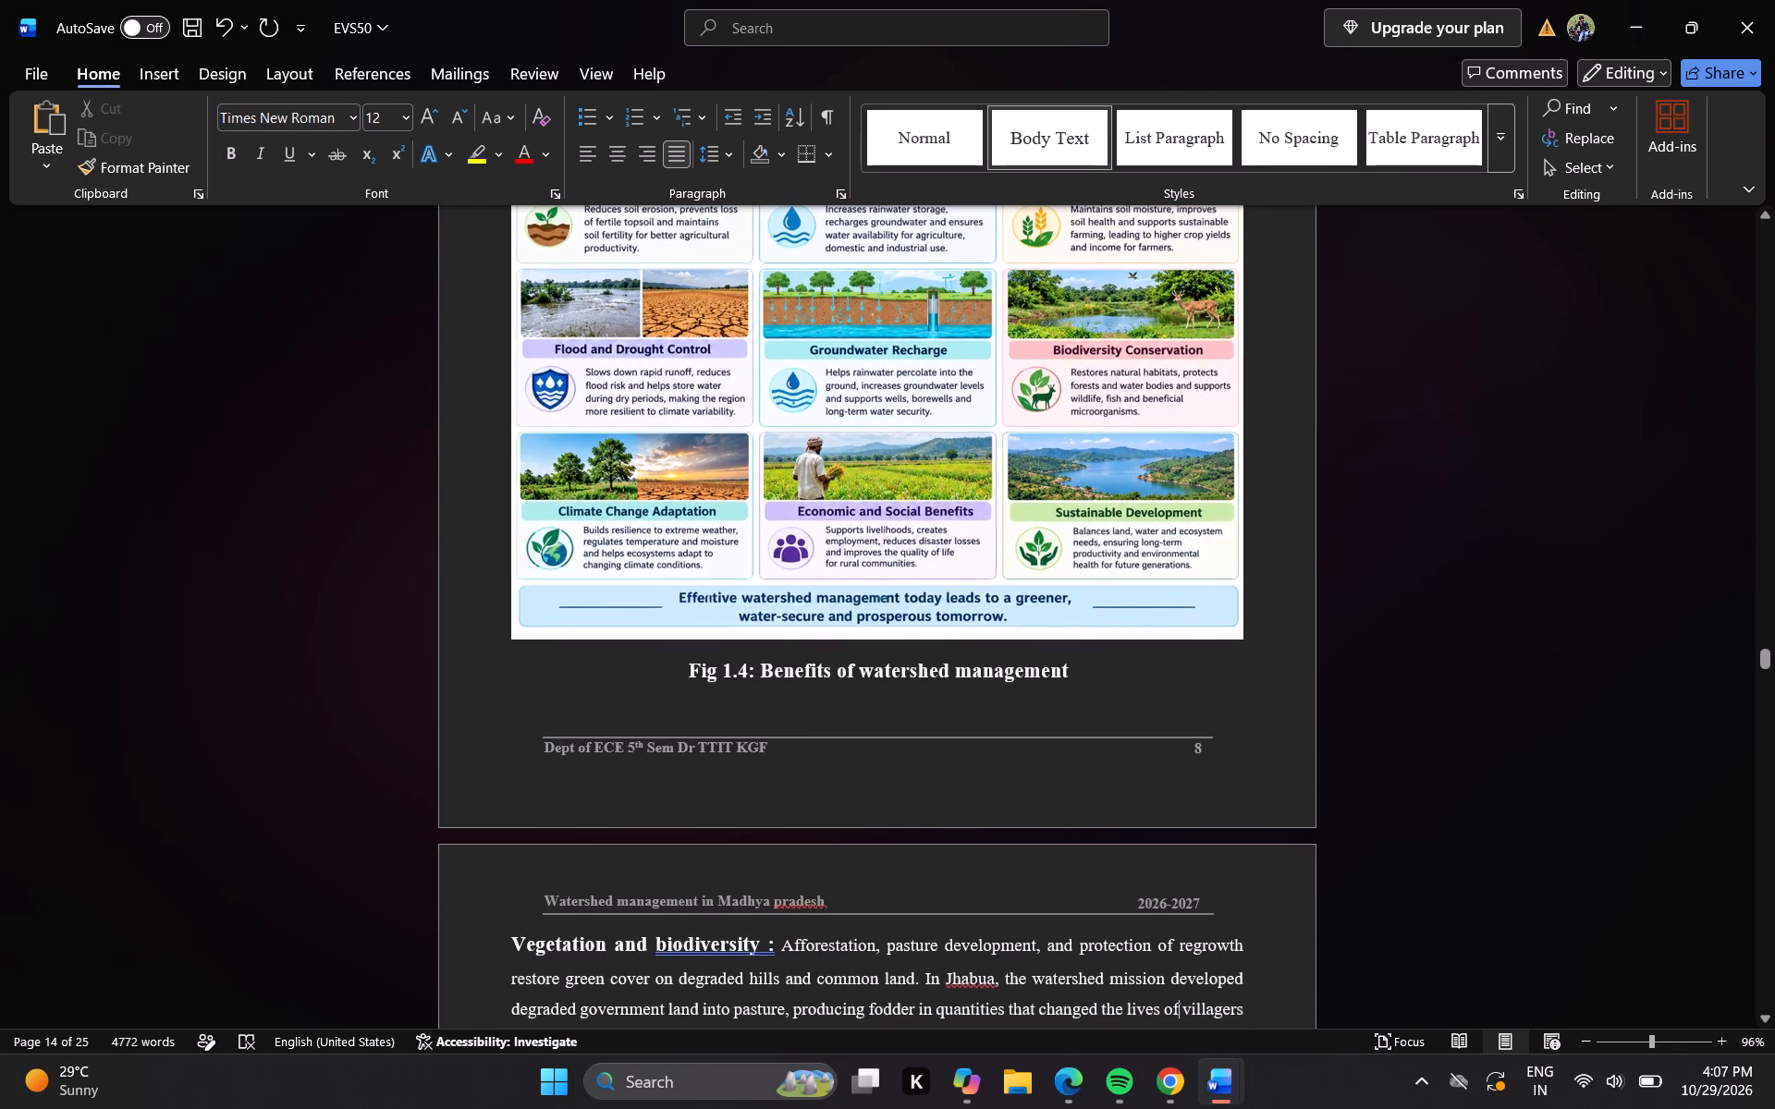
In the list of figures, remove the offset before the Fig.1.4 label and line it up with the neighbouring figure labels using leading spaces.
key(Up)
key(Up)
key(Up)
key(Up)
key(Up)
key(Up)
key(Up)
key(Up)
key(Up)
key(Up)
key(Up)
key(Up)
key(Up)
key(Up)
key(Up)
key(Up)
key(Up)
key(Up)
key(Up)
key(Up)
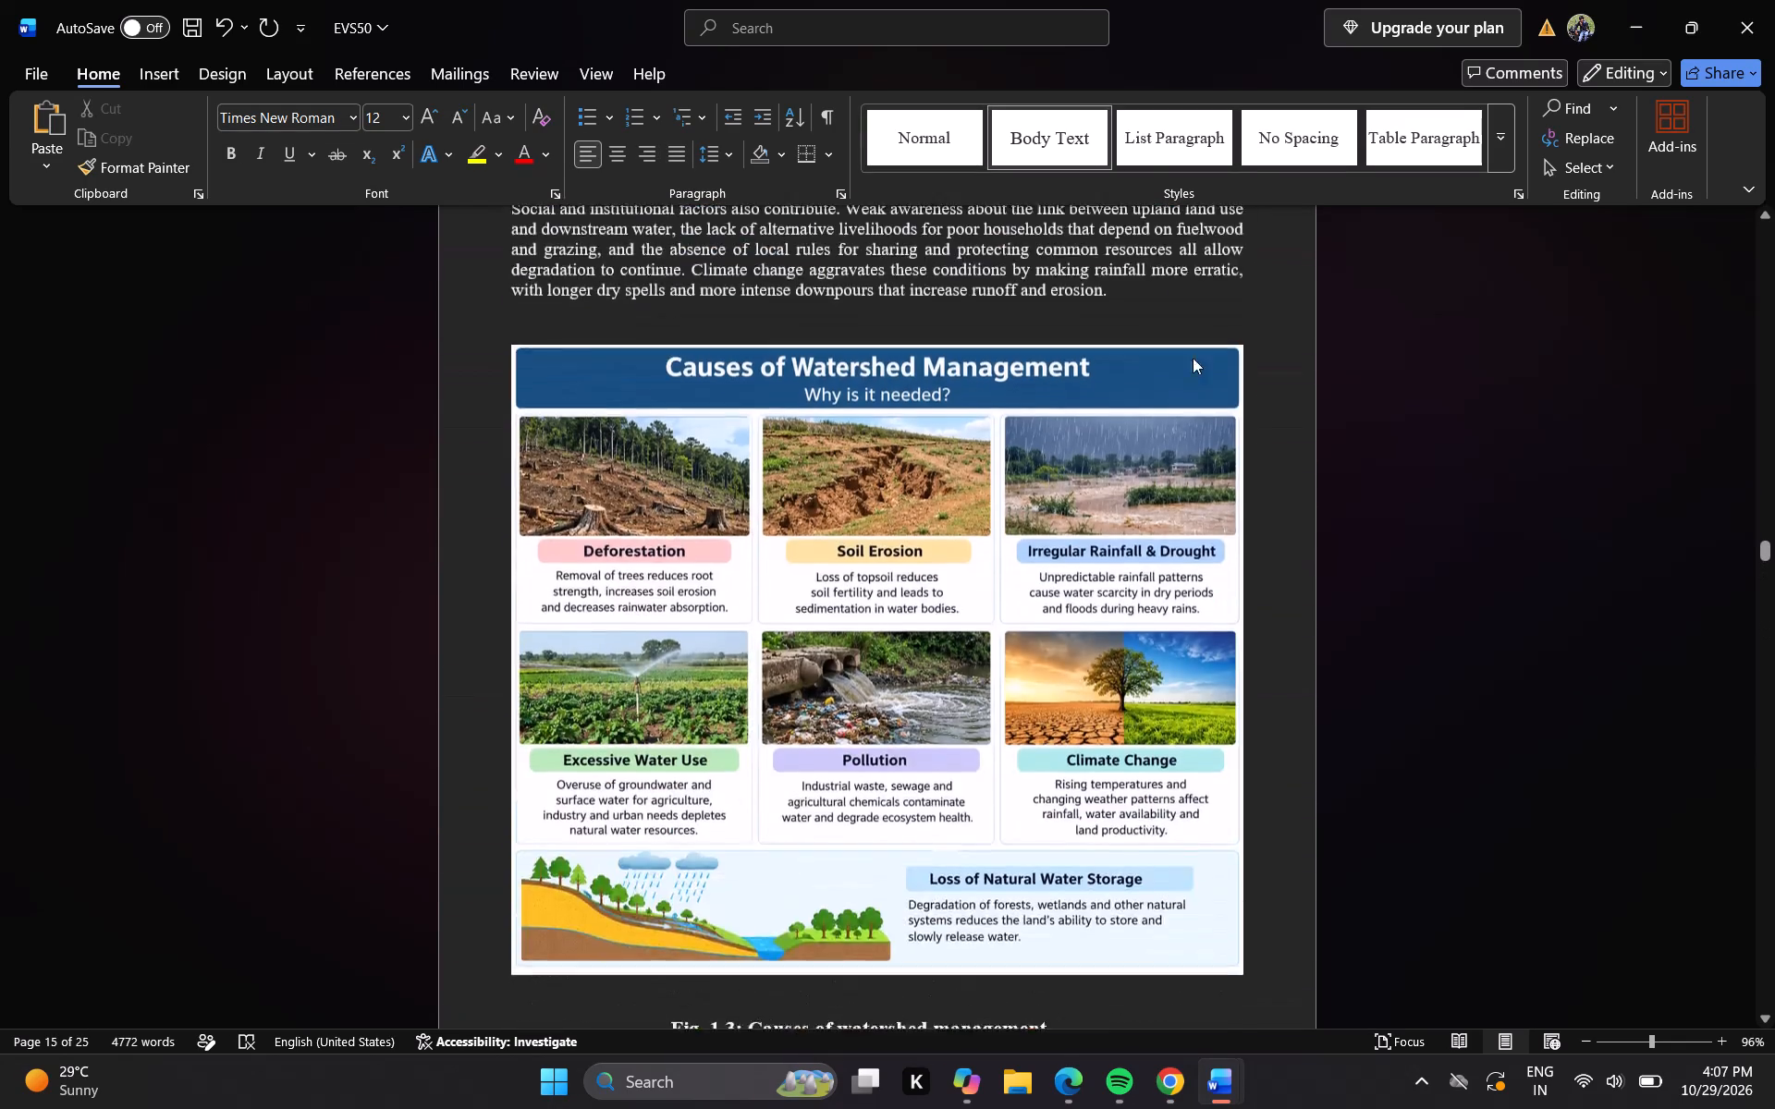
key(Up)
key(Up)
key(Up)
key(Up)
key(Up)
key(Up)
key(Up)
key(Up)
key(Up)
key(Up)
key(Up)
key(Up)
key(Up)
key(Up)
key(Up)
key(Up)
key(Up)
key(Up)
key(Up)
key(Up)
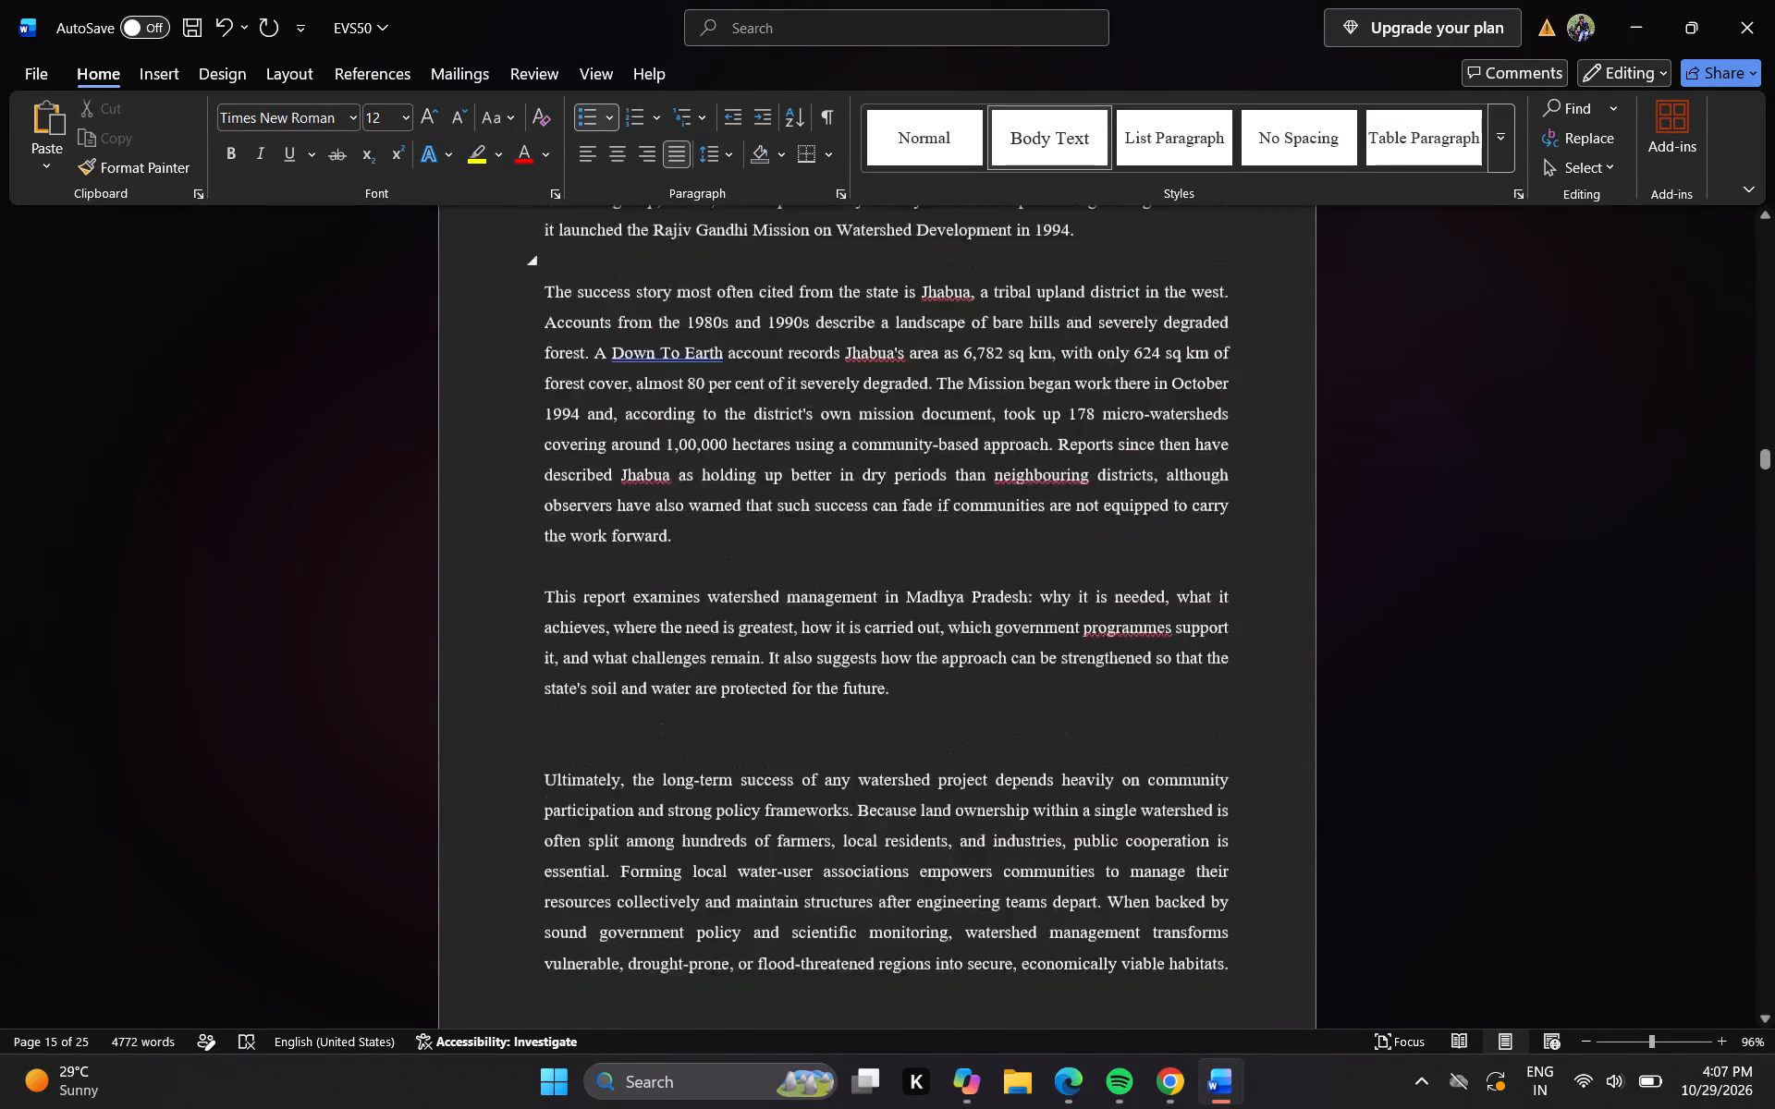
key(Down)
key(Down)
key(Down)
key(Down)
key(Down)
key(Down)
key(Down)
key(Down)
key(Down)
key(Down)
key(Down)
key(Down)
key(Down)
key(Down)
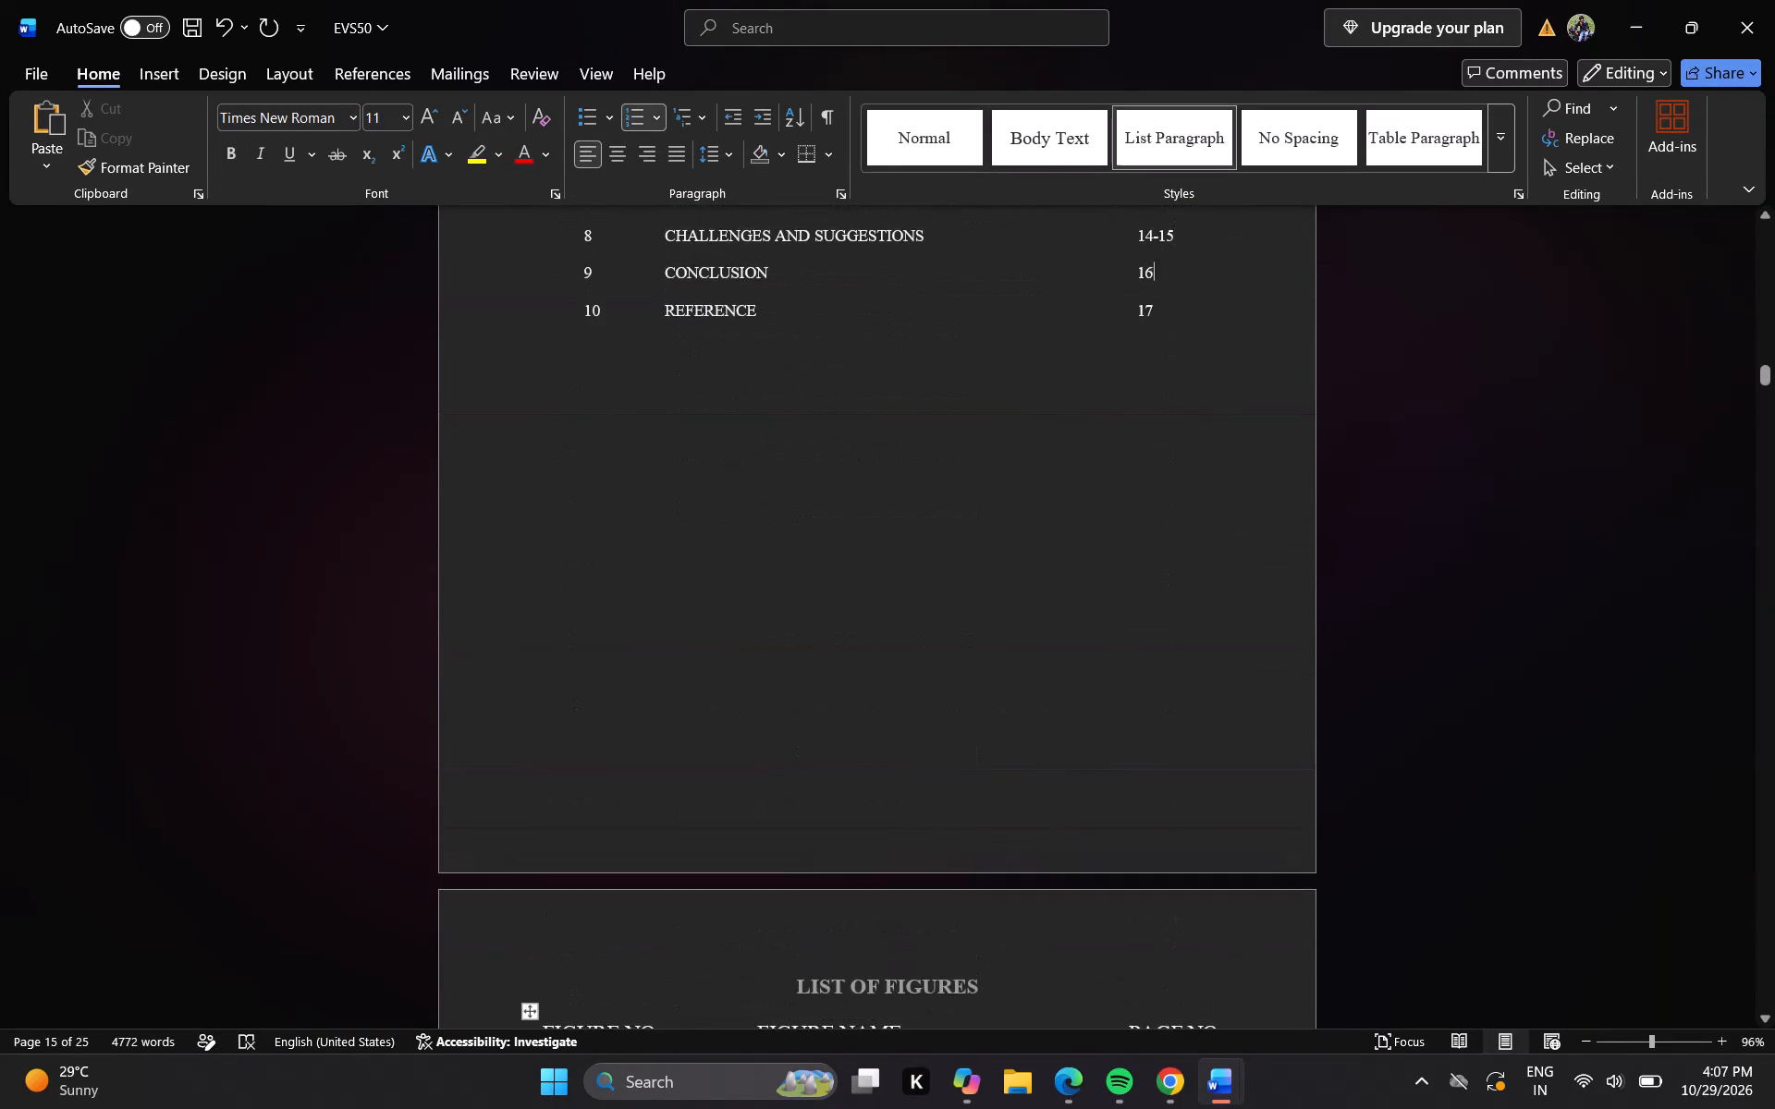
key(Up)
key(Up)
key(Up)
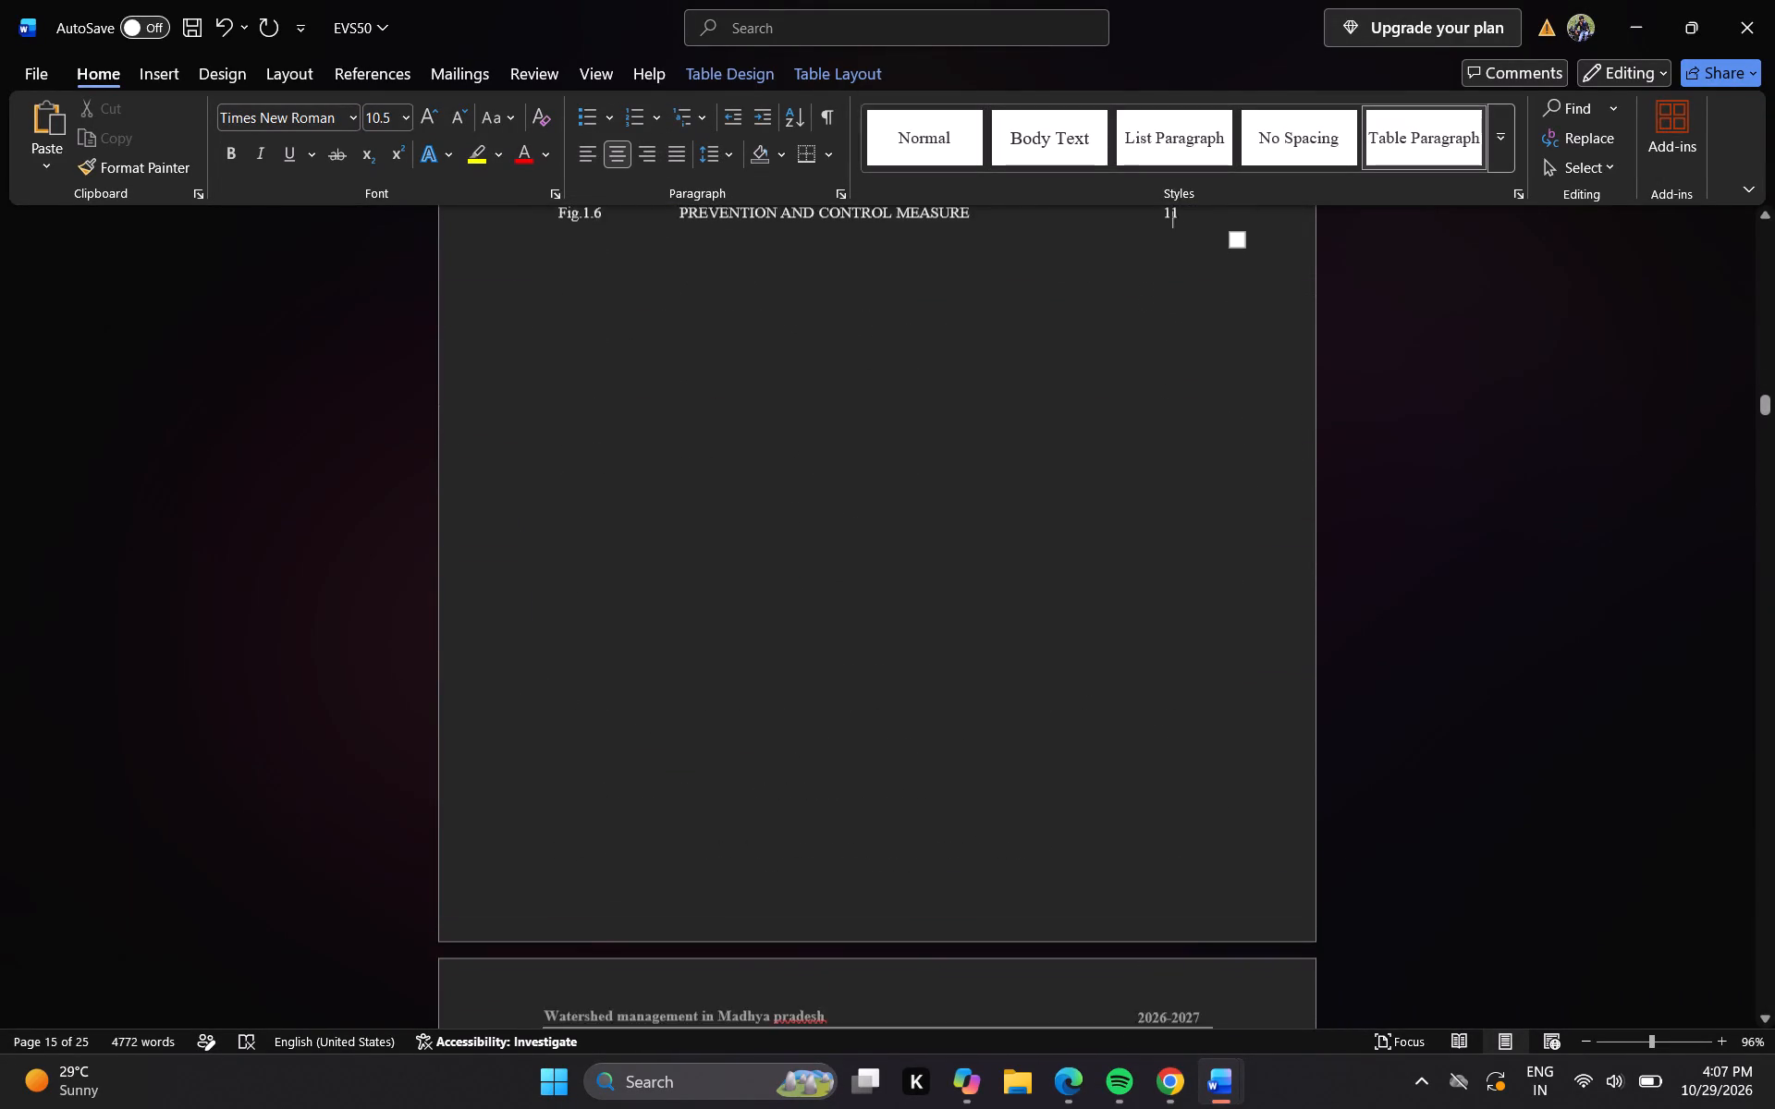
key(Up)
key(Up)
key(Up)
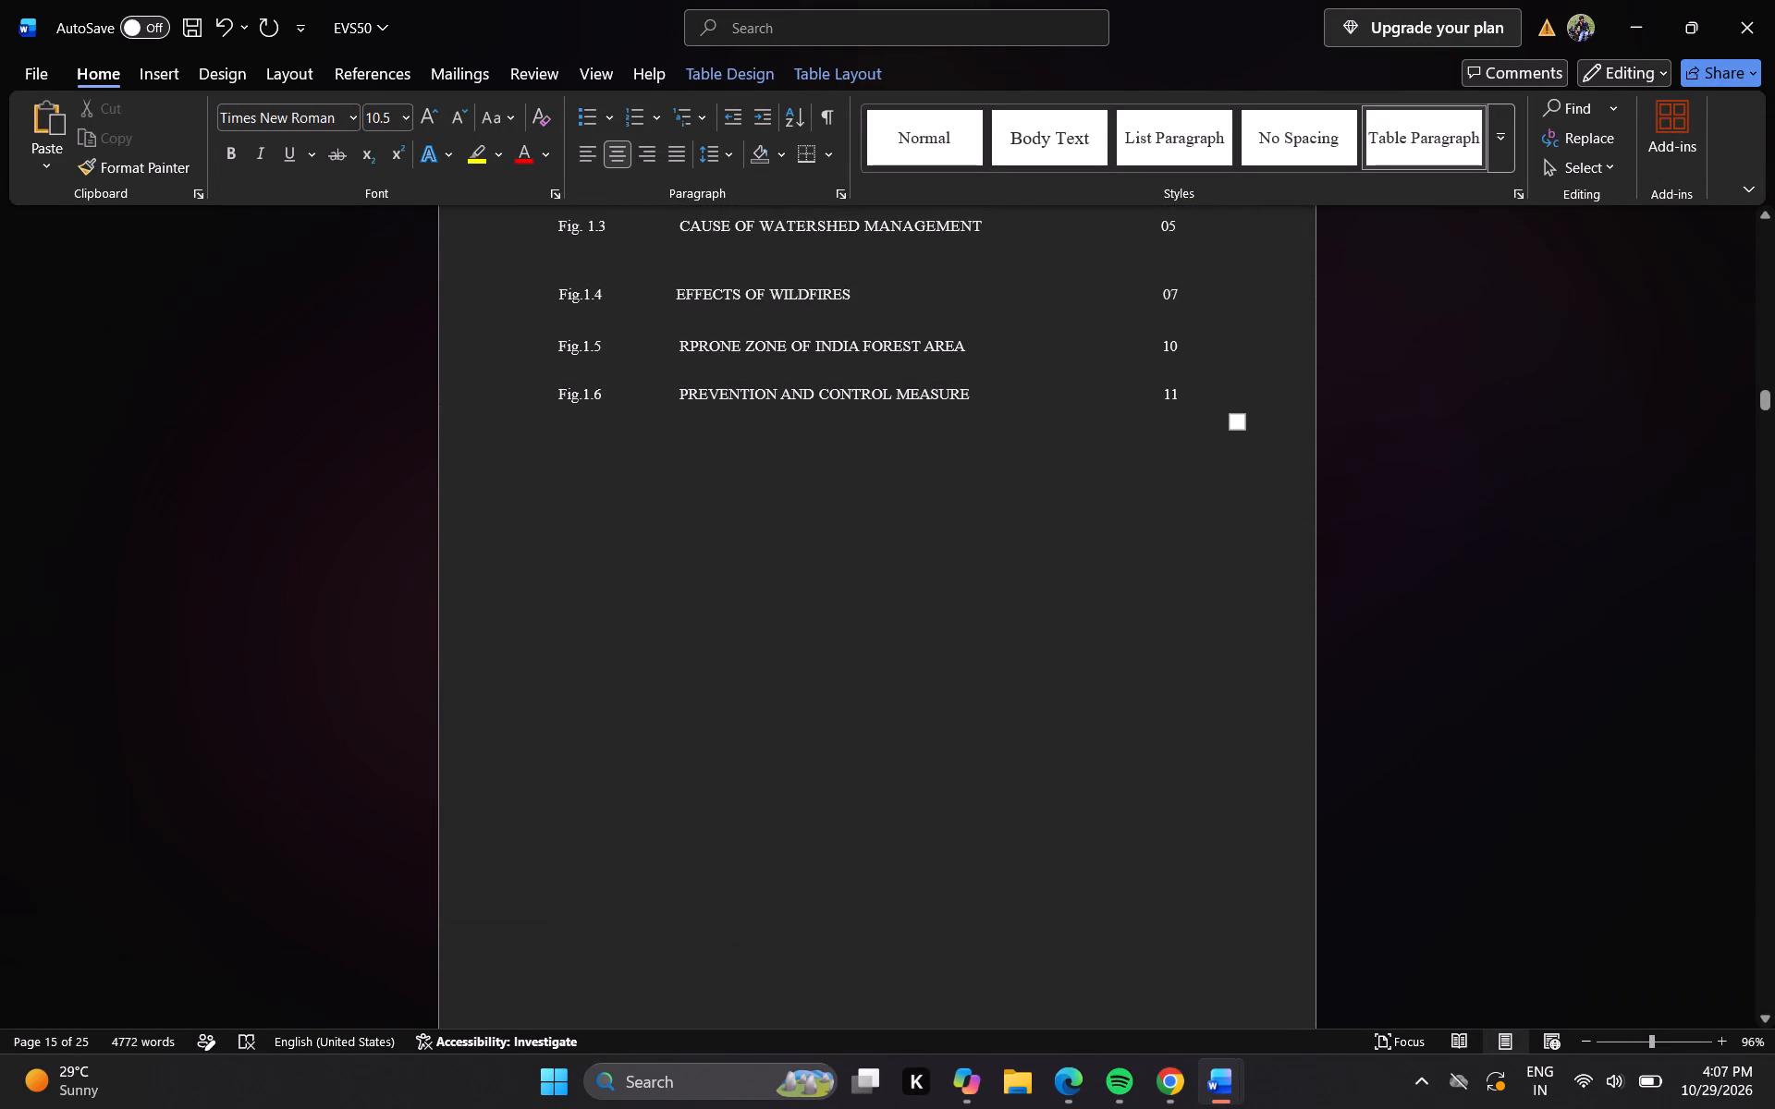
key(Down)
key(Left)
key(Left)
key(Left)
key(Left)
key(Left)
key(Left)
key(Left)
key(Left)
key(Left)
key(Left)
key(Left)
key(Left)
key(Left)
key(Left)
key(Left)
key(Left)
key(Left)
key(Left)
key(Left)
key(Left)
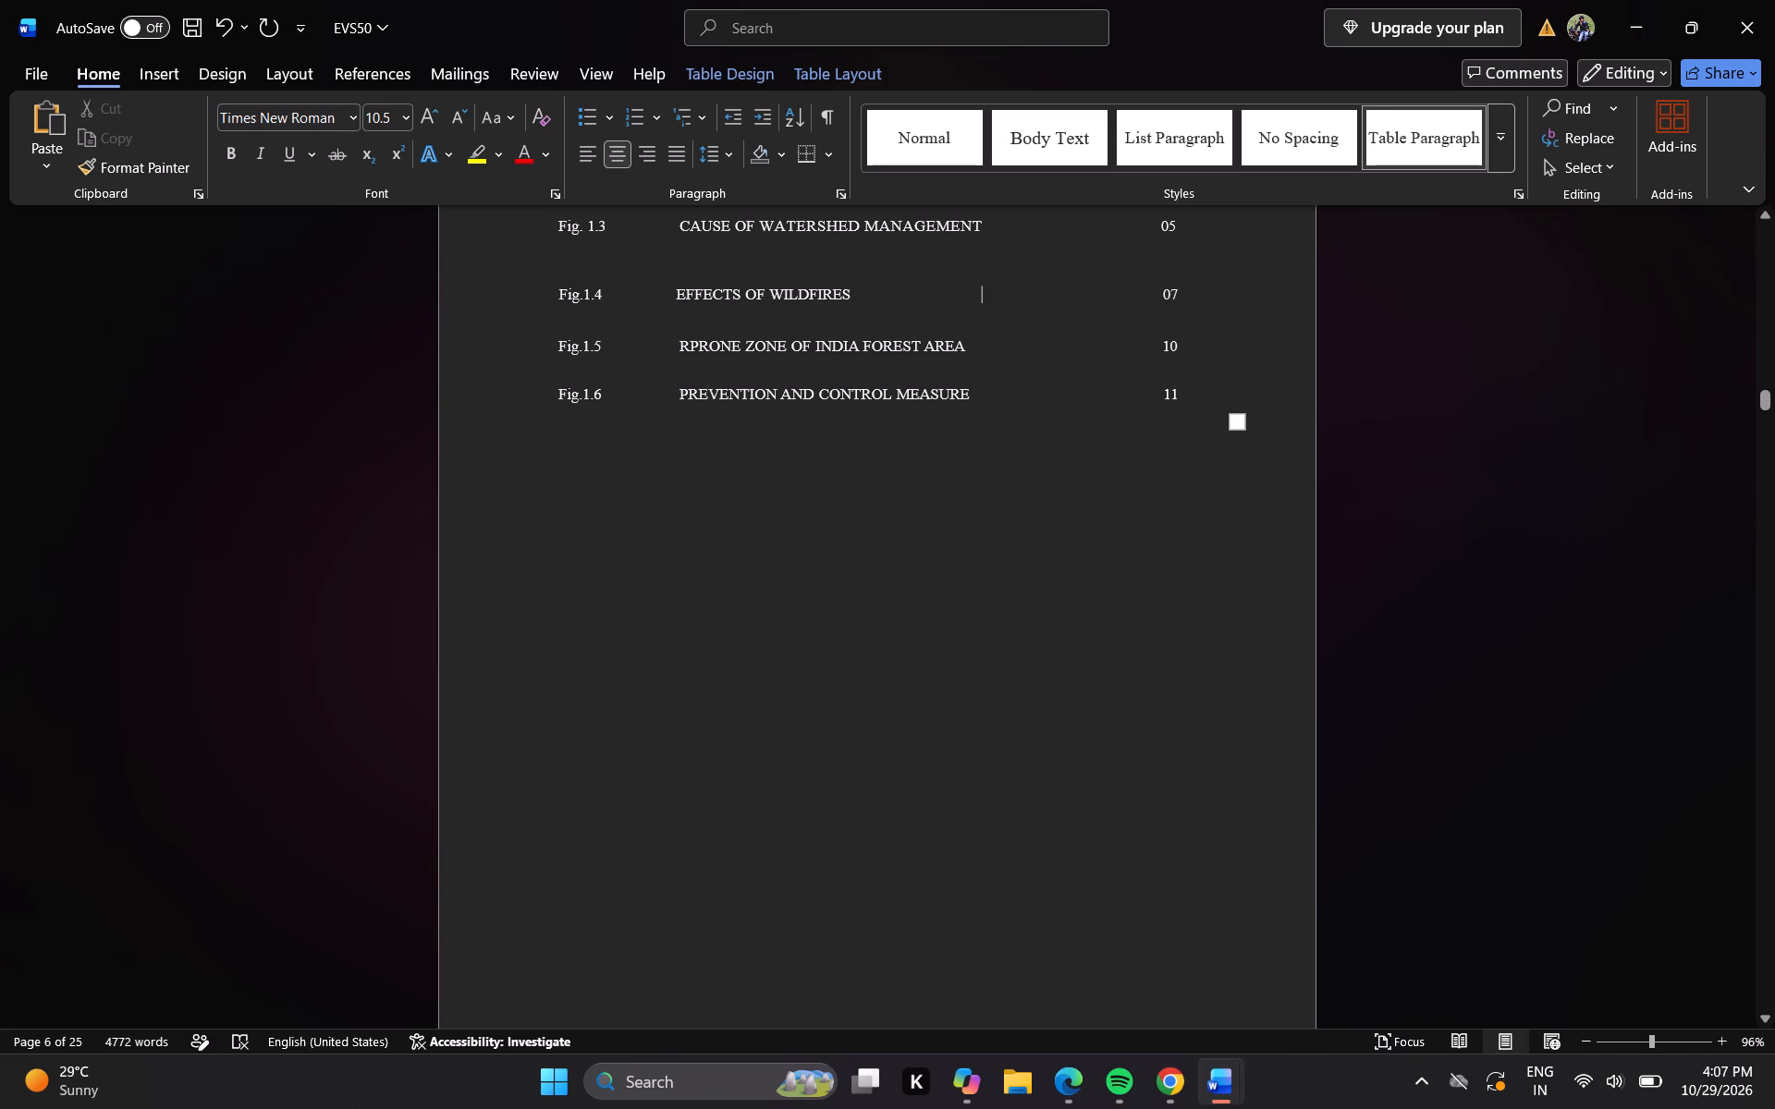
key(BackSpace)
key(BackSpace)
key(BackSpace)
key(BackSpace)
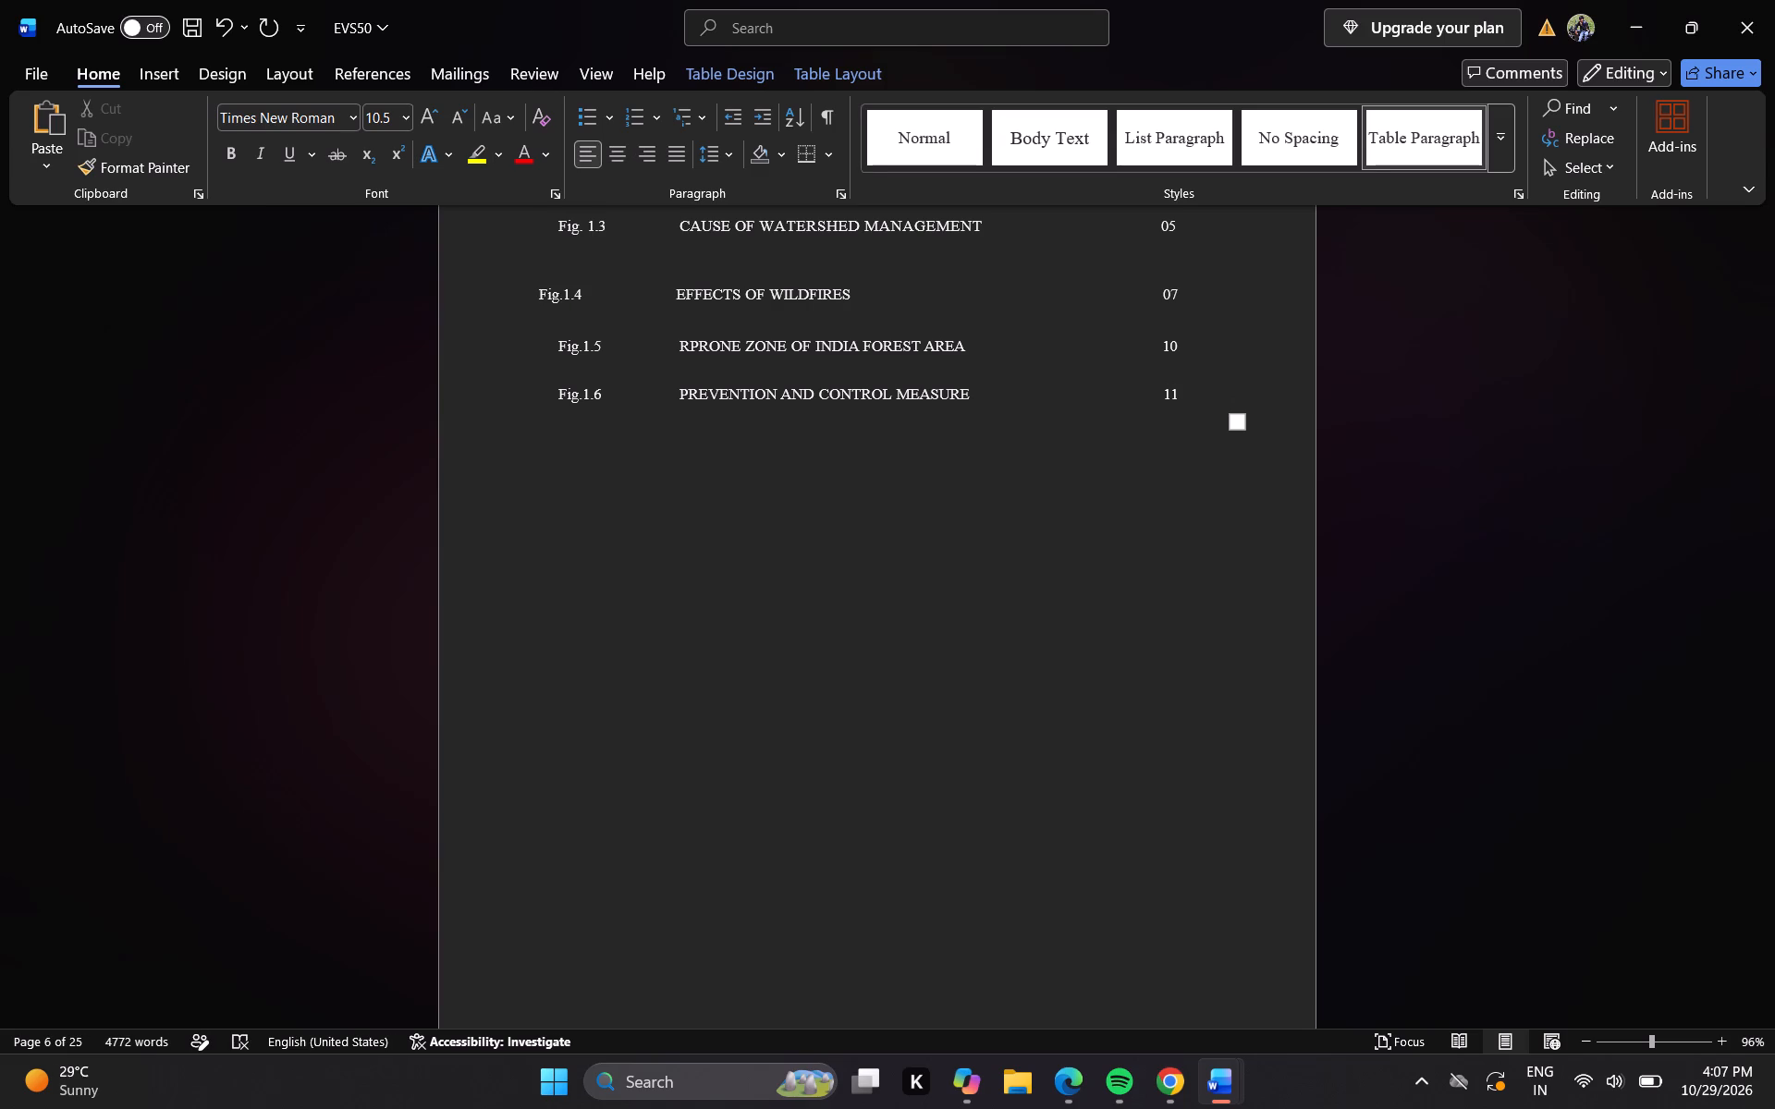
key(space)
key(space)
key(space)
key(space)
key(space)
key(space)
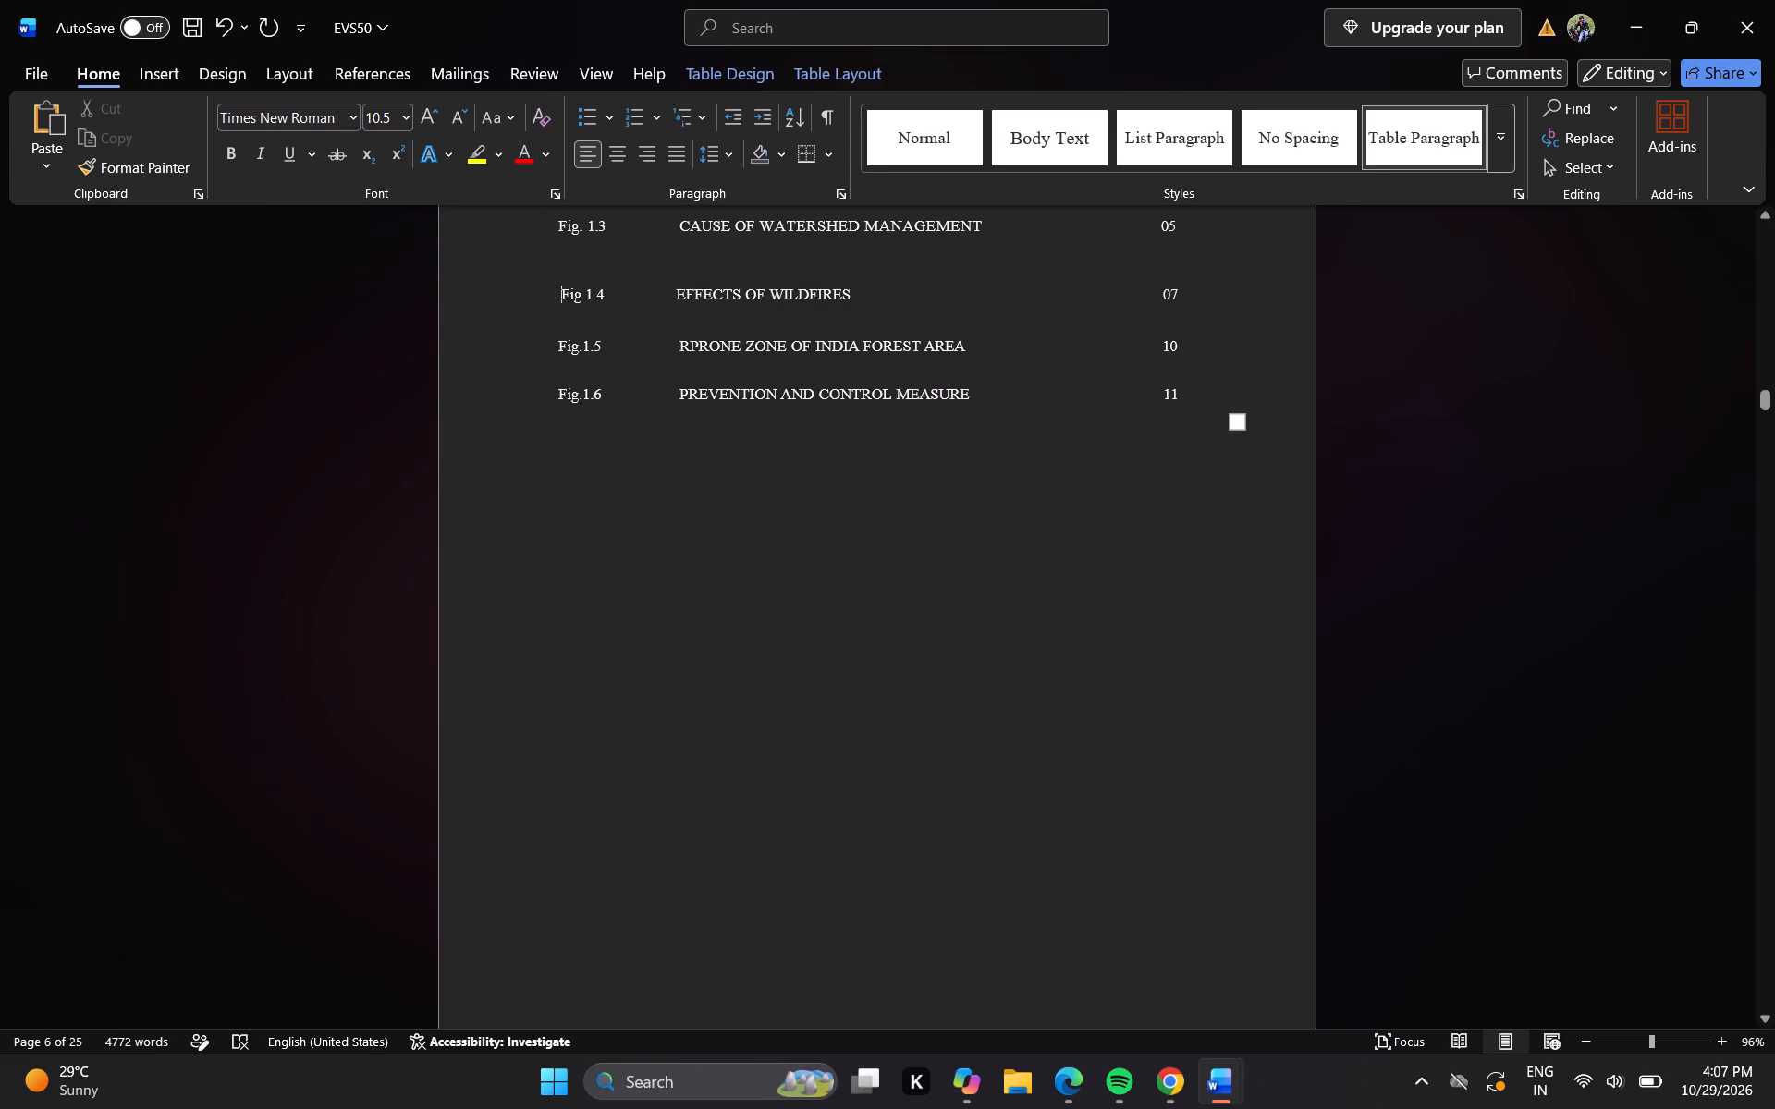
Replace the Fig.1.4 name EFFECTS OF WILDFIRES in the list of figures with BENEFITS OF WATERSHED MANAGEMENT.
click(917, 299)
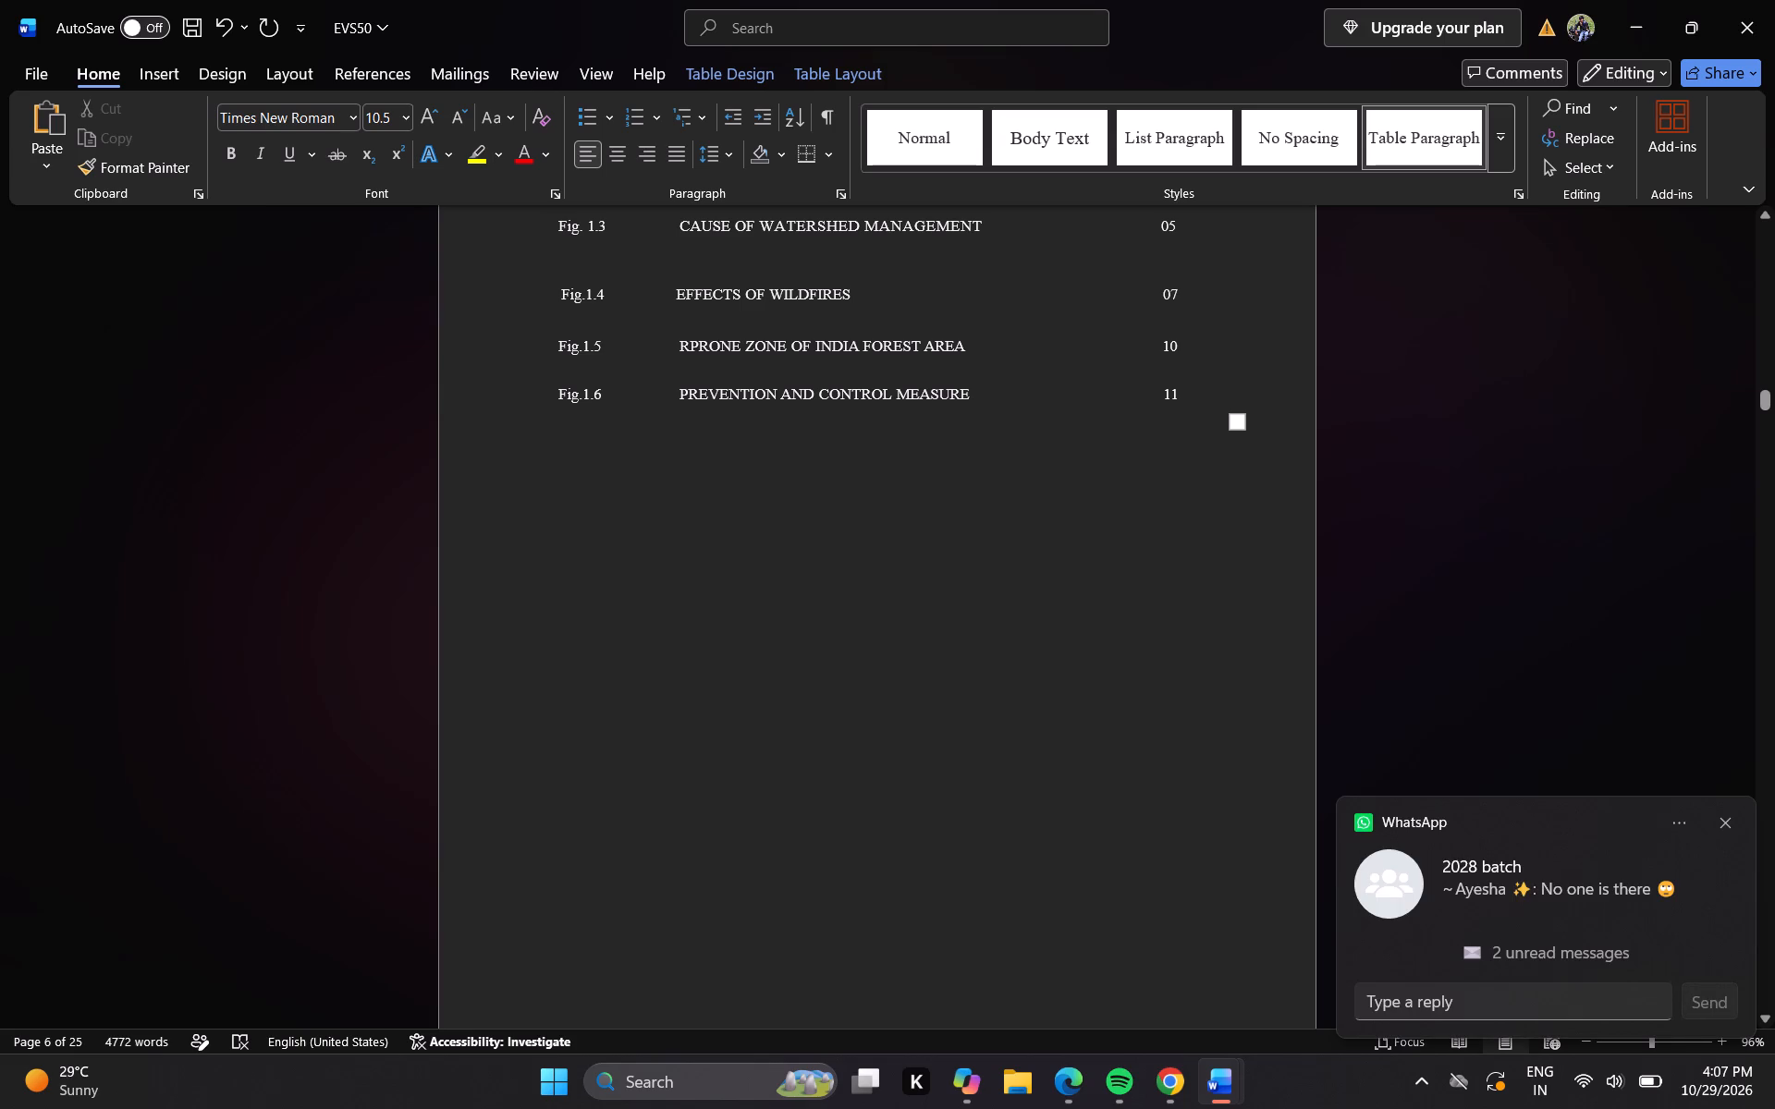
key(BackSpace)
key(BackSpace)
key(BackSpace)
key(BackSpace)
key(BackSpace)
key(BackSpace)
key(BackSpace)
key(BackSpace)
key(BackSpace)
key(BackSpace)
key(BackSpace)
key(BackSpace)
key(BackSpace)
key(BackSpace)
key(BackSpace)
key(BackSpace)
key(BackSpace)
key(BackSpace)
key(BackSpace)
key(BackSpace)
key(BackSpace)
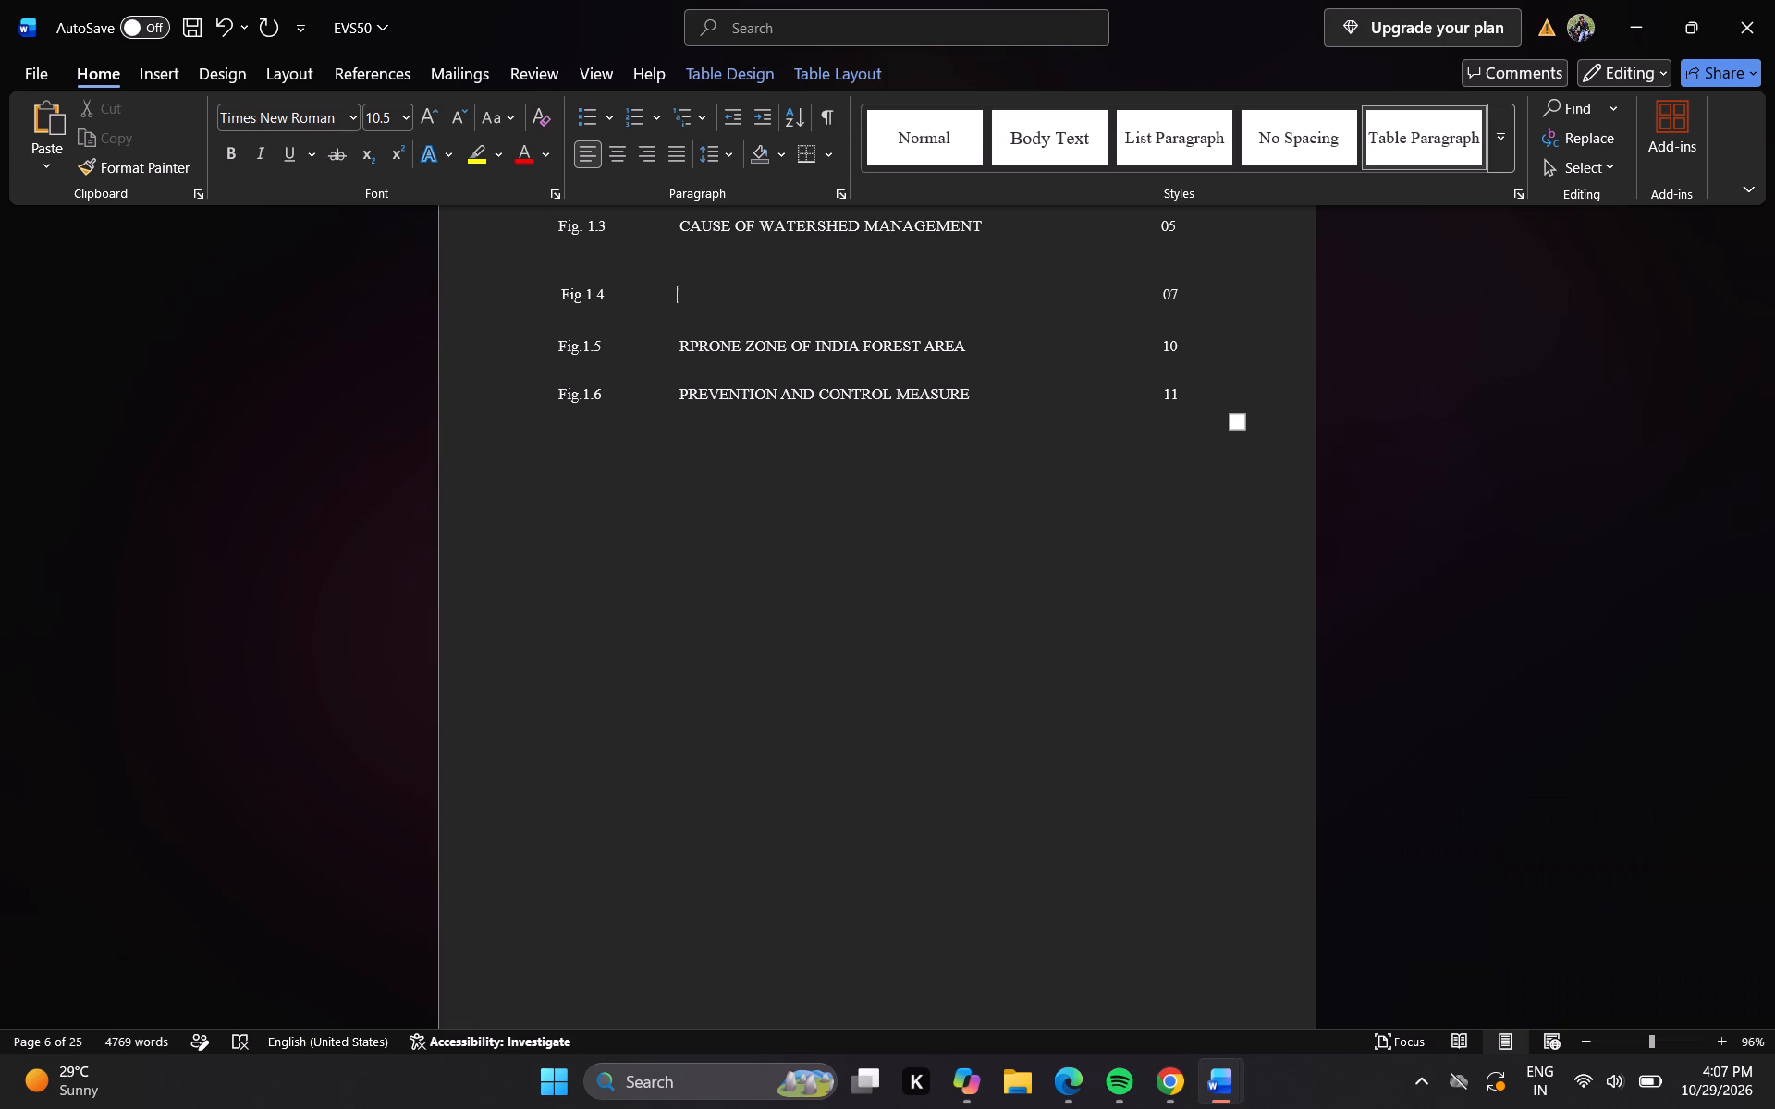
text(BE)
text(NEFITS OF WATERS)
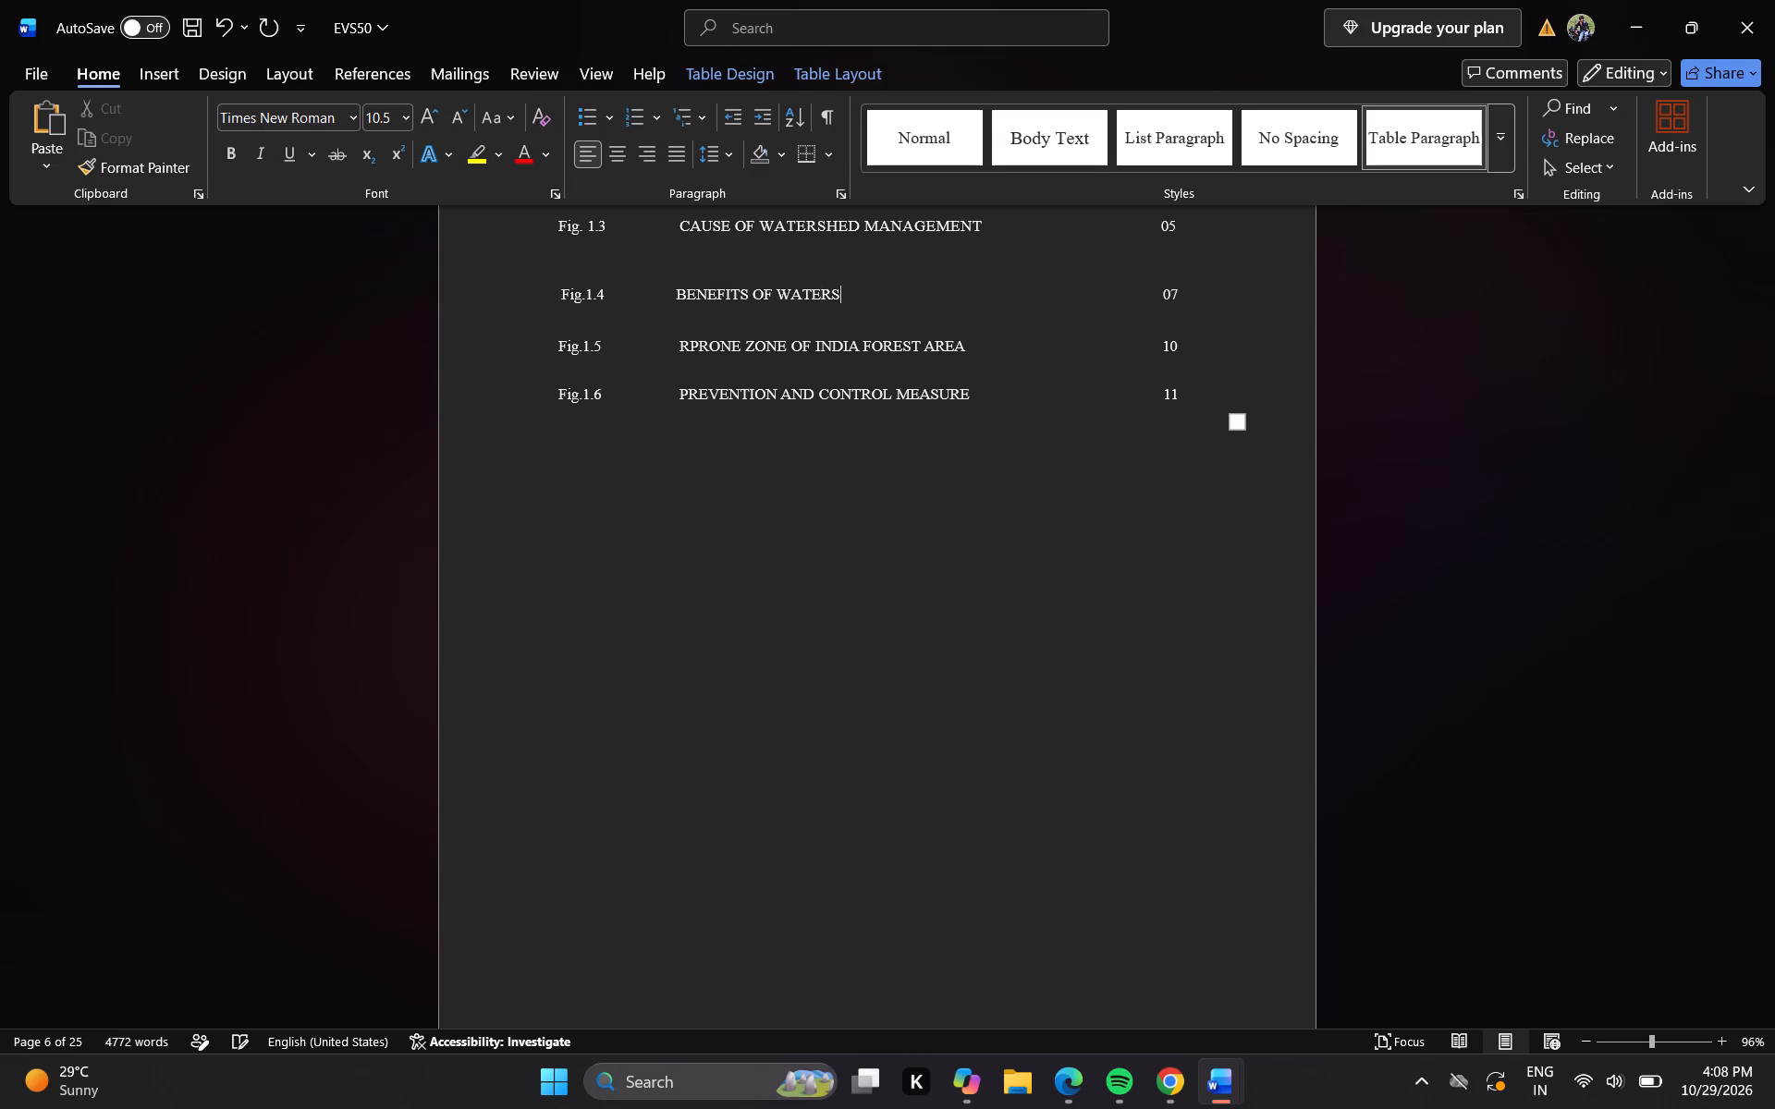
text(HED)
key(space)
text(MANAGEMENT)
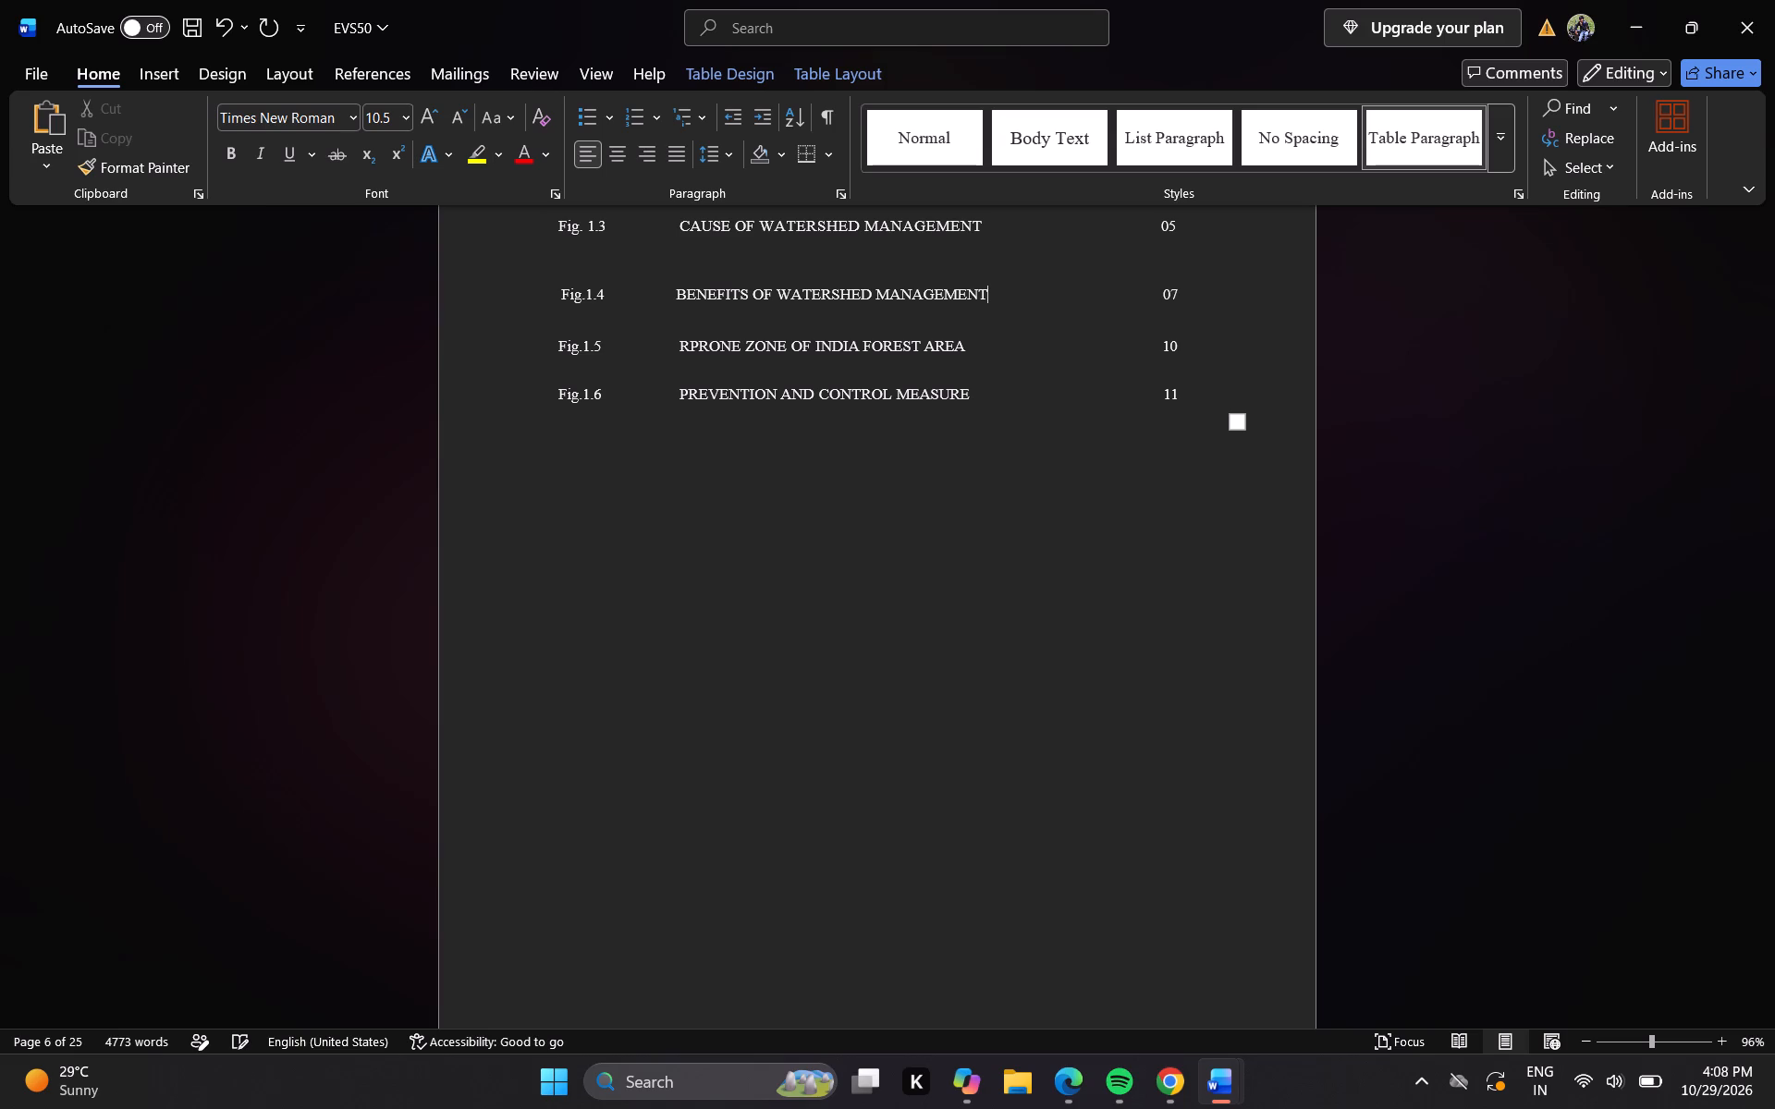
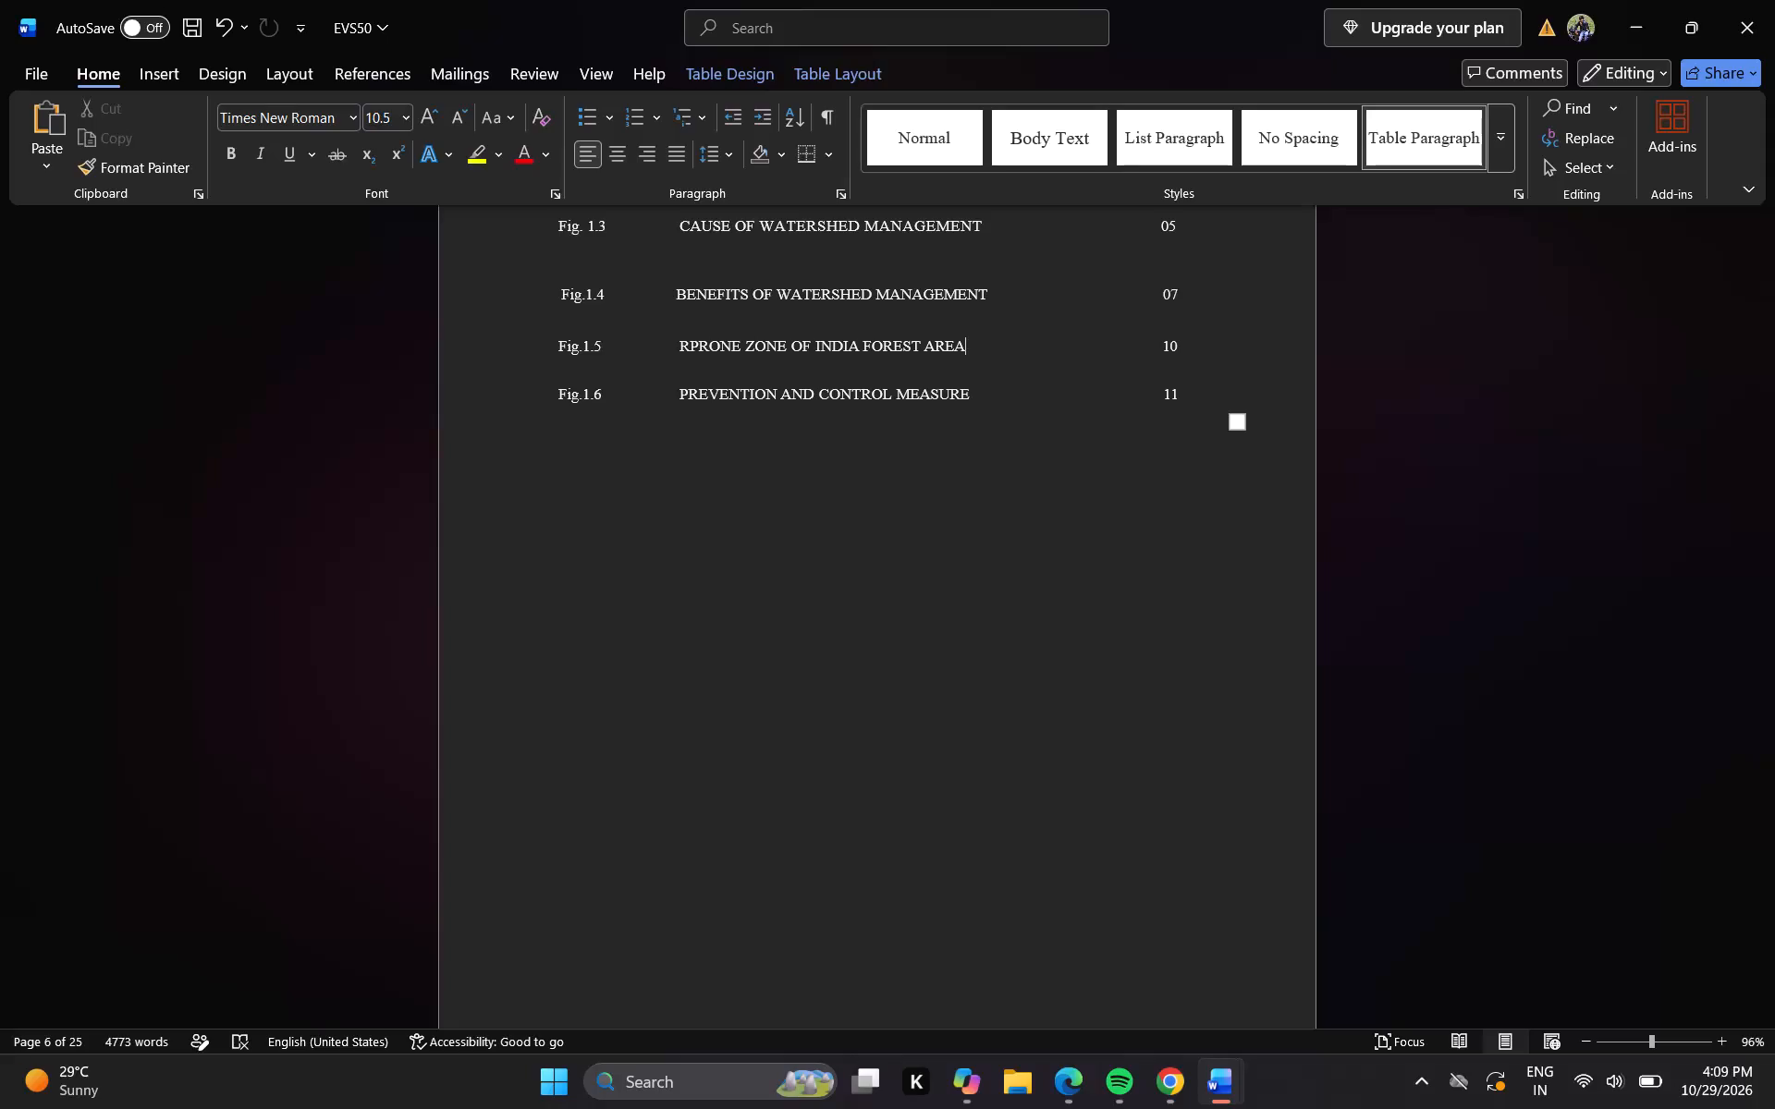
Look through the report body from the list of figures through the introduction, objectives and causes sections, examining the figure captions.
key(Down)
key(Down)
key(Down)
key(Down)
key(Down)
key(Down)
key(Down)
key(Down)
key(Down)
key(Down)
key(Down)
key(Down)
key(Down)
key(Down)
key(Down)
key(Down)
key(Down)
key(Down)
key(Down)
key(Down)
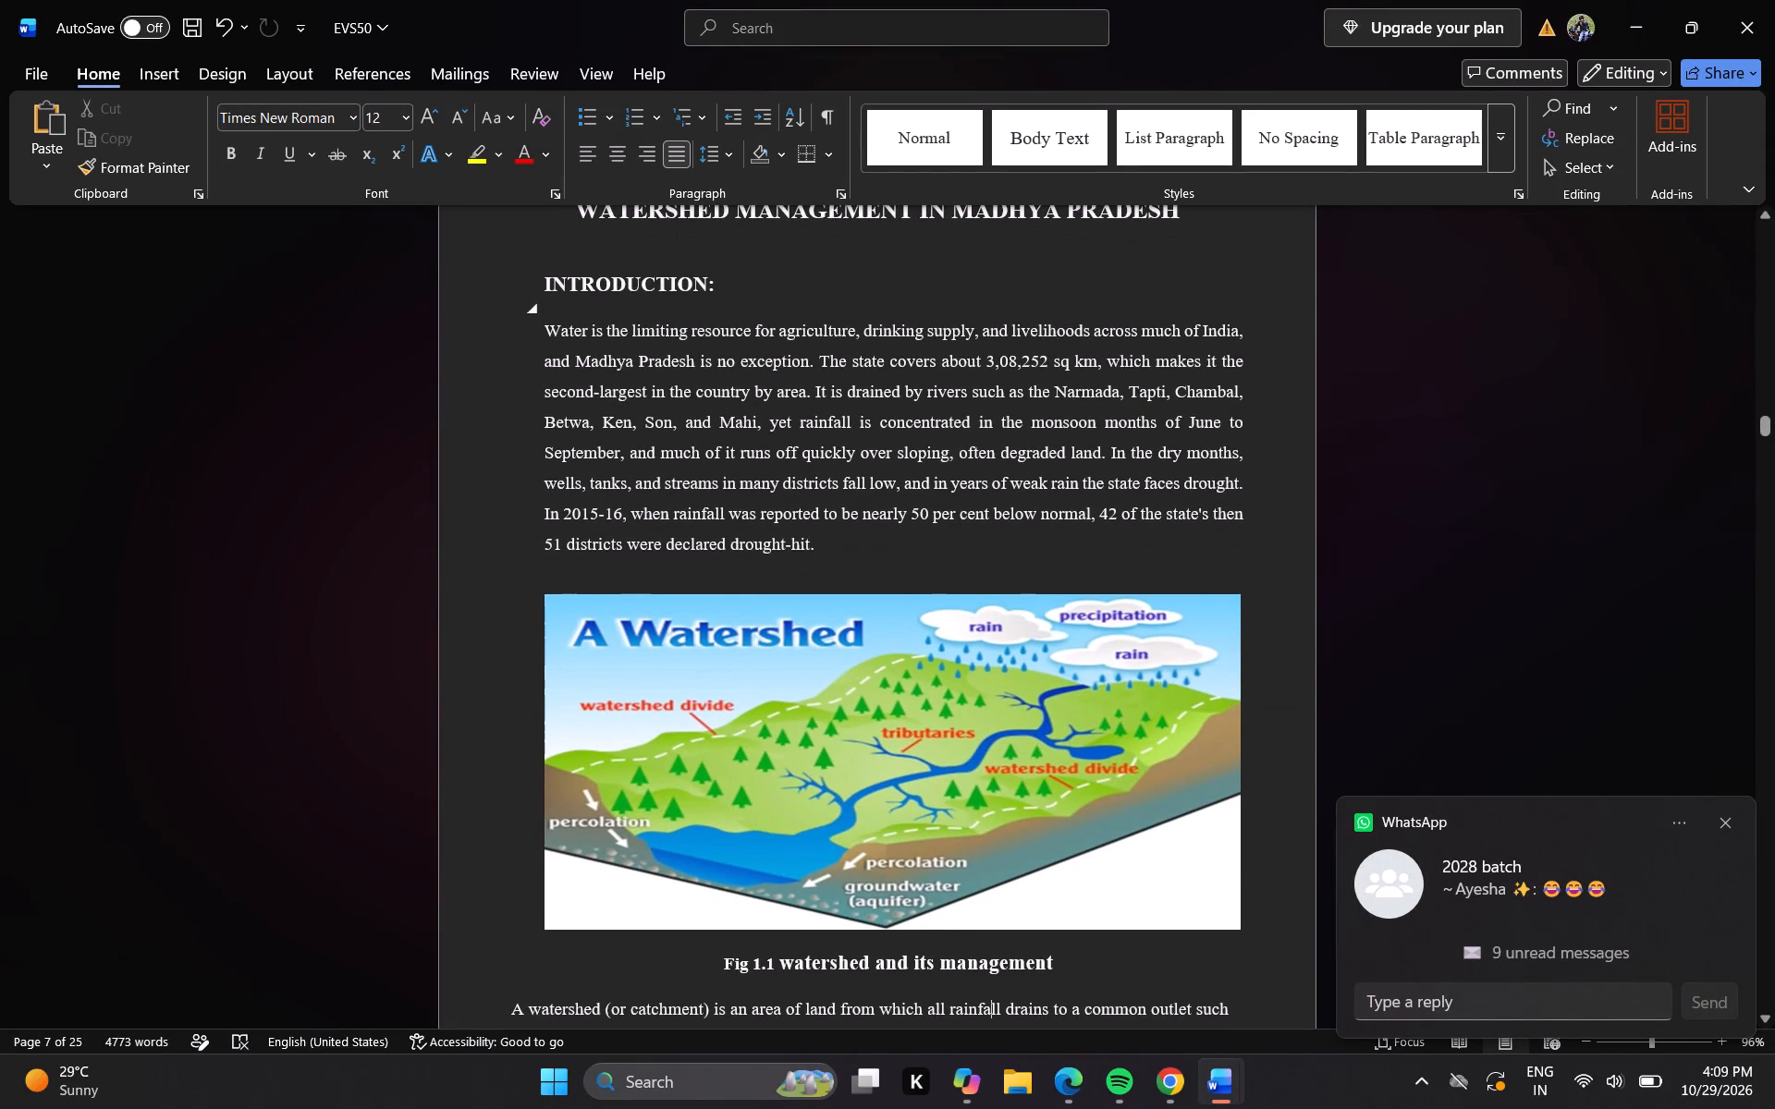
key(Down)
key(Down)
key(Down)
key(Down)
key(Down)
key(Down)
key(Down)
key(Down)
key(Down)
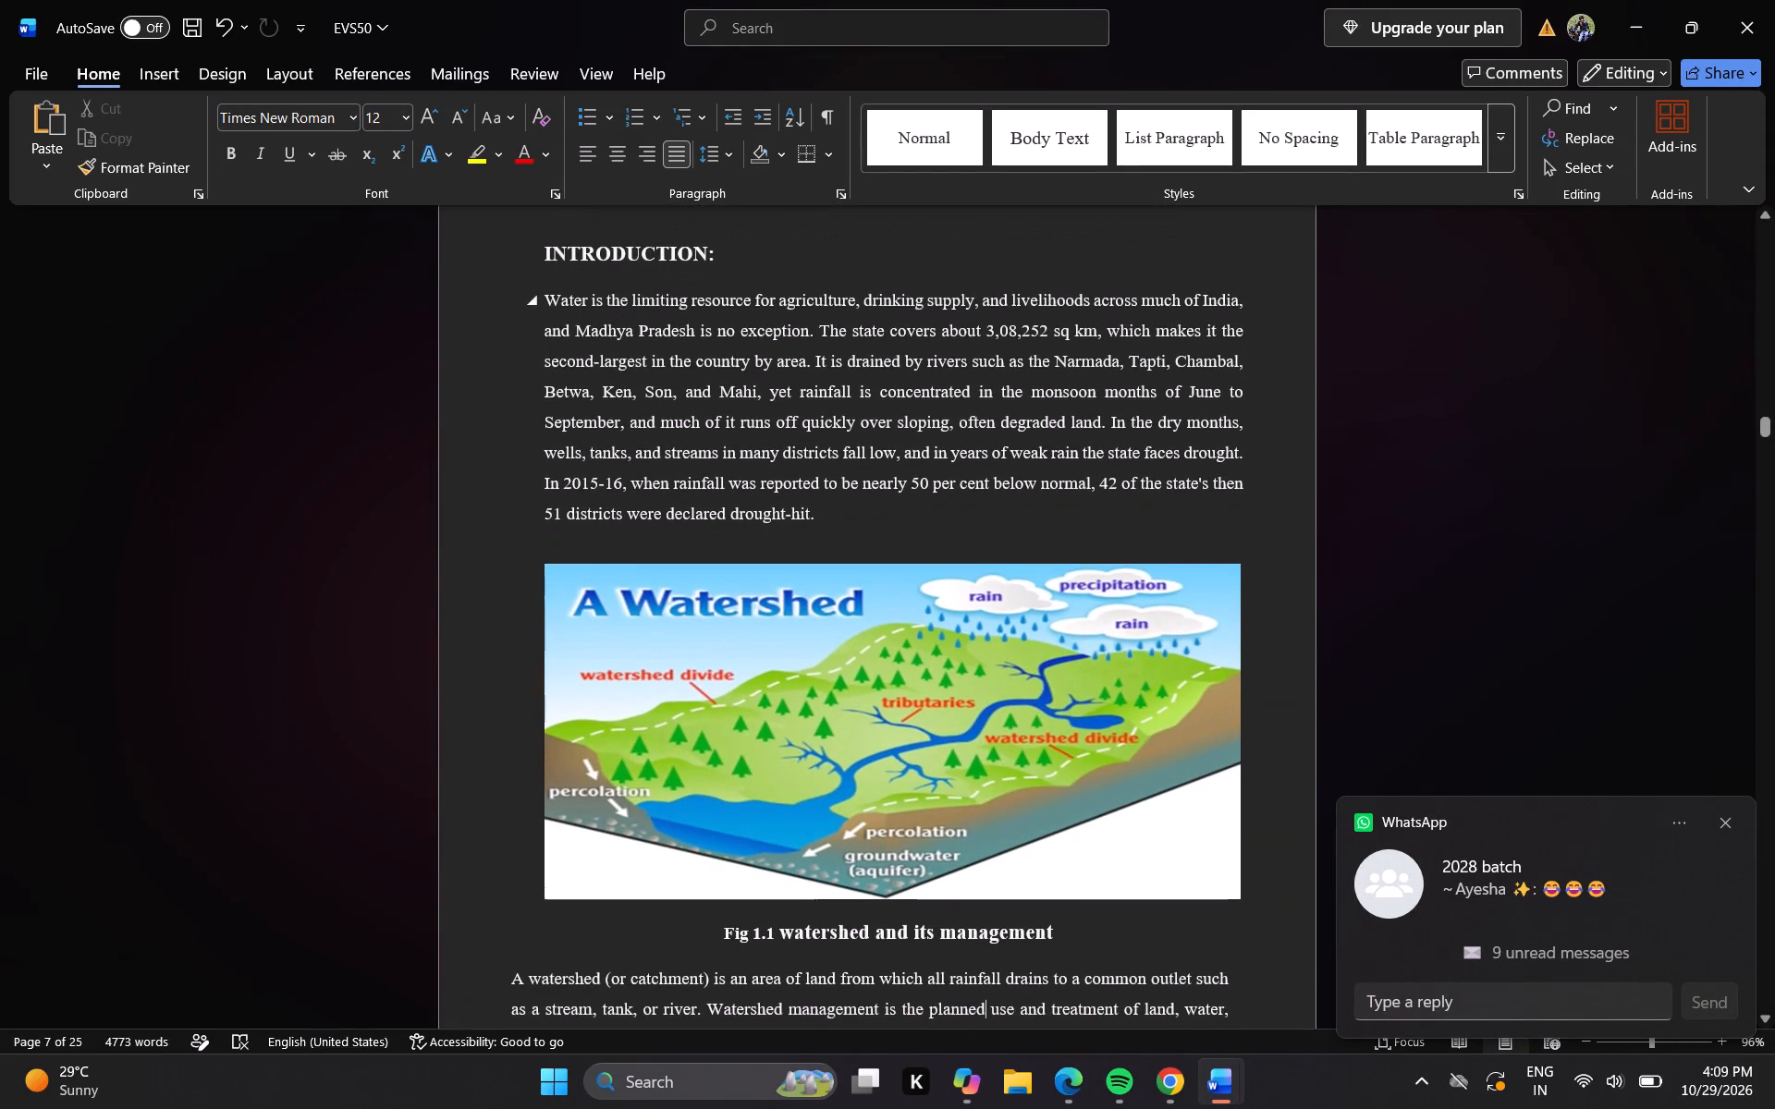
key(Down)
key(Down)
key(Down)
key(Down)
key(Down)
key(Down)
key(Down)
key(Down)
key(Down)
key(Down)
key(Down)
key(Down)
key(Down)
key(Down)
key(Down)
key(Down)
key(Down)
key(Down)
key(Down)
key(Down)
key(Down)
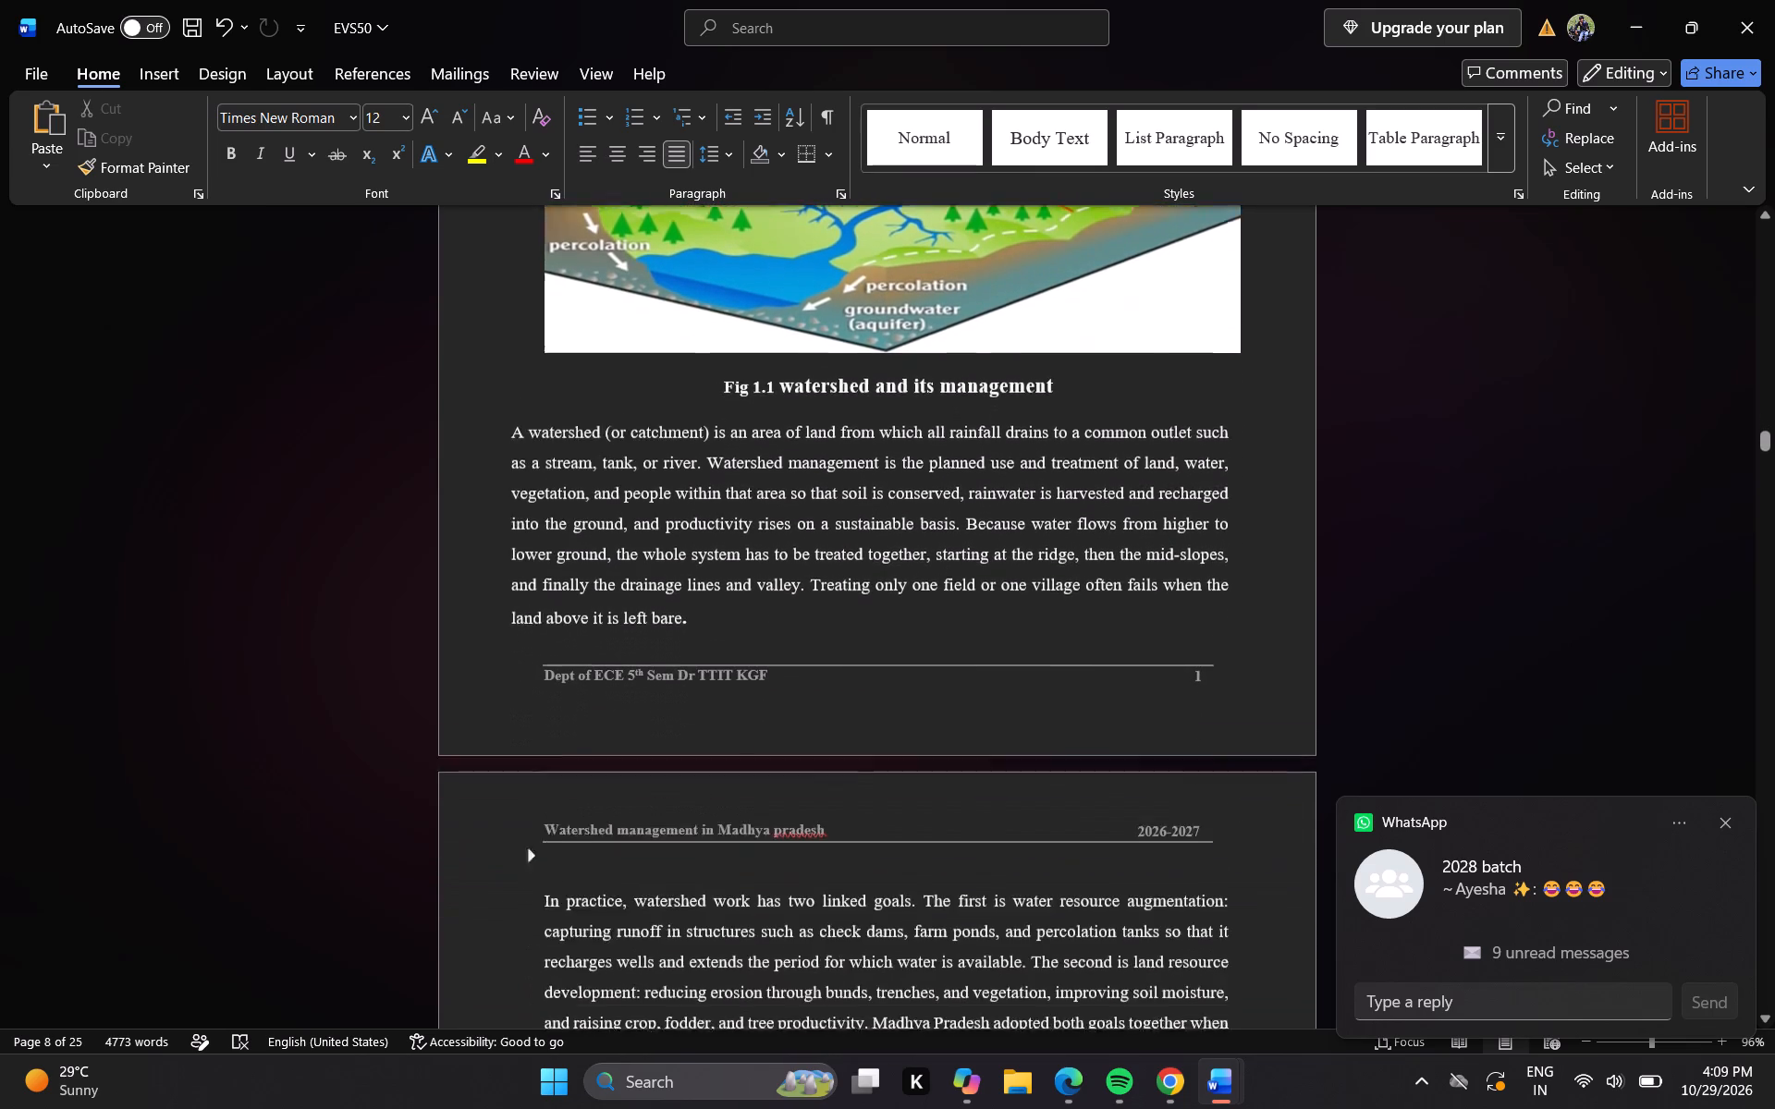
key(Down)
key(Down)
key(Down)
key(Down)
key(Down)
key(Down)
key(Down)
key(Down)
key(Down)
key(Down)
key(Down)
key(Down)
key(Down)
key(Down)
key(Down)
key(Down)
key(Down)
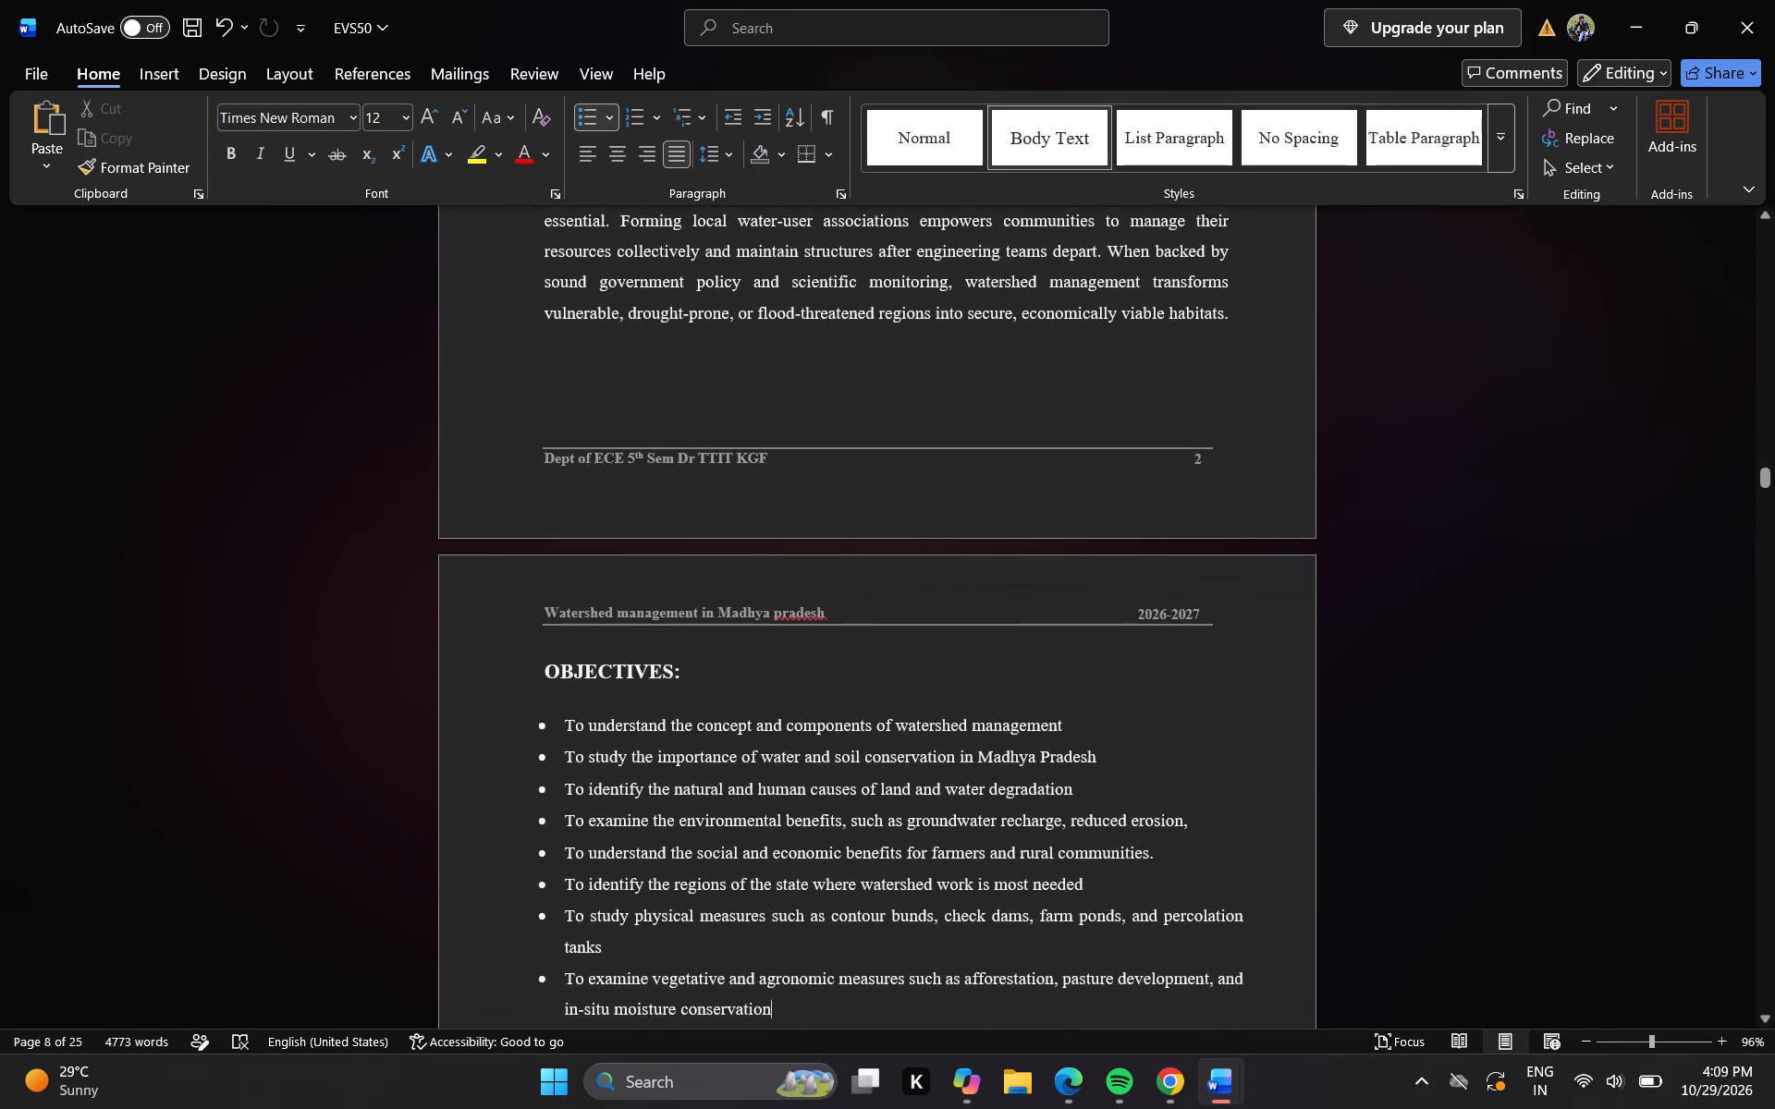
key(Down)
key(Down)
key(Down)
key(Down)
key(Down)
key(Down)
key(Down)
key(Down)
key(Down)
key(Down)
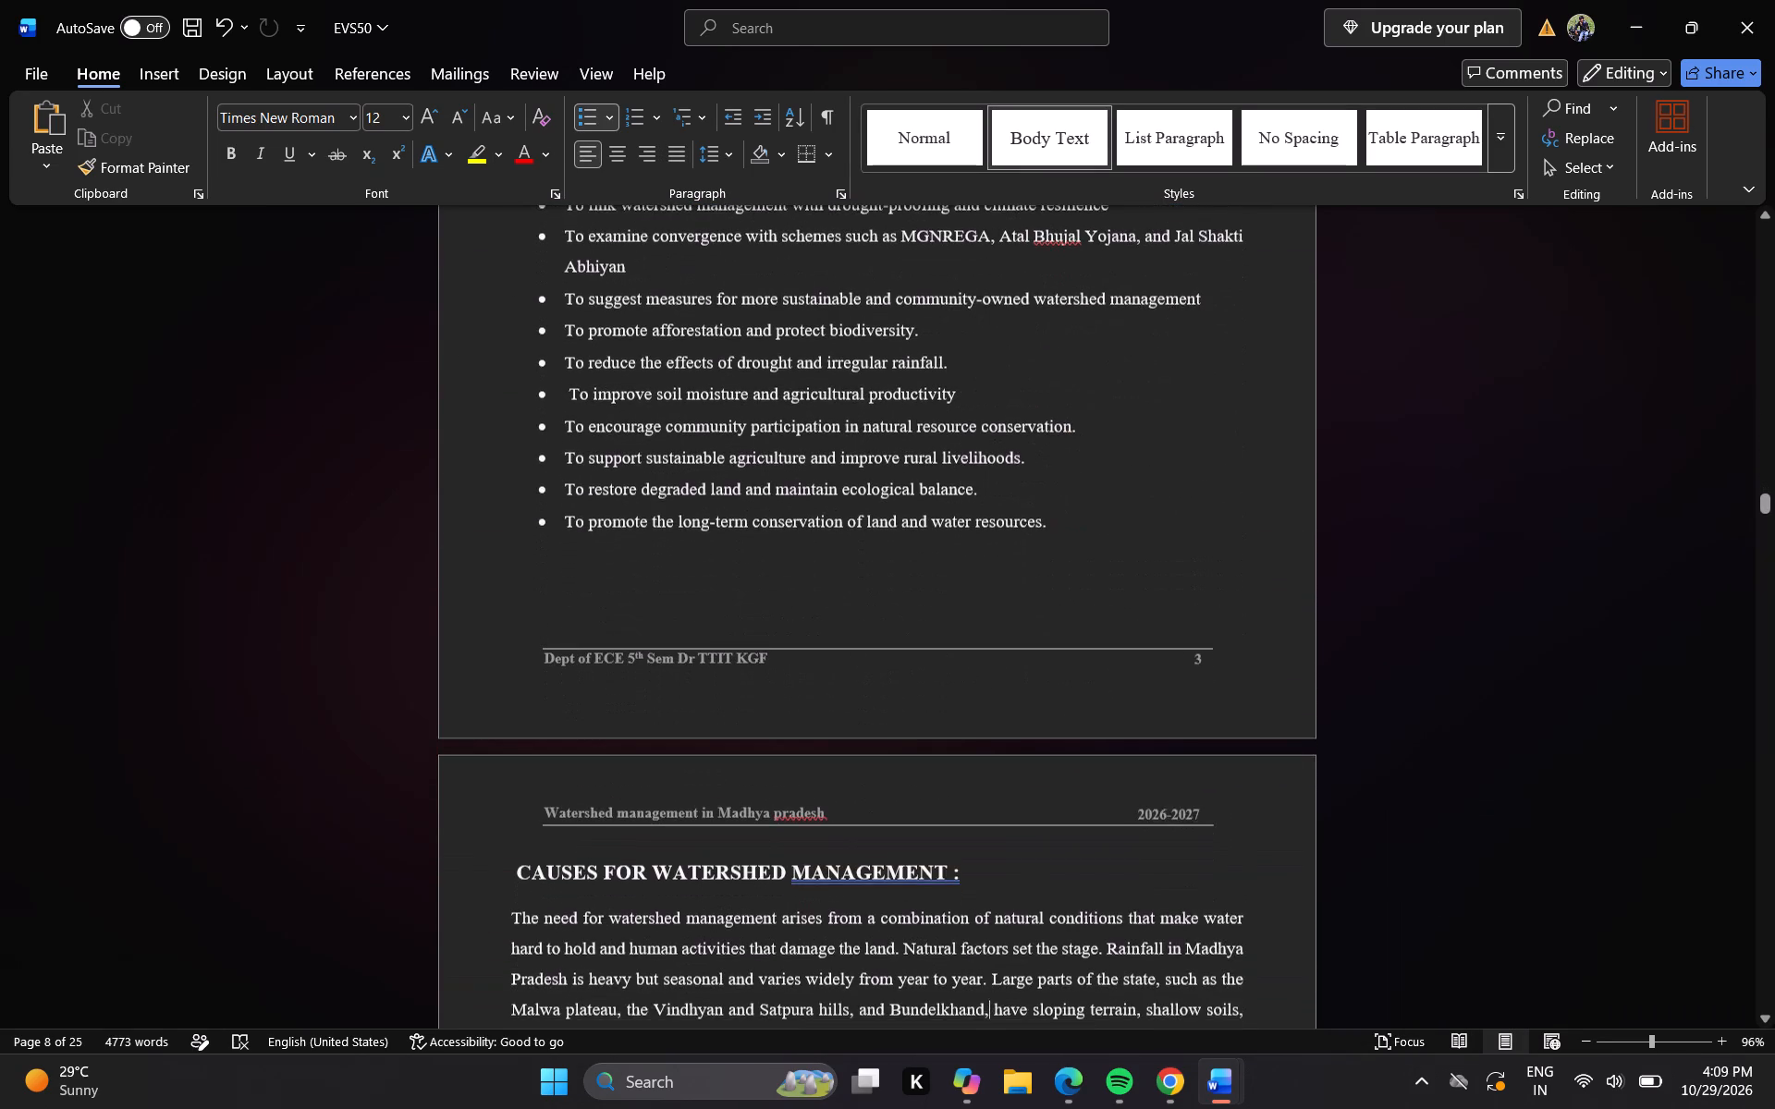
key(Down)
key(Down)
key(Down)
key(Down)
key(Down)
key(Down)
key(Down)
key(Down)
key(Down)
key(Down)
key(Down)
key(Down)
key(Down)
key(Down)
key(Down)
key(Down)
key(Down)
key(Down)
key(Down)
key(Down)
key(Down)
key(Down)
key(Down)
key(Down)
key(Down)
key(Down)
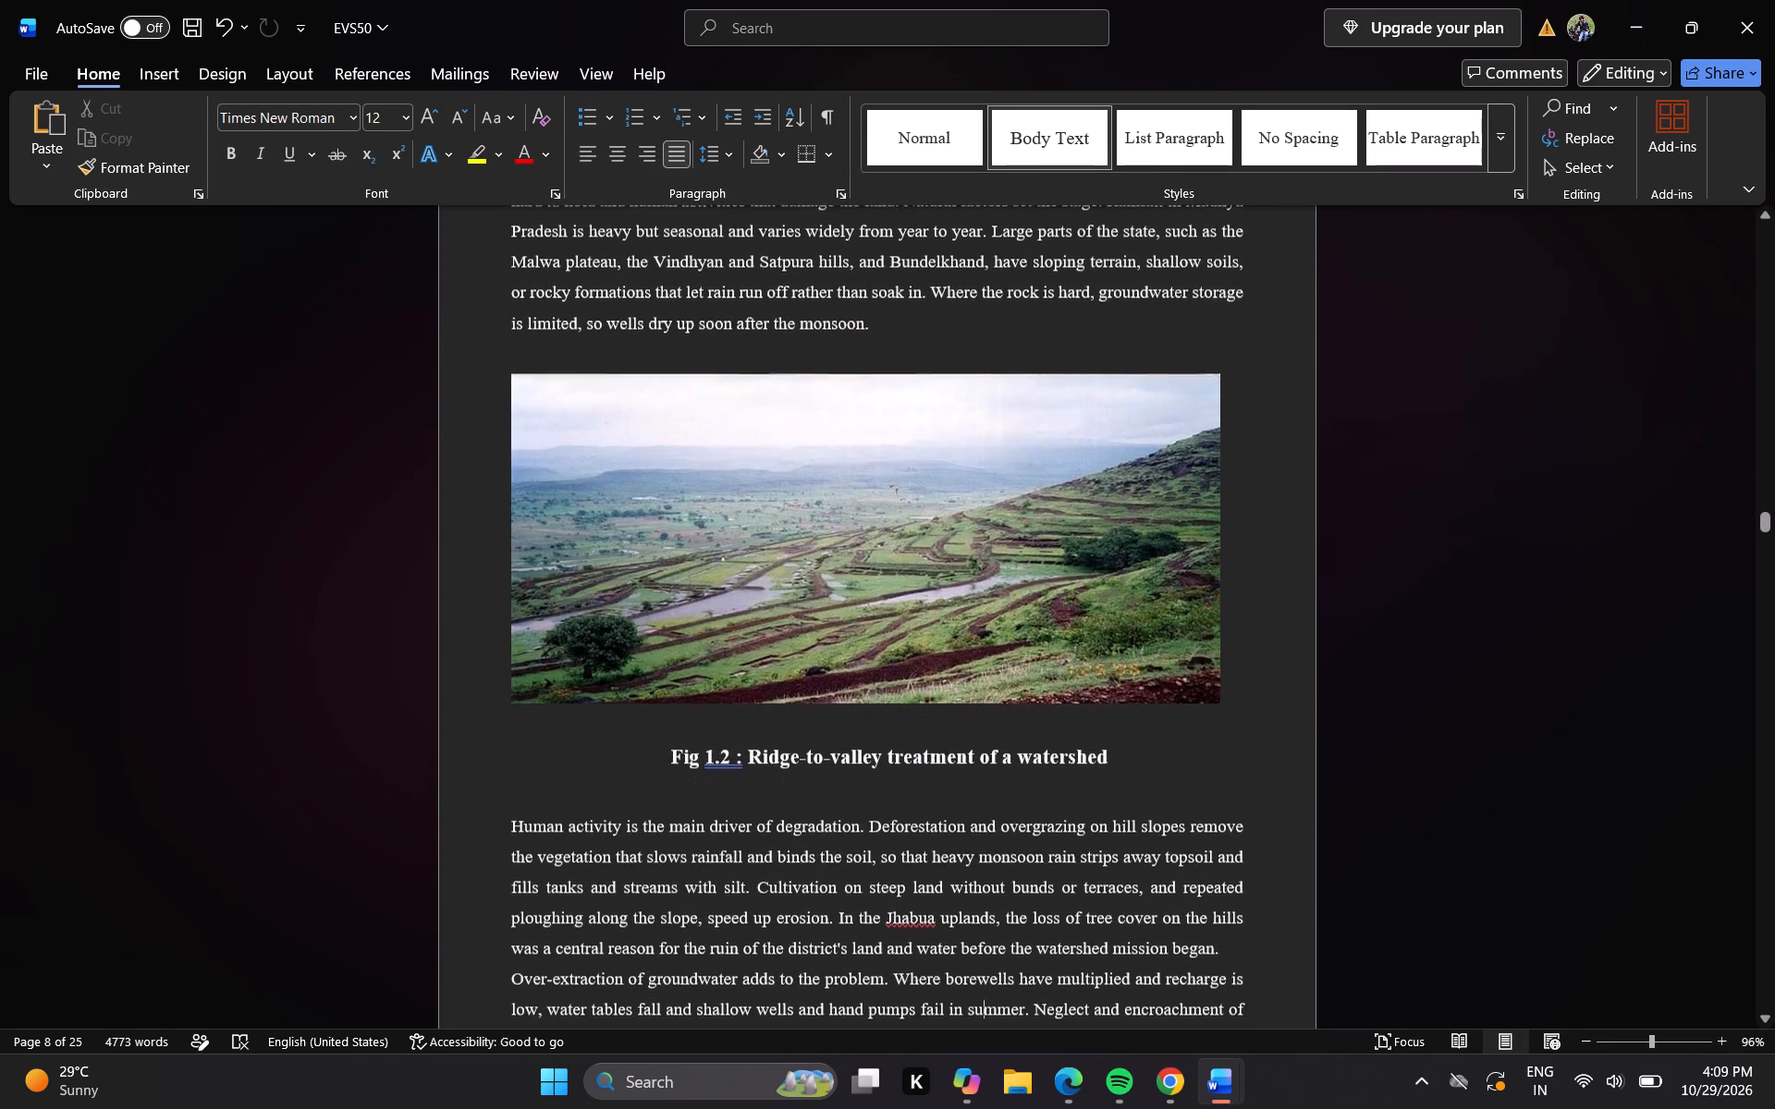
key(Down)
key(Down)
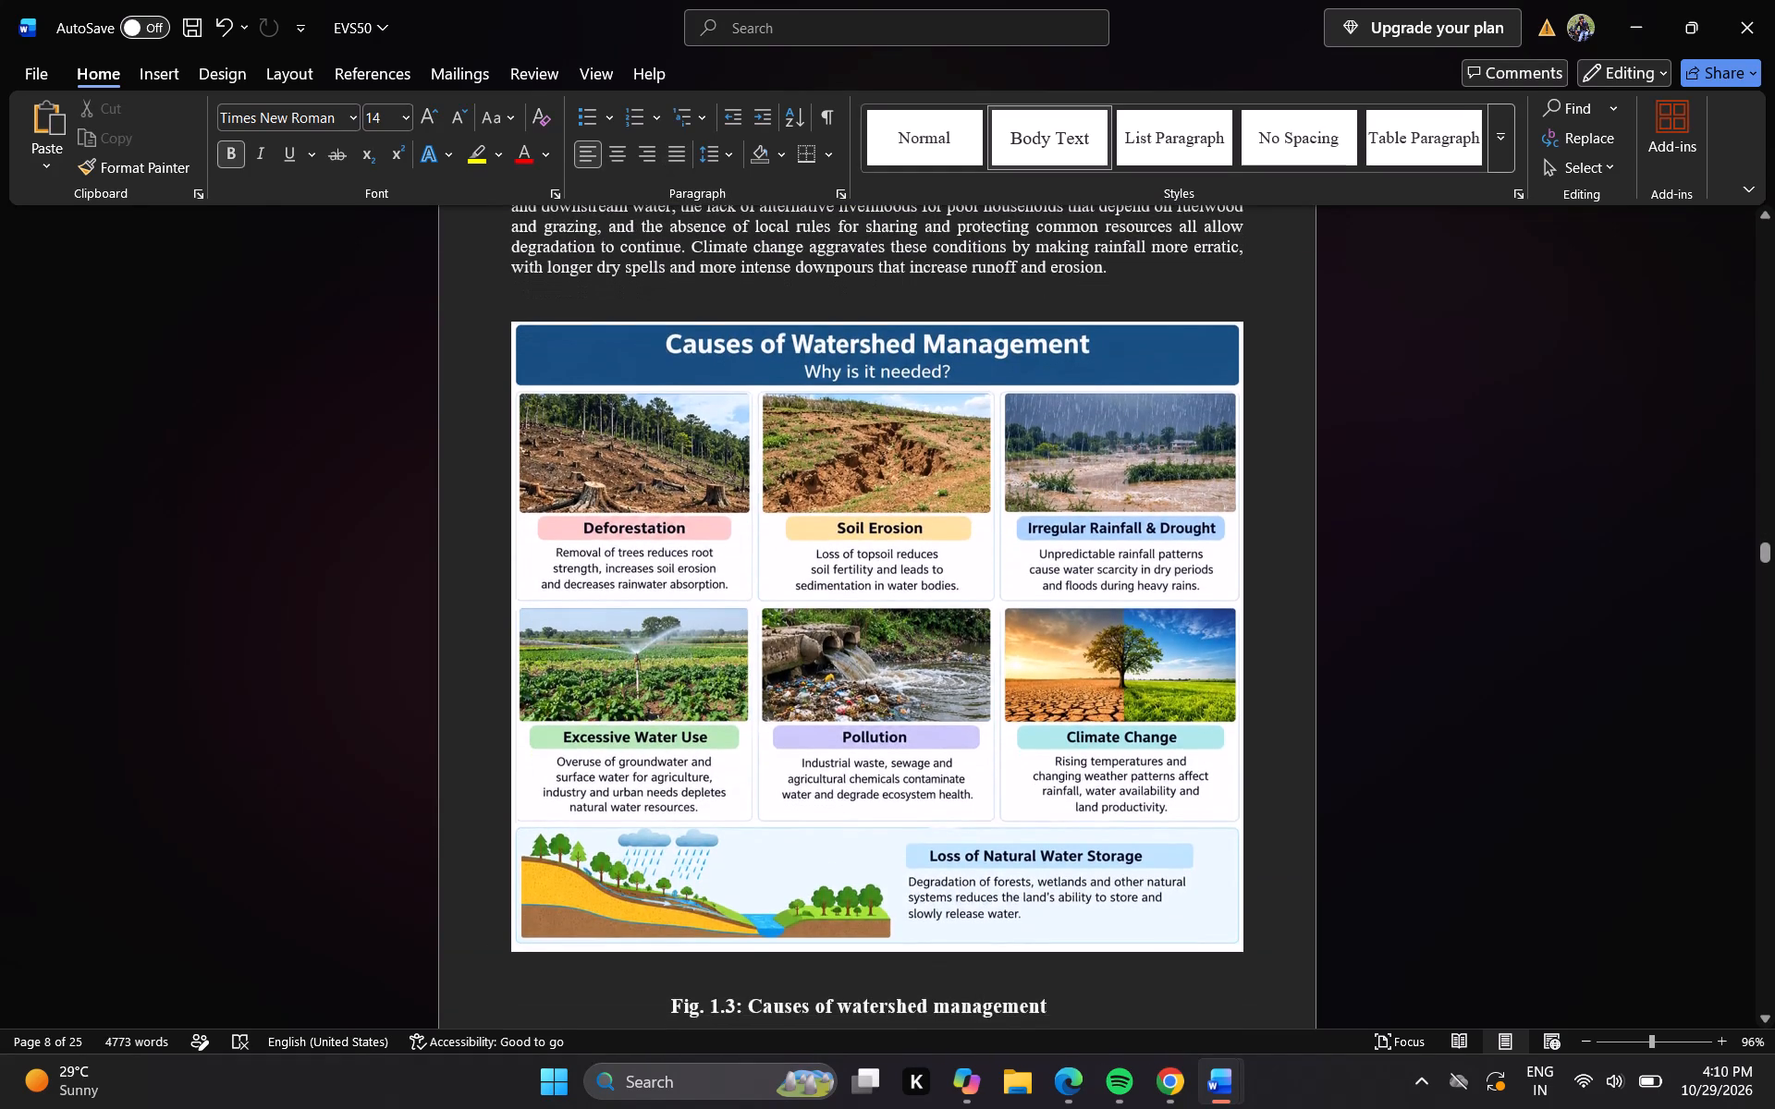
key(Down)
key(Down)
key(Down)
key(Down)
key(Down)
key(Down)
key(Down)
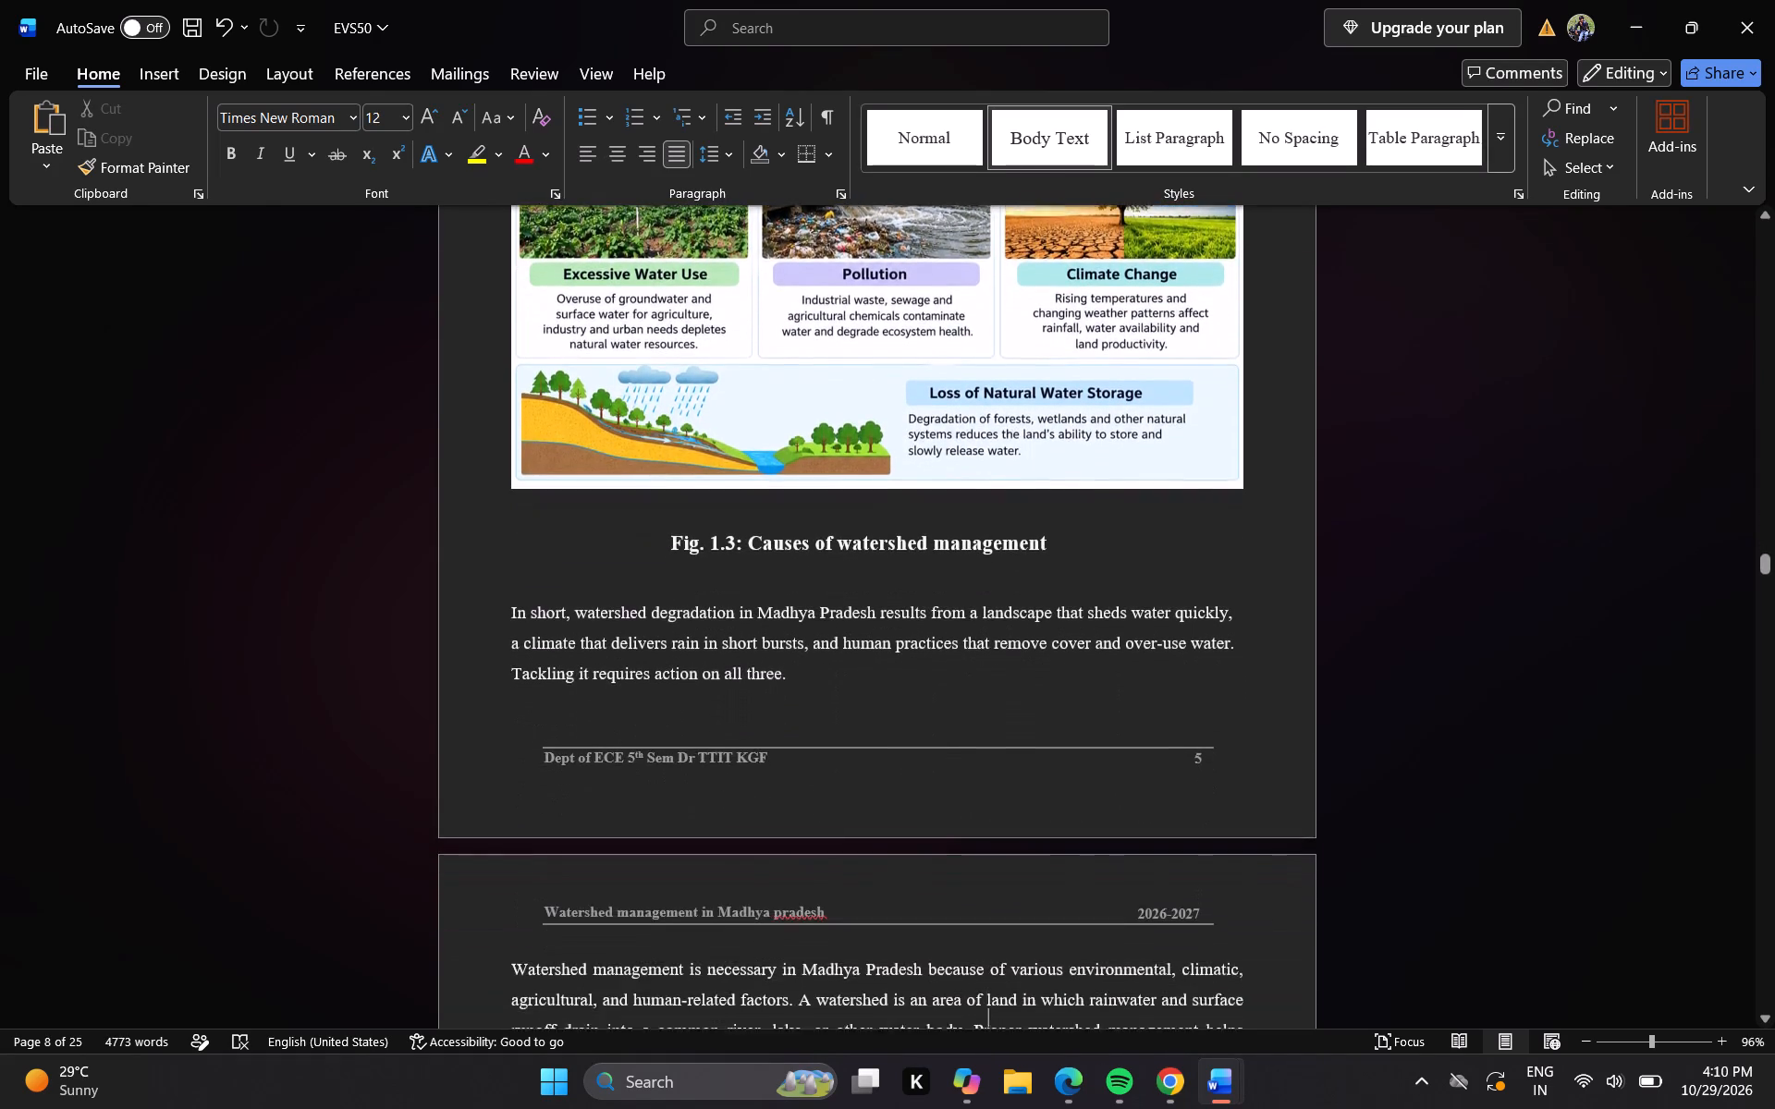
key(Down)
key(Down)
key(Down)
key(Down)
key(Down)
key(Down)
key(Down)
key(Down)
key(Down)
key(Down)
key(Down)
key(Down)
key(Down)
key(Down)
key(Down)
key(Down)
key(Down)
key(Down)
key(Down)
key(Down)
key(Down)
key(Down)
key(Down)
key(Down)
key(Down)
key(Down)
key(Down)
key(Down)
key(Down)
key(Down)
key(Down)
key(Down)
key(Down)
key(Down)
key(Down)
key(Down)
key(Down)
key(Down)
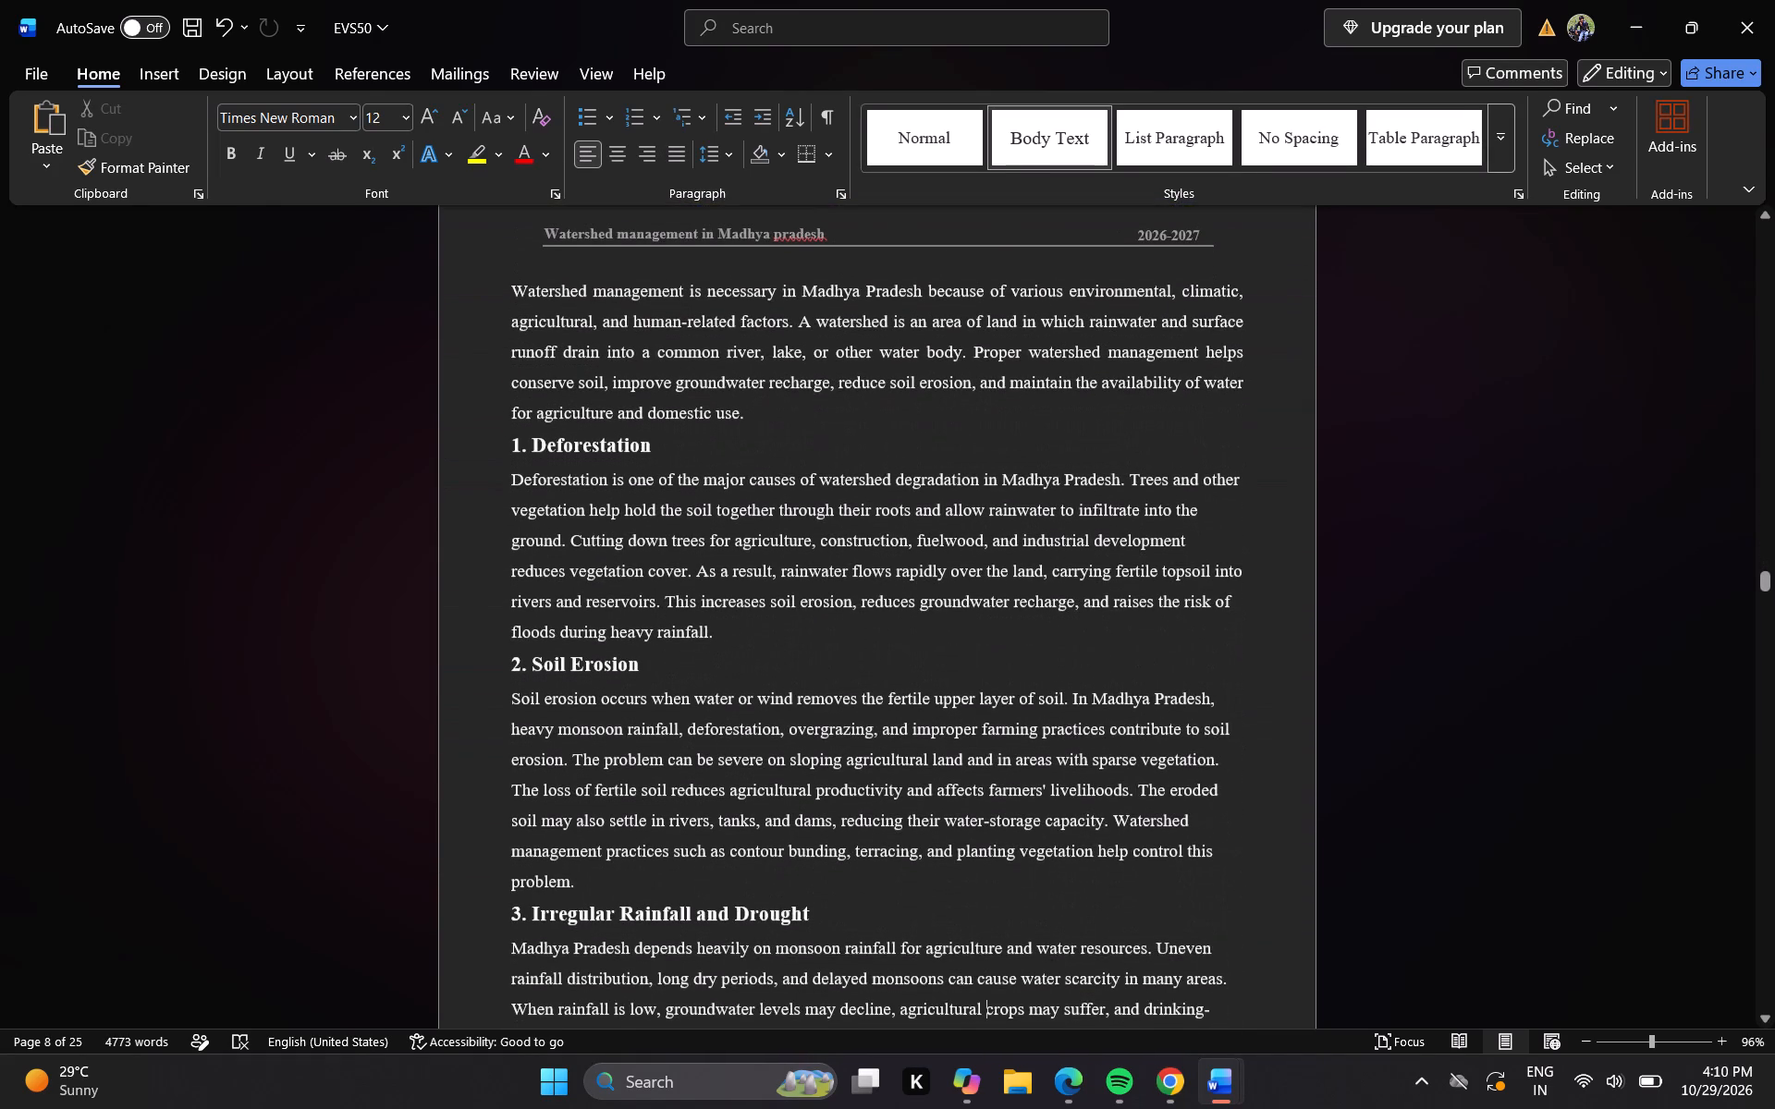
Look through the report body from the causes section to the Fig 1.5 caption, examining the figure captions and footer page numbers.
key(Down)
key(Down)
key(Down)
key(Down)
key(Down)
key(Down)
key(Down)
key(Down)
key(Down)
key(Down)
key(Down)
key(Down)
key(Down)
key(Down)
key(Down)
key(Down)
key(Down)
key(Down)
key(Down)
key(Down)
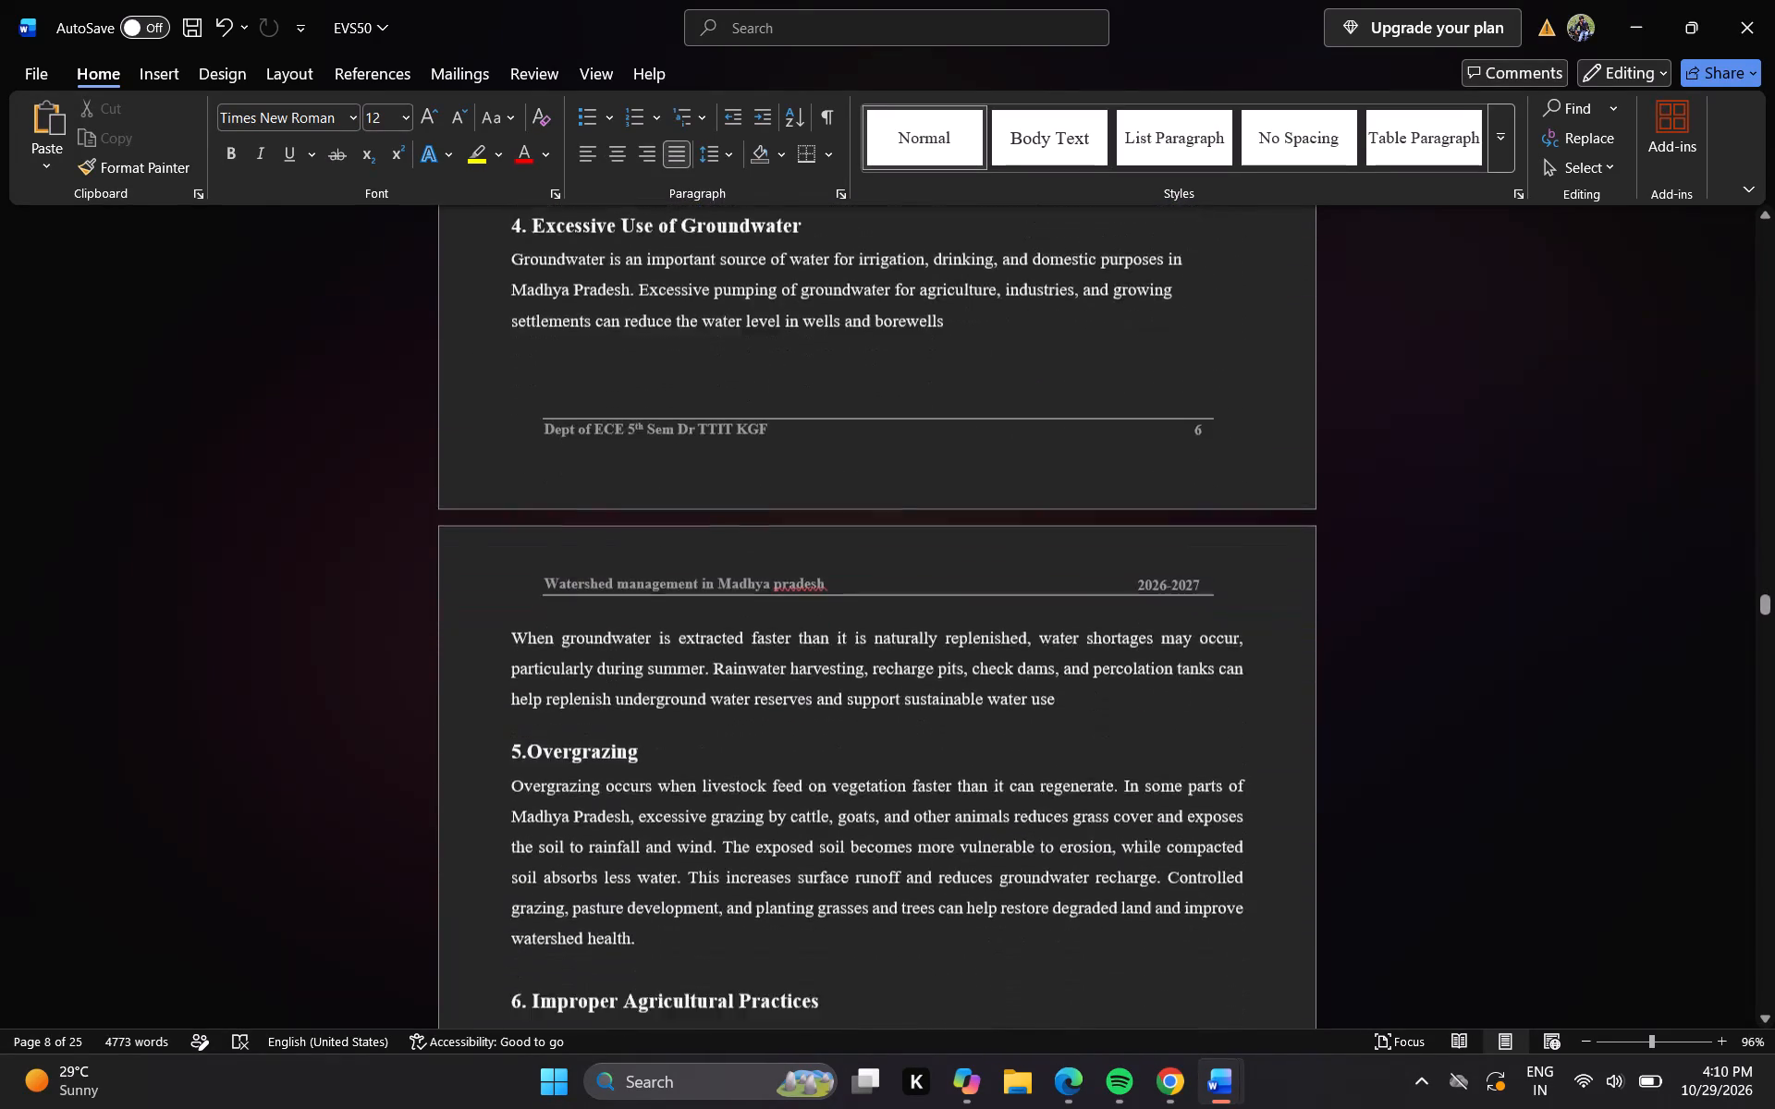
key(Down)
key(Down)
key(Down)
key(Down)
key(Down)
key(Down)
key(Down)
key(Down)
key(Down)
key(Down)
key(Down)
key(Down)
key(Down)
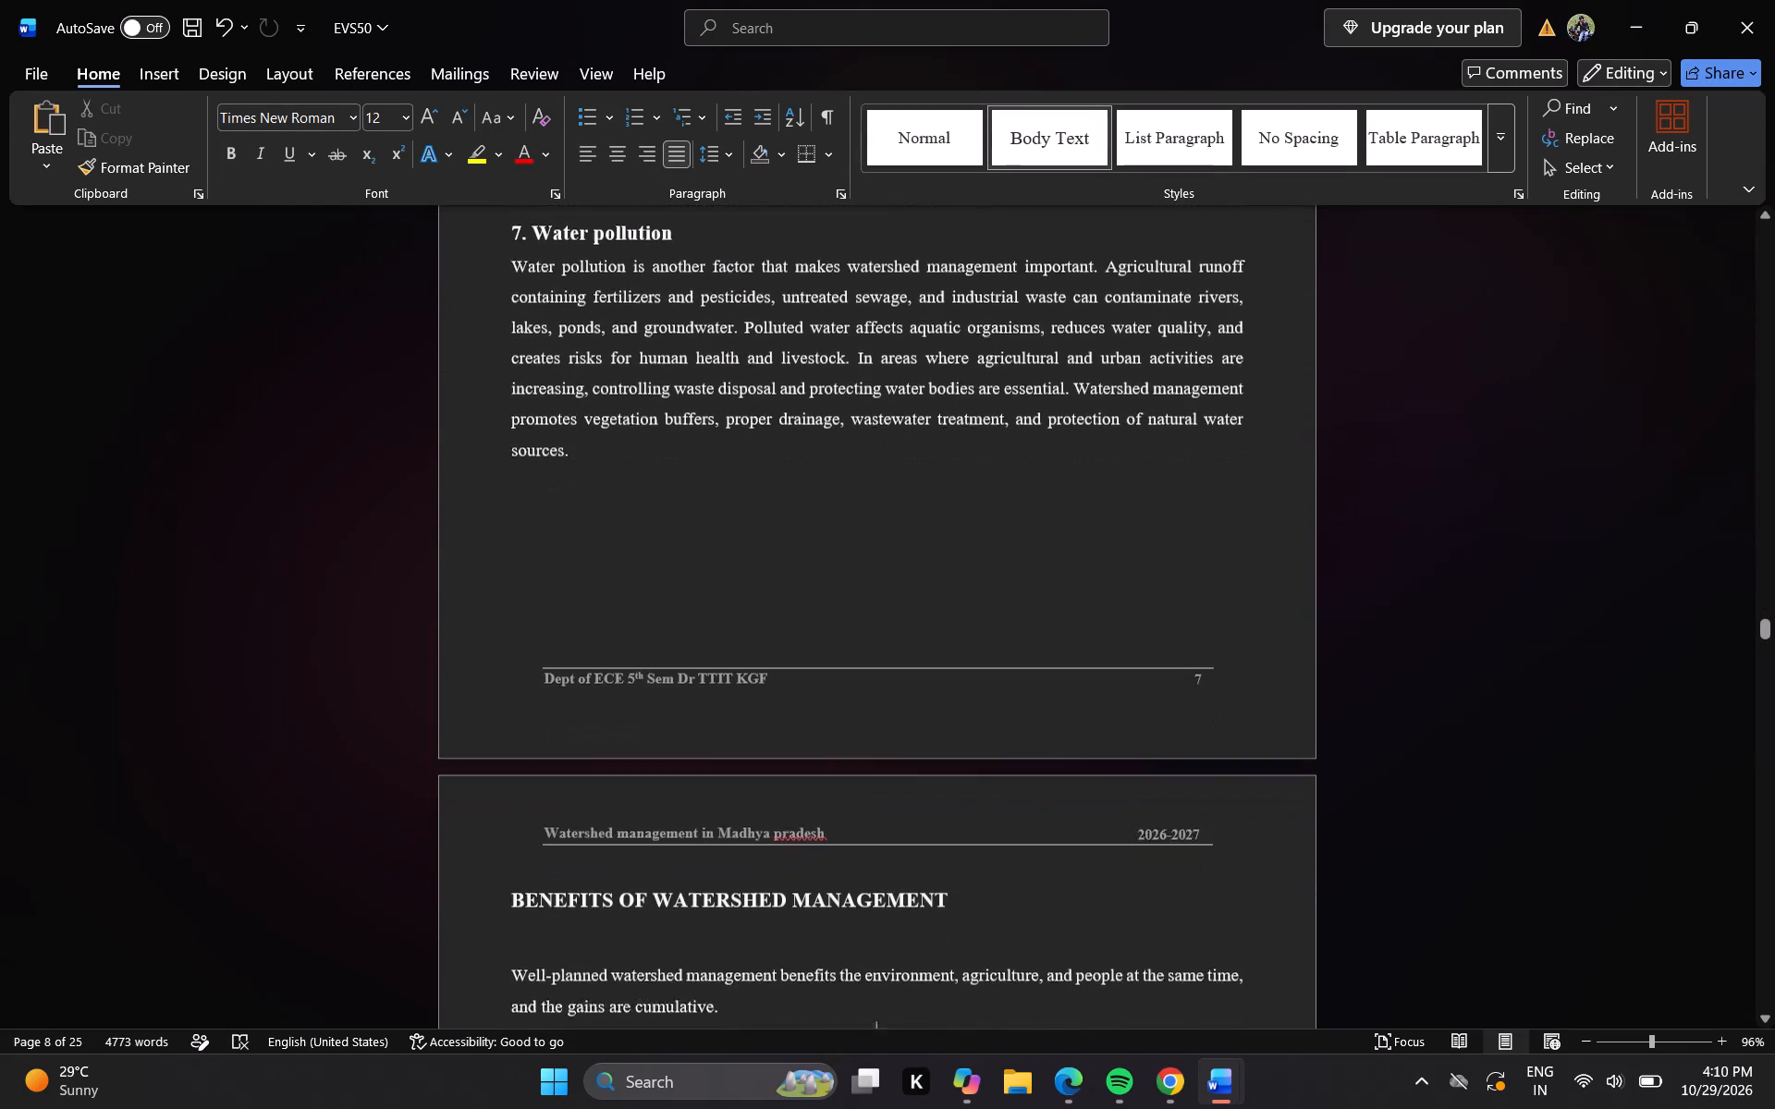
key(Down)
key(Down)
key(Down)
key(Down)
key(Down)
key(Down)
key(Down)
key(Down)
key(Down)
key(Down)
key(Down)
key(Down)
key(Down)
key(Down)
key(Down)
key(Down)
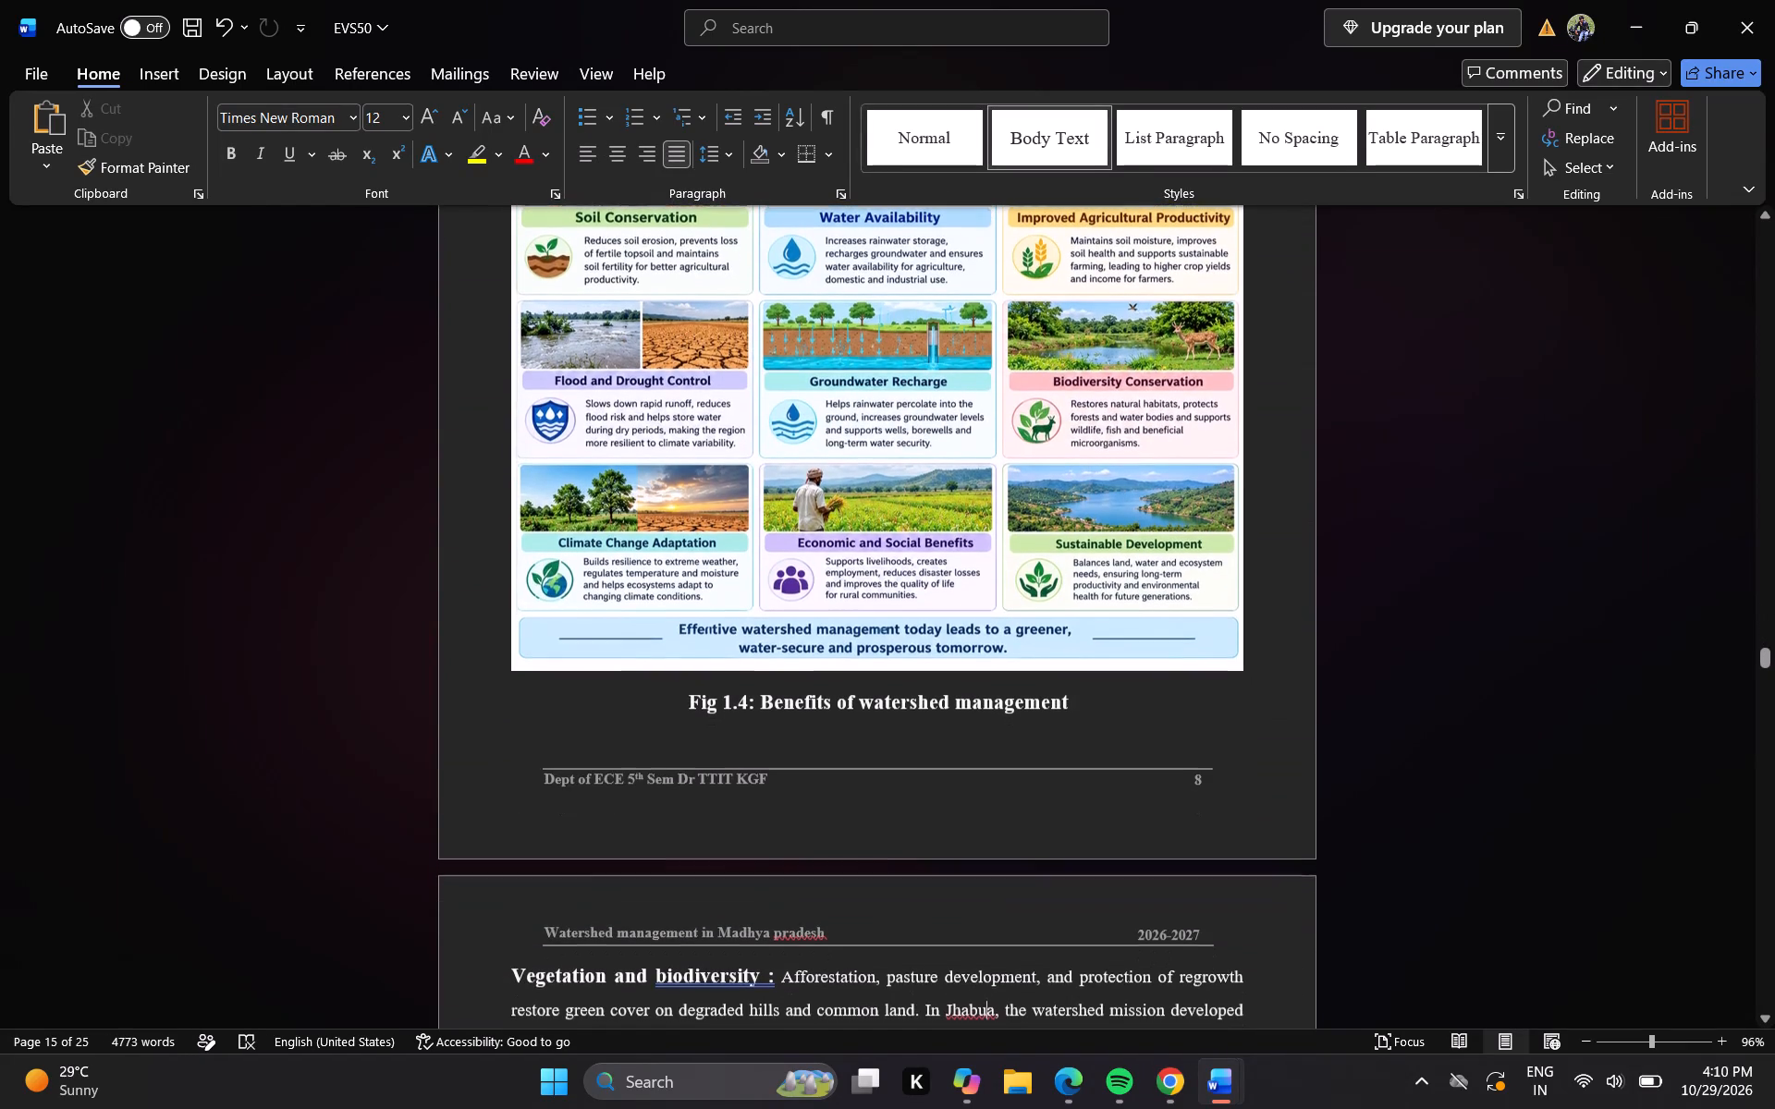
key(Down)
key(Down)
key(Down)
key(Down)
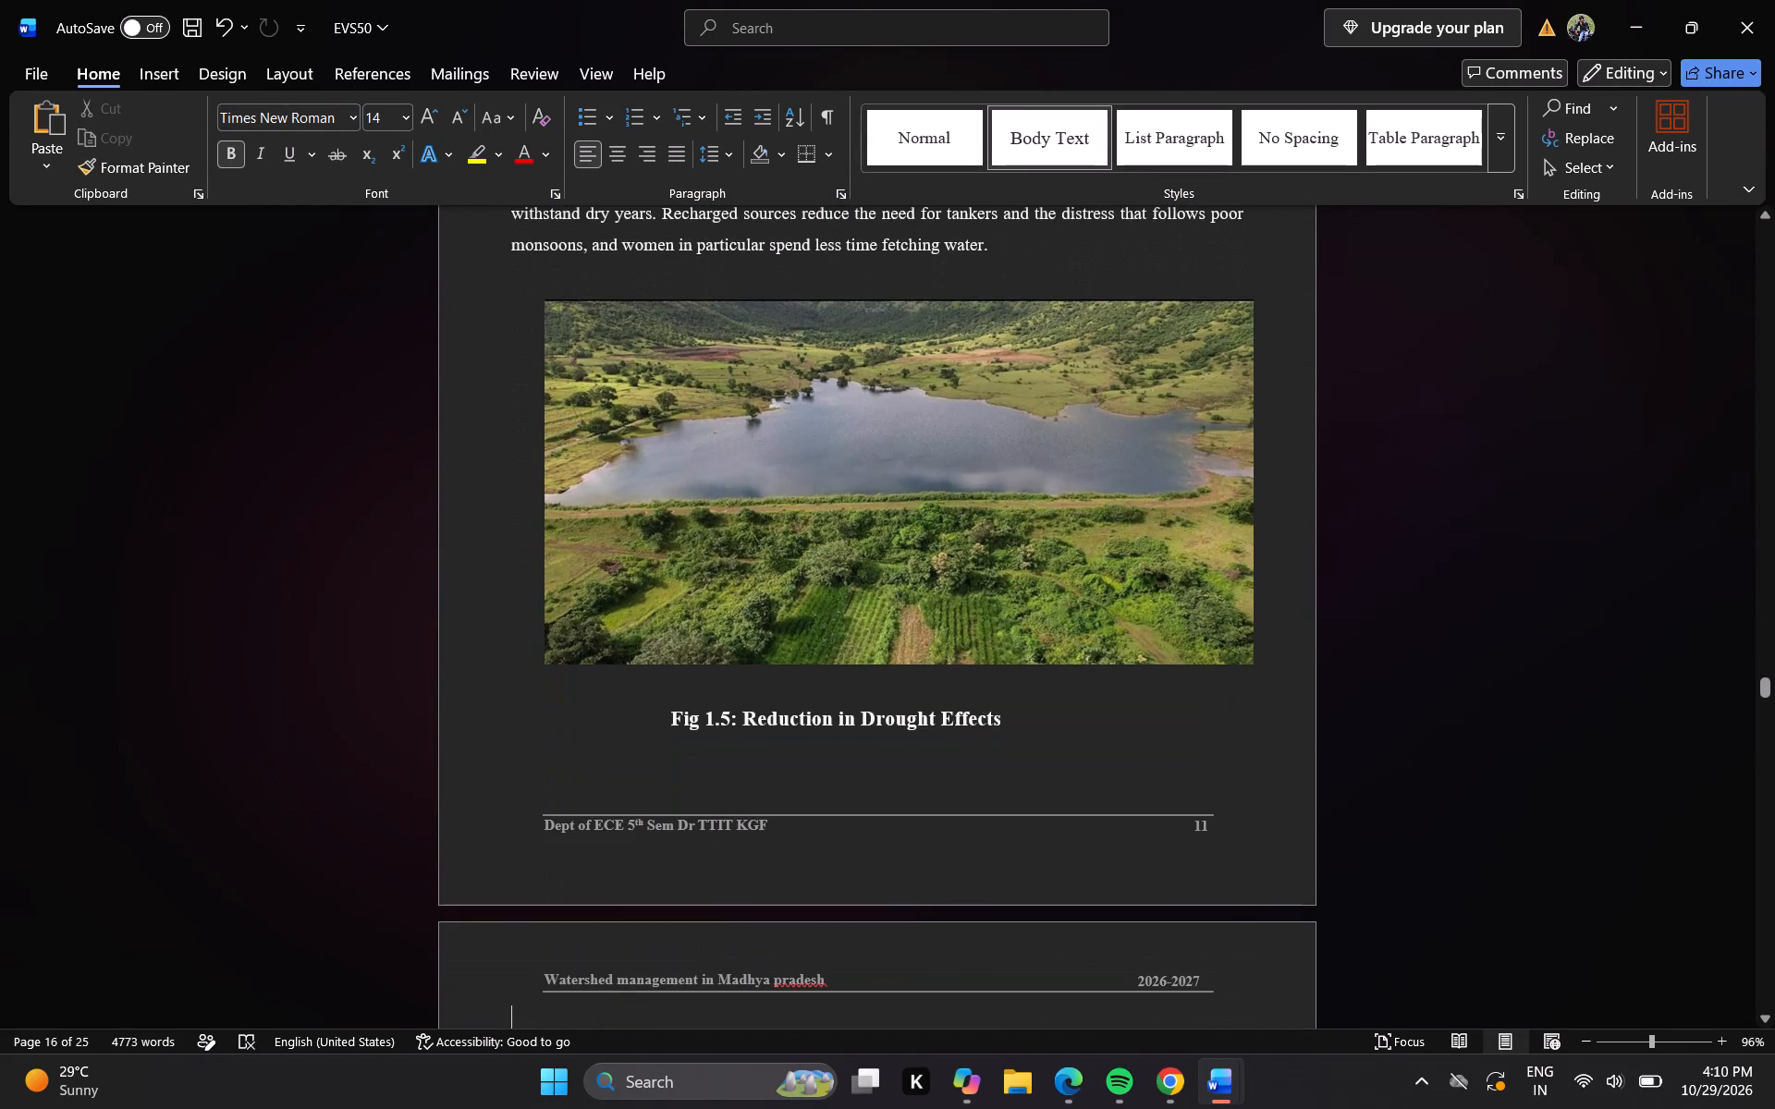
Compare the footer page numbers on the Fig 1.4 page and the Fig 1.5 page that follows it.
key(Up)
key(Up)
key(Up)
key(Up)
key(Up)
key(Up)
key(Up)
key(Up)
key(Up)
key(Up)
key(Up)
key(Up)
key(Up)
key(Up)
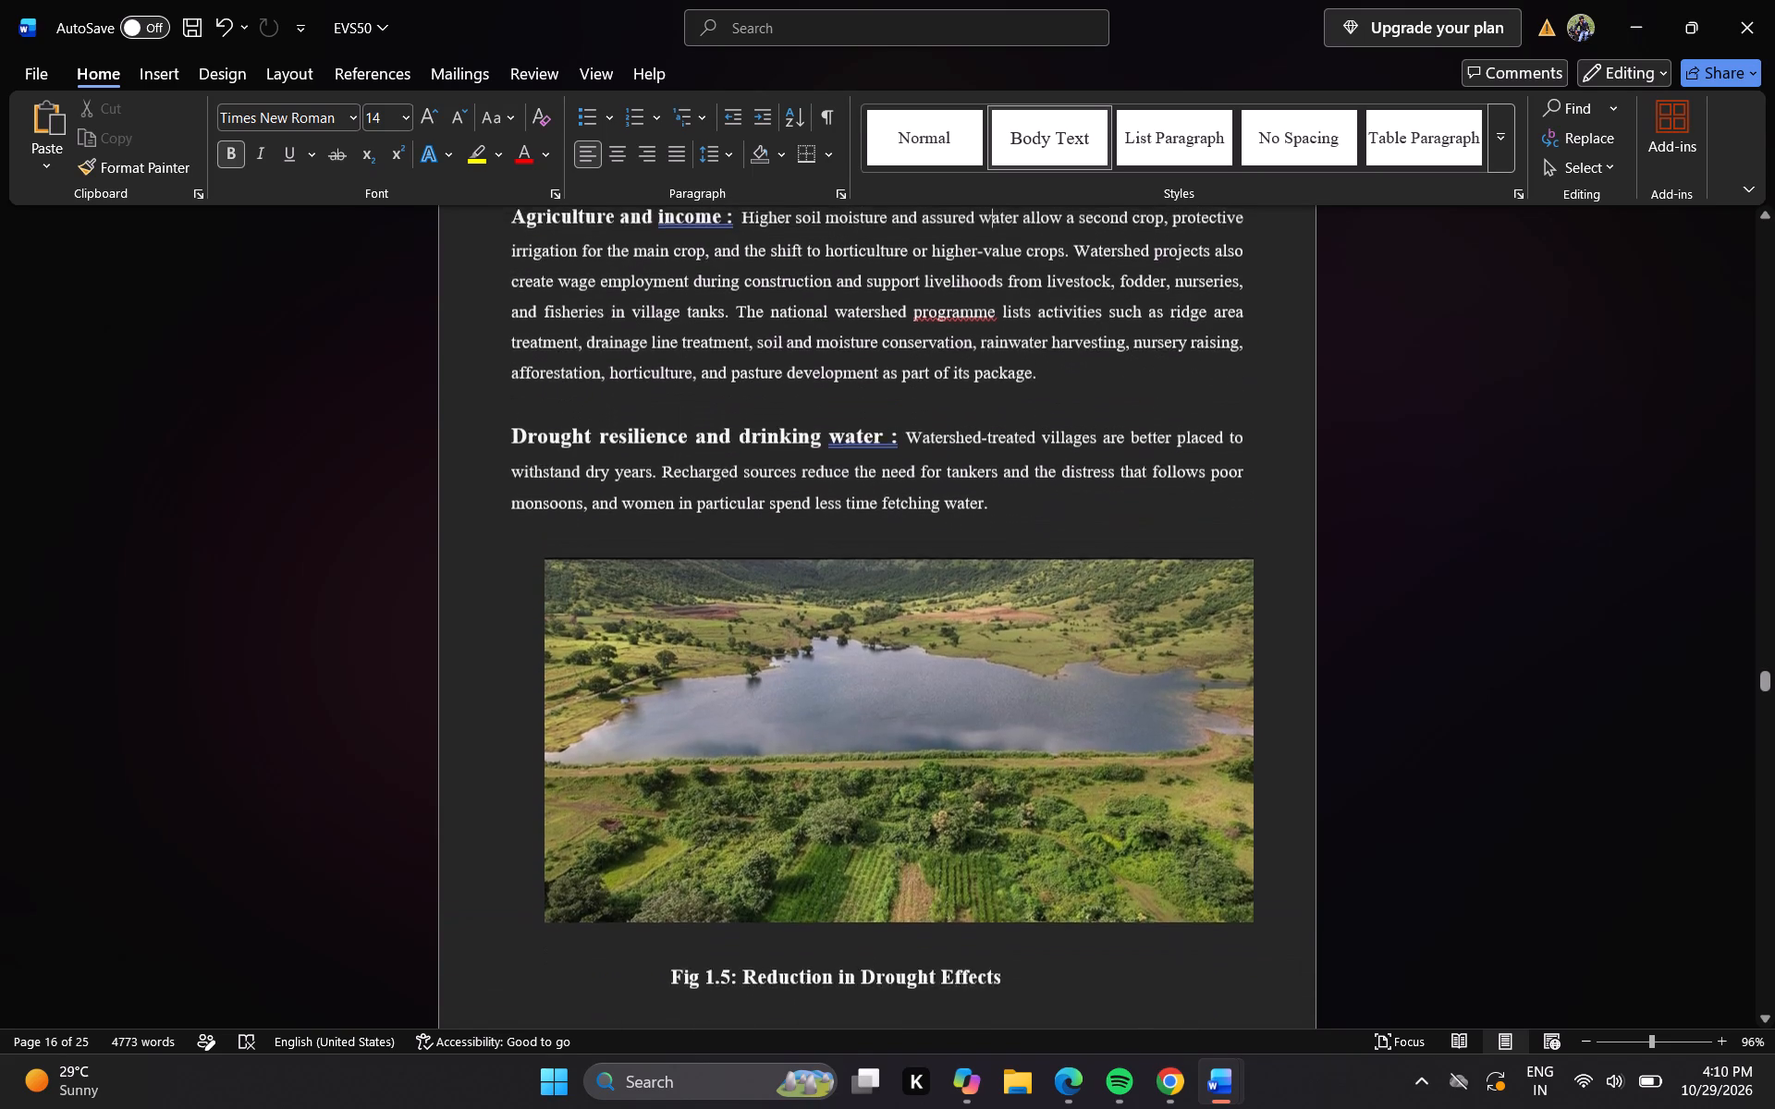
key(Up)
key(Up)
key(Up)
key(Up)
key(Up)
key(Up)
key(Up)
key(Up)
key(Up)
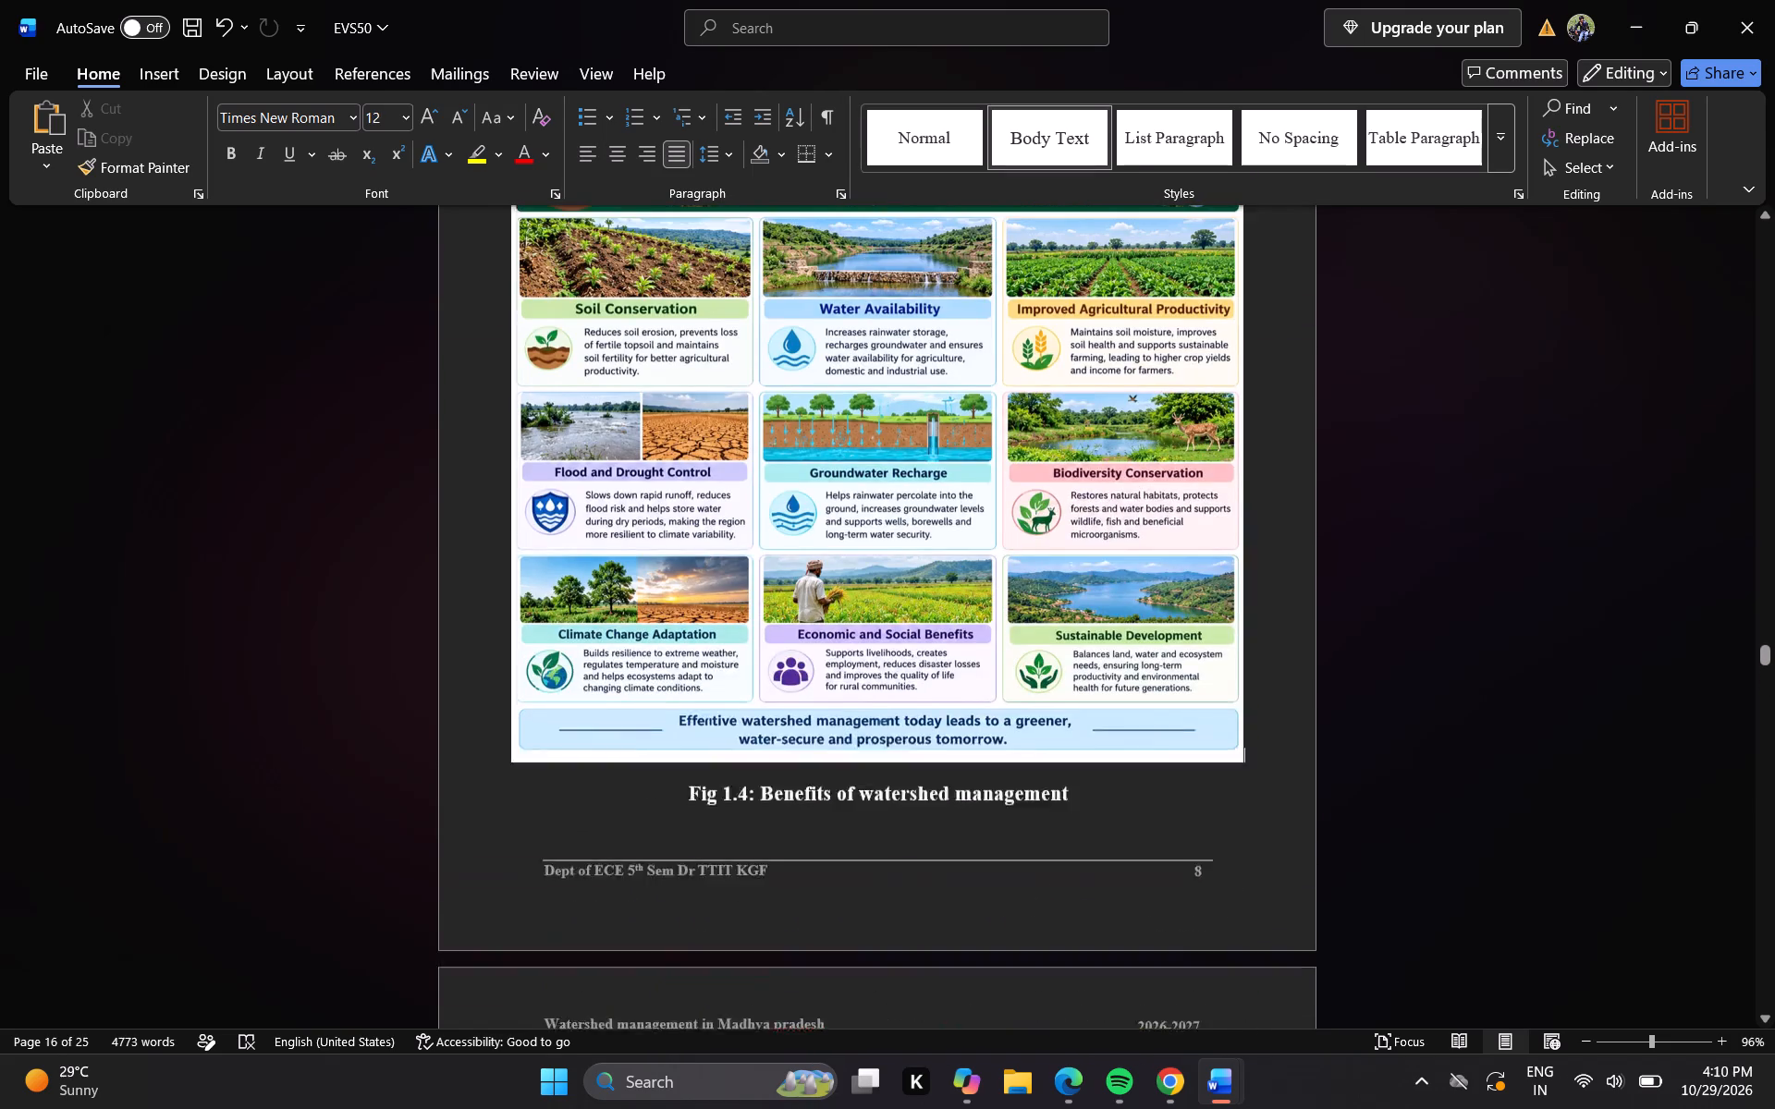
key(Down)
key(Down)
key(Down)
key(Down)
key(Down)
key(Down)
key(Down)
key(Down)
key(Down)
key(Down)
key(Down)
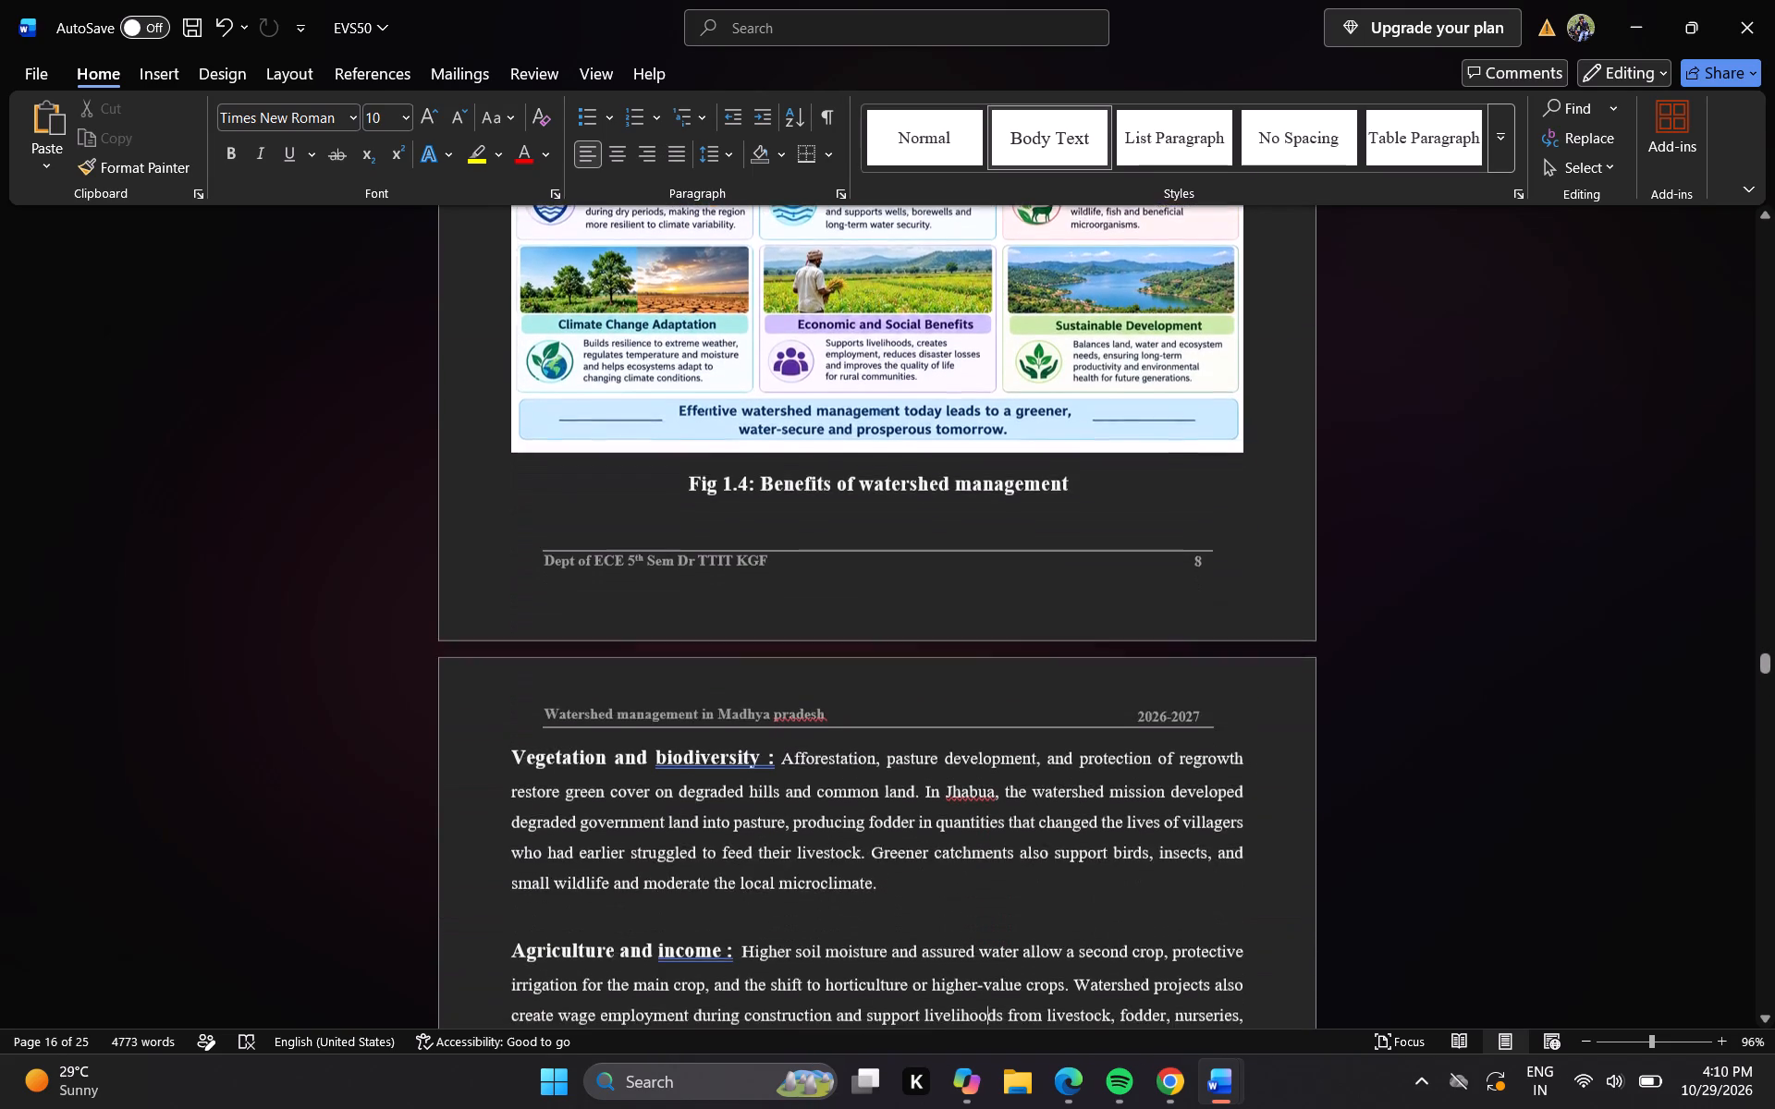
key(Down)
key(Down)
key(Down)
key(Down)
key(Down)
key(Down)
key(Down)
key(Down)
key(Down)
key(Down)
key(Down)
key(Down)
key(Down)
key(Down)
key(Down)
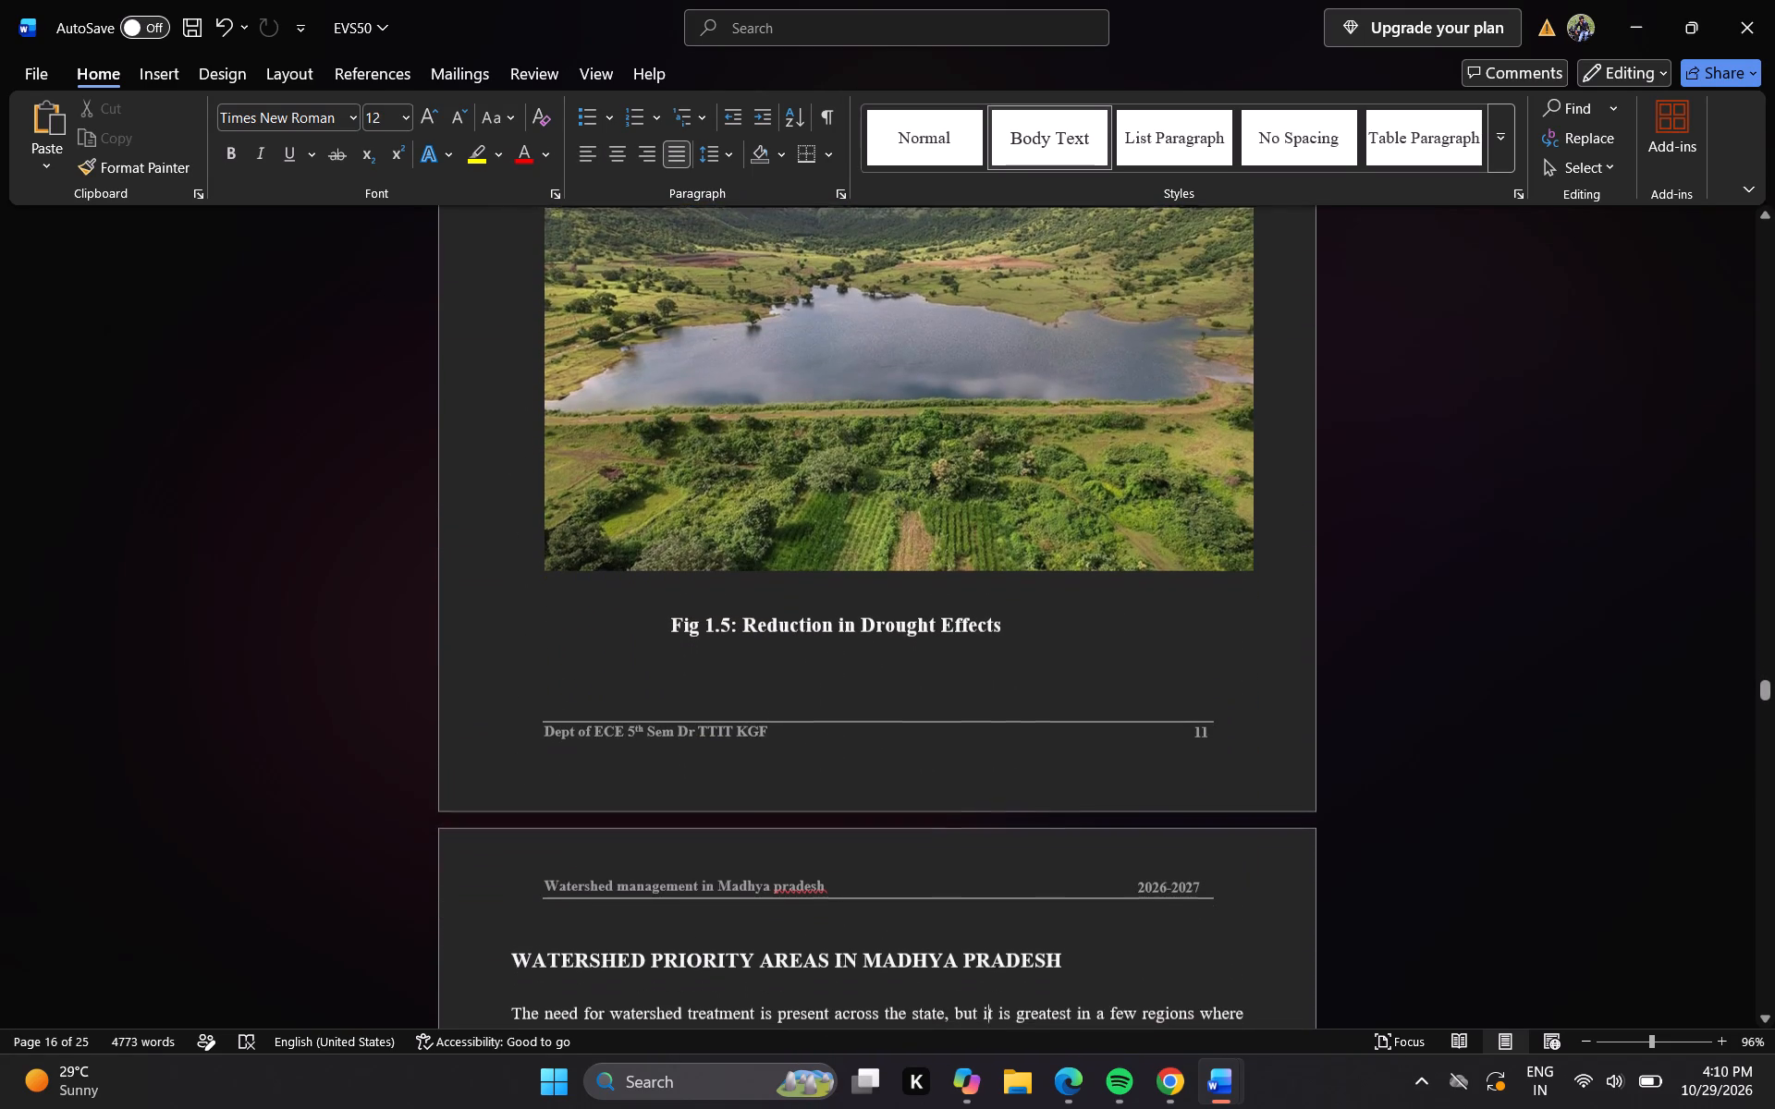
key(Down)
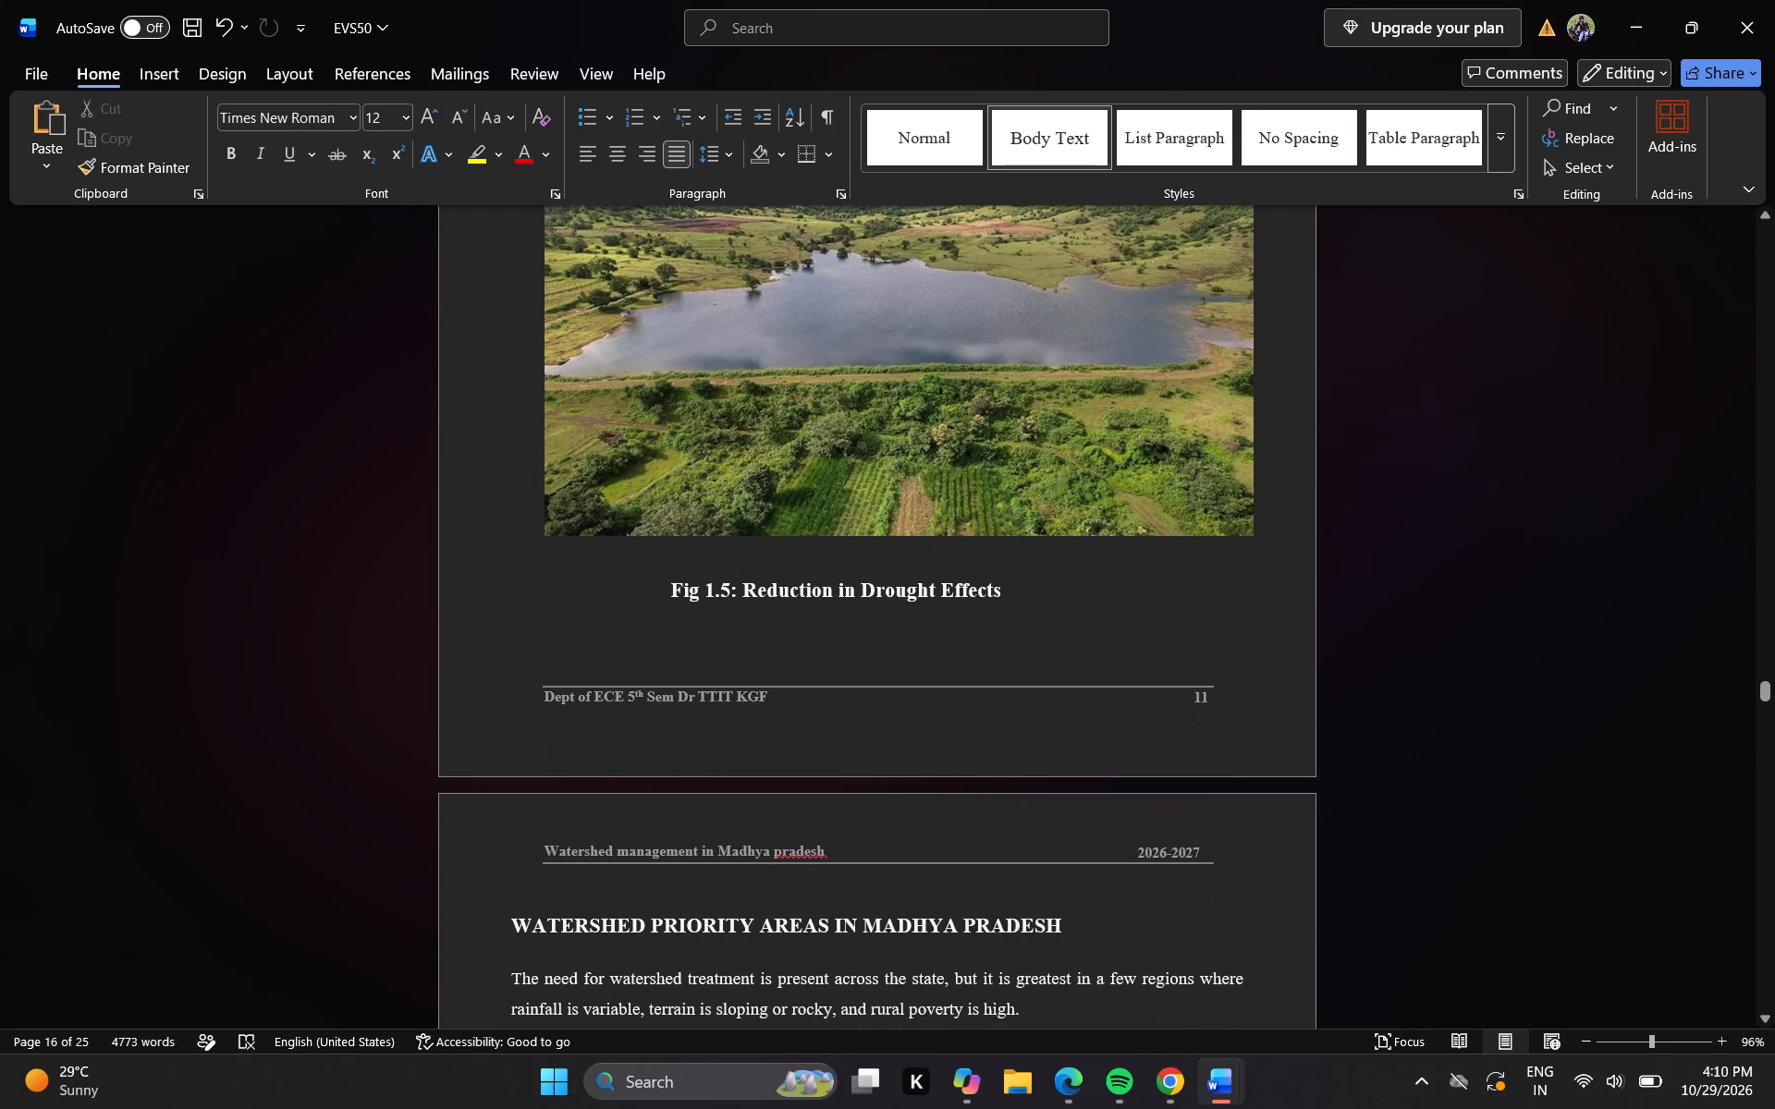
Open the footer of the Fig 1.5 page for editing at its page number.
double_click(1197, 700)
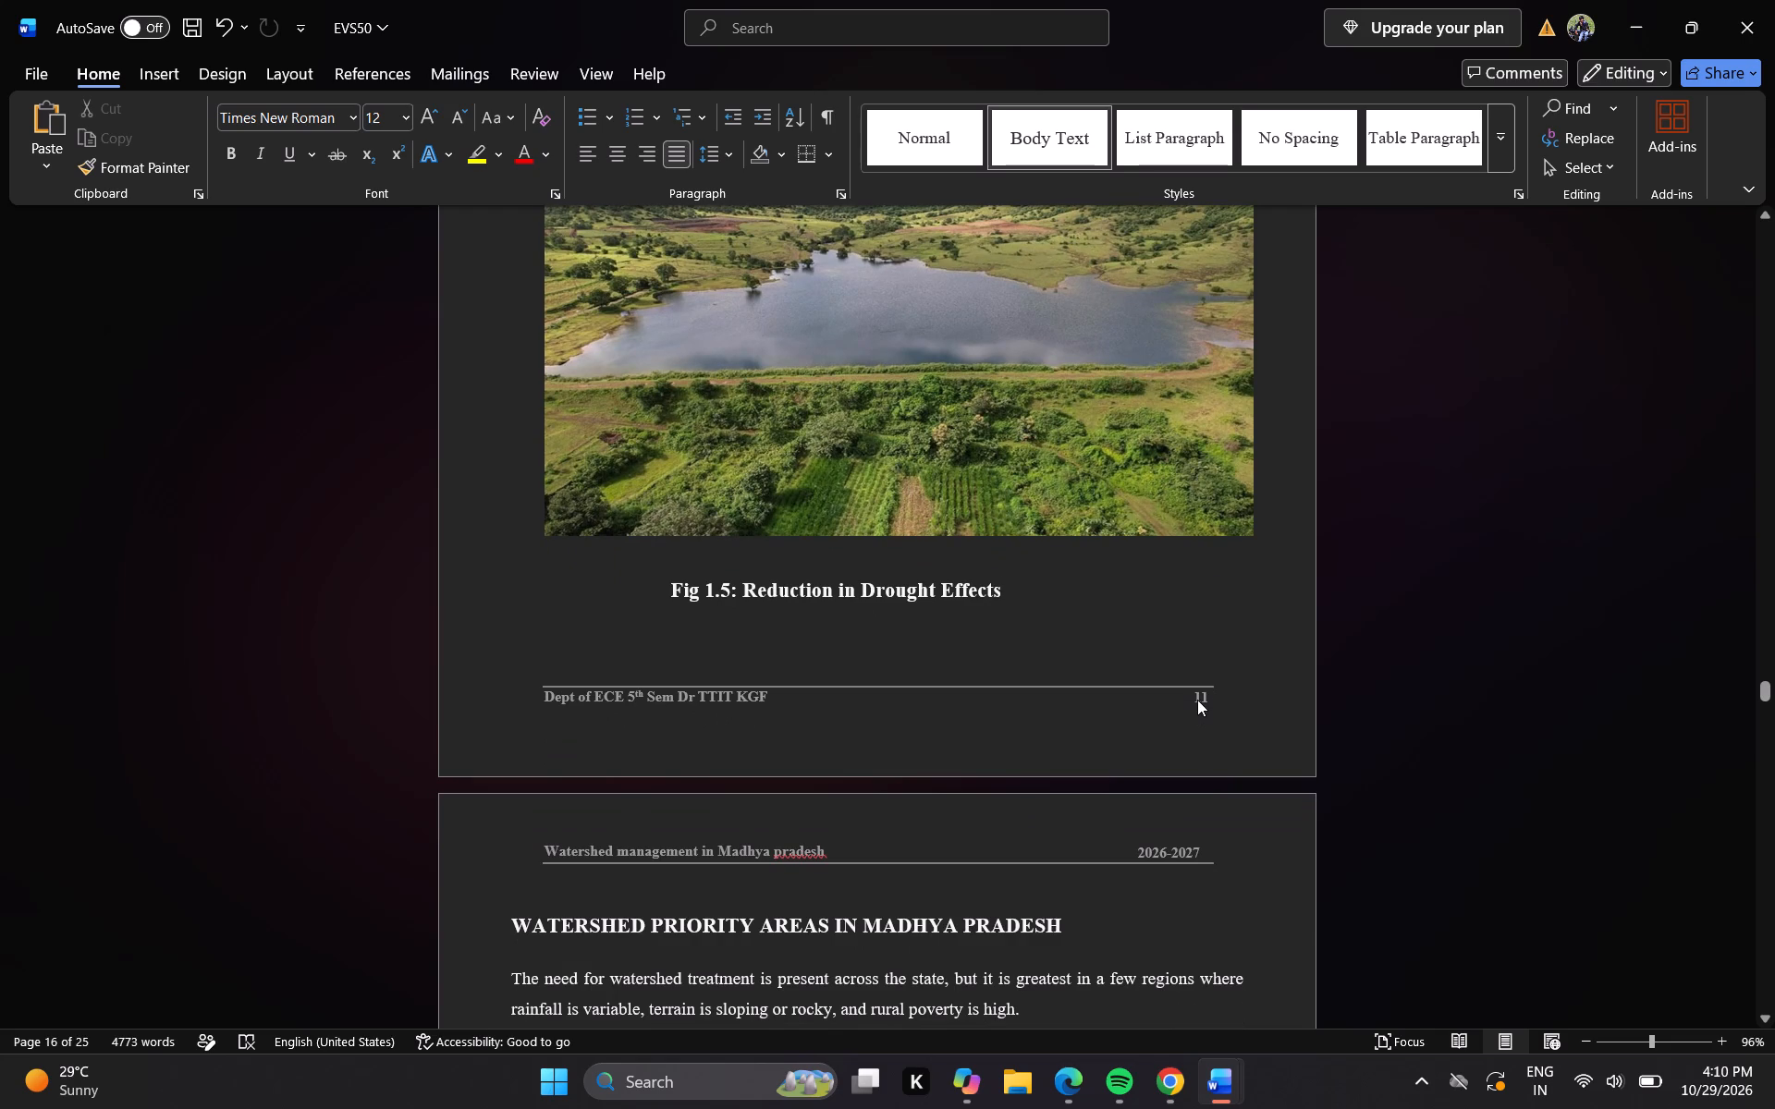
double_click(1203, 703)
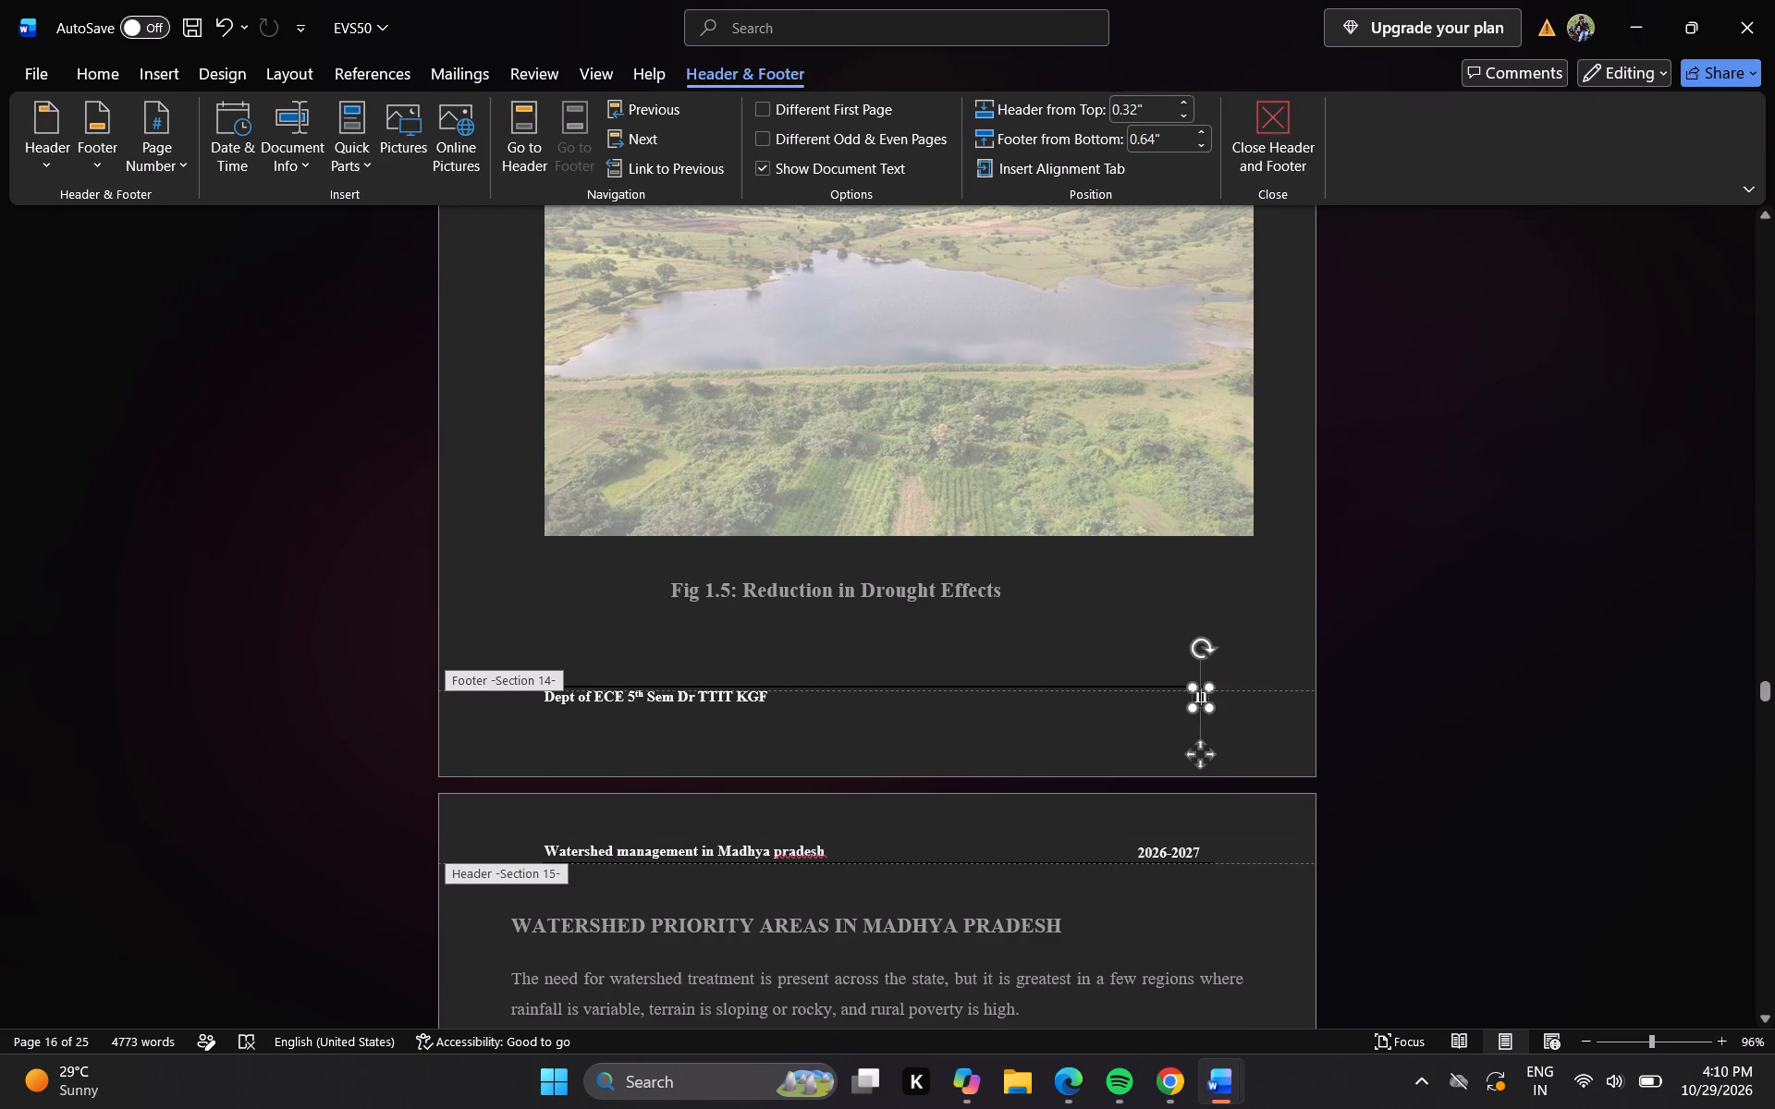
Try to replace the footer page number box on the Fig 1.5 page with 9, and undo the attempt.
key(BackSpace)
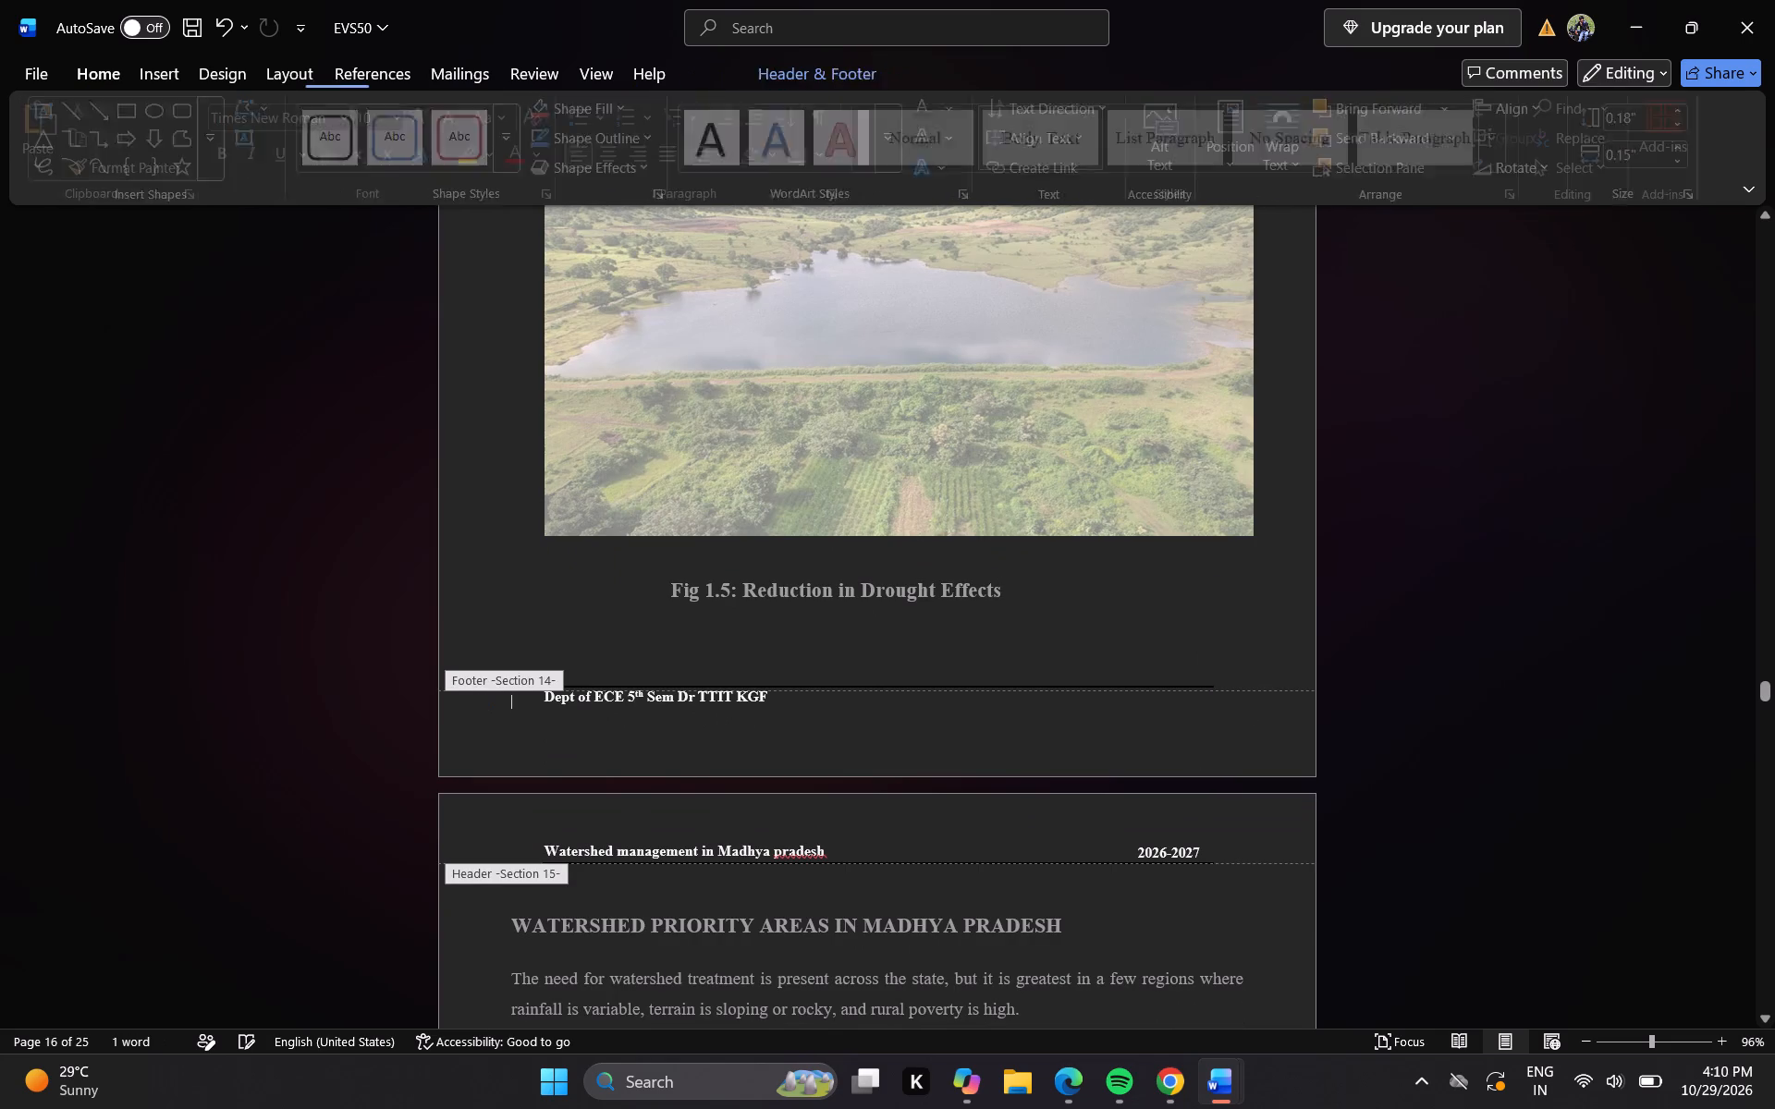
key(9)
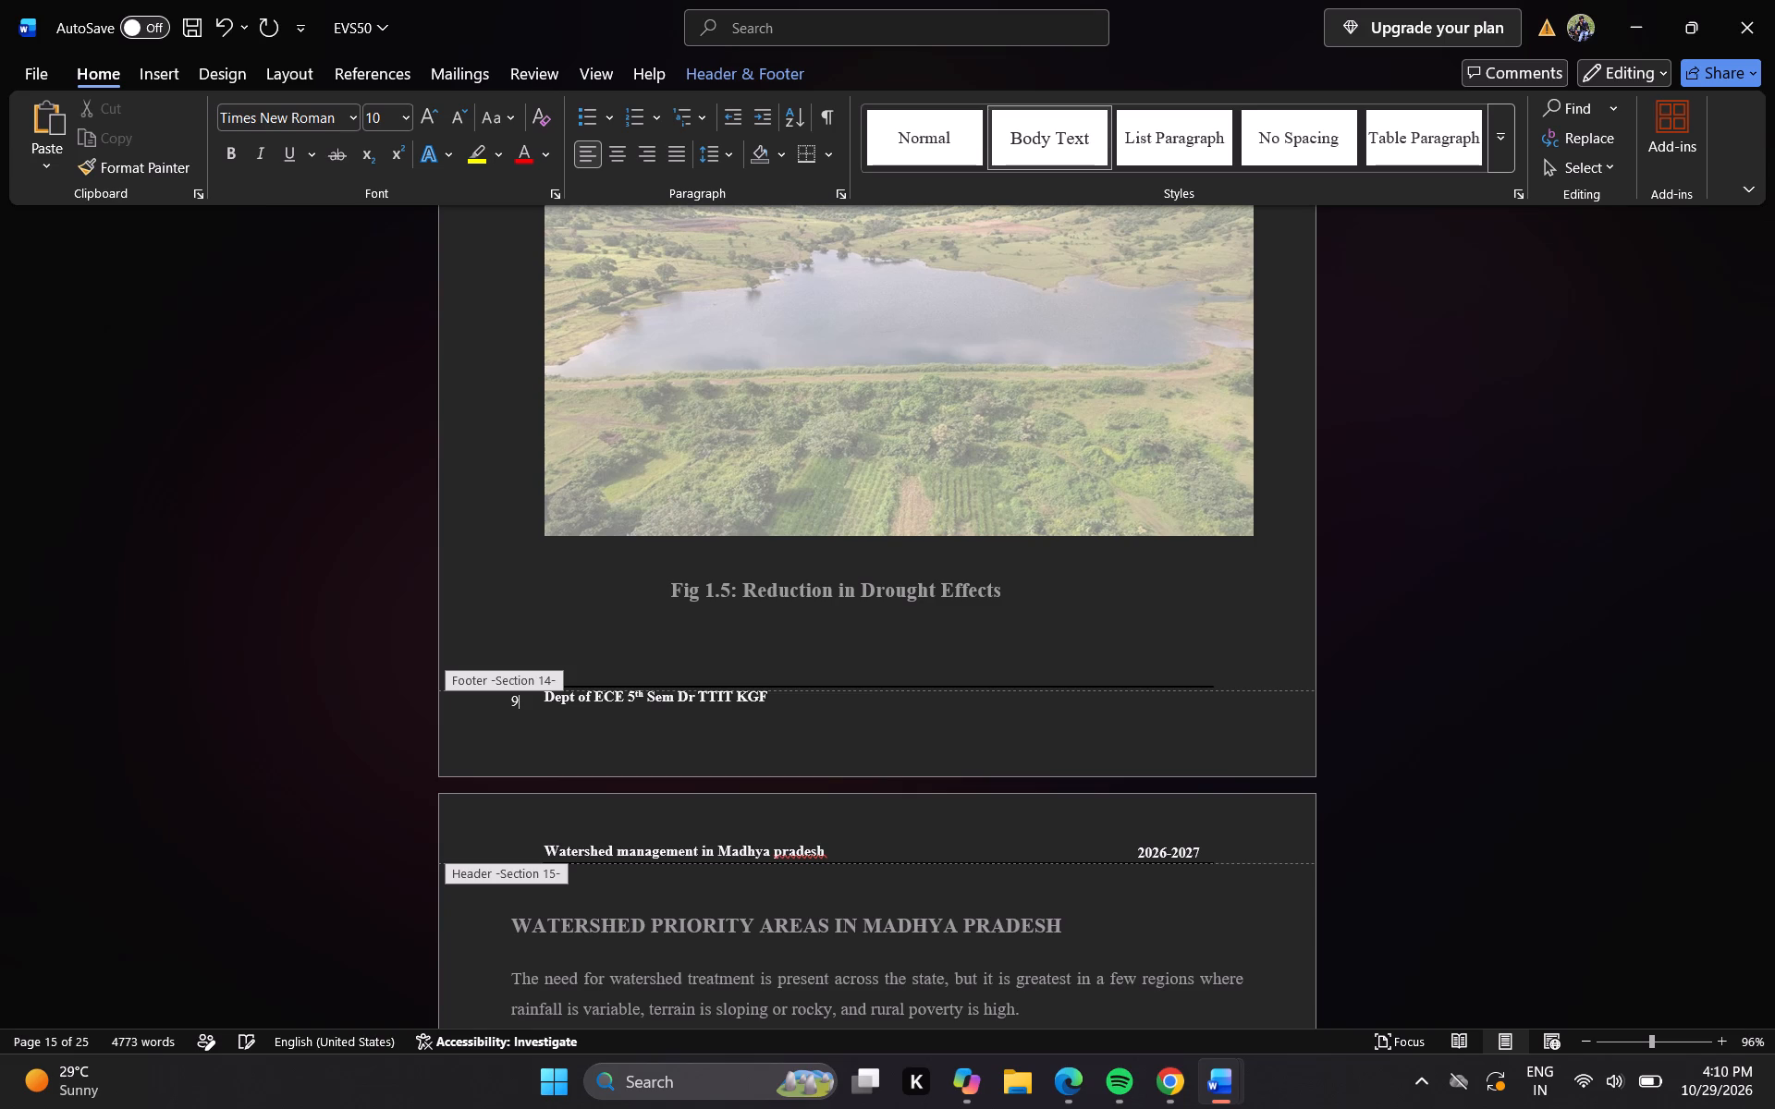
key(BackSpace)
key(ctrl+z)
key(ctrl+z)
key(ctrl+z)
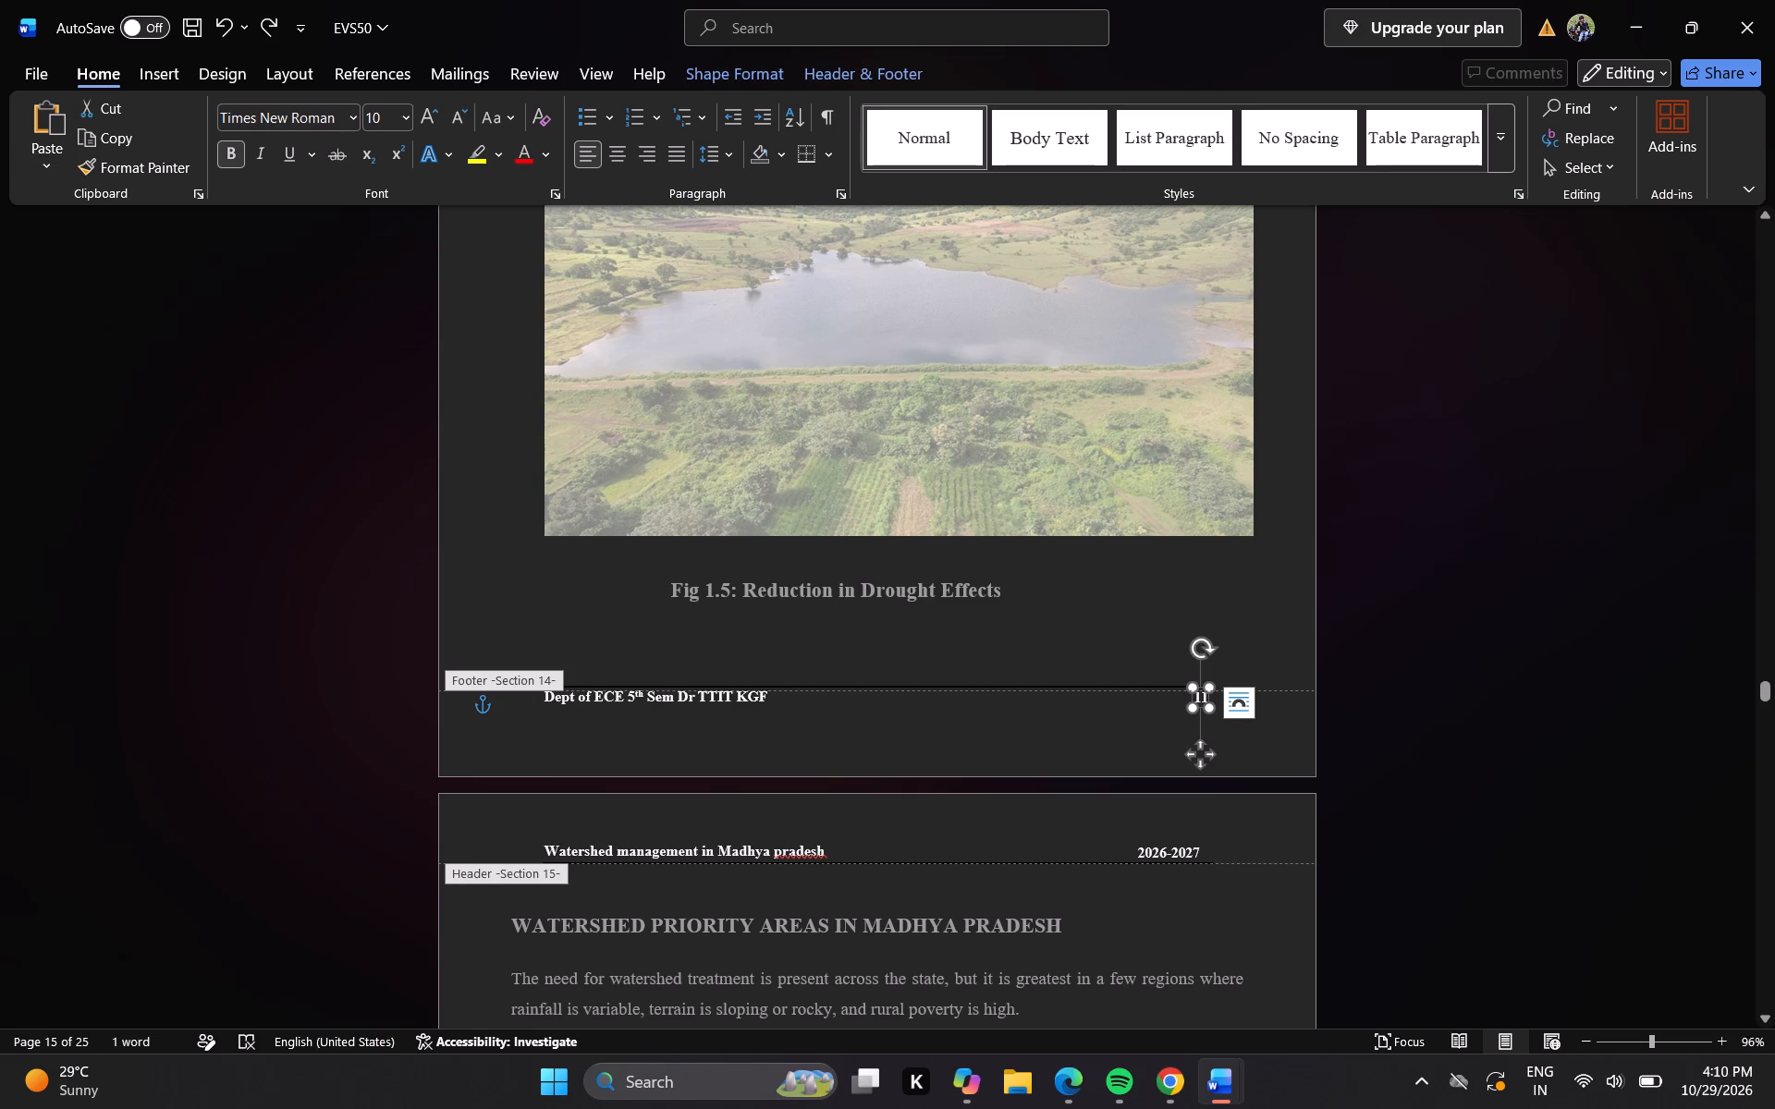
Set the footer page number on the Fig 1.5 page to 9 inside its text box and return to the body text.
click(1201, 699)
key(Right)
key(BackSpace)
key(BackSpace)
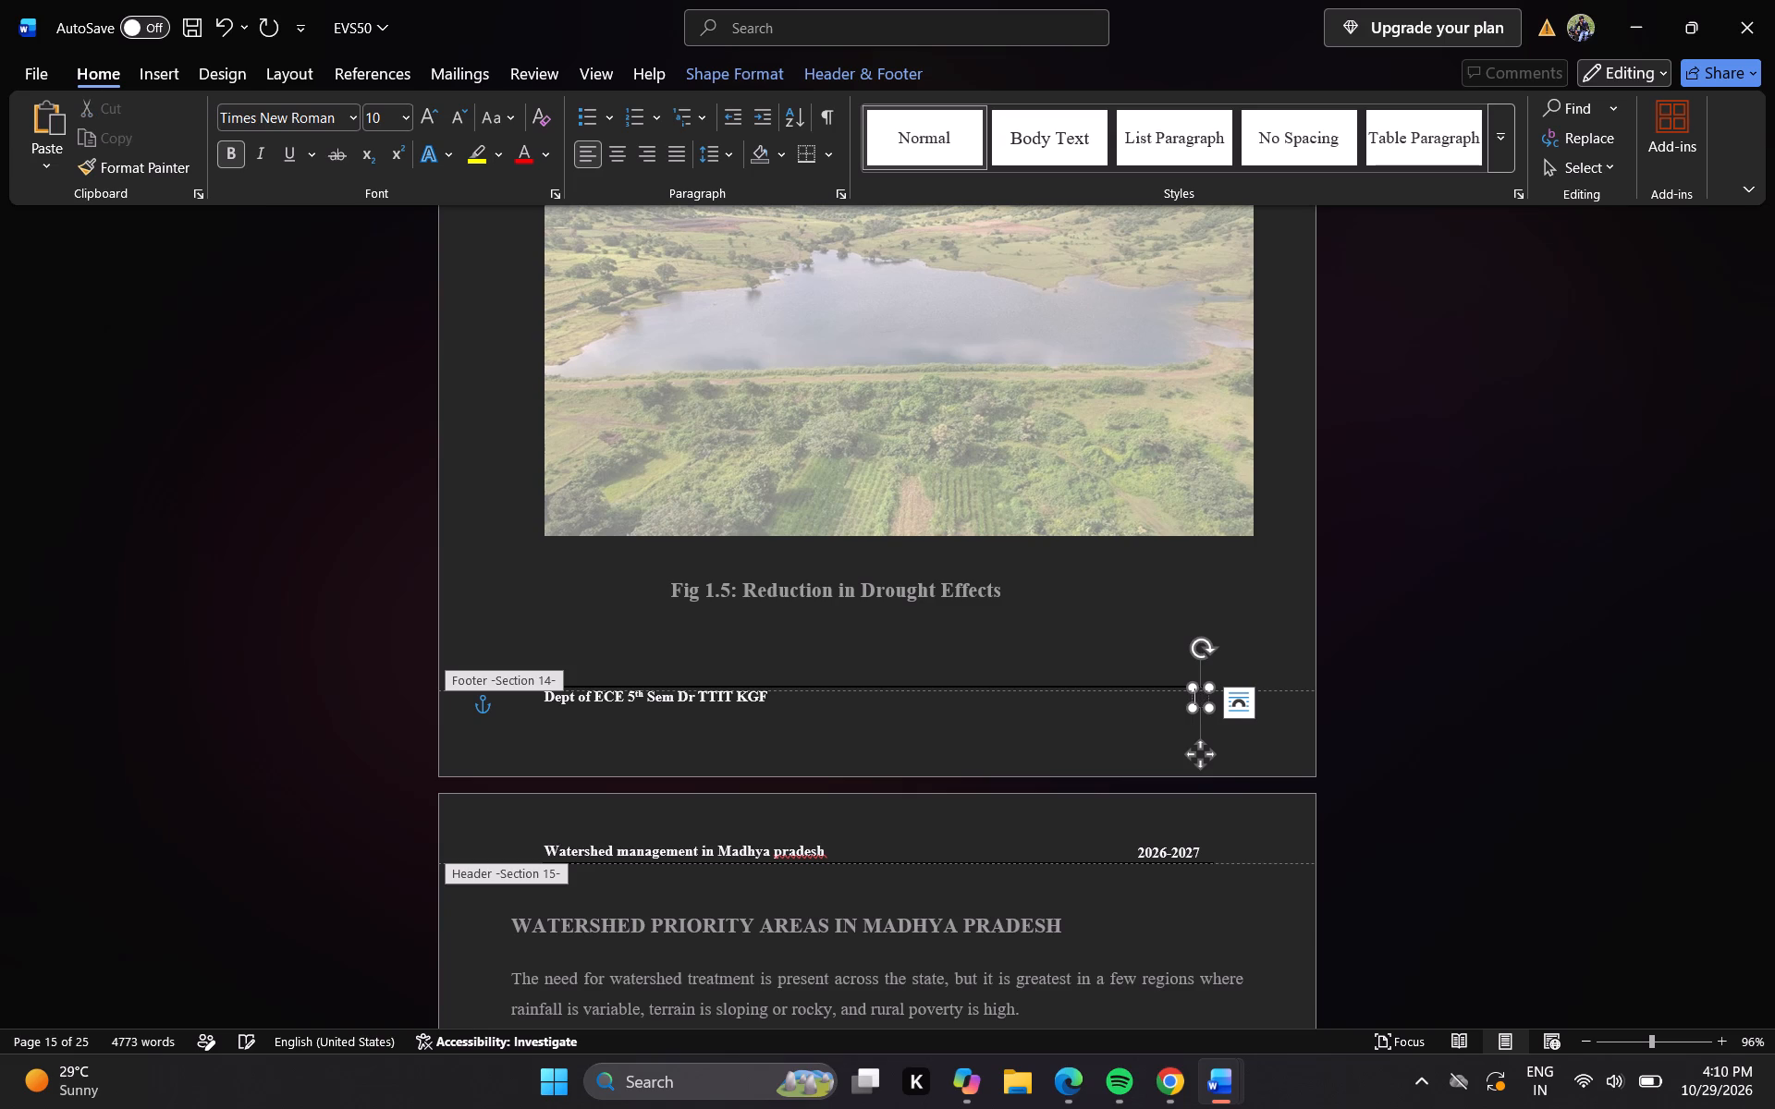
key(9)
key(Return)
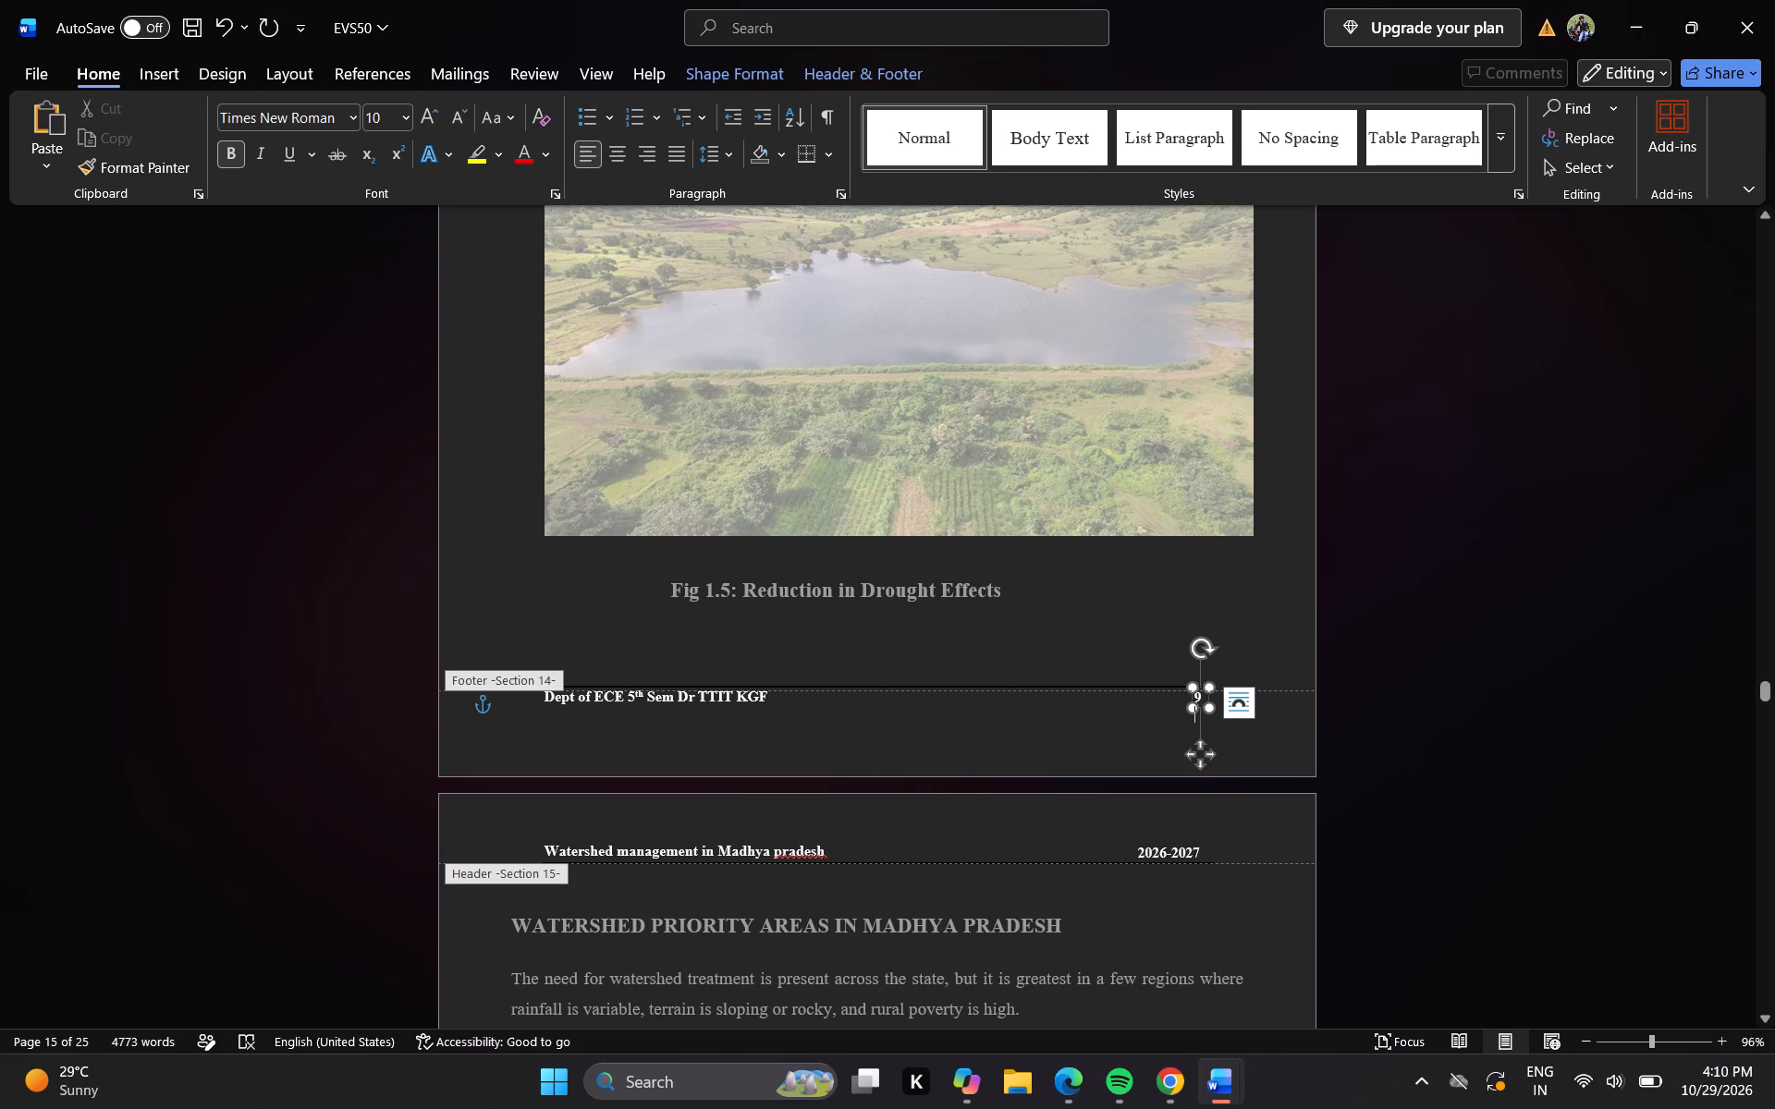
click(1128, 725)
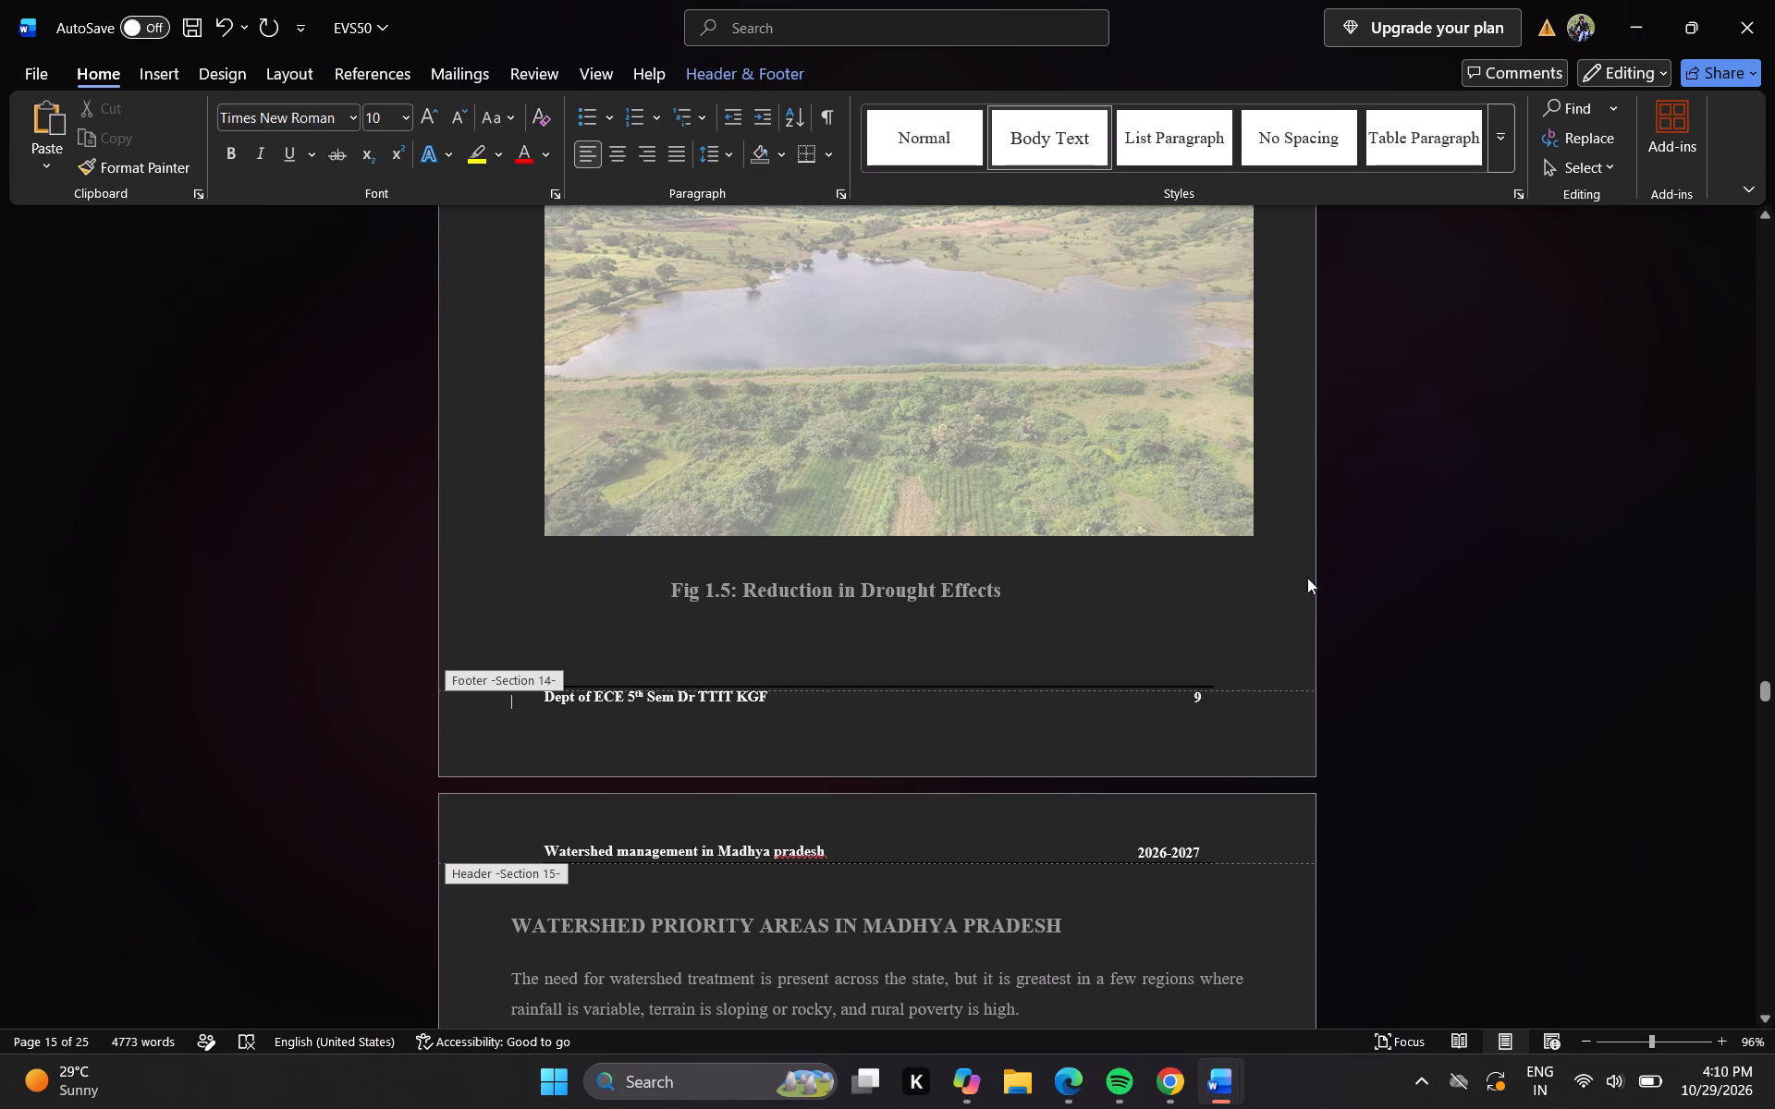
double_click(1255, 605)
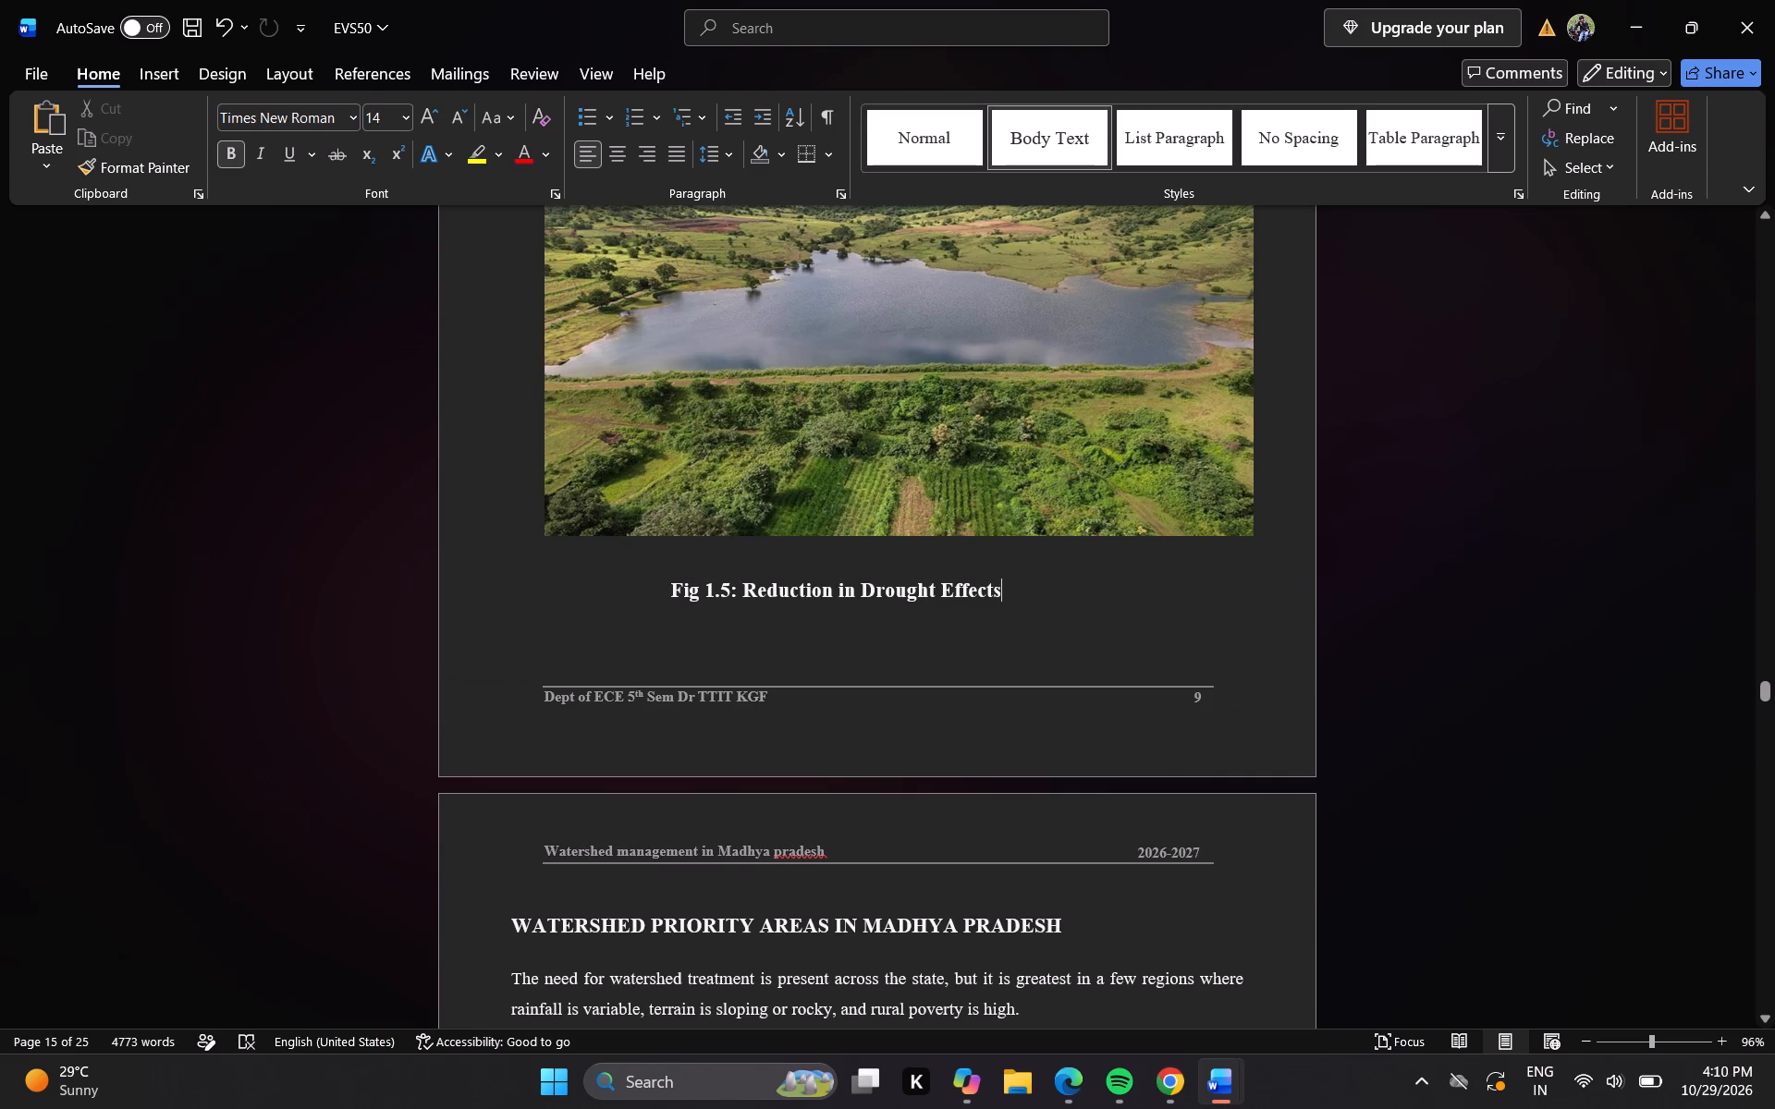
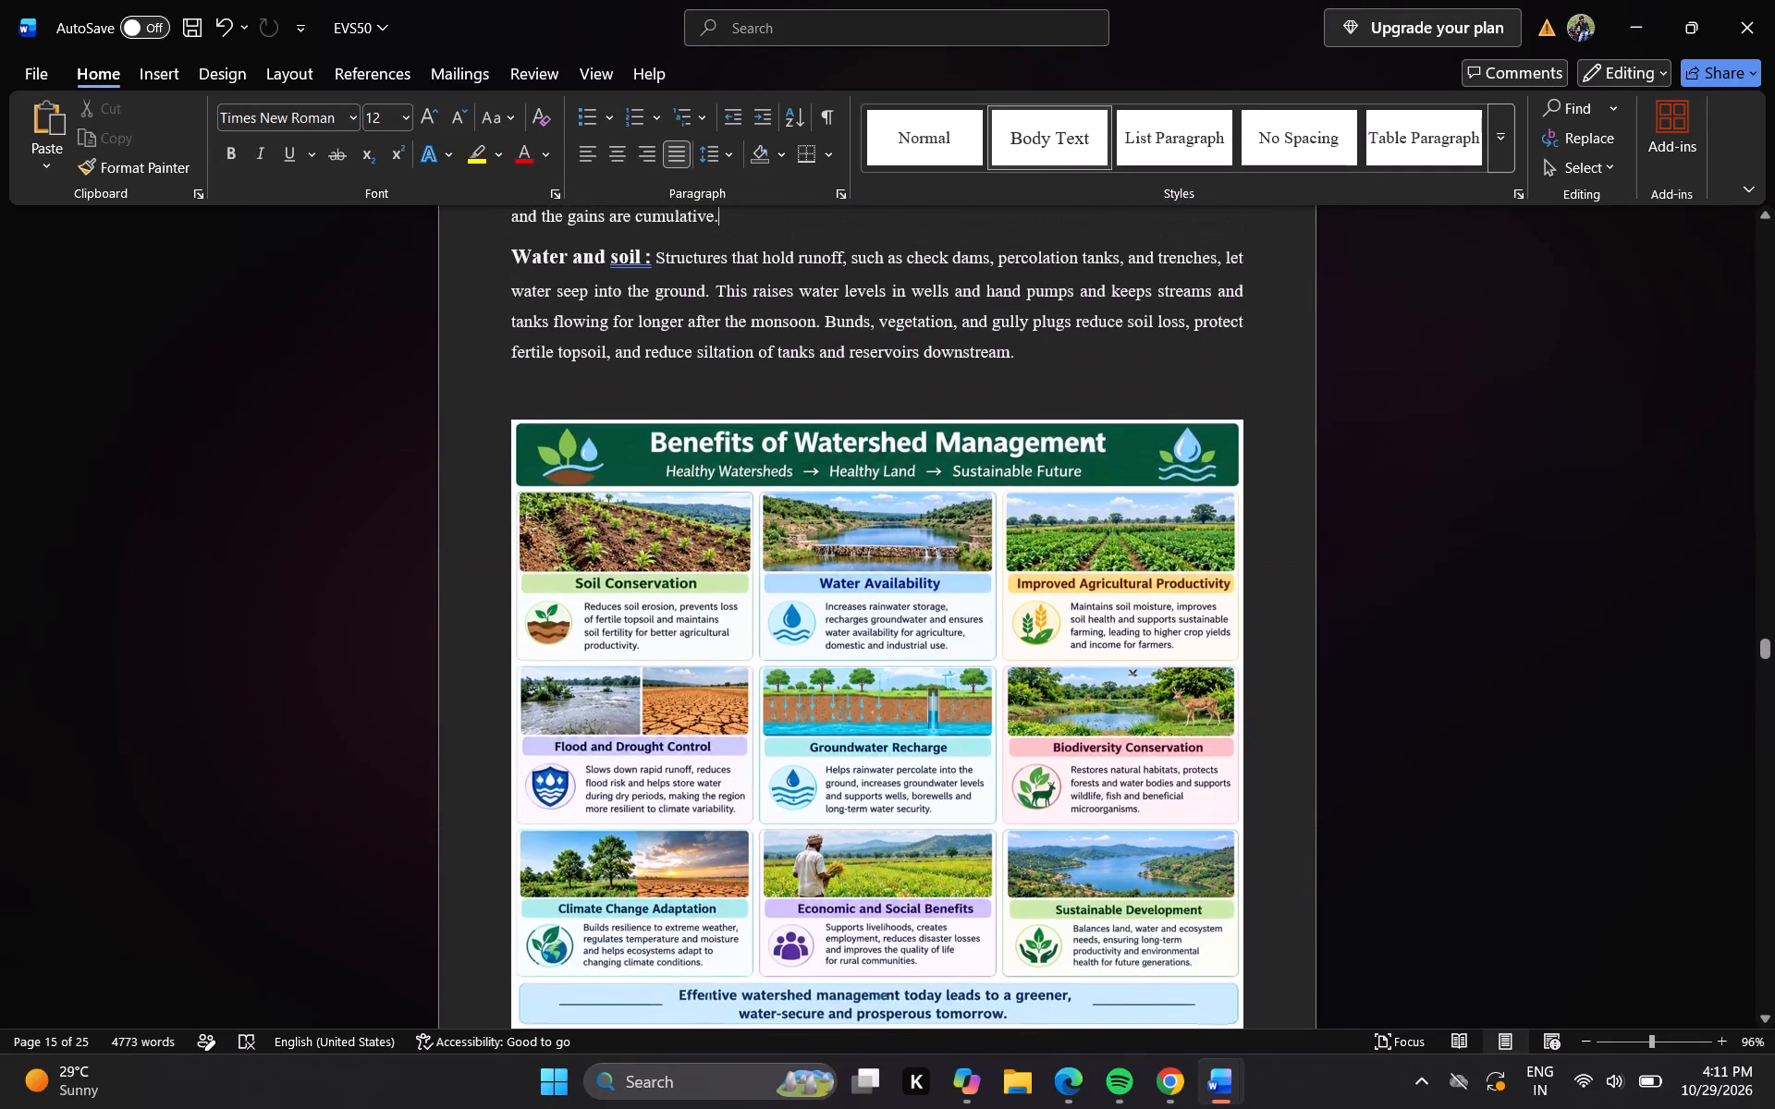
Set the page number of Fig.1.4, BENEFITS OF WATERSHED MANAGEMENT, to 08 in the list of figures.
key(Up)
key(Up)
key(Up)
key(Up)
key(Up)
key(Up)
key(Up)
key(Up)
key(Up)
key(Up)
key(Up)
key(Up)
key(Up)
key(Up)
key(Up)
key(Up)
key(Up)
key(Up)
key(Up)
key(Up)
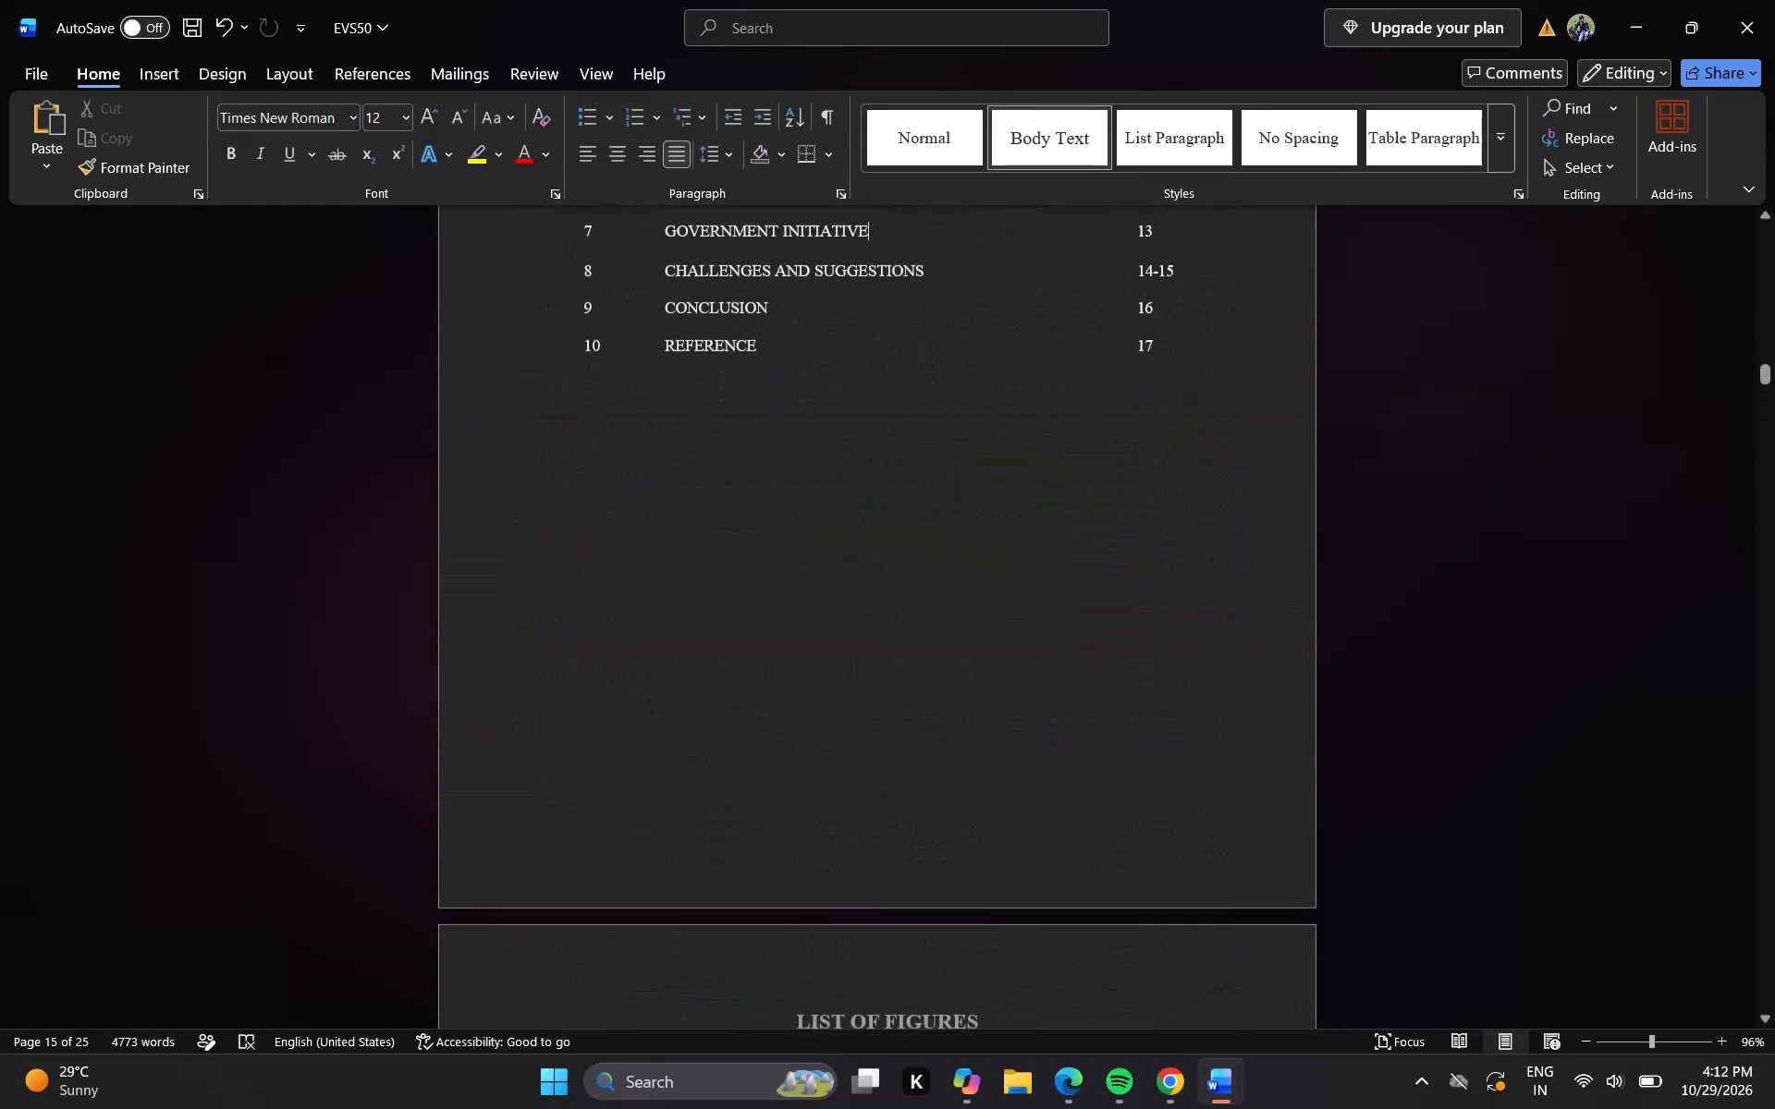
key(Down)
key(Down)
key(Down)
key(Down)
key(Down)
key(Down)
key(Down)
key(Down)
key(Down)
key(Down)
key(Down)
key(Down)
key(Down)
key(Down)
key(Down)
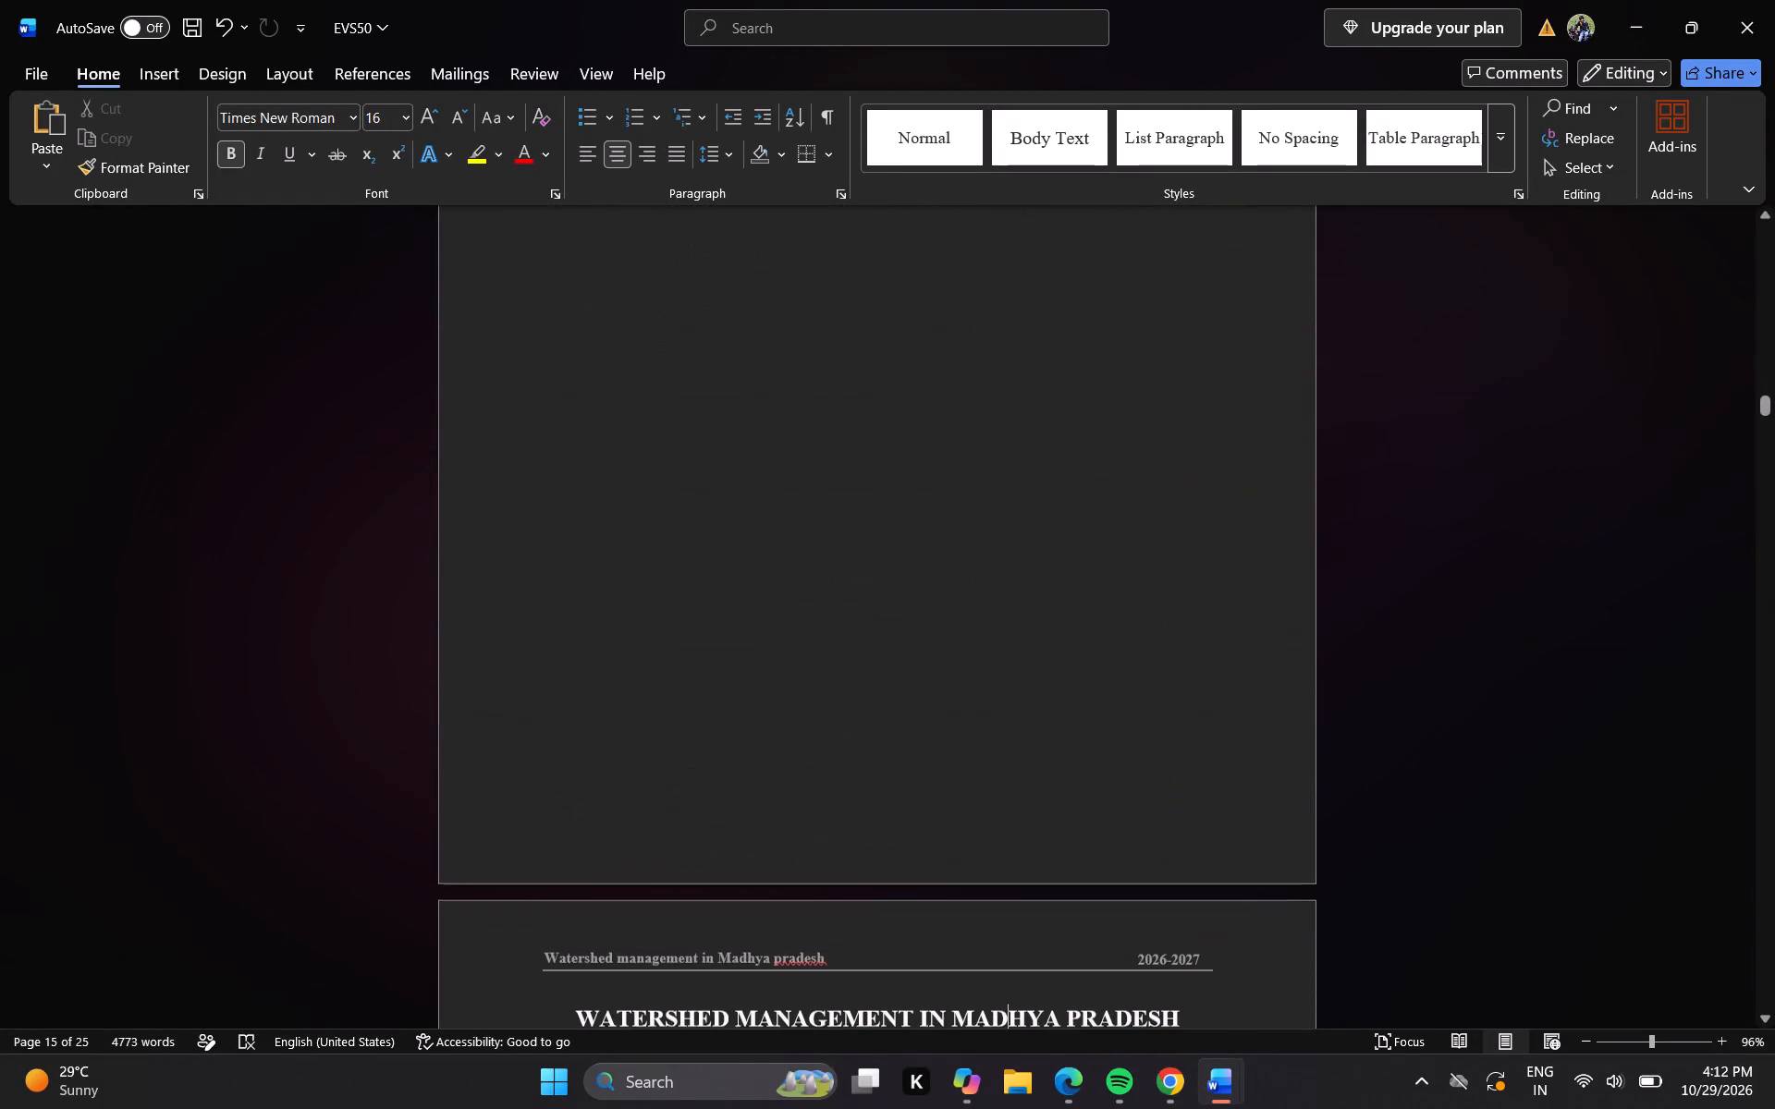
key(Up)
key(Up)
key(Up)
key(Up)
key(Up)
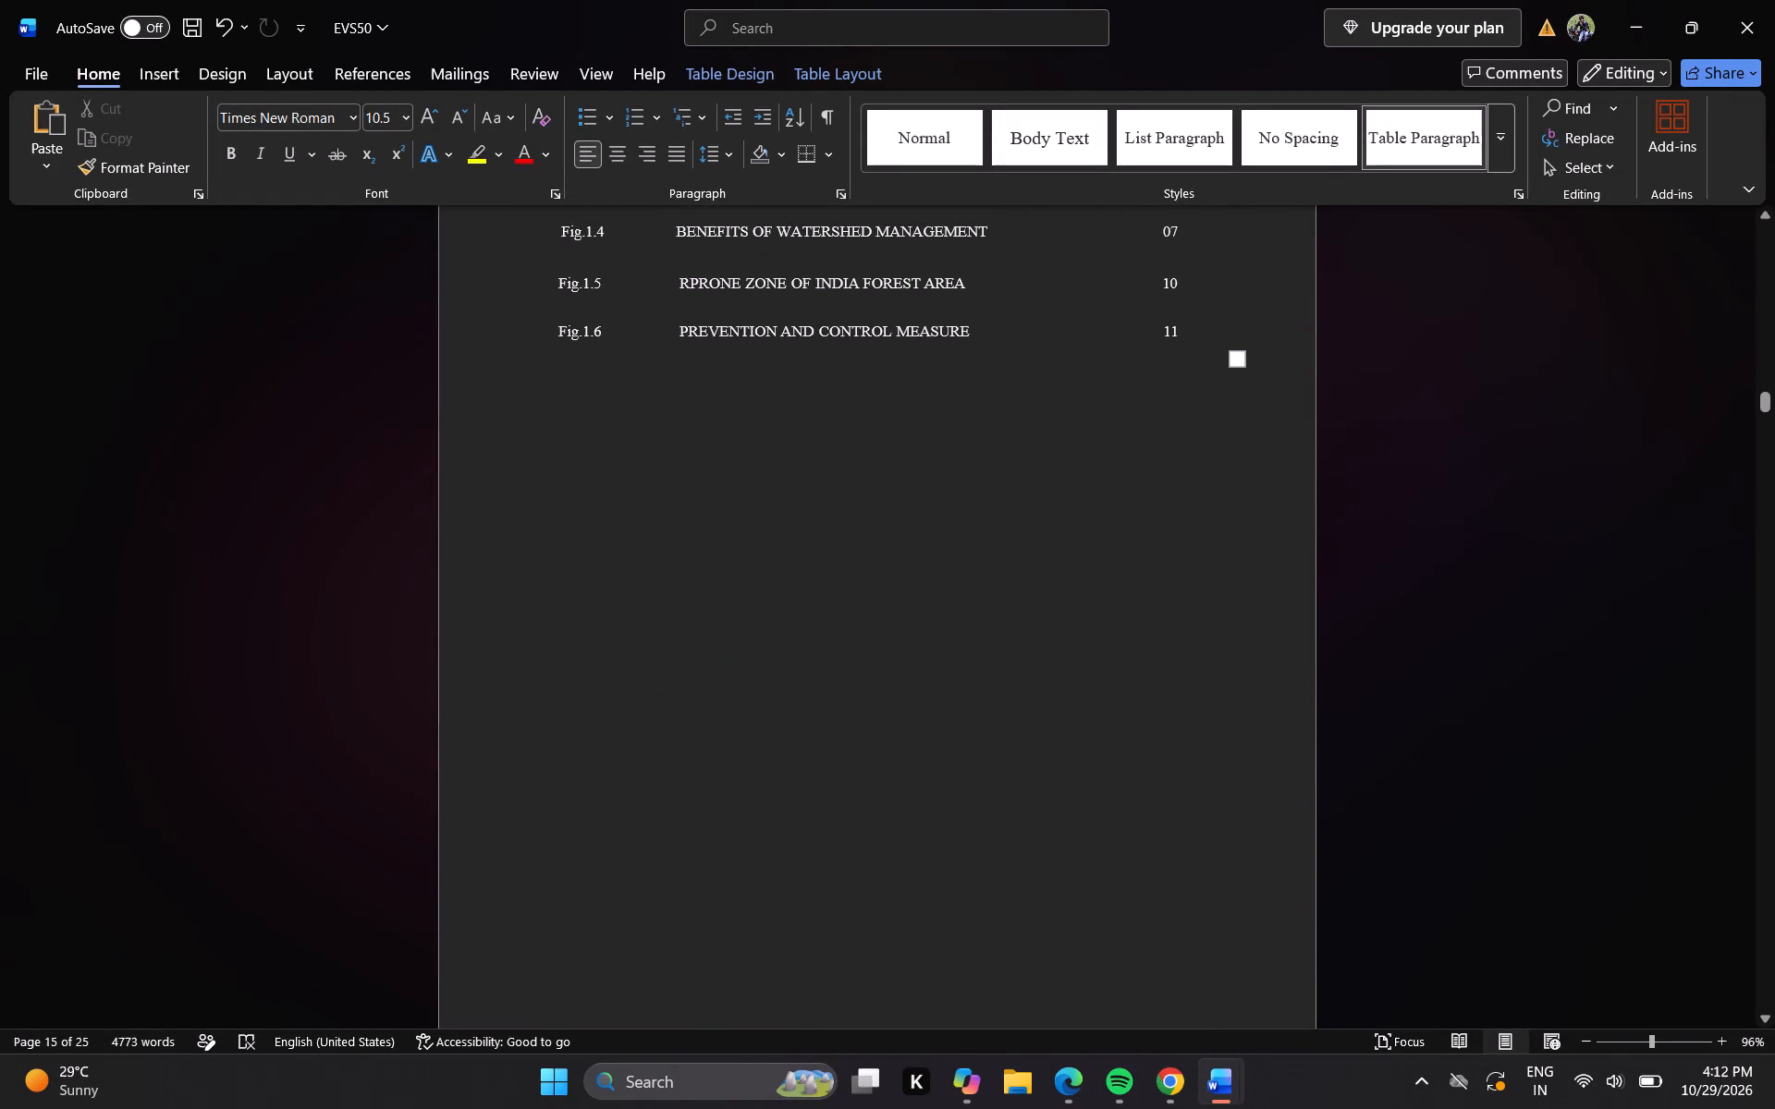
key(Right)
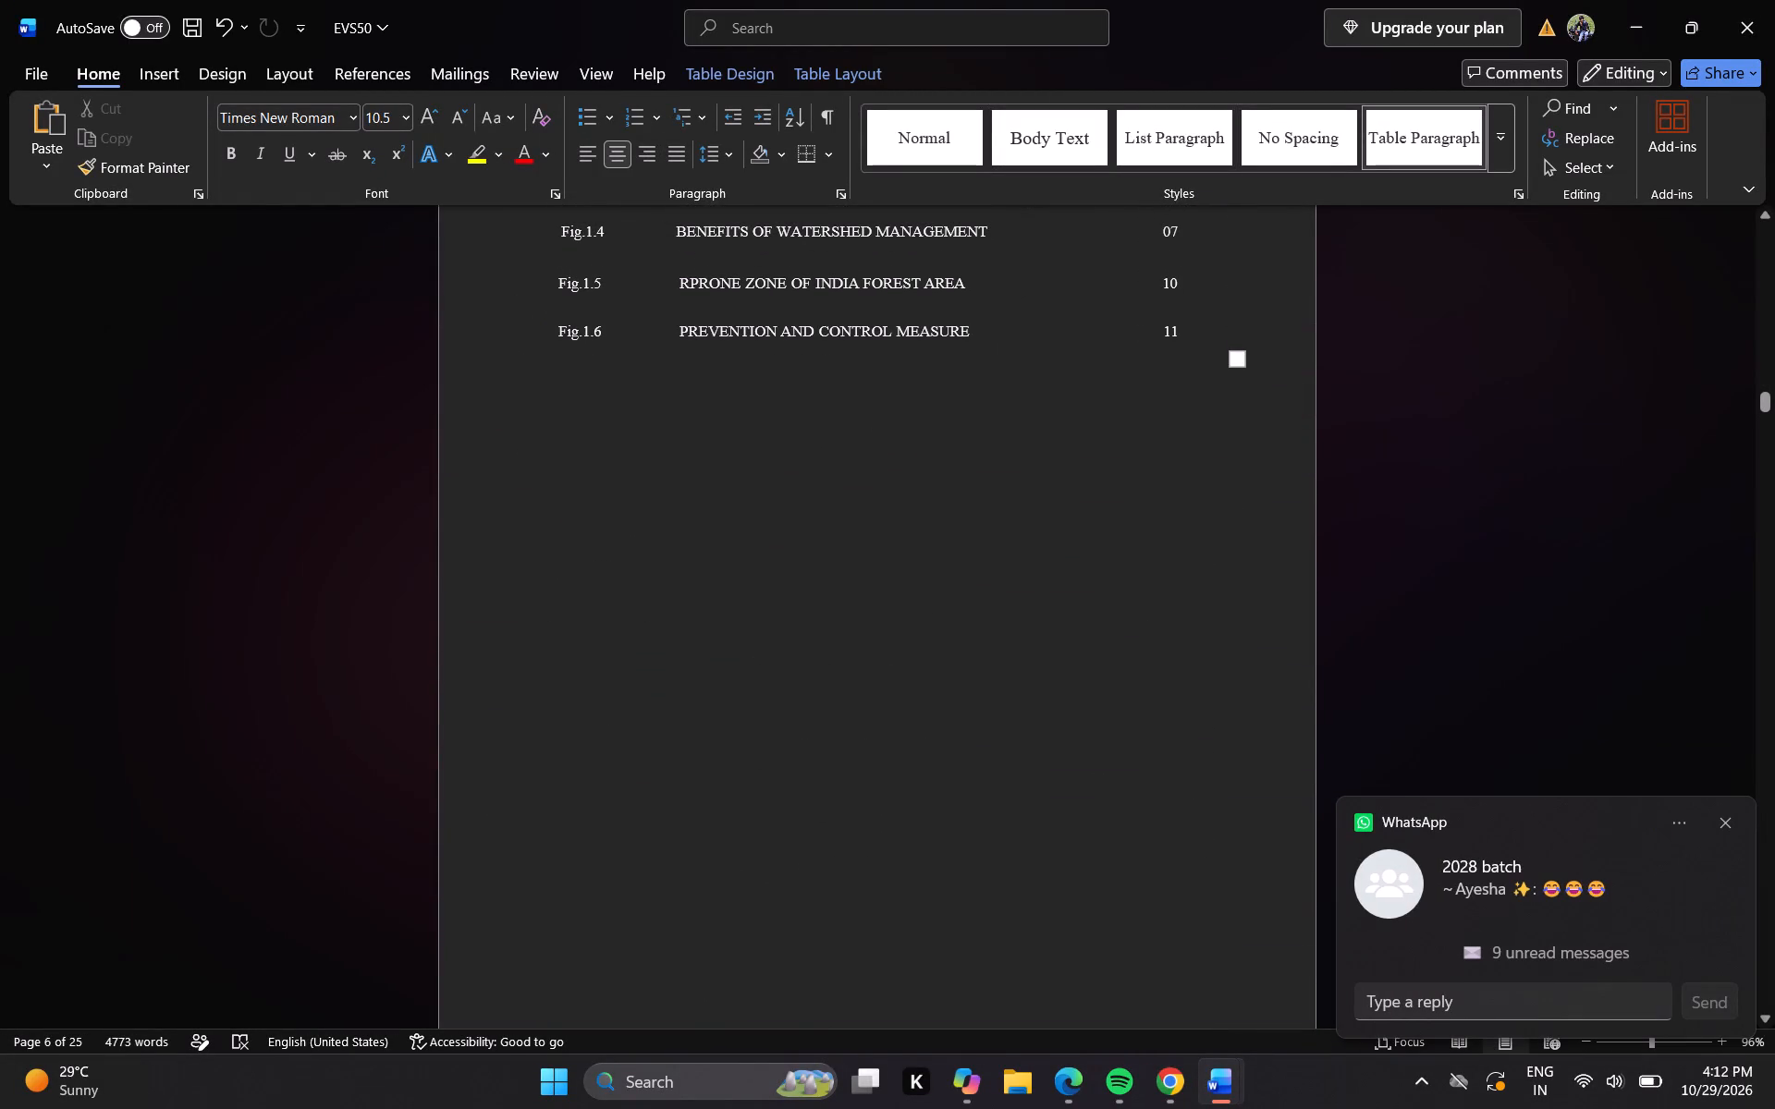
key(Right)
key(Right)
key(BackSpace)
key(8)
Set the page number of Fig.1.5 to 9 in the list of figures.
key(Down)
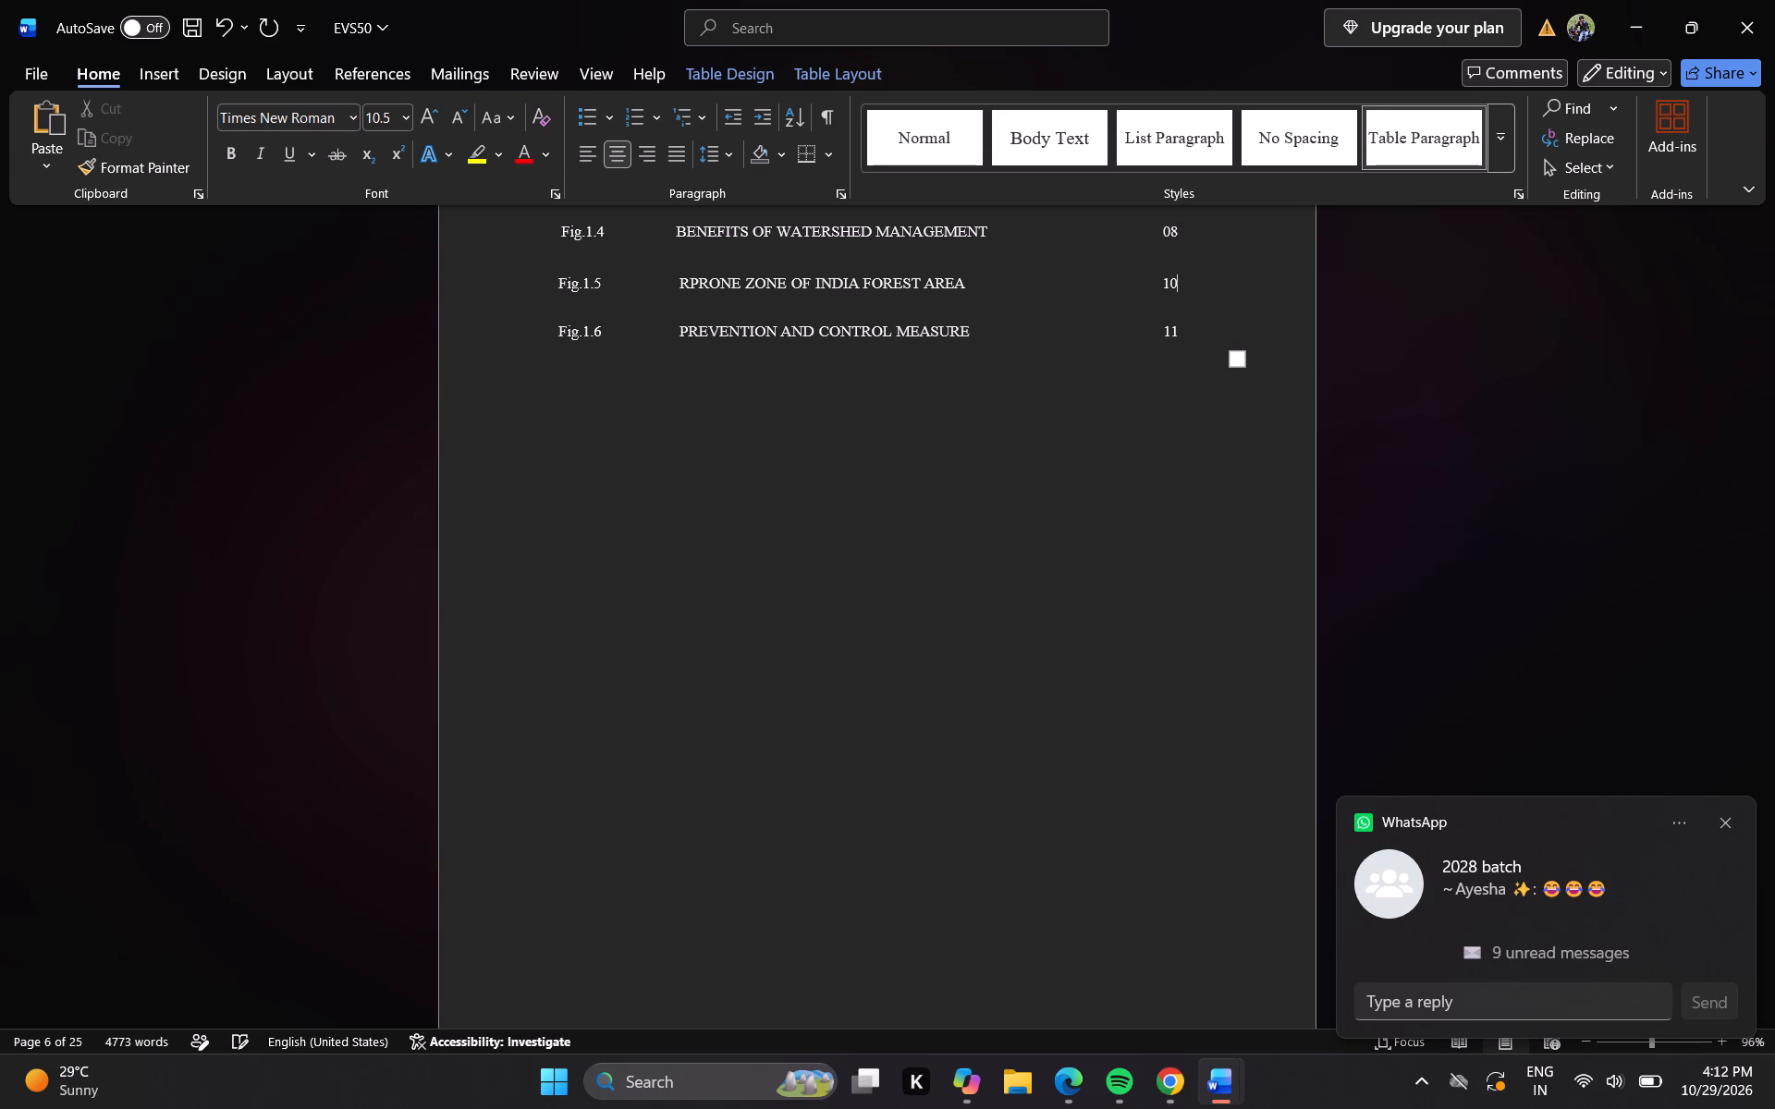
key(BackSpace)
key(BackSpace)
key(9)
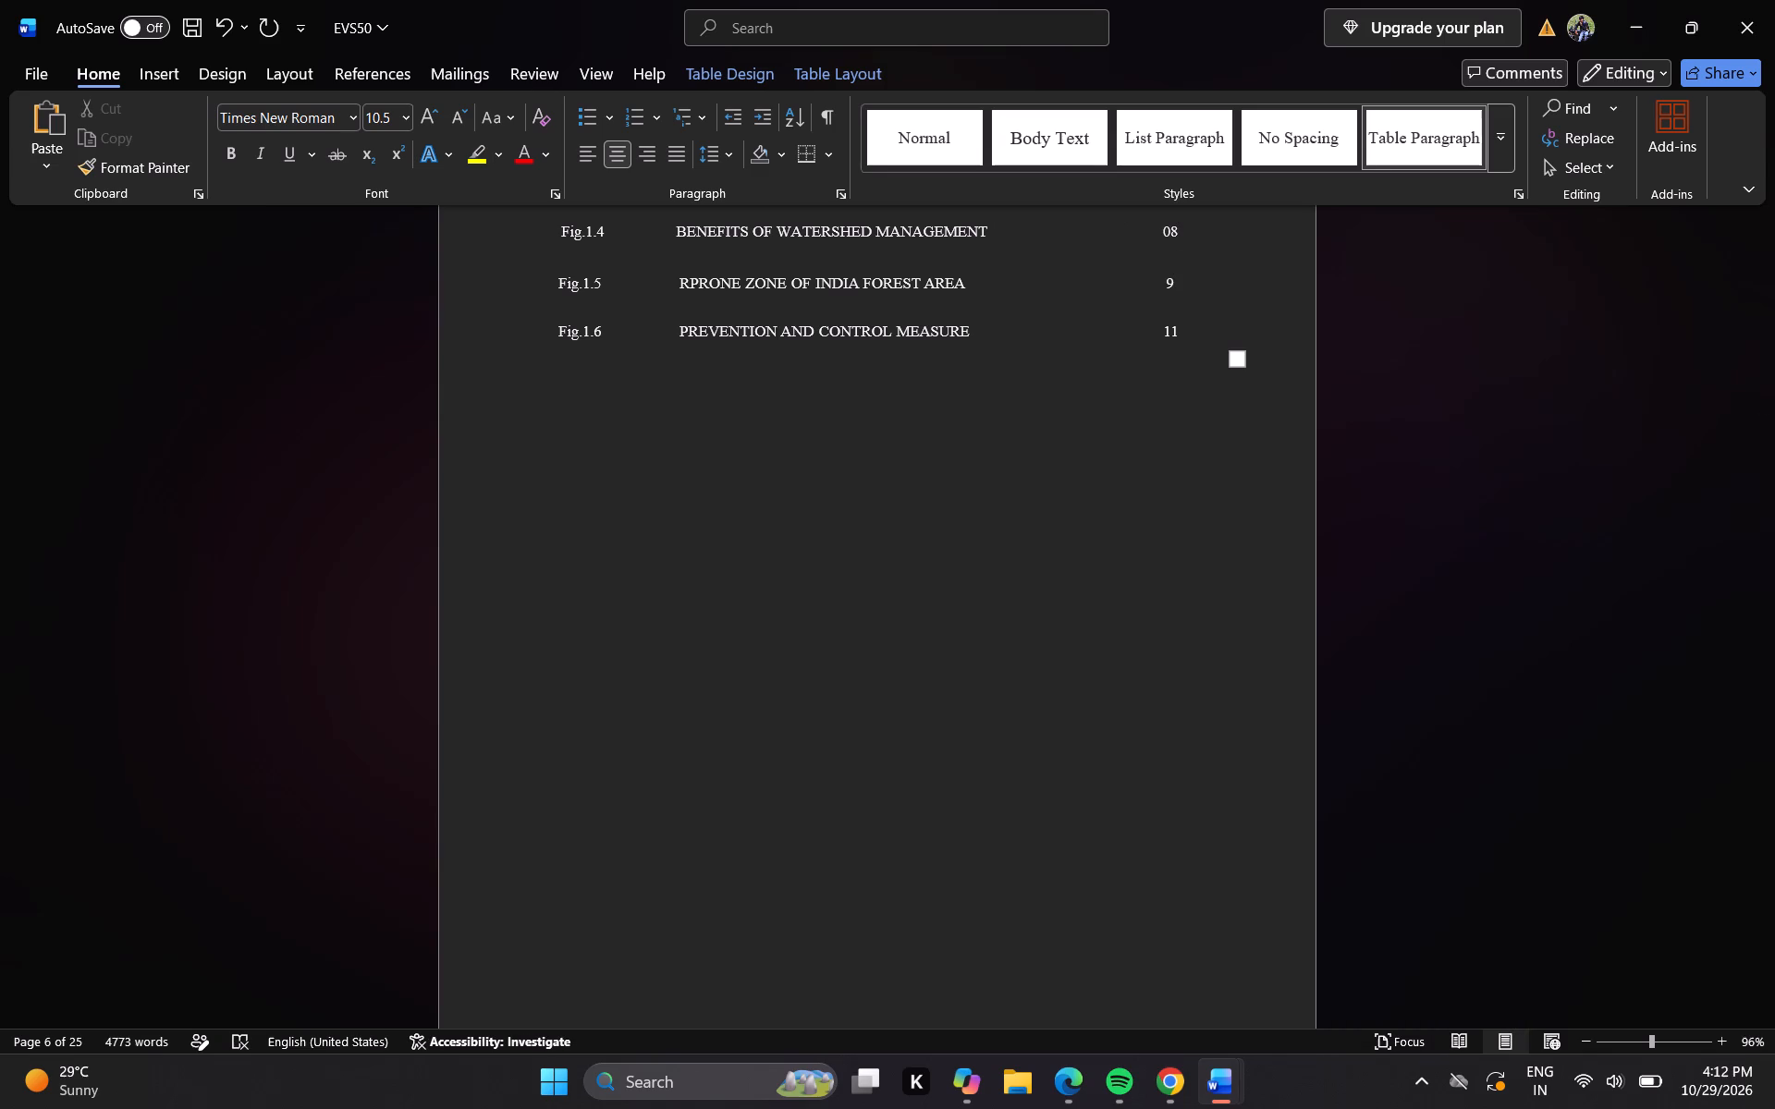
Clear the entire figure name in the Fig.1.5 row of the list of figures for retyping.
key(Left)
key(Left)
key(BackSpace)
key(BackSpace)
key(BackSpace)
key(BackSpace)
key(BackSpace)
key(BackSpace)
key(BackSpace)
key(BackSpace)
key(BackSpace)
key(BackSpace)
key(BackSpace)
key(BackSpace)
key(BackSpace)
key(BackSpace)
key(BackSpace)
key(BackSpace)
key(BackSpace)
key(BackSpace)
key(BackSpace)
key(BackSpace)
key(BackSpace)
key(BackSpace)
key(BackSpace)
key(BackSpace)
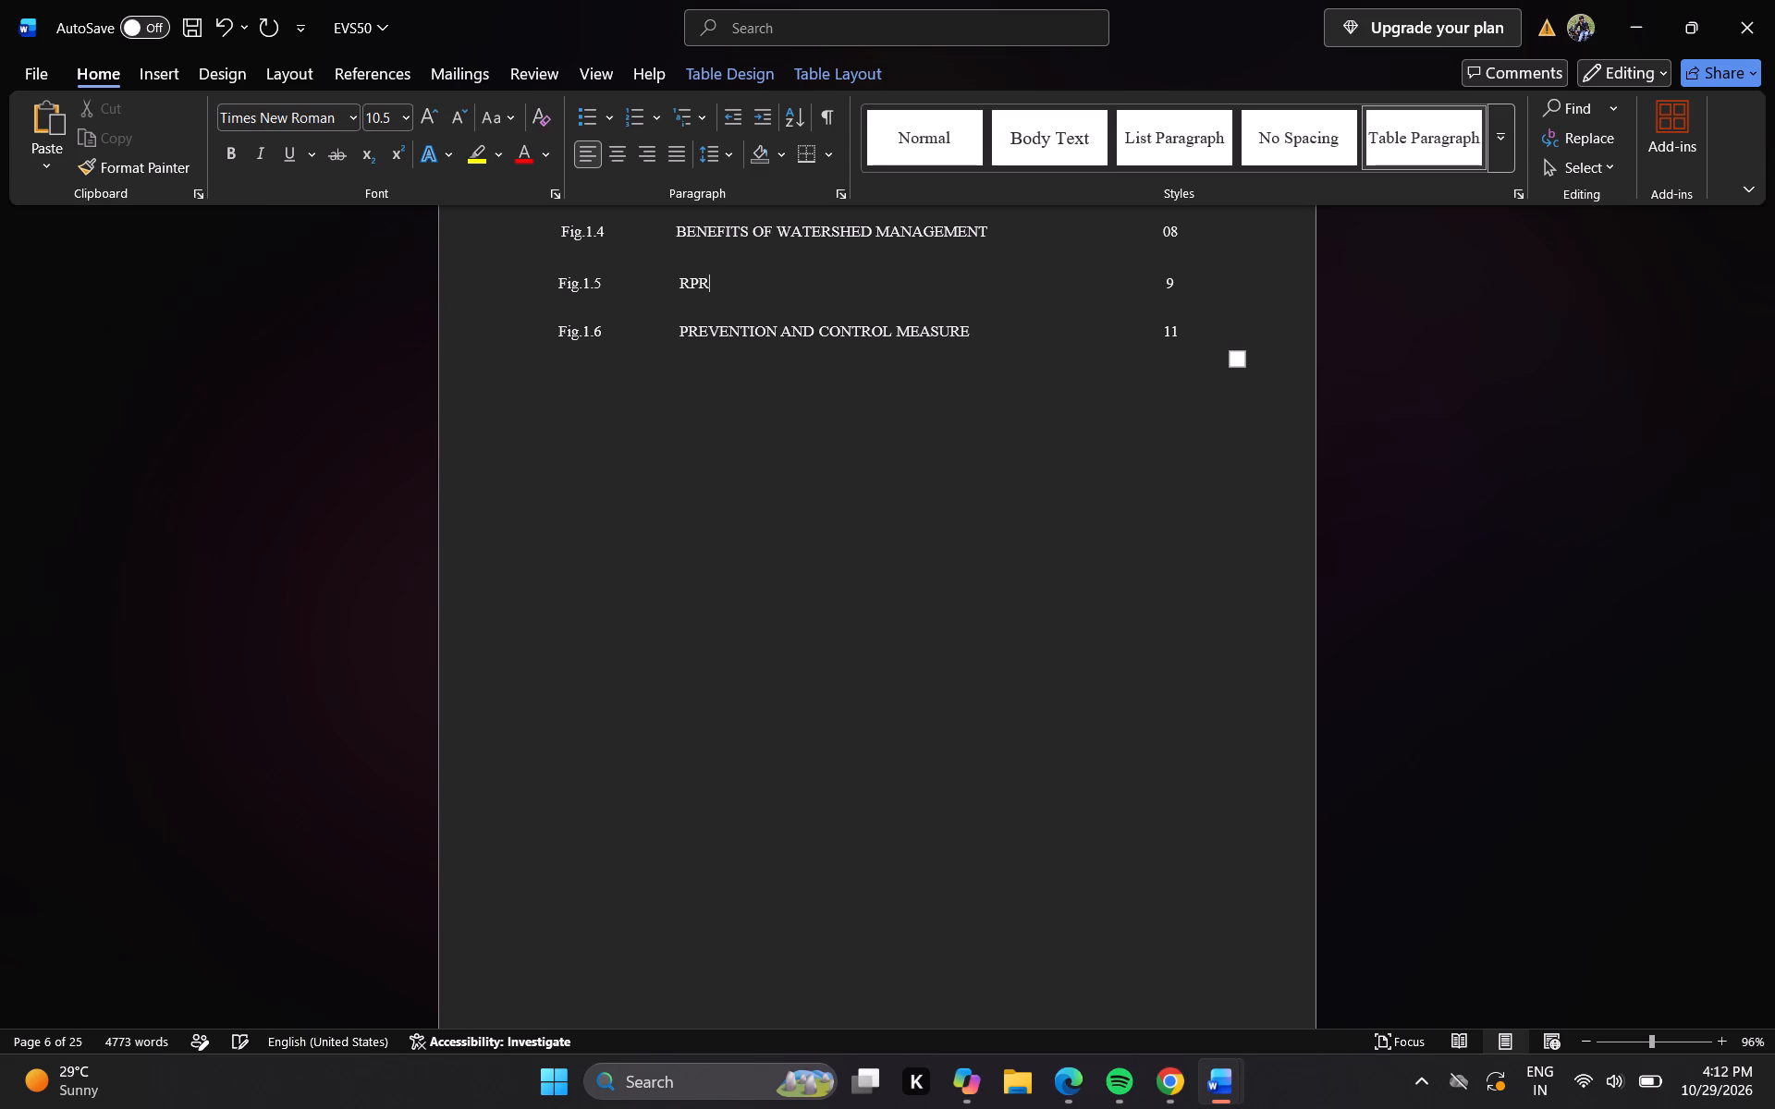
key(BackSpace)
key(BackSpace)
key(BackSpace)
Enter REDUCTION IN DROUGHT EFFECTS as the Fig.1.5 title in the list of figures.
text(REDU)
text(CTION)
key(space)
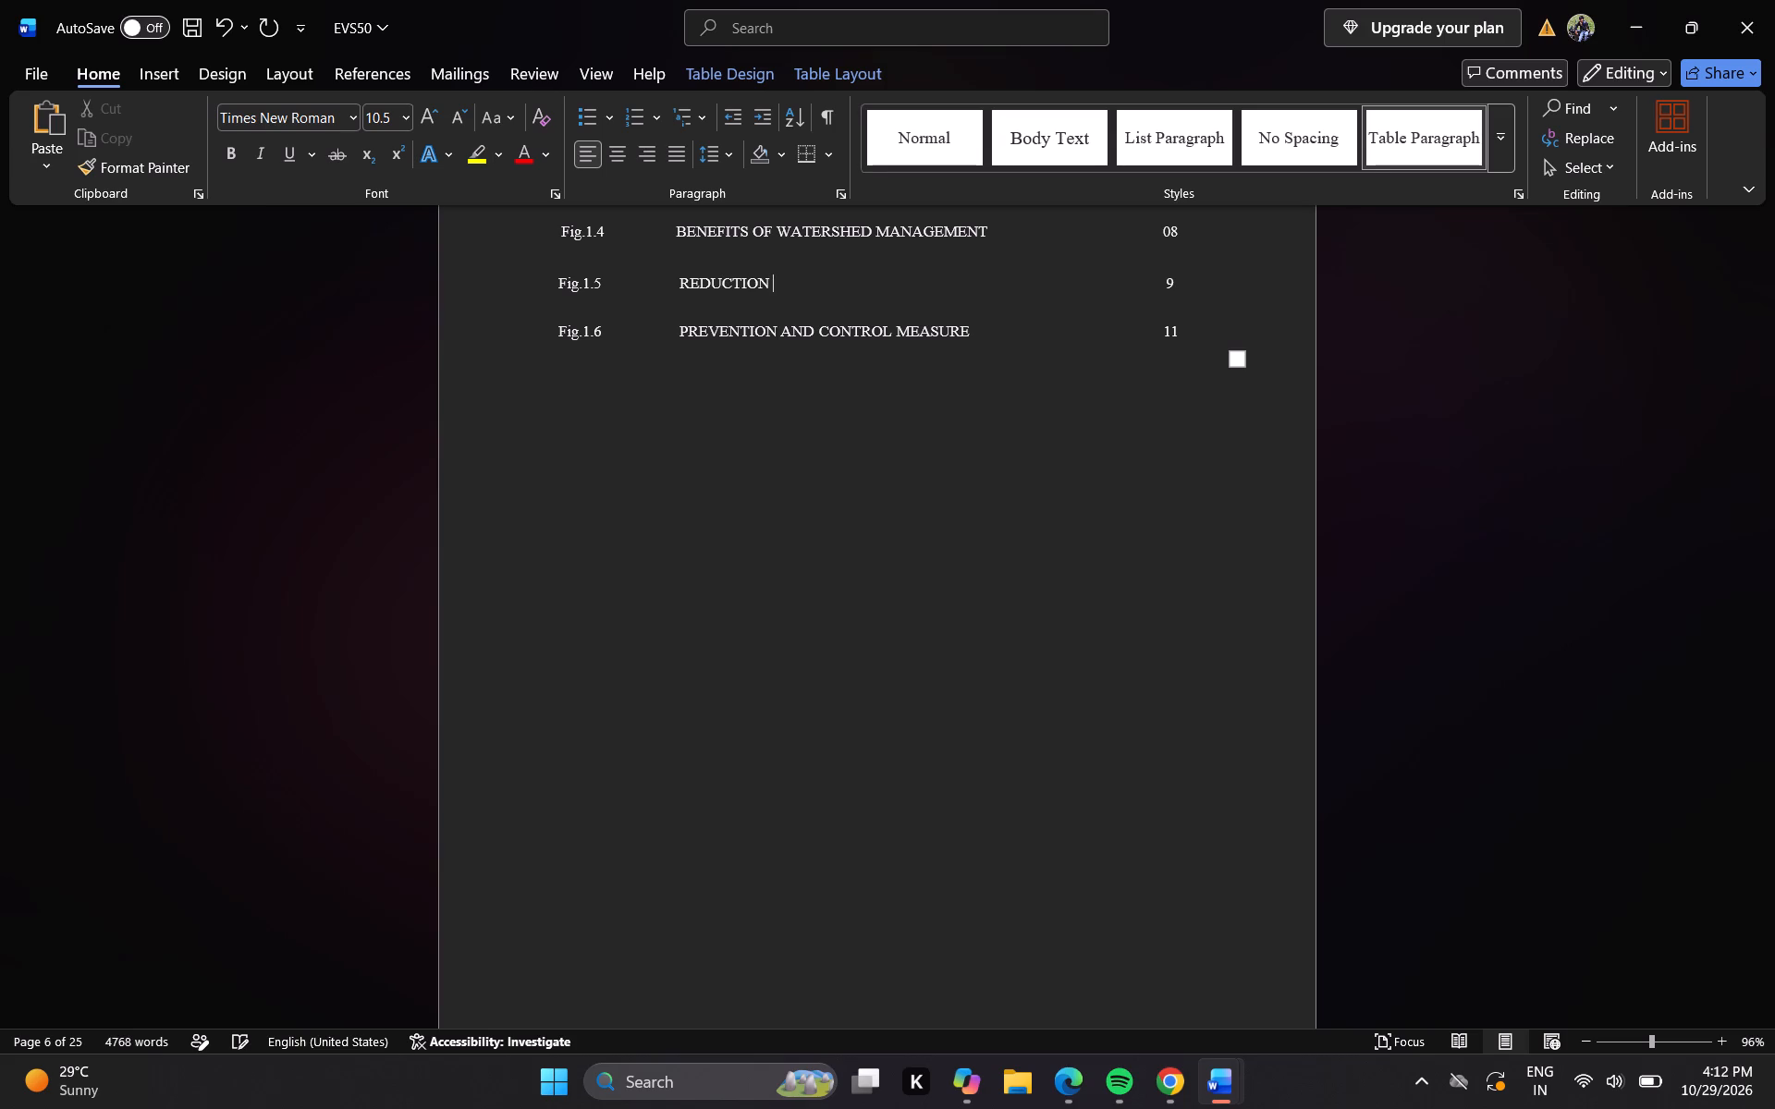
text(IN DROUGHT)
key(space)
text(EFFECTS)
Look through the body pages after the list of figures for the Fig. 1.6 caption and that page's footer number.
key(Down)
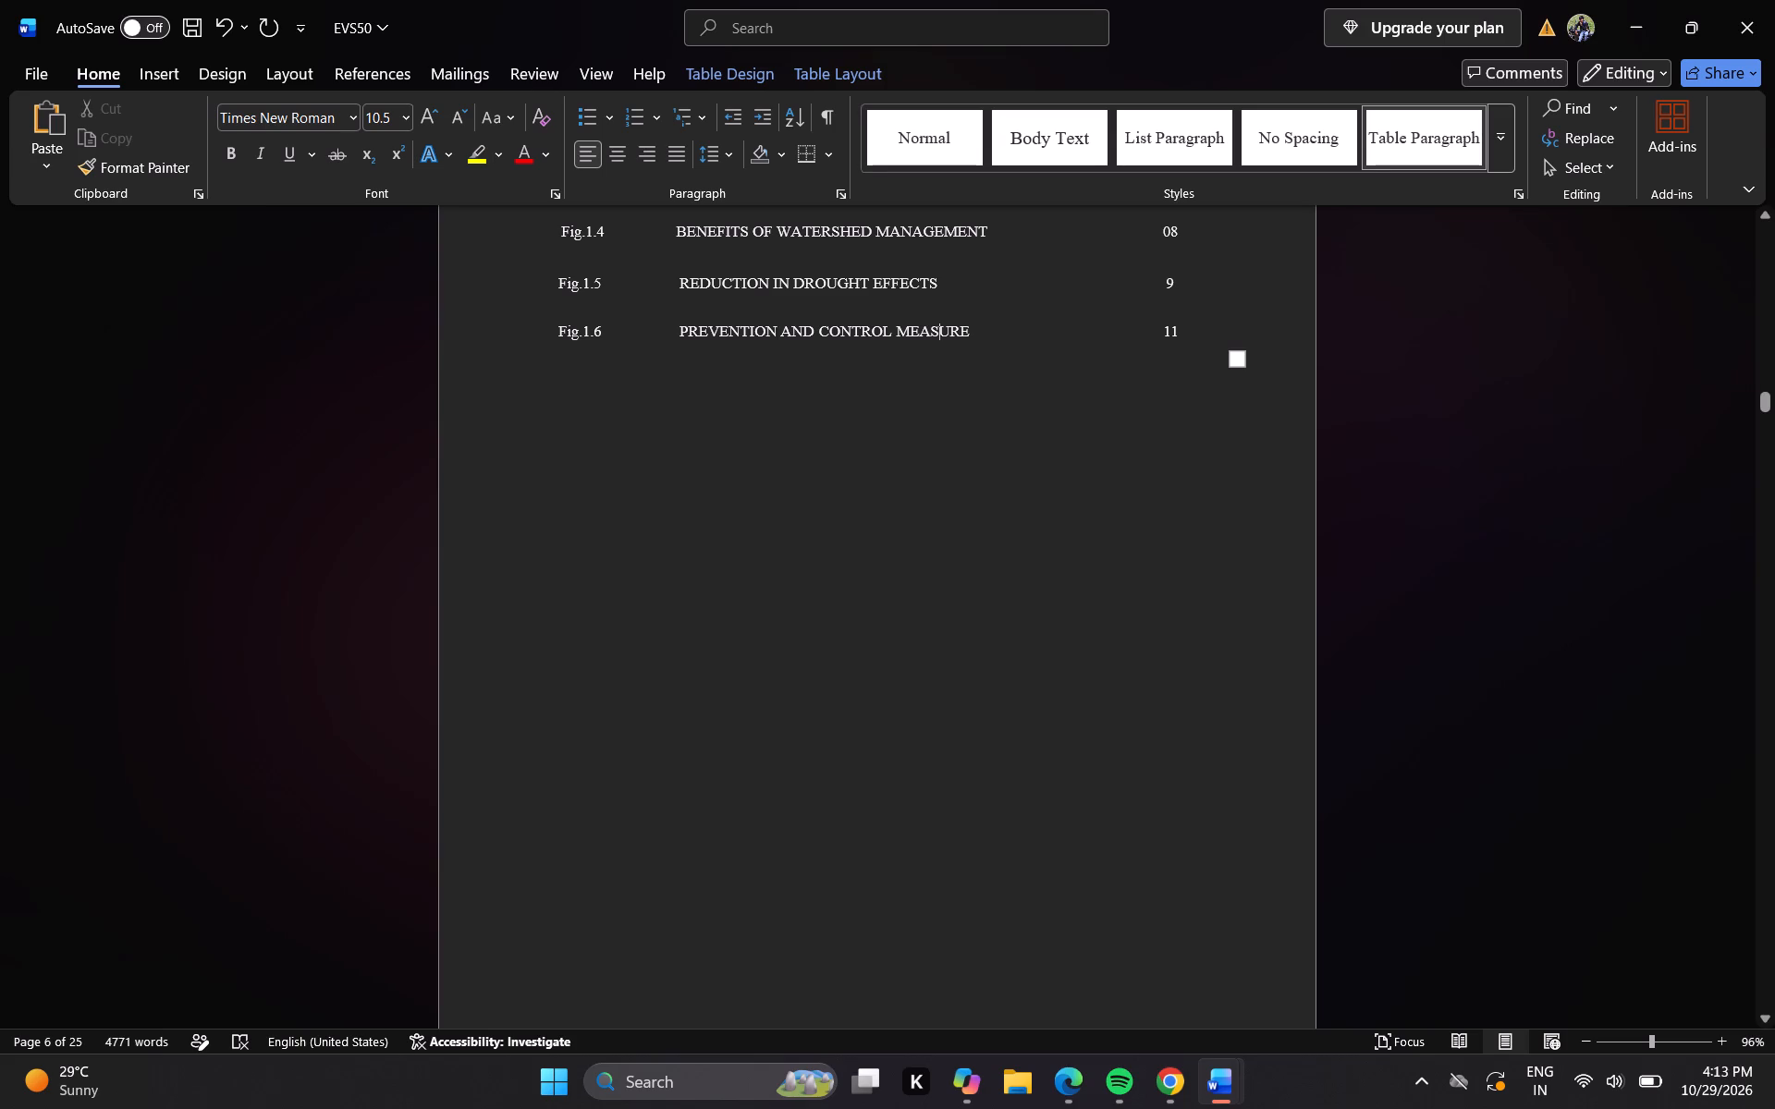
key(Down)
key(Down)
key(Down)
key(Down)
key(Down)
key(Down)
key(Down)
key(Down)
key(Down)
key(Down)
key(Down)
key(Down)
key(Down)
key(Down)
key(Down)
key(Down)
key(Down)
key(Down)
key(Down)
key(Down)
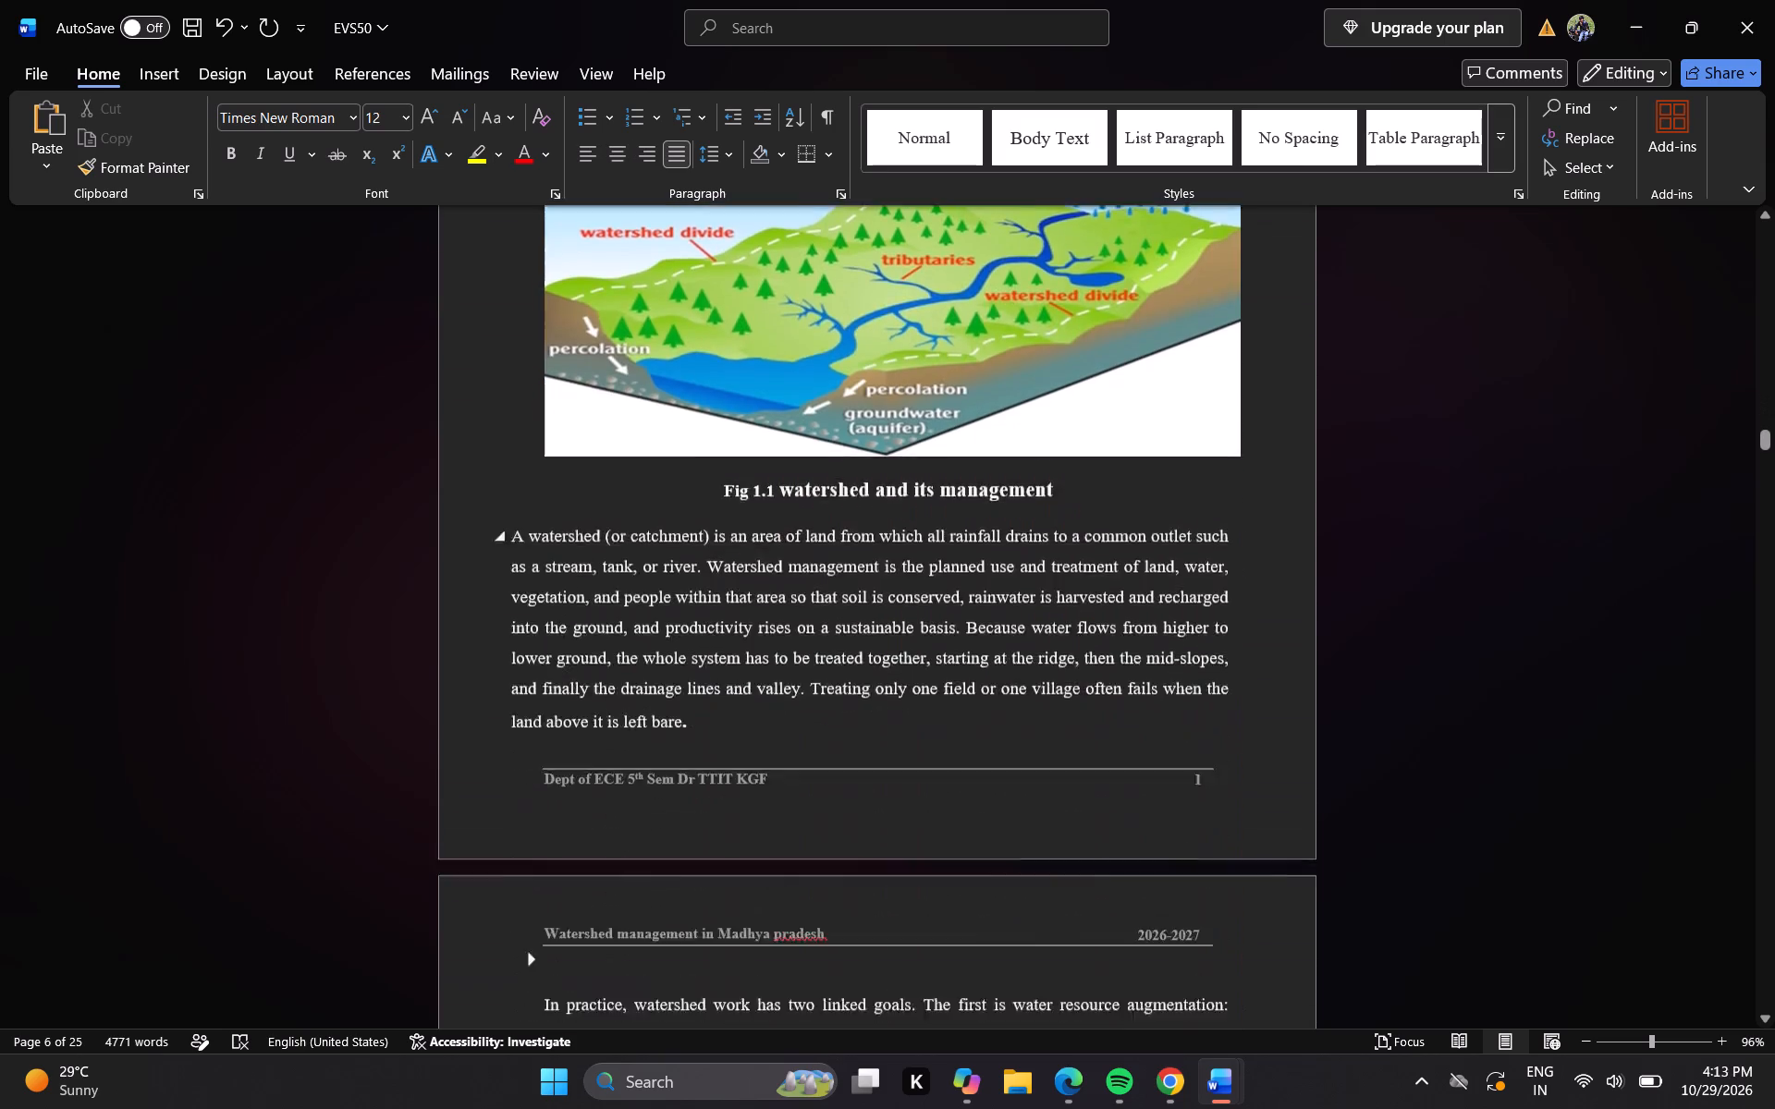
key(Down)
key(Down)
key(Down)
key(Down)
key(Down)
key(Down)
key(Down)
key(Down)
key(Down)
key(Down)
key(Down)
key(Down)
key(Down)
key(Down)
key(Down)
key(Down)
key(Down)
key(Down)
key(Down)
key(Down)
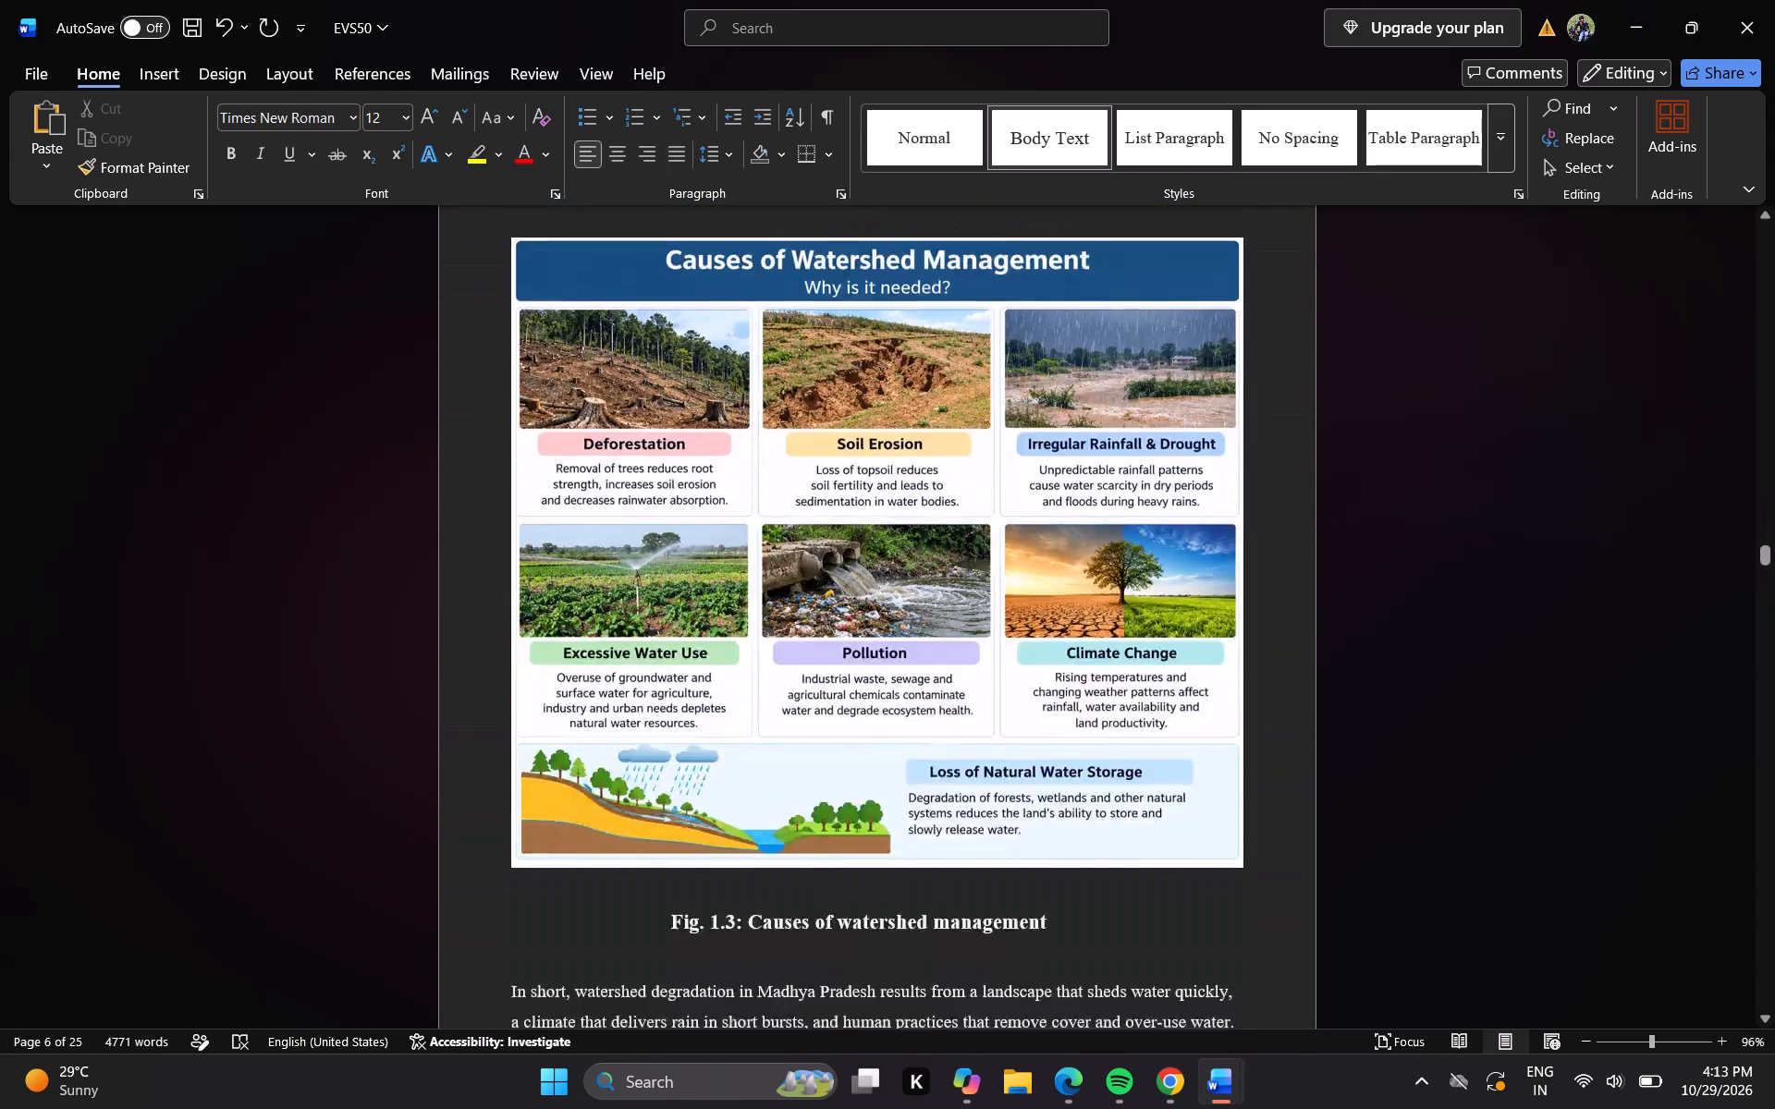
key(Down)
key(Down)
key(Down)
key(Down)
key(Down)
key(Down)
key(Down)
key(Down)
key(Down)
key(Down)
key(Down)
key(Down)
key(Down)
key(Down)
key(Down)
key(Down)
key(Down)
key(Down)
key(Down)
key(Down)
key(Down)
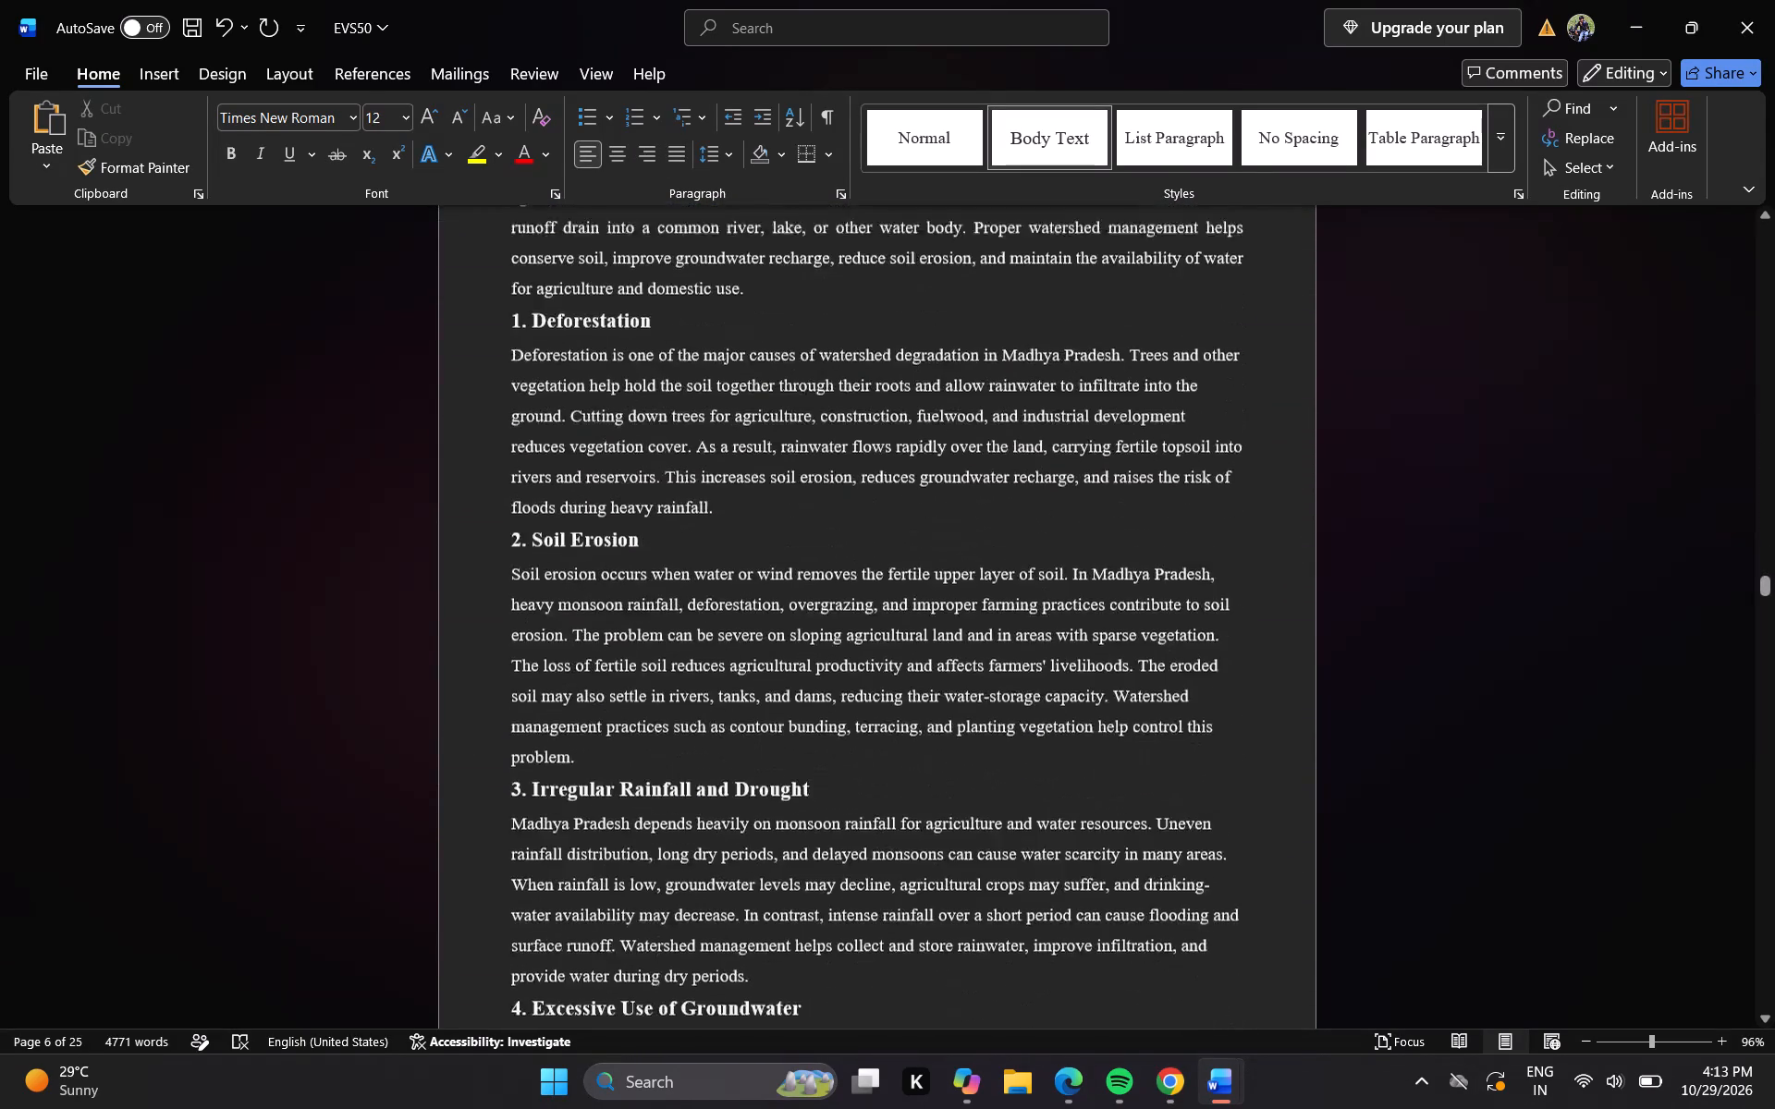
key(Down)
key(Down)
key(Down)
key(Down)
key(Down)
key(Down)
key(Down)
key(Down)
key(Down)
key(Down)
key(Down)
key(Down)
key(Down)
key(Down)
key(Down)
key(Down)
key(Down)
key(Down)
key(Down)
key(Down)
key(Down)
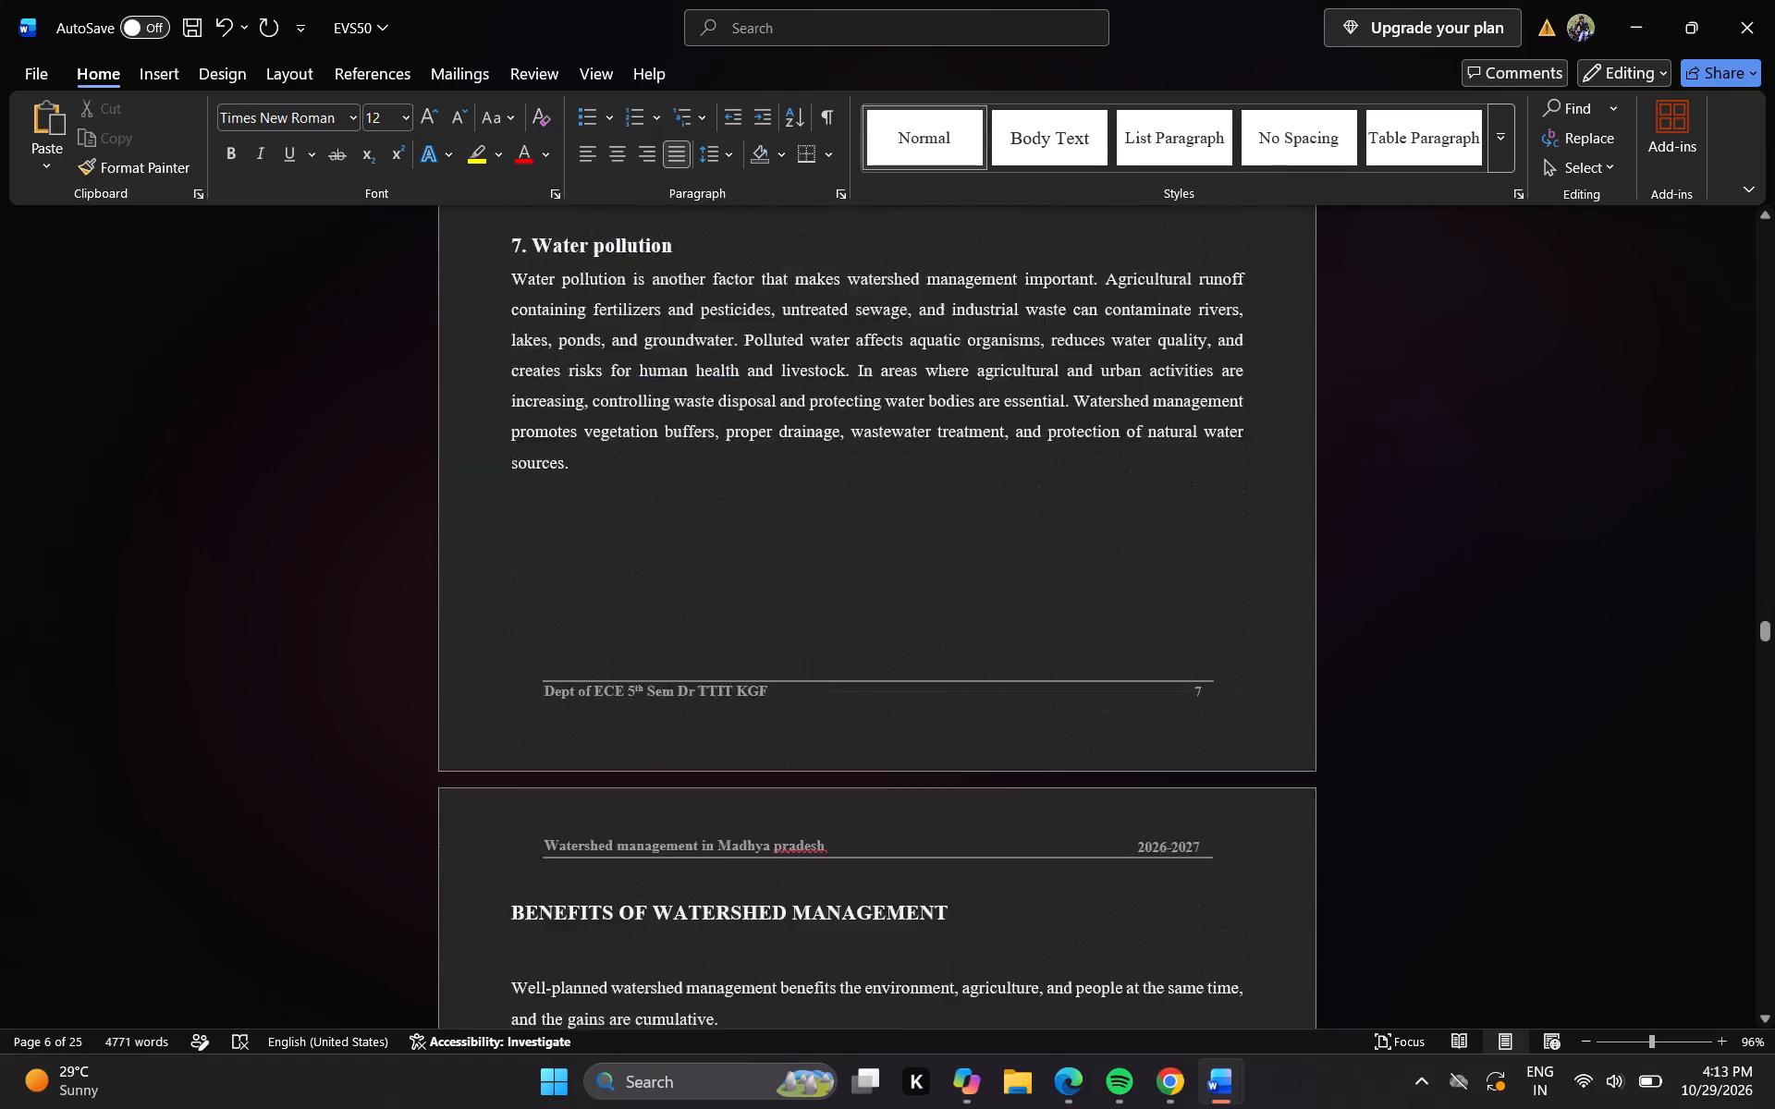
key(Down)
key(Down)
key(Down)
key(Down)
key(Down)
key(Down)
key(Down)
key(Down)
key(Down)
key(Down)
key(Down)
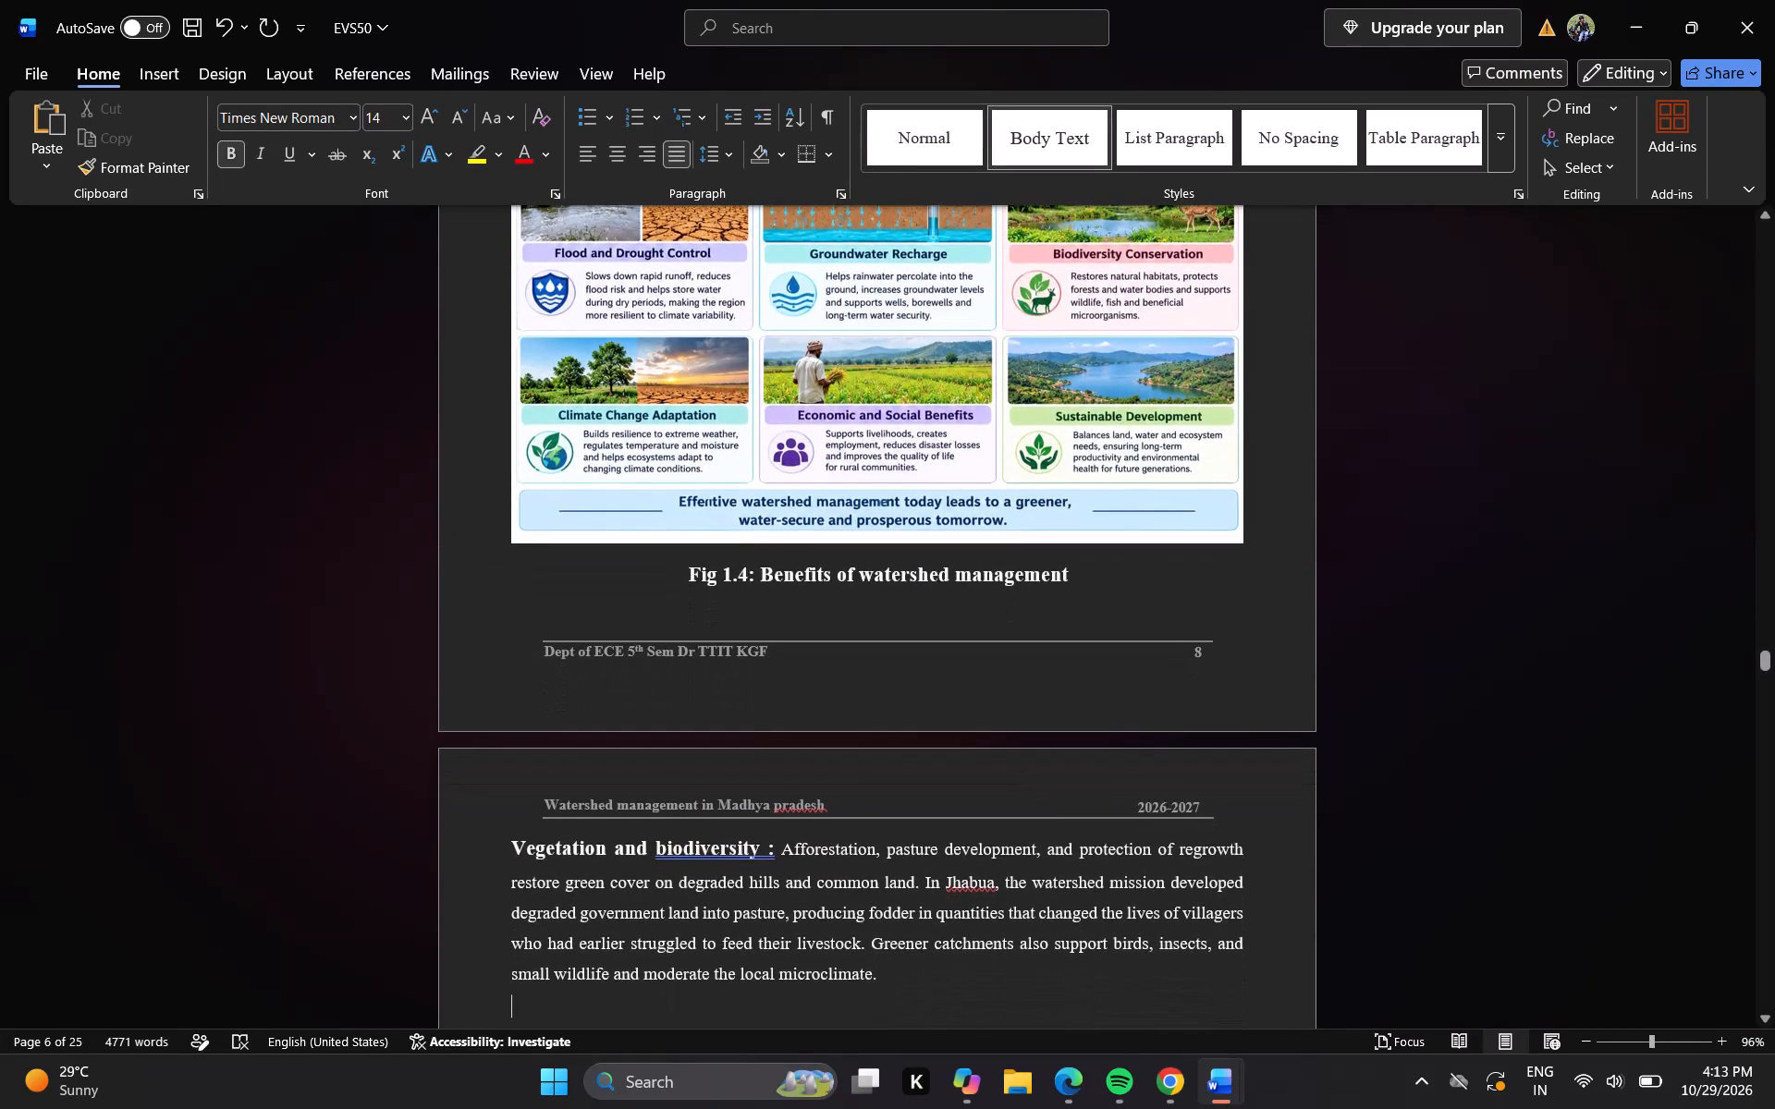
key(Down)
key(Down)
key(Down)
key(Down)
key(Down)
key(Down)
key(Down)
key(Down)
key(Down)
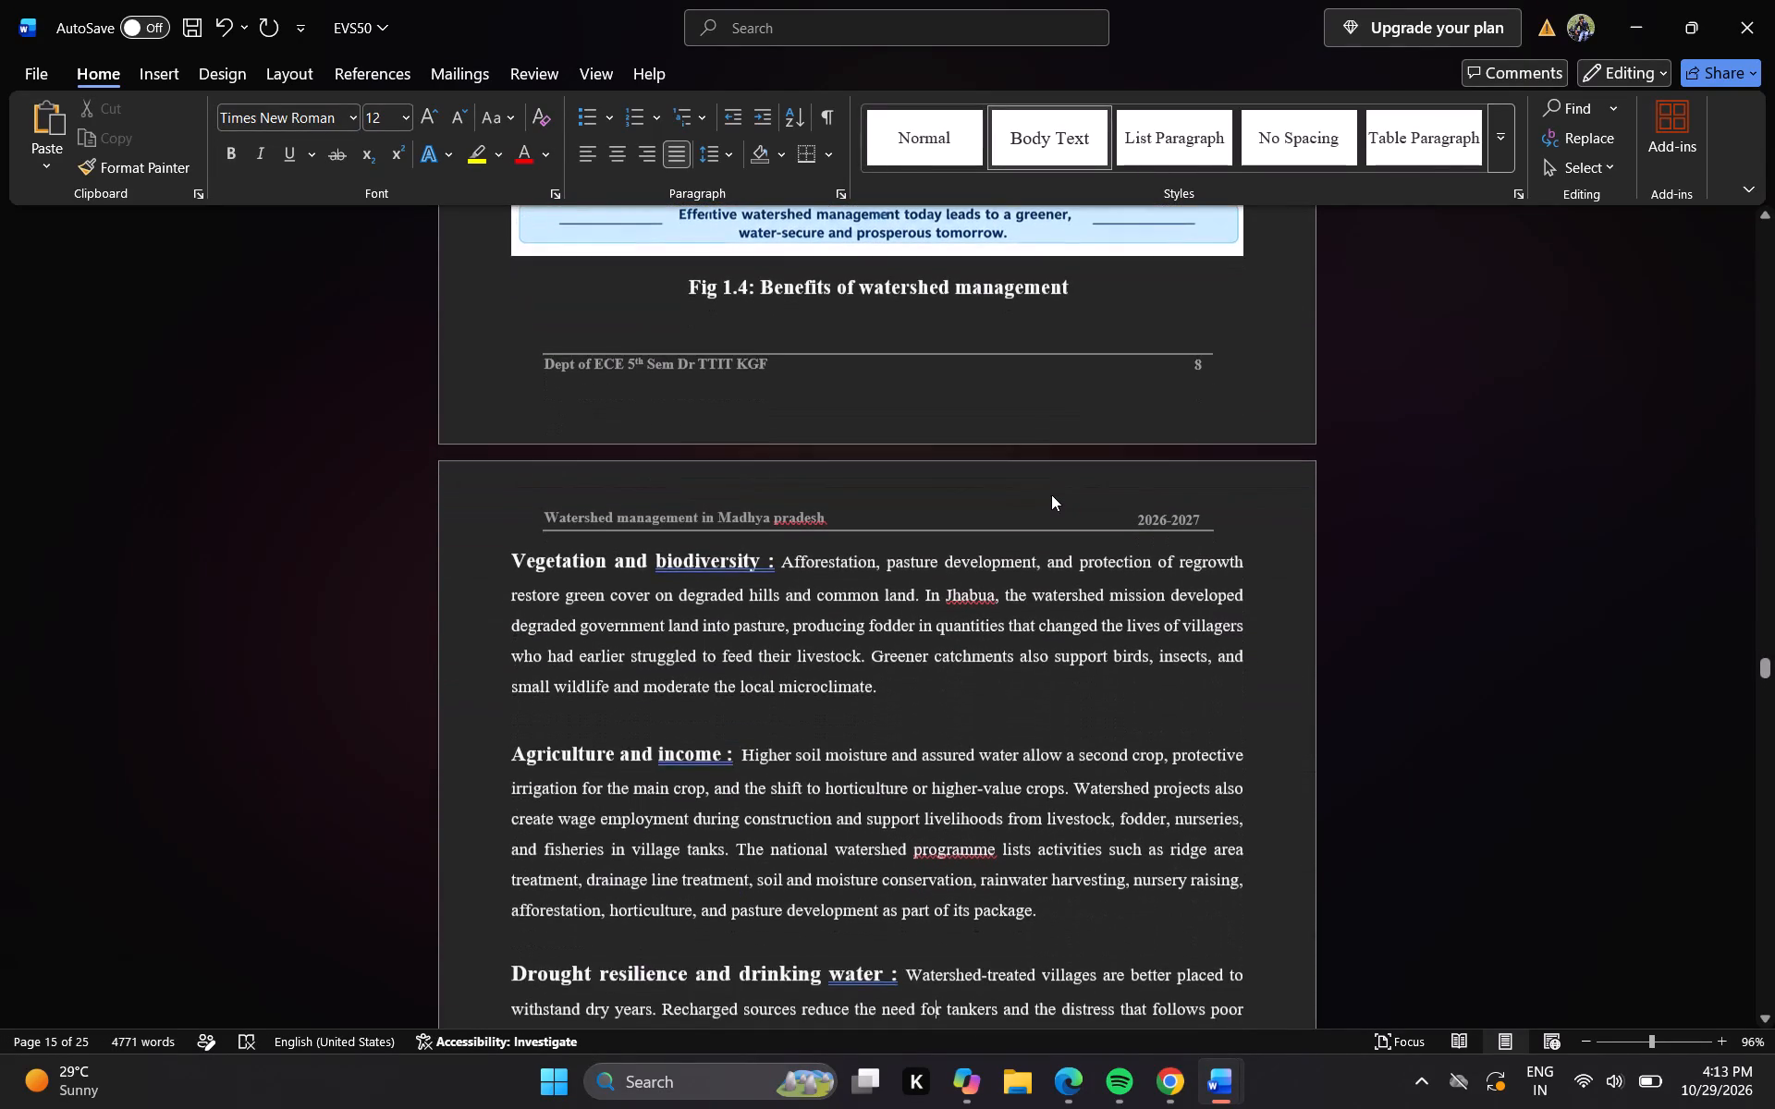
key(Down)
key(Down)
key(Down)
key(Down)
key(Down)
key(Down)
key(Down)
key(Down)
key(Down)
key(Down)
key(Down)
key(Down)
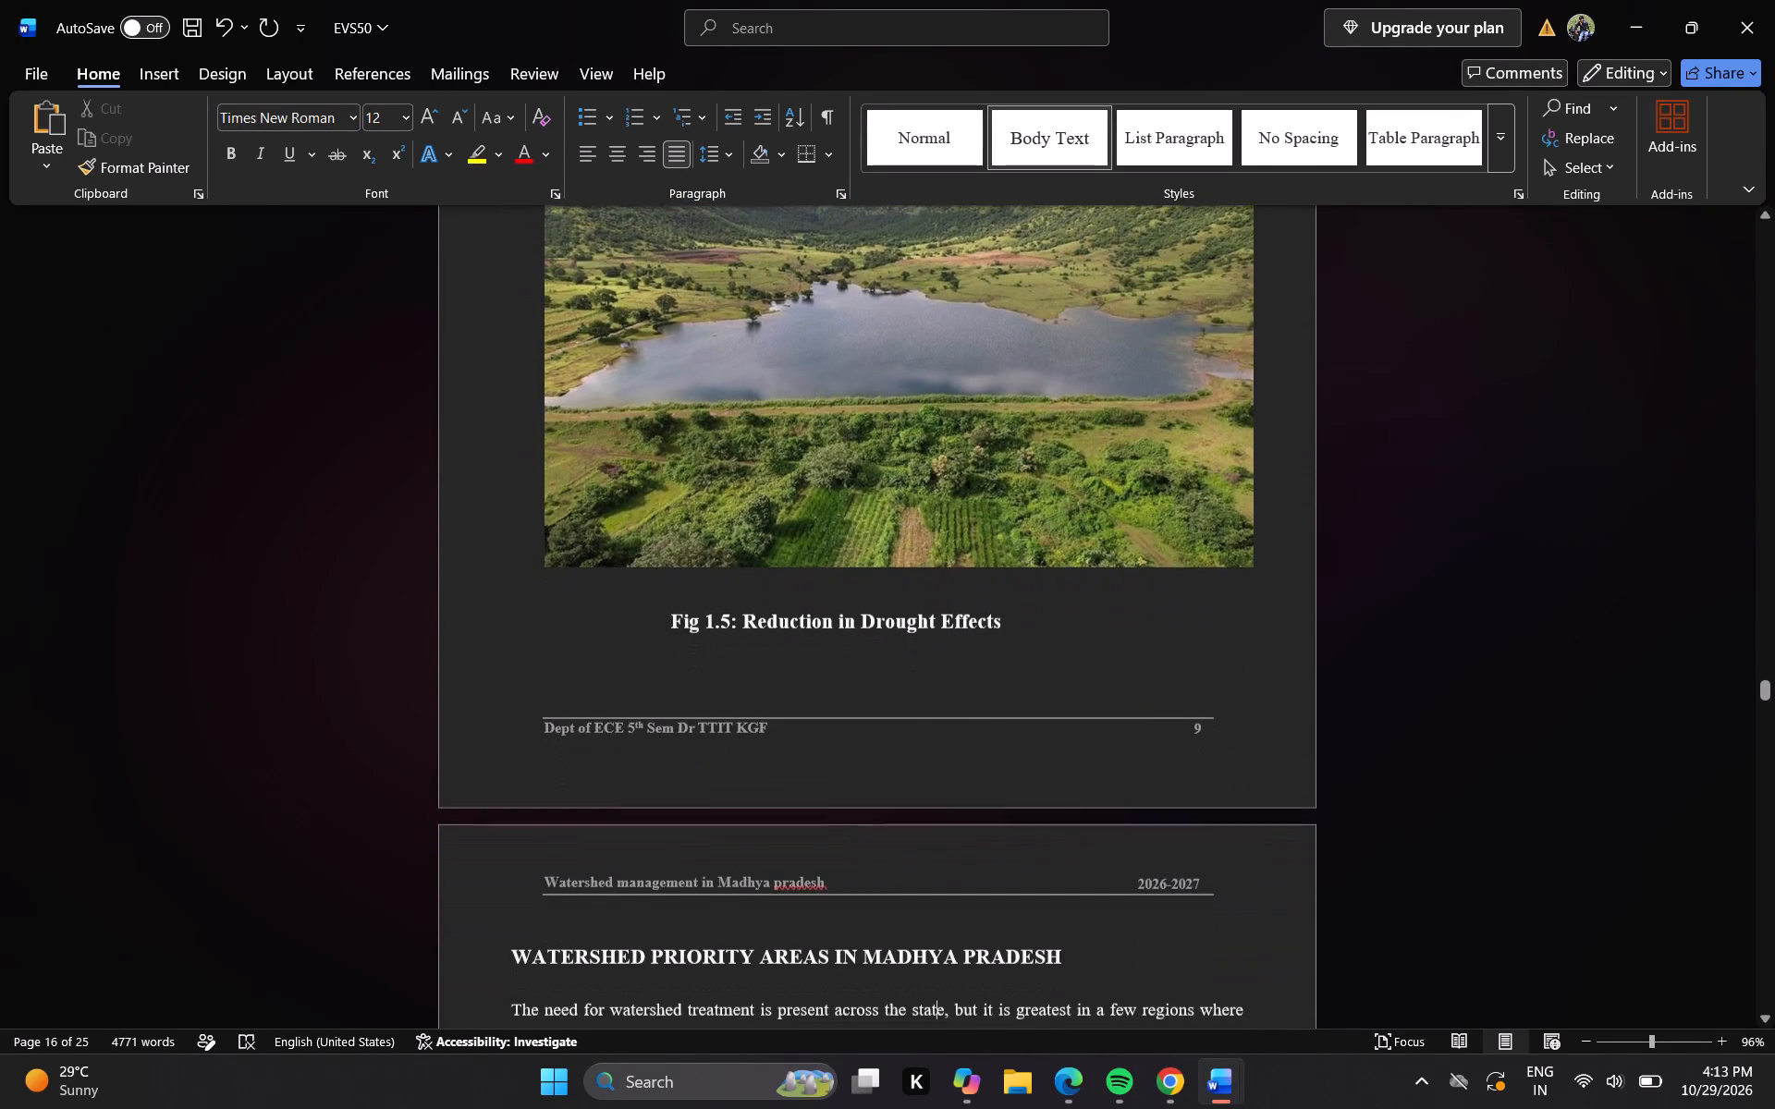
key(Down)
key(Down)
key(Down)
key(Down)
key(Down)
key(Down)
key(Down)
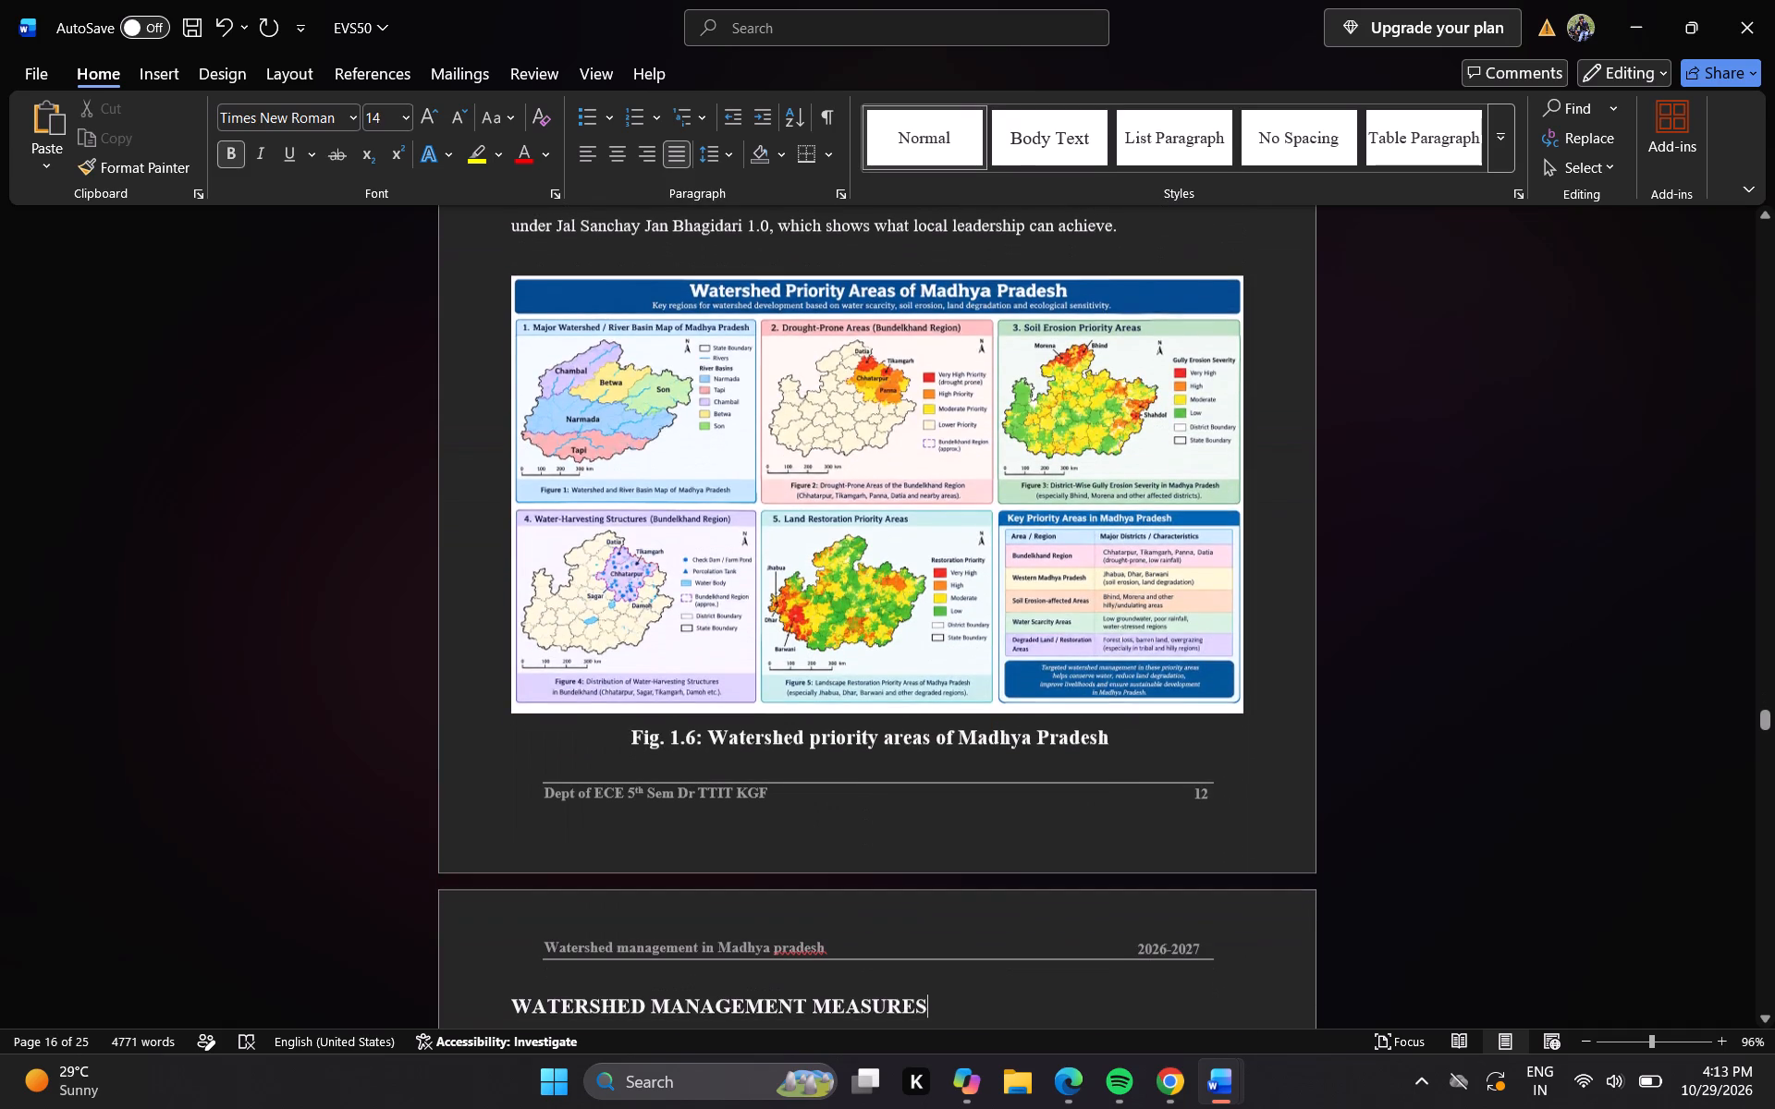
Go back to the Fig 1.5 page and compare its footer page number with that of the Fig. 1.6 page.
key(Up)
key(Up)
key(Up)
key(Up)
key(Up)
key(Up)
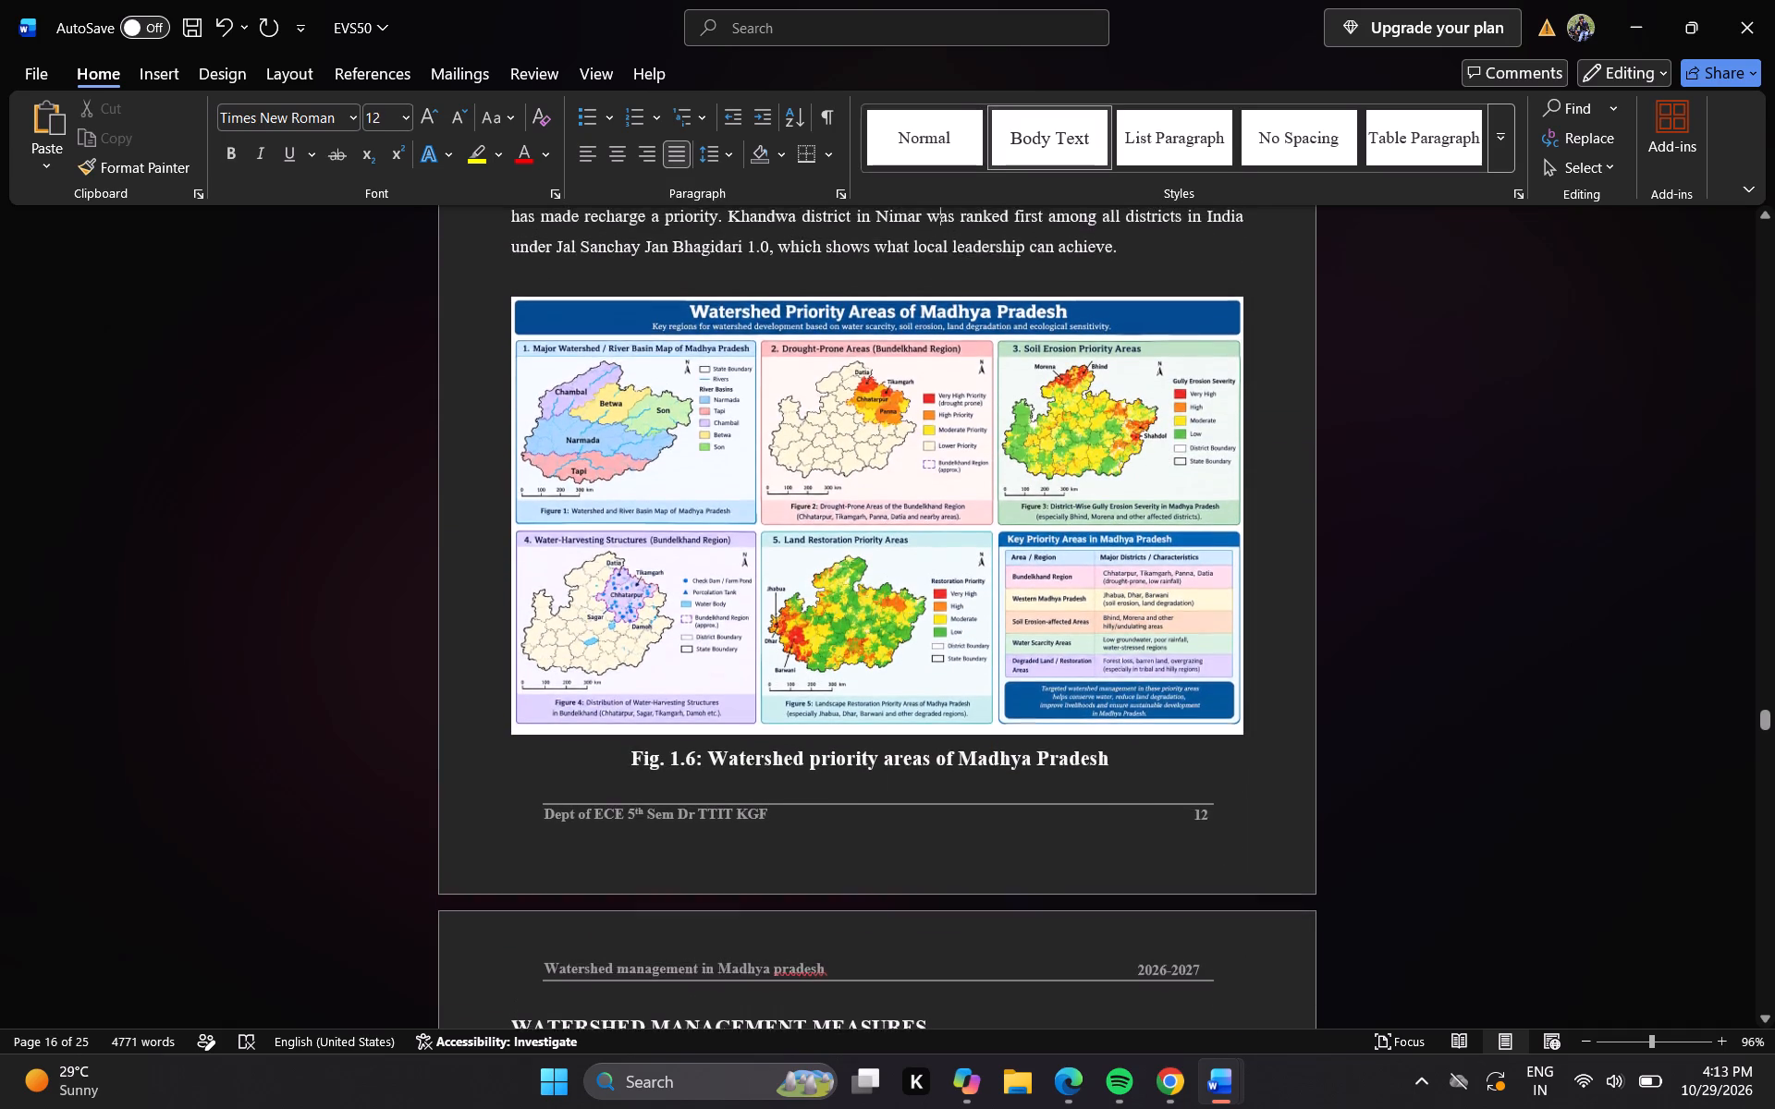
key(Up)
key(Up)
key(Up)
key(Up)
key(Up)
key(Up)
key(Up)
key(Up)
key(Up)
key(Up)
key(Up)
key(Up)
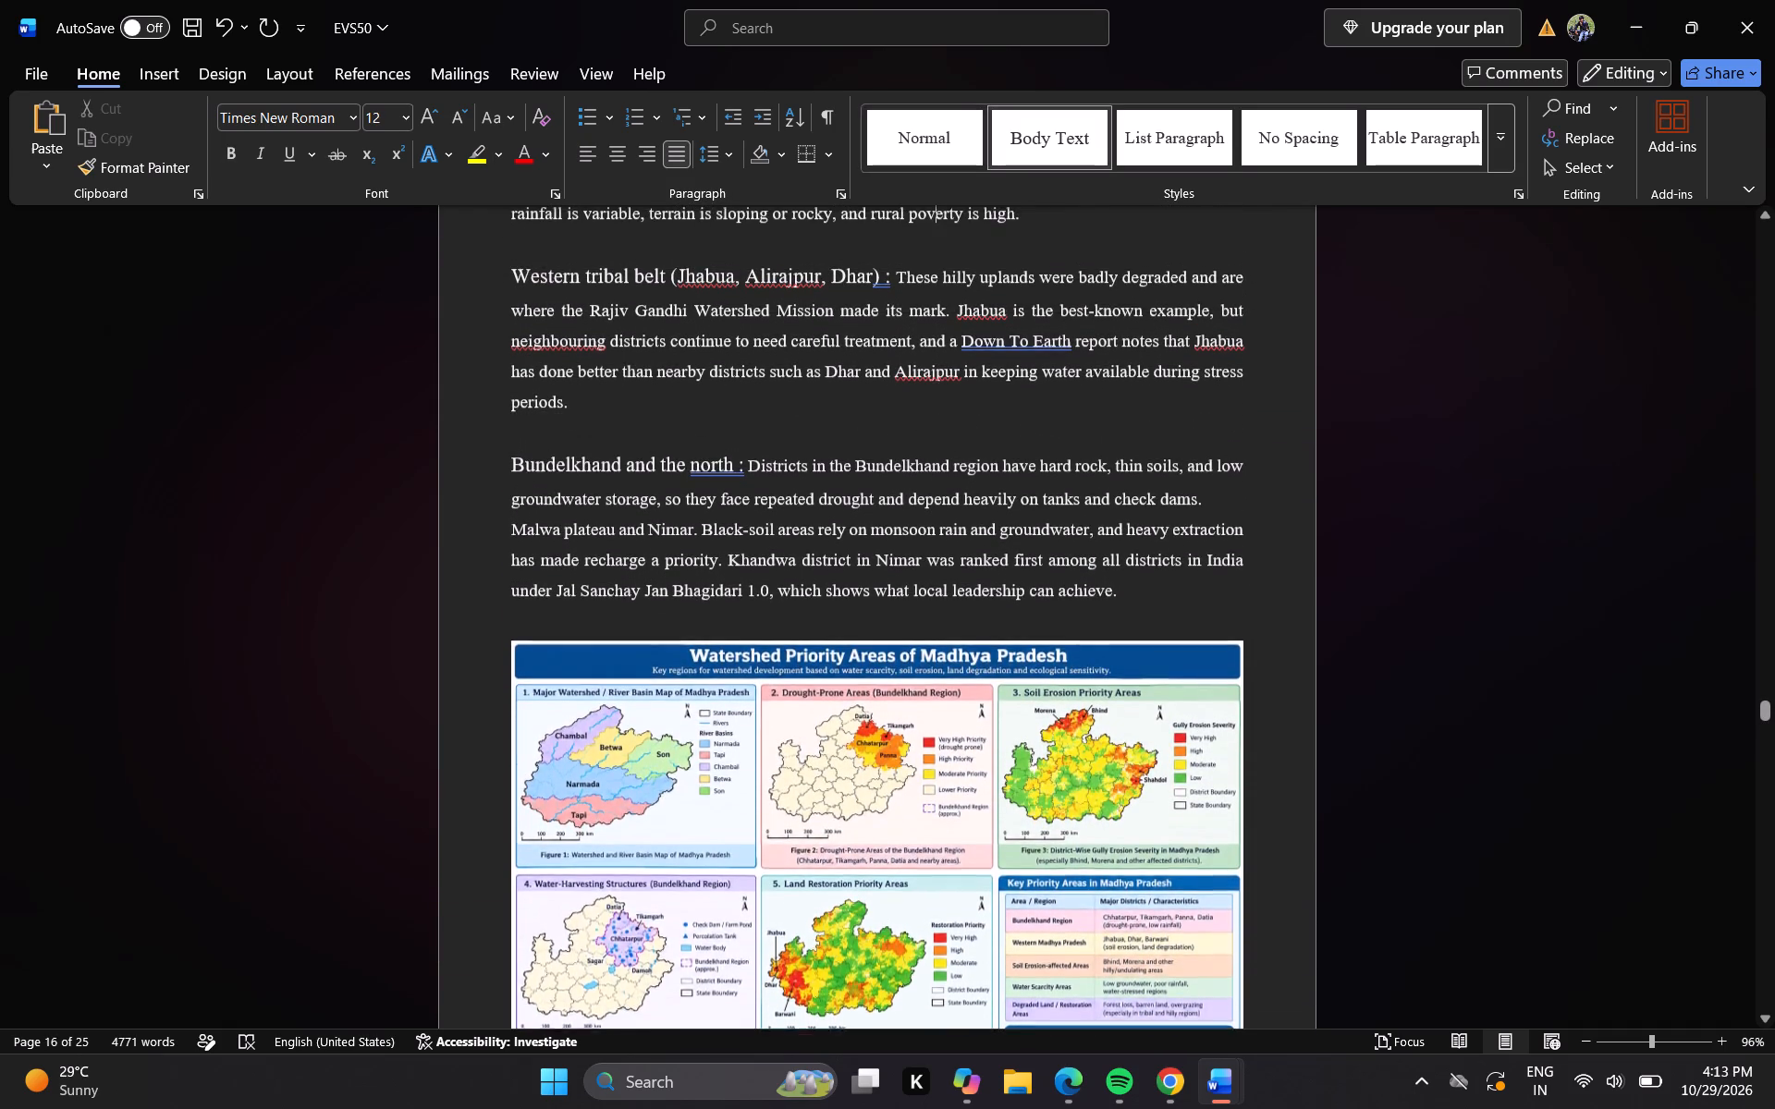
key(Up)
key(Up)
key(Up)
key(Up)
key(Up)
key(Down)
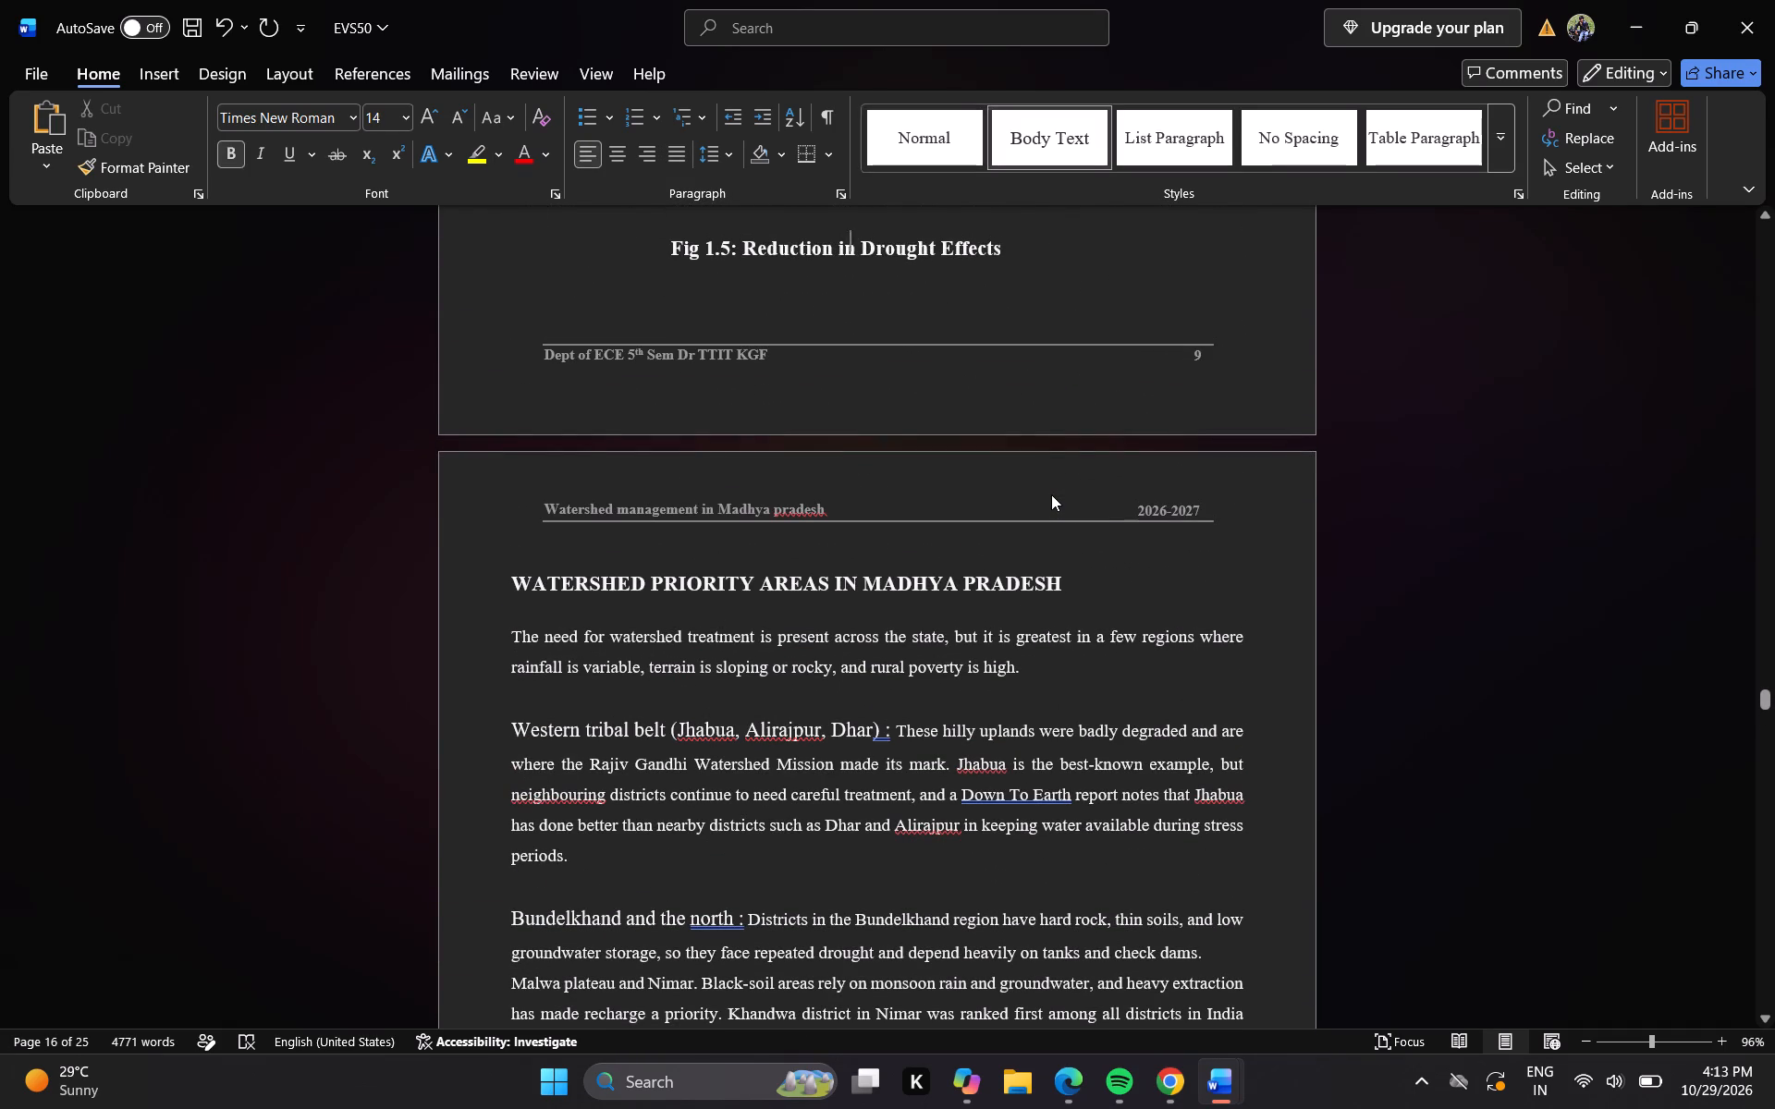
Set the footer page number on the Fig. 1.6 page to 10 inside its text box and return to the body text.
key(Down)
key(Down)
key(Down)
key(Down)
key(Down)
key(Down)
key(Down)
key(Down)
key(Down)
key(Down)
key(Down)
key(Down)
key(Down)
key(Down)
key(Down)
key(Down)
key(Down)
key(Down)
key(Down)
key(Down)
key(Down)
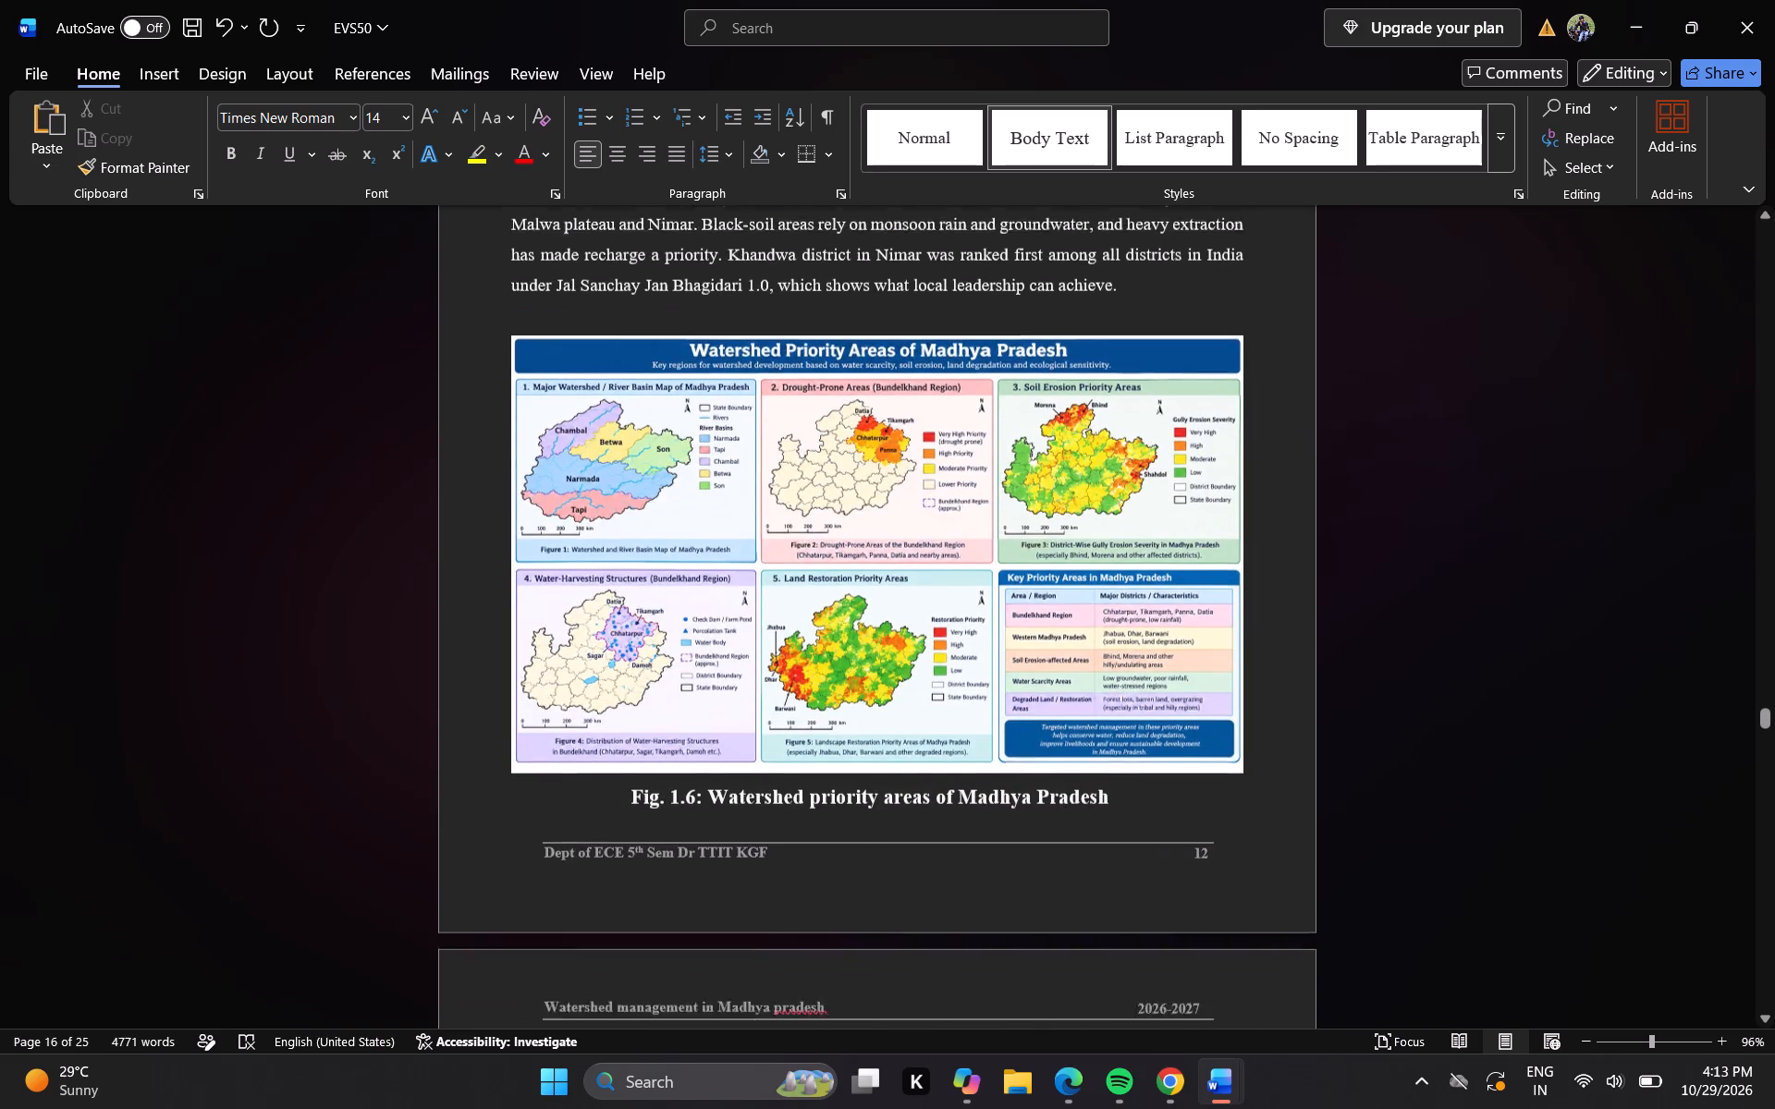
key(Up)
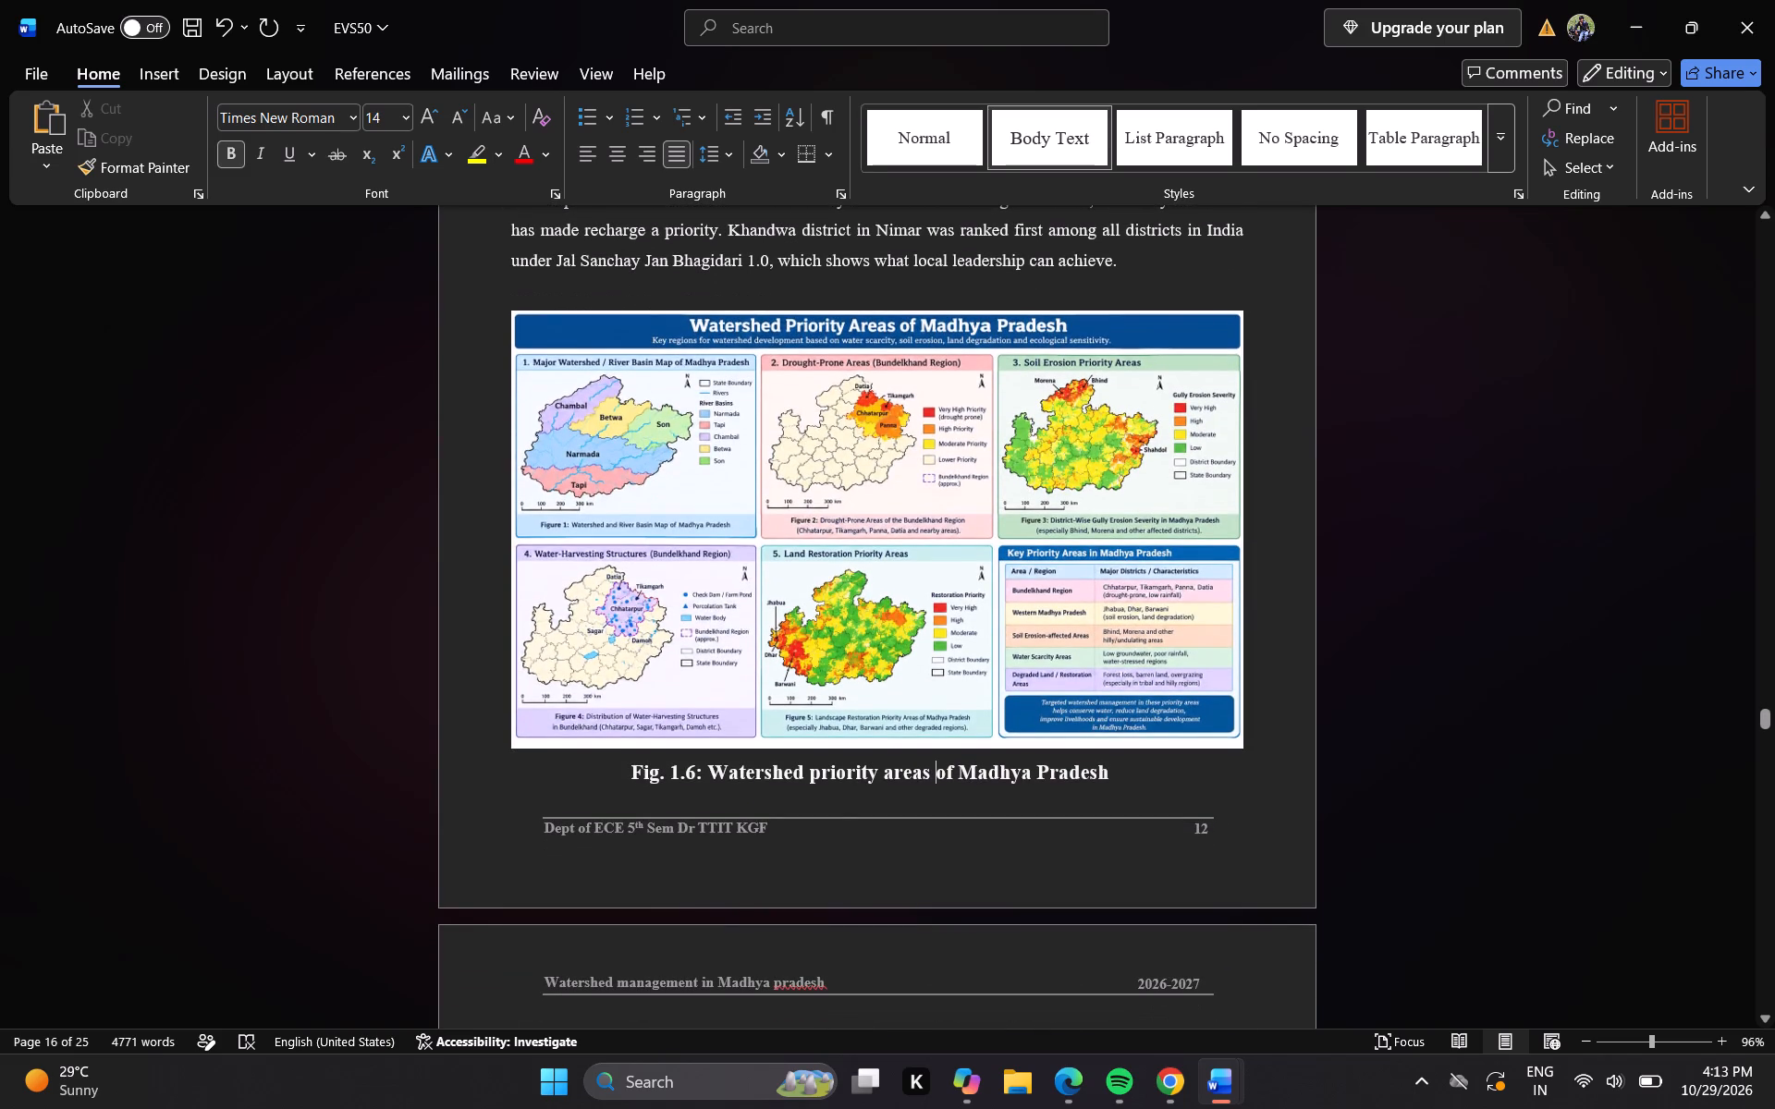
double_click(1196, 828)
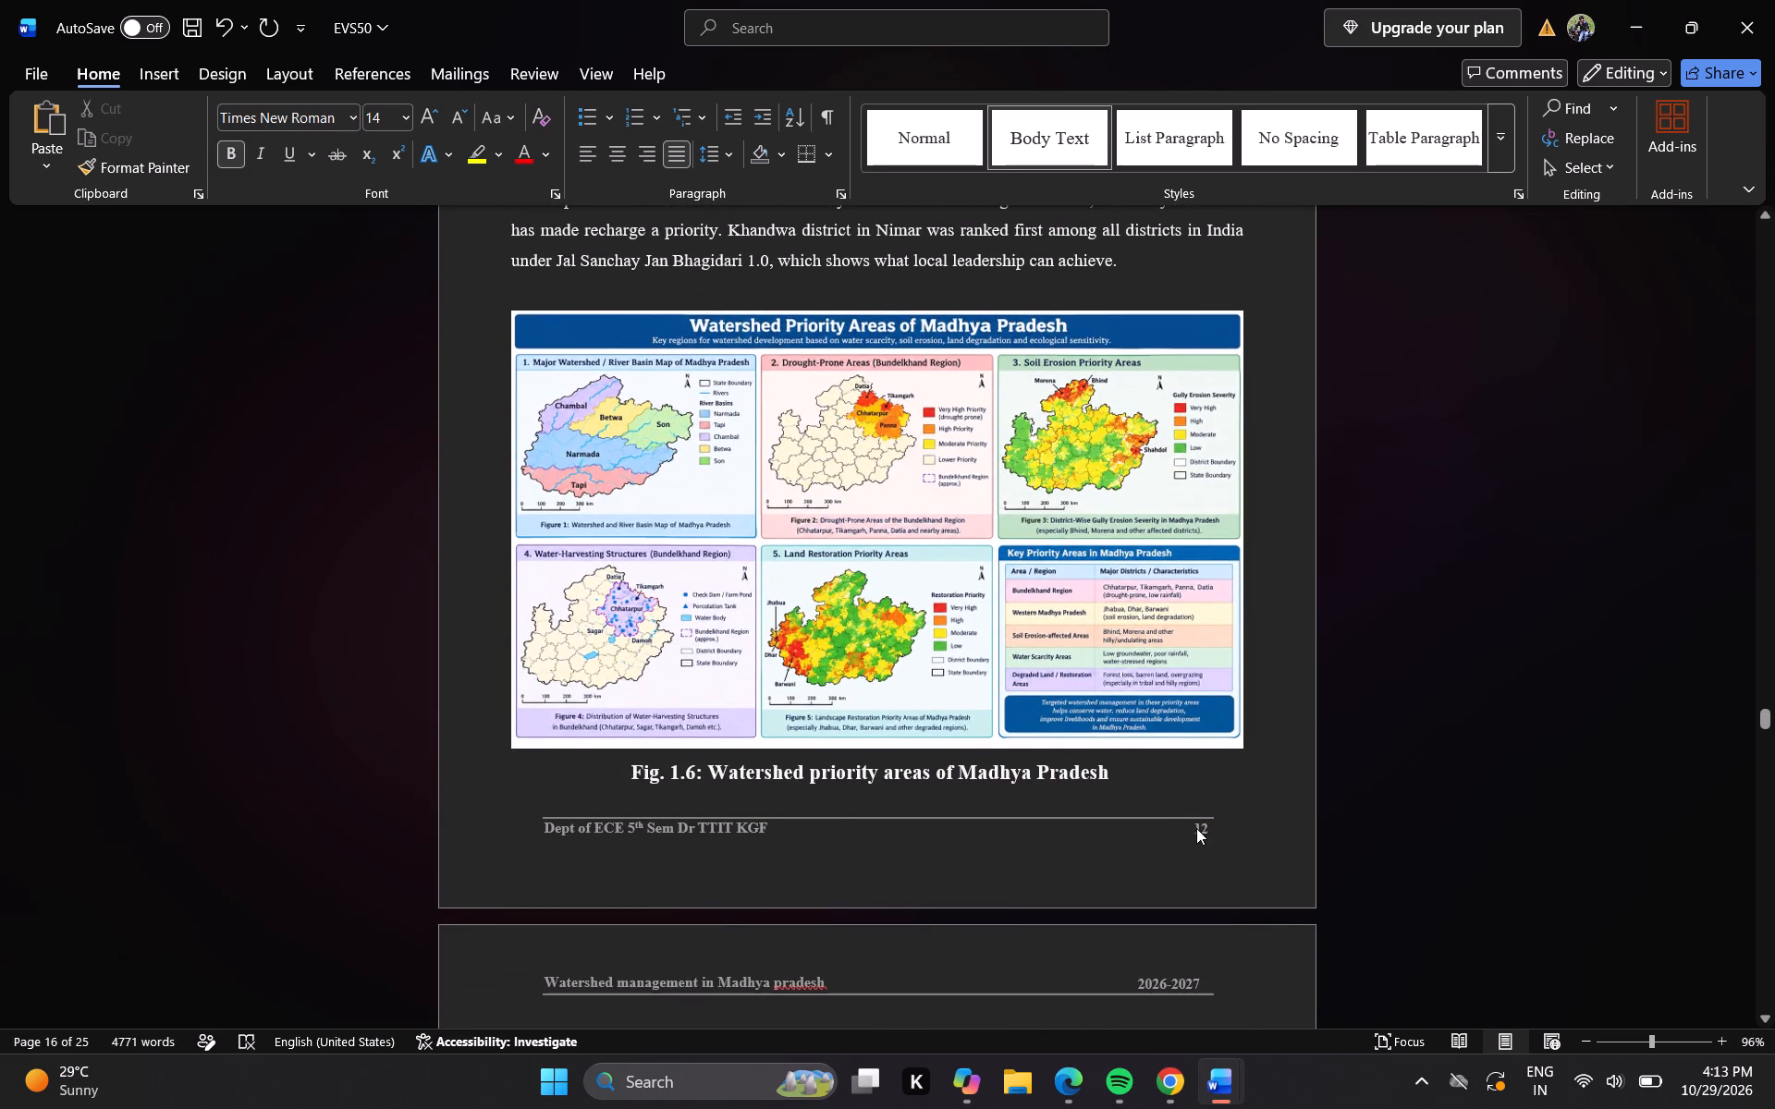
double_click(1206, 837)
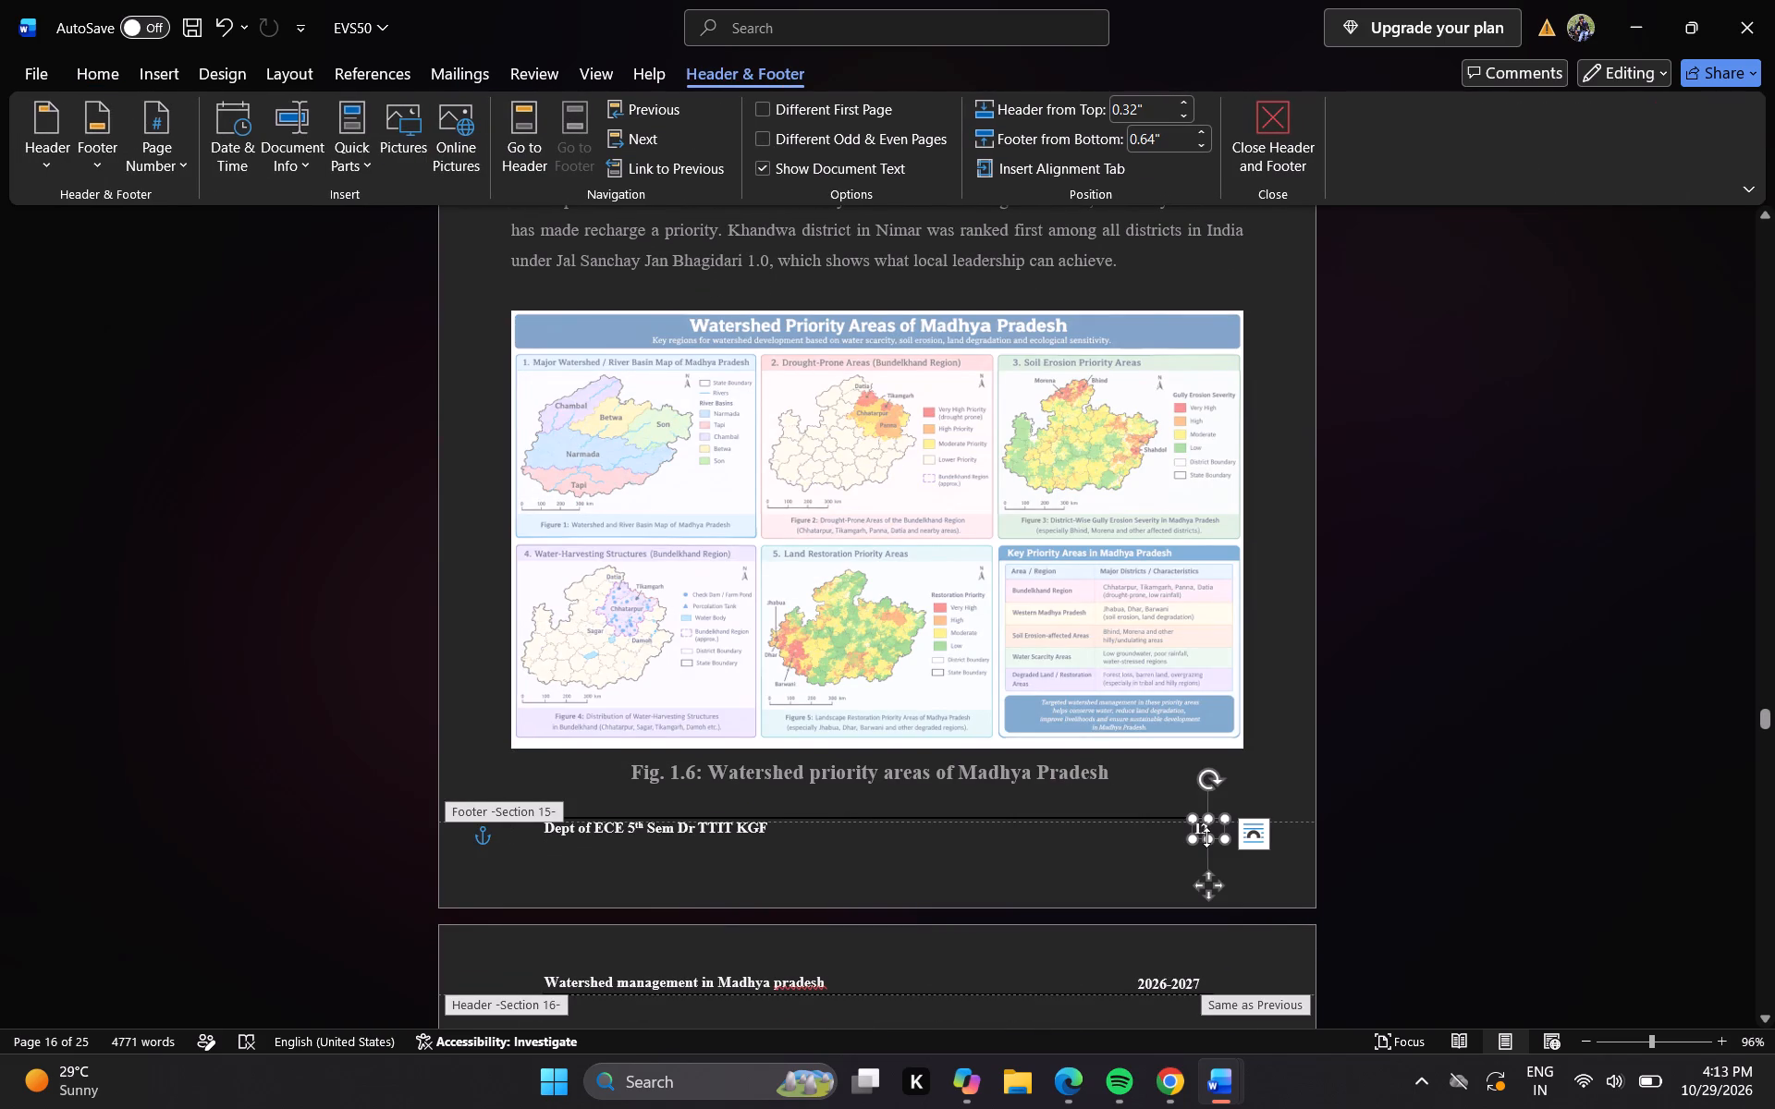
click(1214, 832)
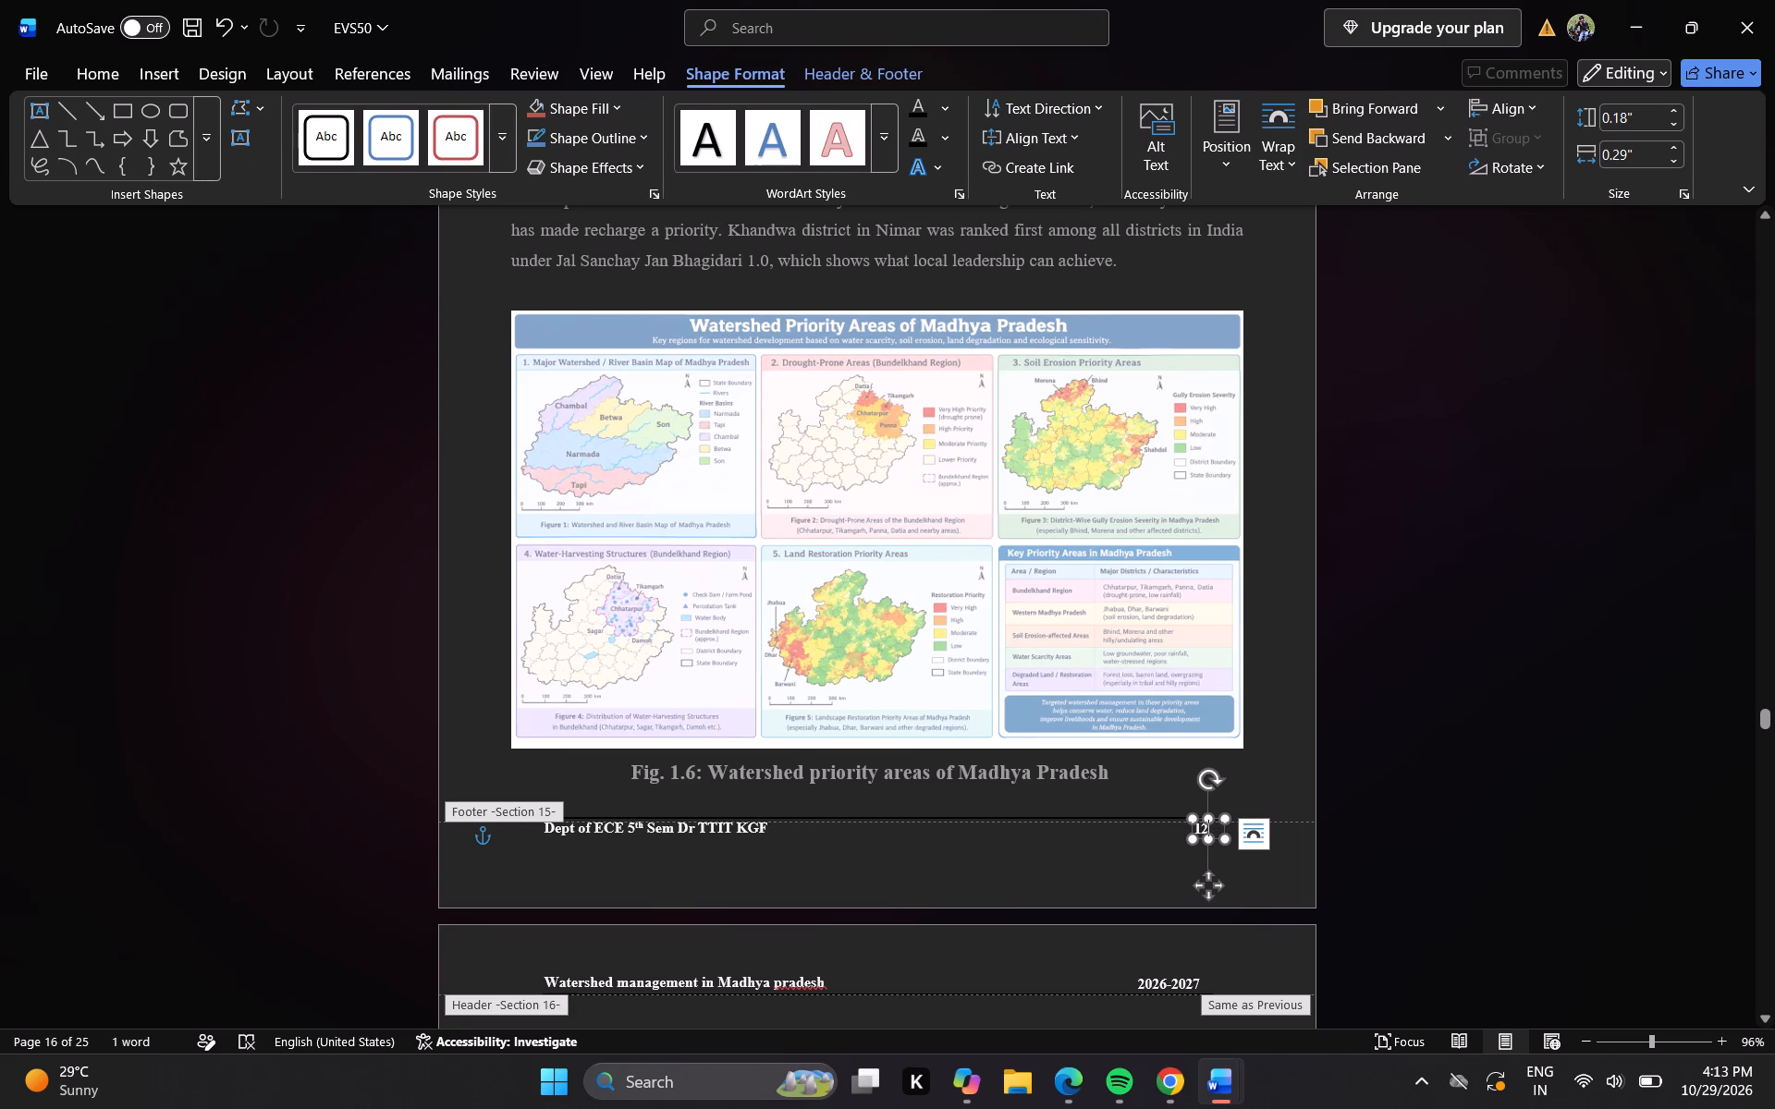
key(BackSpace)
key(BackSpace)
key(0)
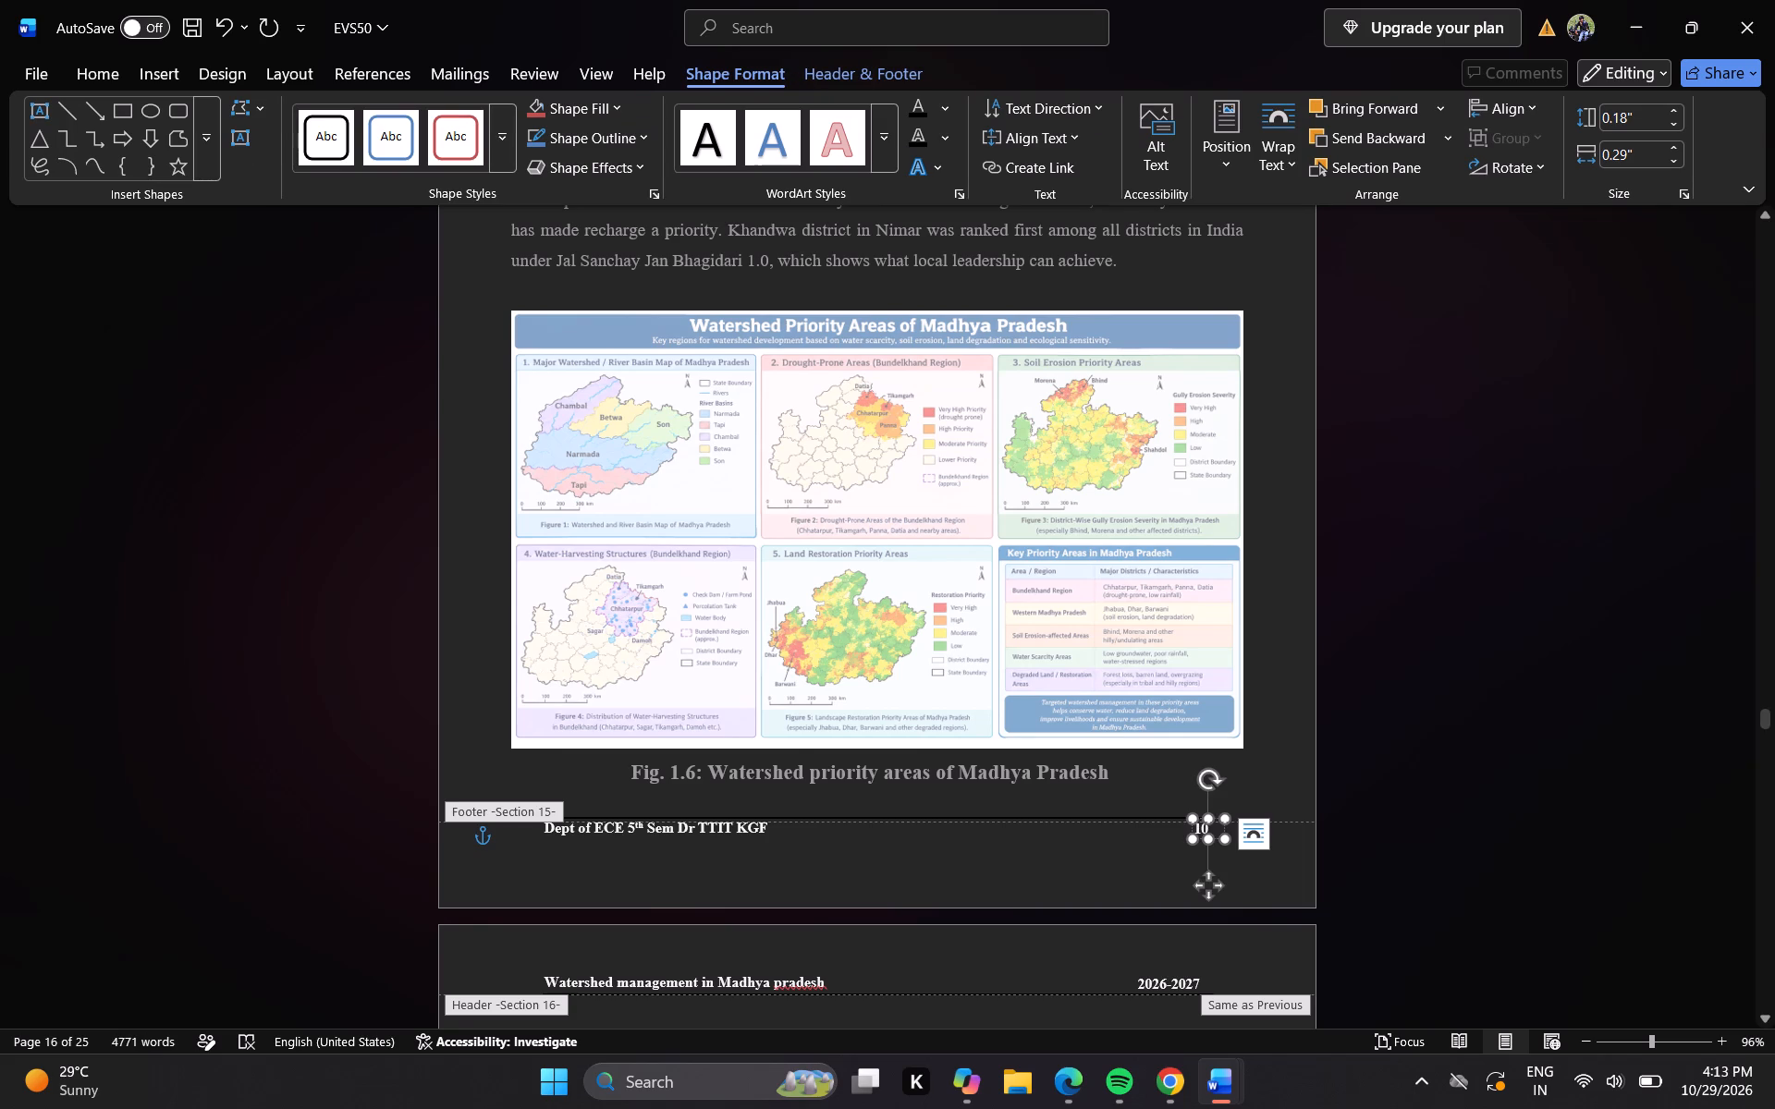
double_click(1108, 880)
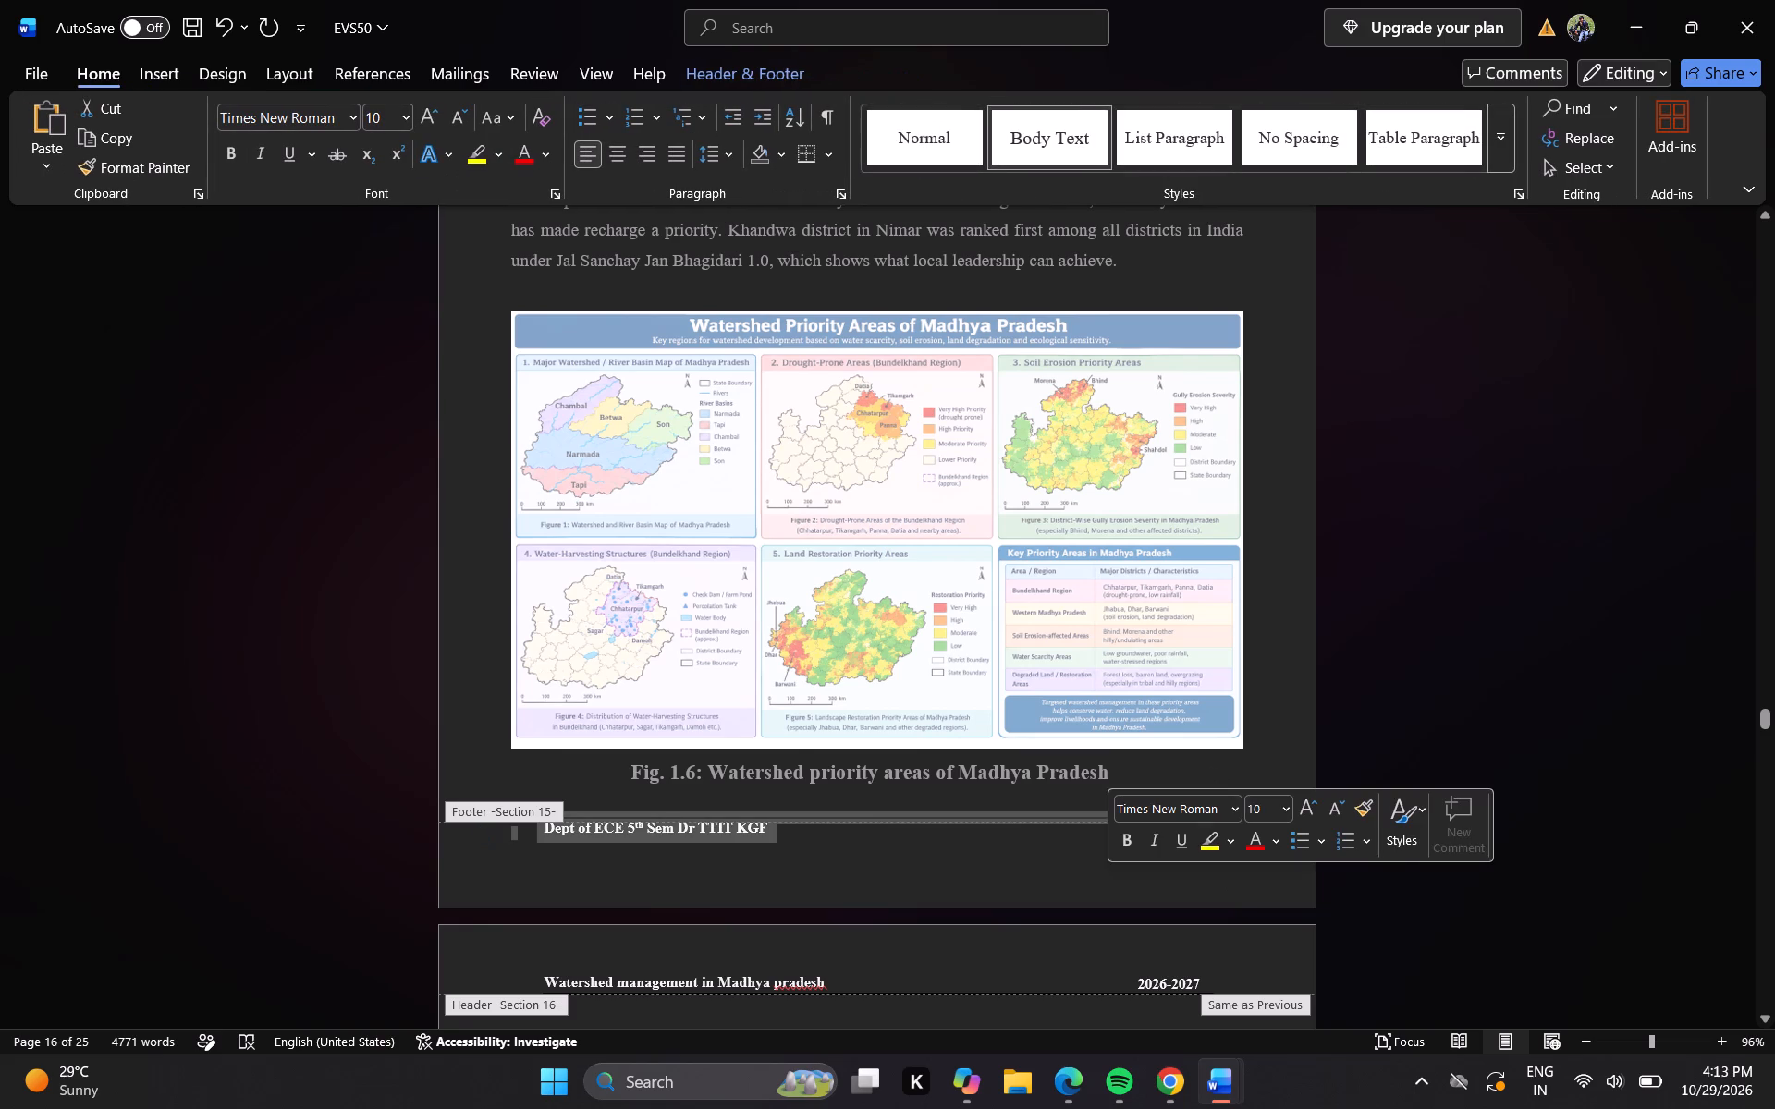
click(1078, 879)
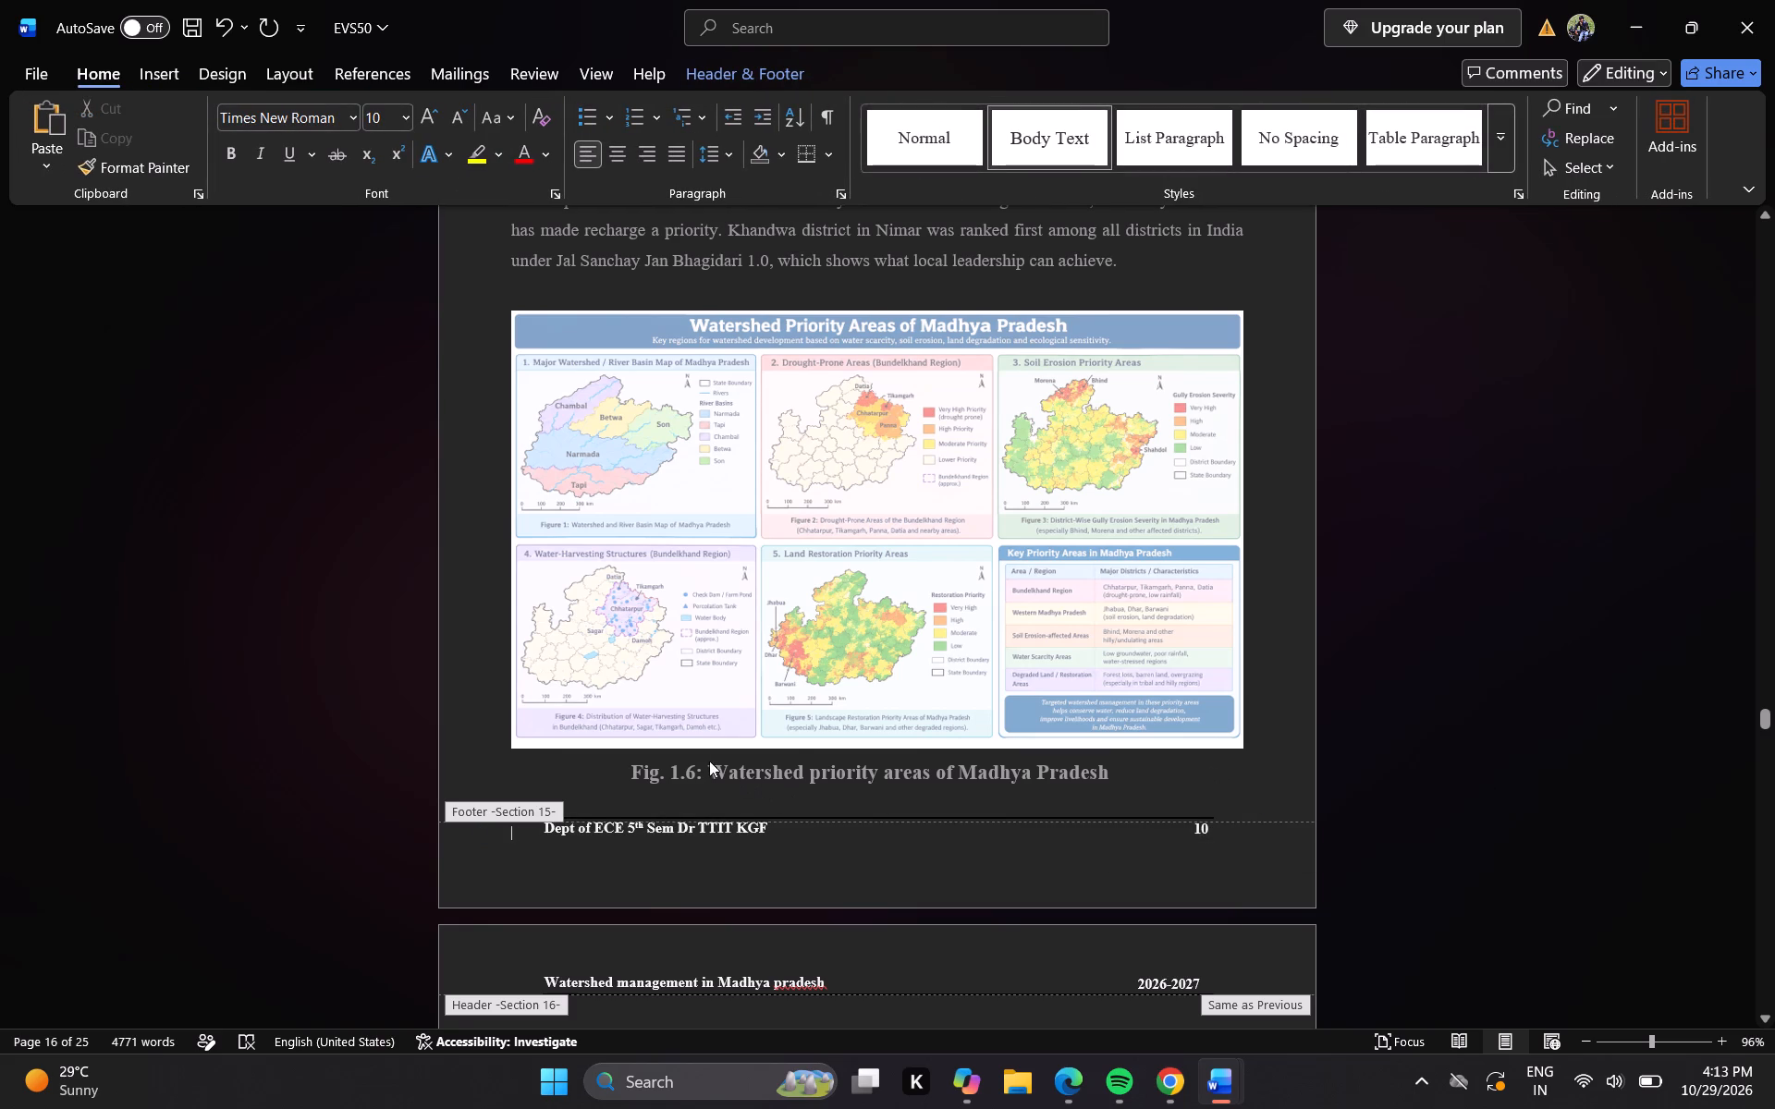
double_click(817, 891)
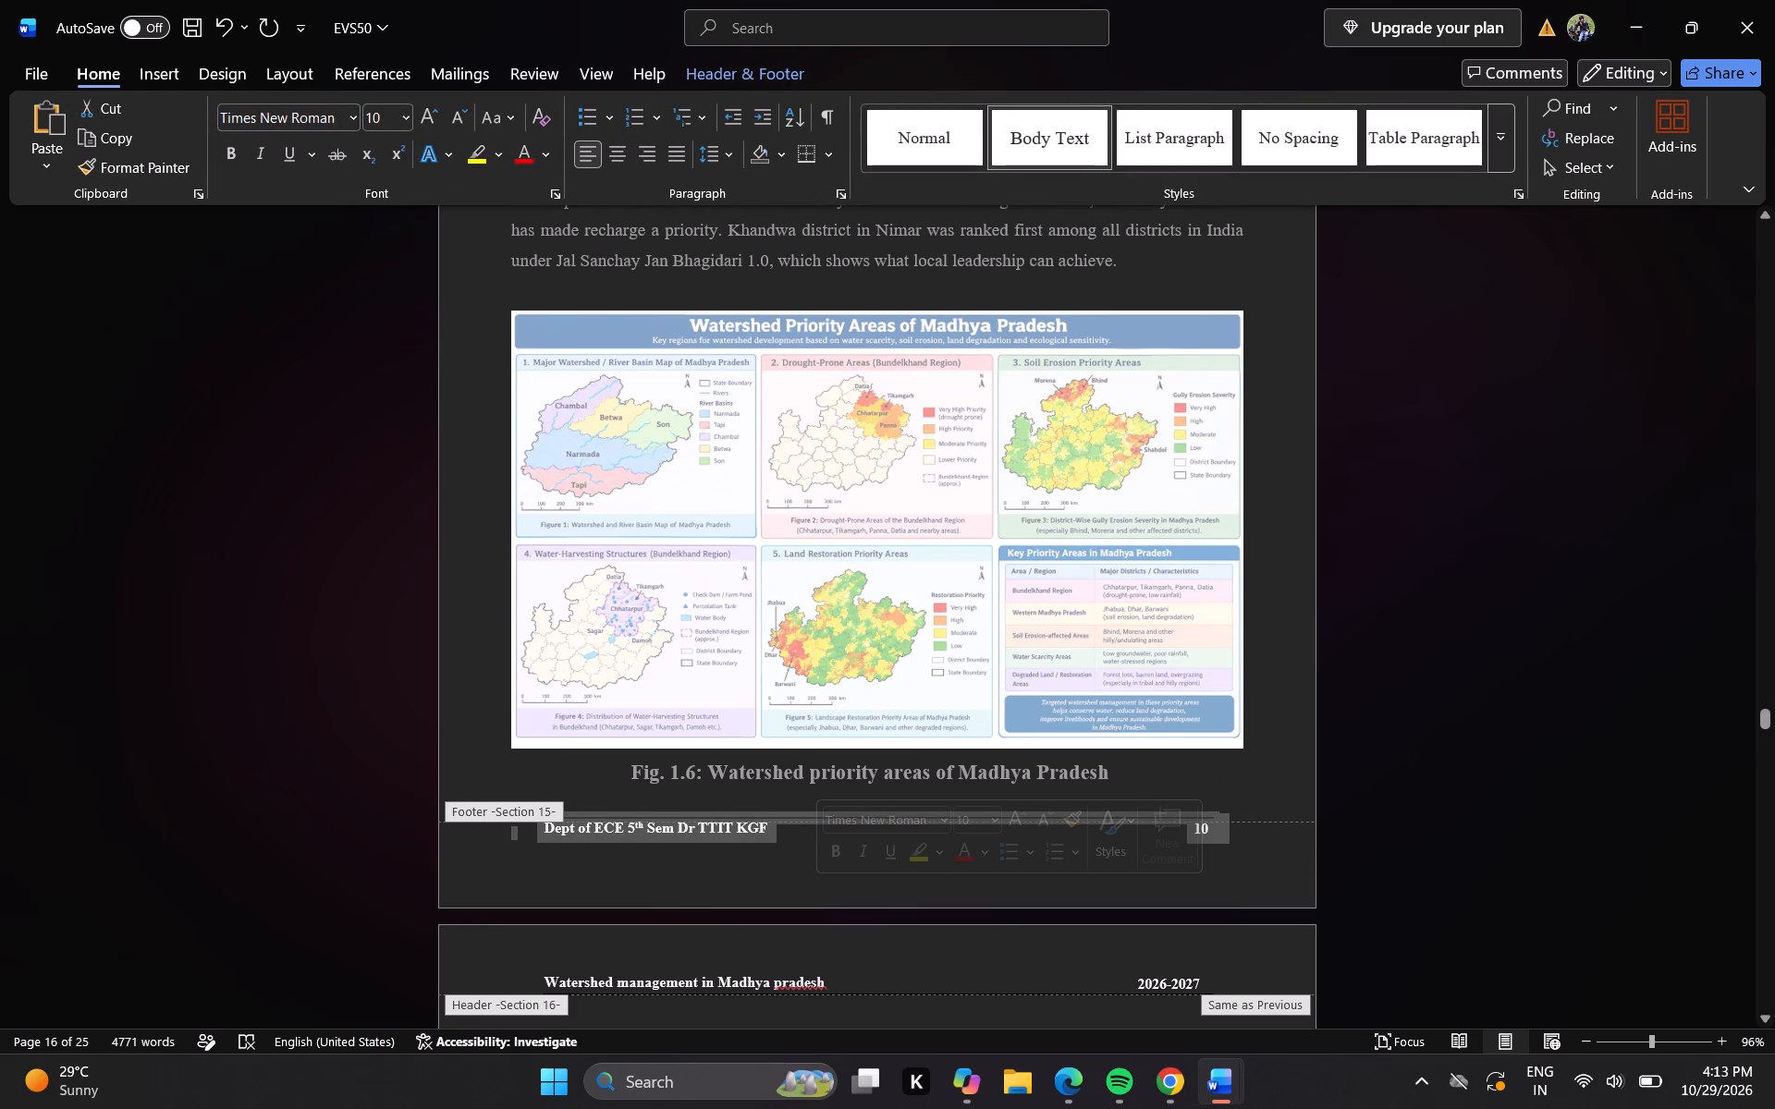
double_click(957, 969)
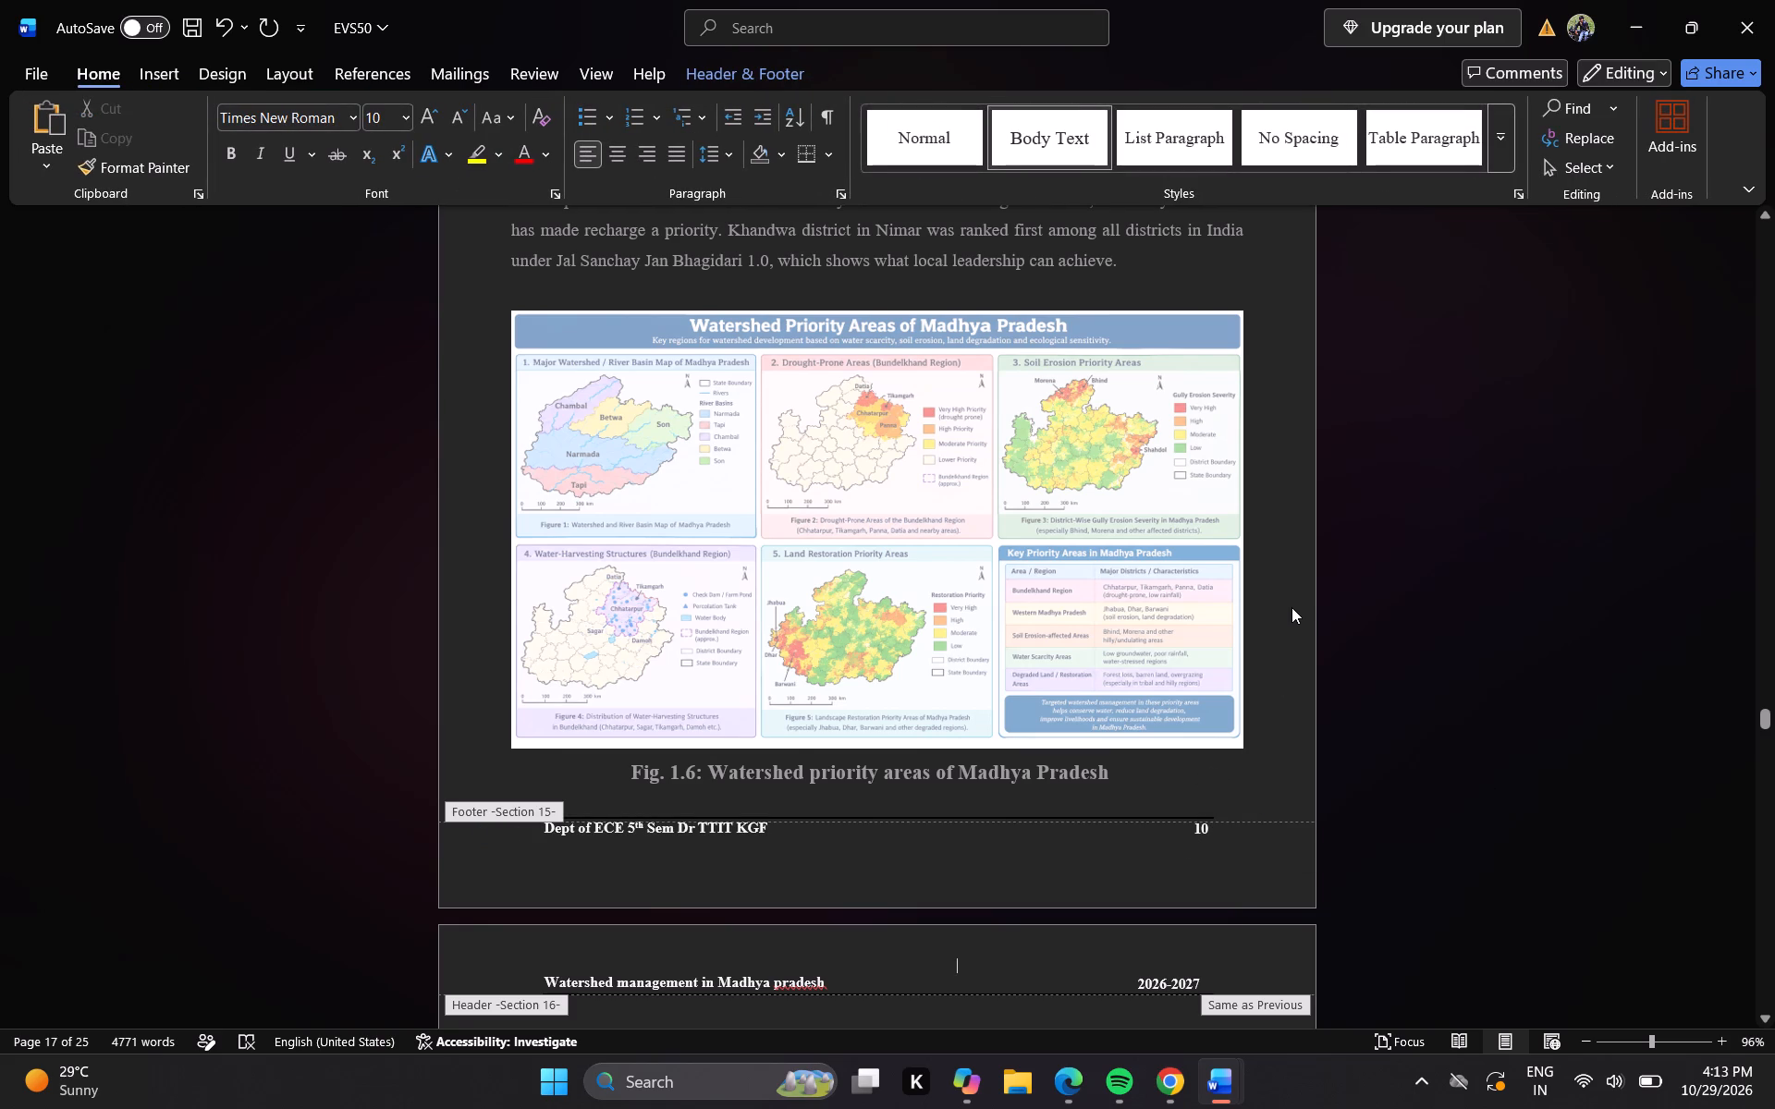
double_click(1291, 607)
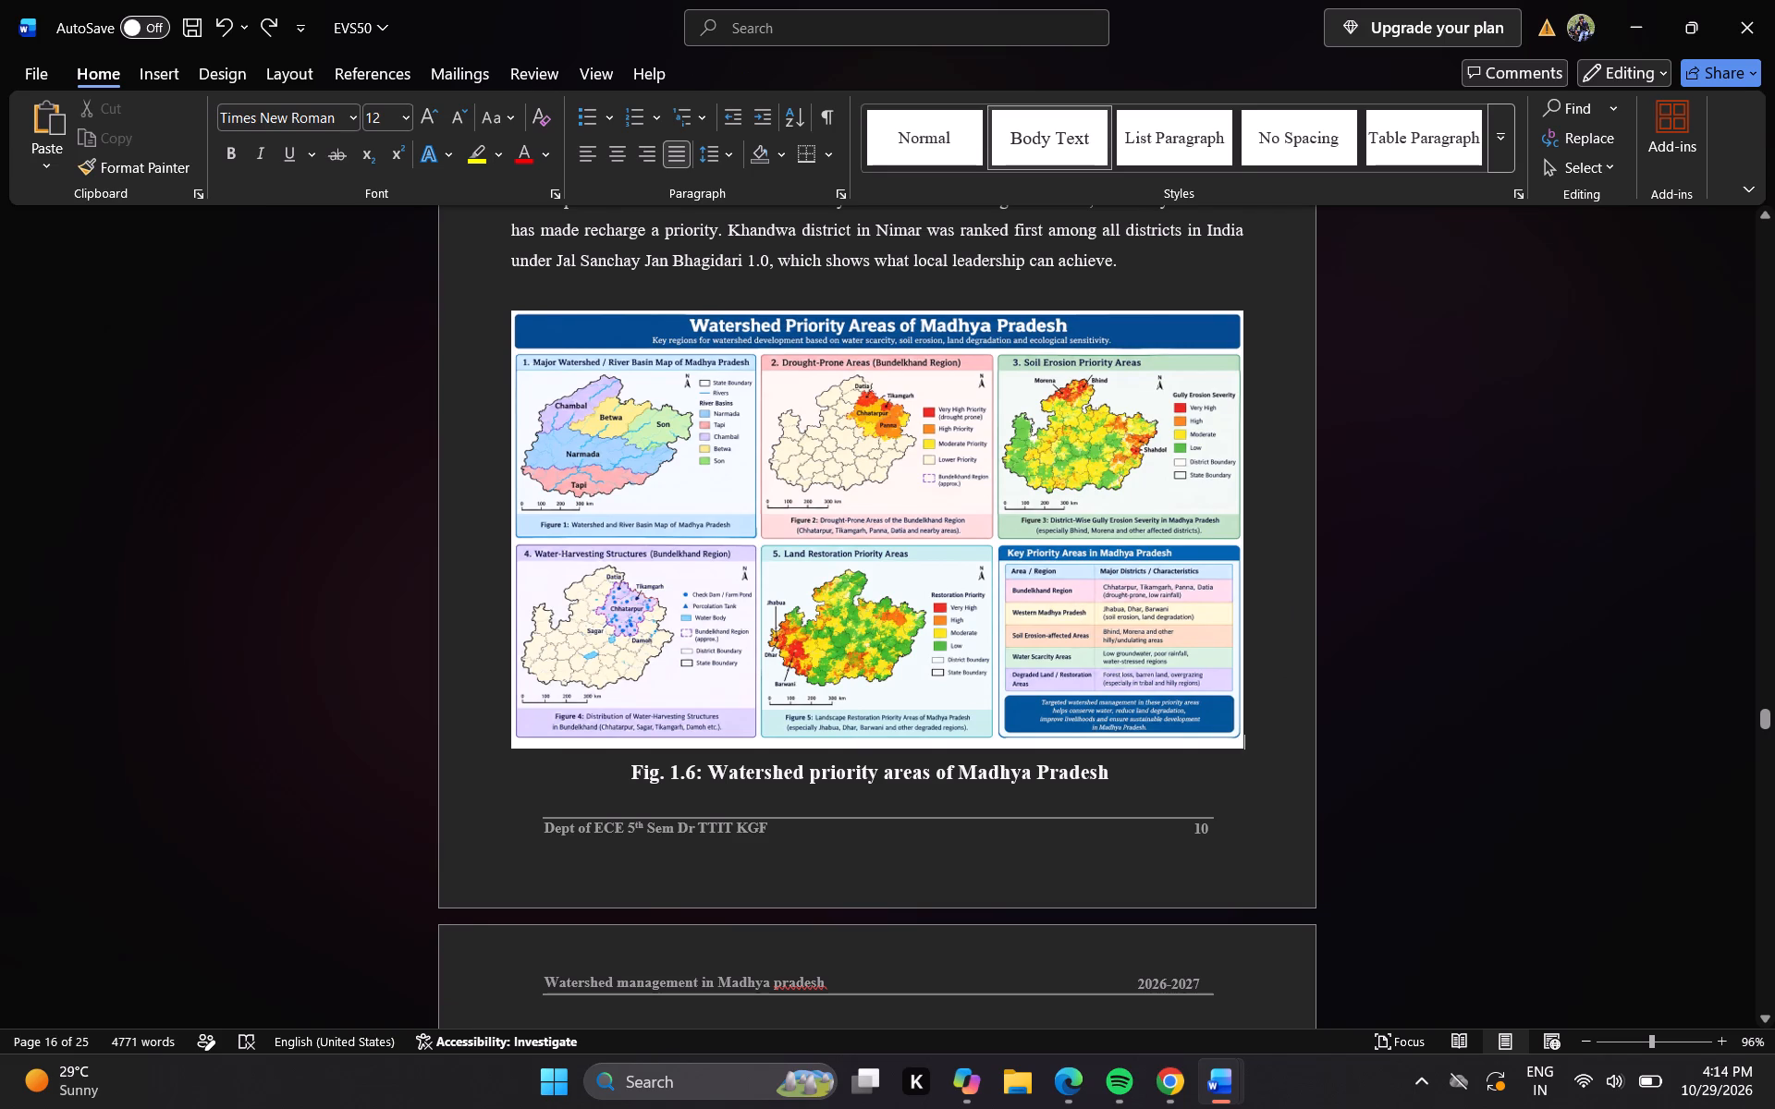
Go back to the list of figures and set the Fig.1.6 page number to 10.
key(Up)
key(Up)
key(Up)
key(Up)
key(Up)
key(Up)
key(Up)
key(Up)
key(Up)
key(Up)
key(Up)
key(Up)
key(Up)
key(Up)
key(Up)
key(Up)
key(Up)
key(Up)
key(Up)
key(Up)
key(Up)
key(Up)
key(Up)
key(Up)
key(Up)
key(Up)
key(Up)
key(Up)
key(Up)
key(Up)
key(Up)
key(Up)
key(Up)
key(Up)
key(Up)
key(Up)
key(Up)
key(Up)
key(Up)
key(Up)
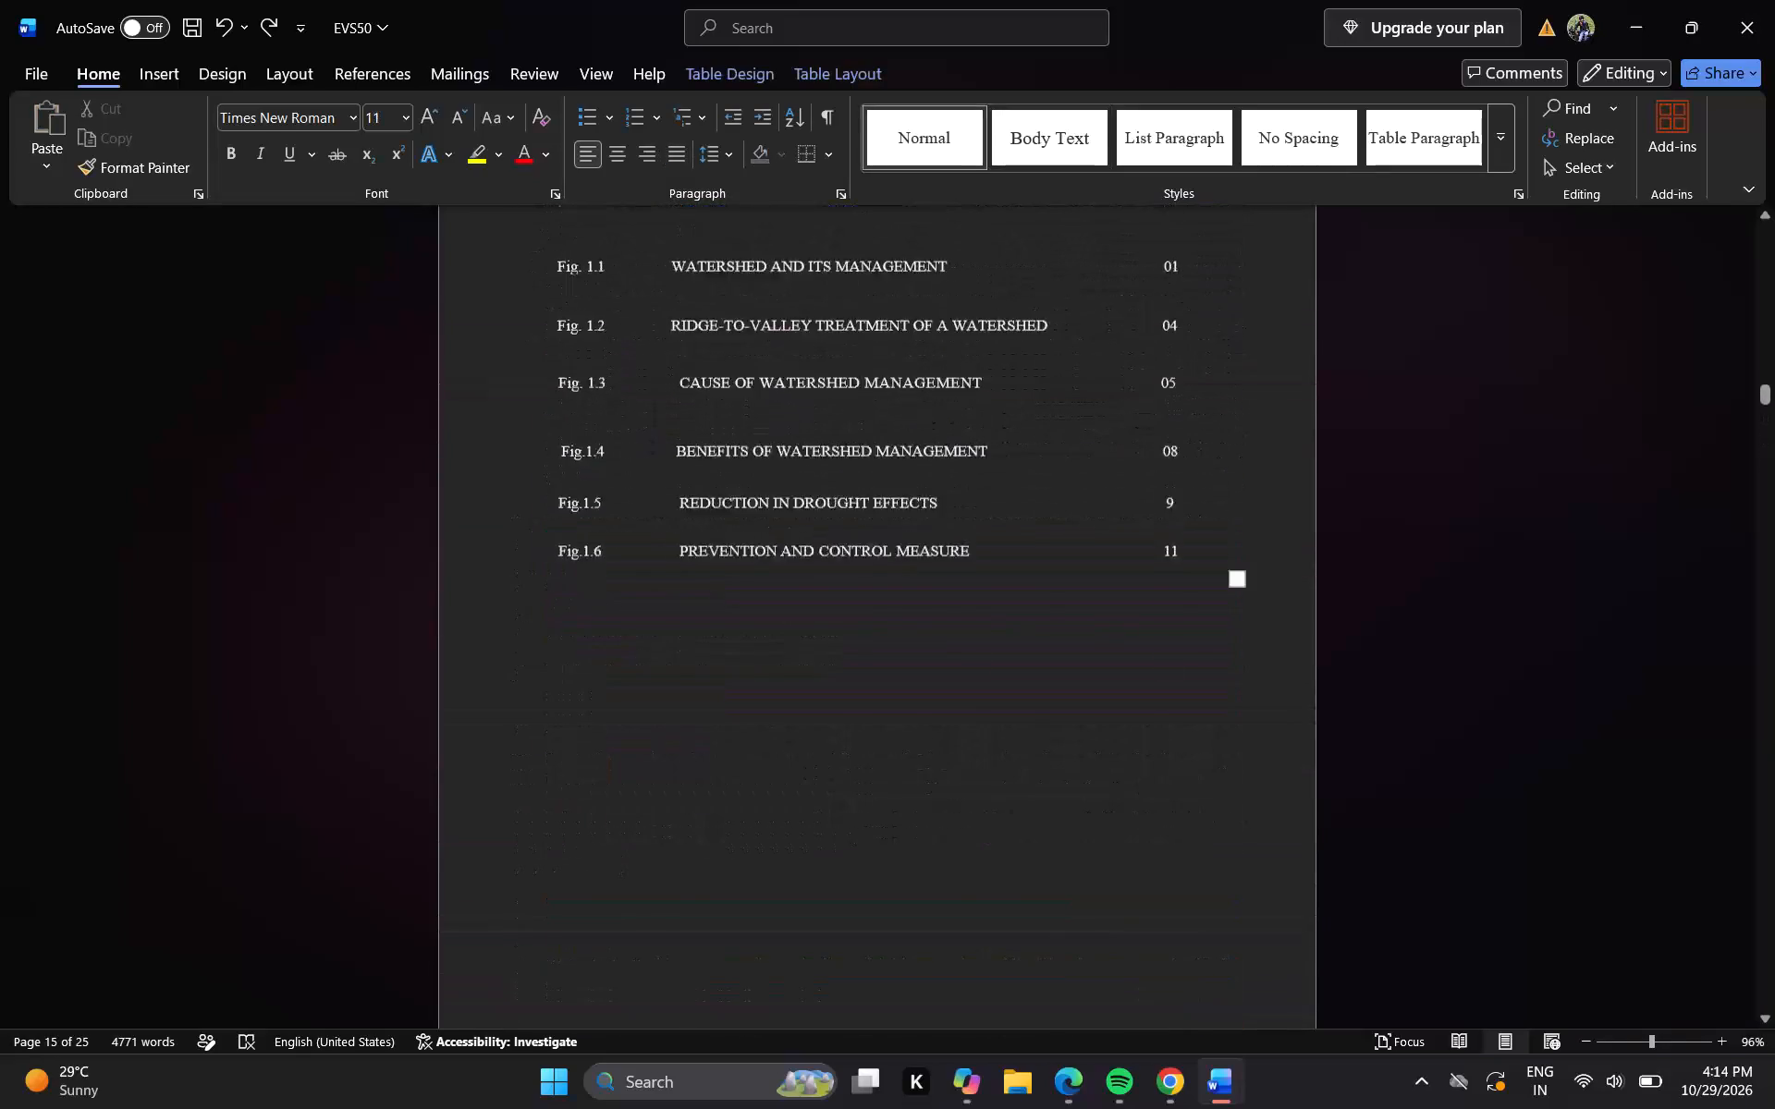
key(Down)
key(Down)
key(Down)
key(Down)
key(Down)
key(Down)
key(Down)
key(Down)
key(Down)
key(Down)
key(Down)
key(Down)
key(Down)
key(Down)
key(Down)
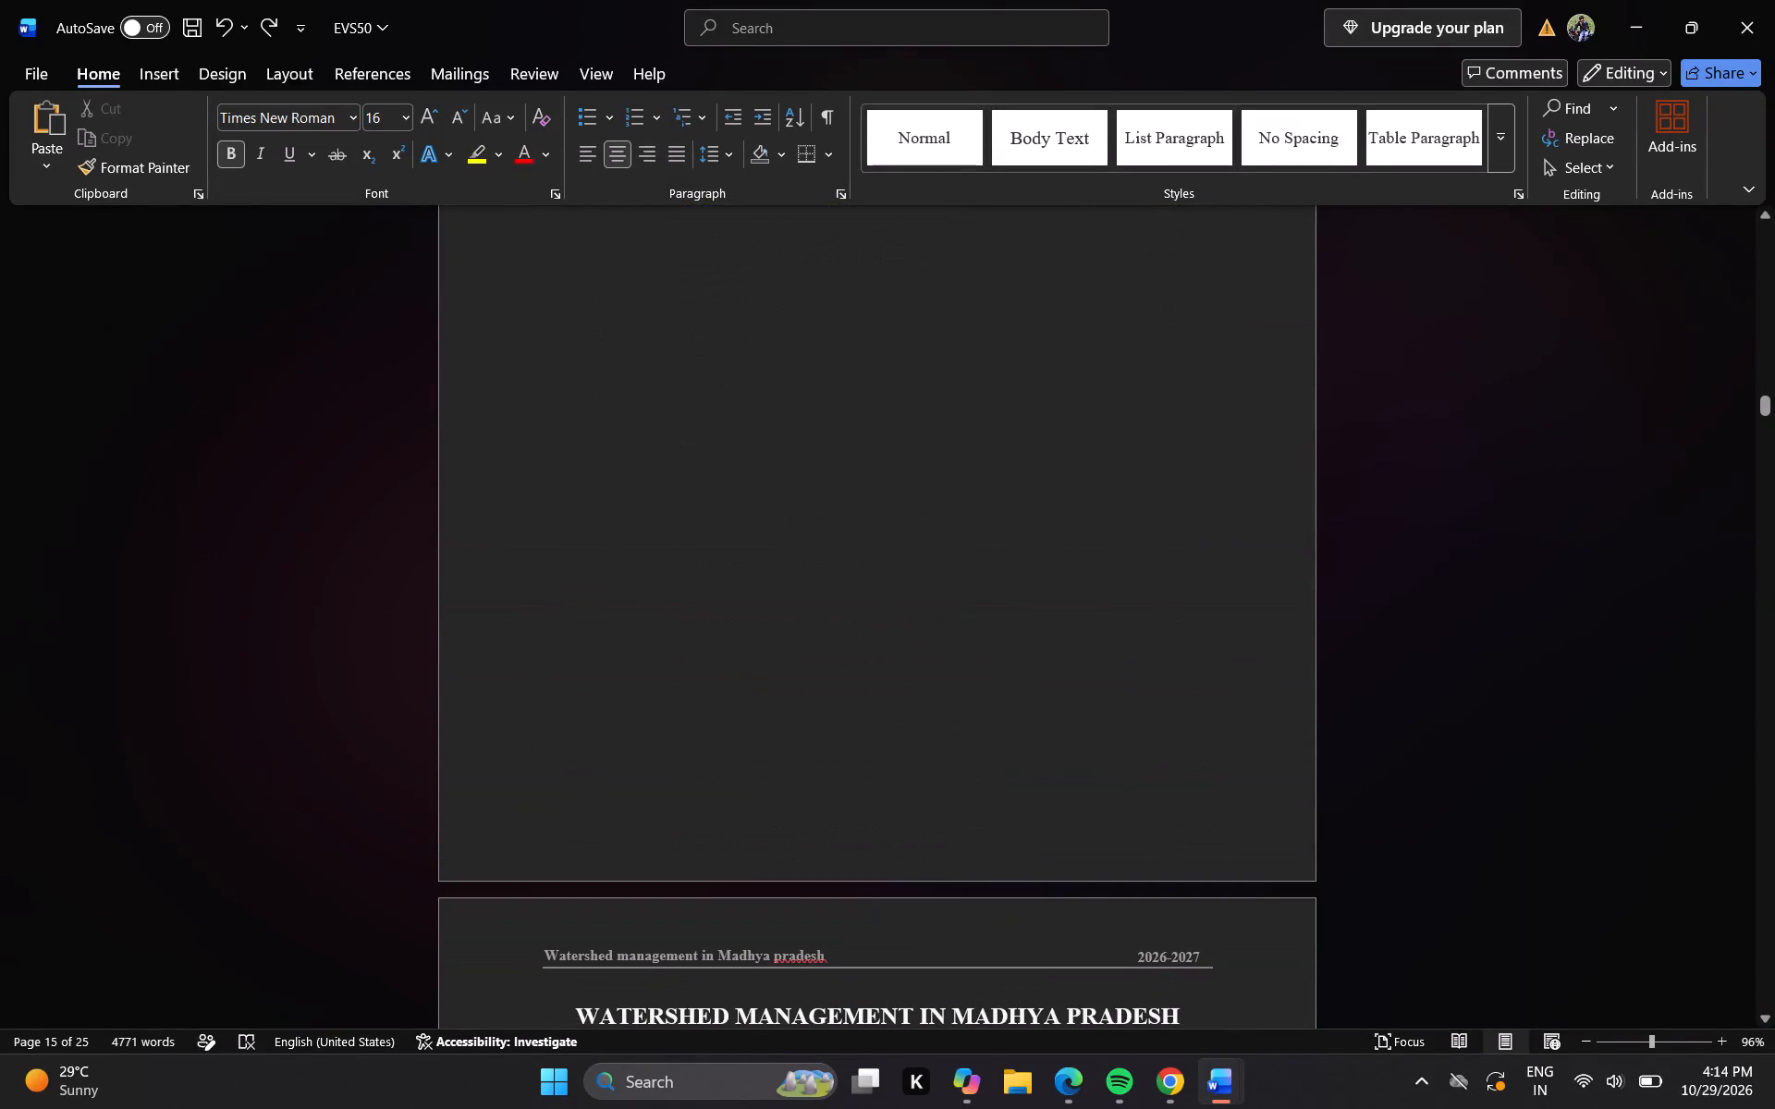
key(Up)
key(Up)
key(Up)
key(Up)
key(Up)
key(Up)
key(Up)
key(Up)
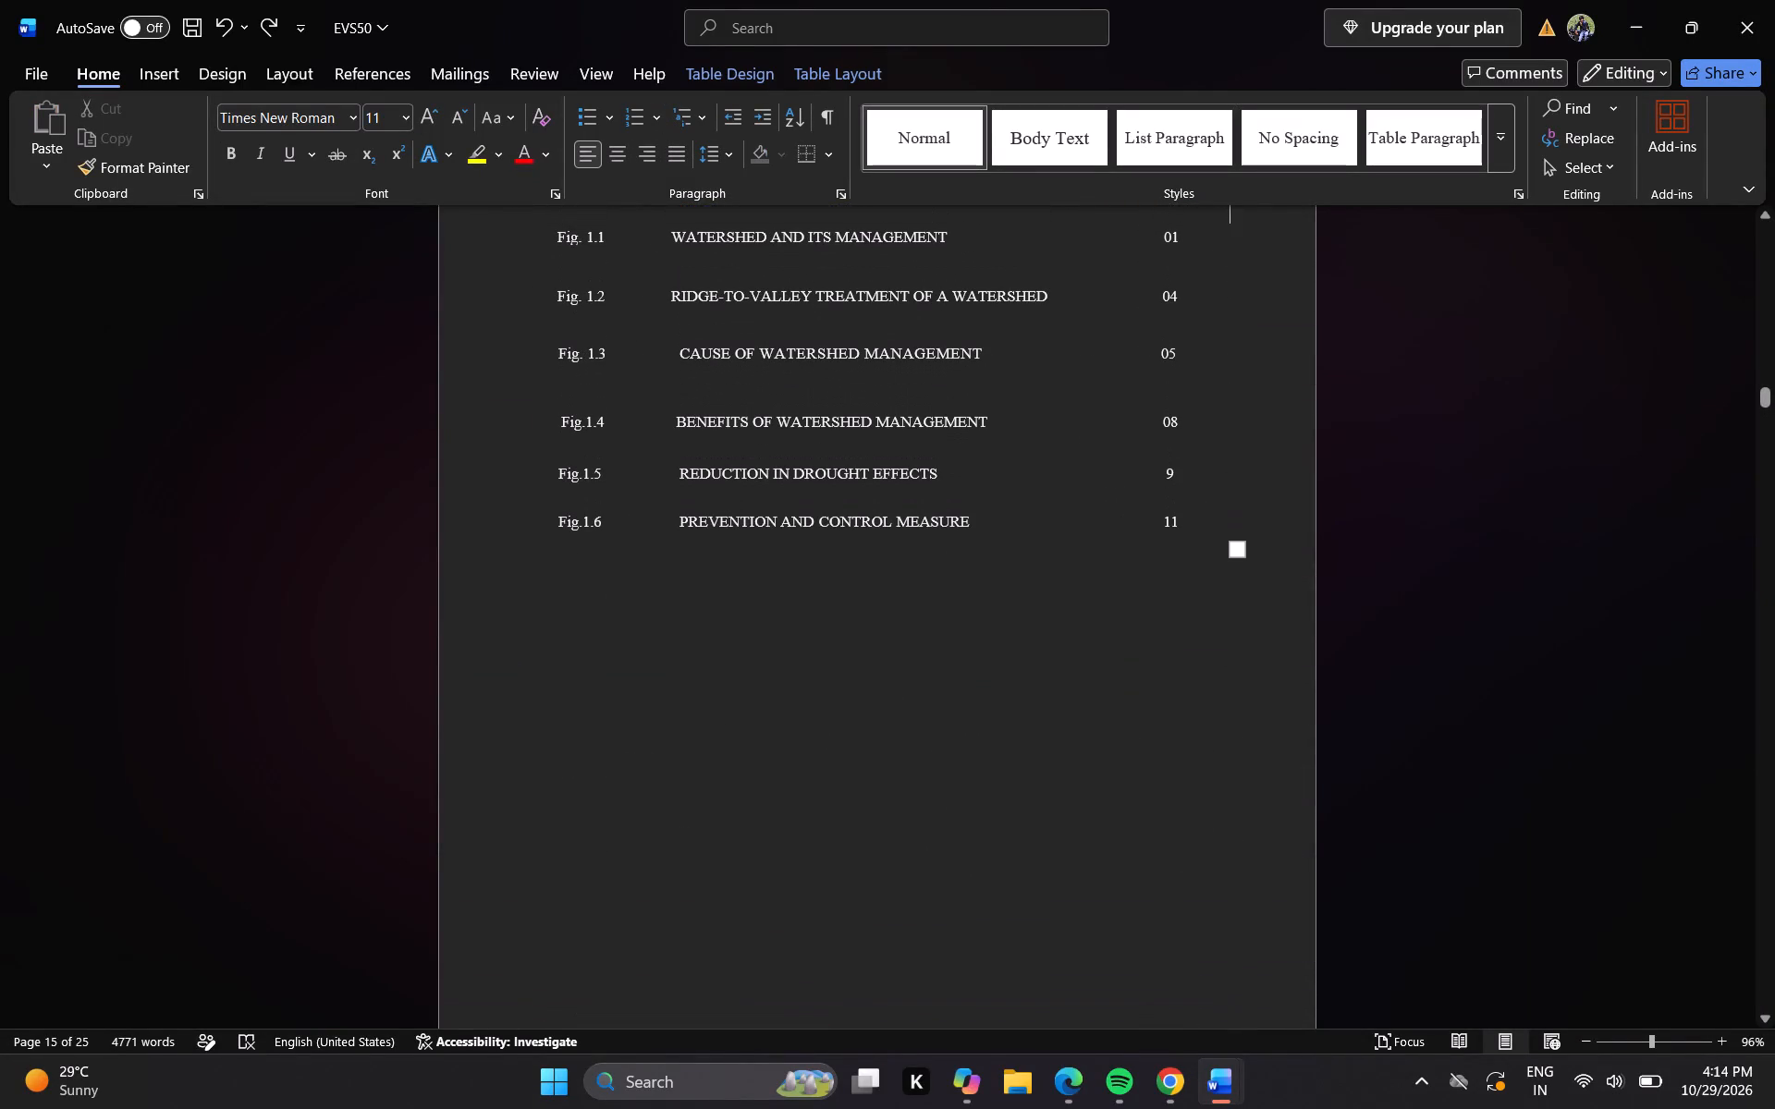
click(1195, 518)
key(BackSpace)
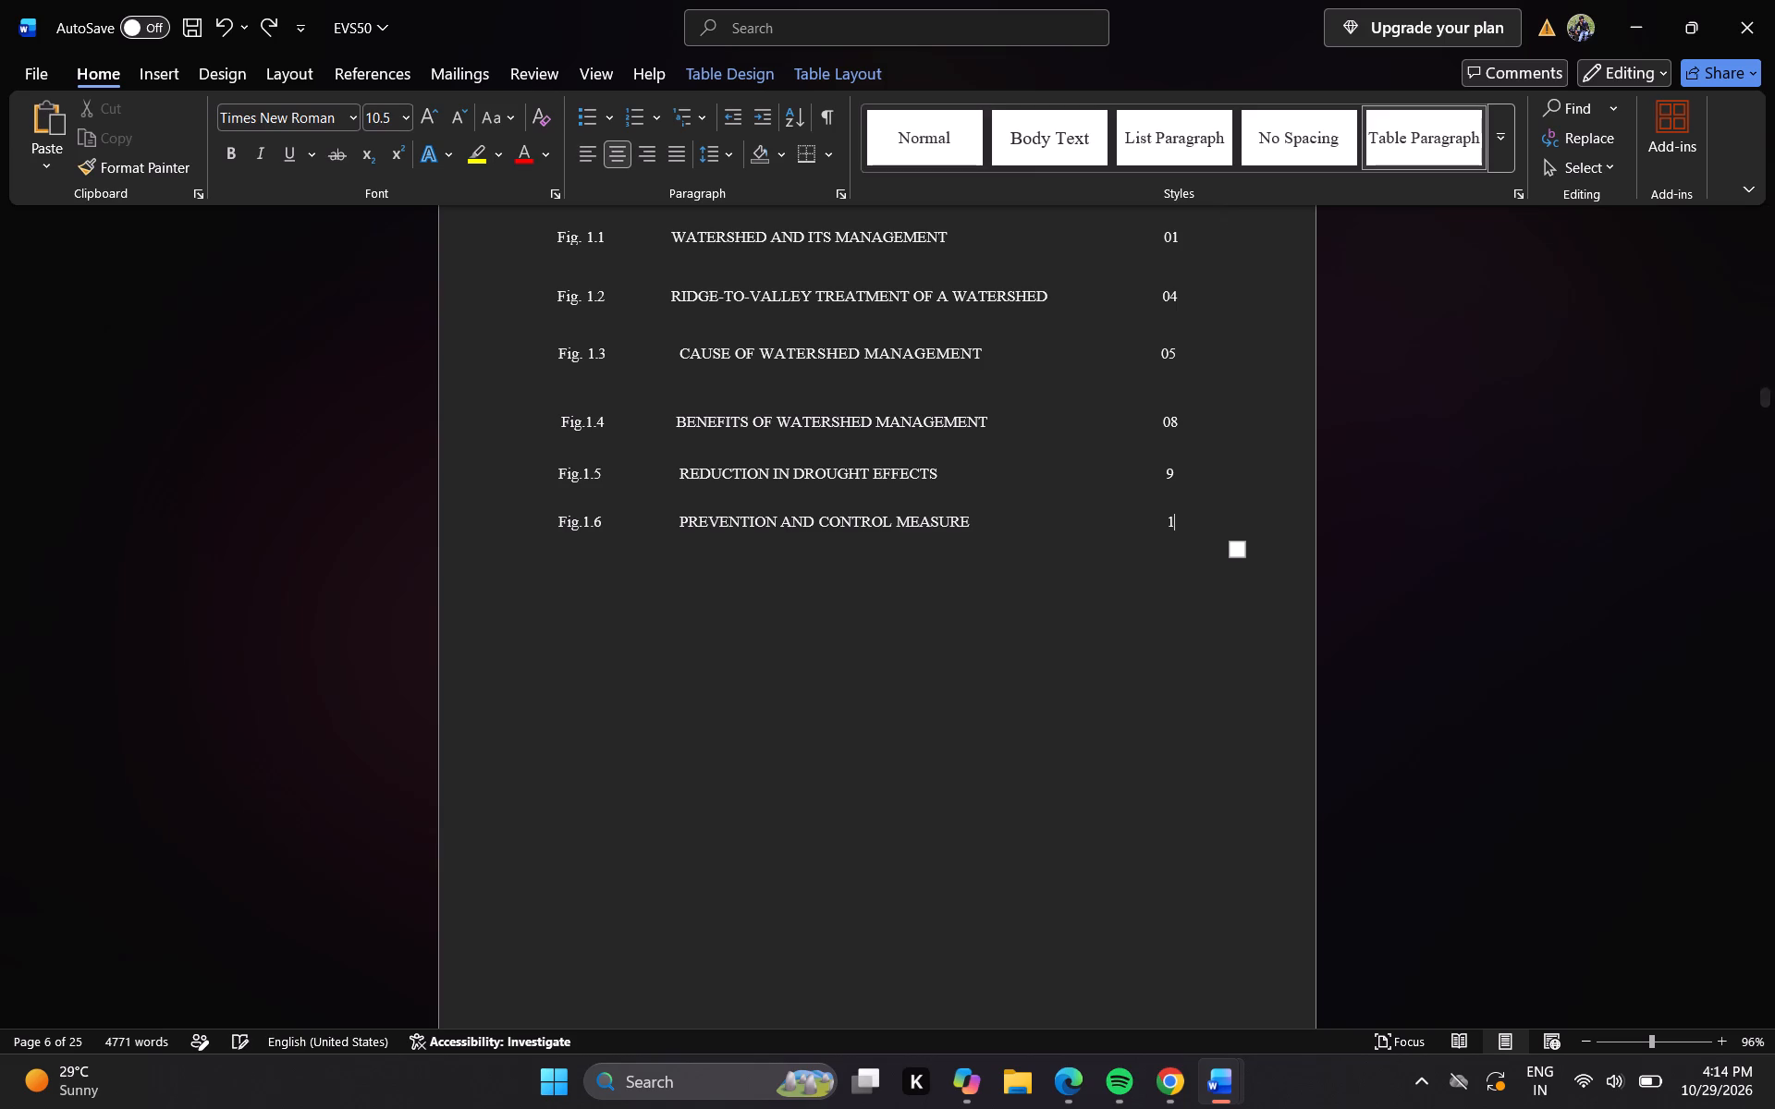
key(0)
Replace the Fig.1.6 title in the list of figures with WATERSHED PRIORITY AREAS OF MADHYA PRADESH.
key(Left)
key(Left)
key(Left)
key(Left)
key(Left)
key(Left)
key(Left)
key(Left)
key(Left)
key(Right)
key(Right)
key(Right)
key(Right)
key(Right)
key(Right)
key(BackSpace)
key(BackSpace)
key(BackSpace)
key(BackSpace)
key(BackSpace)
key(BackSpace)
key(BackSpace)
key(BackSpace)
key(BackSpace)
key(BackSpace)
key(BackSpace)
key(BackSpace)
key(BackSpace)
key(BackSpace)
key(BackSpace)
key(BackSpace)
key(BackSpace)
key(BackSpace)
key(BackSpace)
key(BackSpace)
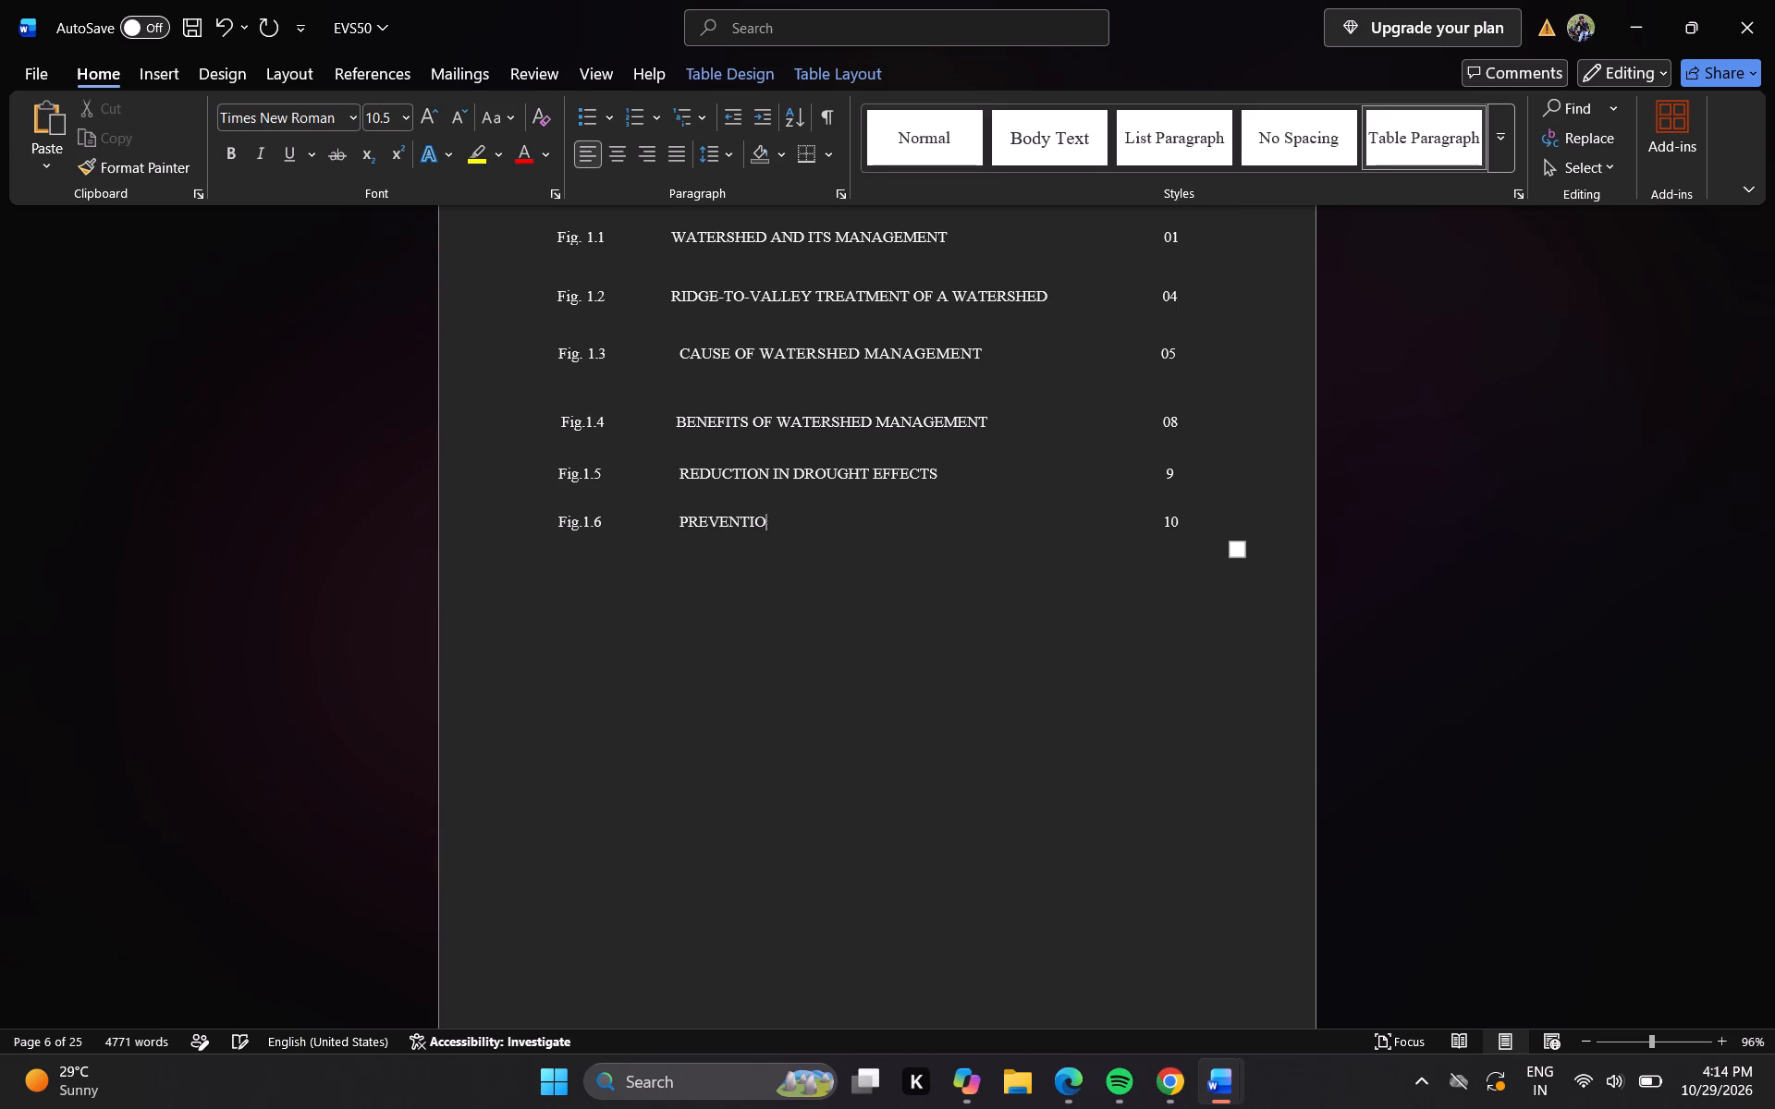
key(BackSpace)
key(BackSpace)
key(BackSpace)
key(BackSpace)
key(BackSpace)
key(BackSpace)
key(BackSpace)
key(BackSpace)
key(BackSpace)
text(WATERSHED)
key(space)
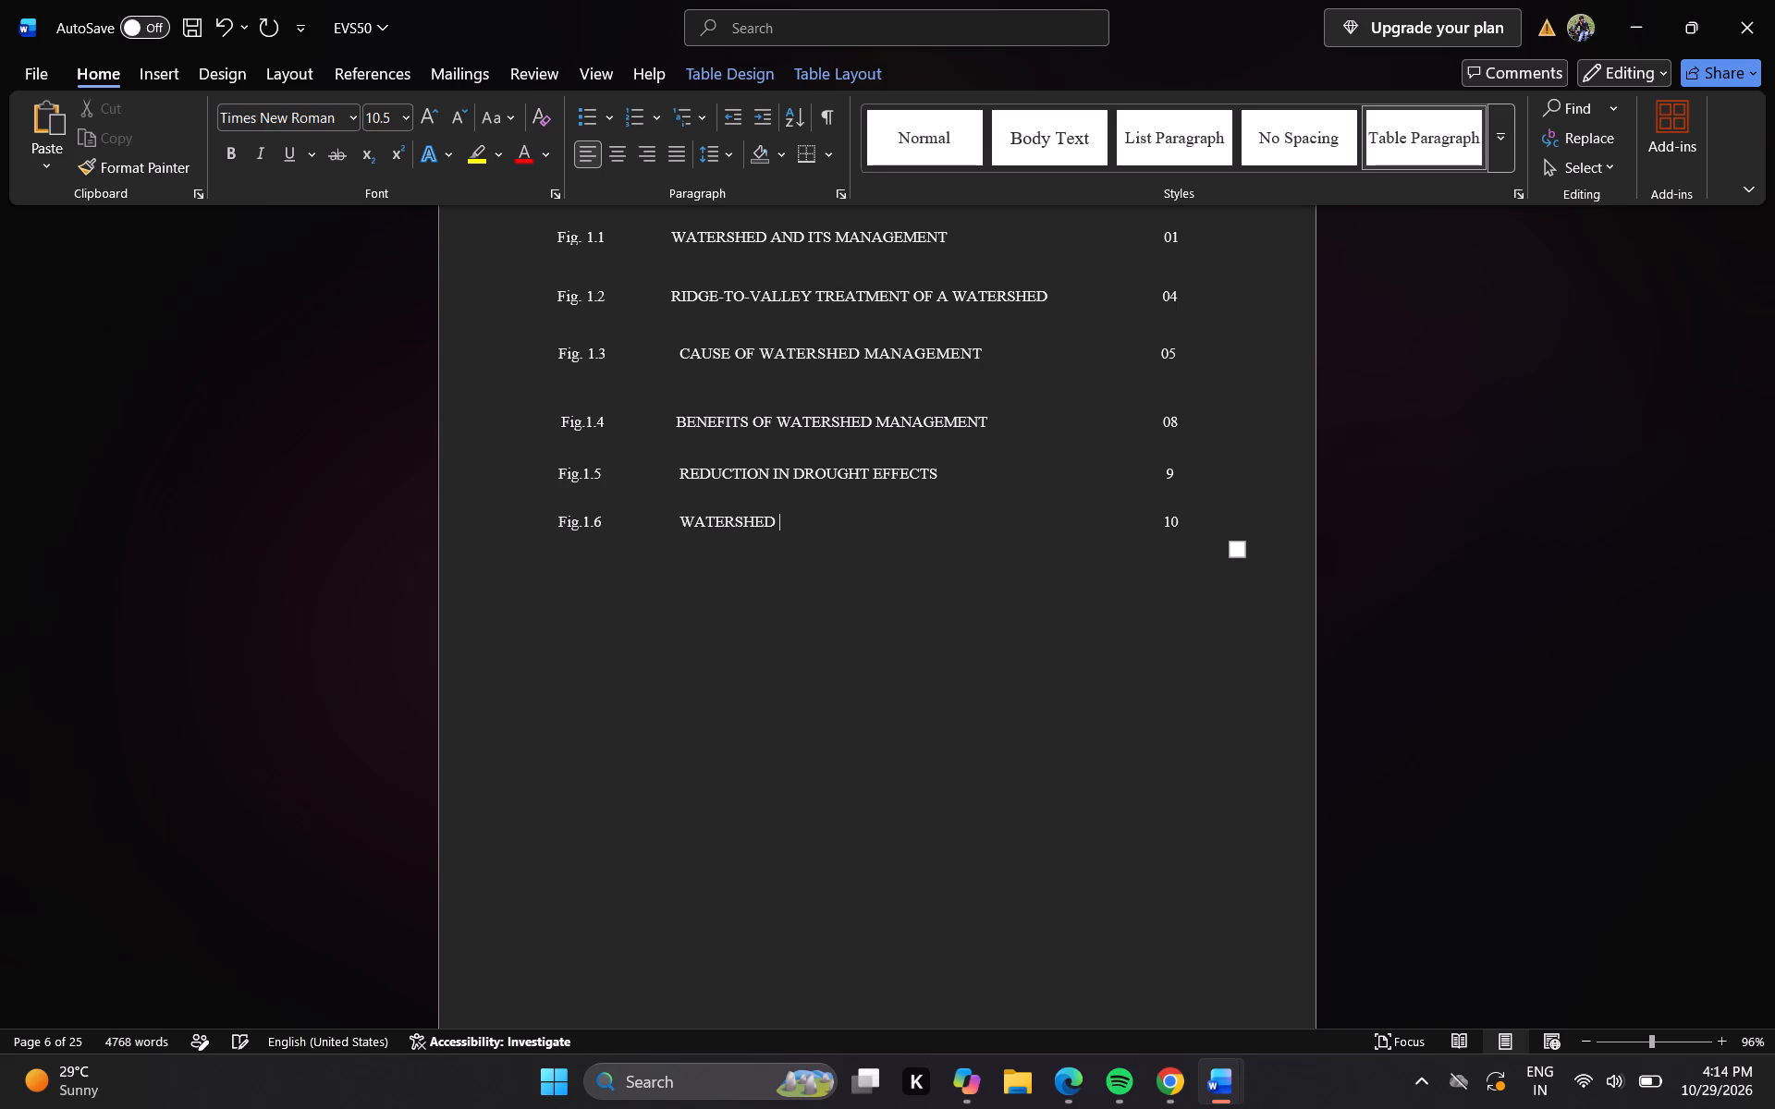
text(PR)
text(IORI)
text(TY)
key(space)
text(AR)
text(EAS O)
text(F)
key(space)
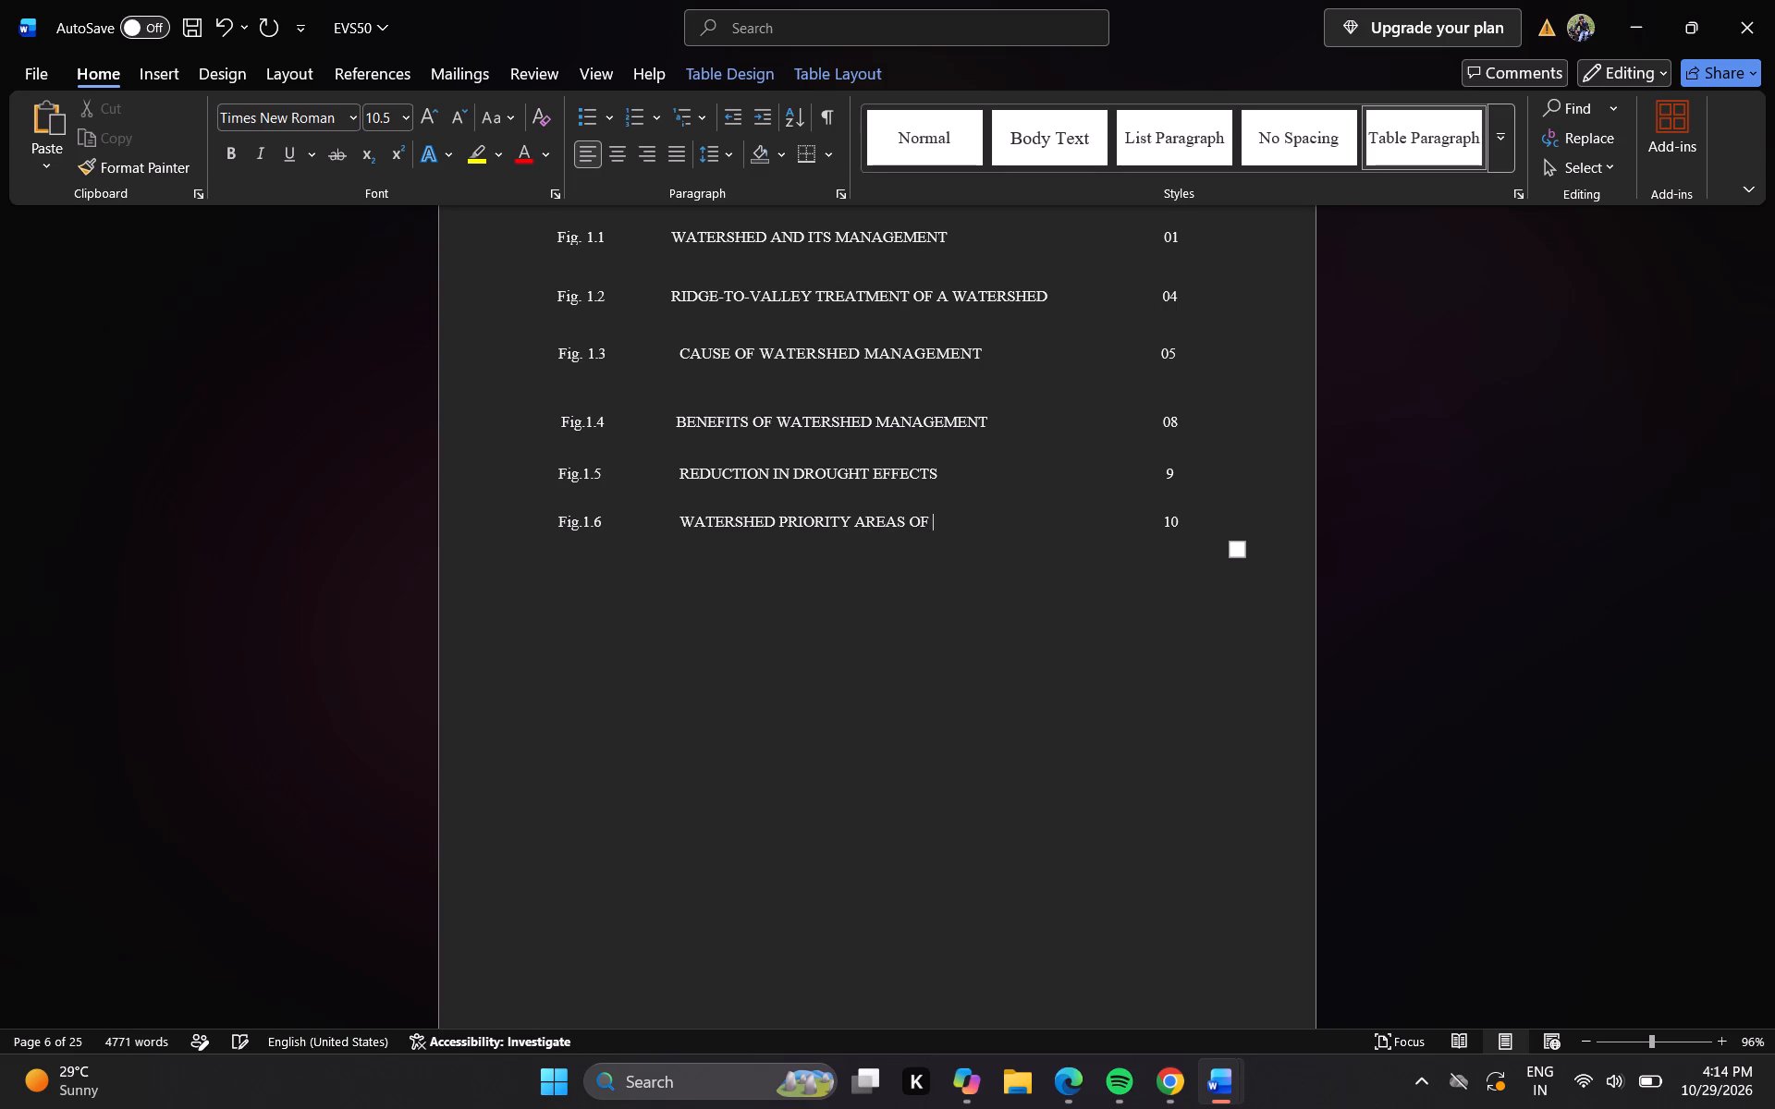
text(MADHYA PRADESH)
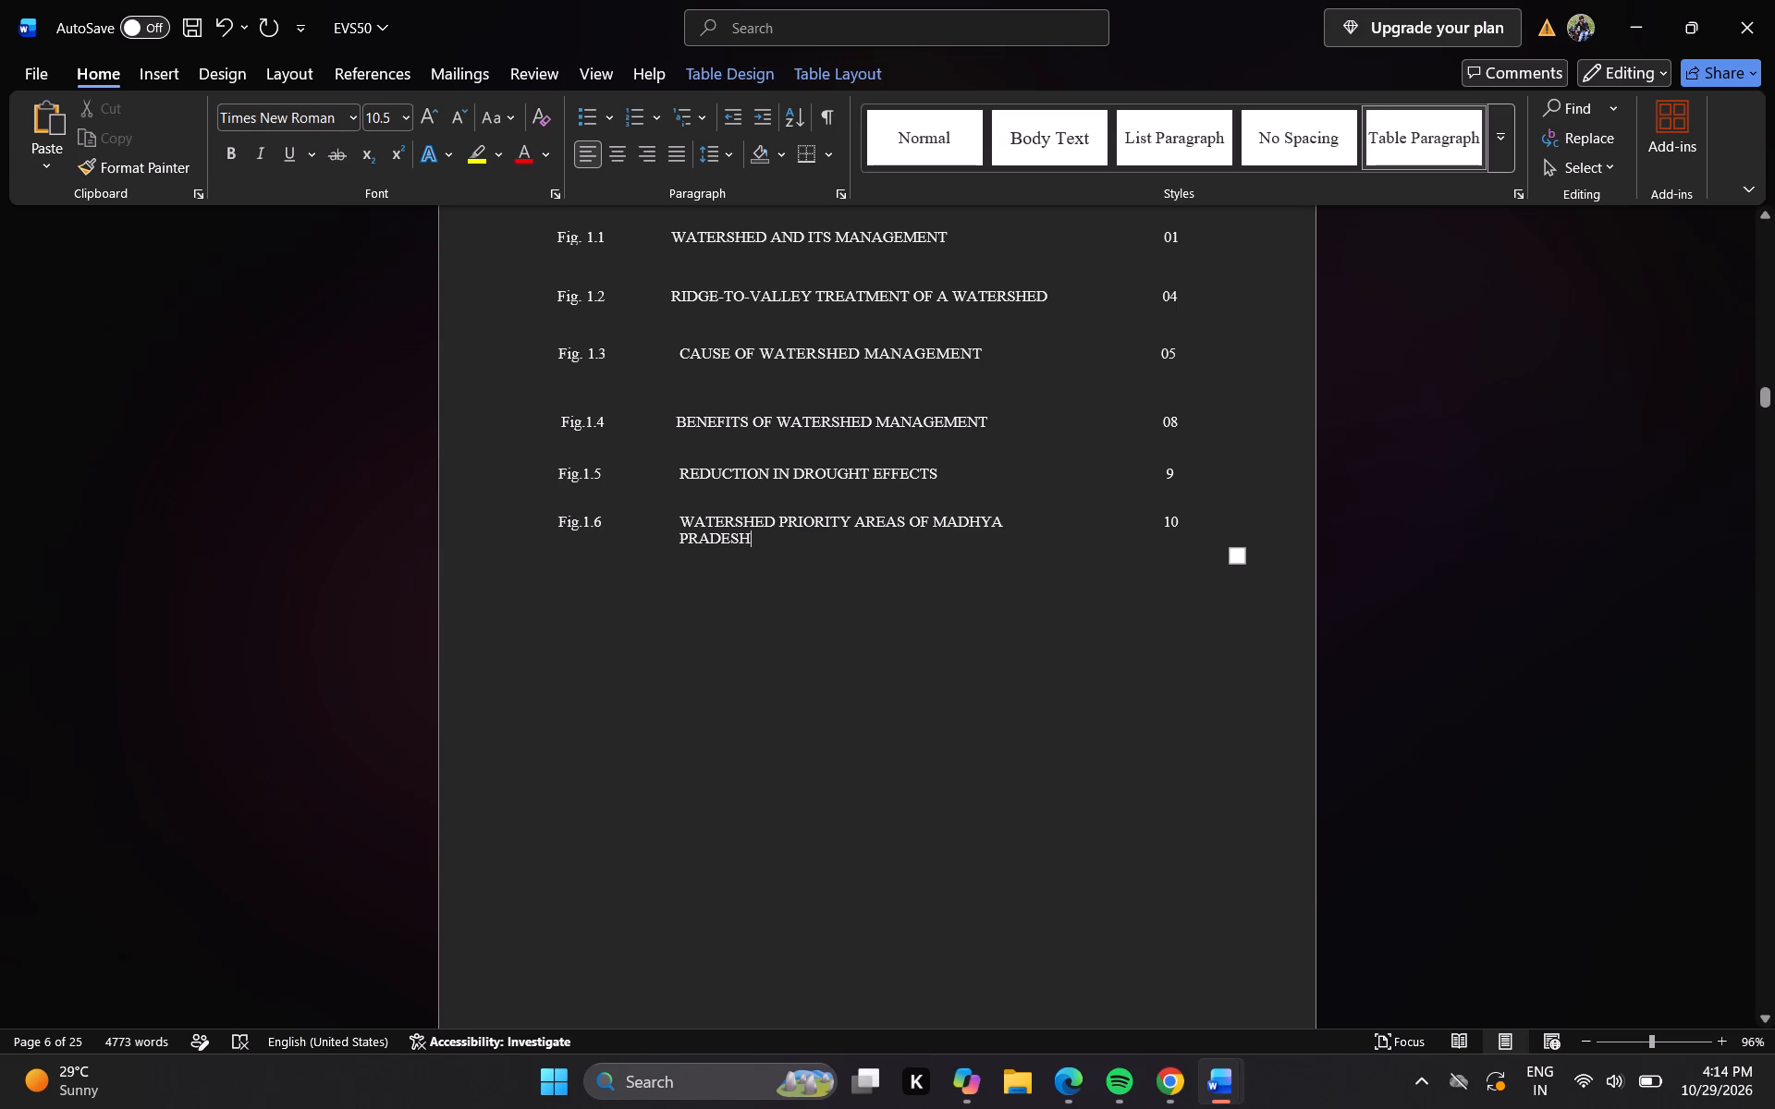
Enlarge the list of figures table slightly in width and height from its lower outer corner.
drag(1236, 559, 1253, 599)
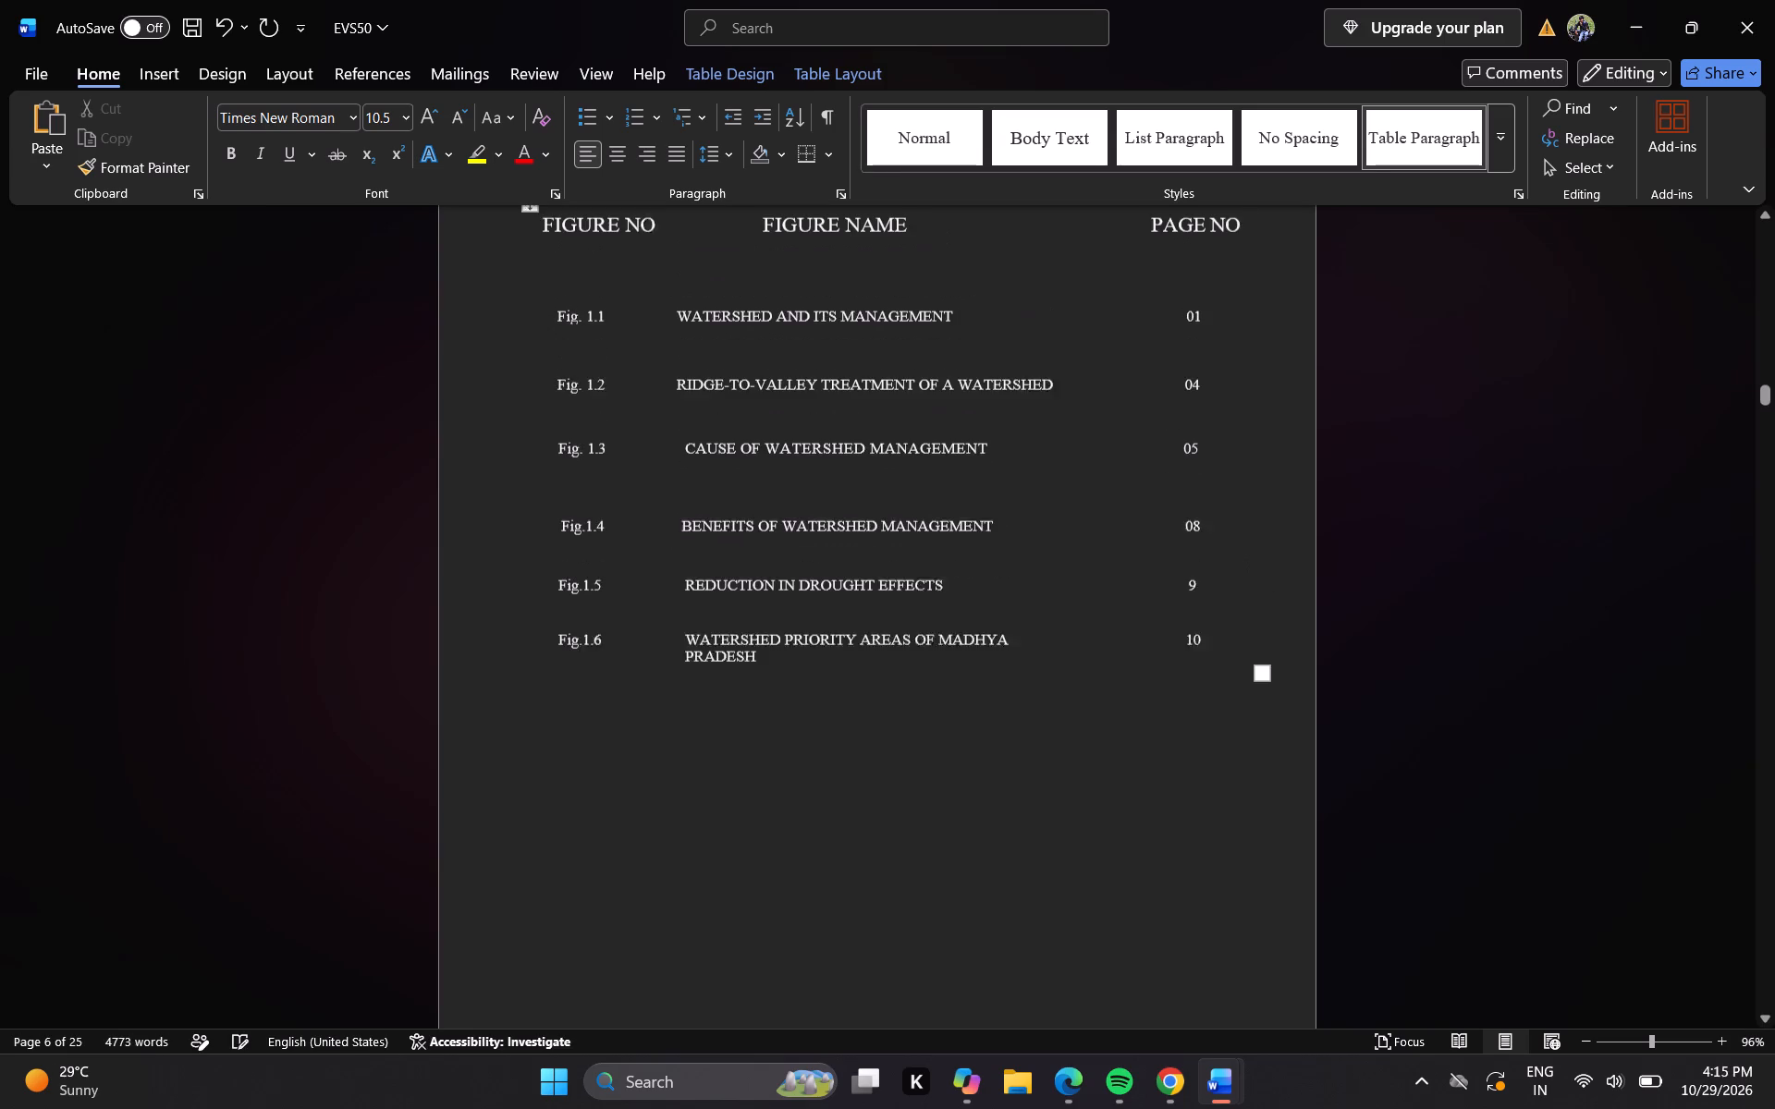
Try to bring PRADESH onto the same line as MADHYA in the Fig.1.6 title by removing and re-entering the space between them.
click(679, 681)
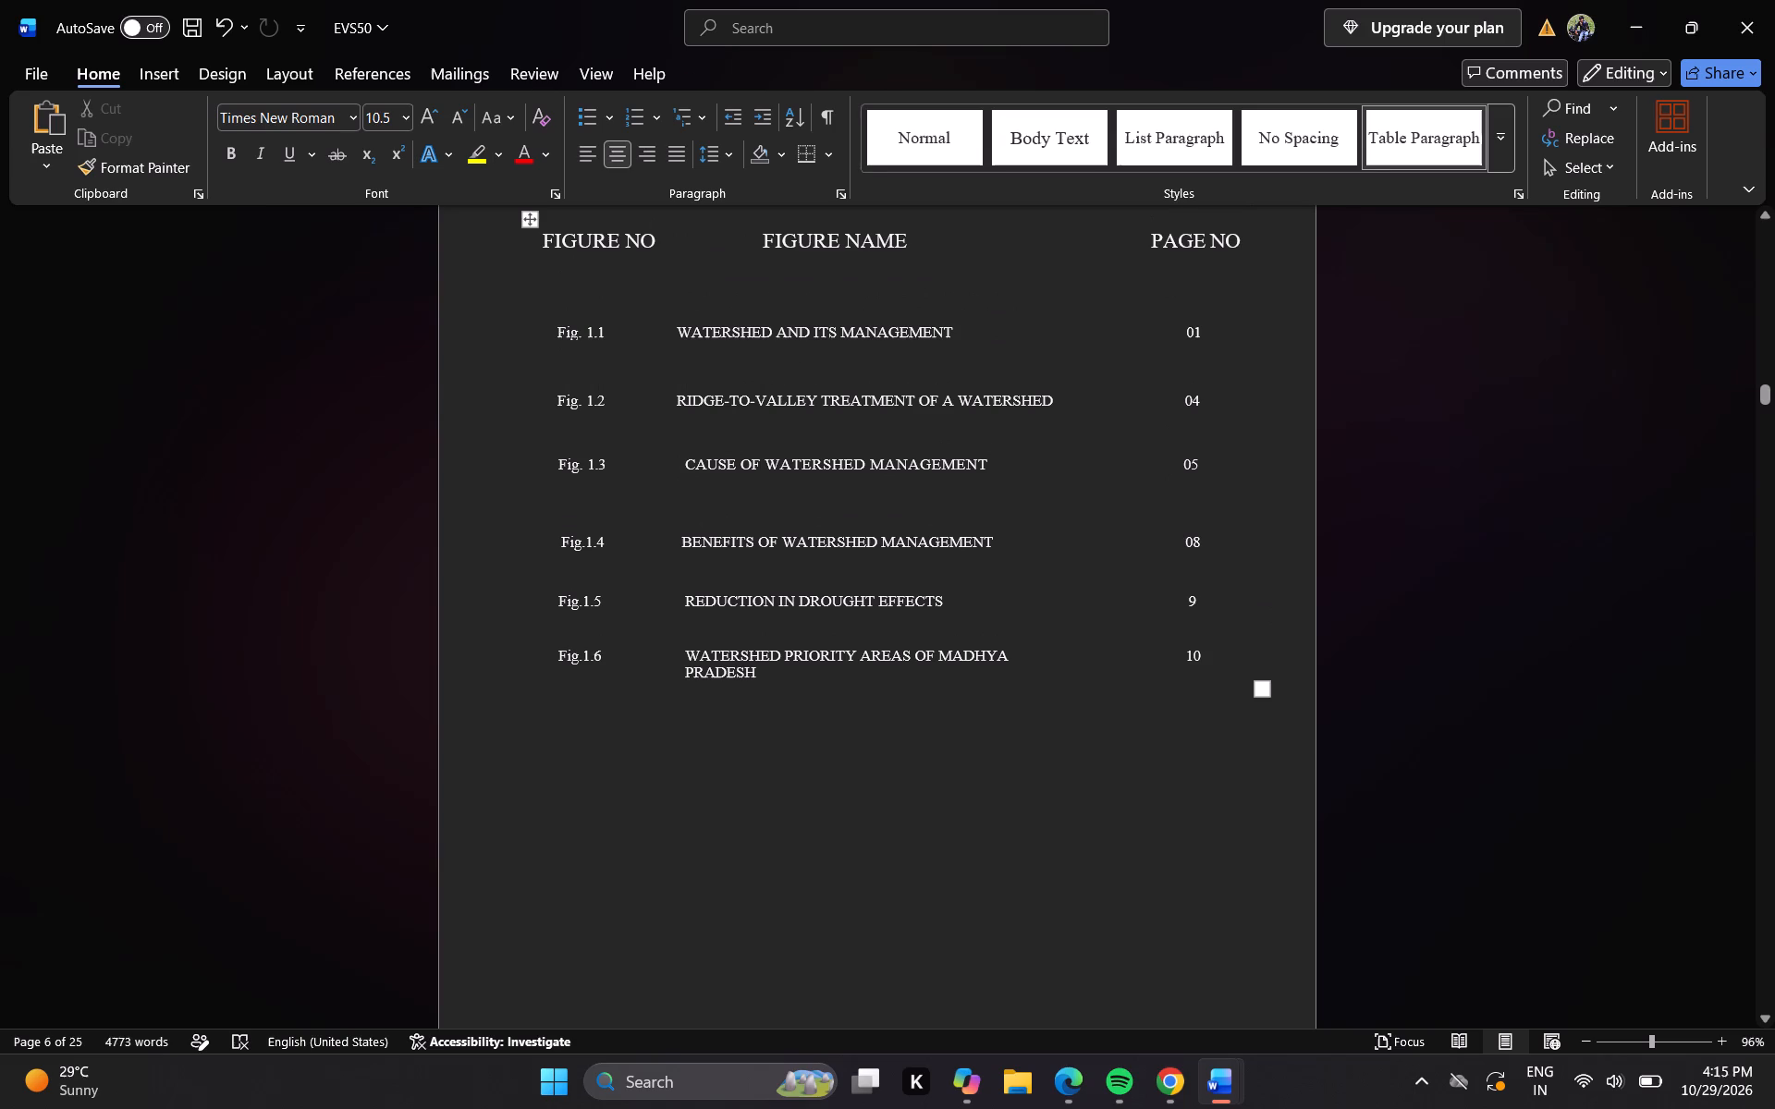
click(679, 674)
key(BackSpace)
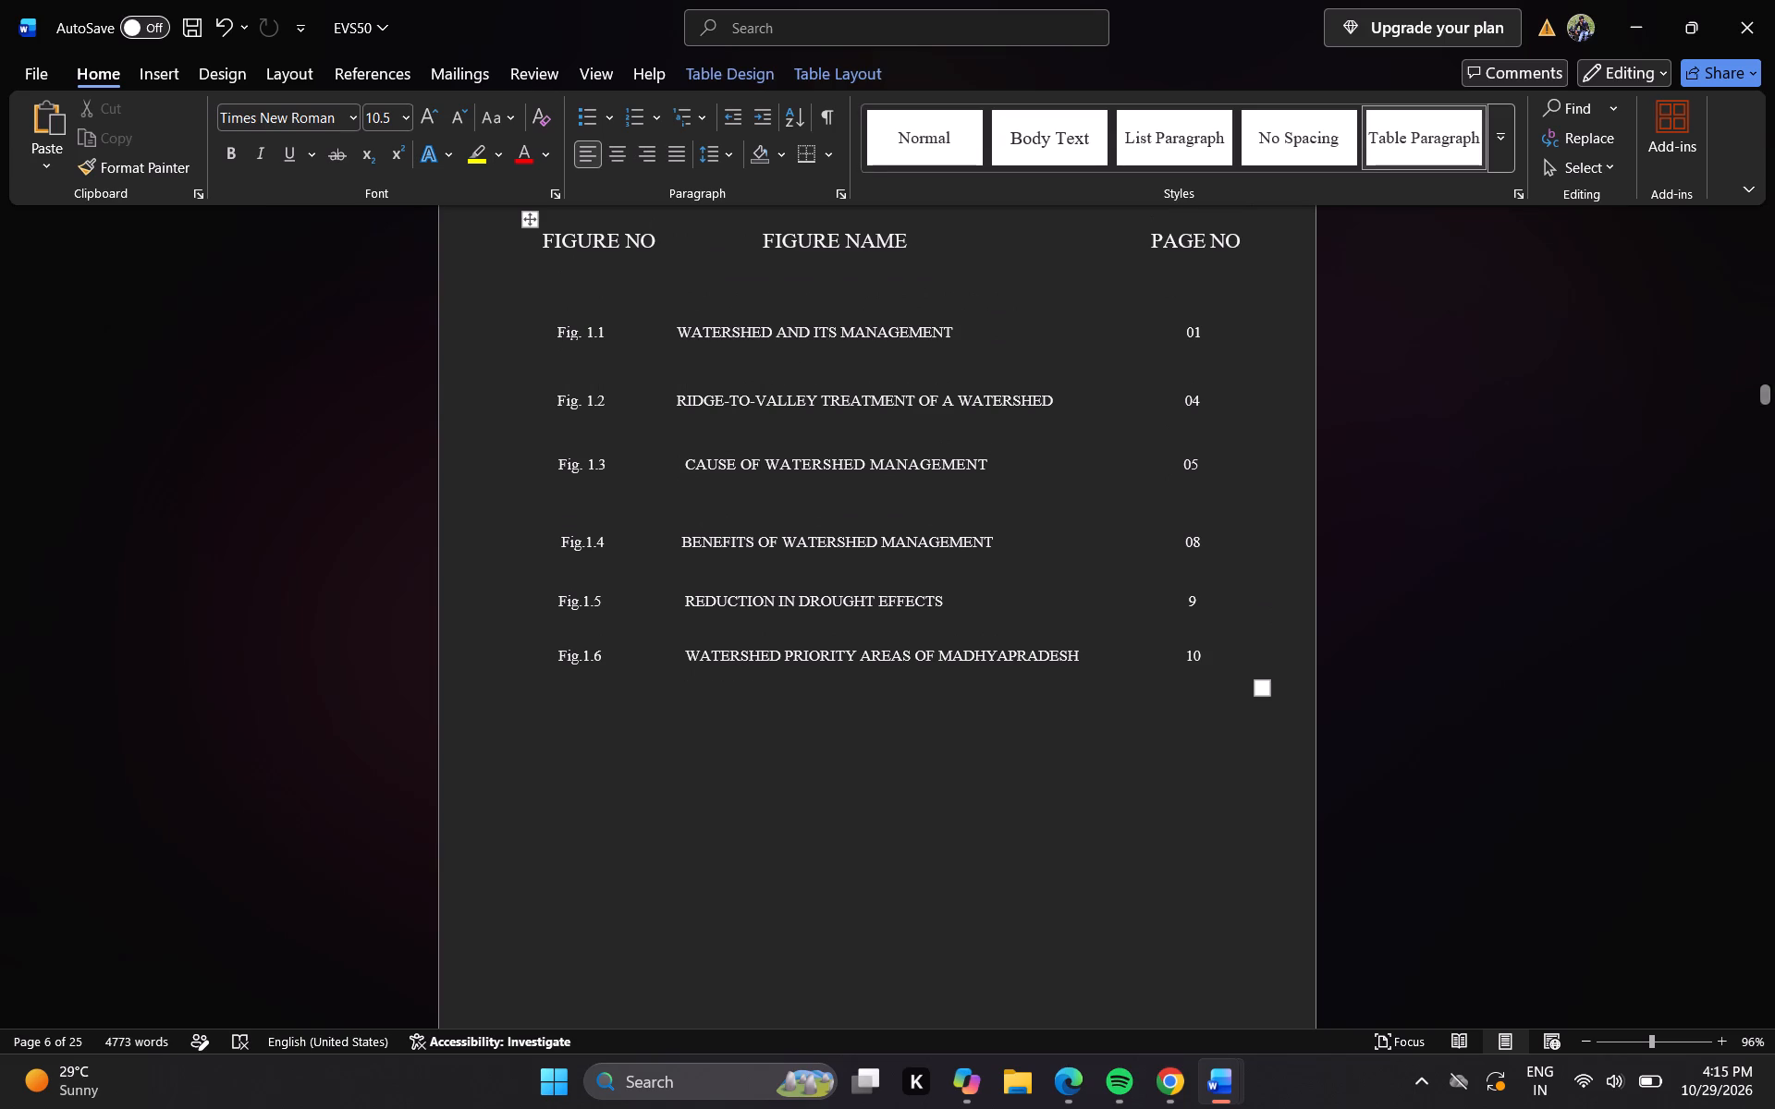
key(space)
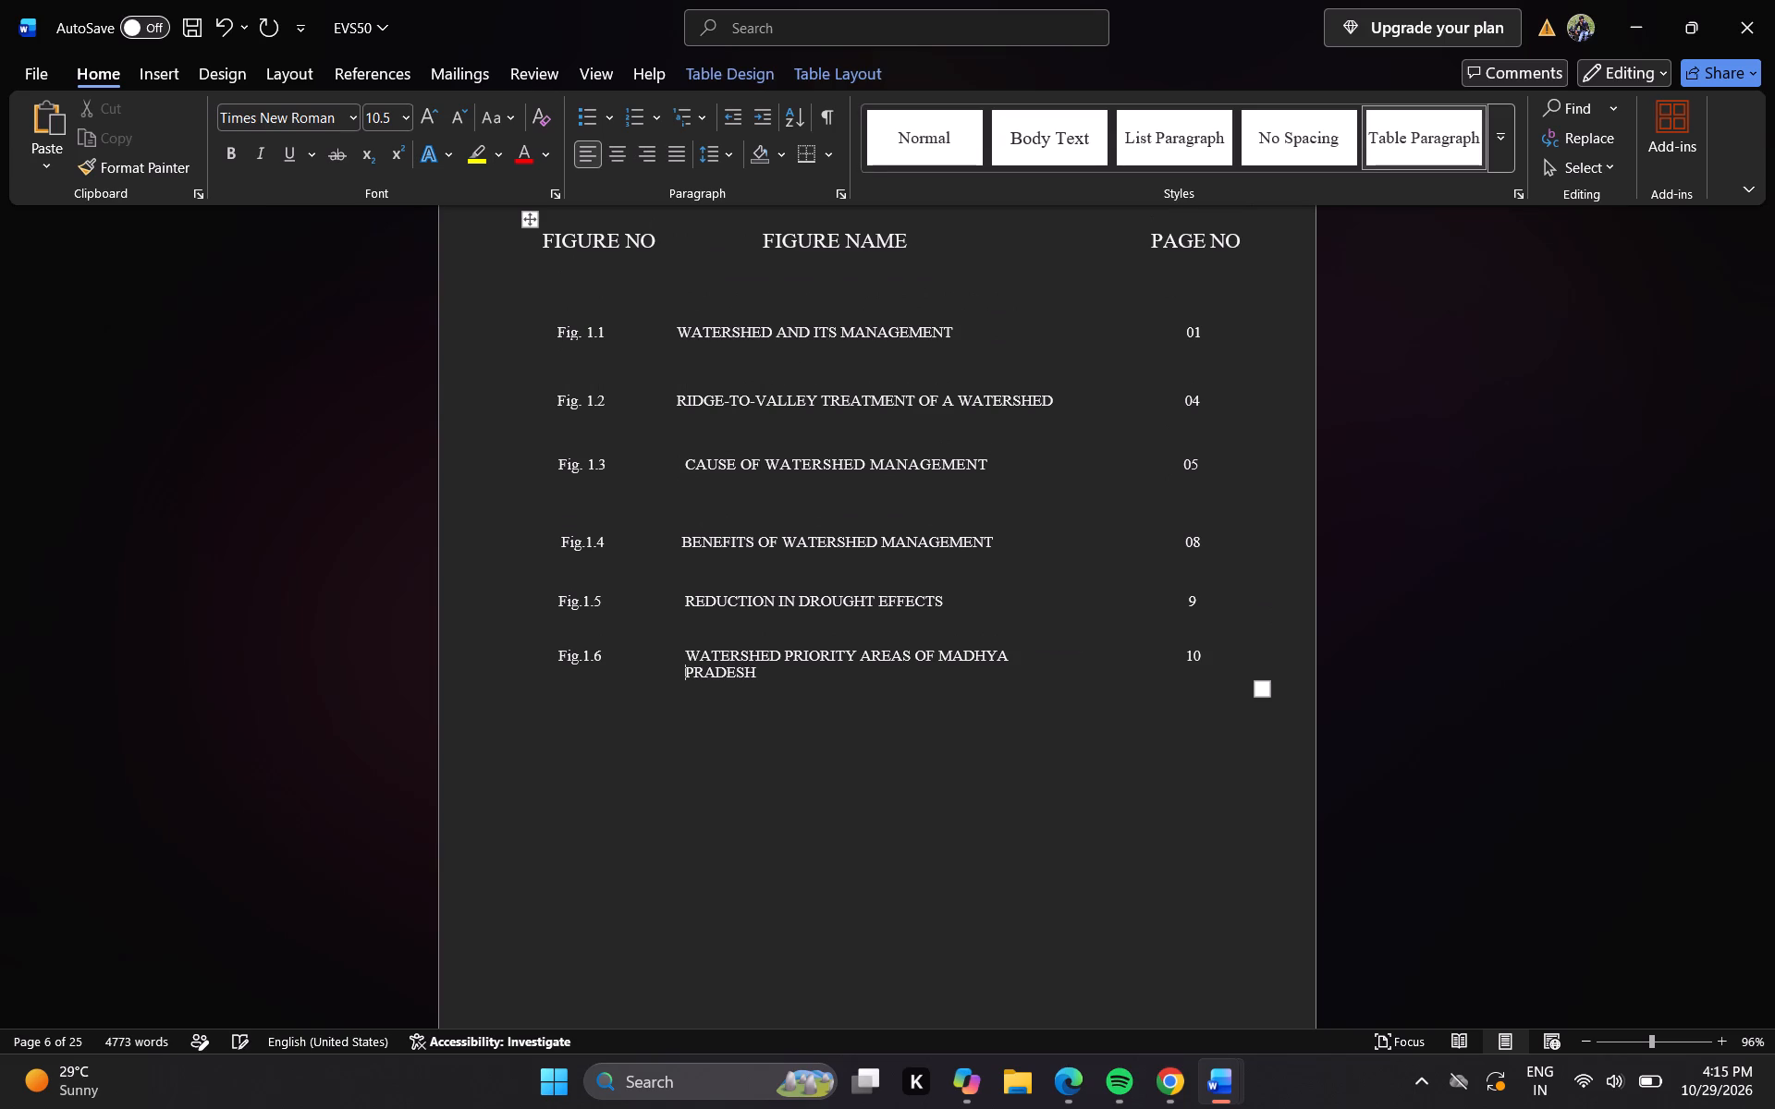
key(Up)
Remove the indent before the Fig.1.6 title so that the whole title fits on one line.
key(BackSpace)
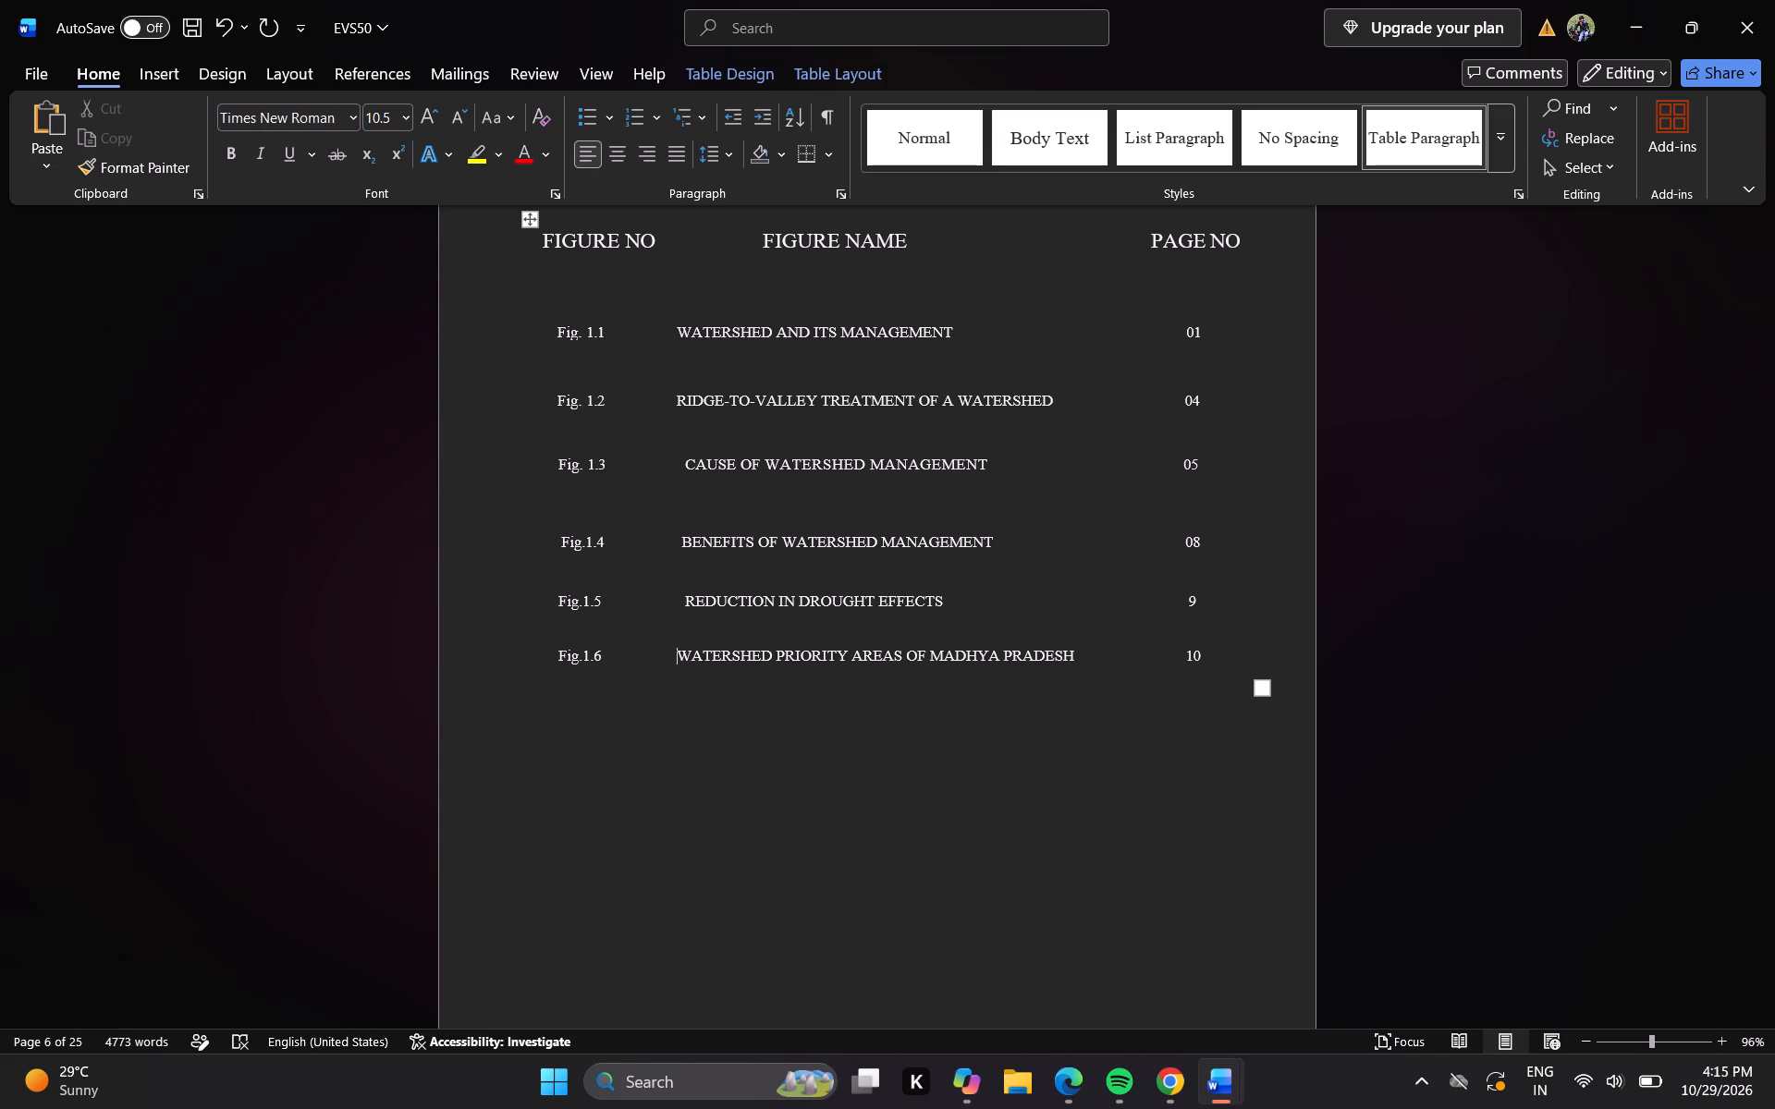
Insert an extra space between MADHYA and PRADESH in the Fig.1.6 title.
key(Left)
key(Left)
key(Right)
key(Right)
key(Right)
key(Right)
key(Right)
key(Right)
key(Right)
key(Right)
key(Right)
key(Right)
key(Right)
key(Right)
key(Right)
key(Right)
key(Right)
key(Right)
key(Right)
key(Right)
key(Right)
key(Right)
key(Left)
key(Left)
key(Left)
key(Left)
key(Left)
key(Left)
key(space)
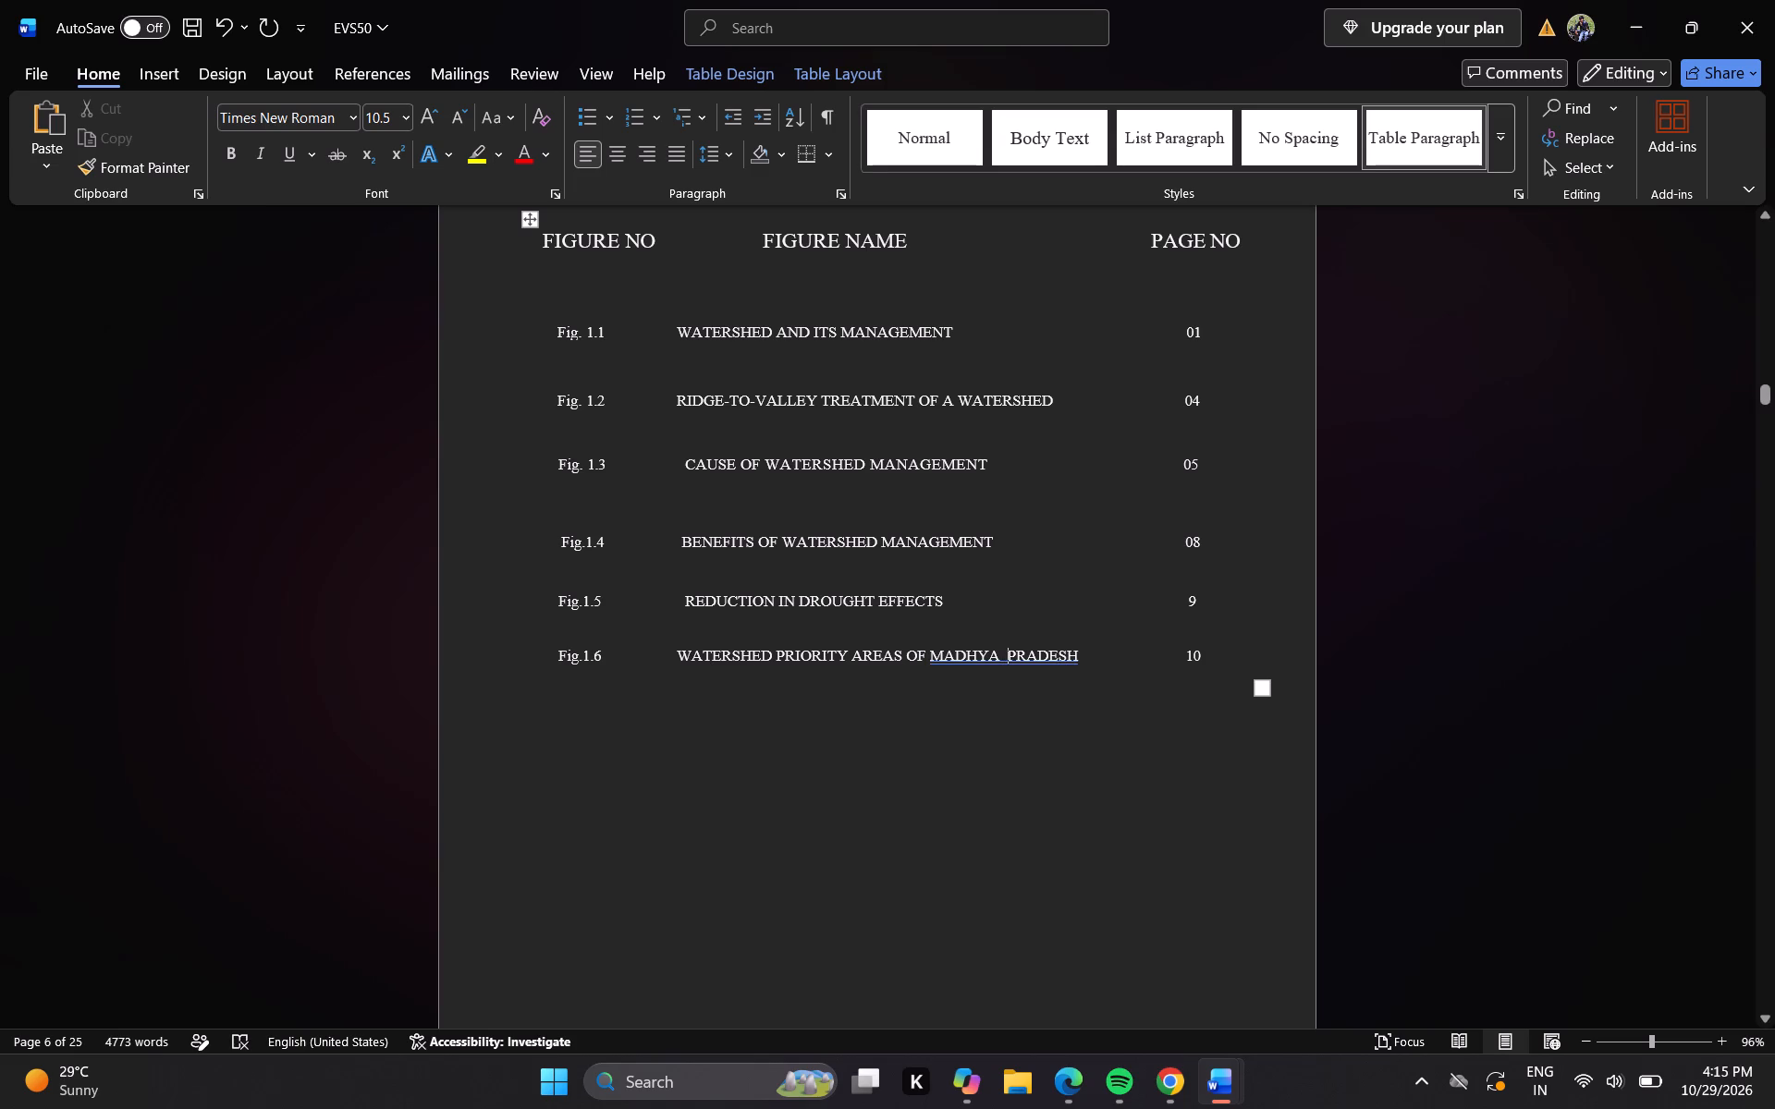
Add two blank lines below page number 10 in the Fig.1.6 row, and append a new row to the table.
click(1209, 652)
key(Return)
key(Return)
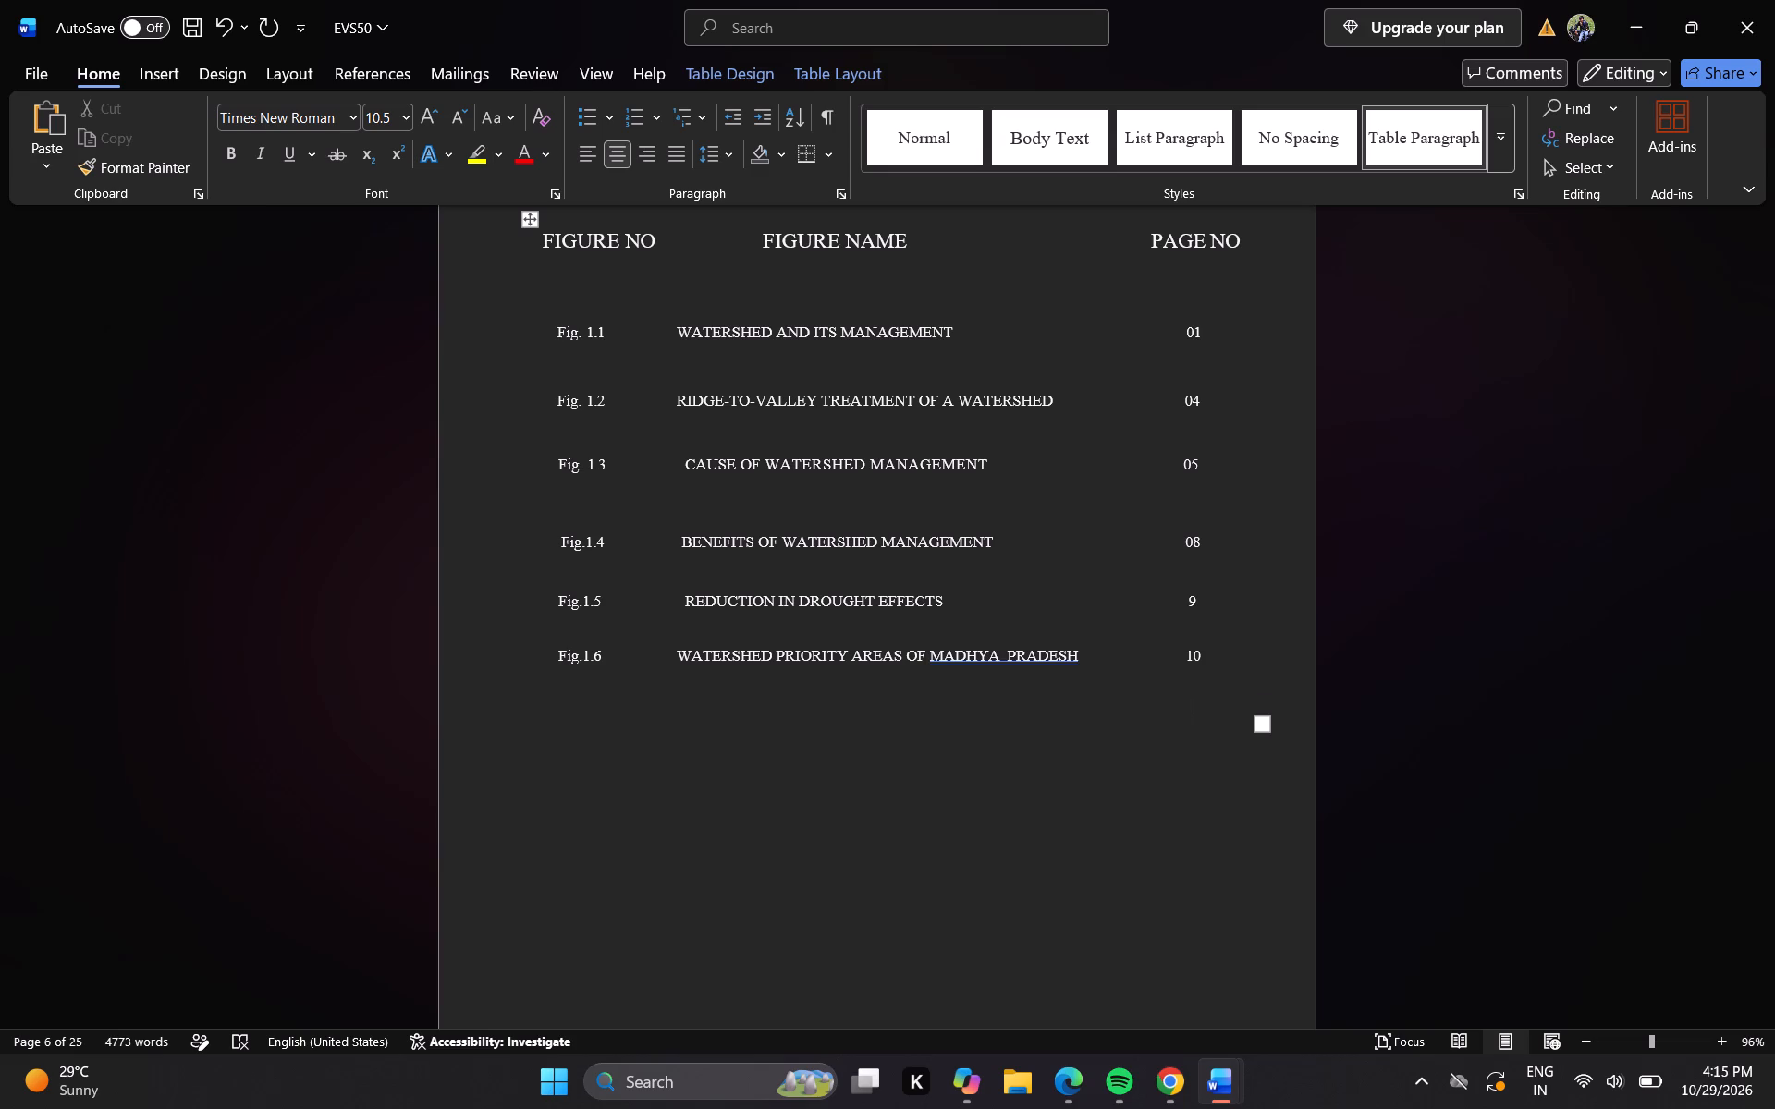
key(Left)
key(Tab)
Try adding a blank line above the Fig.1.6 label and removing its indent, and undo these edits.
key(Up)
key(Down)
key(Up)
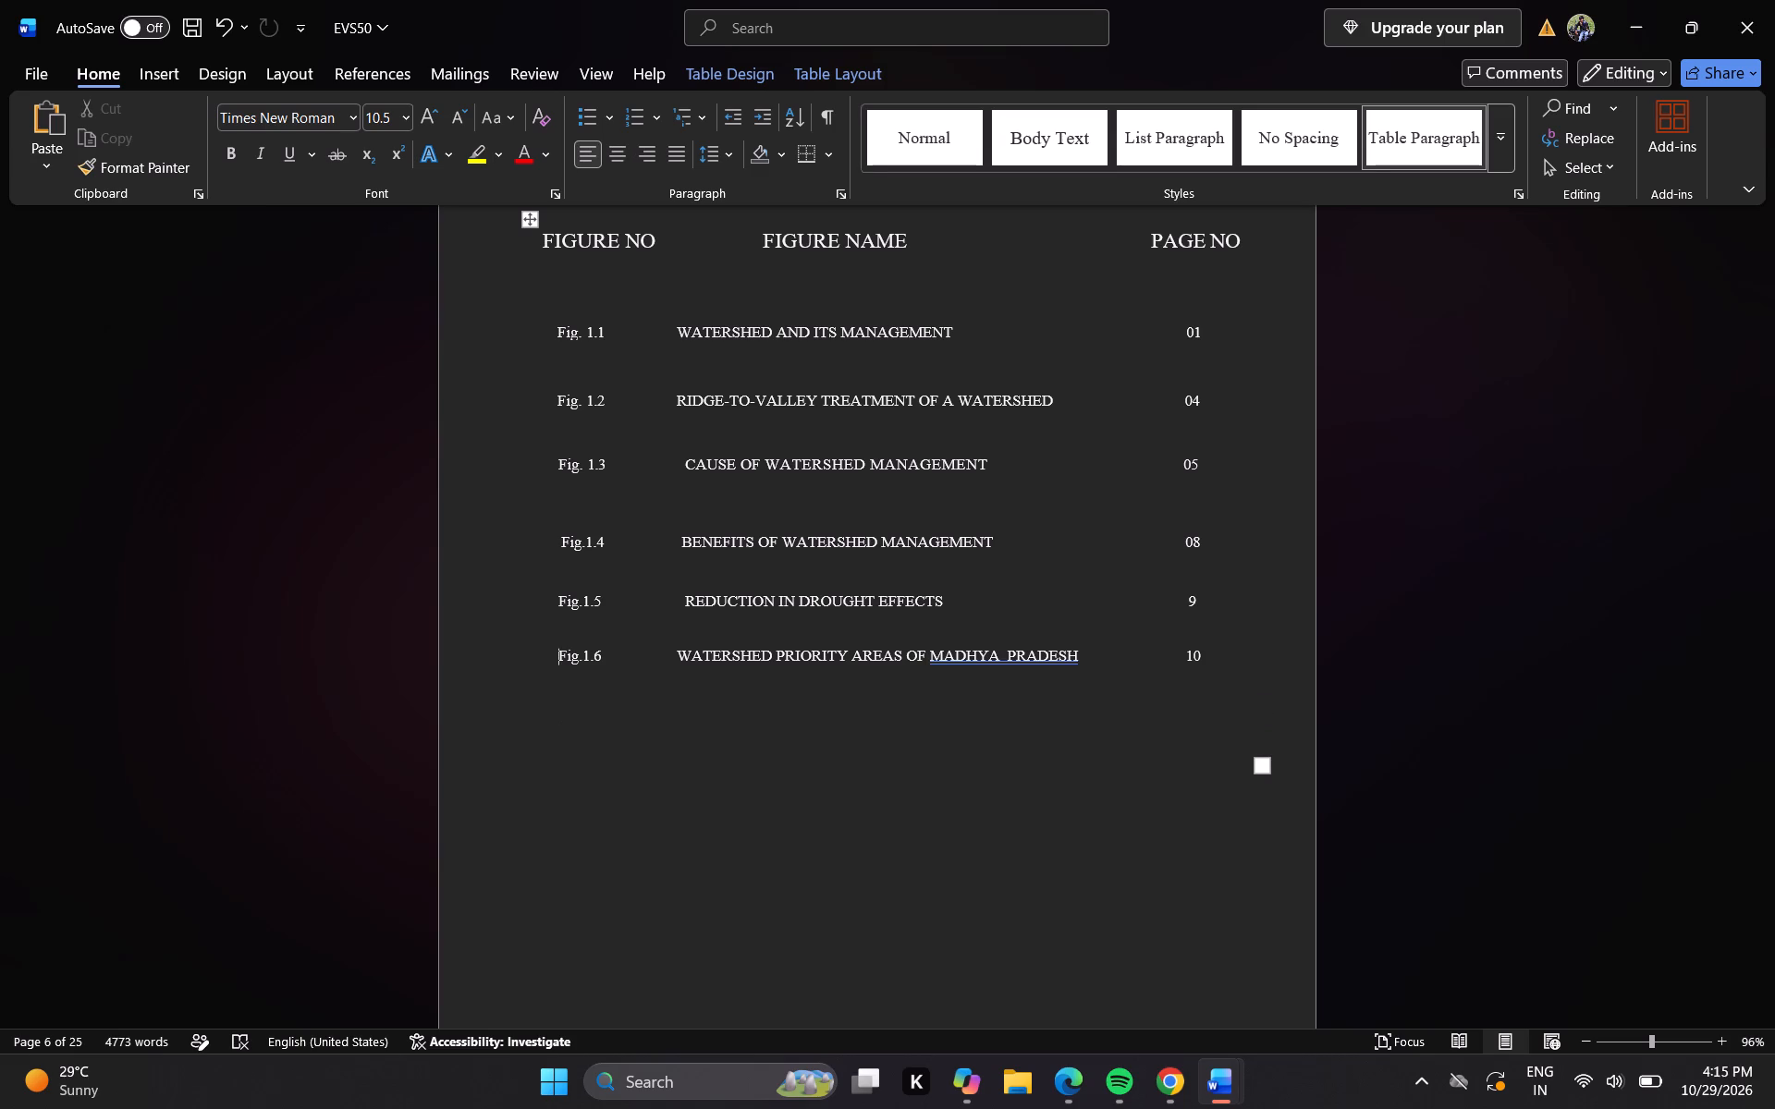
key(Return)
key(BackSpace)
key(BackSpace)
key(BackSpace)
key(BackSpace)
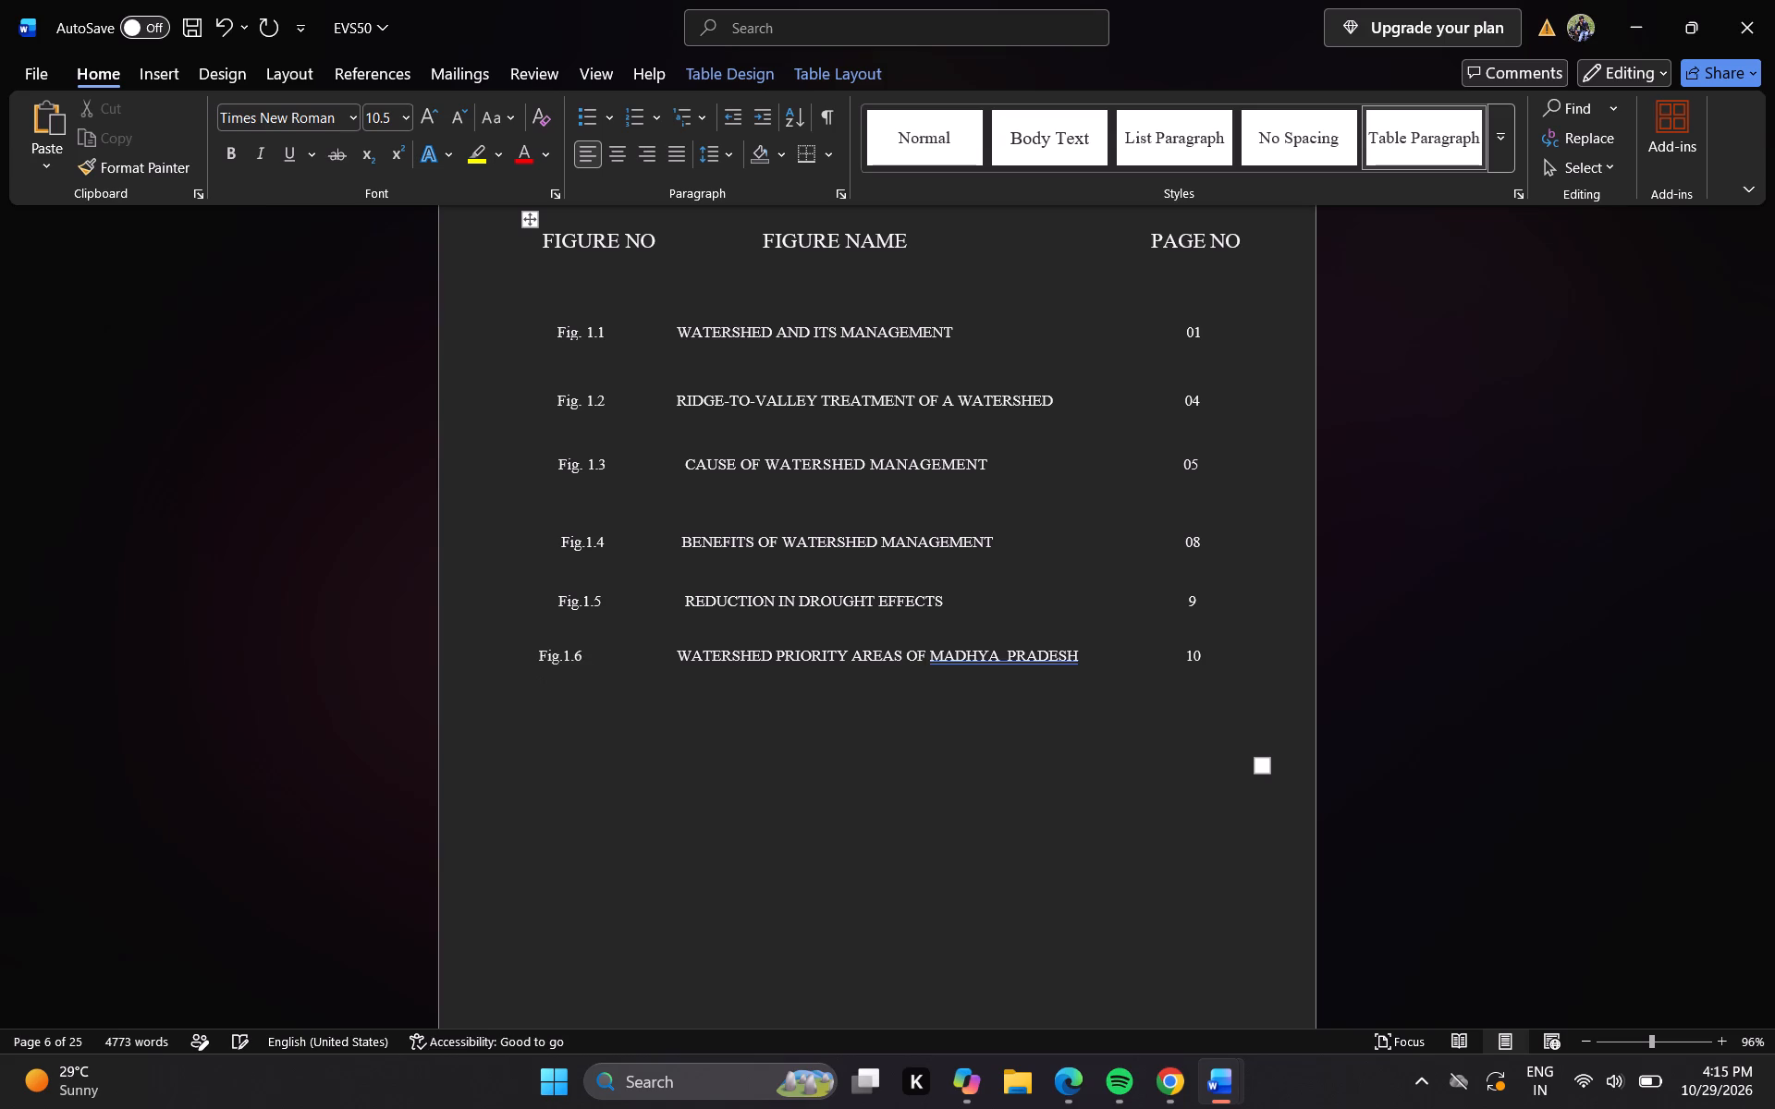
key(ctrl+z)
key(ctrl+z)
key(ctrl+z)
Enter the label Fig.1.7 in the figure number column of the new last row.
key(Down)
key(Up)
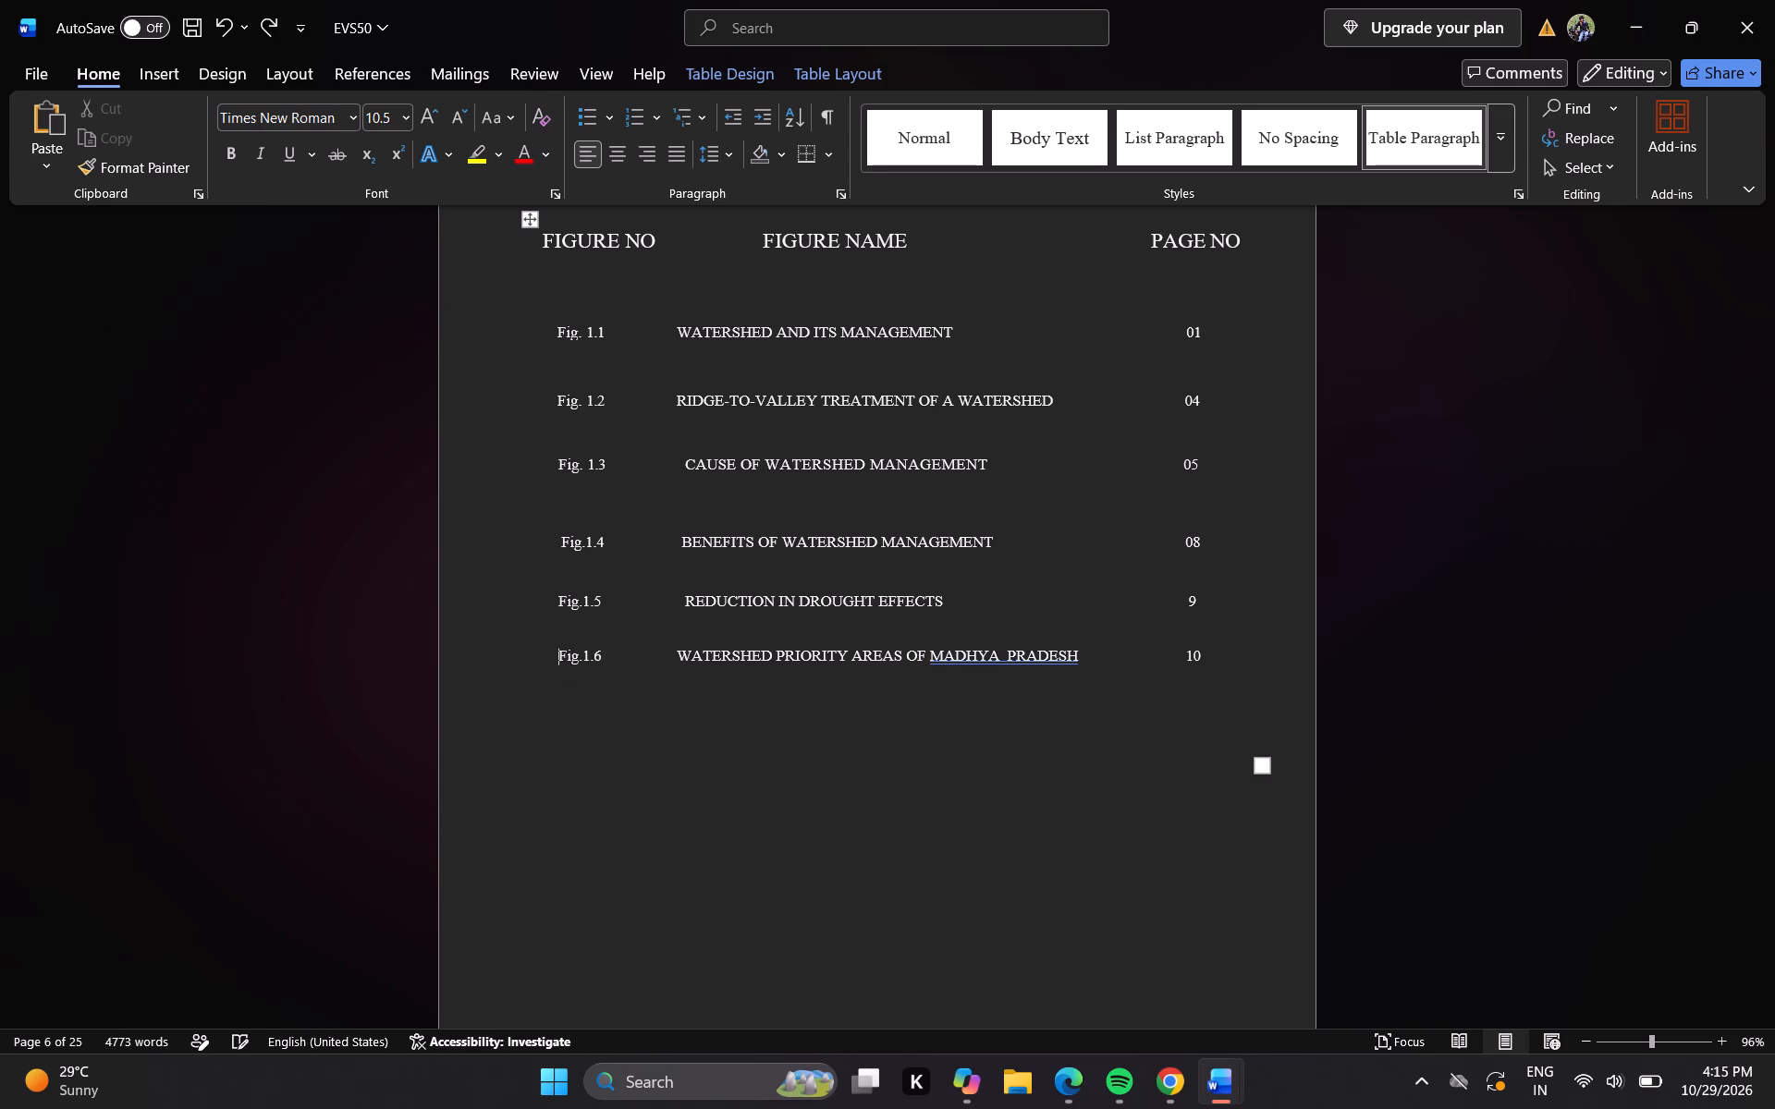
key(Down)
key(Right)
key(Up)
key(Left)
key(Down)
key(f)
text(IG)
key(BackSpace)
key(BackSpace)
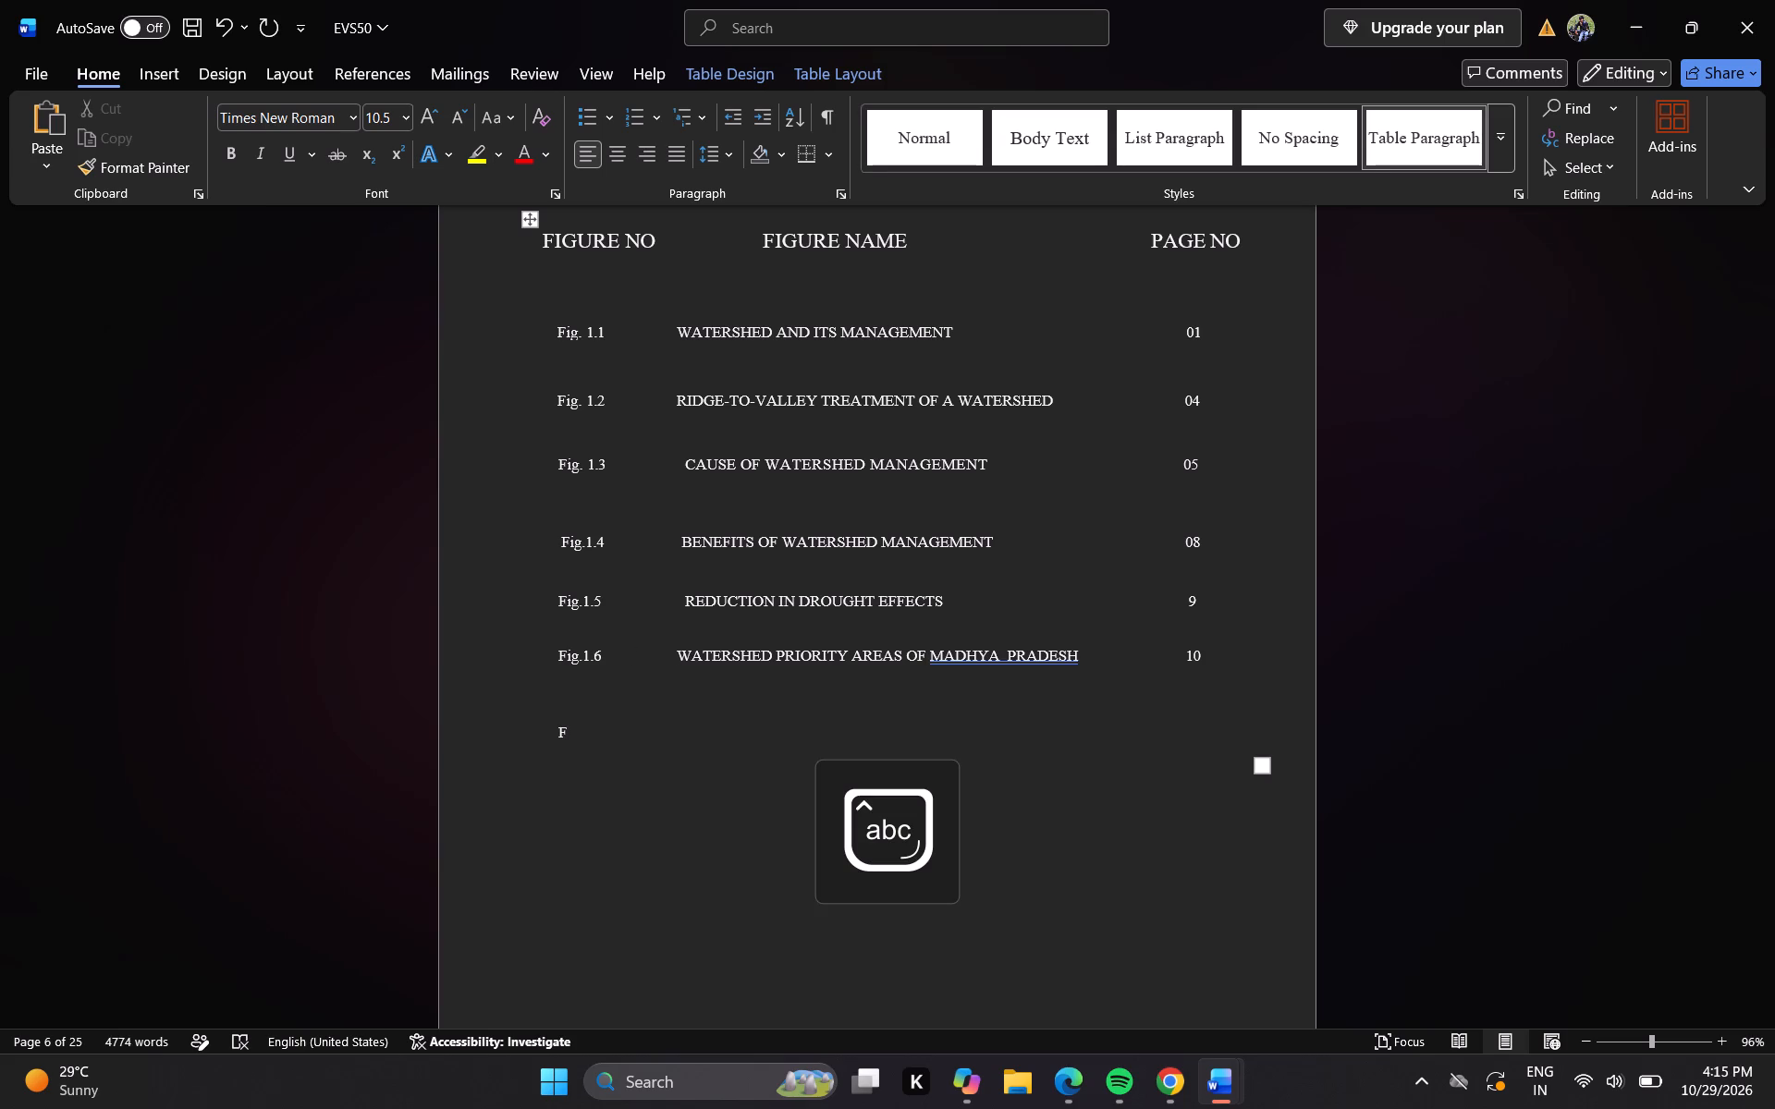
key(i)
key(g)
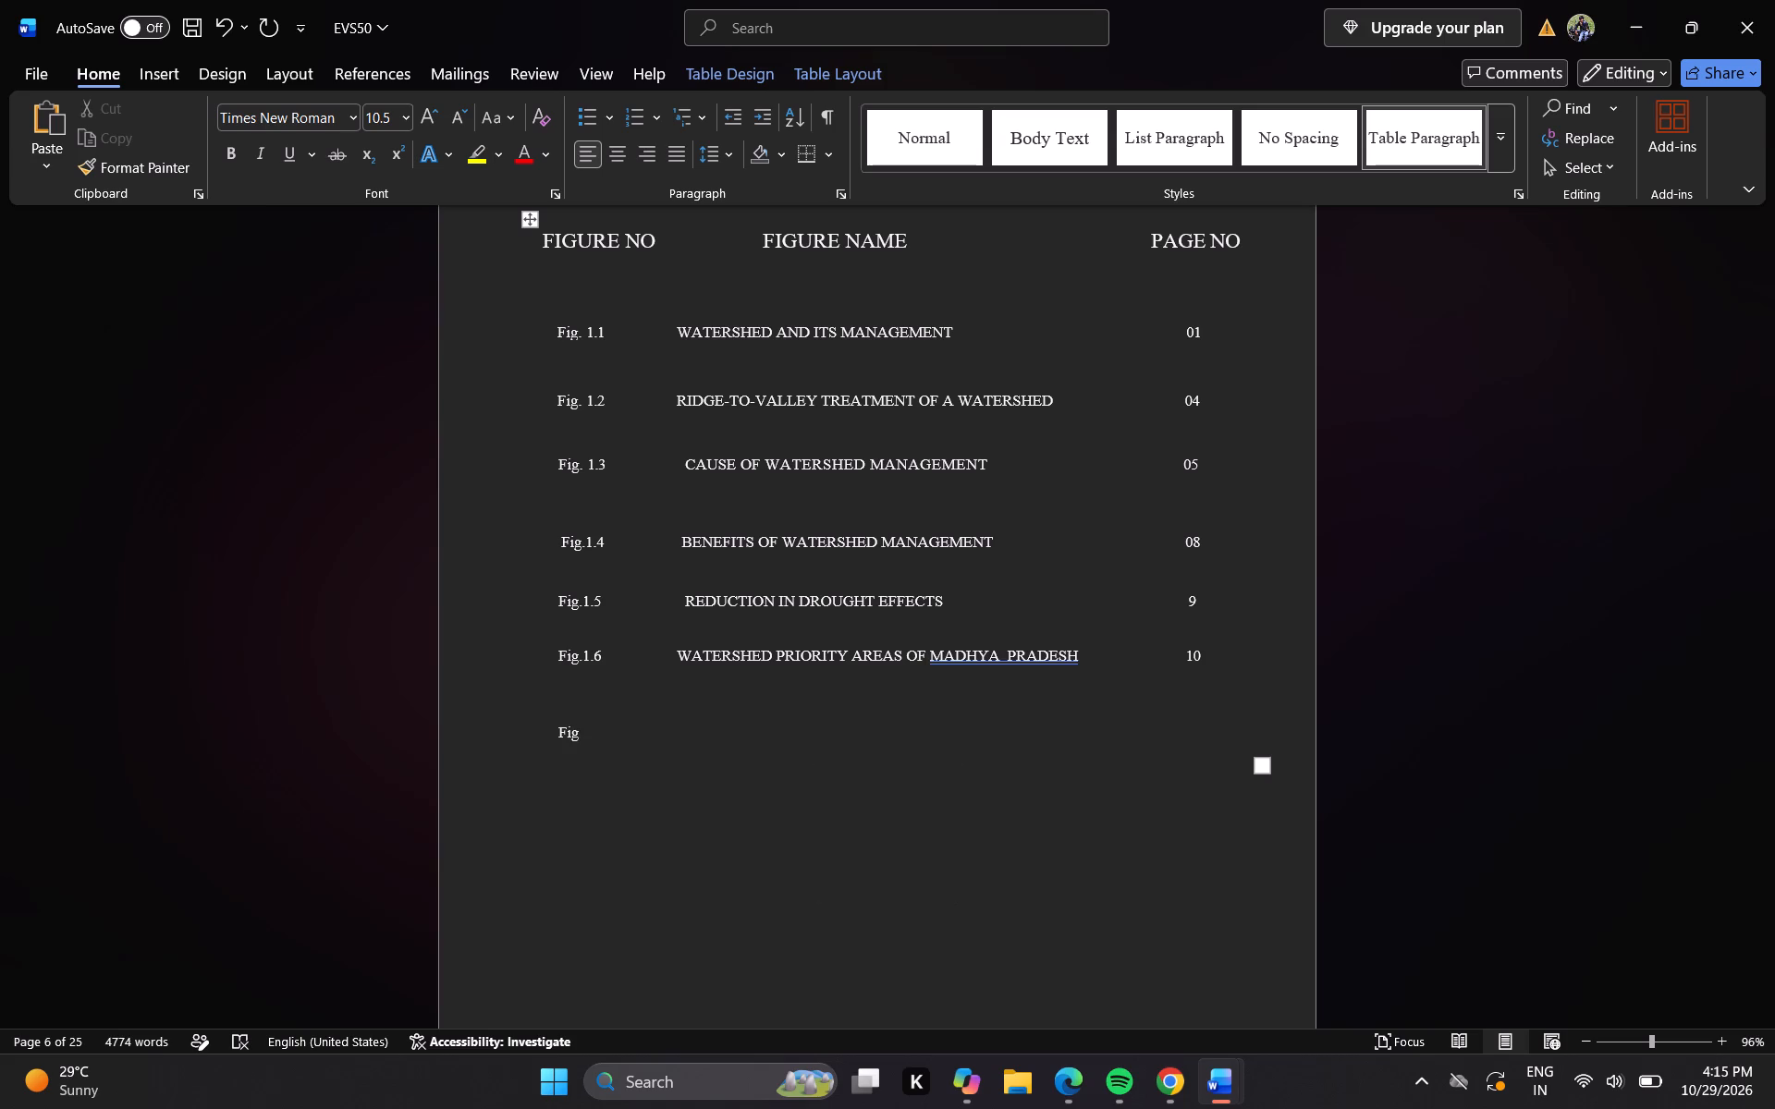
key(period)
key(1)
text(.7)
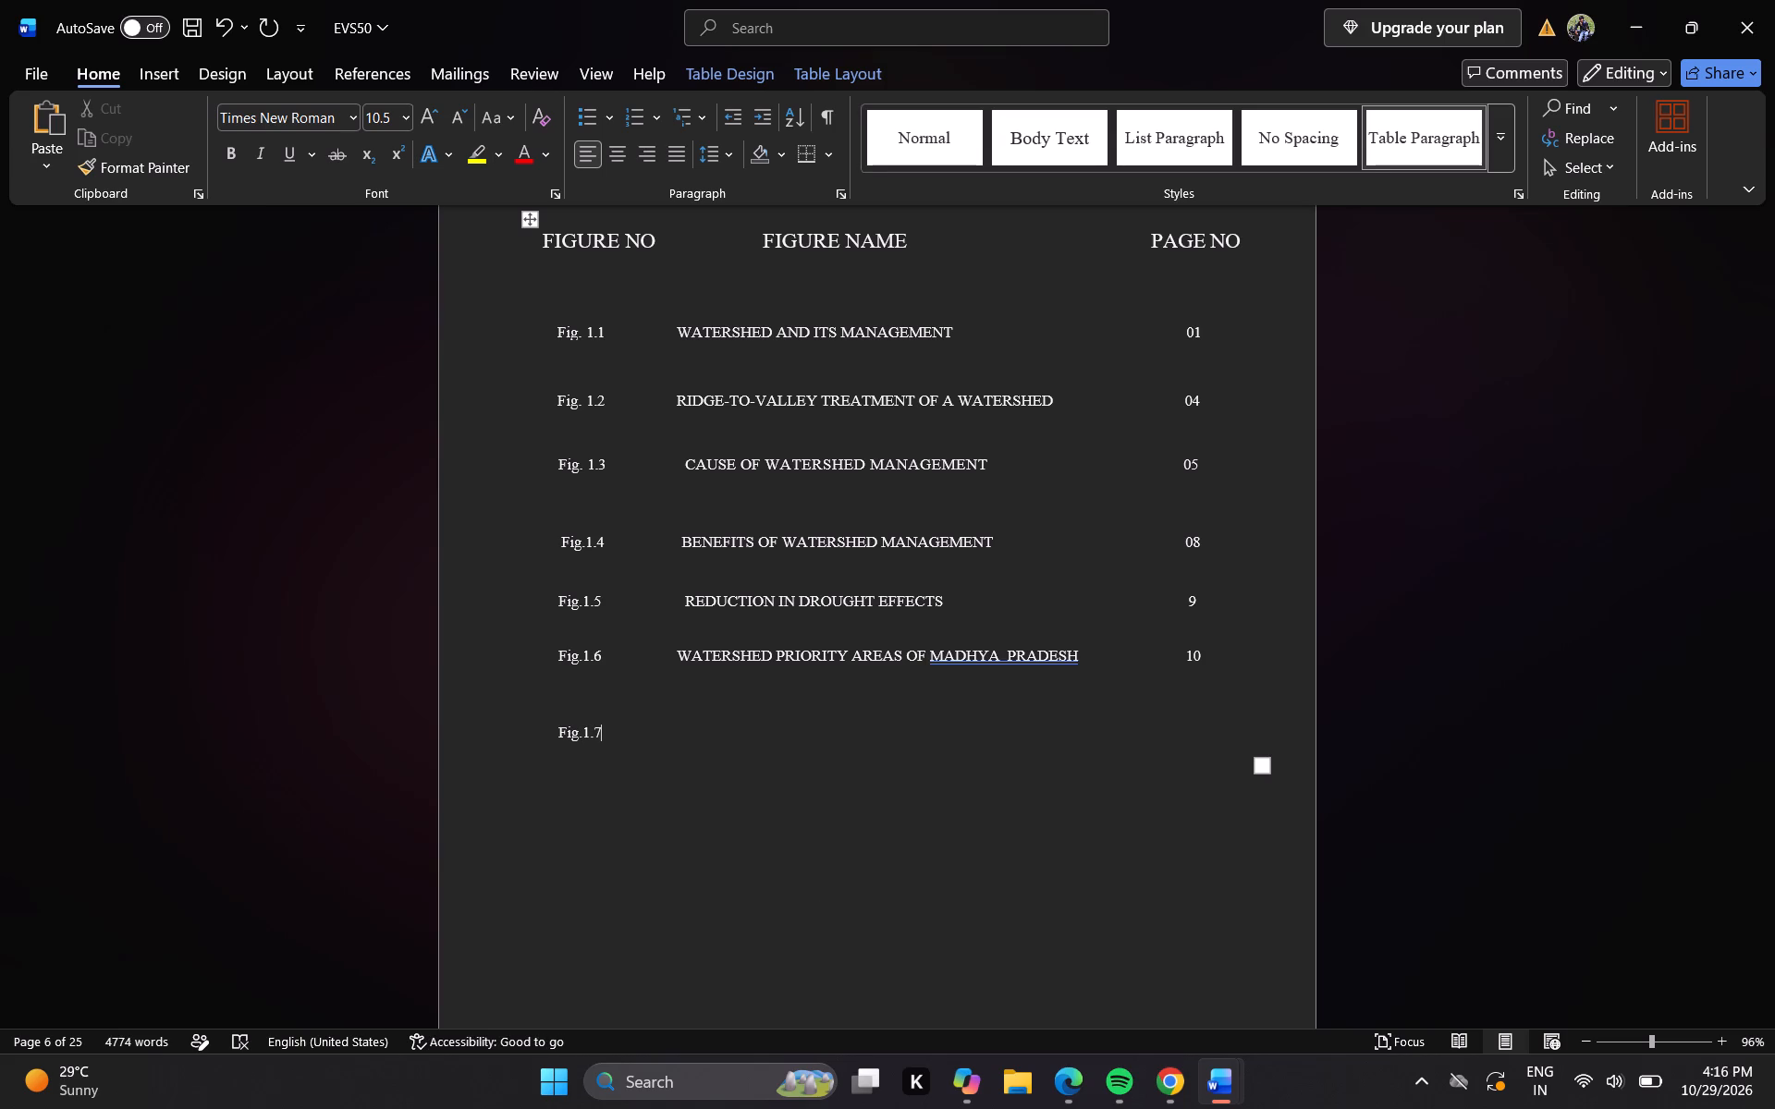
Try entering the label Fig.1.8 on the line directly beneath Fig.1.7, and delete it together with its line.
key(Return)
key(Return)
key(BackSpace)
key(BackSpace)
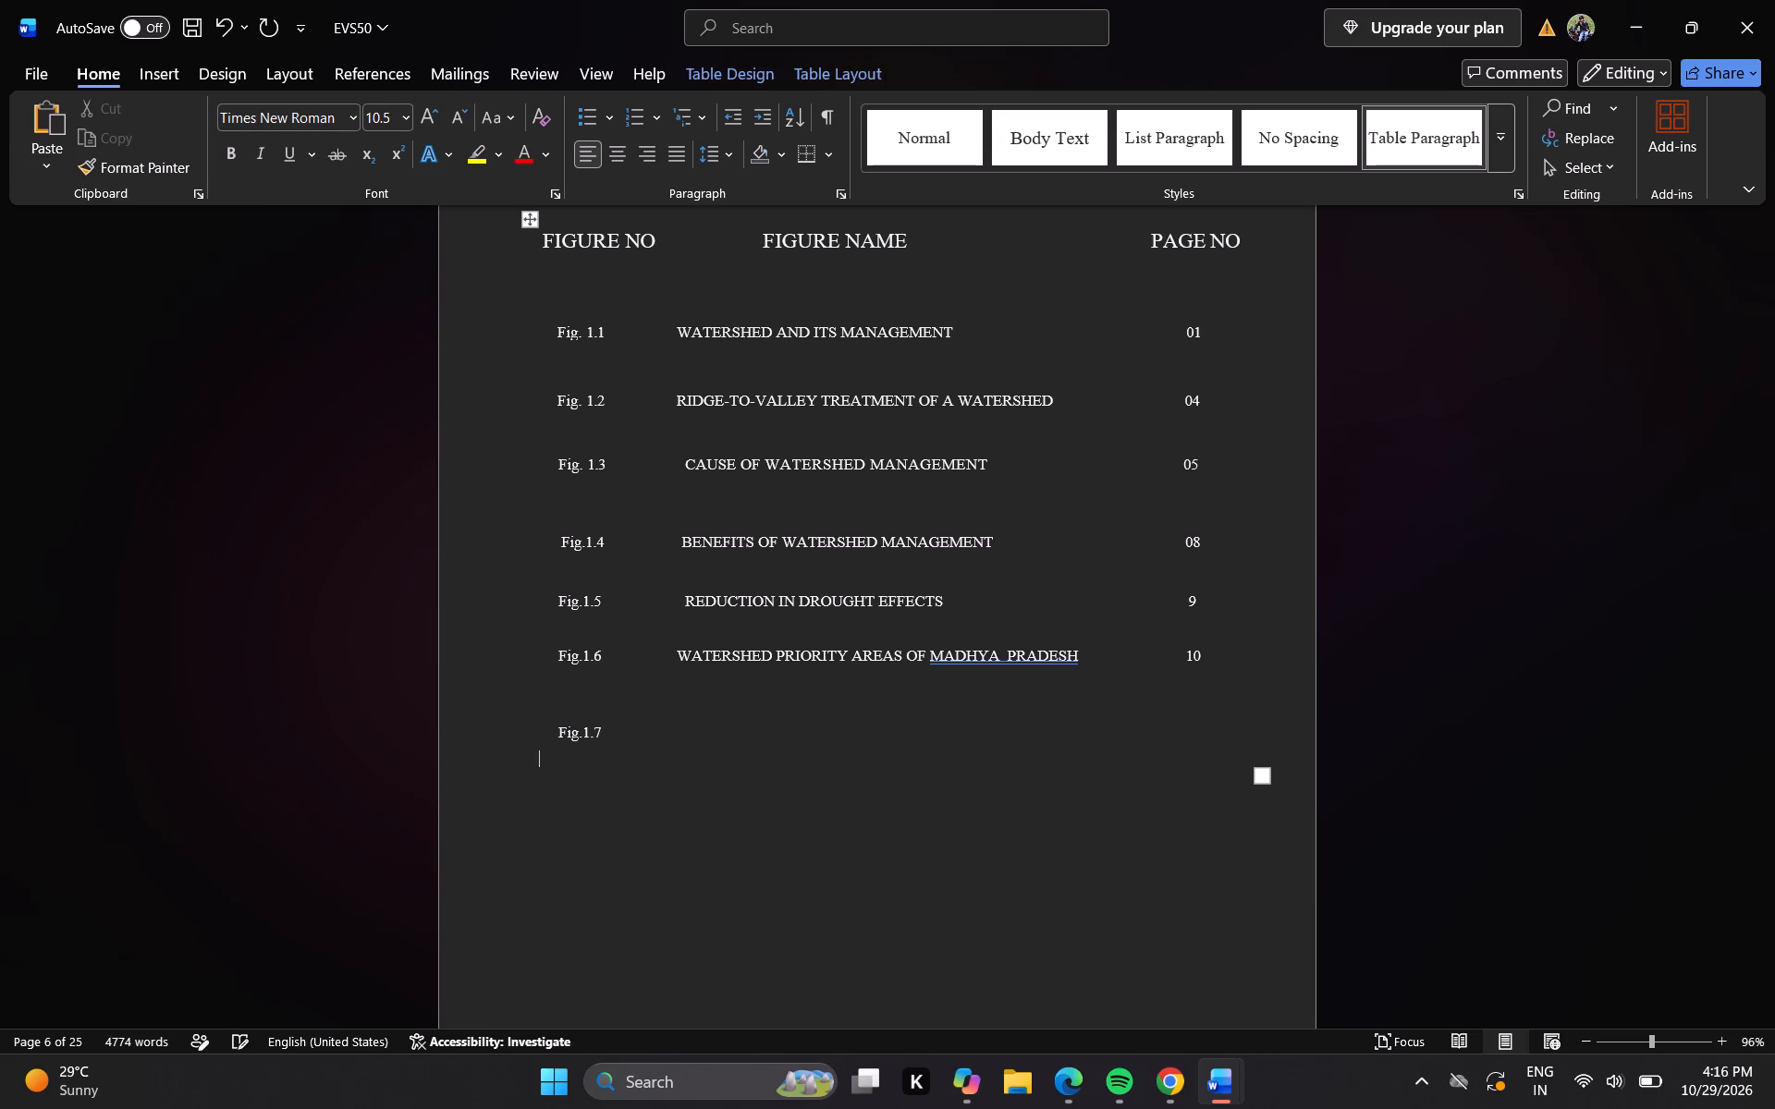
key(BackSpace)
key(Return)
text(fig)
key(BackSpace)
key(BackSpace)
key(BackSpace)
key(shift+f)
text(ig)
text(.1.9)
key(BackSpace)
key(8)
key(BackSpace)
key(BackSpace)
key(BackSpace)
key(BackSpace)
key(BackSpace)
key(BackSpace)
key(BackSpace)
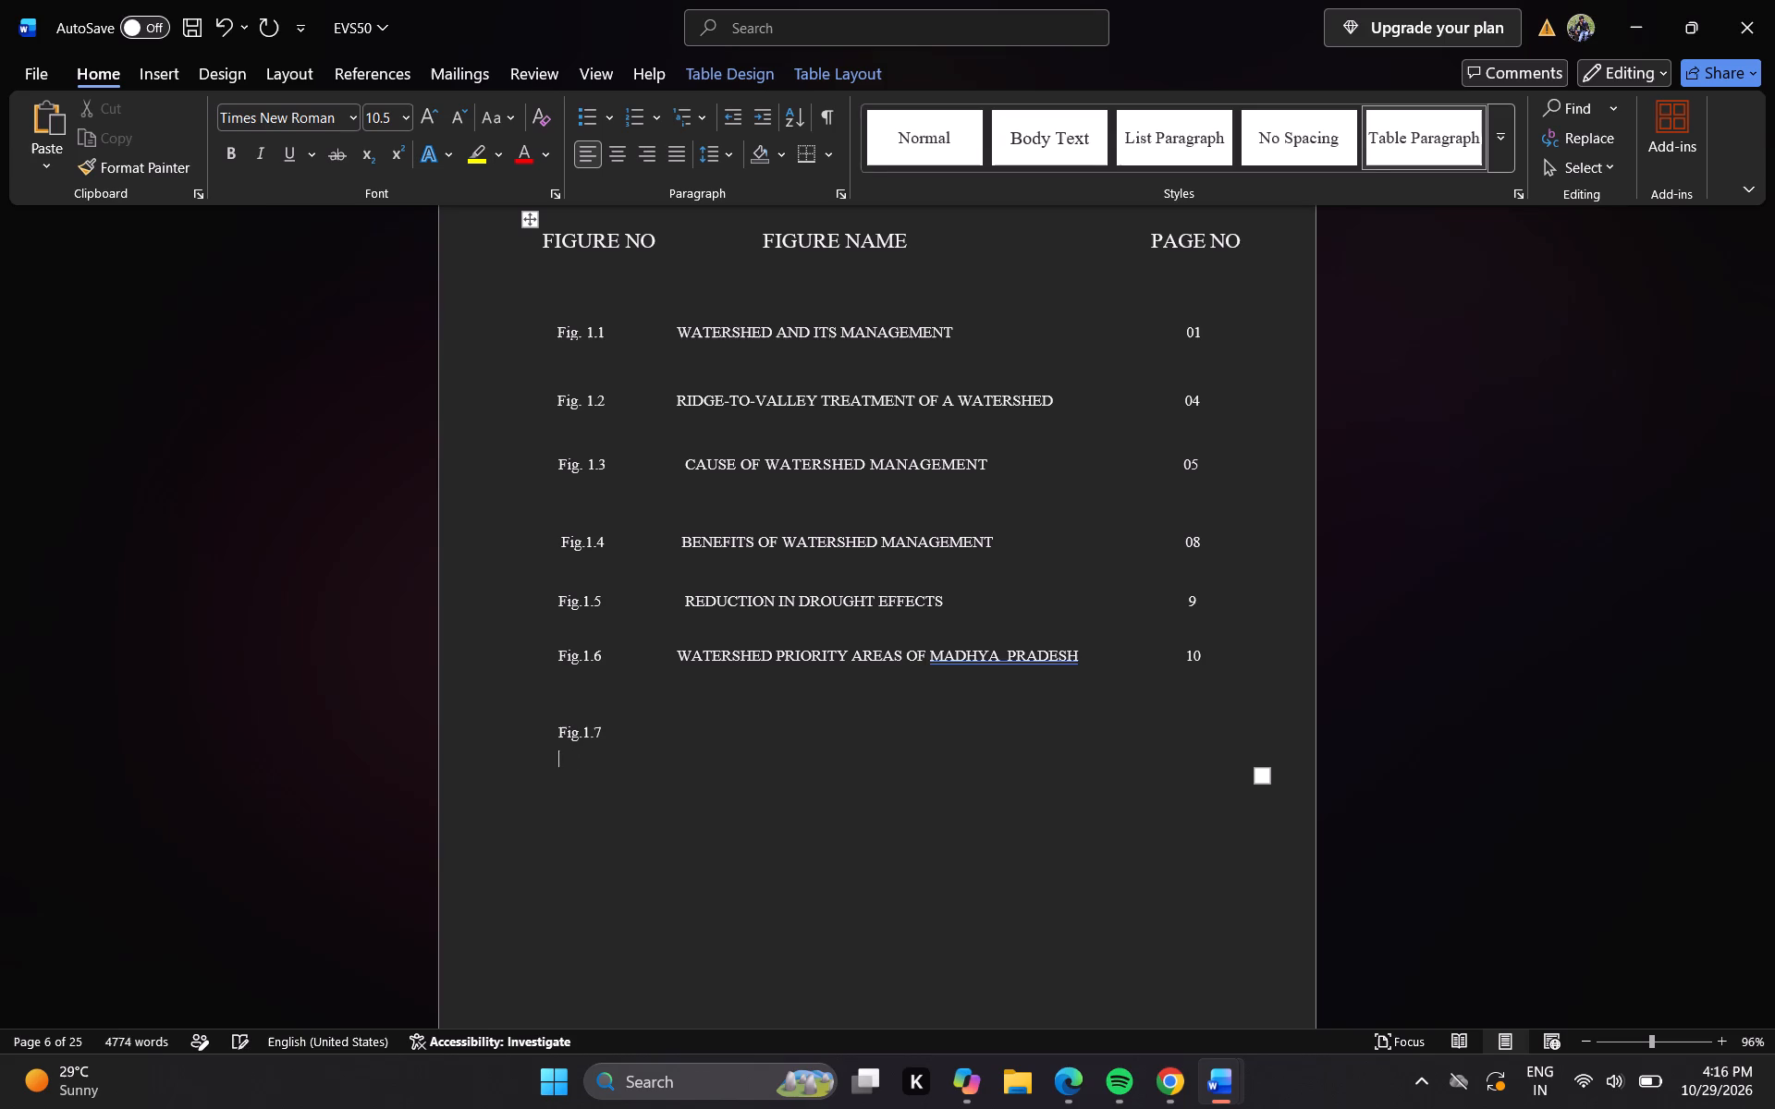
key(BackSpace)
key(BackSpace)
Enter the label Fig.1.8 below Fig.1.7 with one blank line between them.
key(Return)
key(Return)
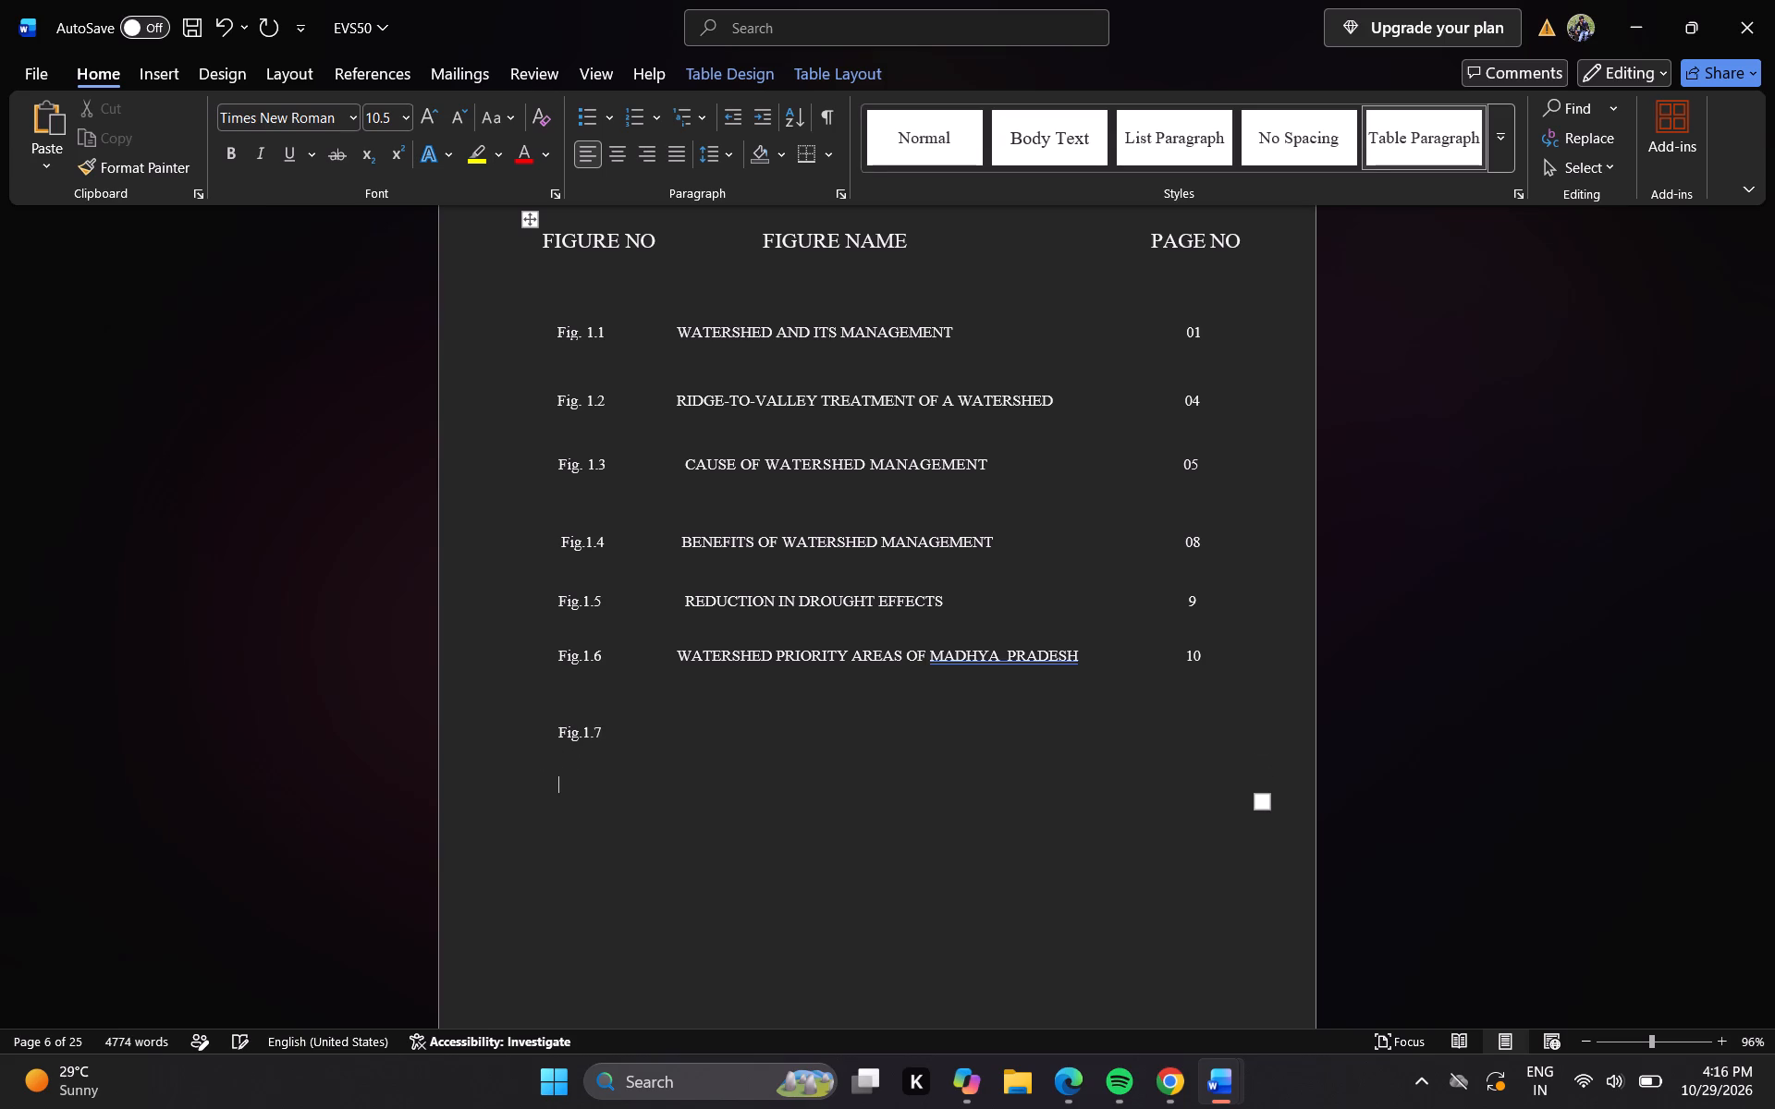
text(Fig)
text(.1.)
key(9)
key(BackSpace)
key(9)
key(BackSpace)
key(8)
Enter the label Fig.1.9 below Fig.1.8 in the figure number column, leaving one blank line between them.
key(Return)
key(Return)
text(fig)
key(BackSpace)
key(BackSpace)
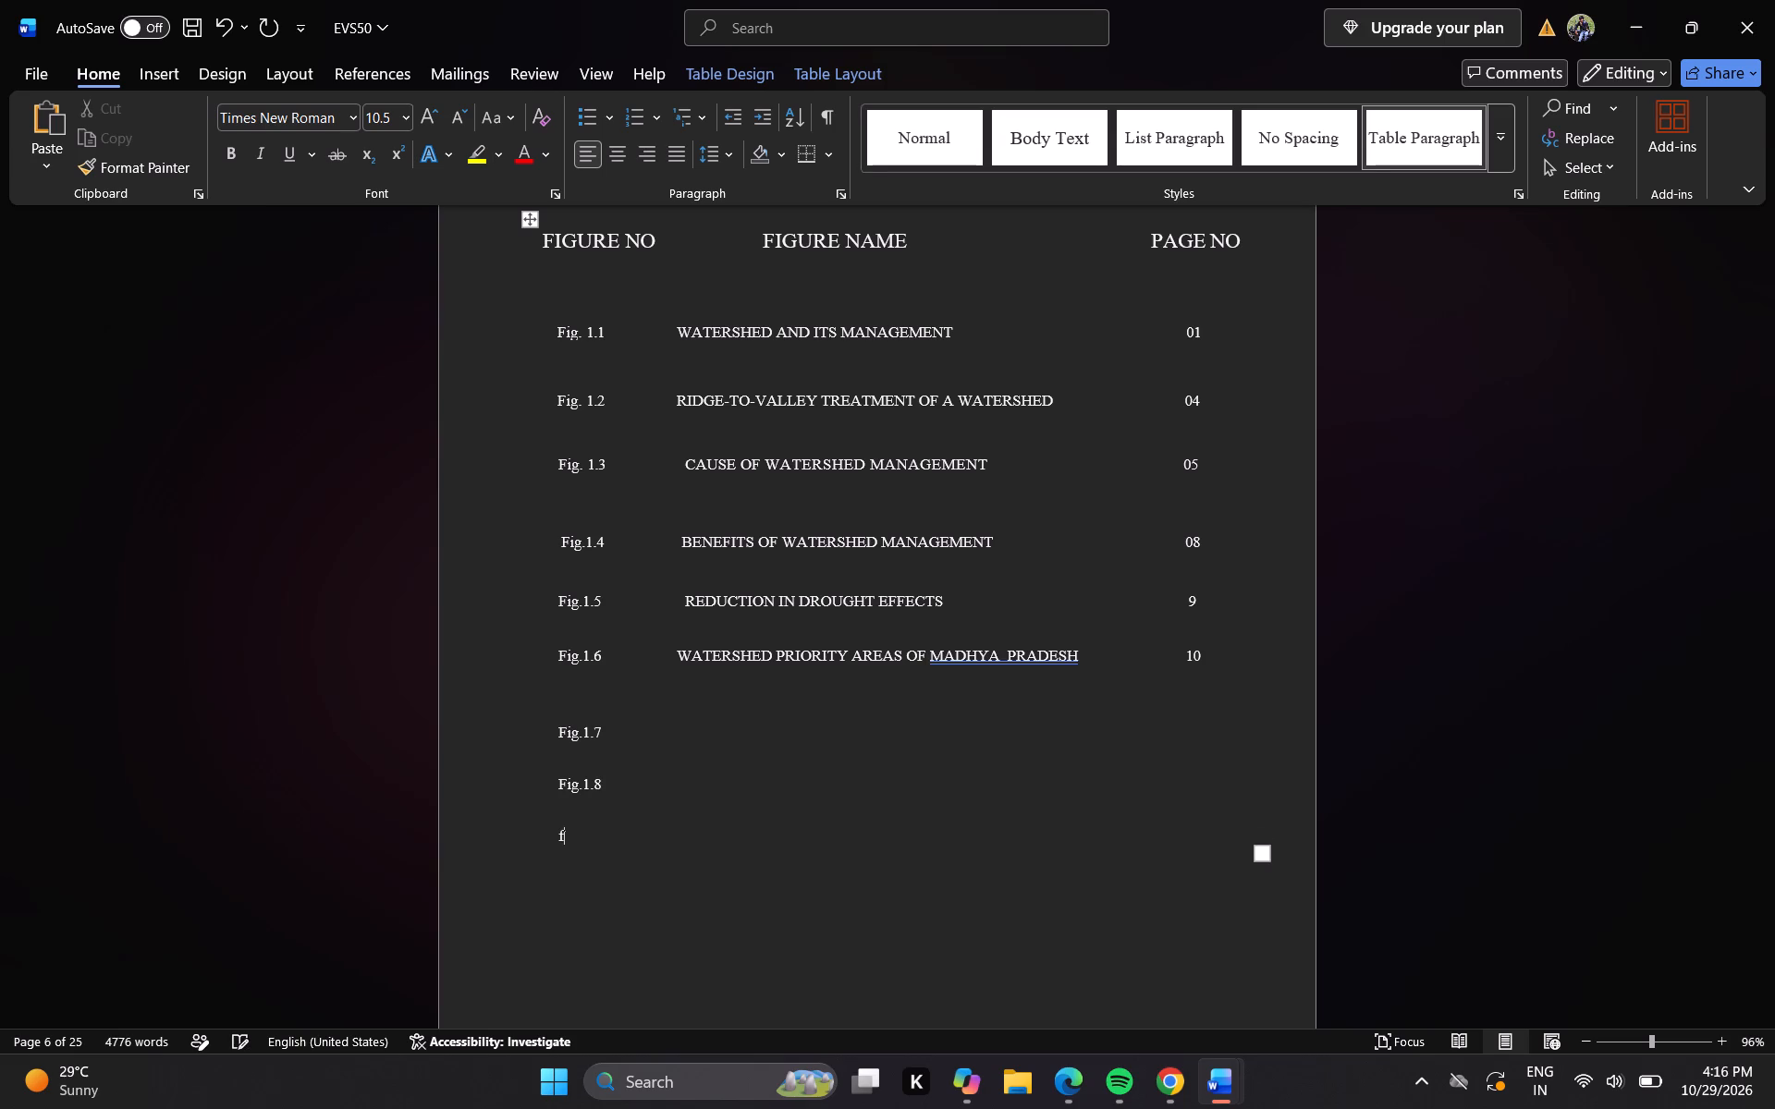
key(BackSpace)
key(shift+f)
key(i)
key(g)
text(.1.)
key(9)
Look through the report's body for the Fig 1.7 caption and the page number in that page's footer.
key(Down)
key(Down)
key(Down)
key(Down)
key(Down)
key(Down)
key(Down)
key(Down)
key(Down)
key(Down)
key(Down)
key(Down)
key(Down)
key(Down)
key(Down)
key(Down)
key(Down)
key(Down)
key(Down)
key(Down)
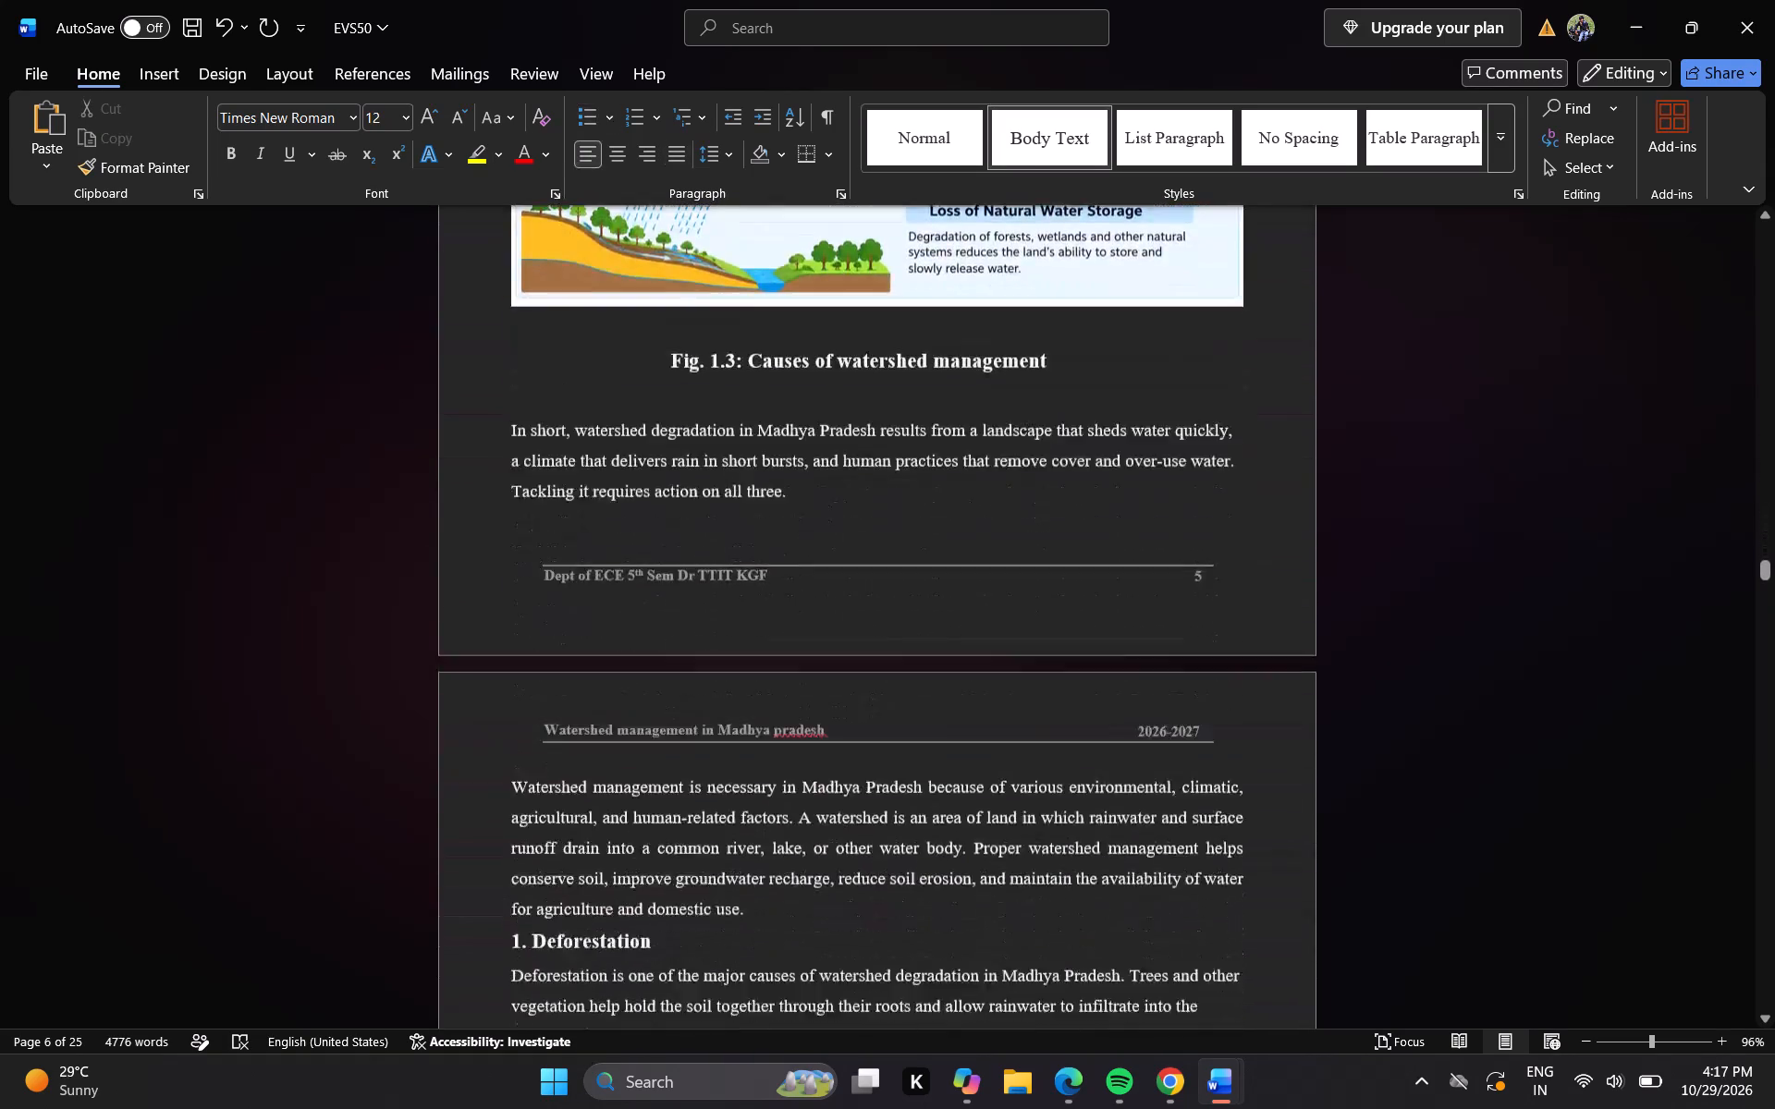
key(Down)
key(Down)
key(Down)
key(Down)
key(Down)
key(Down)
key(Down)
key(Down)
key(Down)
key(Down)
key(Down)
key(Down)
key(Down)
key(Down)
key(Down)
key(Down)
key(Down)
key(Down)
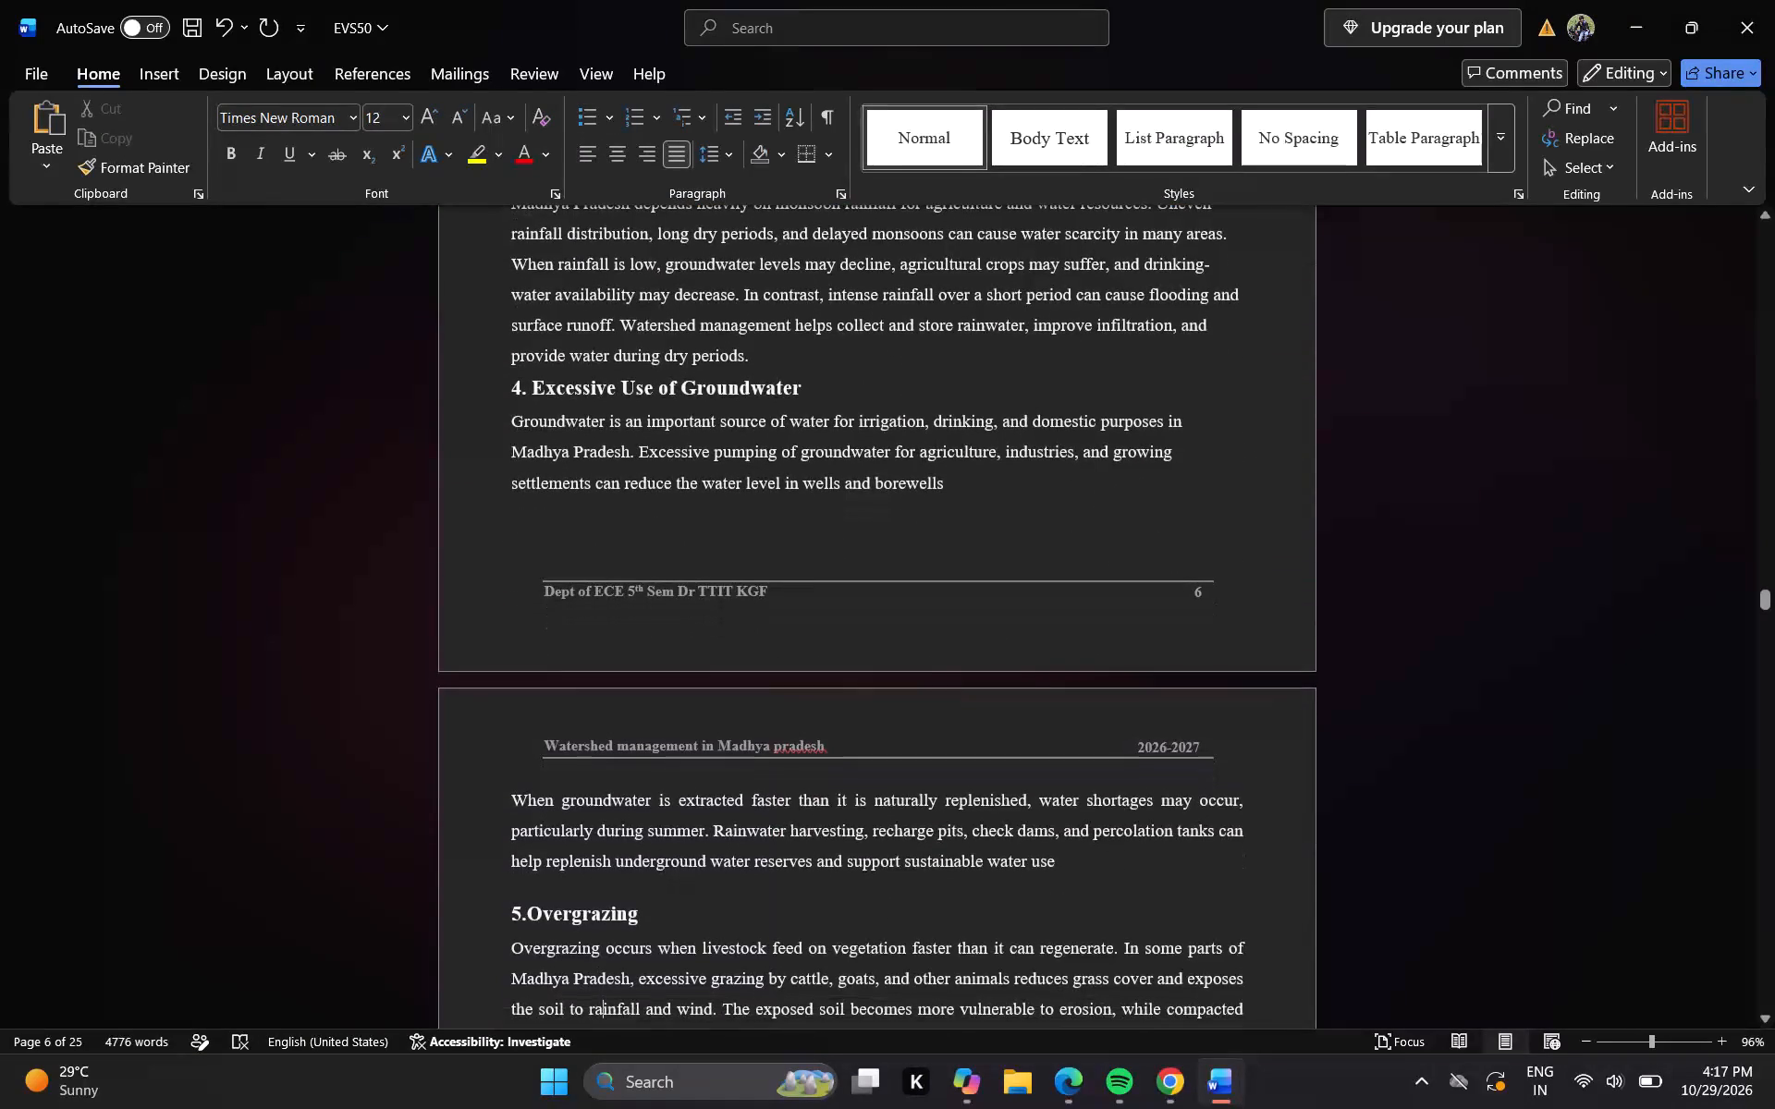
key(Down)
key(Down)
key(Down)
key(Down)
key(Down)
key(Down)
key(Down)
key(Down)
key(Down)
key(Down)
key(Down)
key(Down)
key(Down)
key(Down)
key(Down)
key(Down)
key(Down)
key(Down)
key(Down)
key(Down)
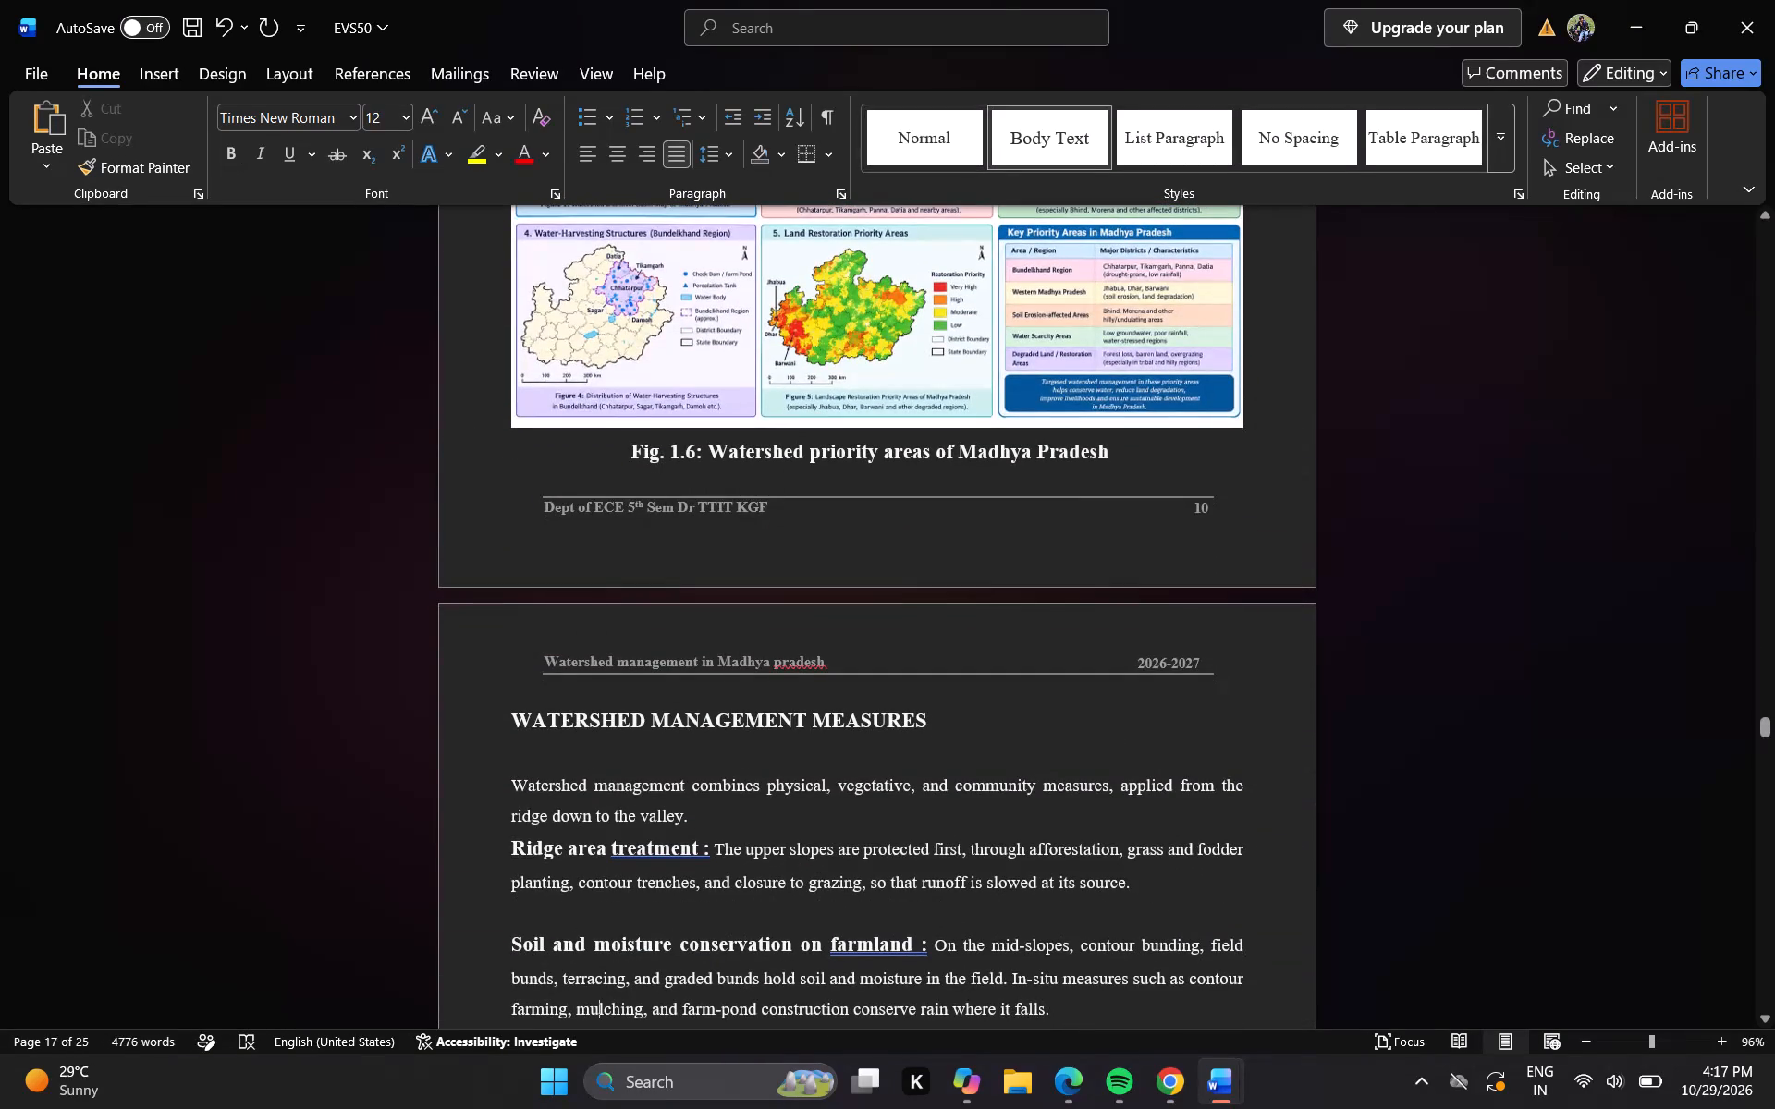
key(Down)
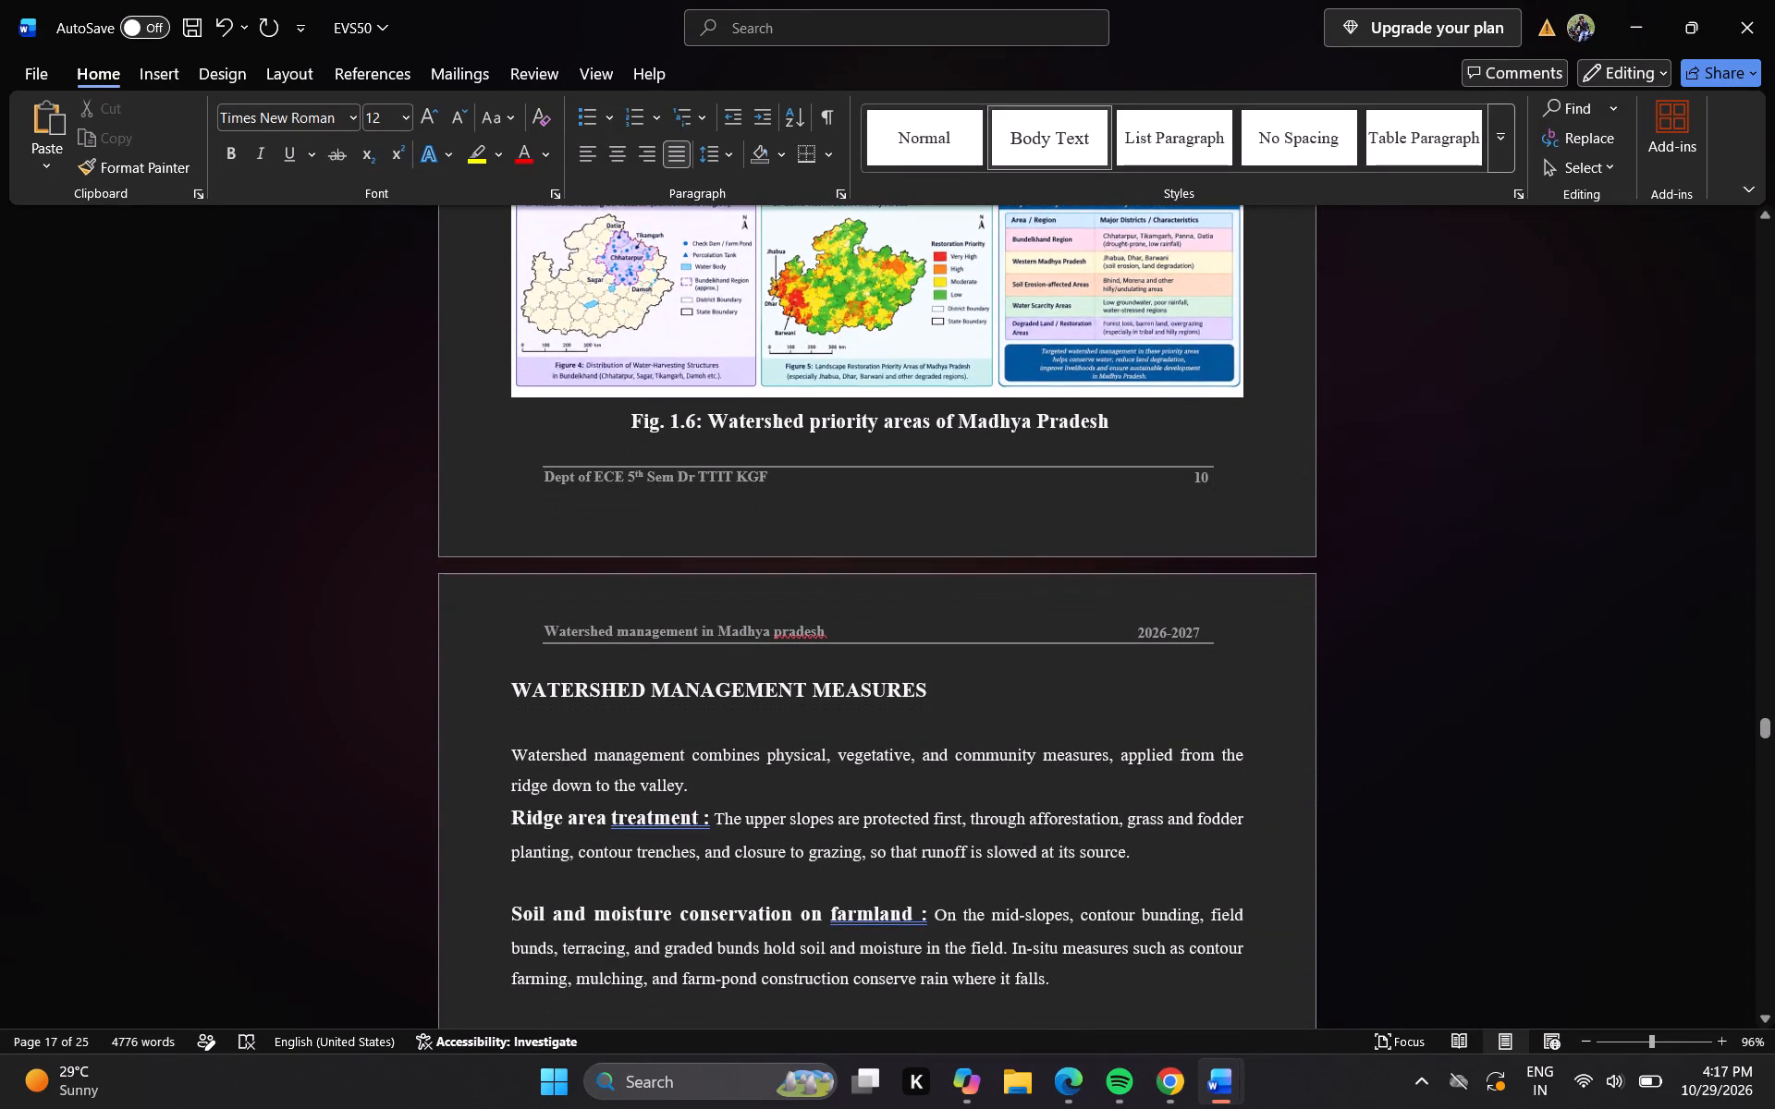
key(Down)
key(Down)
key(Down)
key(Down)
key(Down)
key(Down)
key(Down)
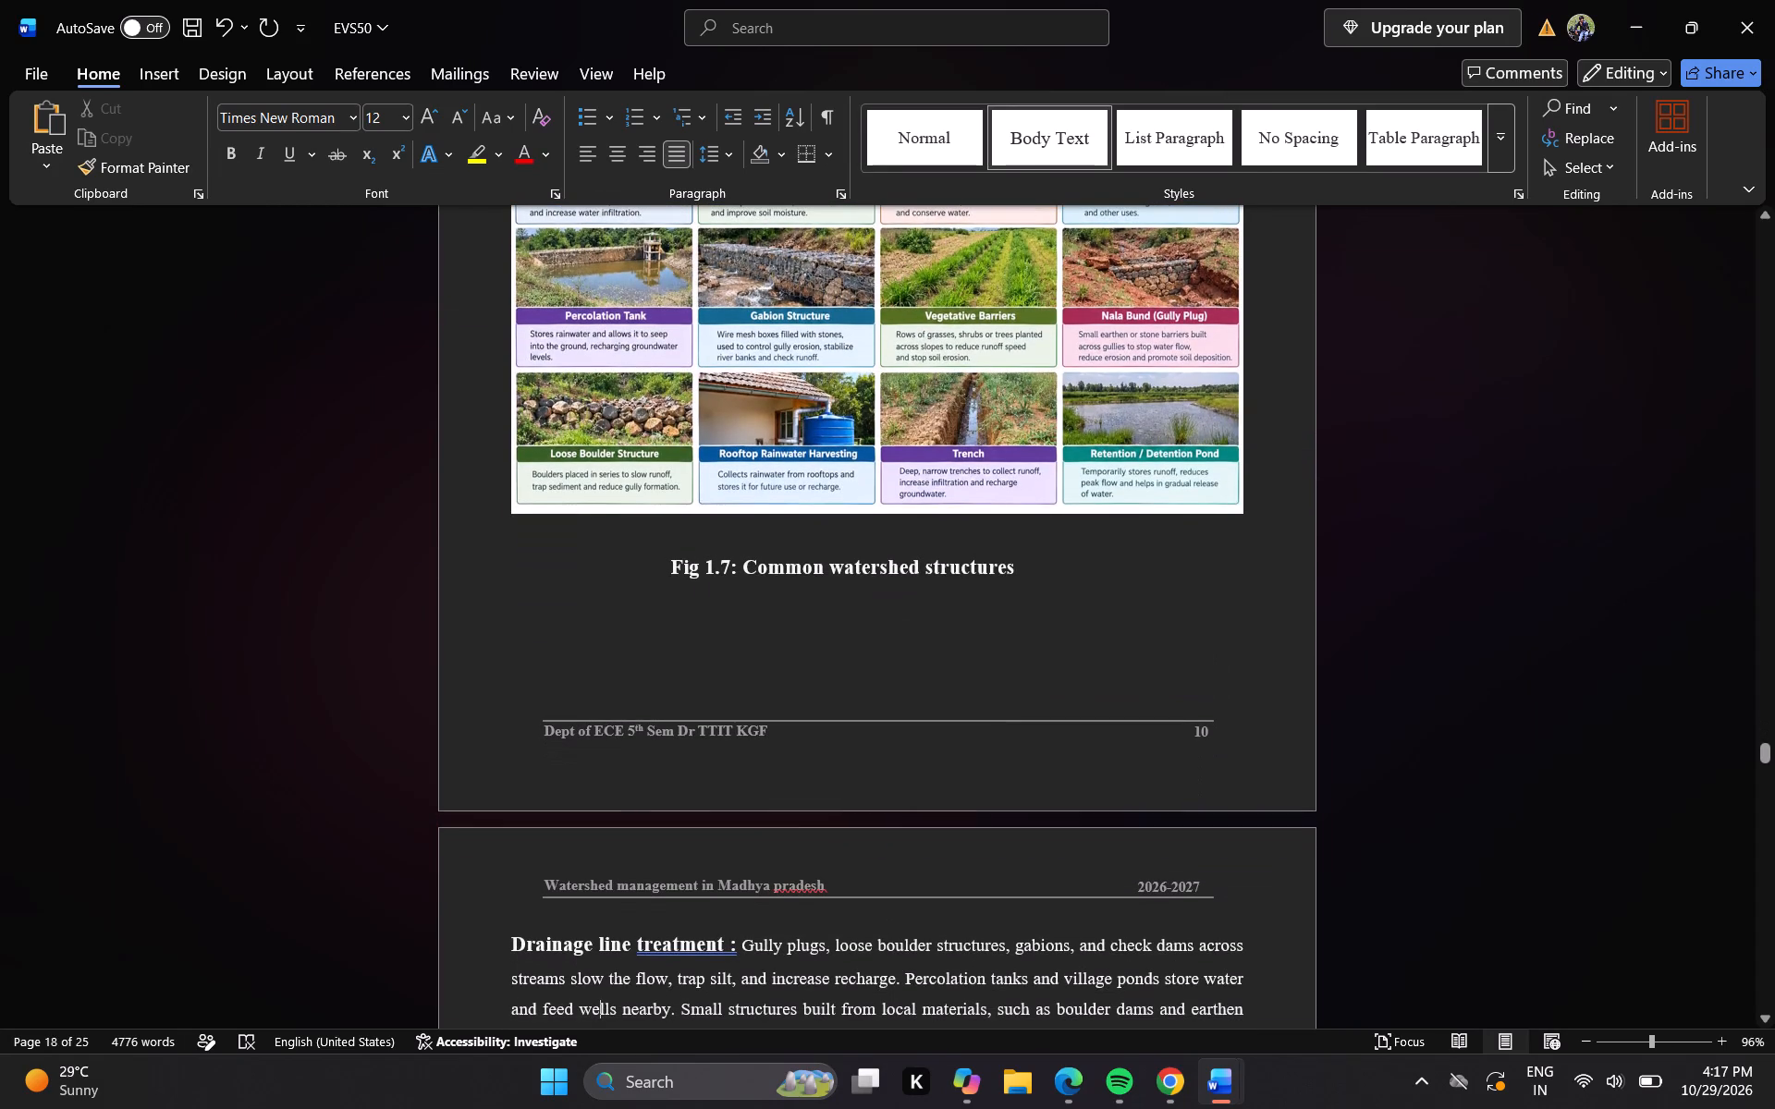
key(Up)
key(Up)
key(Up)
key(Up)
key(Up)
key(Up)
key(Up)
key(Up)
key(Up)
key(Up)
key(Up)
key(Up)
key(Up)
key(Up)
key(Up)
key(Up)
key(Up)
key(Up)
key(Up)
key(Up)
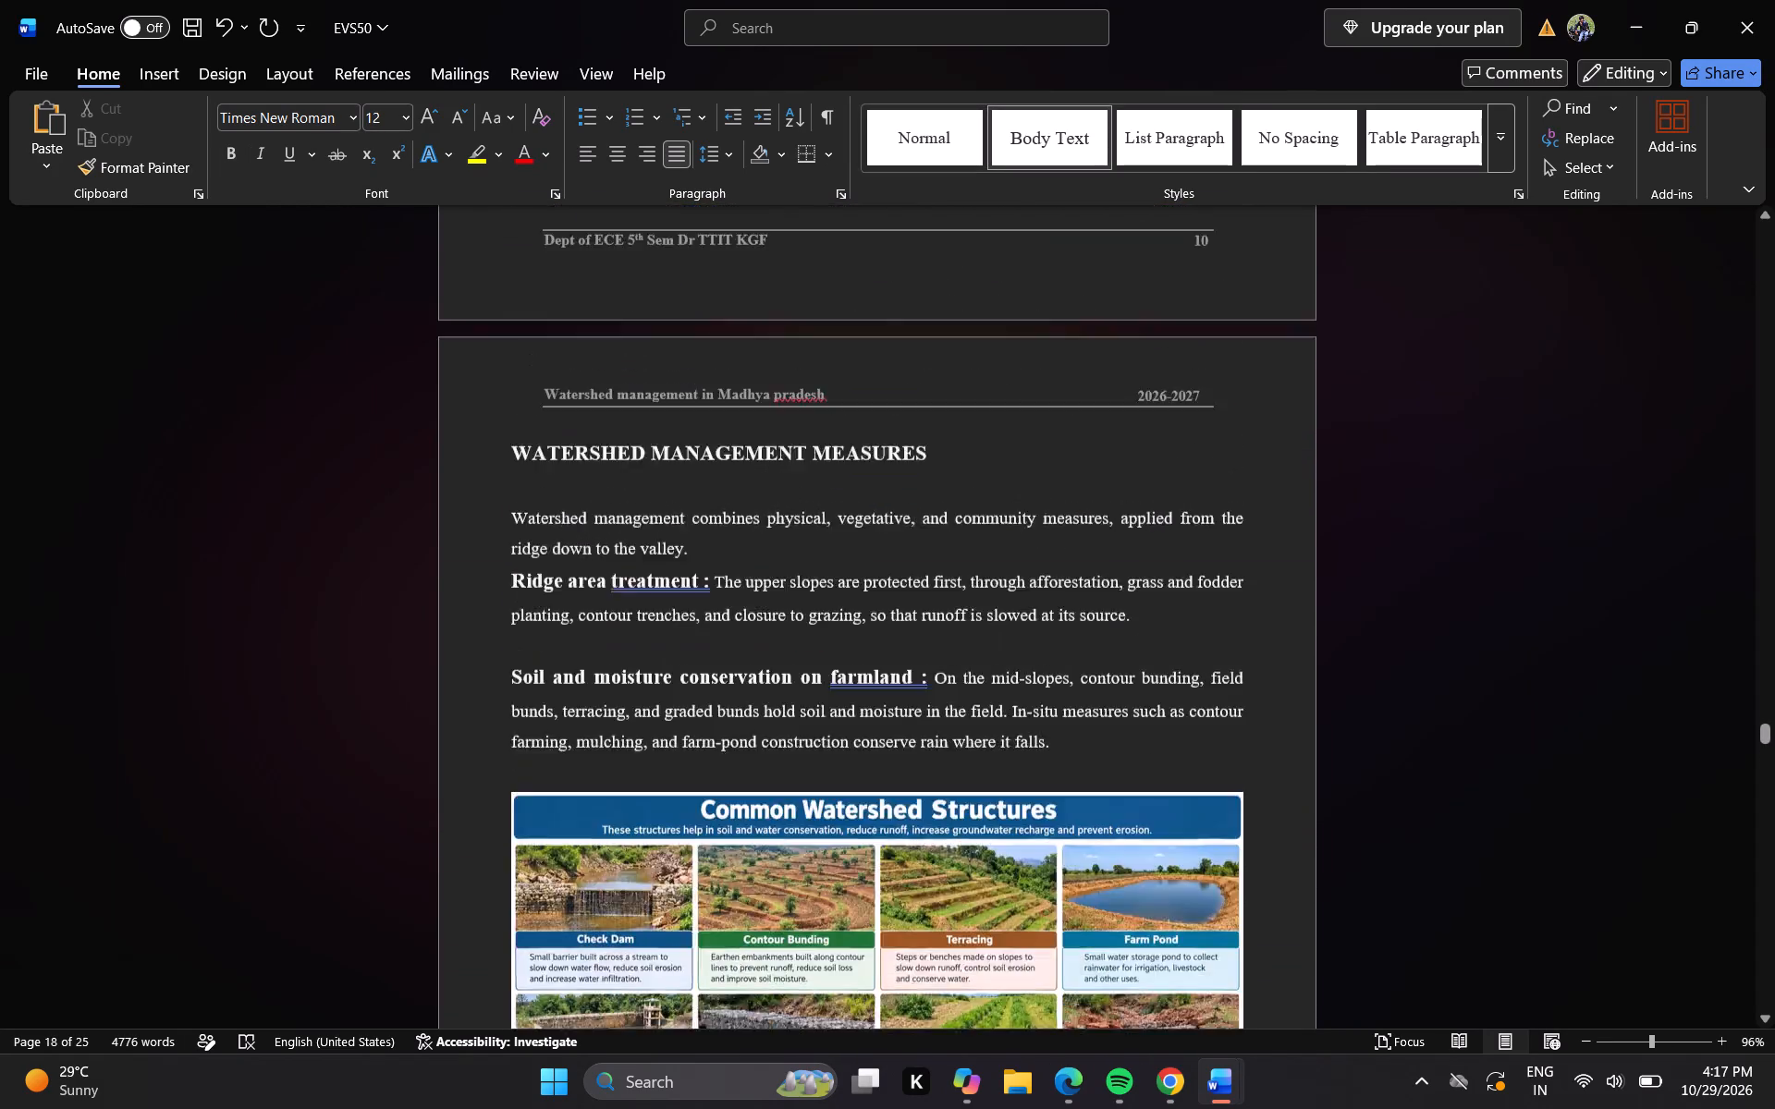
key(Up)
key(Down)
key(Down)
key(Down)
key(Down)
key(Down)
key(Down)
key(Down)
key(Down)
key(Down)
key(Down)
key(Down)
key(Down)
key(Down)
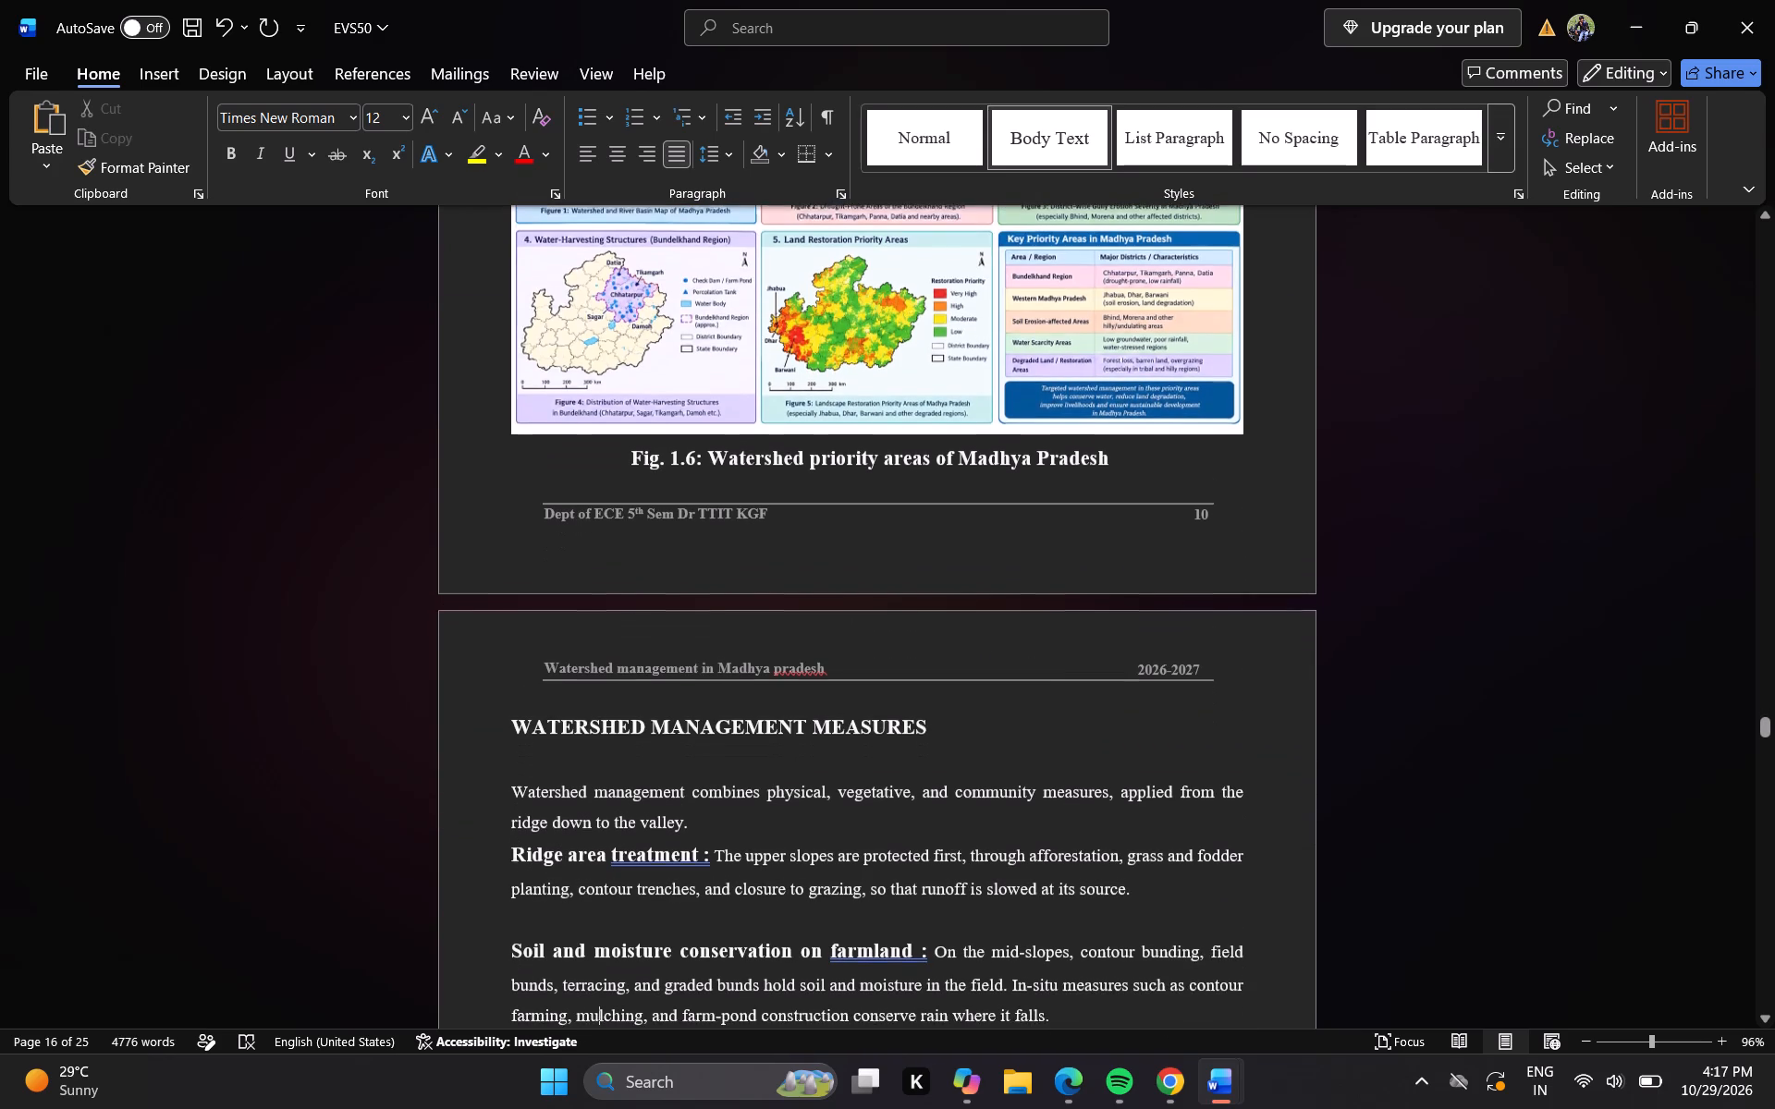
key(Down)
key(Down)
key(Down)
key(Down)
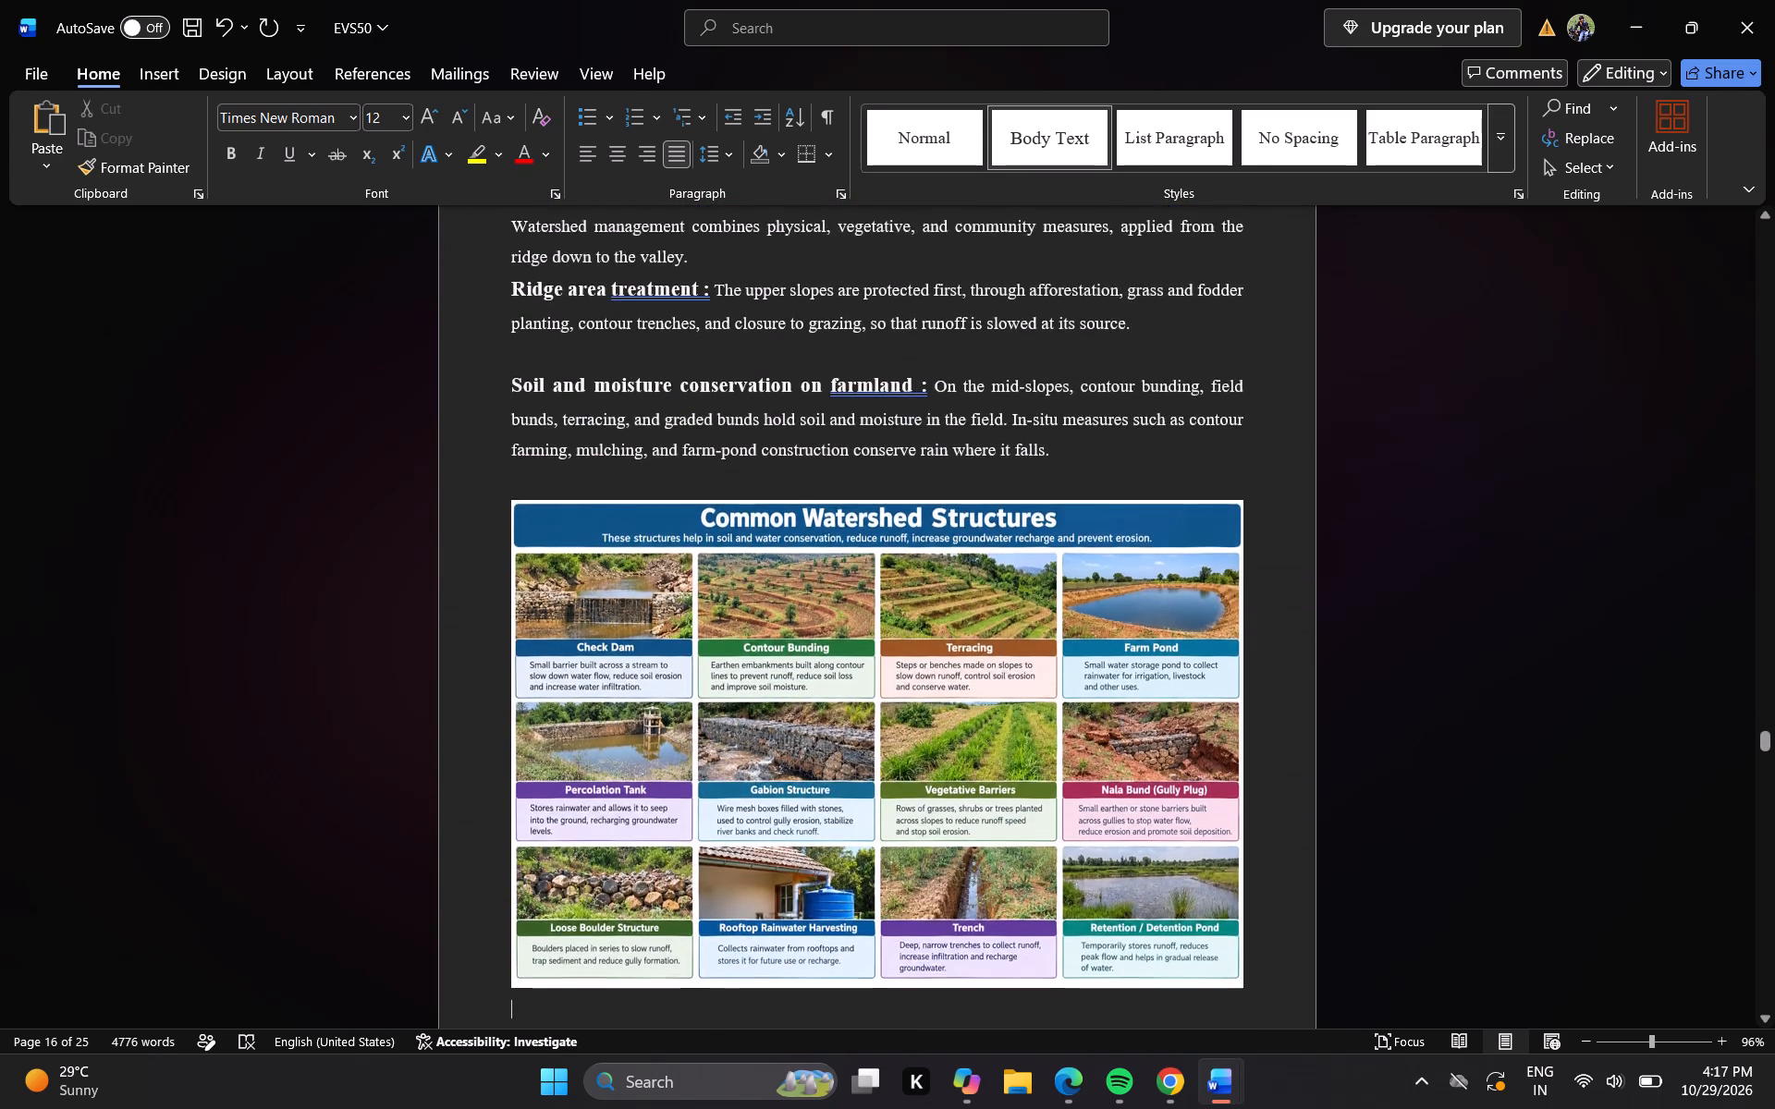
key(Down)
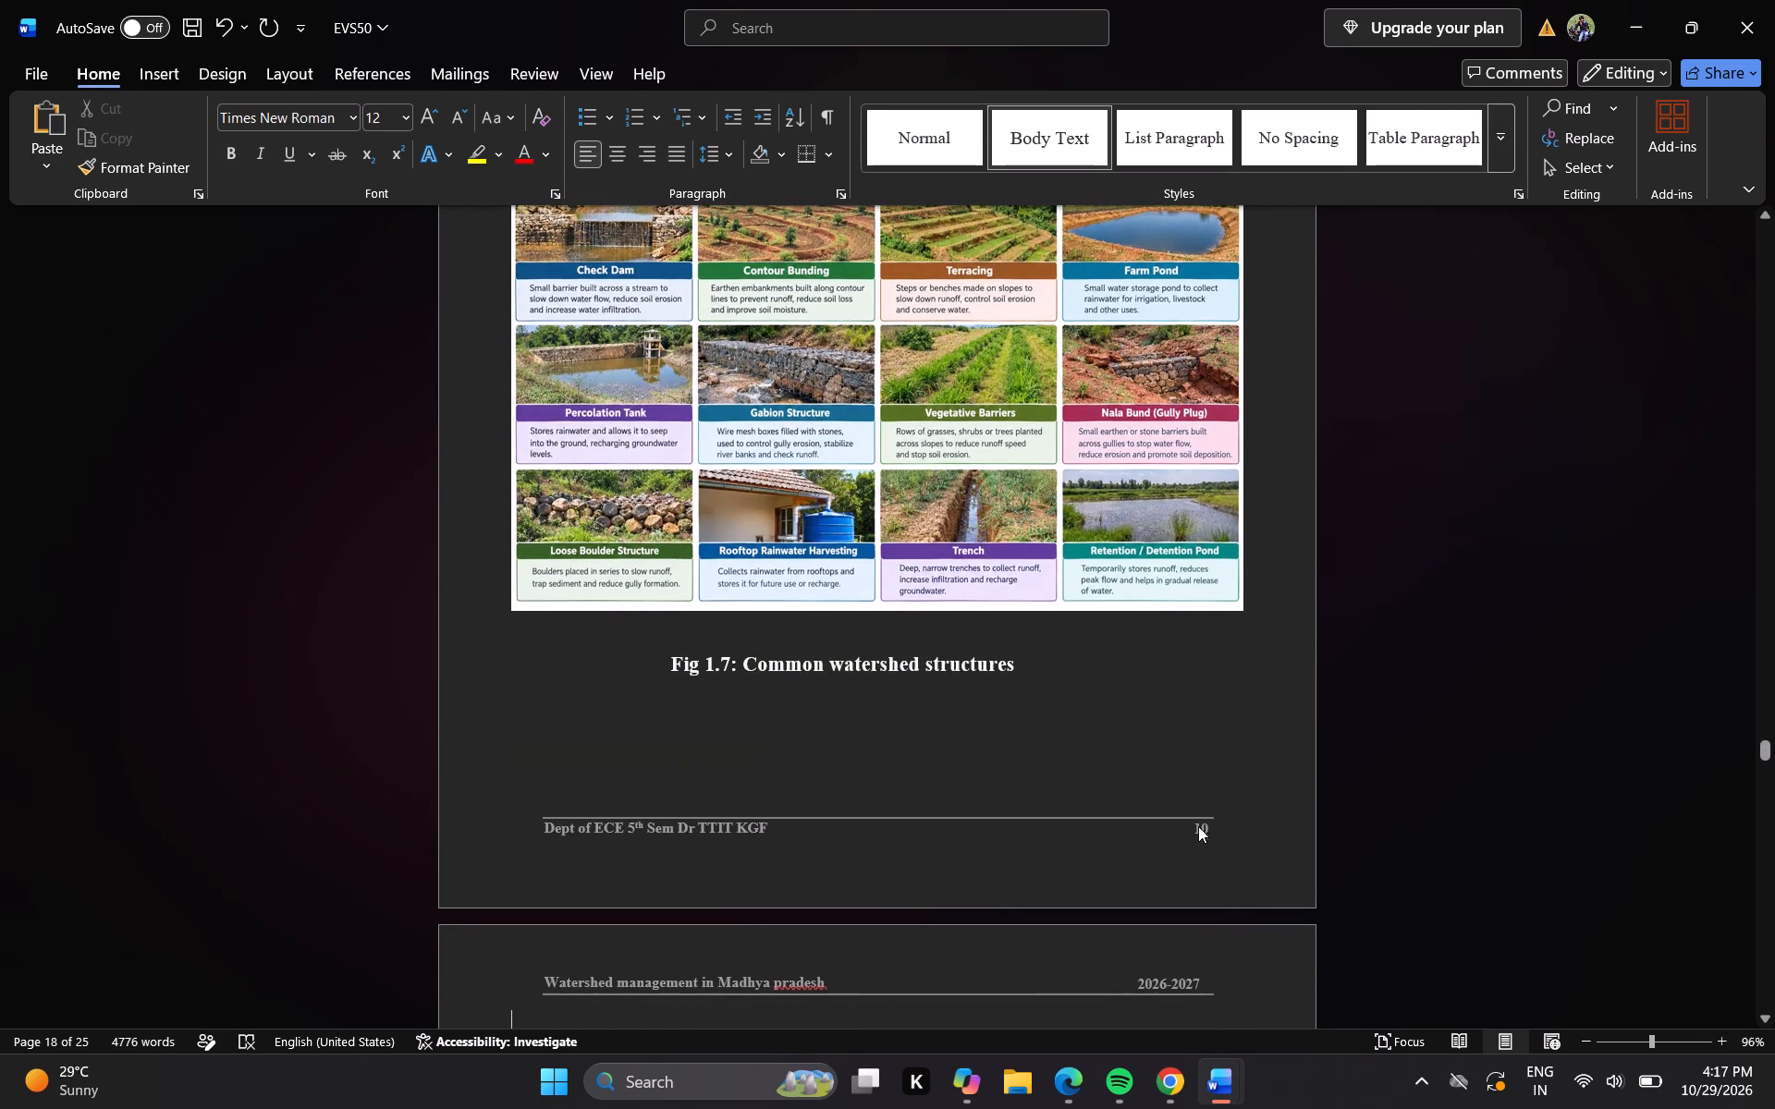
Open the footer on the Fig 1.7 page and its page number text box for editing.
double_click(1201, 832)
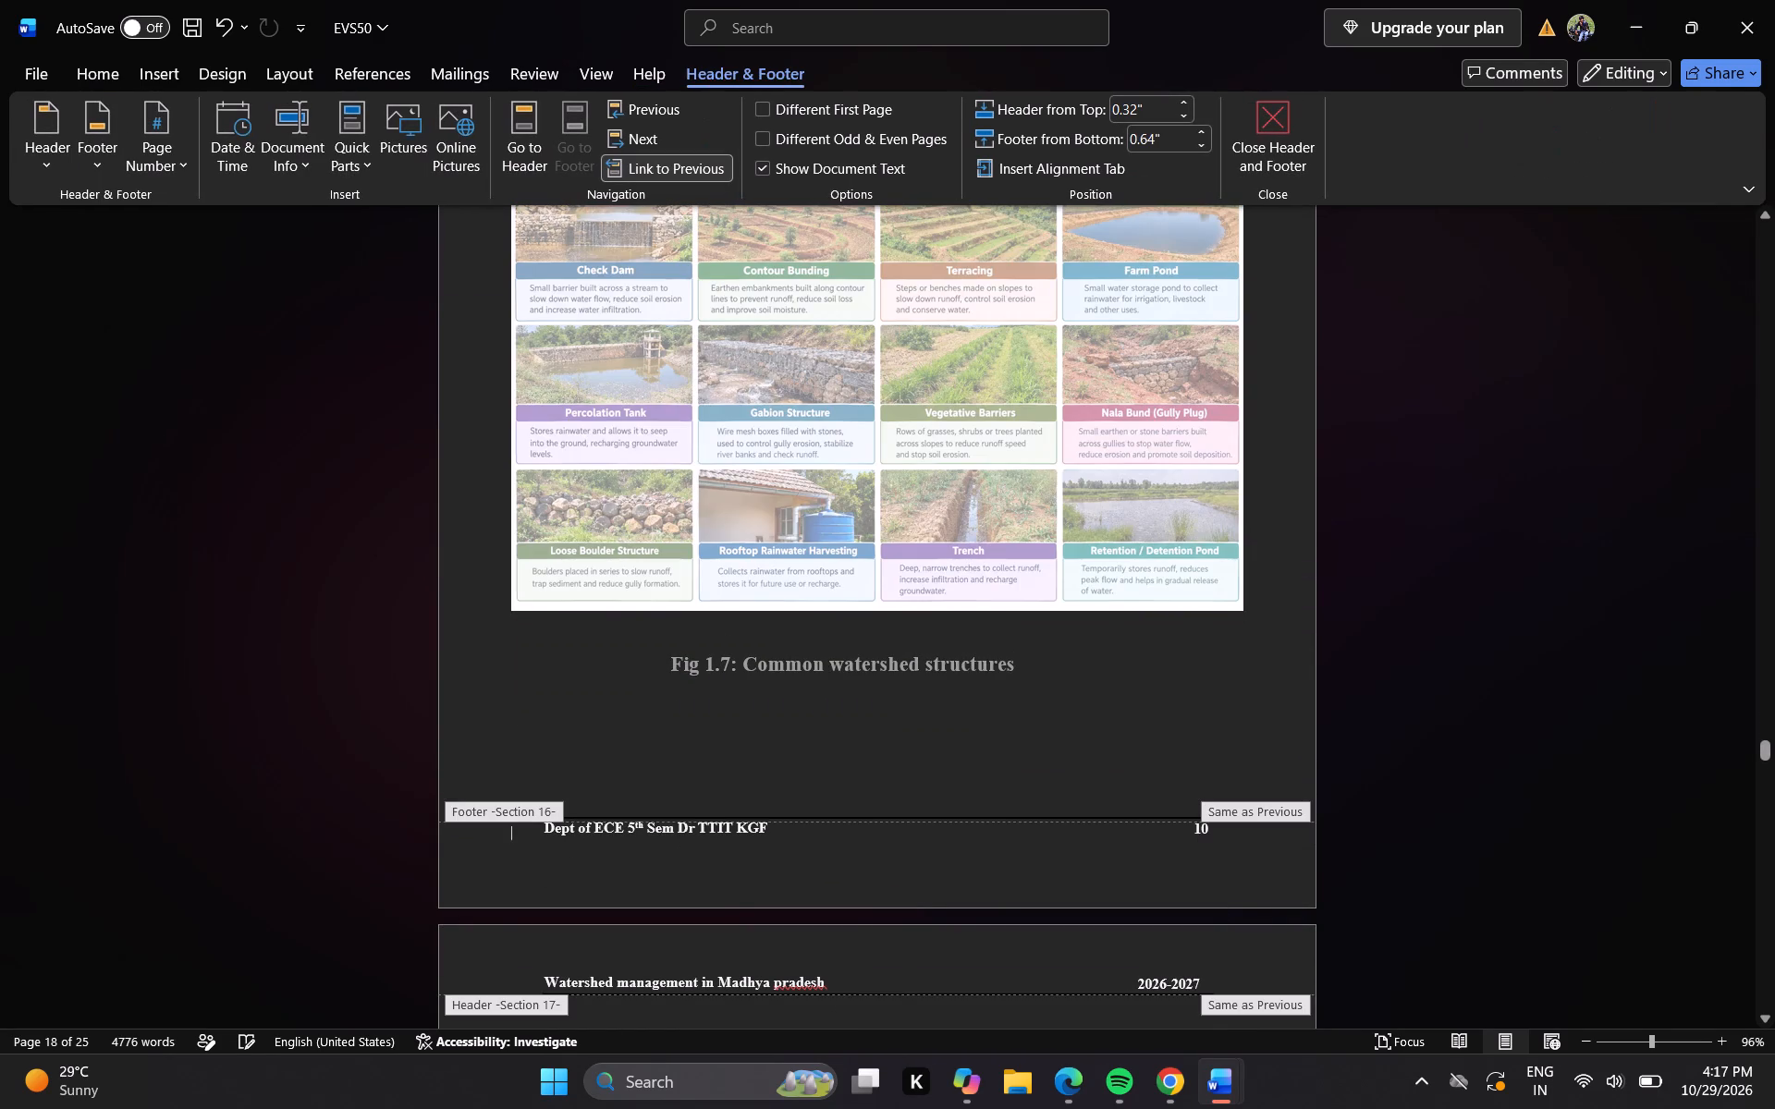
double_click(1206, 833)
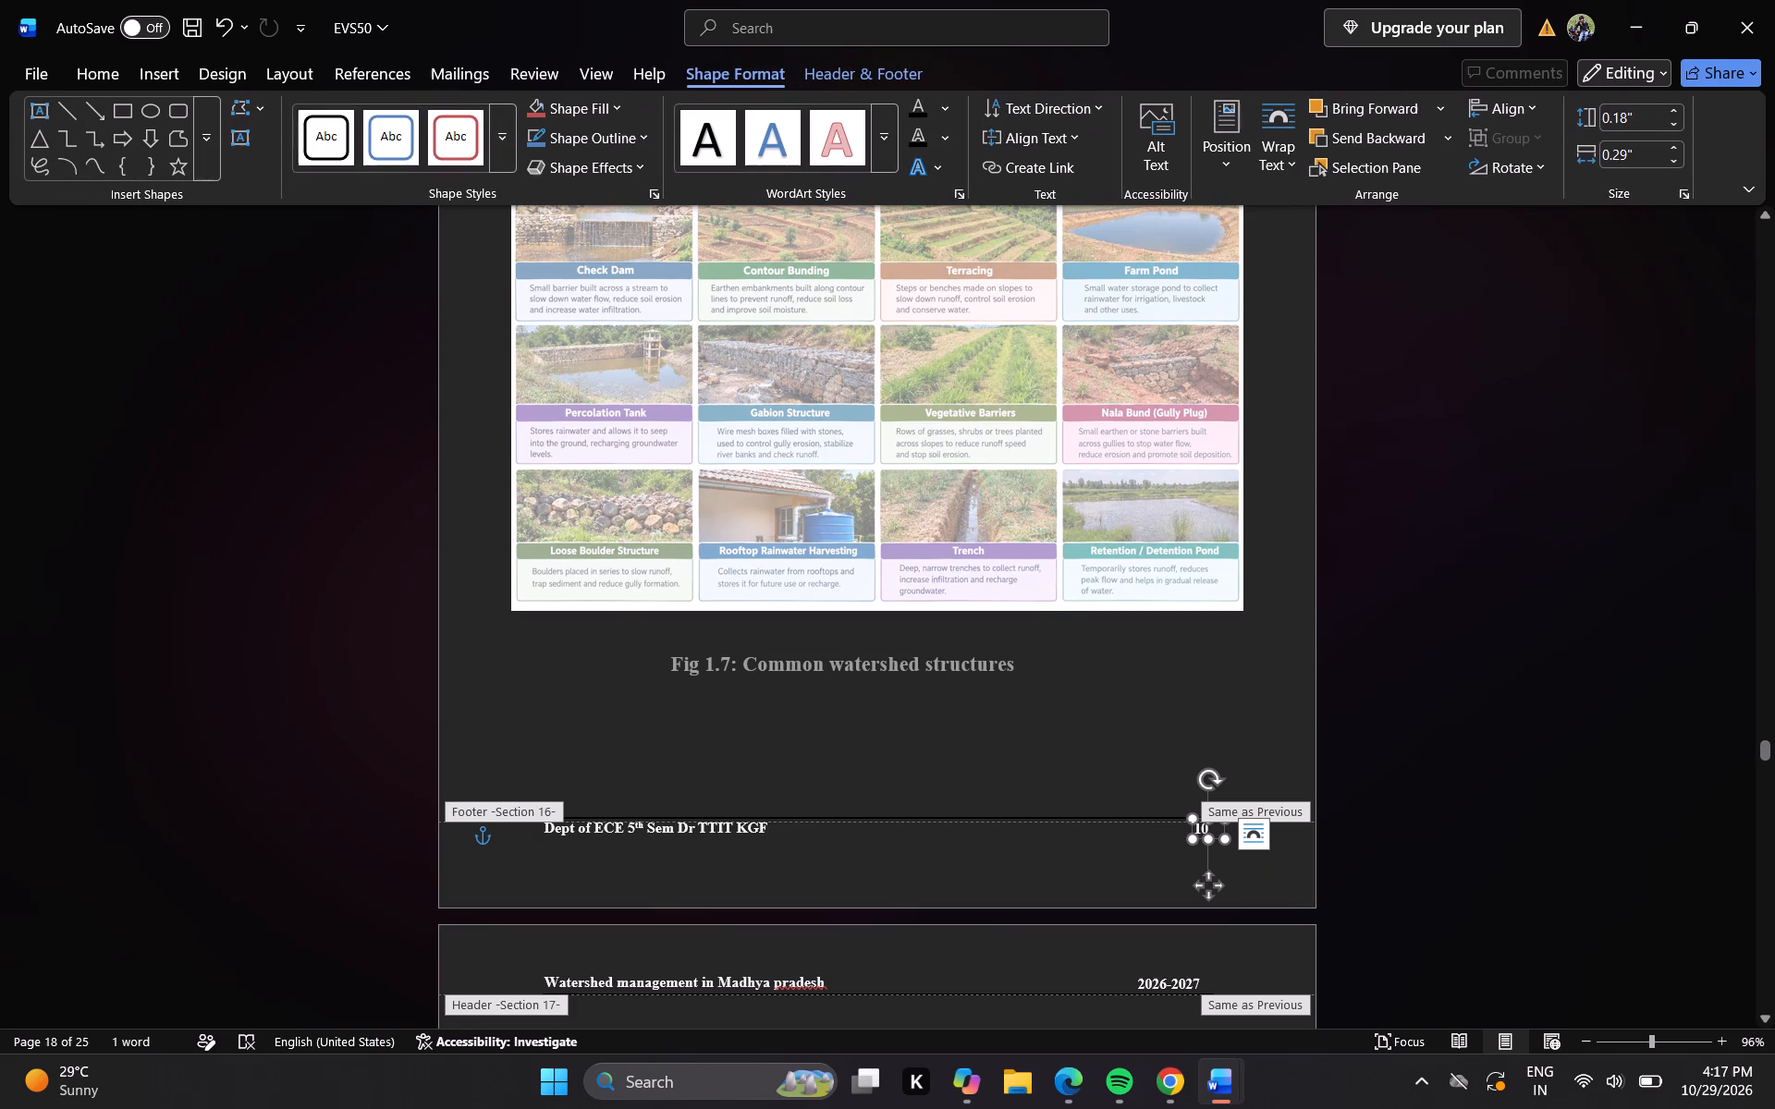
click(1210, 823)
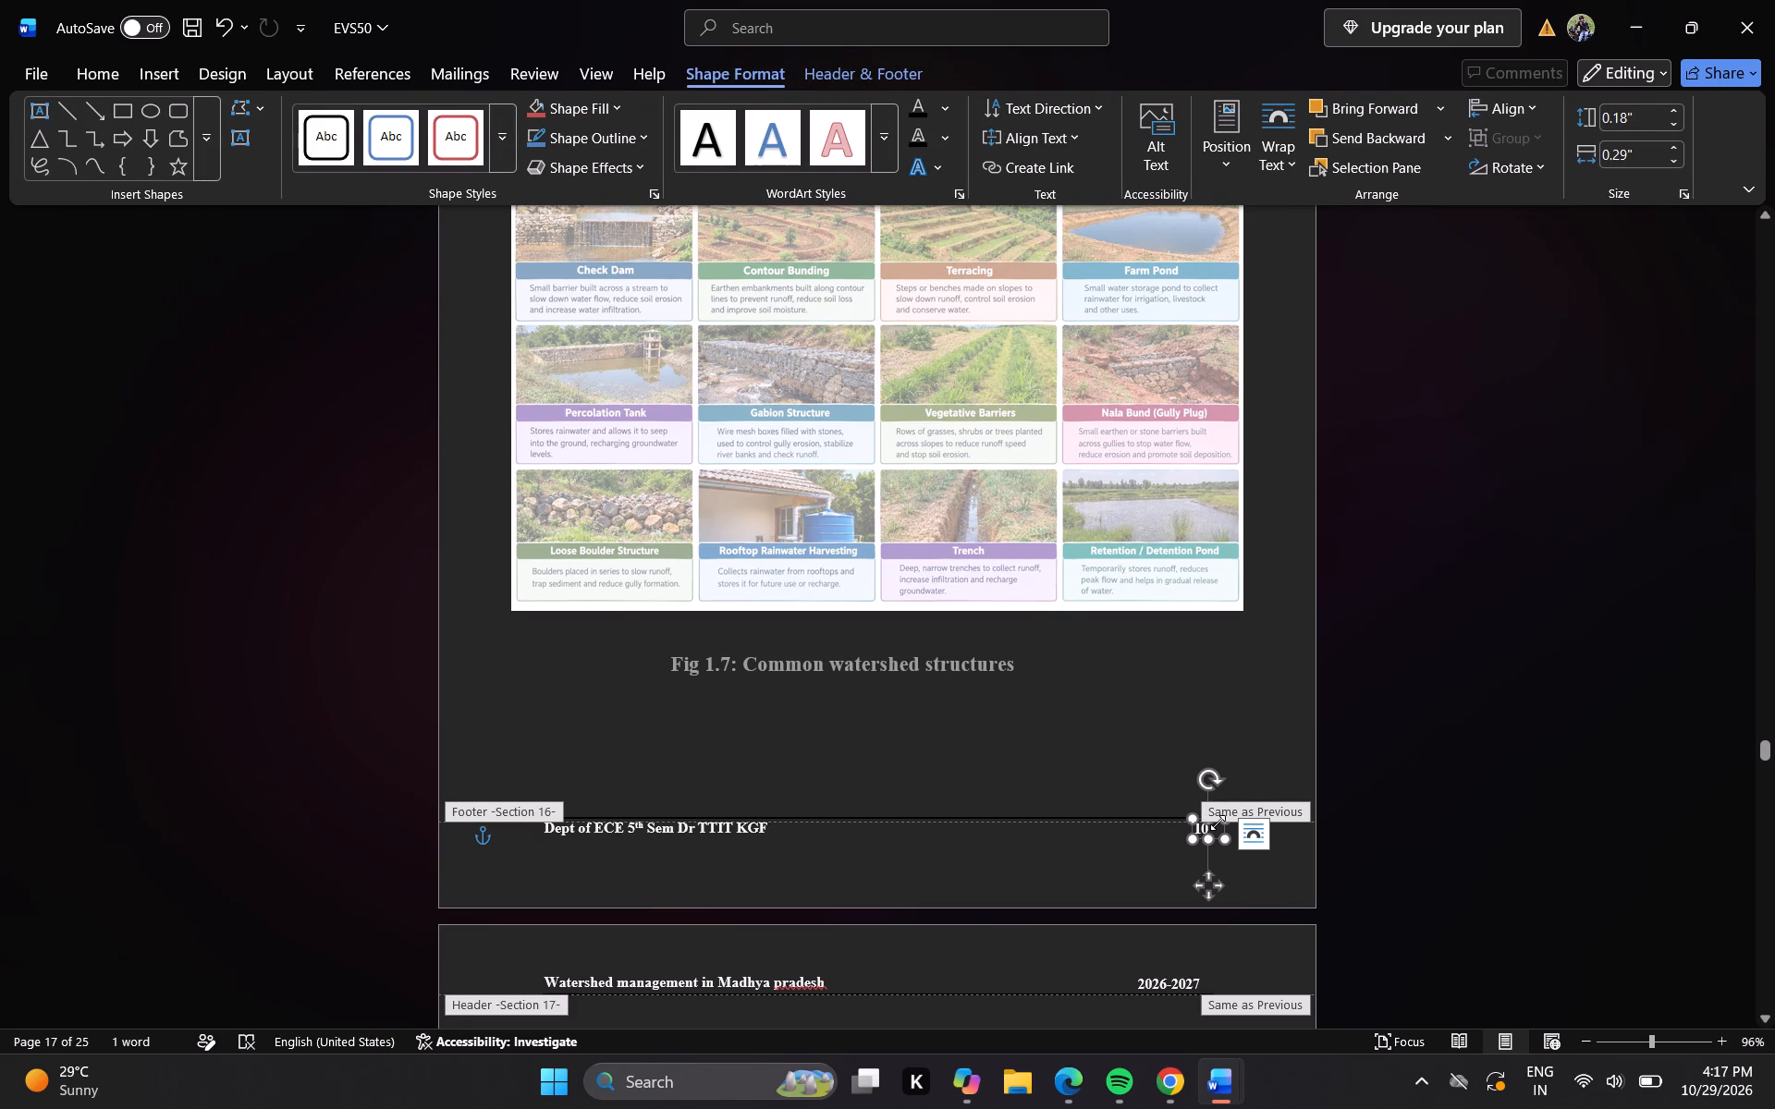
click(1218, 823)
click(1211, 828)
Change the footer page number on the Fig 1.7 page to 11 and return to the body text.
key(BackSpace)
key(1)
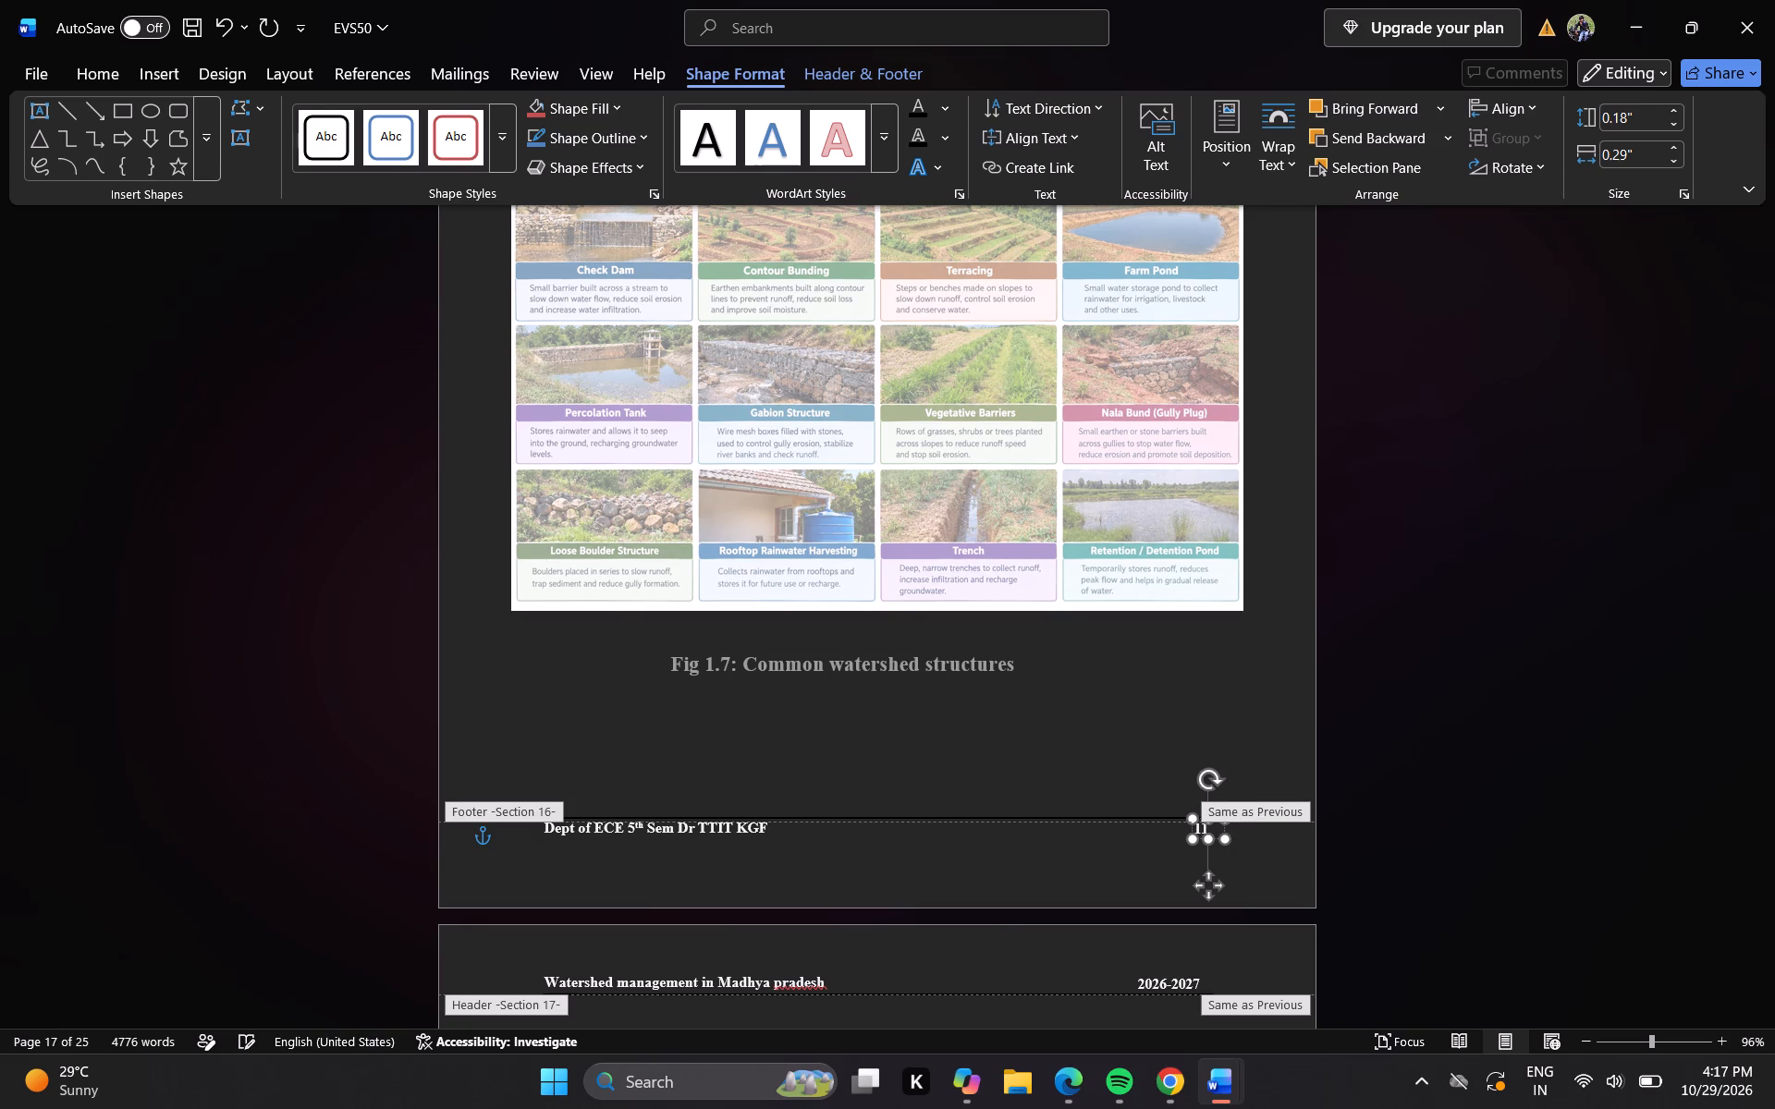
key(Return)
click(1155, 783)
double_click(1155, 783)
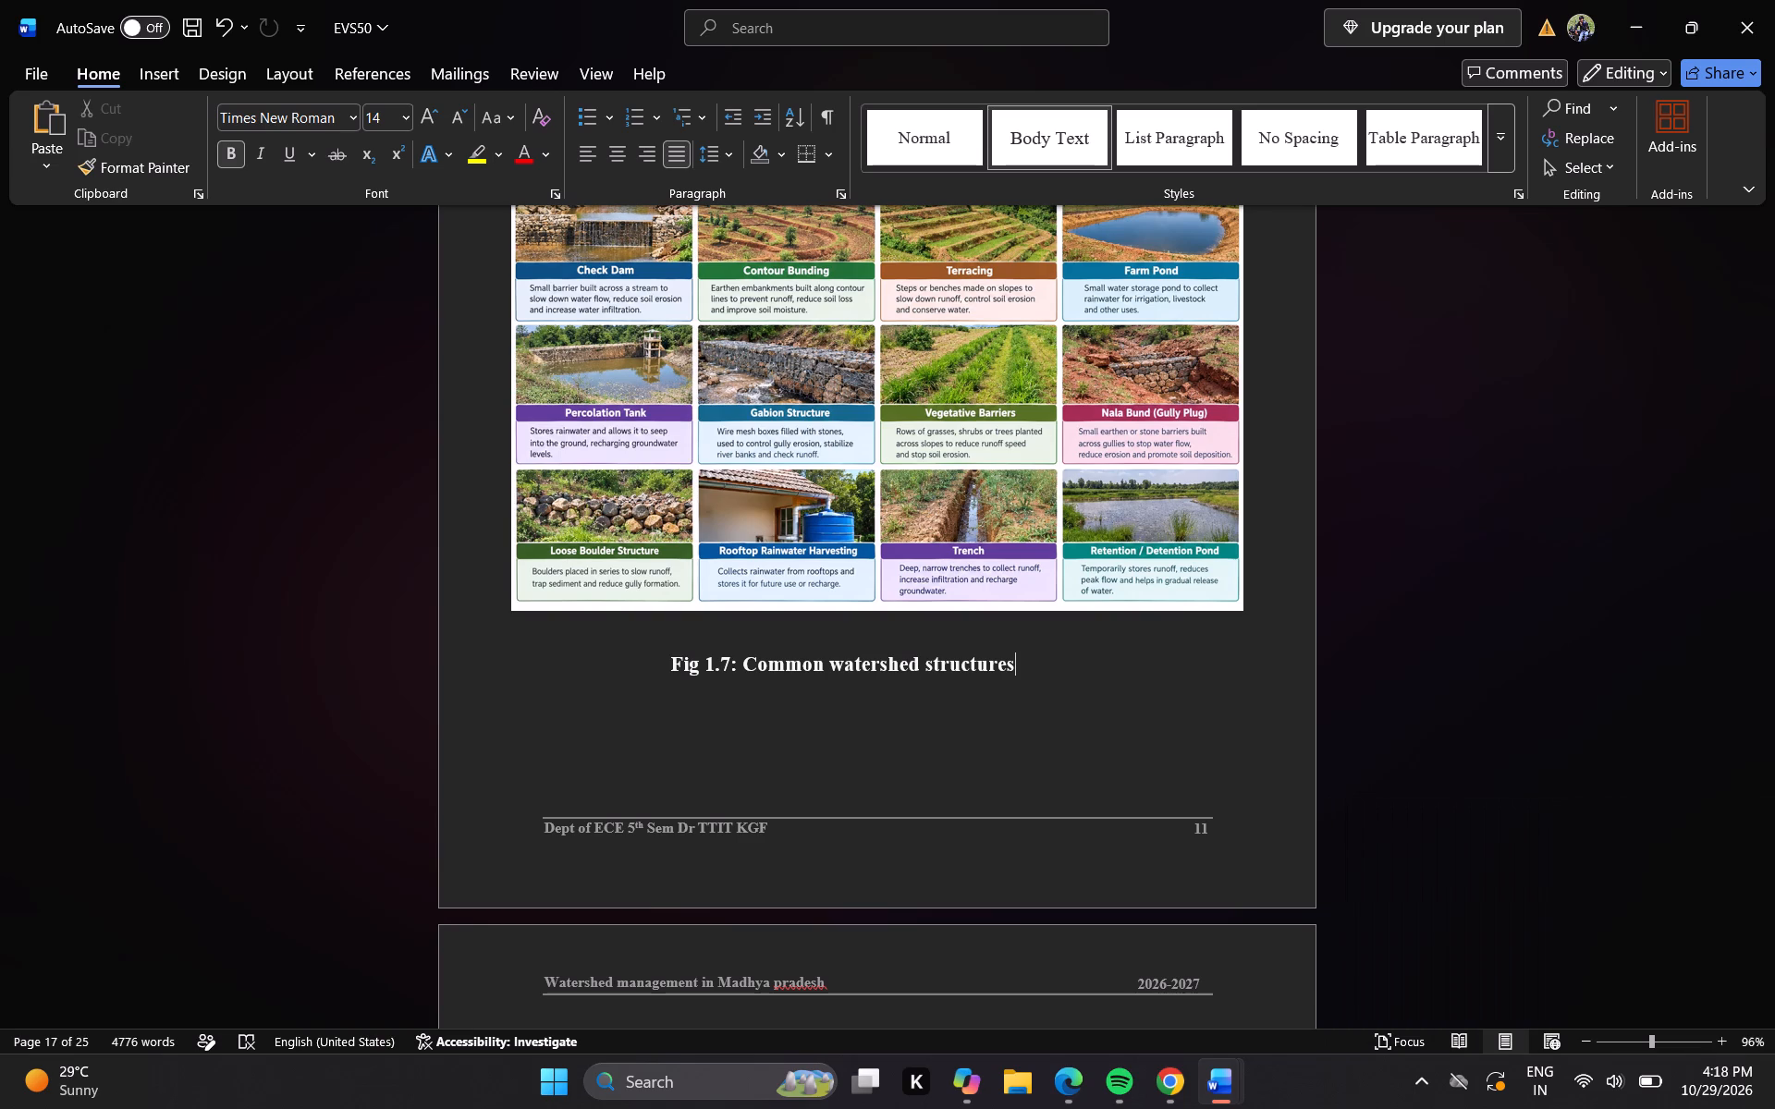
Go back through the report to the list of figures and review its entries down to Fig.1.9.
key(Up)
key(Up)
key(Up)
key(Up)
key(Up)
key(Up)
key(Up)
key(Up)
key(Up)
key(Up)
key(Up)
key(Up)
key(Up)
key(Up)
key(Up)
key(Up)
key(Up)
key(Up)
key(Up)
key(Up)
key(Down)
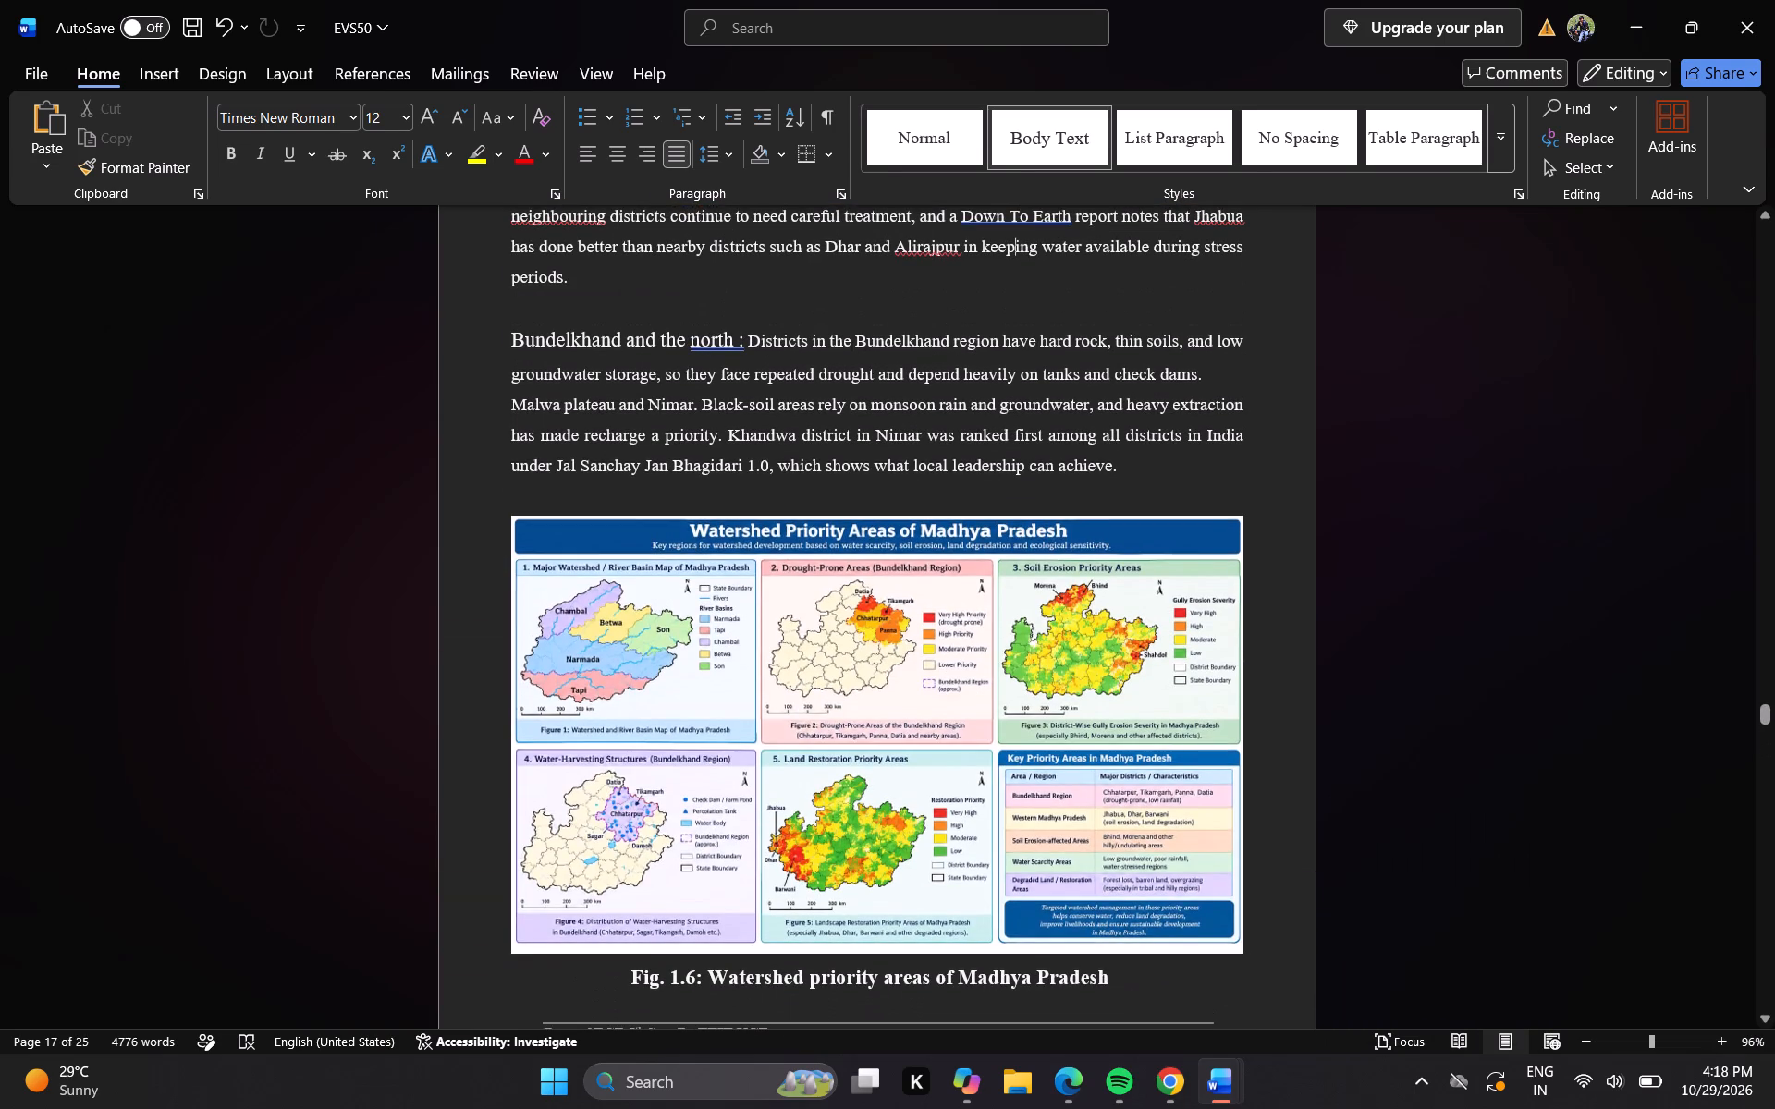
key(Down)
key(Up)
key(Up)
key(Up)
key(Up)
key(Up)
key(Up)
key(Up)
key(Up)
key(Up)
key(Up)
key(Up)
key(Up)
key(Up)
key(Up)
key(Up)
key(Up)
key(Up)
key(Up)
key(Up)
key(Up)
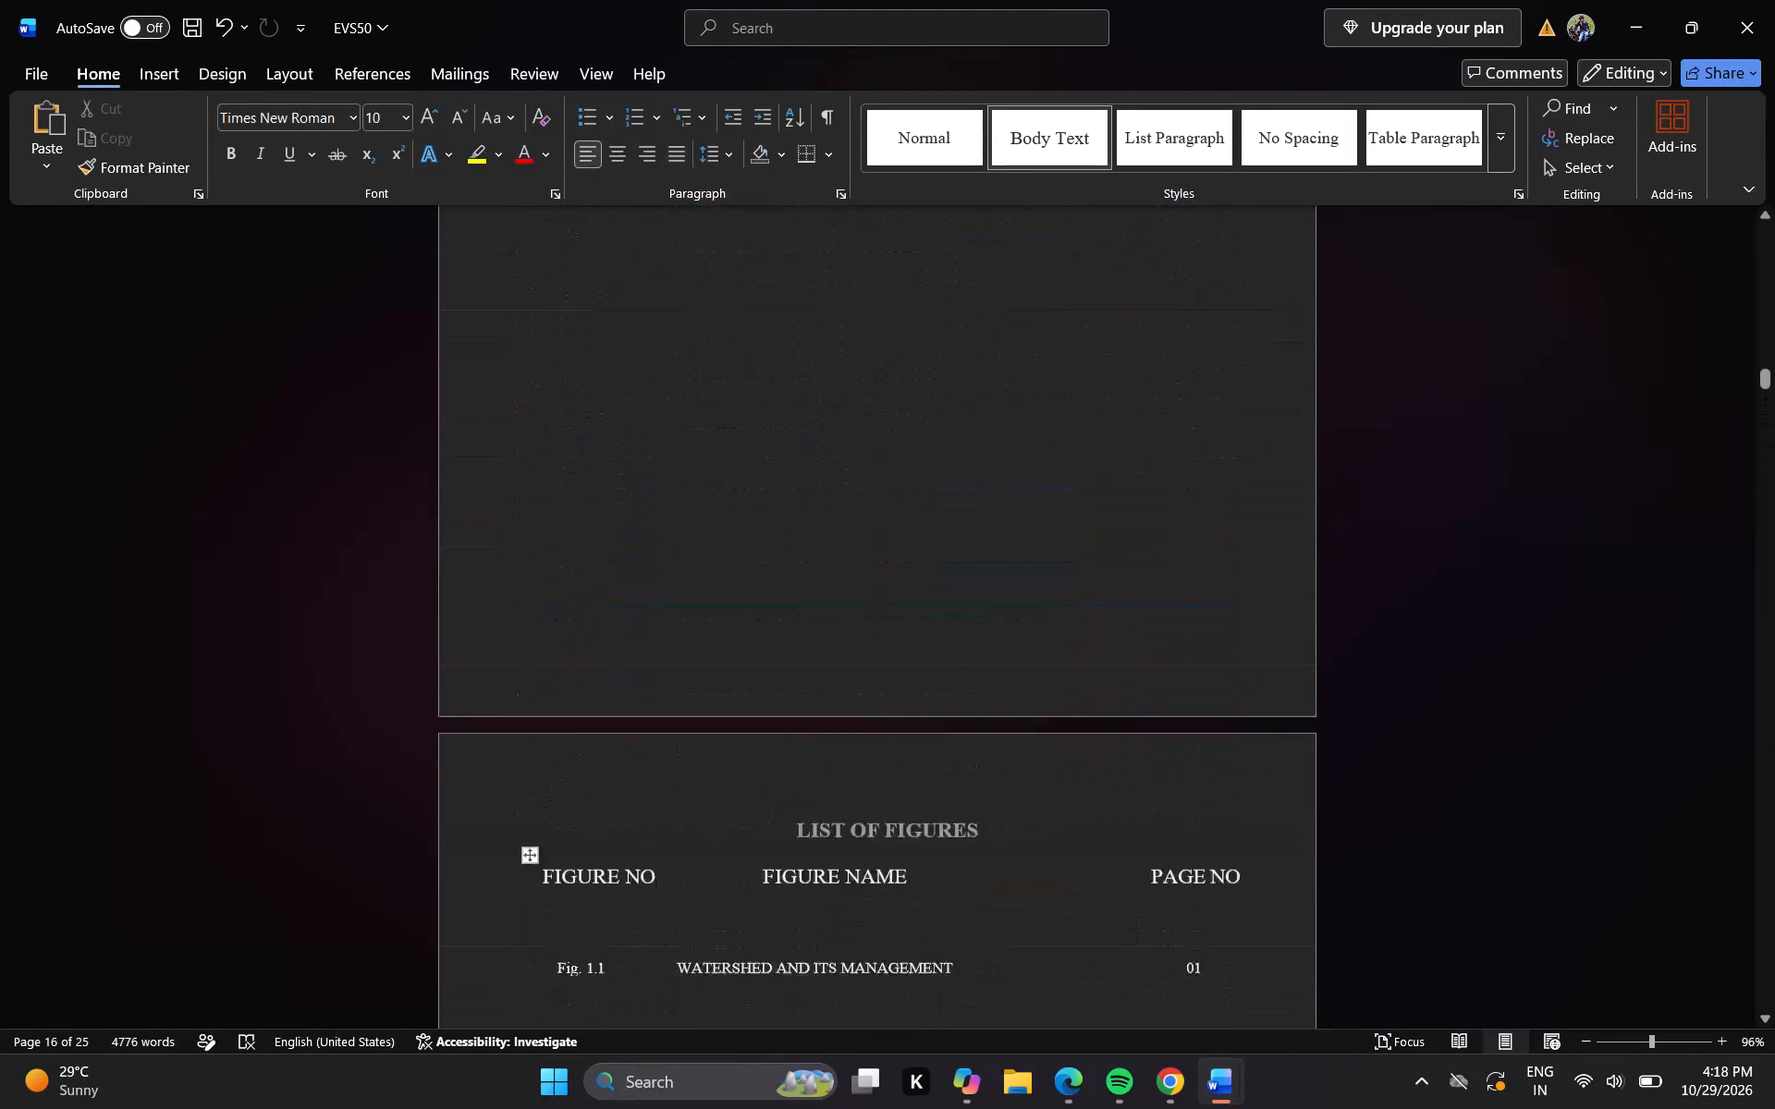
key(Down)
key(Down)
key(Down)
key(Down)
key(Down)
key(Down)
key(Down)
key(Down)
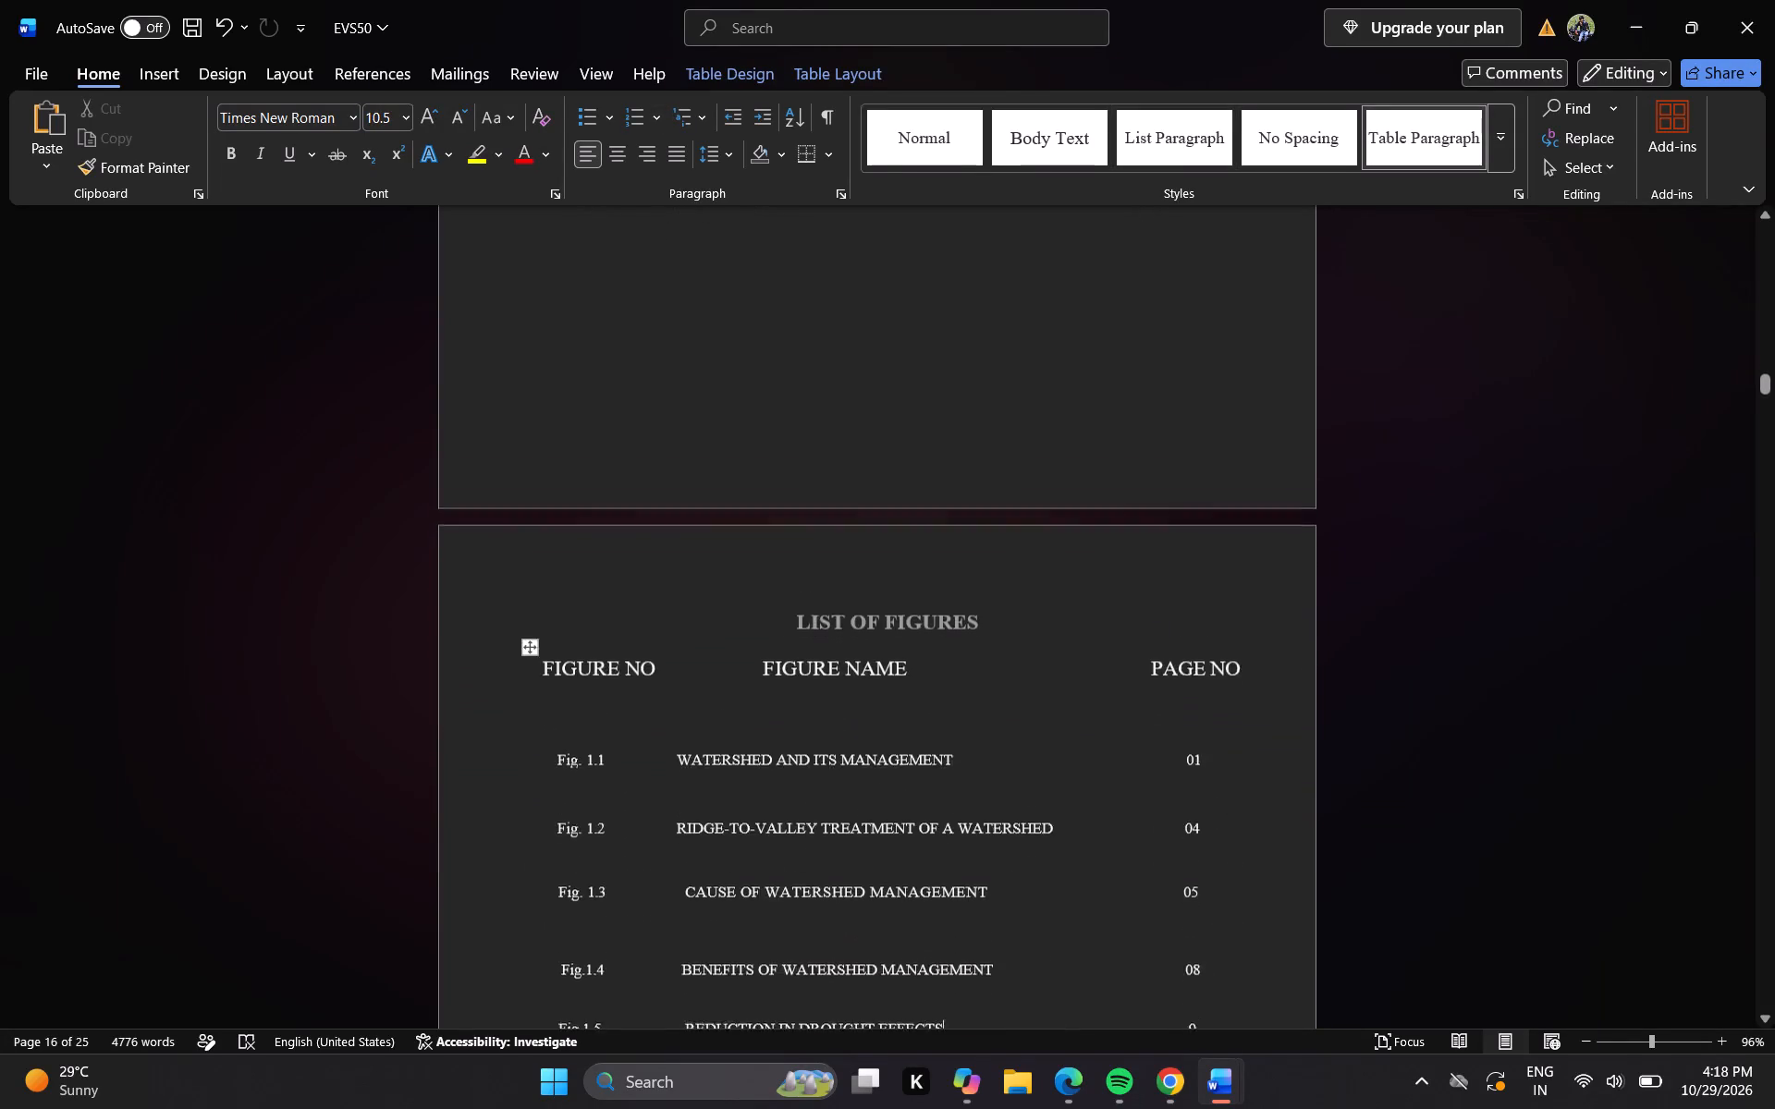
key(Down)
key(Down)
key(Down)
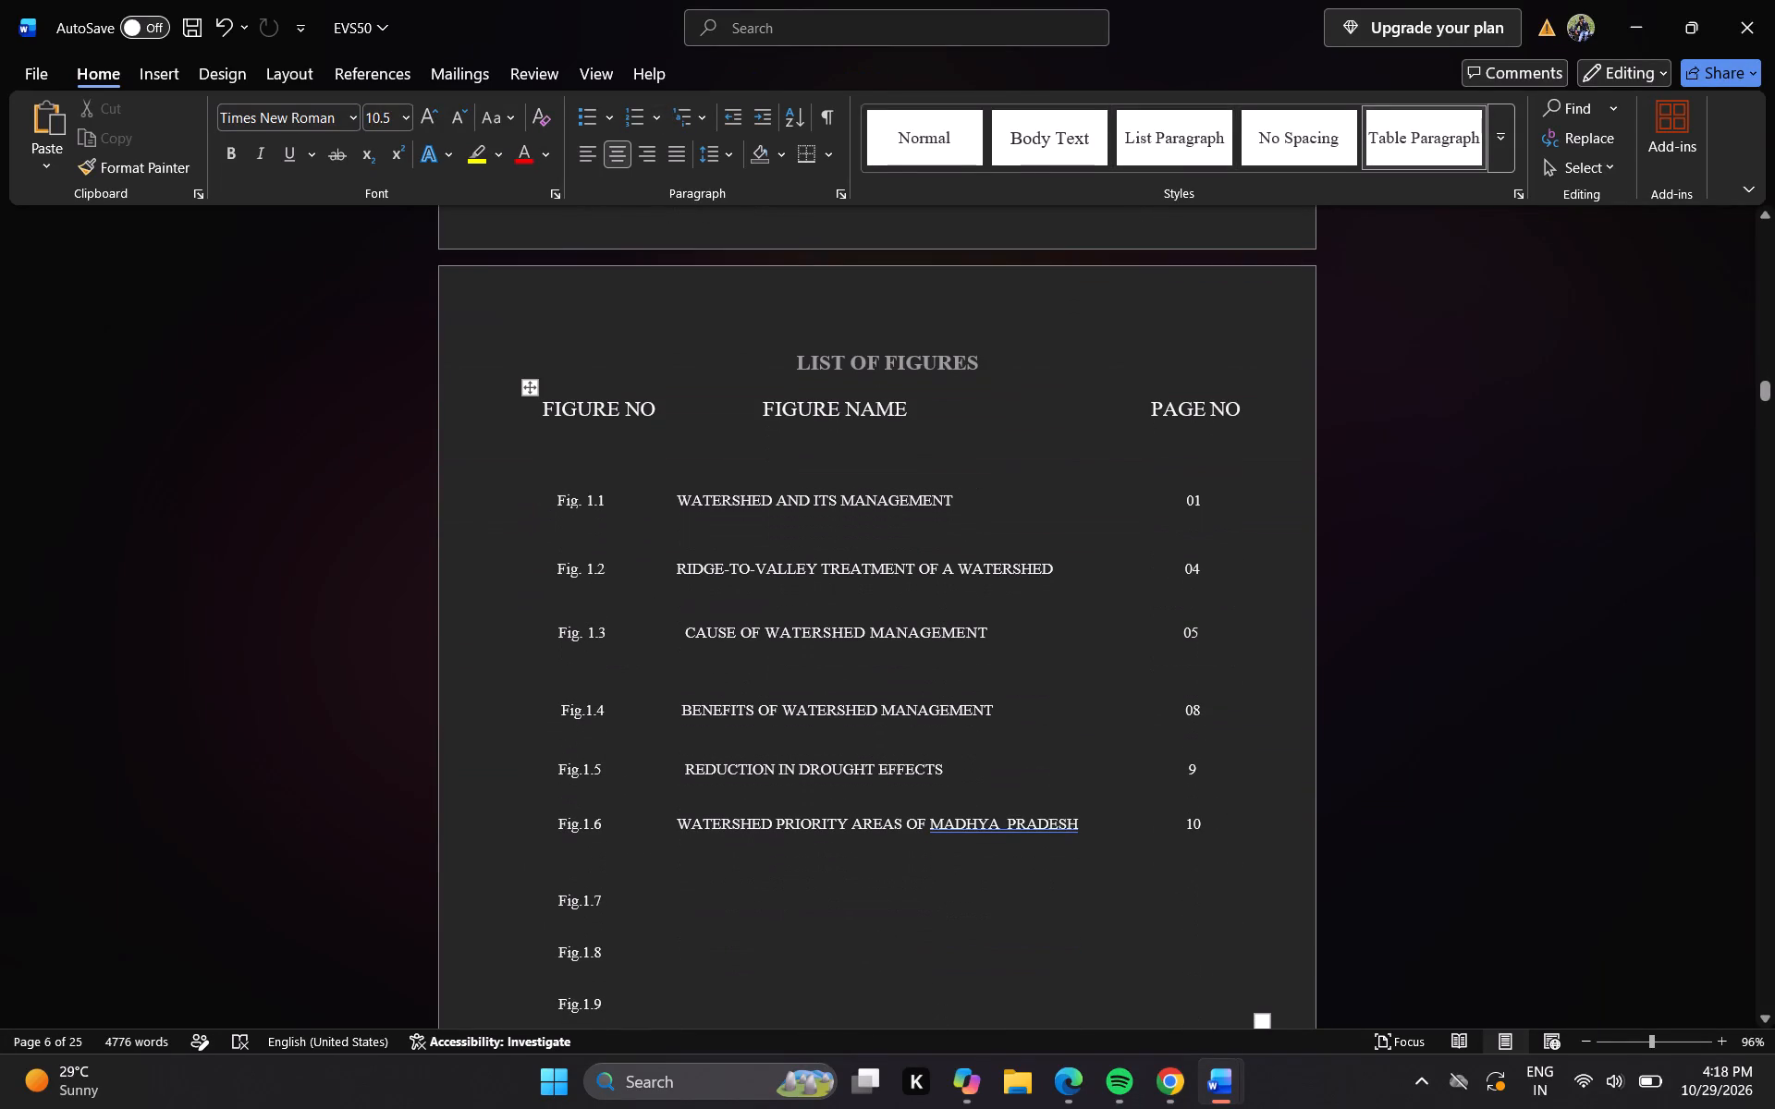
Look through the report's body again for the Fig 1.7 caption and its page number.
key(Down)
key(Down)
key(Down)
key(Down)
key(Down)
key(Down)
key(Down)
key(Down)
key(Down)
key(Down)
key(Down)
key(Down)
key(Down)
key(Down)
key(Down)
key(Down)
key(Down)
key(Down)
key(Down)
key(Down)
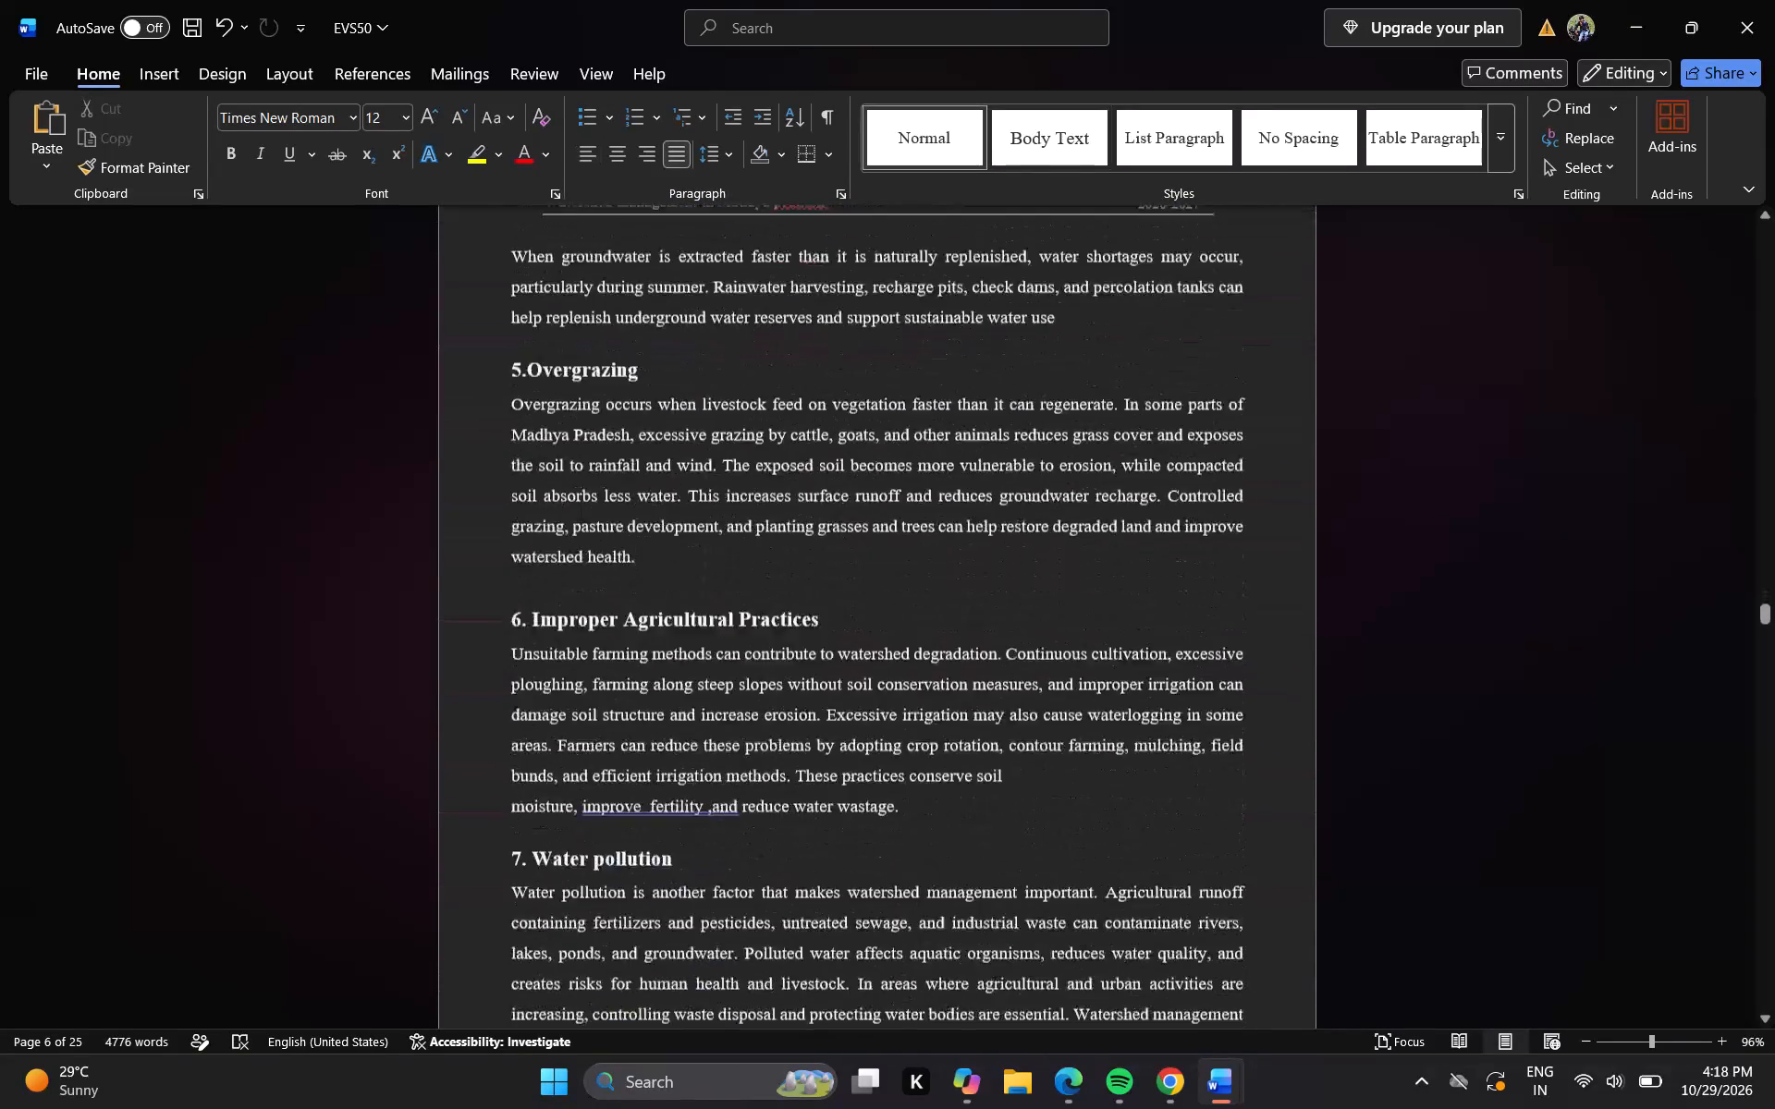
key(Down)
key(Down)
key(Down)
key(Down)
key(Down)
key(Down)
key(Down)
key(Down)
key(Down)
key(Down)
key(Down)
key(Down)
key(Down)
key(Down)
key(Down)
key(Down)
key(Down)
key(Down)
key(Down)
key(Down)
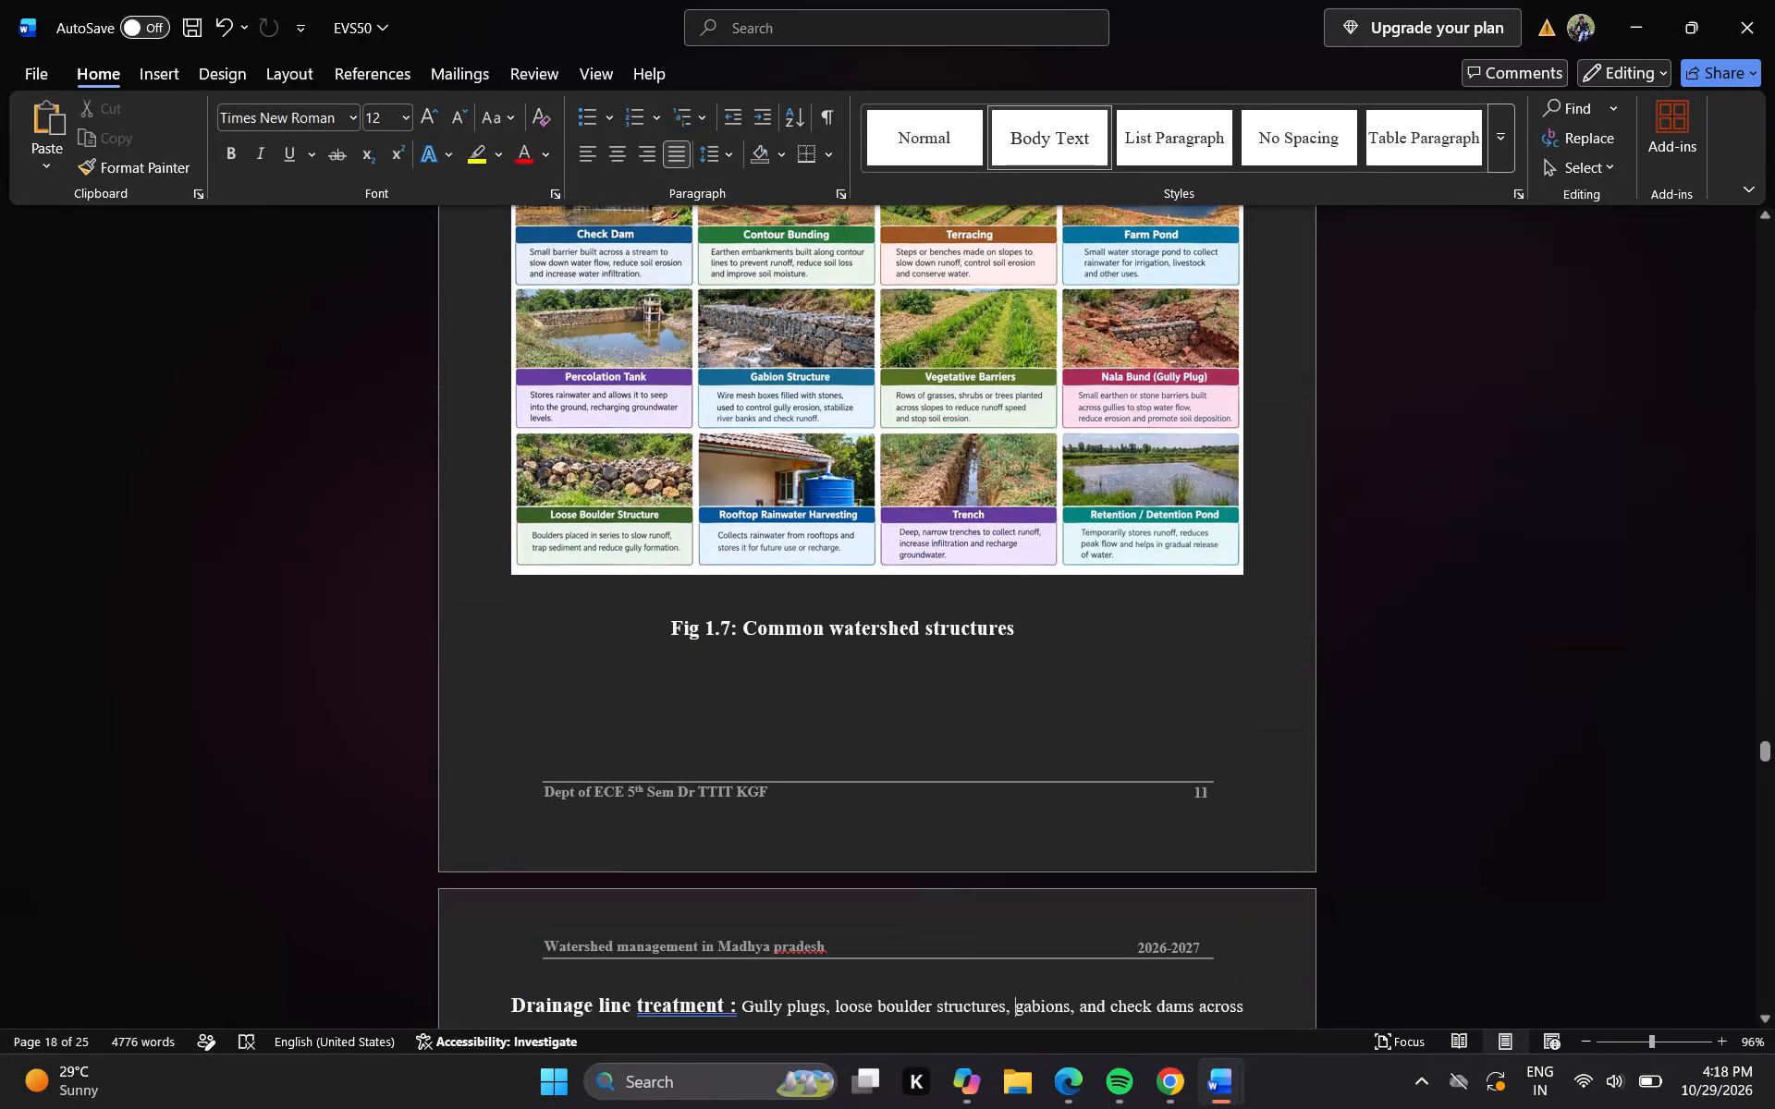
Return to the list of figures and place the cursor in the figure name column below the Fig.1.6 entry.
key(Up)
key(Up)
key(Up)
key(Up)
key(Up)
key(Up)
key(Up)
key(Up)
key(Up)
key(Up)
key(Up)
key(Up)
key(Up)
key(Up)
key(Up)
key(Up)
key(Up)
key(Up)
key(Up)
key(Up)
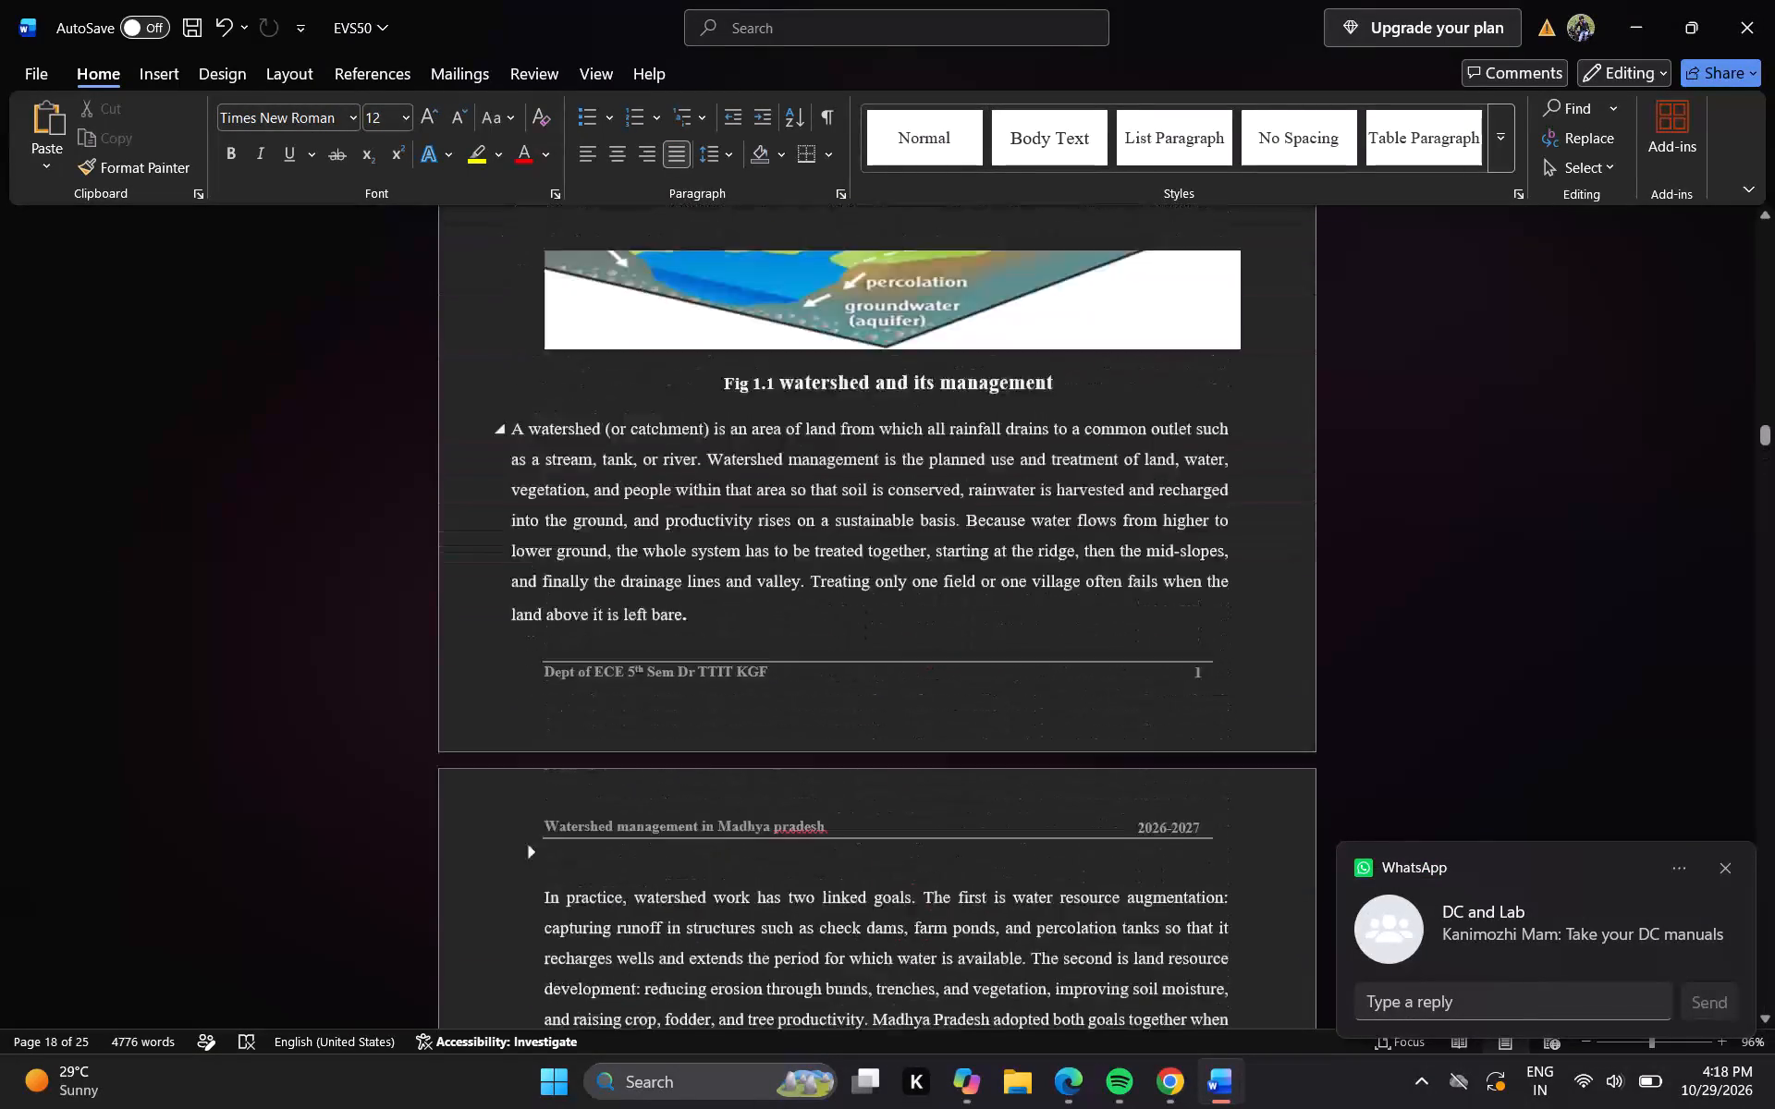
key(Down)
key(Down)
key(Down)
key(Down)
key(Down)
key(Down)
key(Down)
key(Down)
key(Down)
key(Down)
key(Down)
key(Down)
key(Down)
key(Down)
key(Down)
key(Down)
key(Down)
key(Down)
key(Down)
key(Down)
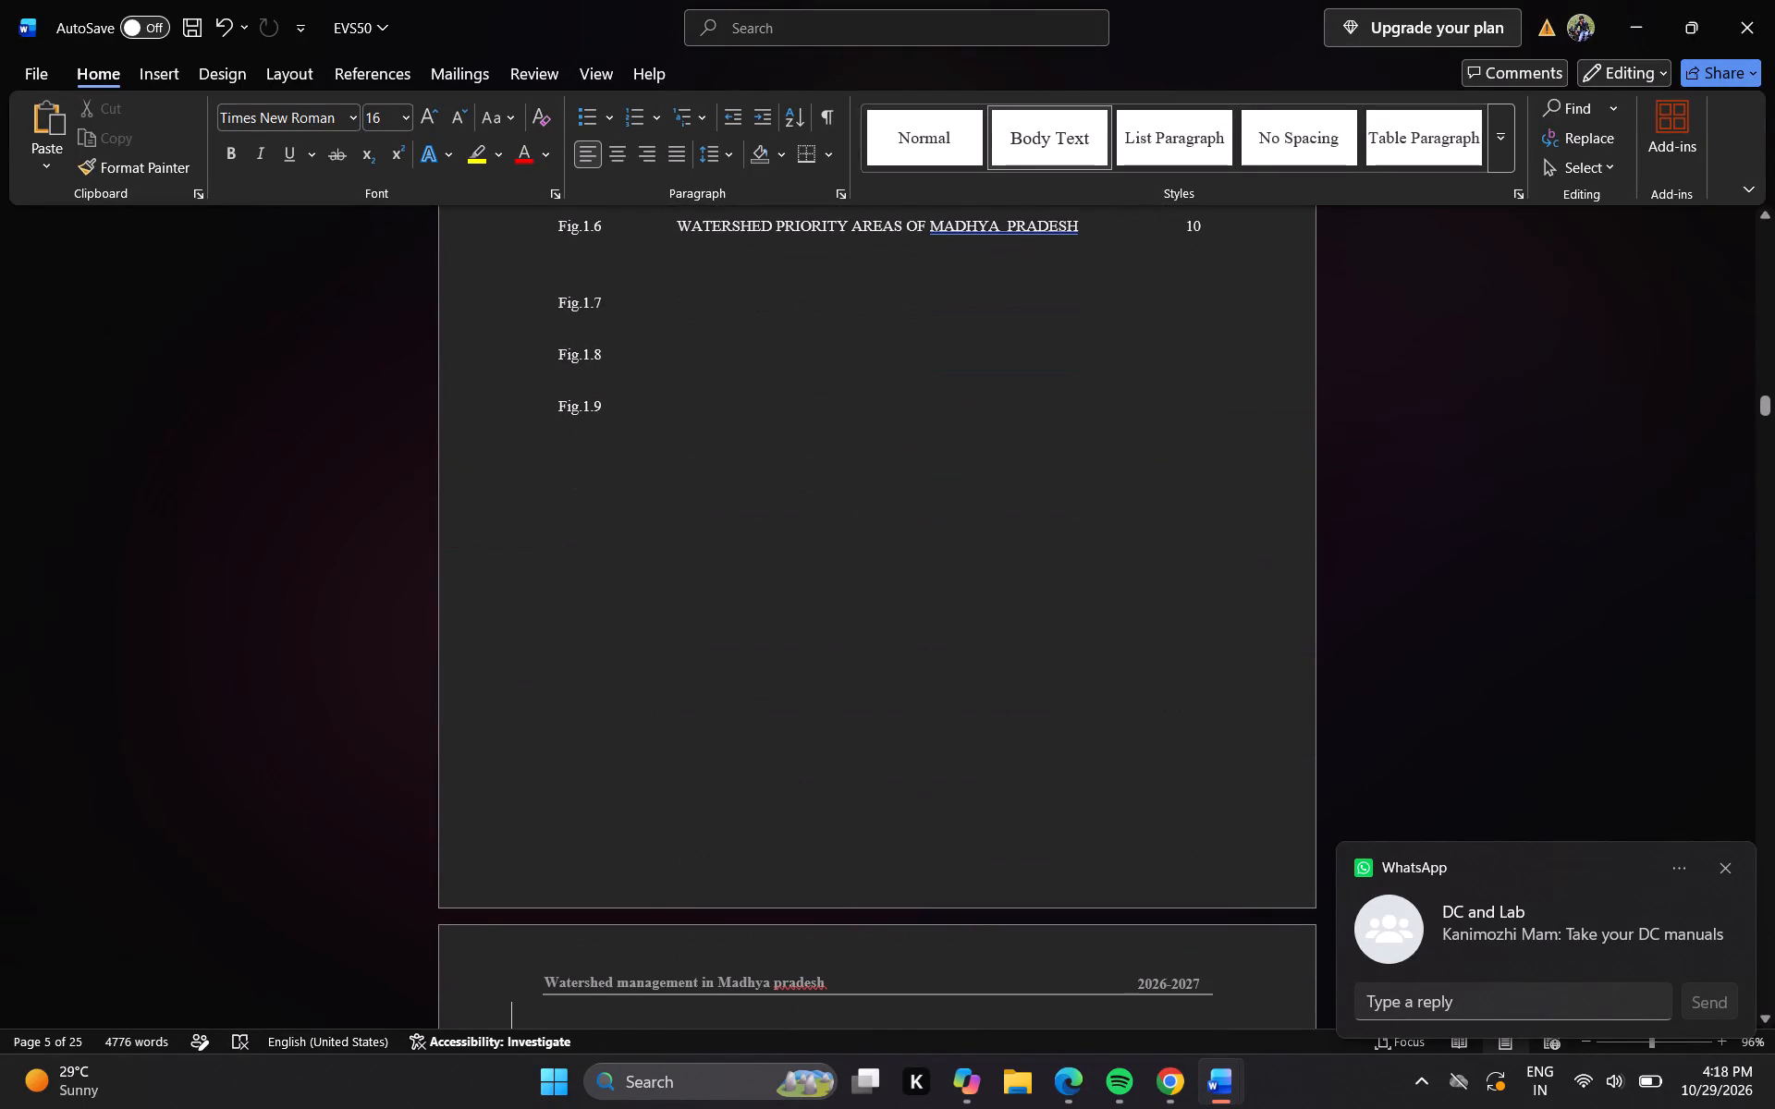
key(Up)
key(Up)
key(Up)
key(Up)
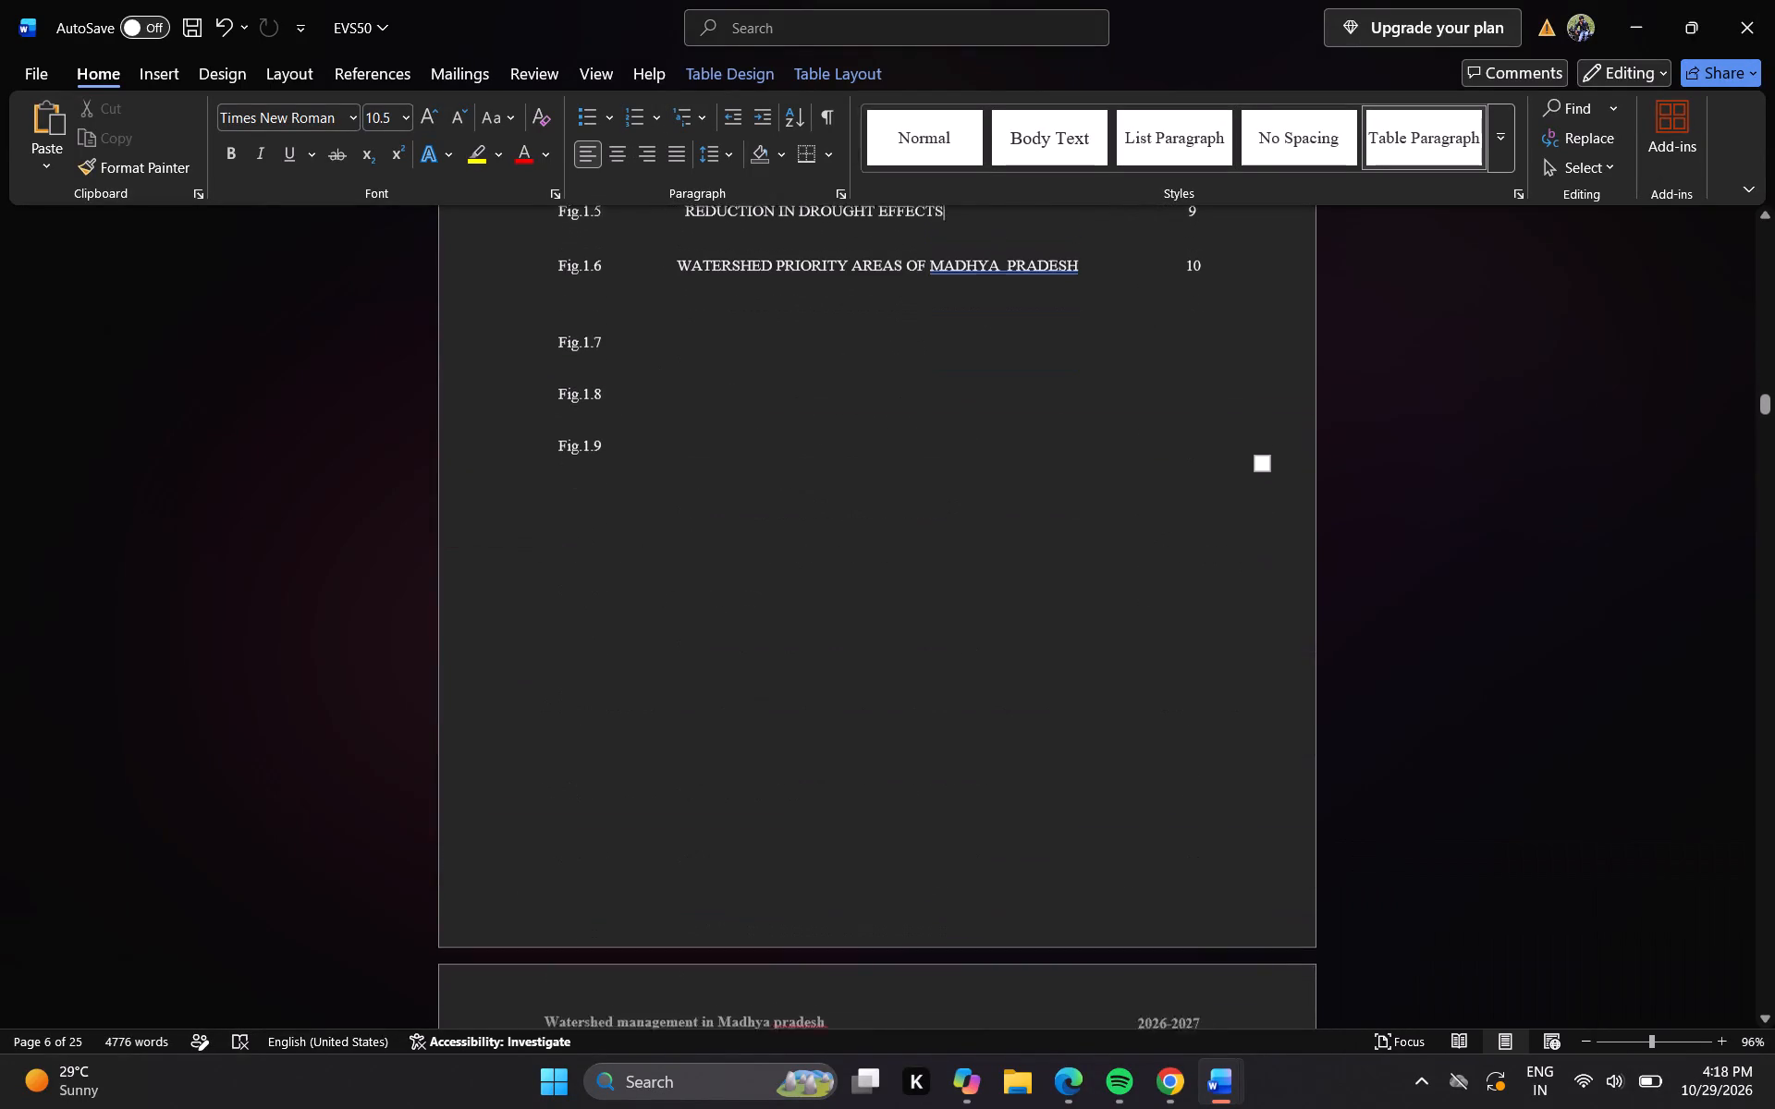
key(Down)
key(Down)
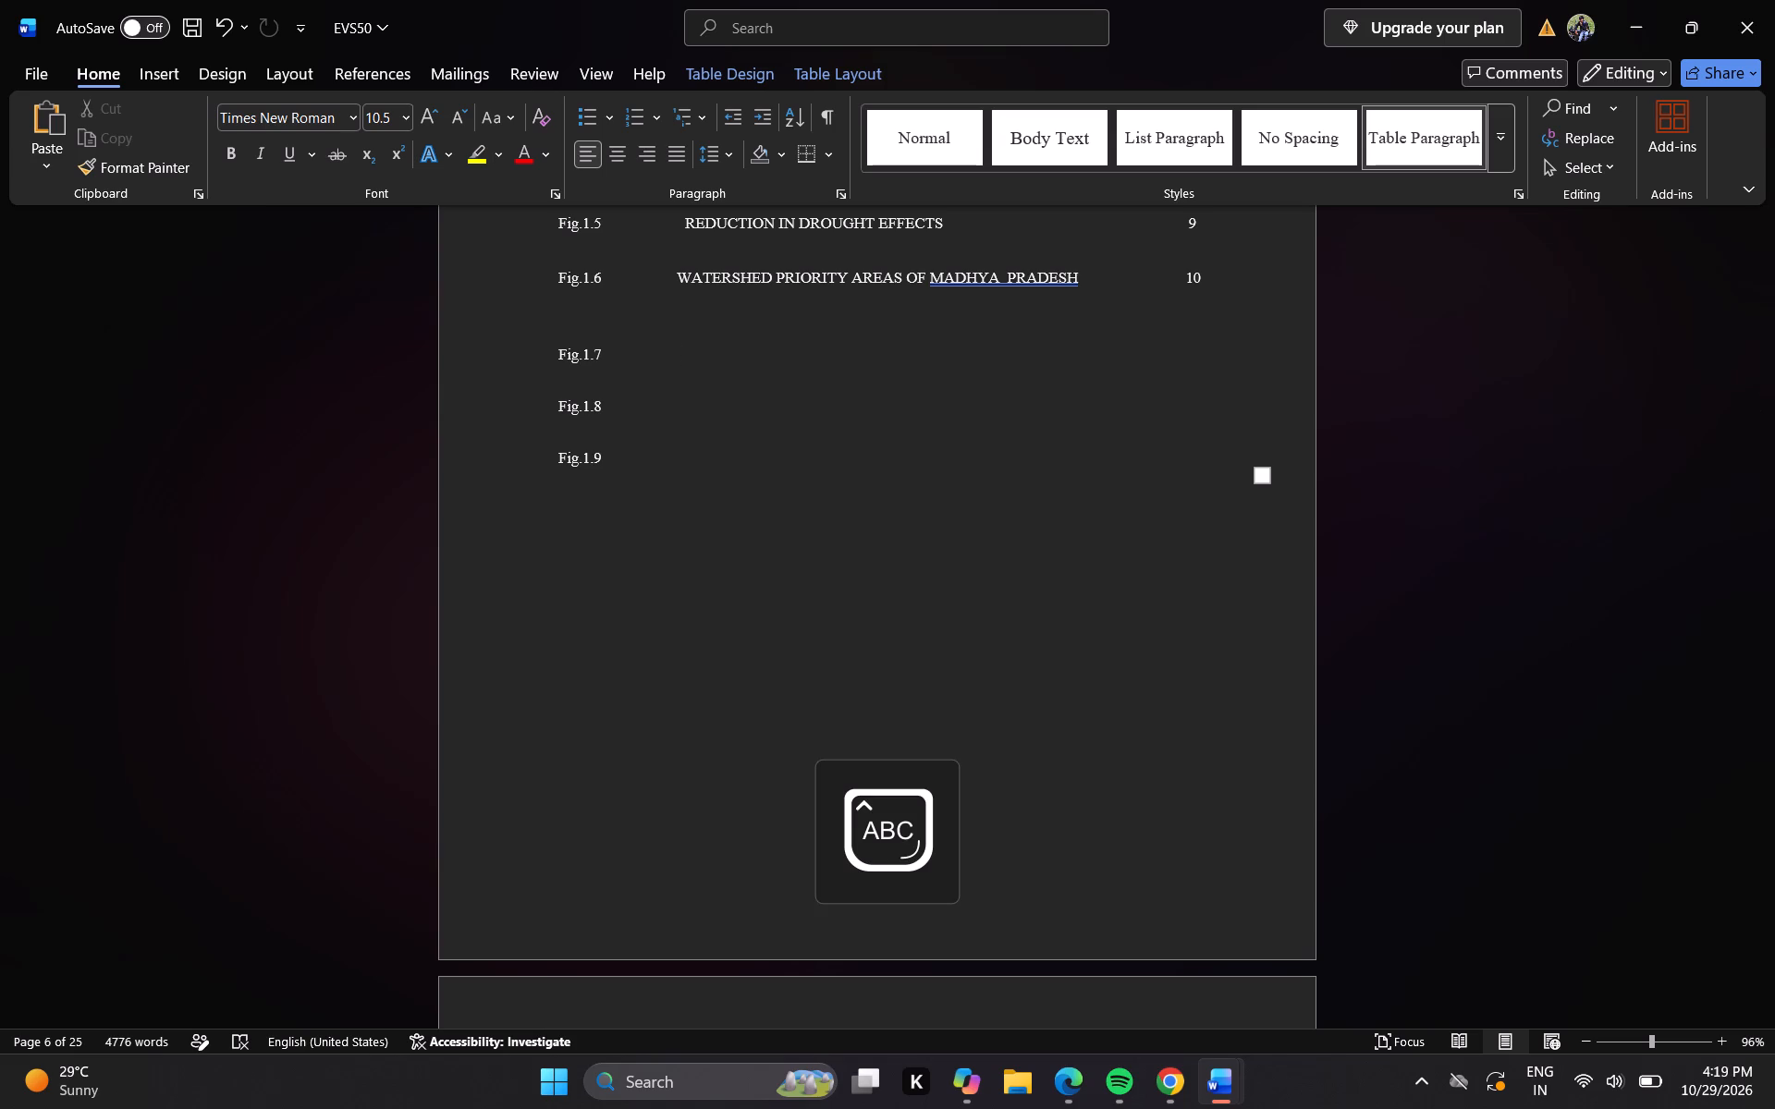
Fill in the Fig.1.7 entry of the list of figures with the name COMMON WATERSHED STRUCTURES and page number 11.
key(c)
text(OMMON)
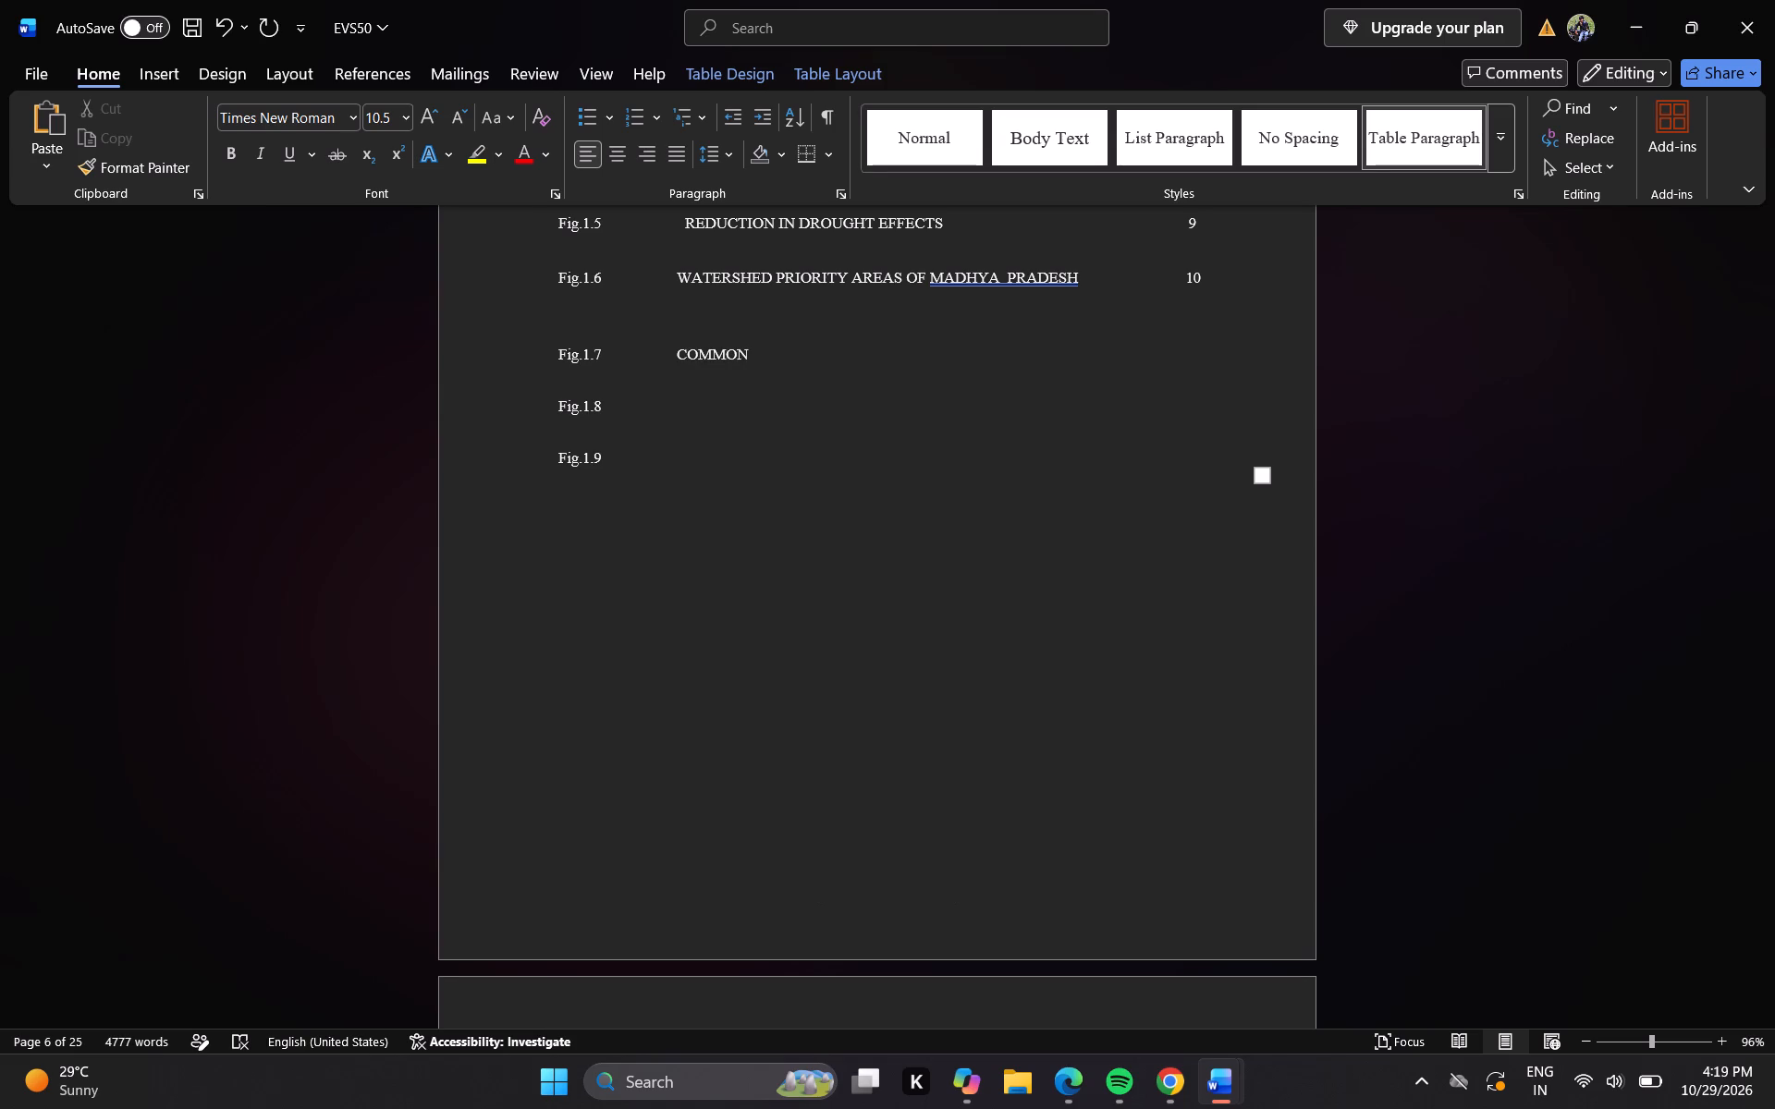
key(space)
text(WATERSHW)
Complete the Fig.1.7 entry of the list of figures with the name COMMON WATERSHED STRUCTURES and page number 11.
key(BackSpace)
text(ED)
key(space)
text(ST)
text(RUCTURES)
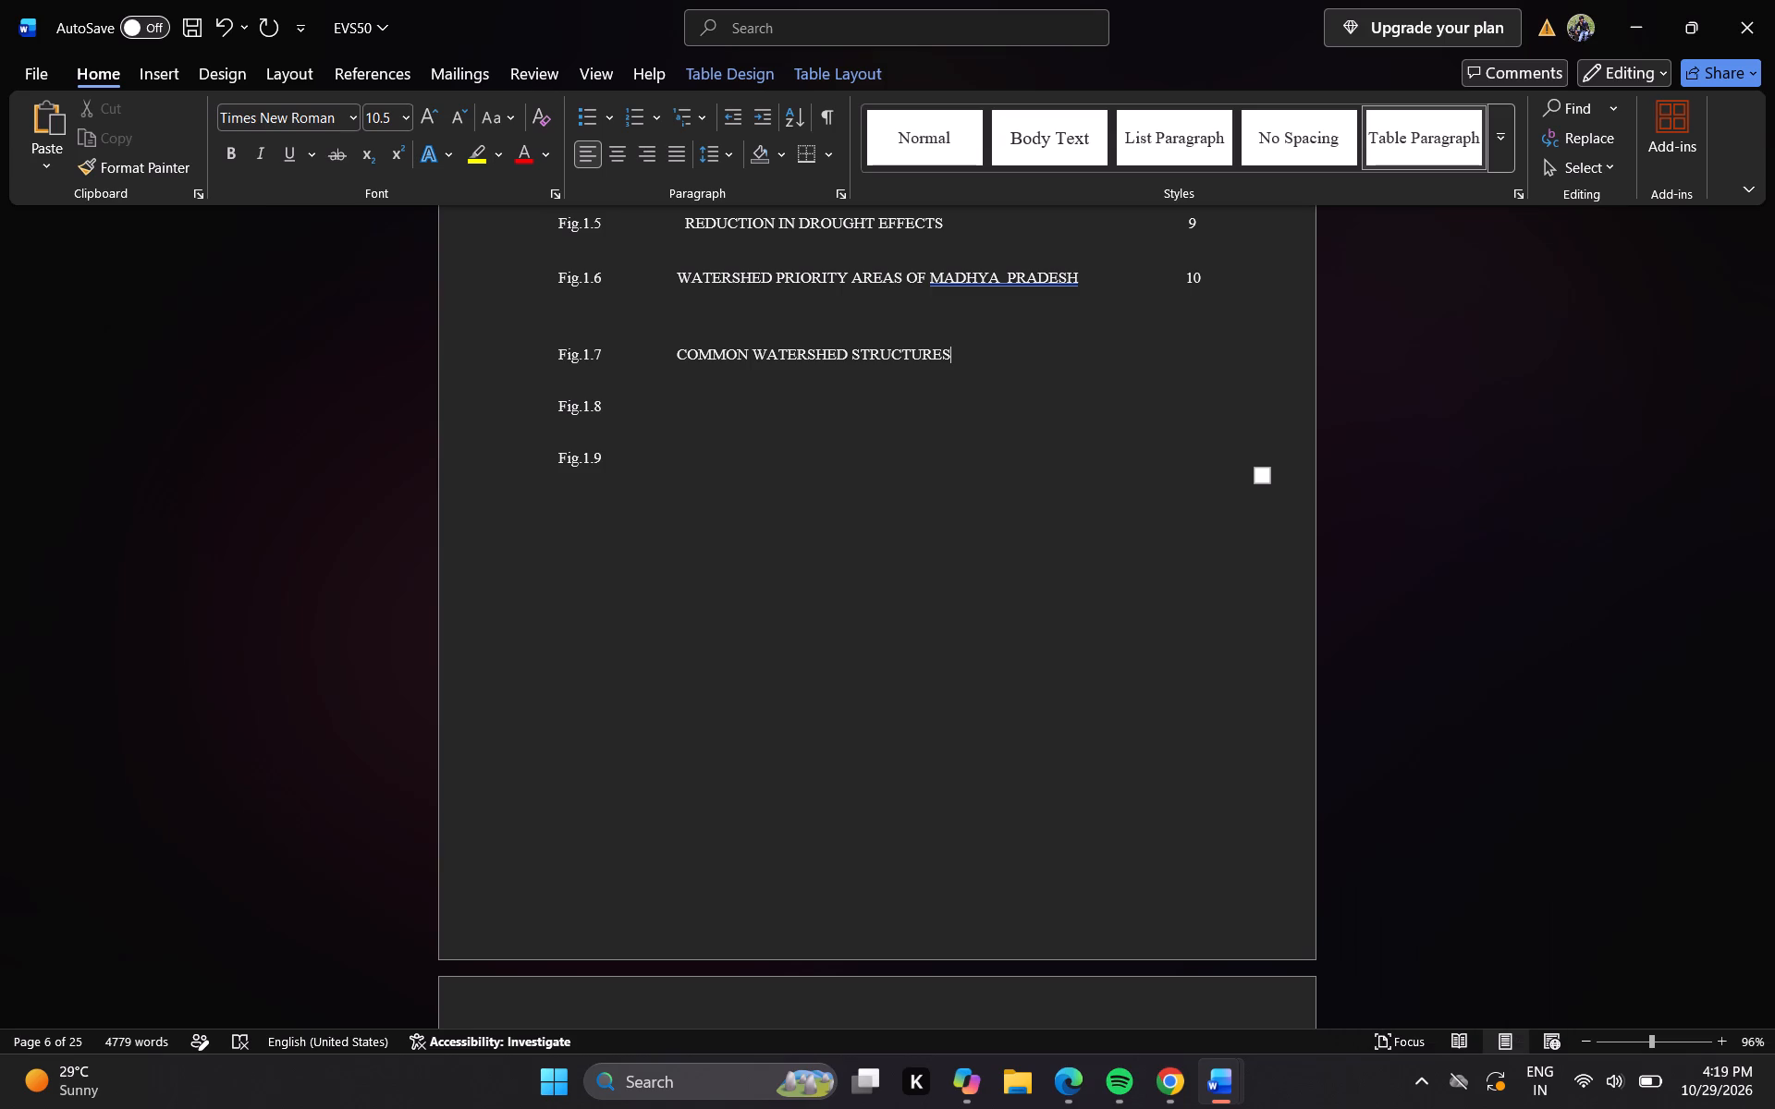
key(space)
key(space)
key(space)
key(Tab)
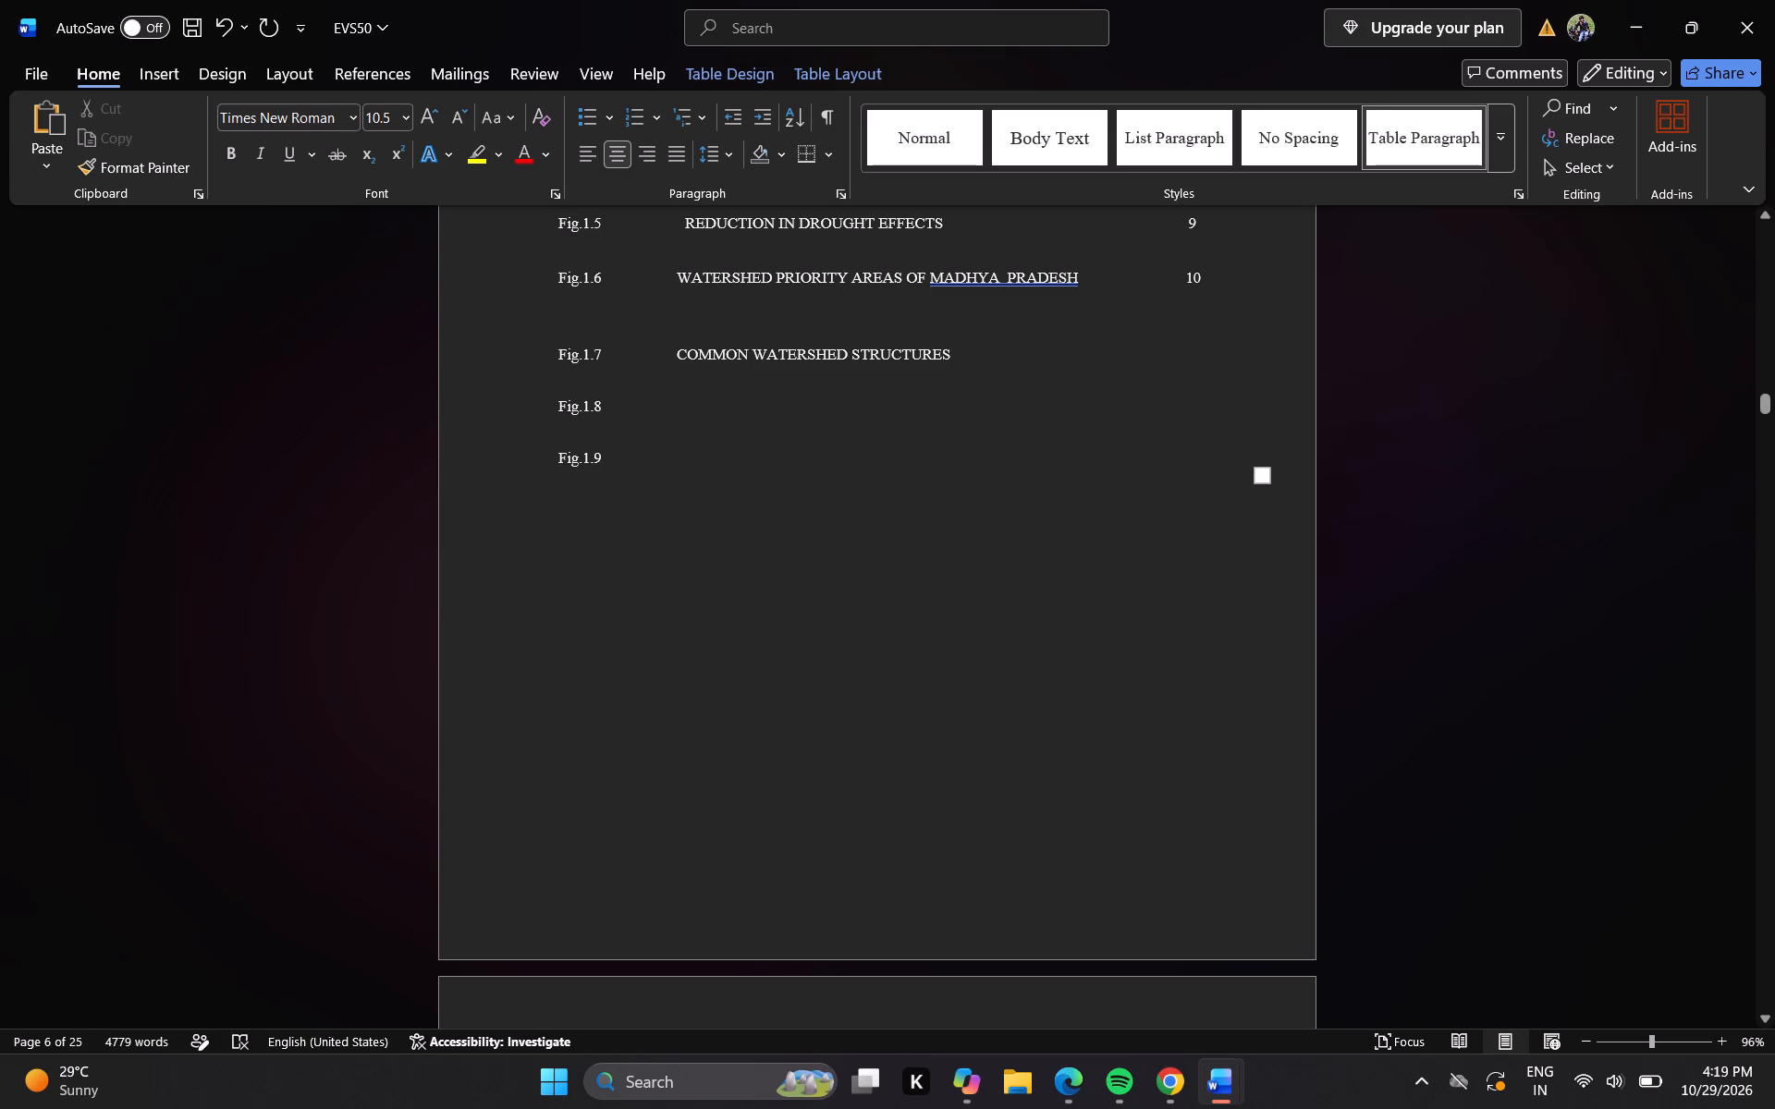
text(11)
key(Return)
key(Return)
Look through the report's body for the figure captions up to Fig 1.7 and the page numbers in their footers.
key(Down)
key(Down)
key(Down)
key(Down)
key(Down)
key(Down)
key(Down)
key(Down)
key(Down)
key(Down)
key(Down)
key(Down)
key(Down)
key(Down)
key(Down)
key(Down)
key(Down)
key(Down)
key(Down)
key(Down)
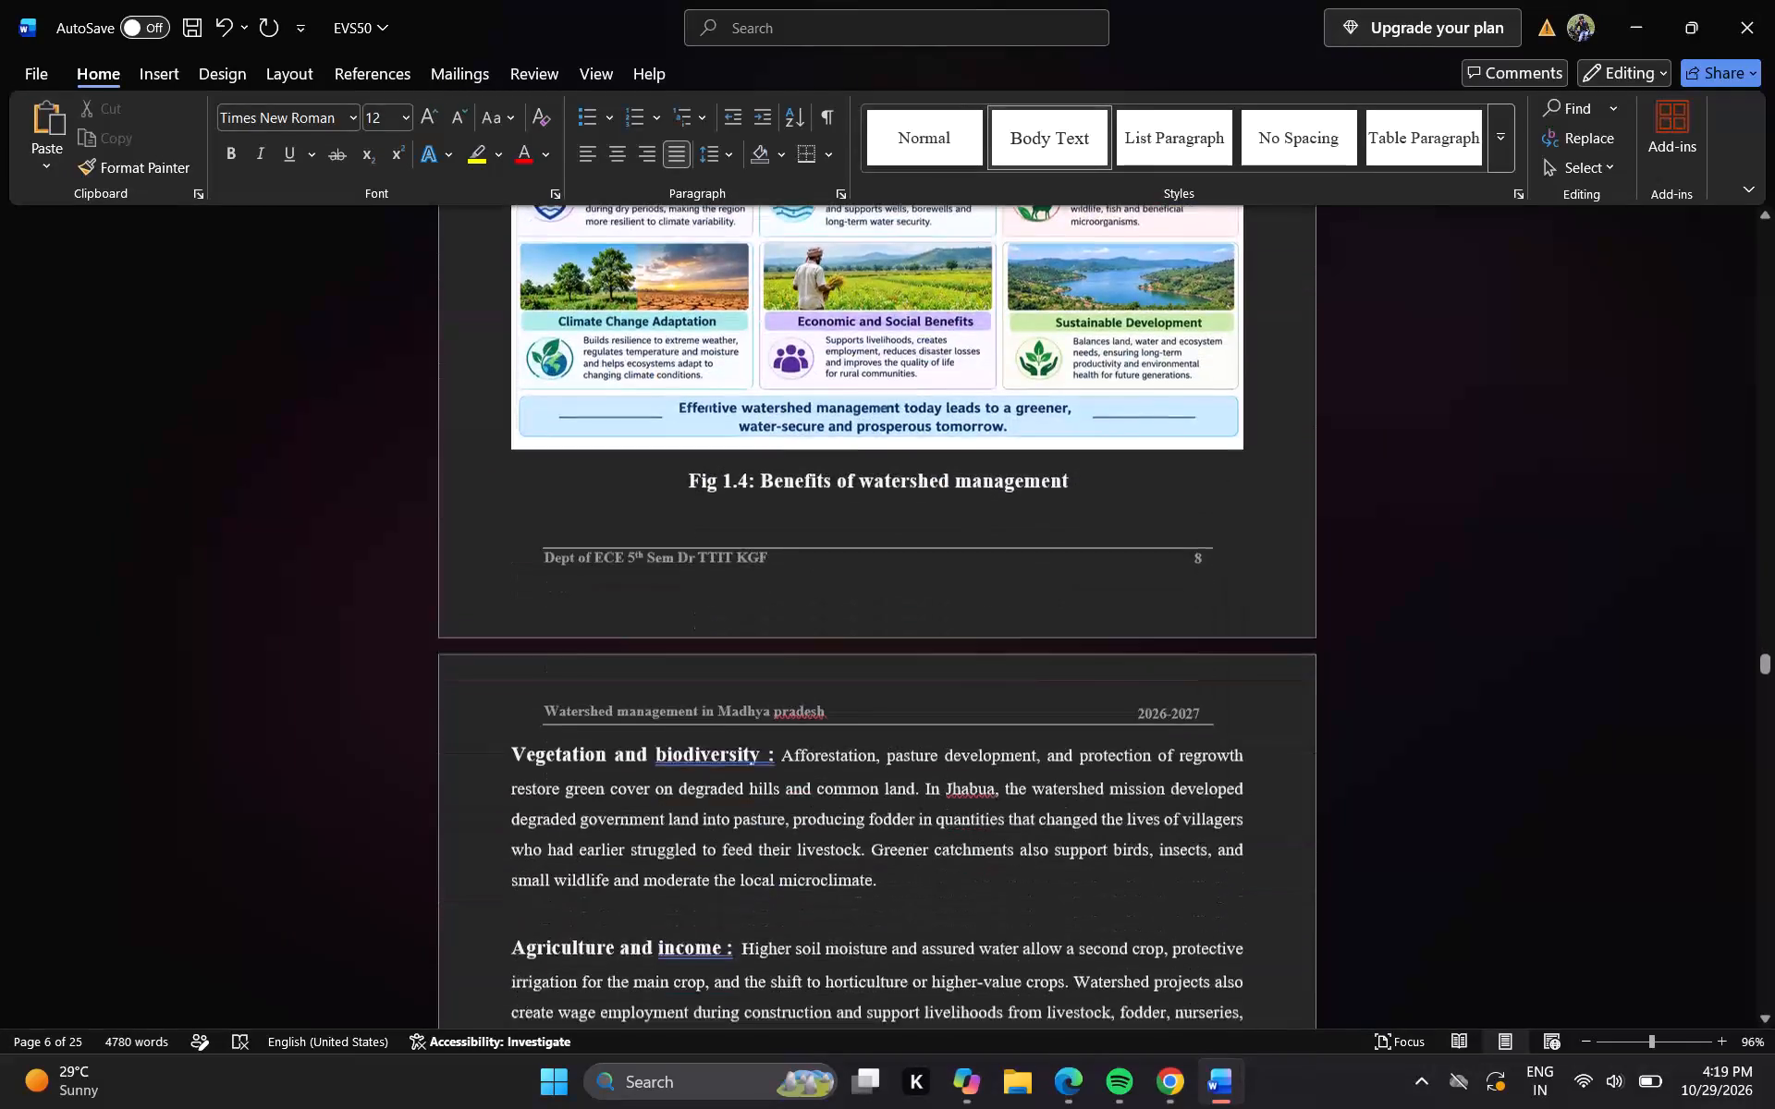
key(Down)
key(Down)
key(Down)
key(Down)
key(Down)
key(Down)
key(Down)
key(Down)
key(Down)
key(Down)
key(Down)
key(Down)
key(Down)
key(Down)
key(Down)
key(Down)
key(Down)
key(Down)
key(Down)
key(Down)
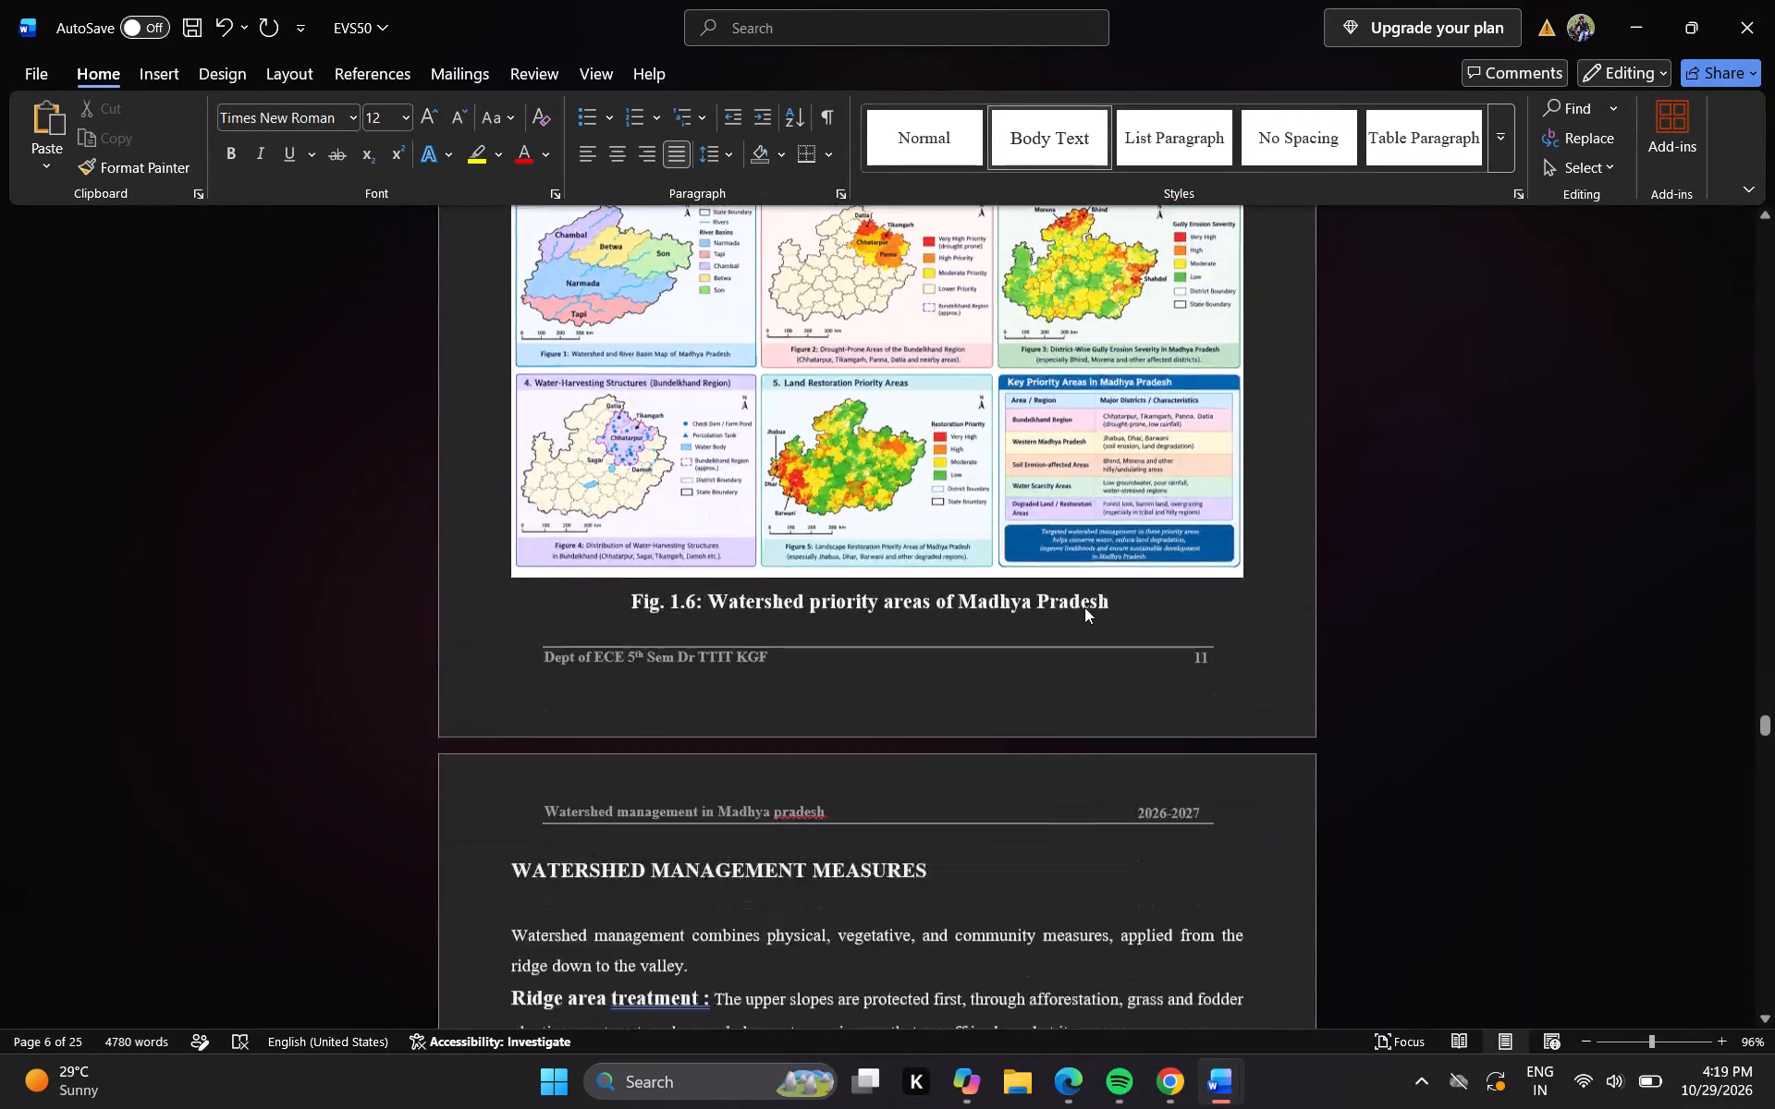
key(Up)
key(Up)
key(Up)
key(Up)
key(Up)
key(Up)
key(Up)
key(Up)
key(Up)
key(Up)
key(Up)
key(Up)
key(Up)
key(Up)
key(Up)
key(Up)
key(Up)
key(Up)
key(Up)
key(Up)
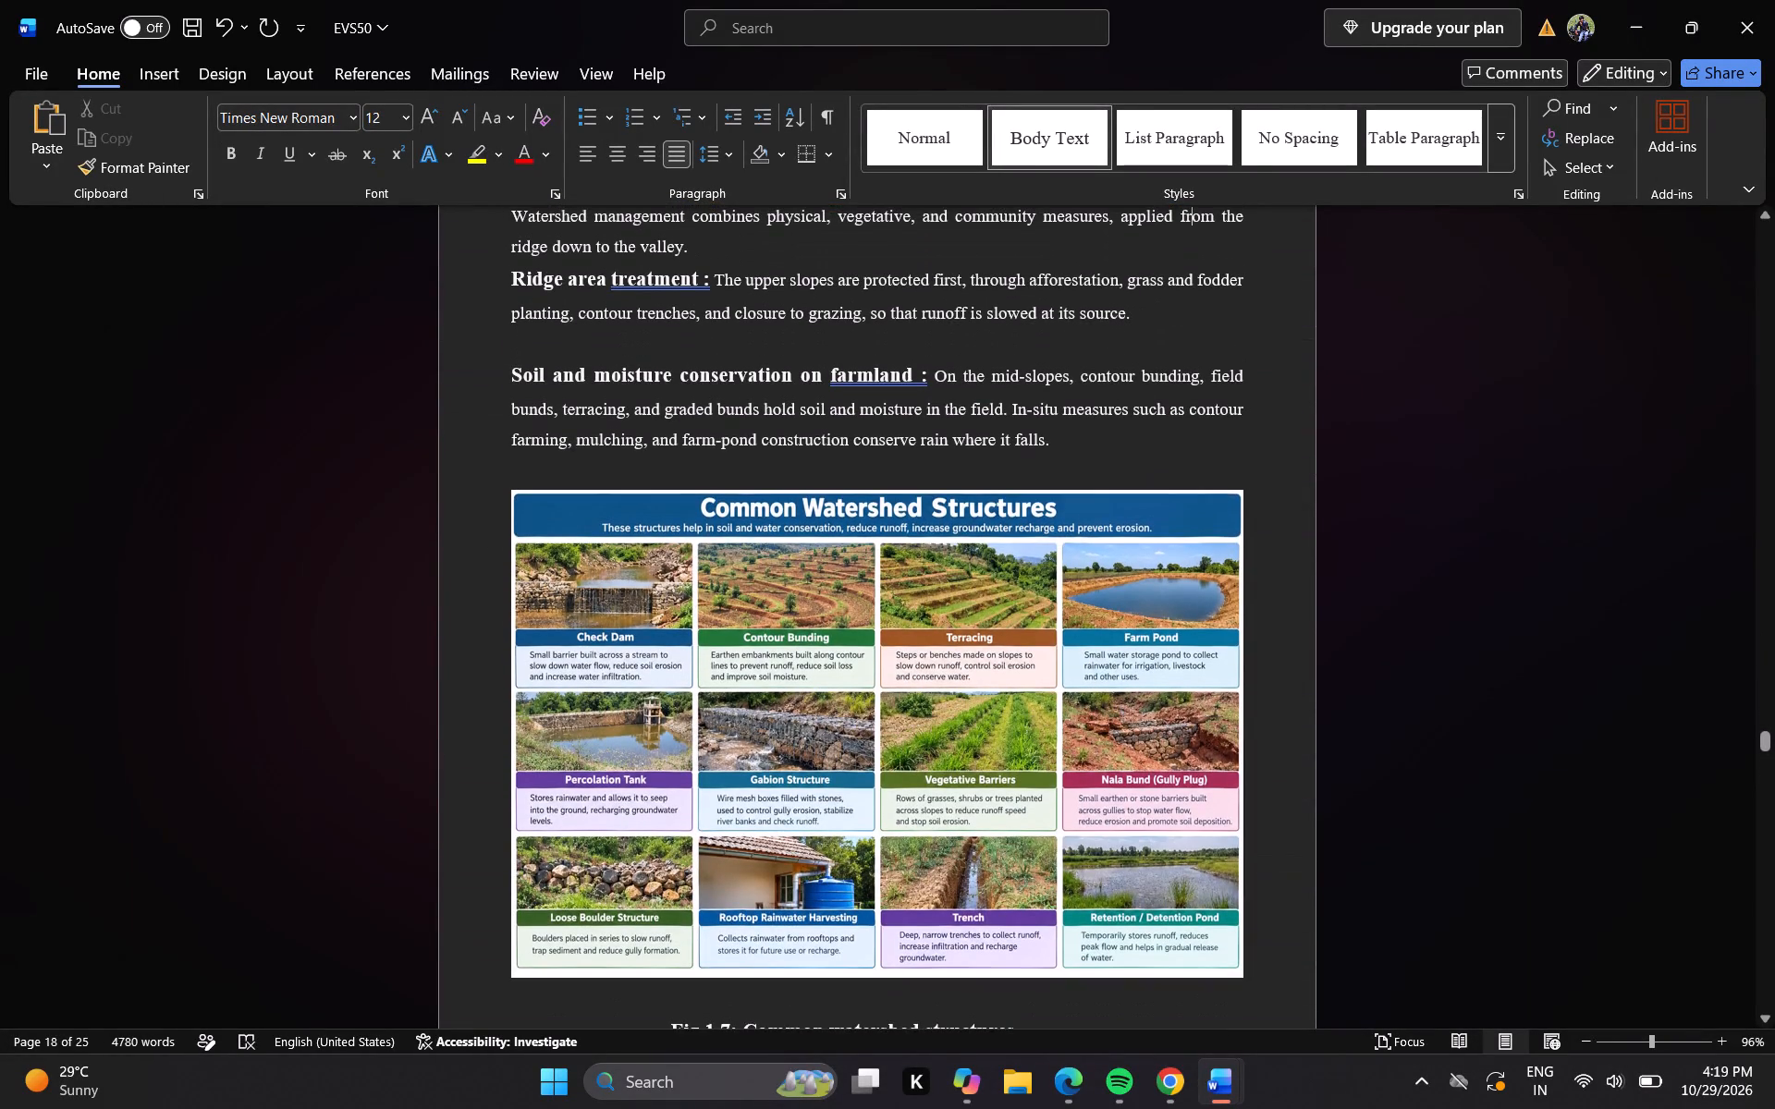
Recheck the footer page numbers on the pages with the Fig 1.4, Fig 1.5 and Fig. 1.6 captions.
key(Up)
key(Up)
key(Up)
key(Up)
key(Up)
key(Up)
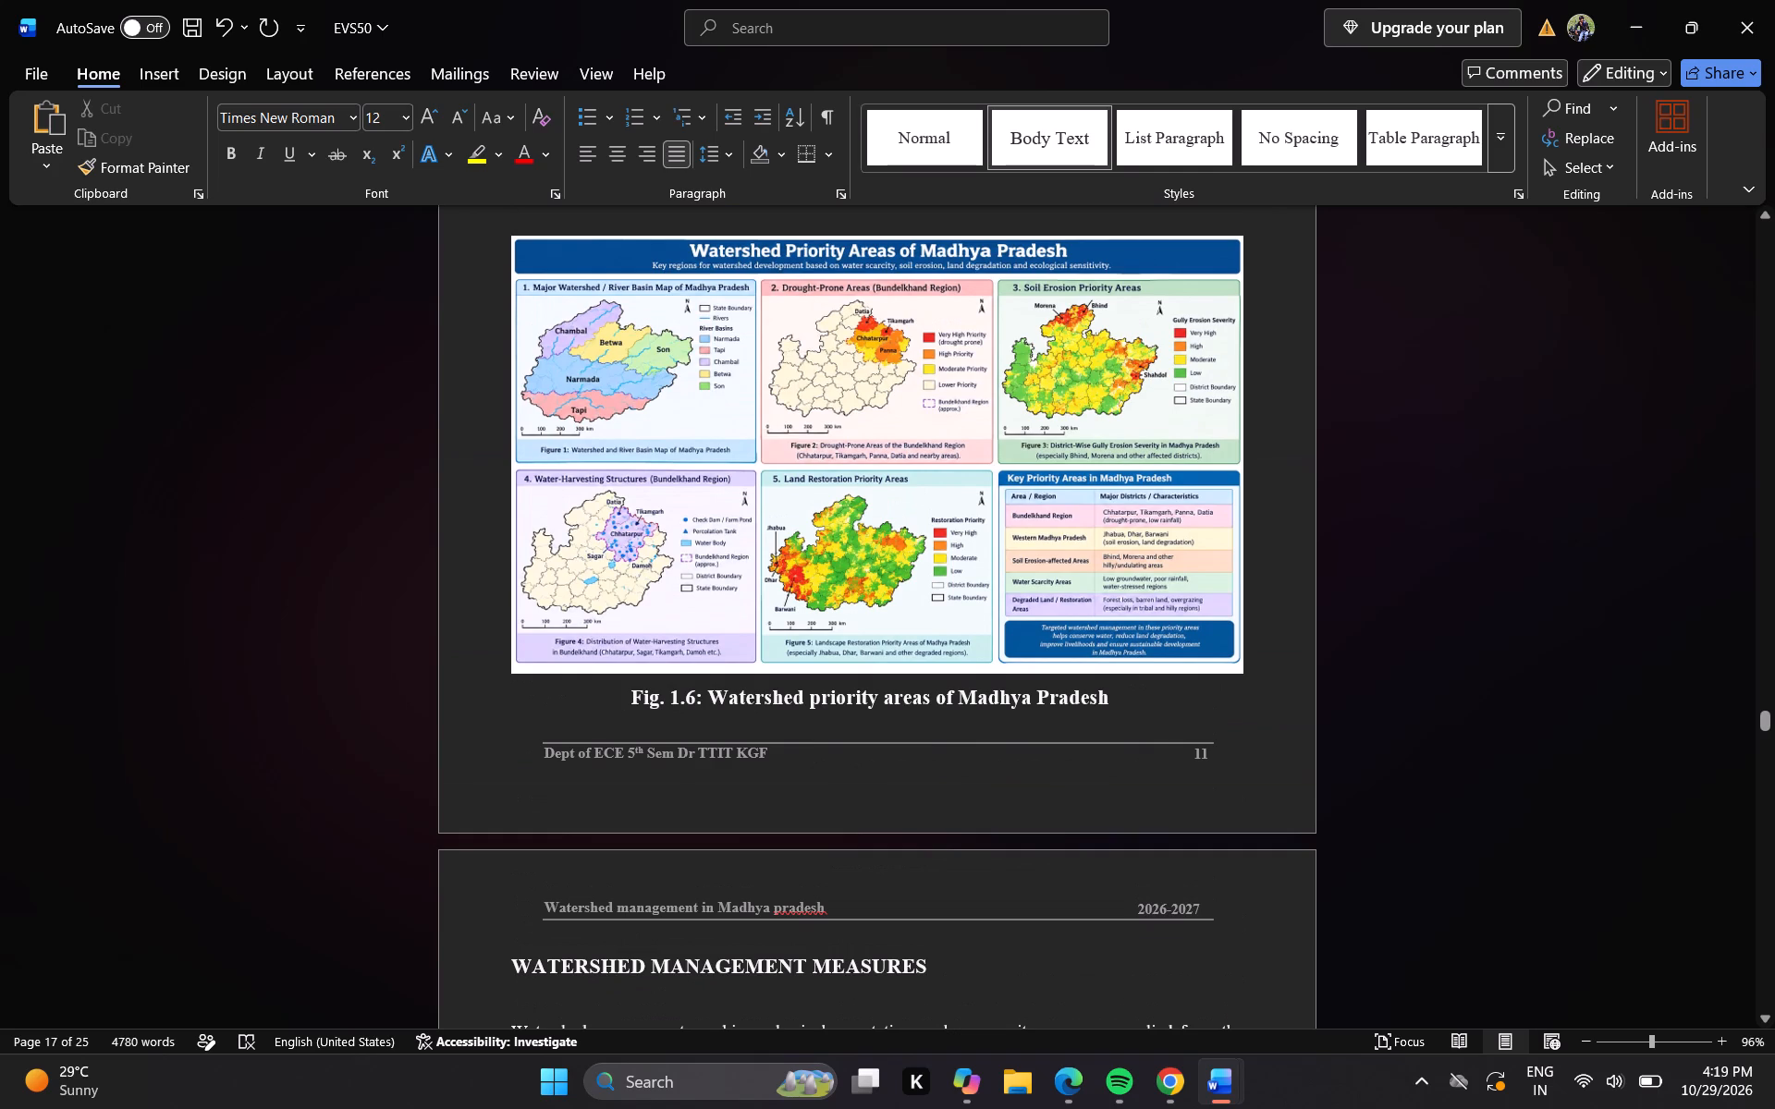
key(Down)
key(Down)
key(Down)
key(Up)
key(Up)
key(Up)
key(Up)
key(Up)
key(Up)
key(Up)
key(Up)
key(Up)
key(Up)
key(Up)
key(Up)
key(Up)
key(Up)
key(Up)
key(Up)
key(Up)
key(Up)
key(Up)
key(Up)
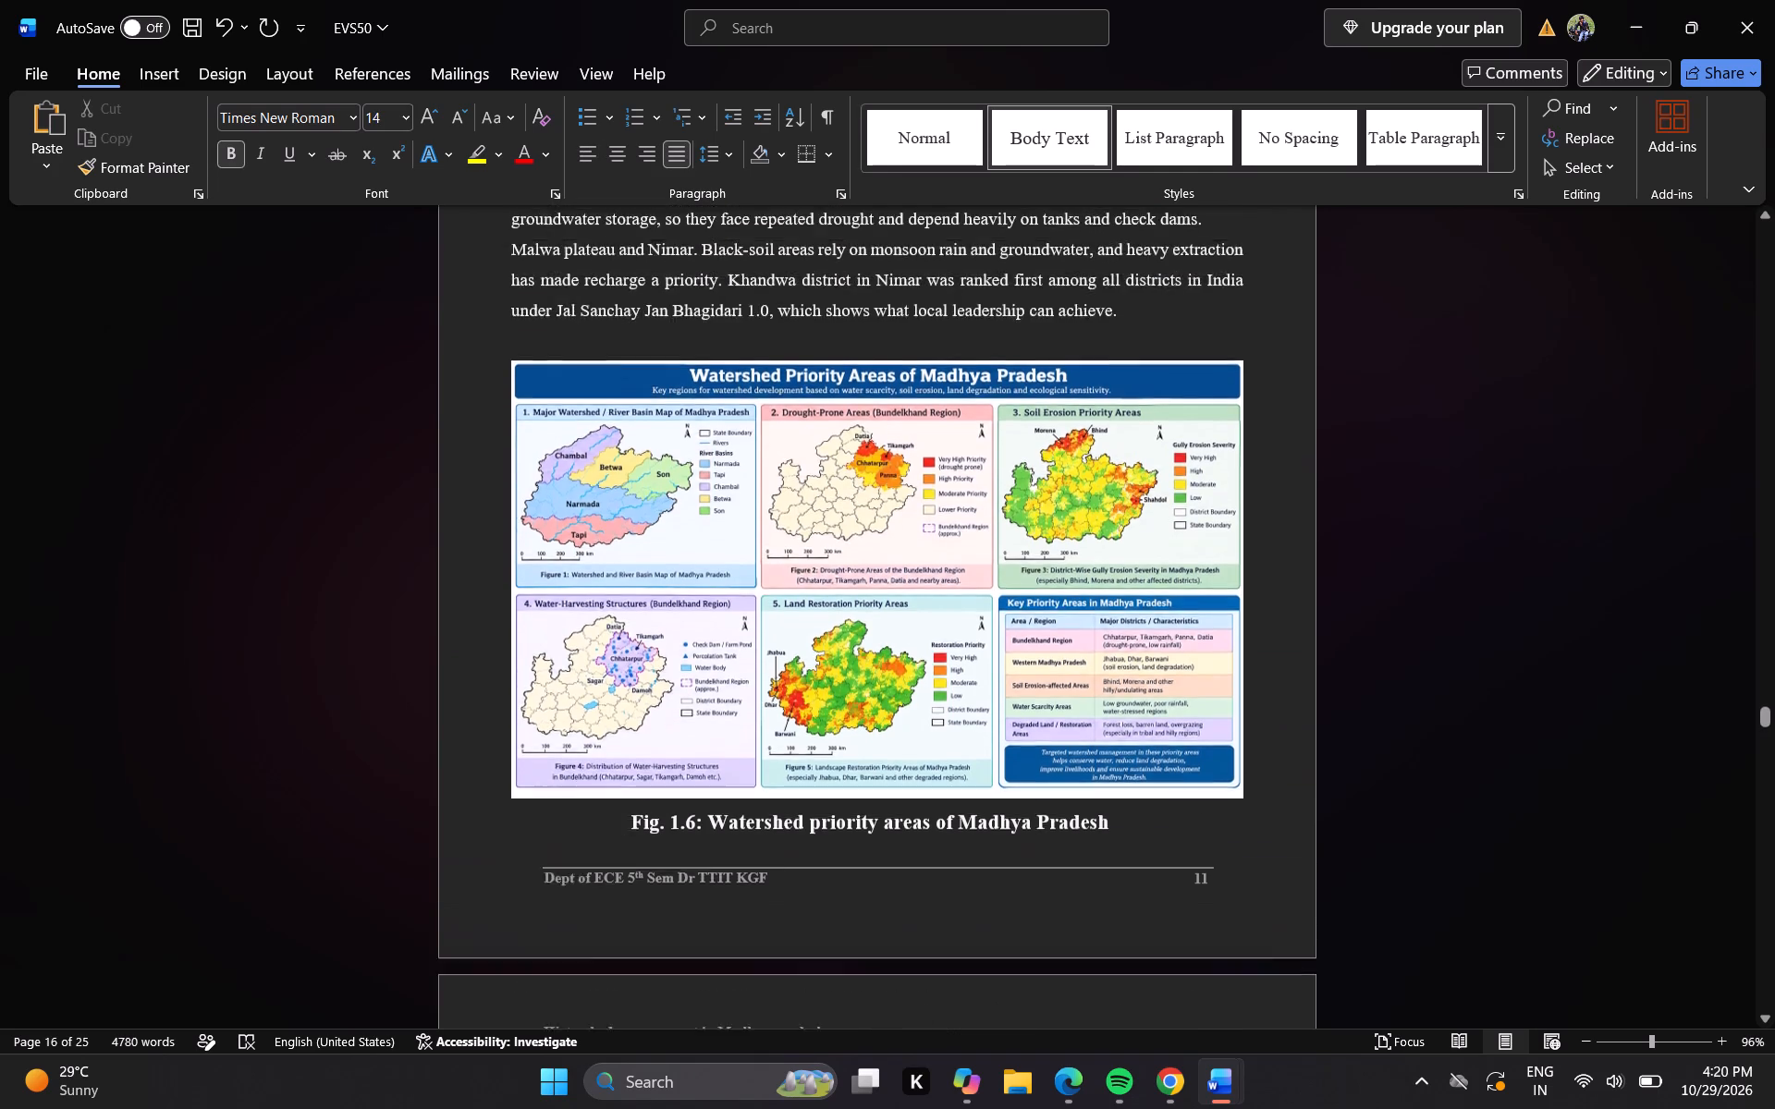
key(Down)
key(Down)
key(Down)
key(Down)
key(Down)
key(Down)
key(Down)
key(Down)
key(Down)
key(Down)
key(Down)
key(Down)
key(Down)
key(Down)
key(Down)
key(Down)
key(Down)
key(Down)
key(Down)
key(Down)
key(Down)
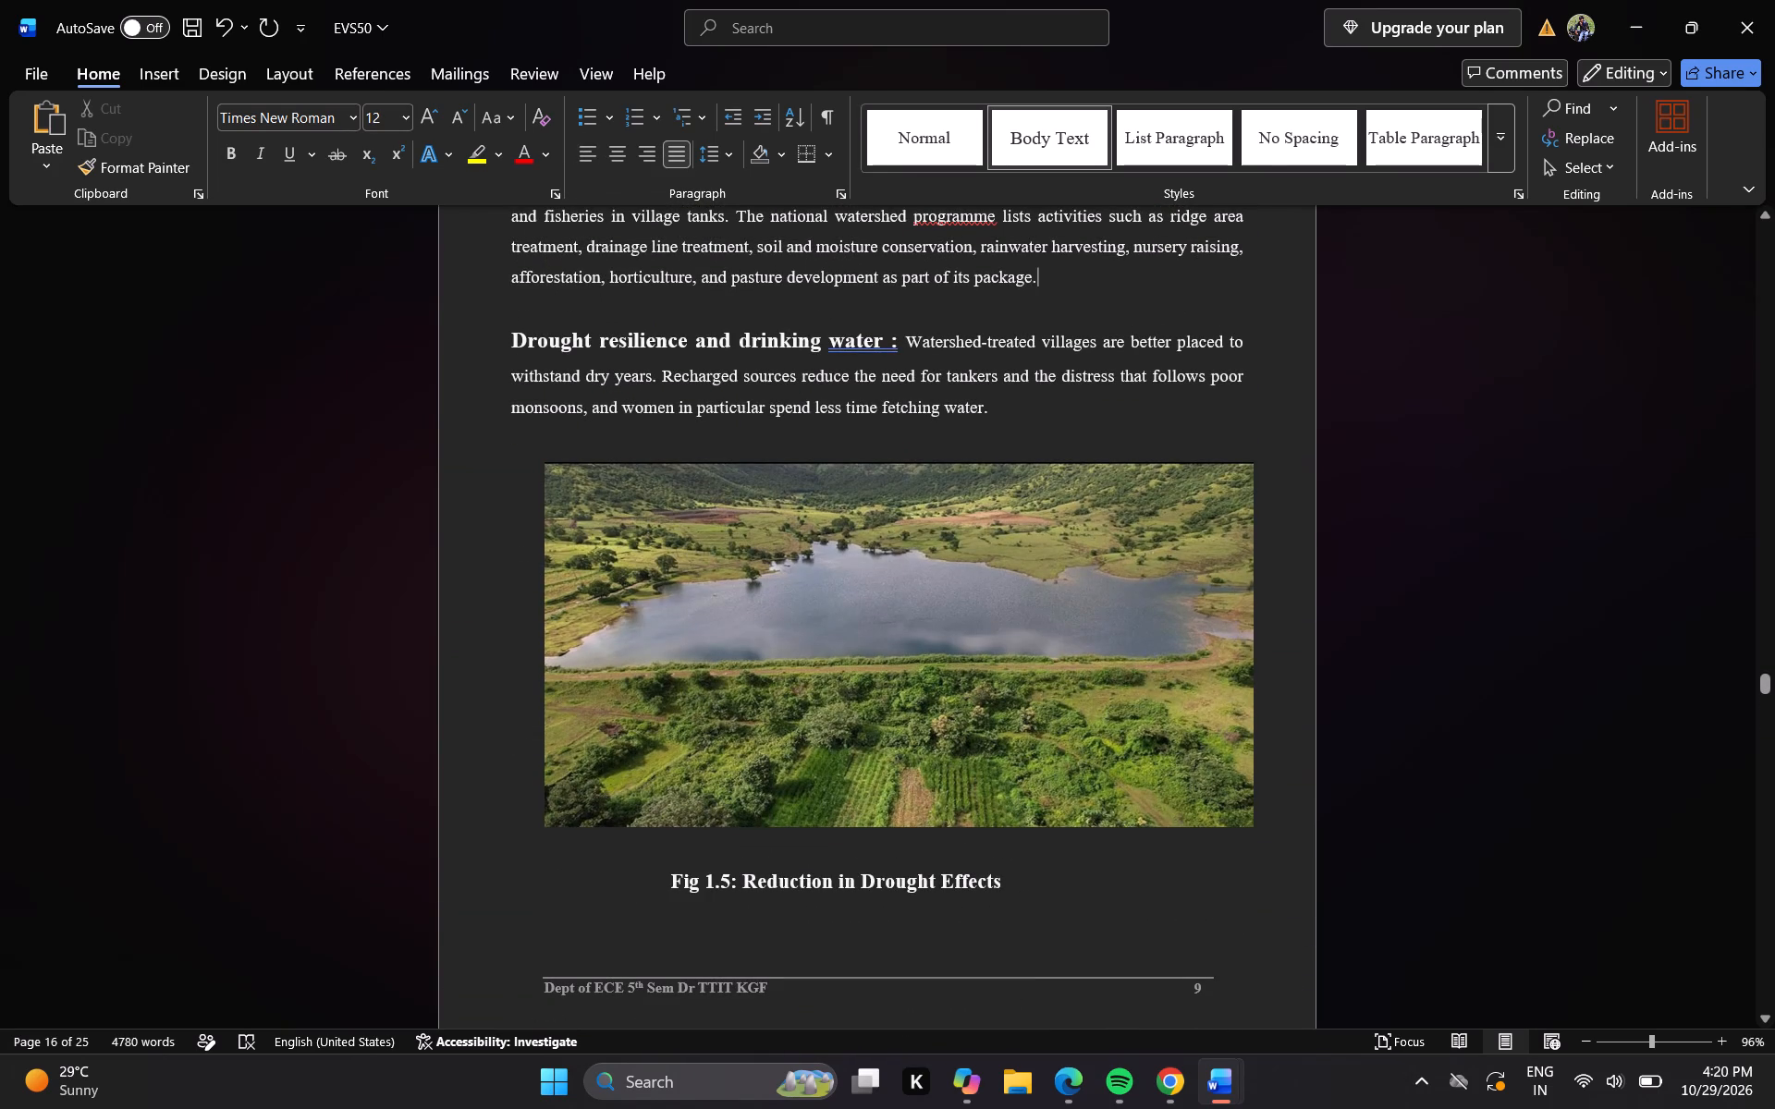
key(Down)
key(Down)
key(Down)
key(Down)
key(Down)
key(Down)
key(Down)
key(Down)
key(Down)
key(Down)
key(Down)
key(Down)
key(Down)
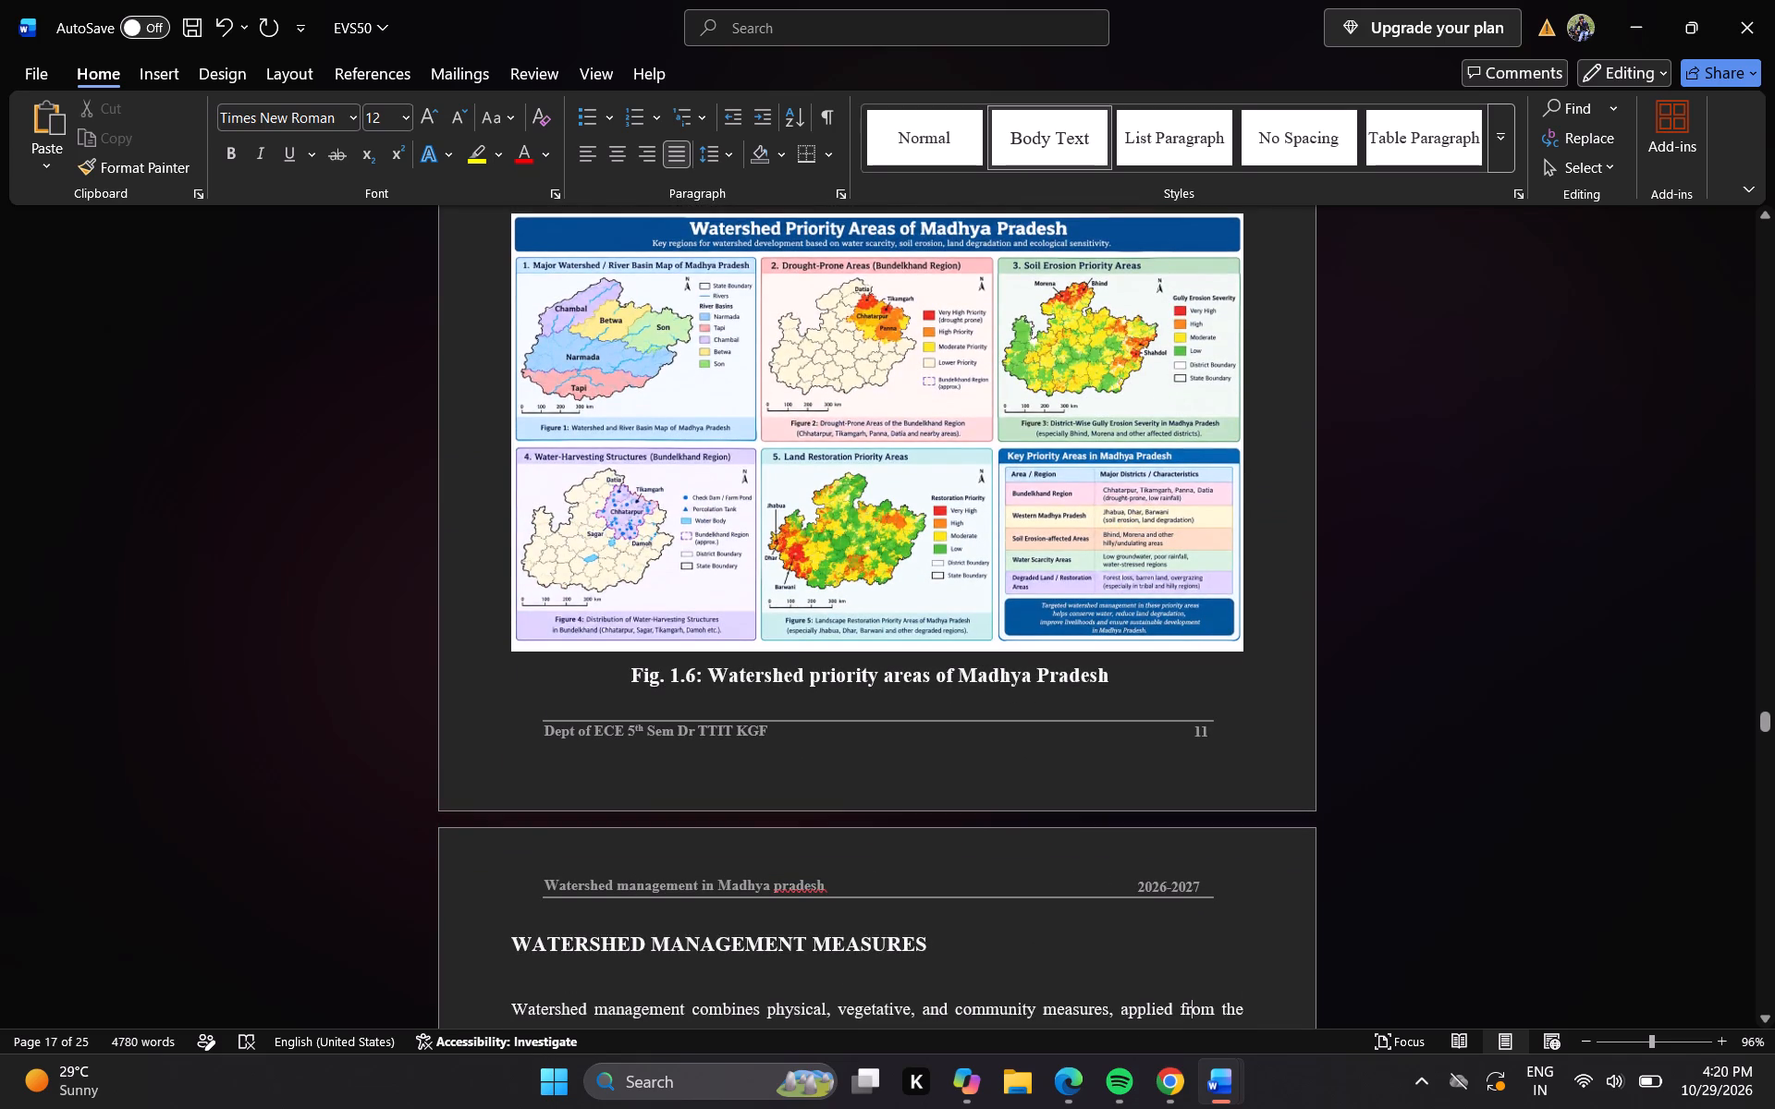
key(Up)
key(Up)
key(Up)
key(Up)
key(Up)
key(Up)
key(Up)
key(Up)
key(Up)
key(Up)
key(Up)
key(Up)
key(Up)
key(Up)
key(Up)
key(Up)
key(Up)
key(Up)
key(Up)
key(Up)
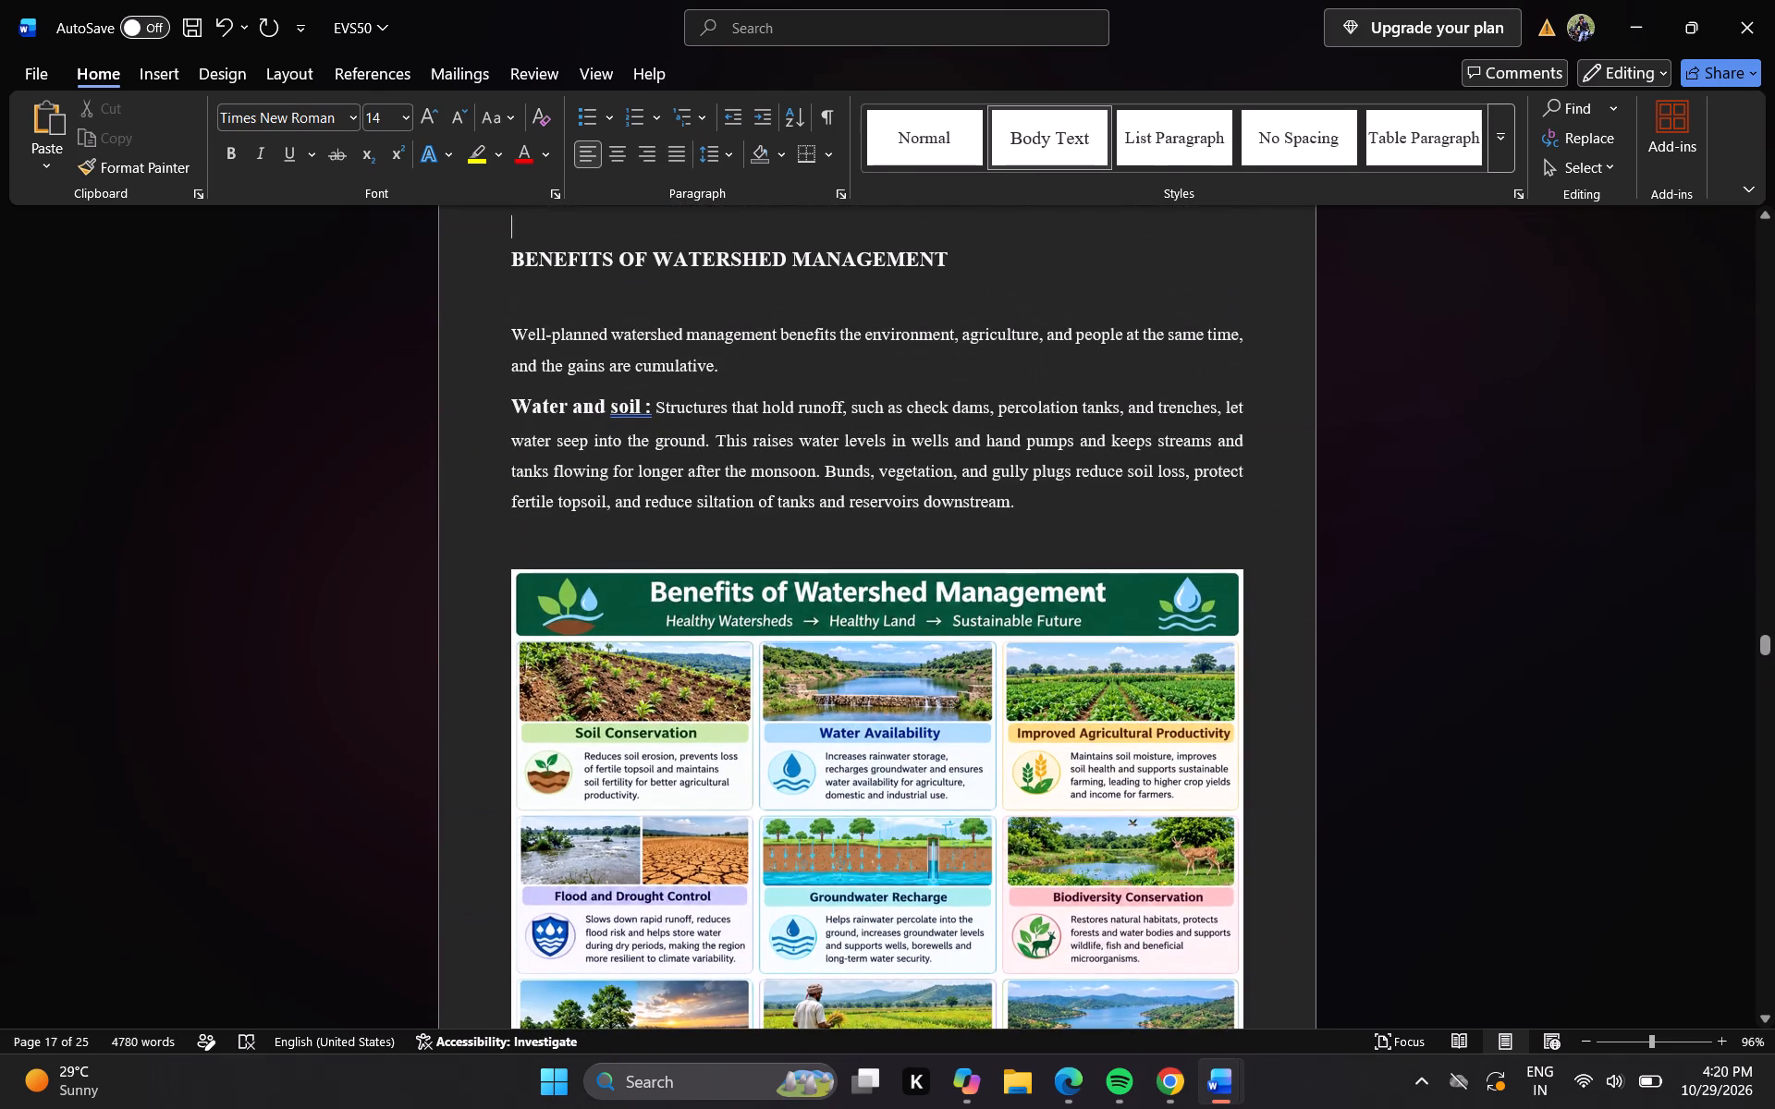
key(Down)
key(Down)
key(Down)
key(Down)
key(Down)
key(Down)
key(Down)
key(Down)
key(Down)
key(Down)
key(Down)
key(Down)
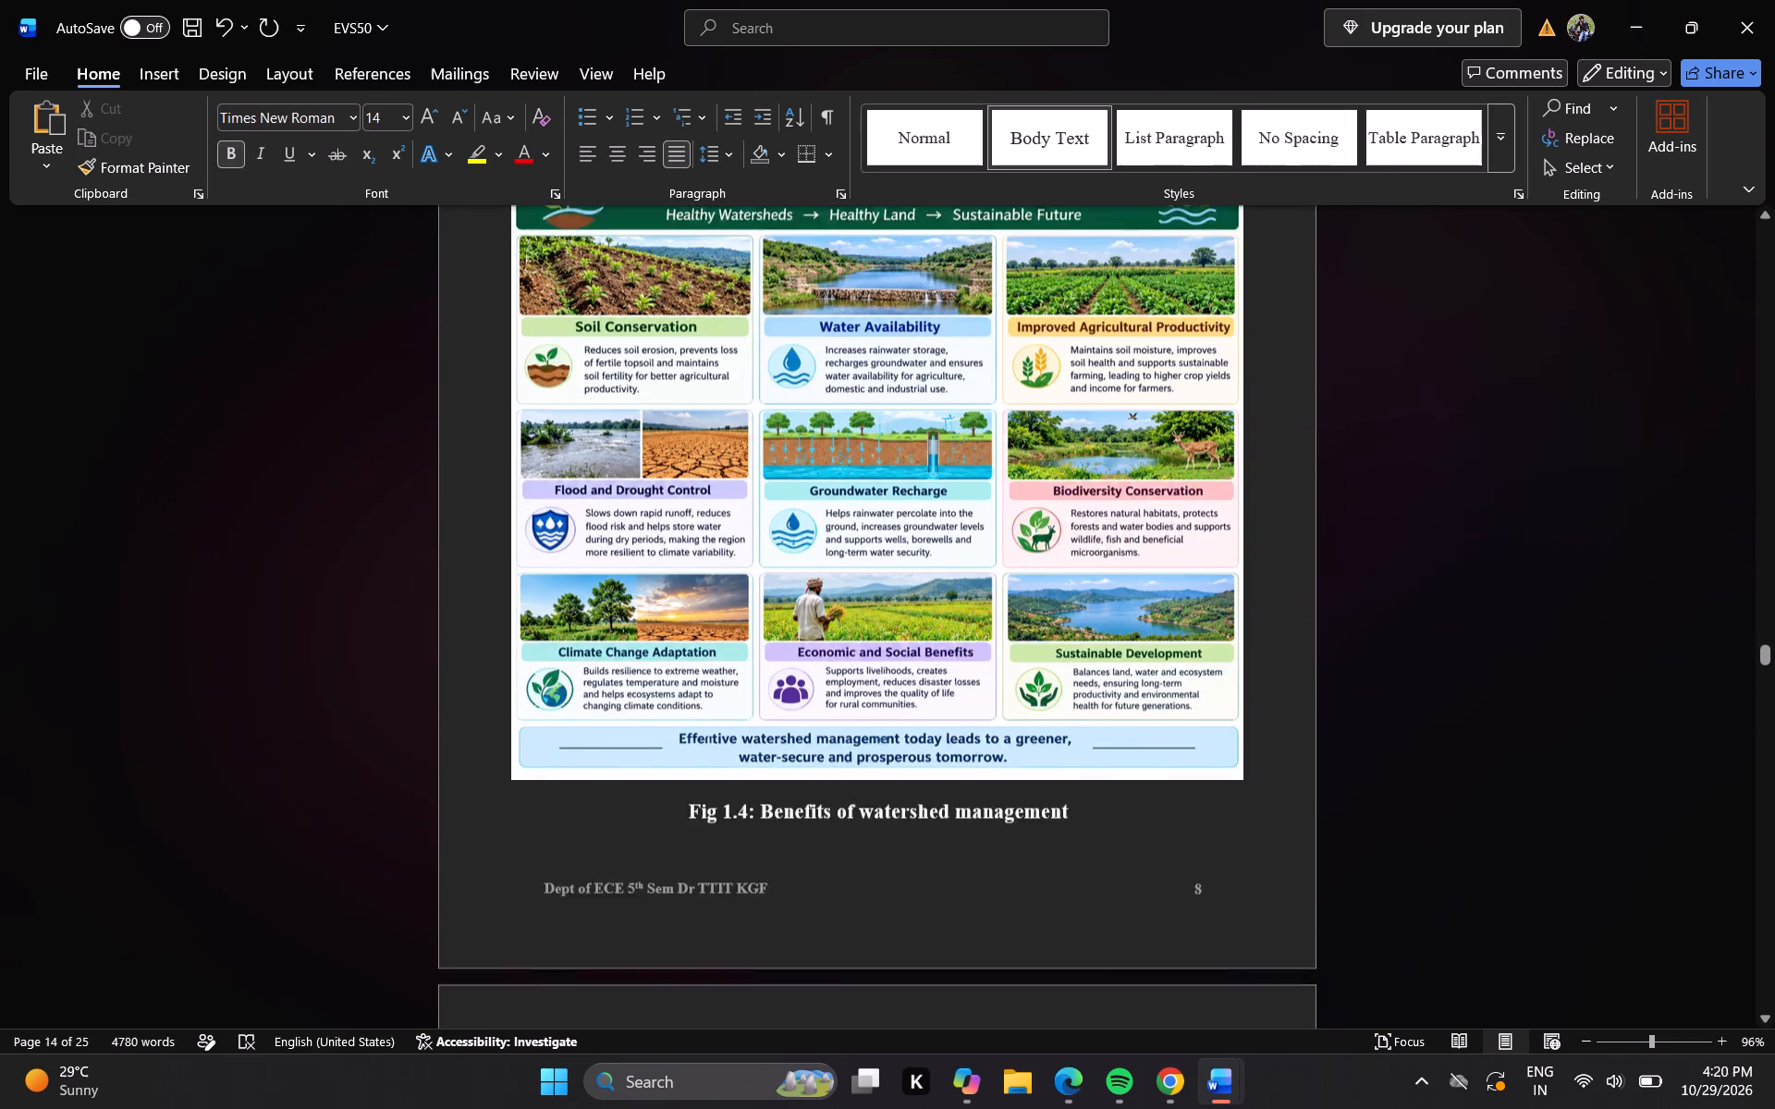
Set the footer page number on the page with the Fig. 1.6 caption, Watershed priority areas of Madhya Pradesh, to 10.
key(Down)
key(Down)
key(Down)
key(Down)
key(Down)
key(Down)
key(Down)
key(Down)
key(Down)
key(Down)
key(Down)
key(Down)
key(Down)
key(Down)
key(Down)
key(Down)
key(Down)
key(Down)
key(Down)
key(Down)
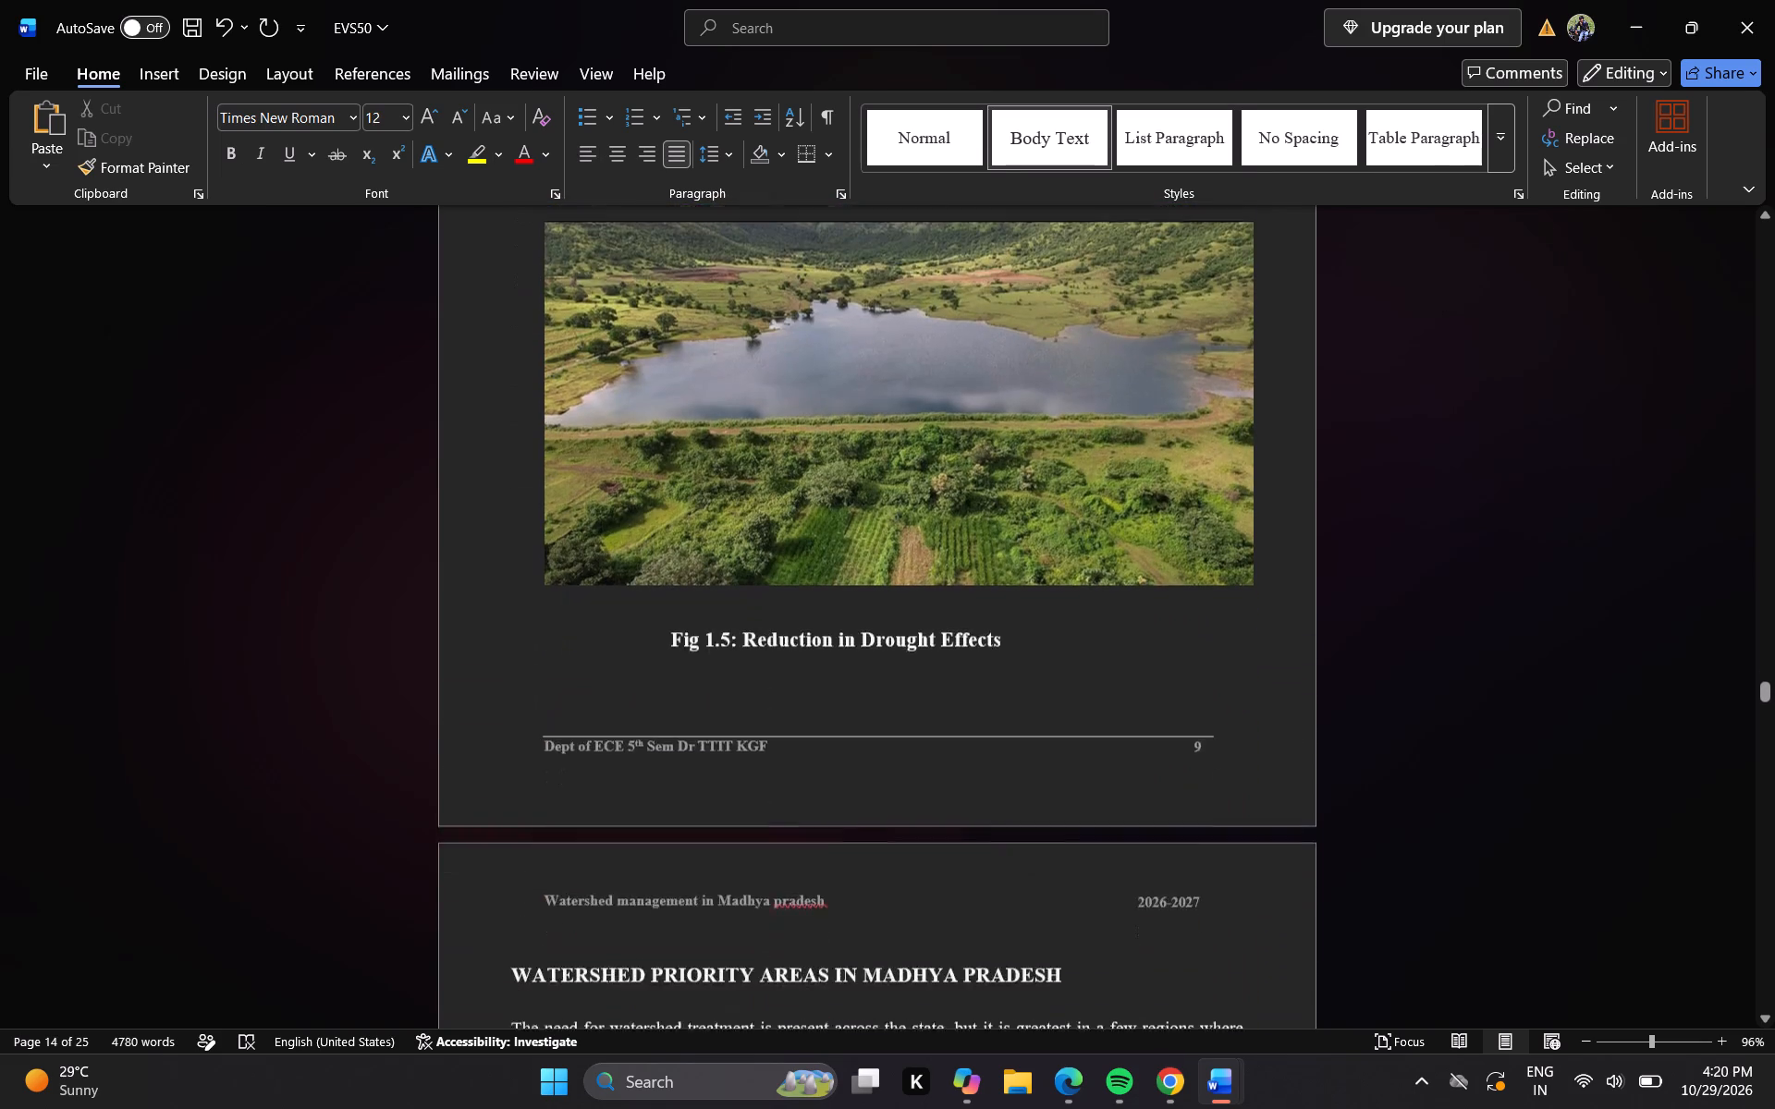
key(Down)
key(Down)
key(Down)
key(Down)
key(Down)
key(Down)
key(Down)
key(Down)
key(Down)
key(Down)
key(Down)
key(Down)
key(Down)
key(Down)
key(Down)
key(Down)
key(Down)
key(Down)
key(Down)
key(Down)
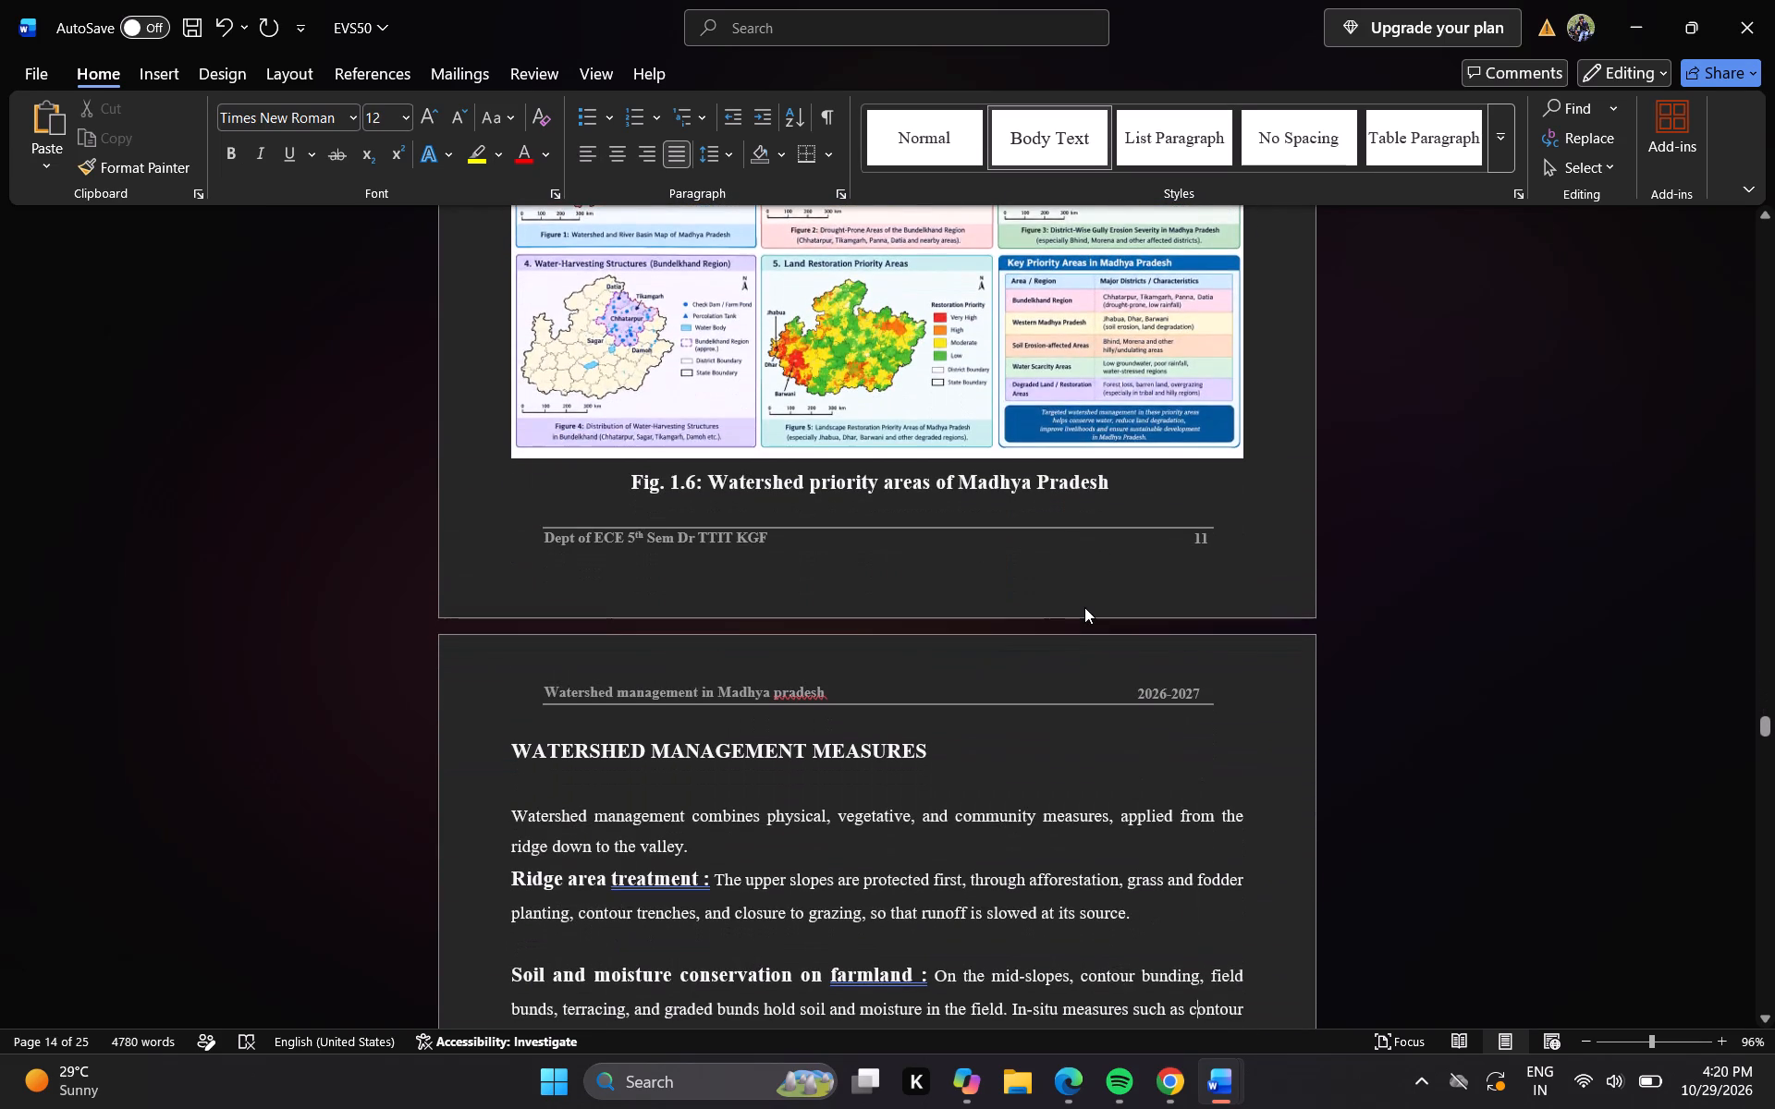
key(Up)
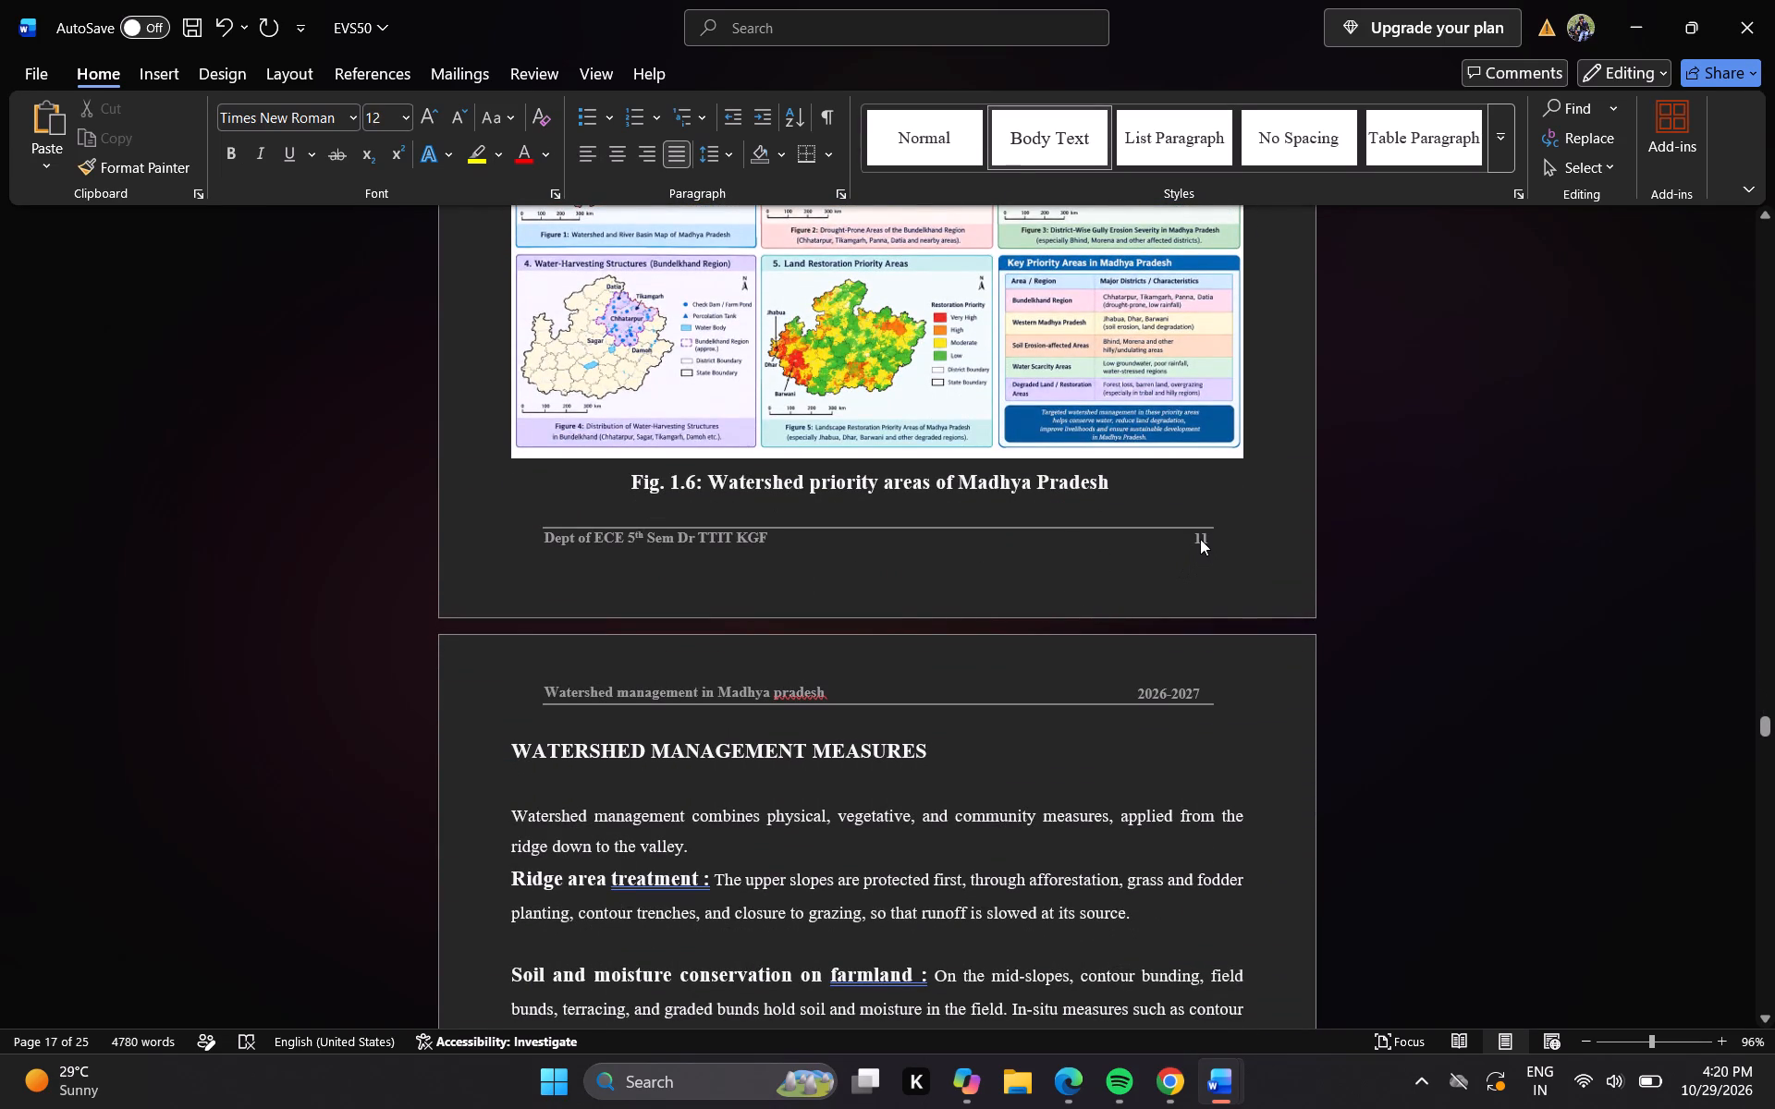
double_click(1200, 539)
double_click(1200, 539)
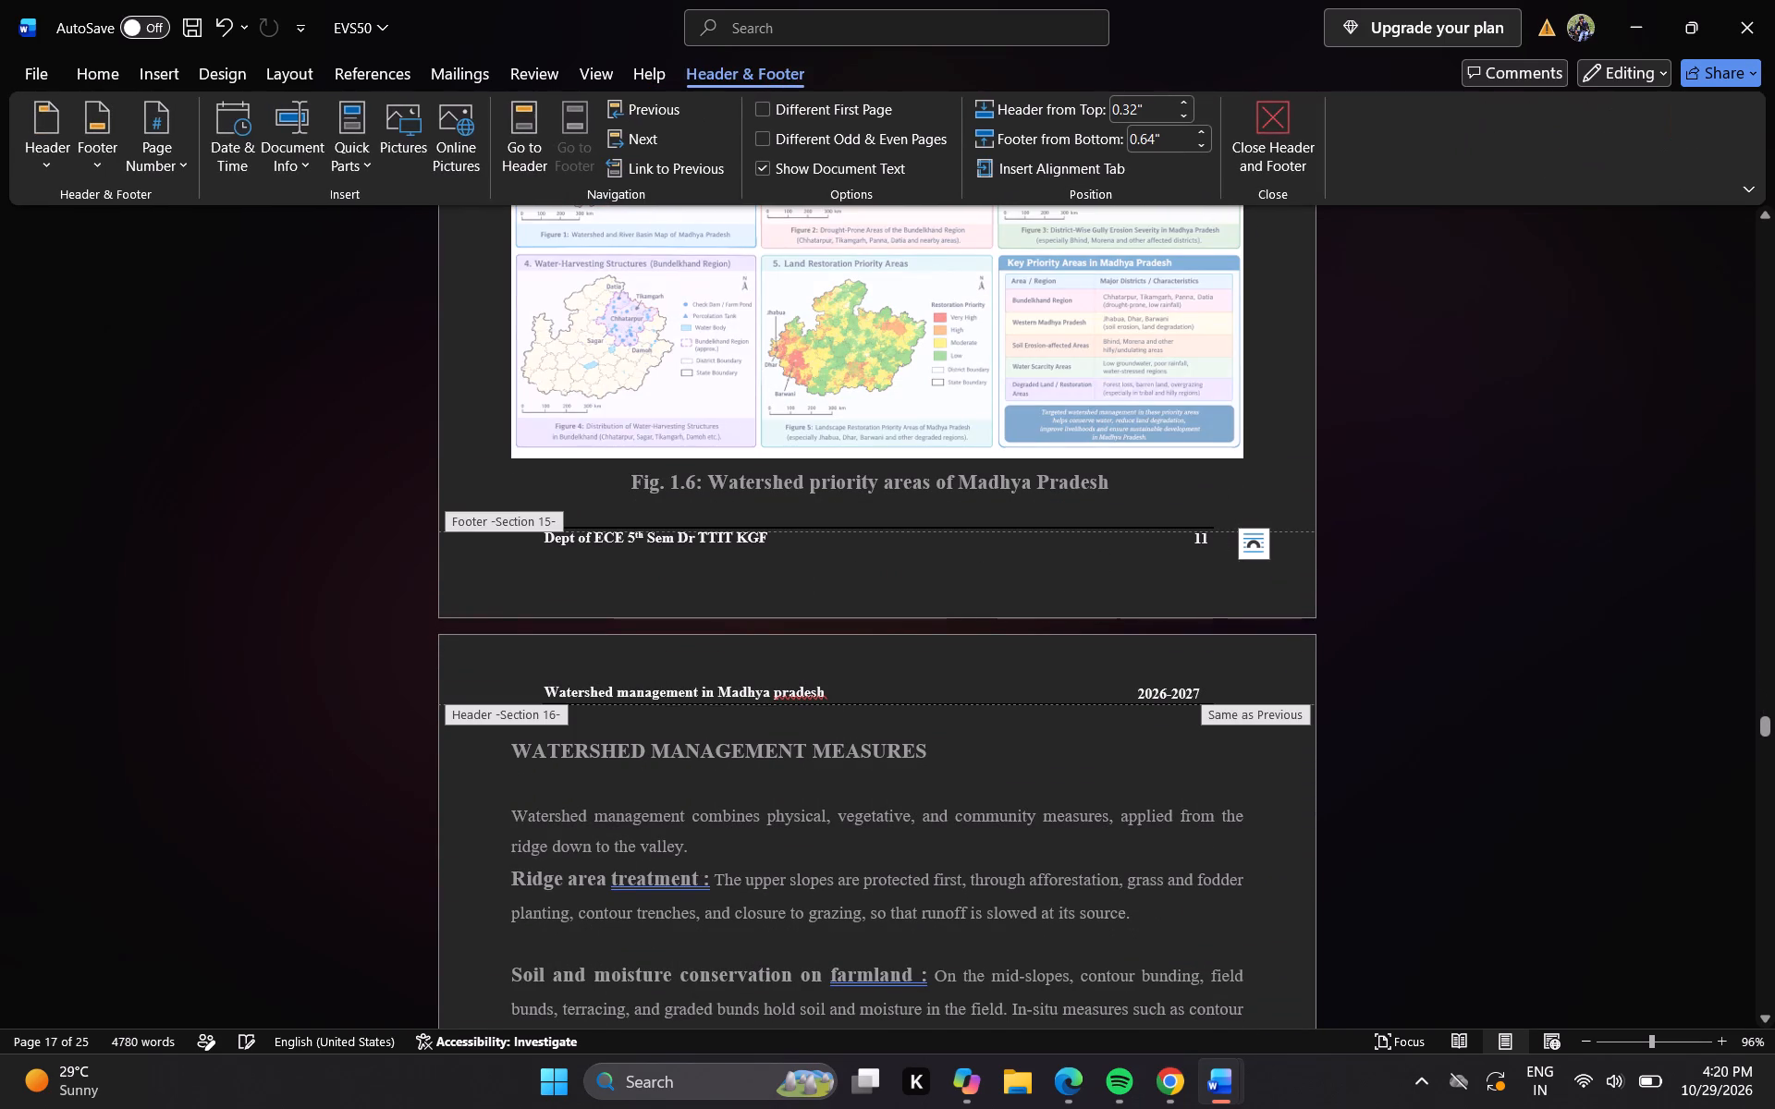
click(1208, 539)
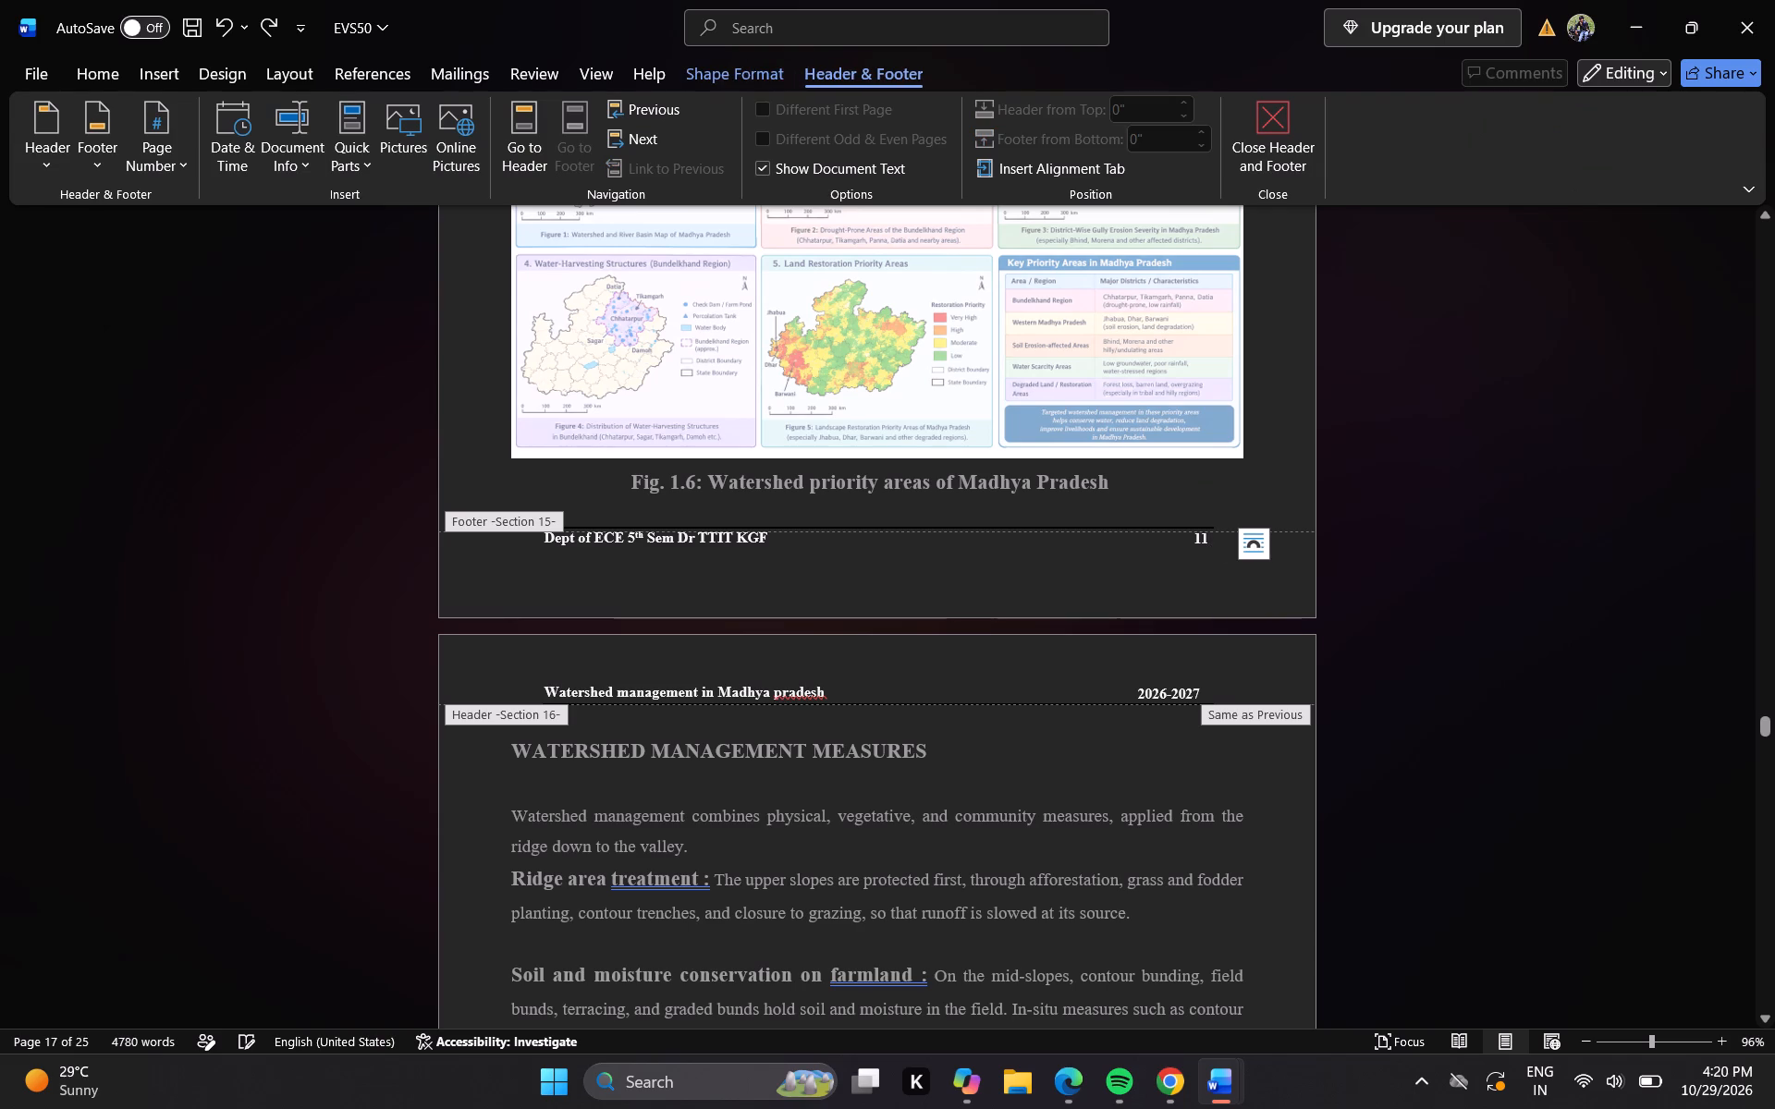
key(BackSpace)
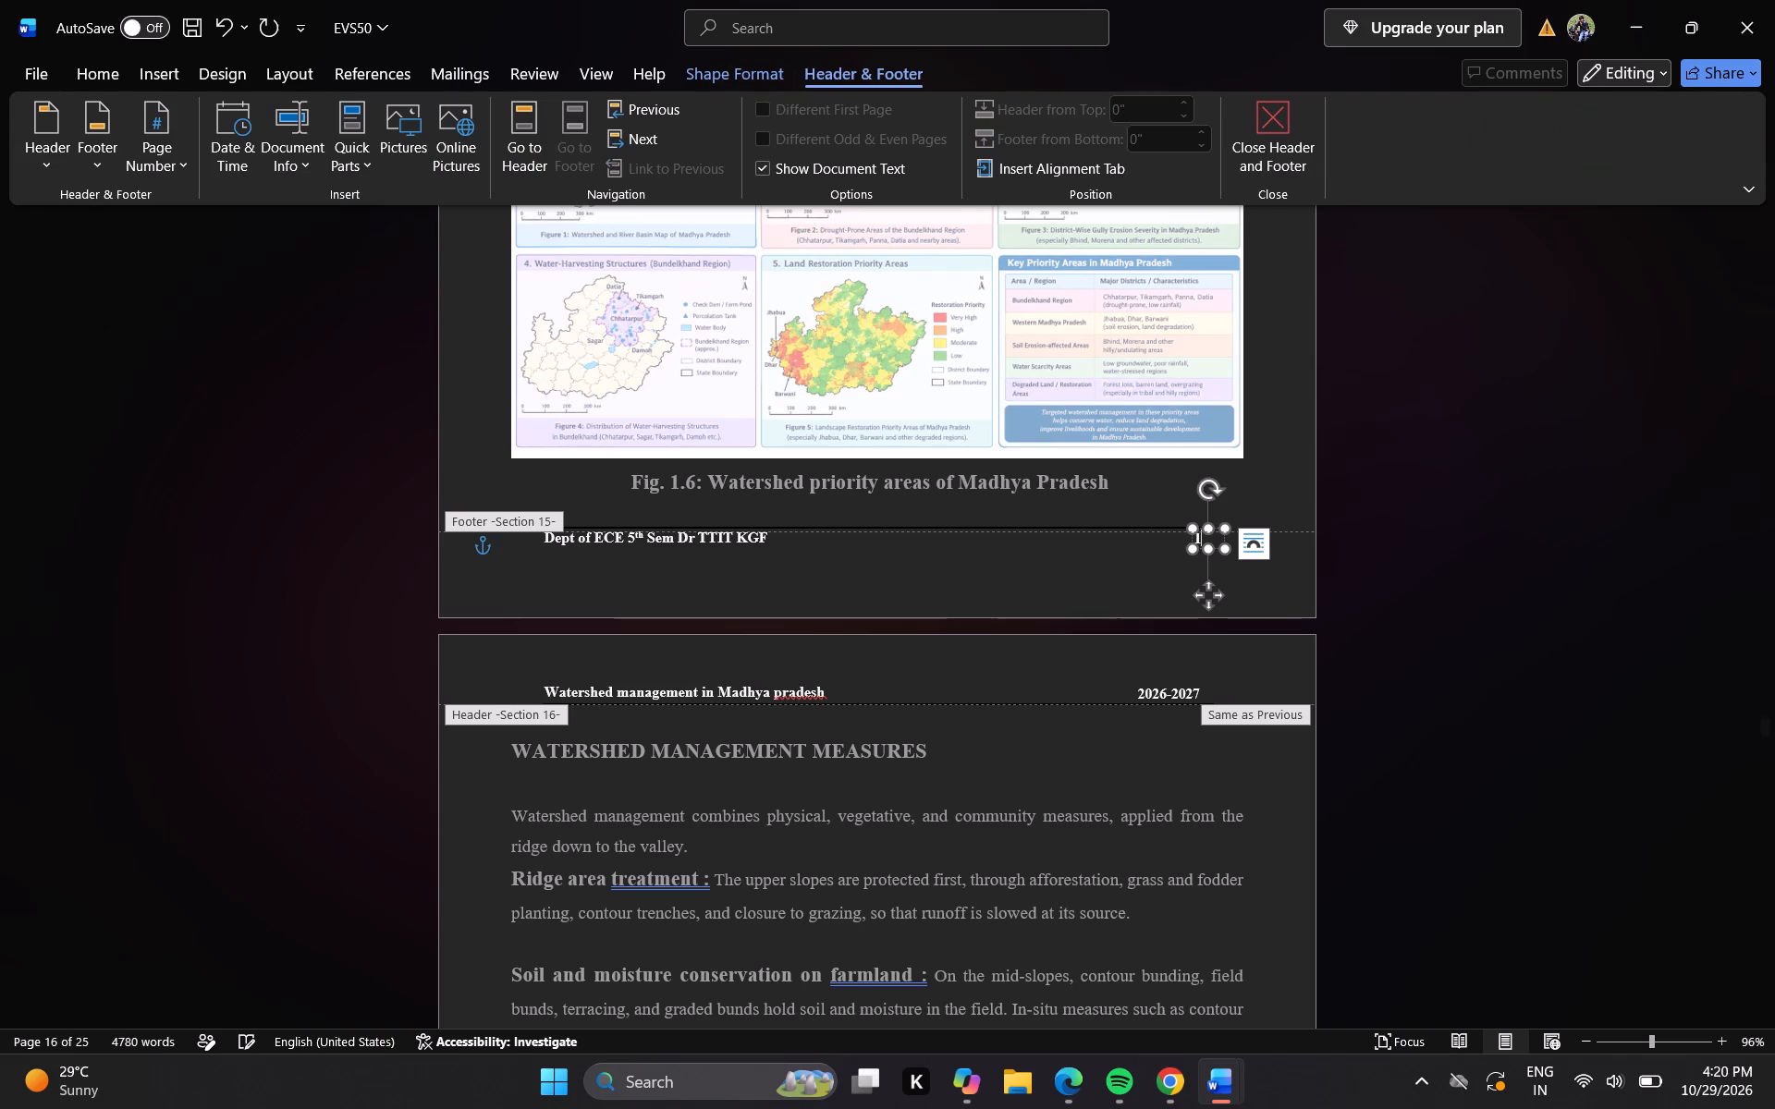
key(0)
key(Return)
click(1151, 552)
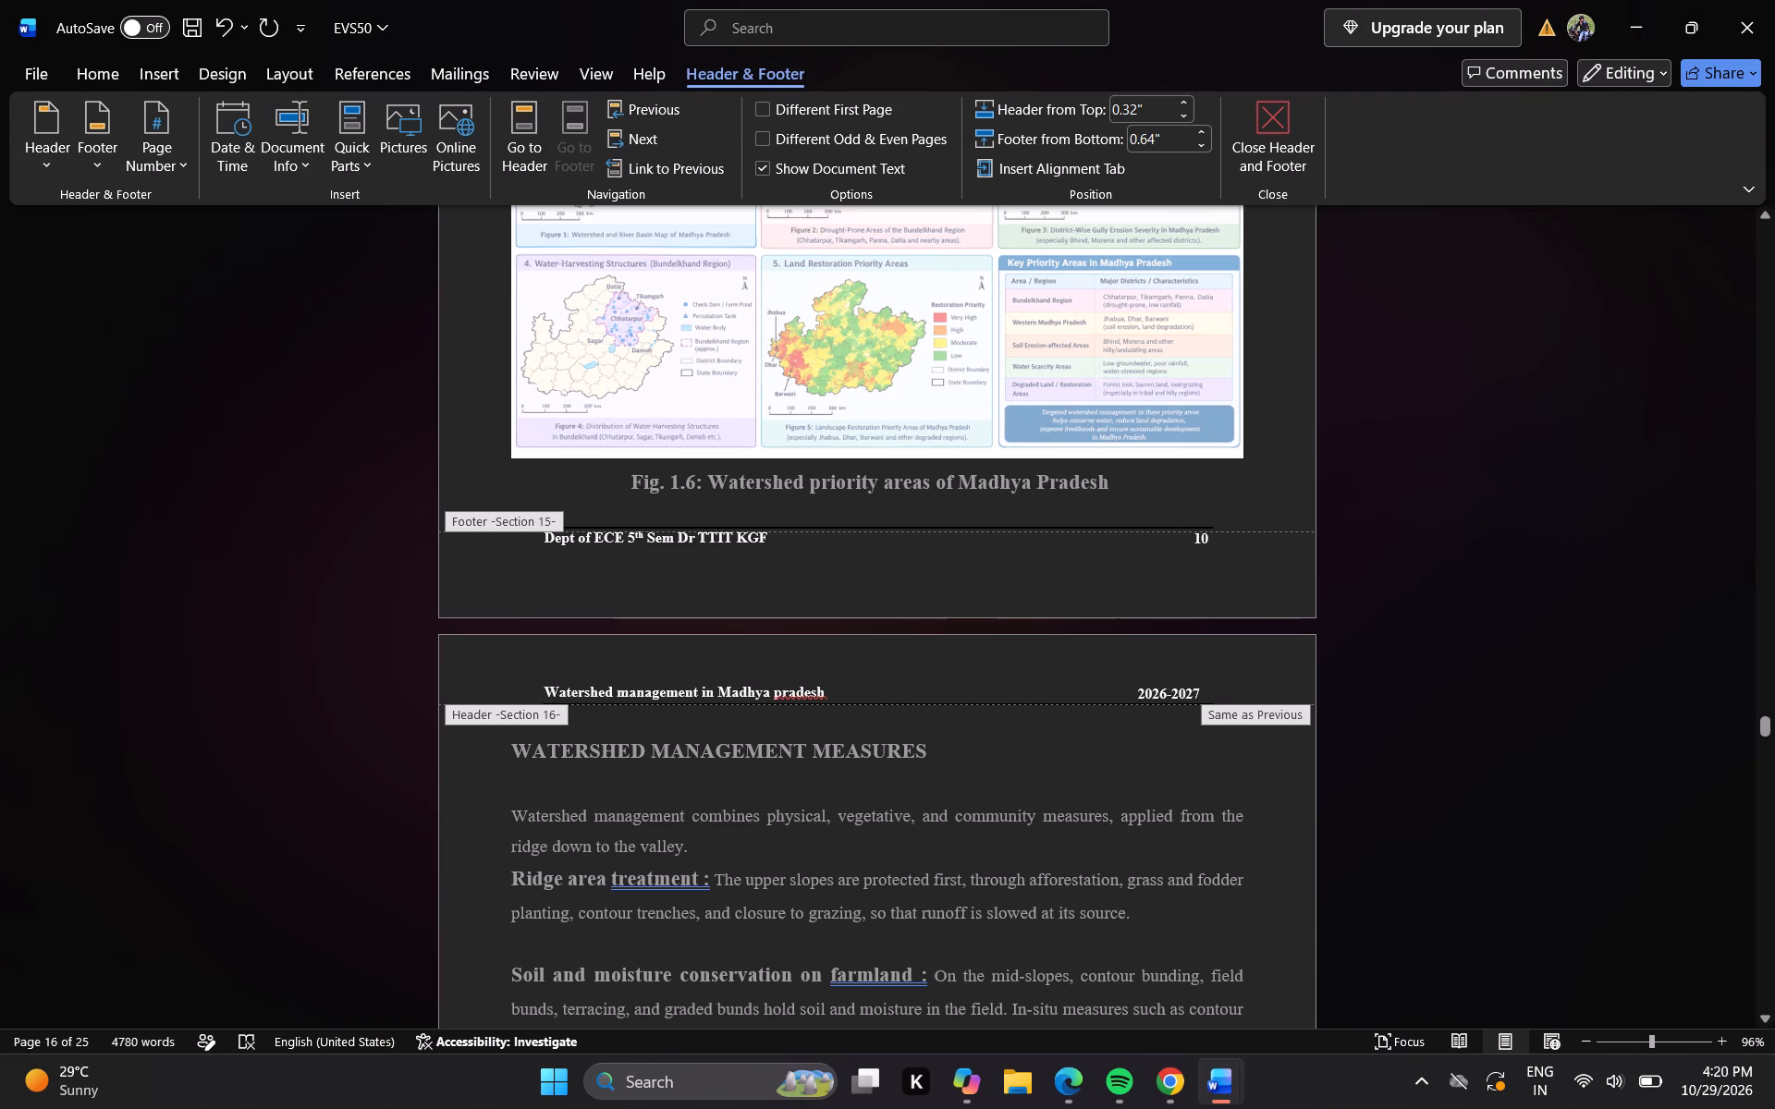
click(1225, 583)
double_click(1225, 583)
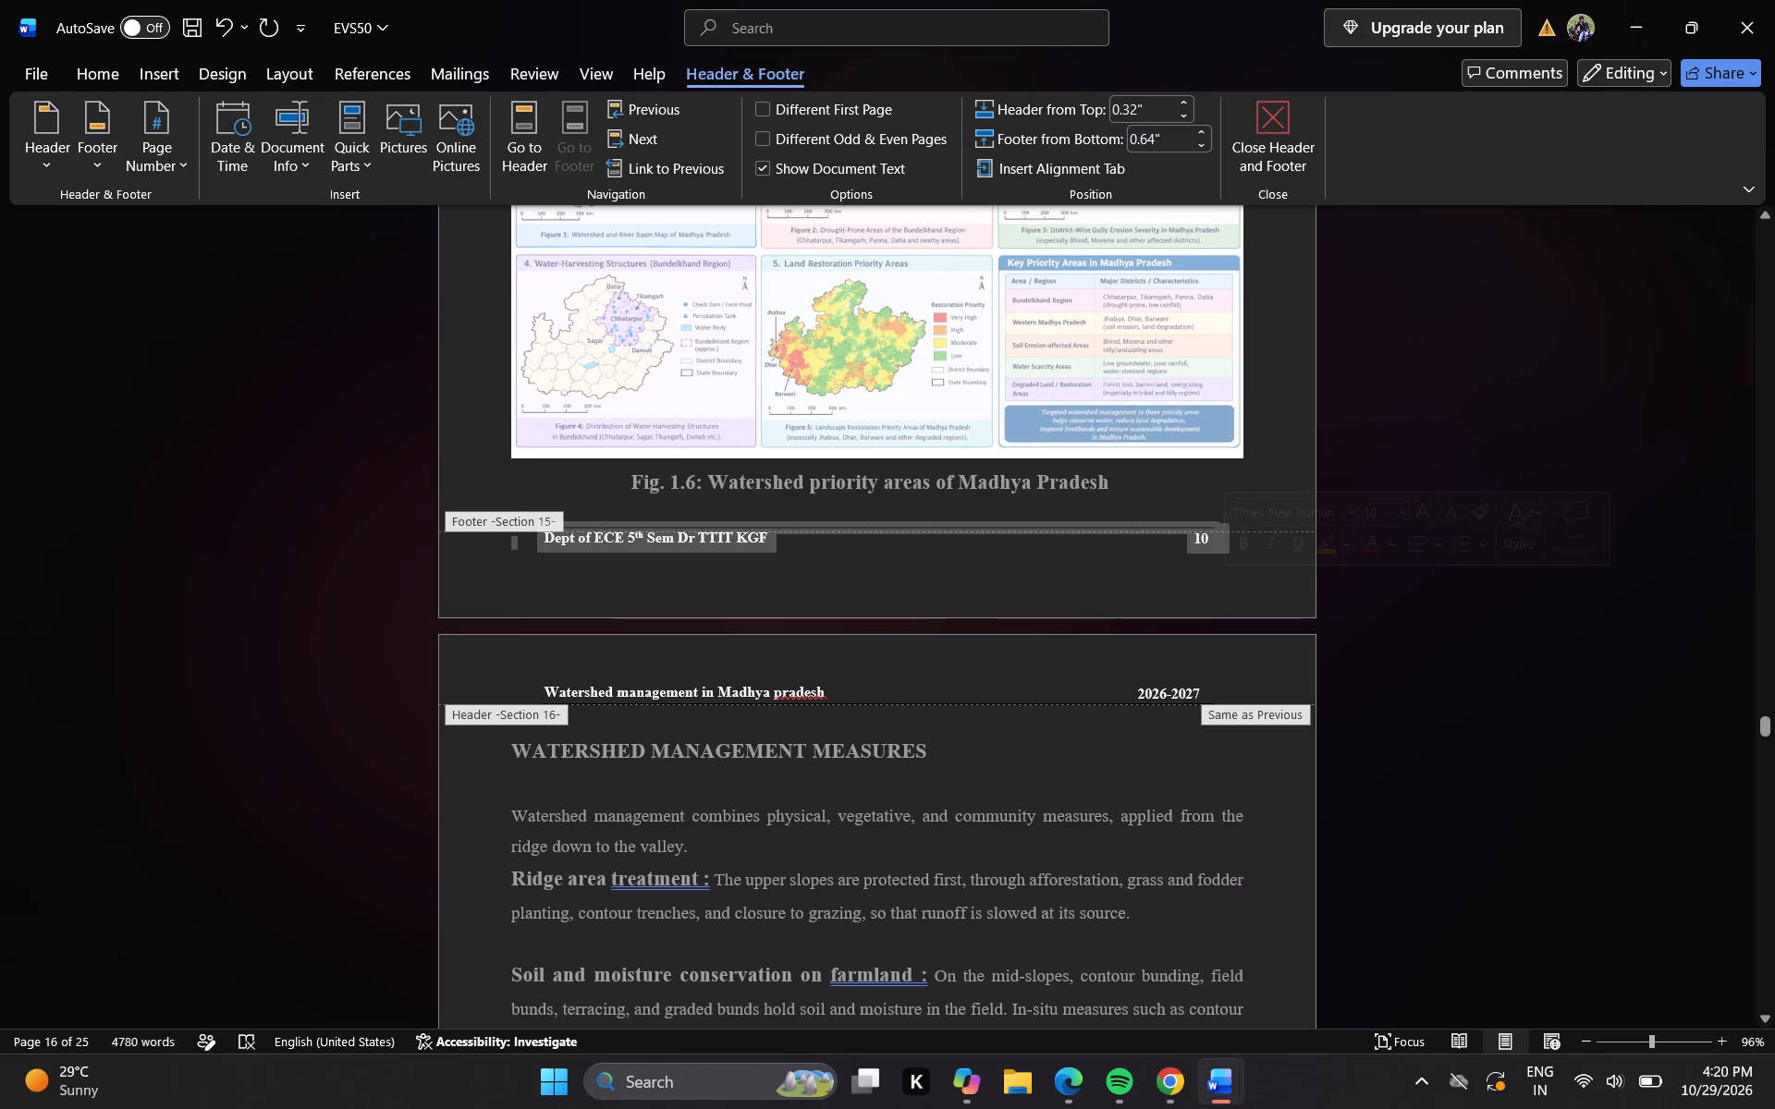
double_click(984, 590)
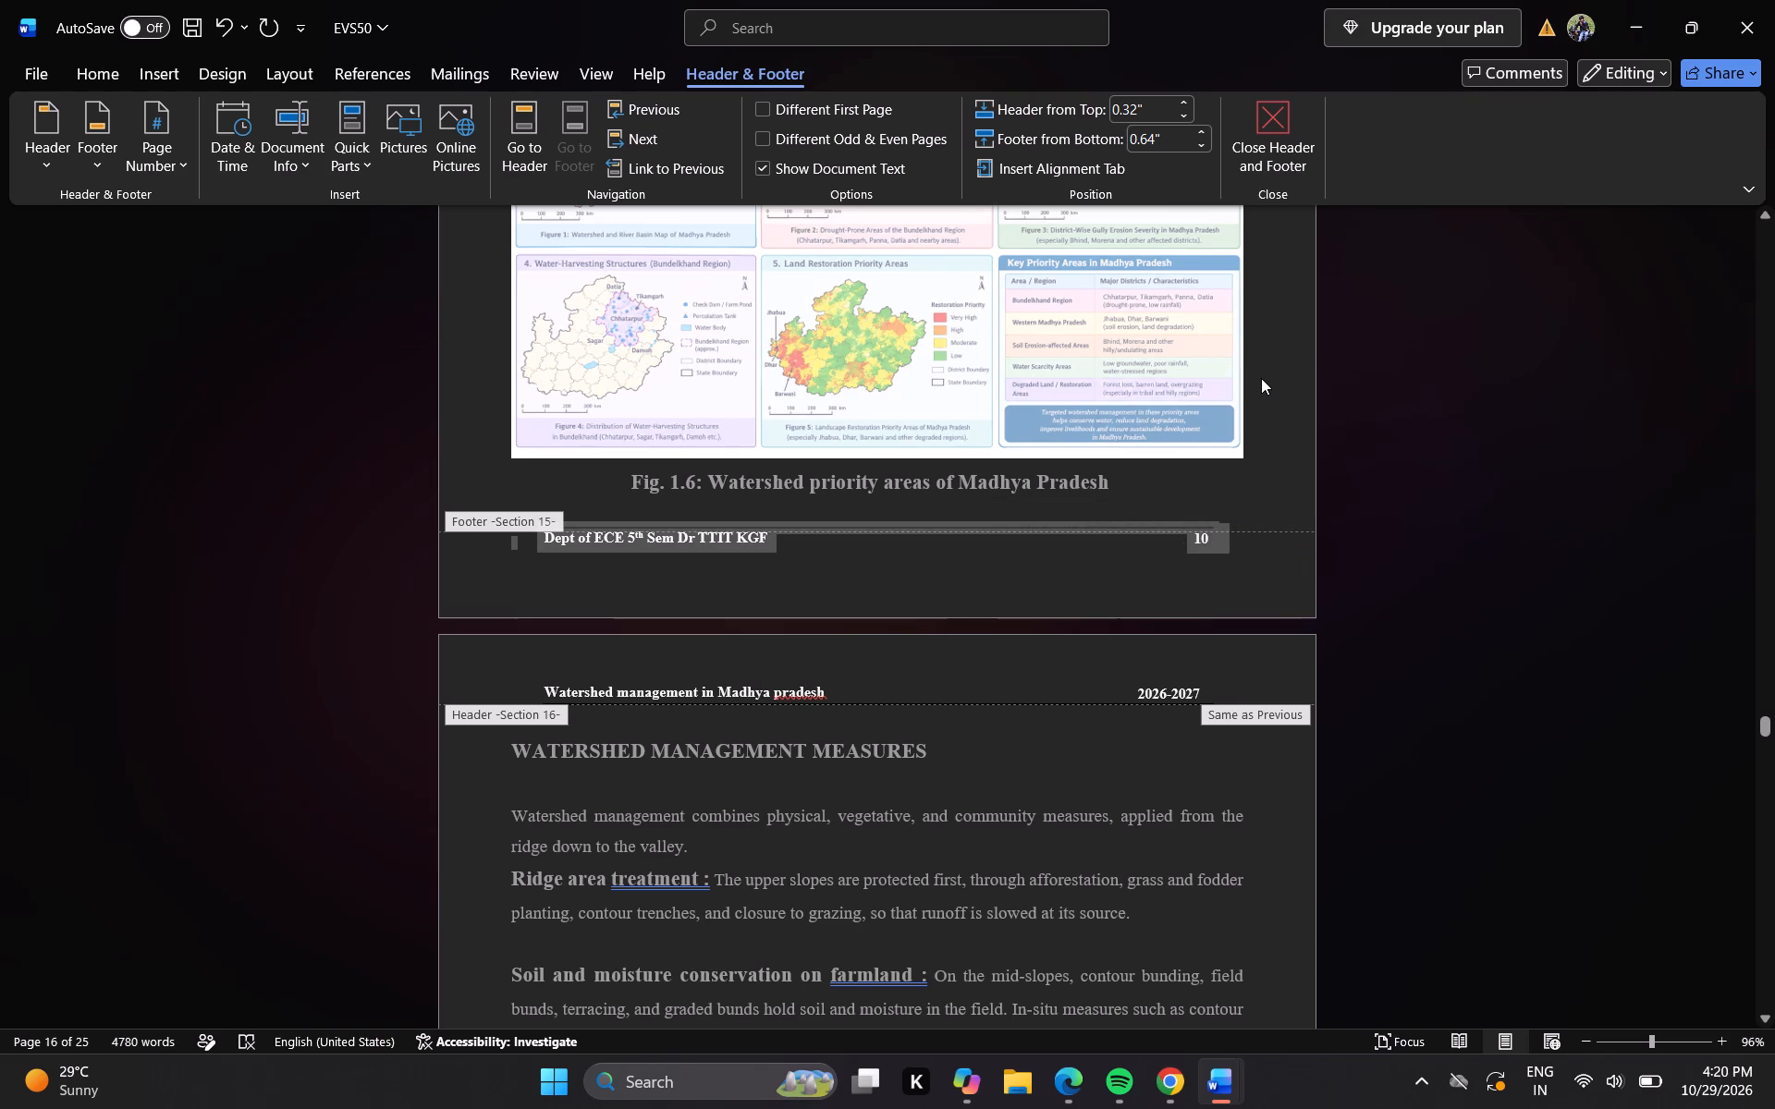
double_click(1262, 378)
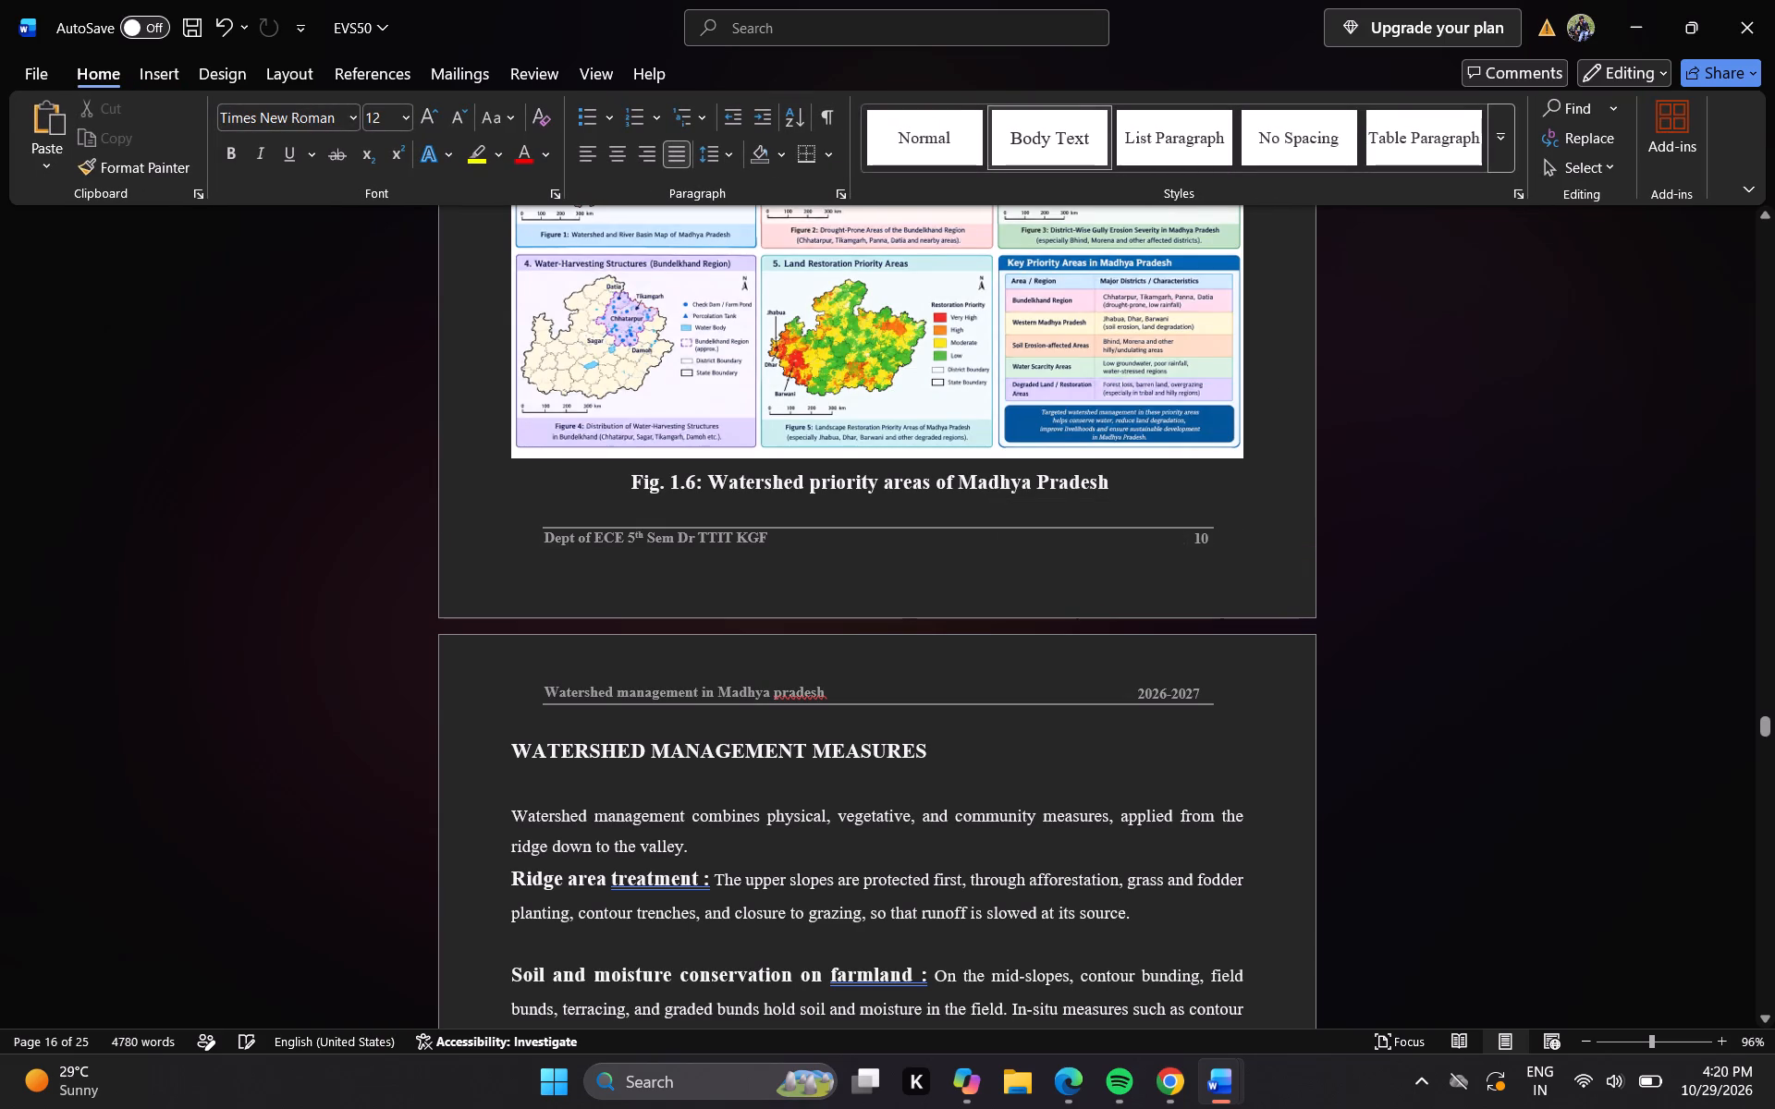
Set the footer page number to 11 on the page ending with the Technology and monitoring section, just before GOVERNMENT INITIATIVES.
key(Down)
key(Down)
key(Down)
key(Down)
key(Down)
key(Down)
key(Down)
key(Down)
key(Down)
key(Down)
key(Down)
key(Down)
key(Down)
key(Down)
key(Down)
key(Down)
key(Down)
key(Down)
key(Down)
key(Down)
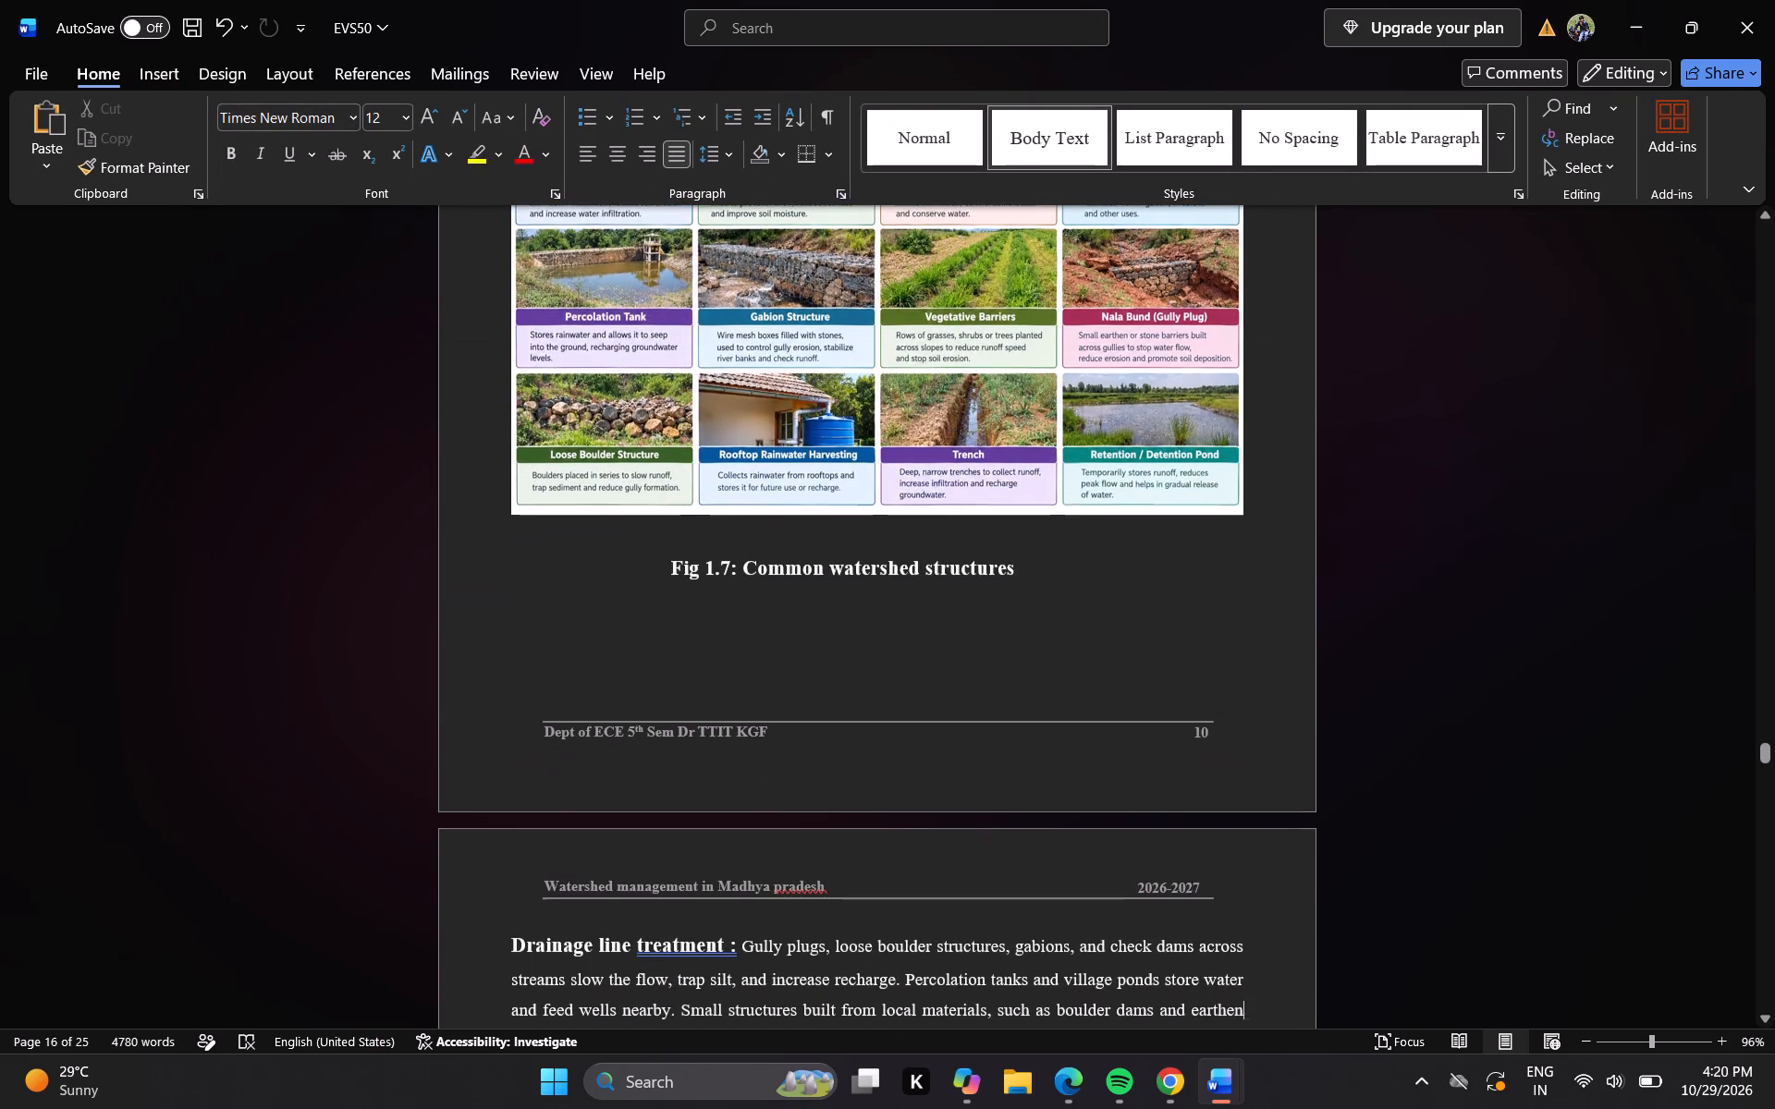
key(Down)
key(Down)
key(Down)
key(Down)
key(Down)
key(Down)
key(Down)
key(Down)
key(Down)
key(Down)
key(Down)
key(Down)
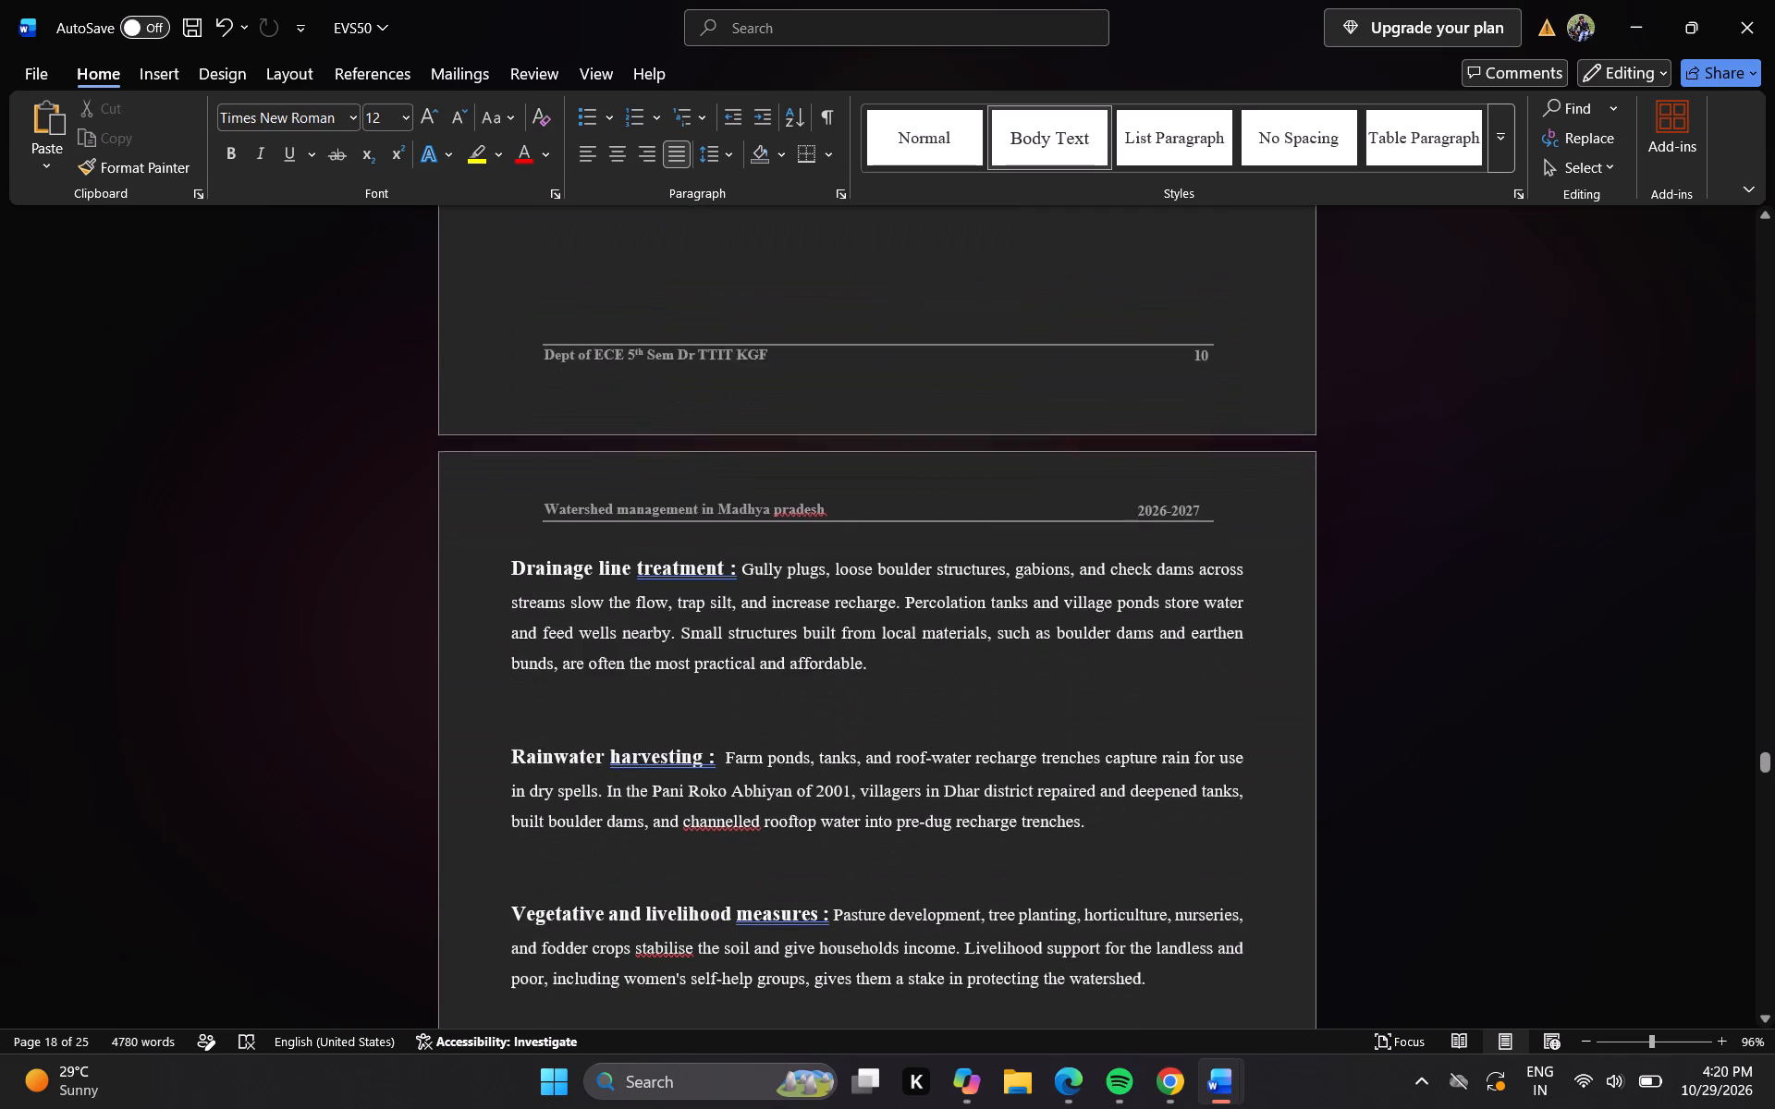
key(Down)
key(Down)
key(Down)
key(Down)
key(Down)
key(Down)
key(Down)
key(Down)
key(Down)
key(Down)
key(Down)
key(Down)
key(Down)
key(Down)
key(Down)
key(Down)
key(Down)
key(Down)
key(Down)
key(Down)
key(Down)
key(Down)
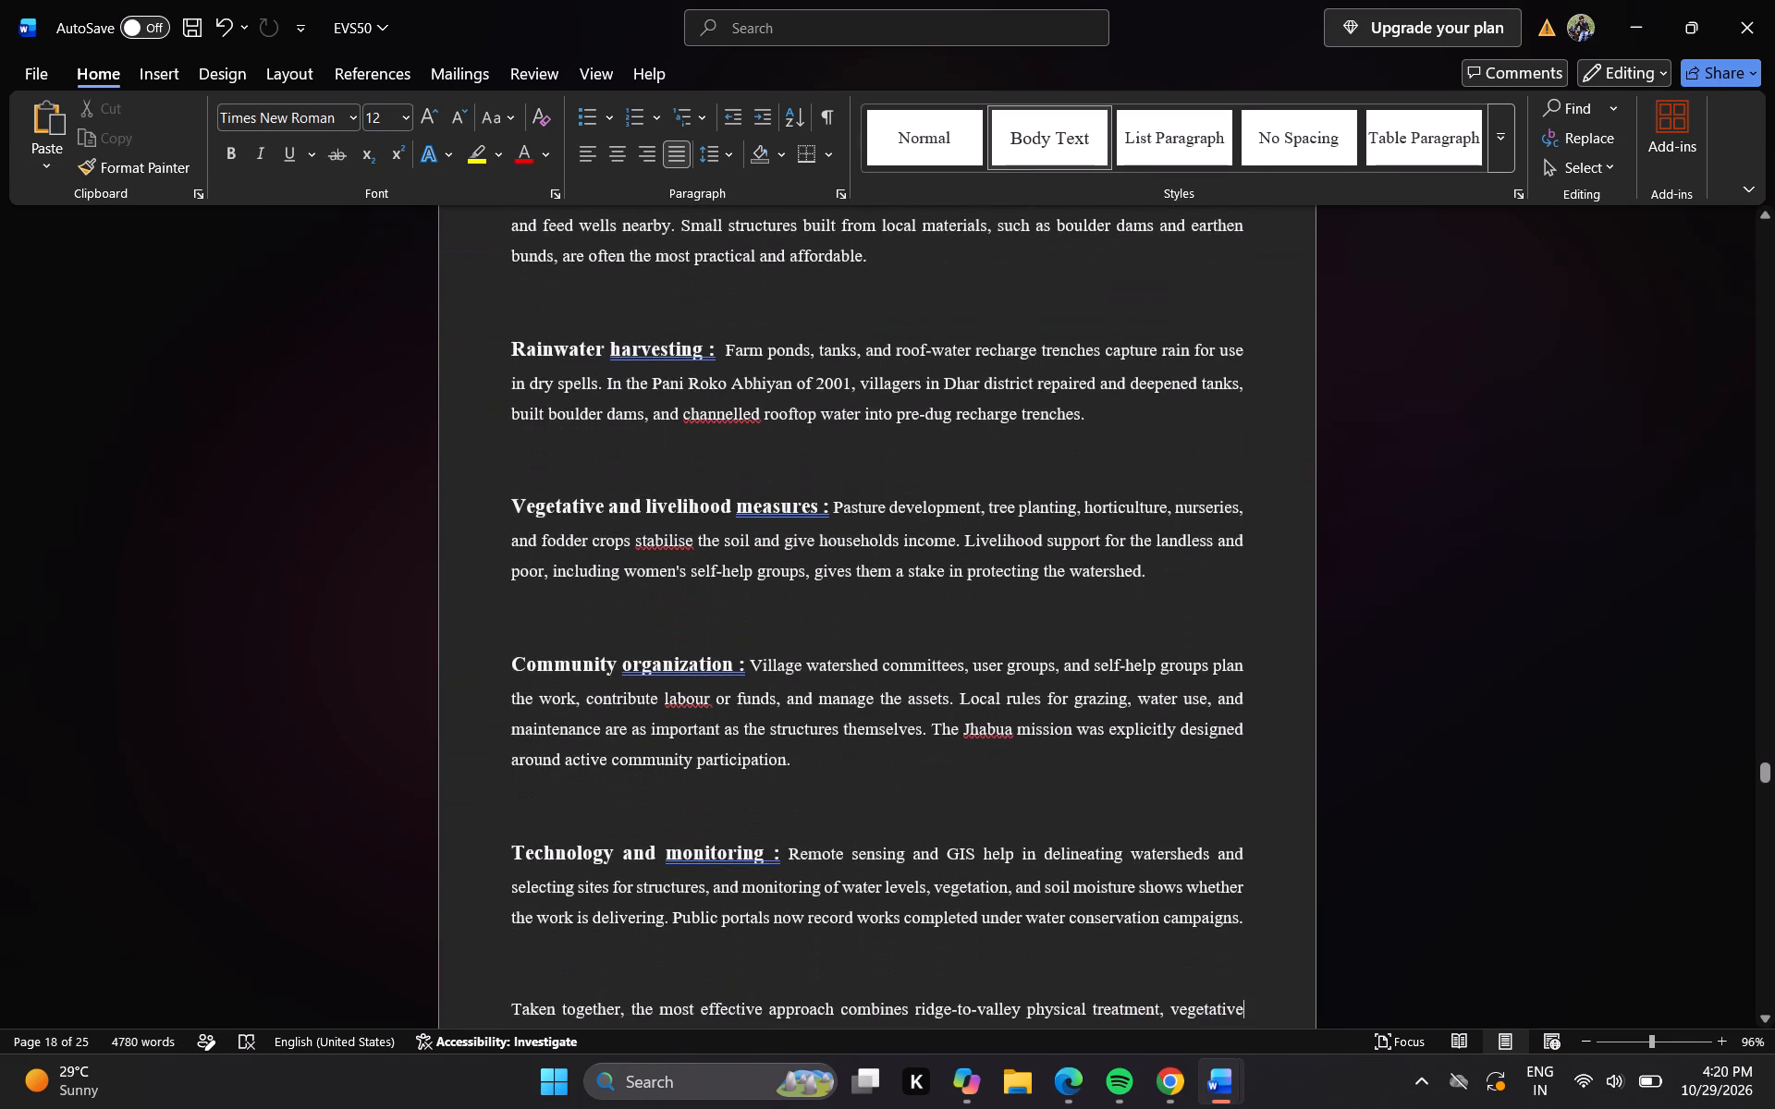
key(Down)
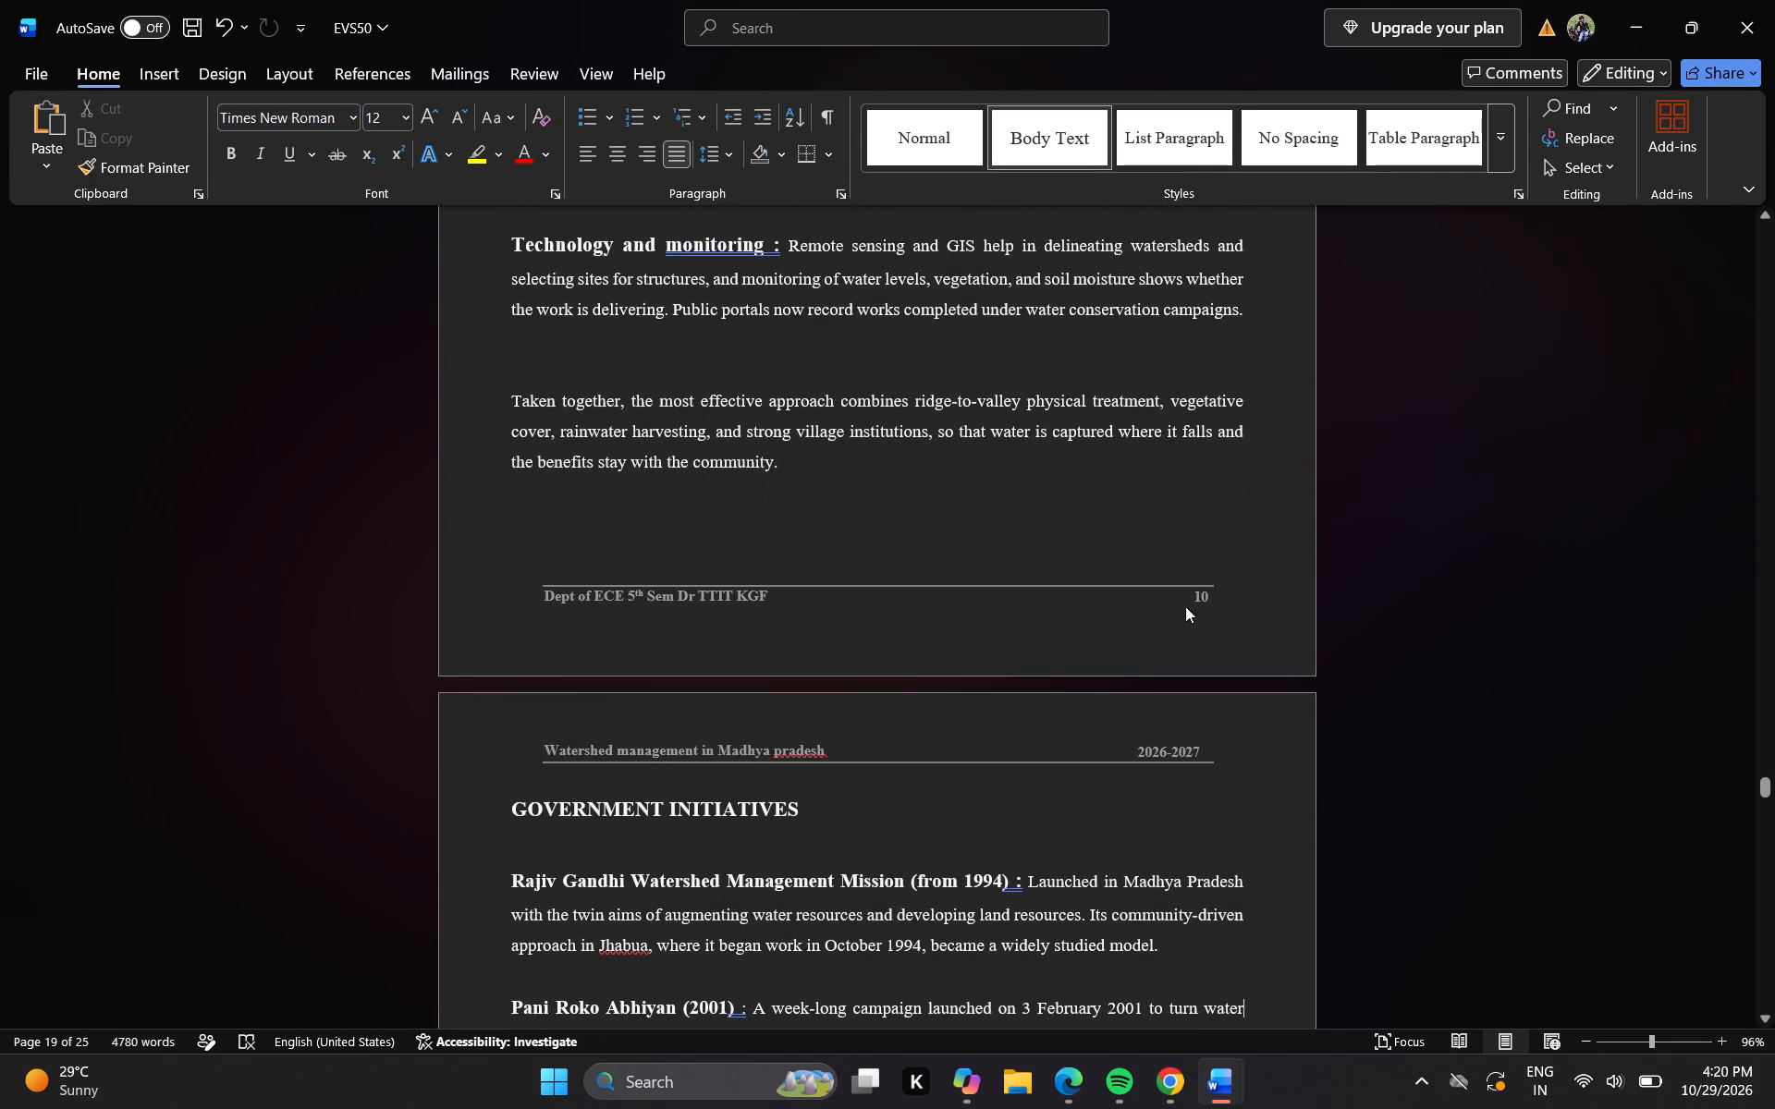
double_click(1198, 590)
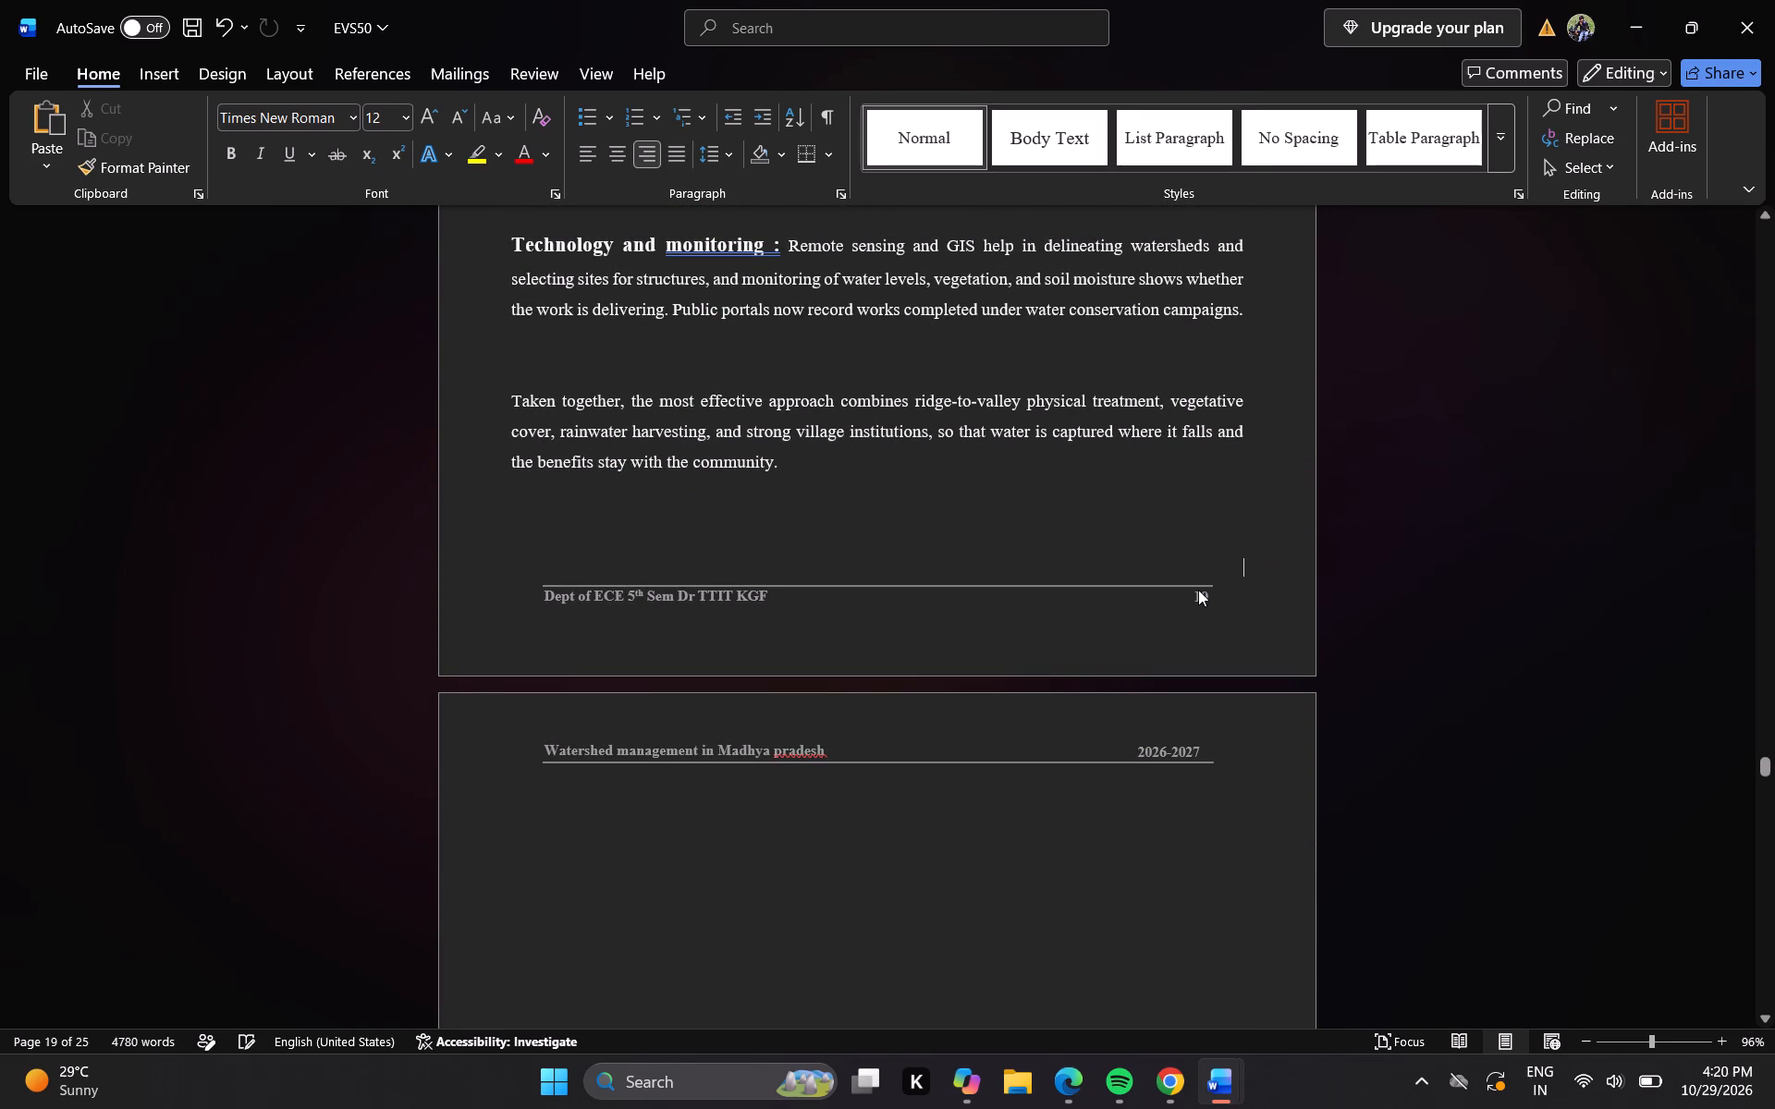
double_click(1206, 596)
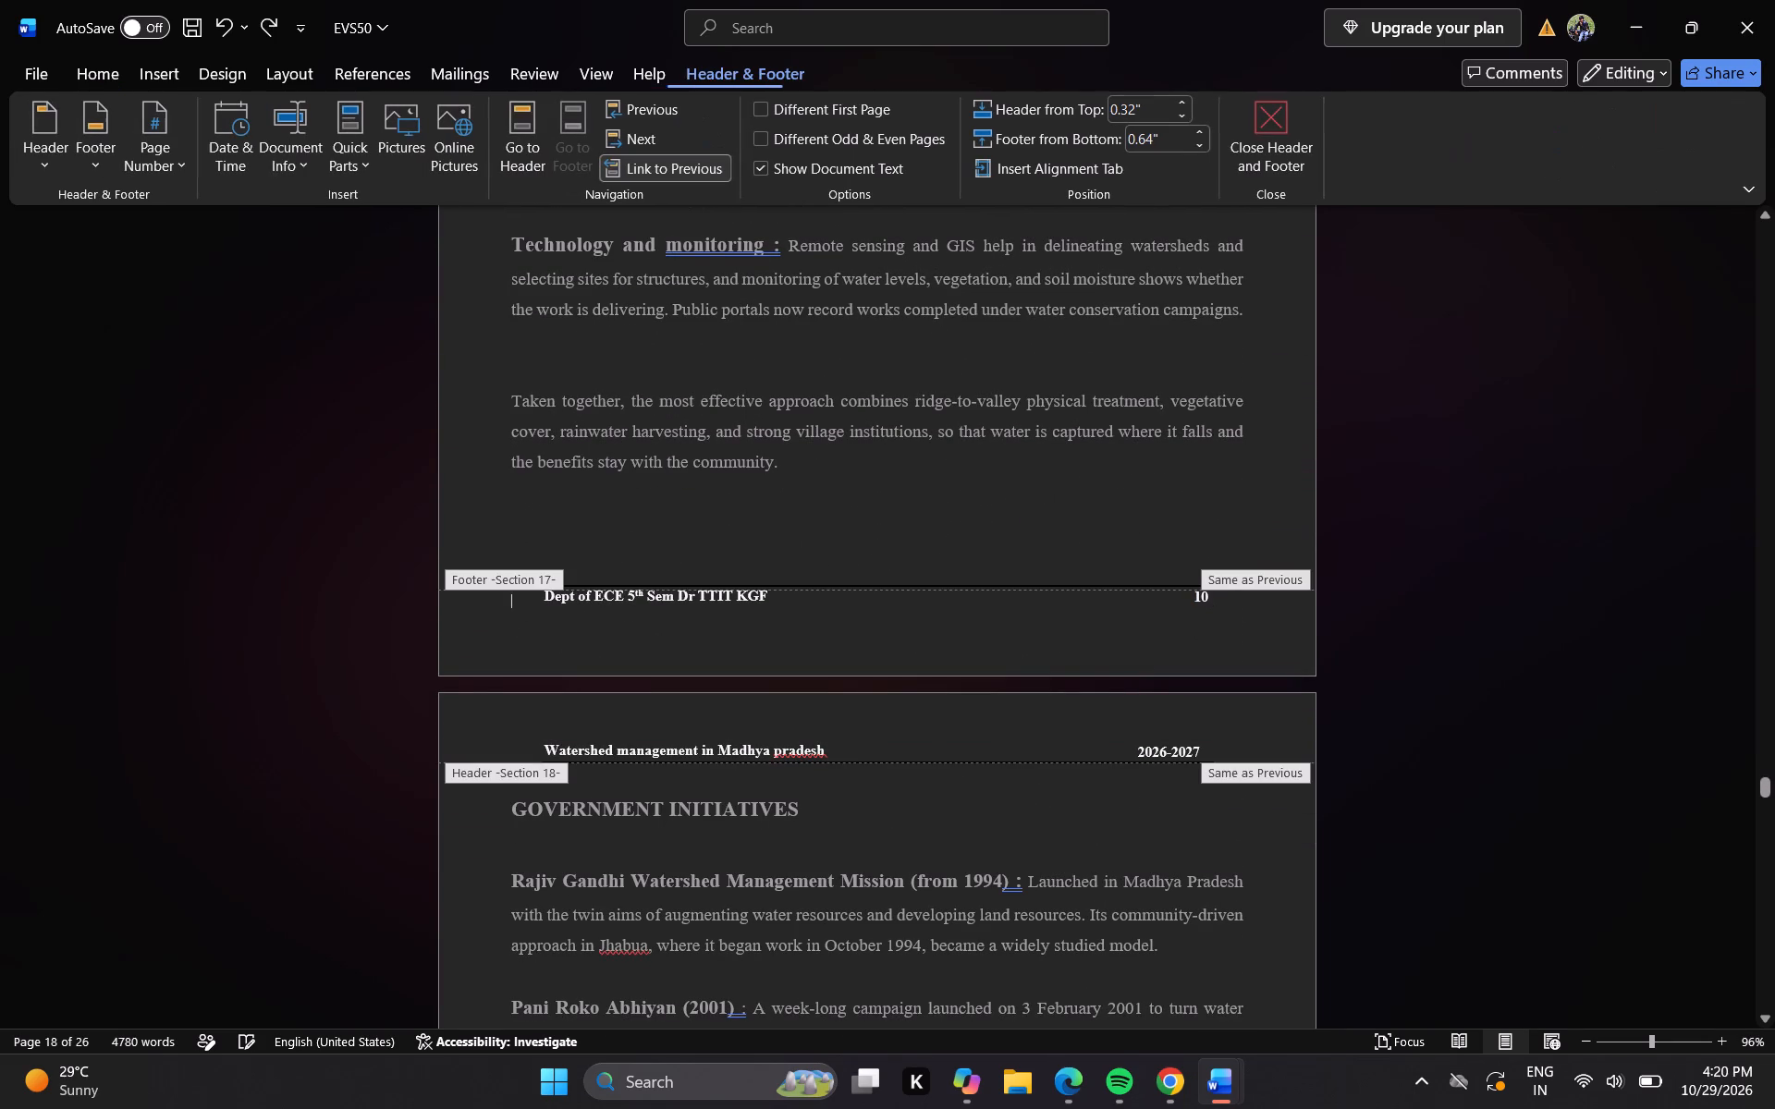
click(1206, 596)
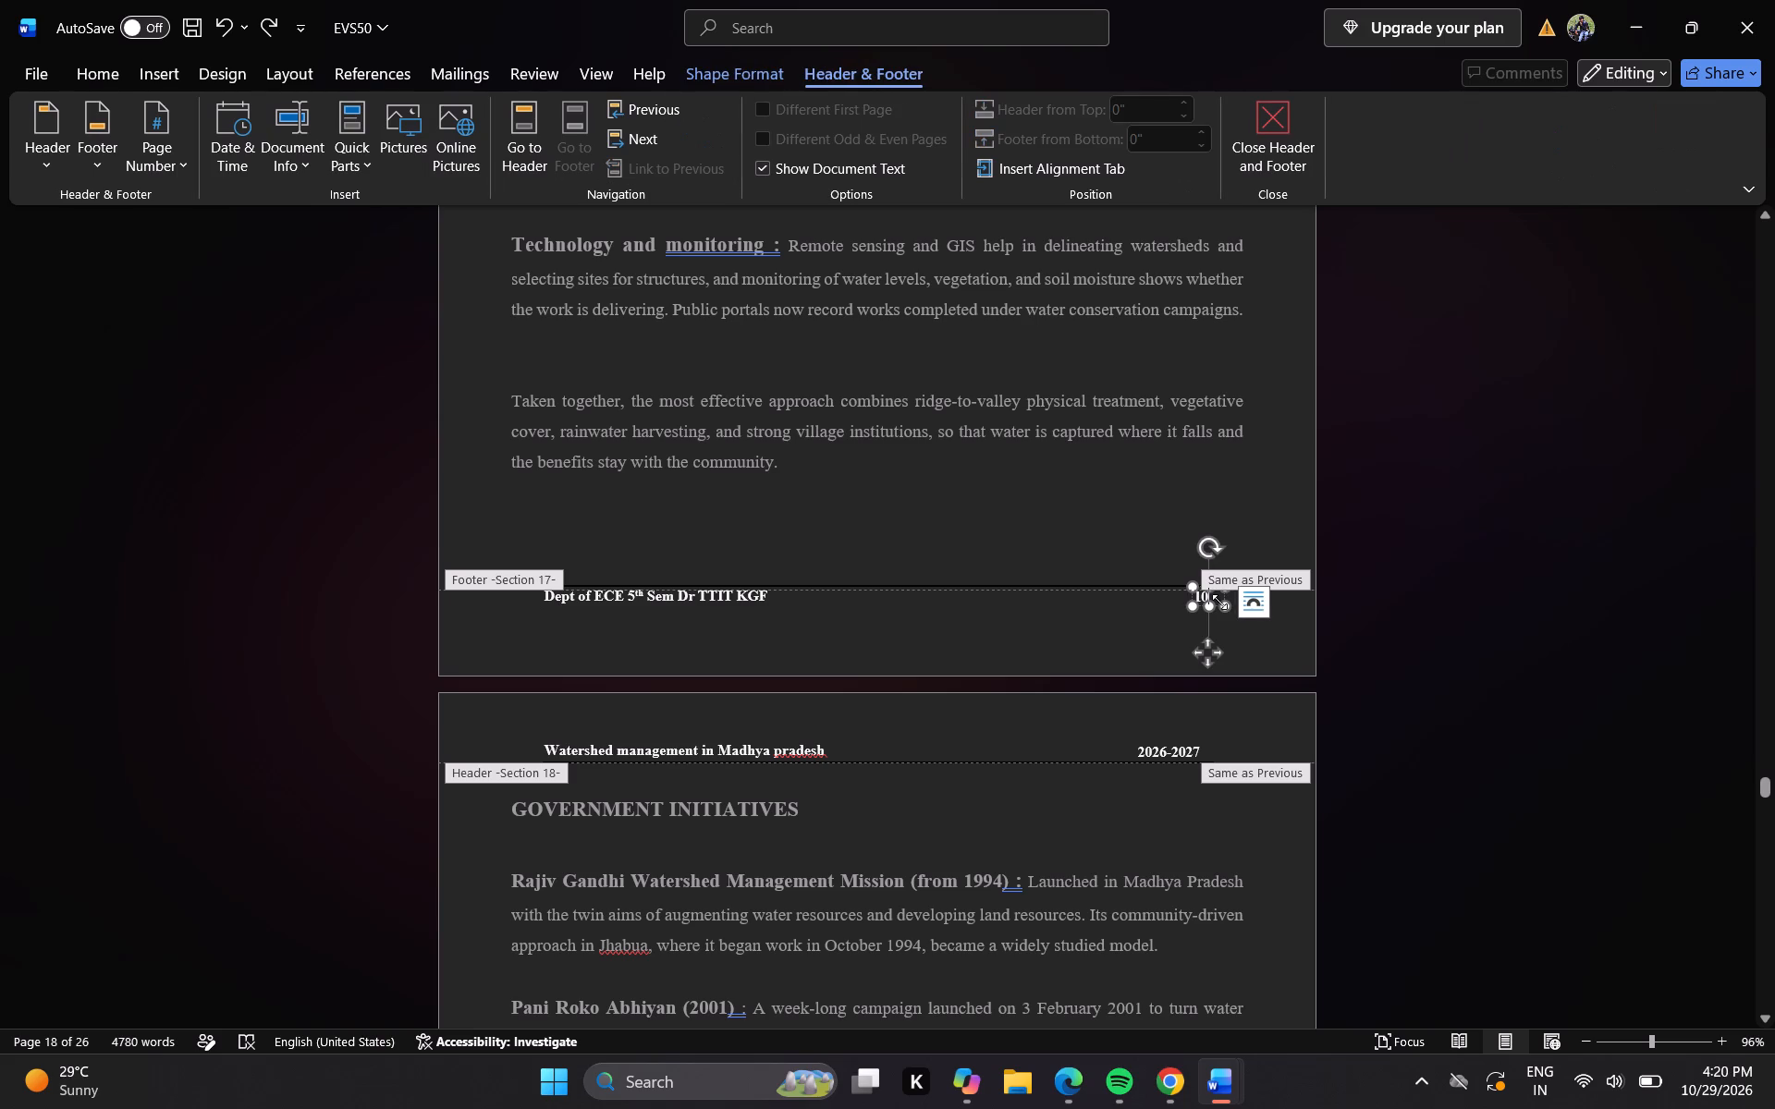
key(BackSpace)
key(1)
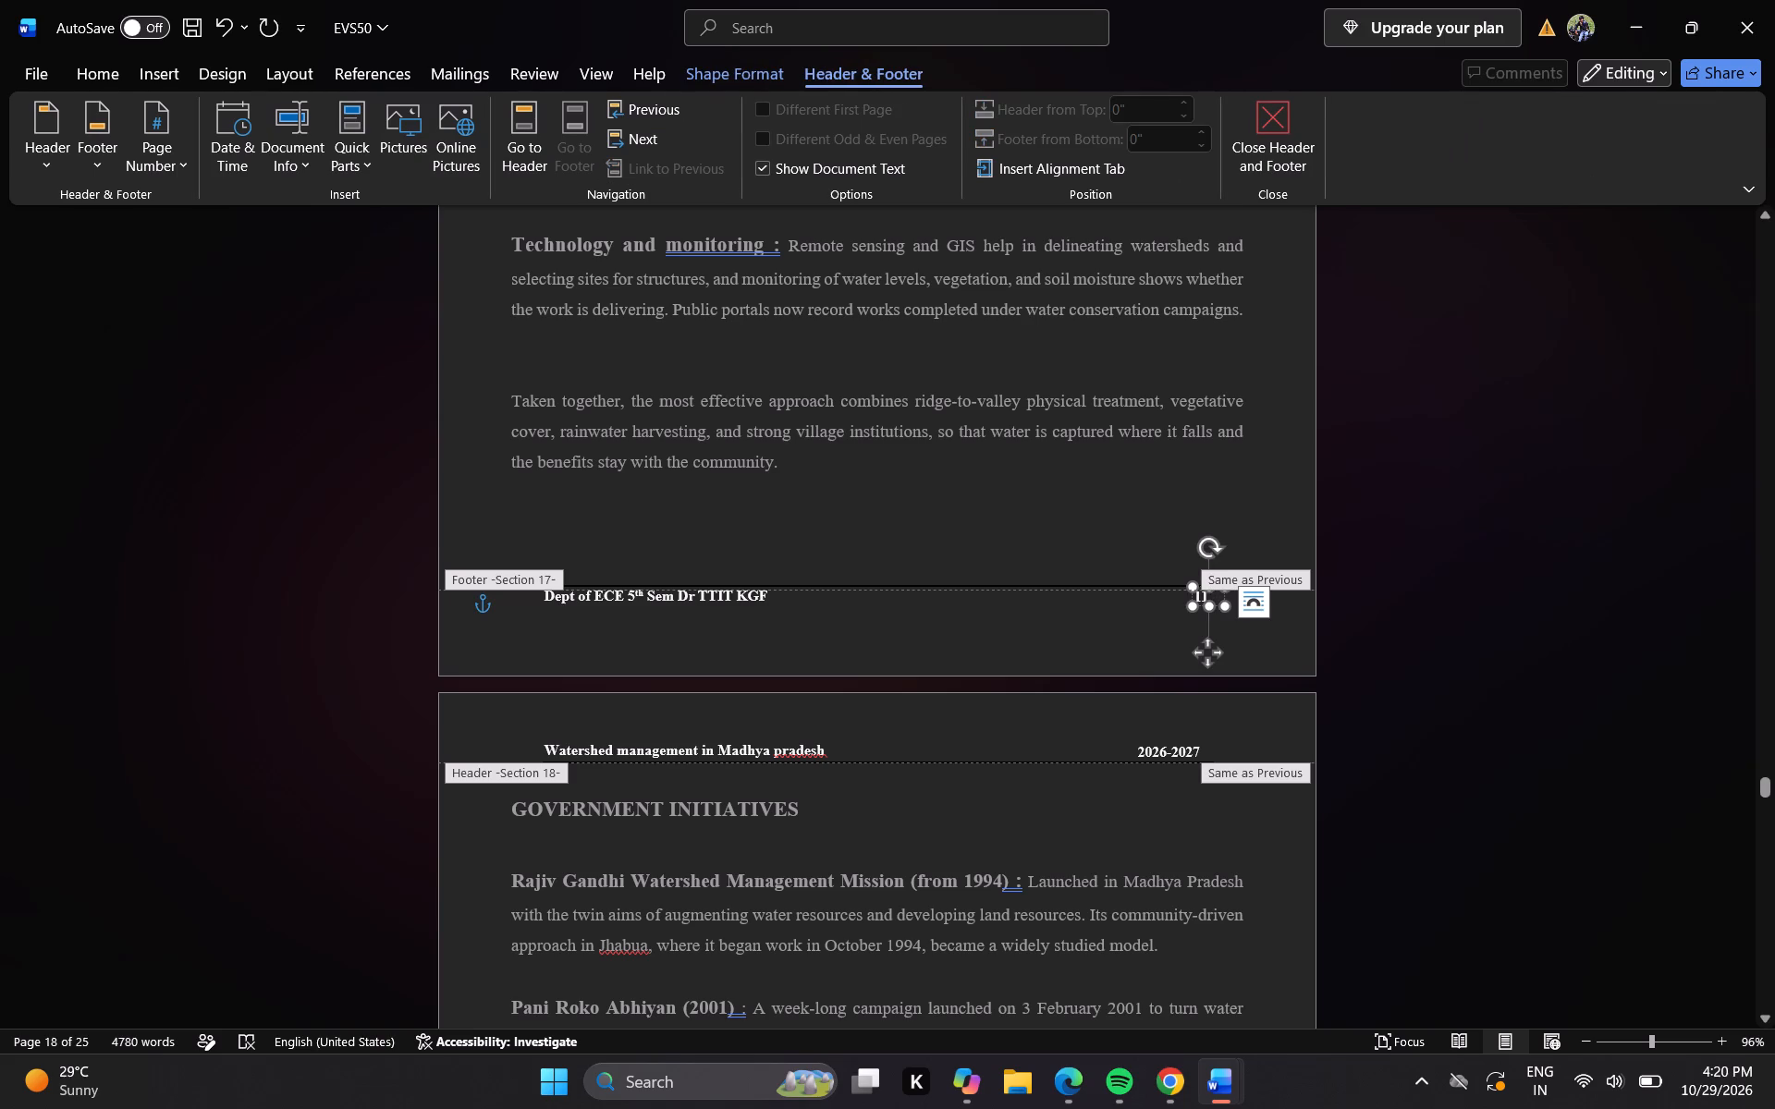
double_click(1087, 506)
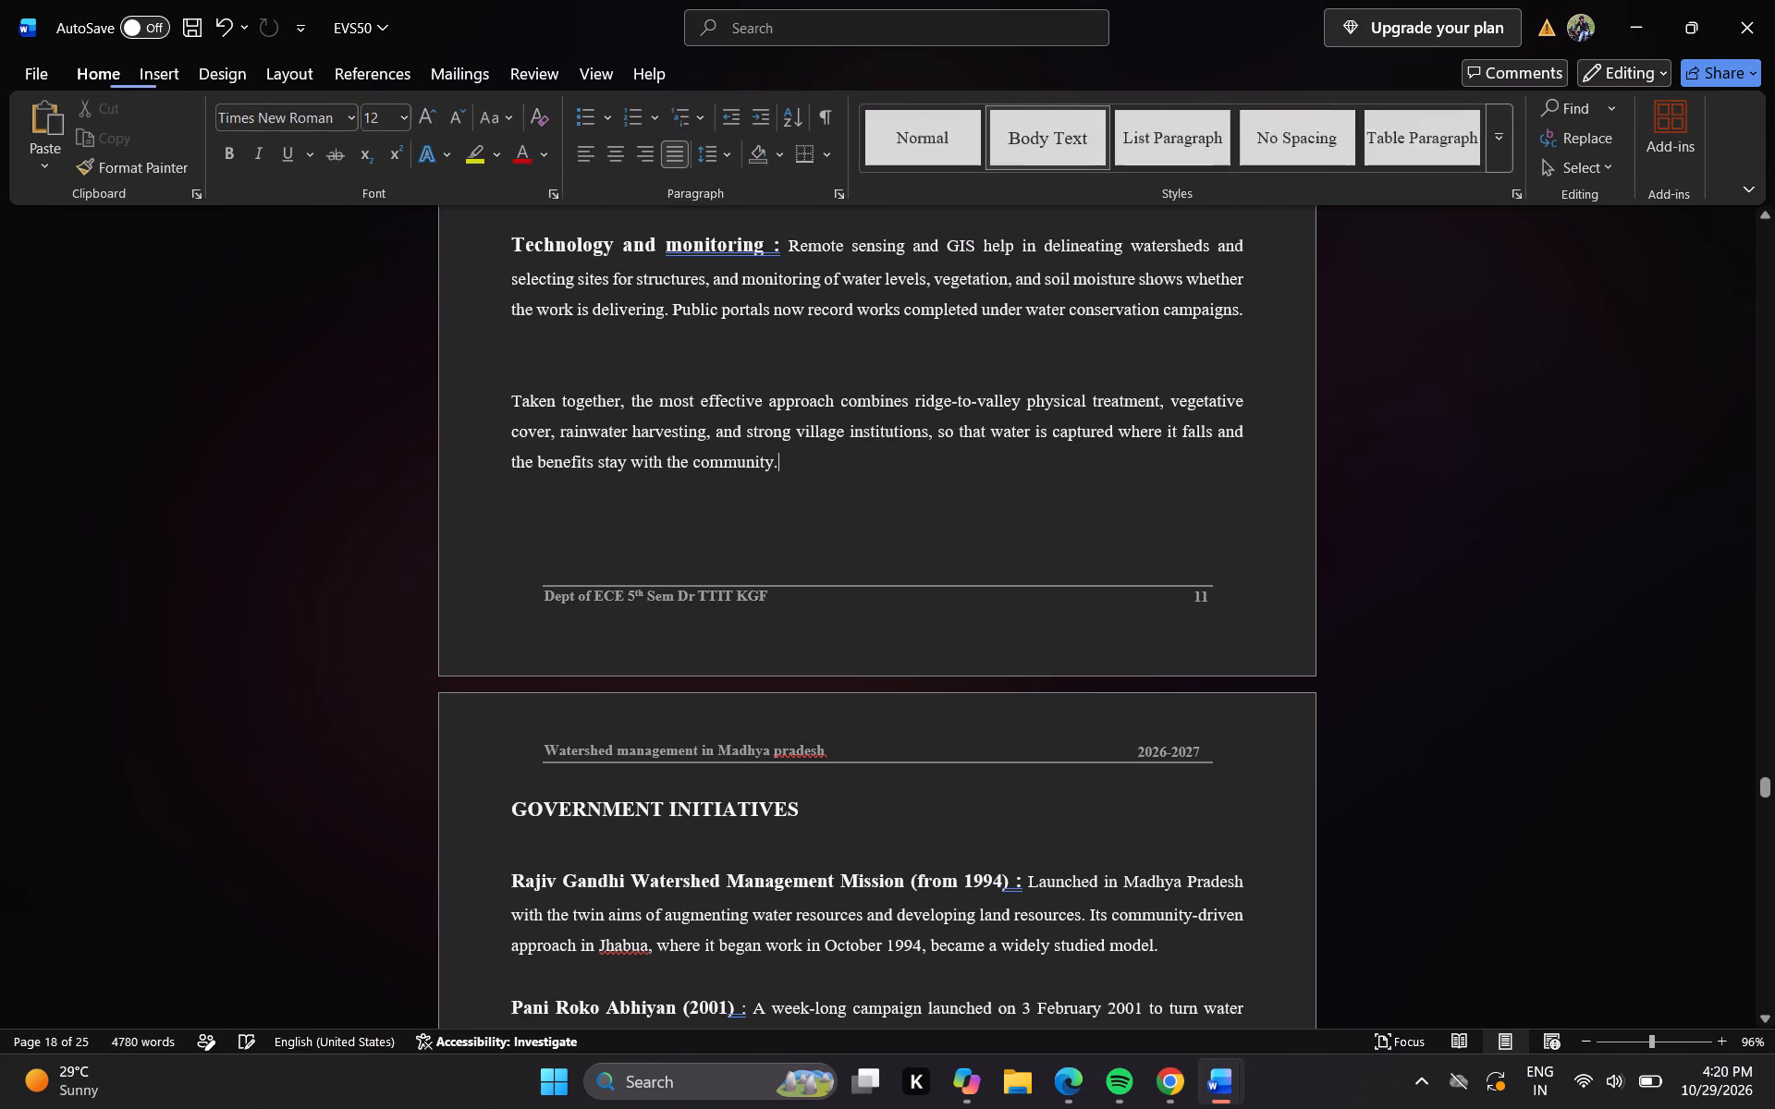
Set the footer page number to 12 on the page ending with Jal Ganga Samvardhan Abhiyan (2026), before CHALLENGES AND SUGGESTIONS.
click(1260, 859)
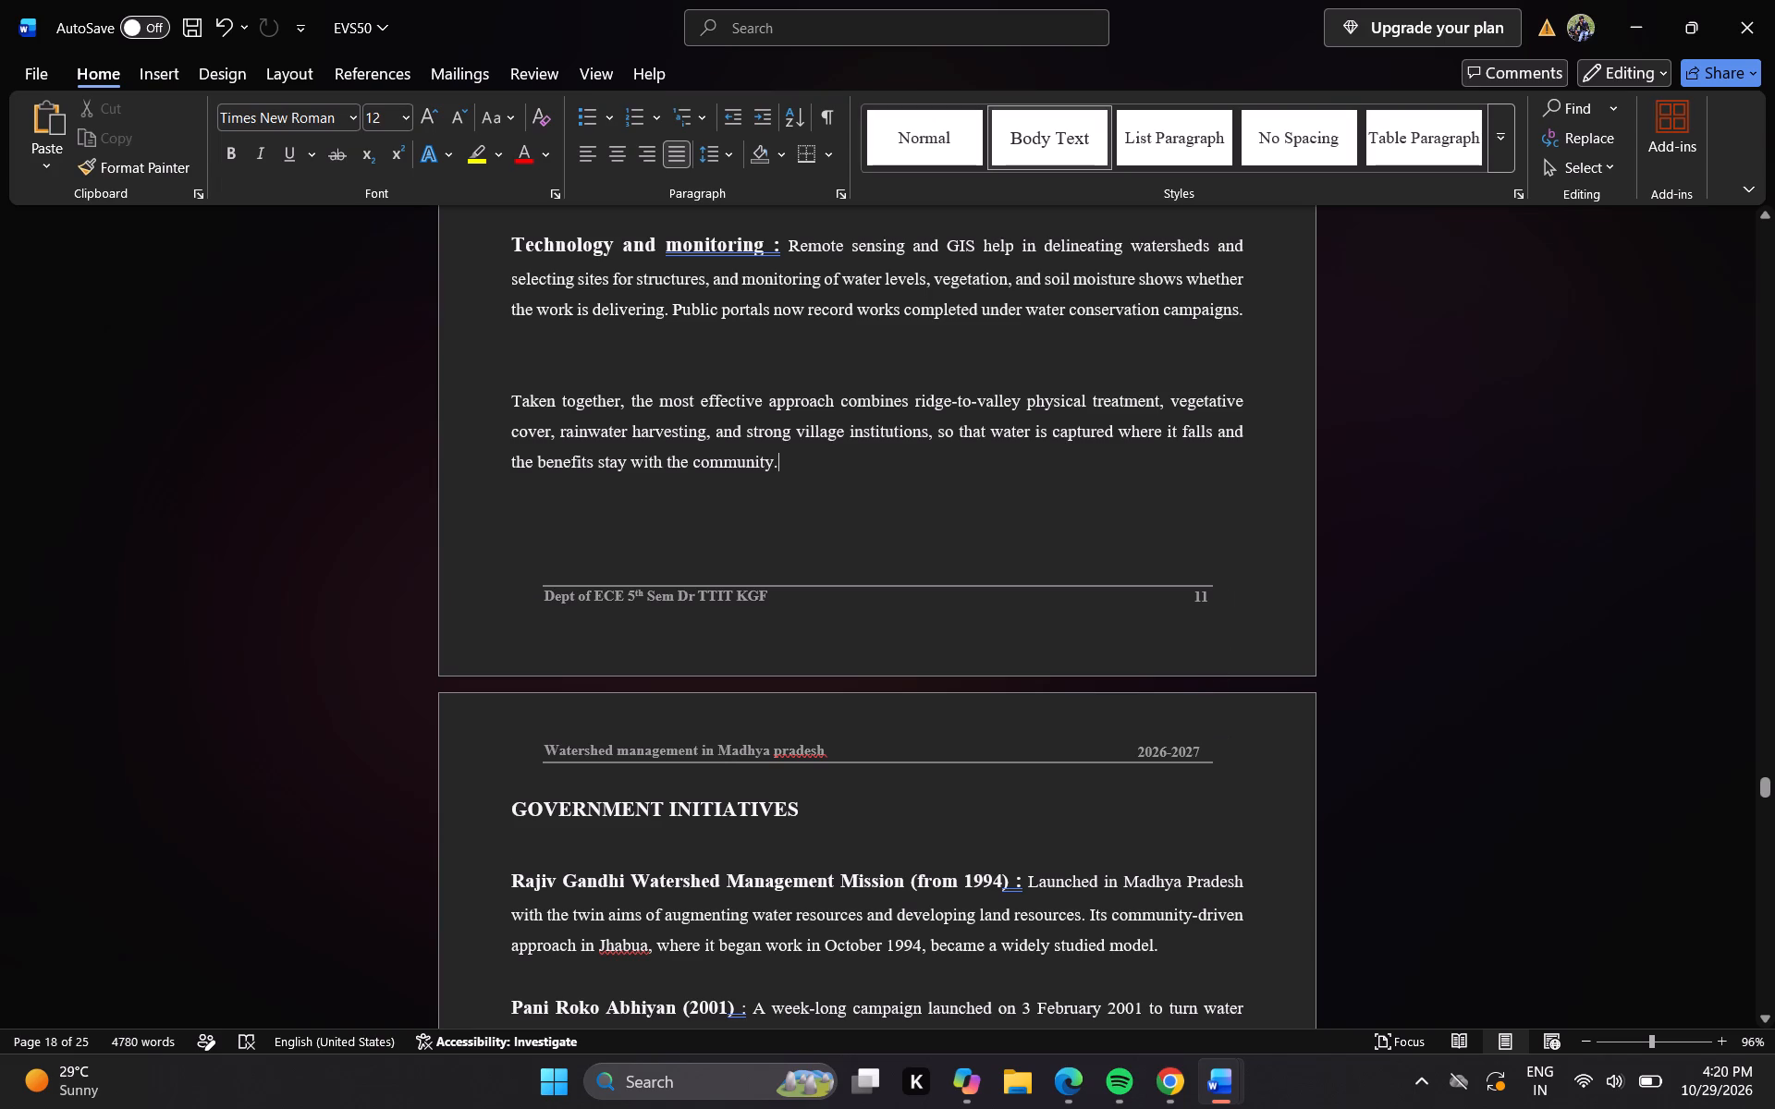
key(Down)
key(Down)
key(Down)
key(Down)
key(Down)
key(Down)
key(Down)
key(Down)
key(Down)
key(Down)
key(Down)
key(Down)
key(Down)
key(Down)
key(Down)
key(Down)
key(Down)
key(Down)
key(Down)
key(Down)
key(Down)
key(Up)
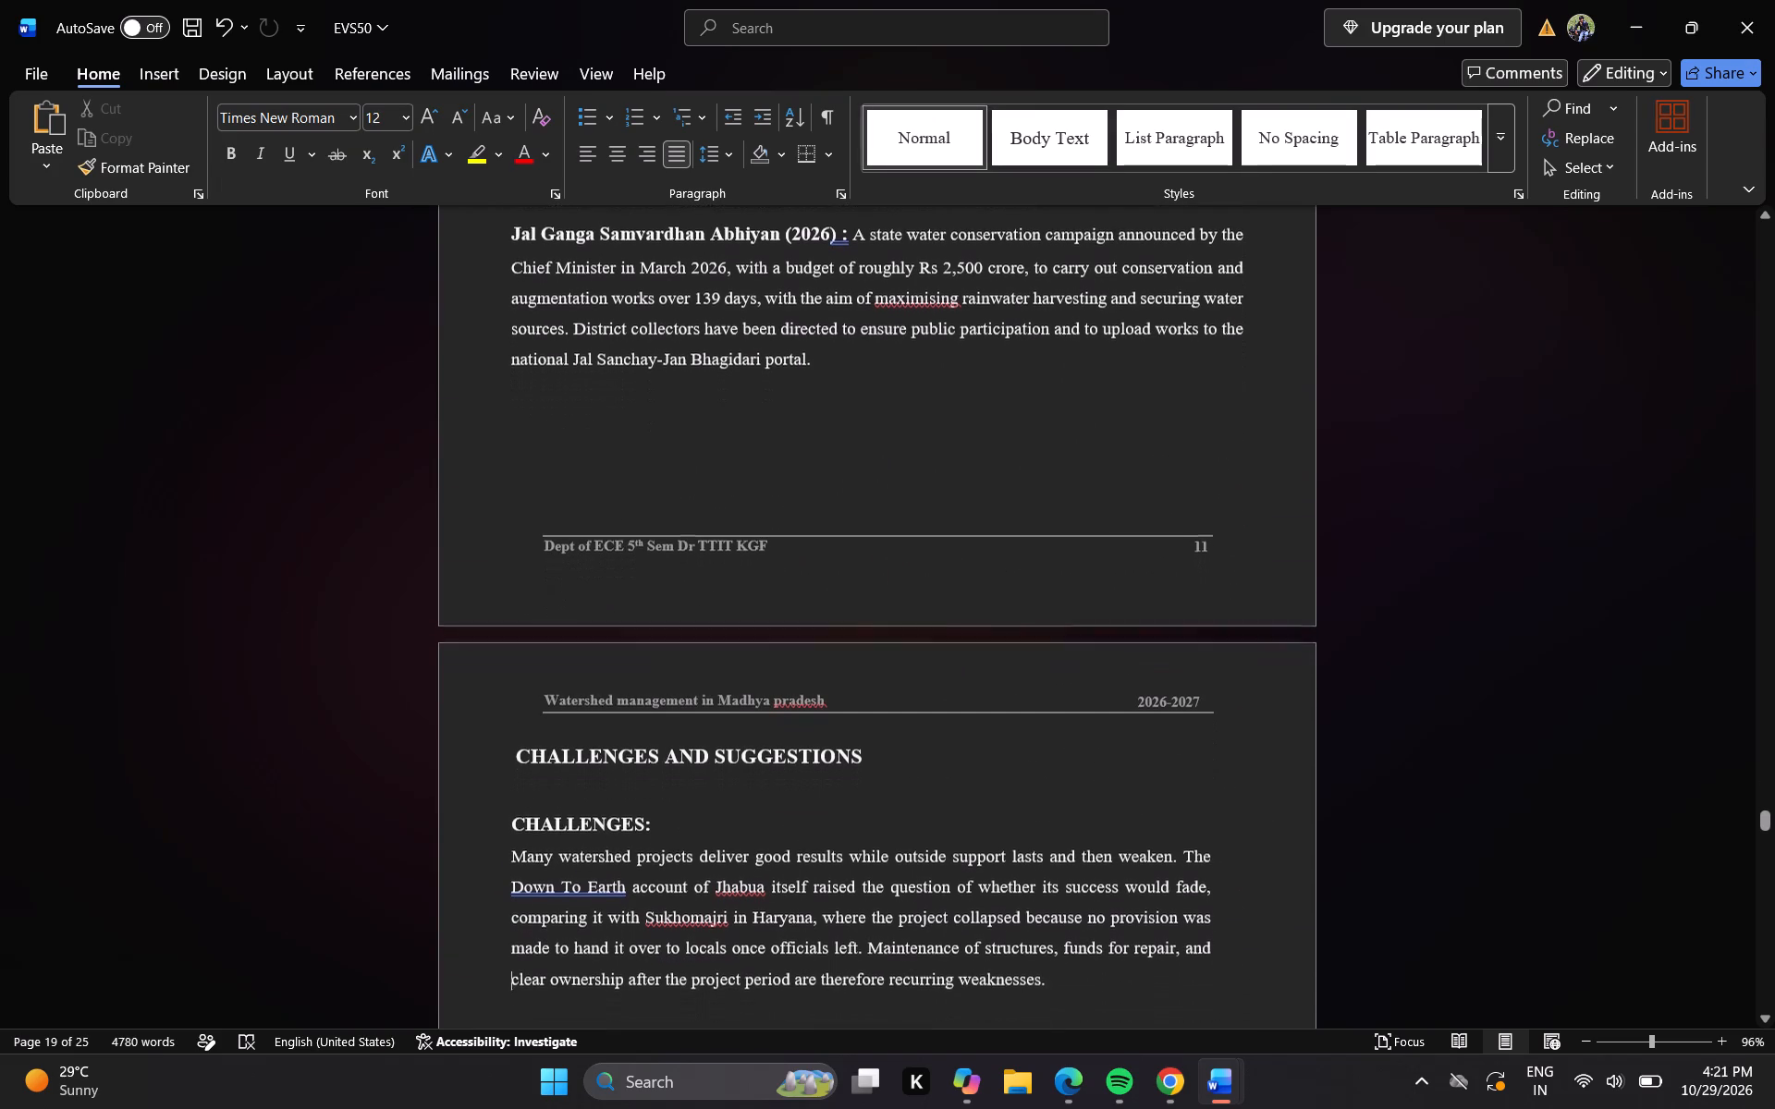
key(Up)
key(Up)
key(Up)
key(Up)
key(Up)
key(Up)
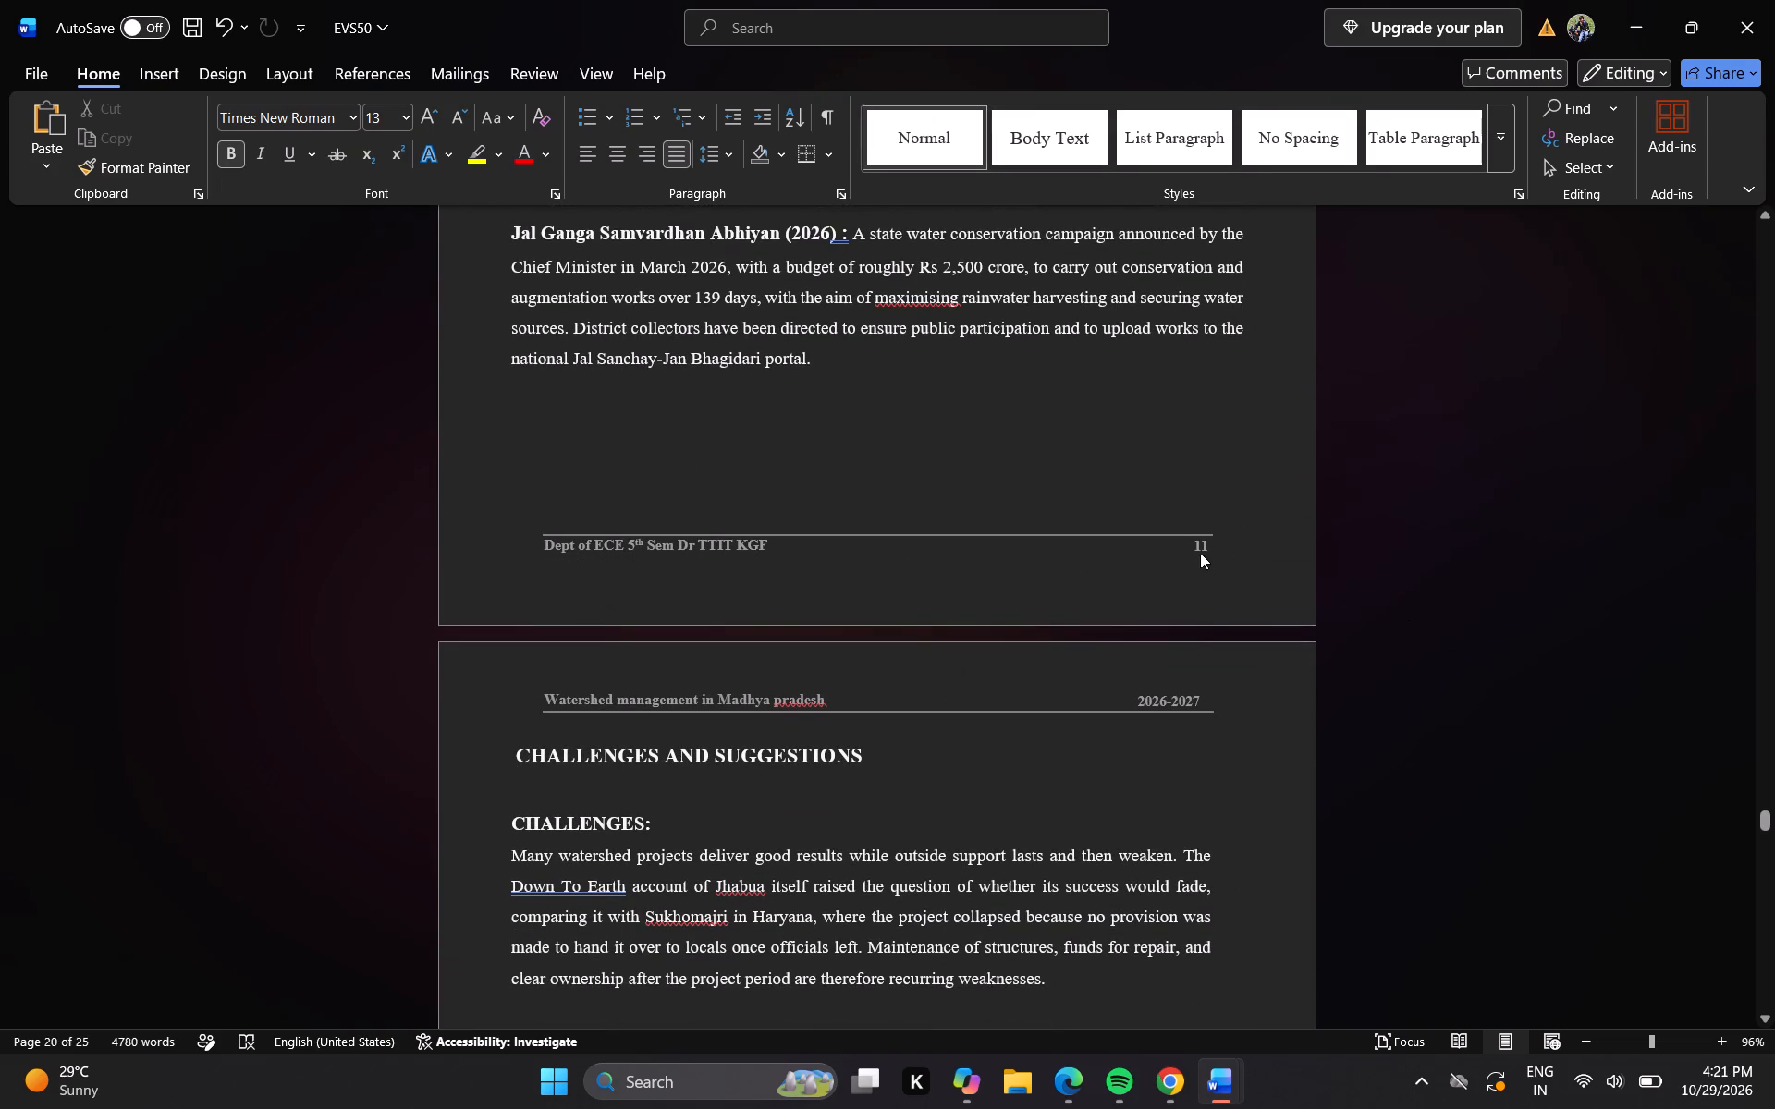
double_click(1198, 545)
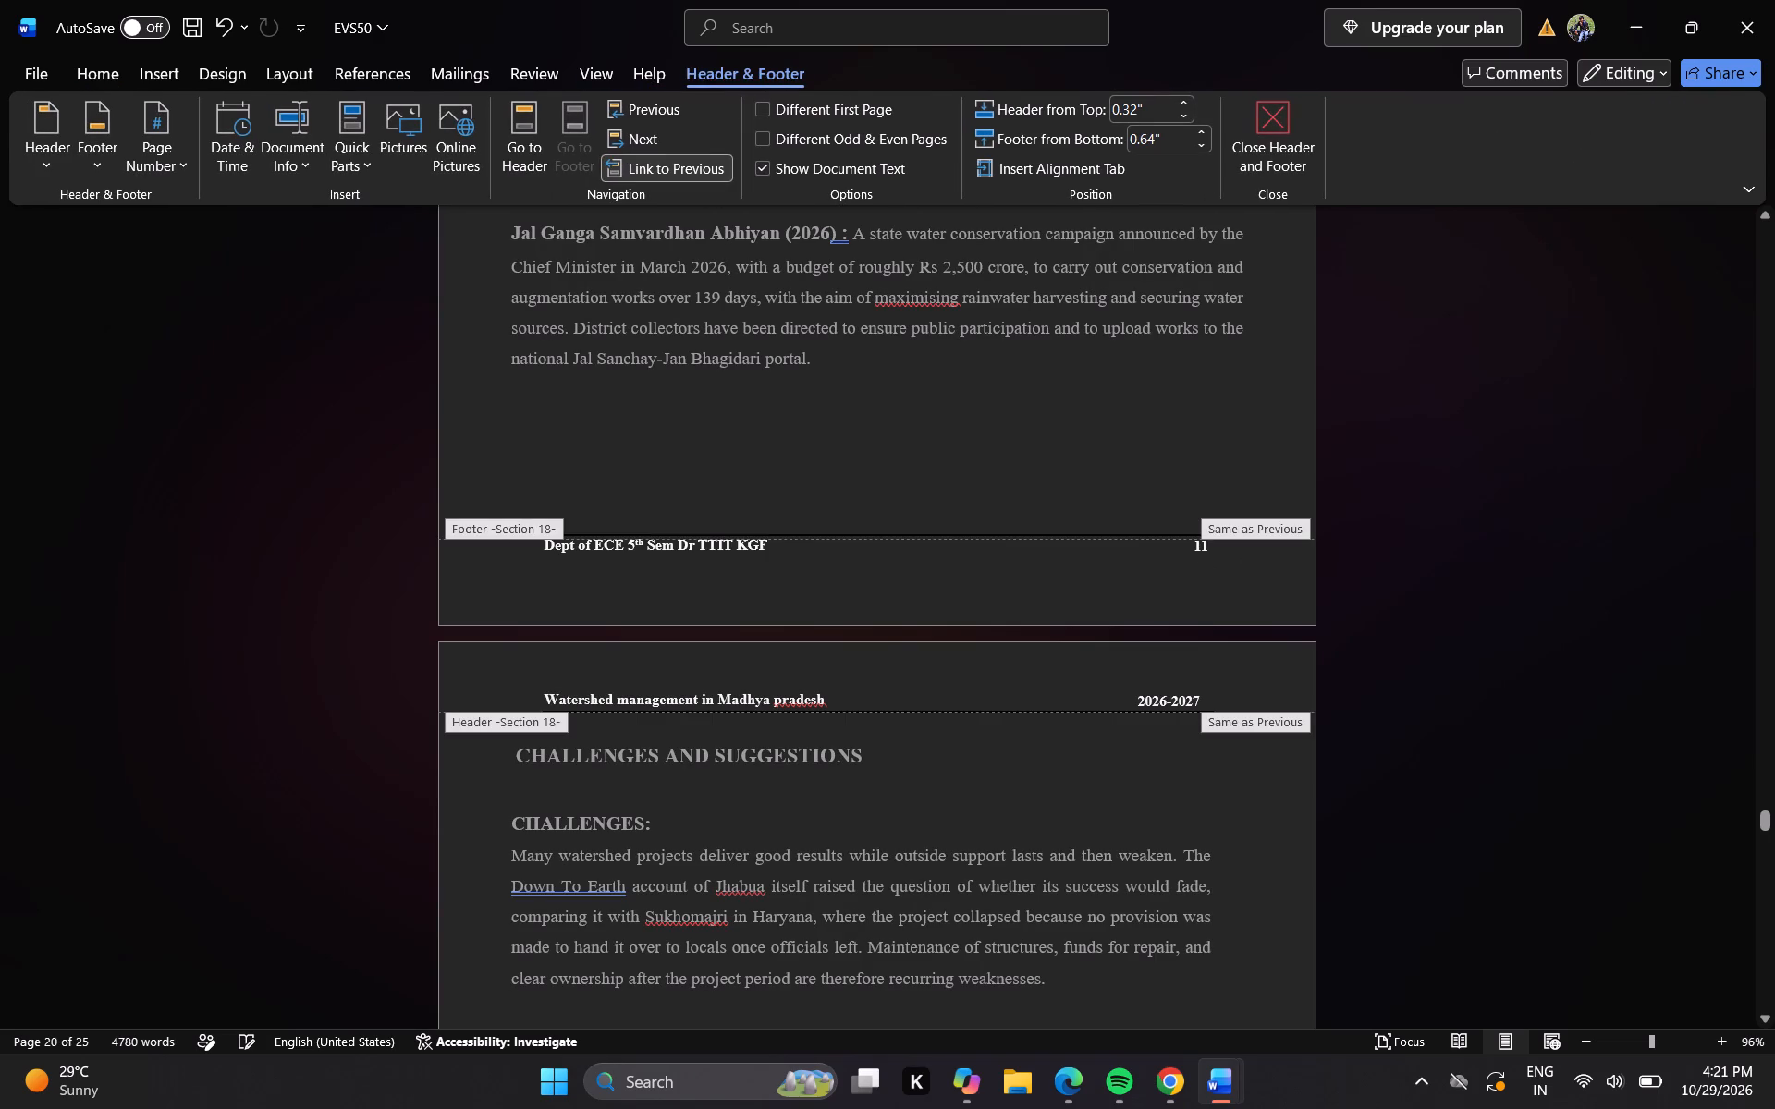
click(1203, 545)
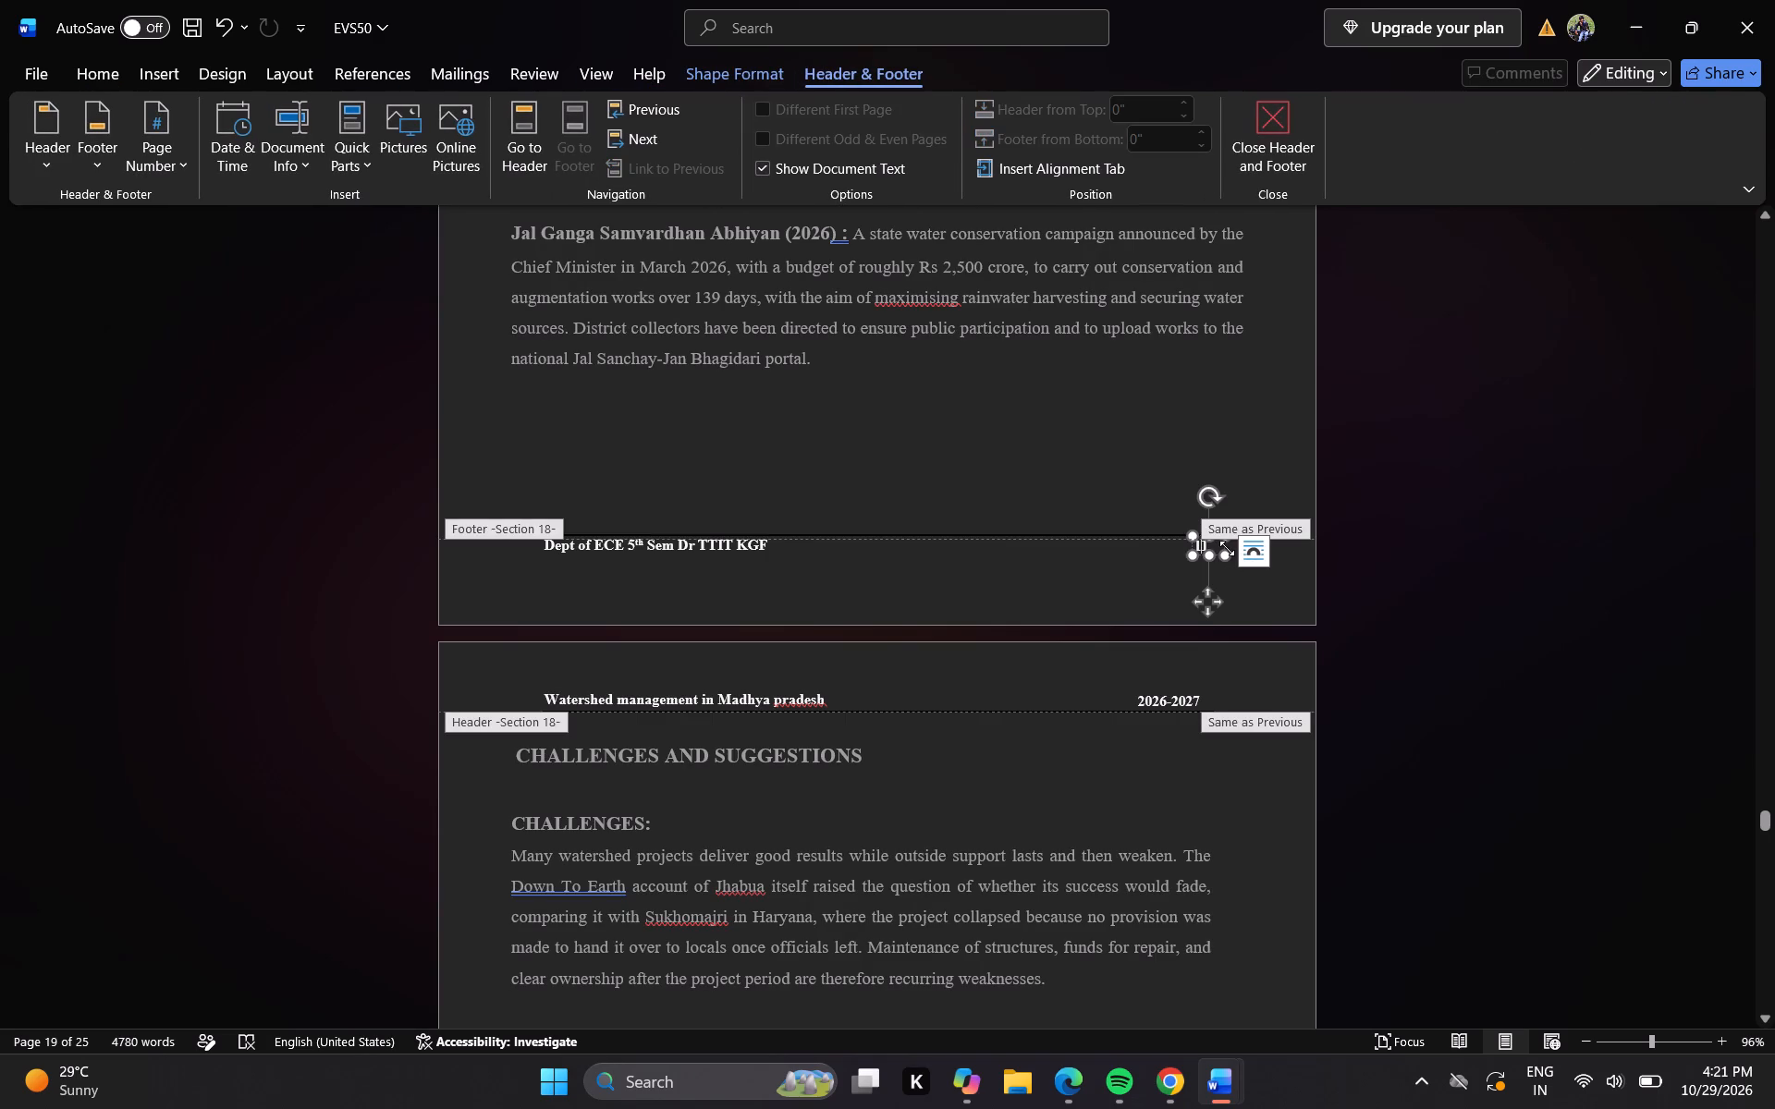
key(Right)
key(BackSpace)
key(2)
double_click(1056, 463)
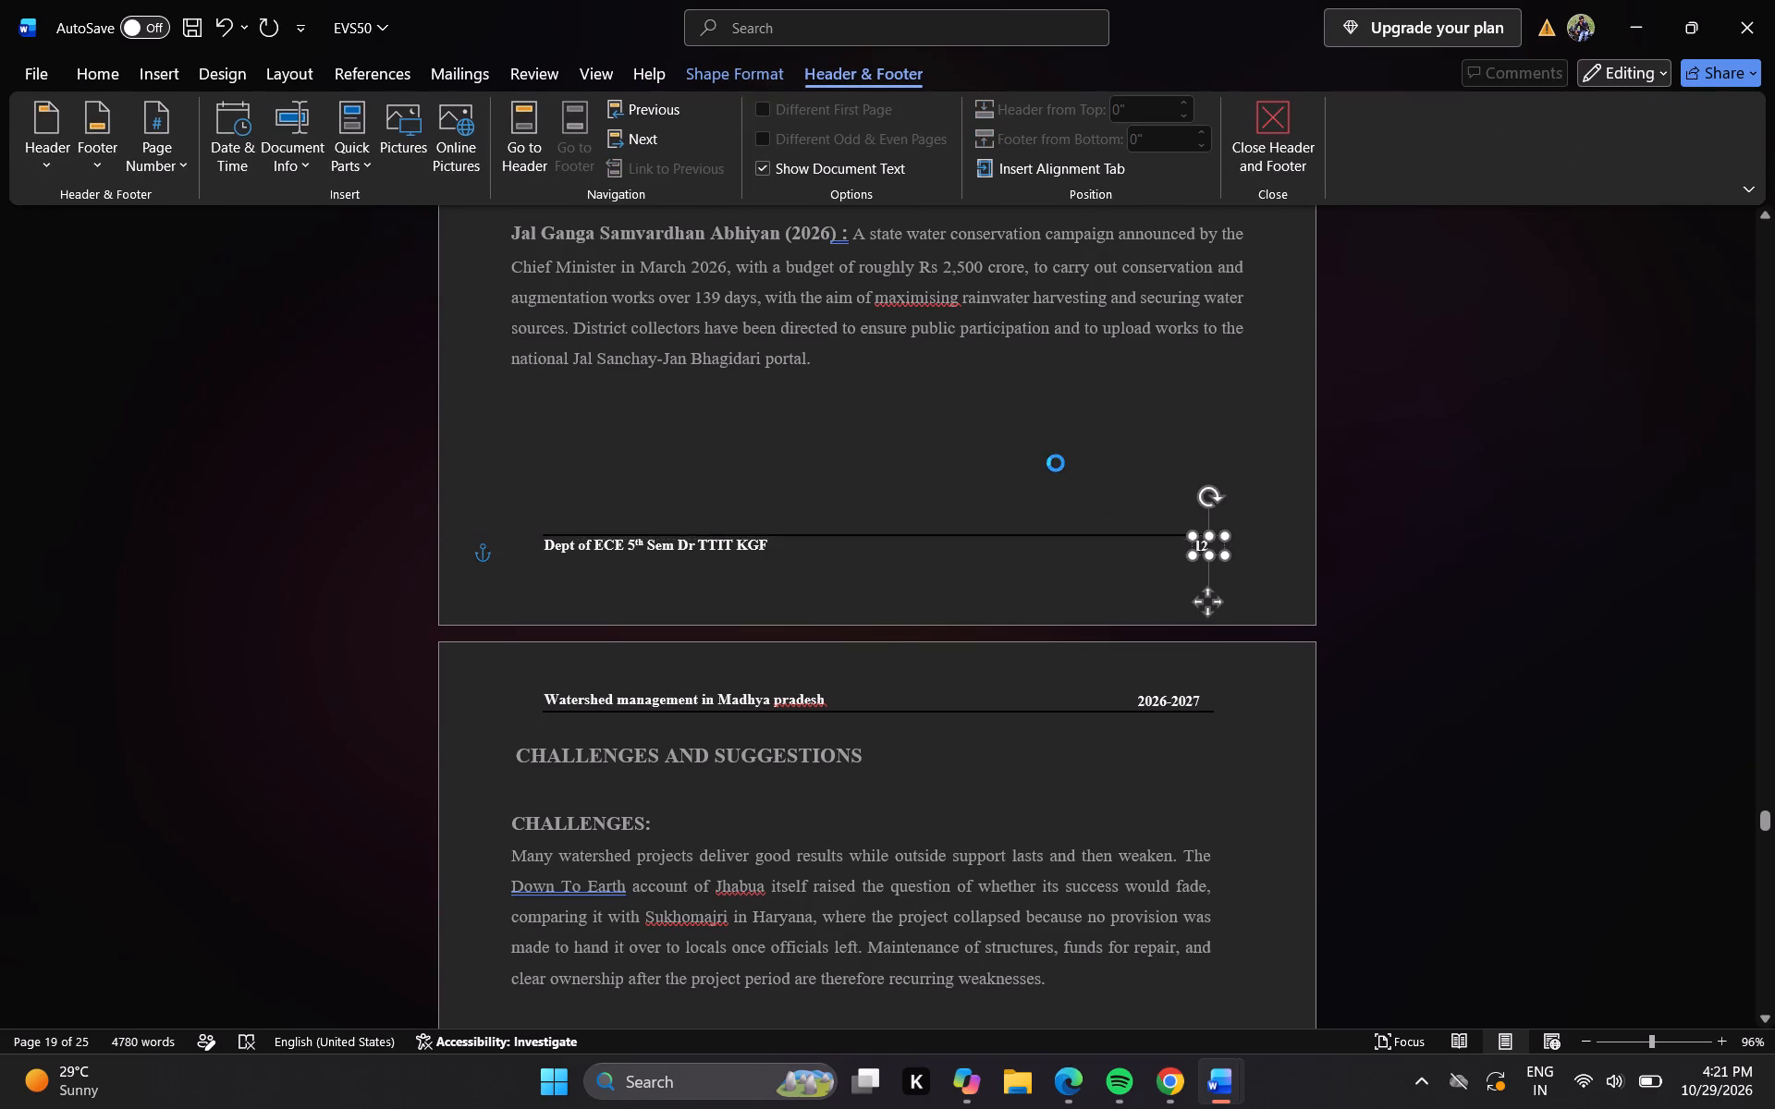
click(1211, 867)
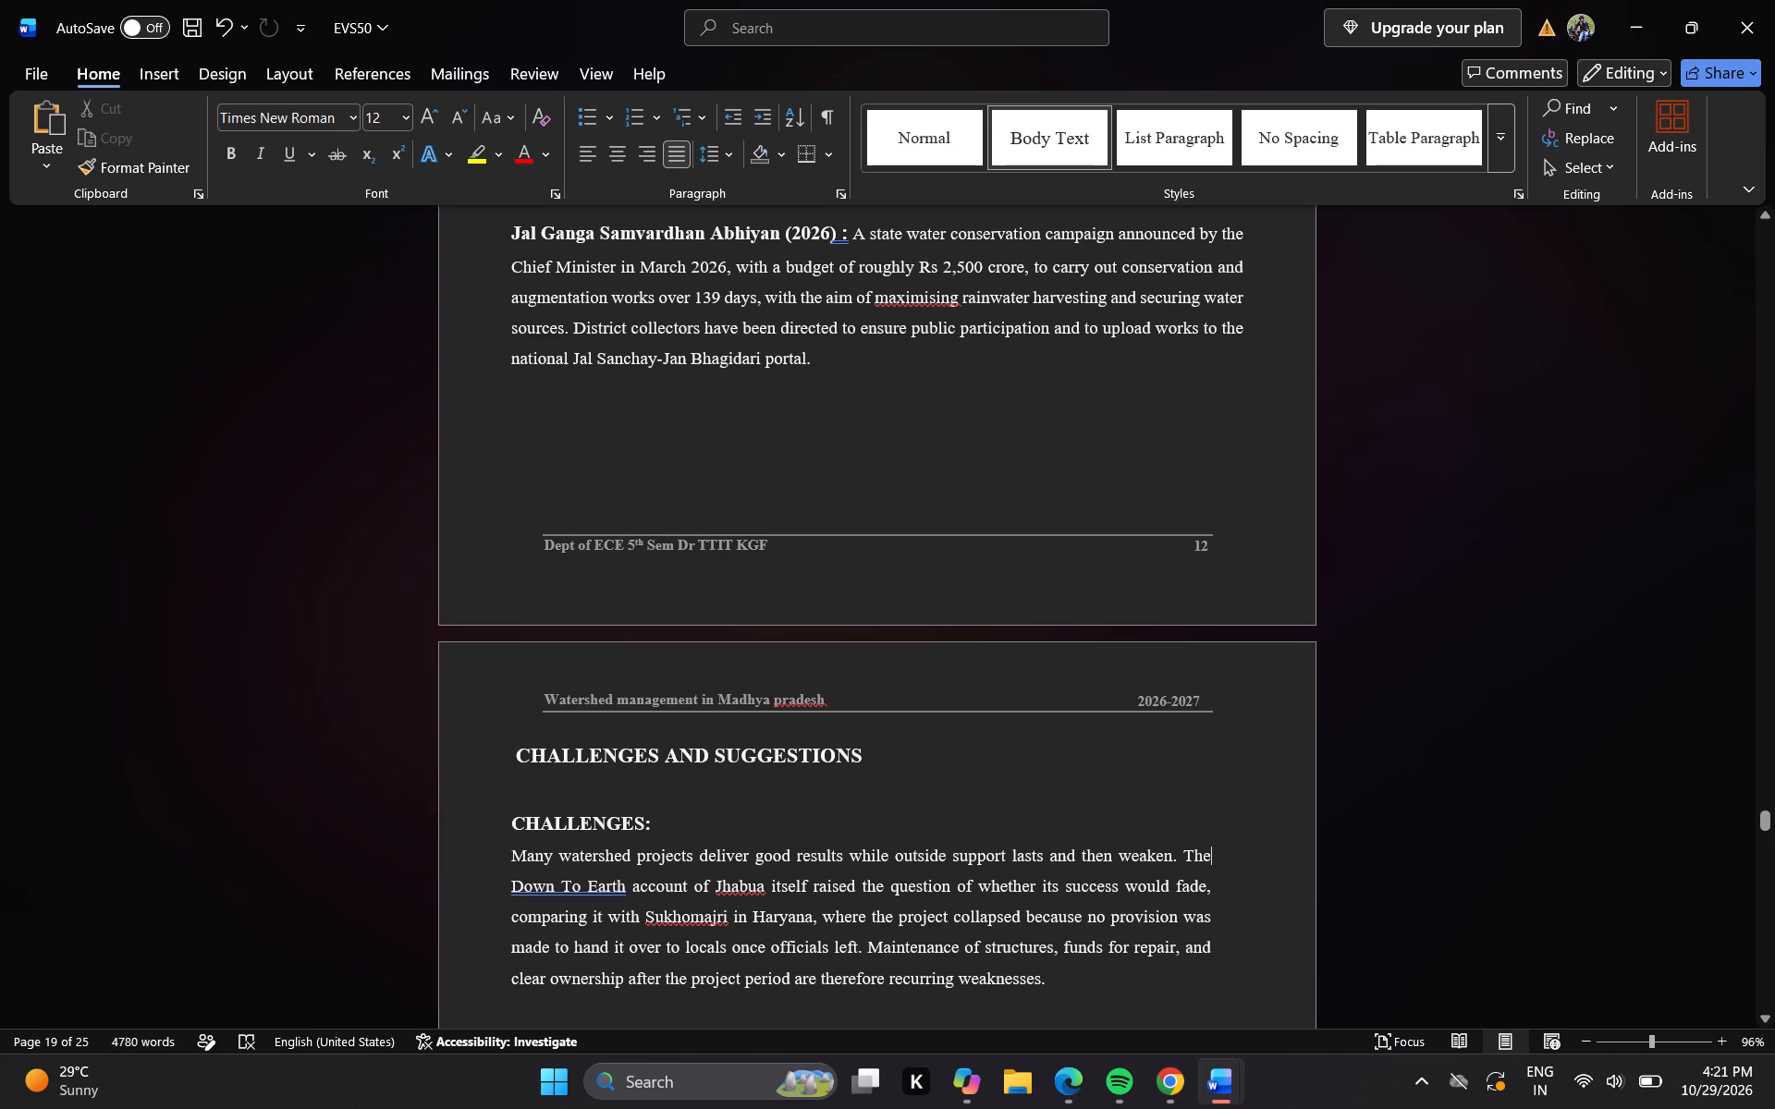
Set the footer page number to 13 on the page with the Fig 1.8 caption, Challenges.
key(Down)
key(Down)
key(Down)
key(Down)
key(Down)
key(Down)
key(Down)
key(Down)
key(Down)
key(Down)
key(Down)
key(Down)
key(Down)
key(Down)
key(Down)
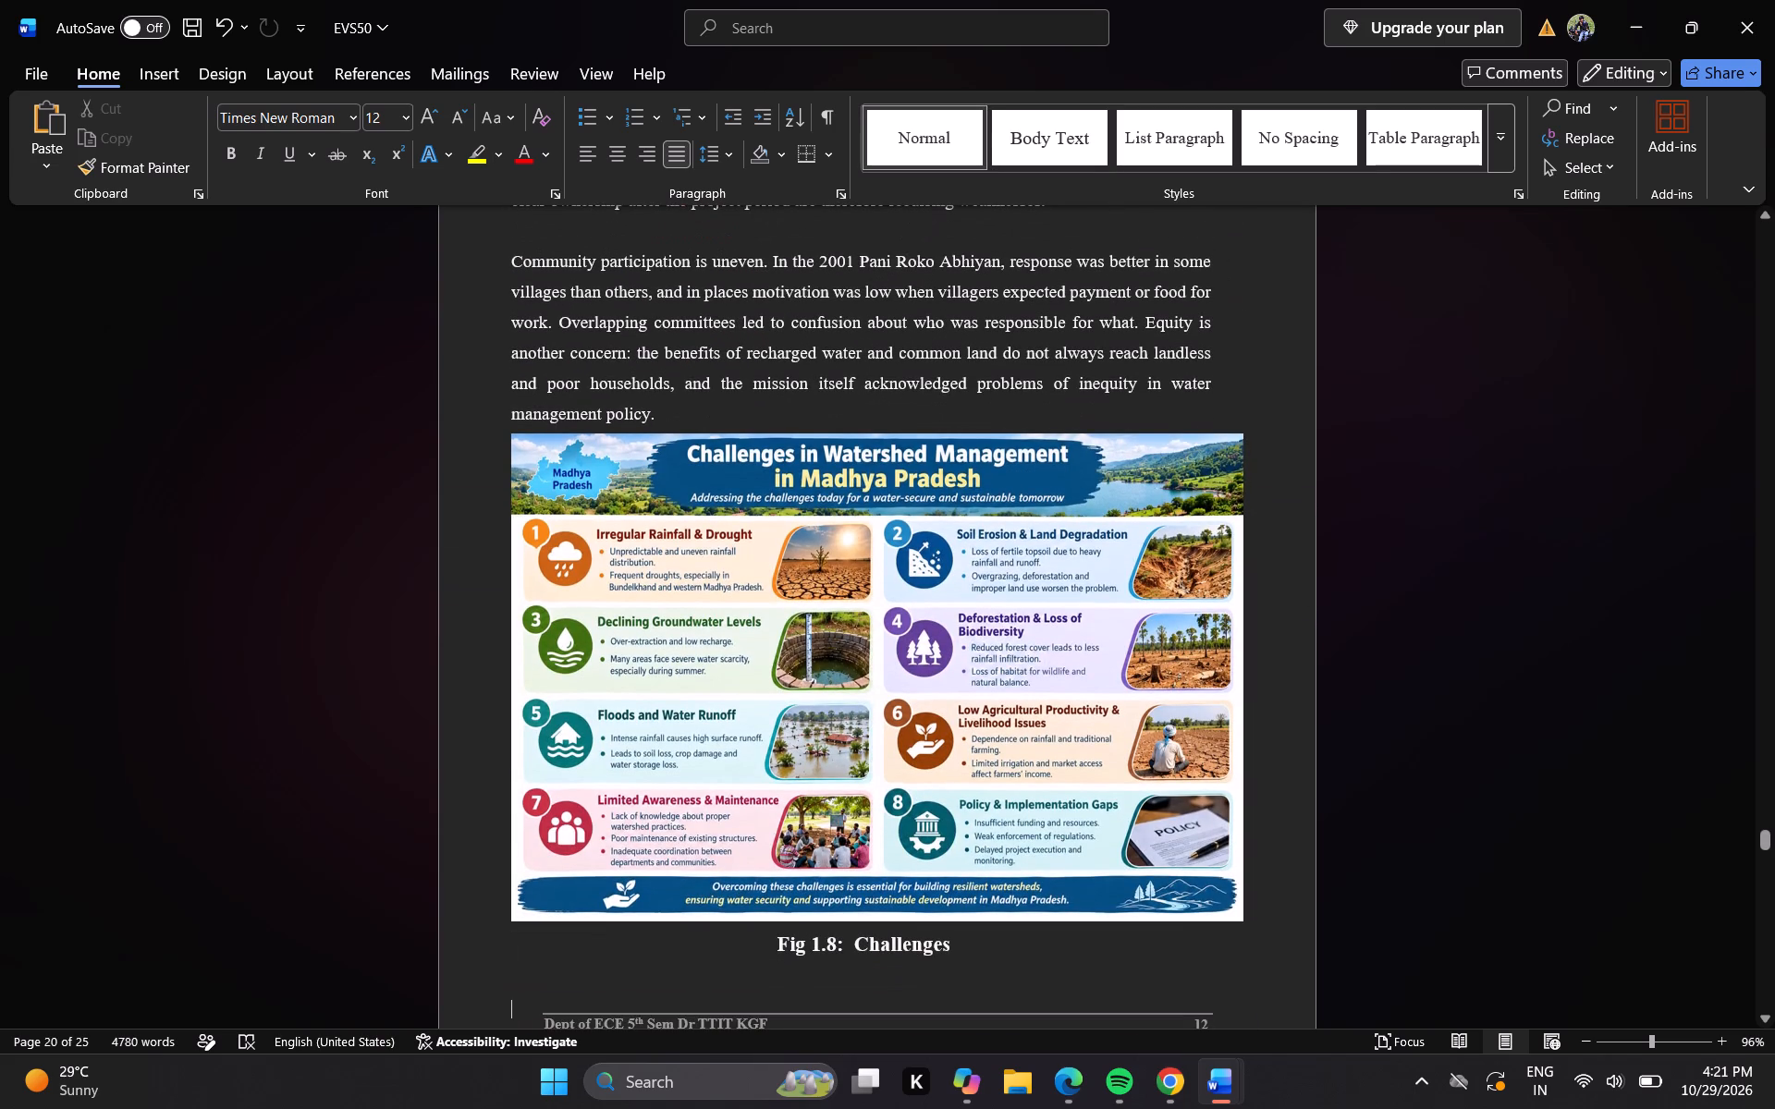
key(Down)
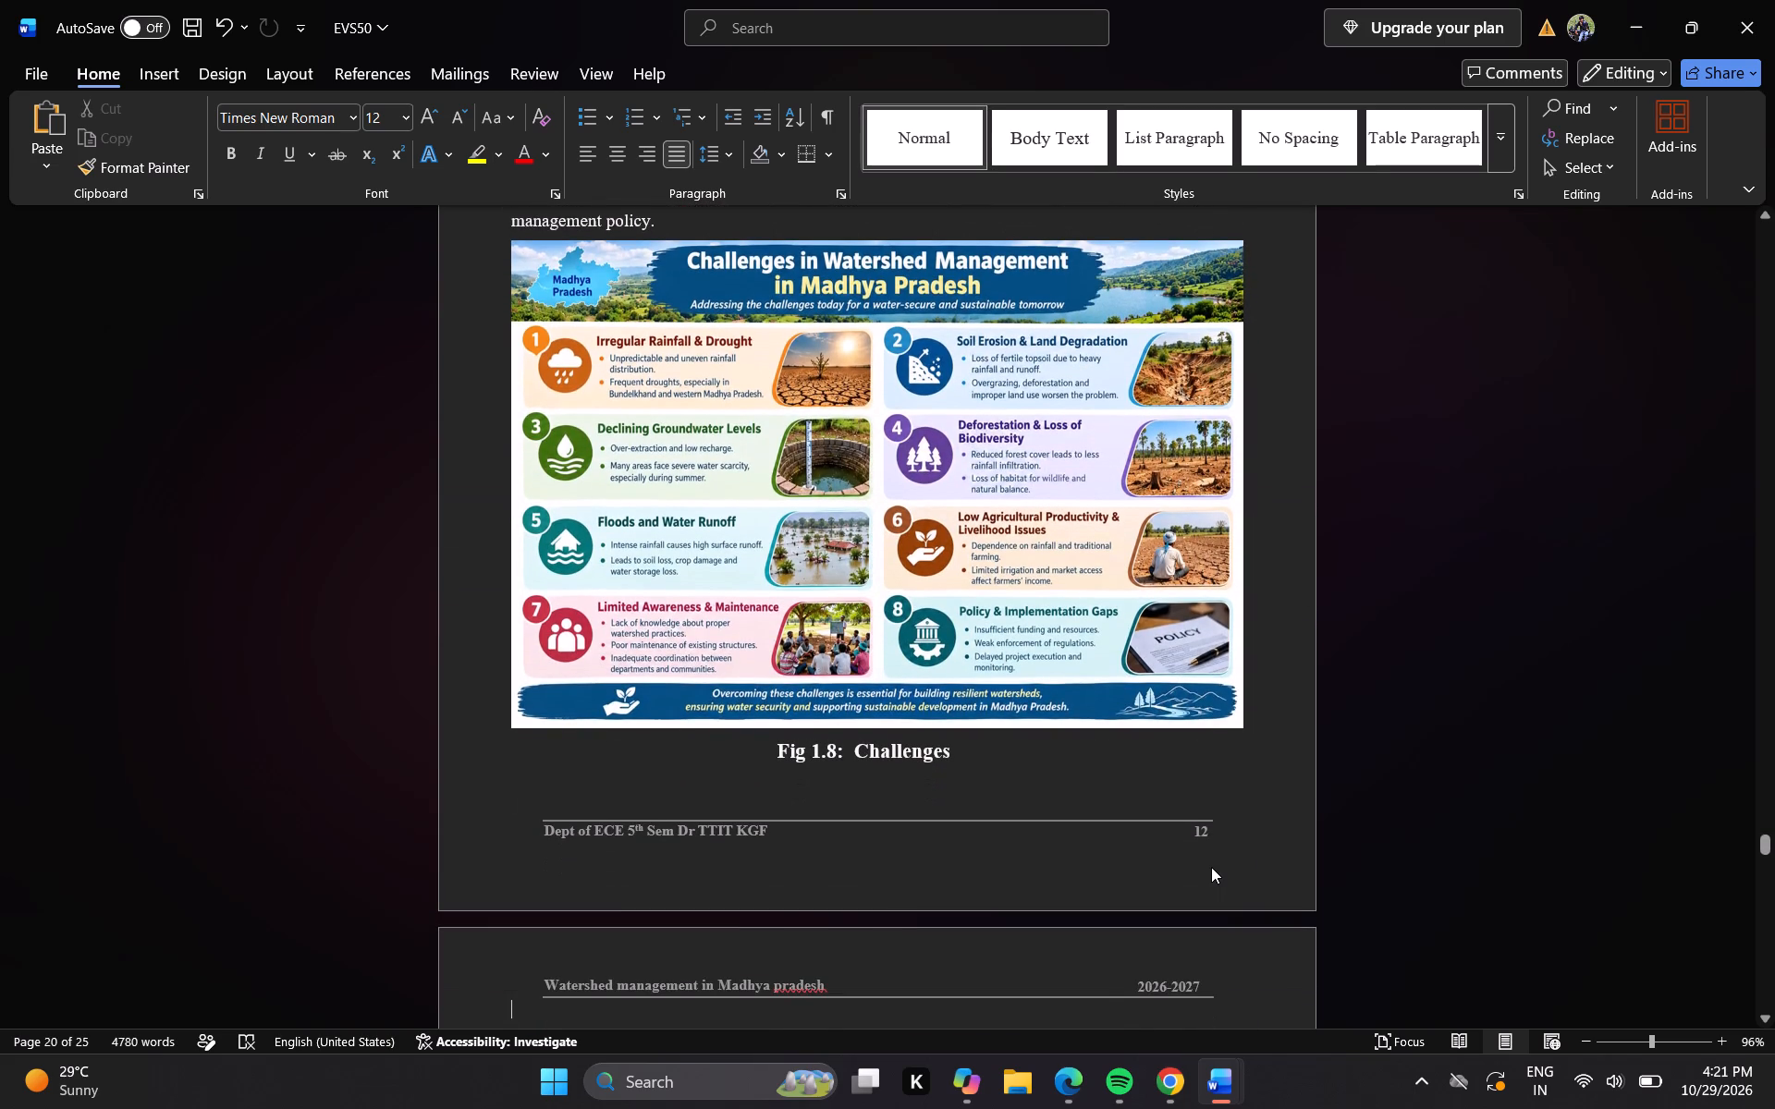
double_click(1199, 837)
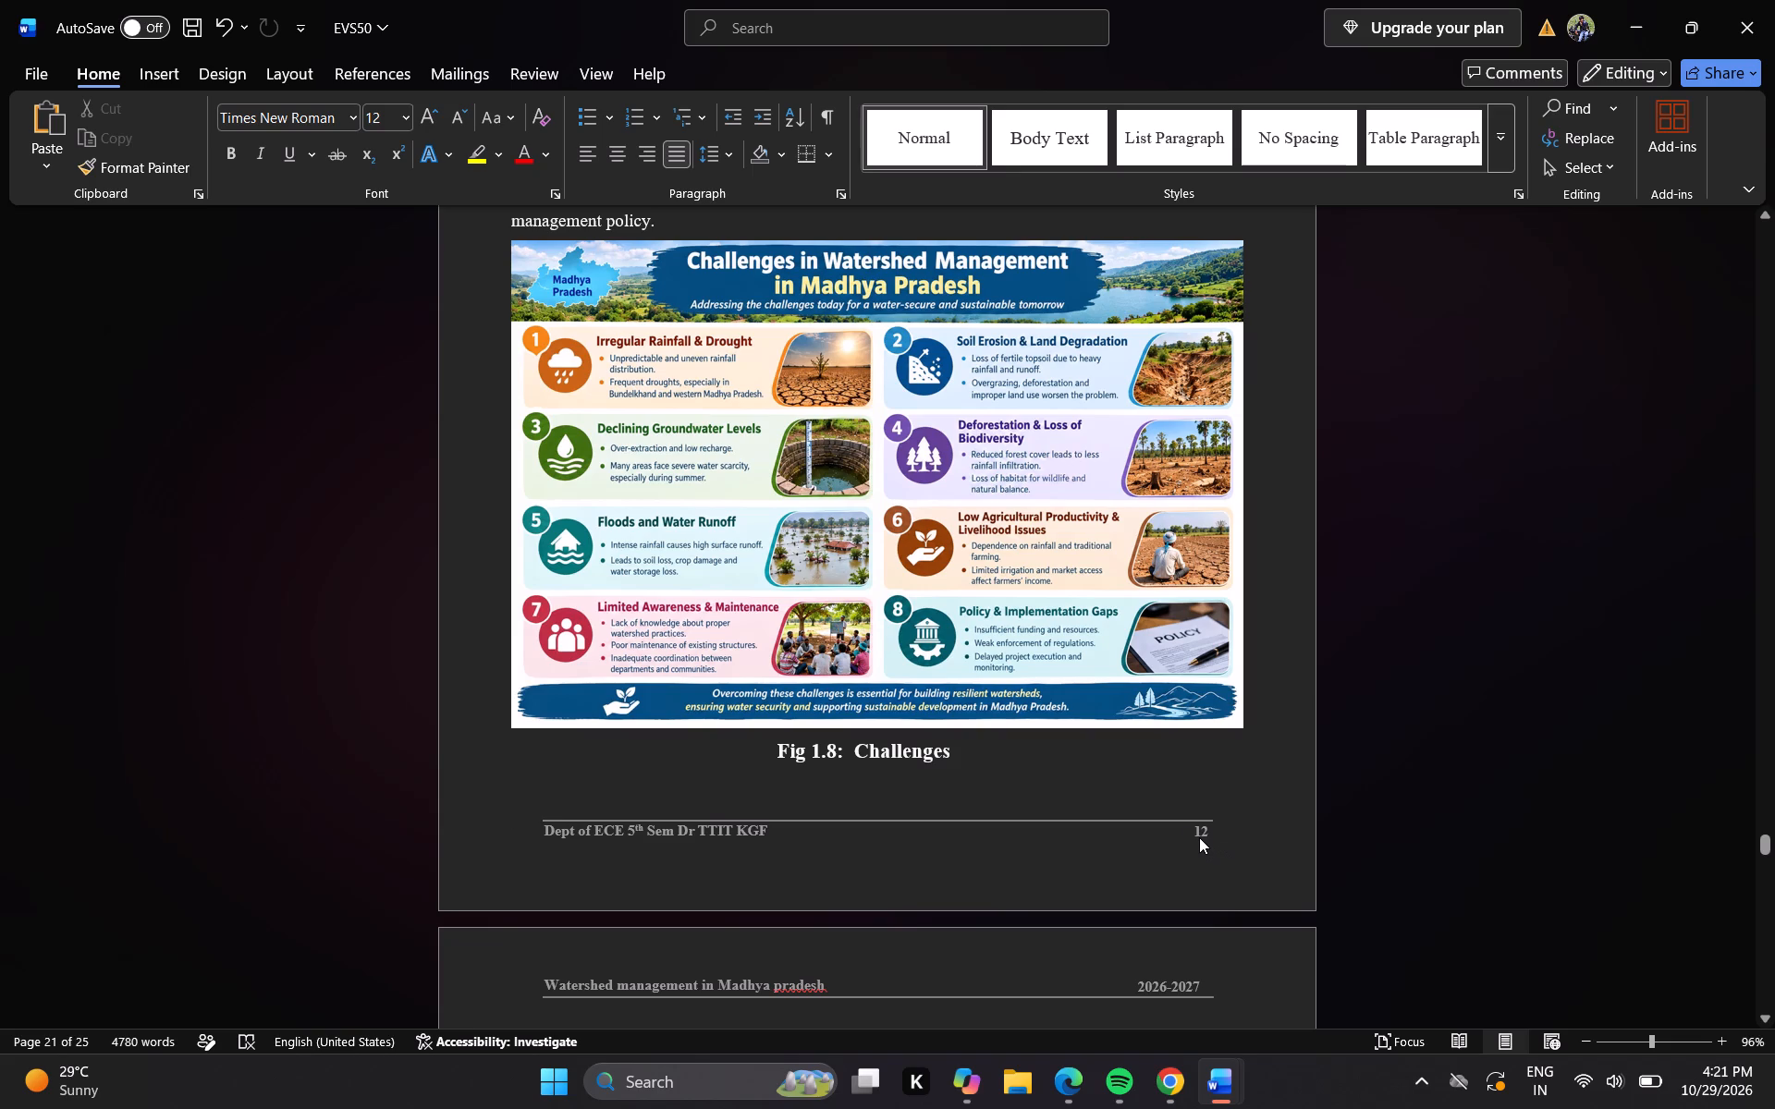
click(1210, 831)
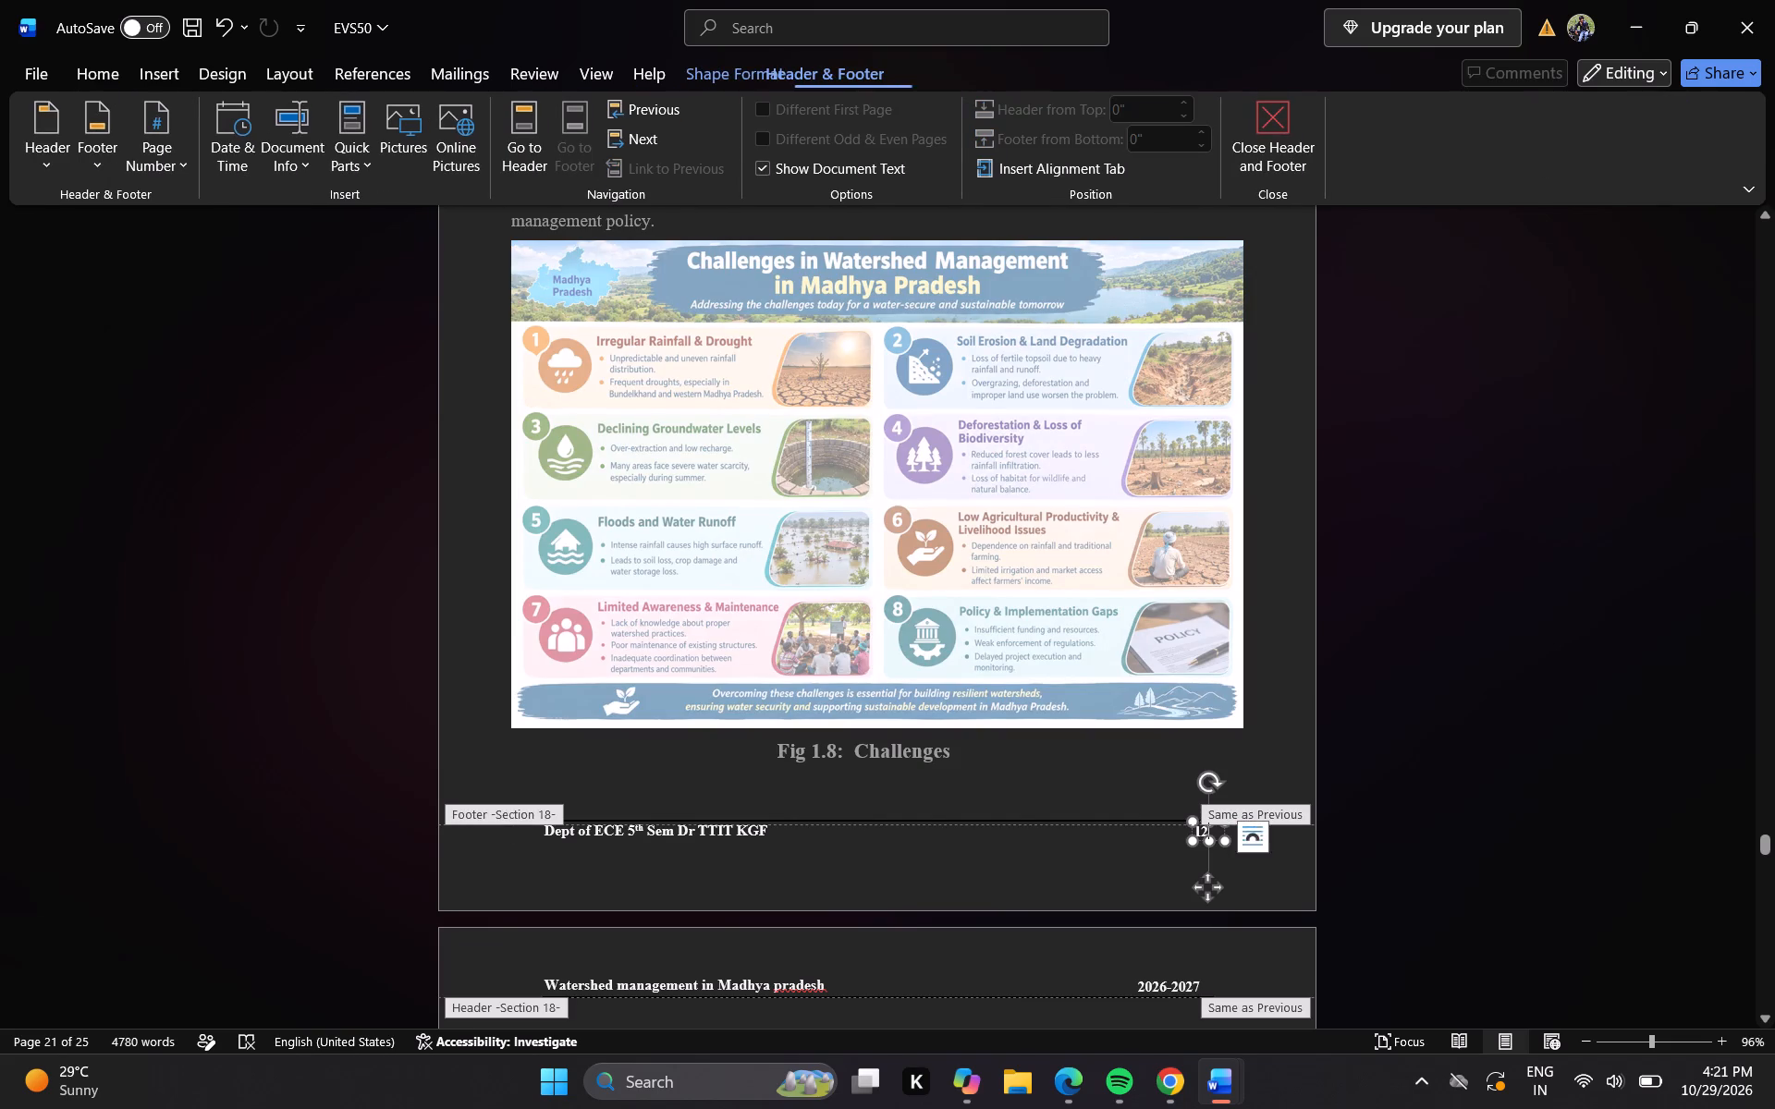
key(BackSpace)
key(3)
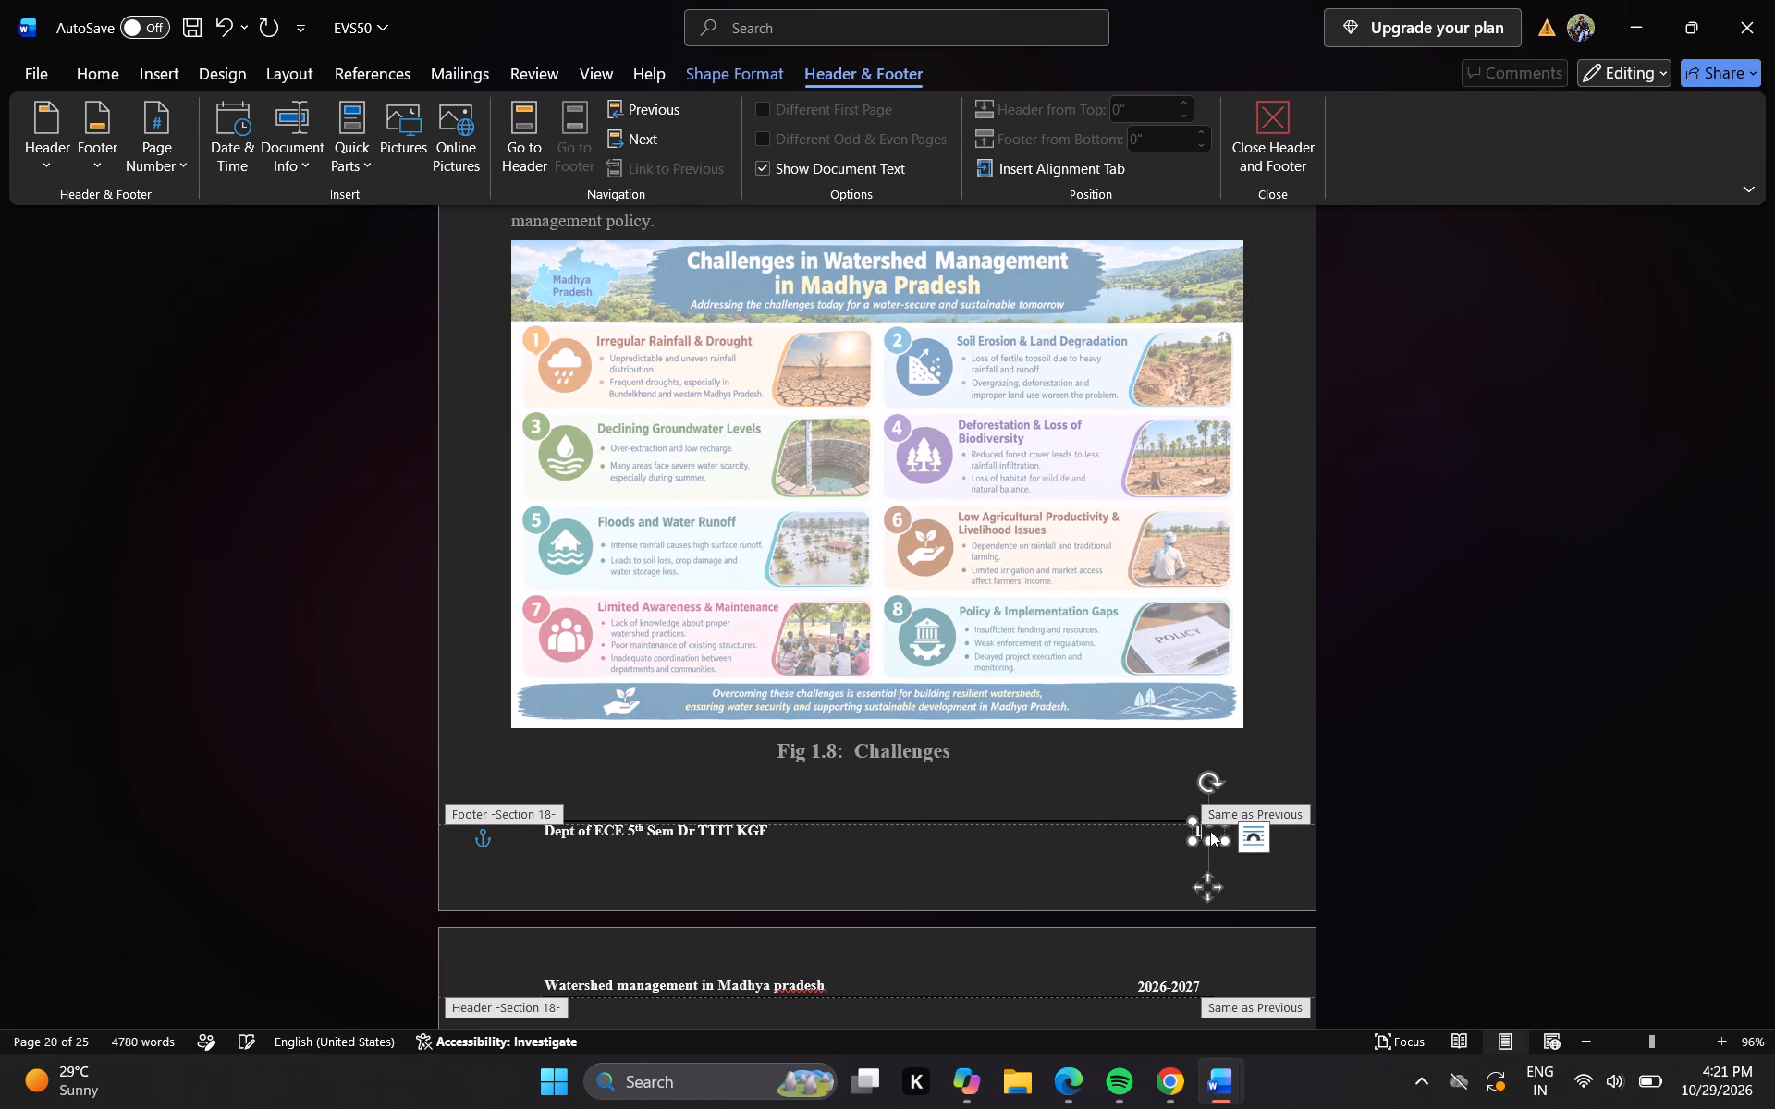
double_click(1060, 762)
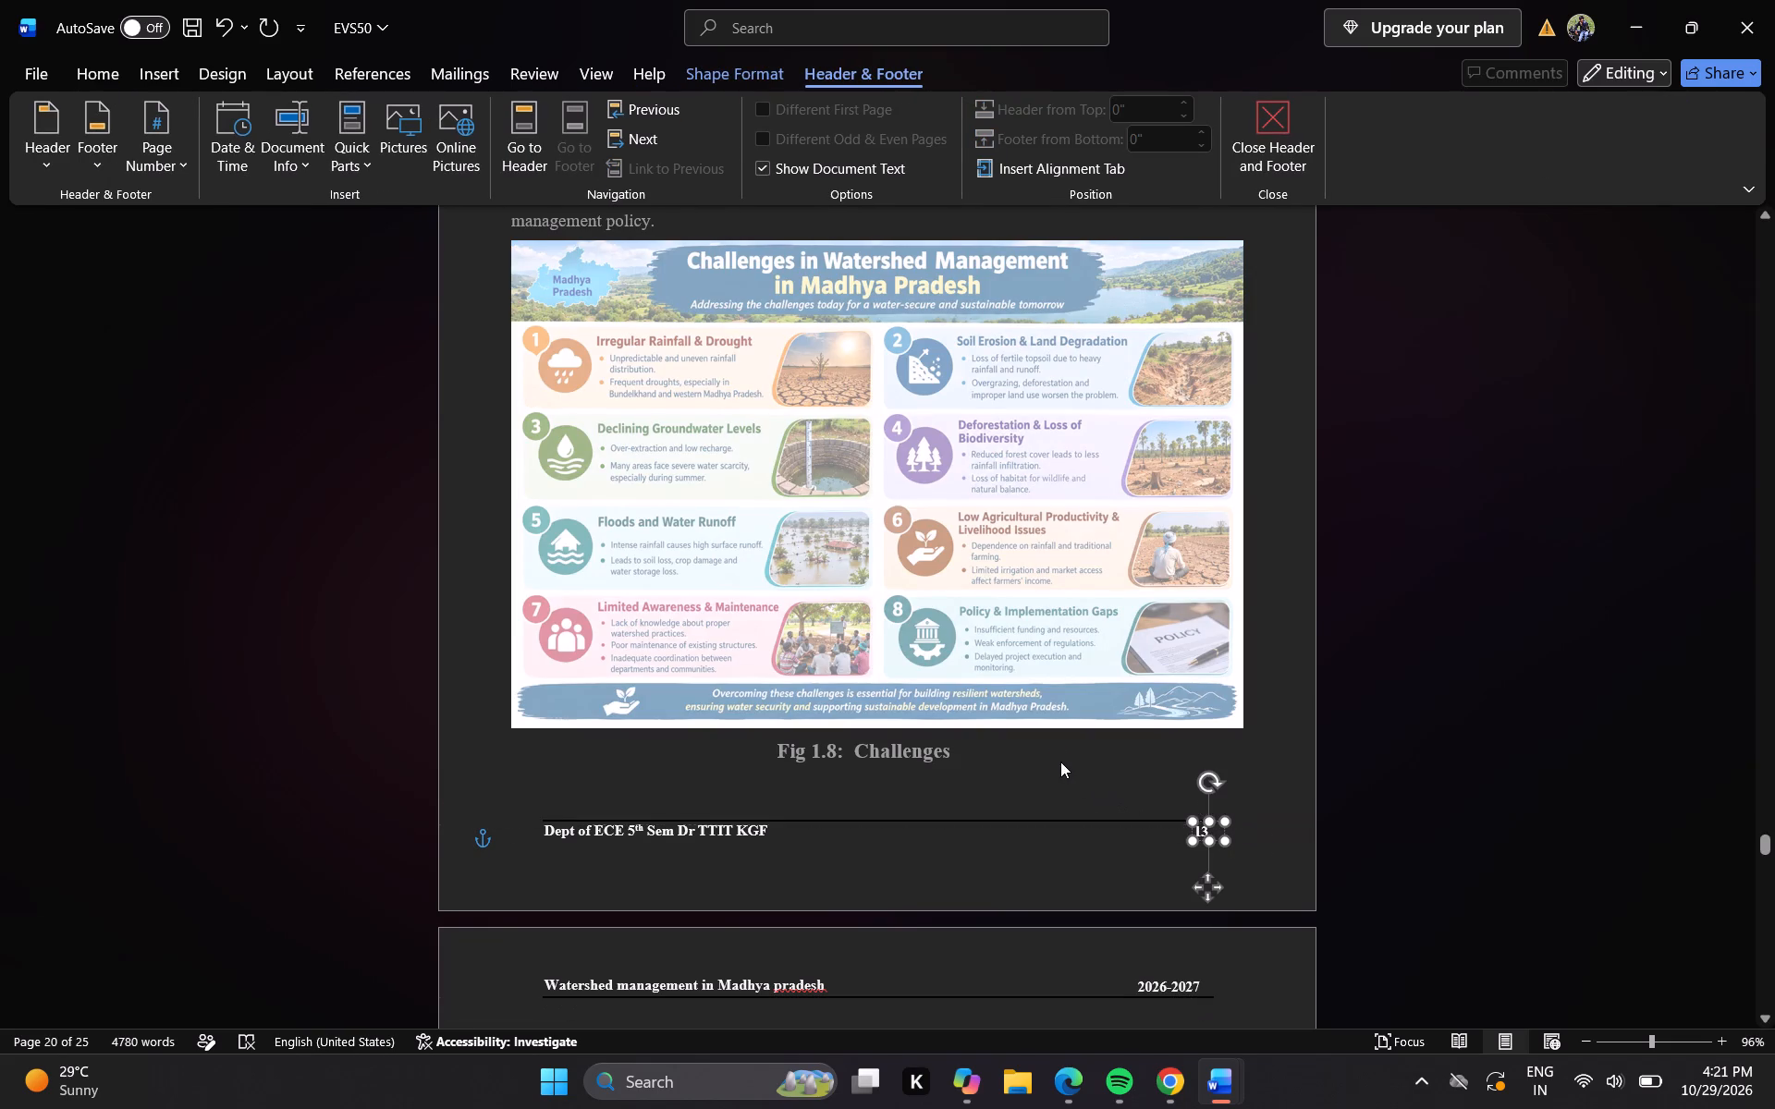
Check the footer page number on the following page, which has the Fig 1.9 Suggestions caption.
key(Down)
key(Down)
key(Down)
key(Down)
key(Down)
key(Down)
key(Down)
key(Down)
key(Down)
key(Down)
key(Down)
key(Down)
key(Down)
key(Down)
key(Down)
key(Down)
key(Down)
key(Down)
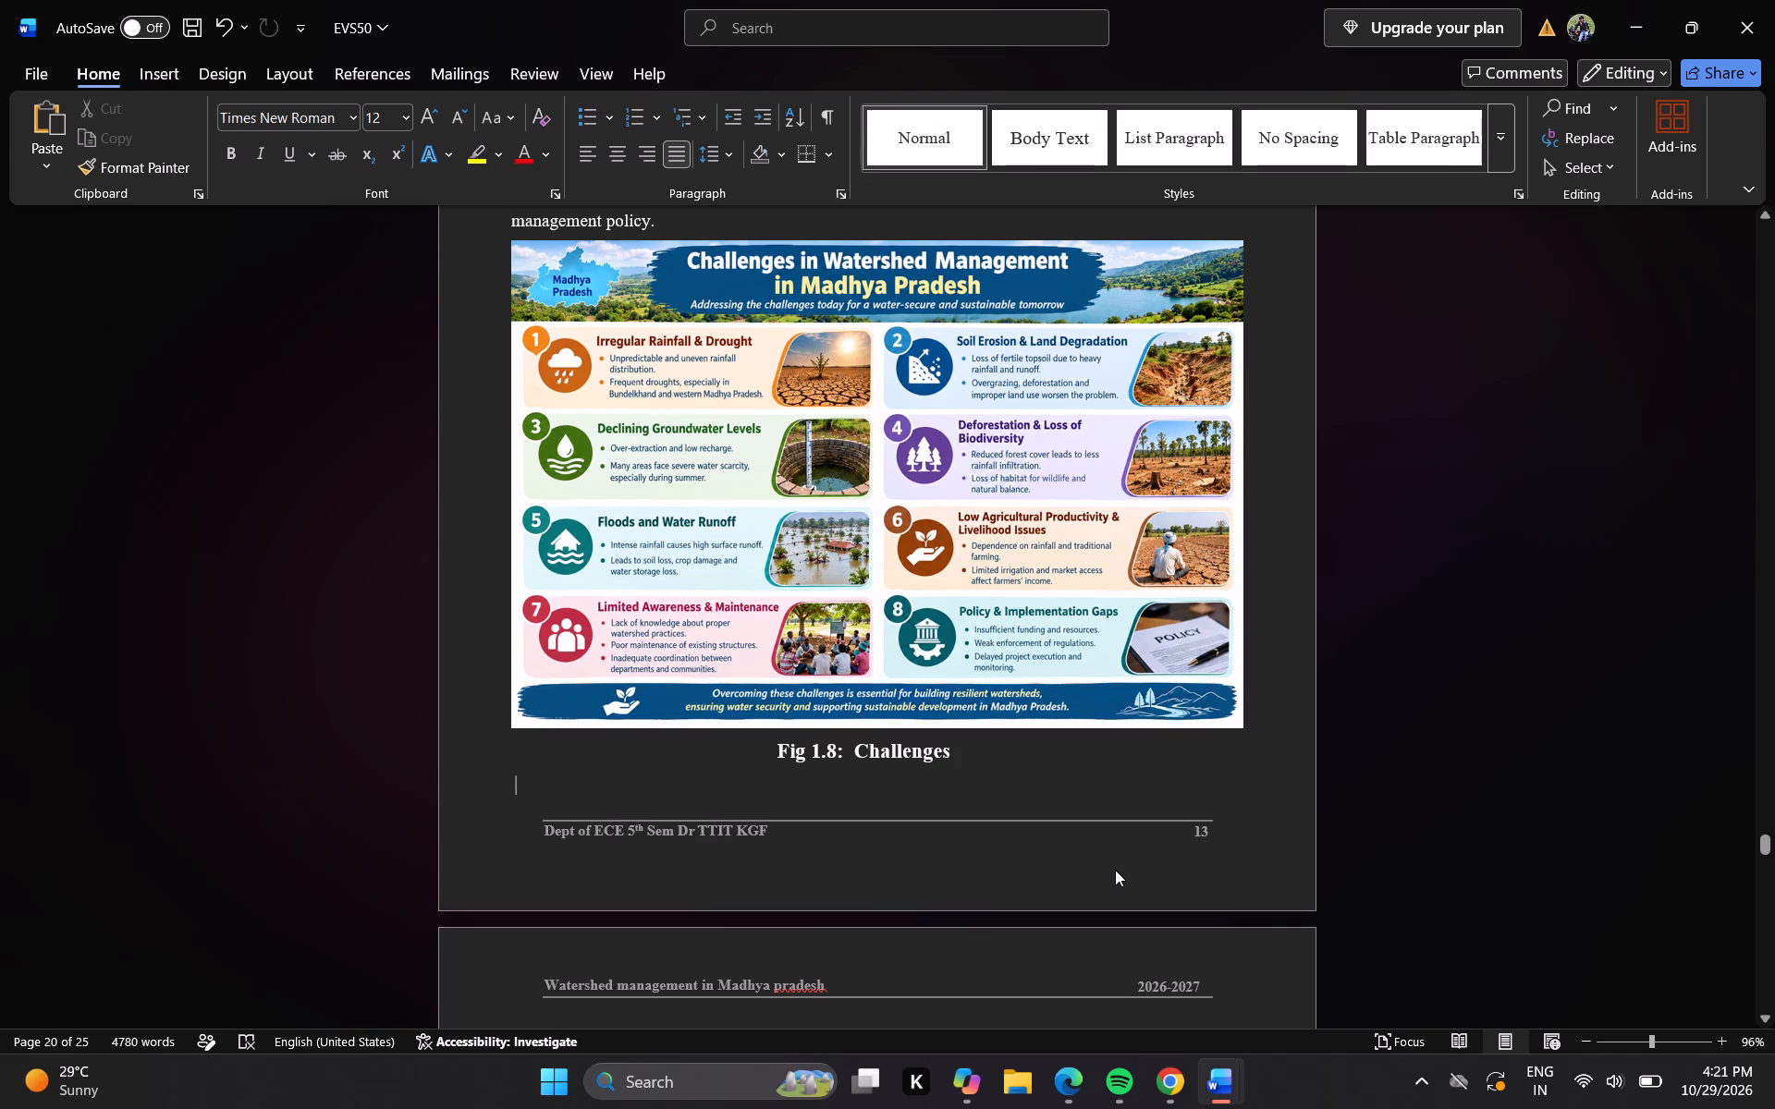
key(Down)
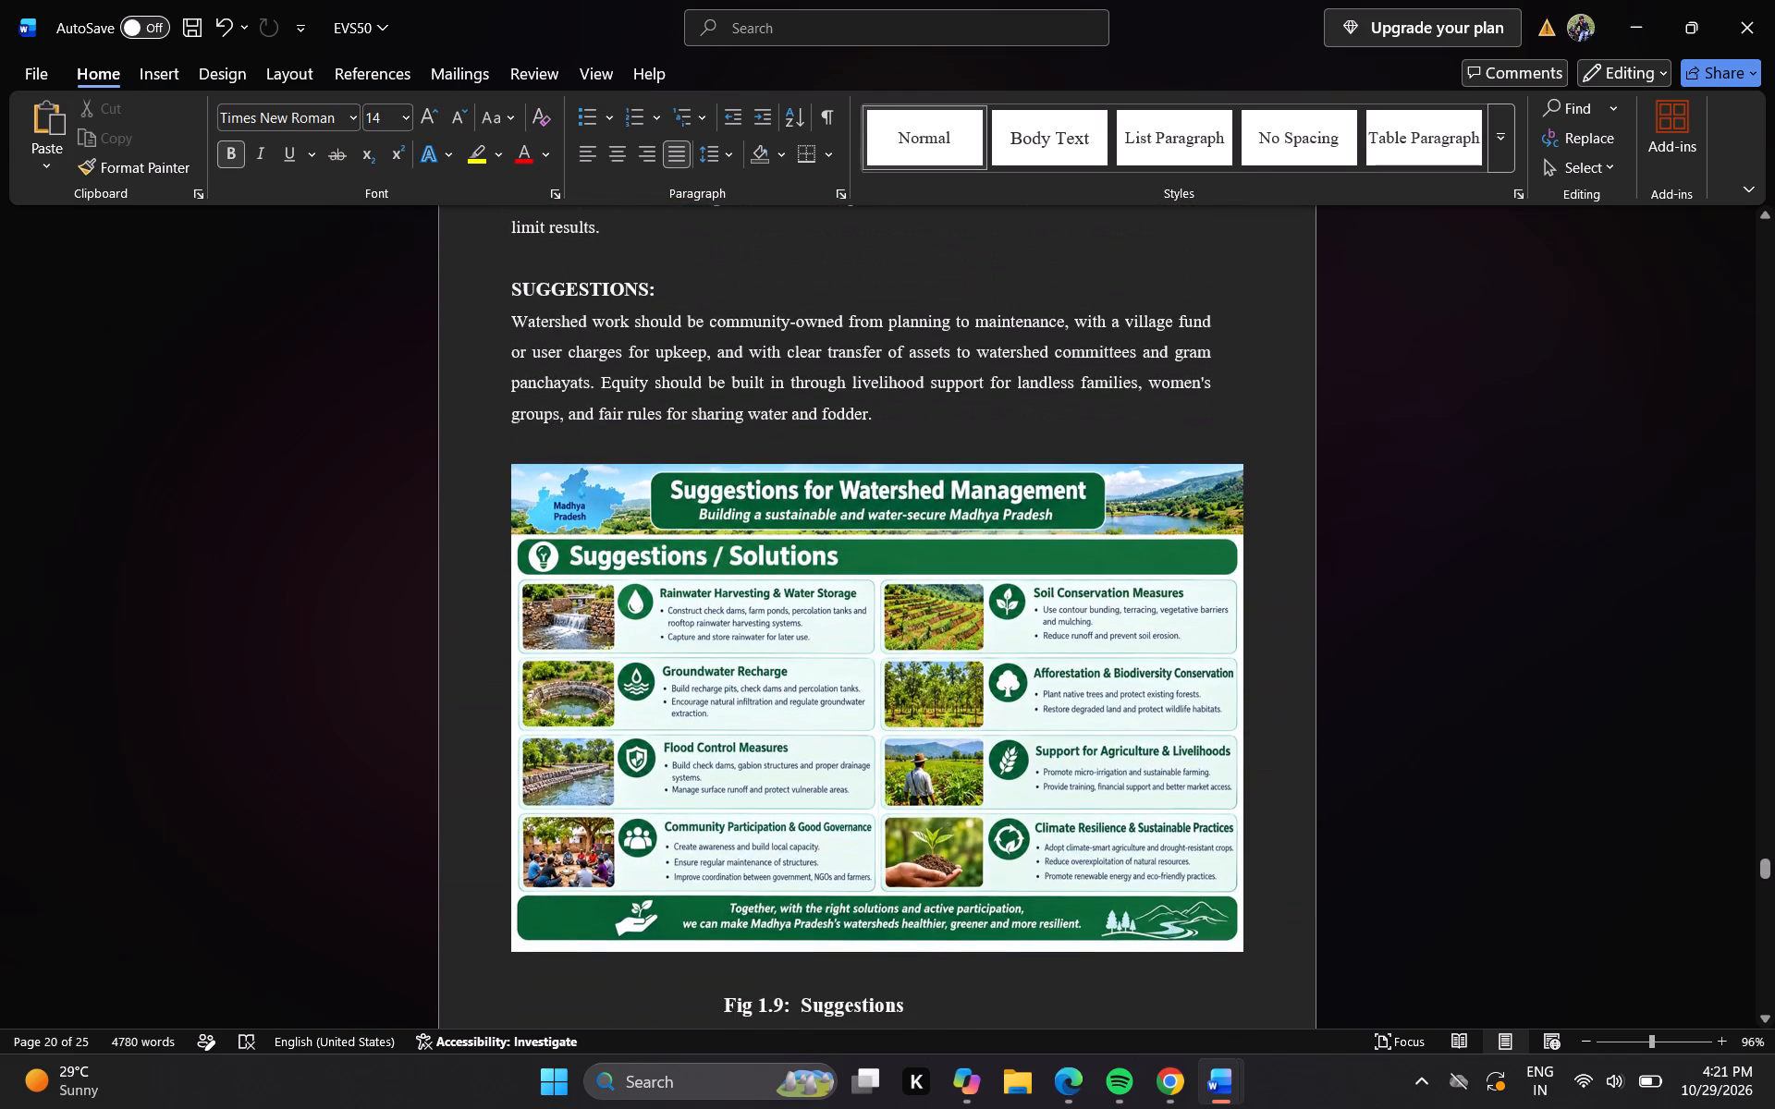
key(Down)
key(Down)
key(Down)
key(Down)
key(Down)
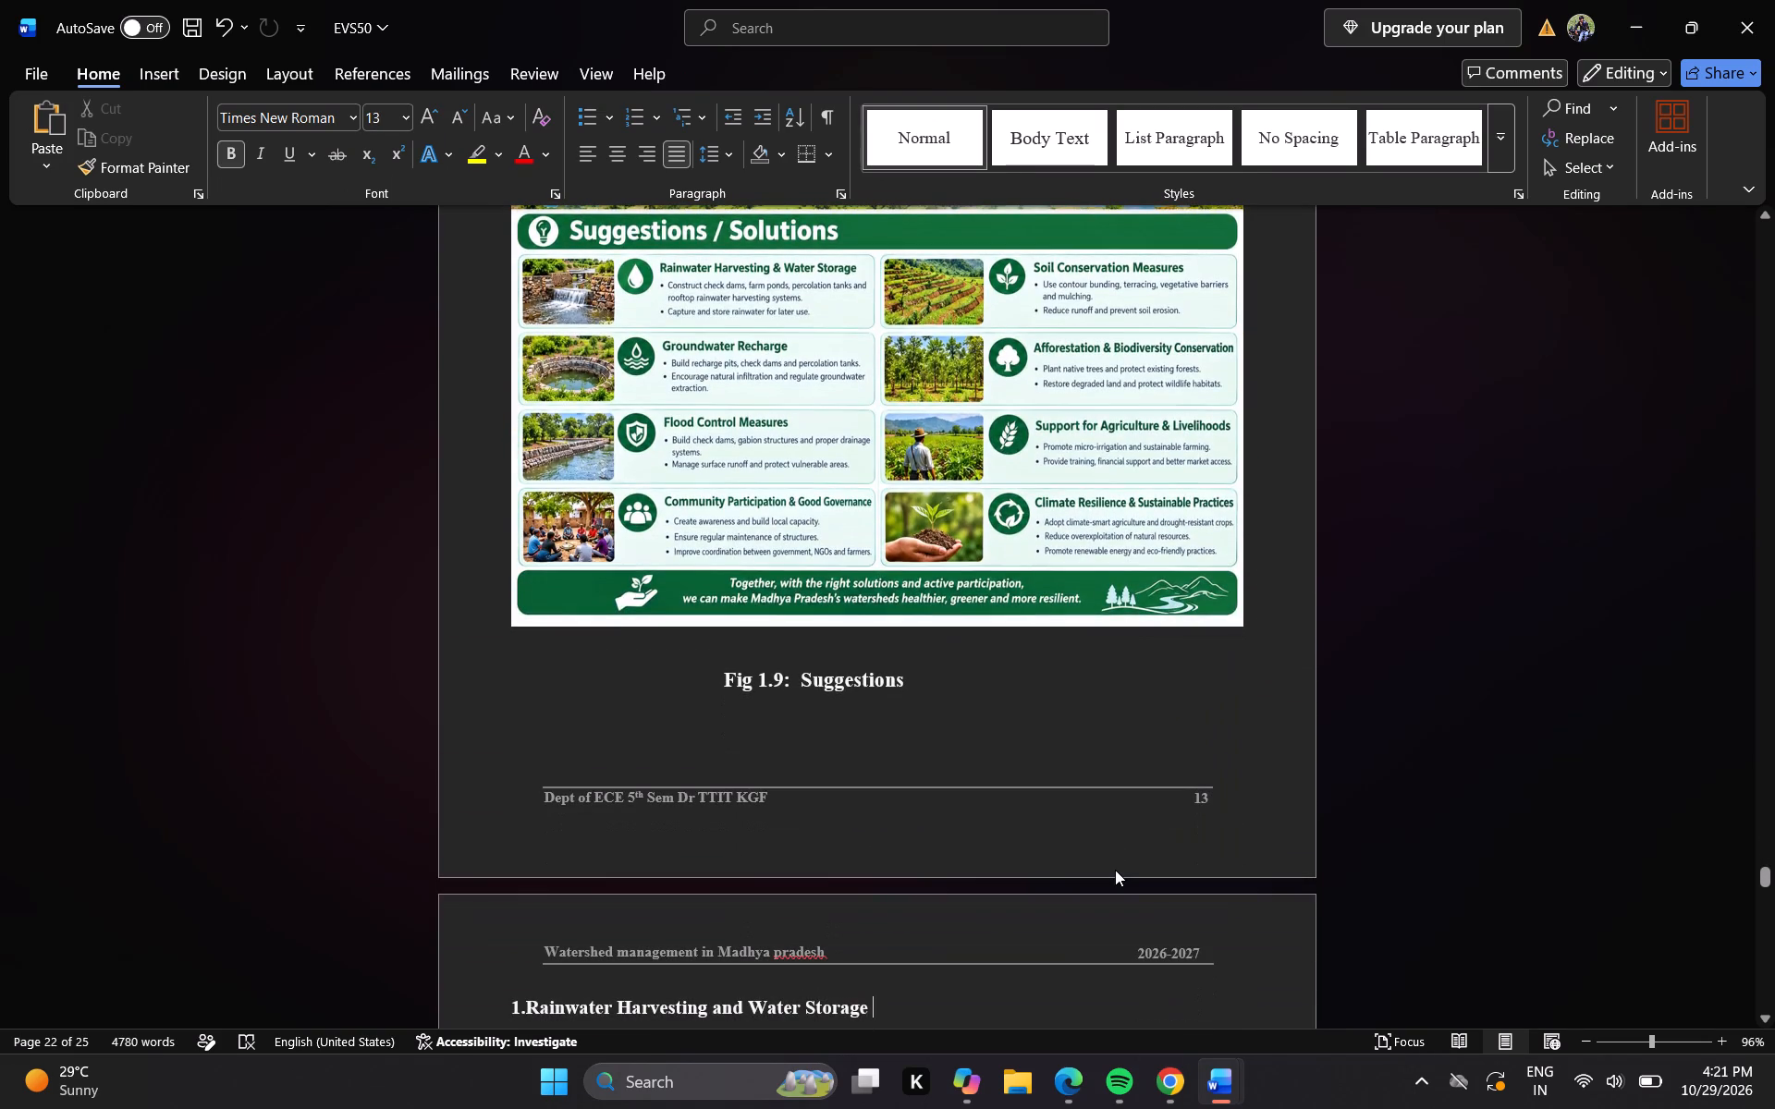
Check the footer page numbers backward from the Fig 1.9 Suggestions page to the page with the Fig 1.5 Reduction in Drought Effects caption.
key(Up)
key(Up)
key(Up)
key(Up)
key(Up)
key(Up)
key(Up)
key(Up)
key(Up)
key(Up)
key(Up)
key(Up)
key(Up)
key(Up)
key(Up)
key(Up)
key(Up)
key(Up)
key(Up)
key(Up)
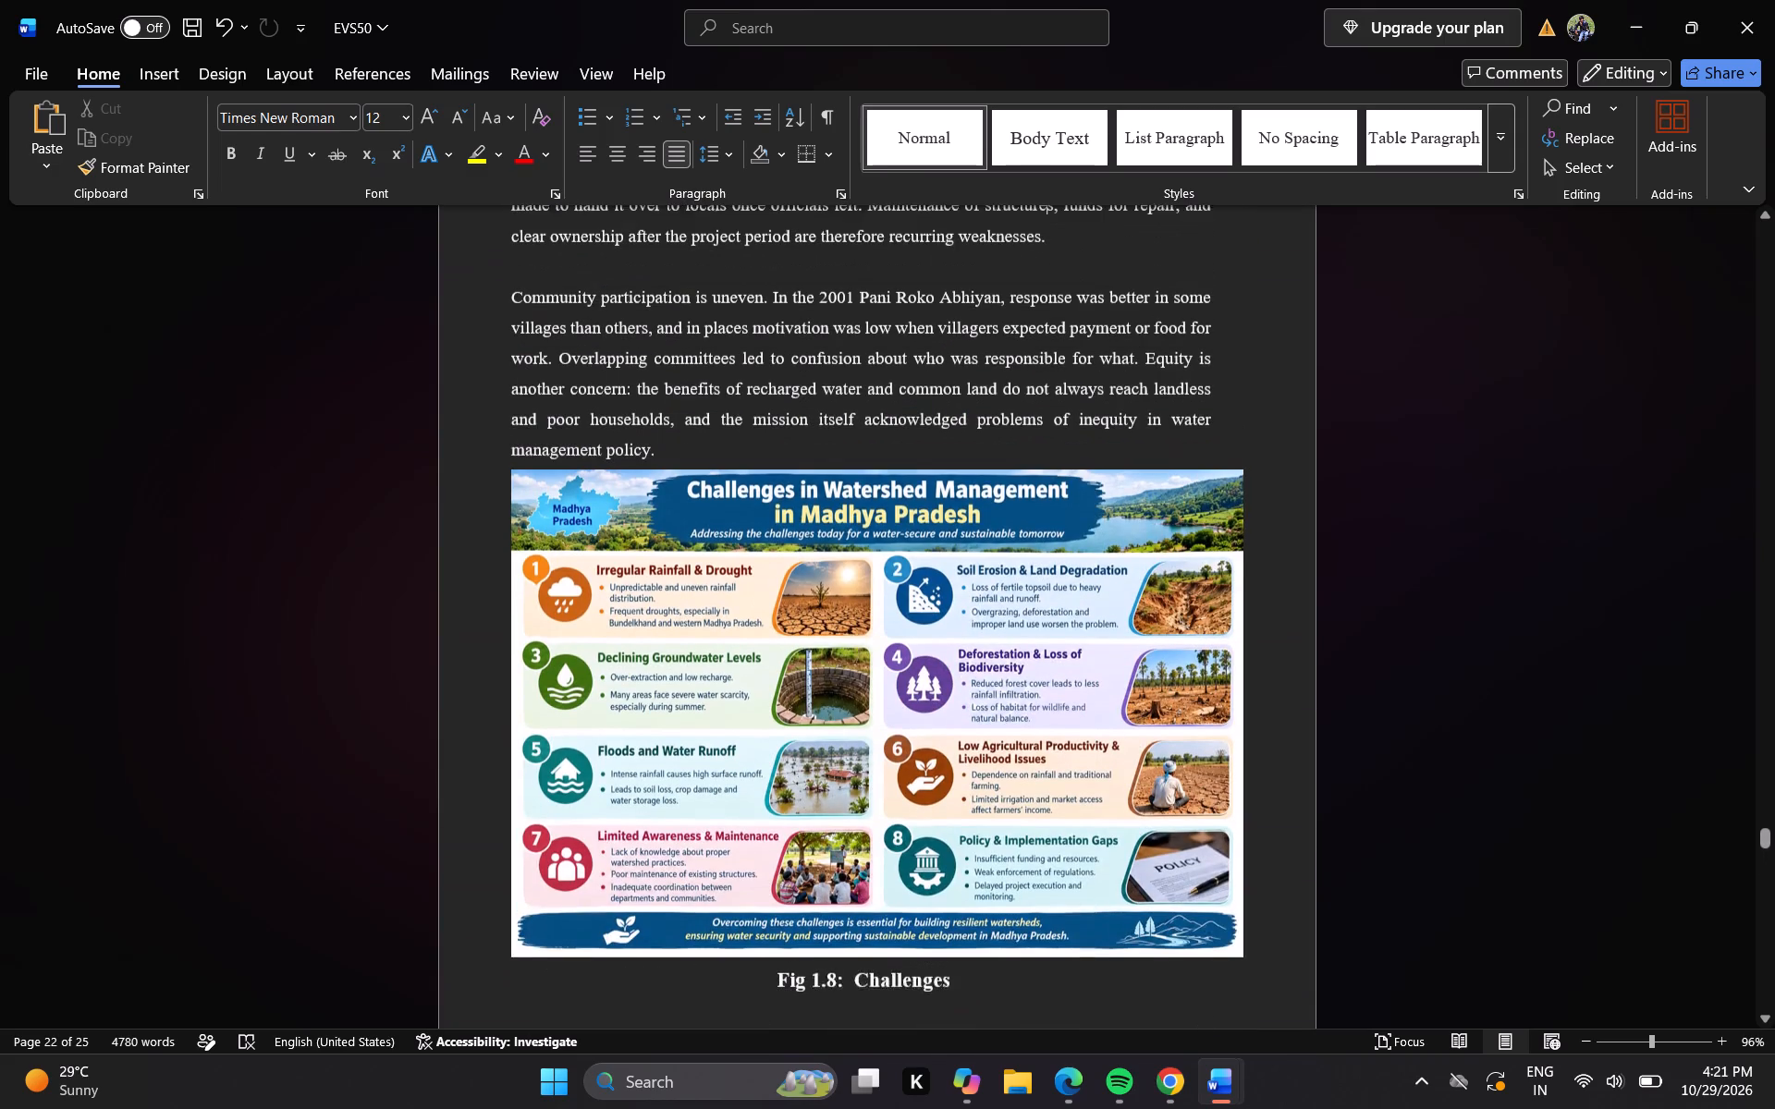
key(Down)
key(Down)
key(Down)
key(Down)
key(Down)
key(Down)
key(Down)
key(Down)
key(Down)
key(Down)
key(Down)
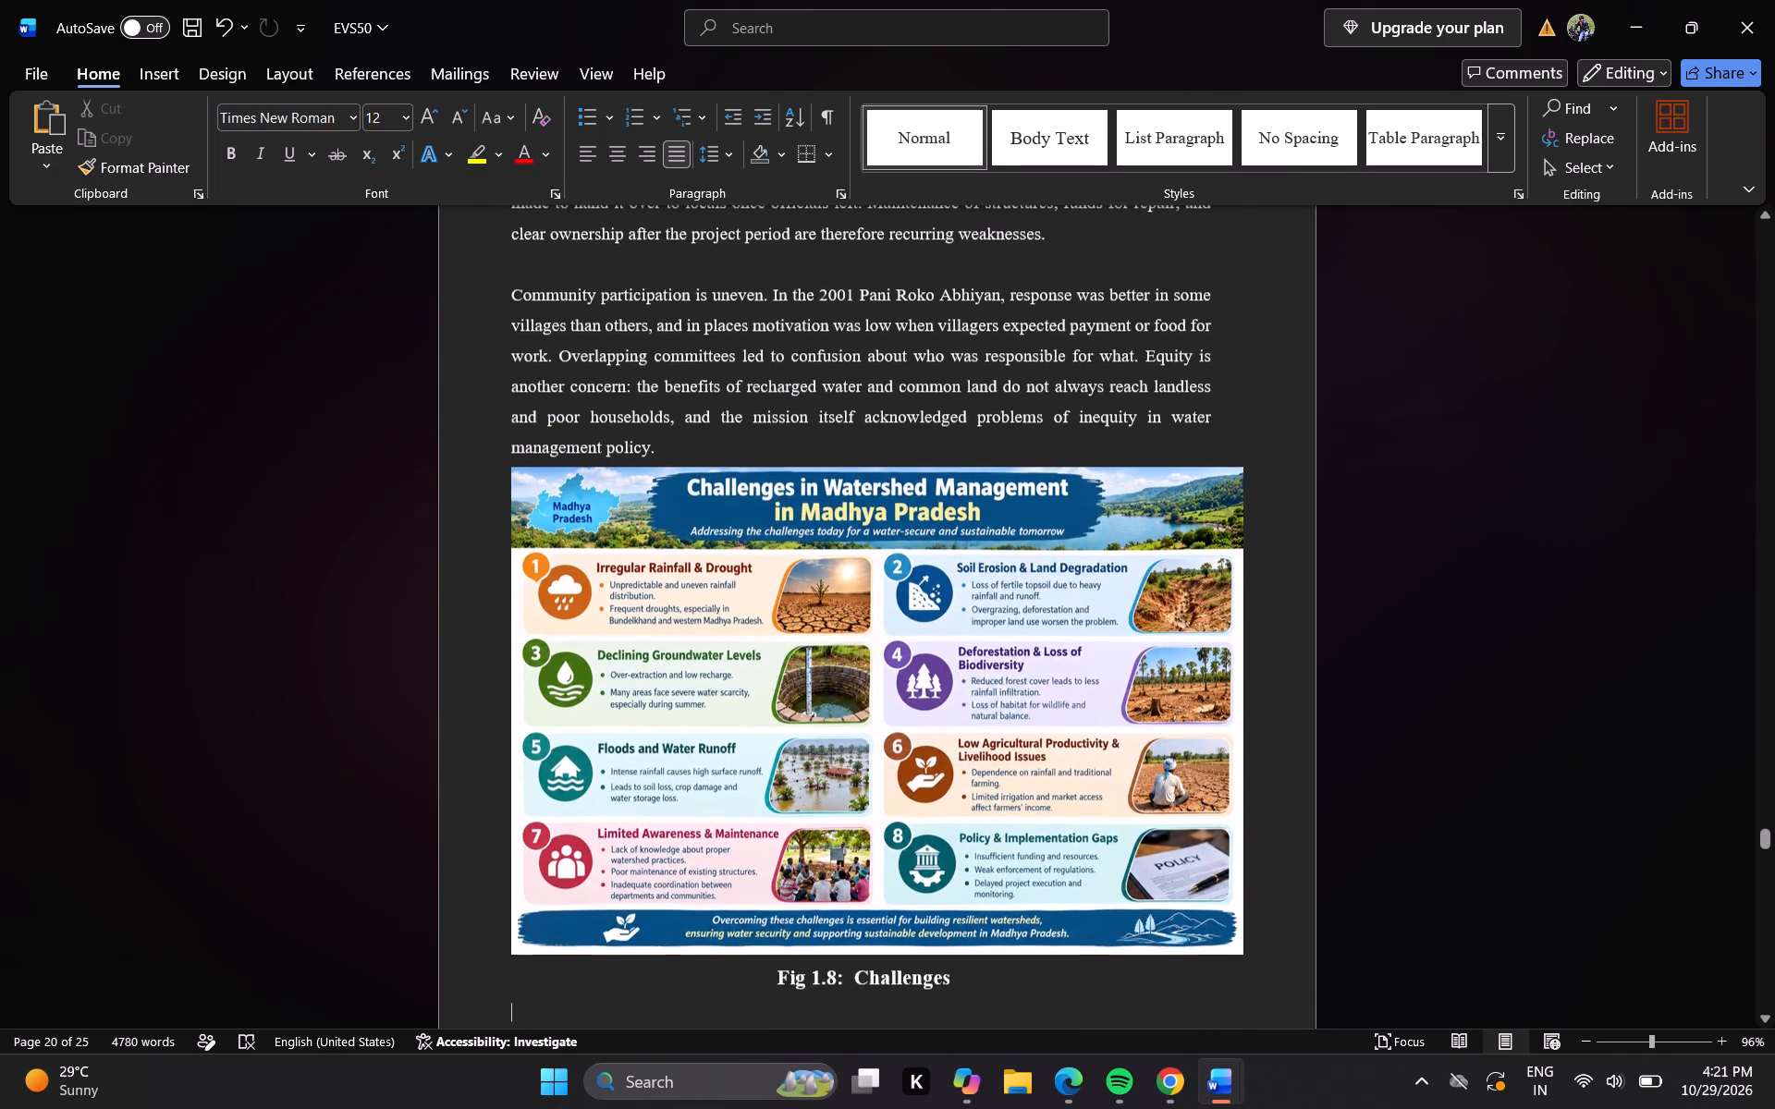
key(Down)
key(Down)
key(Up)
key(Up)
key(Up)
key(Up)
key(Up)
key(Up)
key(Up)
key(Up)
key(Up)
key(Up)
key(Up)
key(Up)
key(Up)
key(Up)
key(Up)
key(Up)
key(Up)
key(Up)
key(Up)
key(Up)
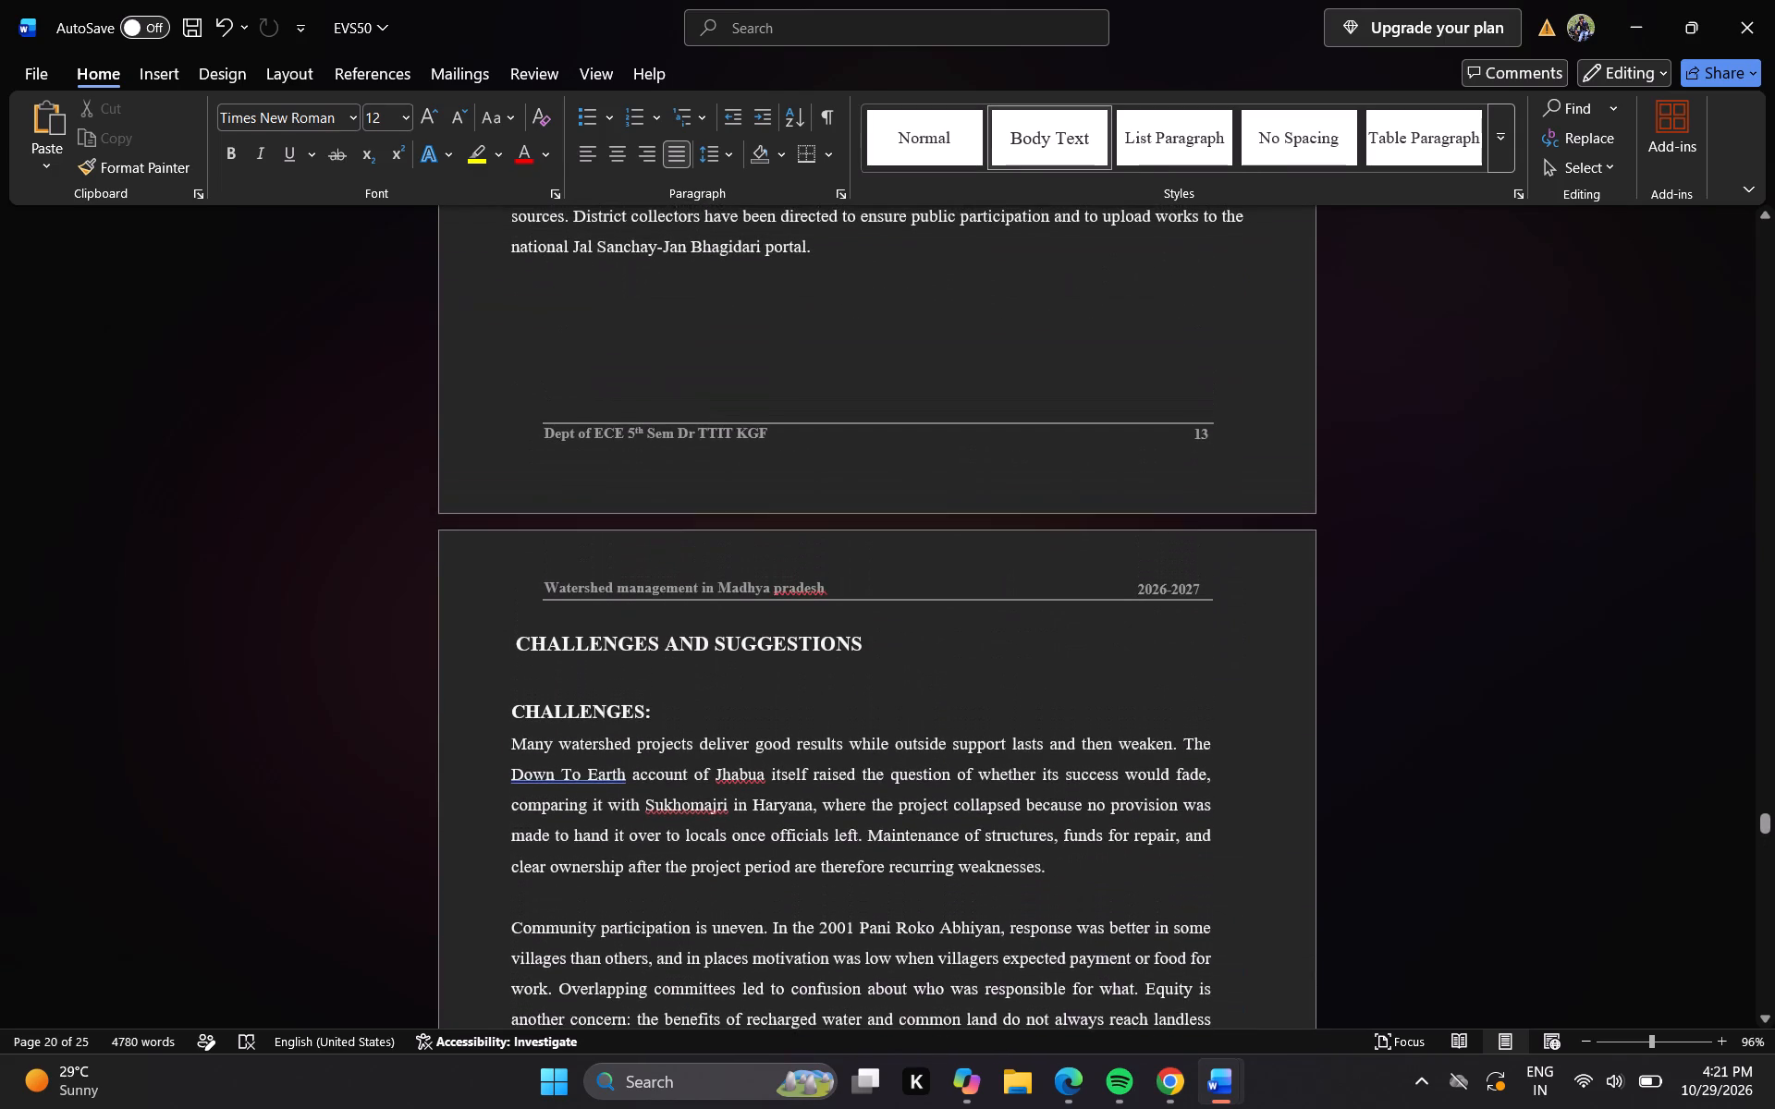
key(Up)
key(Up)
key(Up)
key(Up)
key(Up)
key(Up)
key(Up)
key(Up)
key(Up)
key(Up)
key(Up)
key(Up)
key(Up)
key(Up)
key(Up)
key(Up)
key(Up)
key(Up)
key(Up)
key(Up)
key(Up)
key(Up)
key(Up)
key(Up)
key(Up)
key(Up)
key(Up)
key(Up)
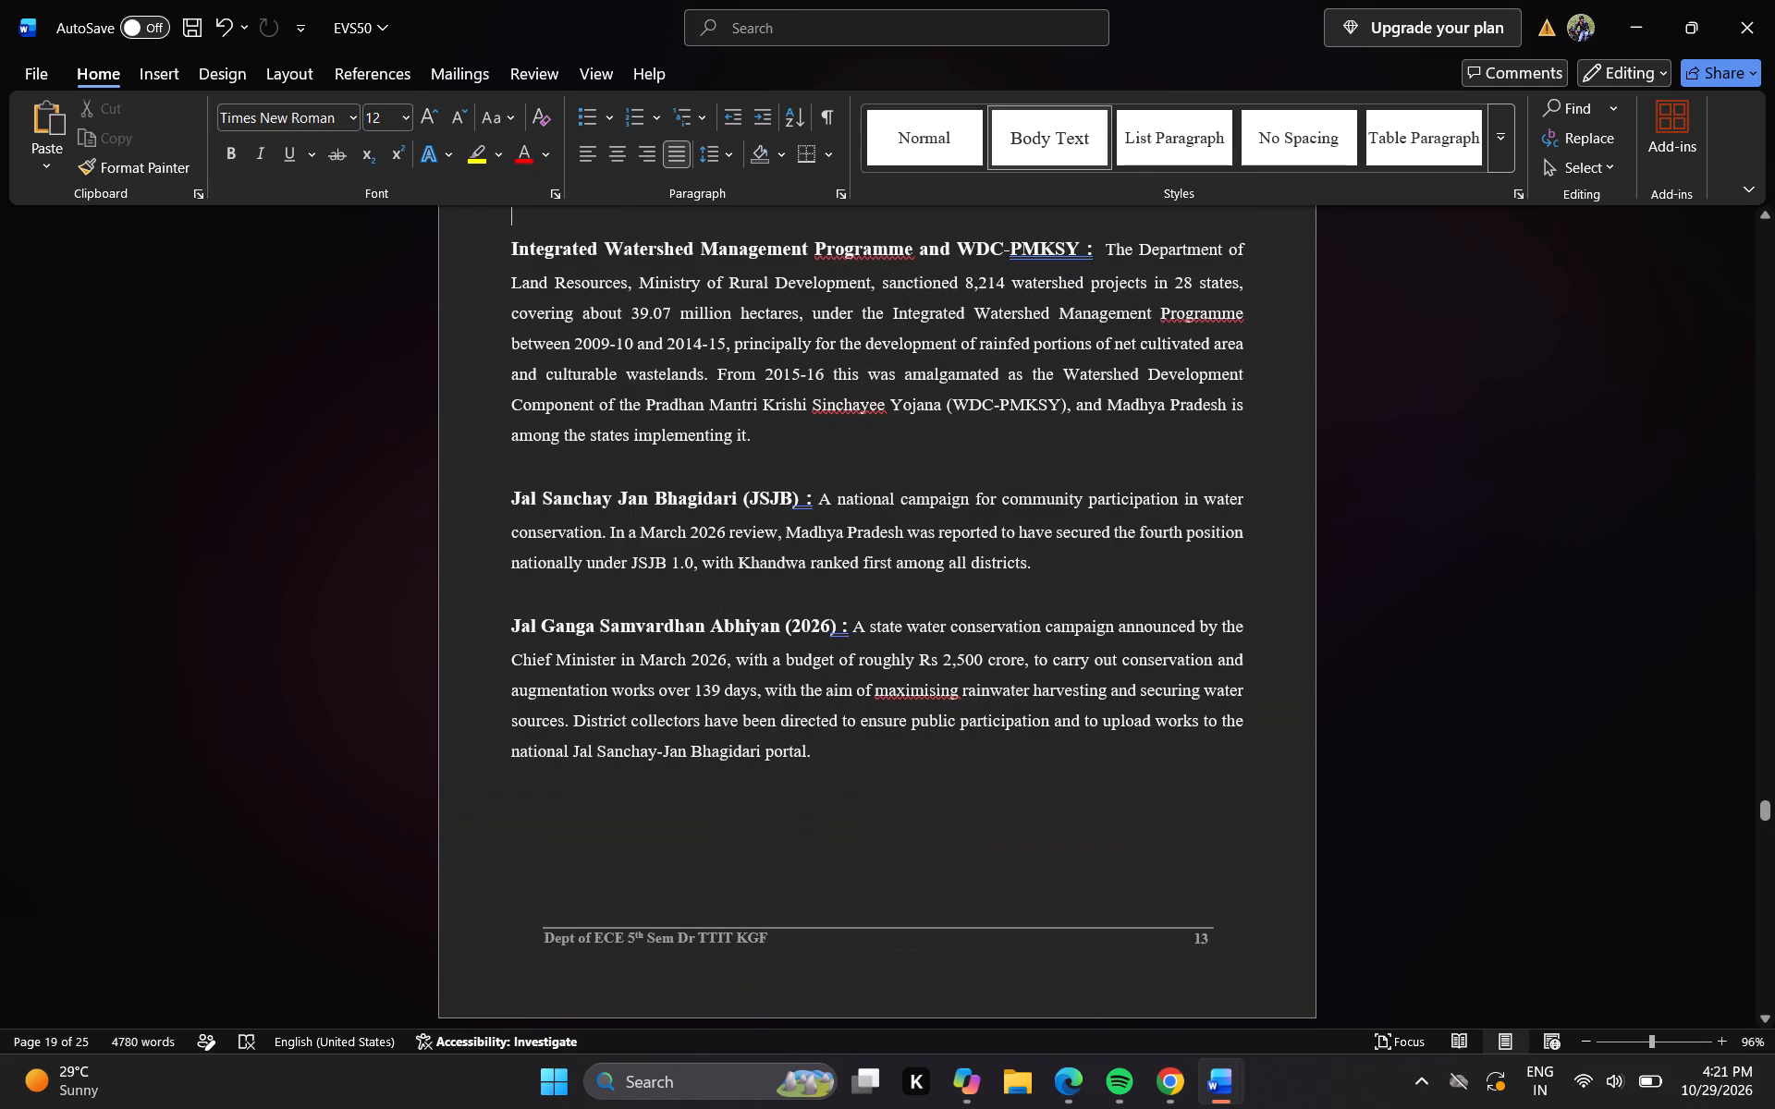
key(Up)
key(Up)
key(Up)
key(Up)
key(Up)
key(Up)
key(Up)
key(Up)
key(Up)
key(Up)
key(Up)
key(Up)
key(Up)
key(Up)
key(Up)
key(Up)
key(Up)
key(Up)
key(Up)
key(Up)
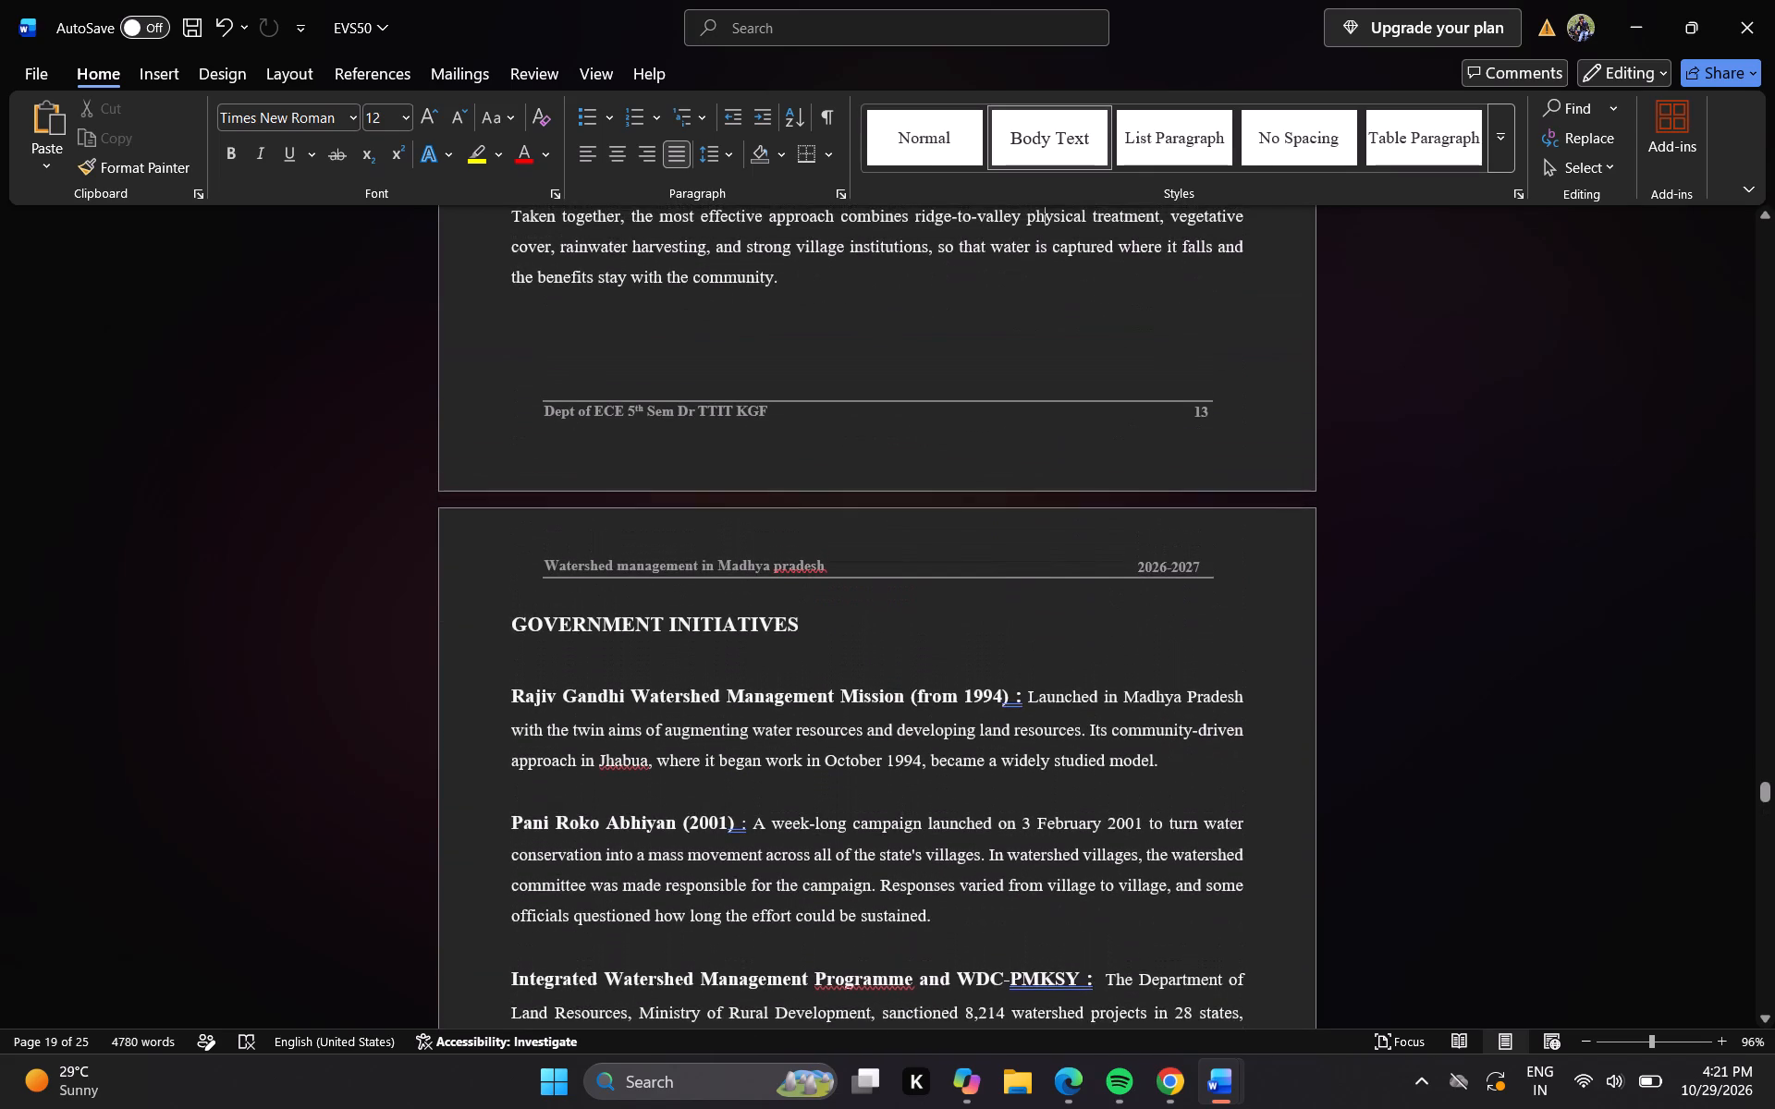
key(Up)
key(Up)
key(Up)
key(Up)
key(Up)
key(Up)
key(Up)
key(Up)
key(Up)
key(Up)
key(Up)
key(Up)
key(Up)
key(Up)
key(Up)
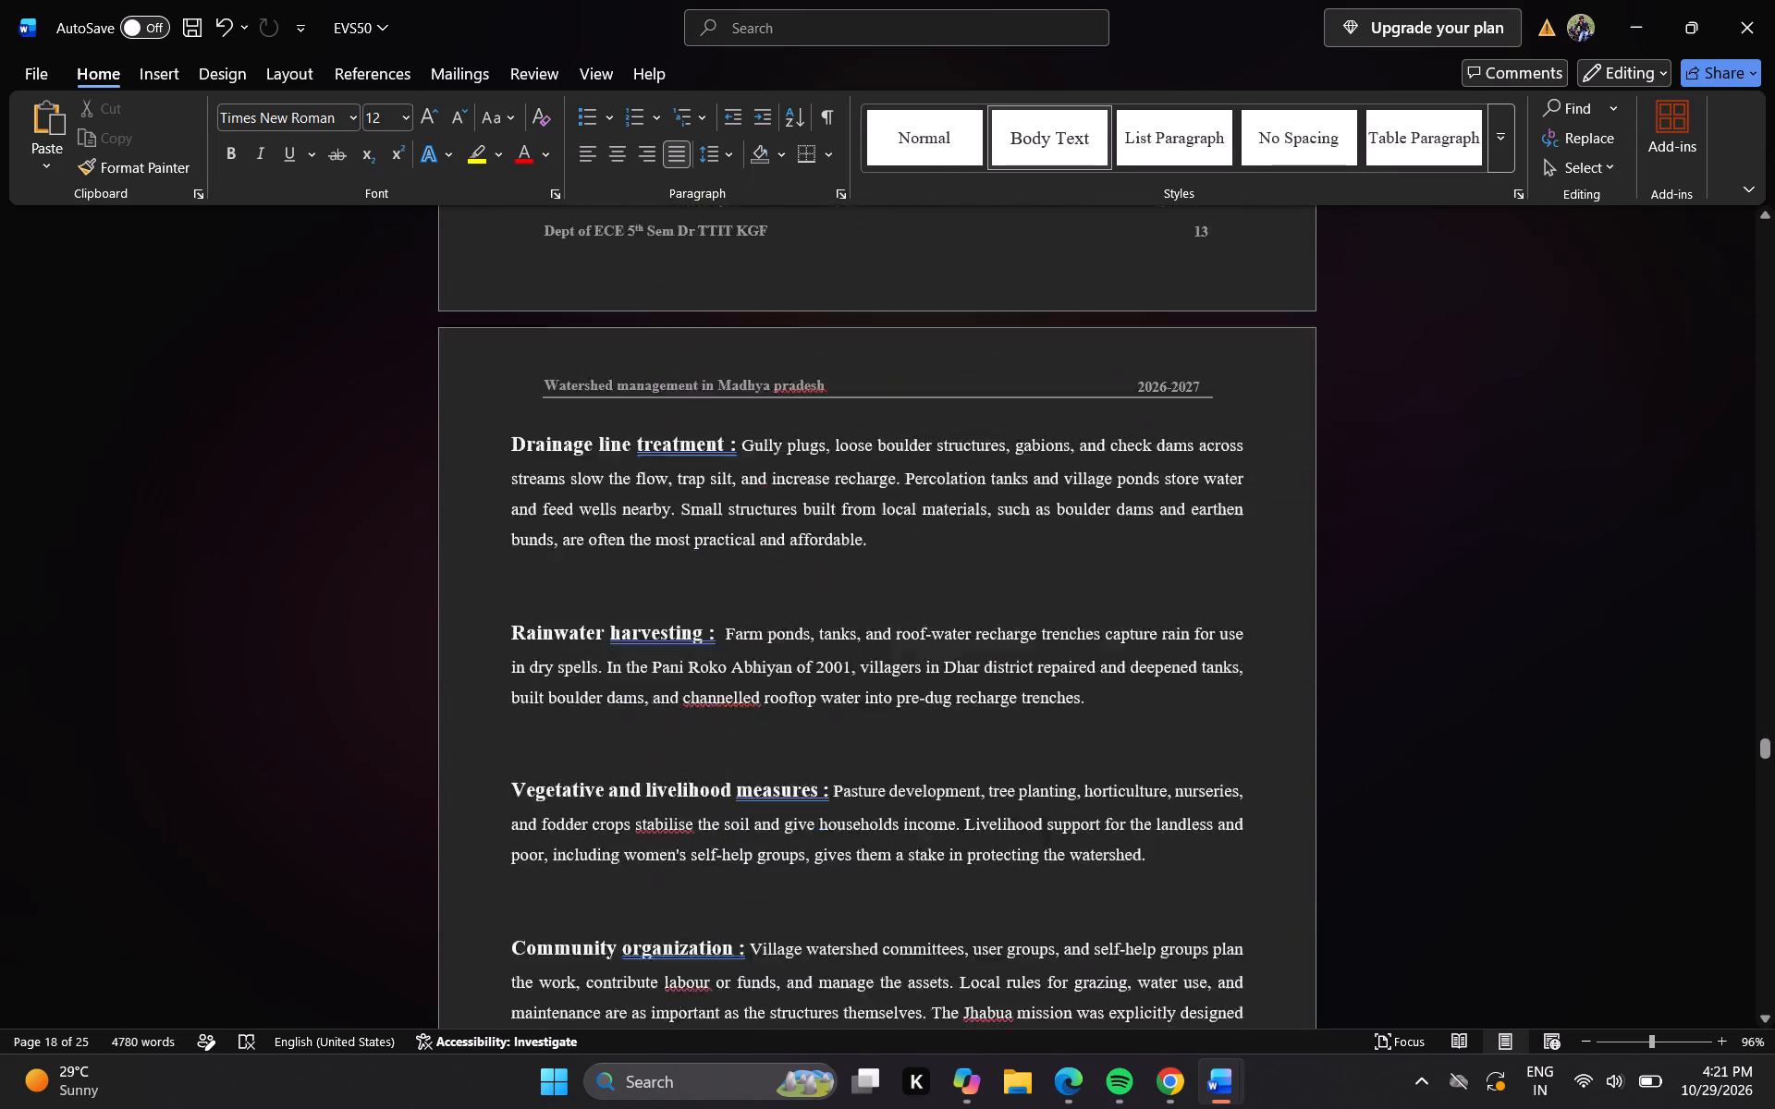
key(Up)
key(Up)
key(Up)
key(Up)
key(Up)
key(Up)
key(Up)
key(Up)
key(Up)
key(Up)
key(Up)
key(Up)
key(Up)
key(Up)
key(Up)
key(Up)
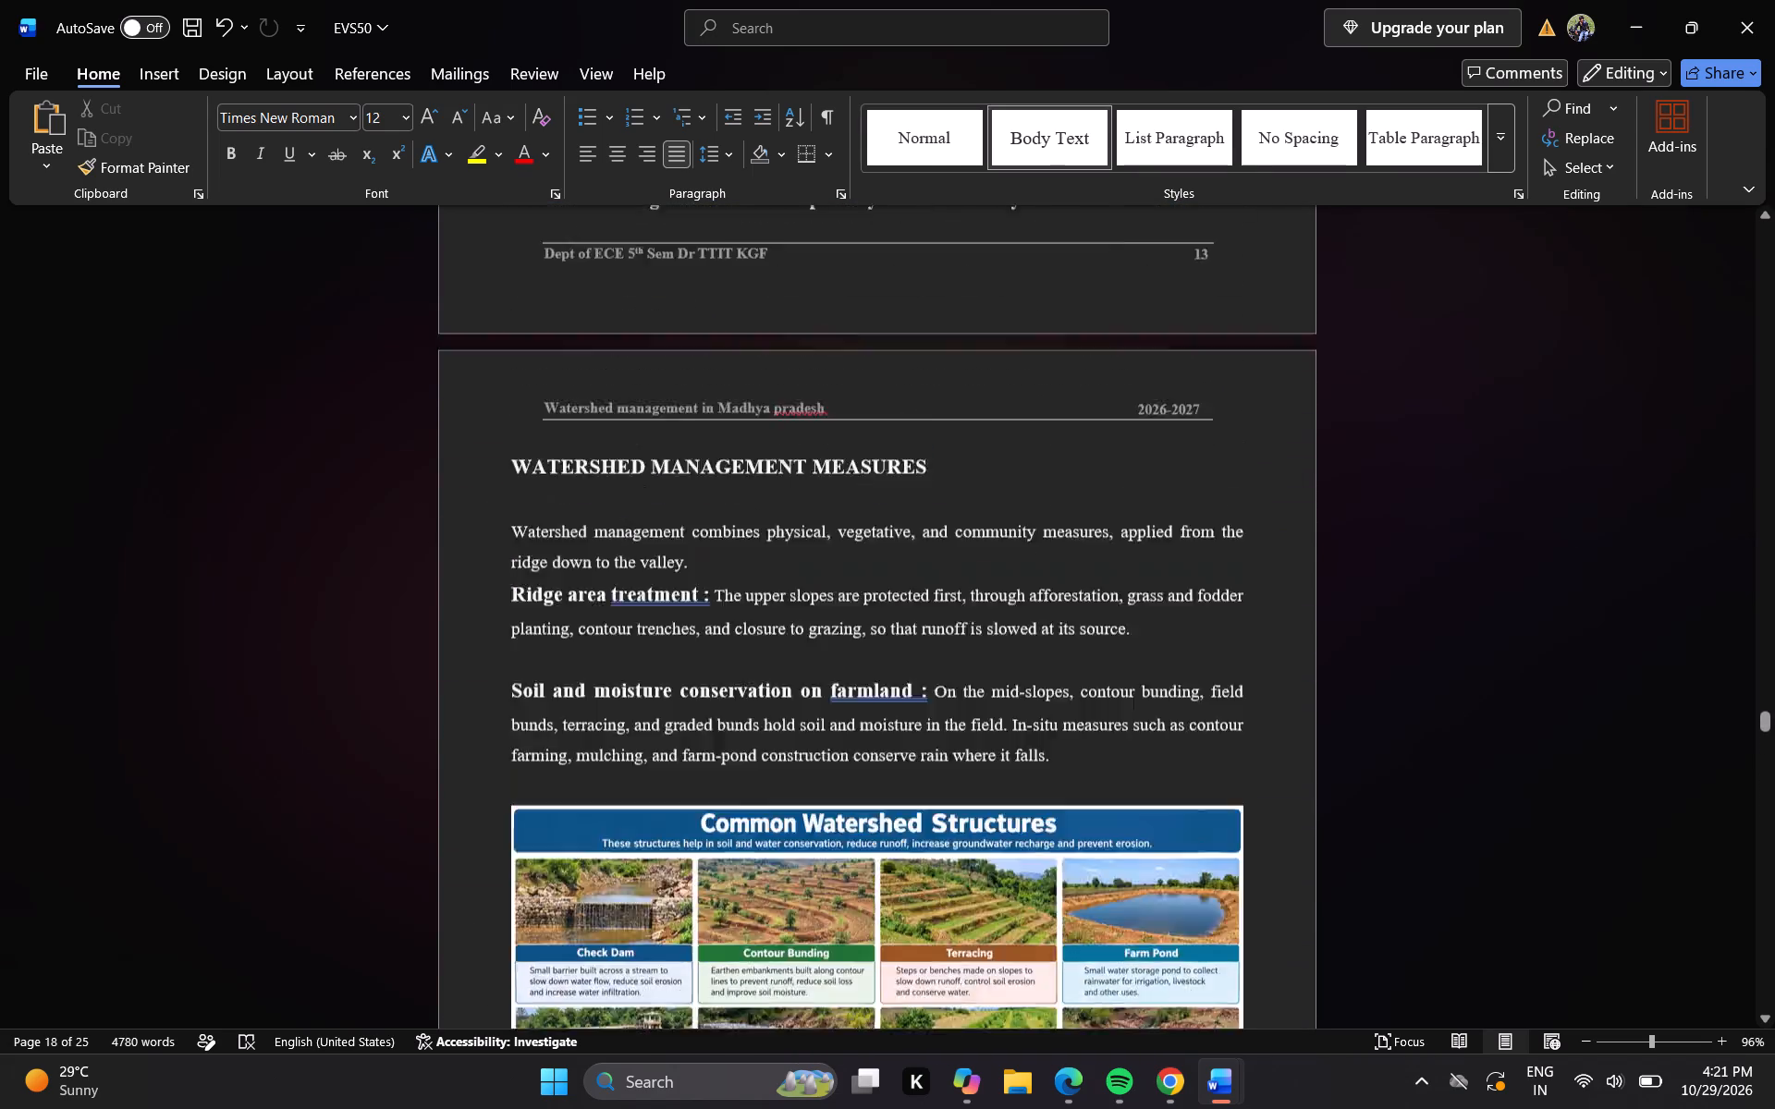
key(Up)
key(Up)
key(Up)
key(Up)
key(Up)
key(Up)
key(Up)
key(Up)
key(Up)
key(Up)
key(Up)
key(Up)
key(Up)
key(Up)
key(Up)
key(Up)
key(Up)
key(Up)
key(Up)
key(Up)
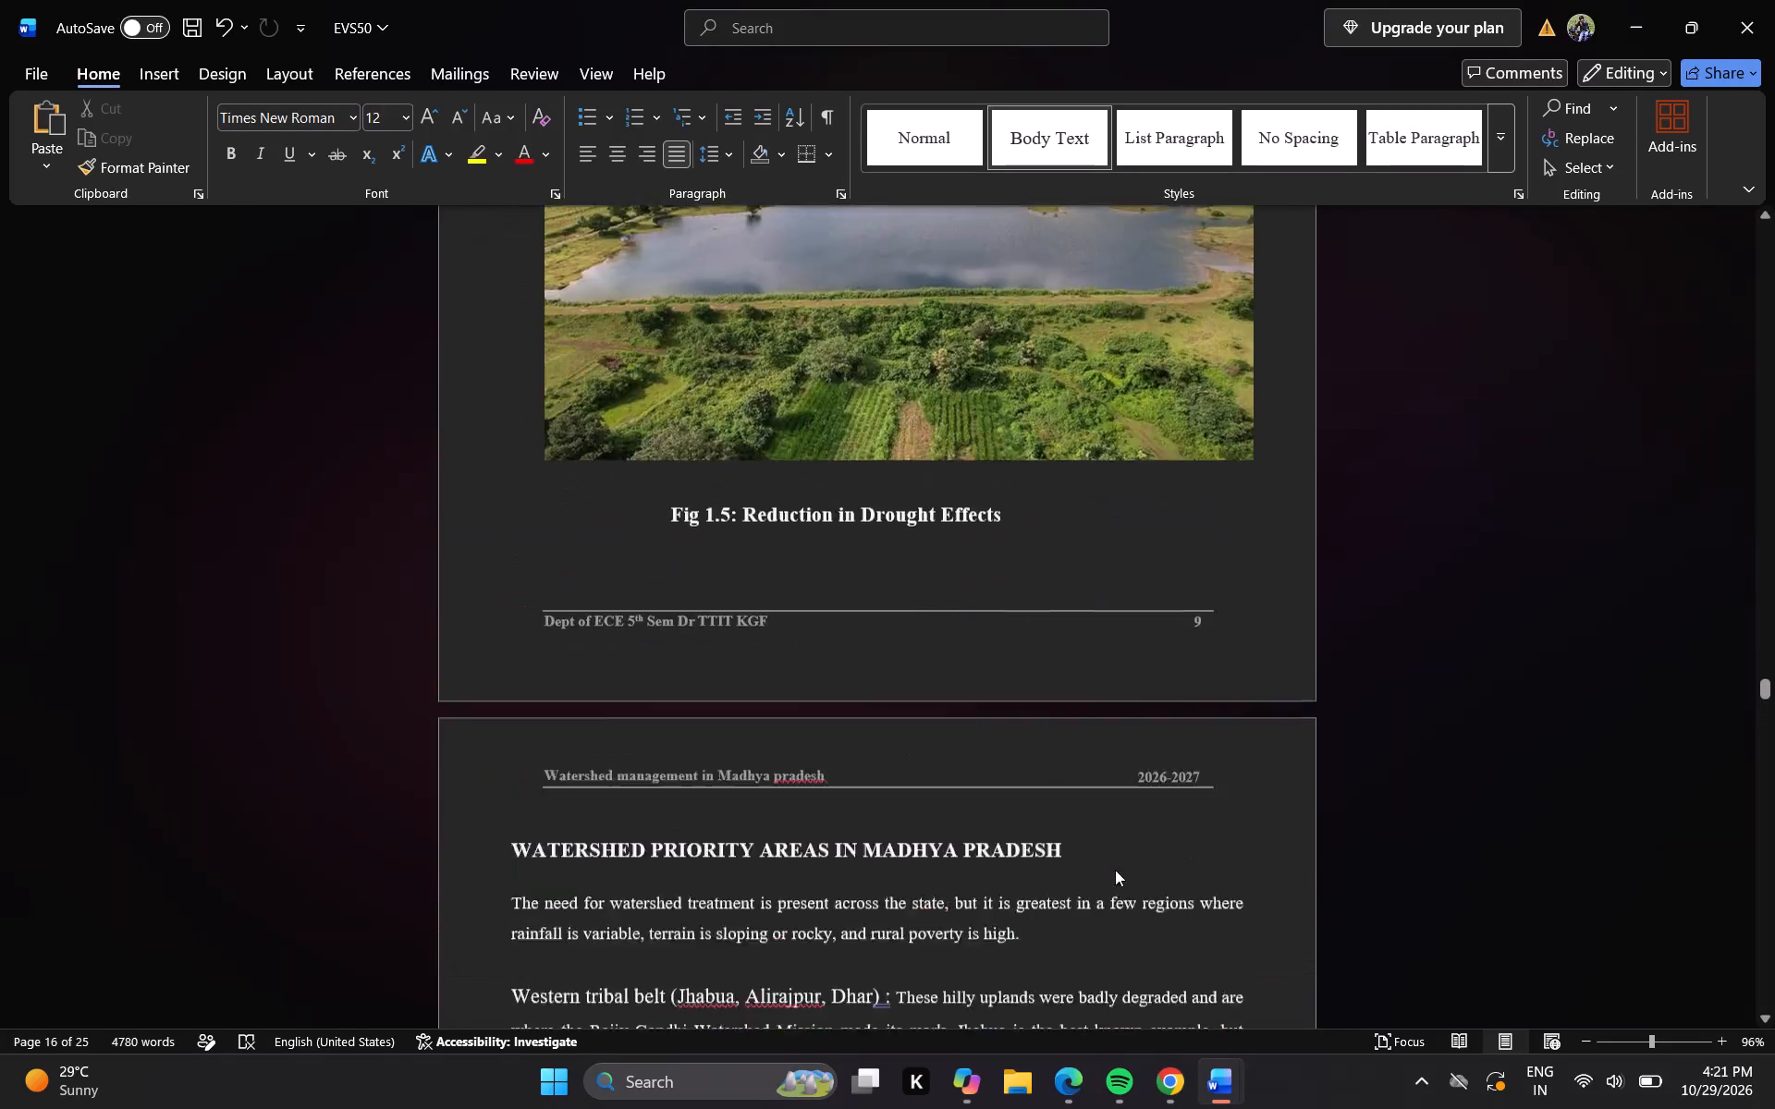
Set the footer page number to 10 on the page with the Fig. 1.6 Watershed priority areas of Madhya Pradesh caption.
key(Down)
key(Down)
key(Down)
key(Down)
key(Down)
key(Down)
key(Down)
key(Down)
key(Down)
key(Down)
key(Down)
key(Down)
key(Down)
key(Down)
key(Down)
key(Down)
key(Down)
key(Down)
key(Down)
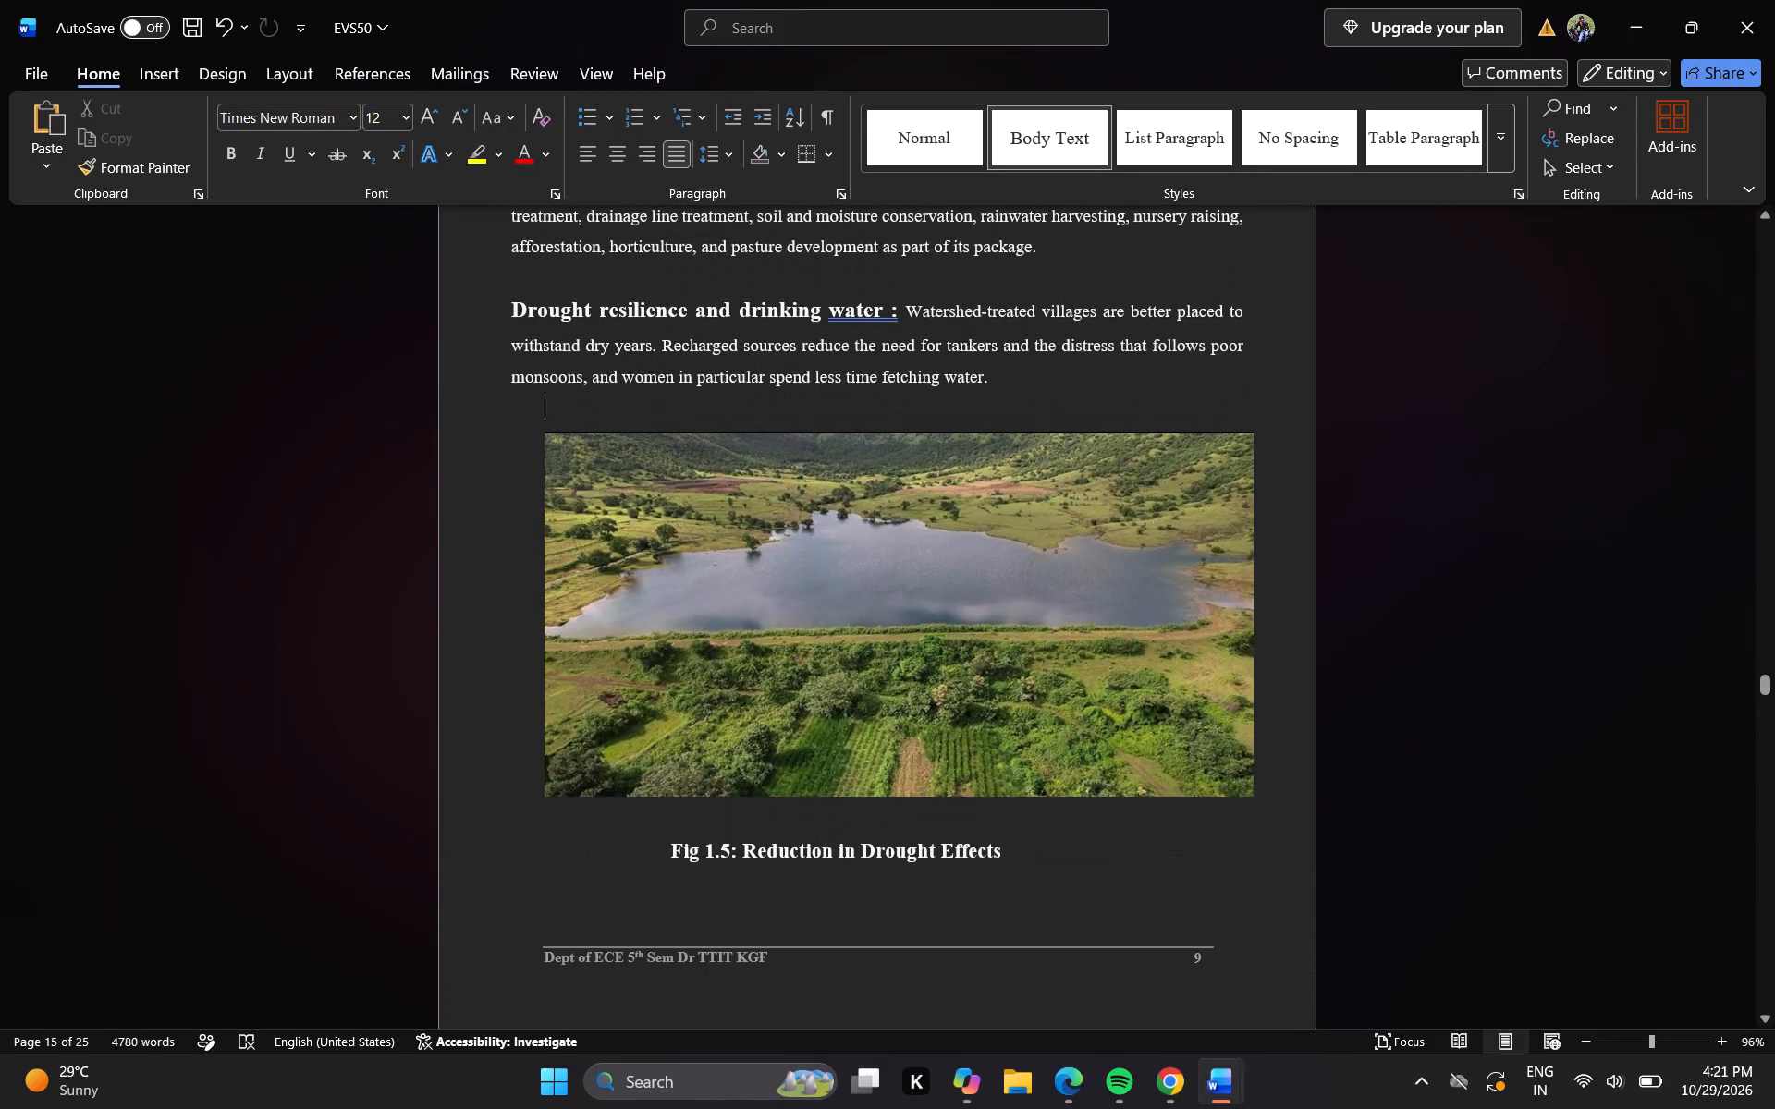
key(Down)
key(Down)
key(Down)
key(Down)
key(Down)
key(Down)
key(Down)
key(Down)
key(Down)
key(Down)
key(Down)
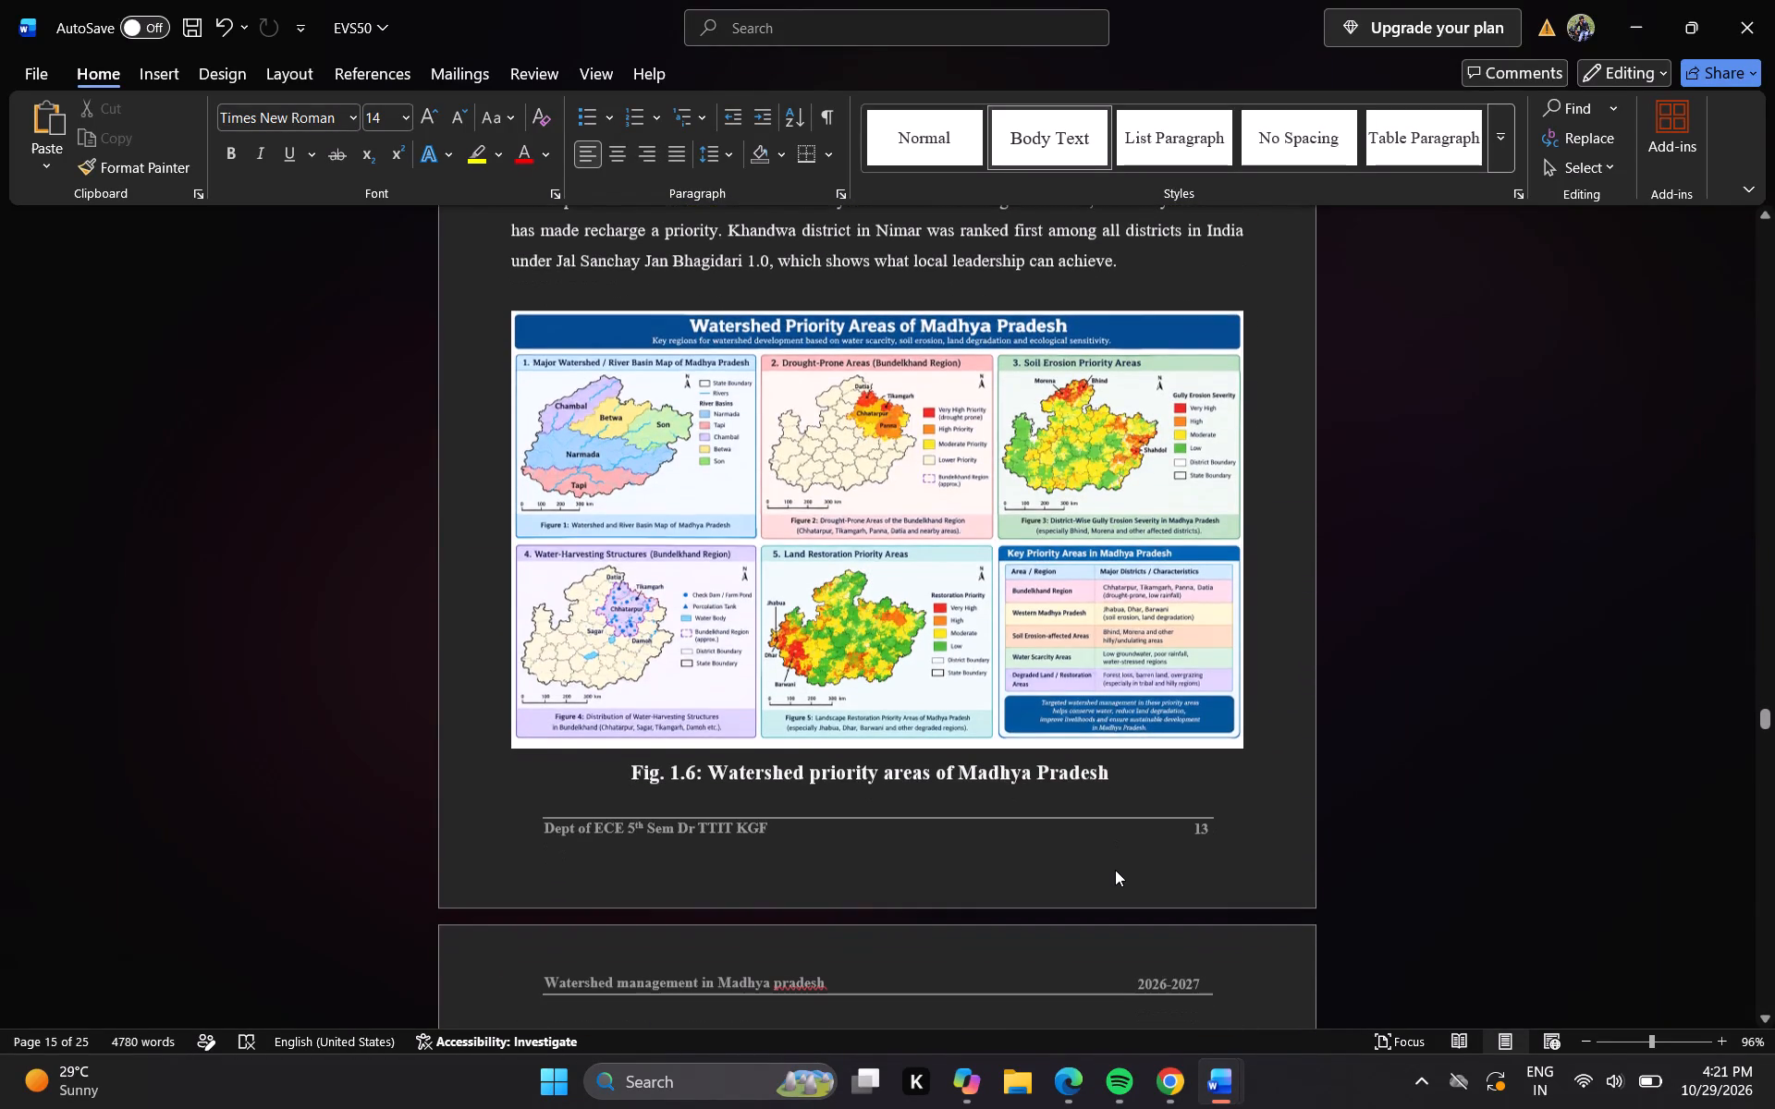
double_click(1201, 829)
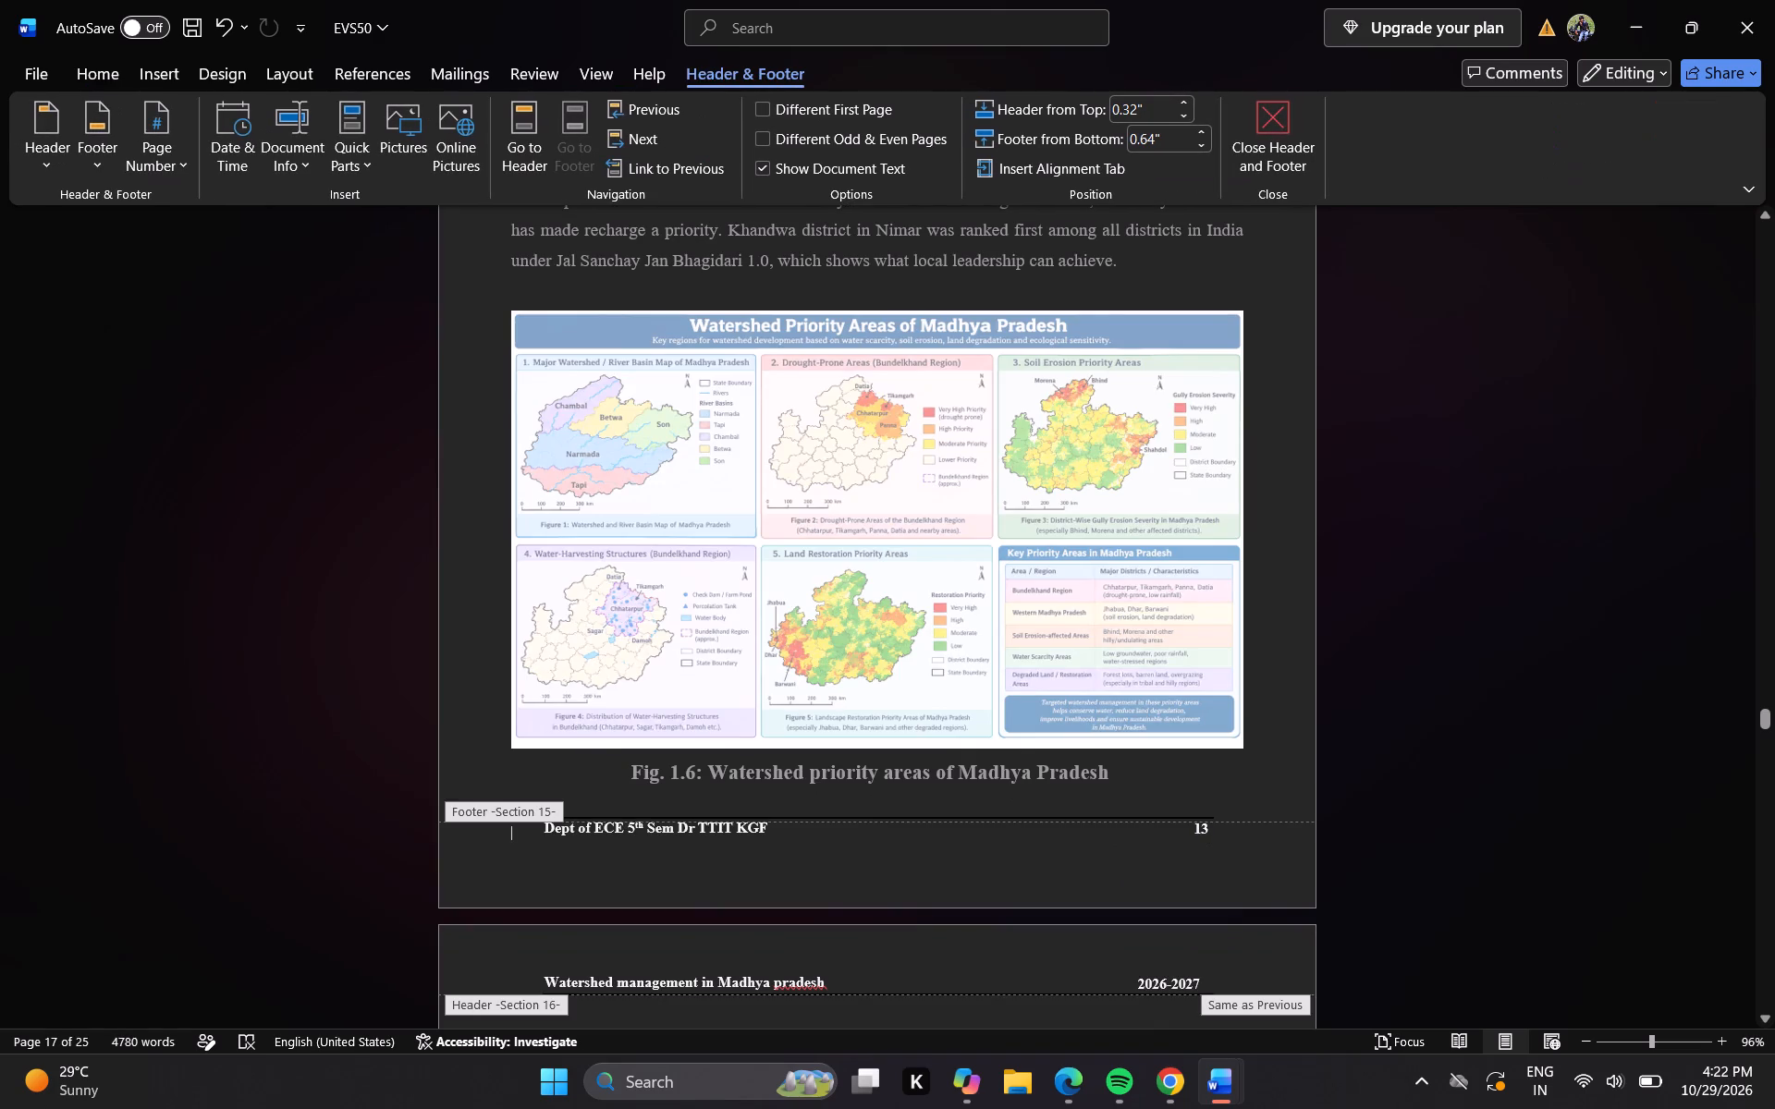
double_click(1201, 833)
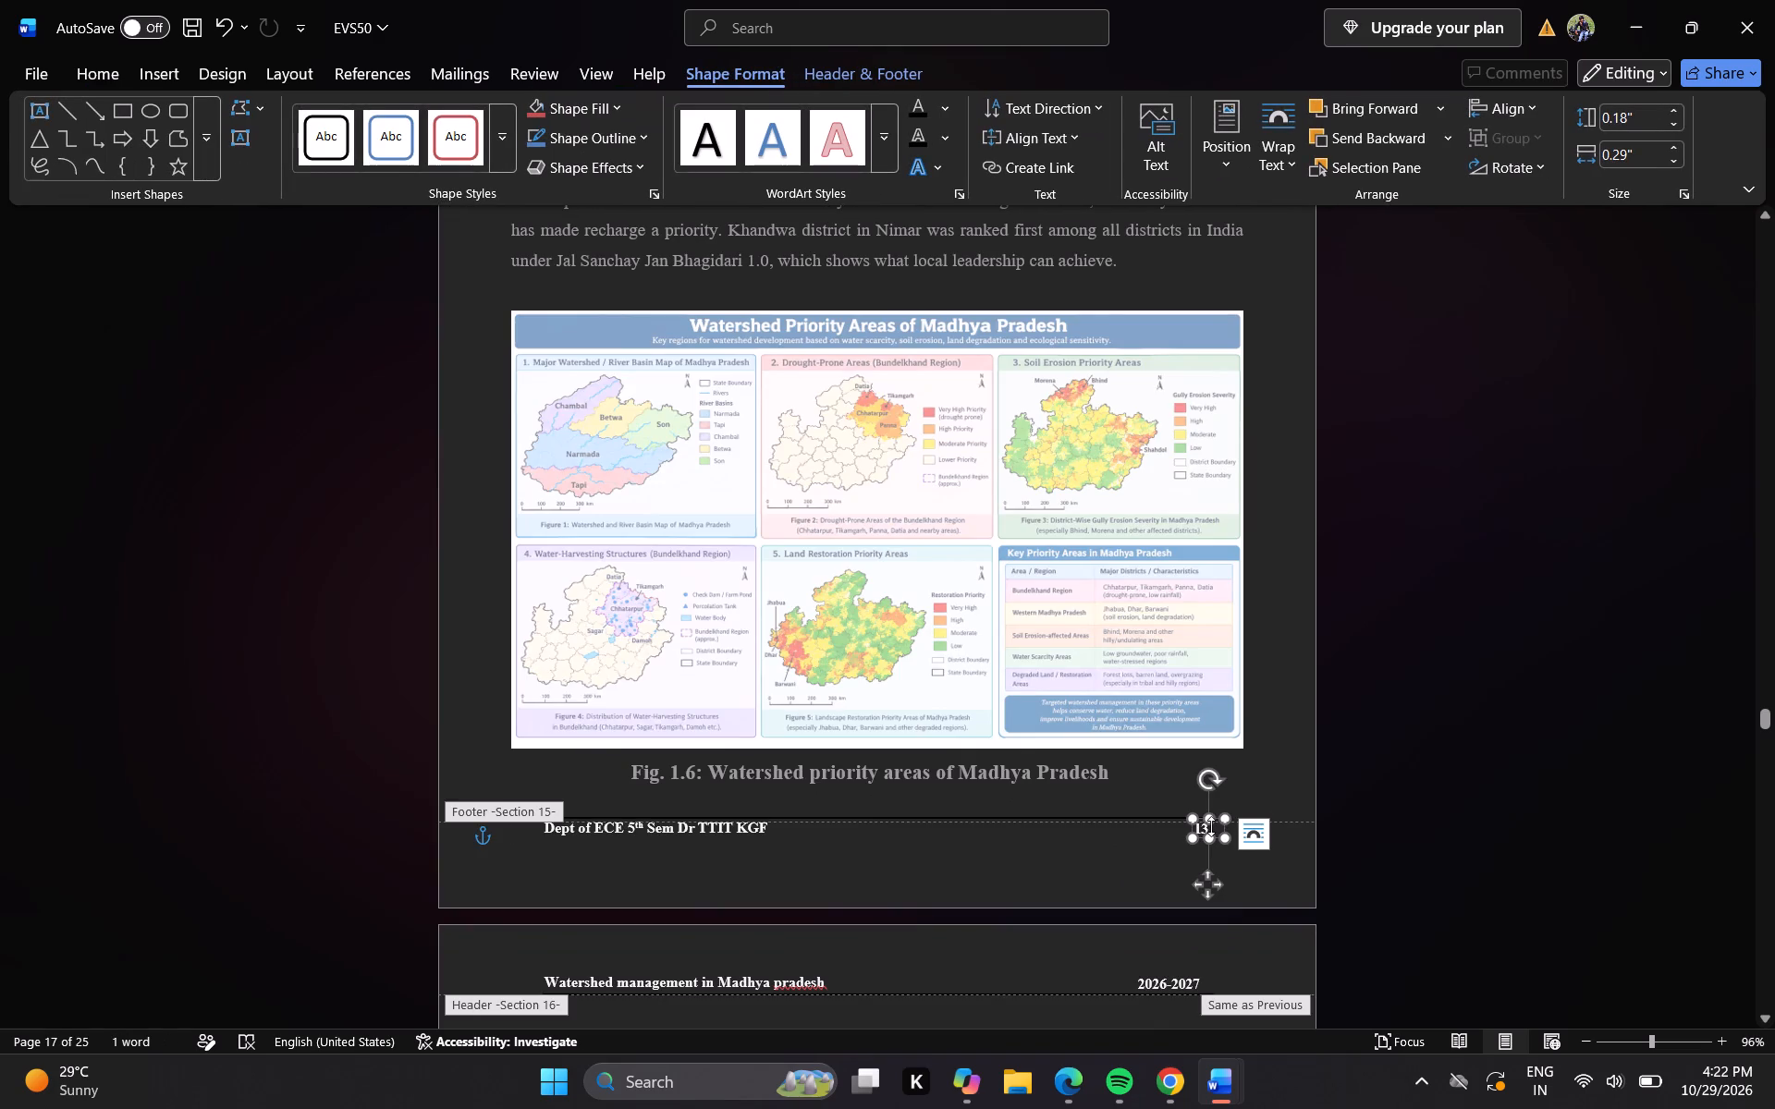
click(1211, 826)
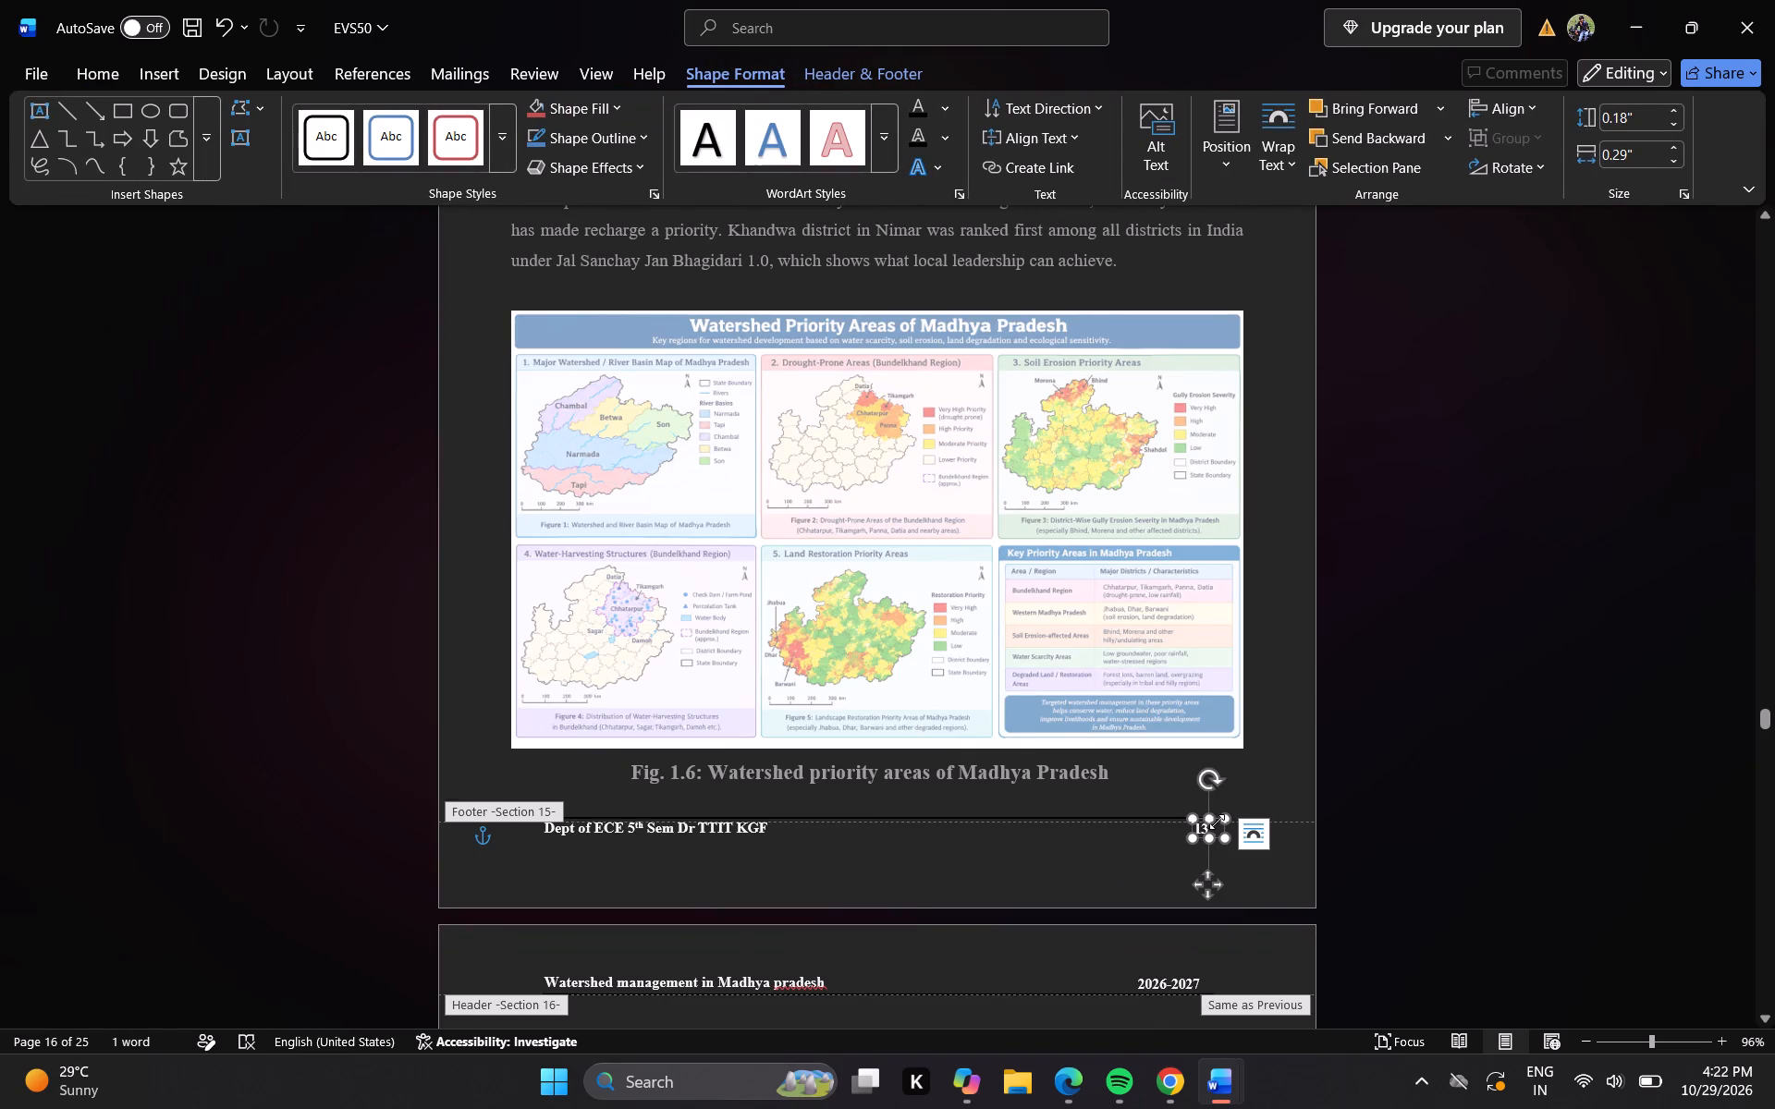
click(1216, 827)
key(BackSpace)
key(0)
key(Return)
double_click(1275, 692)
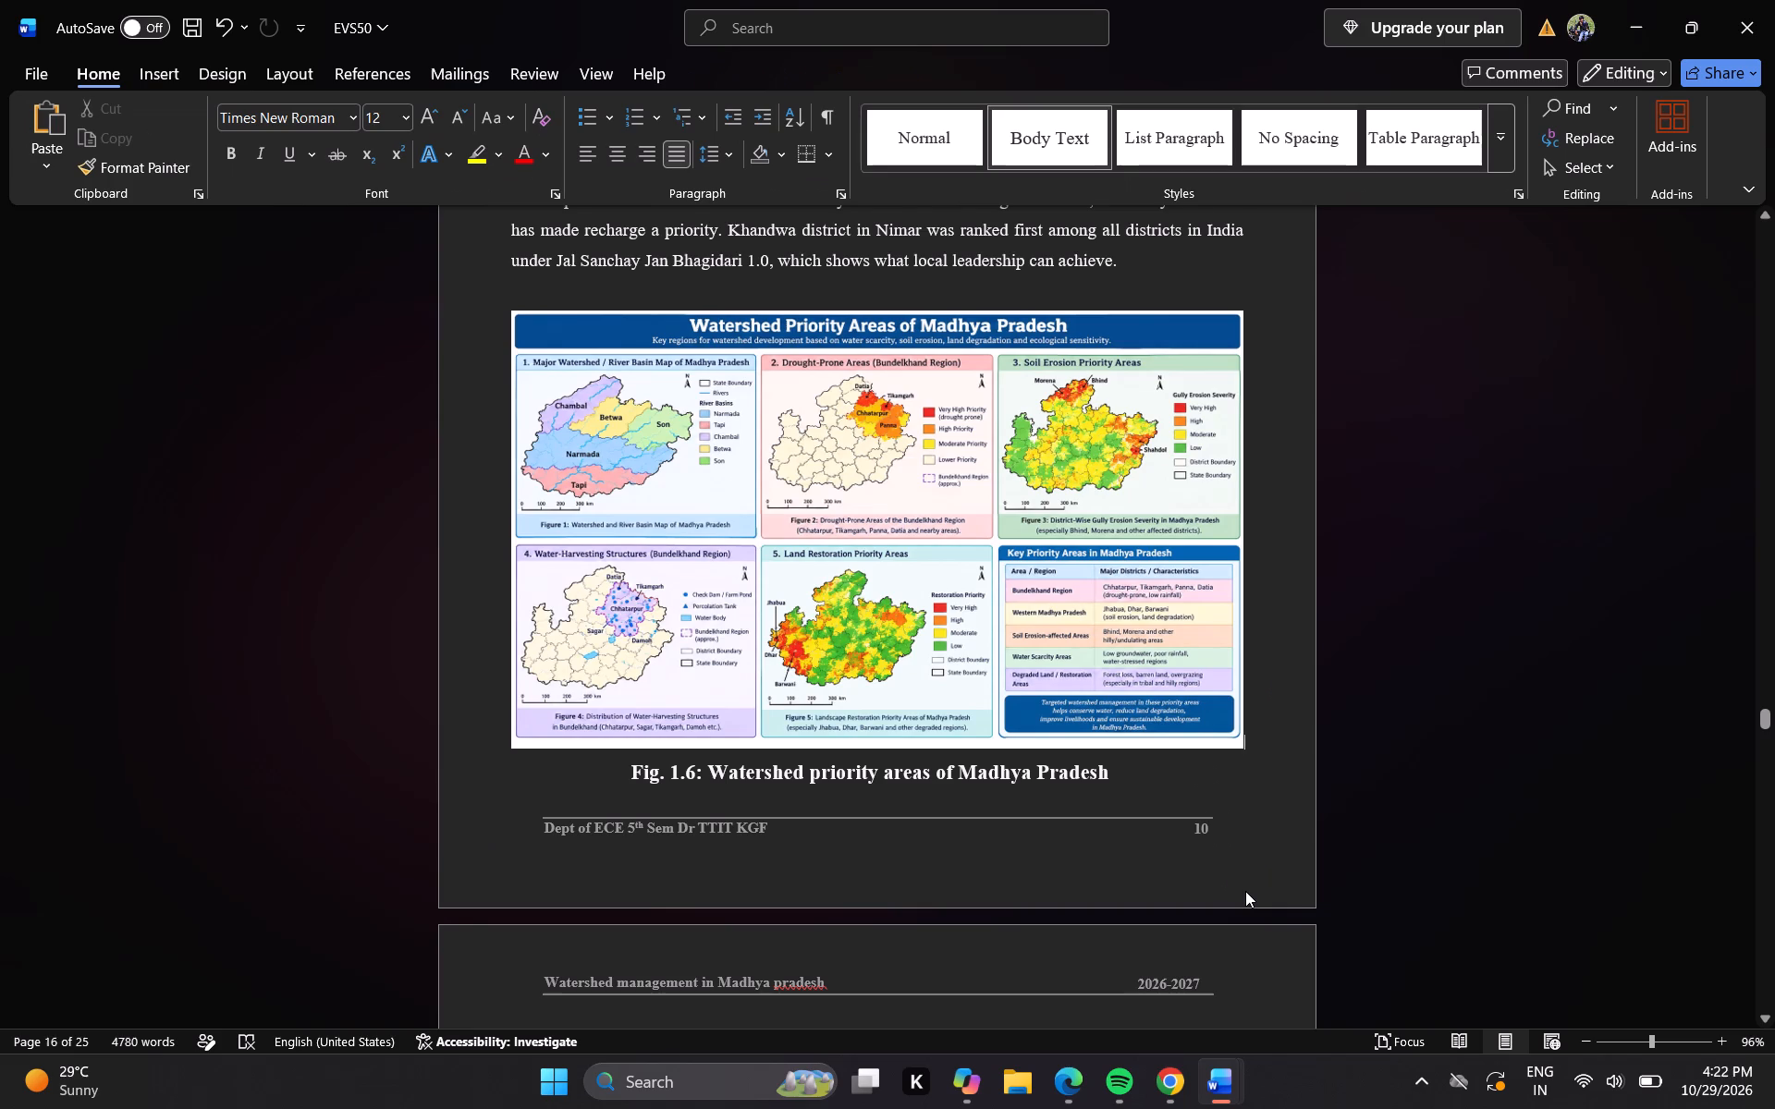
Check the footer page number on the page with the Fig 1.7 Common watershed structures caption.
key(Down)
key(Down)
key(Down)
key(Down)
key(Down)
key(Down)
key(Down)
key(Down)
key(Down)
key(Down)
key(Down)
key(Down)
key(Down)
key(Down)
key(Down)
key(Down)
key(Down)
key(Down)
key(Down)
key(Down)
key(Up)
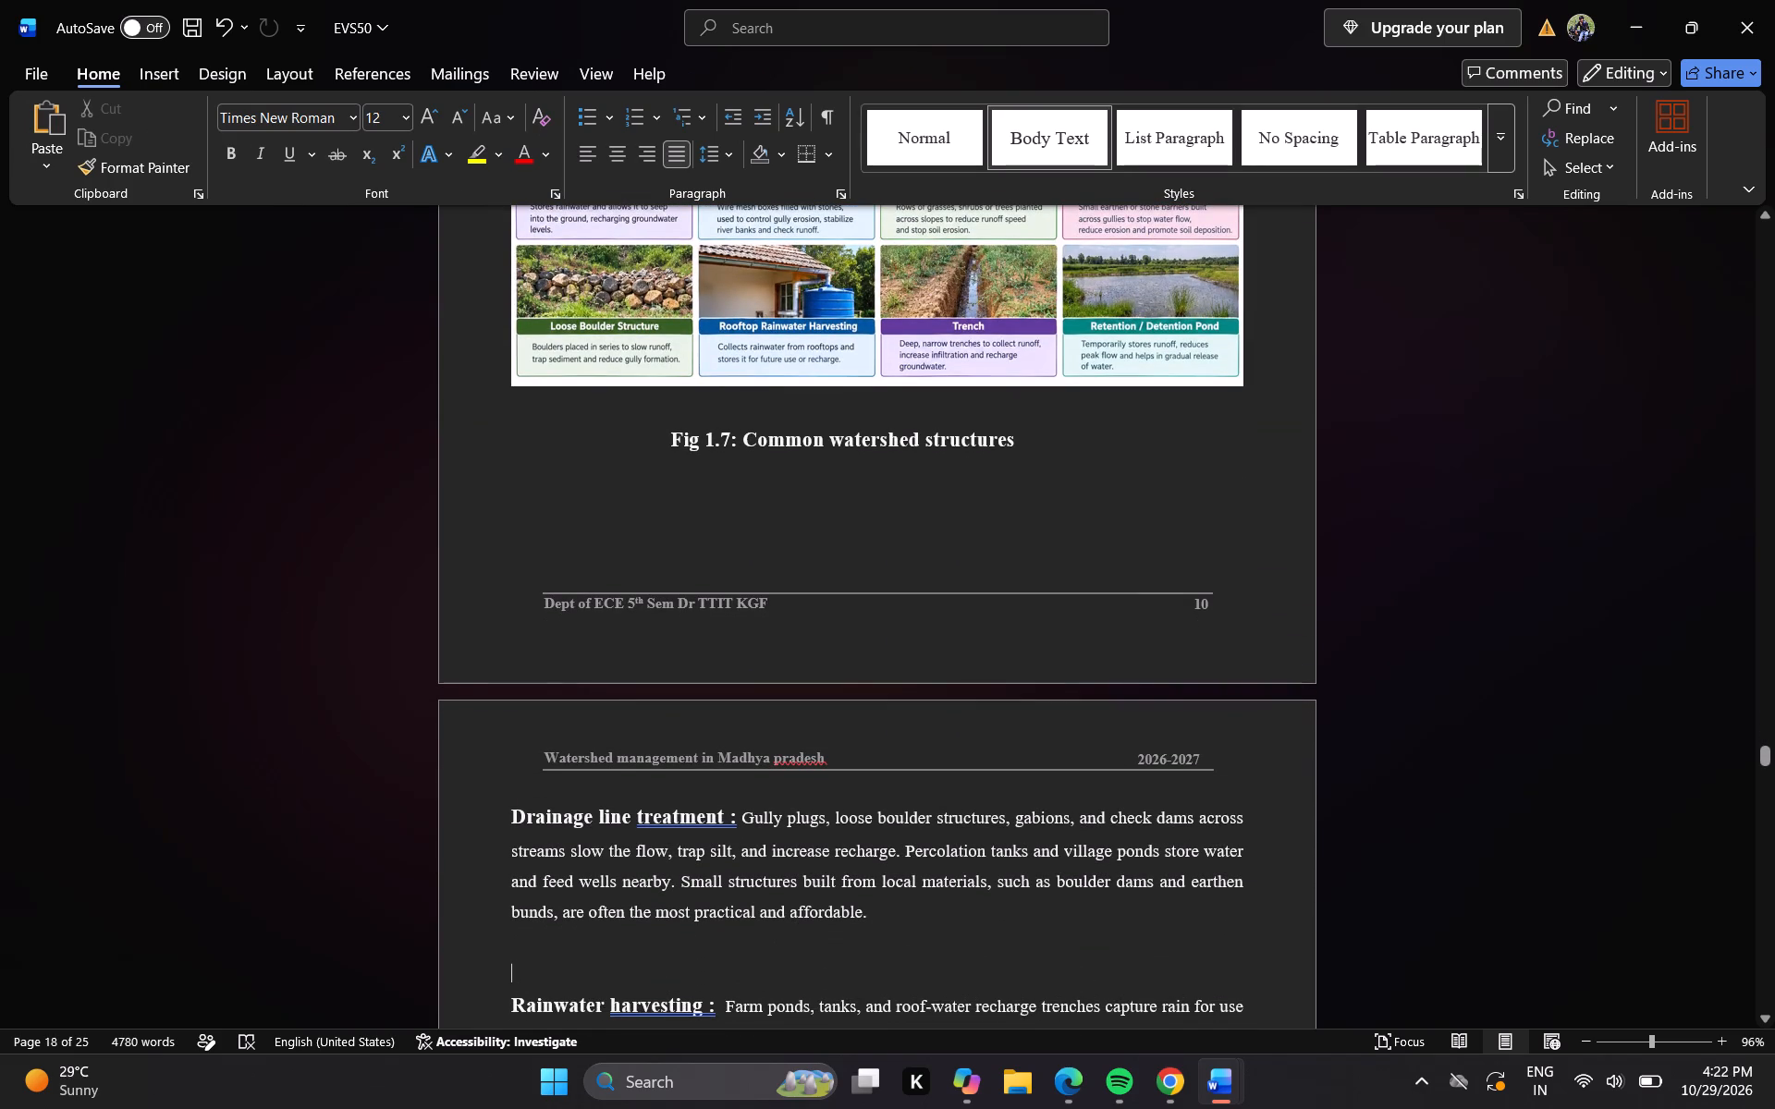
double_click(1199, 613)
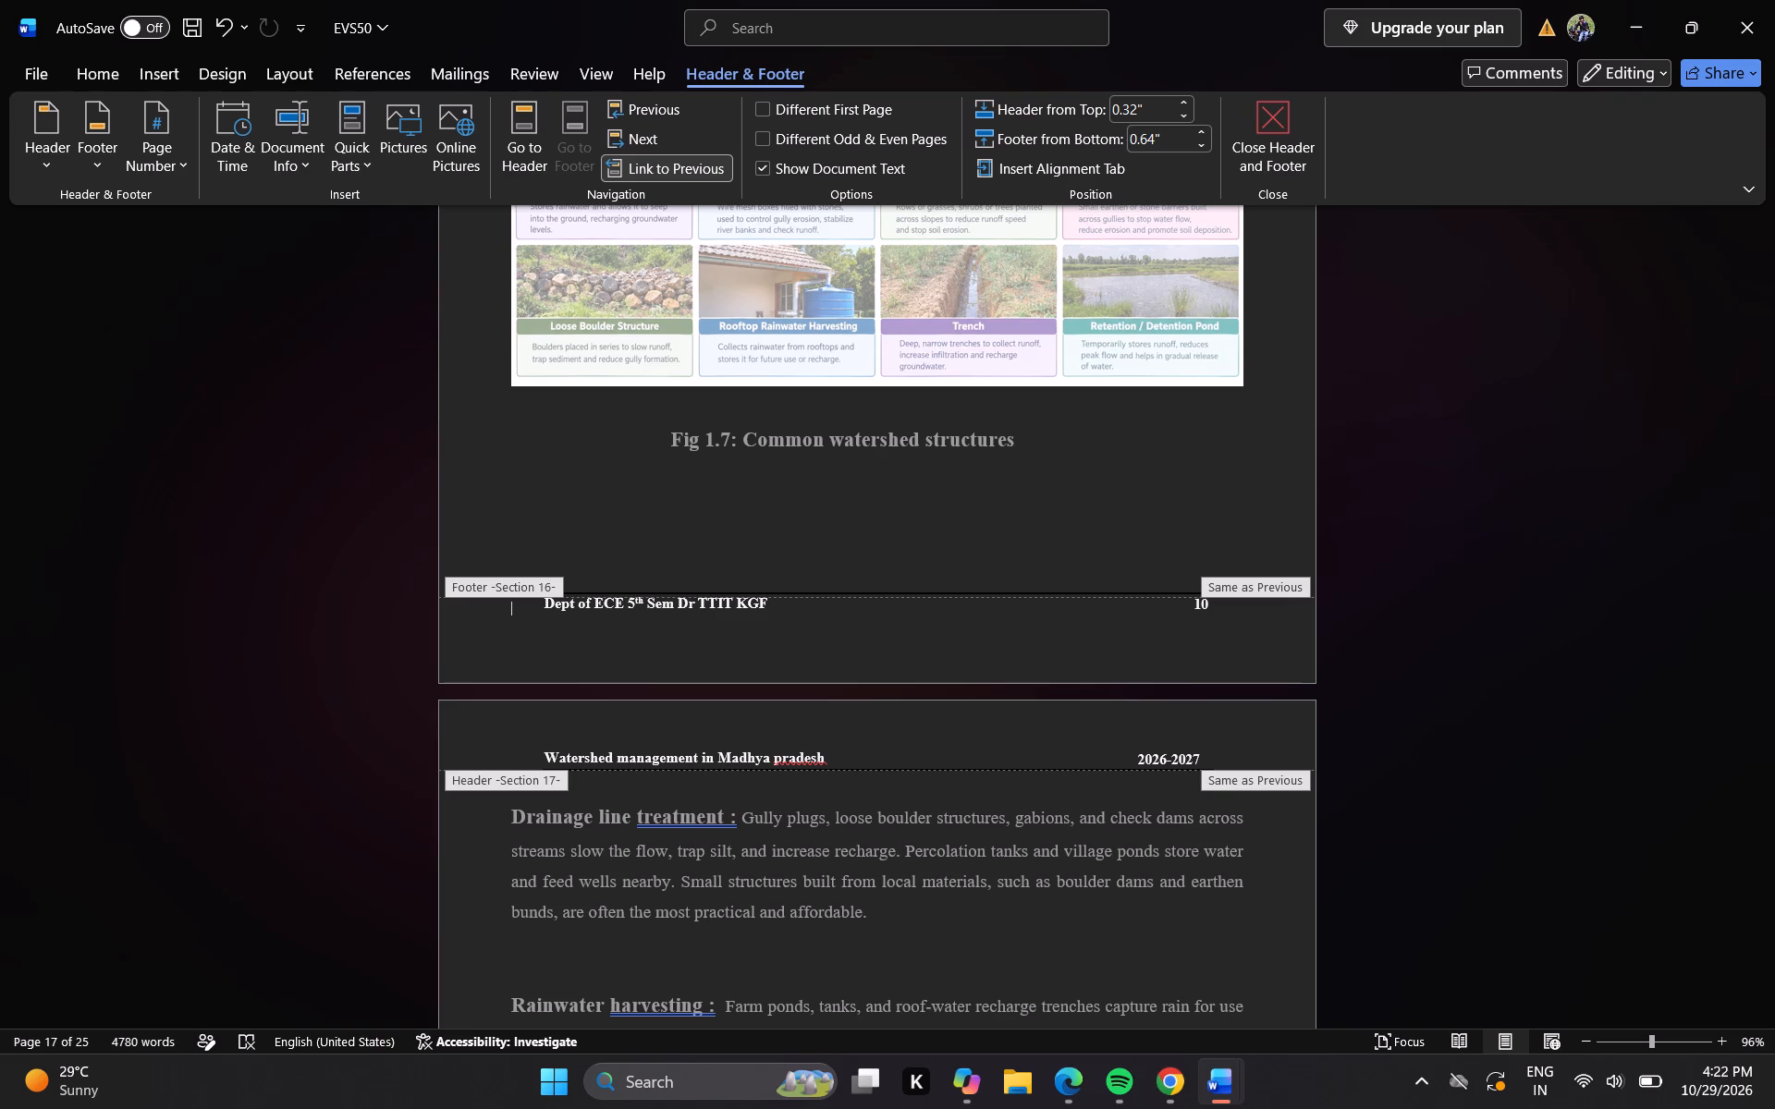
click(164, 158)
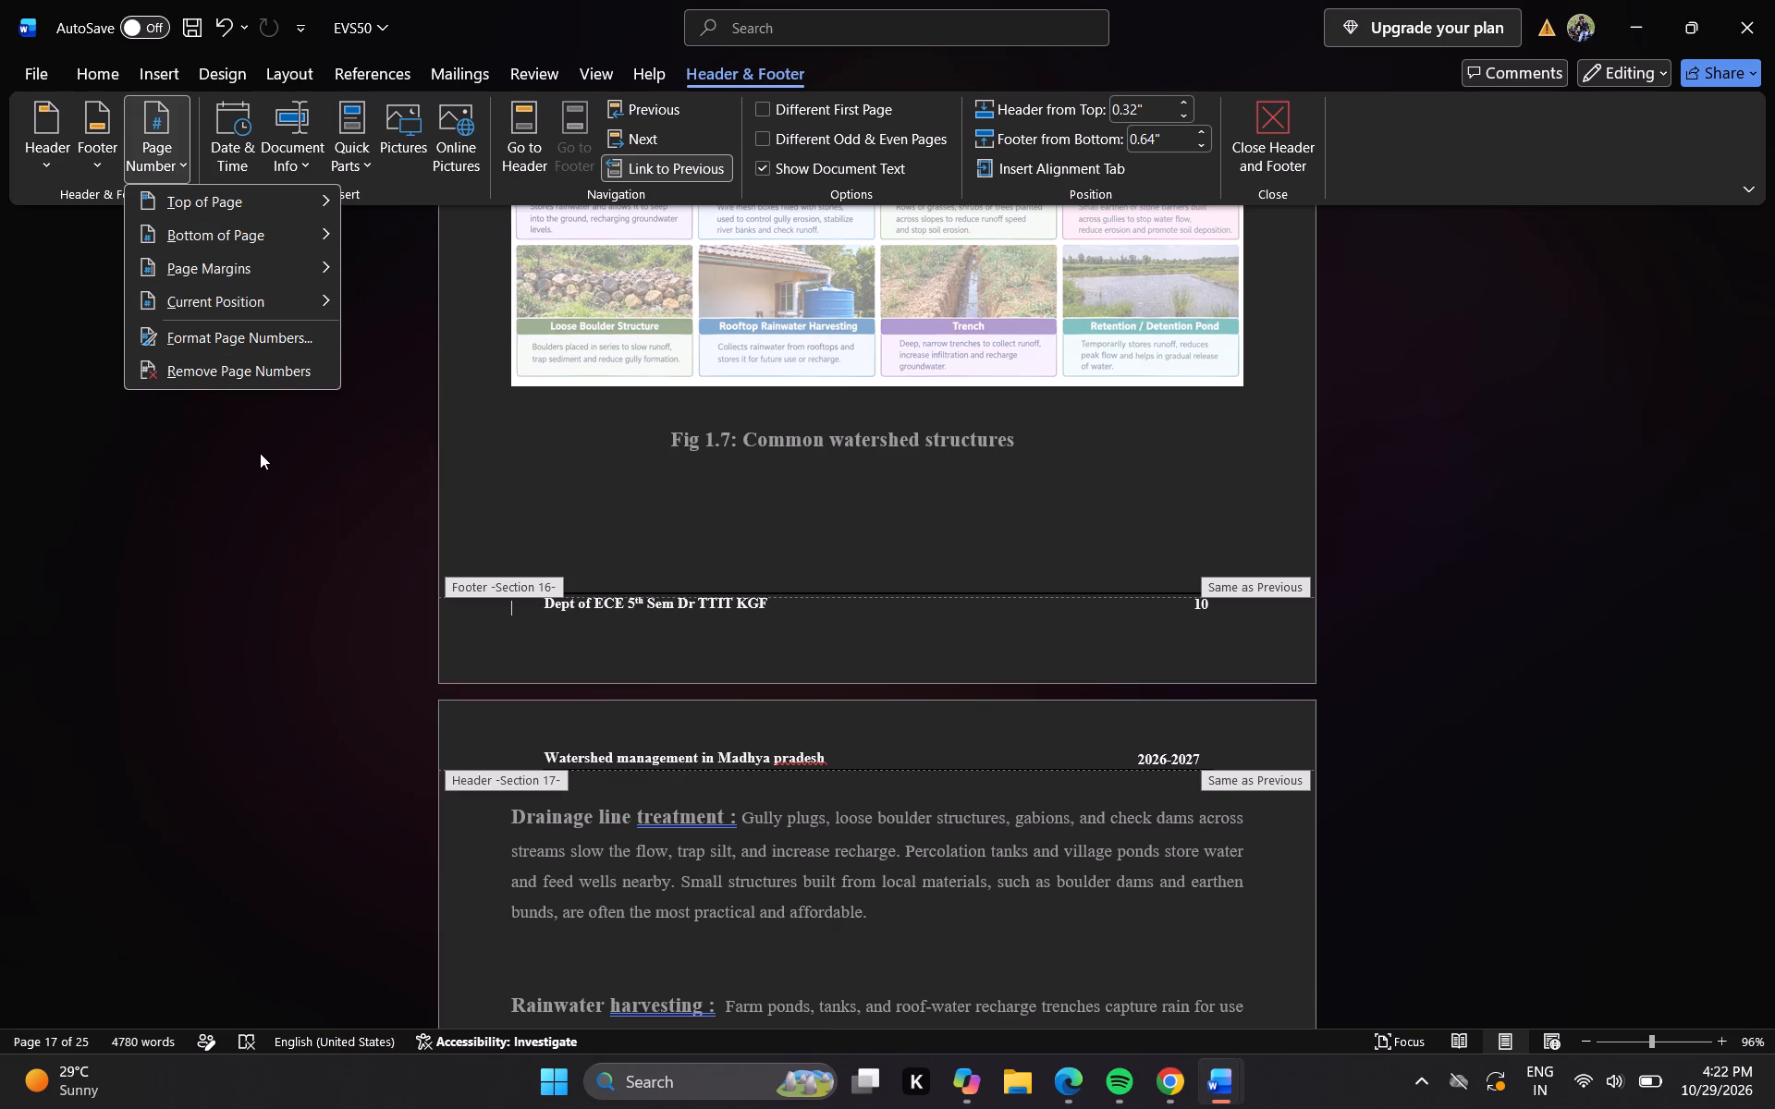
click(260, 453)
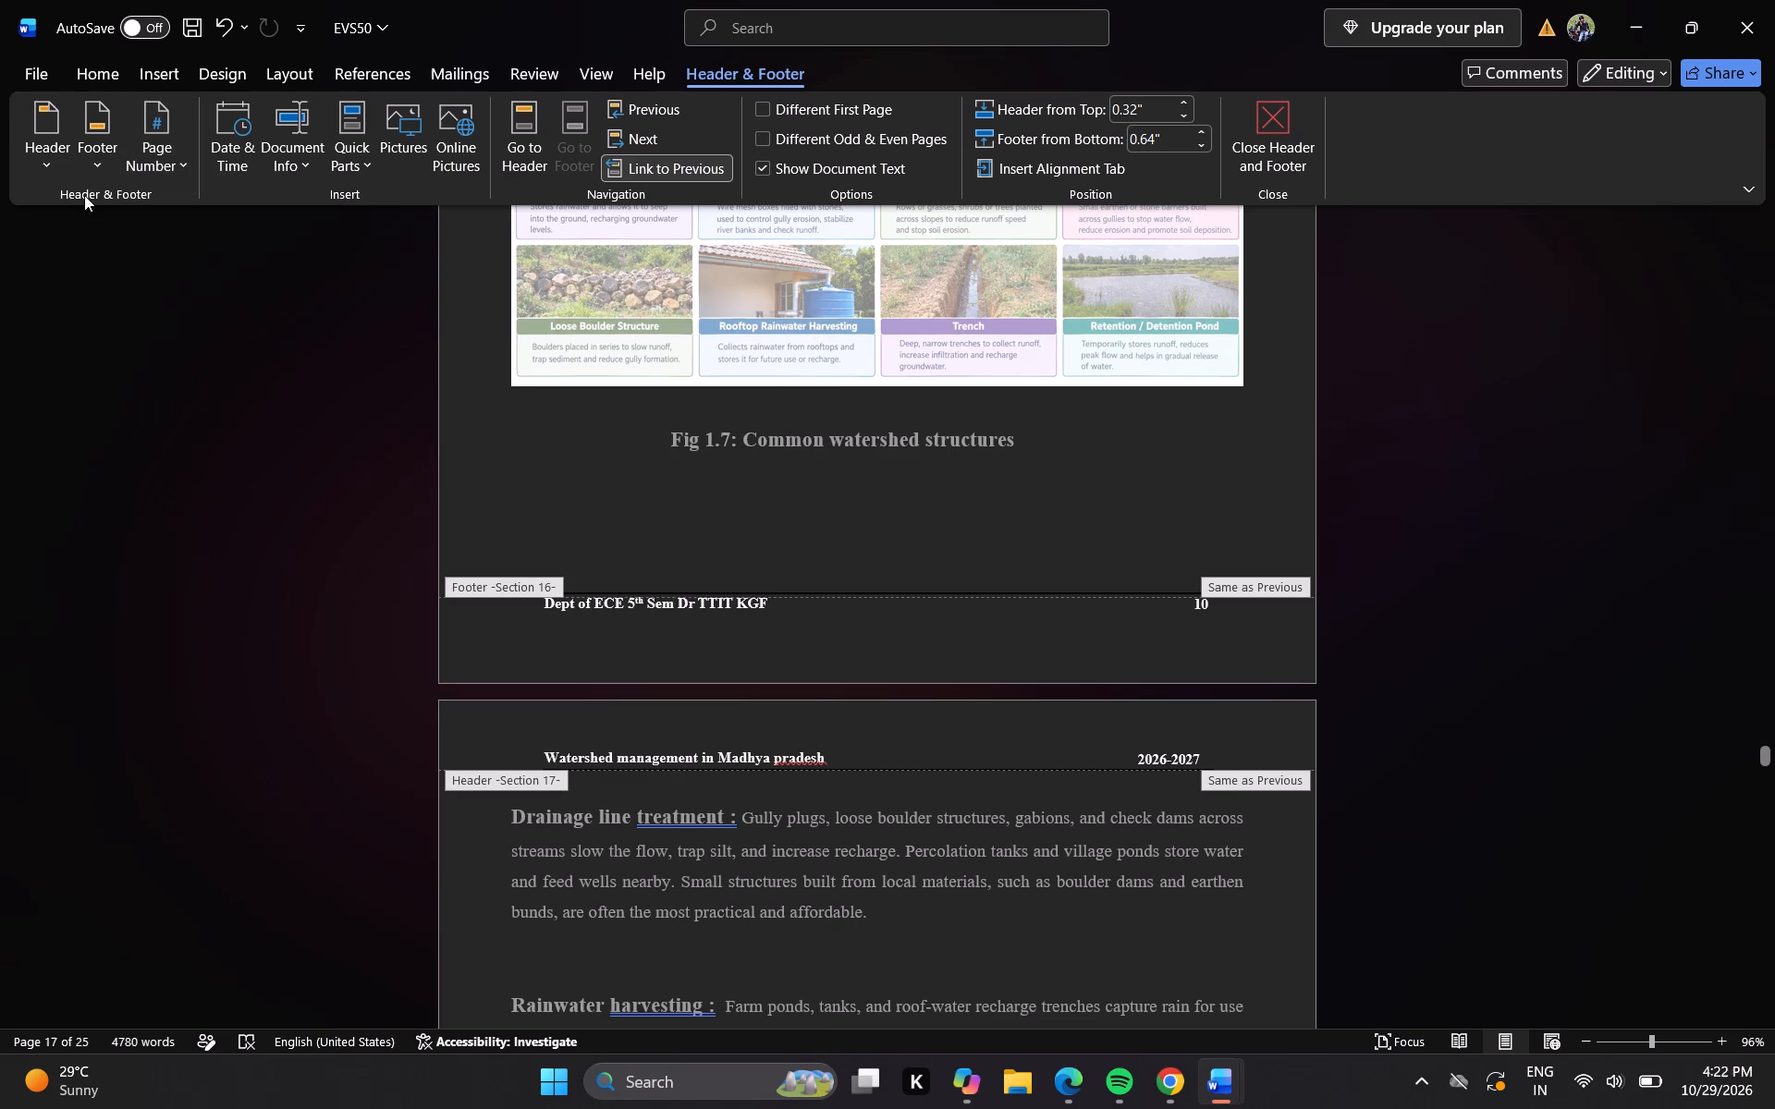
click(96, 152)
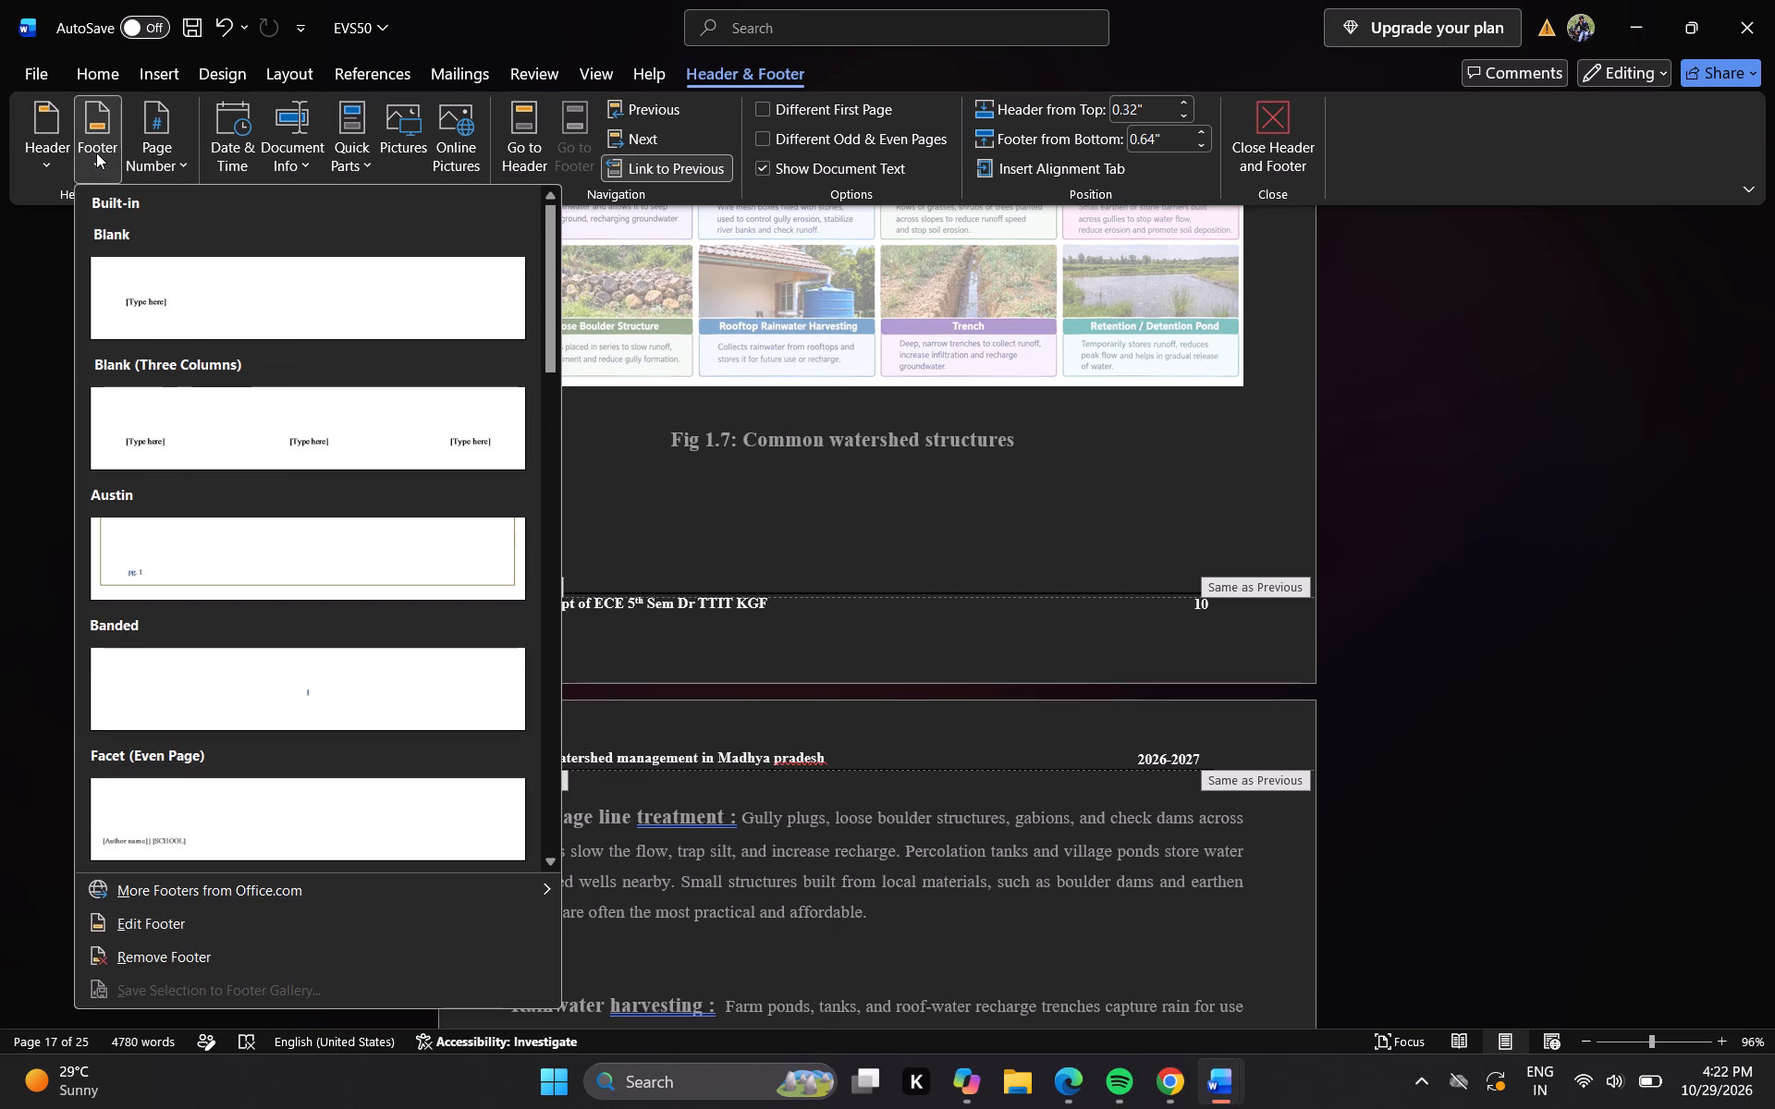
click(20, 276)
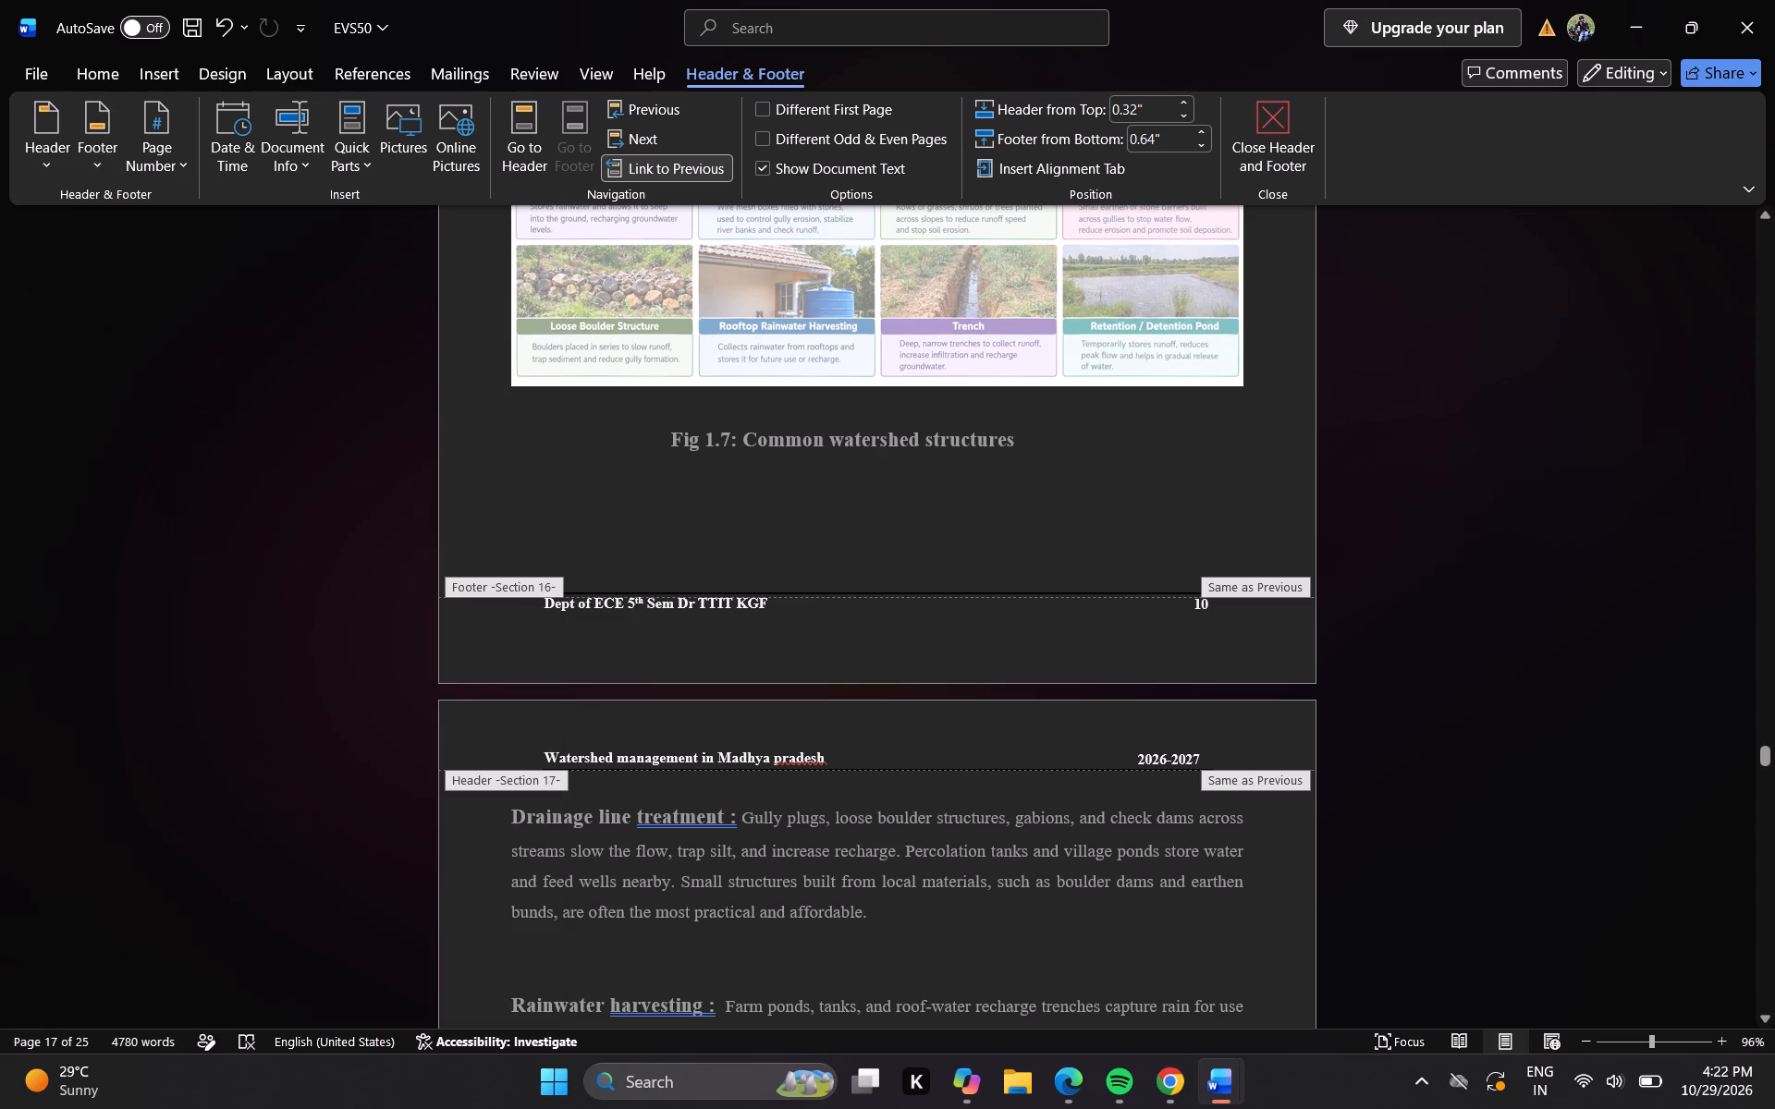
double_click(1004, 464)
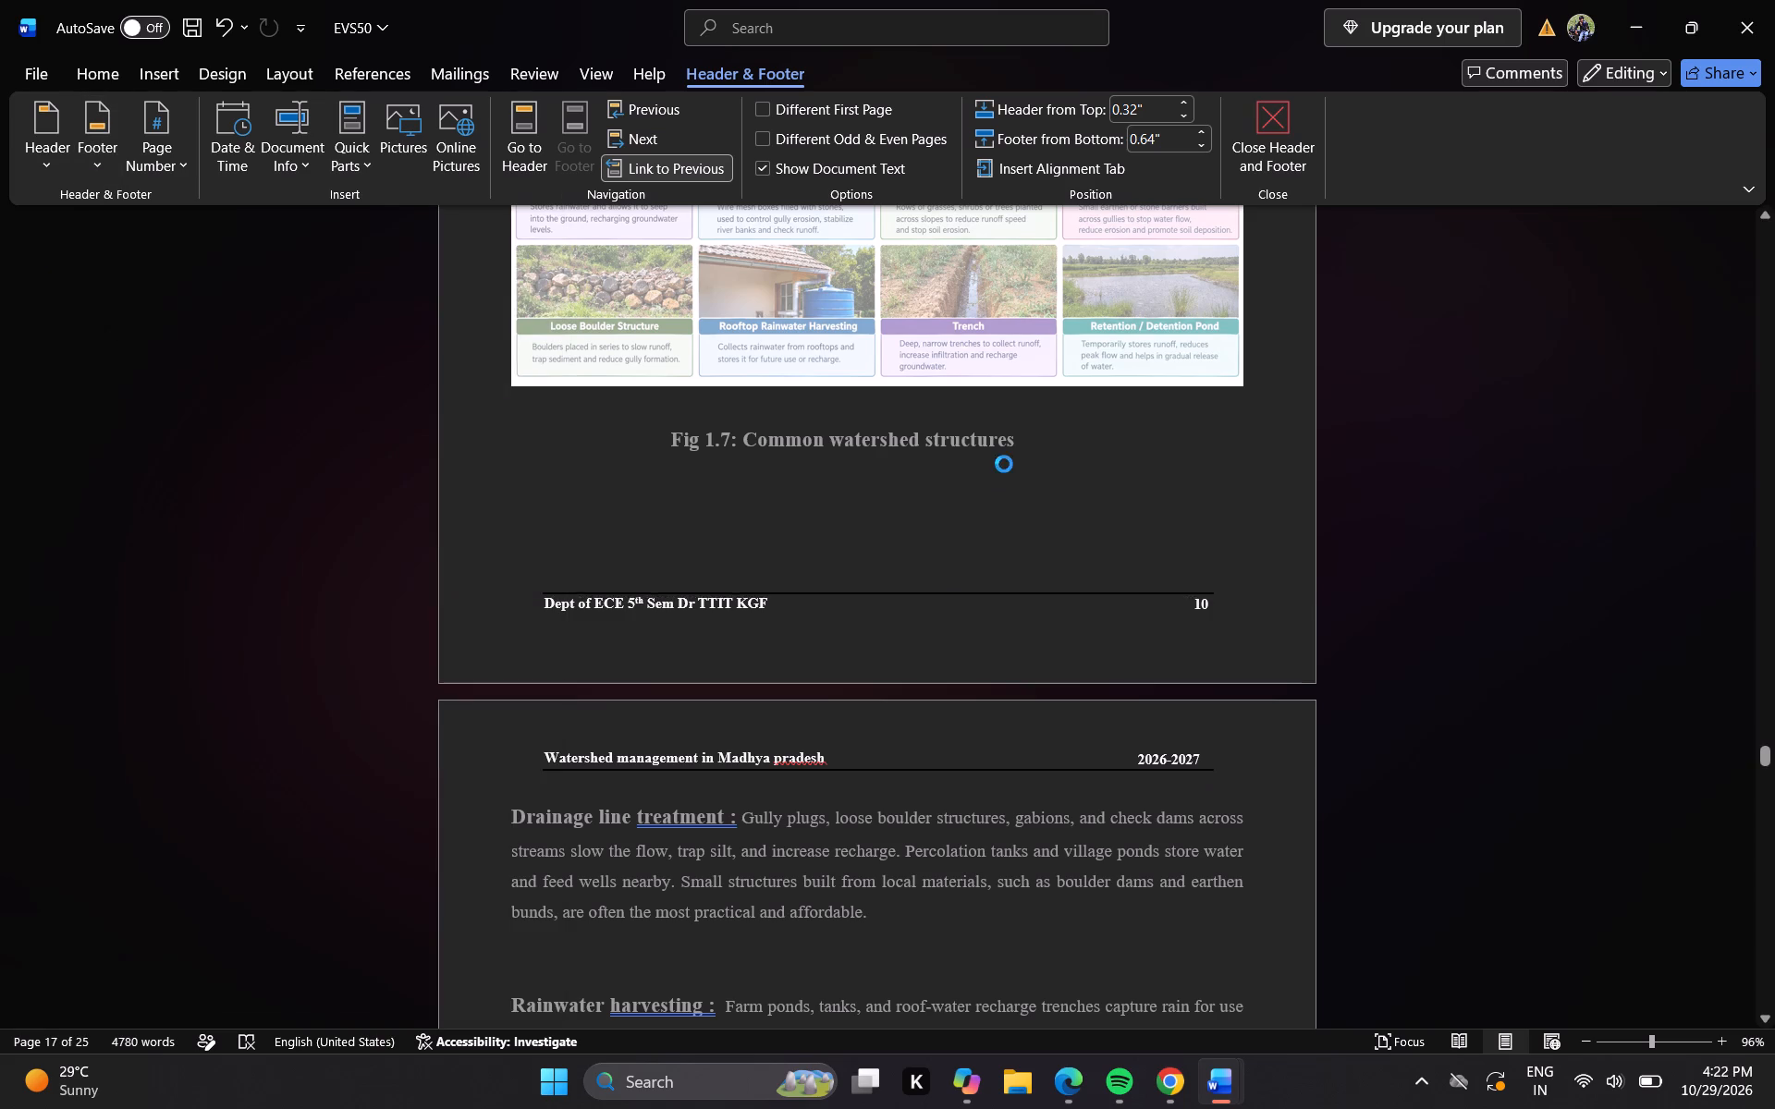
Check the footer page numbers from the Drainage line treatment page onward through the REFERENCES section.
key(Down)
key(Down)
key(Down)
key(Down)
key(Down)
key(Down)
key(Down)
key(Down)
key(Down)
key(Down)
key(Down)
key(Down)
key(Down)
key(Down)
key(Down)
key(Down)
key(Down)
key(Down)
key(Down)
key(Down)
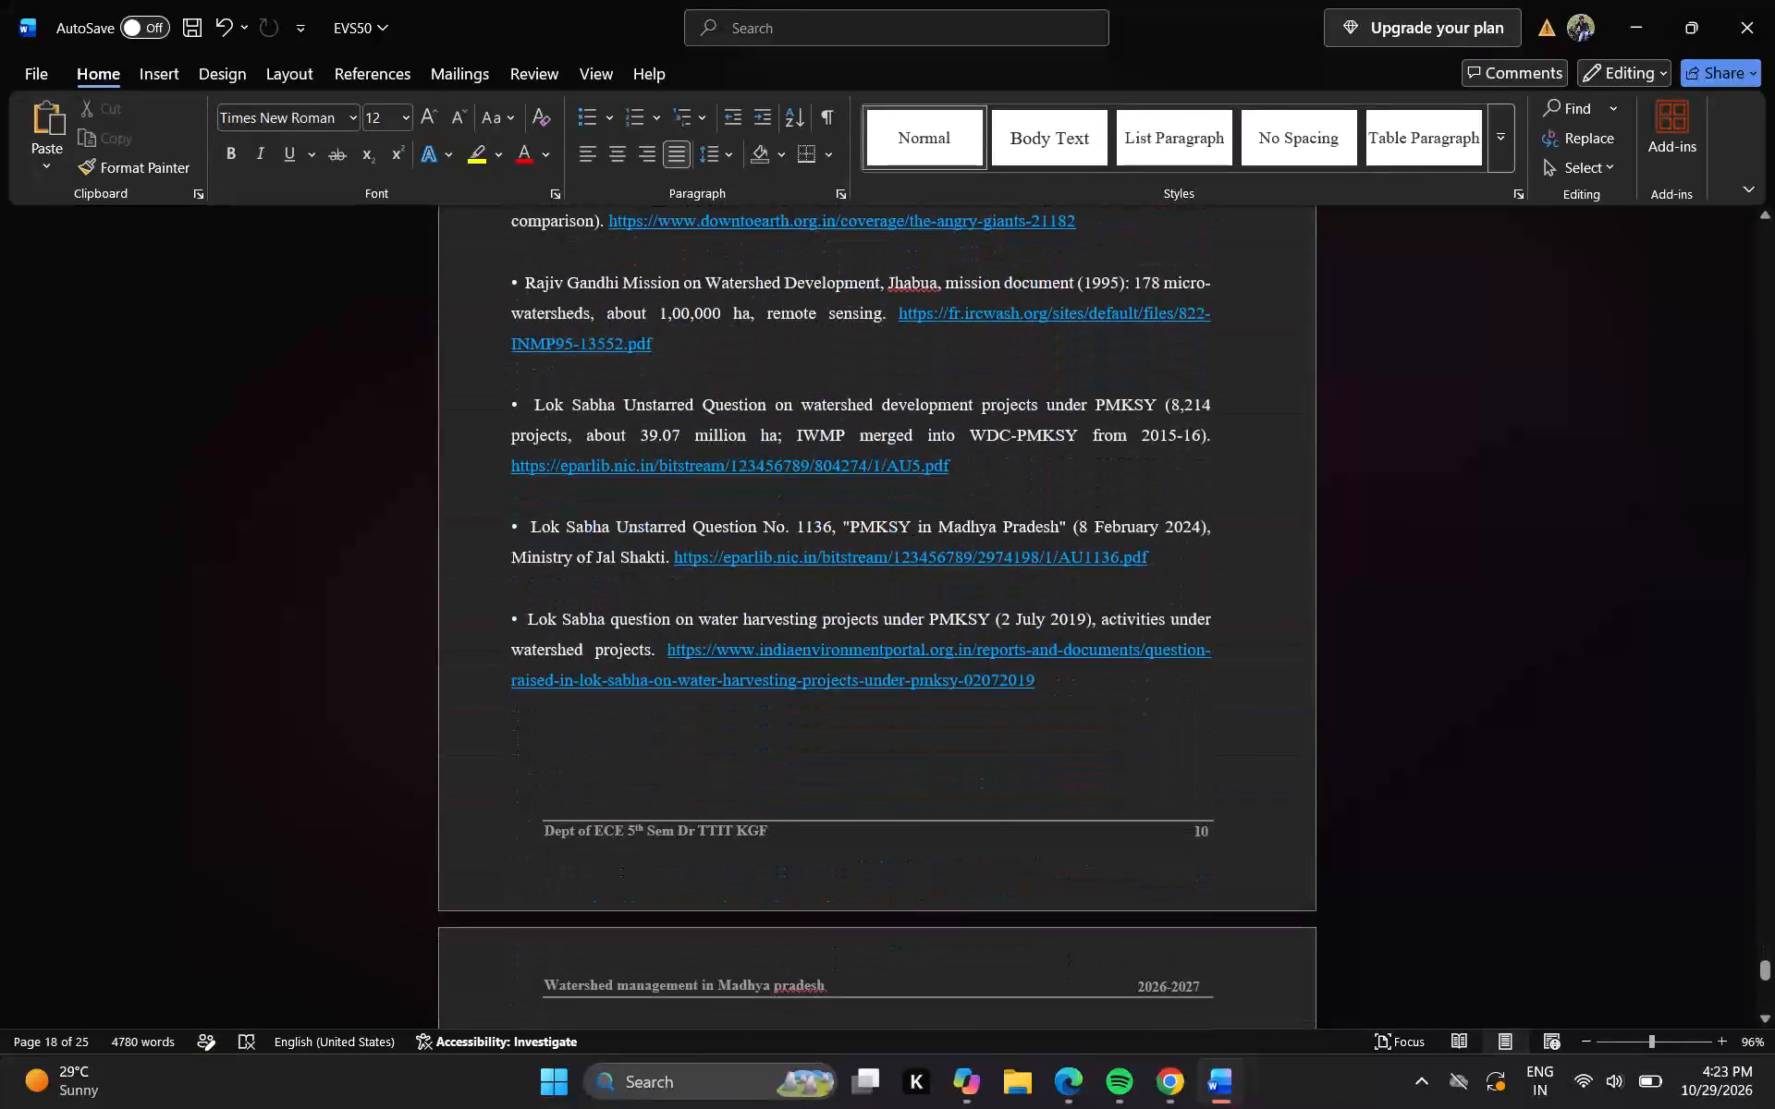
key(Up)
key(Up)
key(Up)
key(Up)
key(Up)
key(Up)
key(Up)
key(Up)
key(Up)
key(Up)
key(Up)
key(Up)
key(Up)
key(Up)
key(Up)
key(Up)
key(Up)
key(Up)
key(Up)
key(Up)
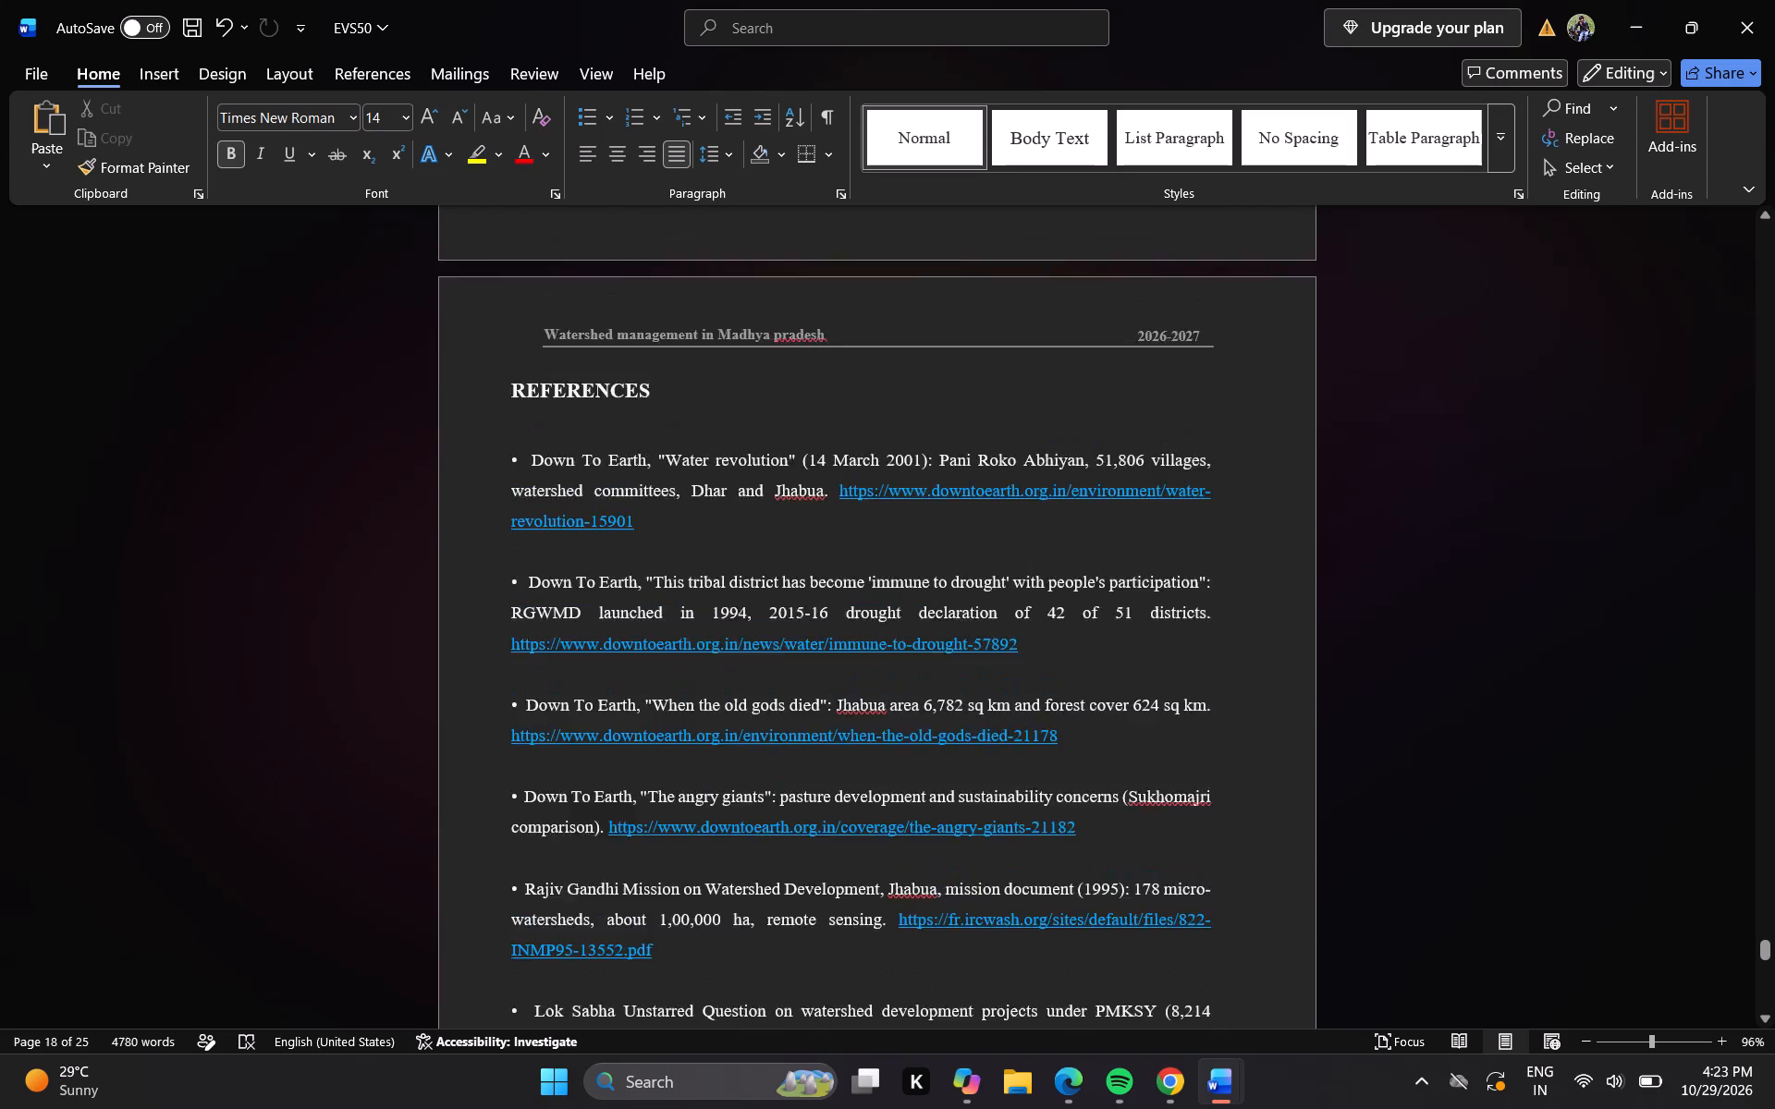
Go back from the REFERENCES section to the incomplete Fig.1.8 and Fig.1.9 rows in the list of figures.
key(Up)
key(Up)
key(Up)
key(Up)
key(Up)
key(Up)
key(Up)
key(Up)
key(Up)
key(Up)
key(Up)
key(Up)
key(Up)
key(Up)
key(Up)
key(Up)
key(Up)
key(Up)
key(Up)
key(Up)
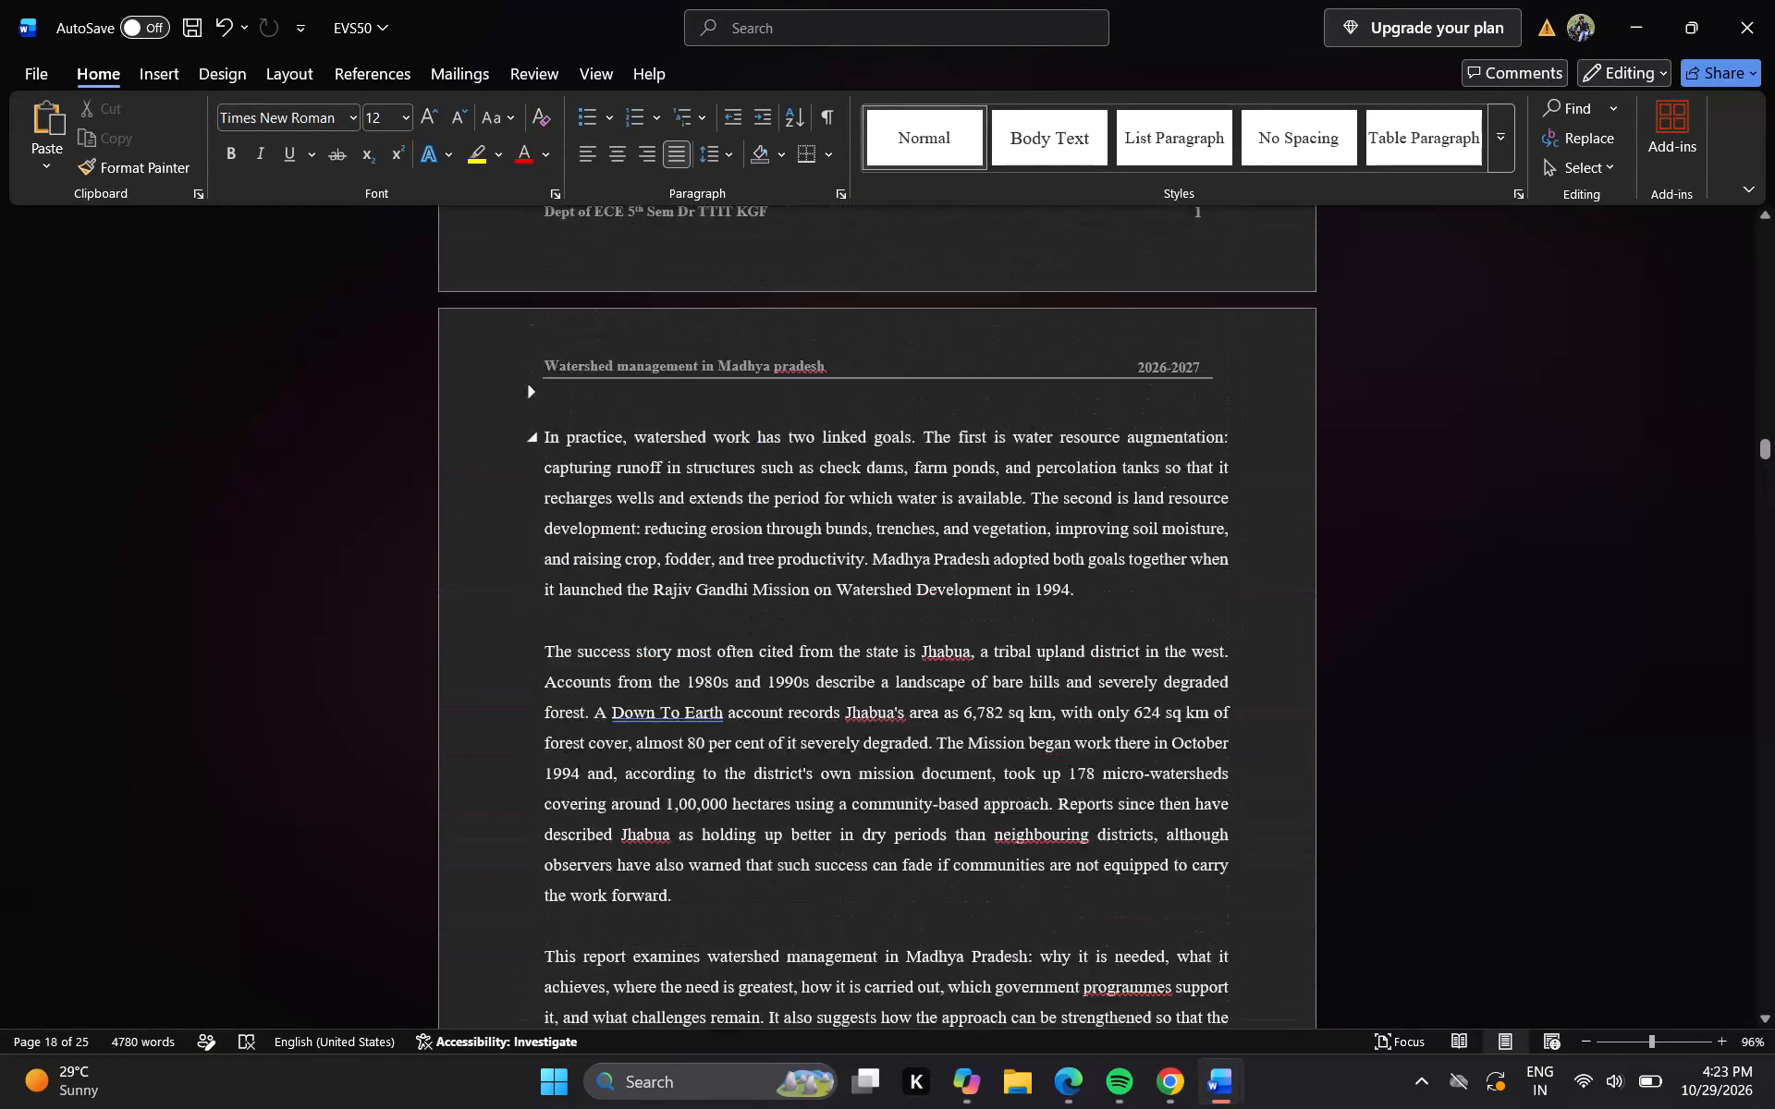
key(Down)
key(Down)
key(Down)
key(Down)
key(Down)
key(Down)
key(Down)
key(Down)
key(Down)
key(Down)
key(Down)
key(Down)
key(Down)
key(Down)
key(Down)
key(Down)
key(Down)
key(Down)
key(Down)
key(Down)
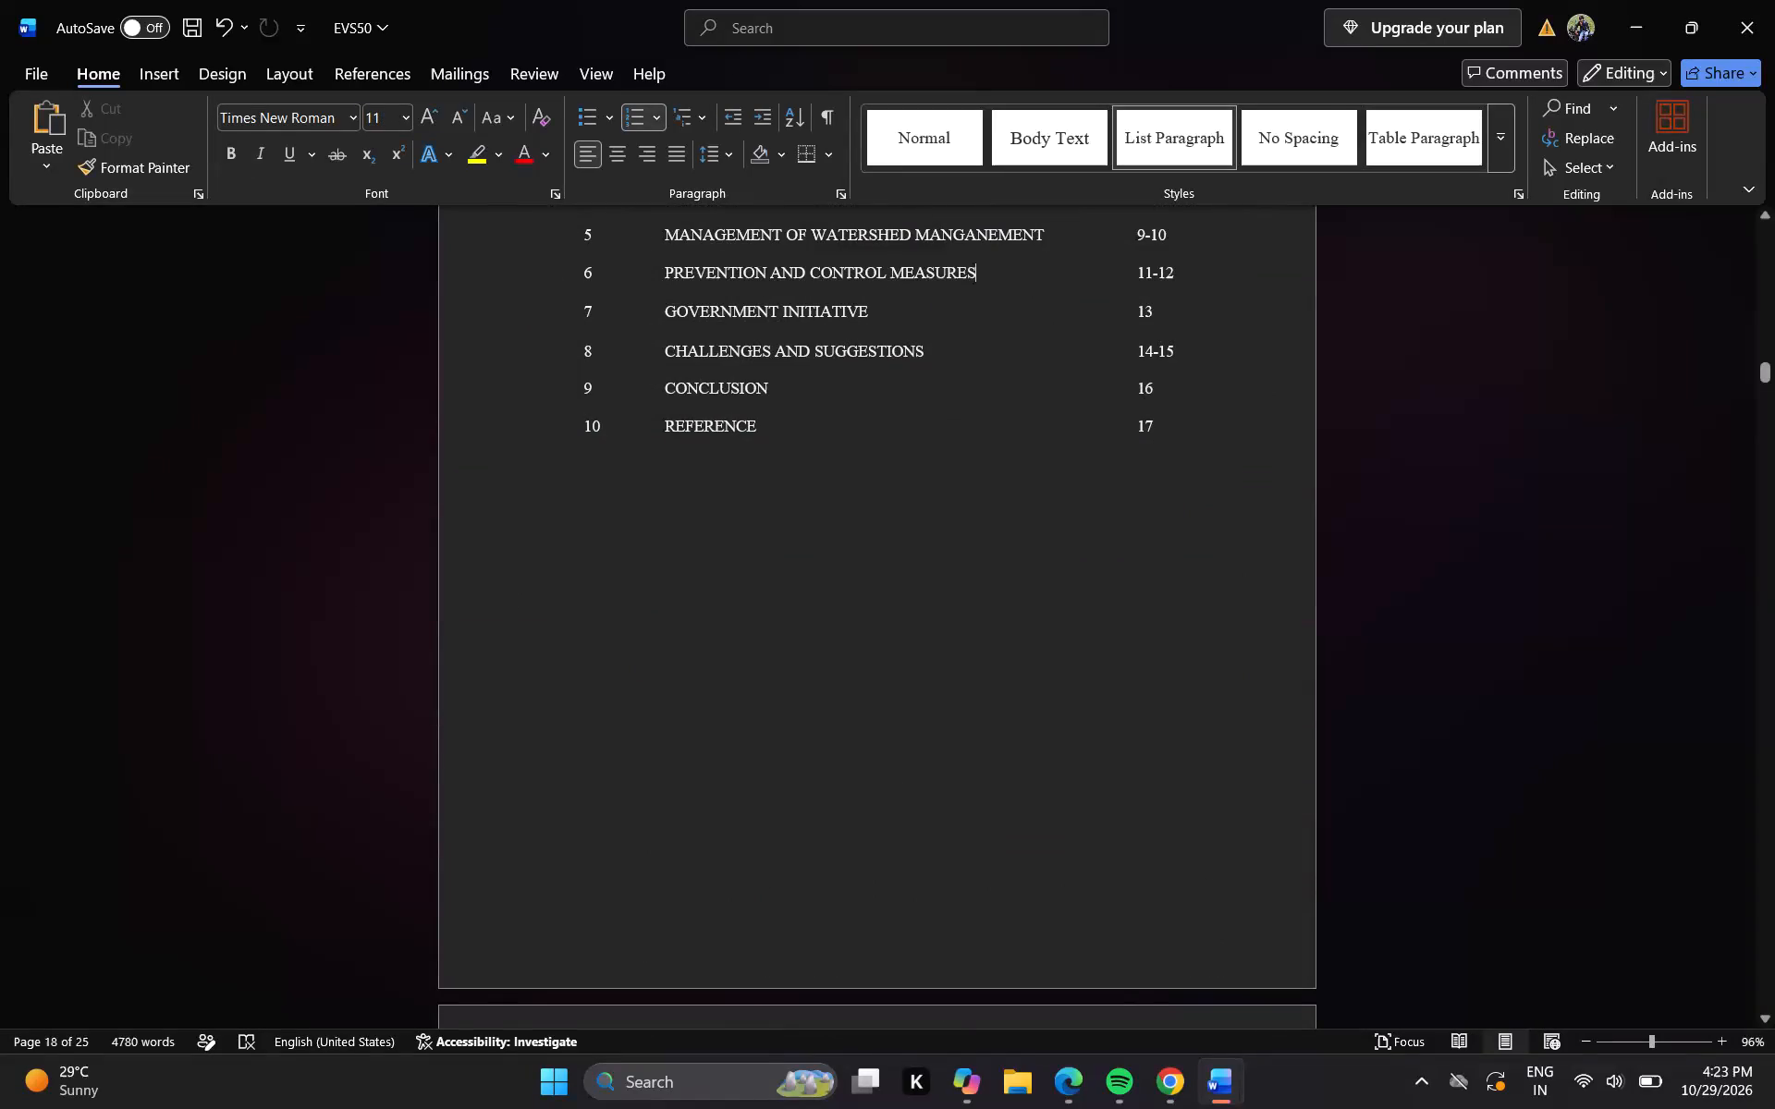
key(Up)
key(Up)
key(Up)
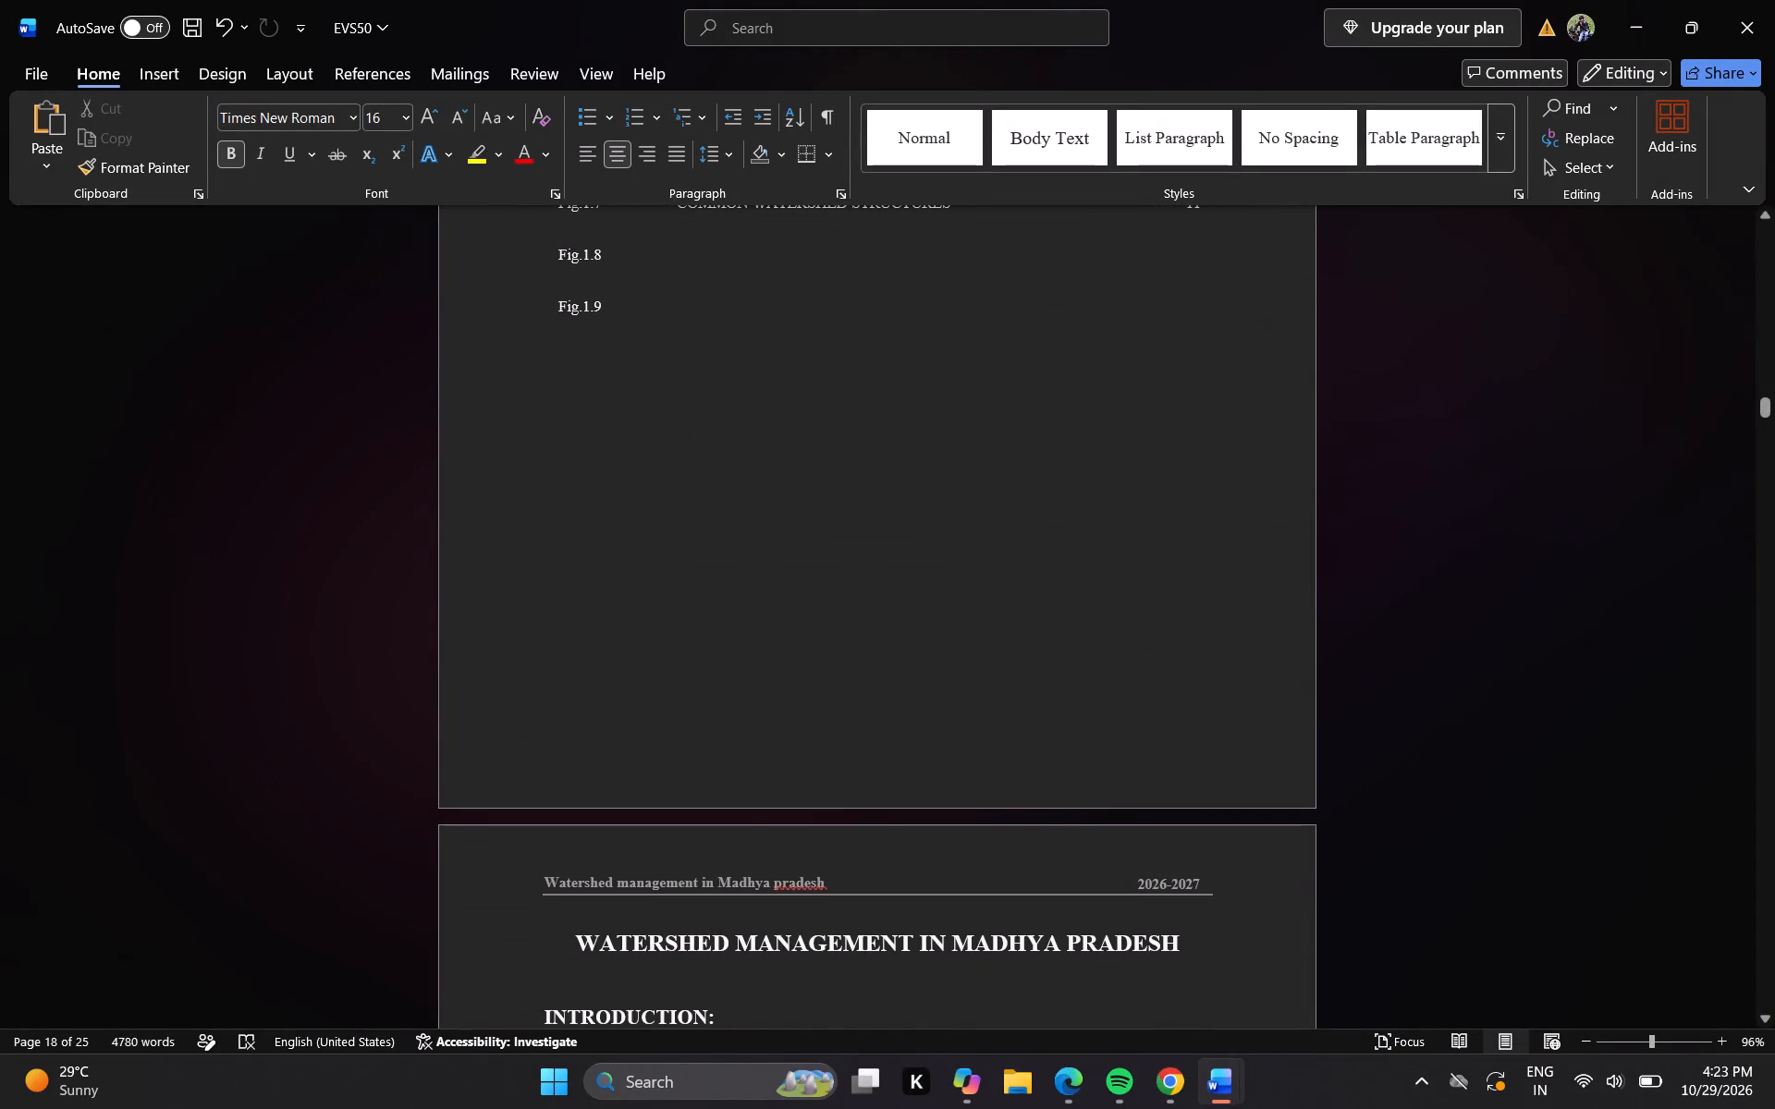
key(Up)
key(Up)
key(Up)
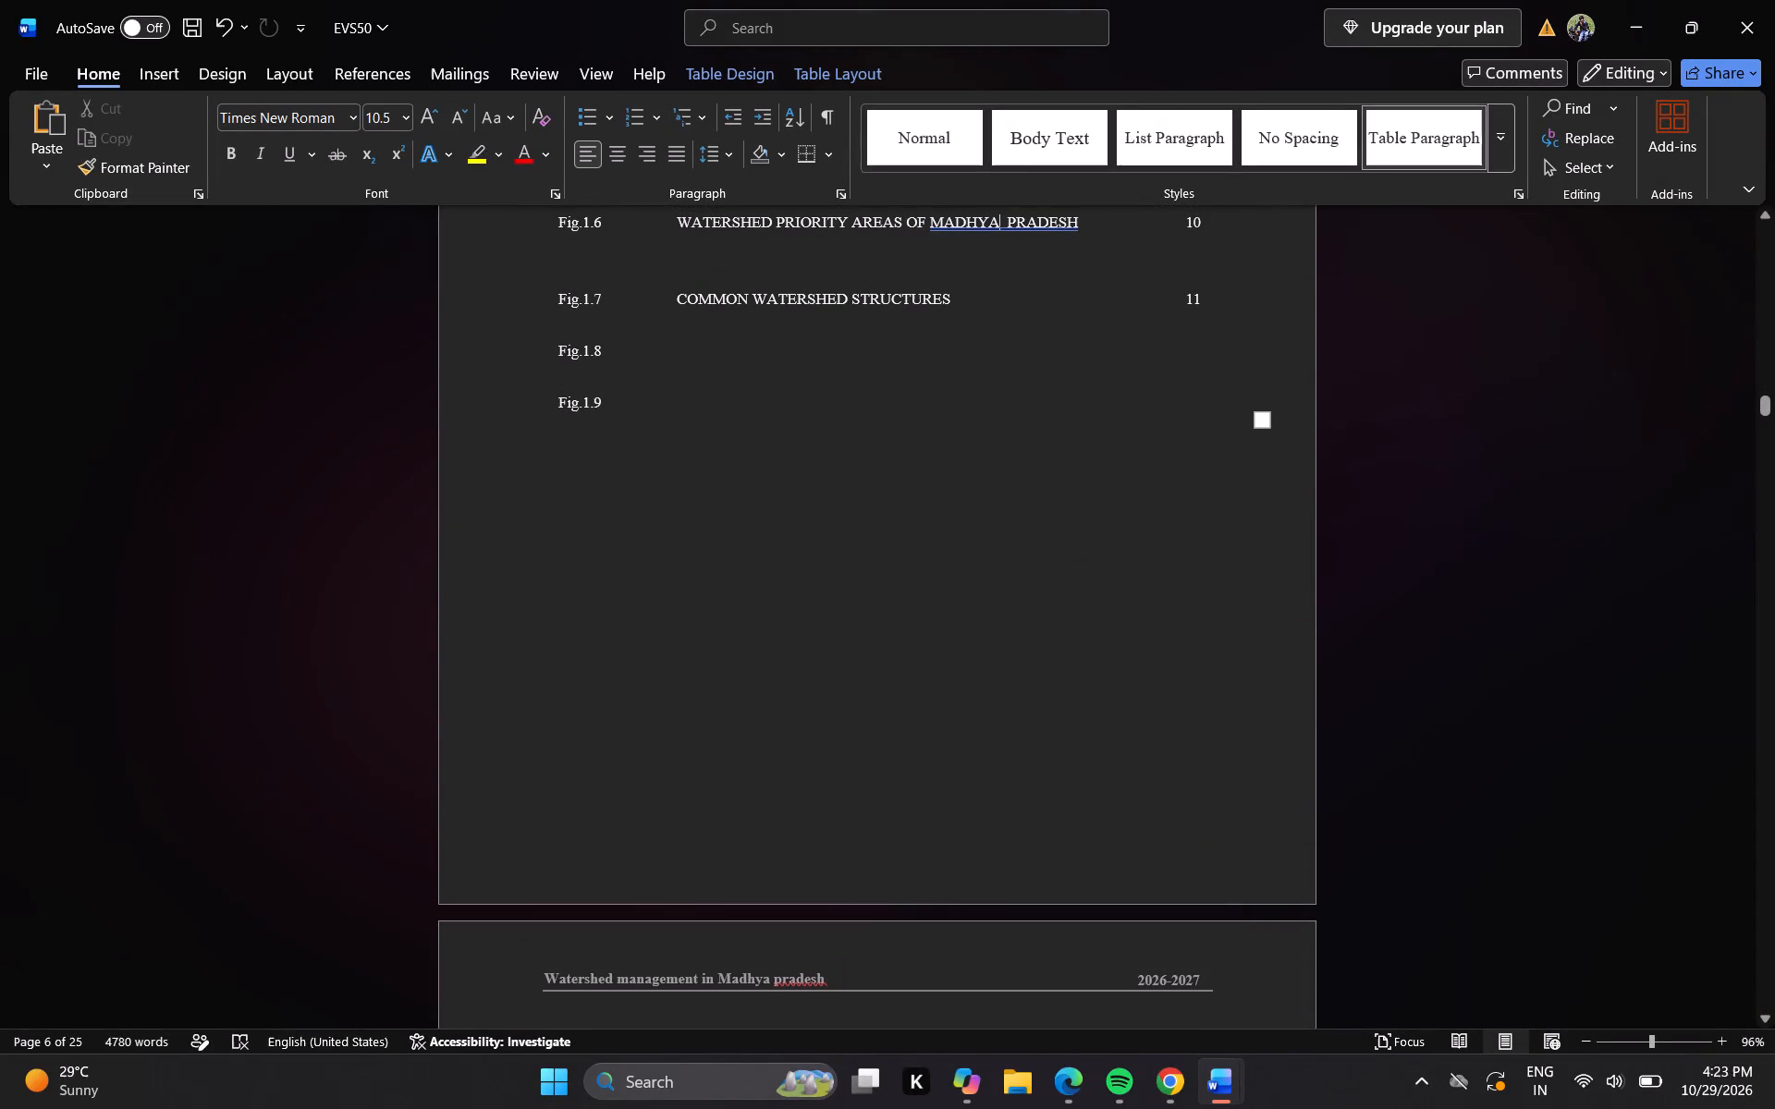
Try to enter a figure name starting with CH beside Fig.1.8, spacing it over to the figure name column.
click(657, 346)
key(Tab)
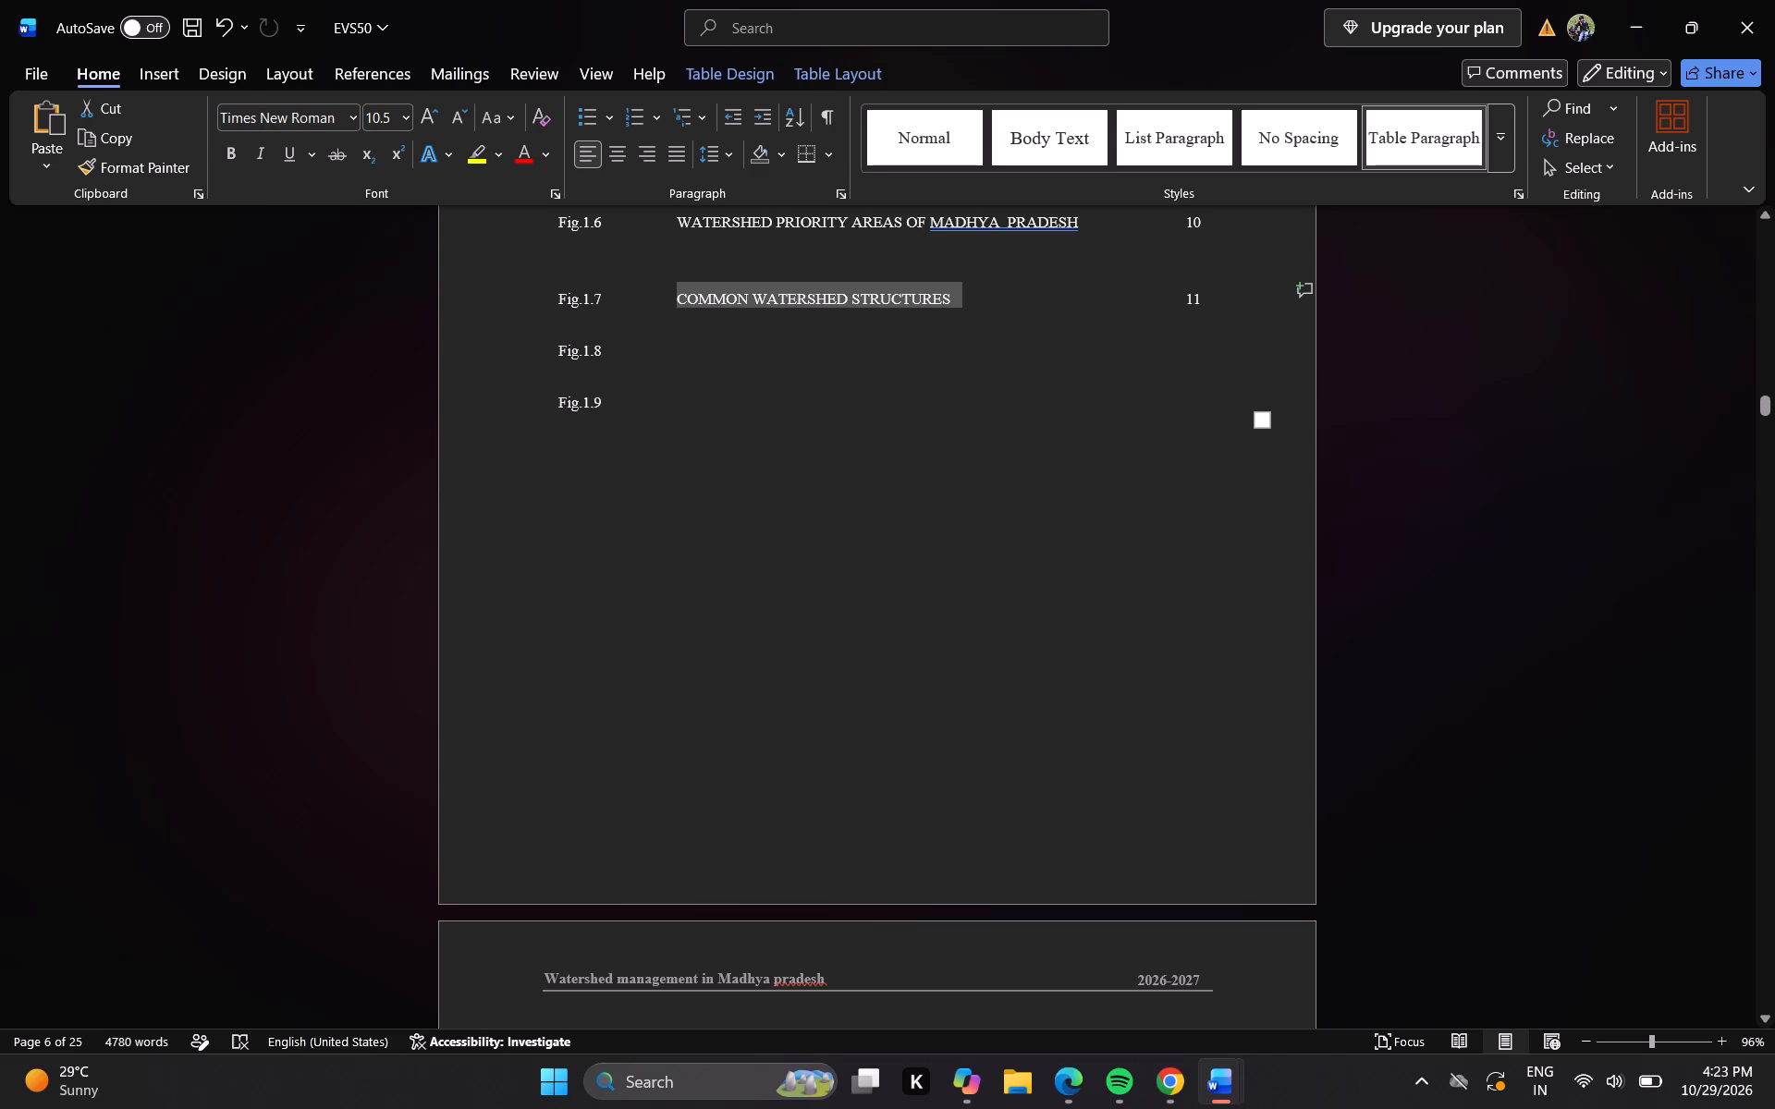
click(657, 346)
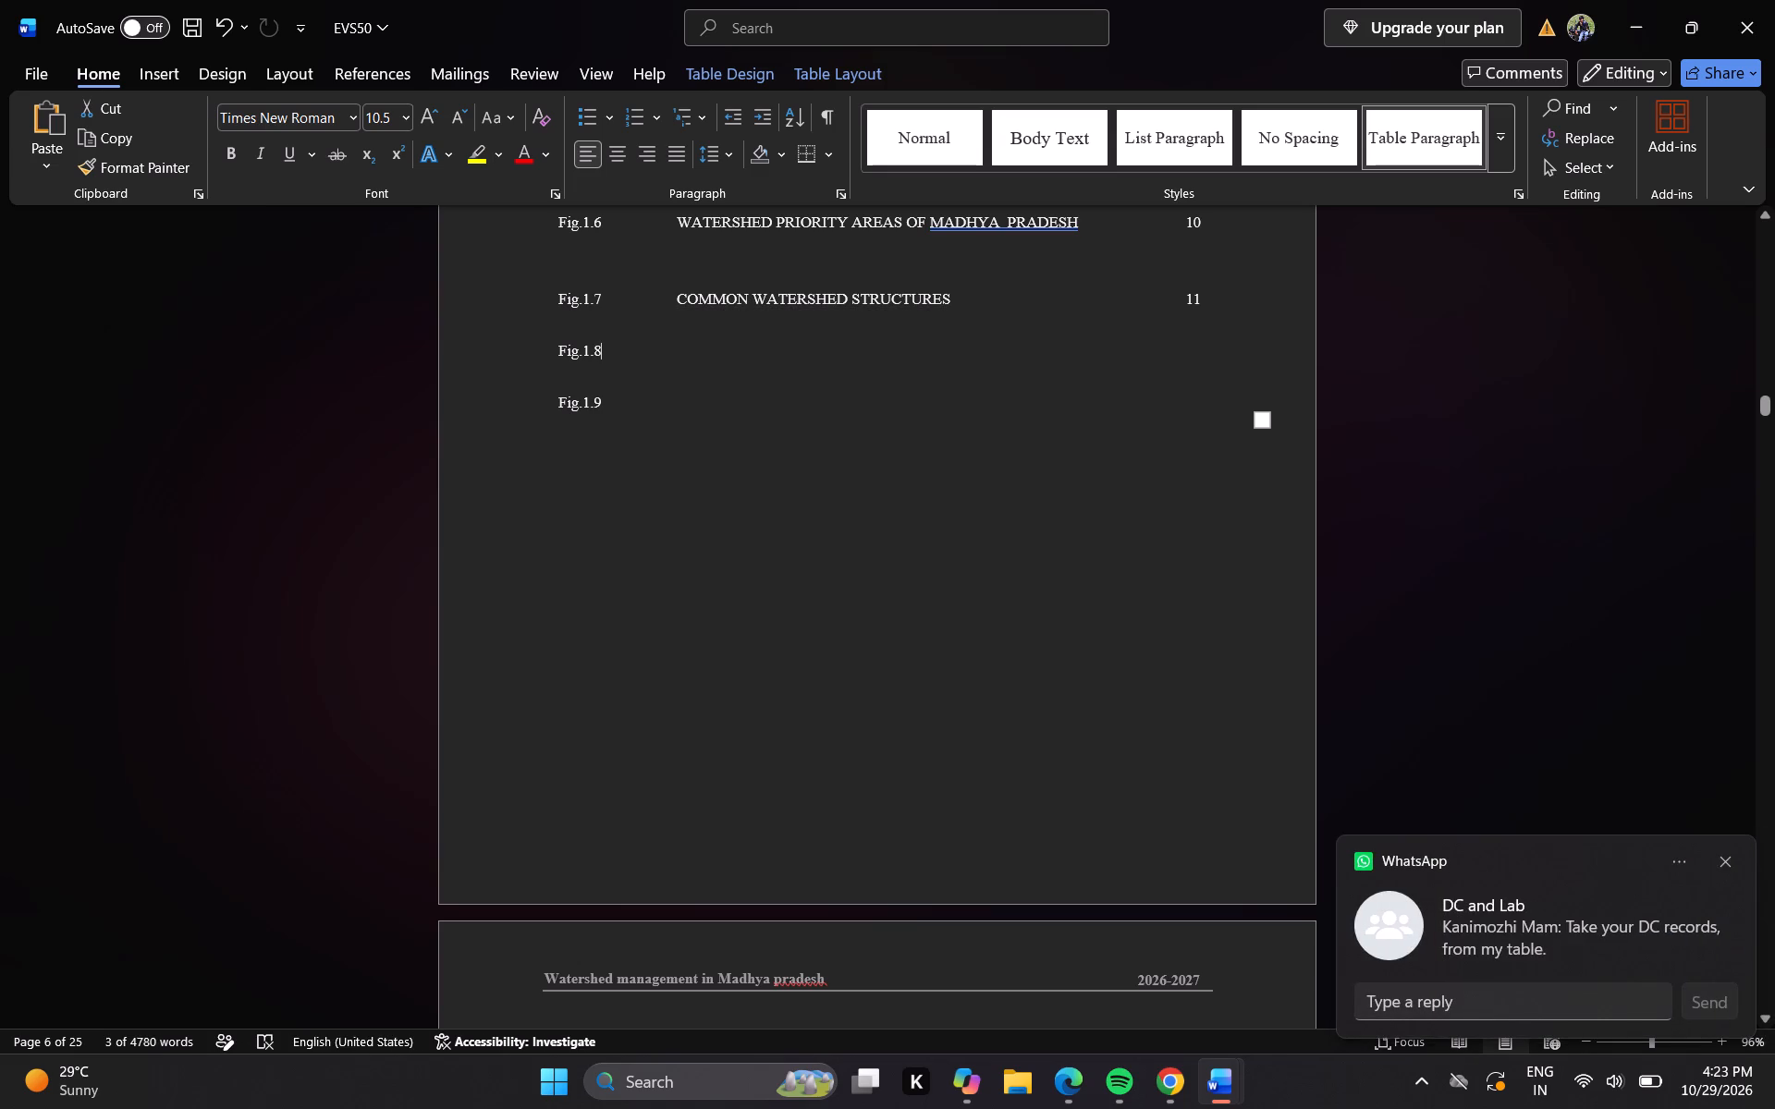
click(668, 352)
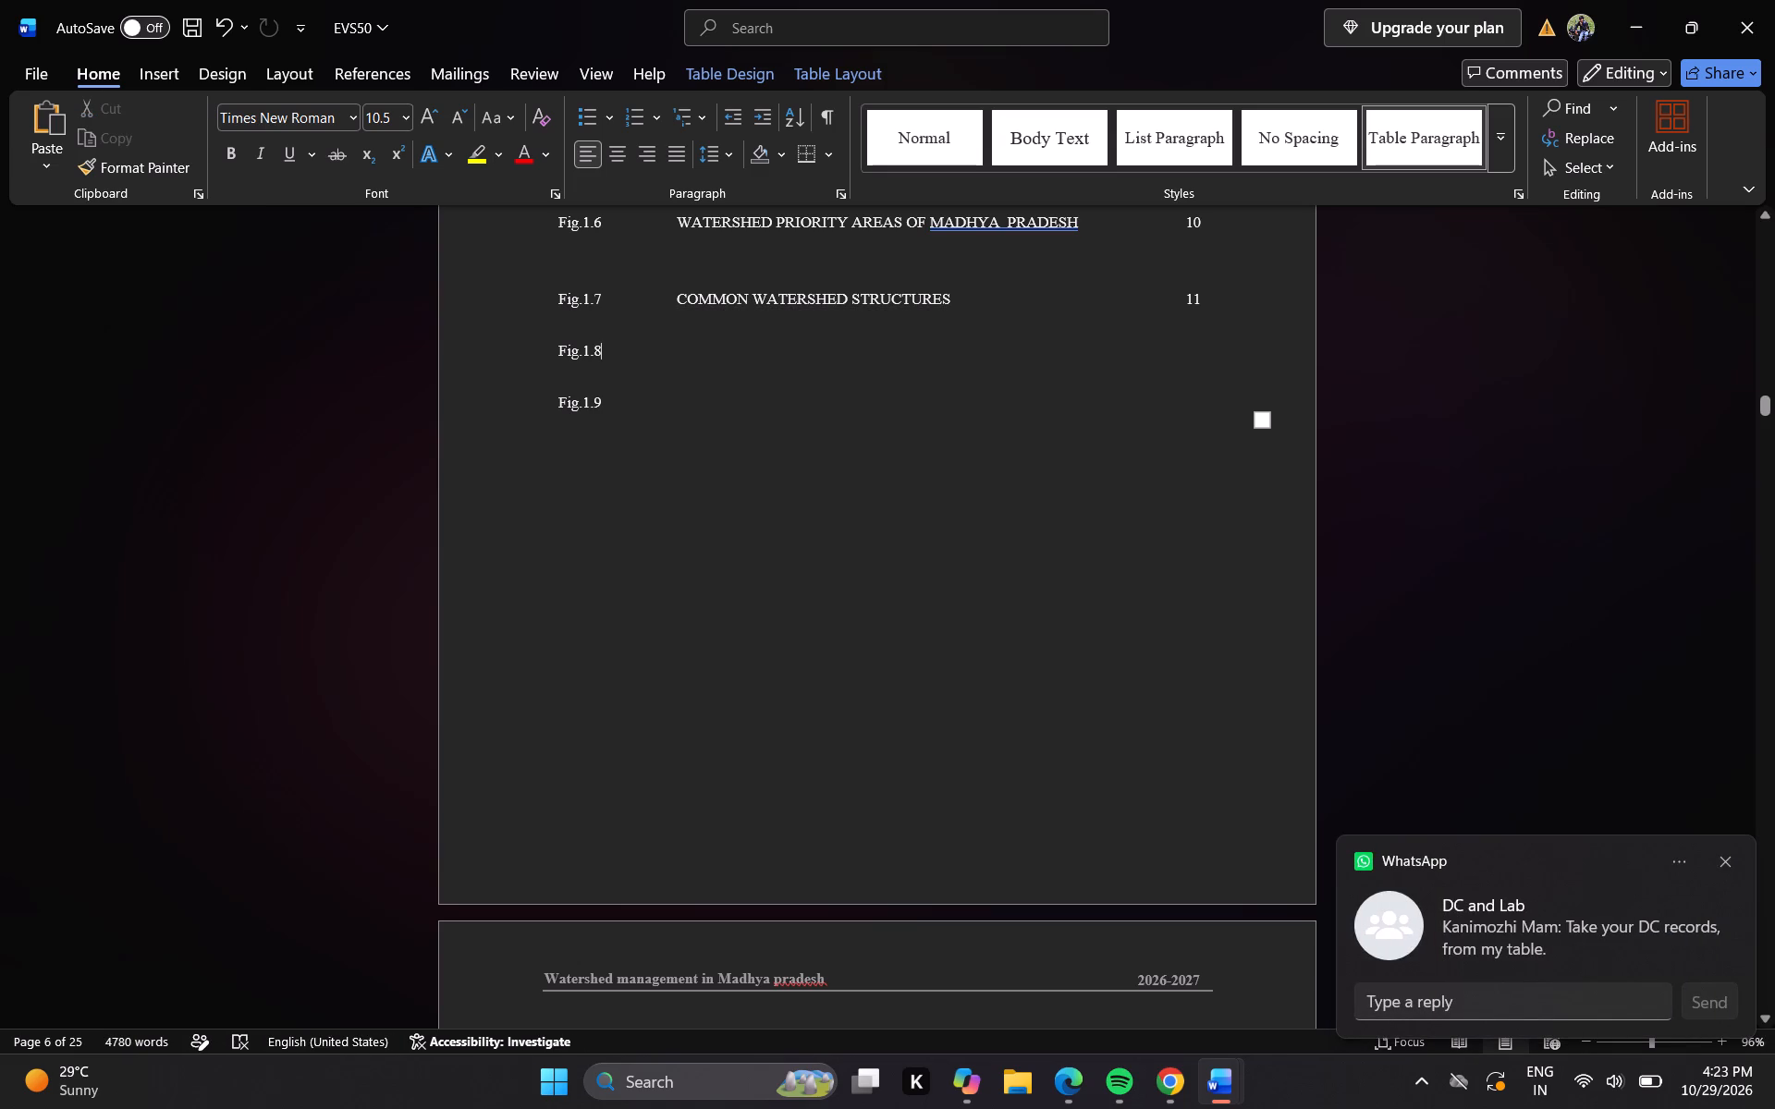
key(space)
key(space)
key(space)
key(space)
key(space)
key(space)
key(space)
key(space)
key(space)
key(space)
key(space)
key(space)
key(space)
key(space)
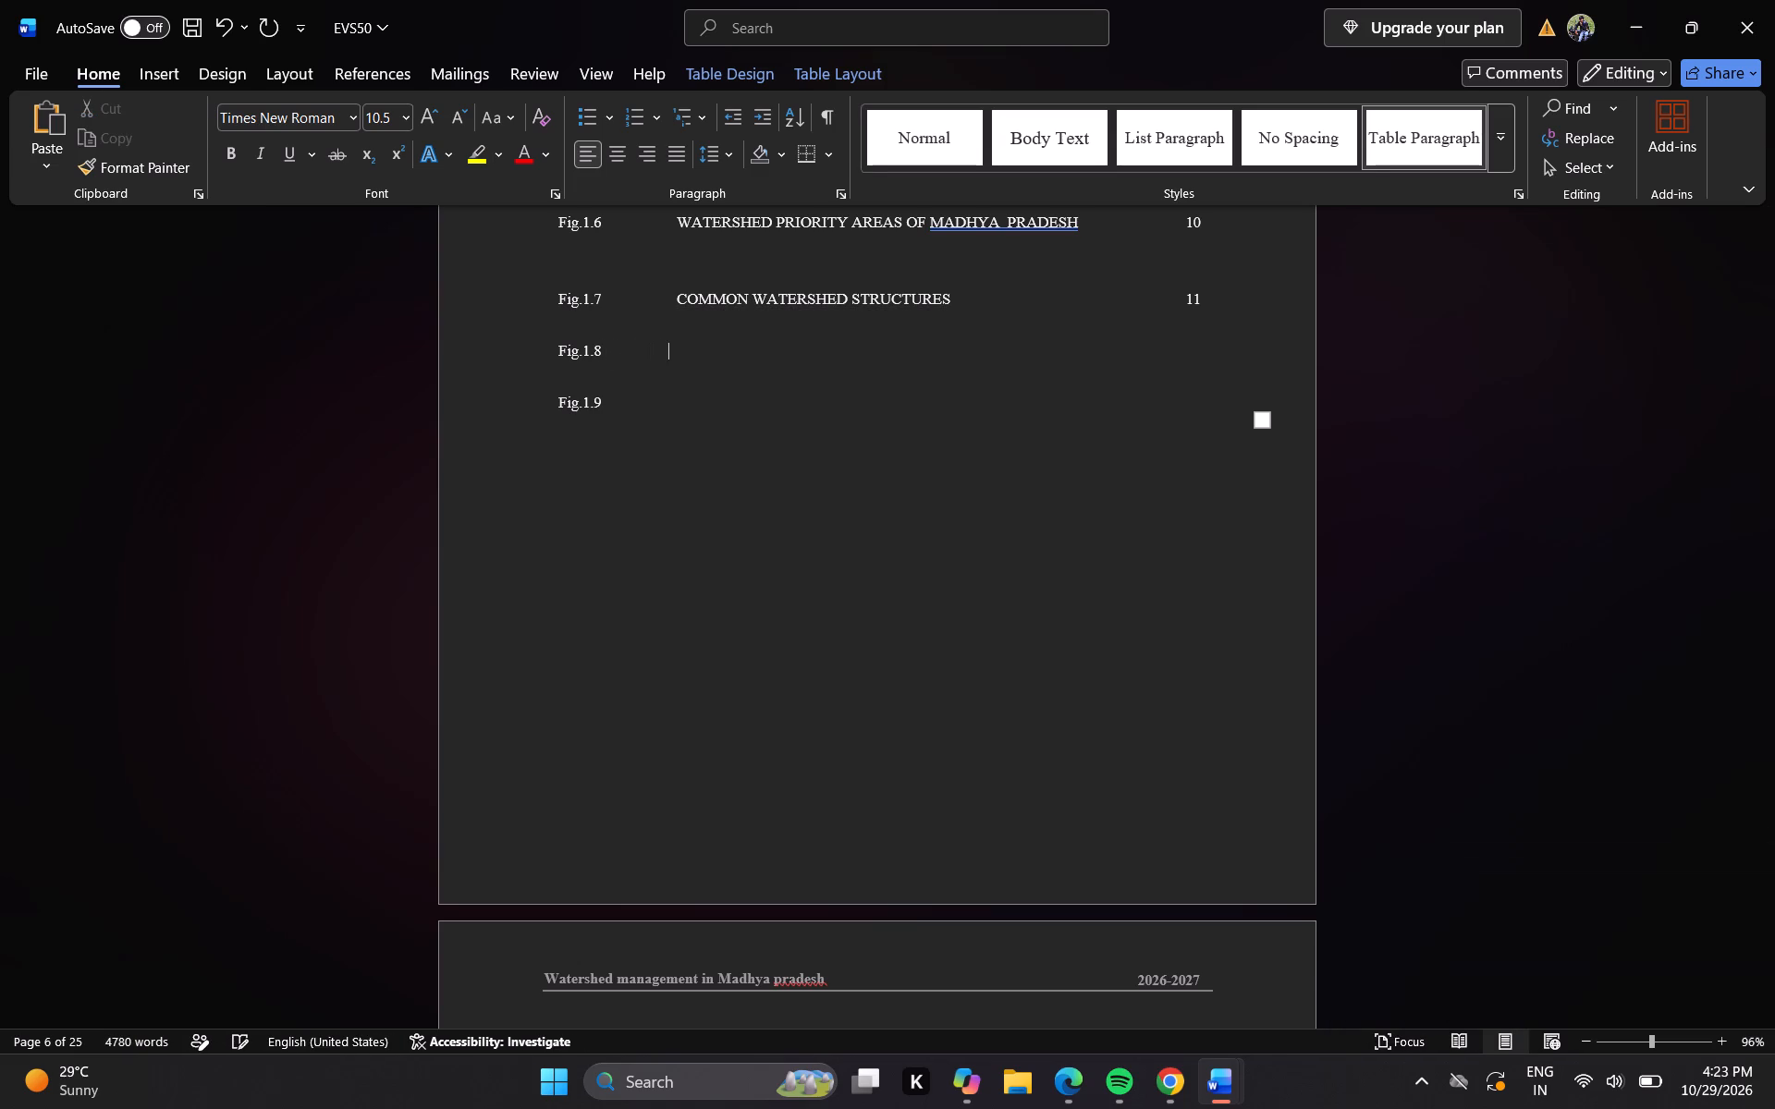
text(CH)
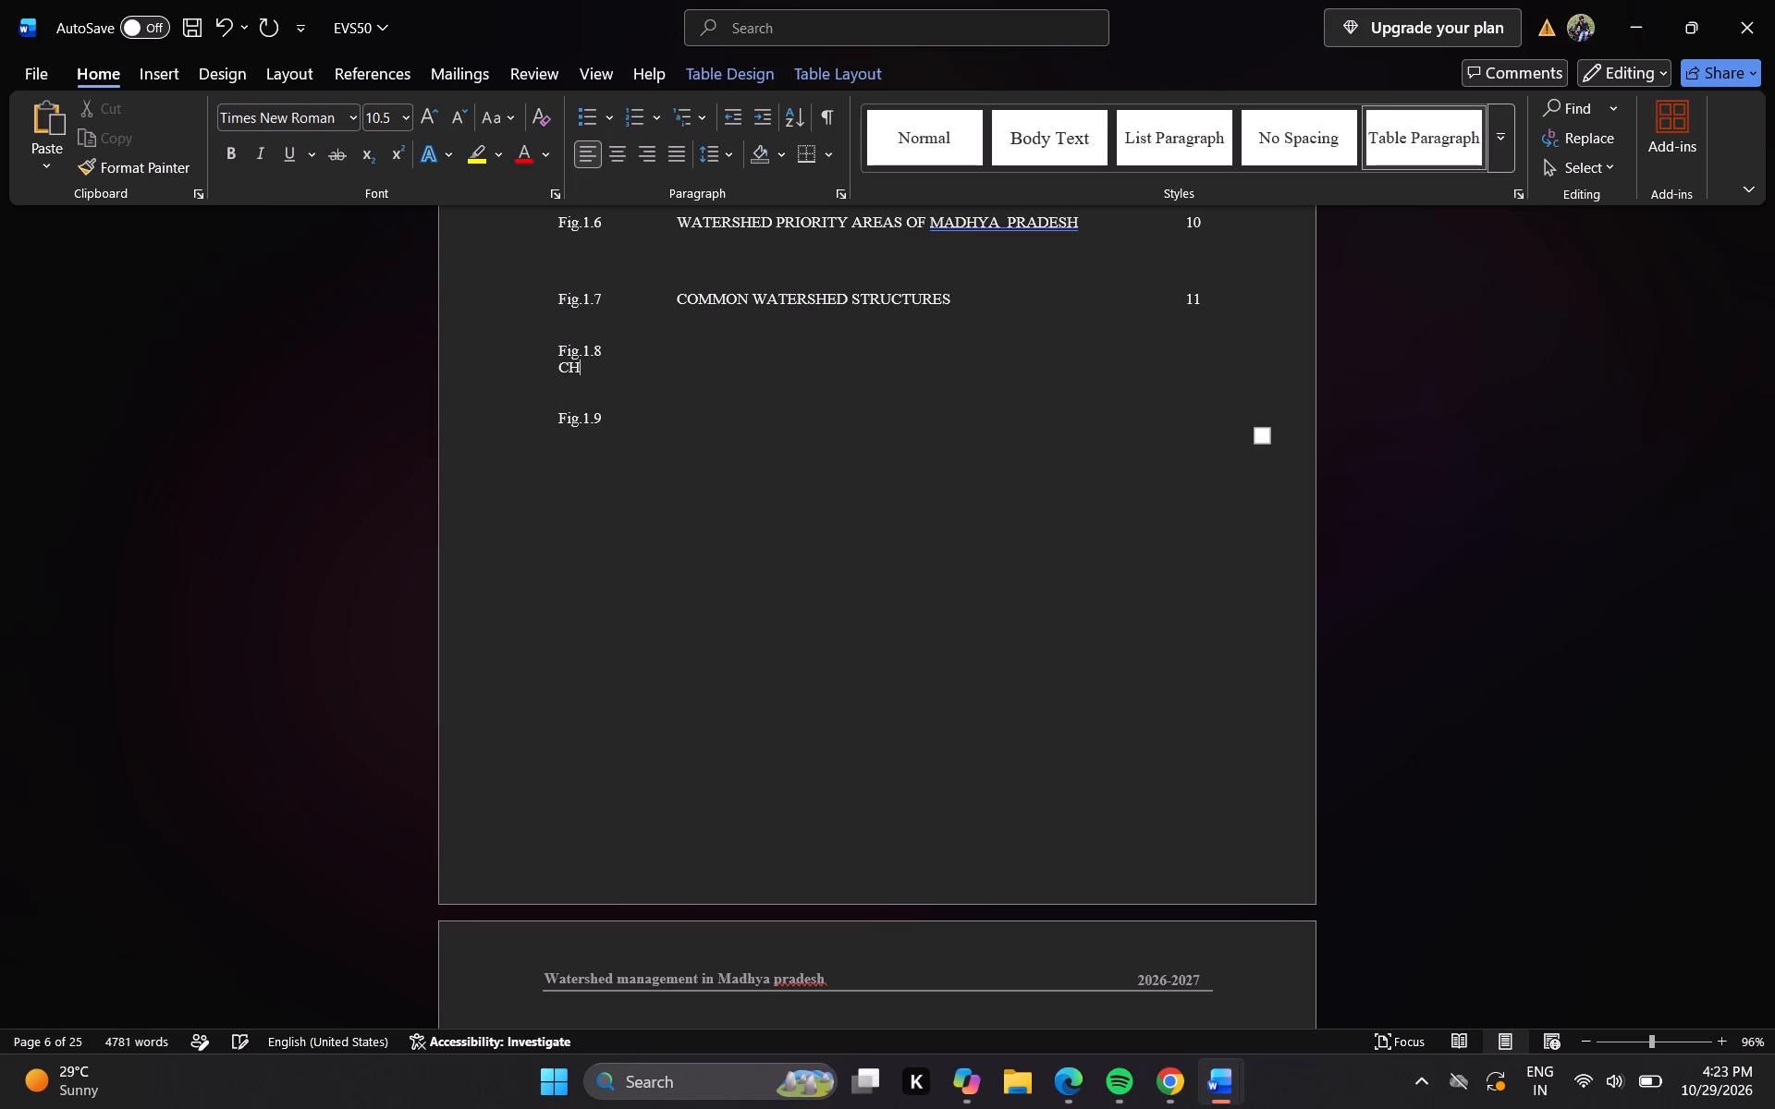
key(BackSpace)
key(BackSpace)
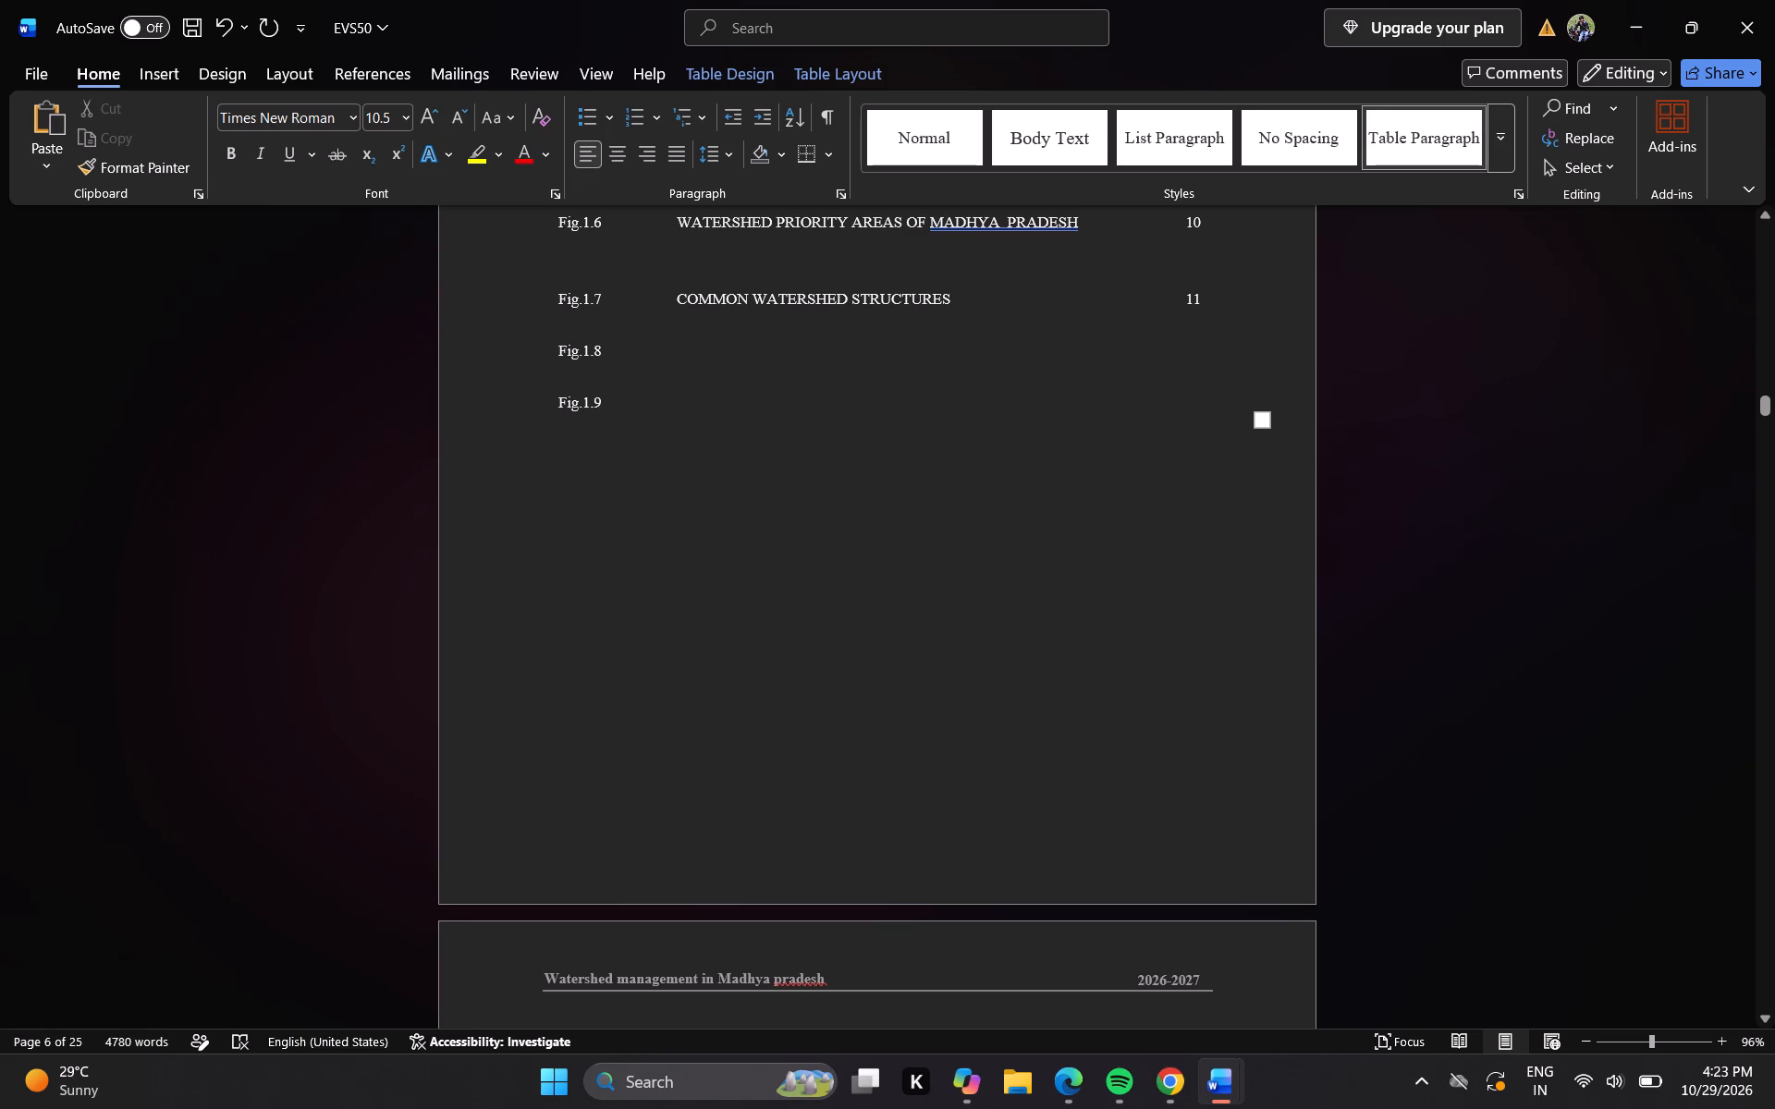
Enlarge the list of figures table downward and slightly wider.
drag(1260, 421, 1260, 458)
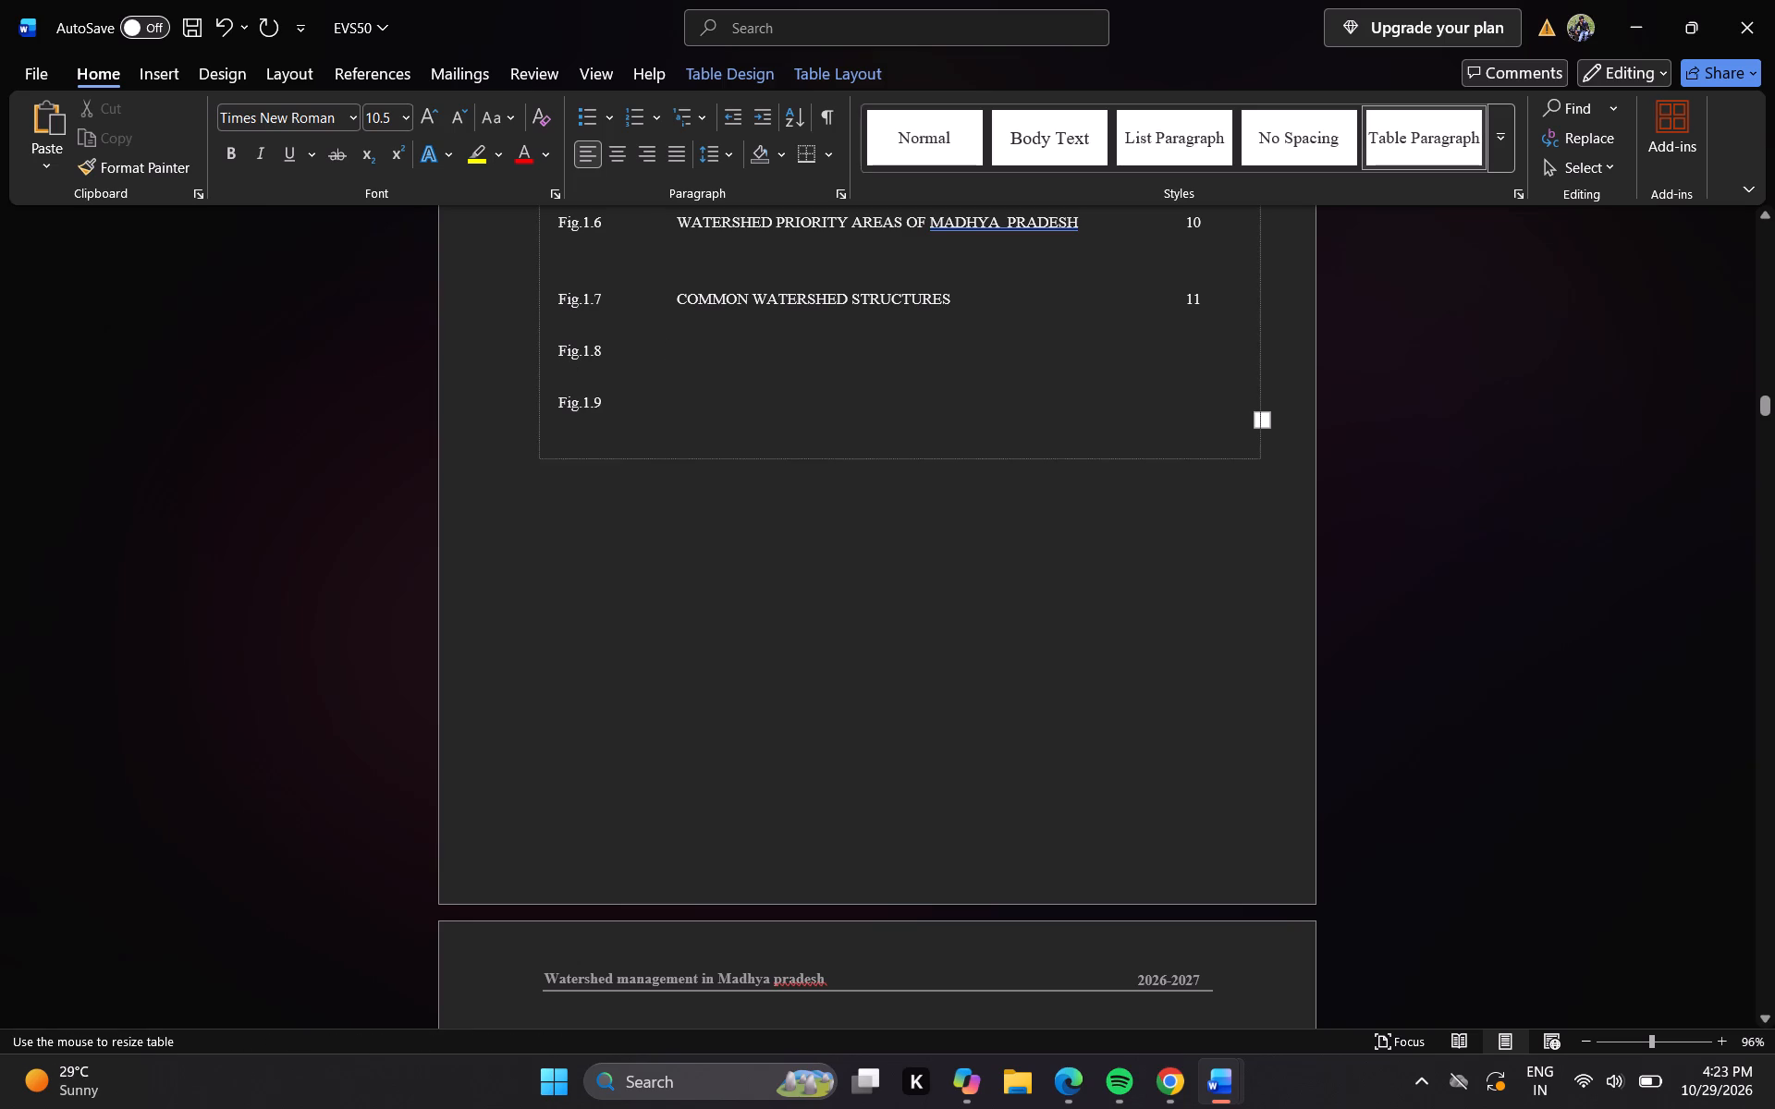
drag(1260, 458, 1273, 586)
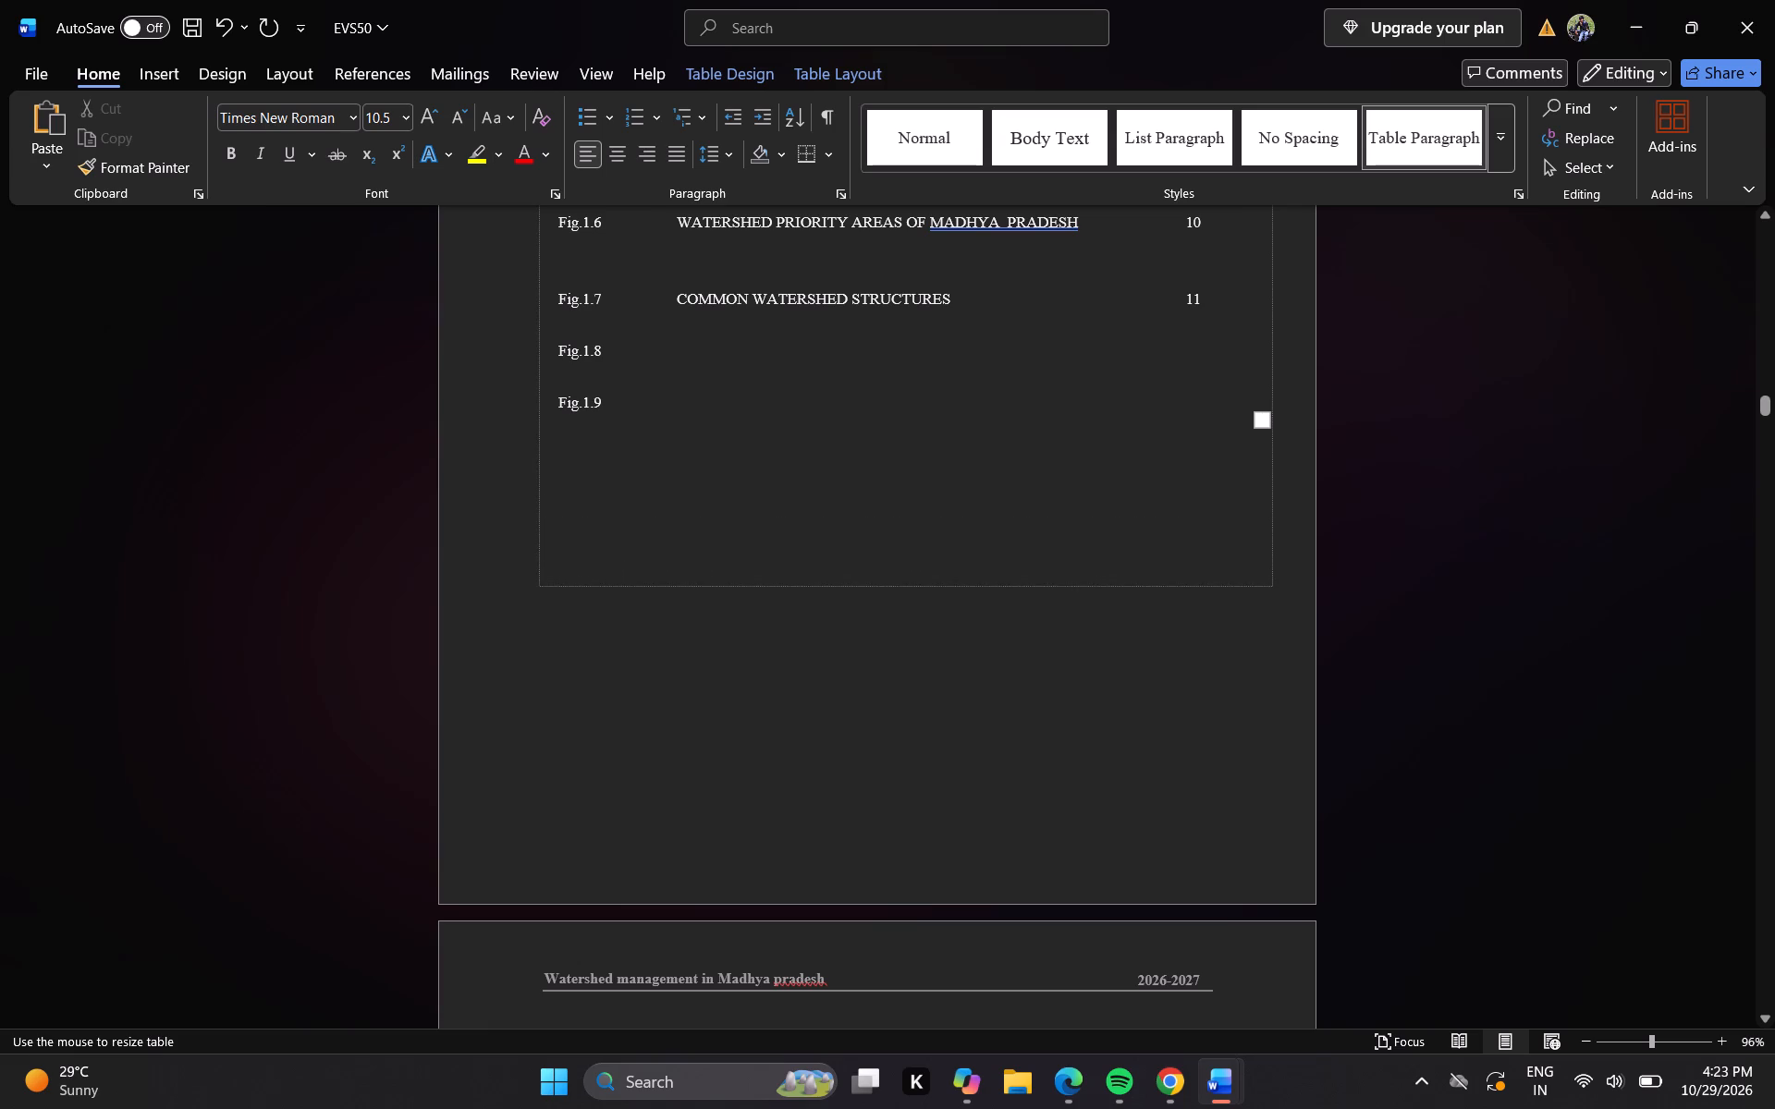
drag(1273, 586, 1273, 587)
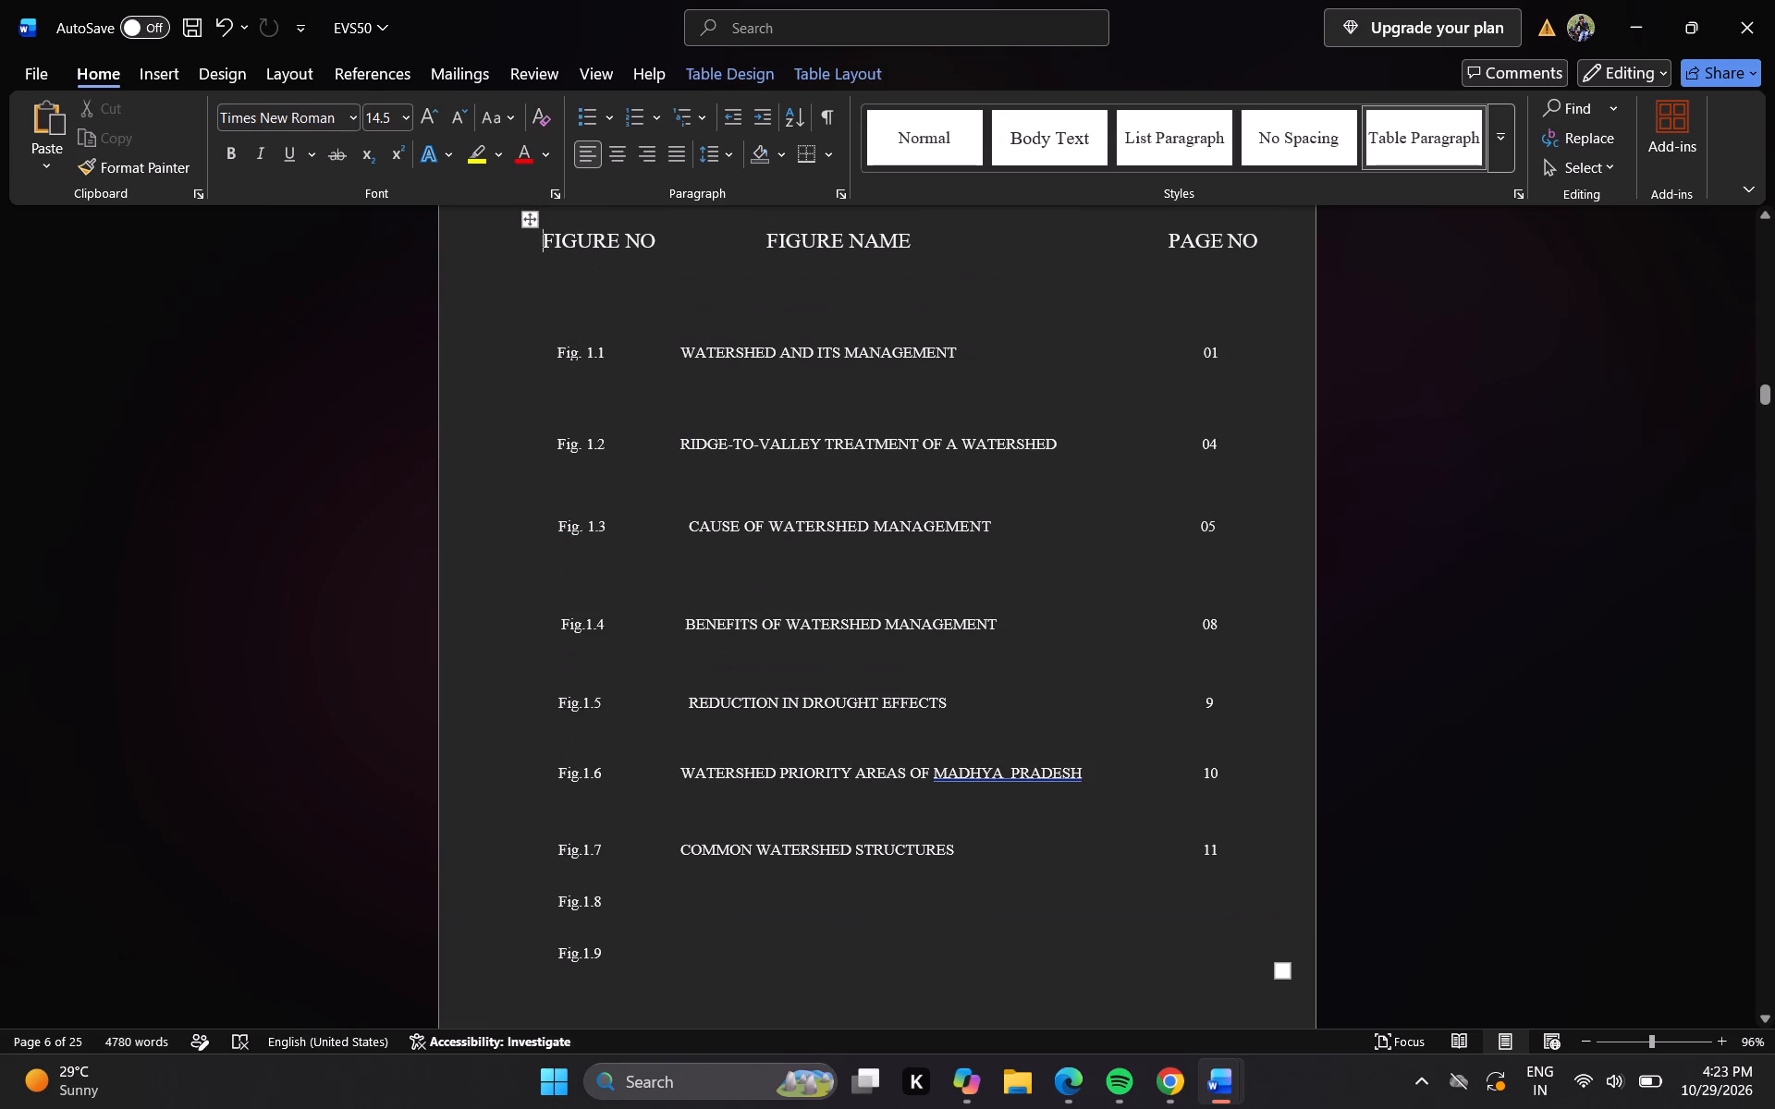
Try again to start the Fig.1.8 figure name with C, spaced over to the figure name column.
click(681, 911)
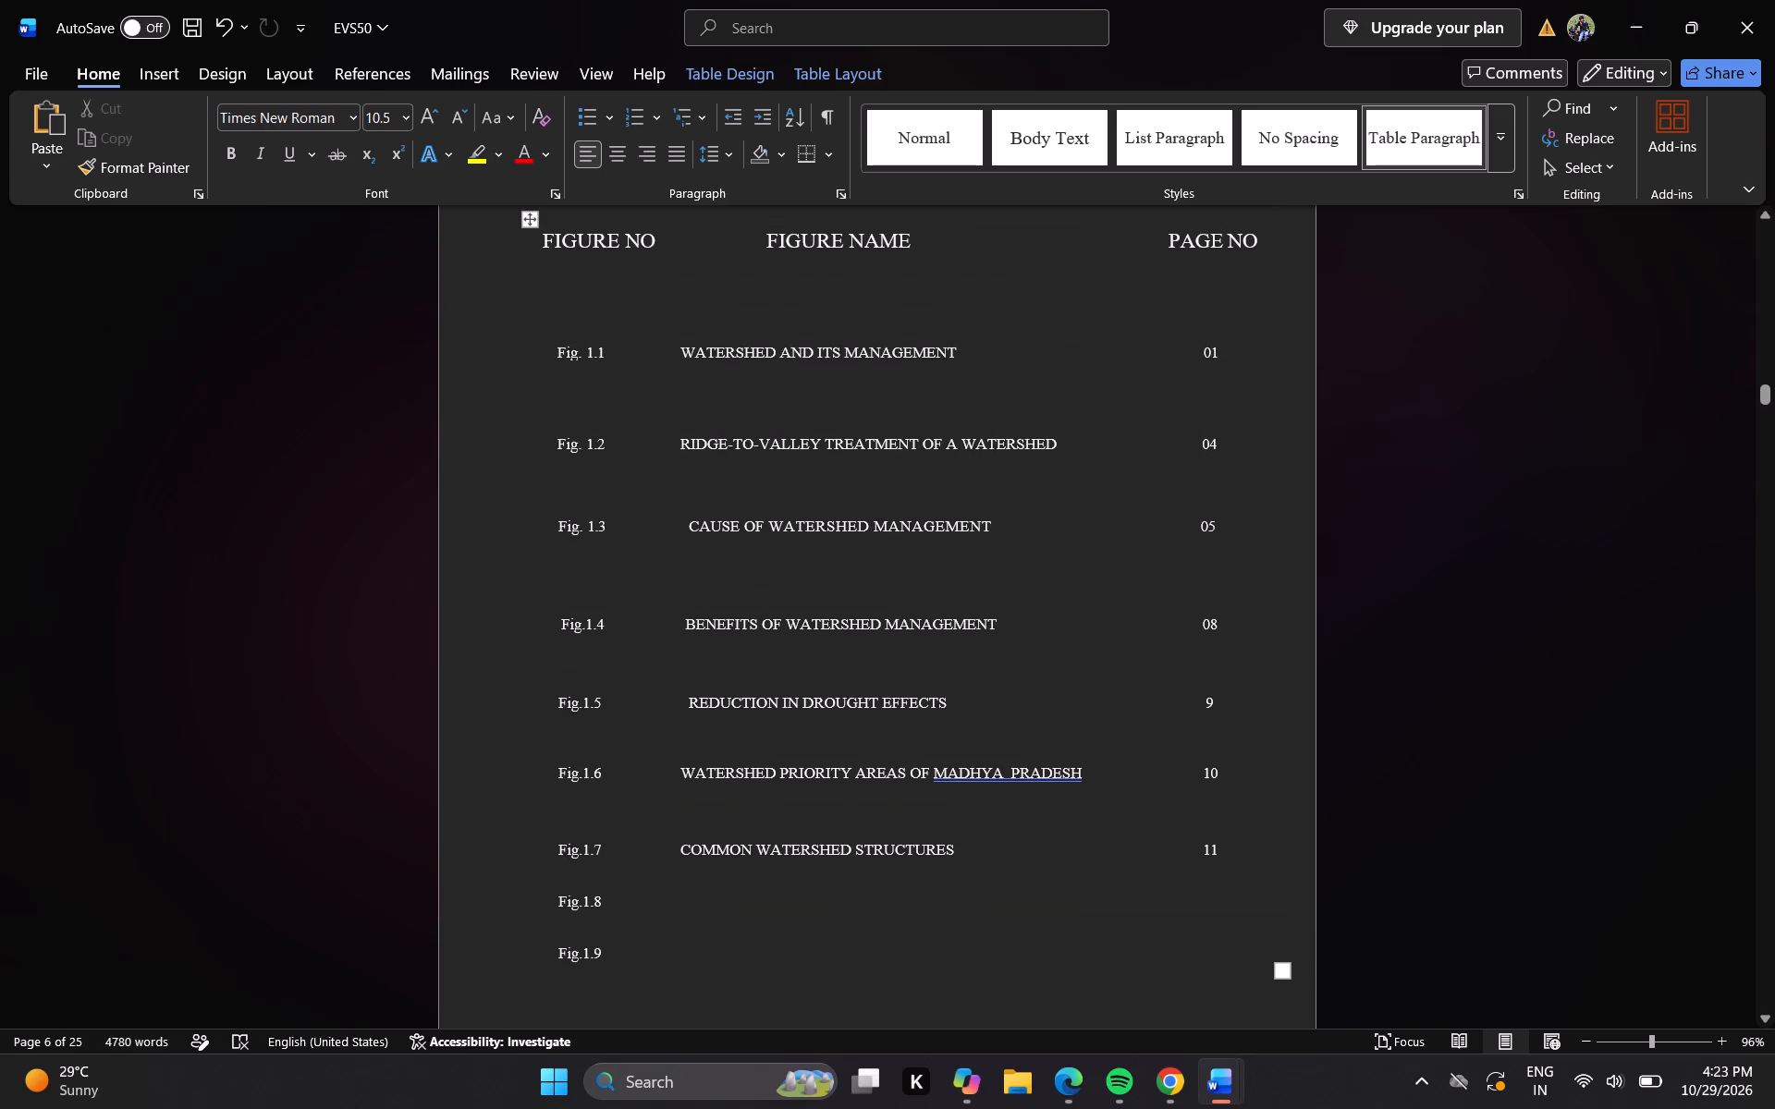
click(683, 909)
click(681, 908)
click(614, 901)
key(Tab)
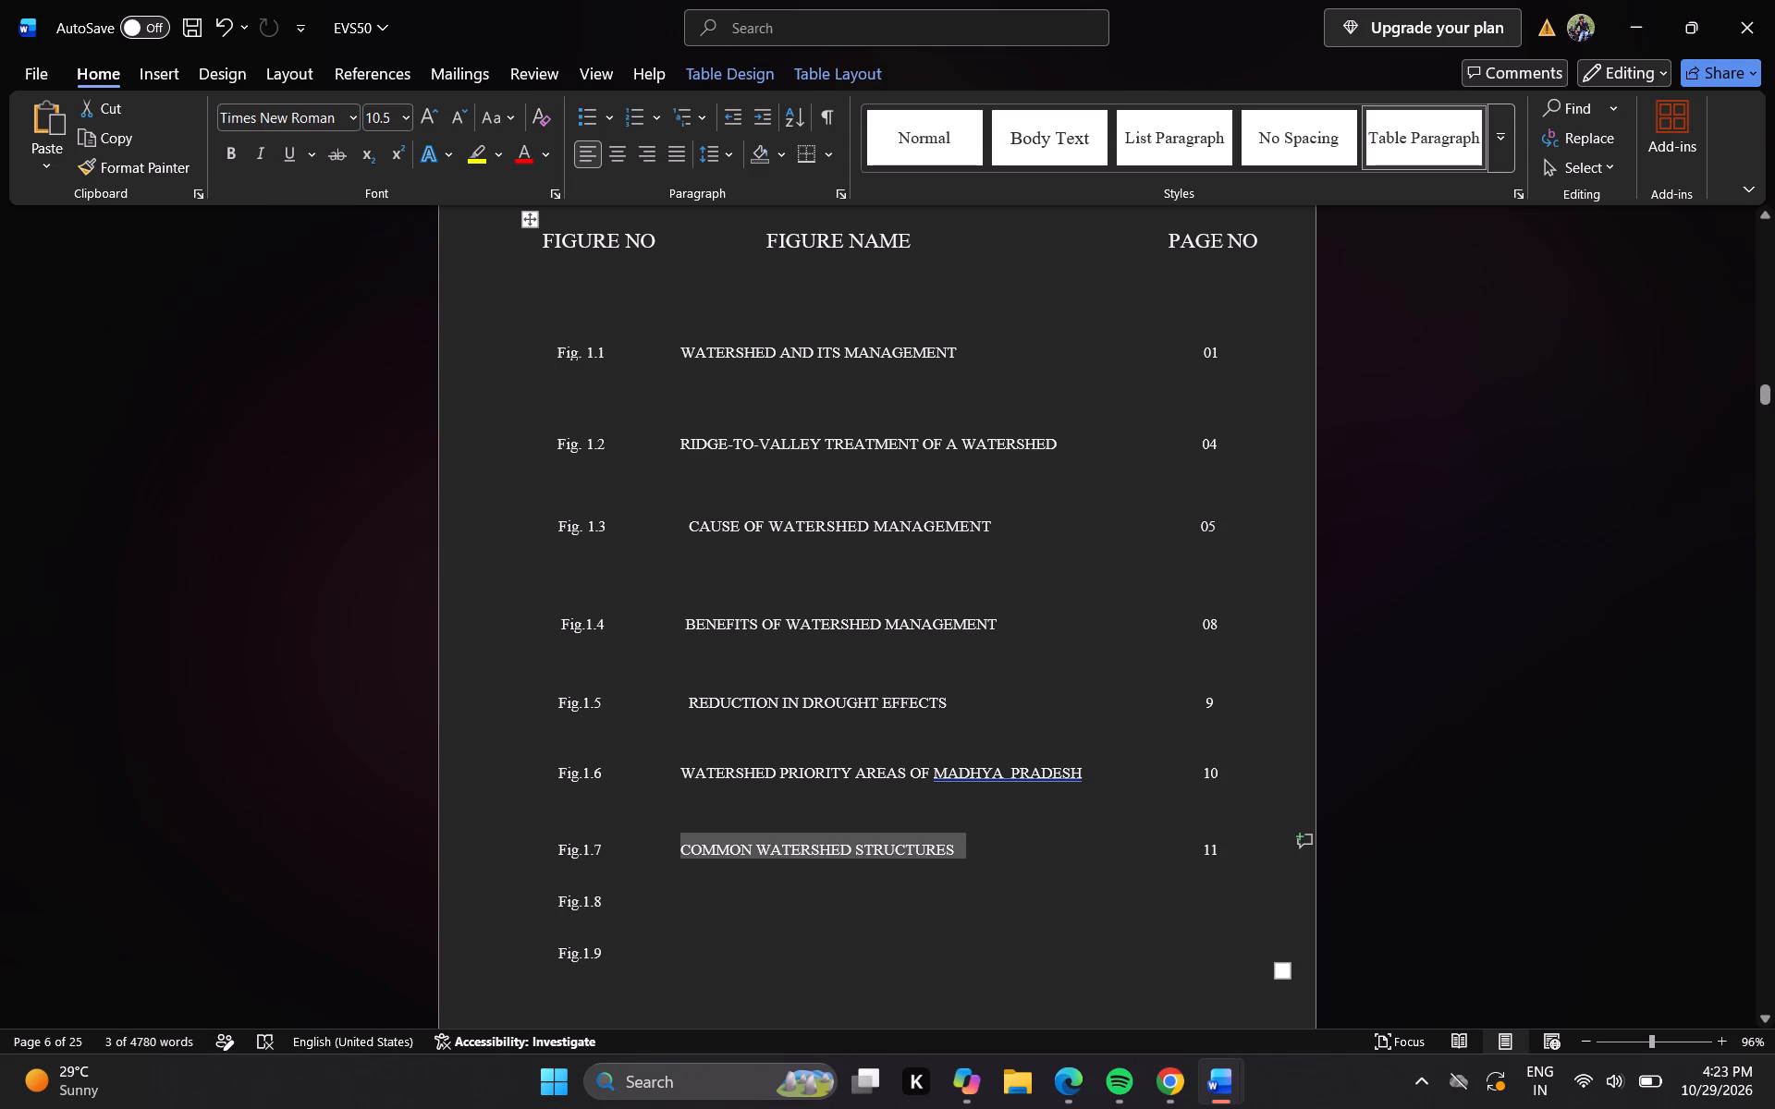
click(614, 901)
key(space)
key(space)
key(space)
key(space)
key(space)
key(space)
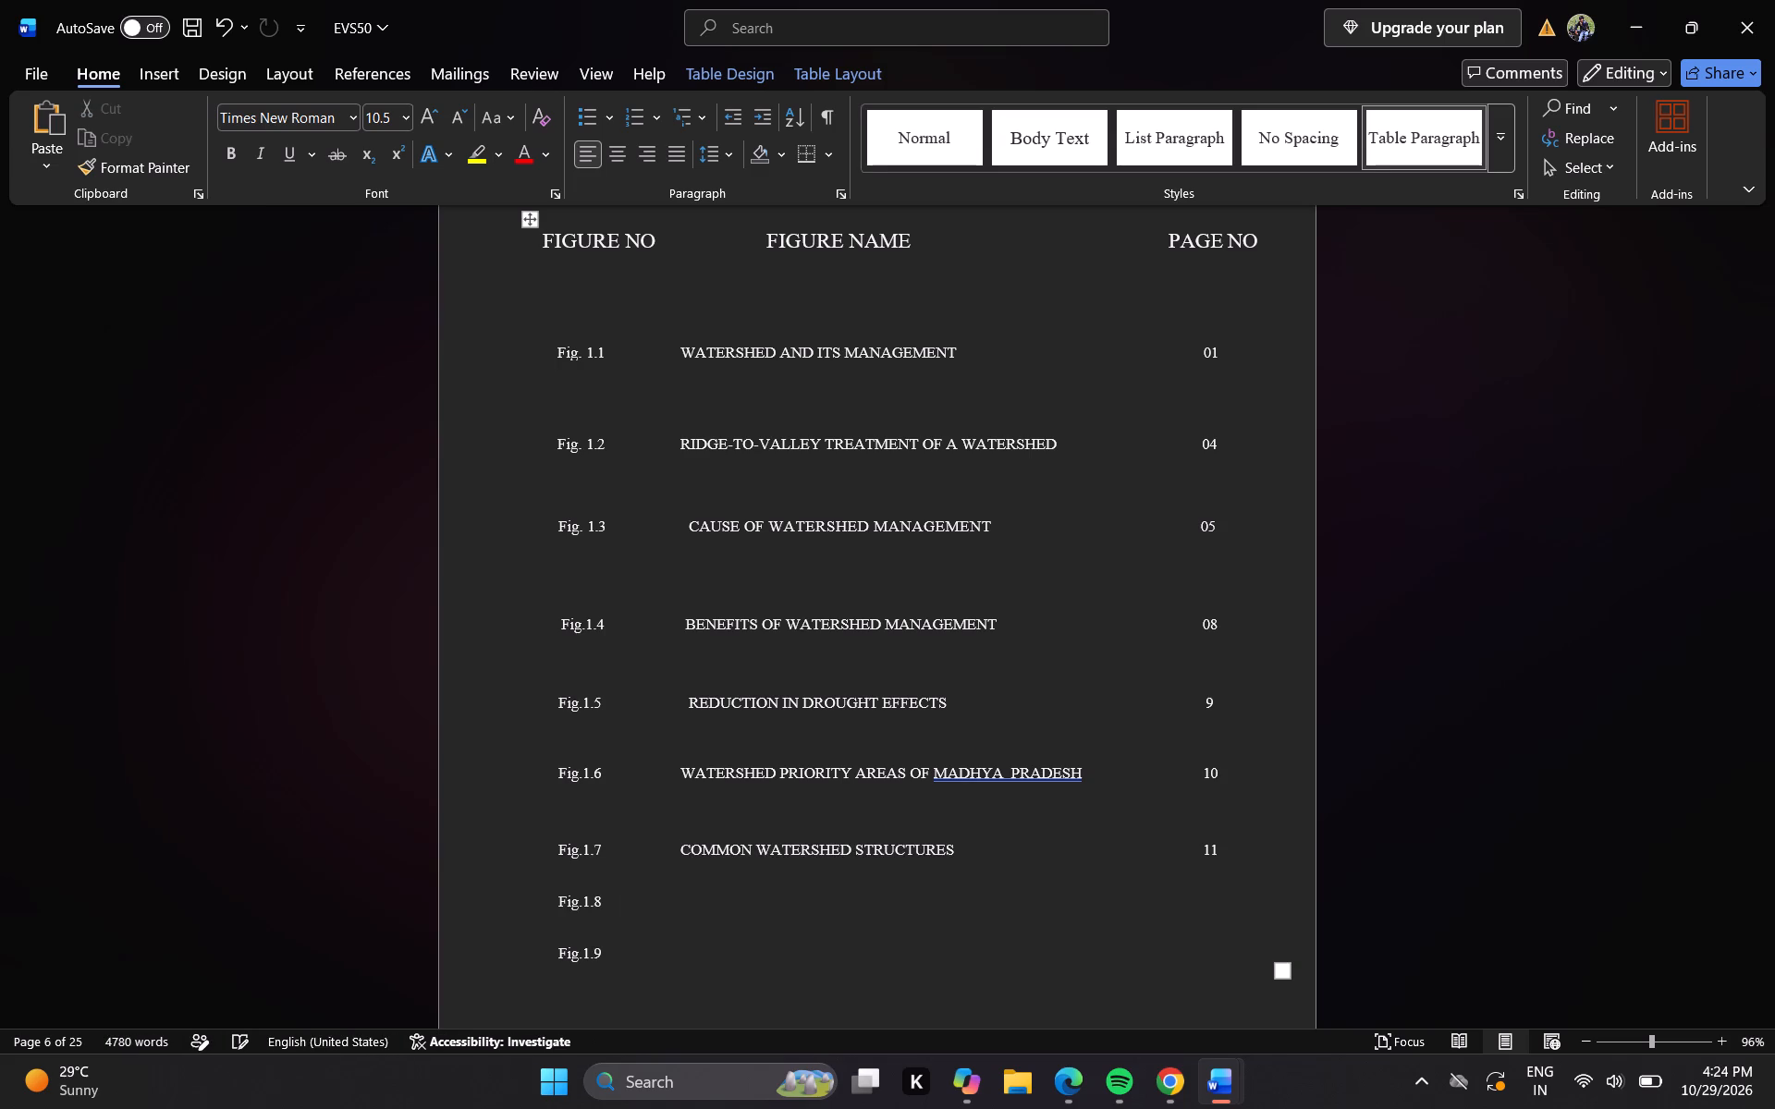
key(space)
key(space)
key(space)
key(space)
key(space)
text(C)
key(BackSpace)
Stretch the list of figures table further down the page to spread its rows apart.
drag(1276, 971, 1270, 1005)
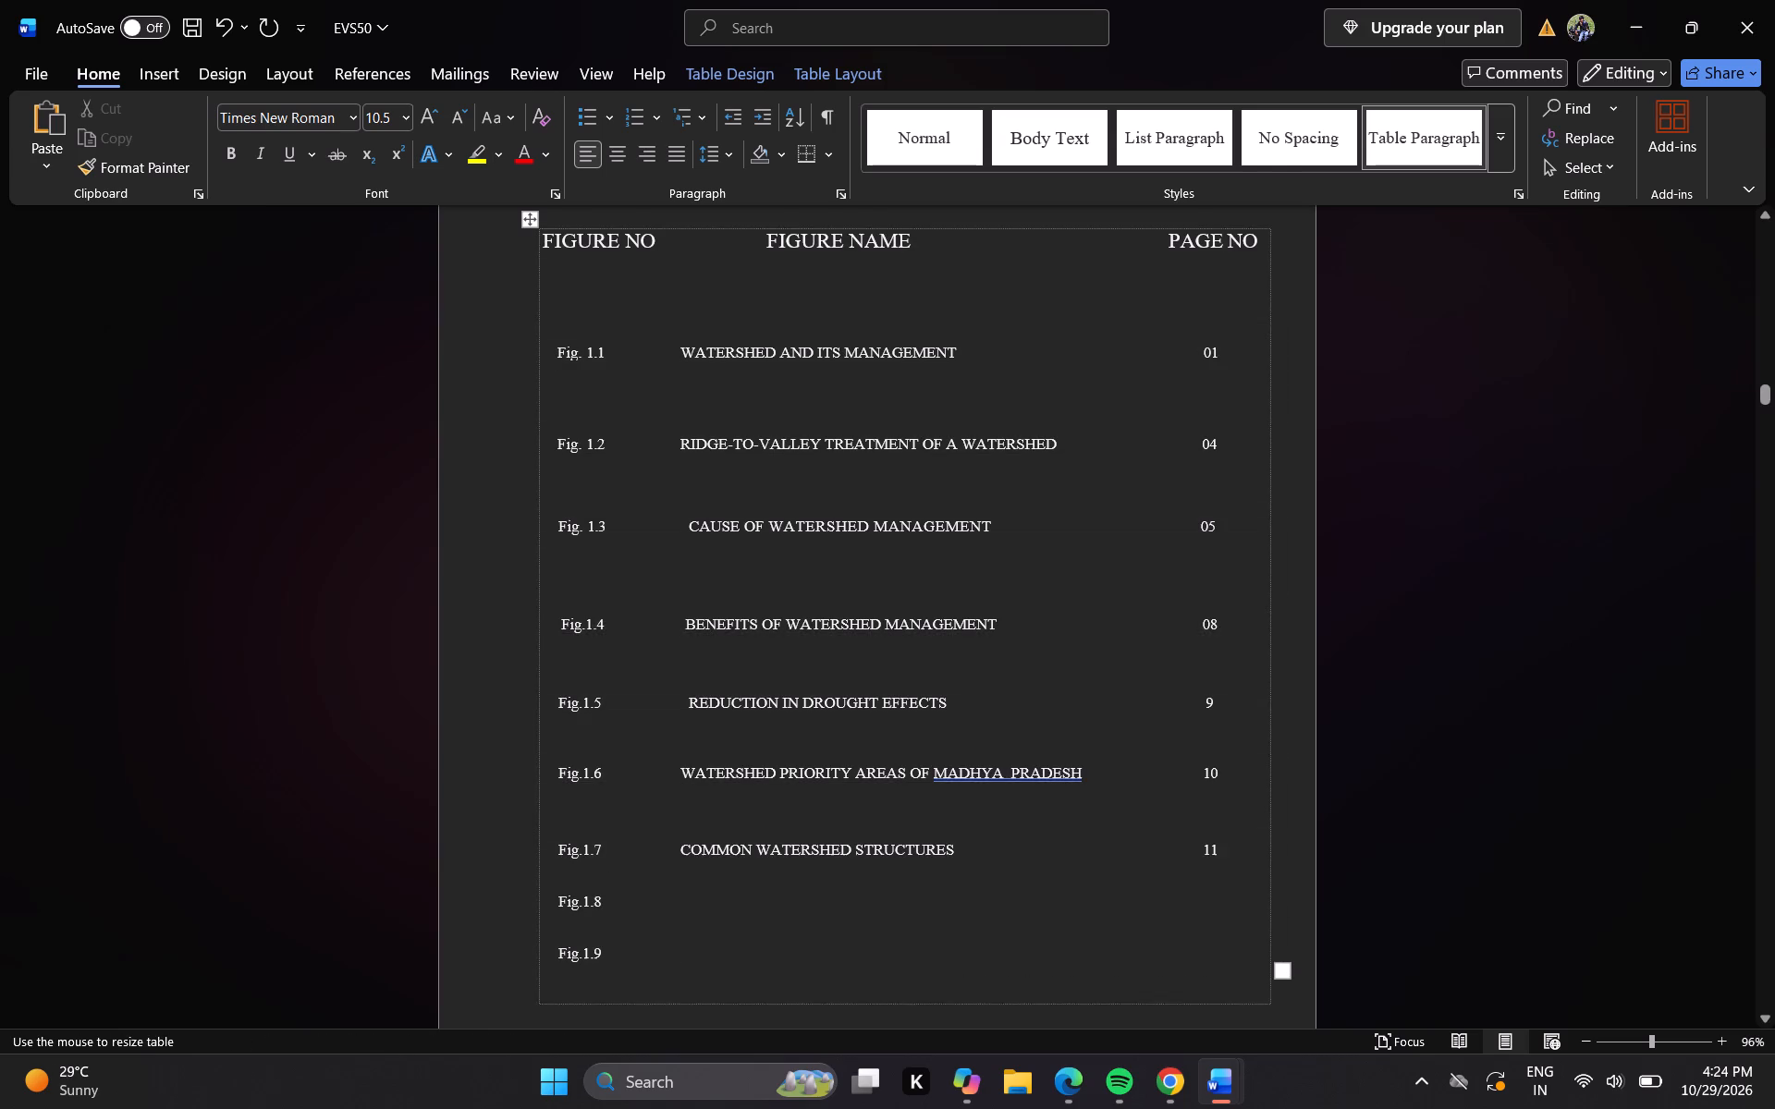
drag(1270, 1005, 1275, 900)
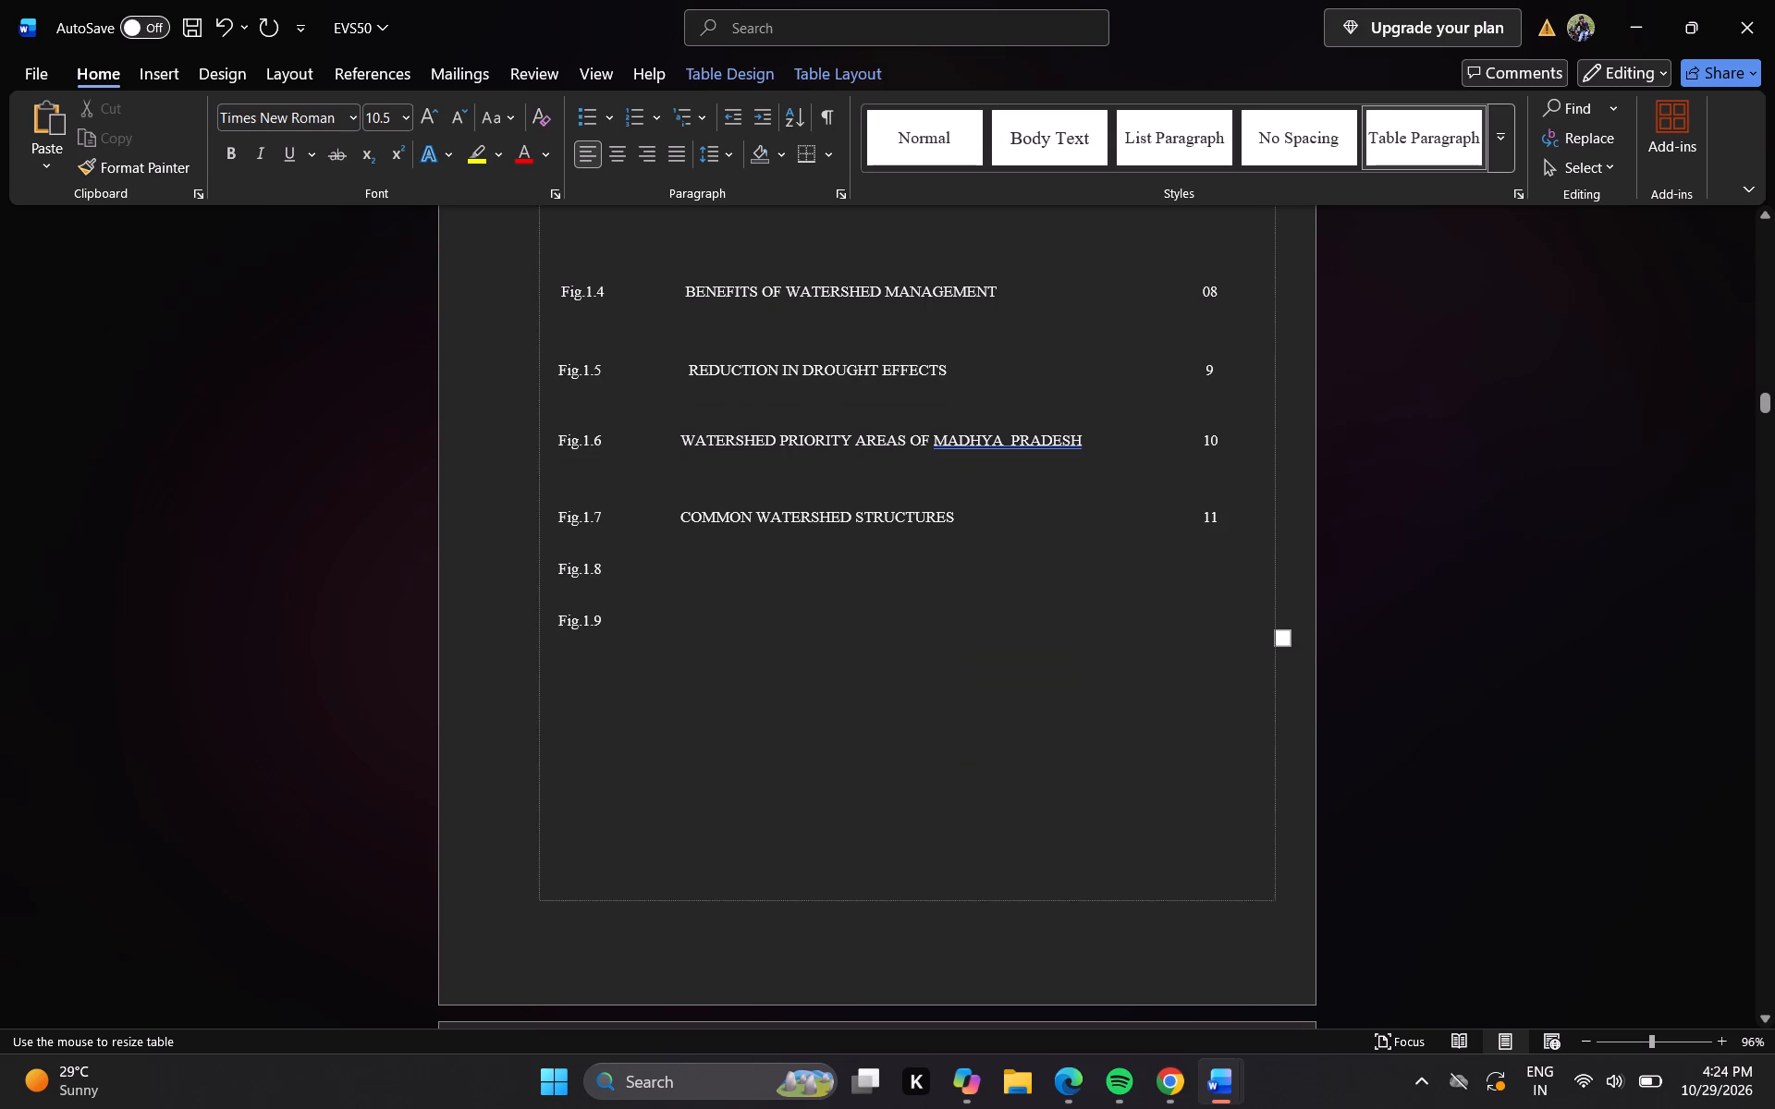
drag(1275, 900, 1276, 904)
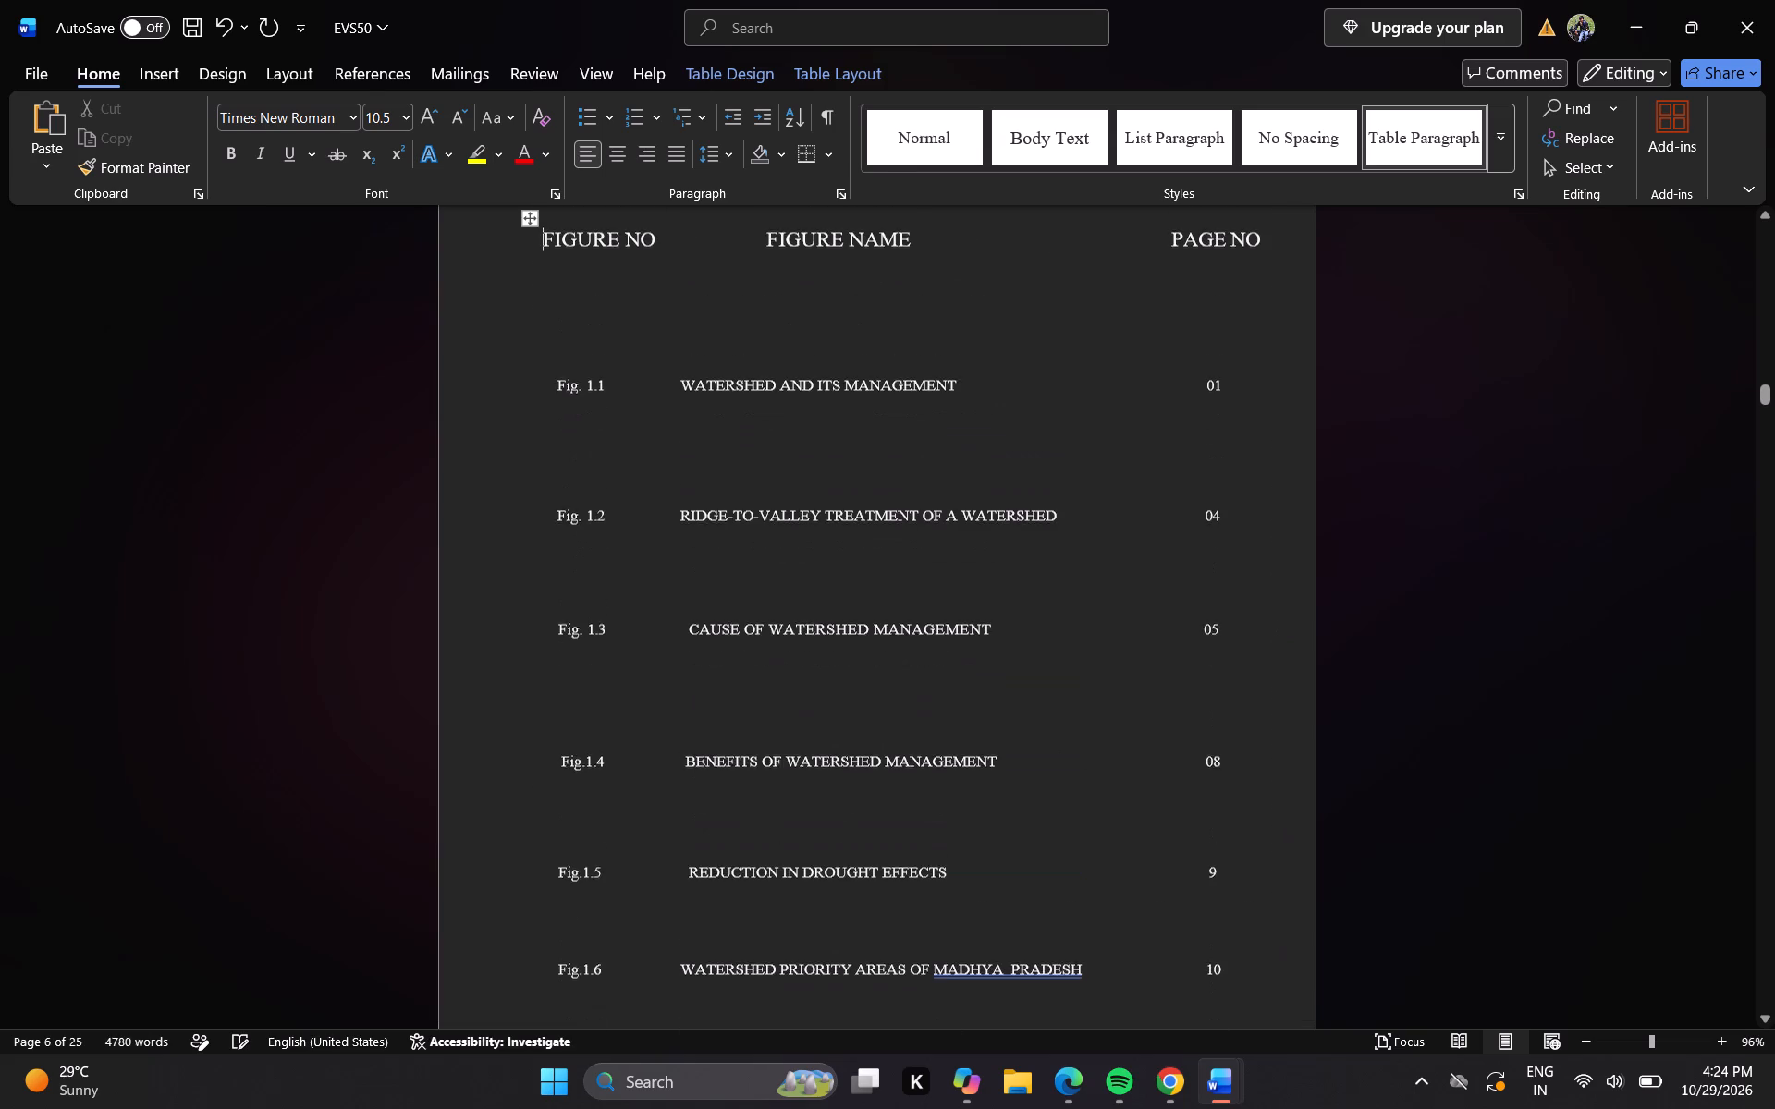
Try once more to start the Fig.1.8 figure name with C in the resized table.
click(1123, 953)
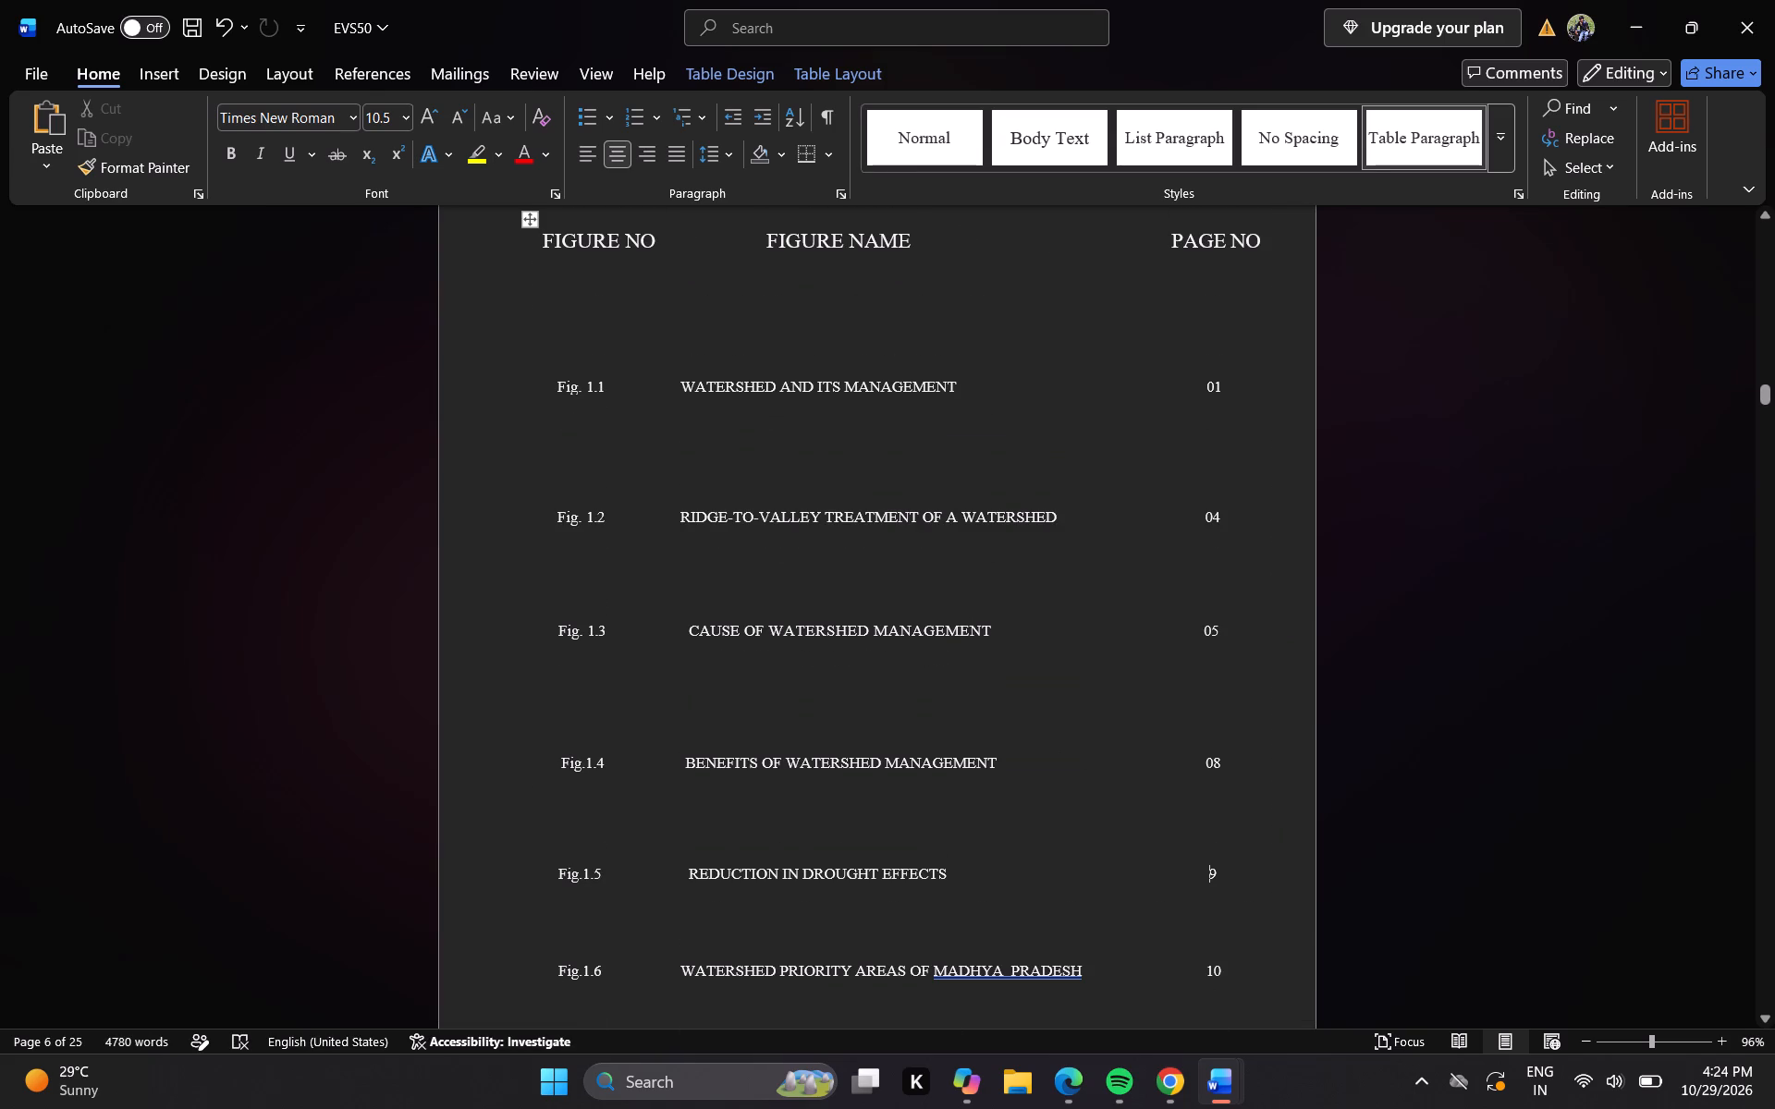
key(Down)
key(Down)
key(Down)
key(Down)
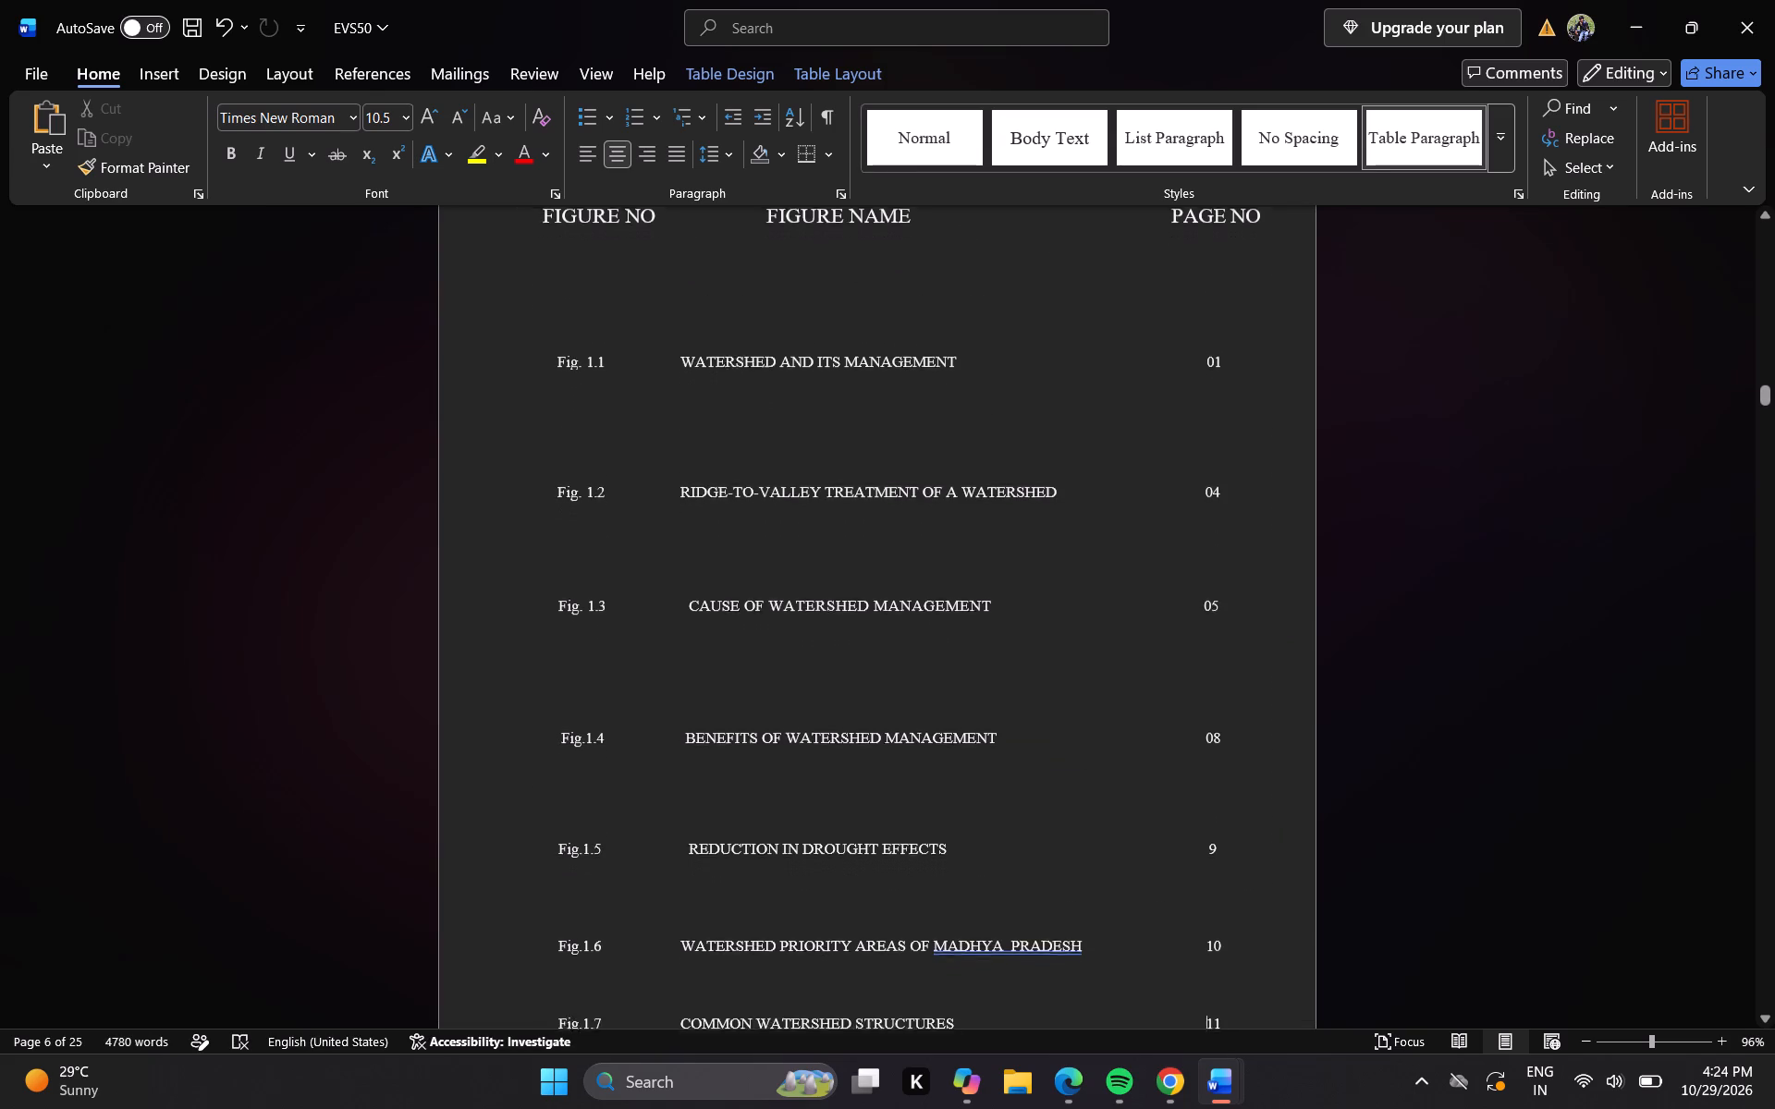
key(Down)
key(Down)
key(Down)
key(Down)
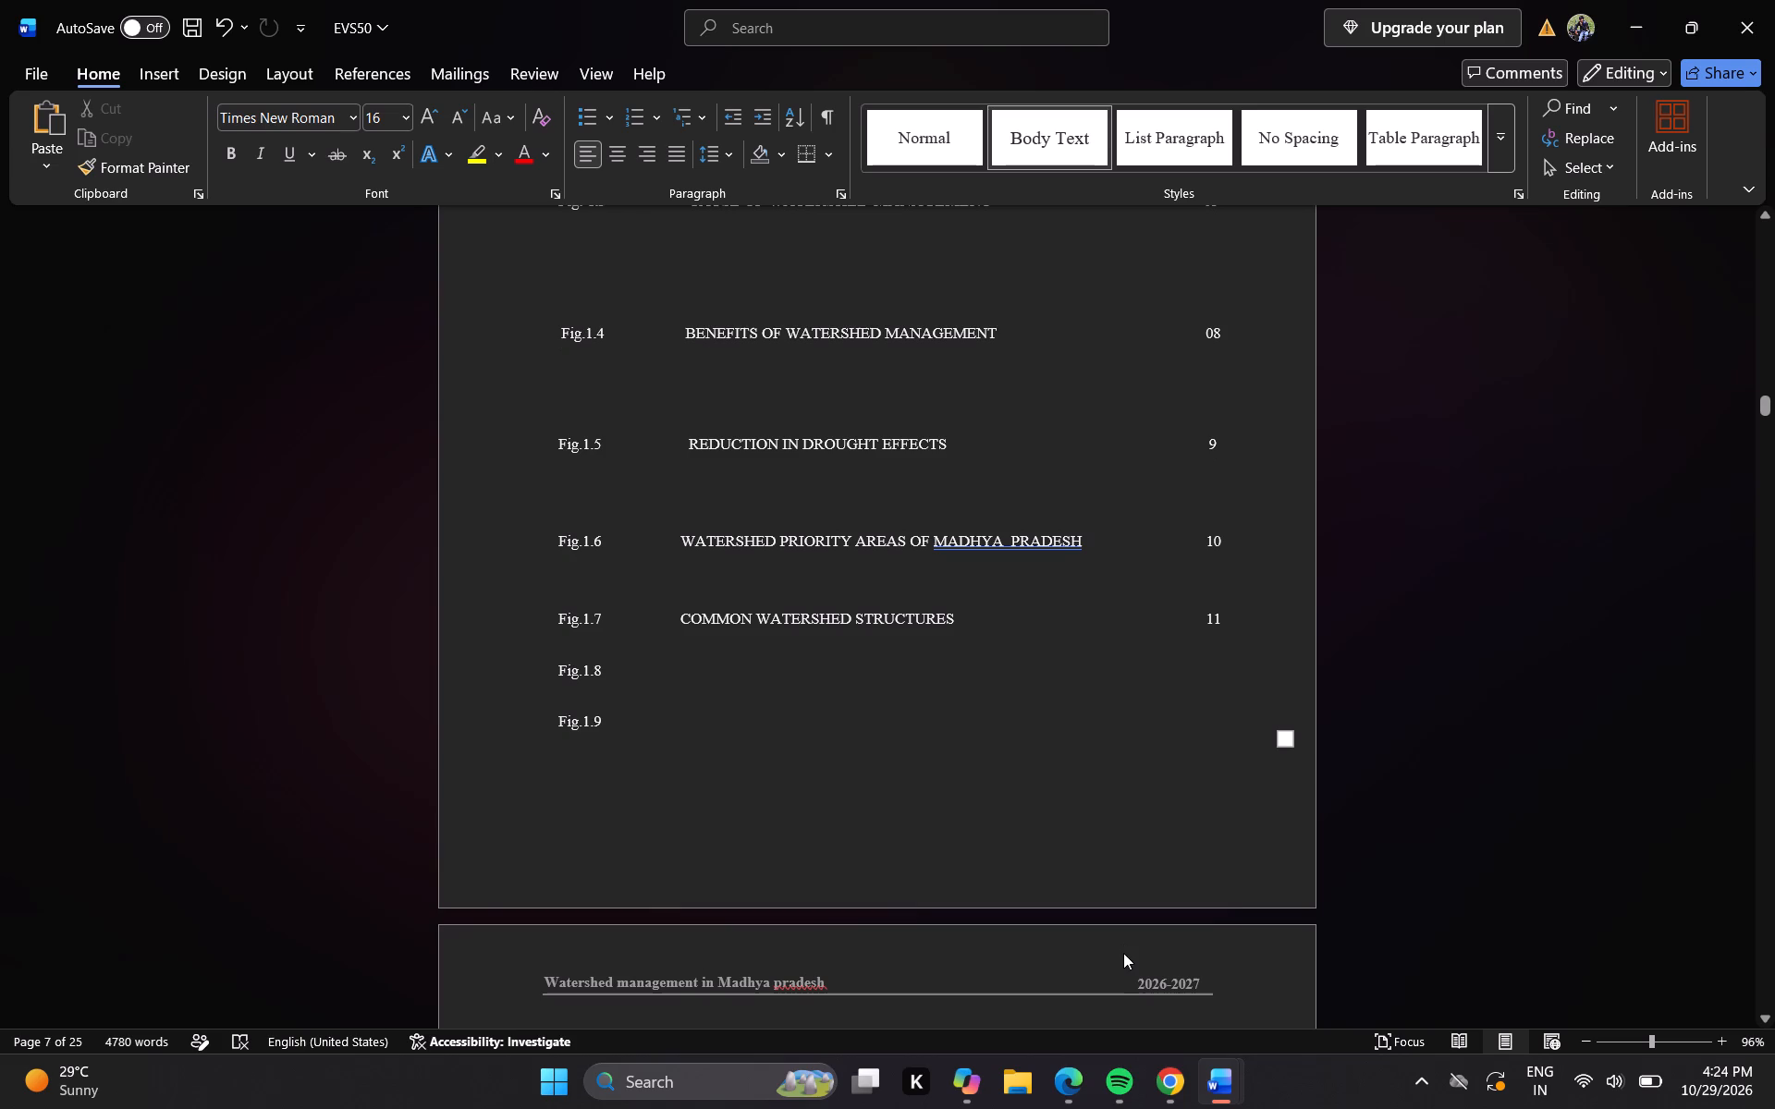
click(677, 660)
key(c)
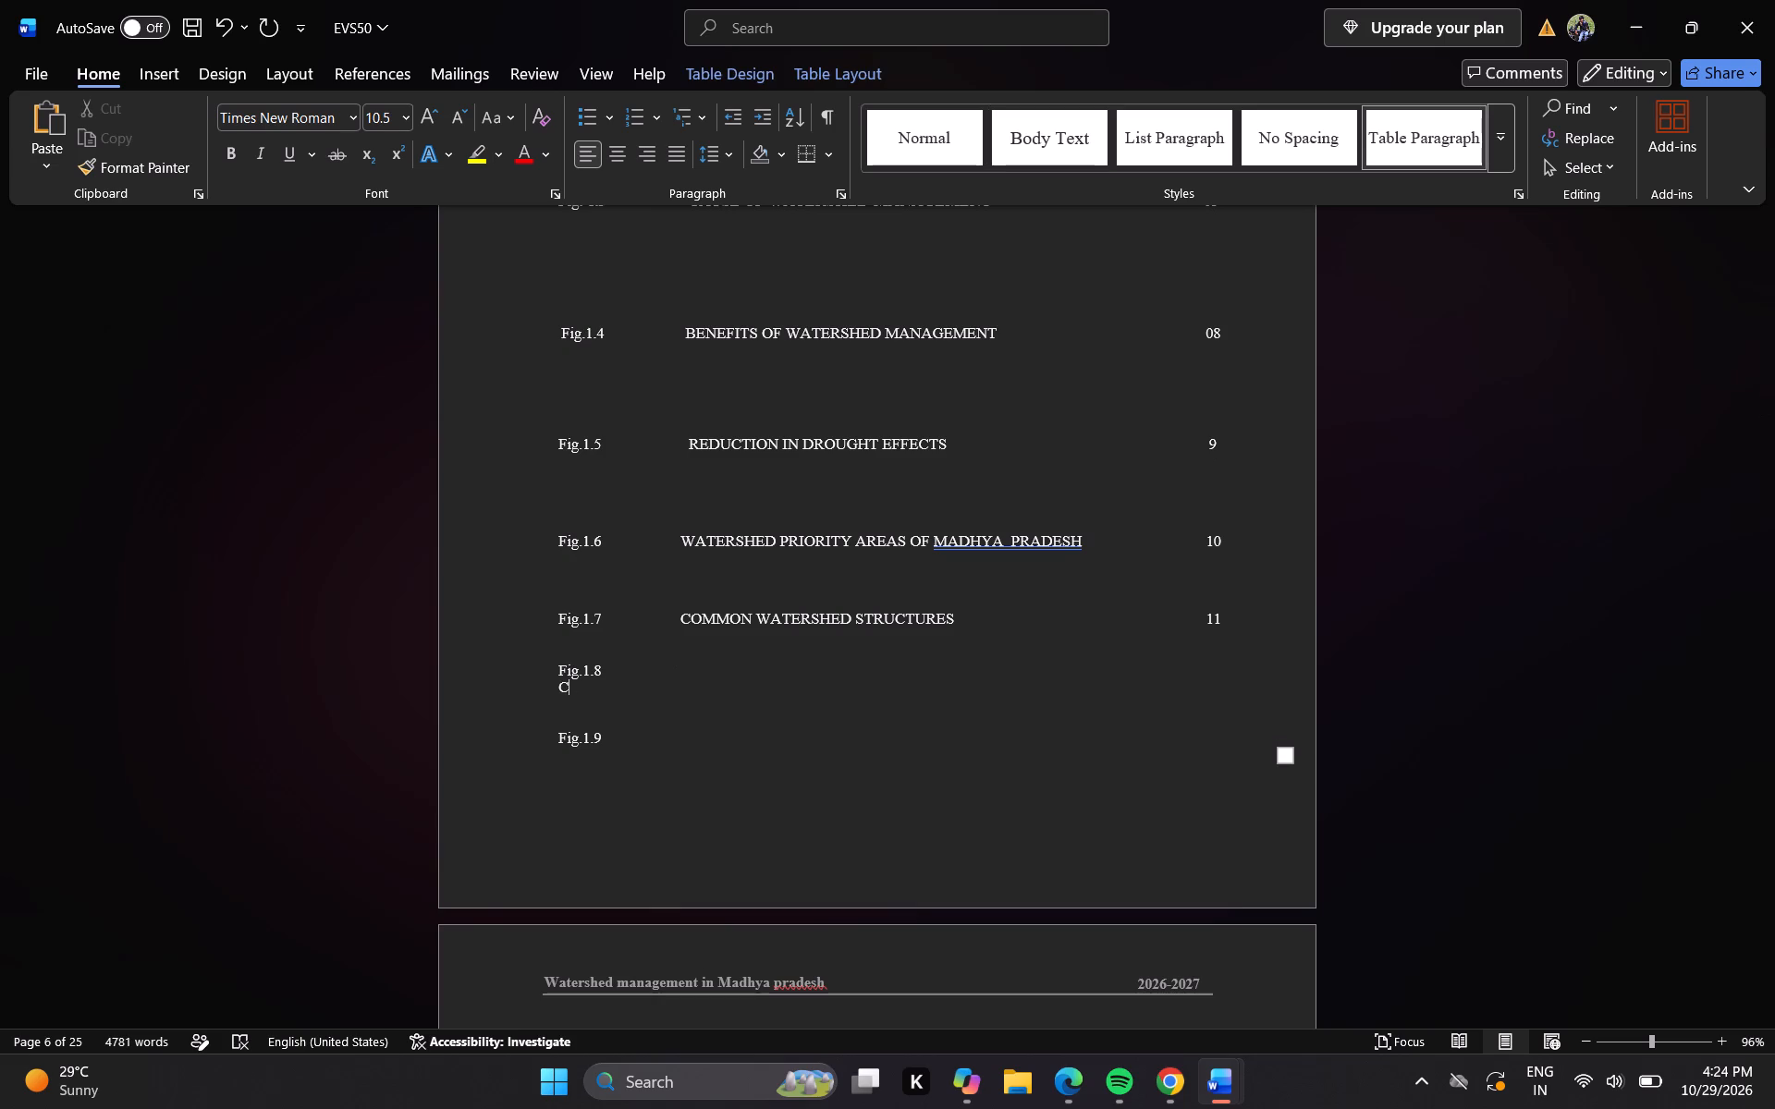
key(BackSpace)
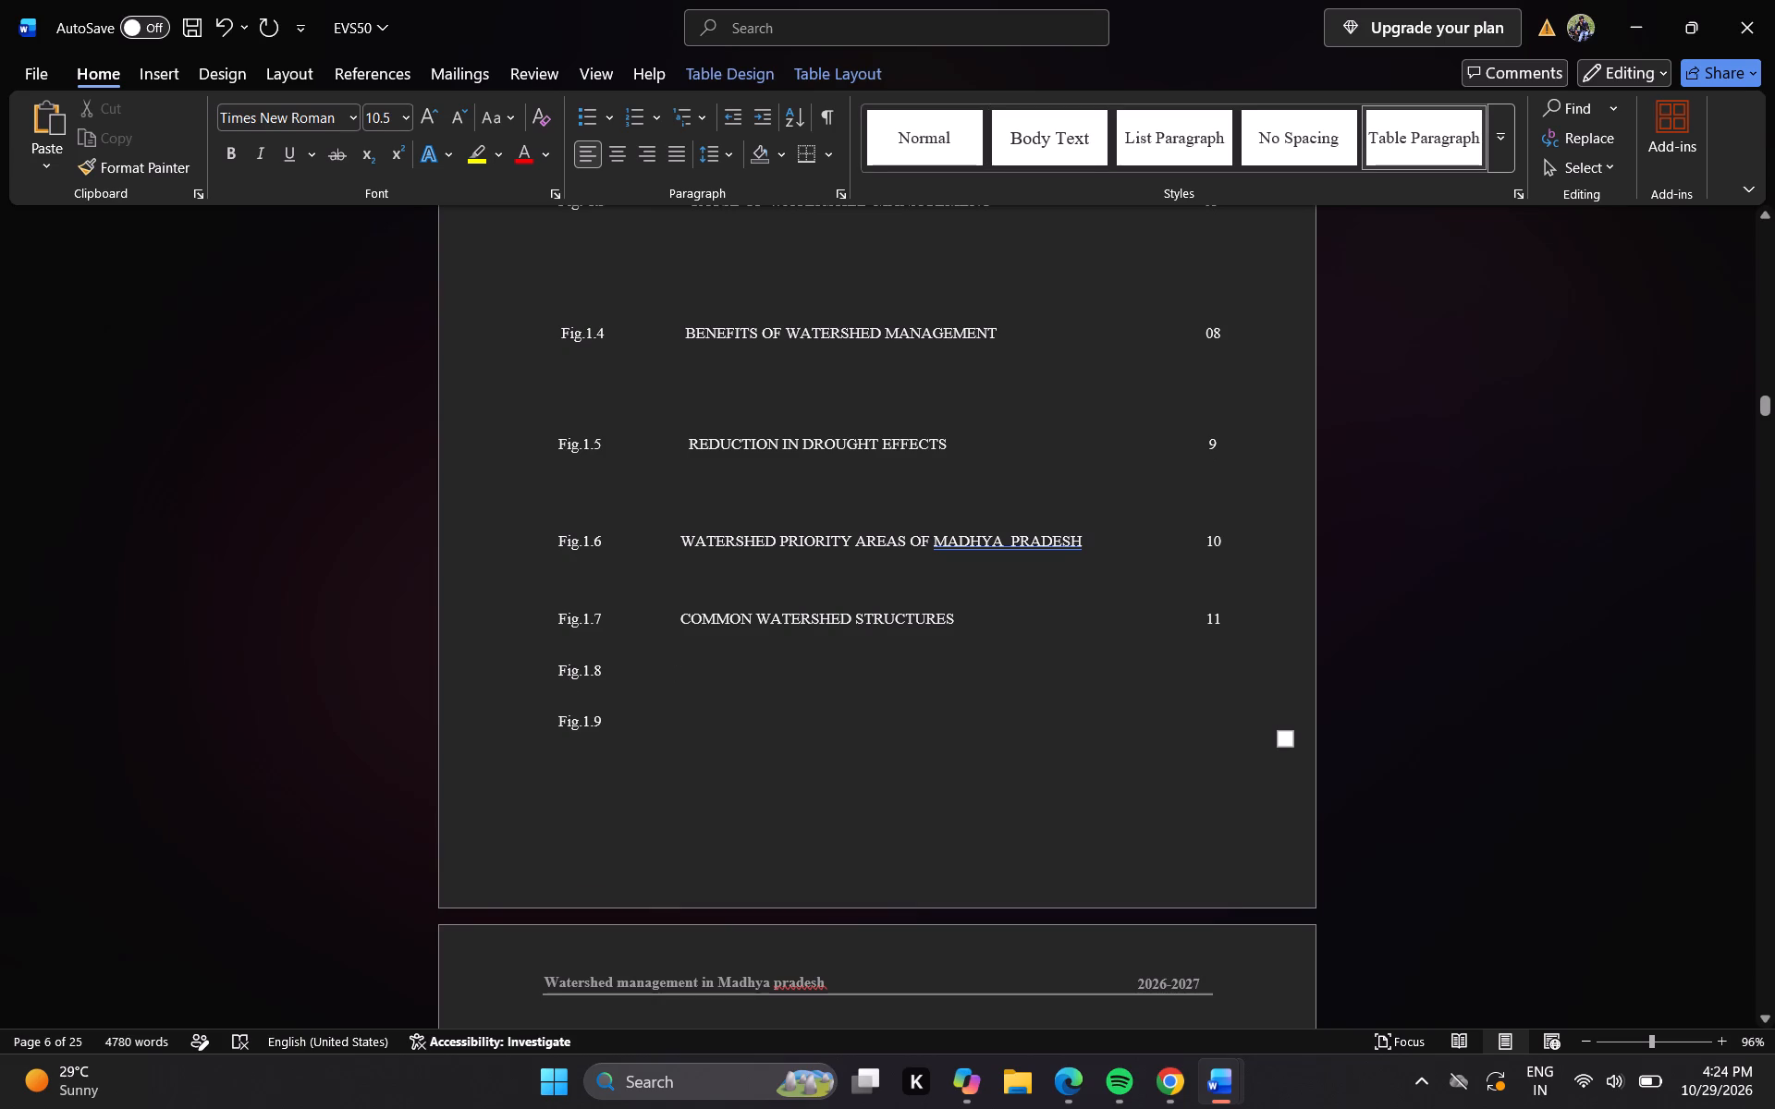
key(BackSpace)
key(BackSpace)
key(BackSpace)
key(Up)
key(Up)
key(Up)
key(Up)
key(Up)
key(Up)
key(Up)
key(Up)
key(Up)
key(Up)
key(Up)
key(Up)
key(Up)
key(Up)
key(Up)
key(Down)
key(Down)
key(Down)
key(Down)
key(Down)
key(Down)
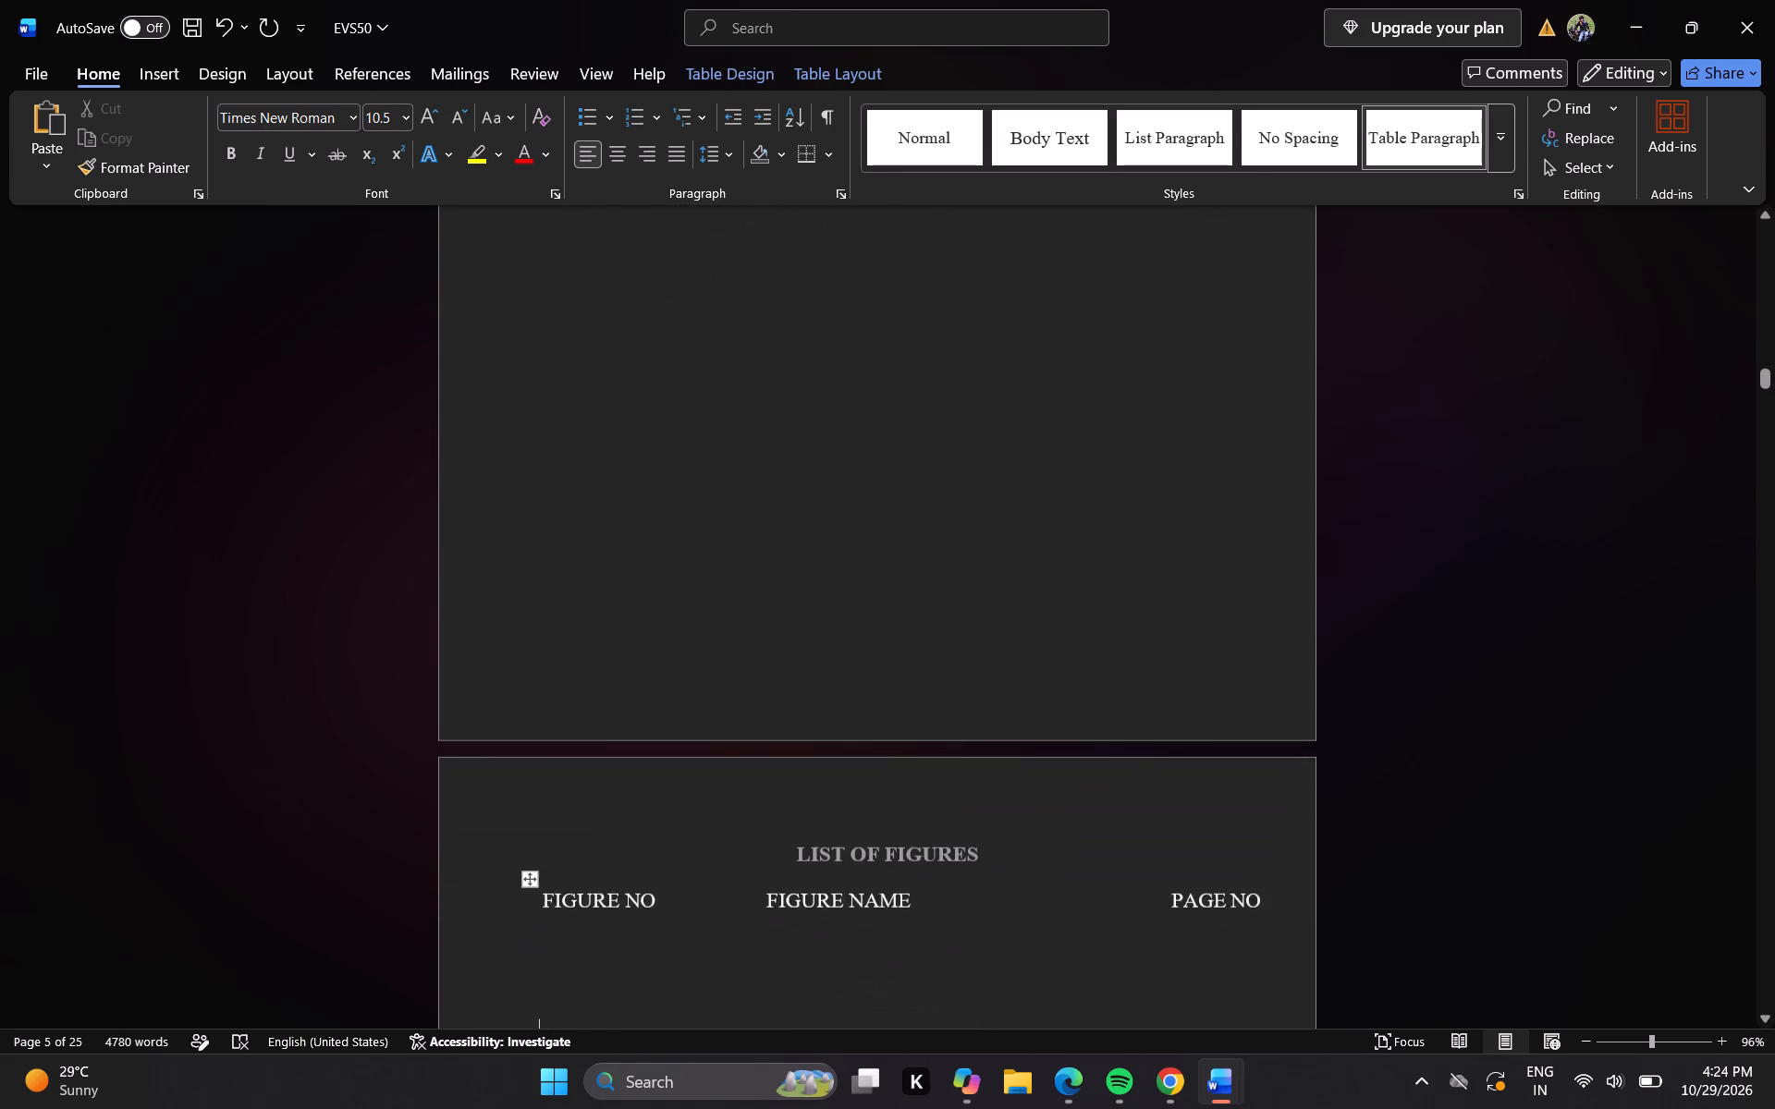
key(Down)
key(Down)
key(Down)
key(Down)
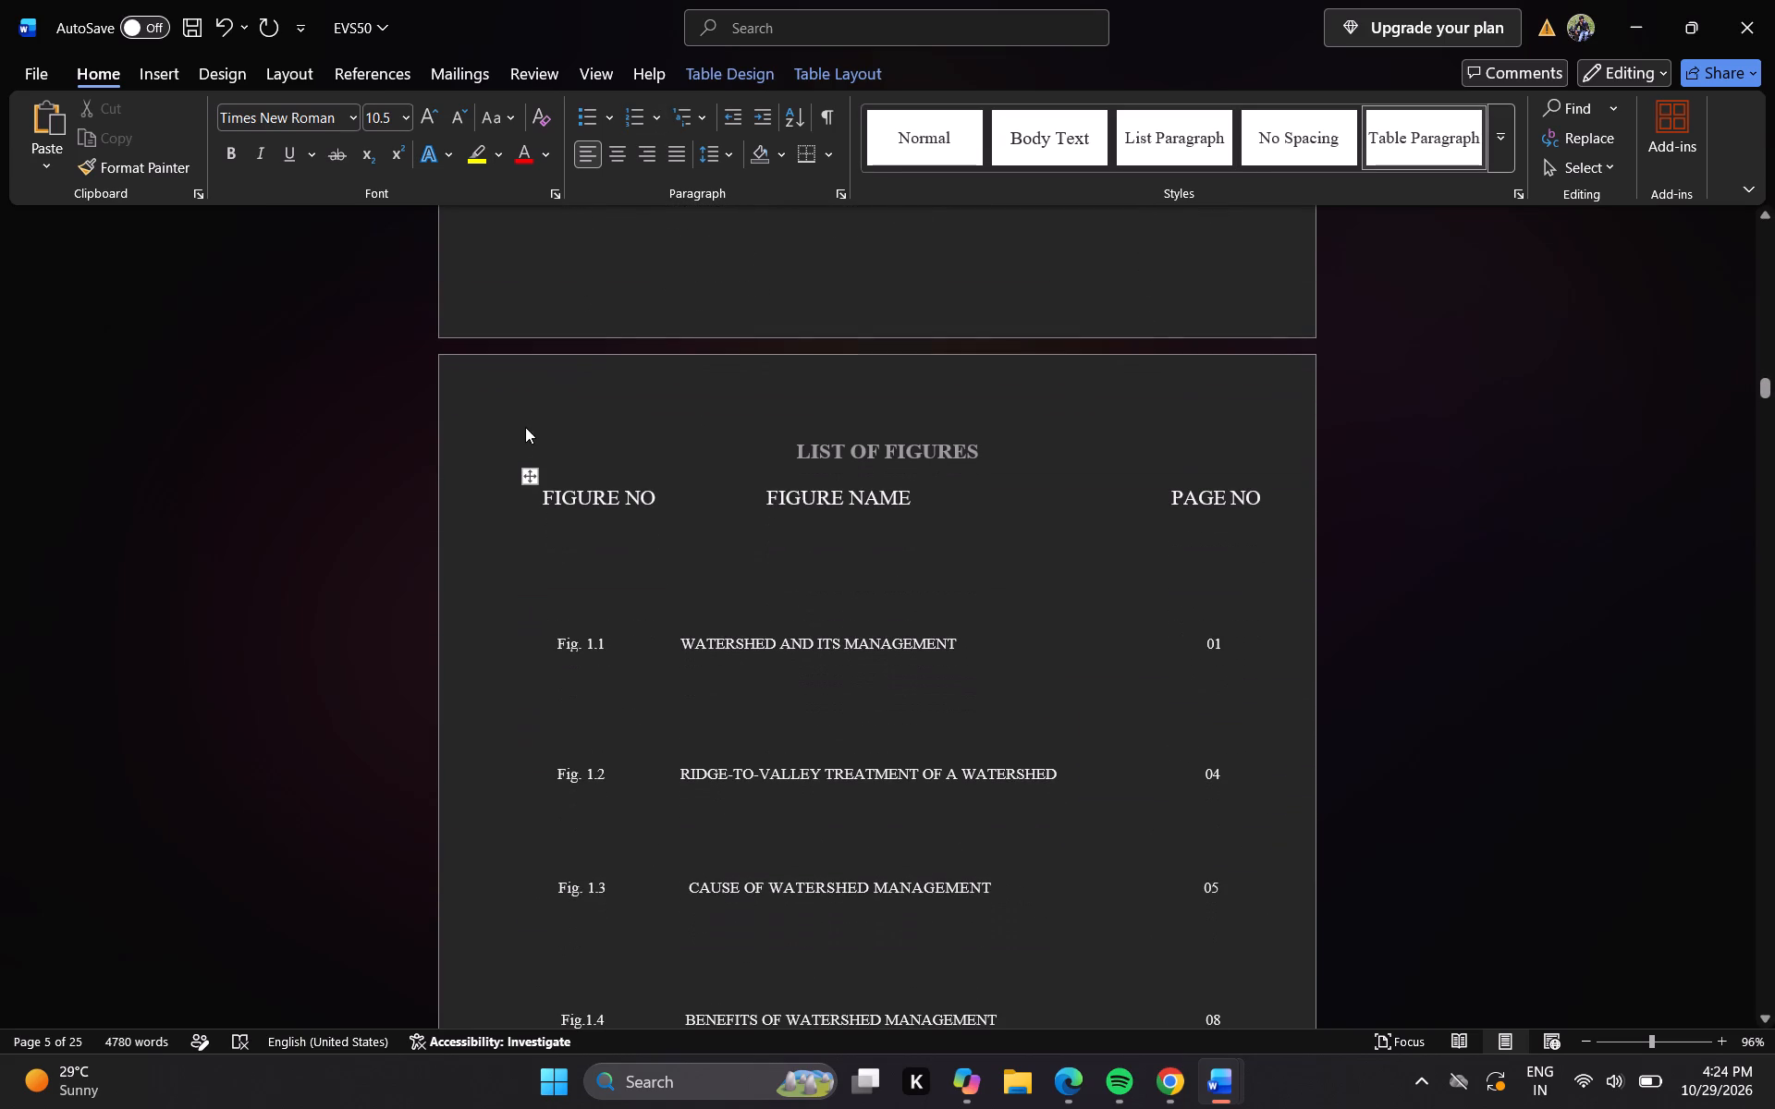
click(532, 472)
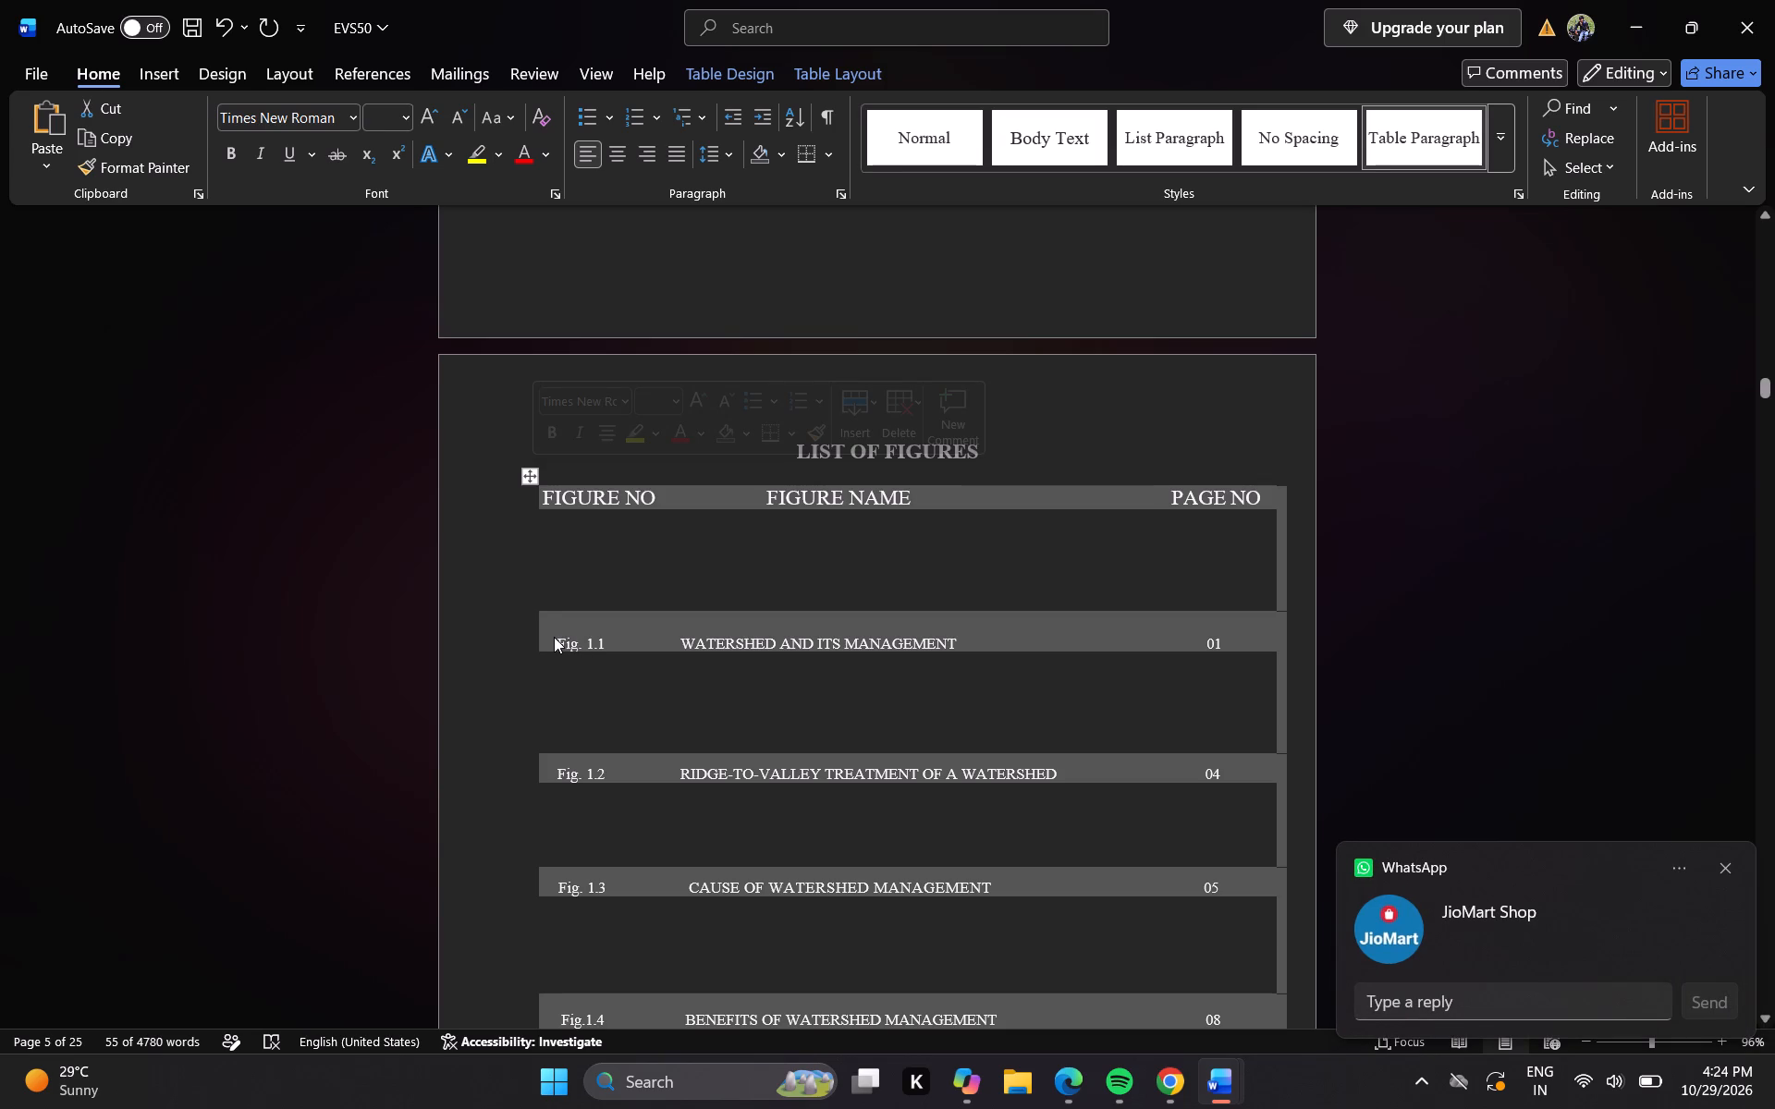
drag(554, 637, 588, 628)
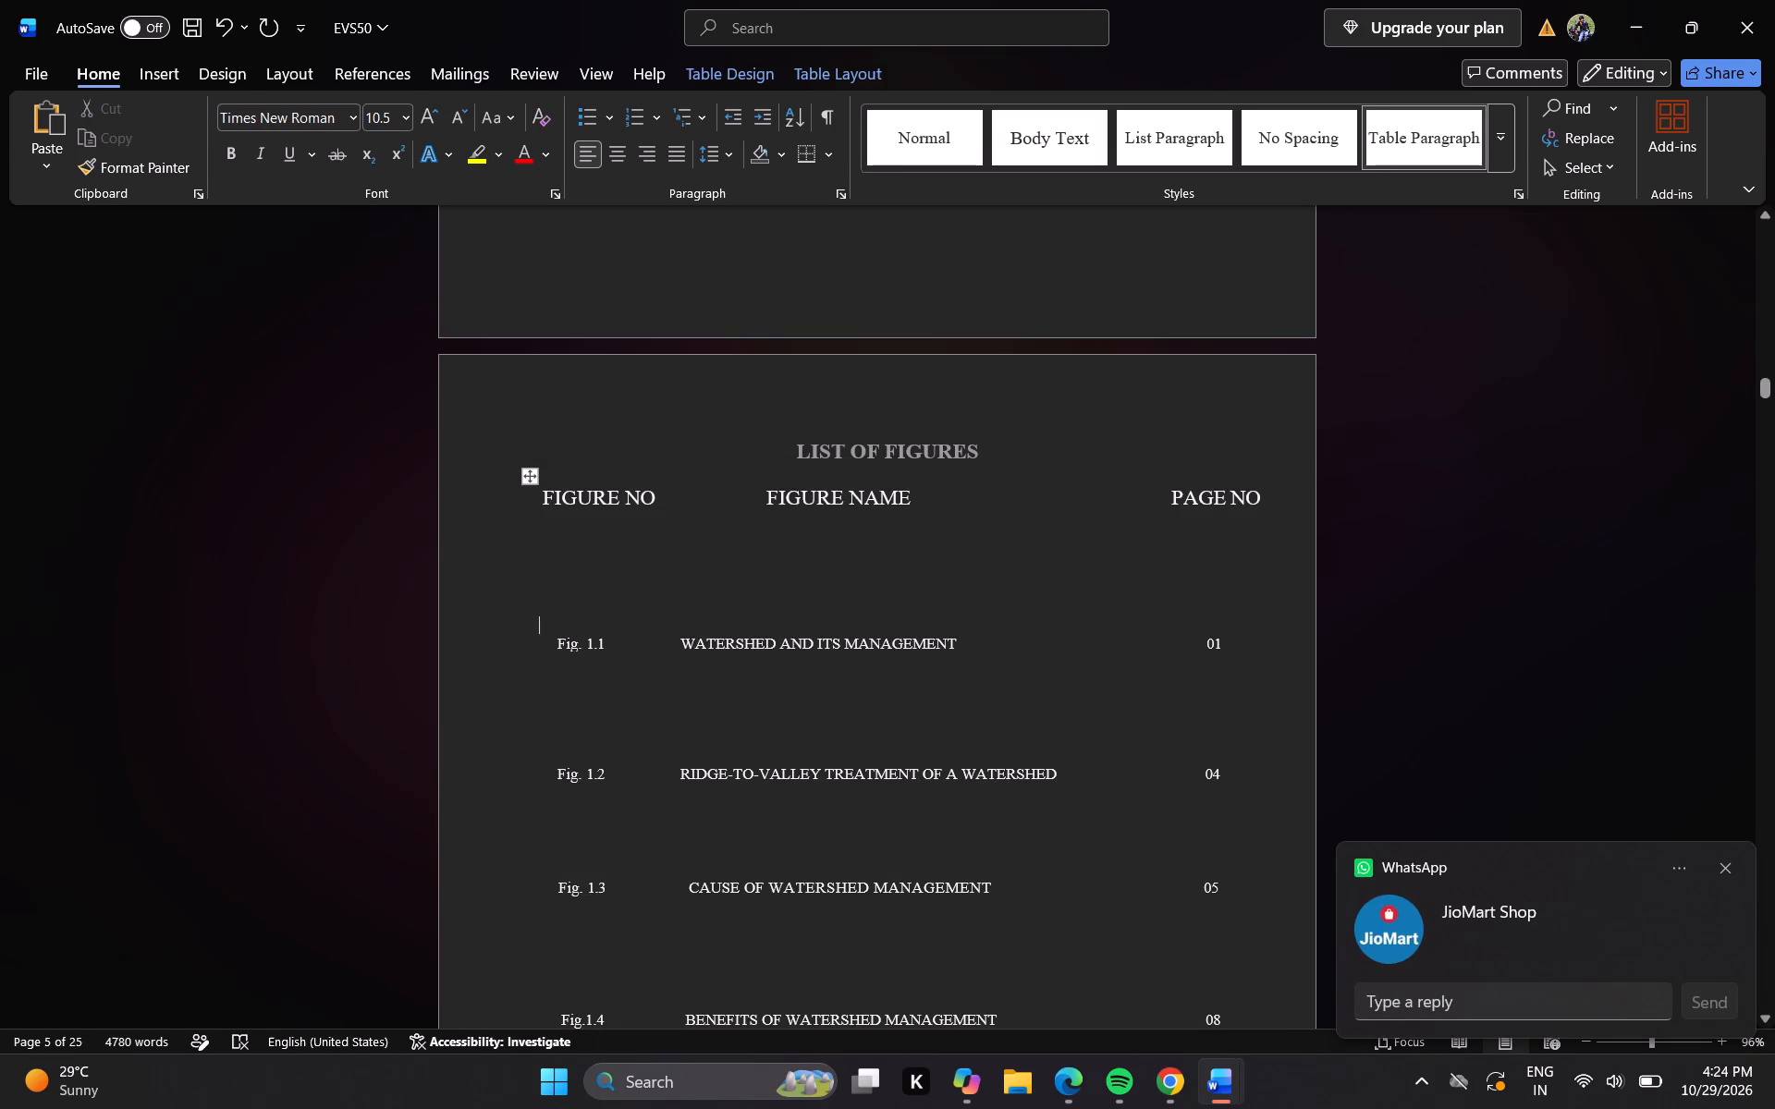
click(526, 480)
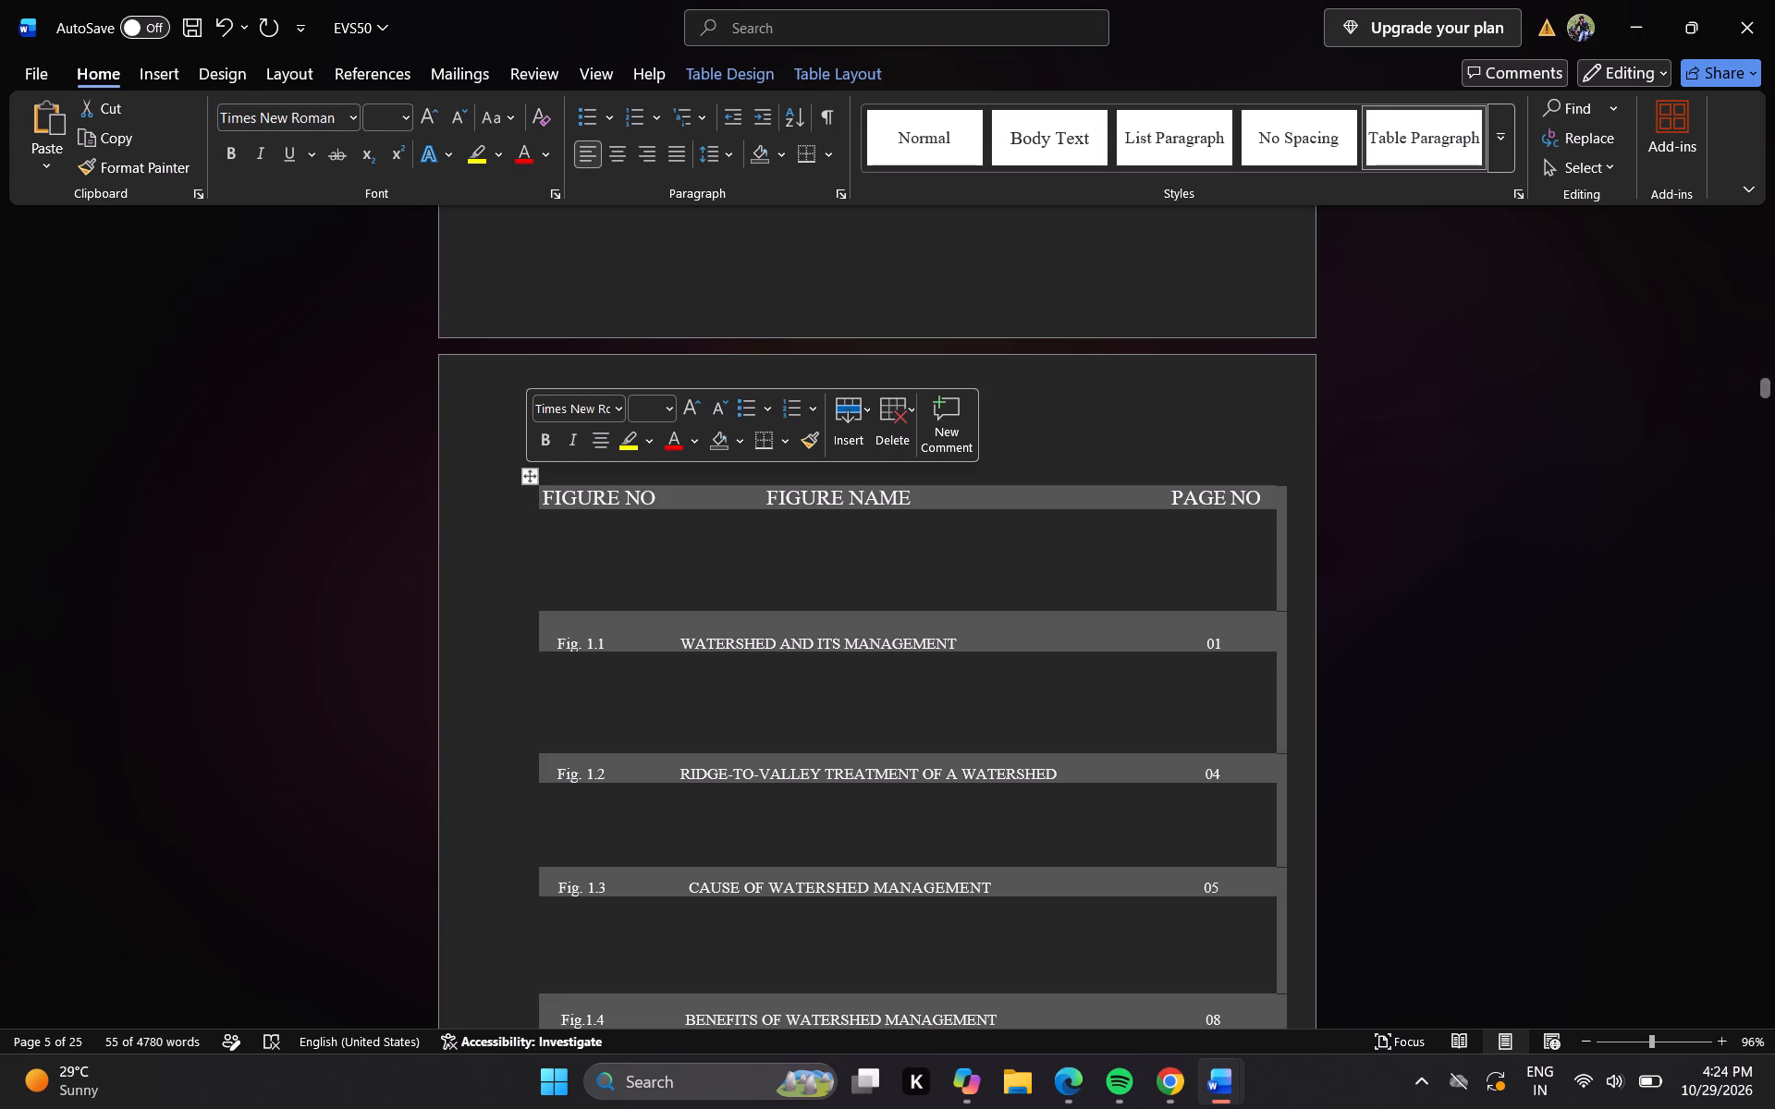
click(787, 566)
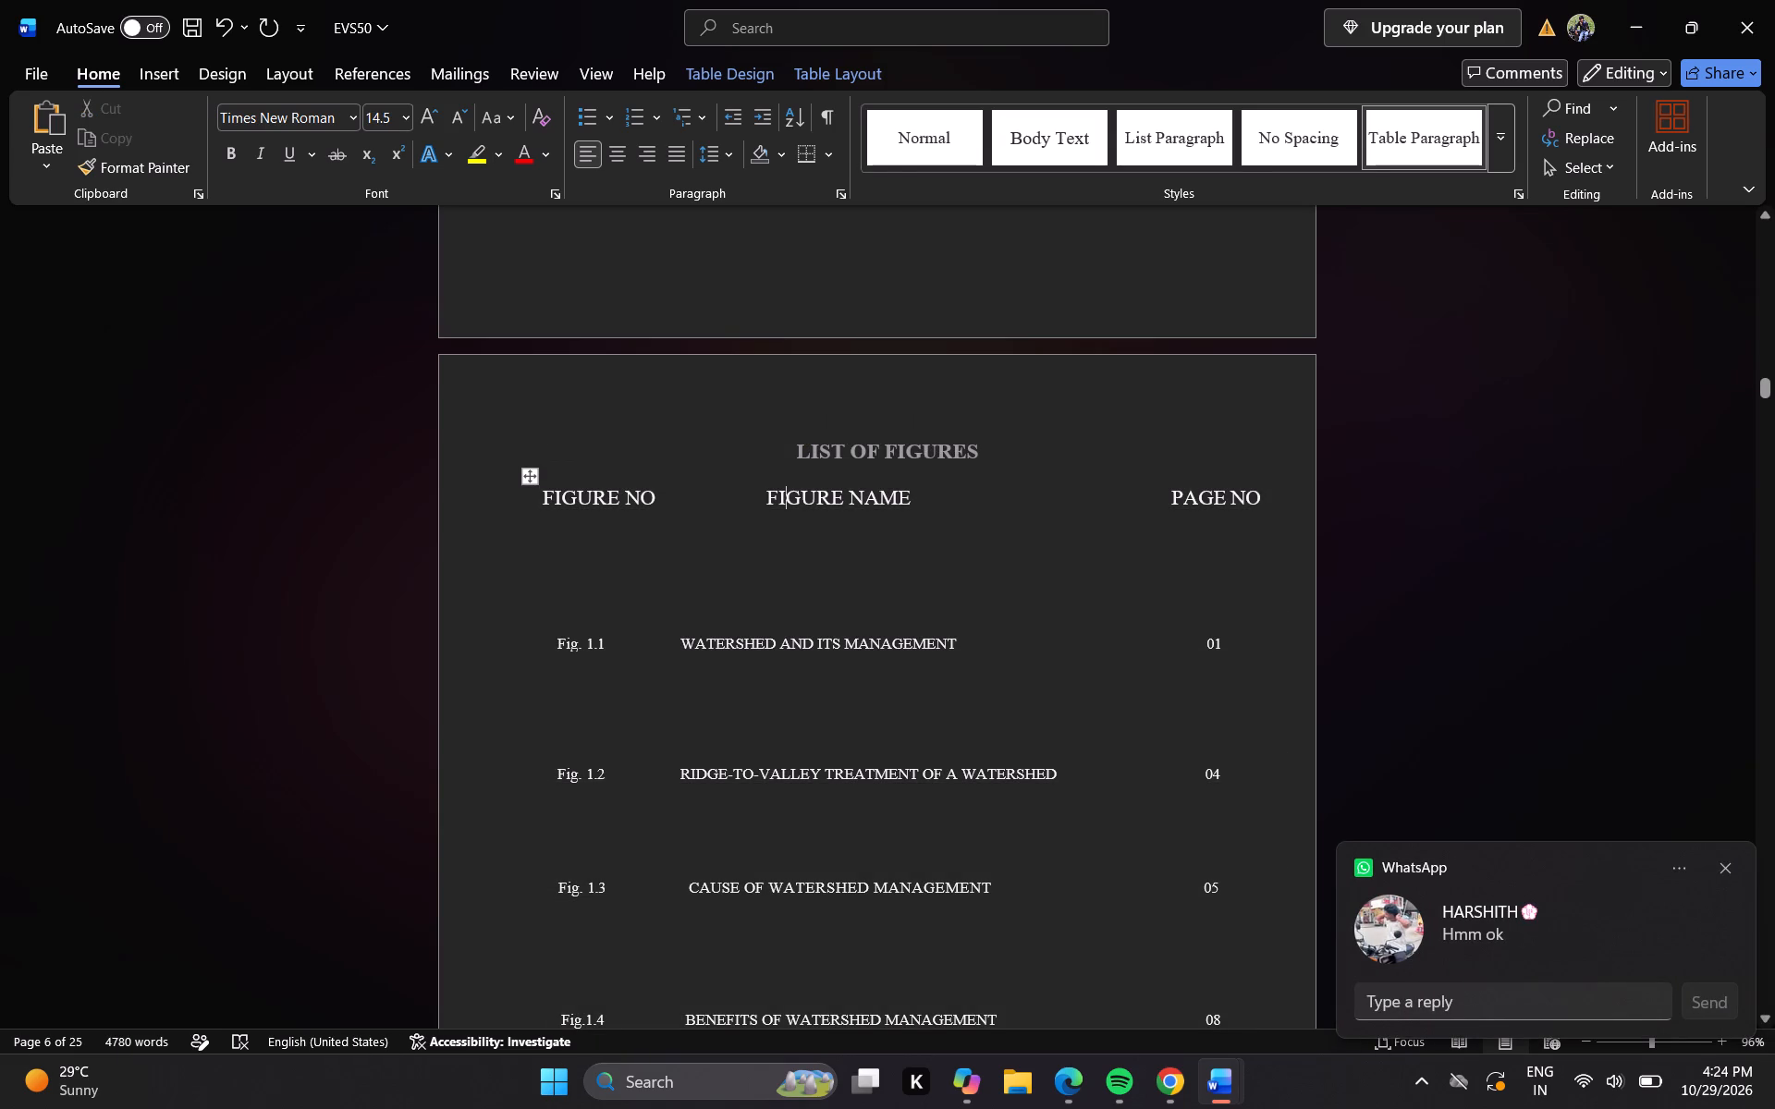
Remove the leading indent before the Fig. 1.2 label in the figure number column.
click(550, 774)
key(BackSpace)
key(BackSpace)
key(BackSpace)
key(BackSpace)
key(BackSpace)
key(BackSpace)
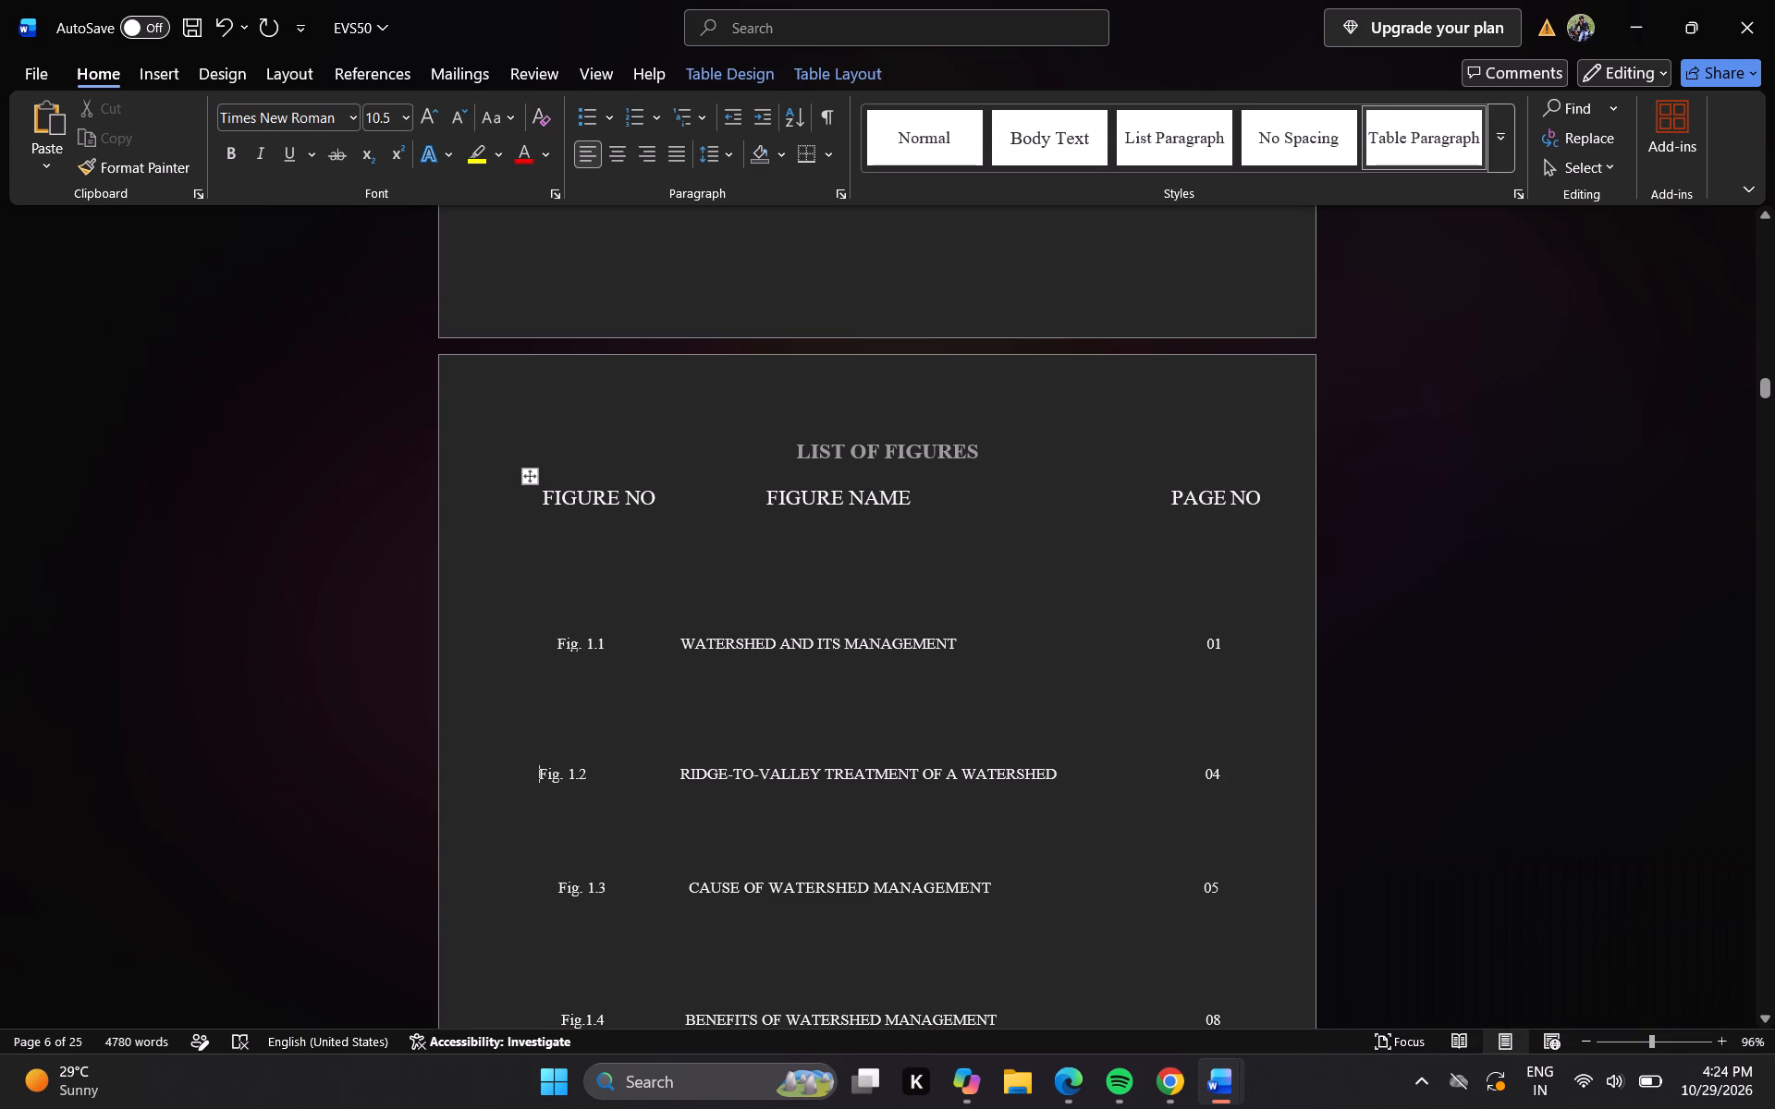
key(BackSpace)
key(BackSpace)
key(BackSpace)
key(BackSpace)
key(BackSpace)
Move the text cursor down to the unfinished Fig.1.8 and Fig.1.9 rows at the end of the list of figures.
key(Down)
key(Down)
key(Down)
key(Down)
key(Down)
key(Down)
key(Down)
key(Down)
key(Down)
key(Down)
key(Down)
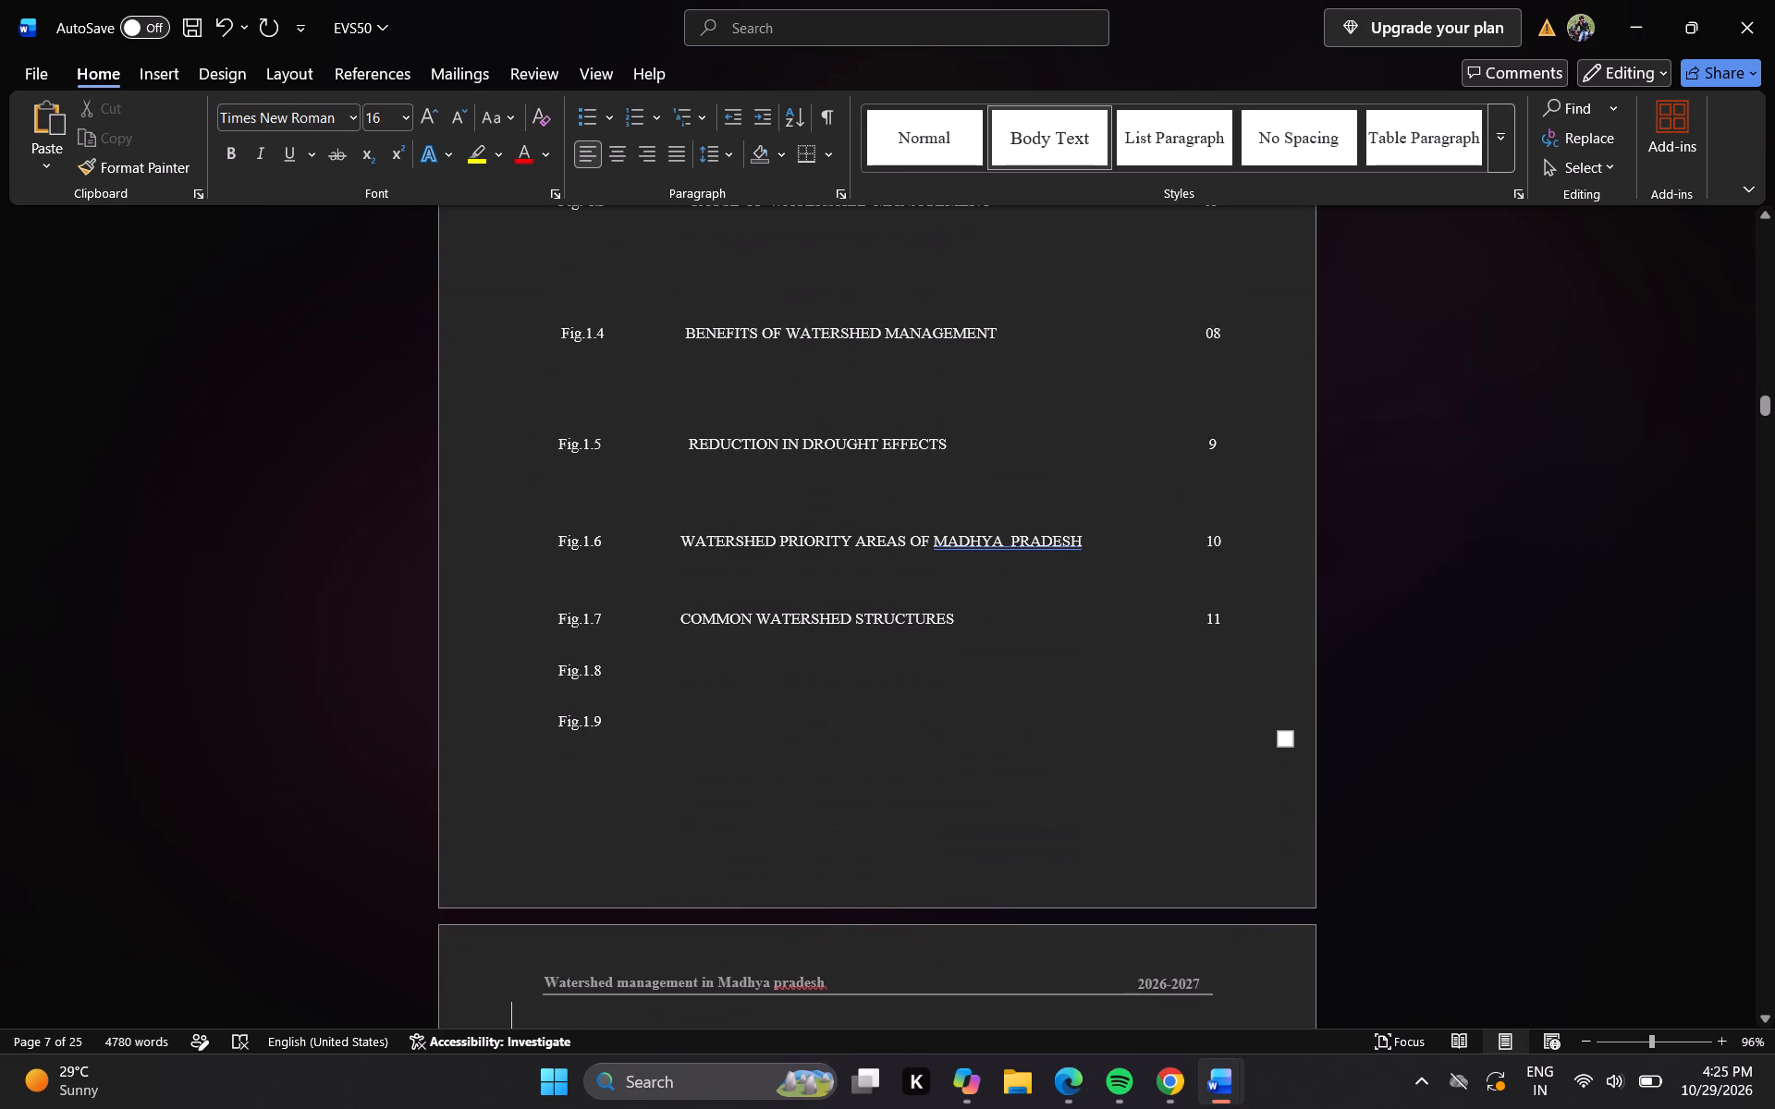
key(Up)
key(Up)
key(Up)
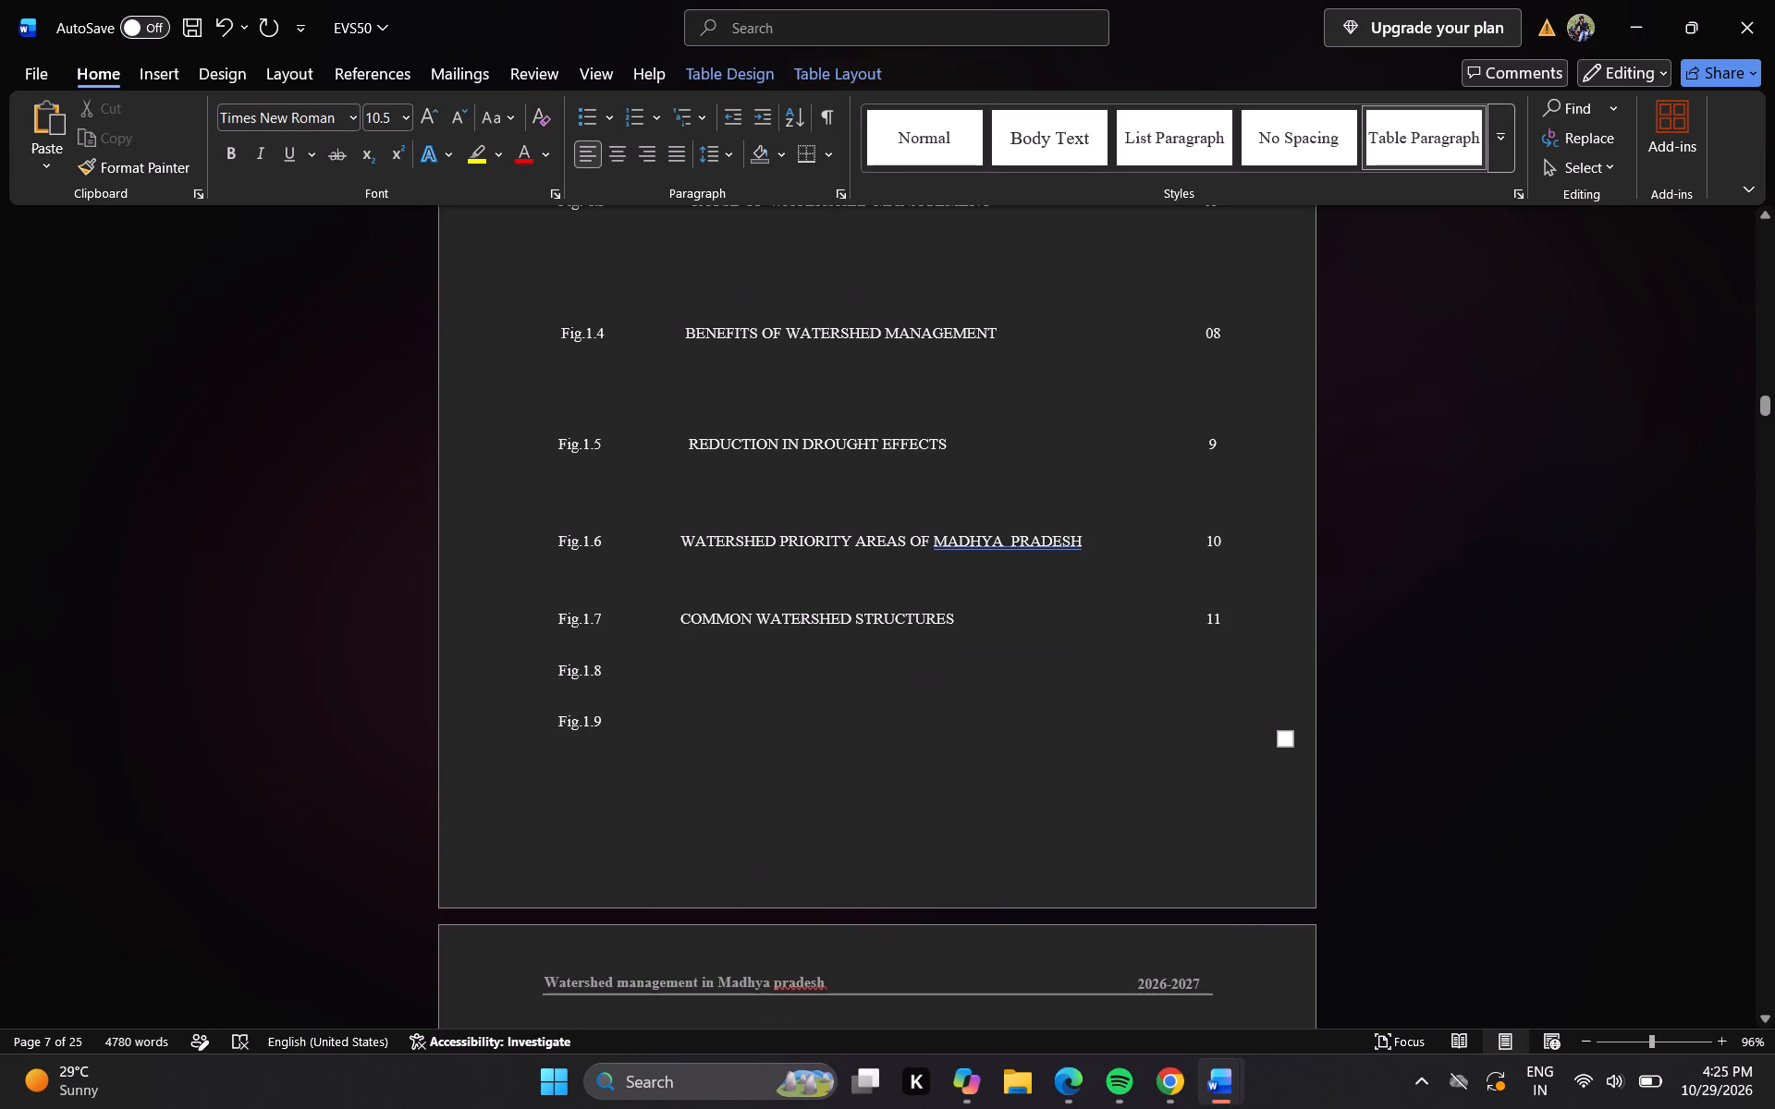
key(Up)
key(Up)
Enter CHALLENGES as the Fig.1.8 figure name, after the Fig.1.8 label in the list of figures.
click(630, 670)
key(c)
text(HA)
text(LL)
key(e)
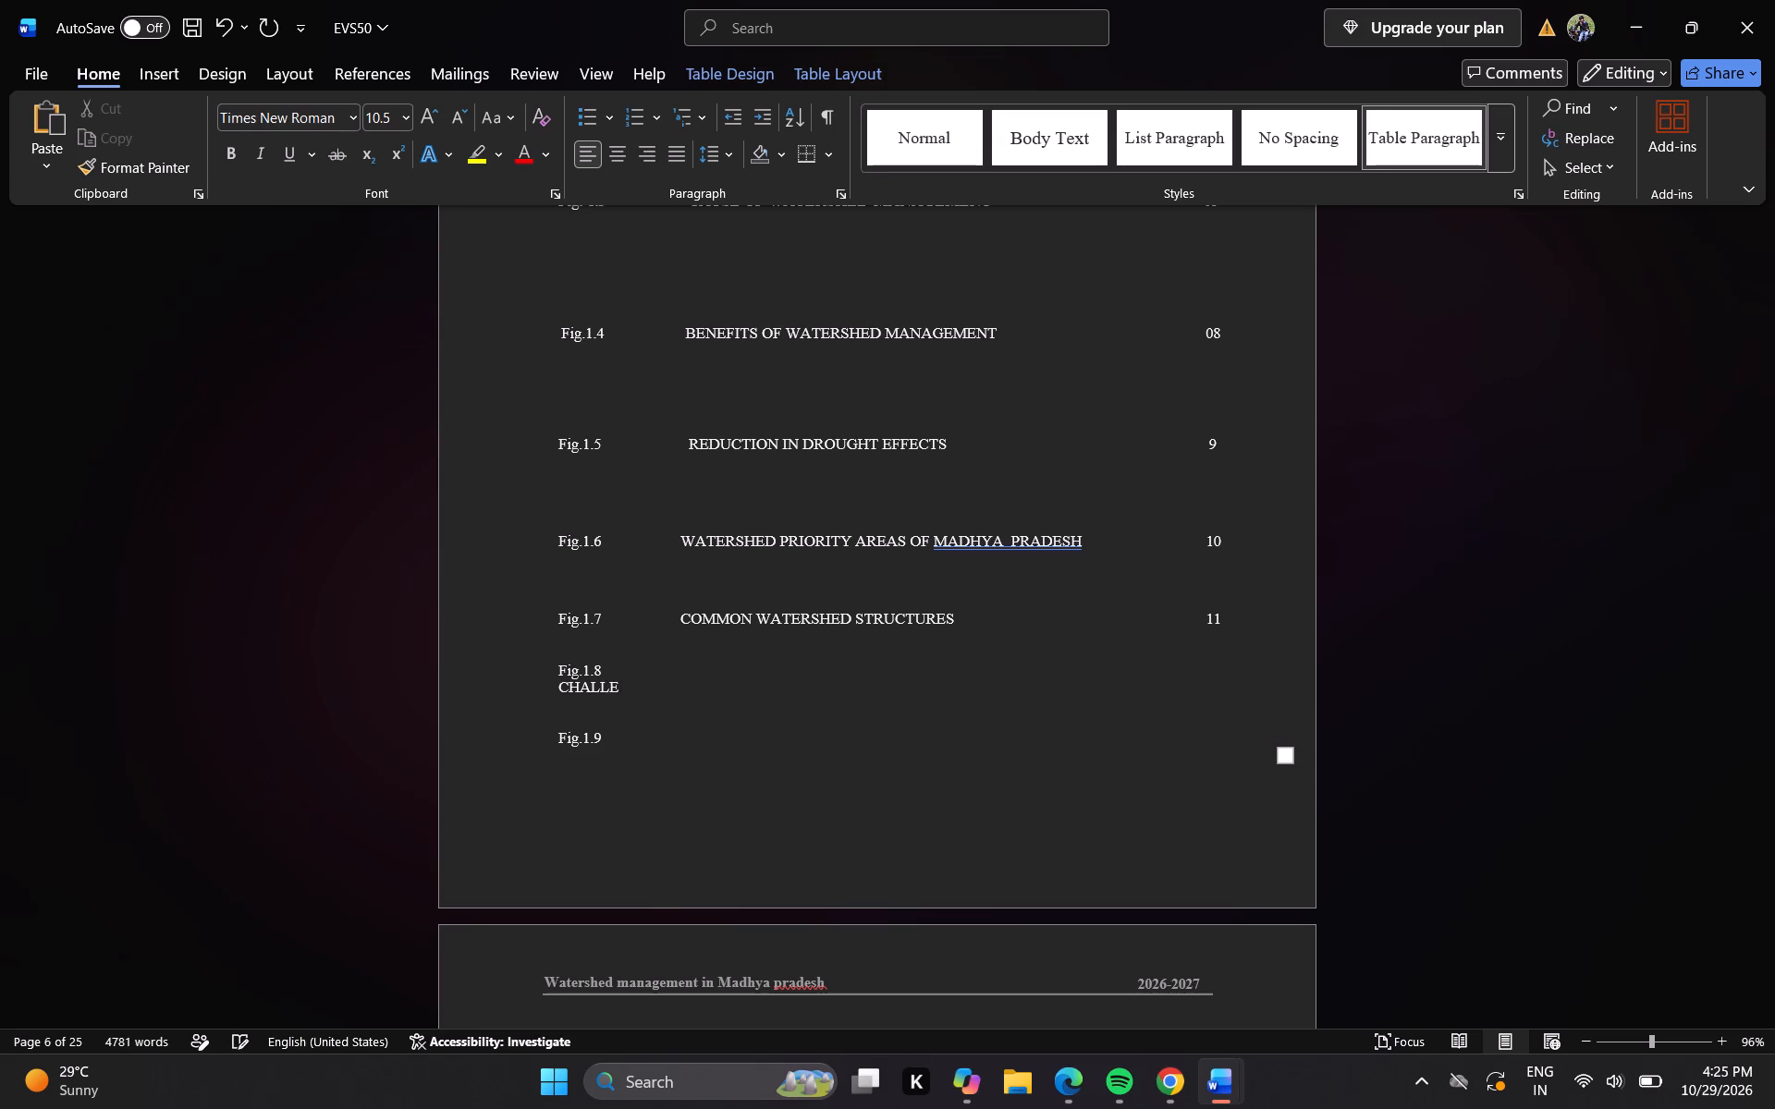
text(NGES)
Delete some of the spaces between the Fig.1.8 label and CHALLENGES.
click(557, 695)
key(Up)
key(BackSpace)
key(BackSpace)
key(BackSpace)
key(BackSpace)
key(BackSpace)
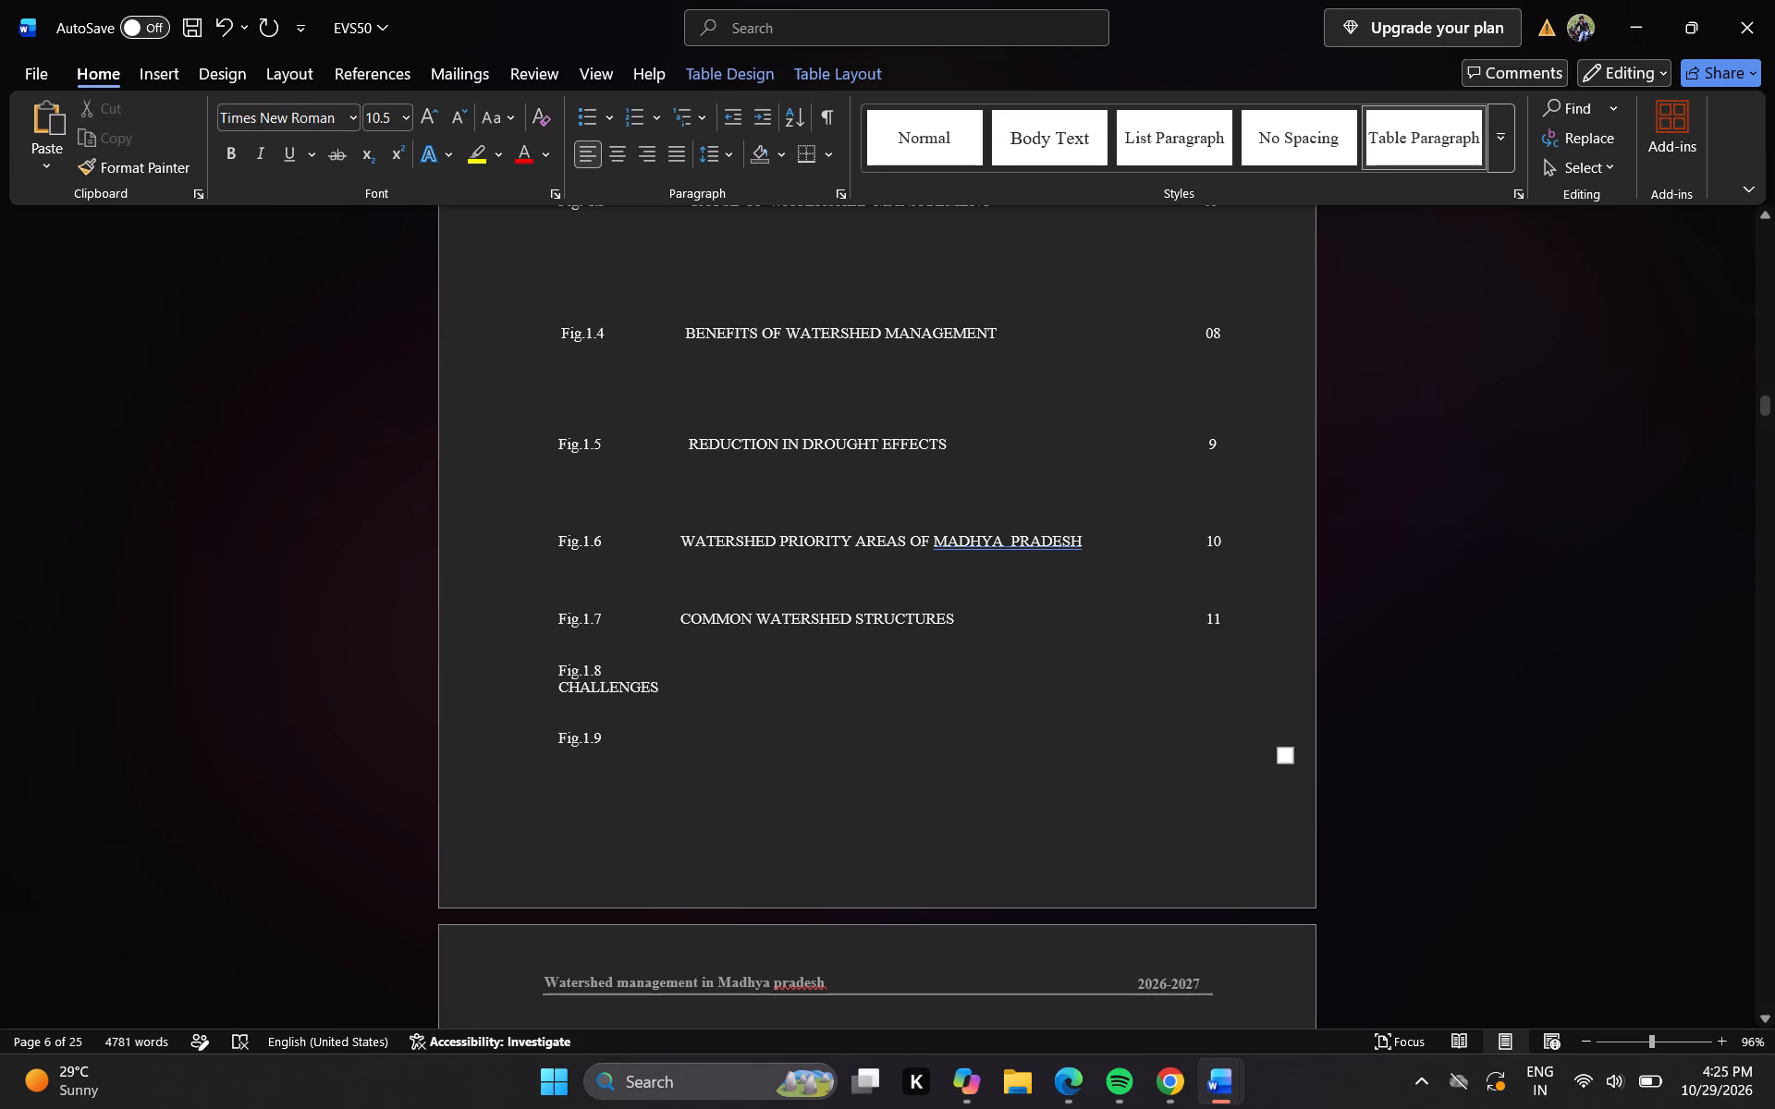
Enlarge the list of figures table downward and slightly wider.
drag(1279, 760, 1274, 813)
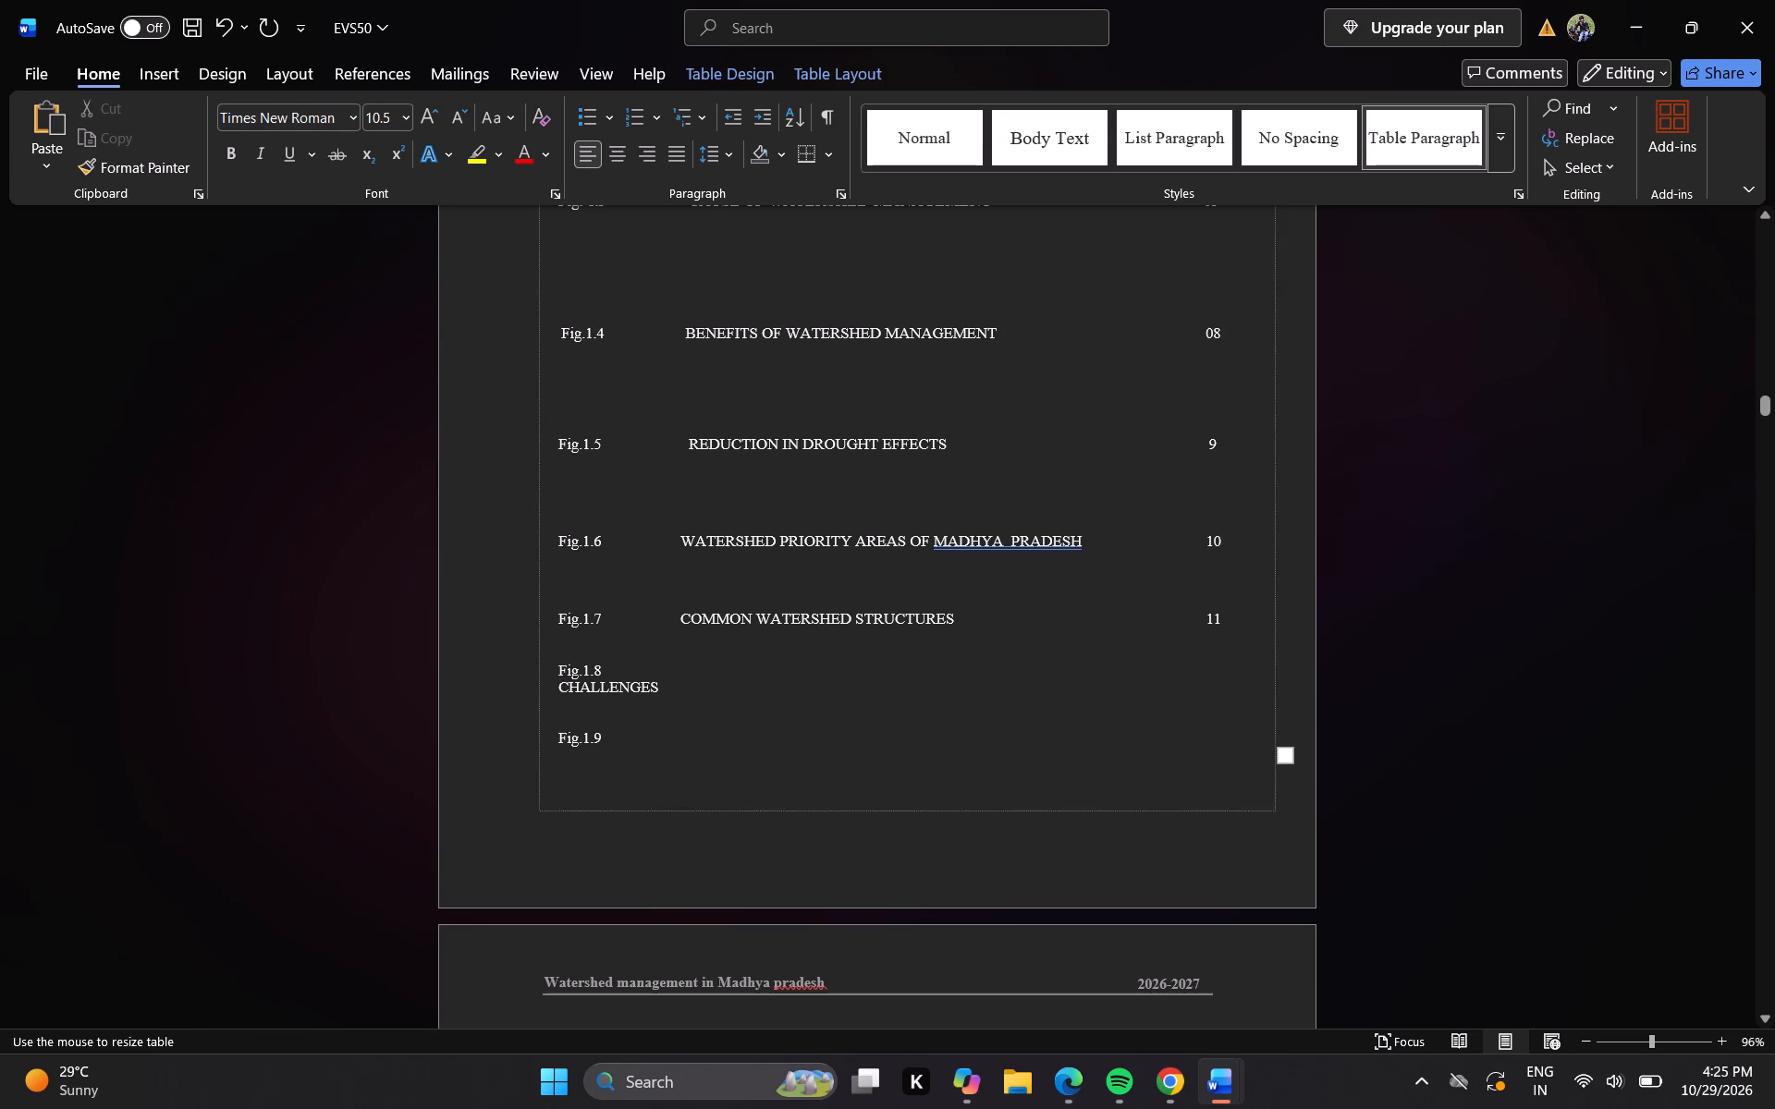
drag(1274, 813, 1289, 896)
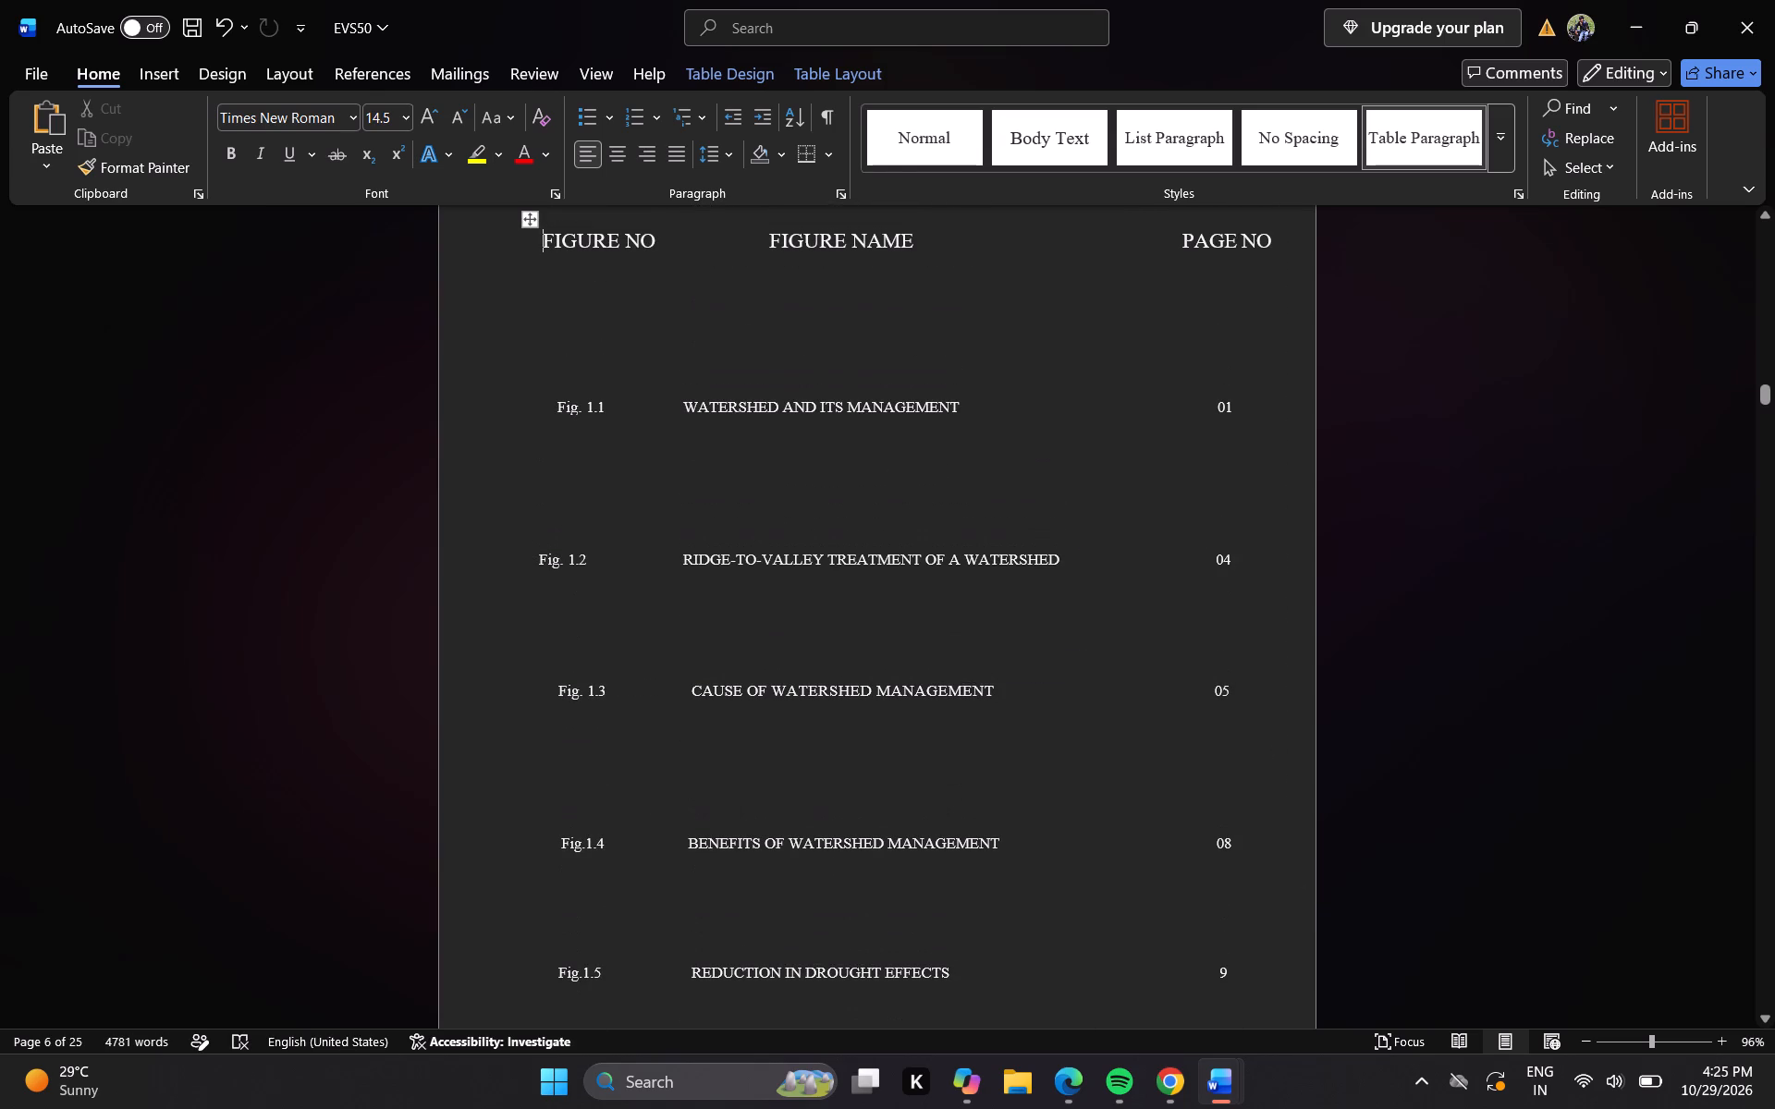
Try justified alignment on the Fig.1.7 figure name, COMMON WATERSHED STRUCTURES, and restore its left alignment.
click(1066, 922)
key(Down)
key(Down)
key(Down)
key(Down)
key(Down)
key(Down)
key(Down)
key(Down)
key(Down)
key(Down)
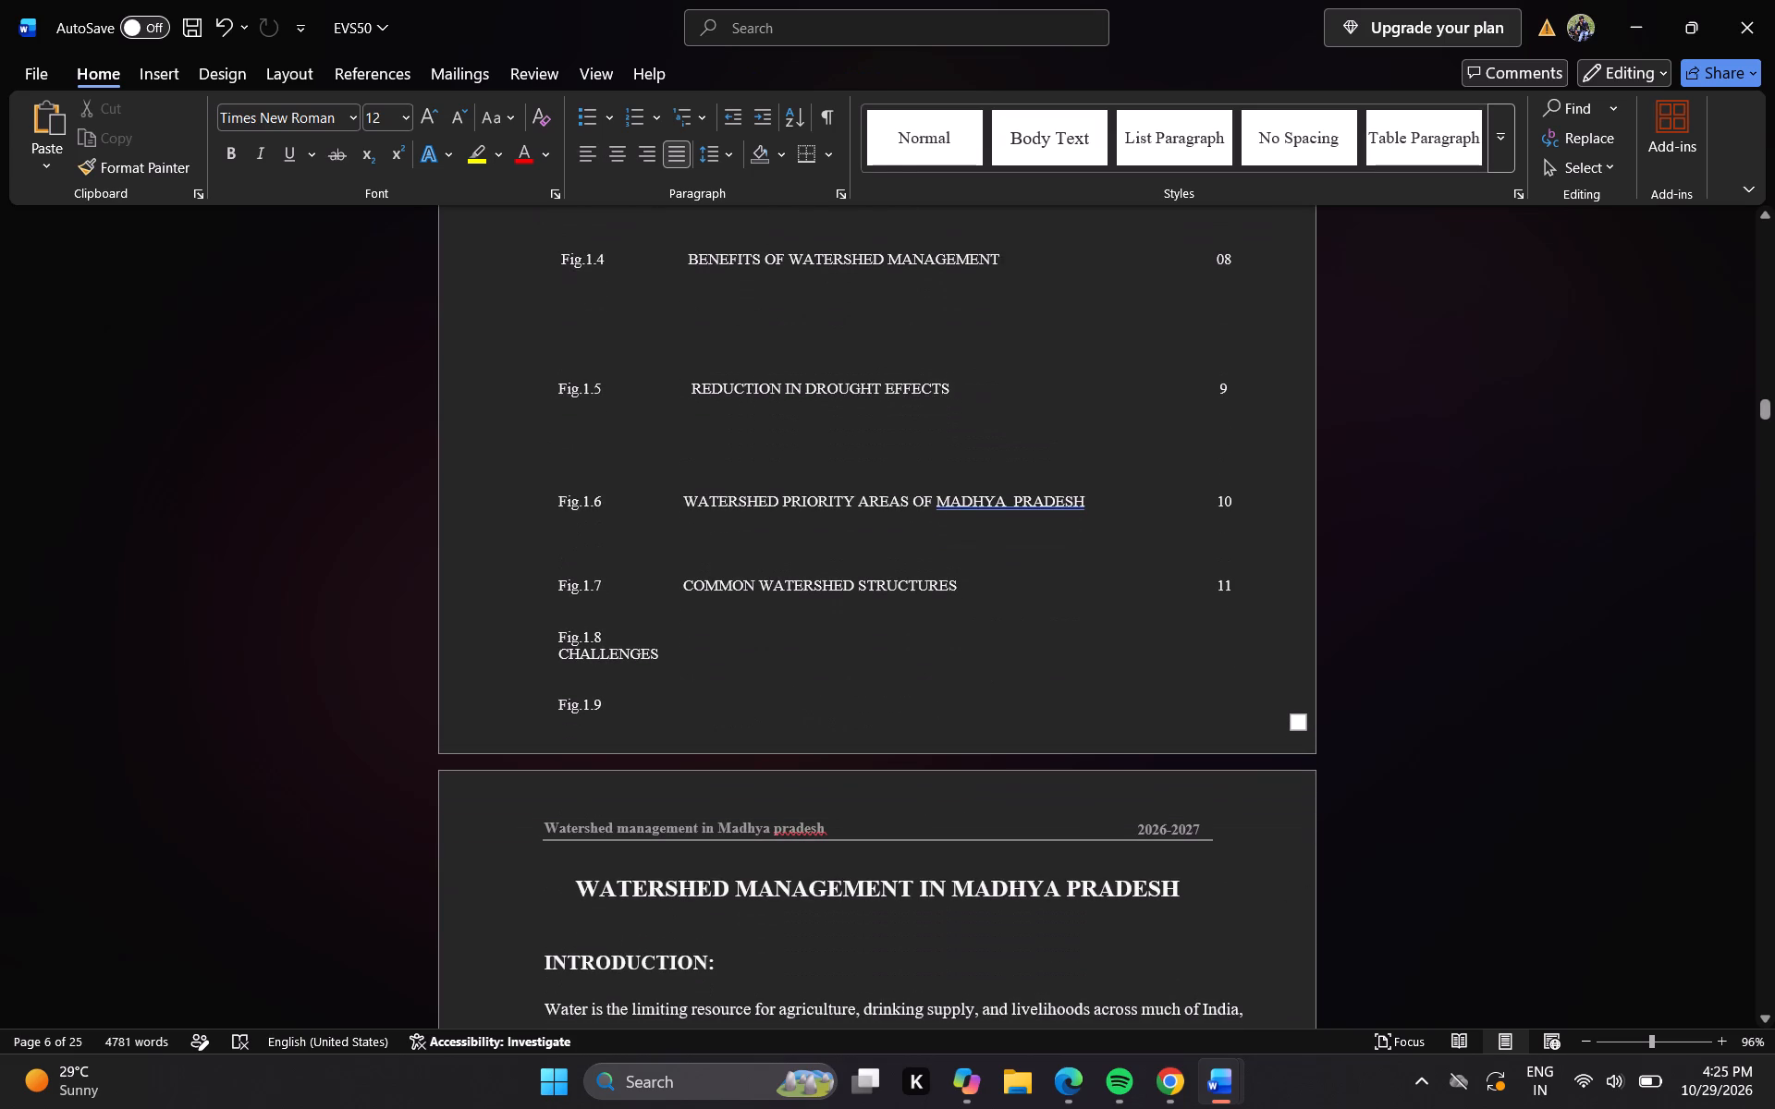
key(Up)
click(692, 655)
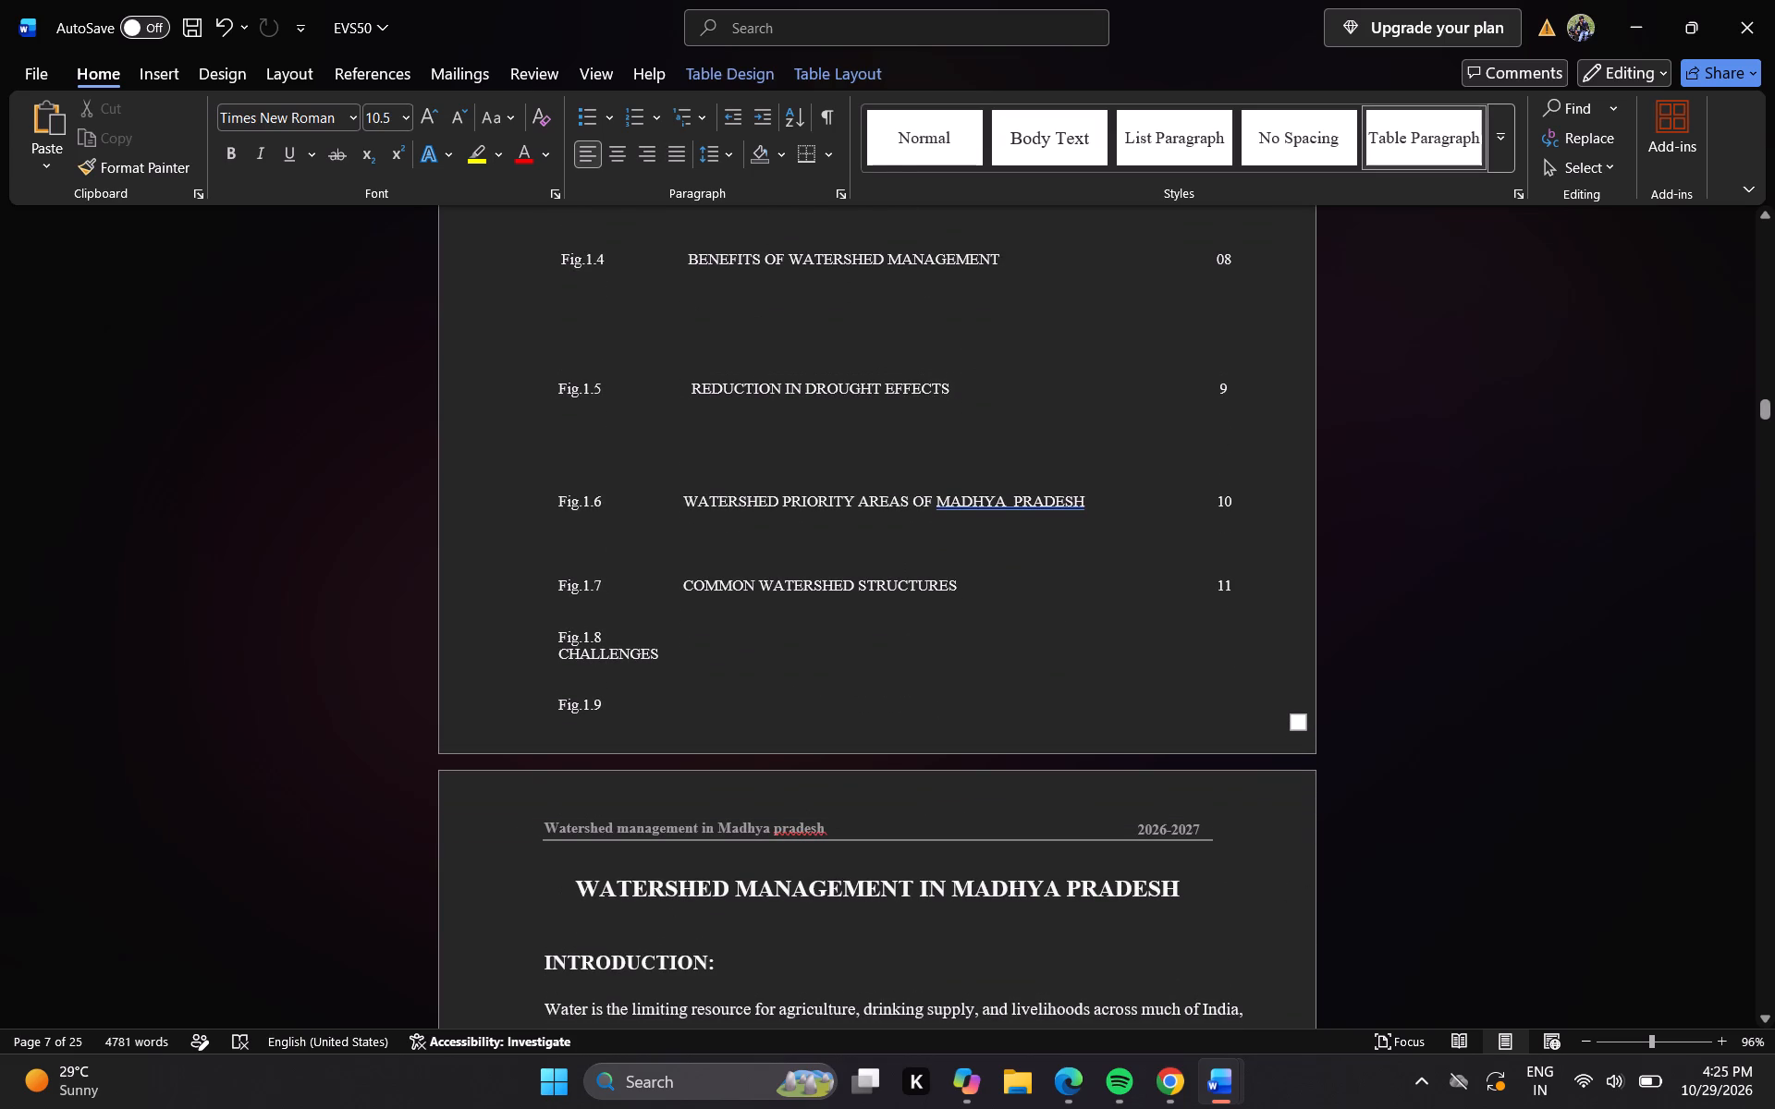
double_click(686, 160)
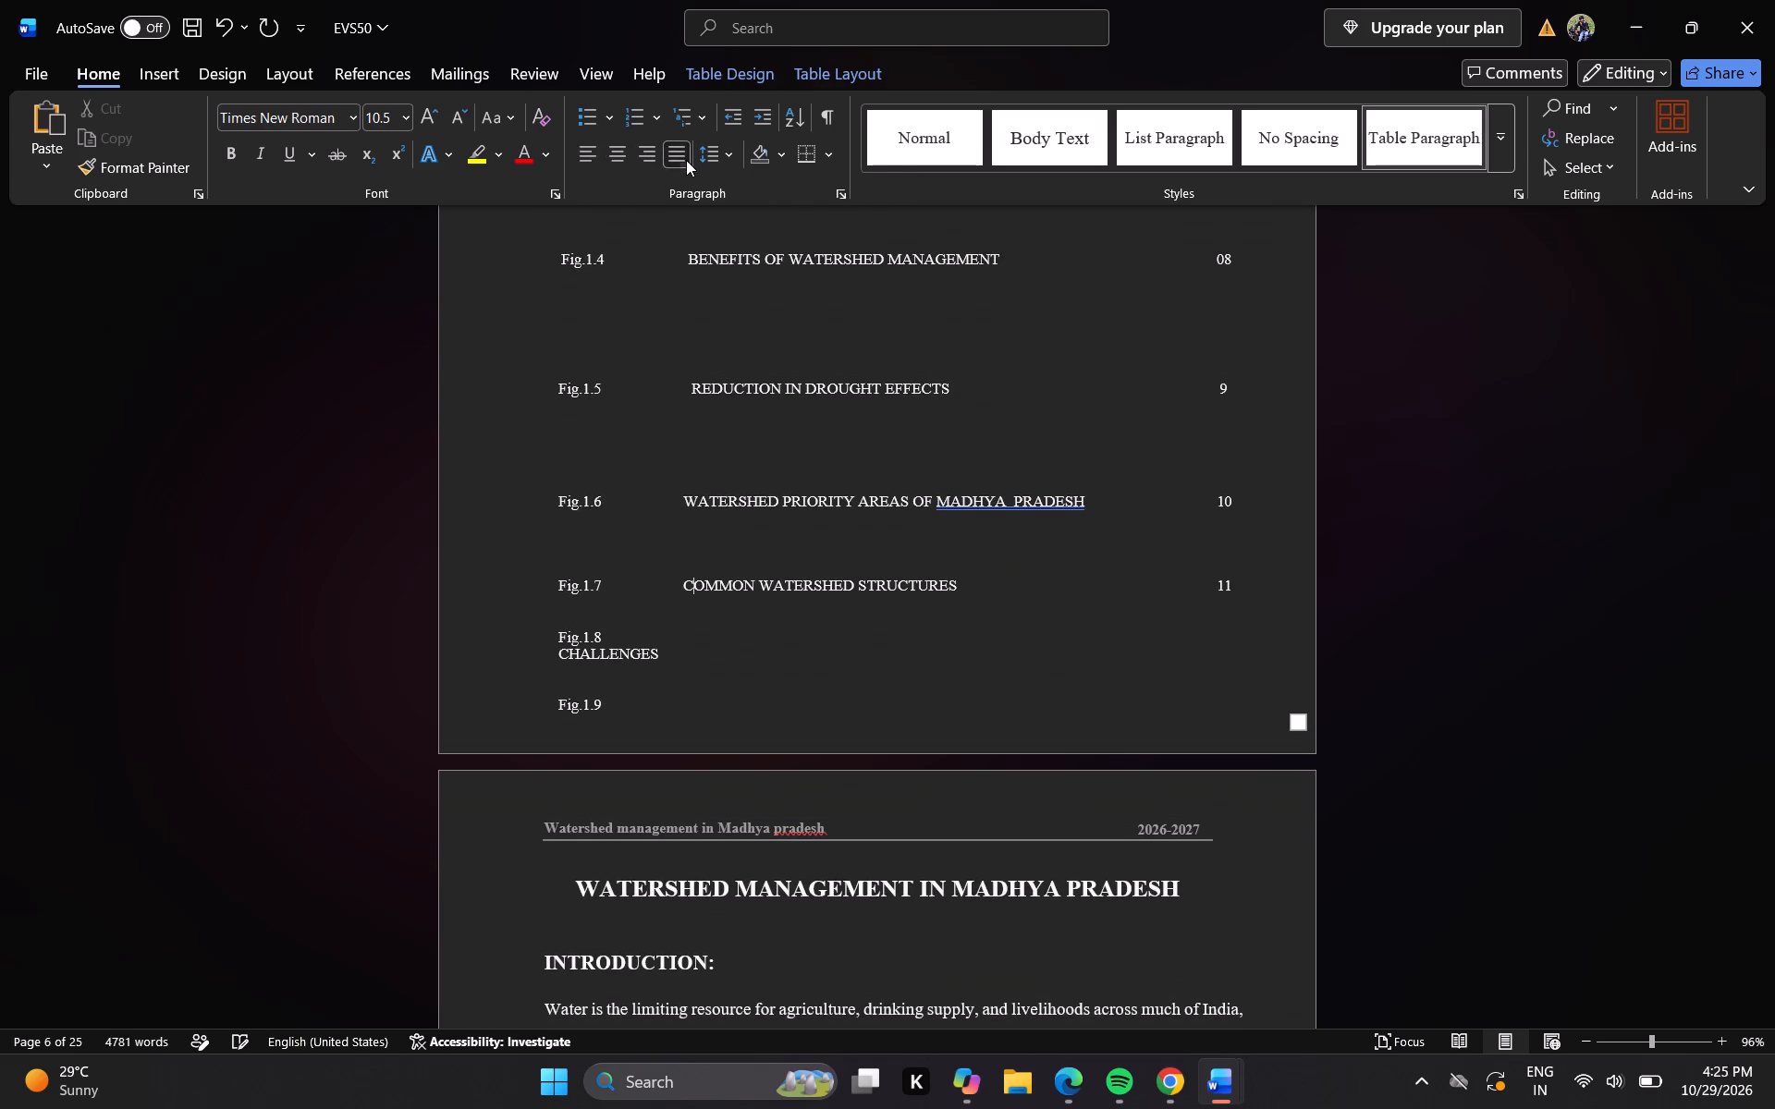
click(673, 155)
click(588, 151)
Delete the remaining spaces before CHALLENGES so it directly follows the Fig.1.8 label.
click(556, 654)
key(BackSpace)
key(BackSpace)
key(BackSpace)
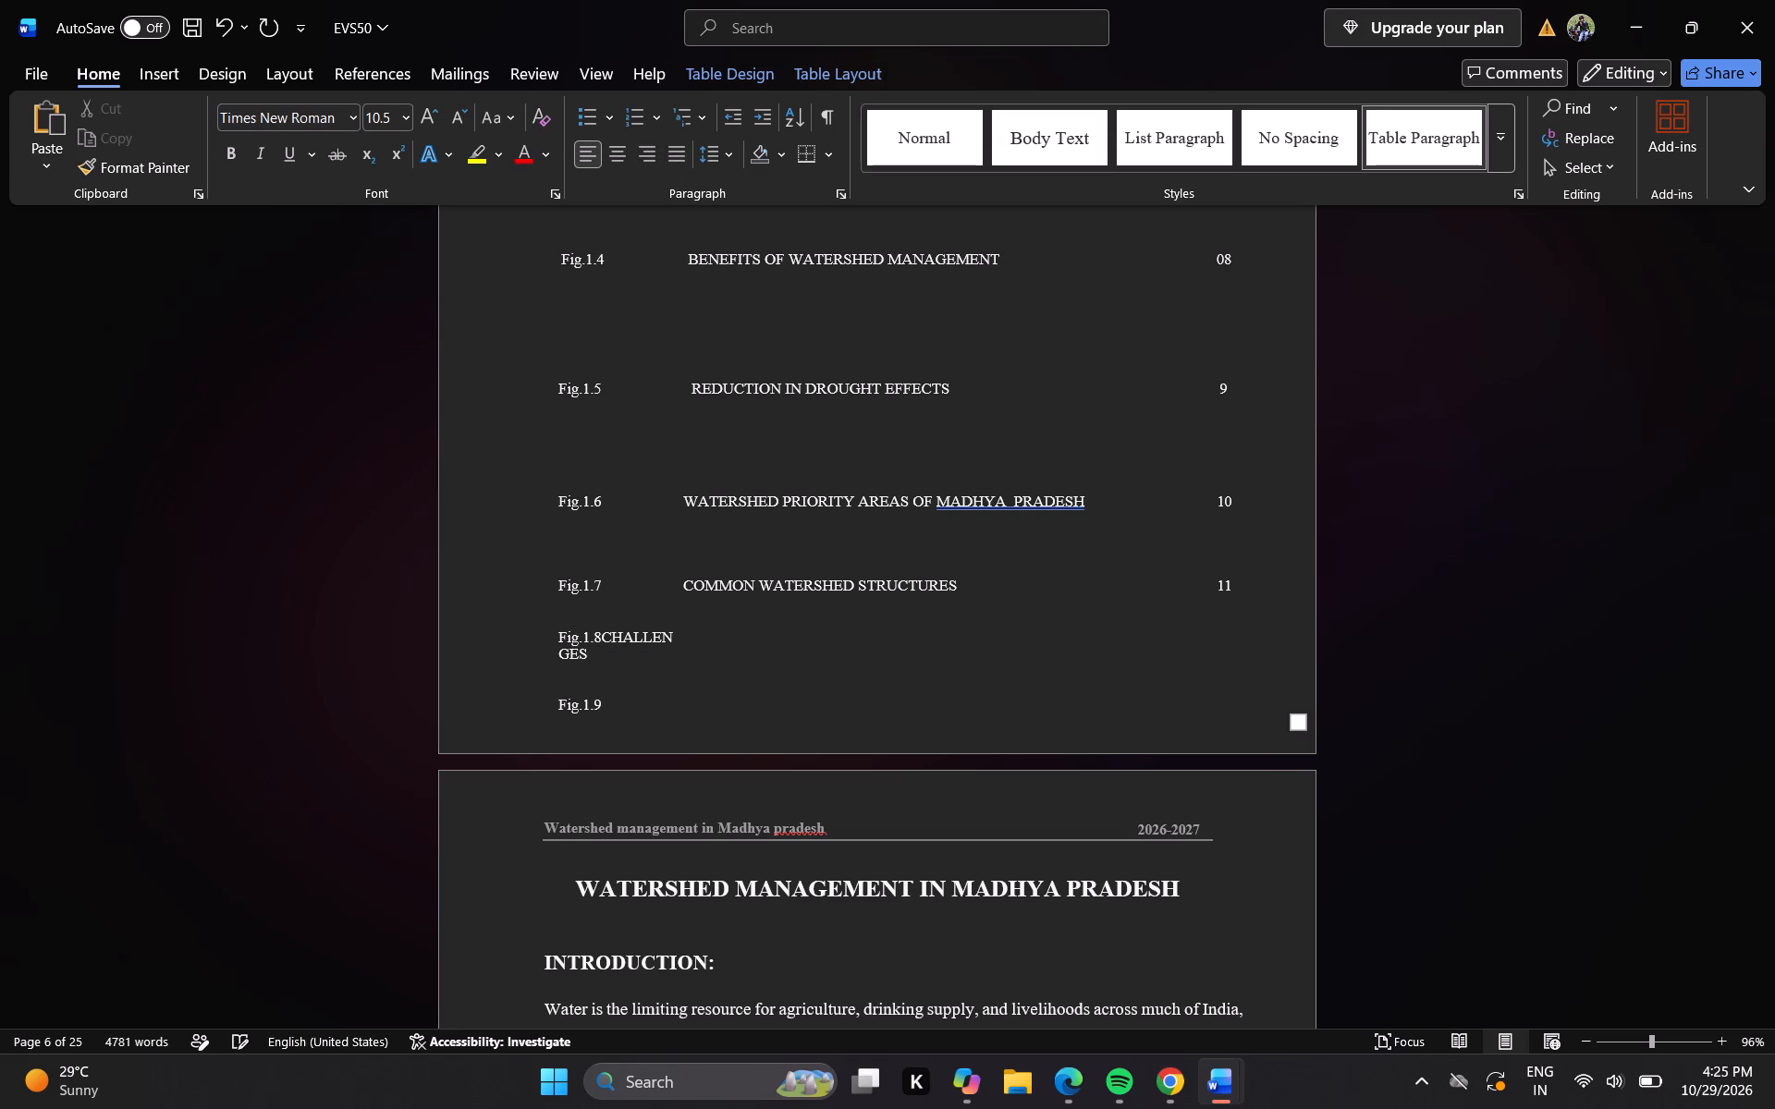
Centre the Fig.1.8 label and CHALLENGES text within their table cell.
click(614, 160)
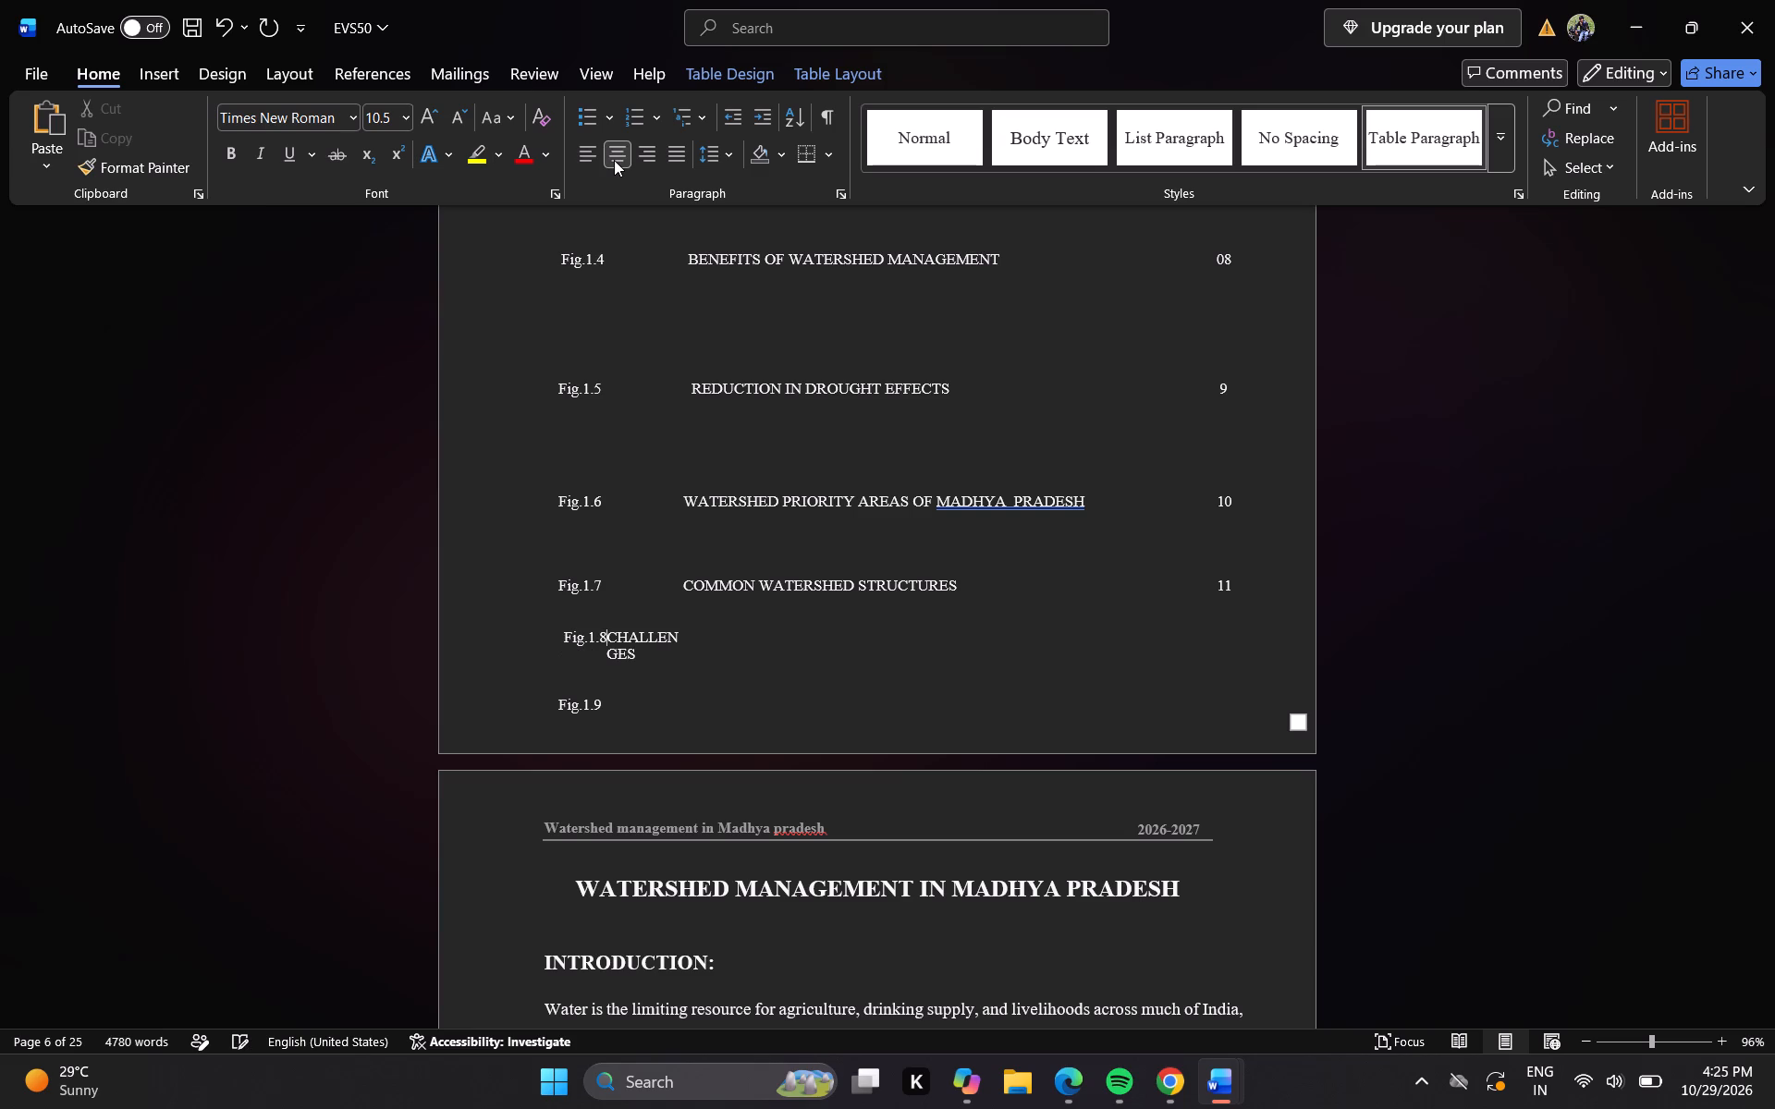
click(614, 160)
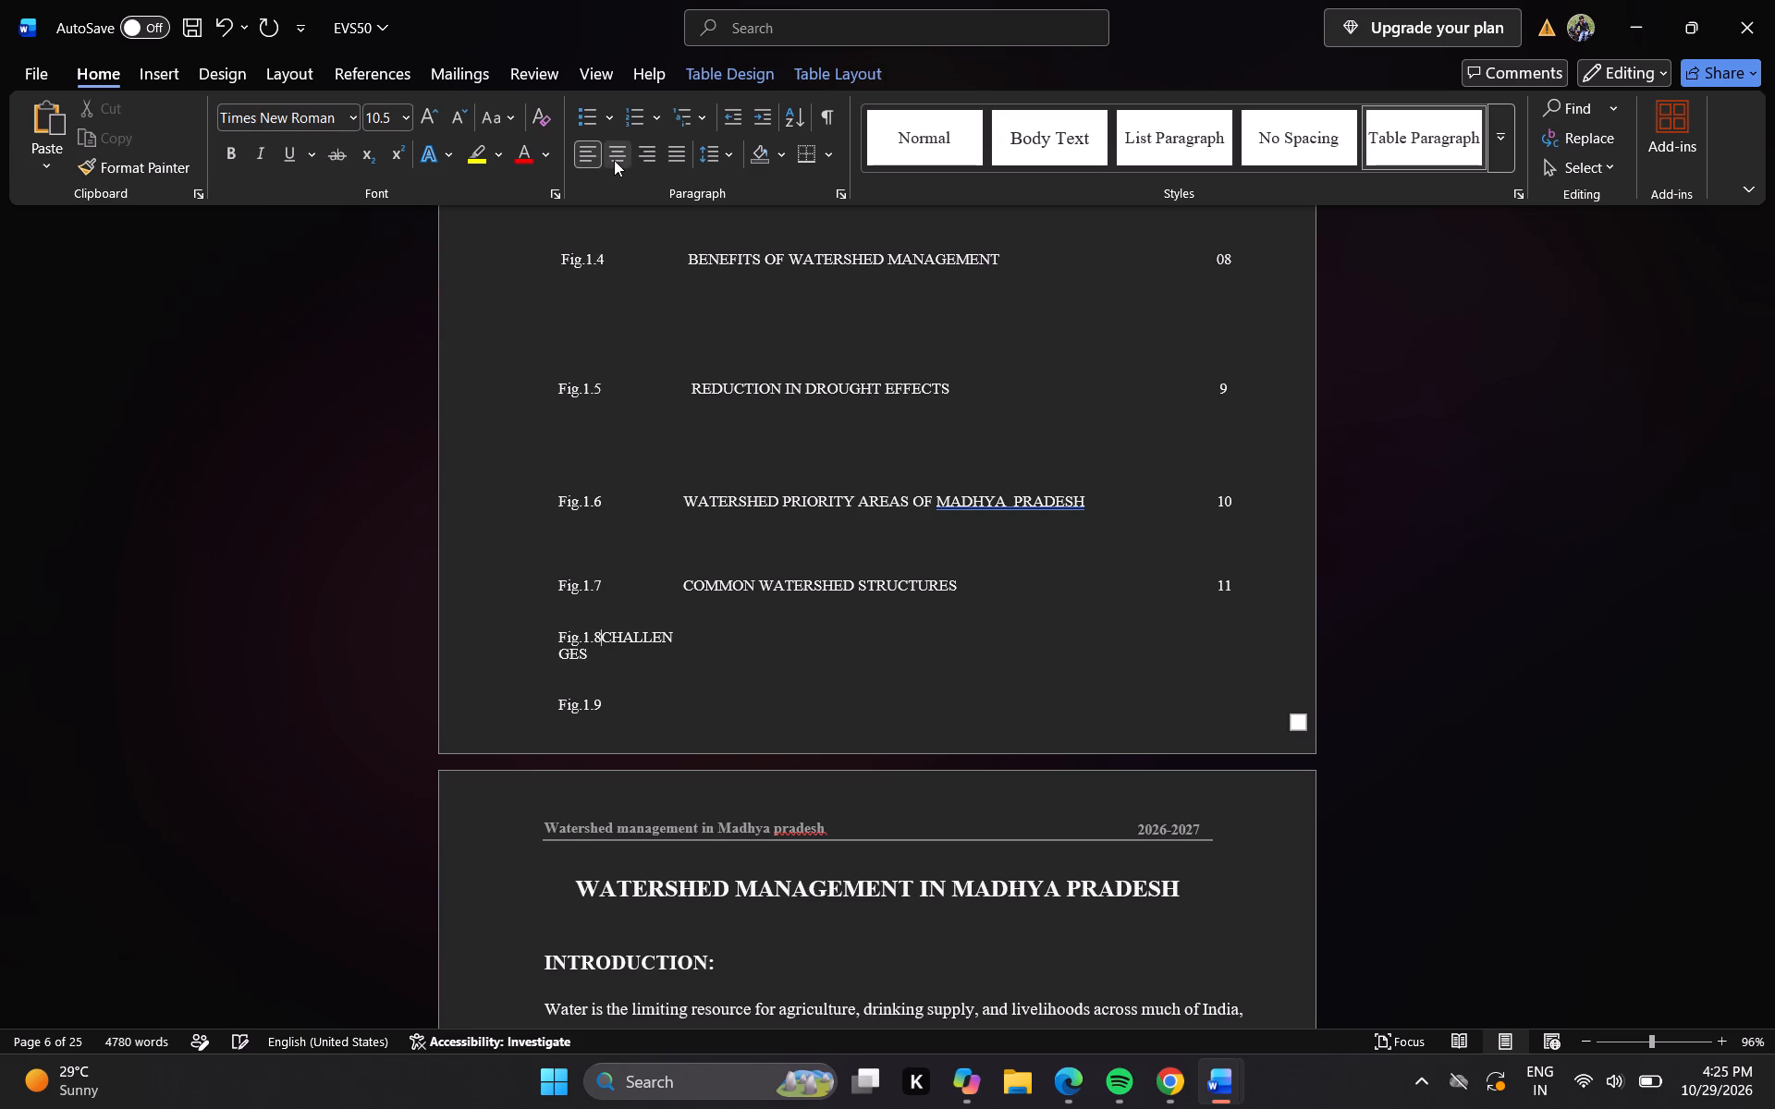
click(614, 160)
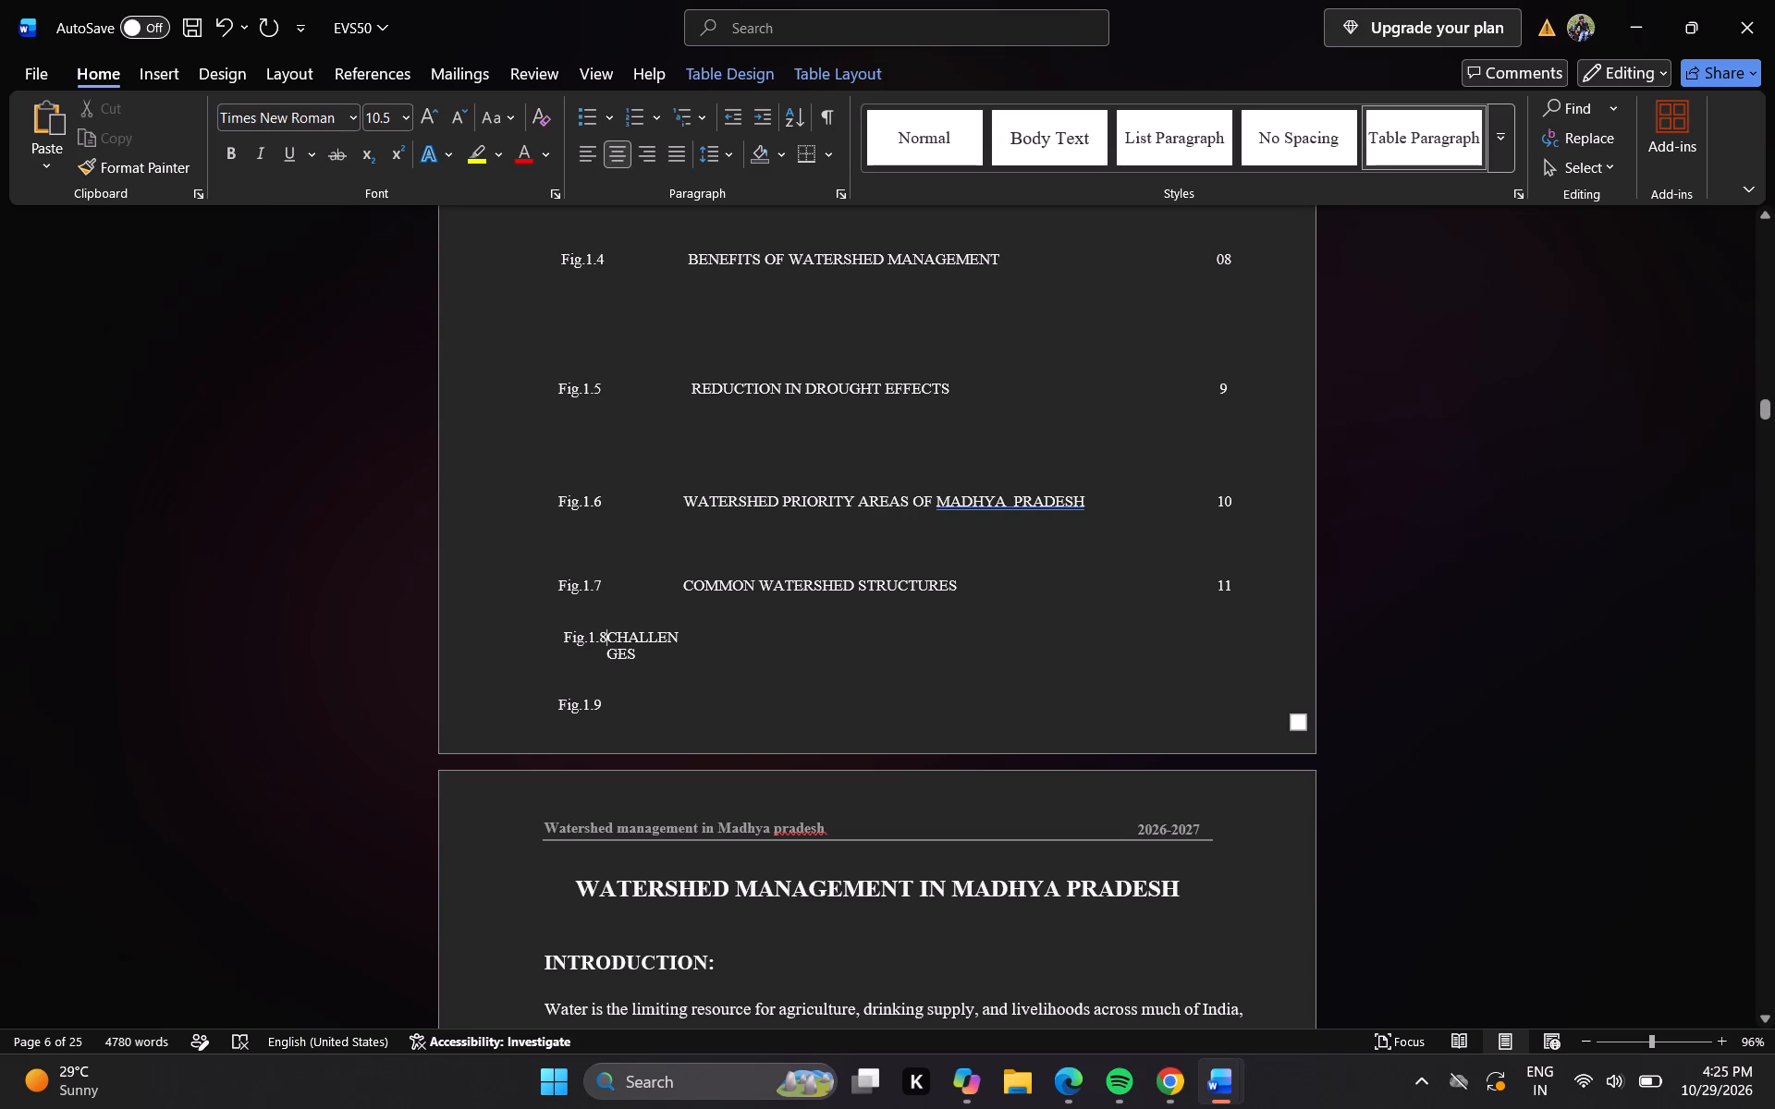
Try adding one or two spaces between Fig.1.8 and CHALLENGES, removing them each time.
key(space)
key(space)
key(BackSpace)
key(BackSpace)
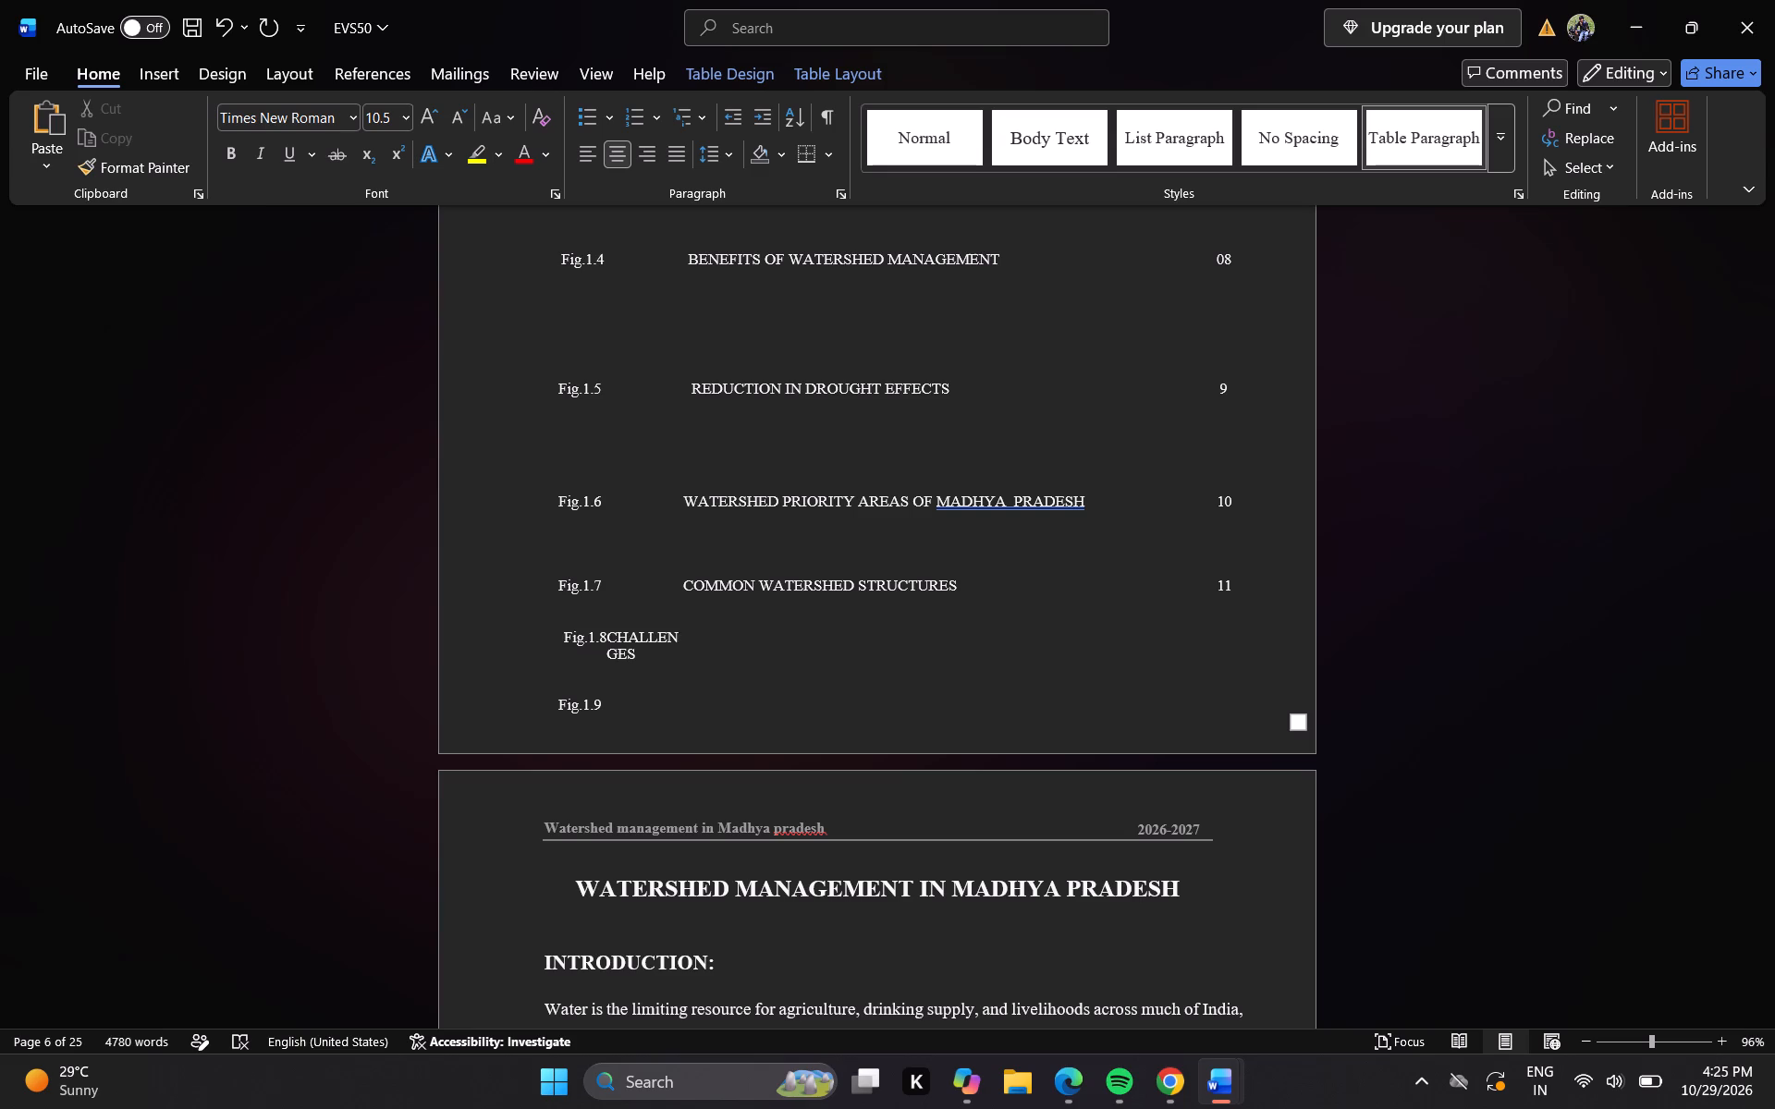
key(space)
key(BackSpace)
Shrink the list of figures table in height and width to bring its rows closer together.
drag(1304, 722, 1195, 310)
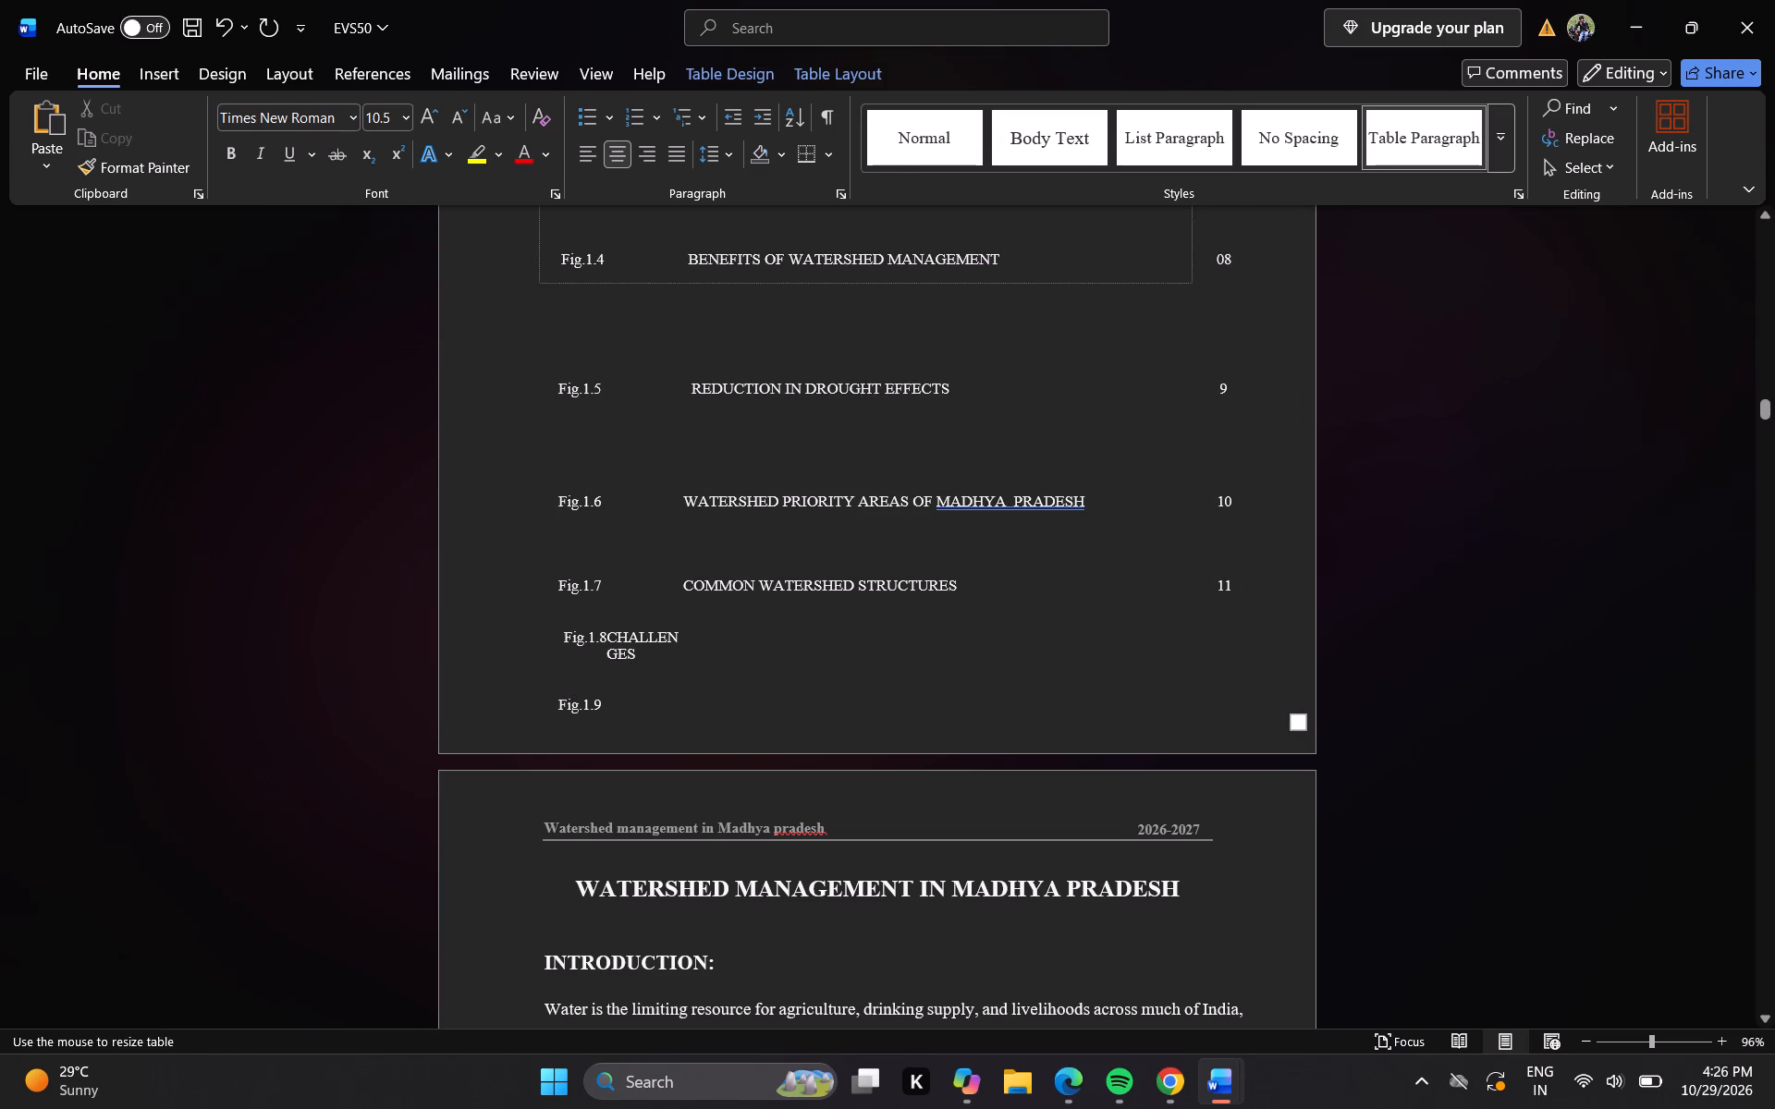
drag(1195, 310, 1225, 499)
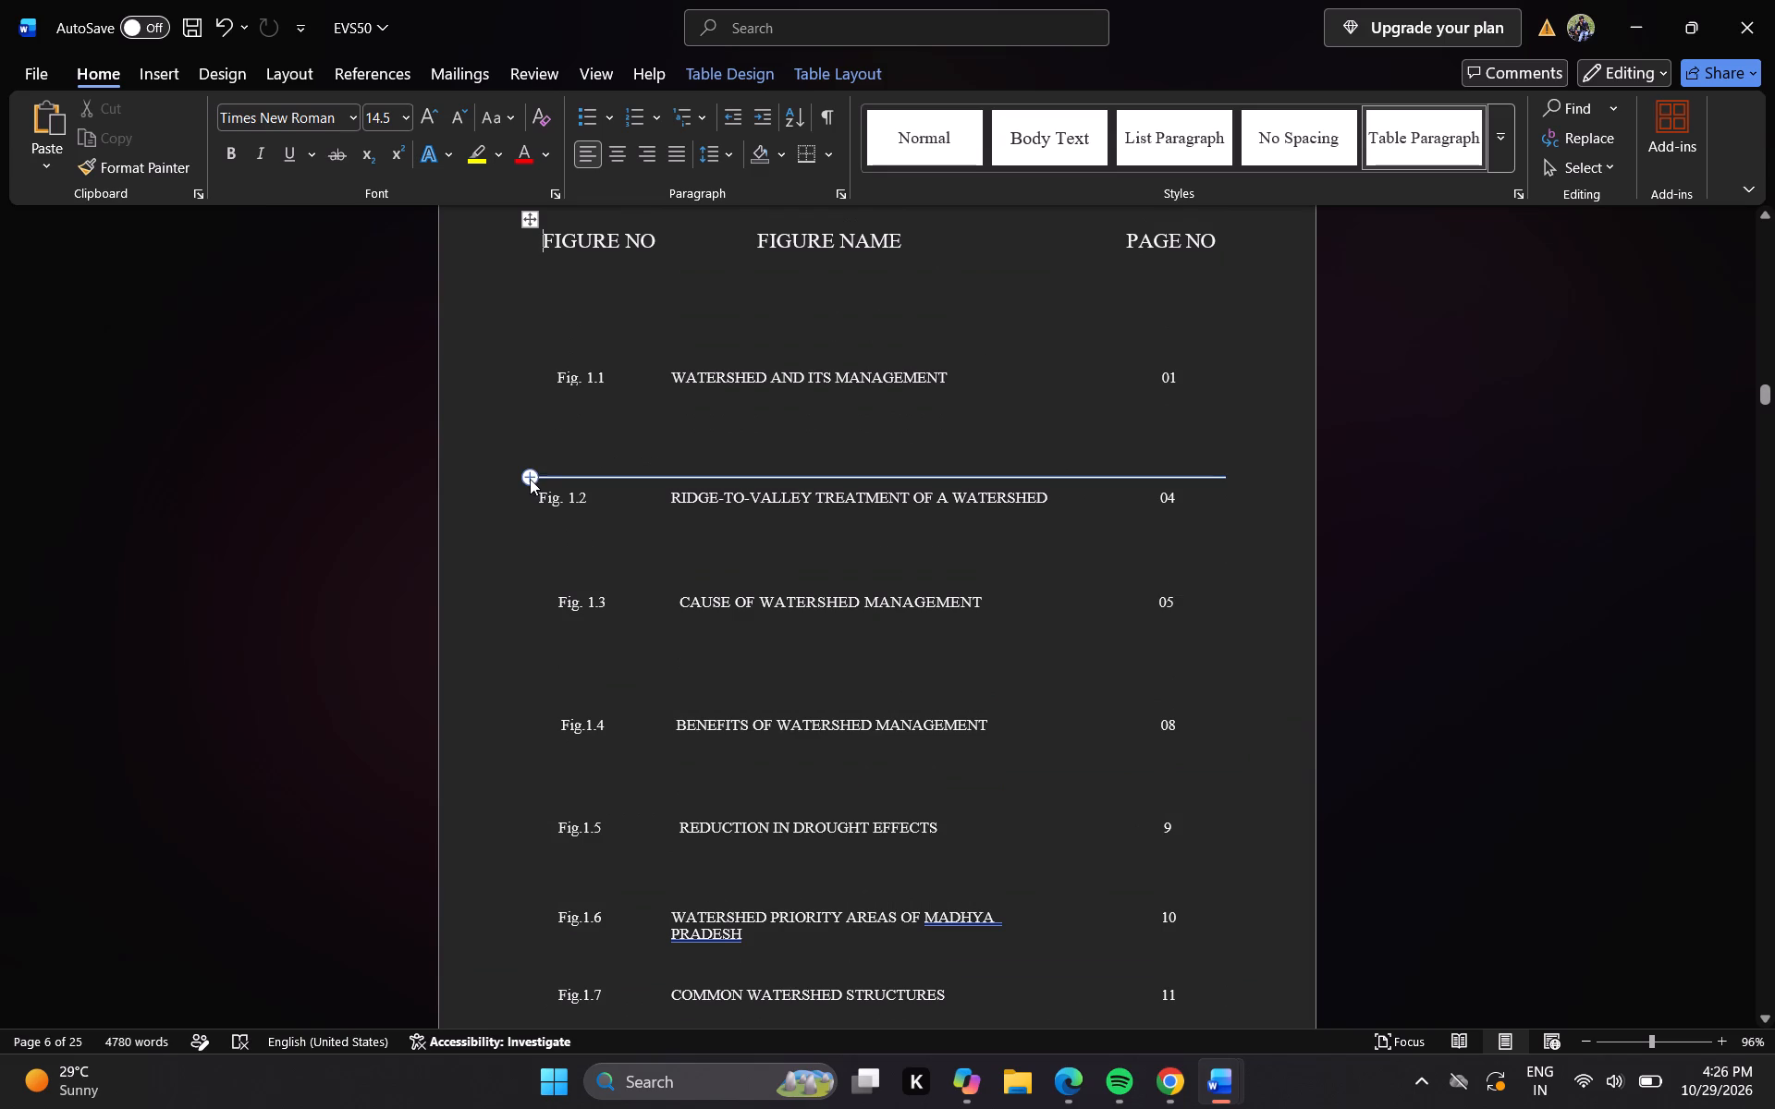
Insert a blank row between the Fig. 1.1 and Fig. 1.2 rows of the list of figures.
drag(530, 479, 533, 427)
drag(529, 481, 553, 430)
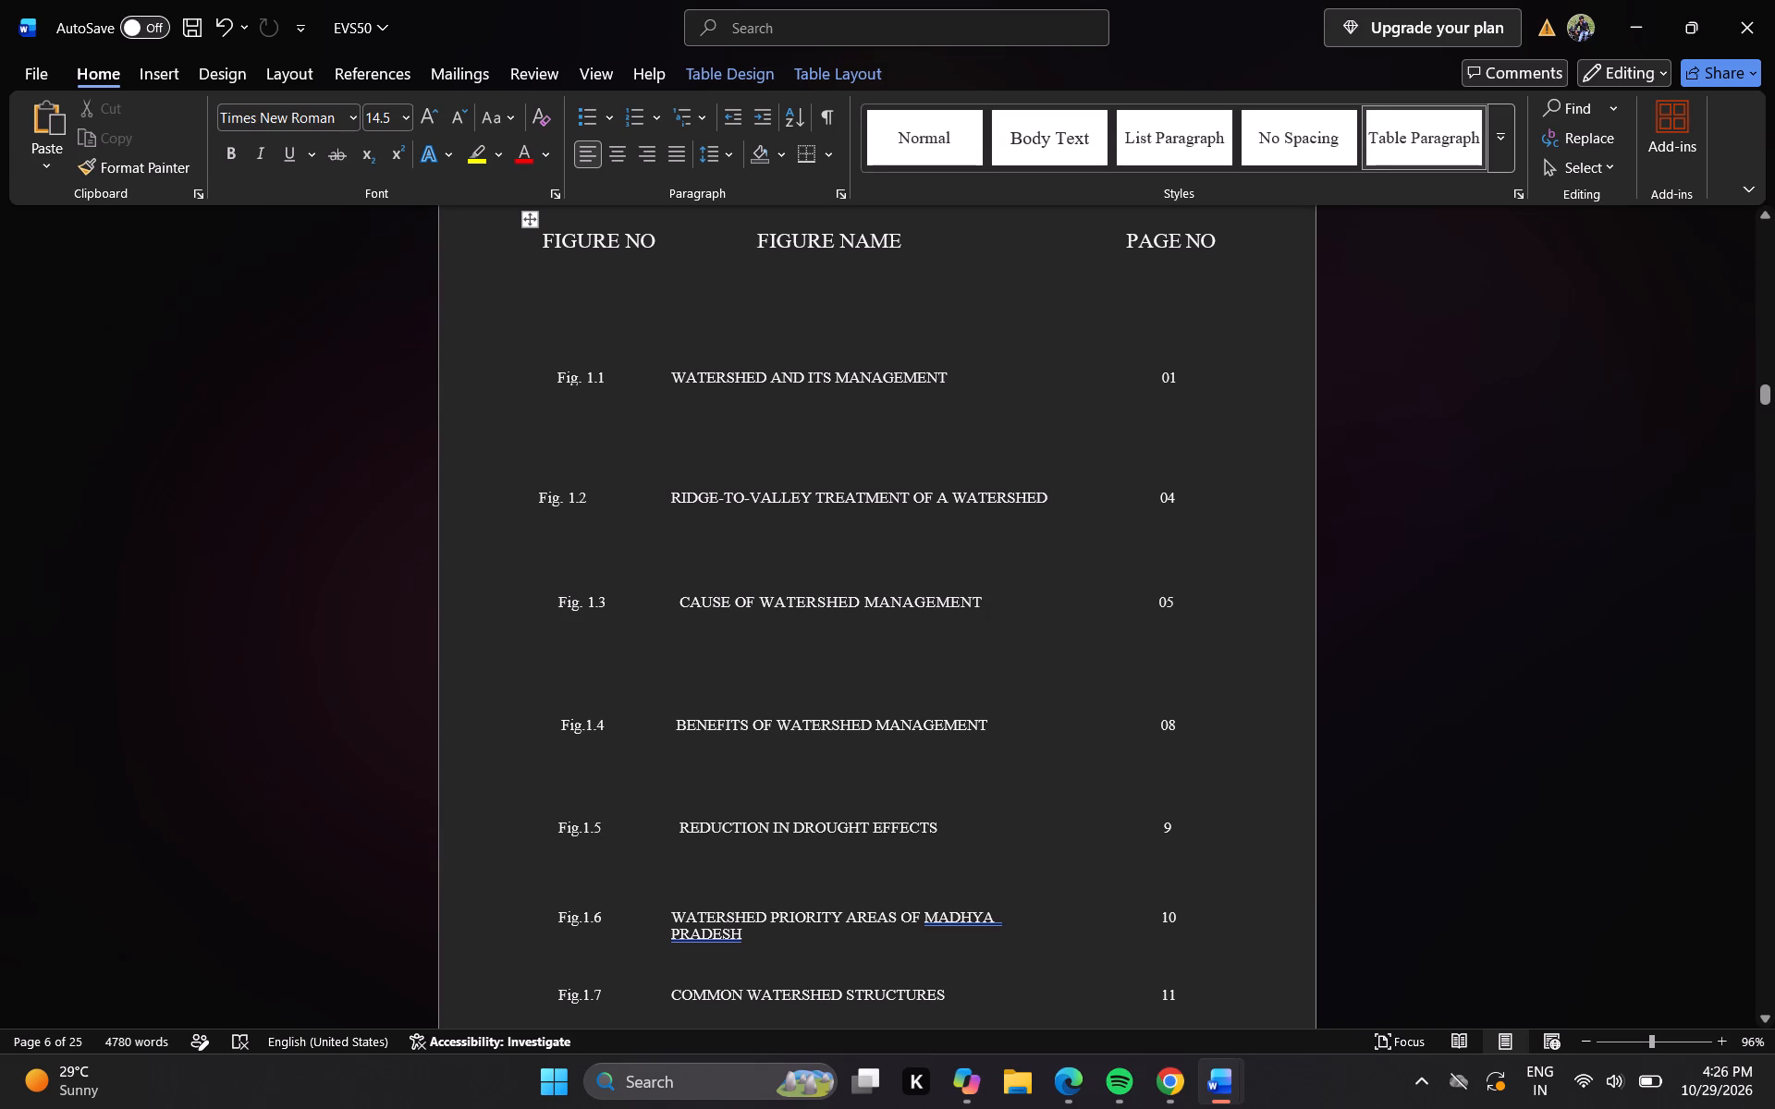
click(534, 479)
drag(534, 479, 567, 476)
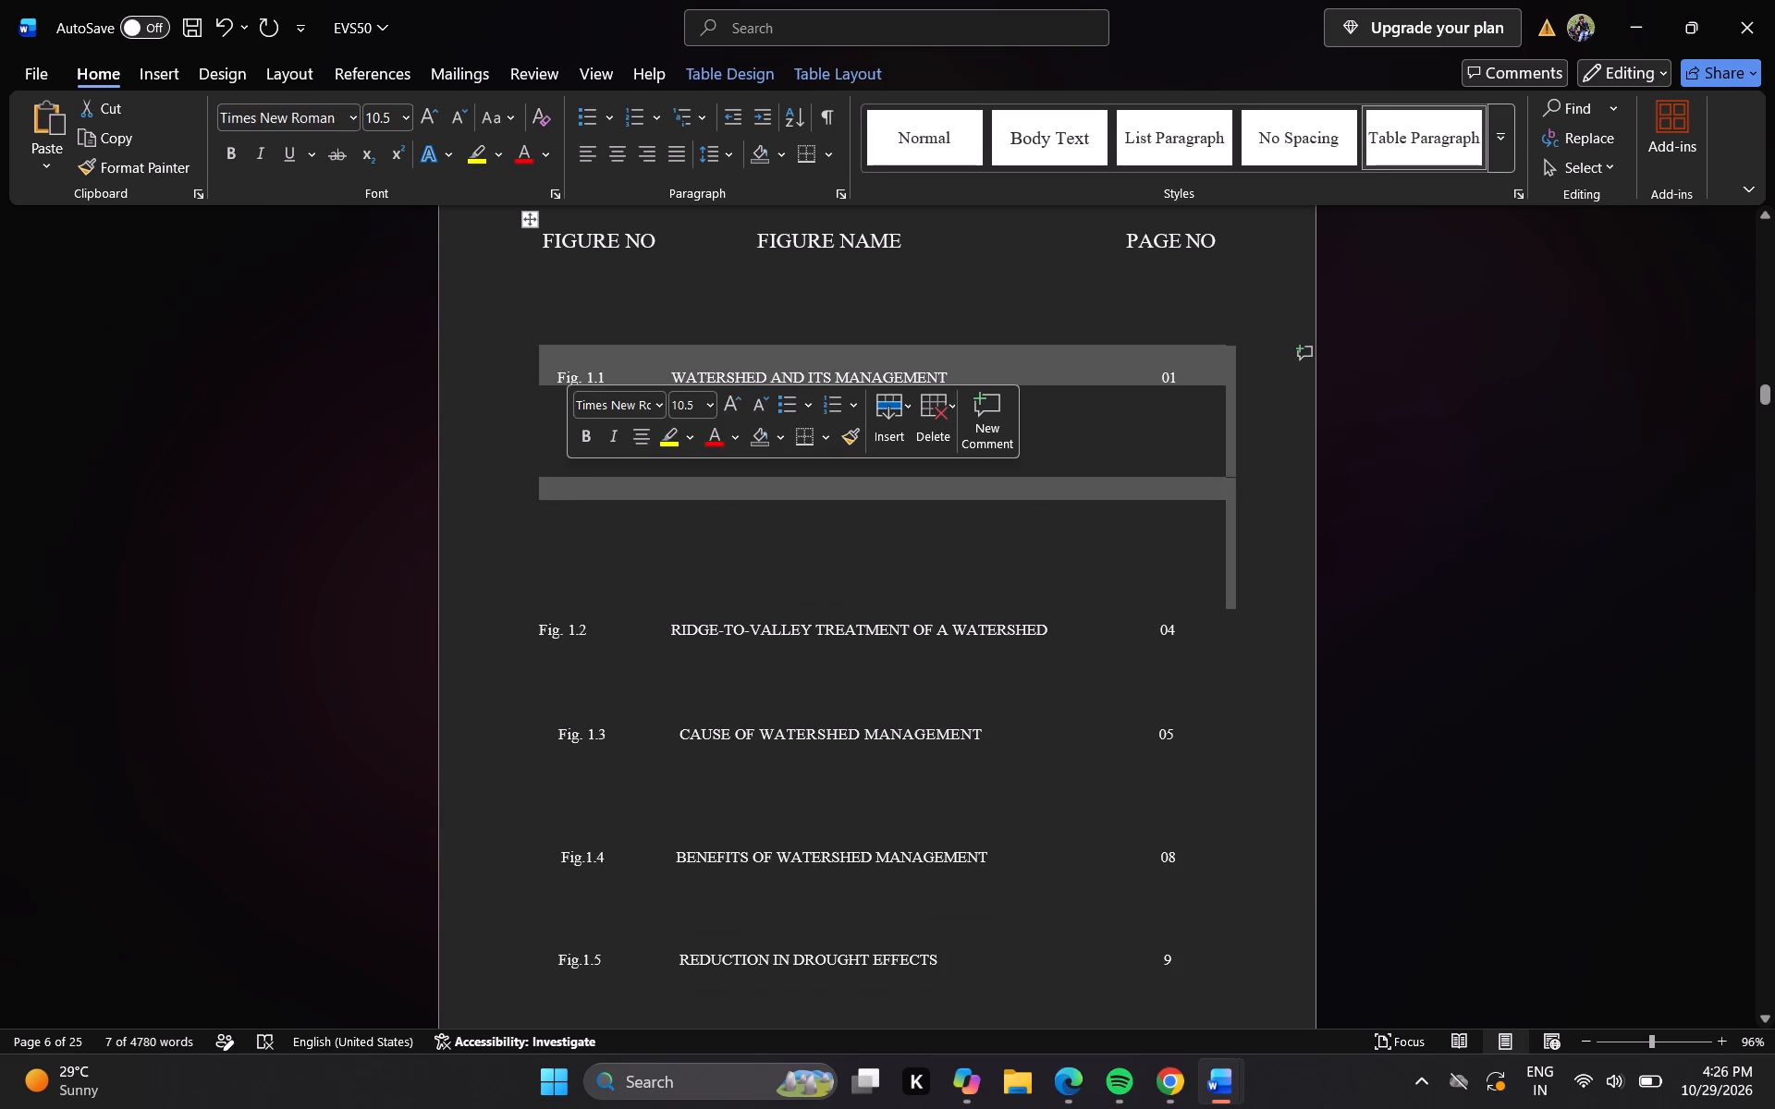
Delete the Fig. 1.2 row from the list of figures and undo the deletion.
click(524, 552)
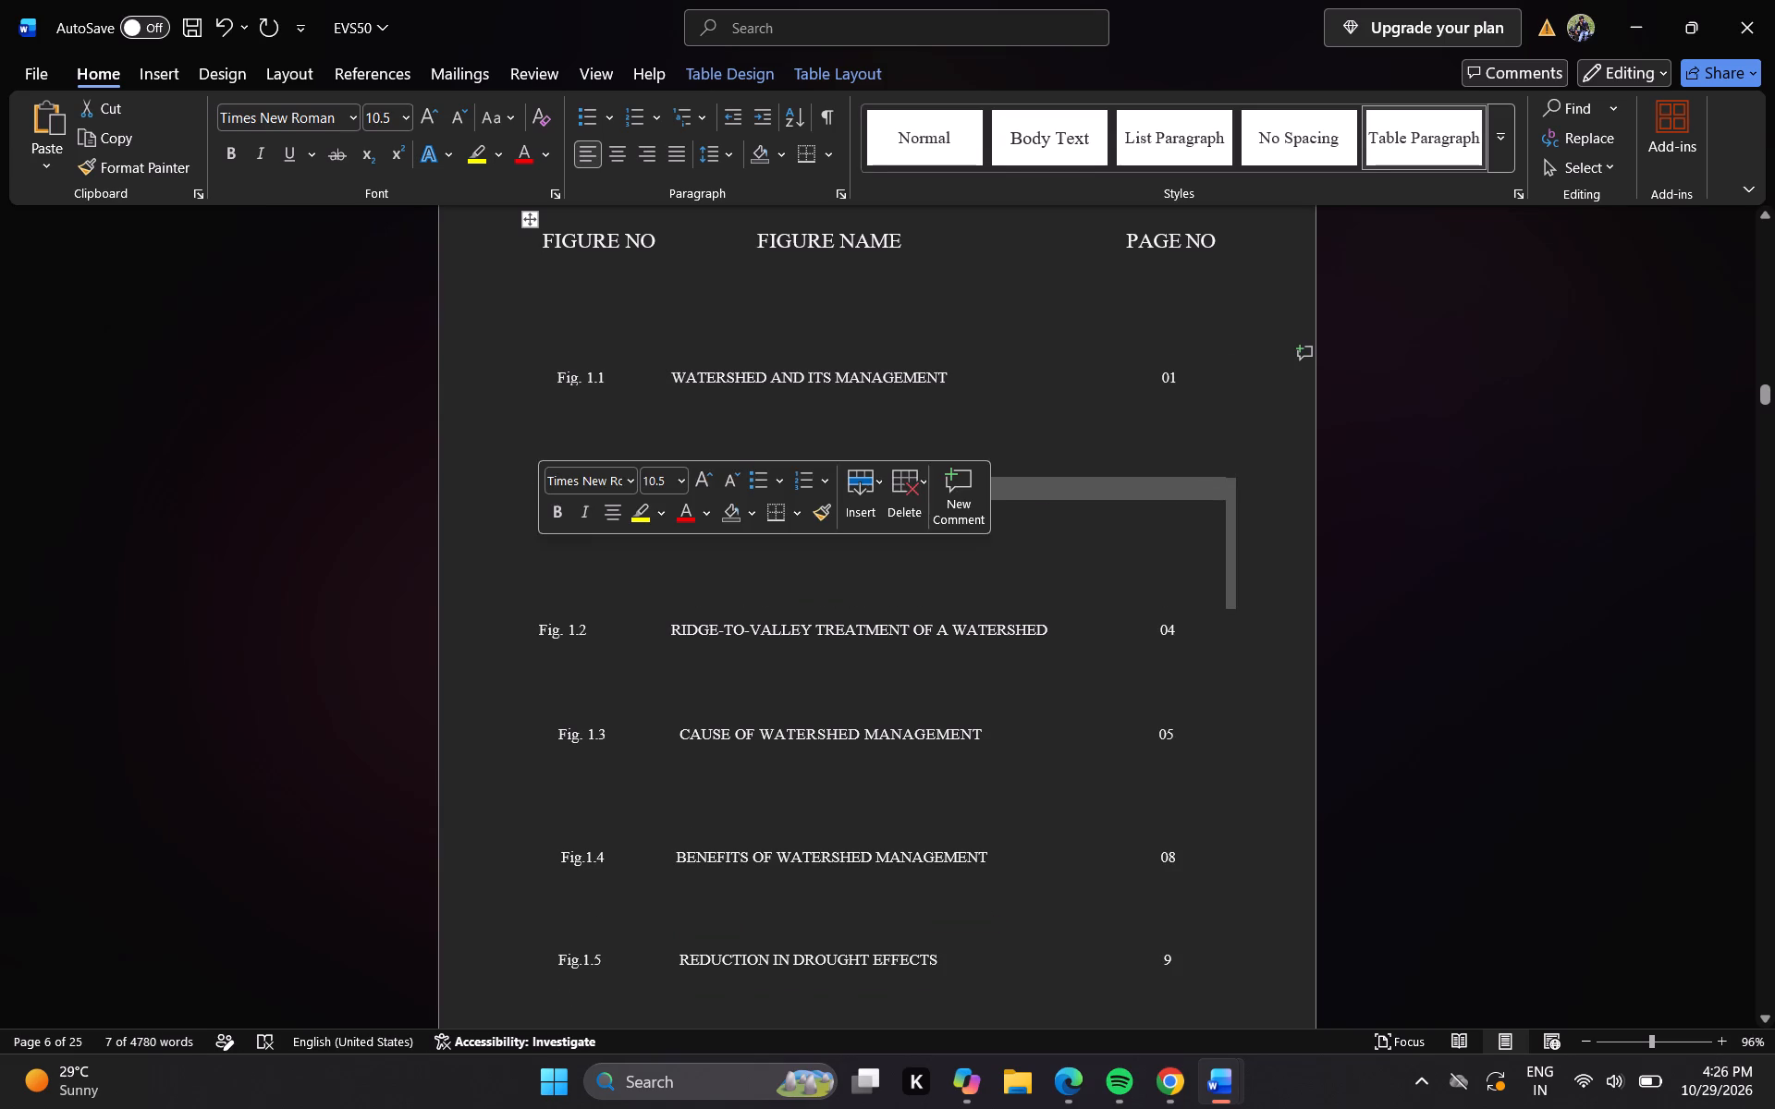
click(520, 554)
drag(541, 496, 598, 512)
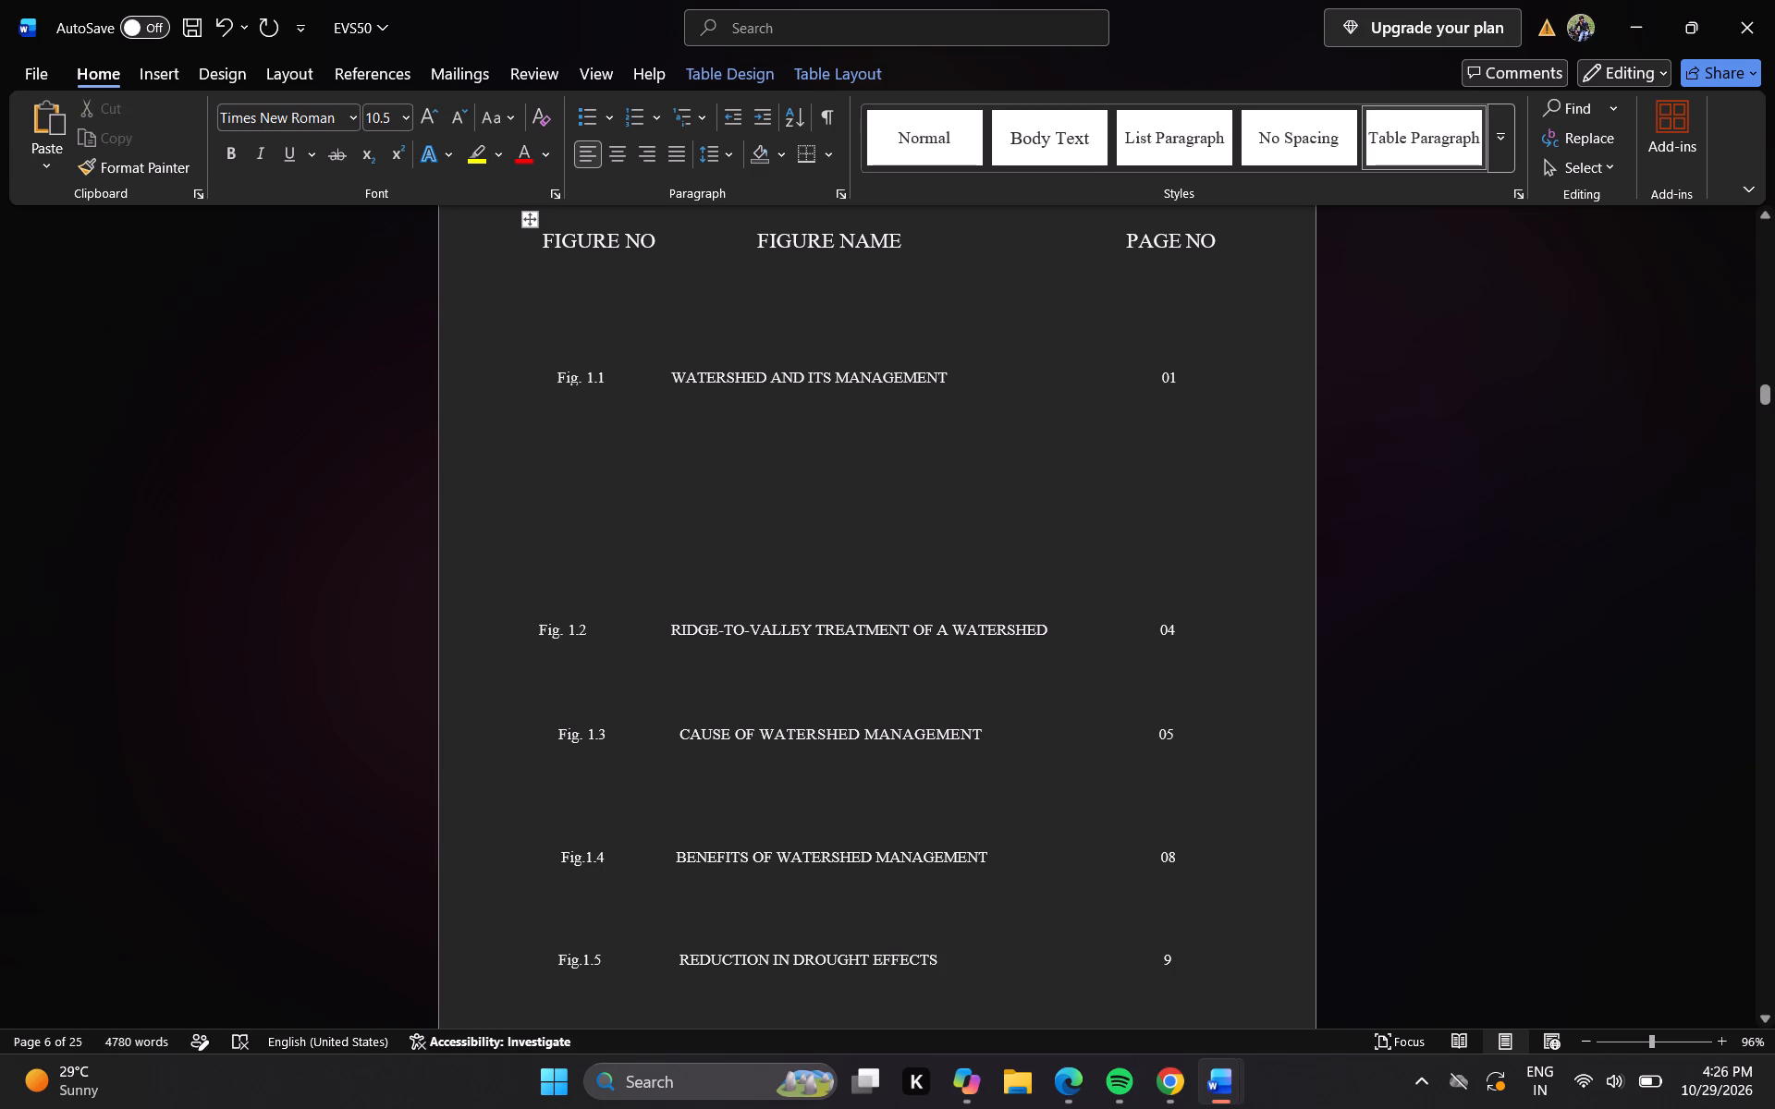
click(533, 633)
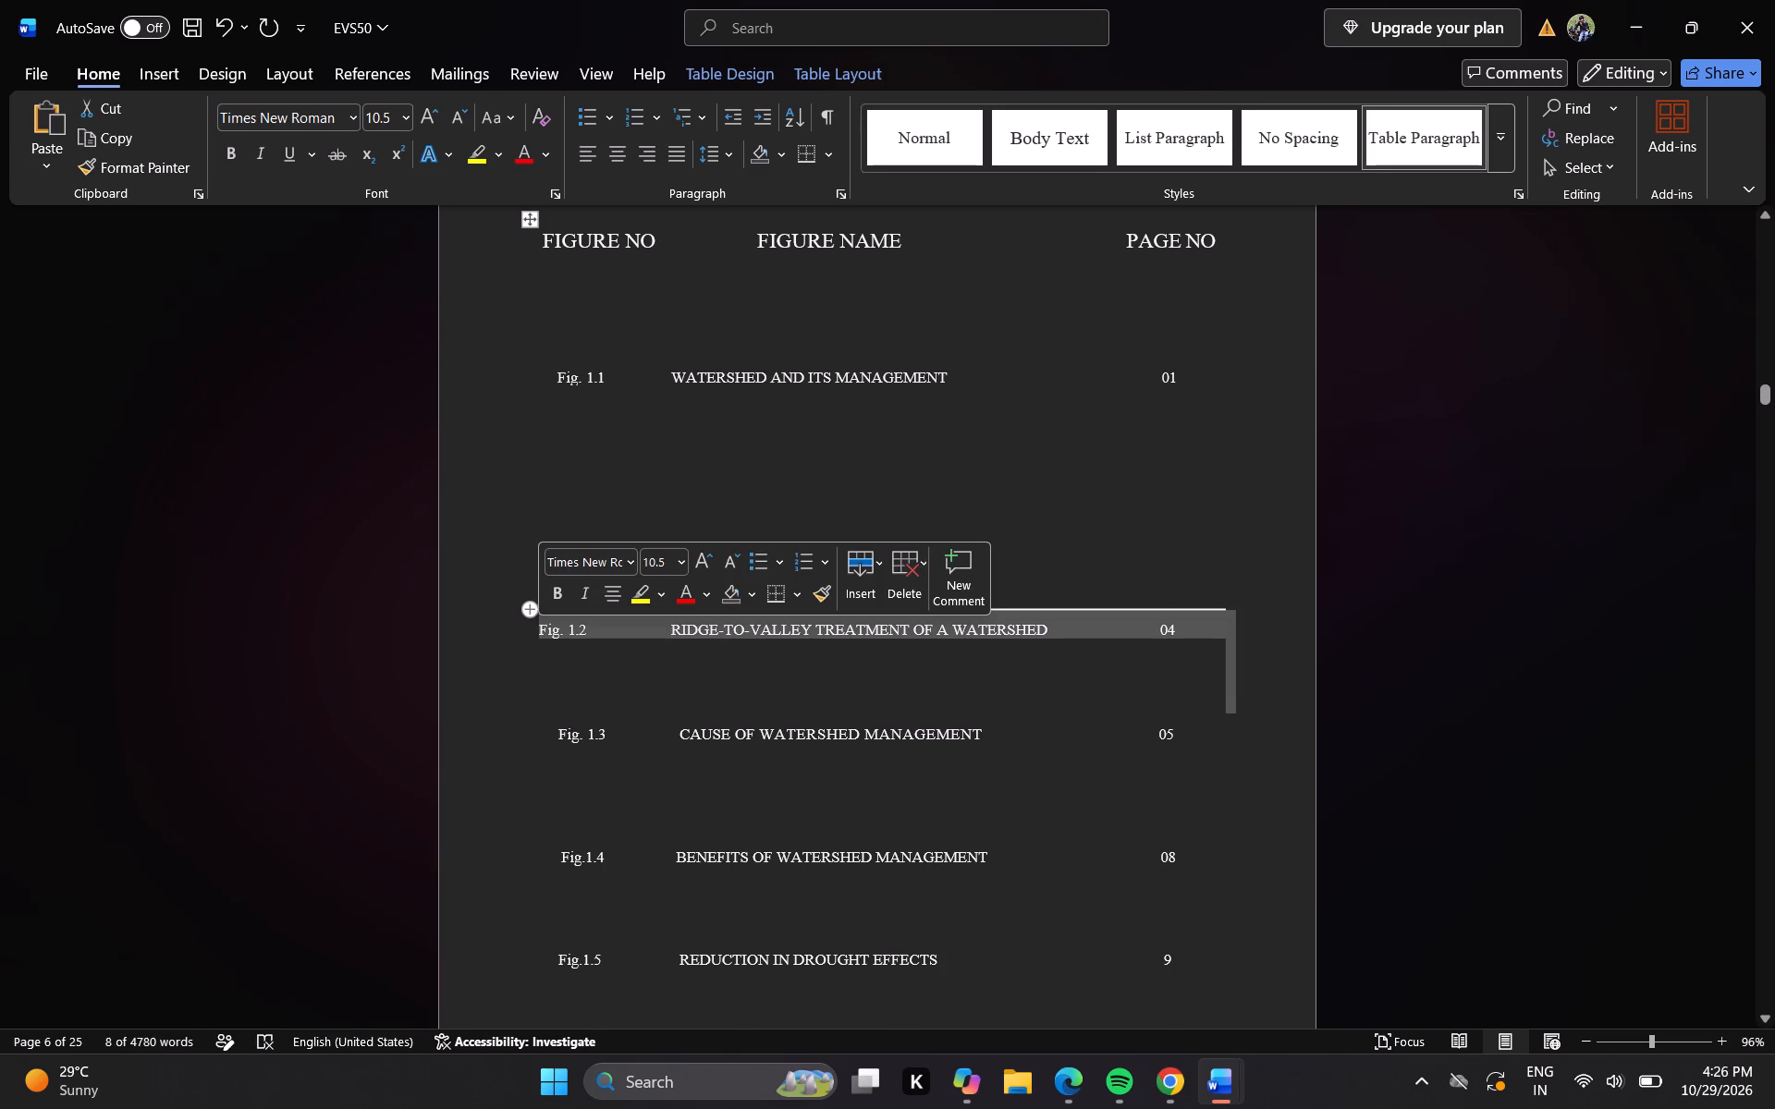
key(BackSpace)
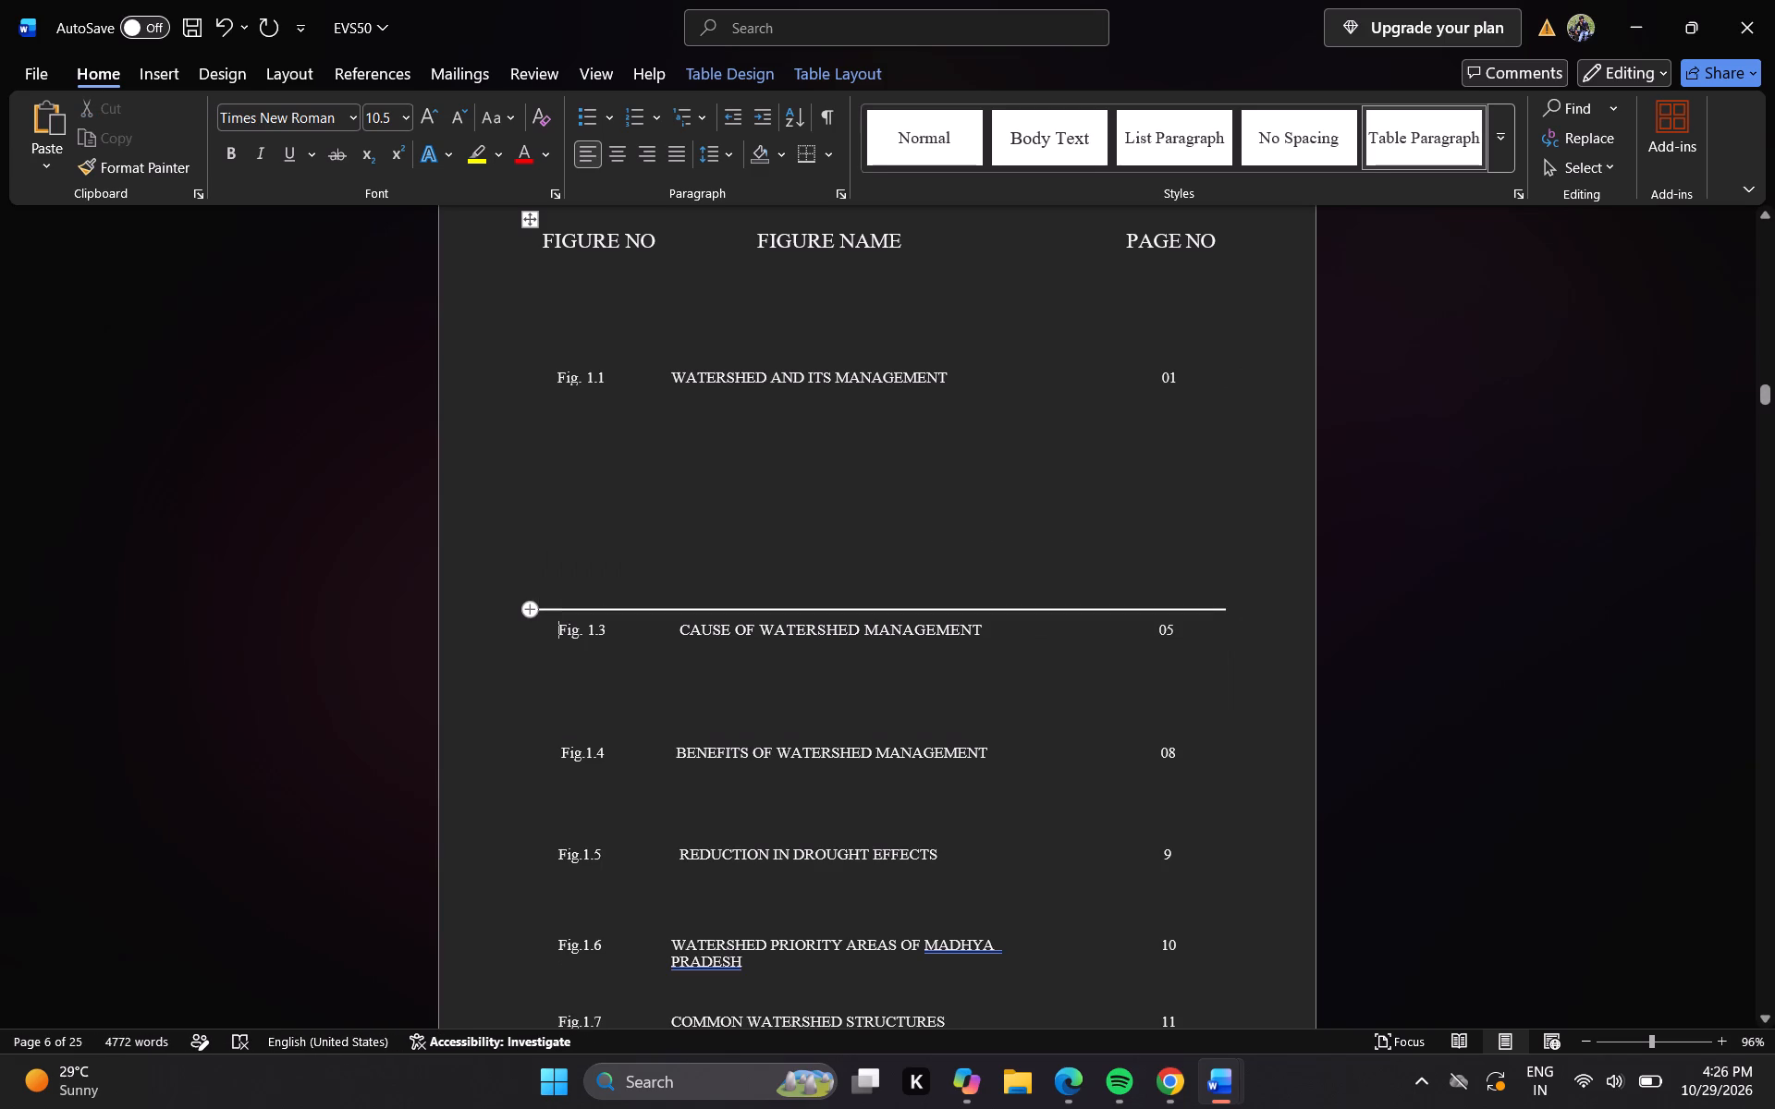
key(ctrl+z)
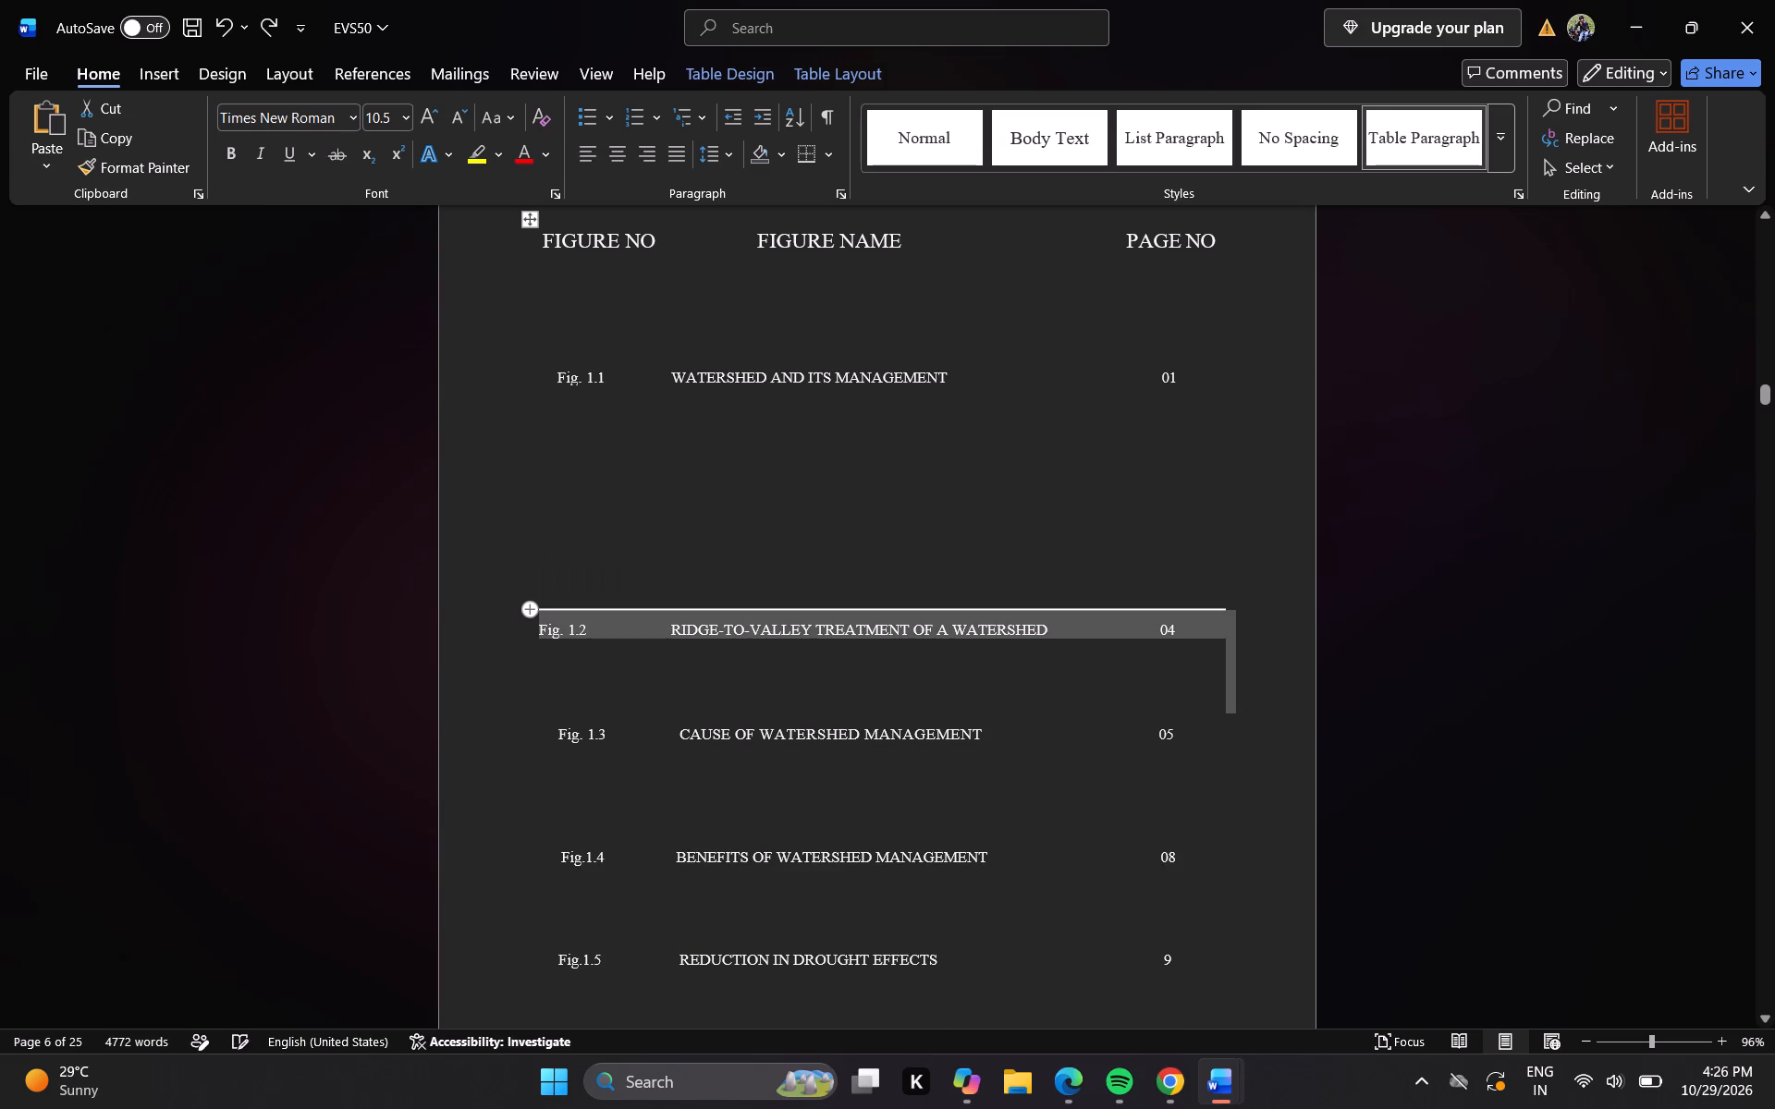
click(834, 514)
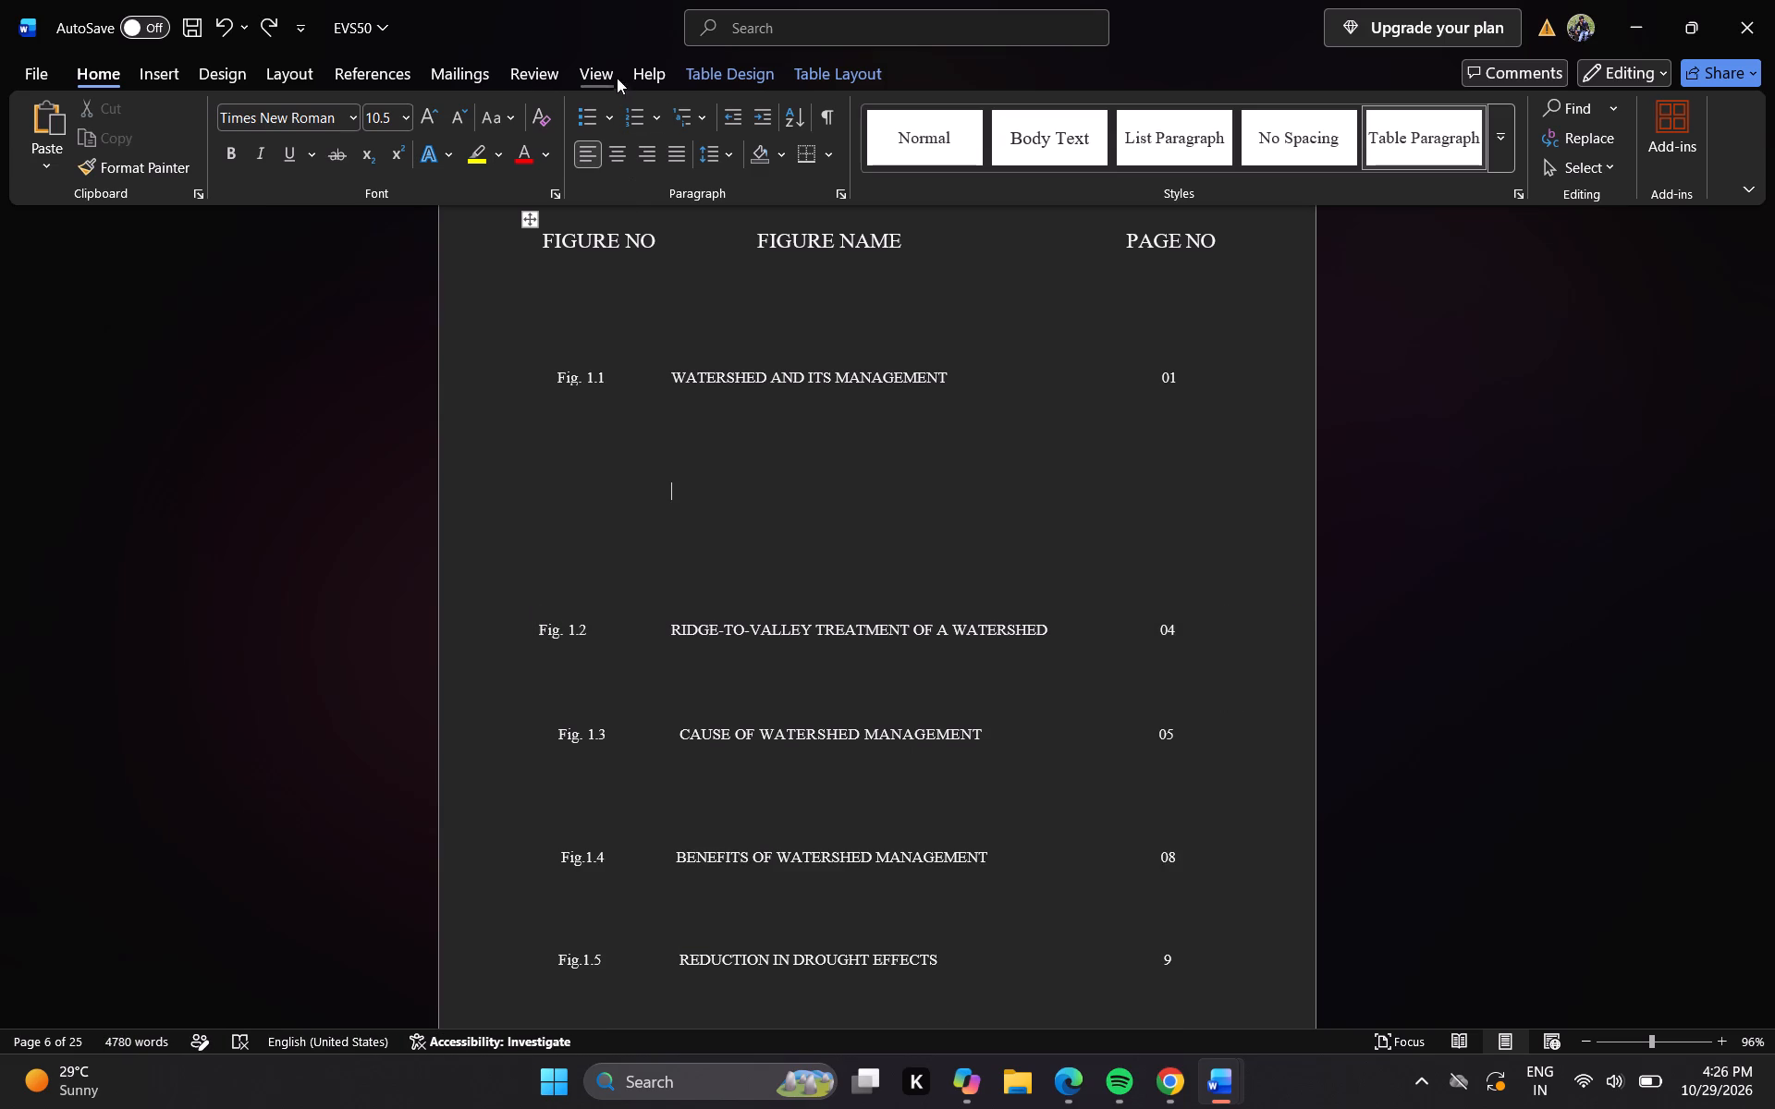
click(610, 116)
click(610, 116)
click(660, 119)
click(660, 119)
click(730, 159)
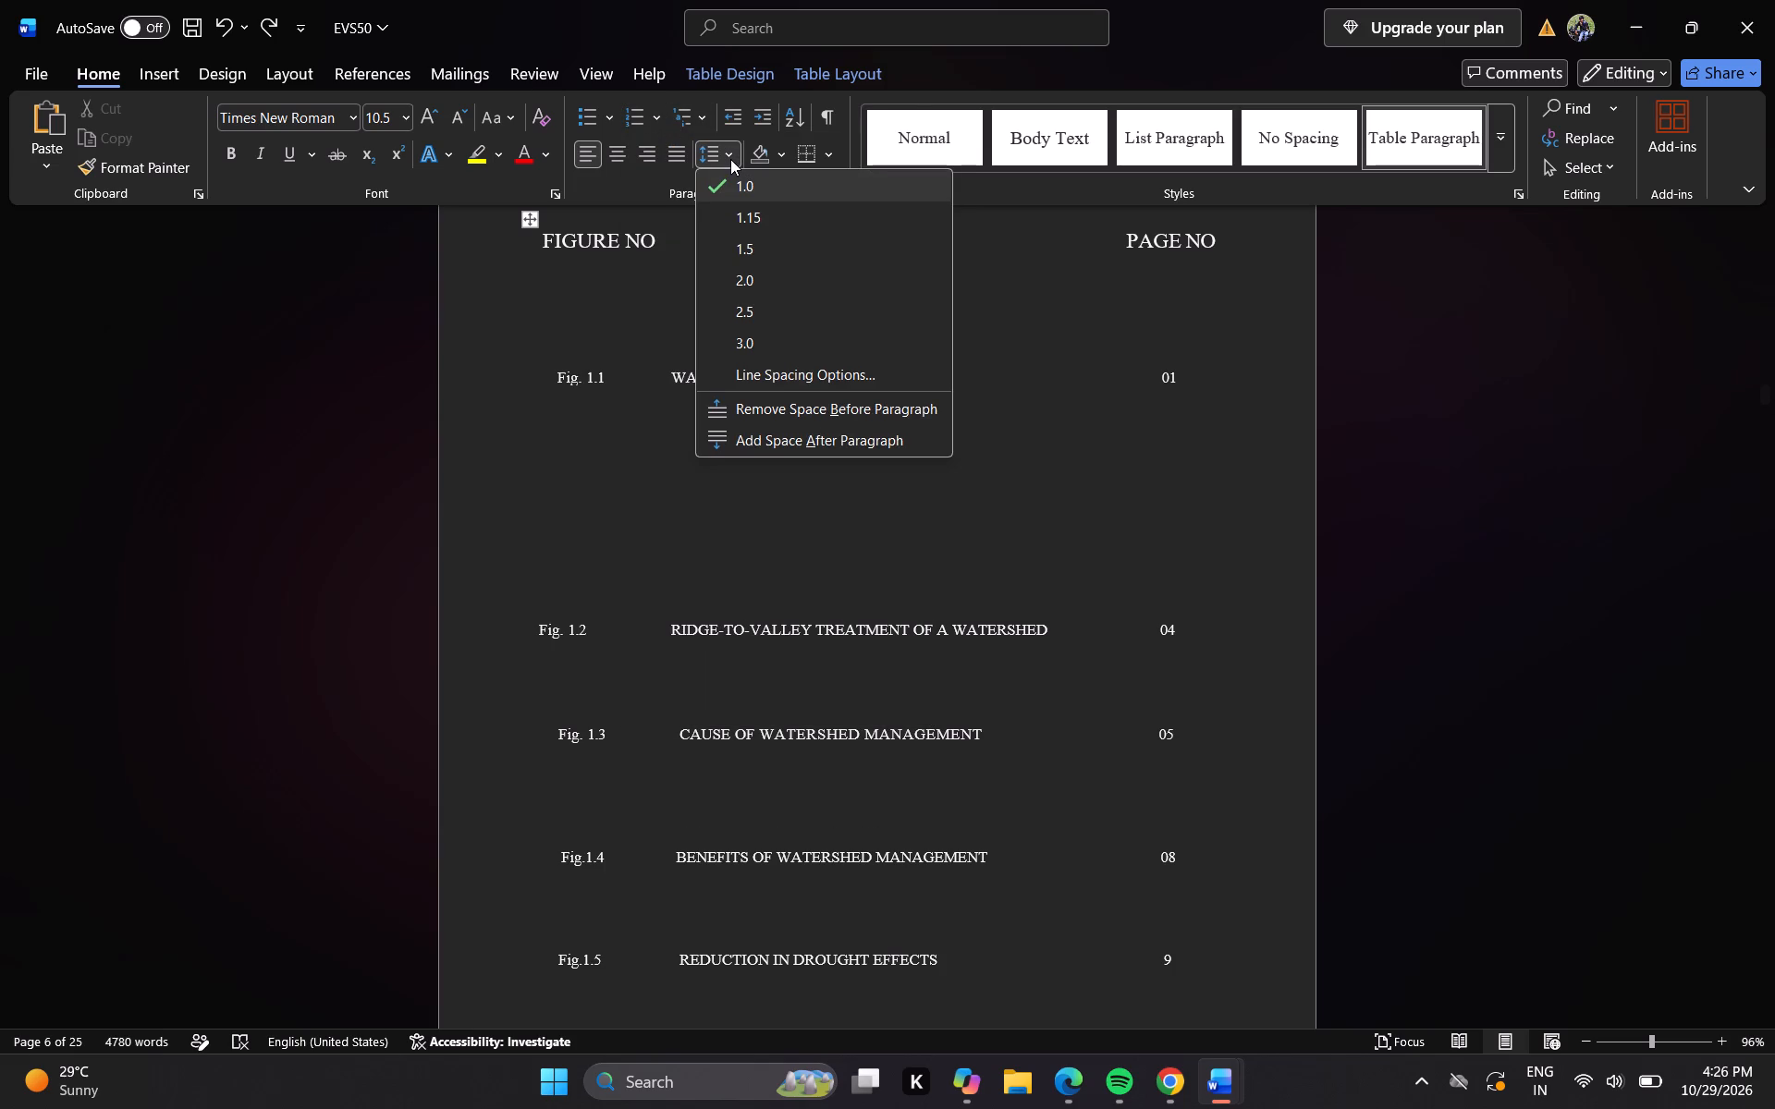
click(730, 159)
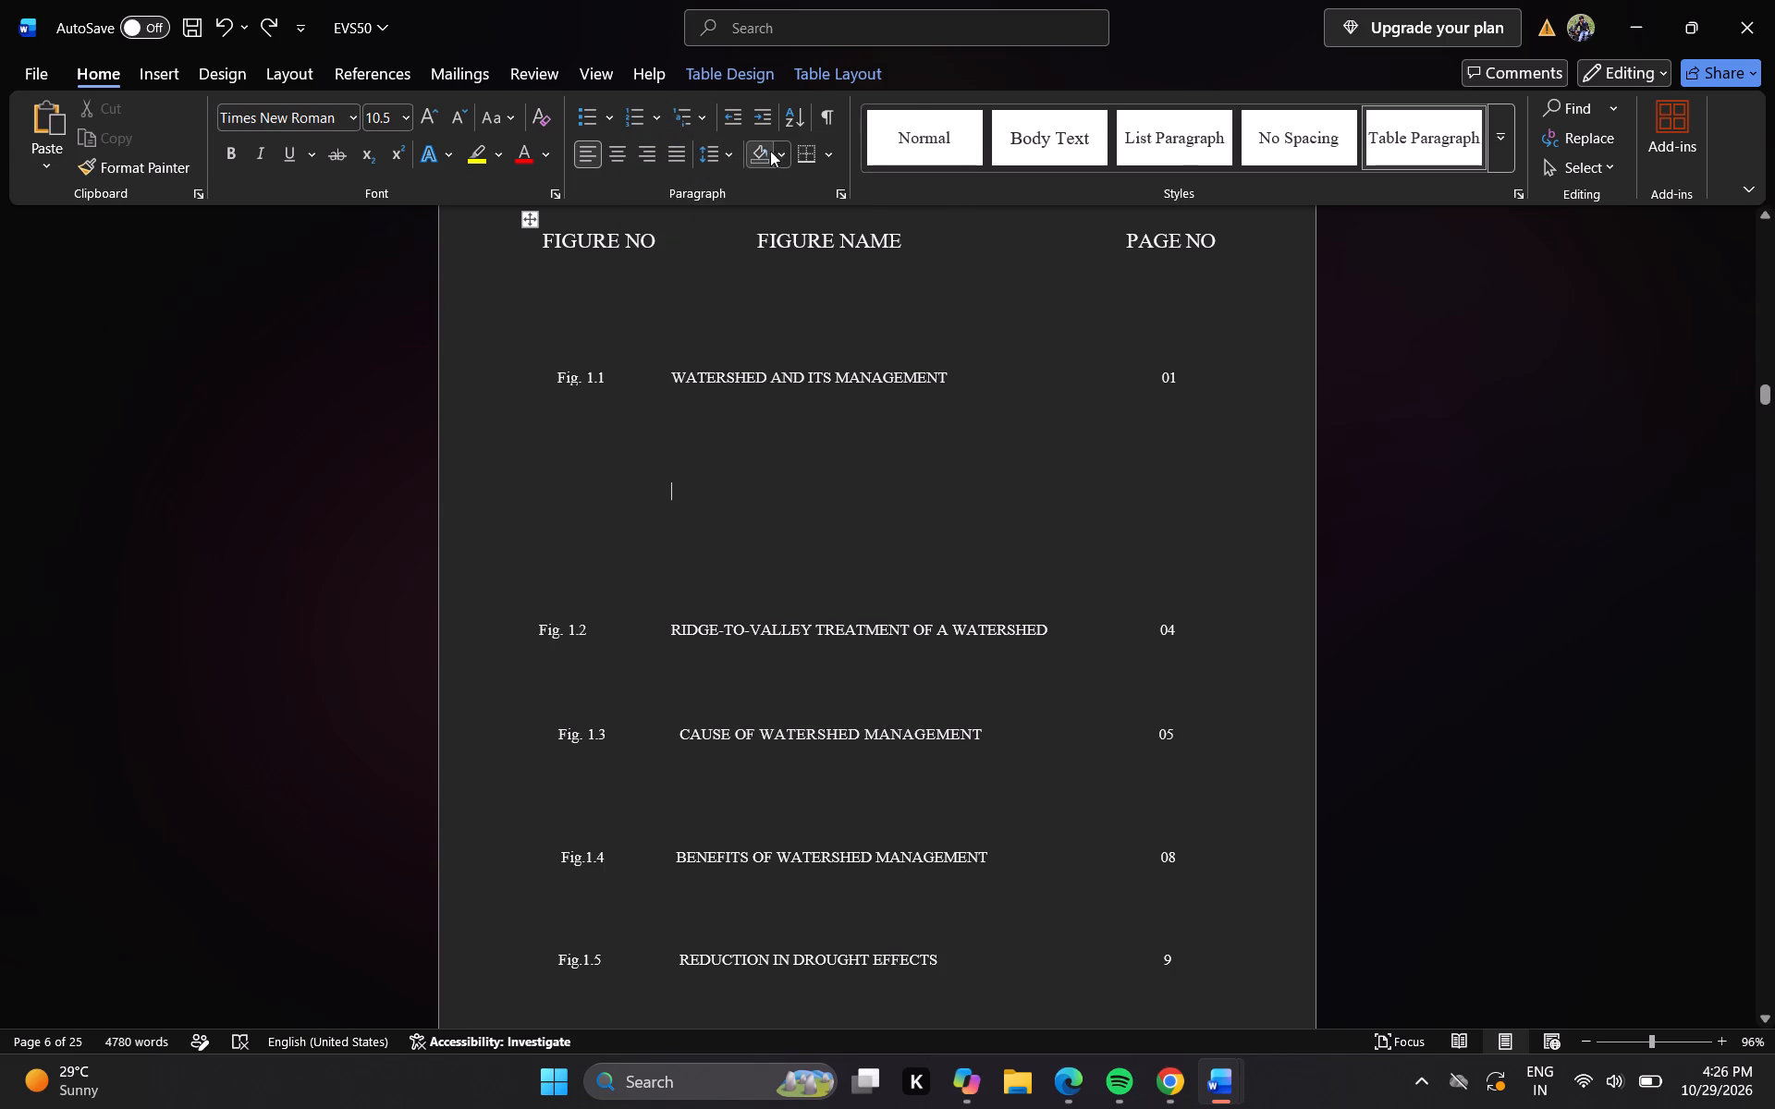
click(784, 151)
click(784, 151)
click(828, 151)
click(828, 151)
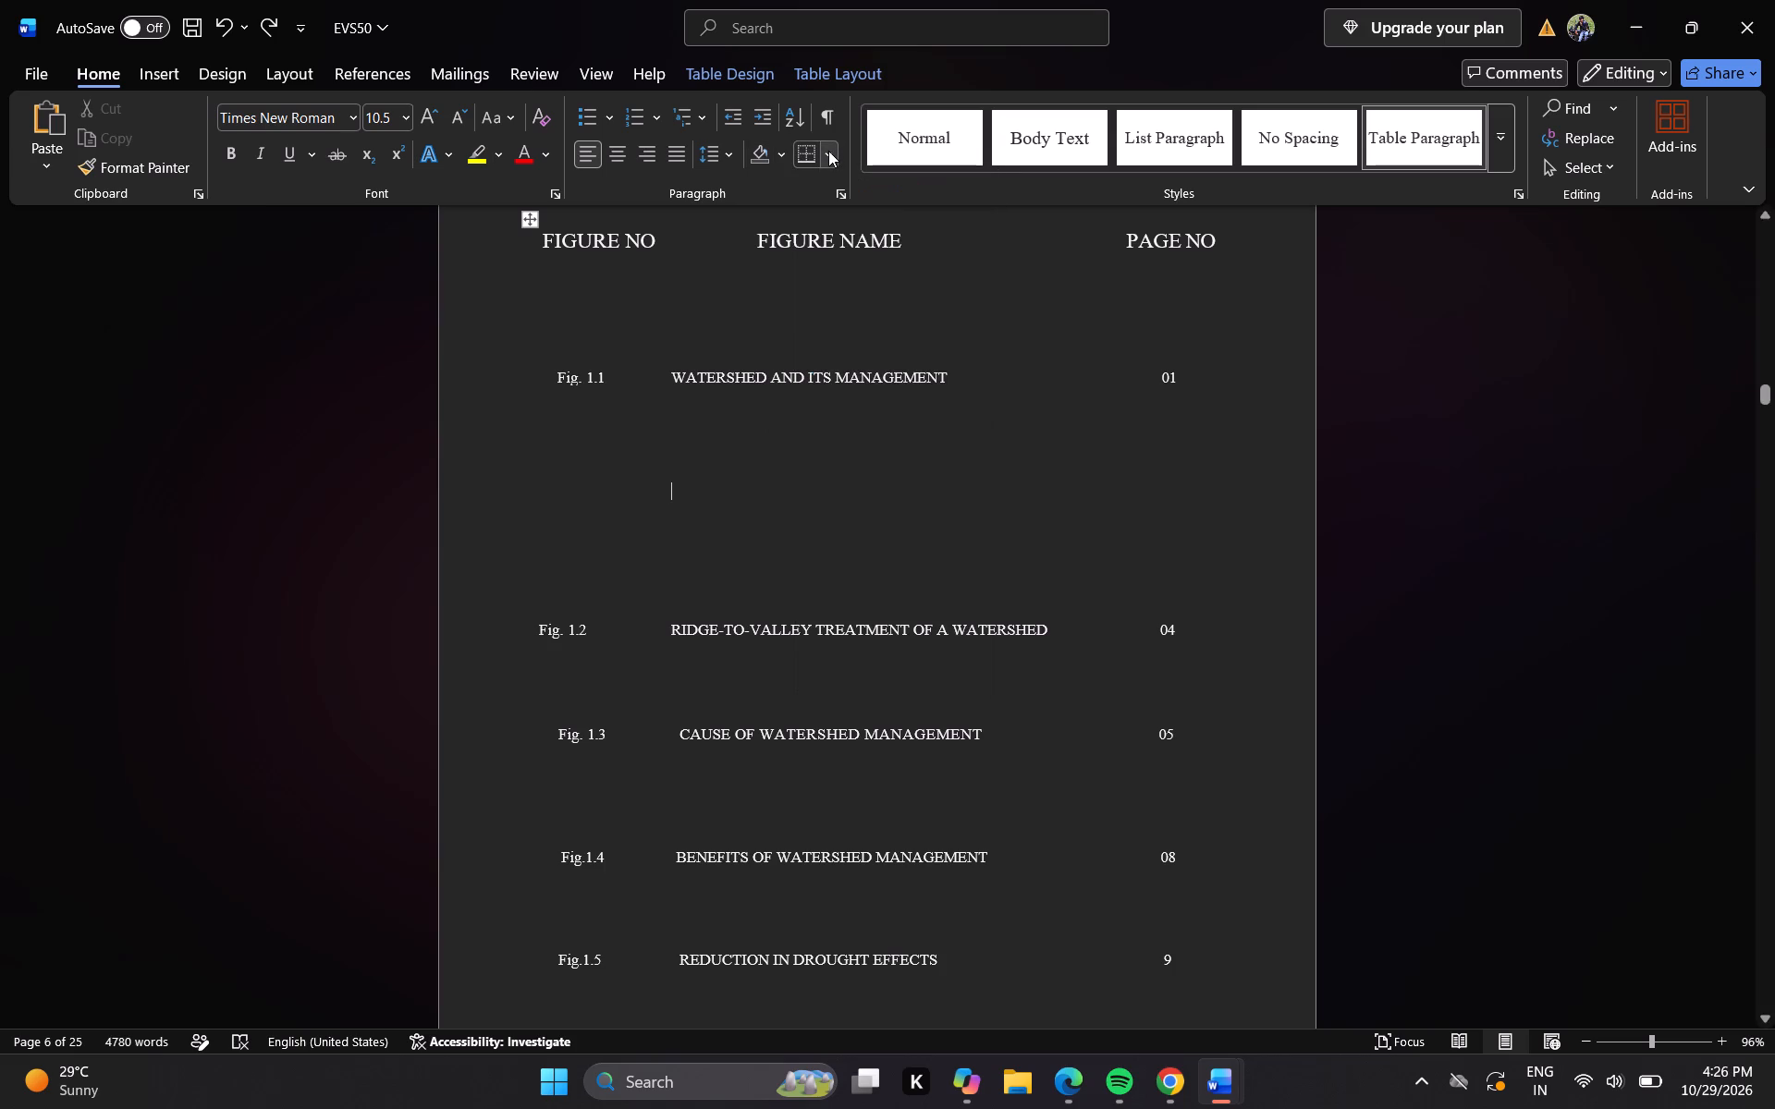
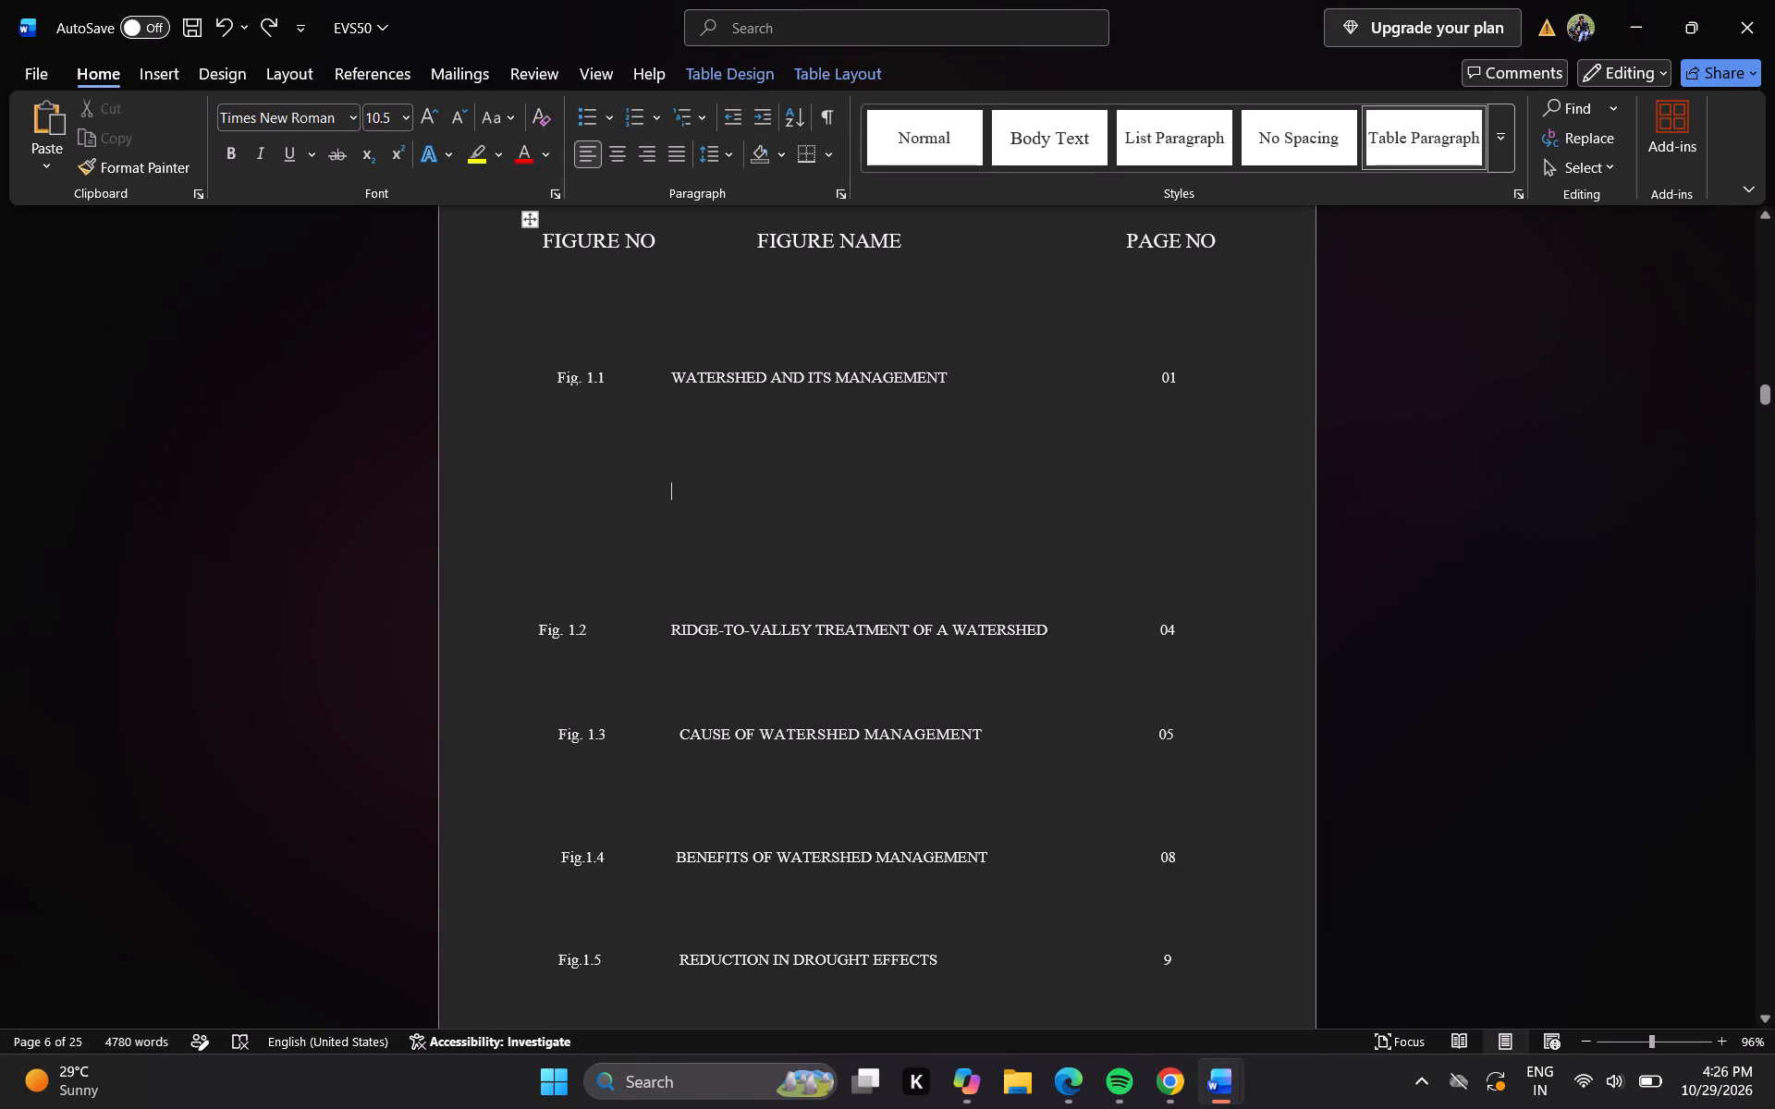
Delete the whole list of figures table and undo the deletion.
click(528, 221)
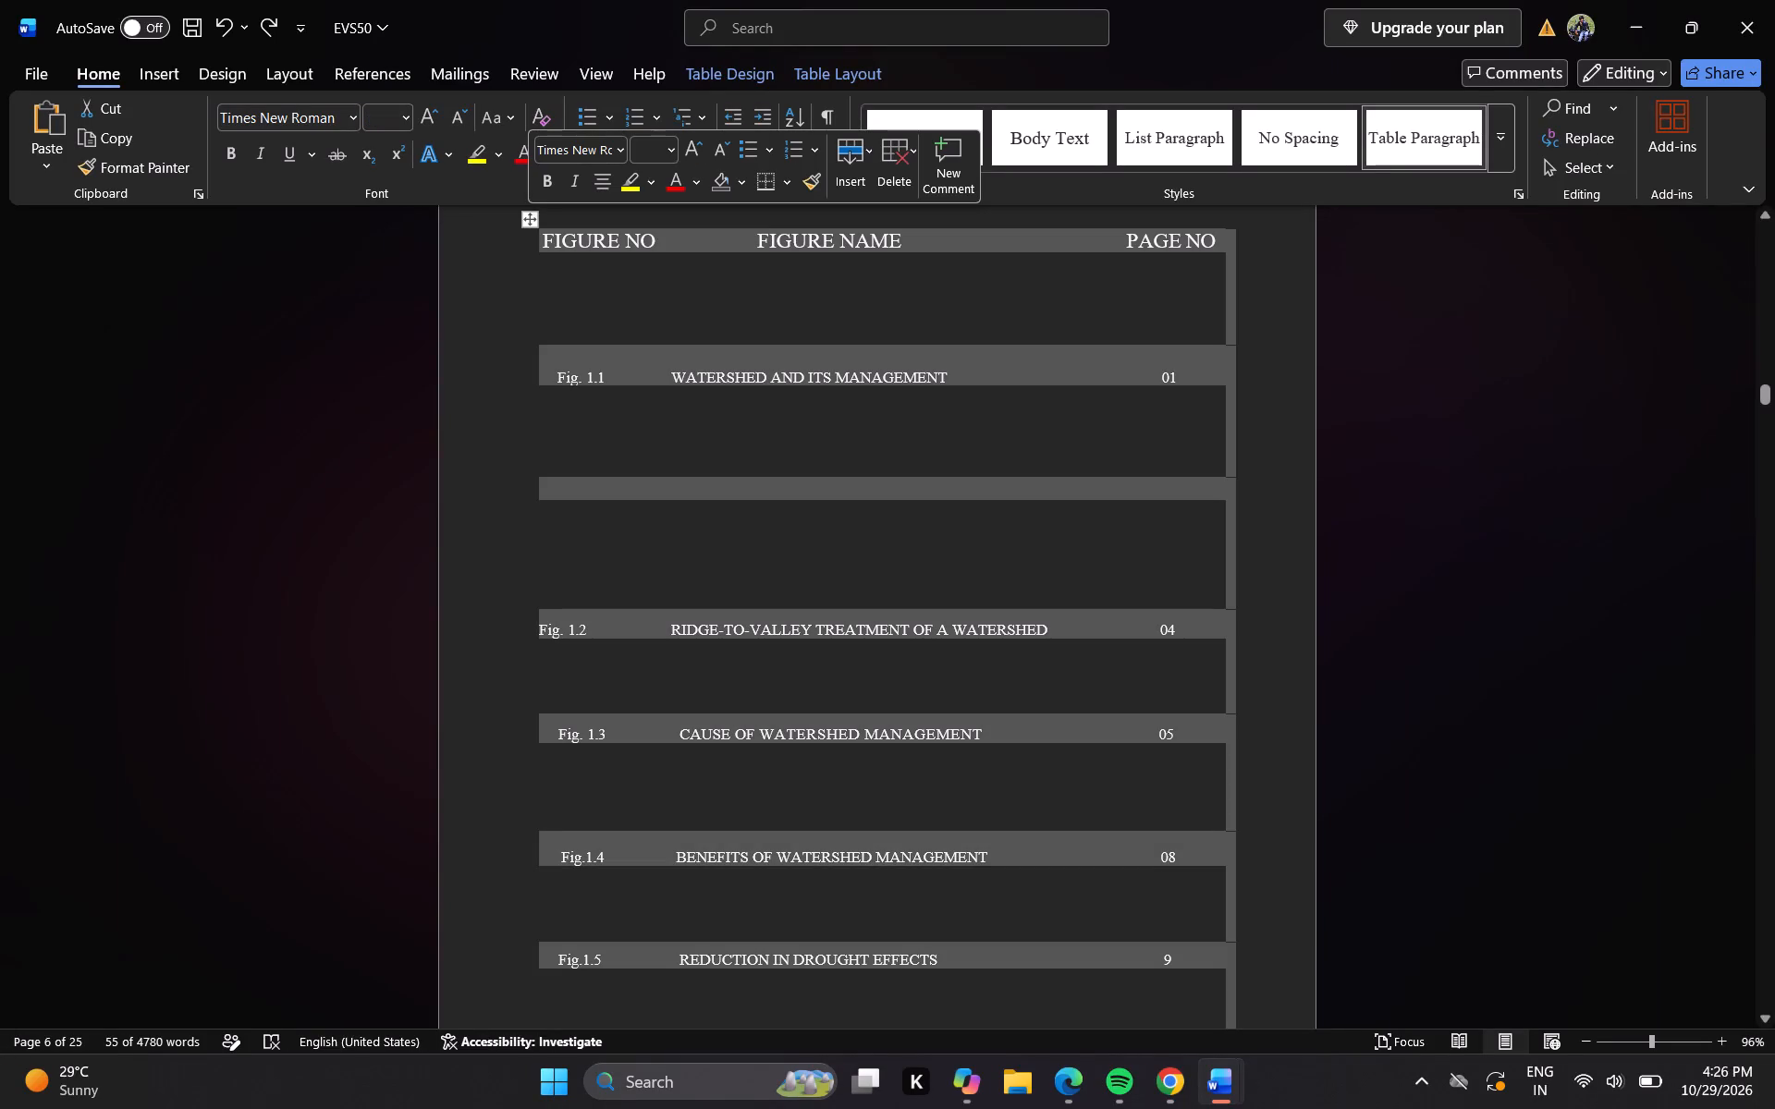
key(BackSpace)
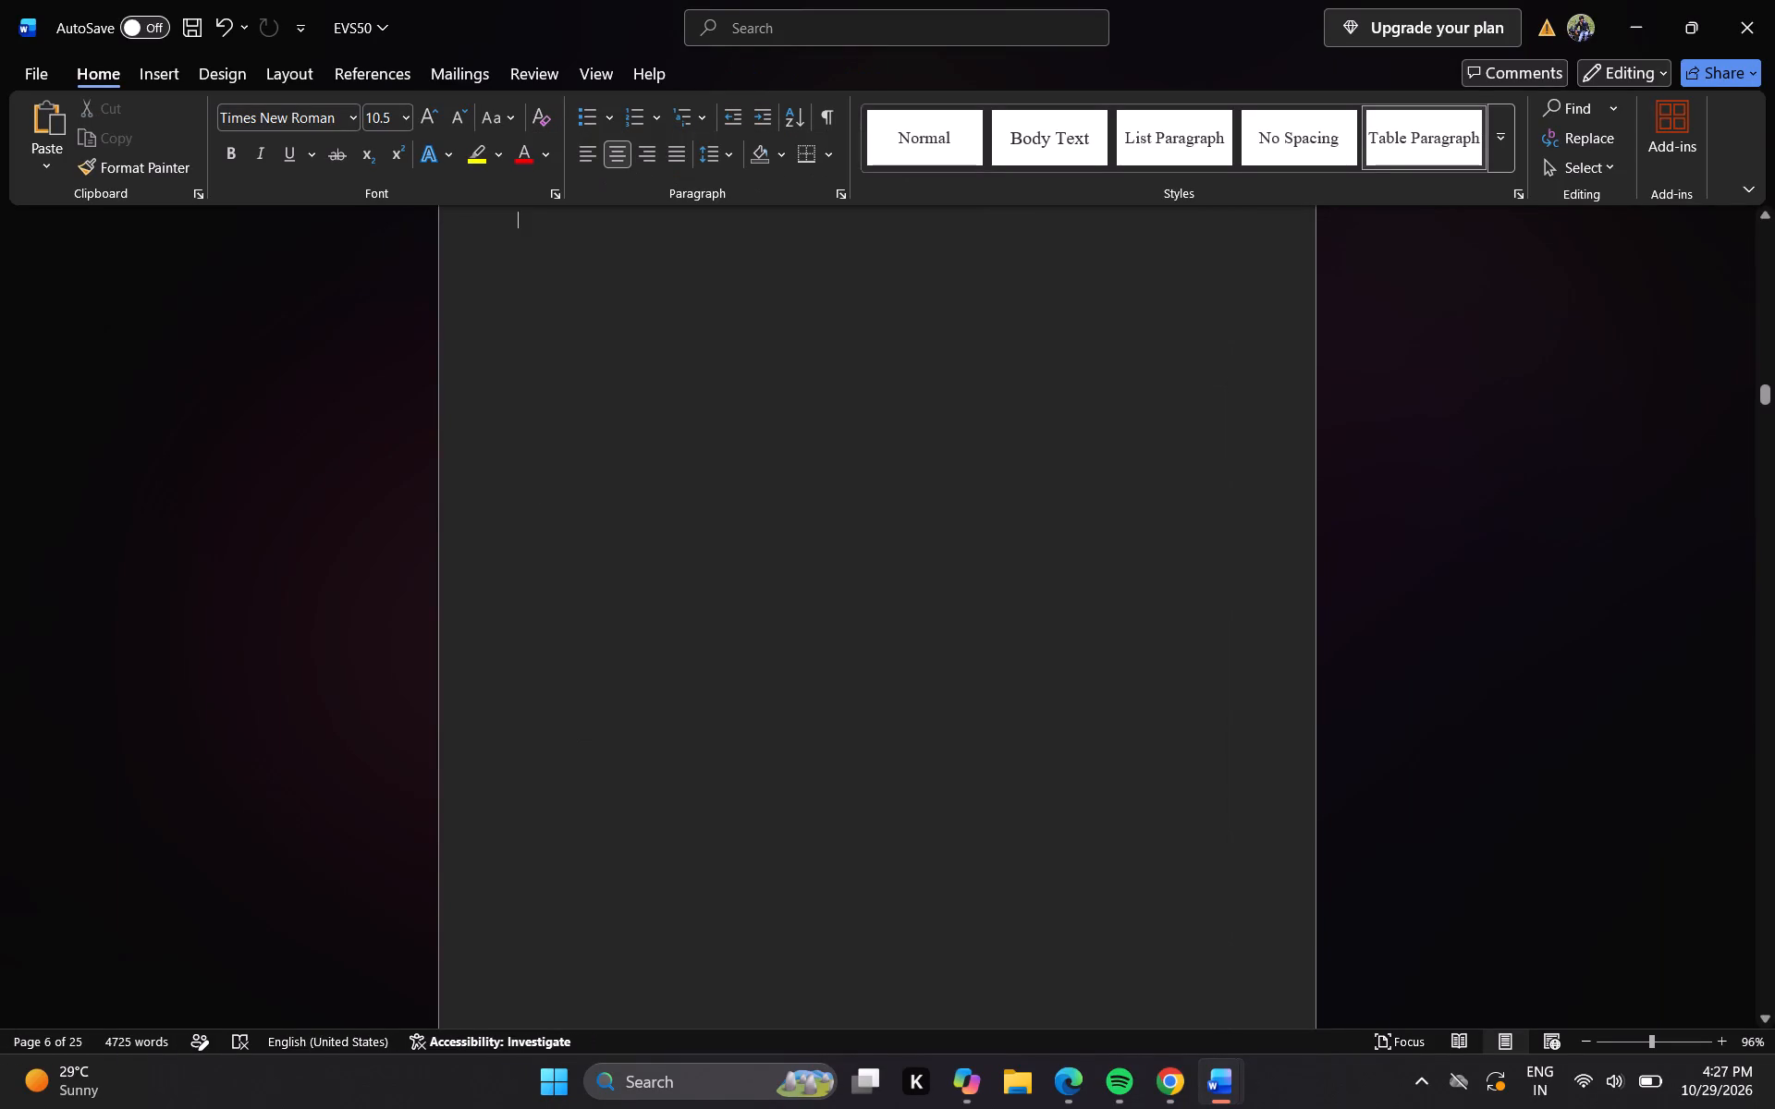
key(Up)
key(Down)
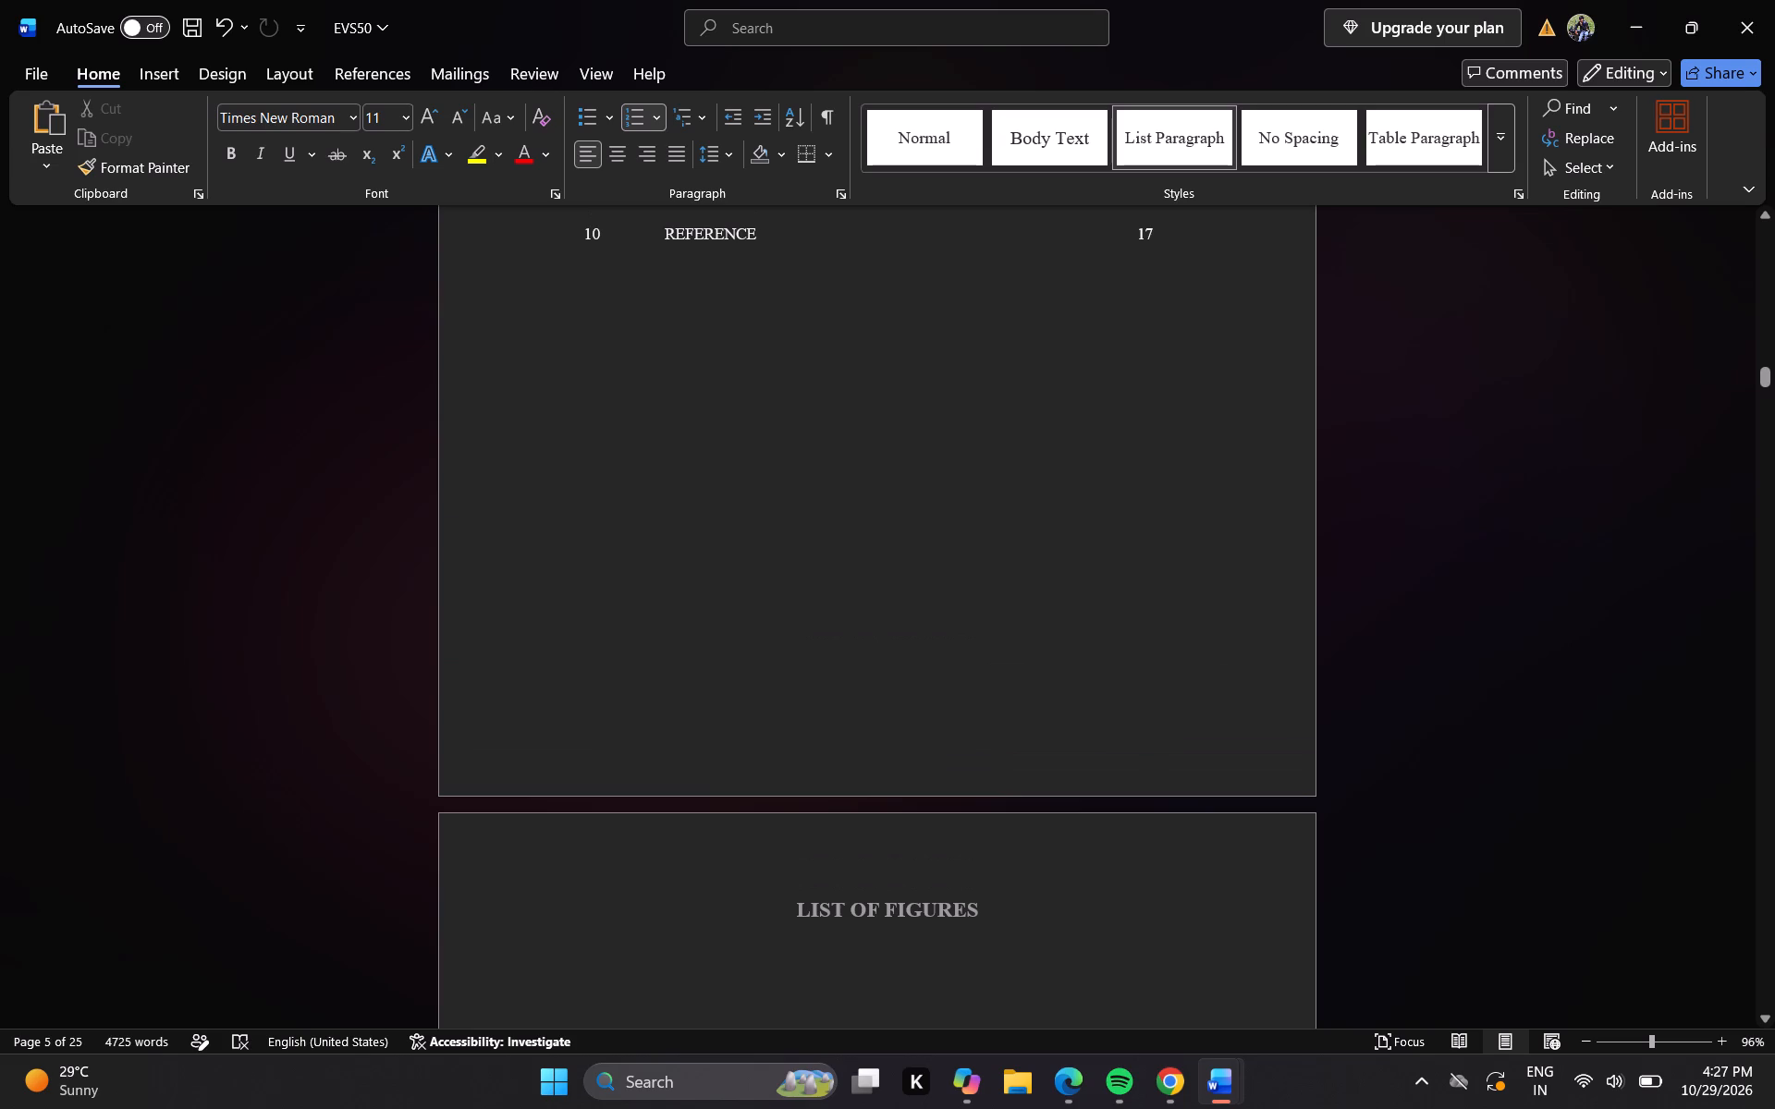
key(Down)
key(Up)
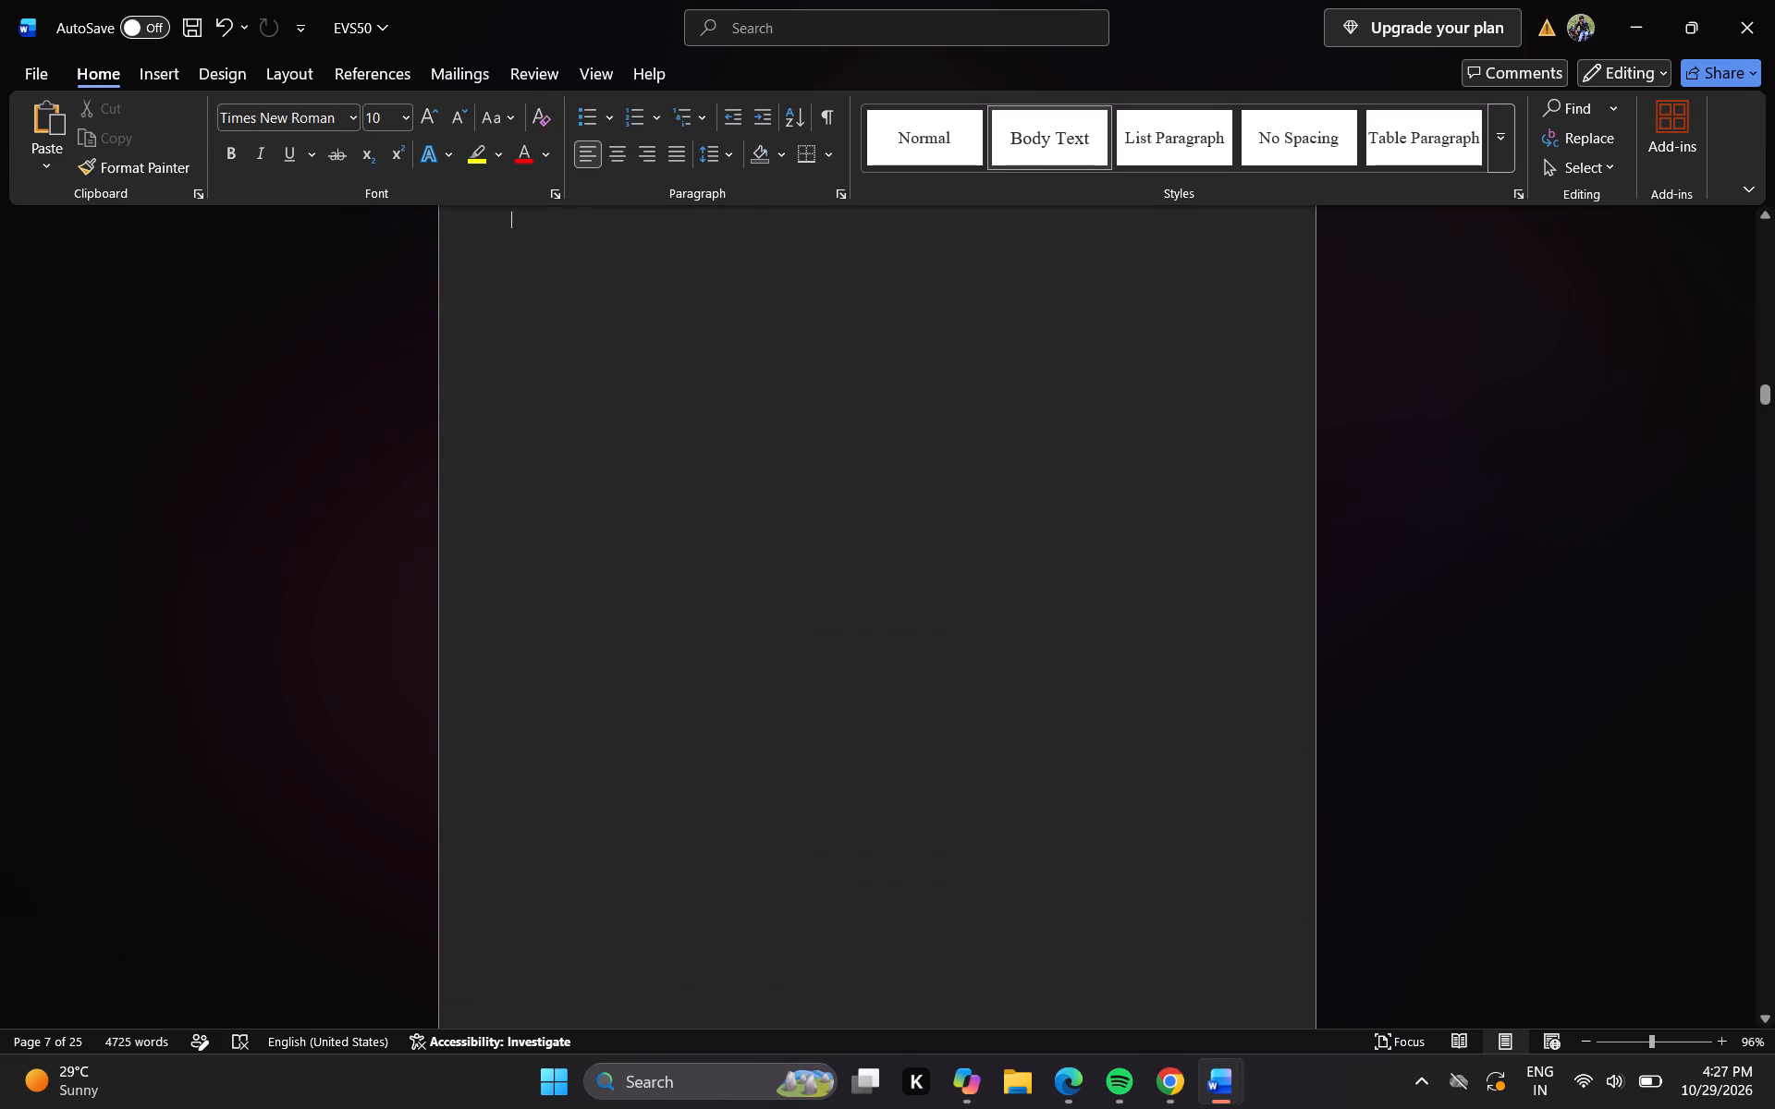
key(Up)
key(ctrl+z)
Undo the recent row insertion, table resizing, alignment and CHALLENGES edits until the Fig.1.8 row holds only its number.
key(ctrl+z)
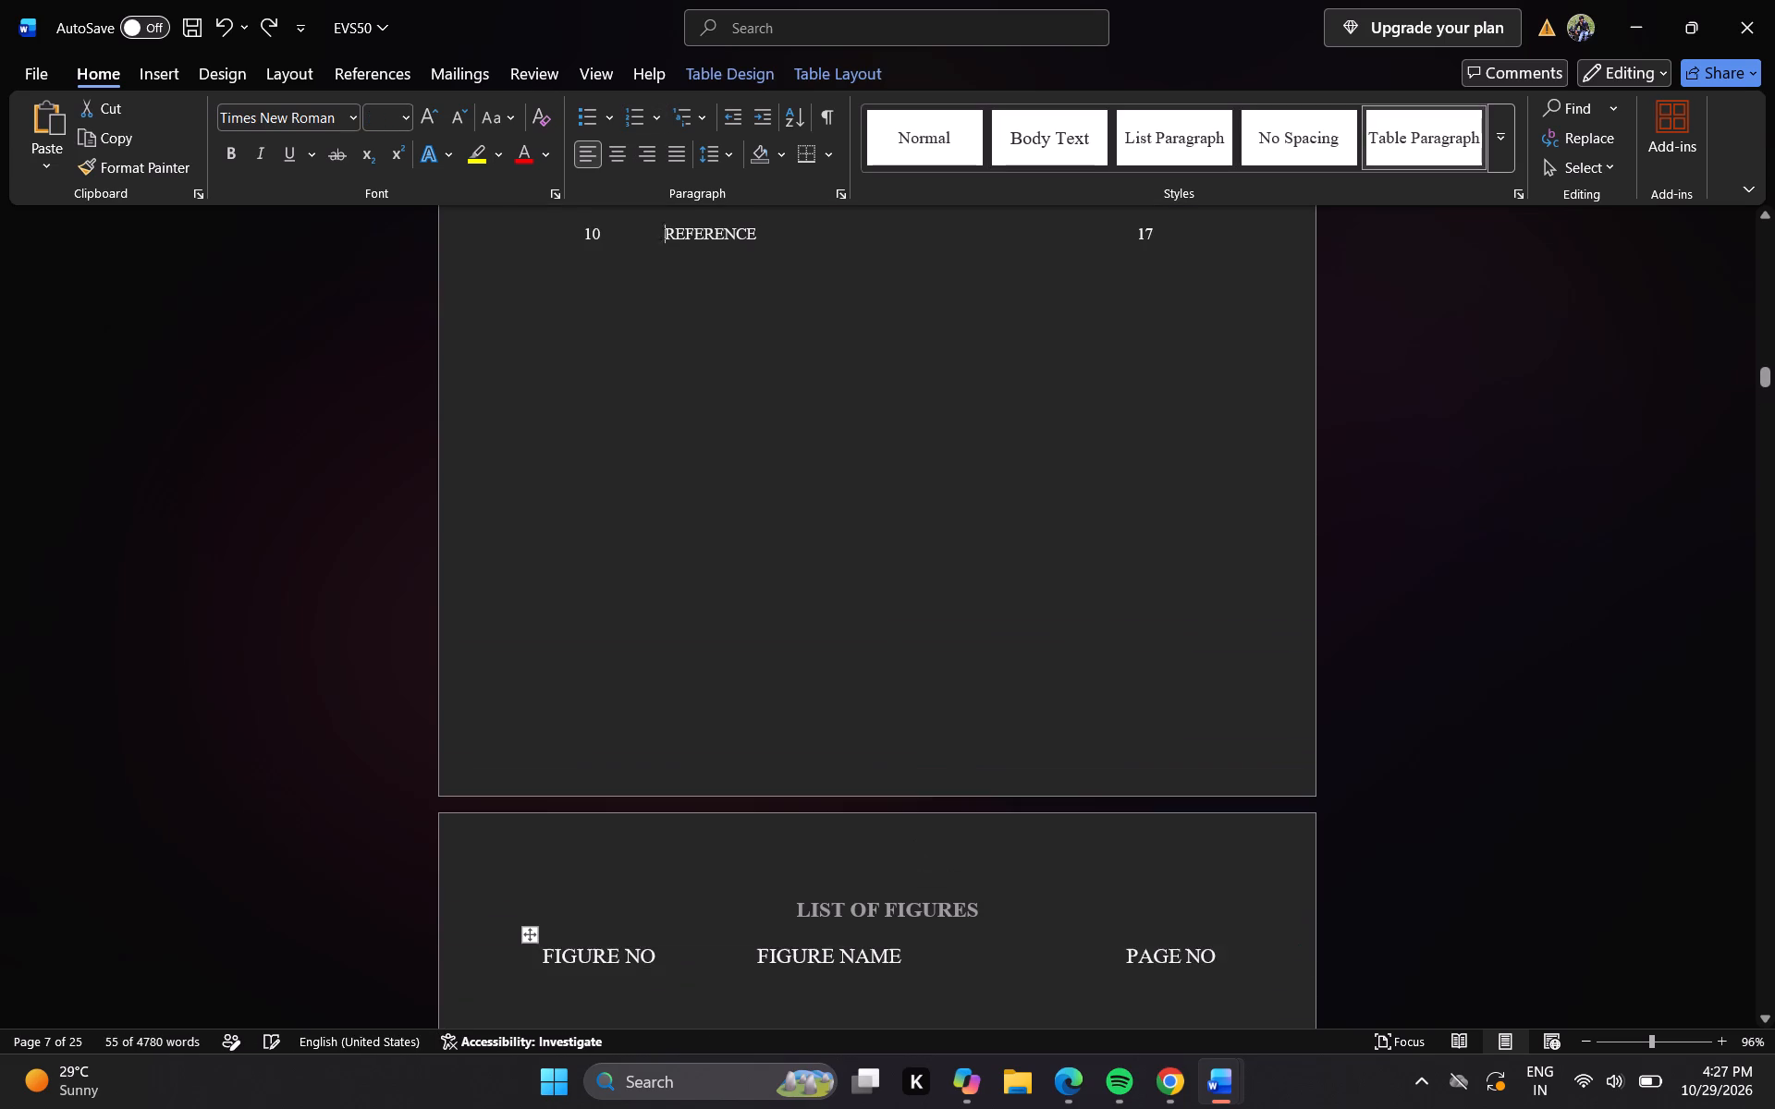
key(ctrl+z)
key(ctrl+z)
key(ctrl+z)
key(ctrl+z)
key(ctrl+z)
key(ctrl+z)
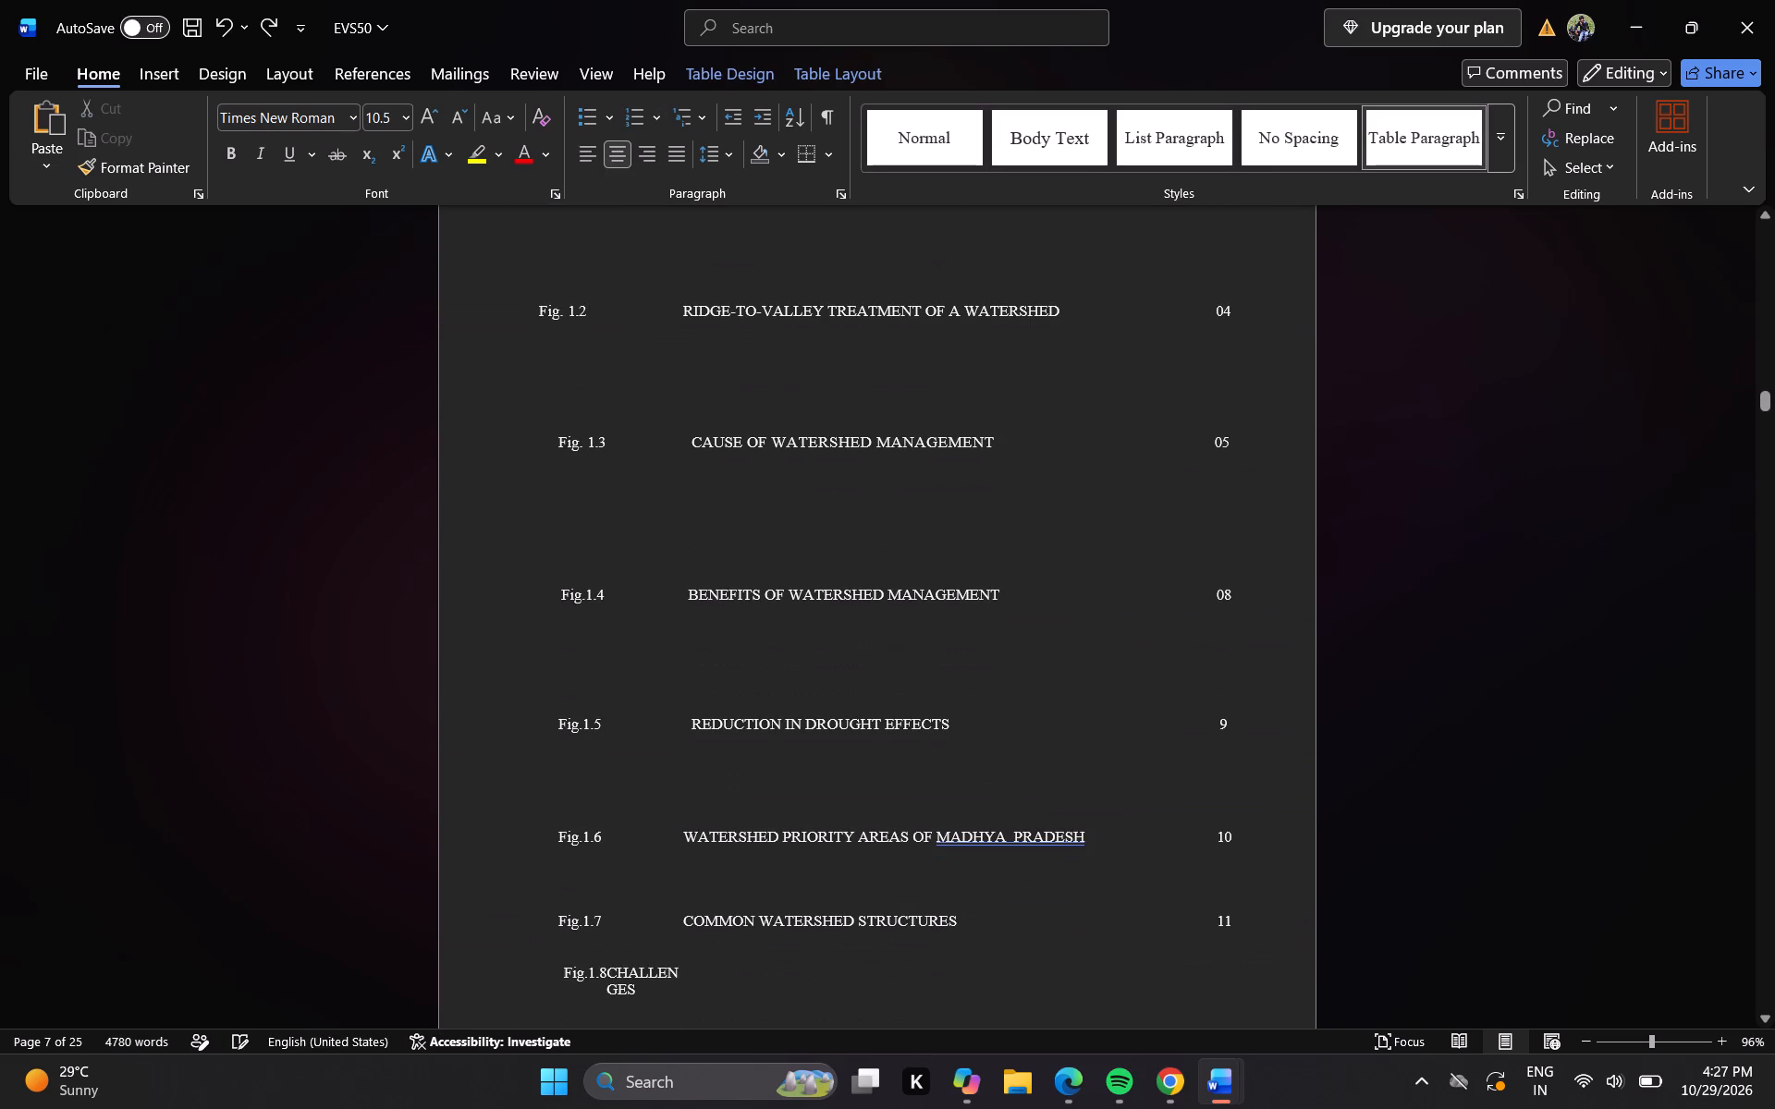
key(ctrl+z)
key(ctrl+z)
key(ctrl+z)
key(ctrl+z)
key(ctrl+z)
key(ctrl+z)
key(ctrl+z)
key(ctrl+z)
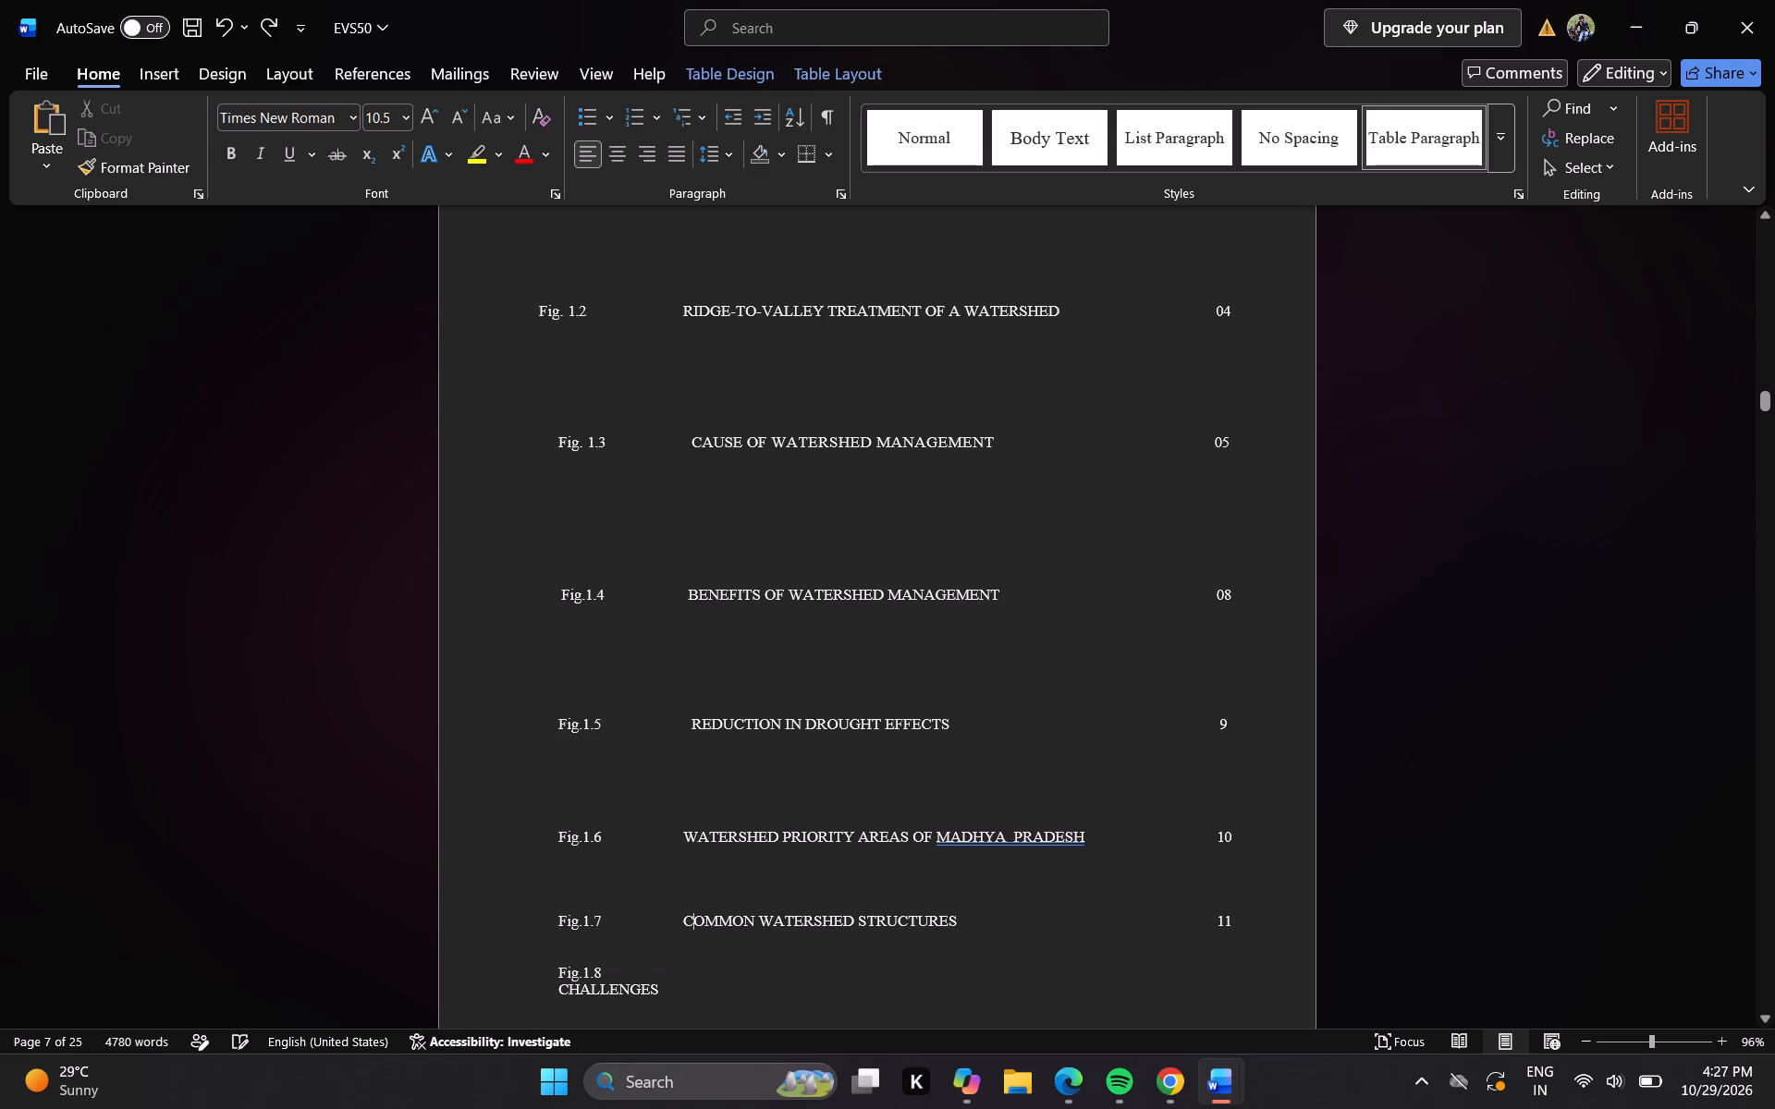
key(ctrl+z)
key(ctrl+z)
key(ctrl+z)
key(ctrl+z)
key(ctrl+z)
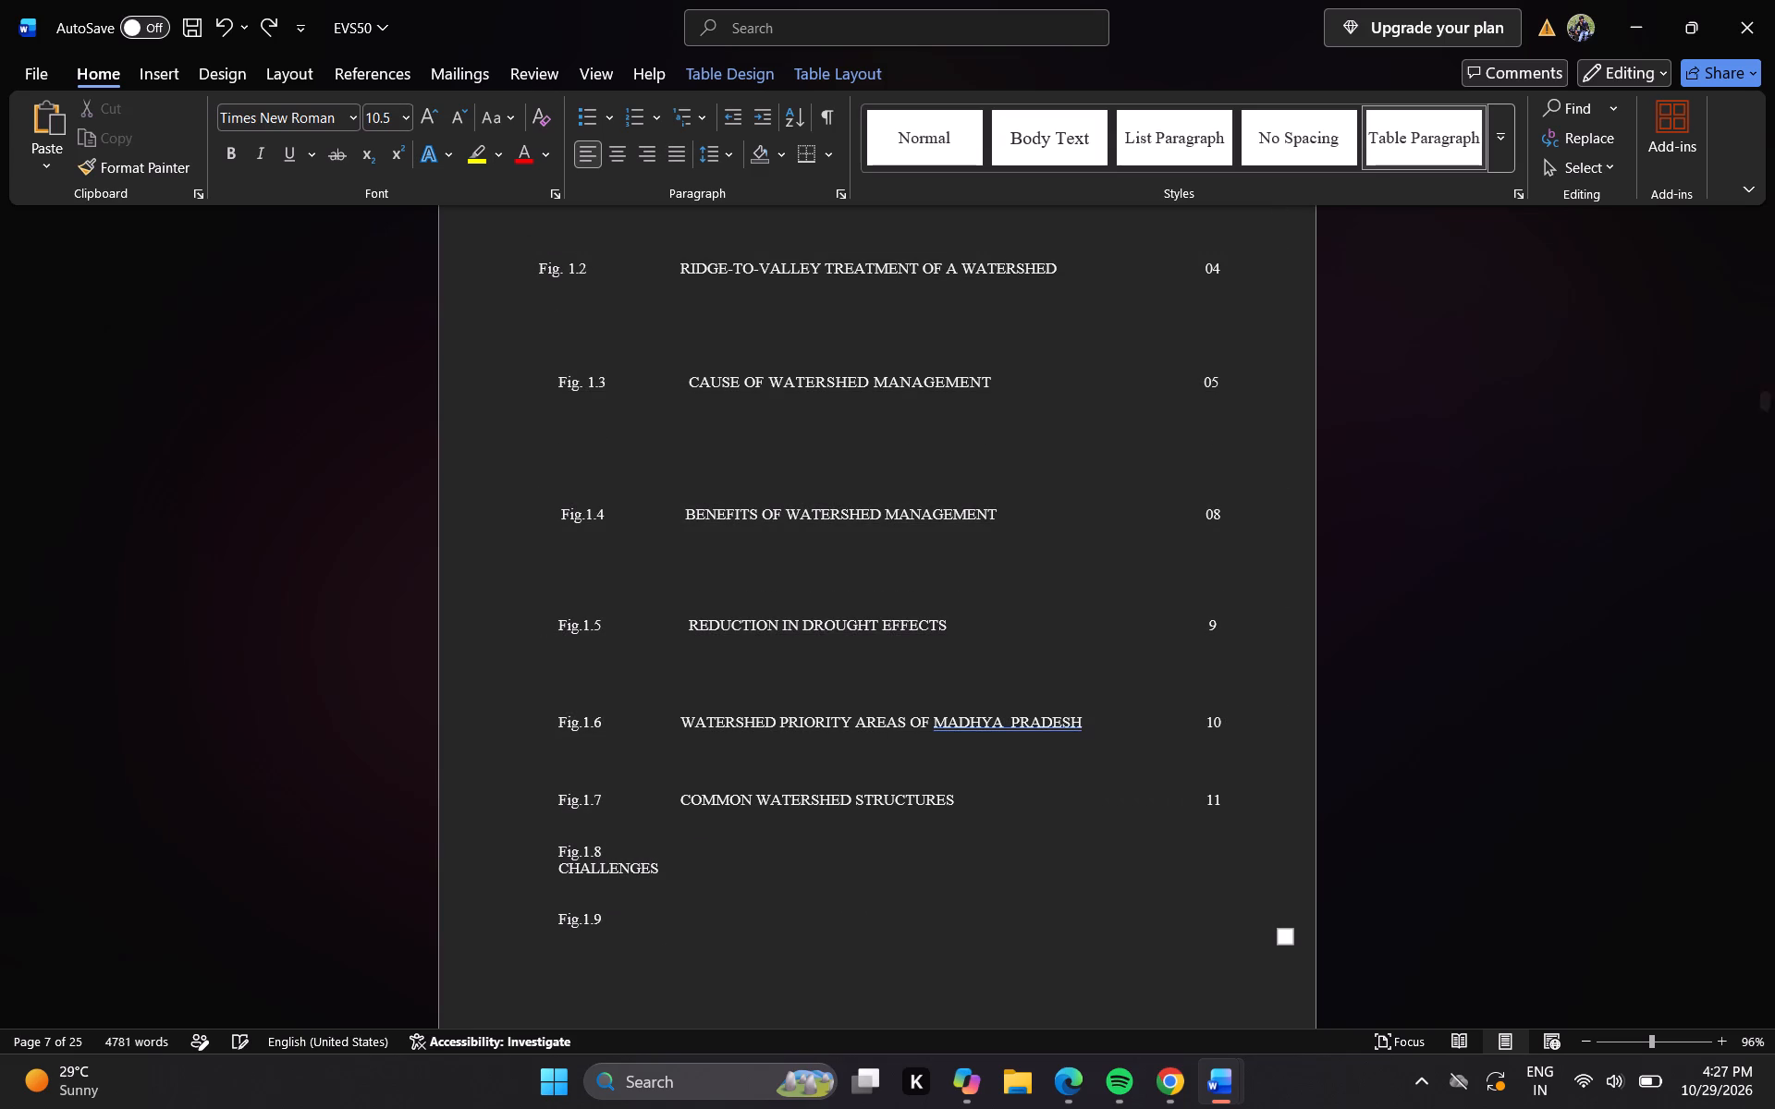
key(ctrl+z)
key(ctrl+z)
key(ctrl+z)
key(ctrl+z)
key(ctrl+z)
key(ctrl+z)
key(ctrl+z)
key(ctrl+z)
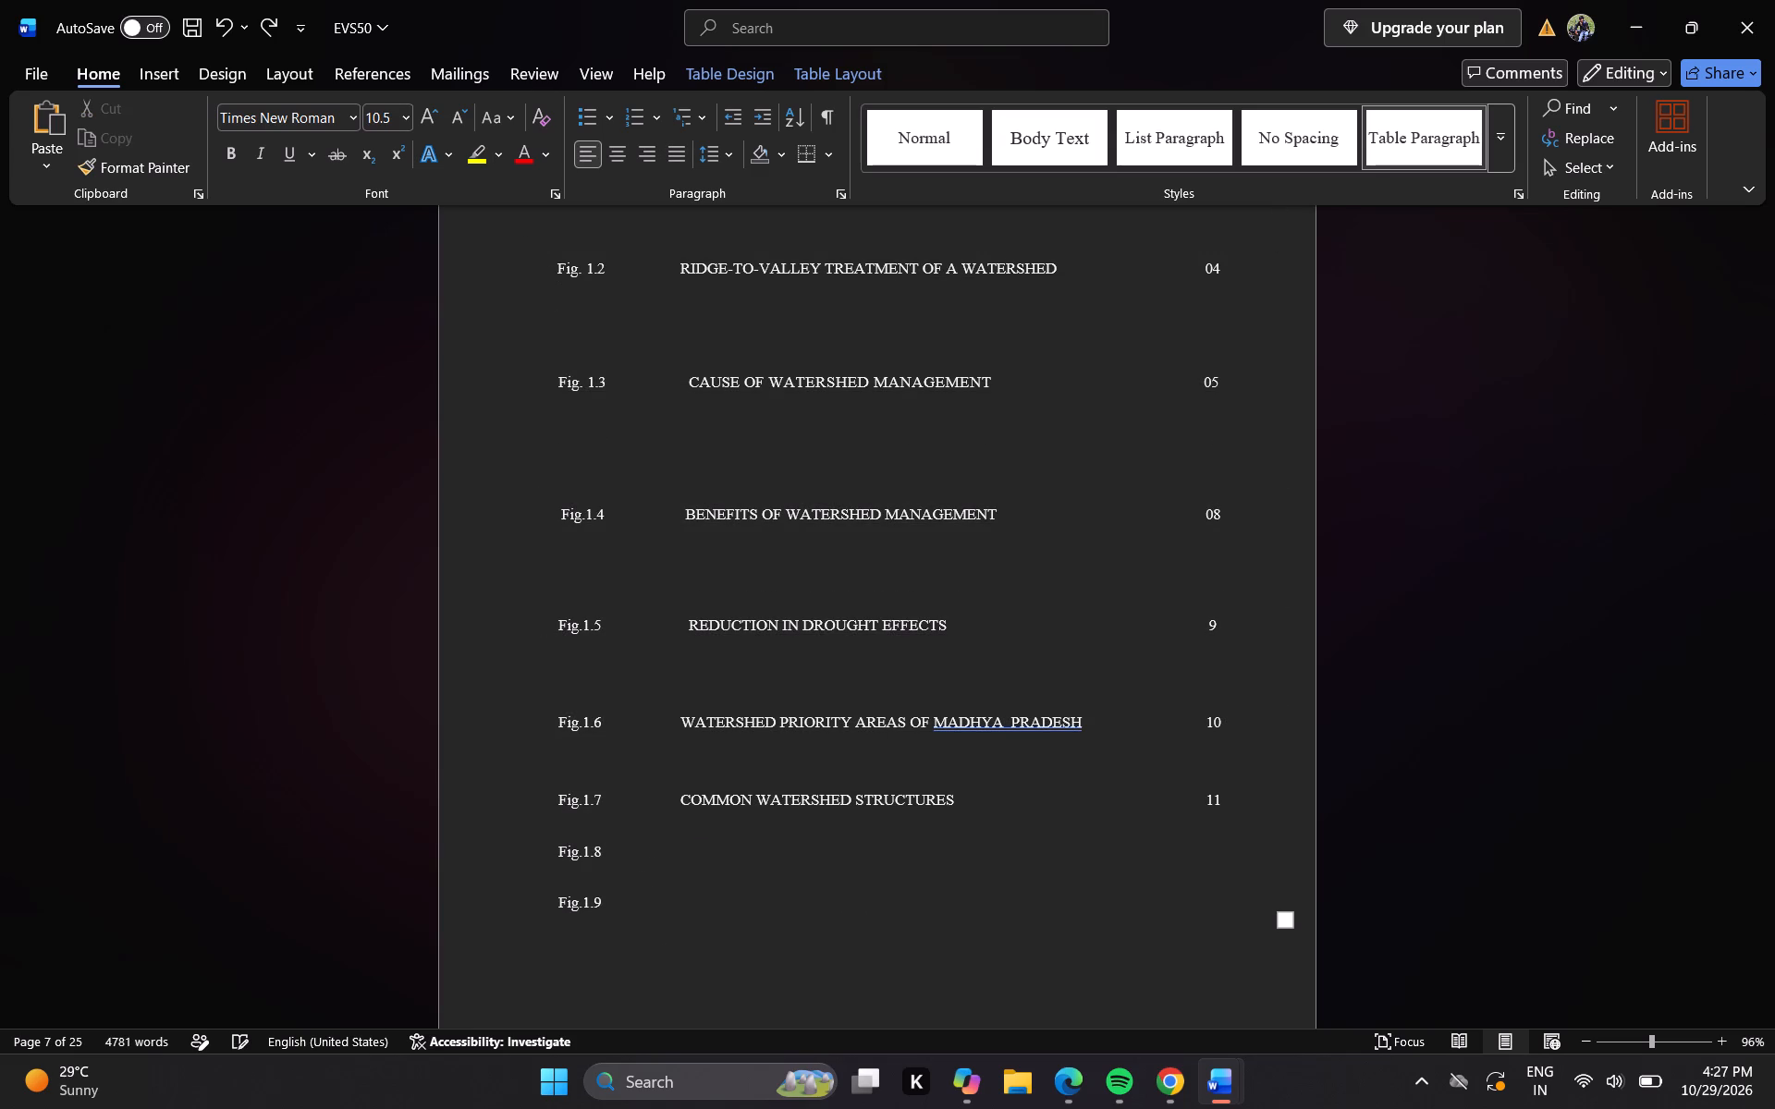
key(ctrl+z)
key(ctrl+z)
key(ctrl+z)
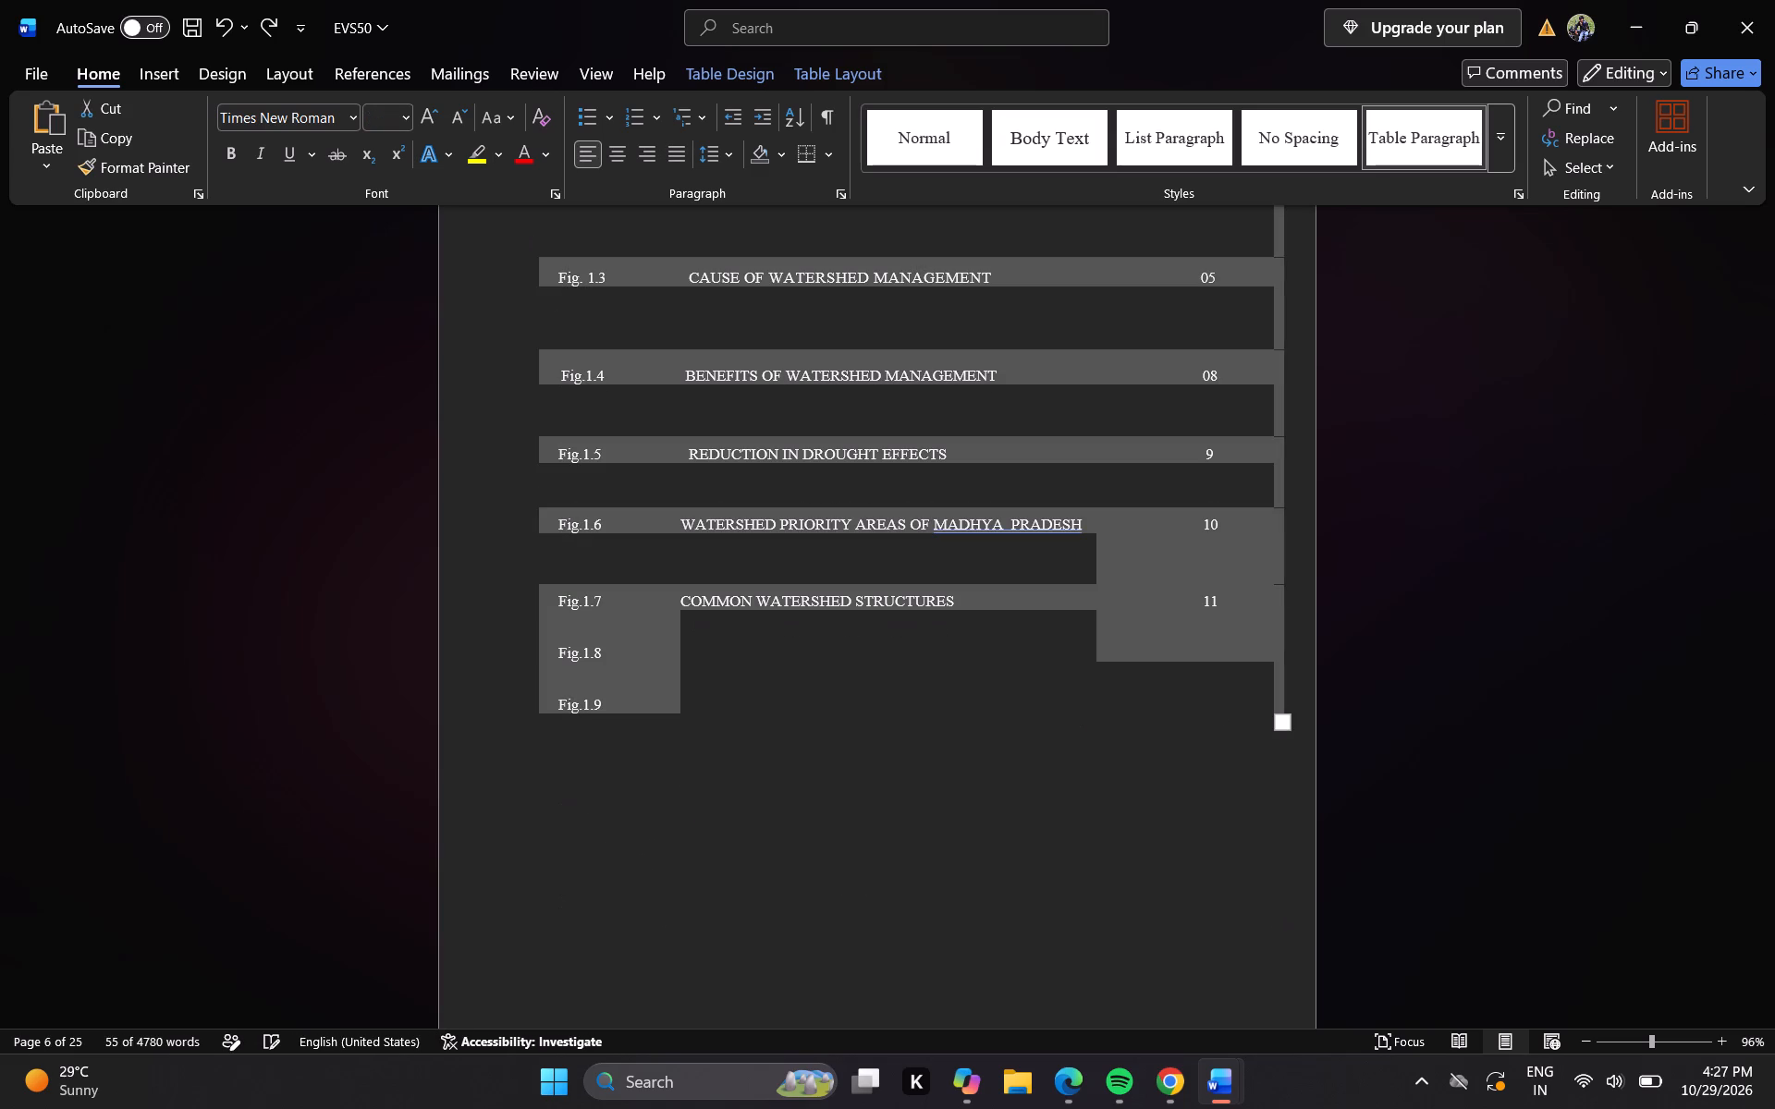
key(ctrl+z)
key(ctrl+z)
key(ctrl+z)
key(ctrl+z)
key(ctrl+z)
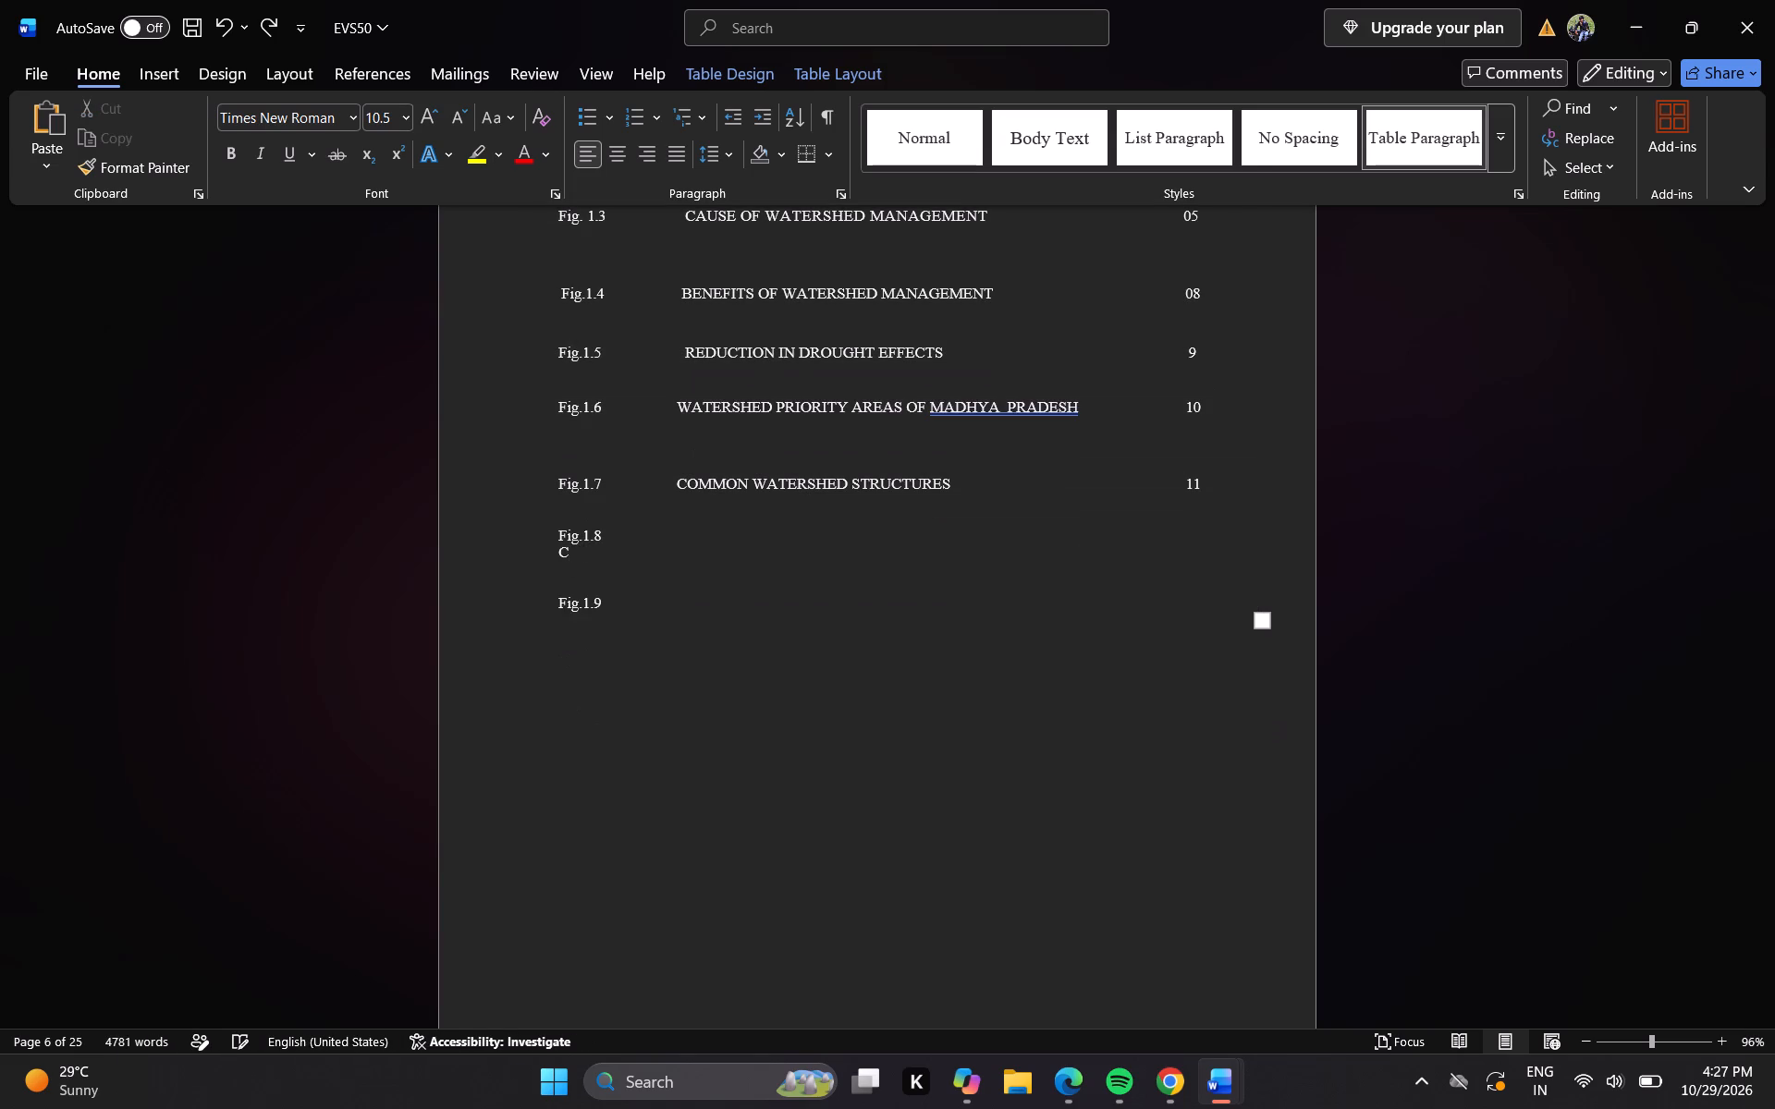
key(ctrl+z)
key(ctrl+z)
key(ctrl+z)
key(ctrl+z)
key(ctrl+z)
key(ctrl+z)
key(ctrl+z)
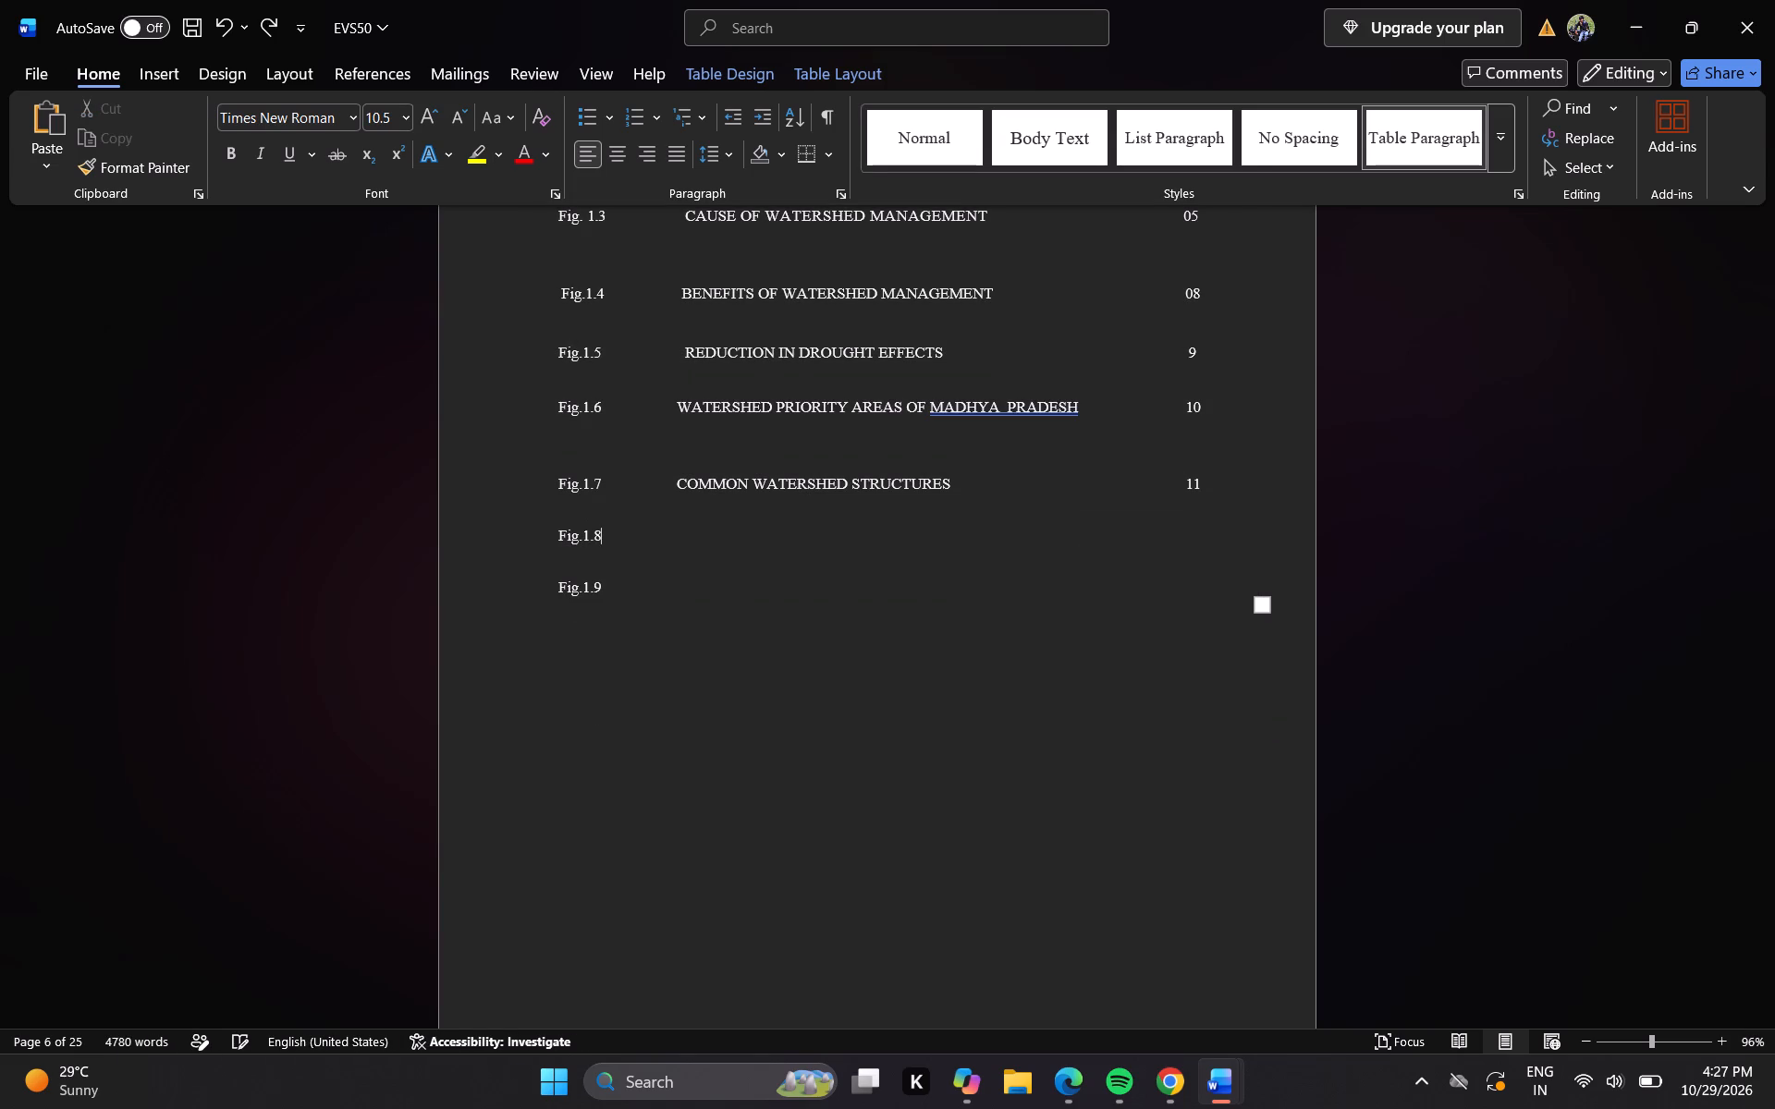
Undo the Fig.1.7 page number and the end of its figure name, back to COMMON WATERSHW.
key(ctrl+z)
key(ctrl+z)
key(ctrl+z)
key(ctrl+z)
key(ctrl+z)
key(ctrl+z)
key(ctrl+z)
key(ctrl+z)
key(ctrl+z)
Correct the Fig.1.7 name to COMMON WATERSHED, try adding STRUVTURES, and erase that word down to S.
key(BackSpace)
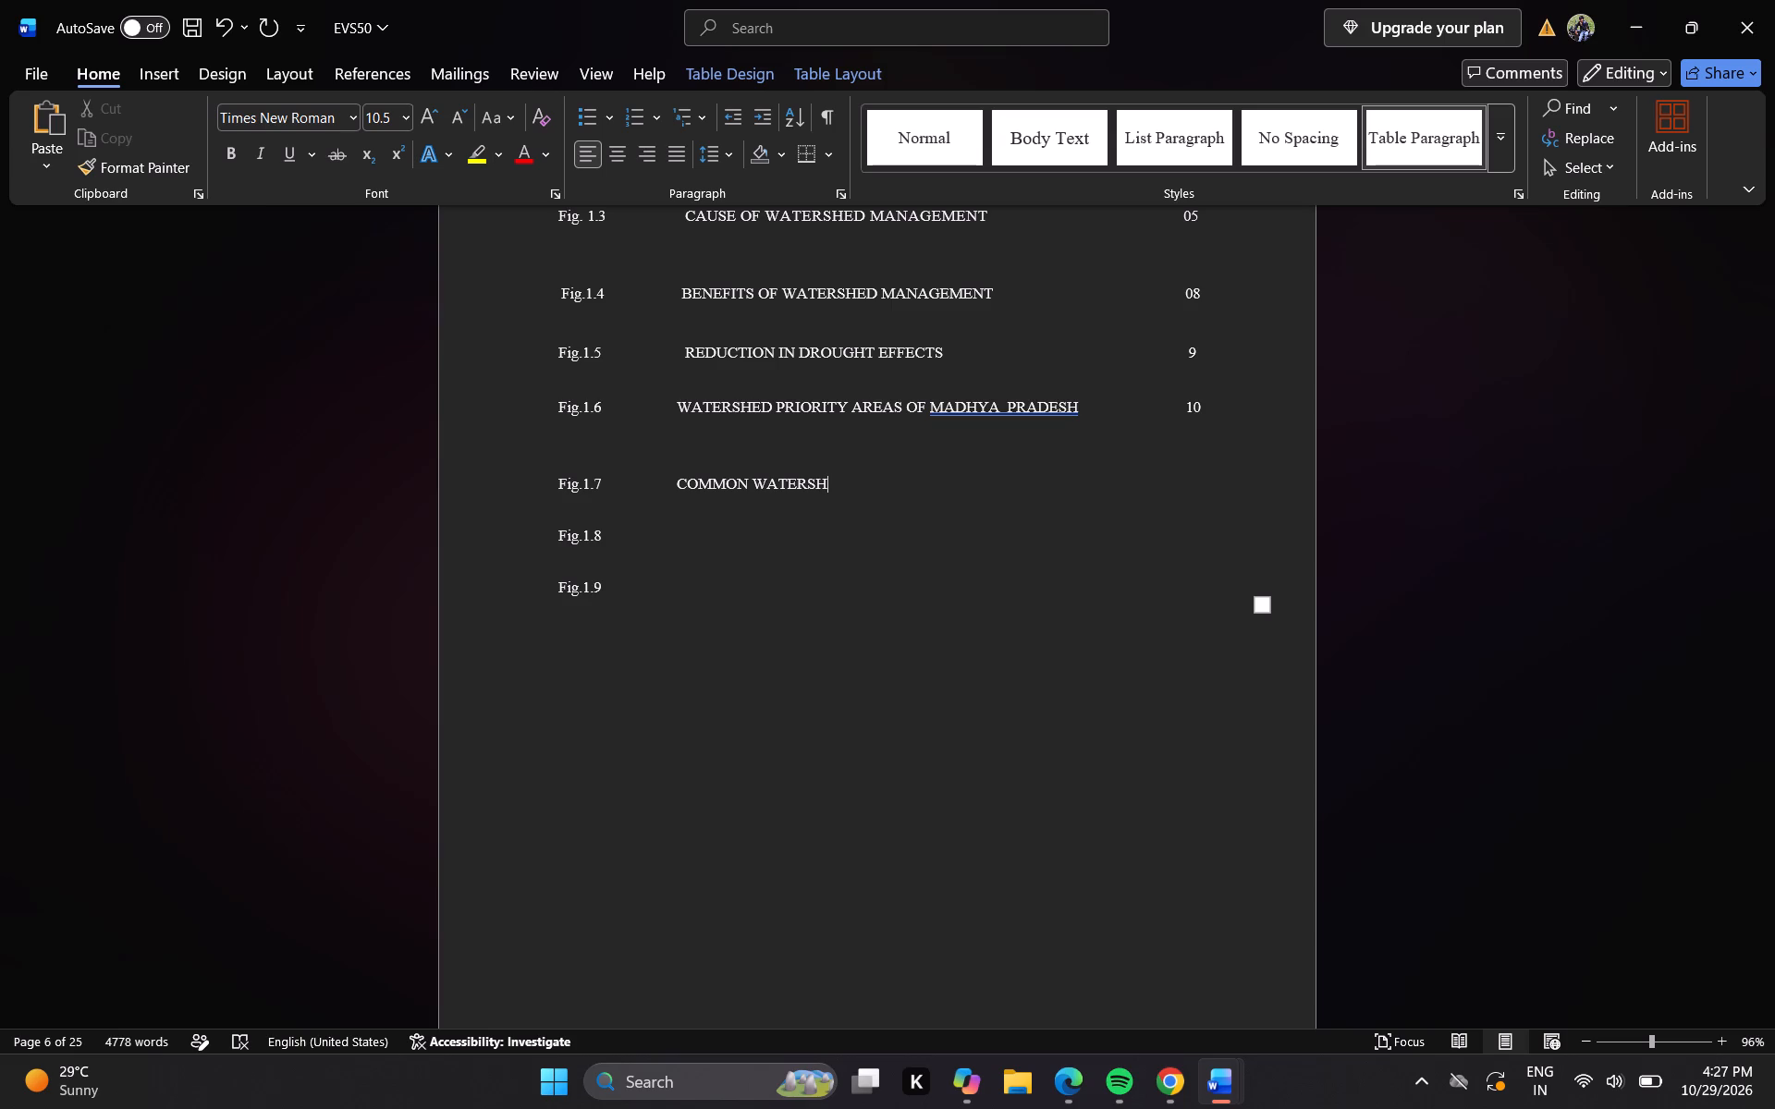
text(ED)
key(space)
text(STR)
text(UV)
text(TURES)
key(BackSpace)
key(BackSpace)
key(BackSpace)
key(BackSpace)
key(BackSpace)
key(BackSpace)
key(BackSpace)
key(BackSpace)
key(BackSpace)
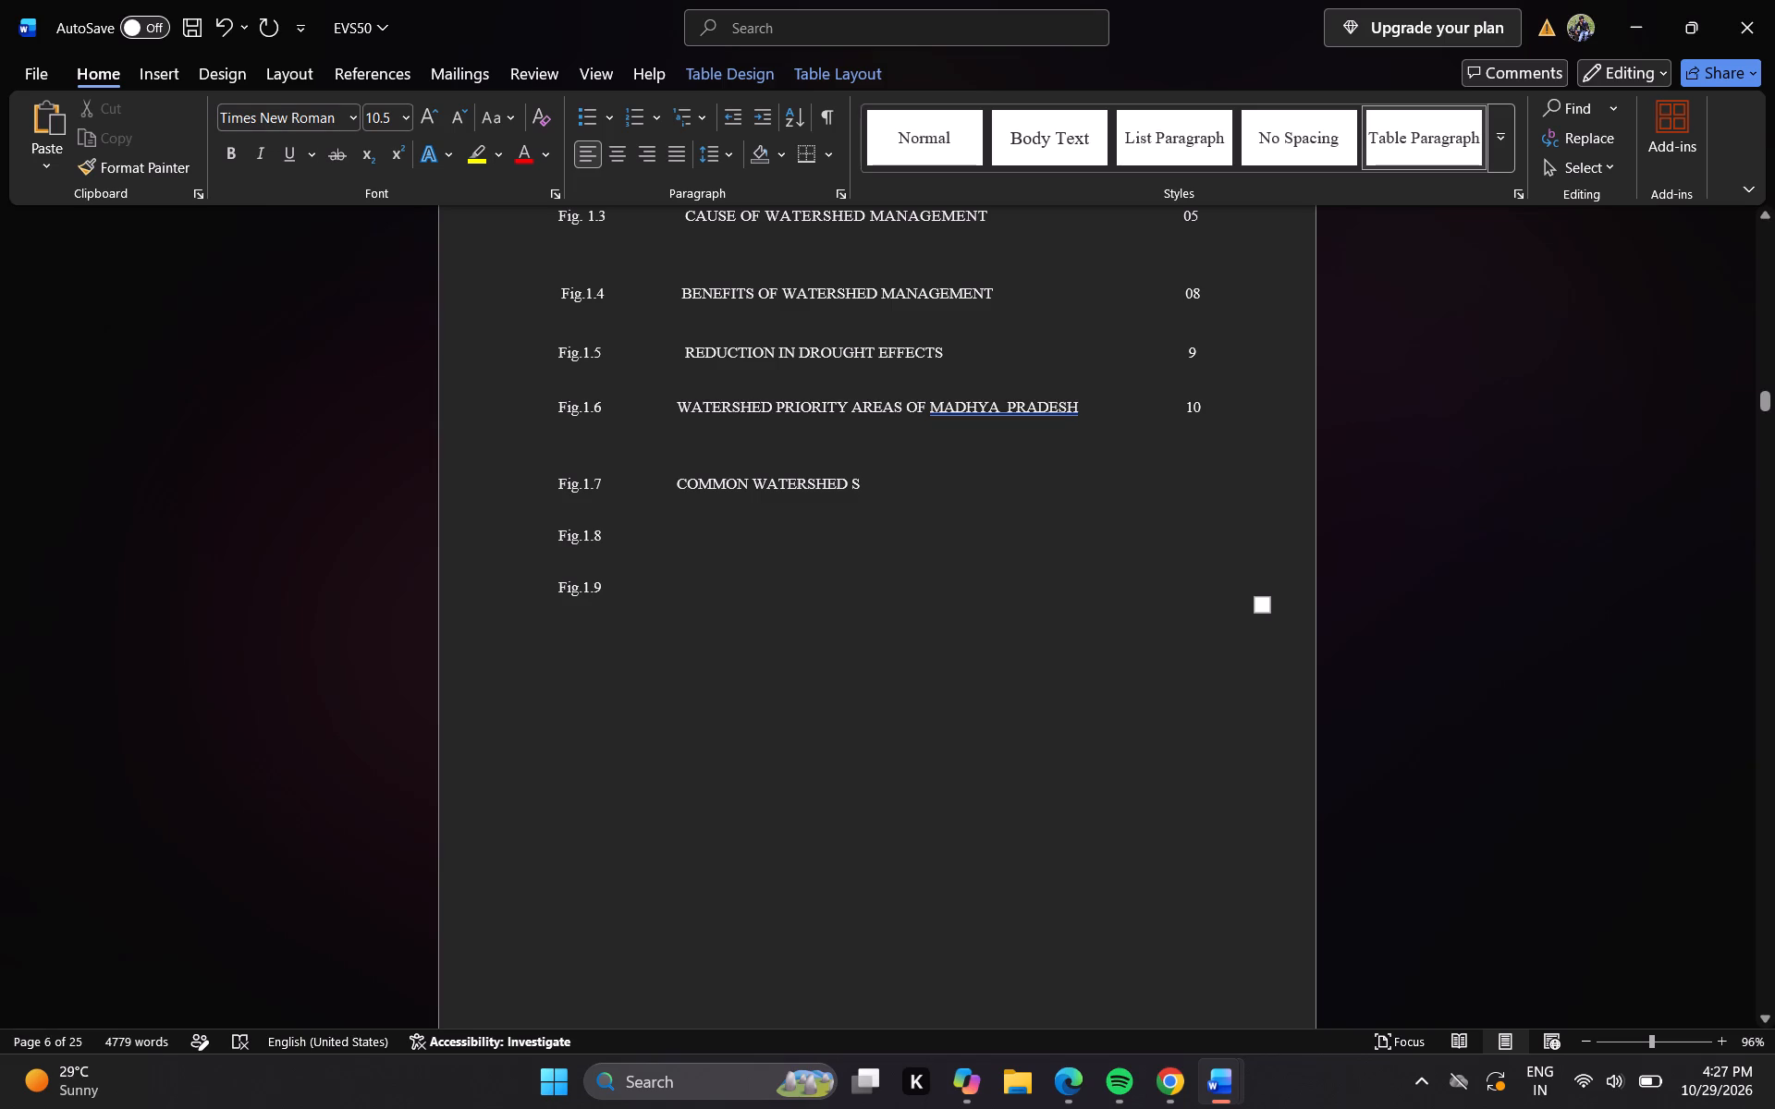
Widen the list of figures table slightly, keeping all rows at their current spacing.
click(657, 475)
drag(1258, 610, 1261, 524)
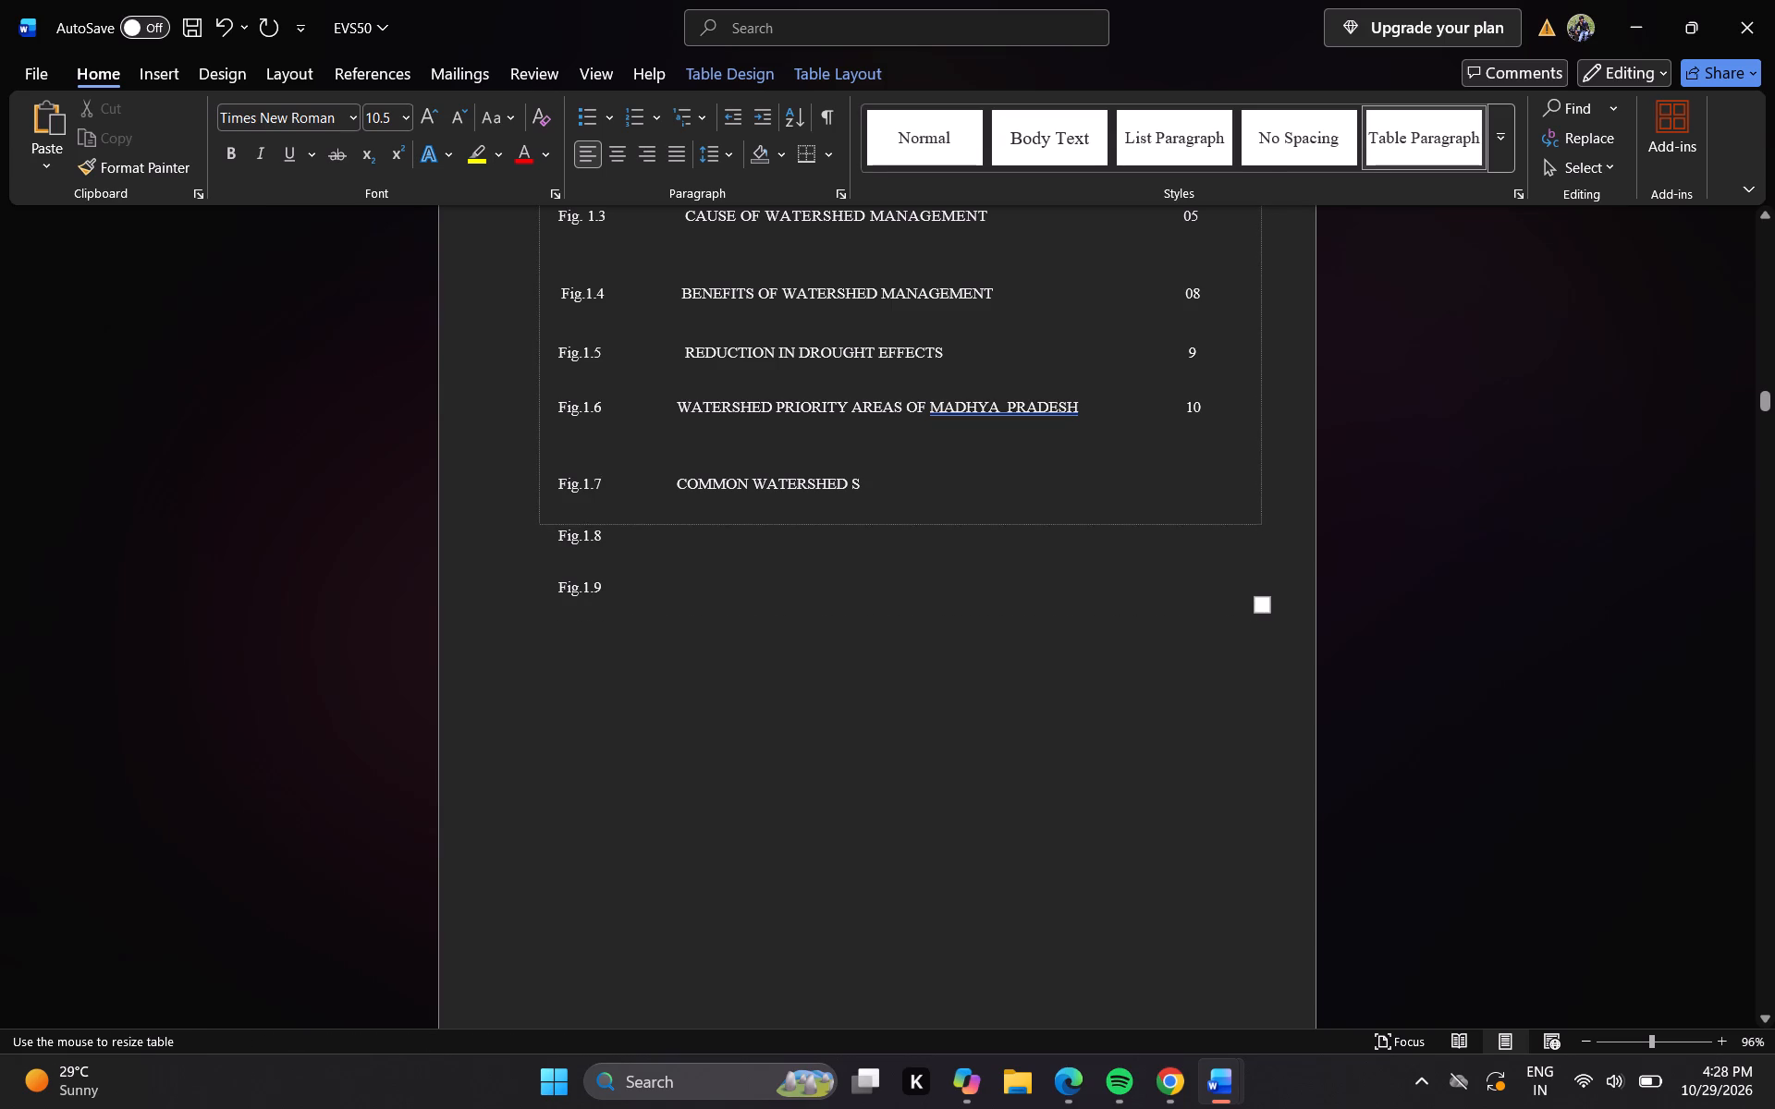
drag(1261, 524, 1257, 591)
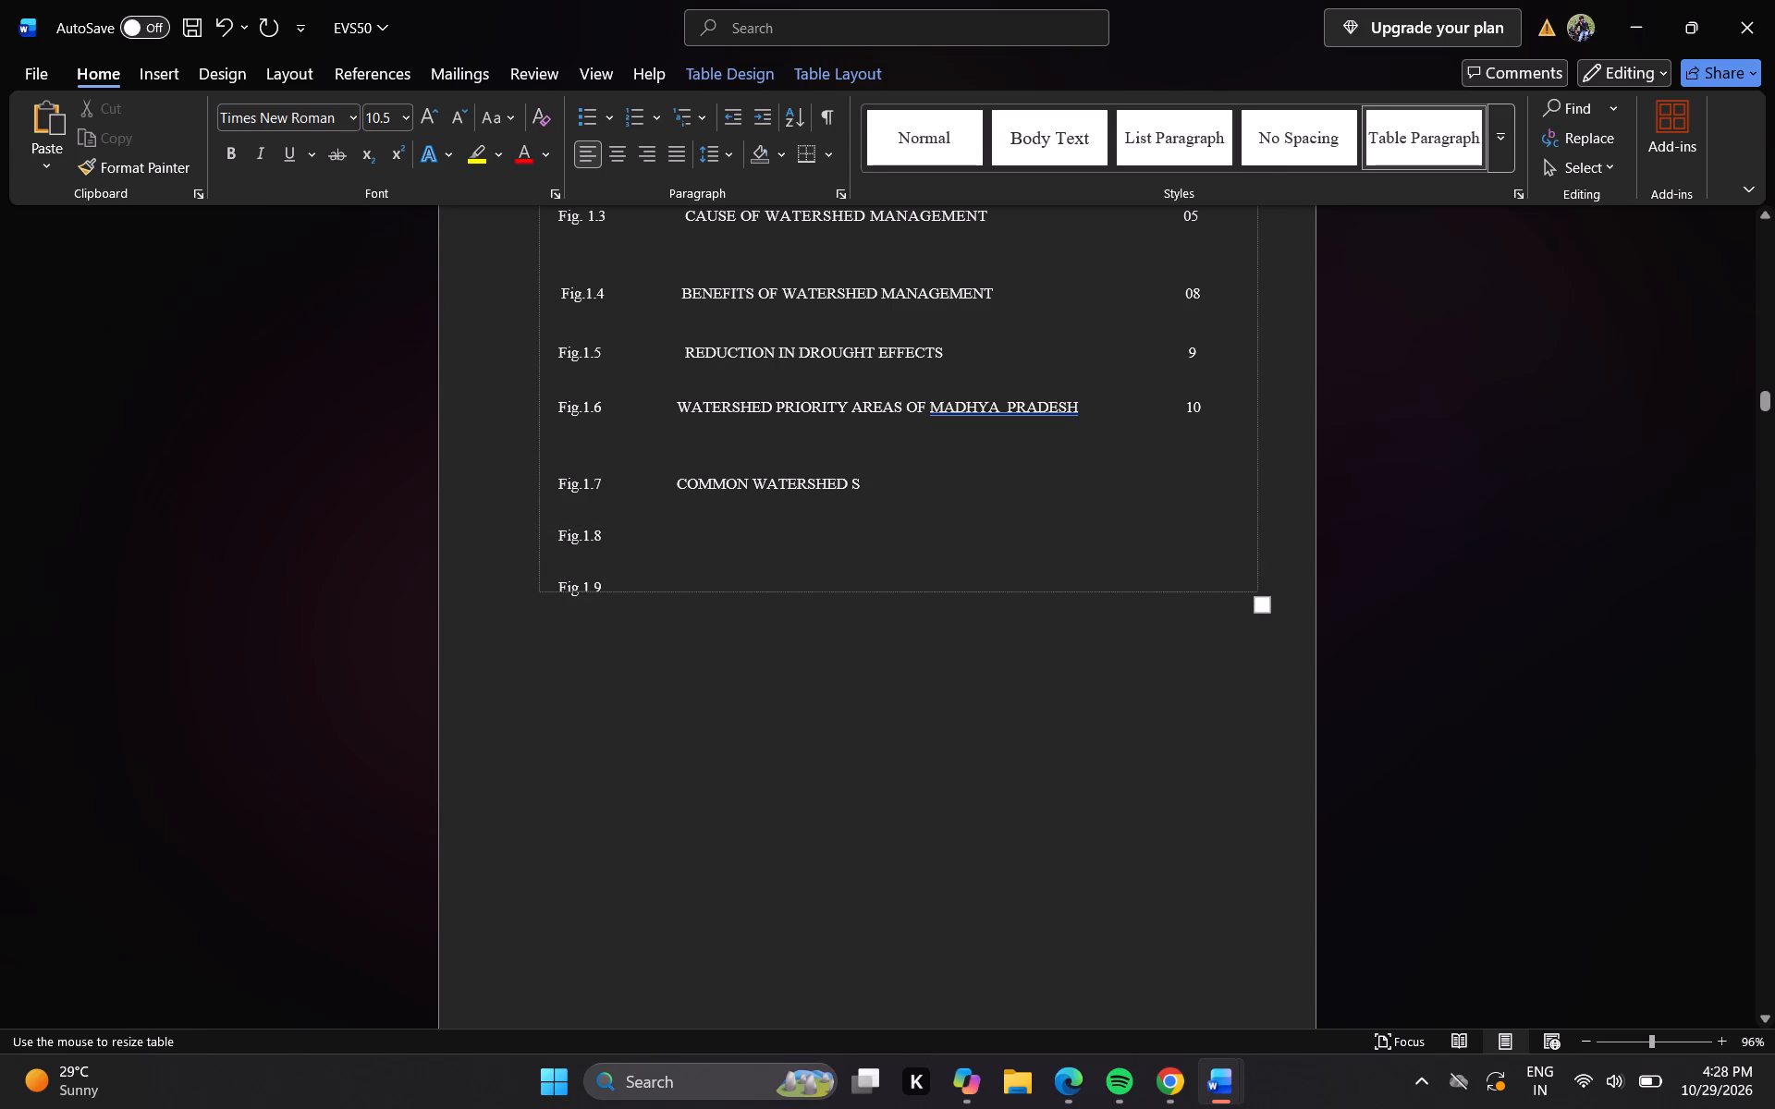
drag(1257, 591, 1276, 600)
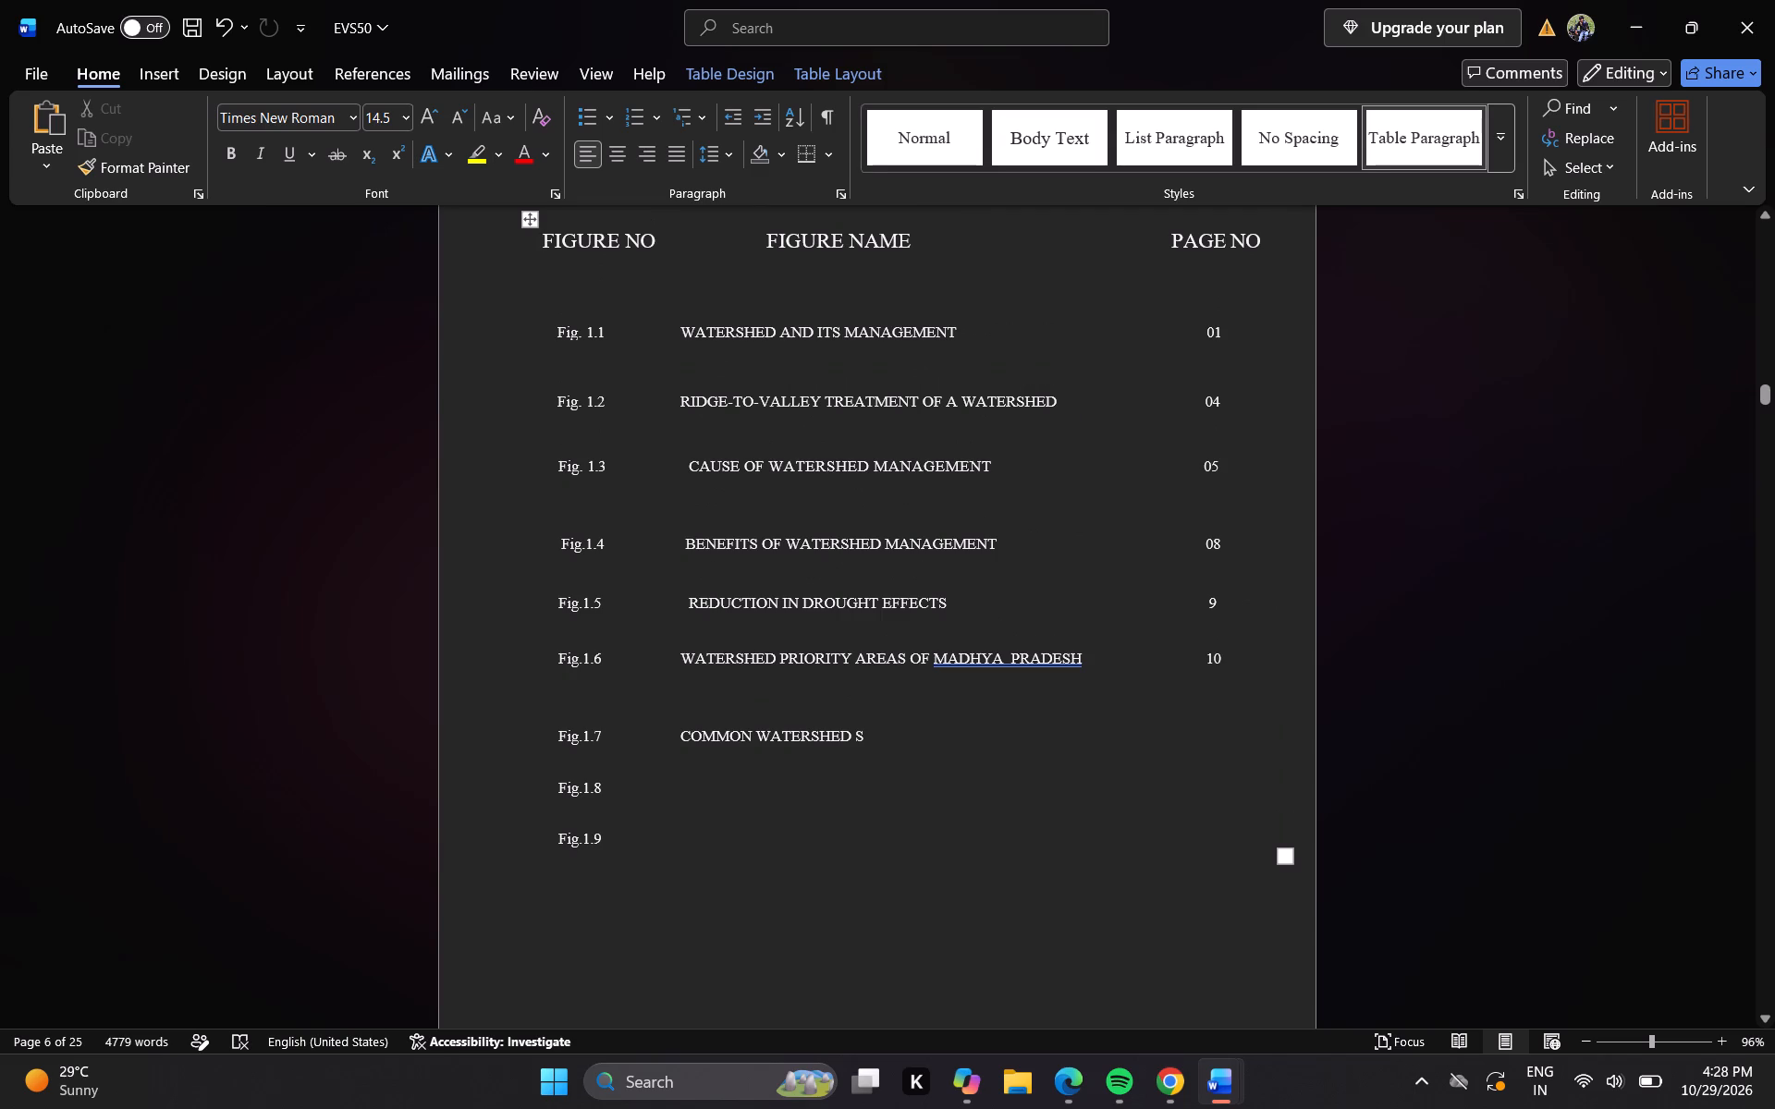
Try centring the Fig.1.4 row of the list of figures and switch it to left alignment.
drag(555, 539, 1213, 544)
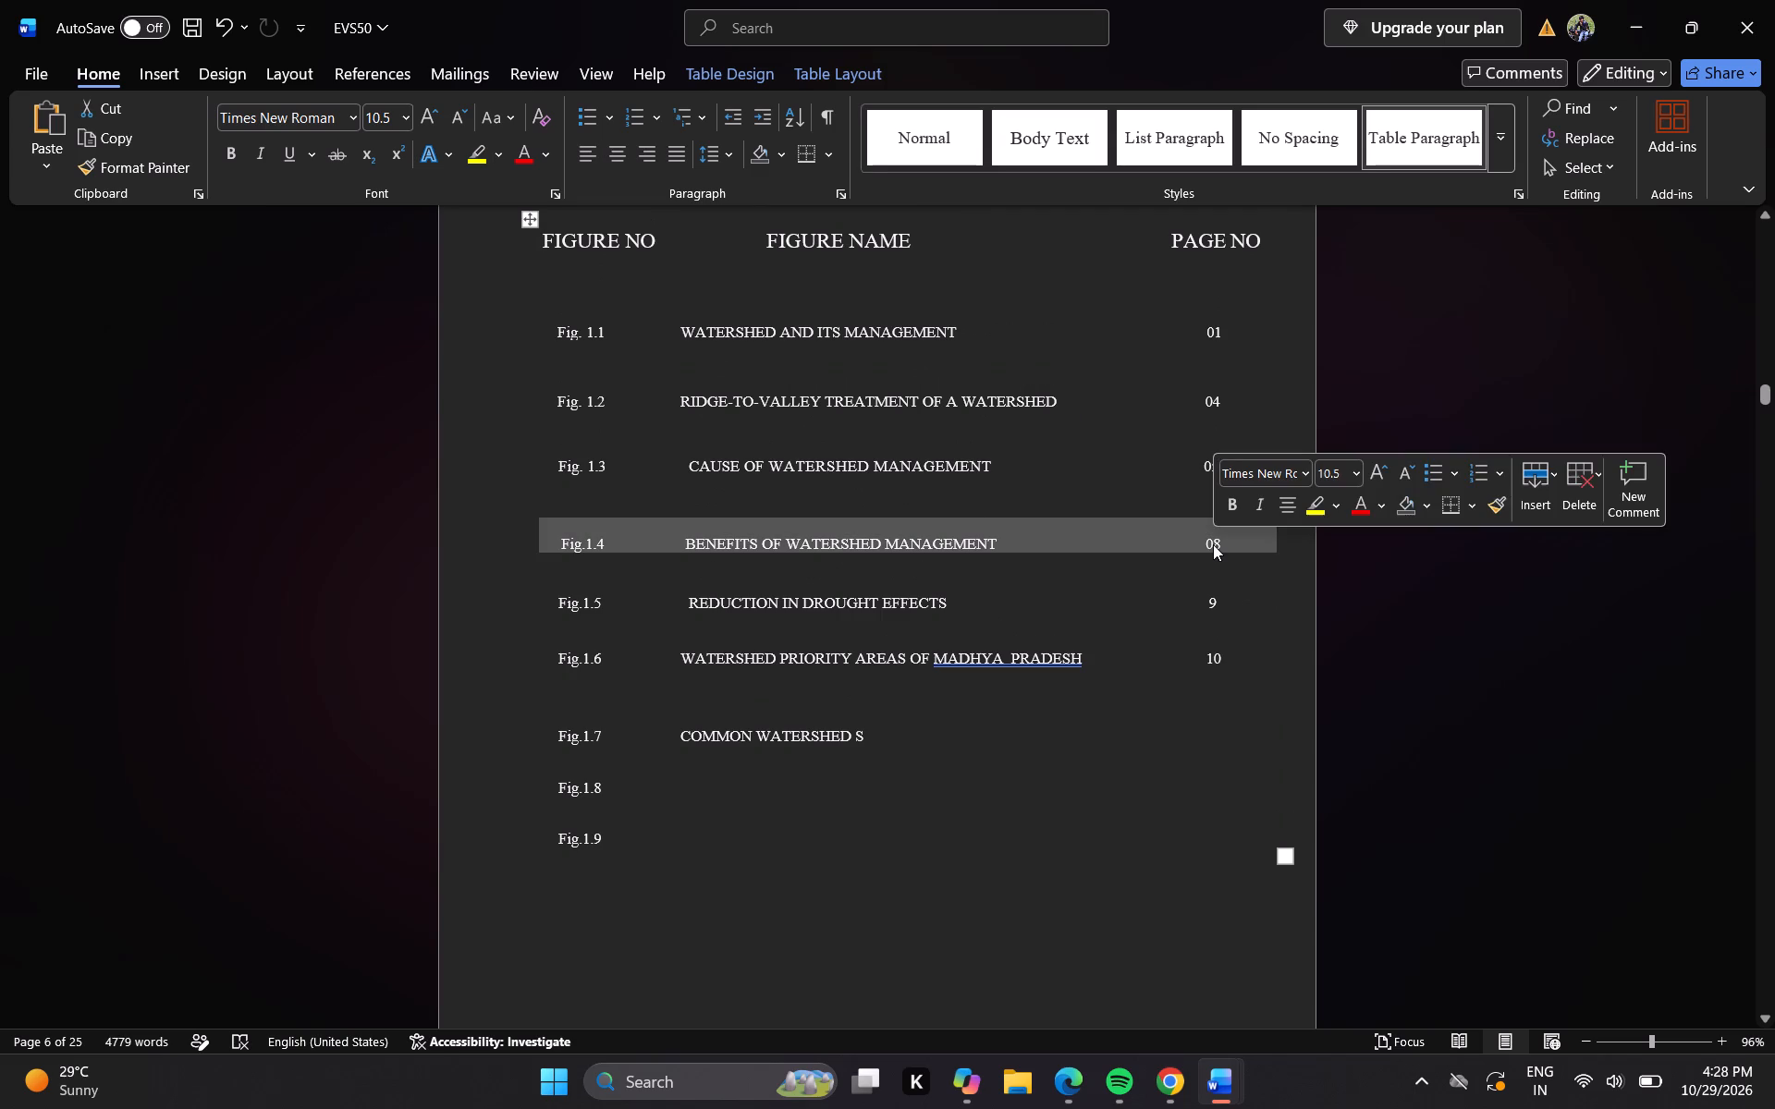
click(1284, 507)
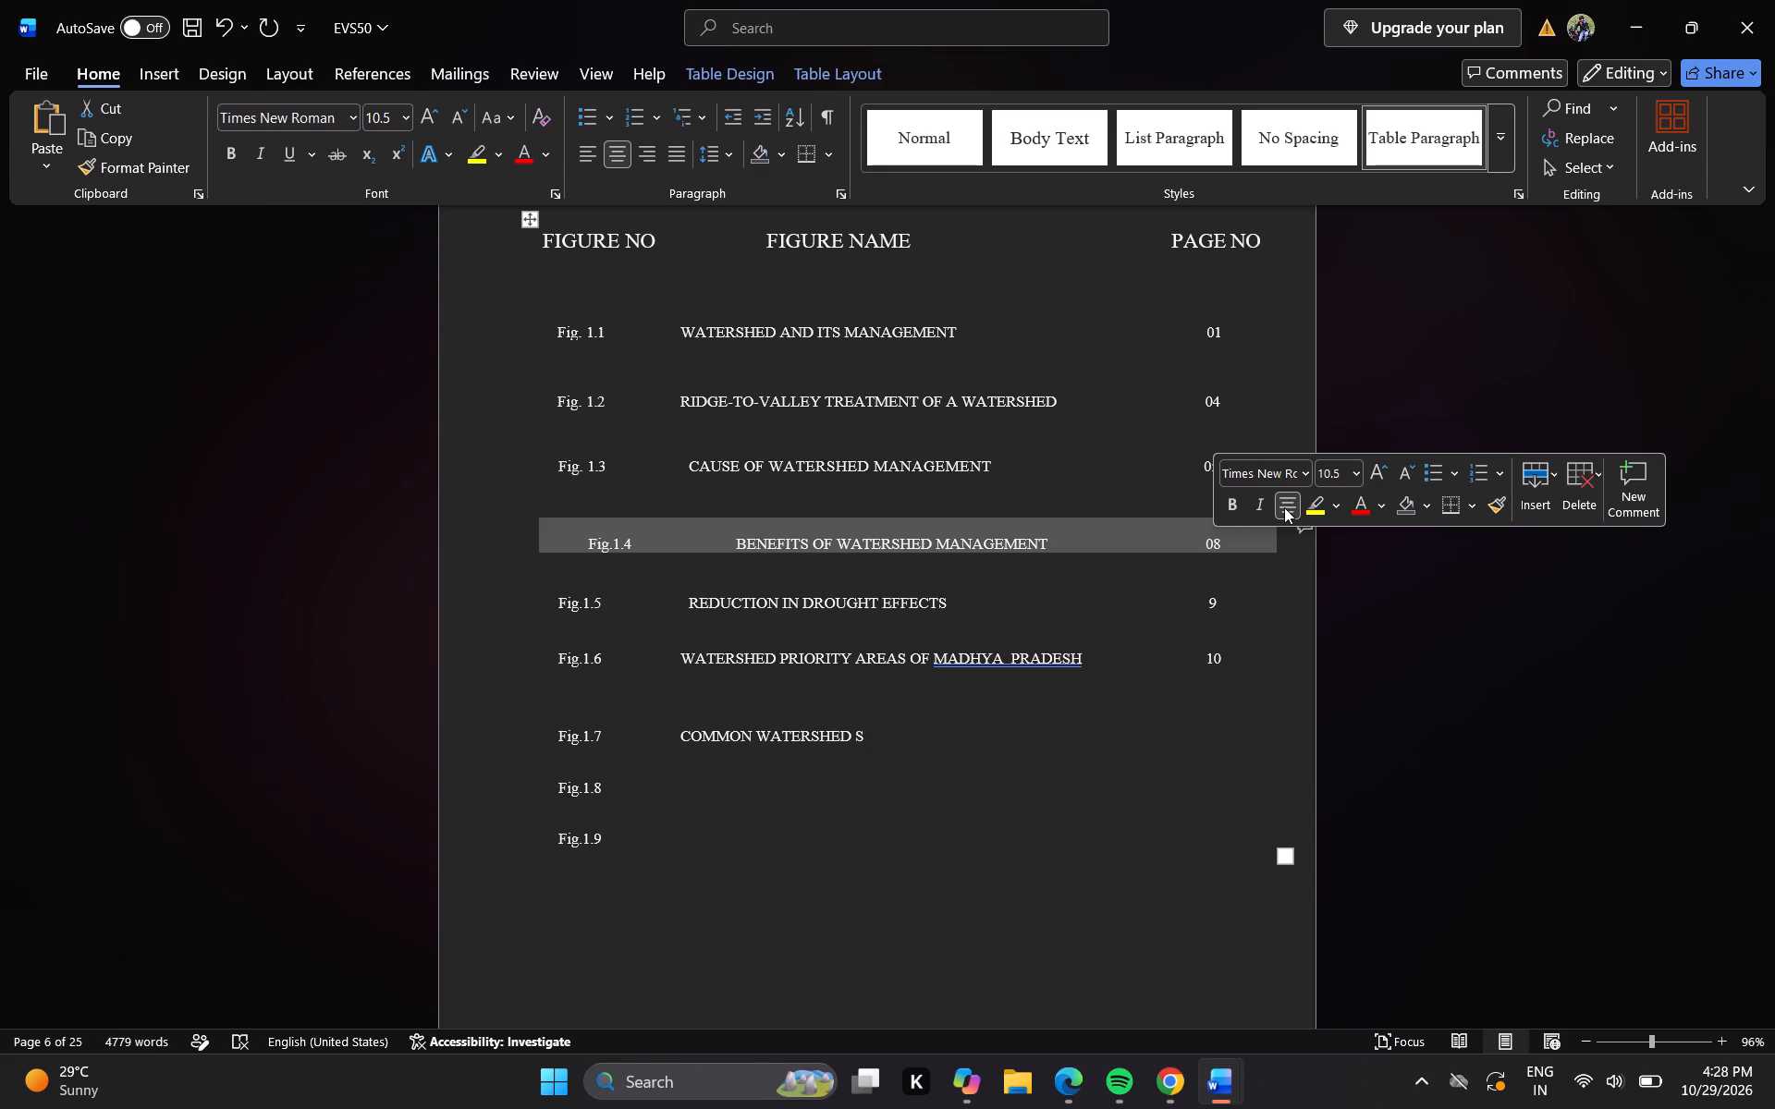
click(1284, 507)
click(1284, 507)
click(1284, 507)
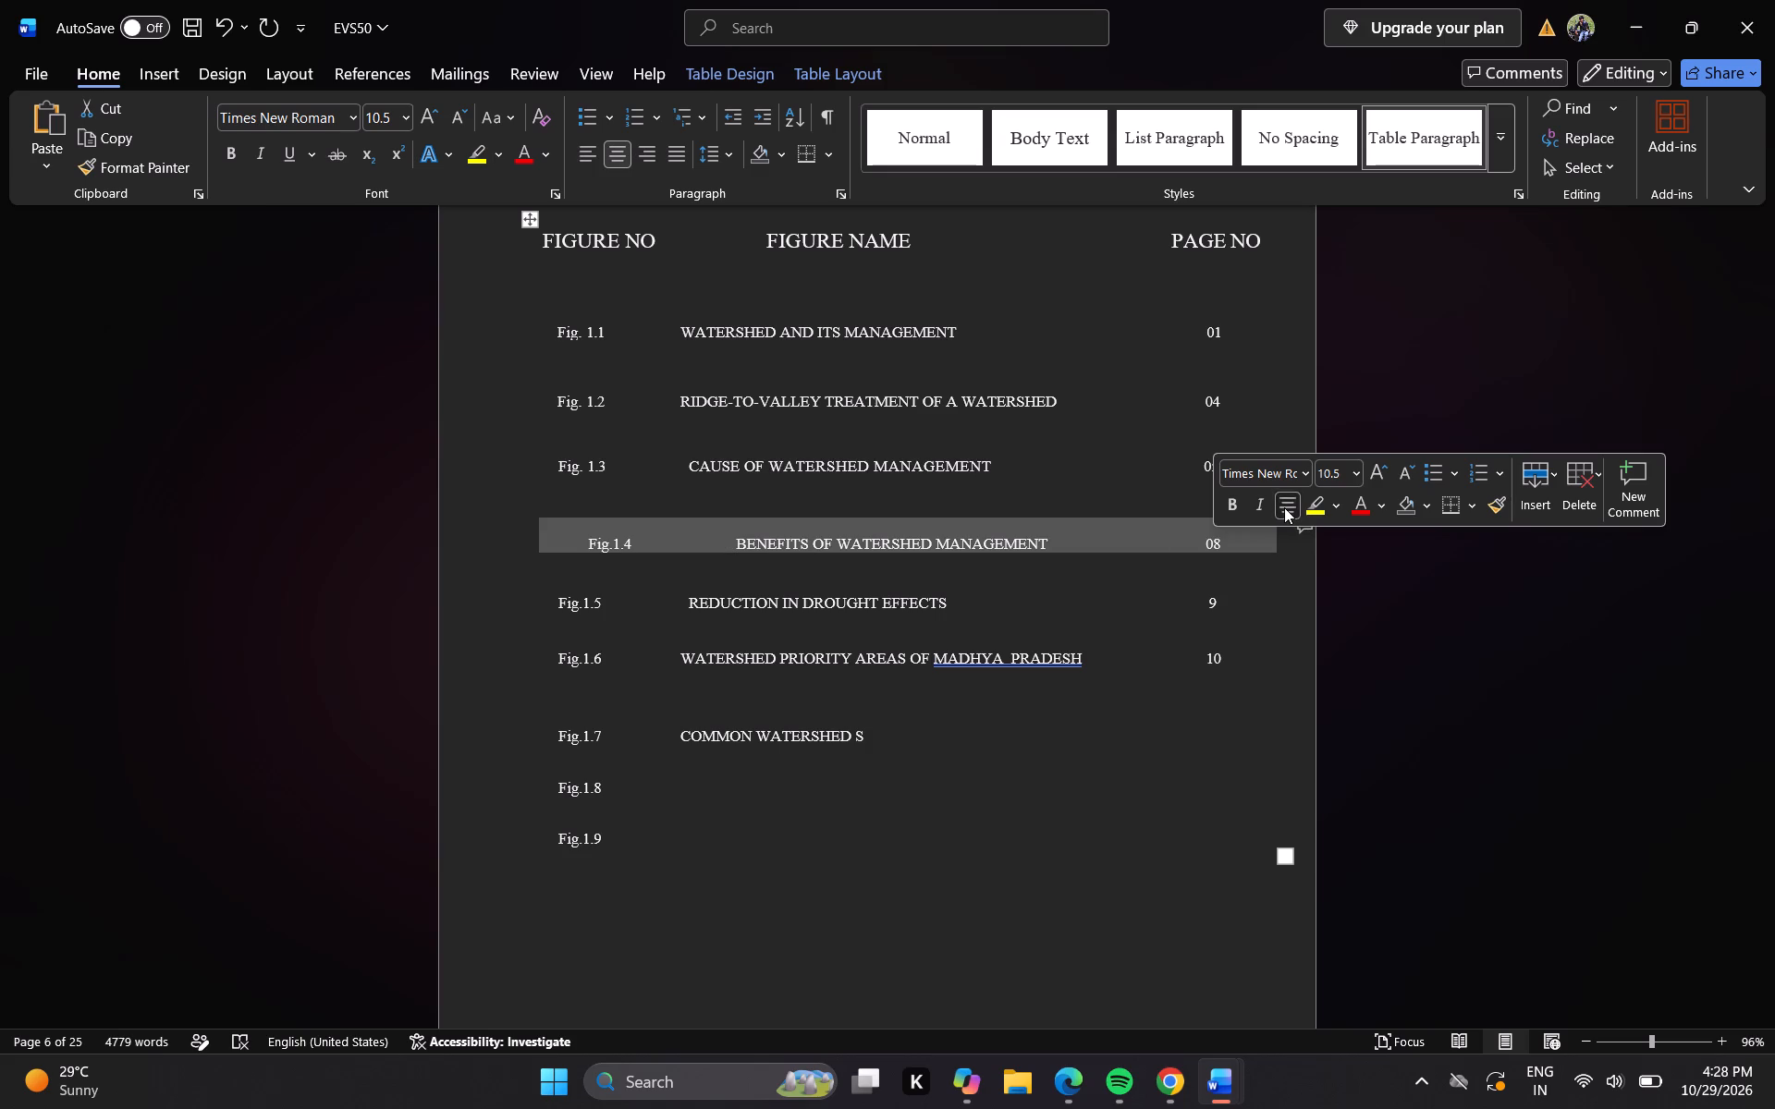
click(1284, 507)
click(1284, 507)
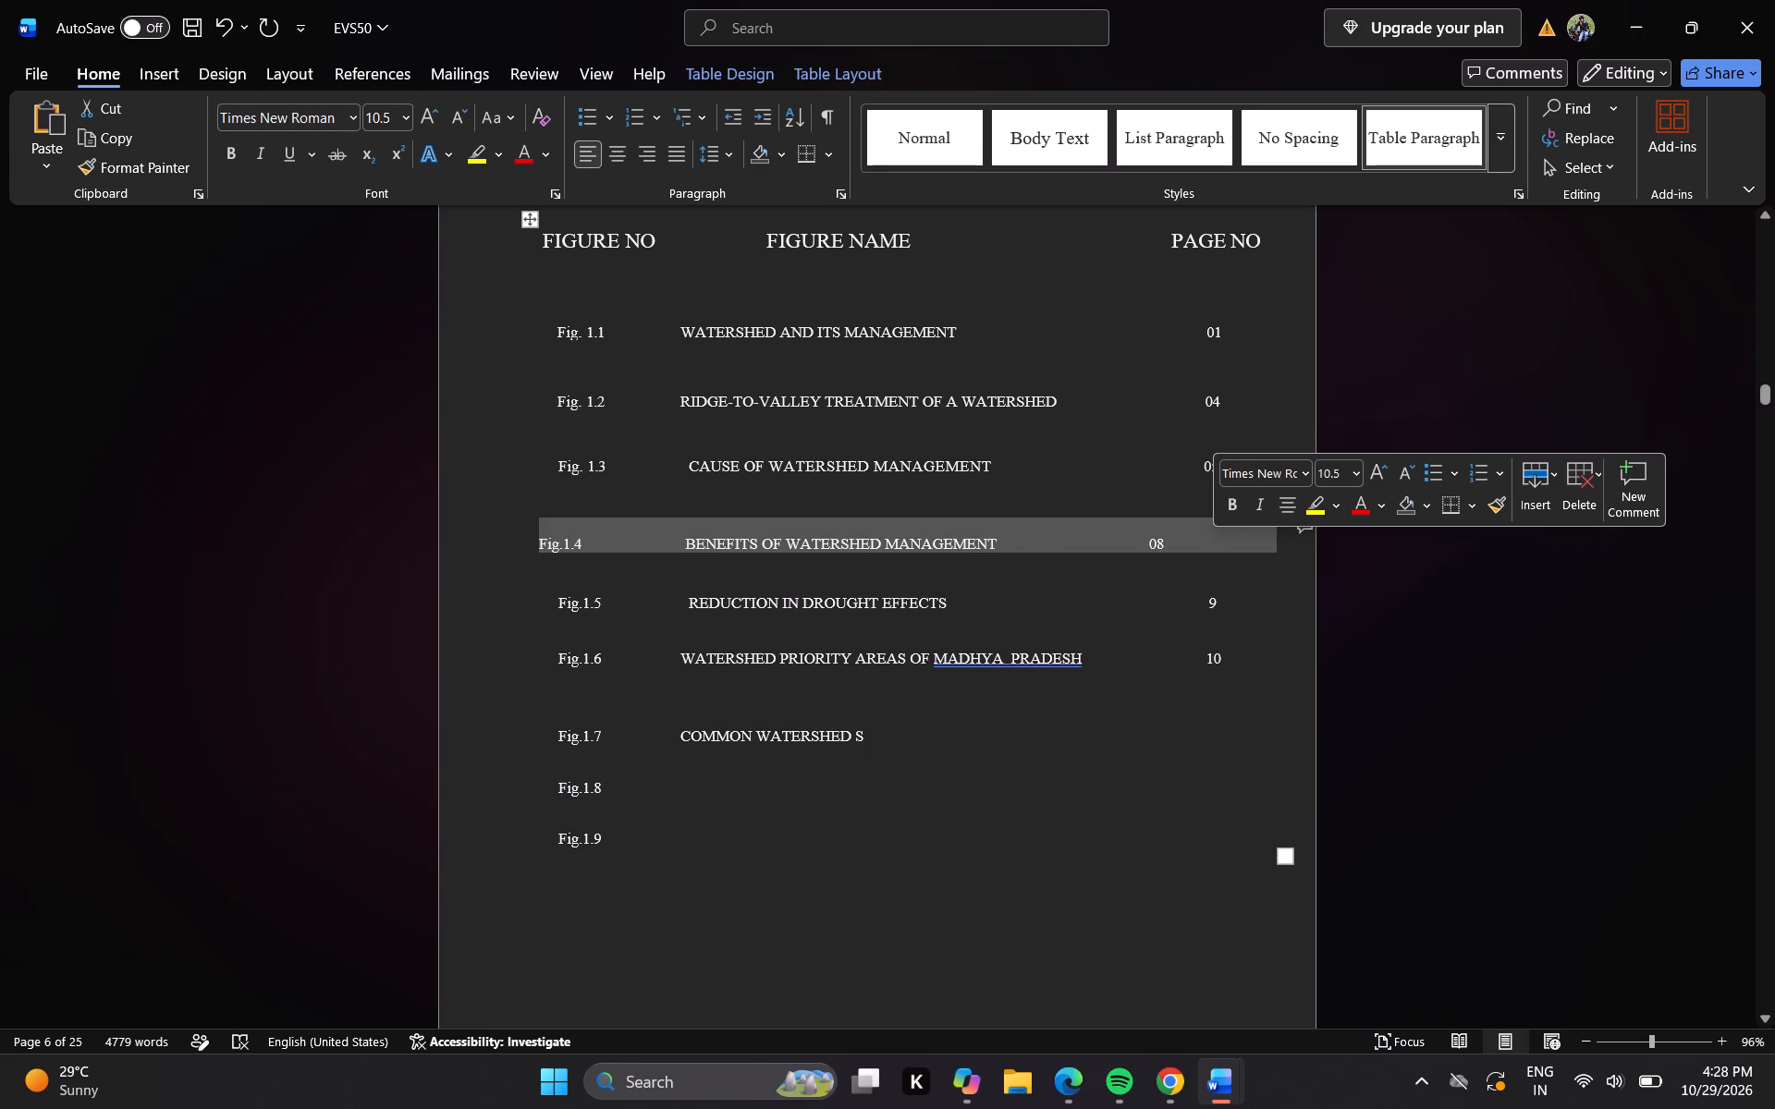
Left-align all cells of the Fig. 1.1 row in the list of figures.
drag(546, 337, 1172, 352)
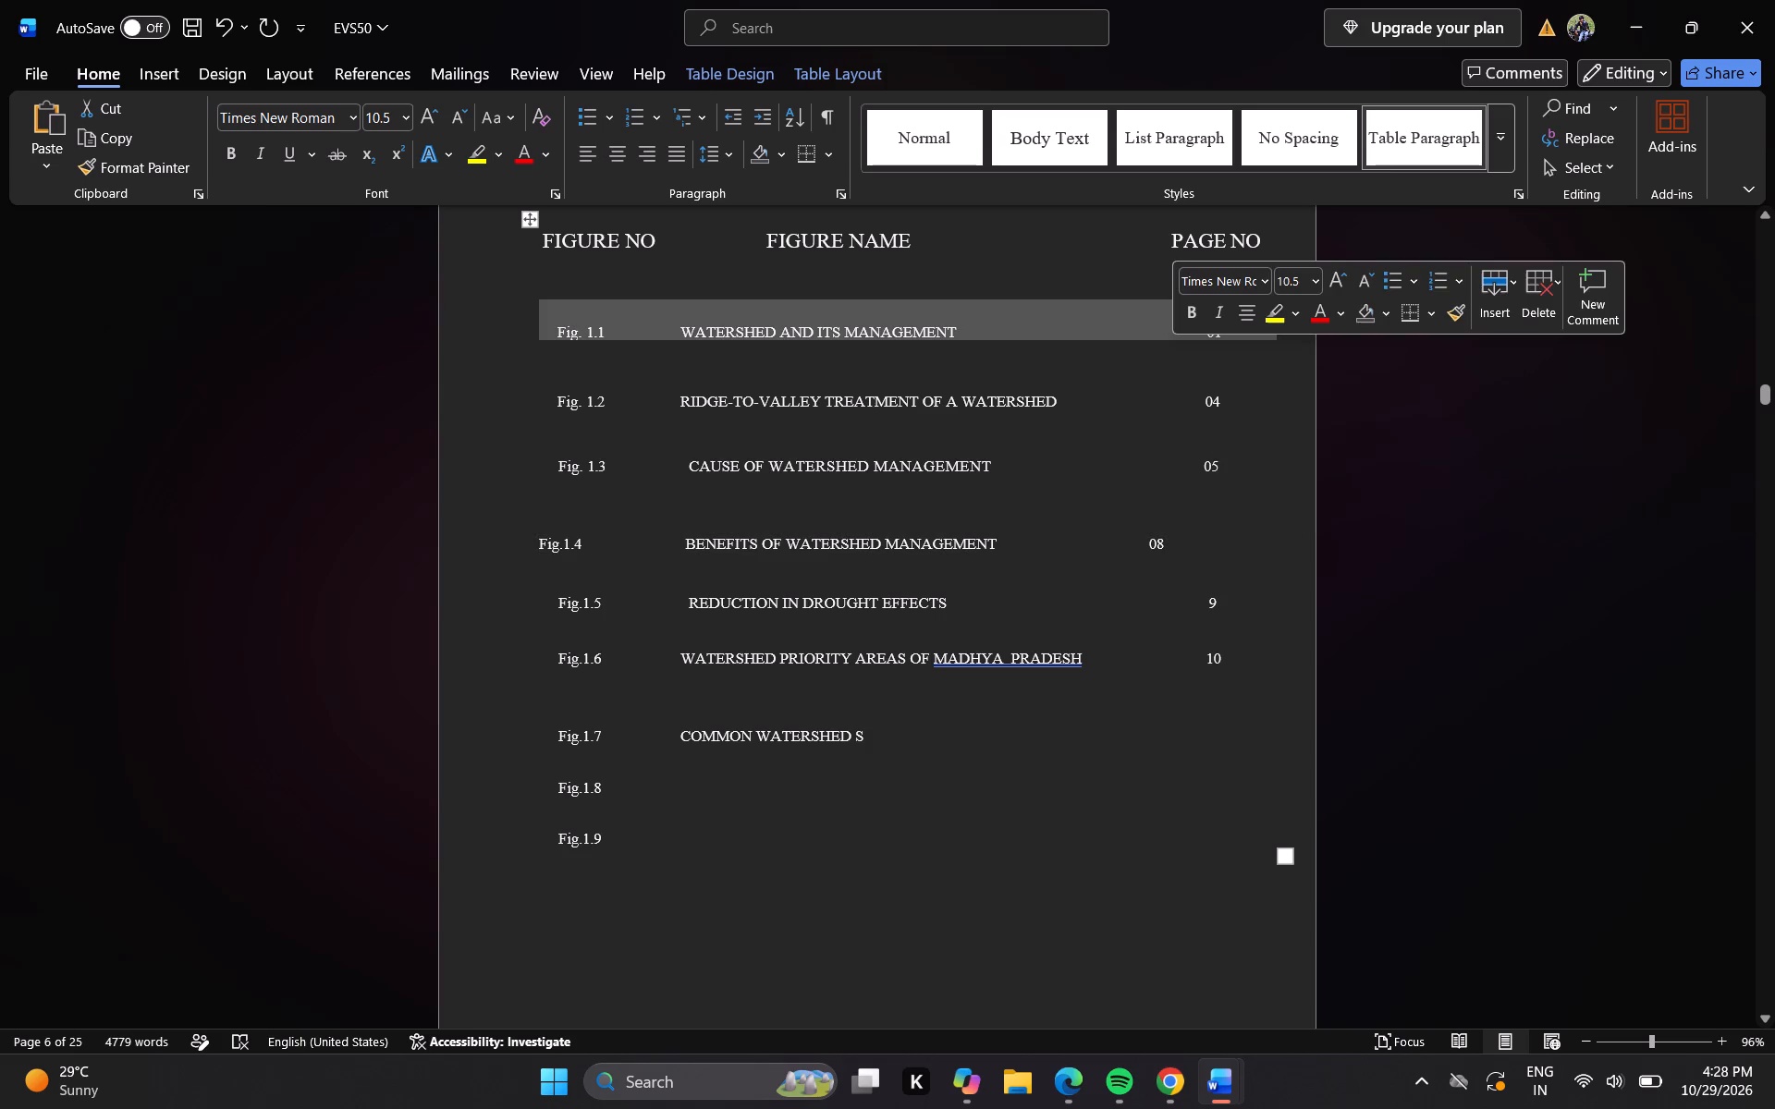
click(1244, 310)
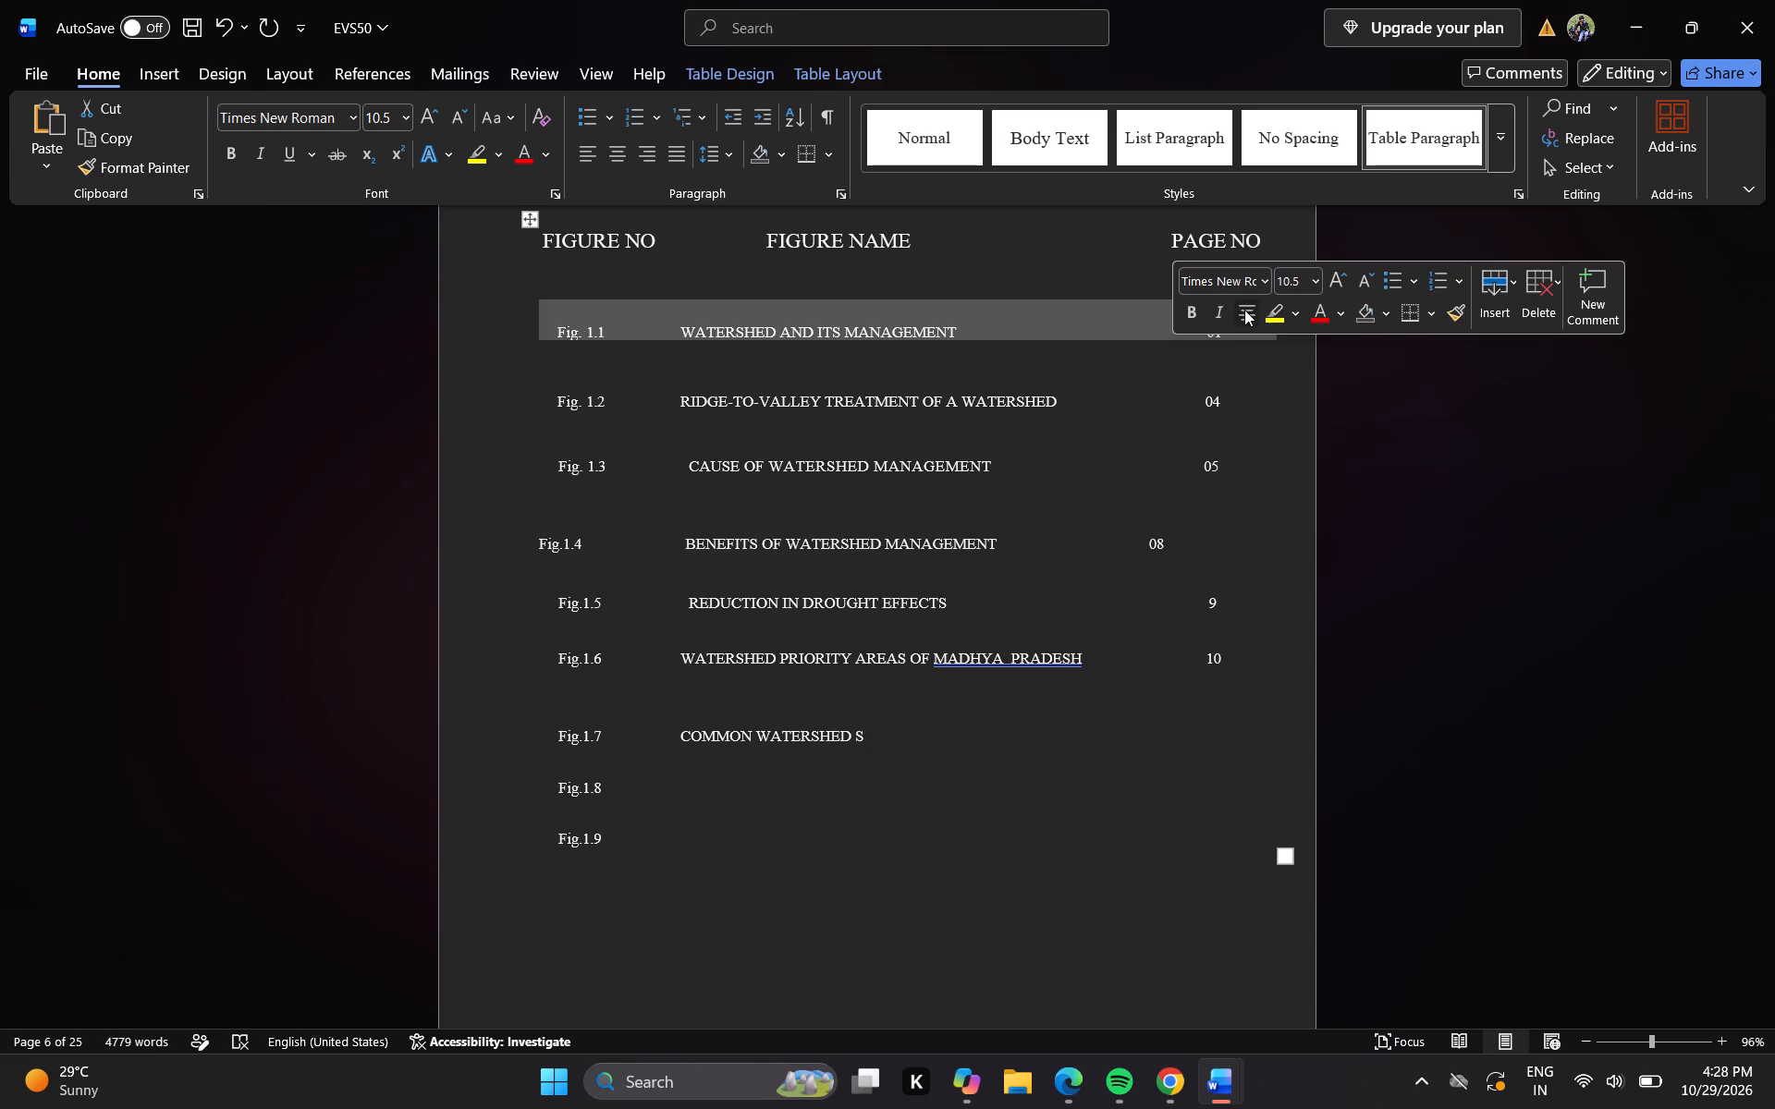
click(1244, 310)
Left-align all cells of the Fig. 1.2 row in the list of figures.
drag(546, 401, 1196, 408)
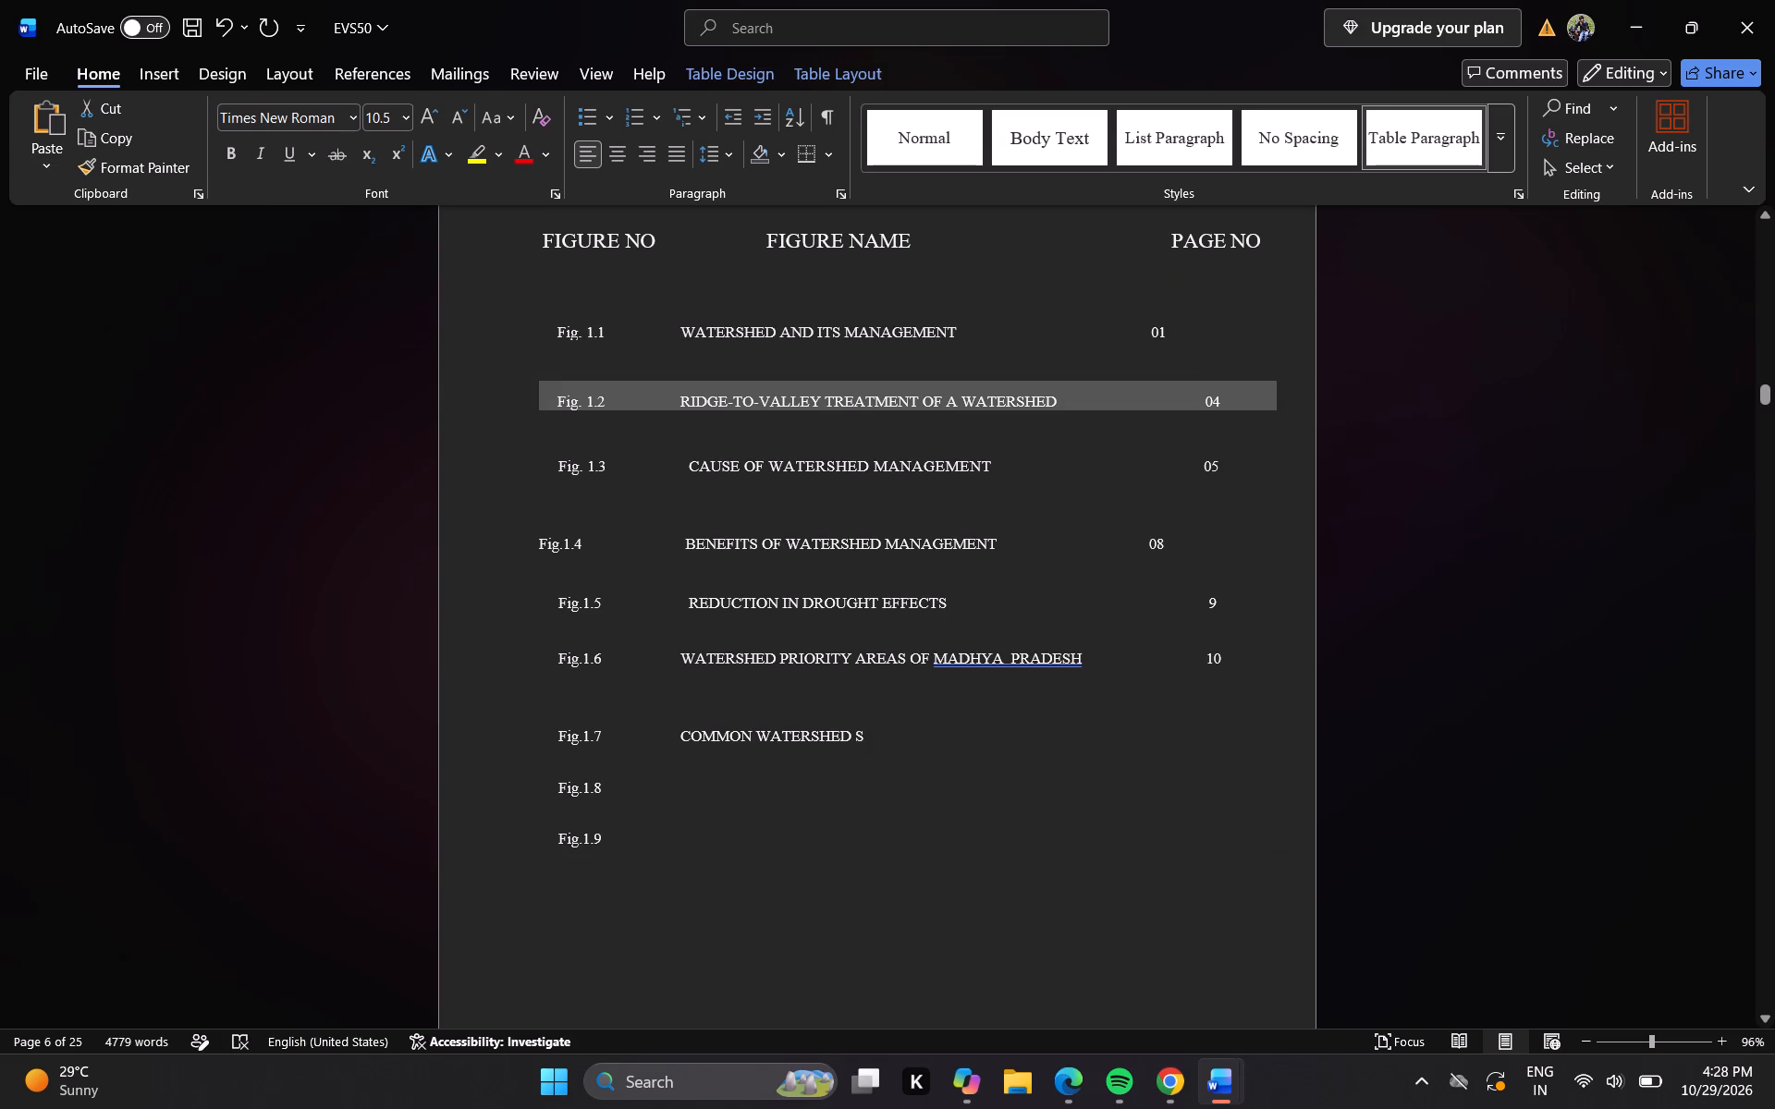
drag(1196, 408, 1196, 407)
click(1267, 368)
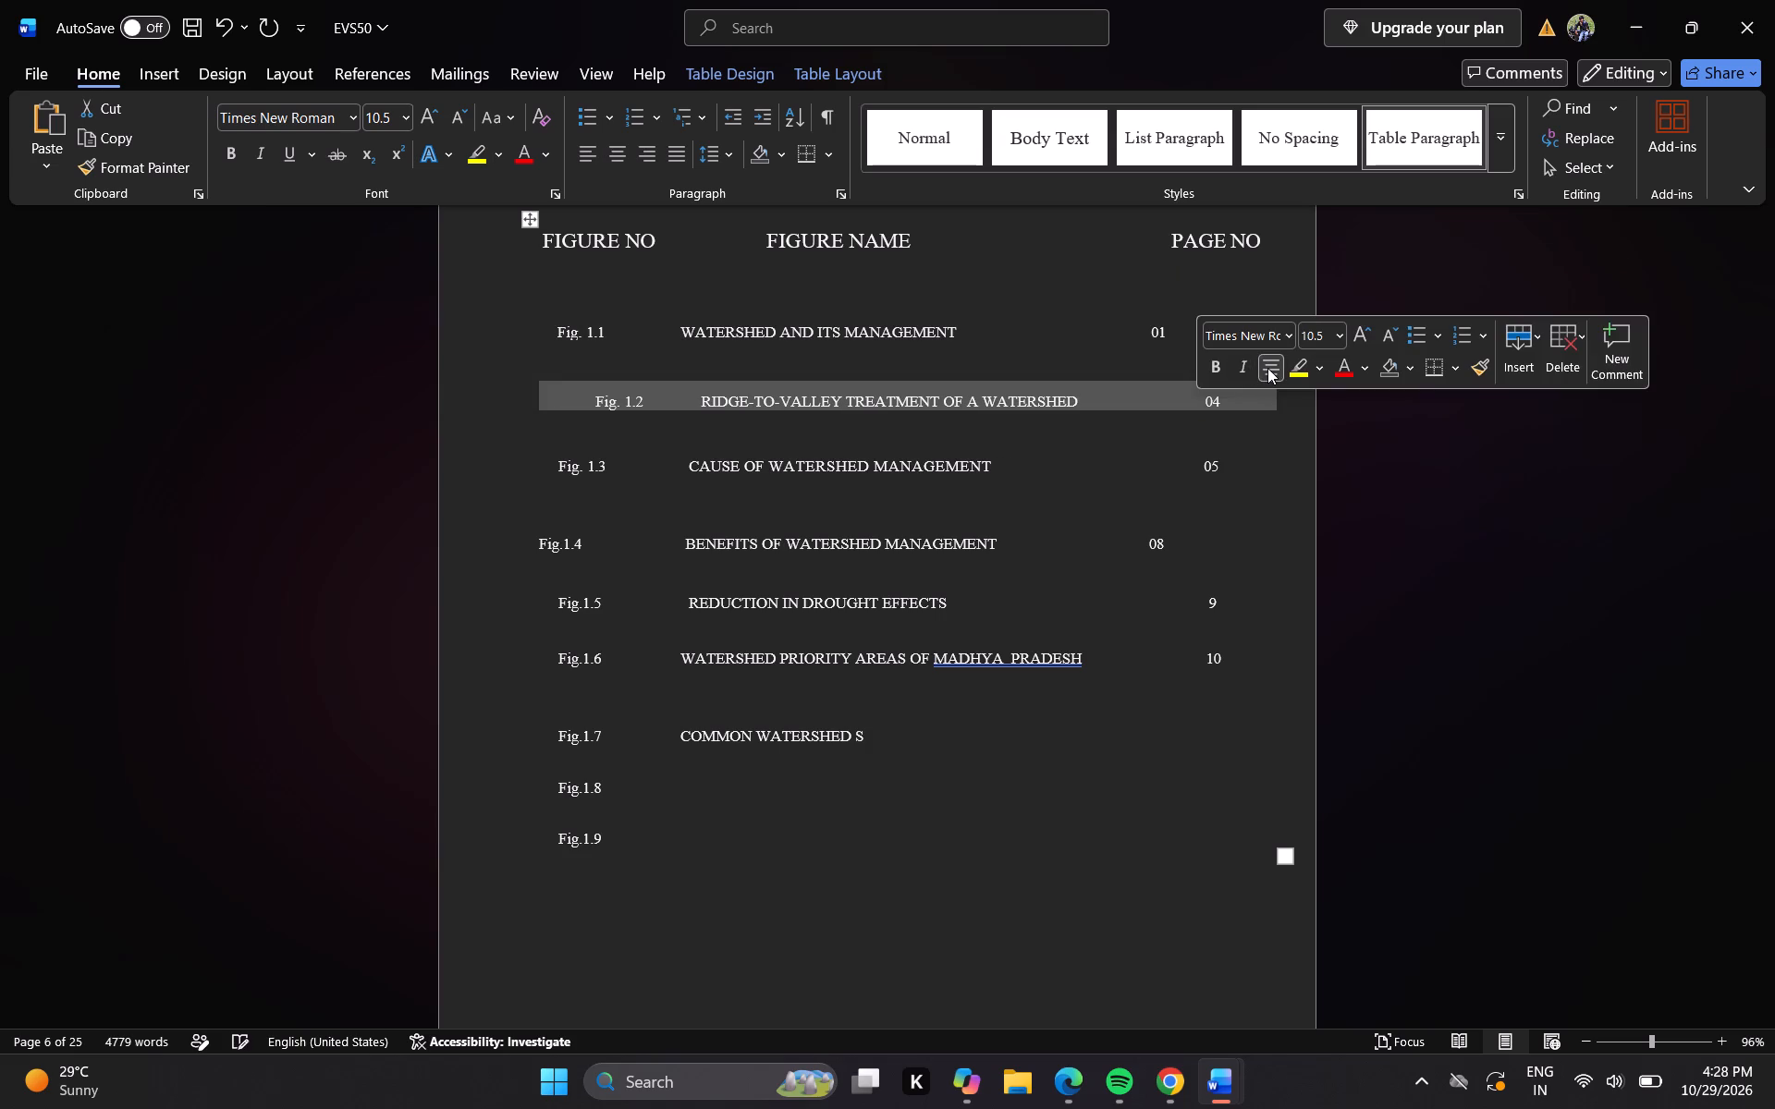
click(1267, 368)
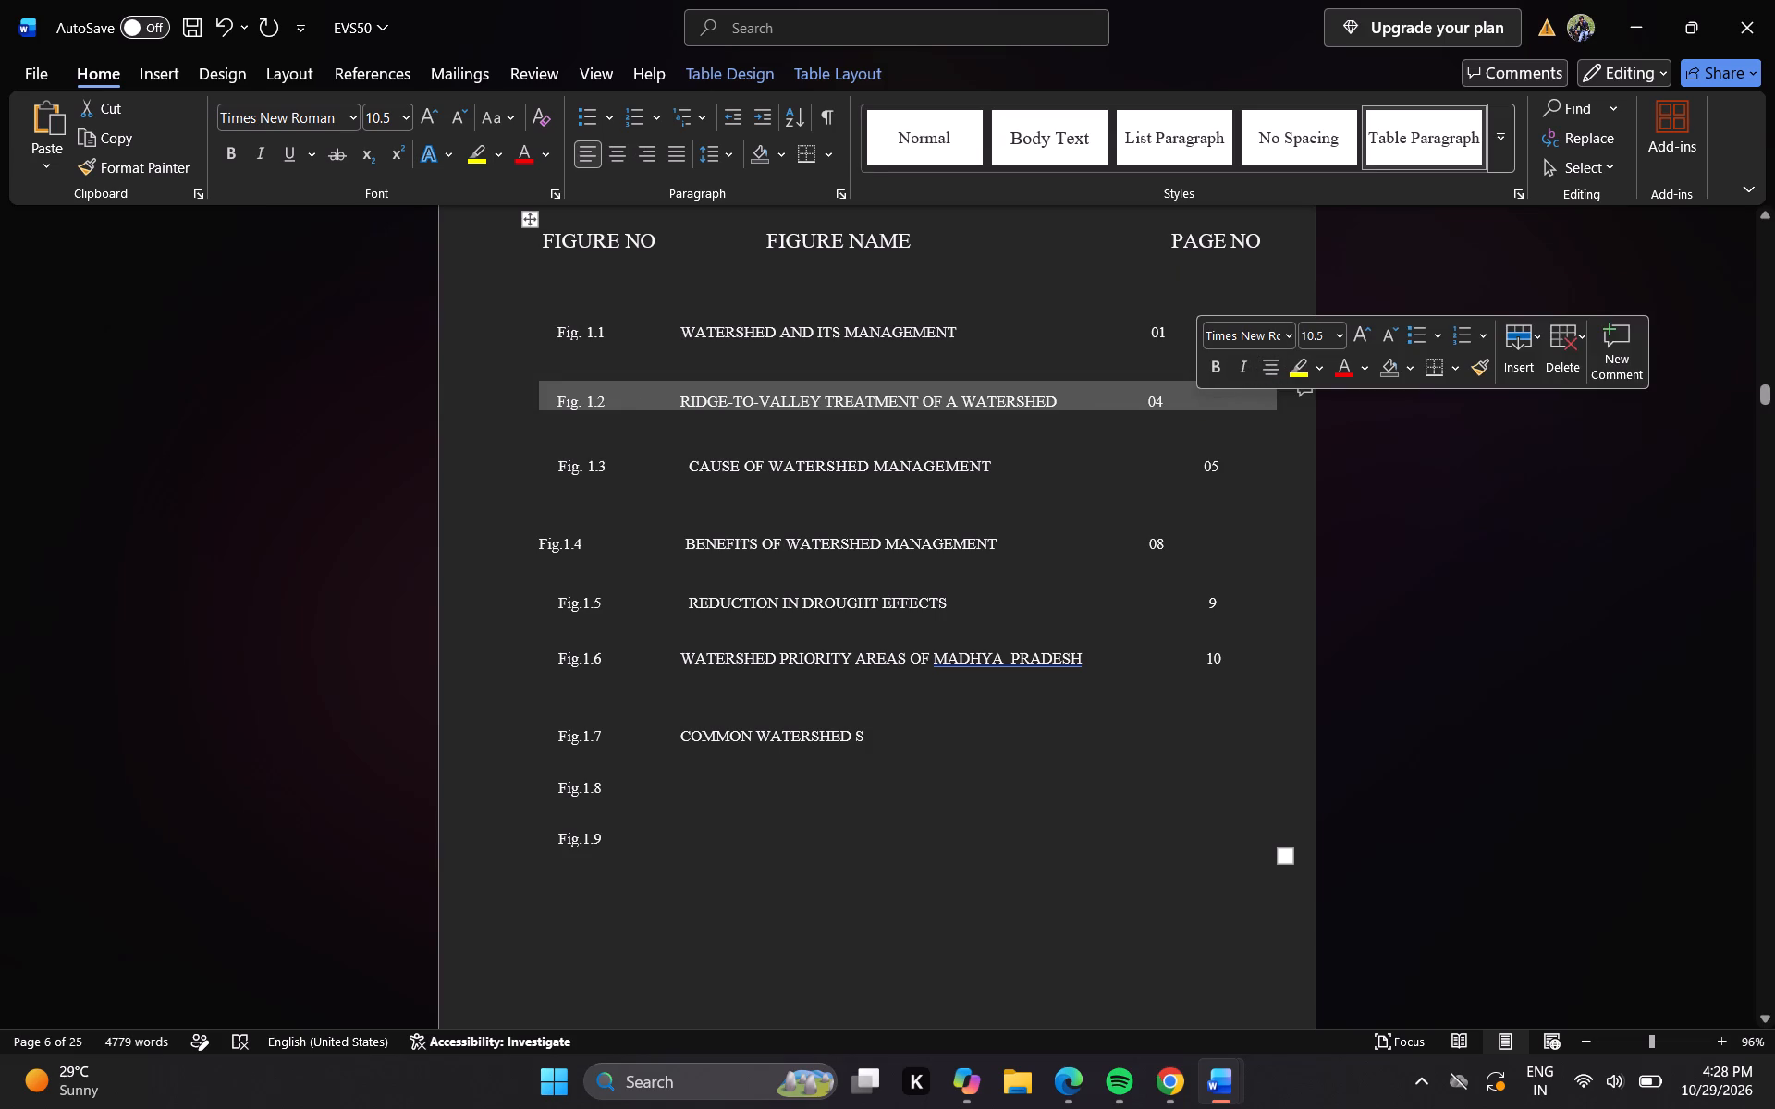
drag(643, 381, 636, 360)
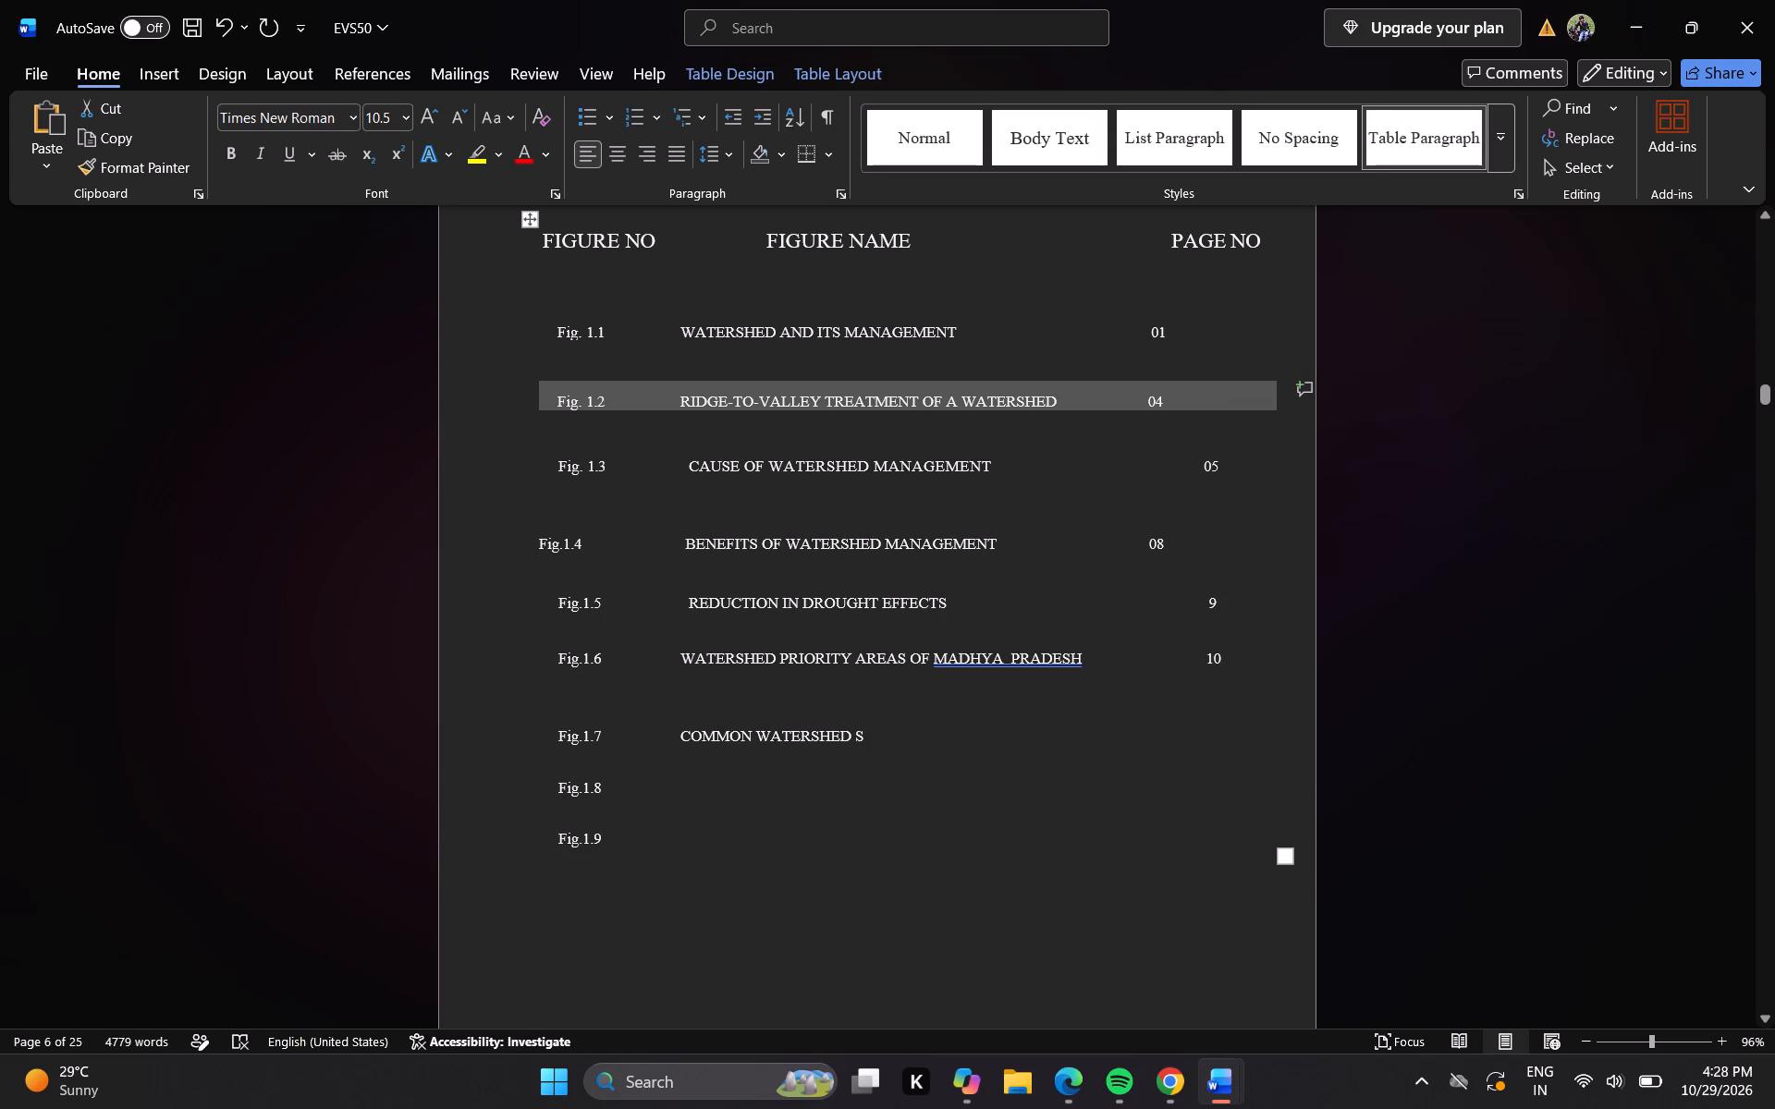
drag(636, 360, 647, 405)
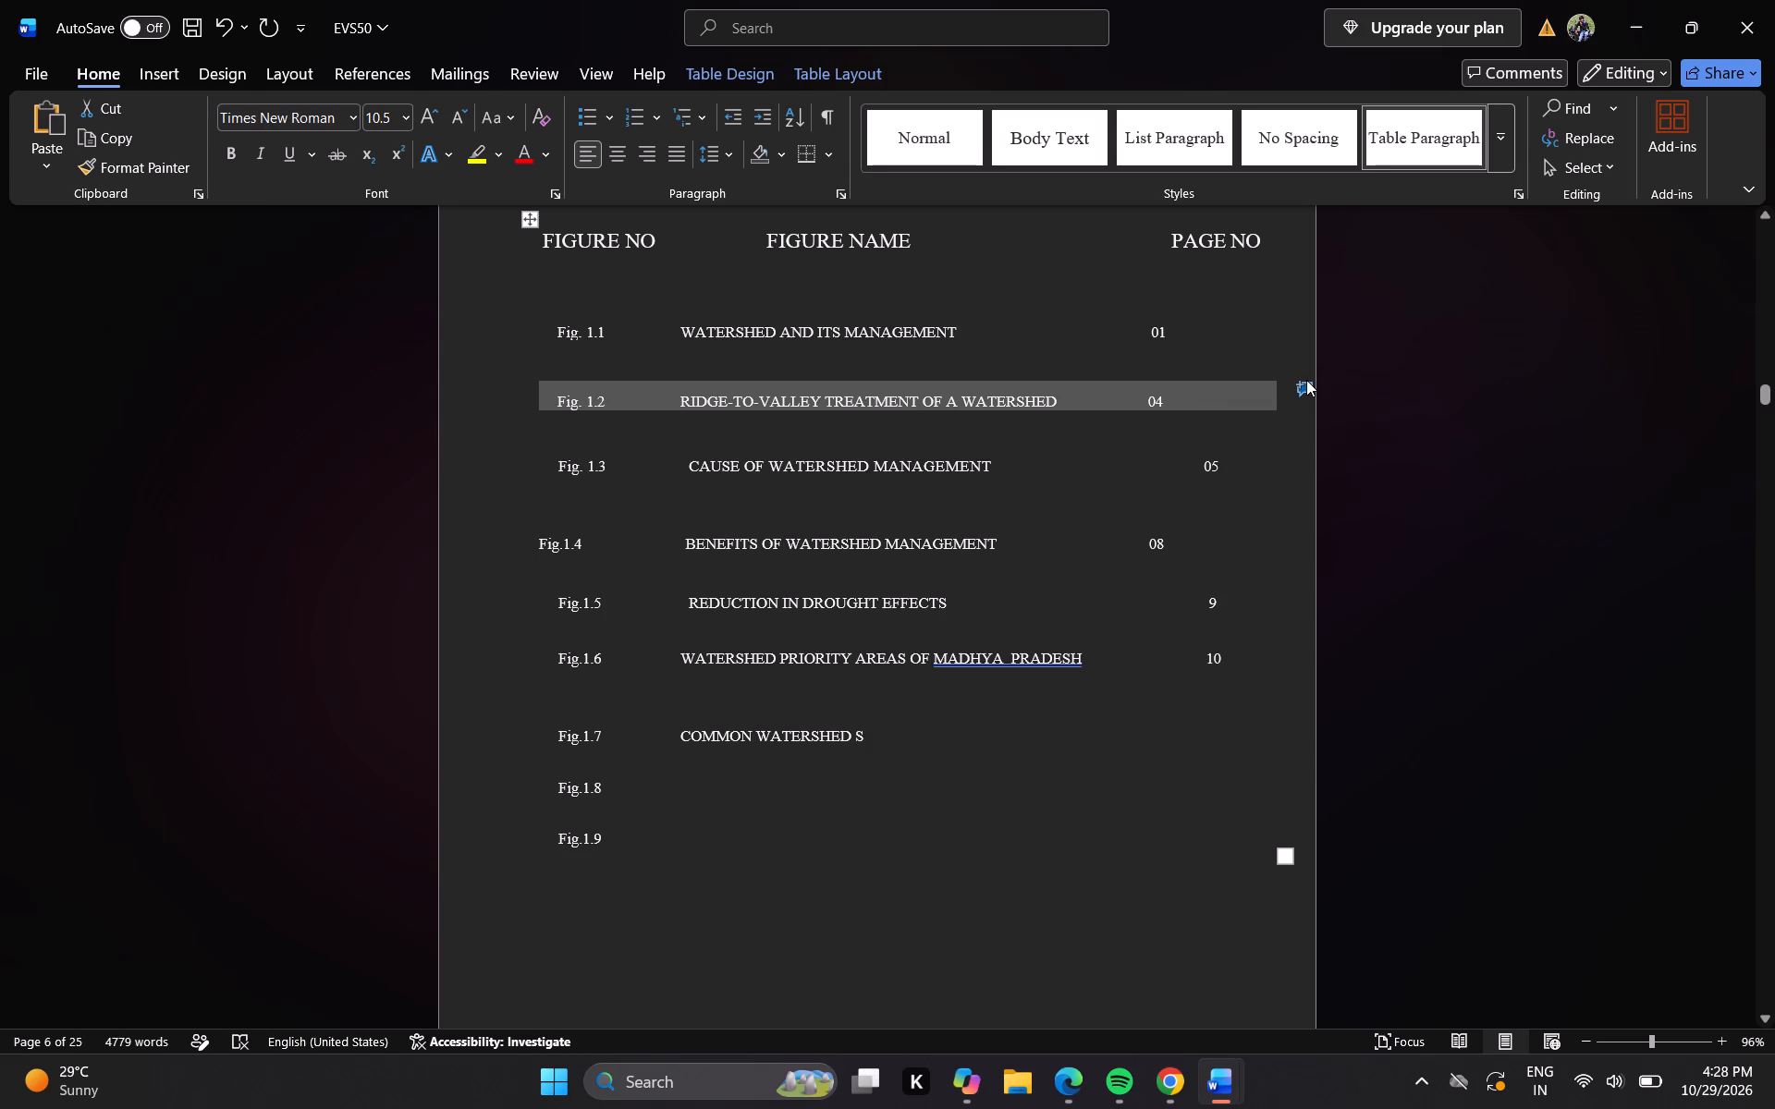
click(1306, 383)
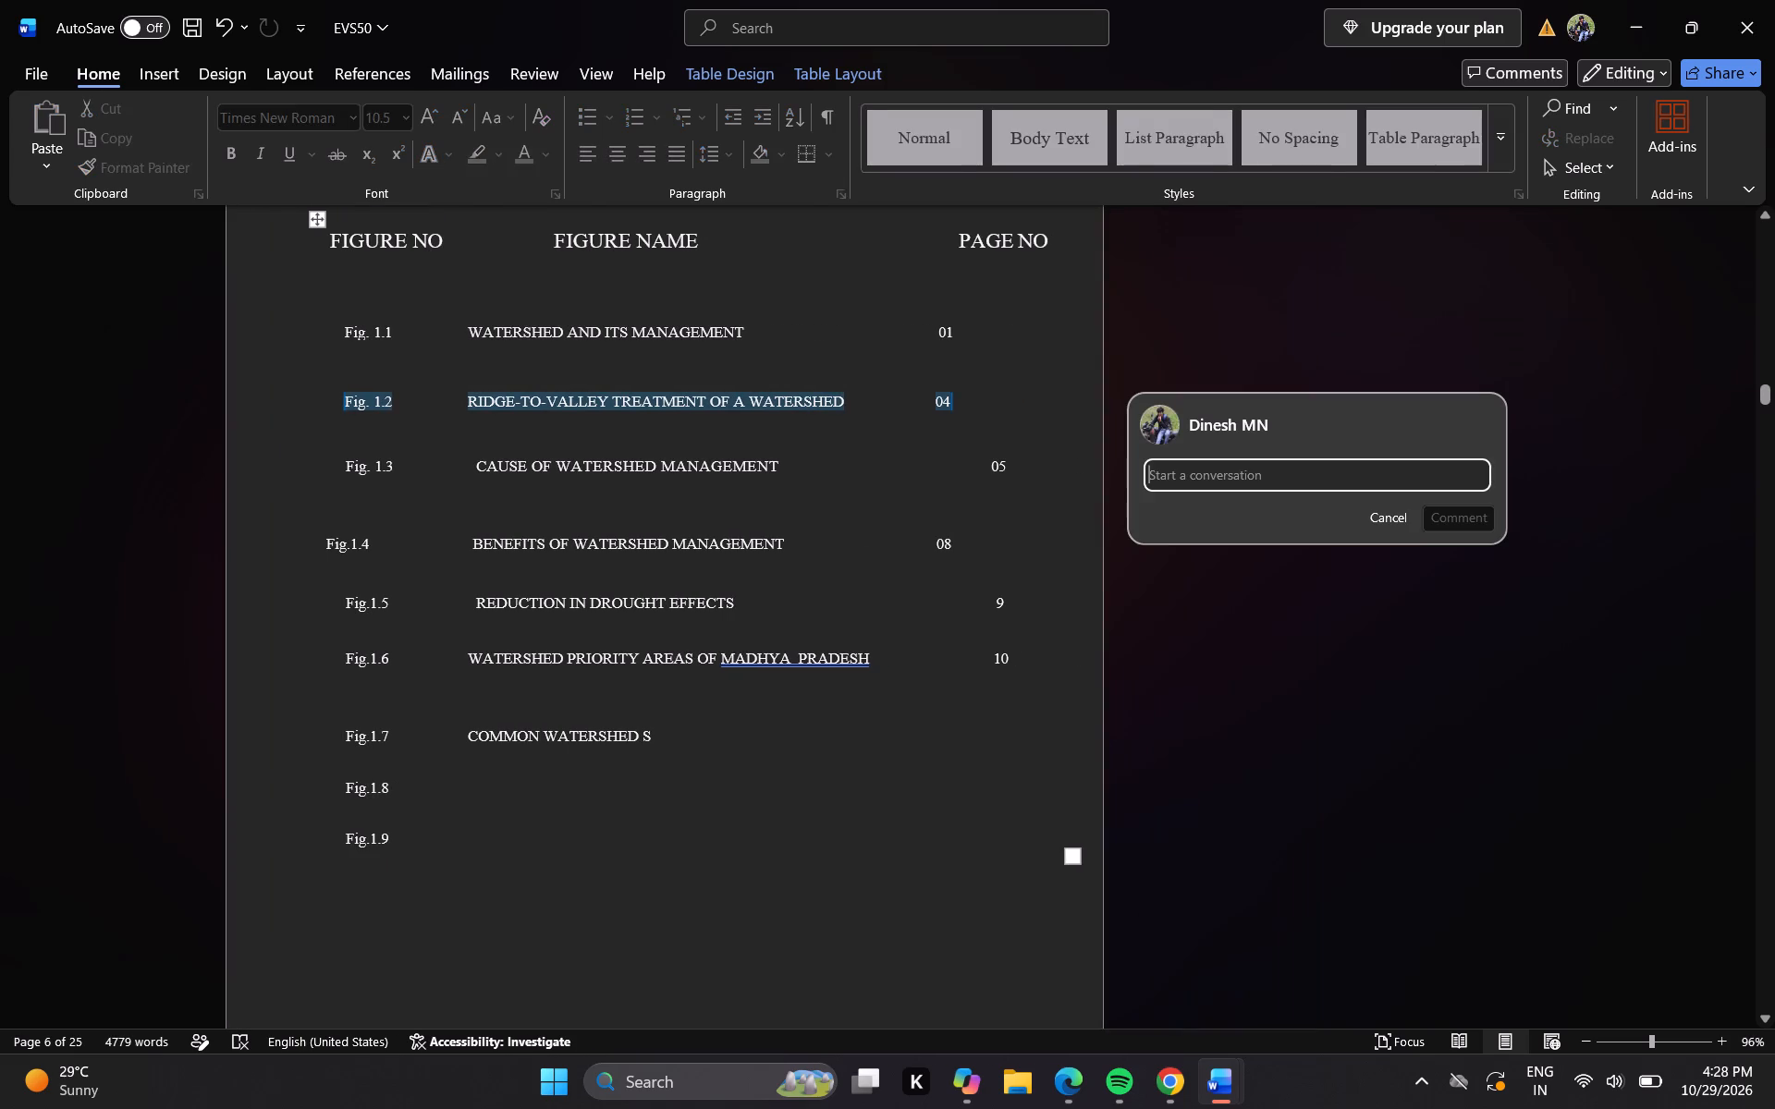
Discard the empty comment draft and left-align all cells of the Fig. 1.3 row in the list of figures.
click(1392, 515)
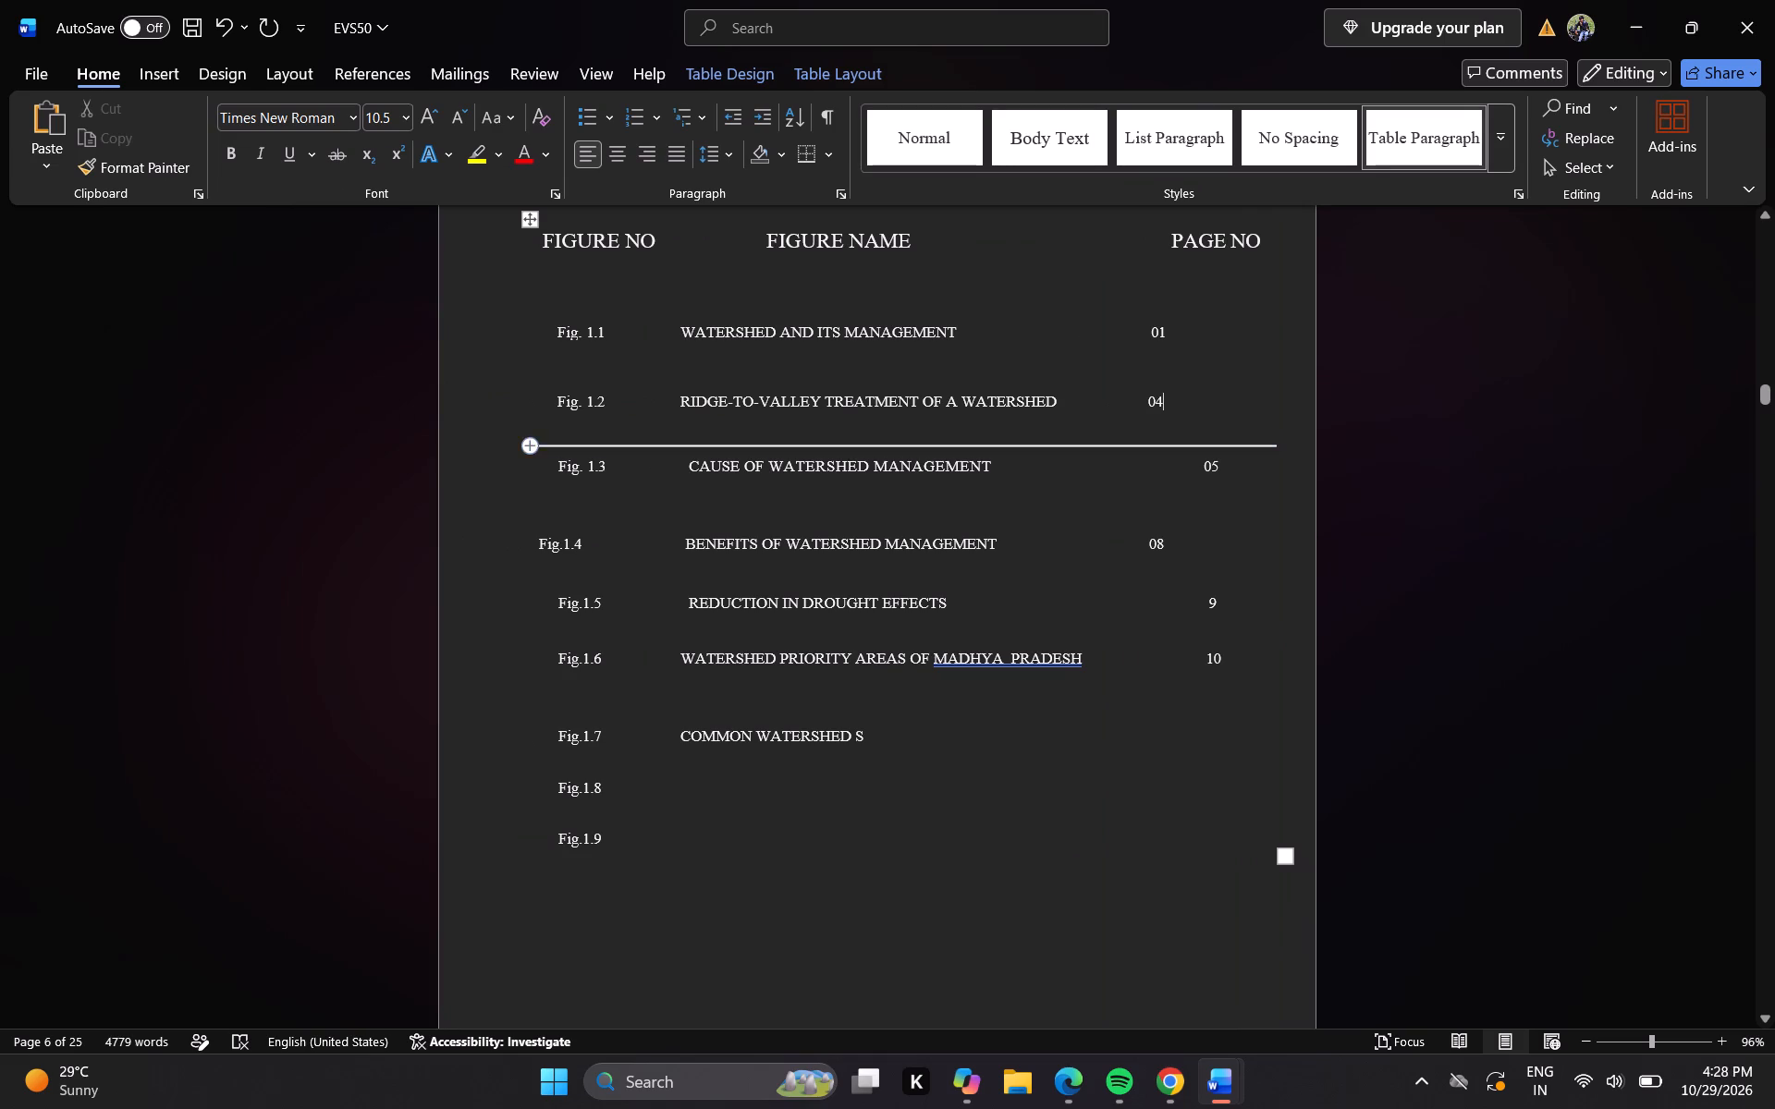
drag(543, 465, 1175, 446)
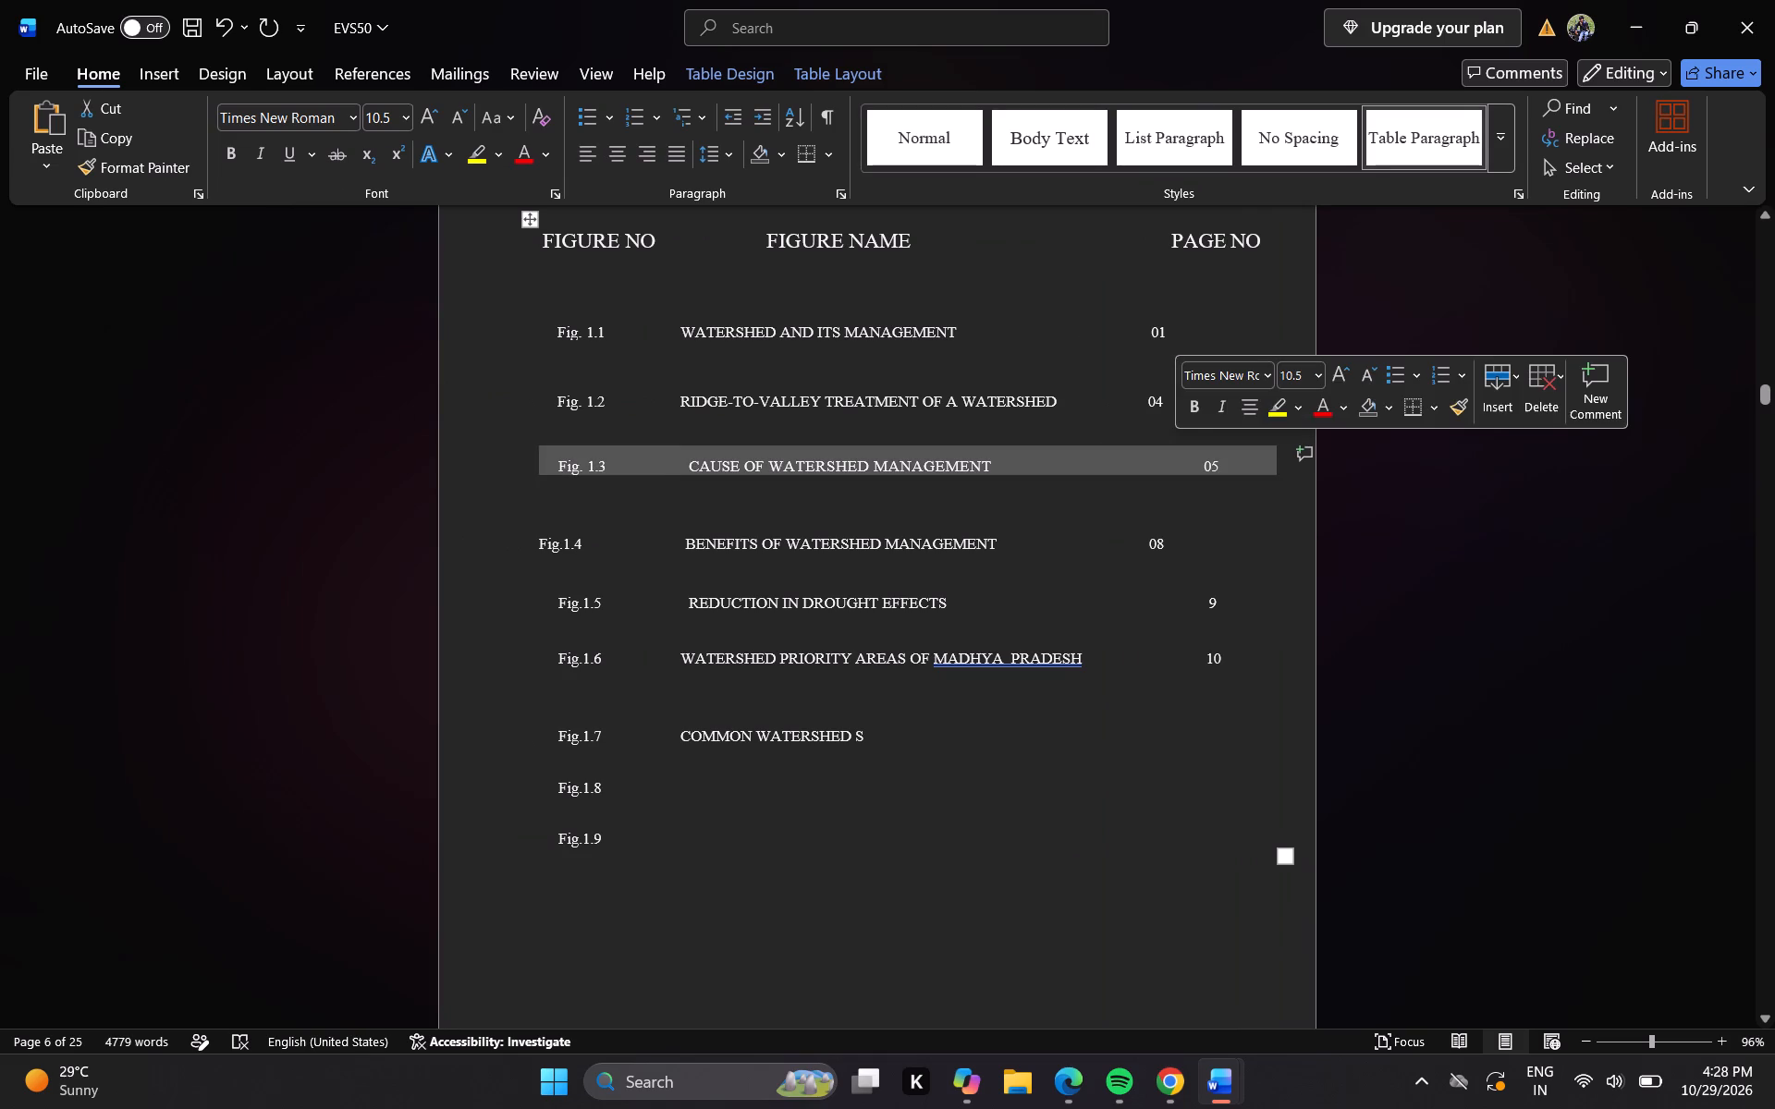
click(1255, 401)
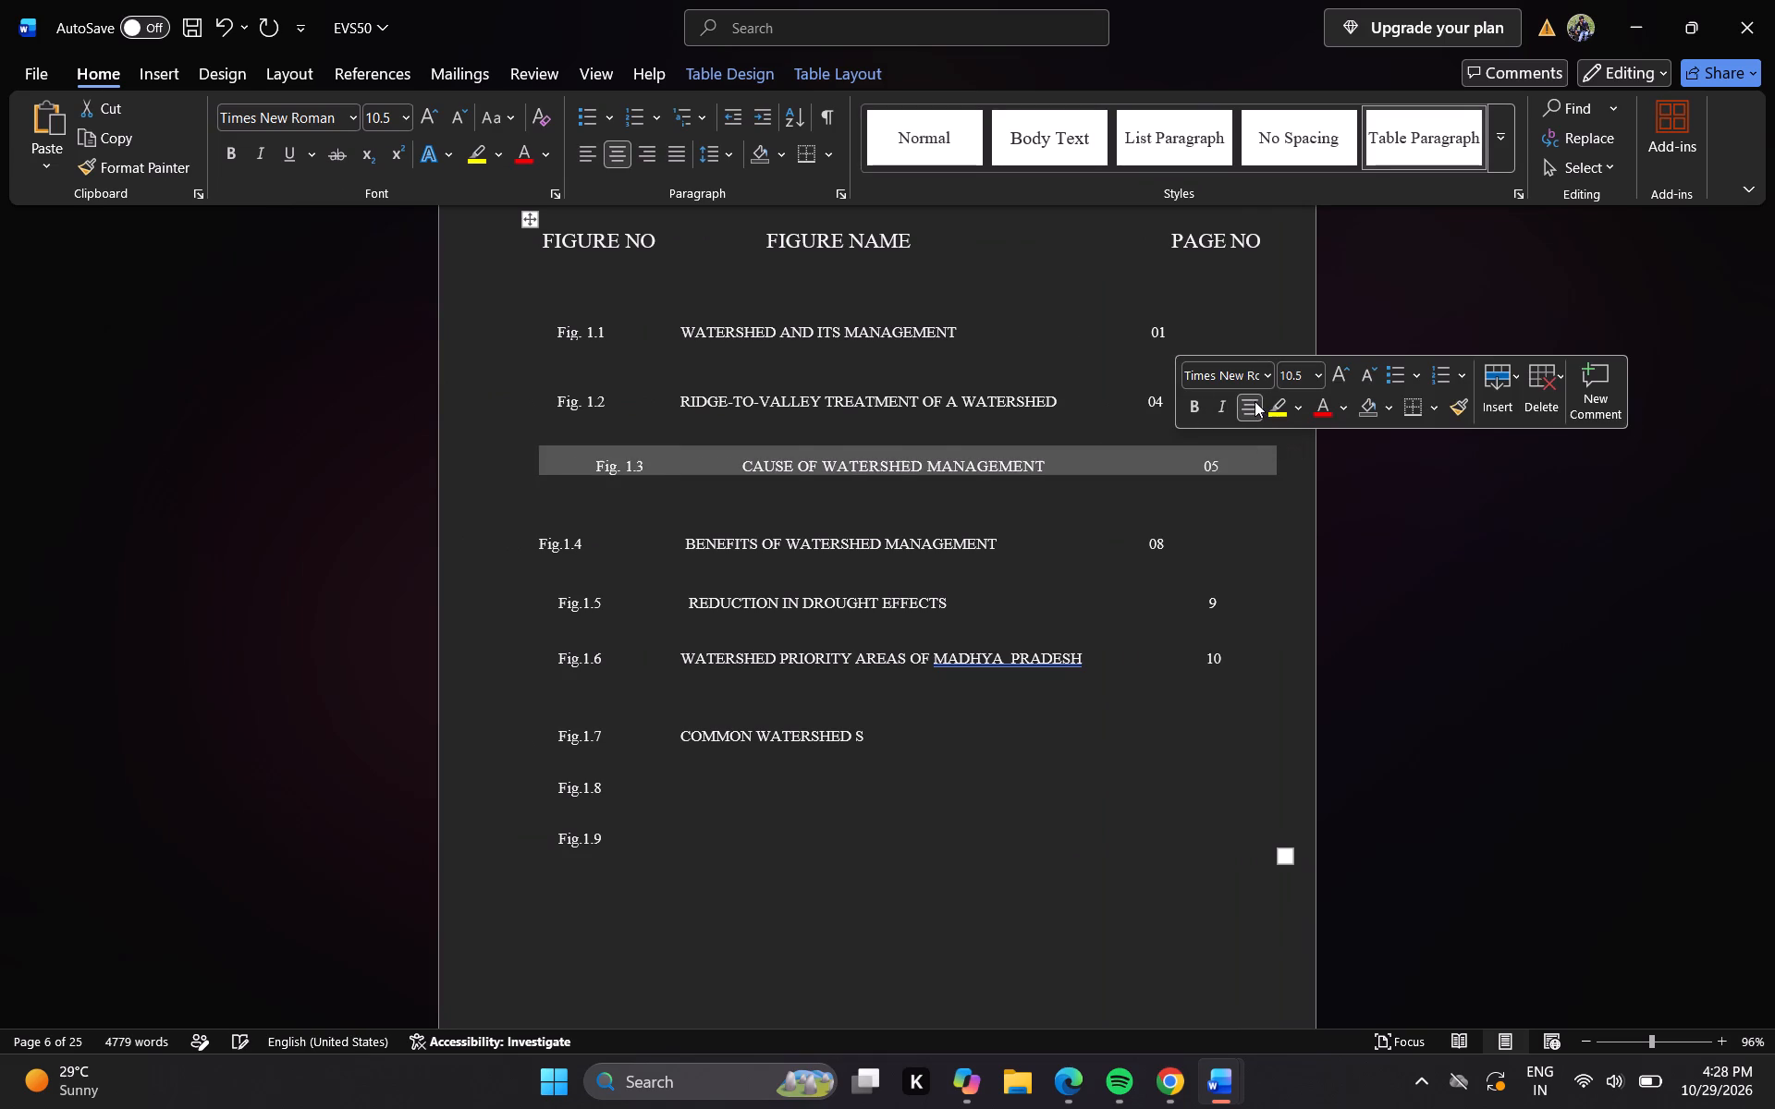
click(1255, 401)
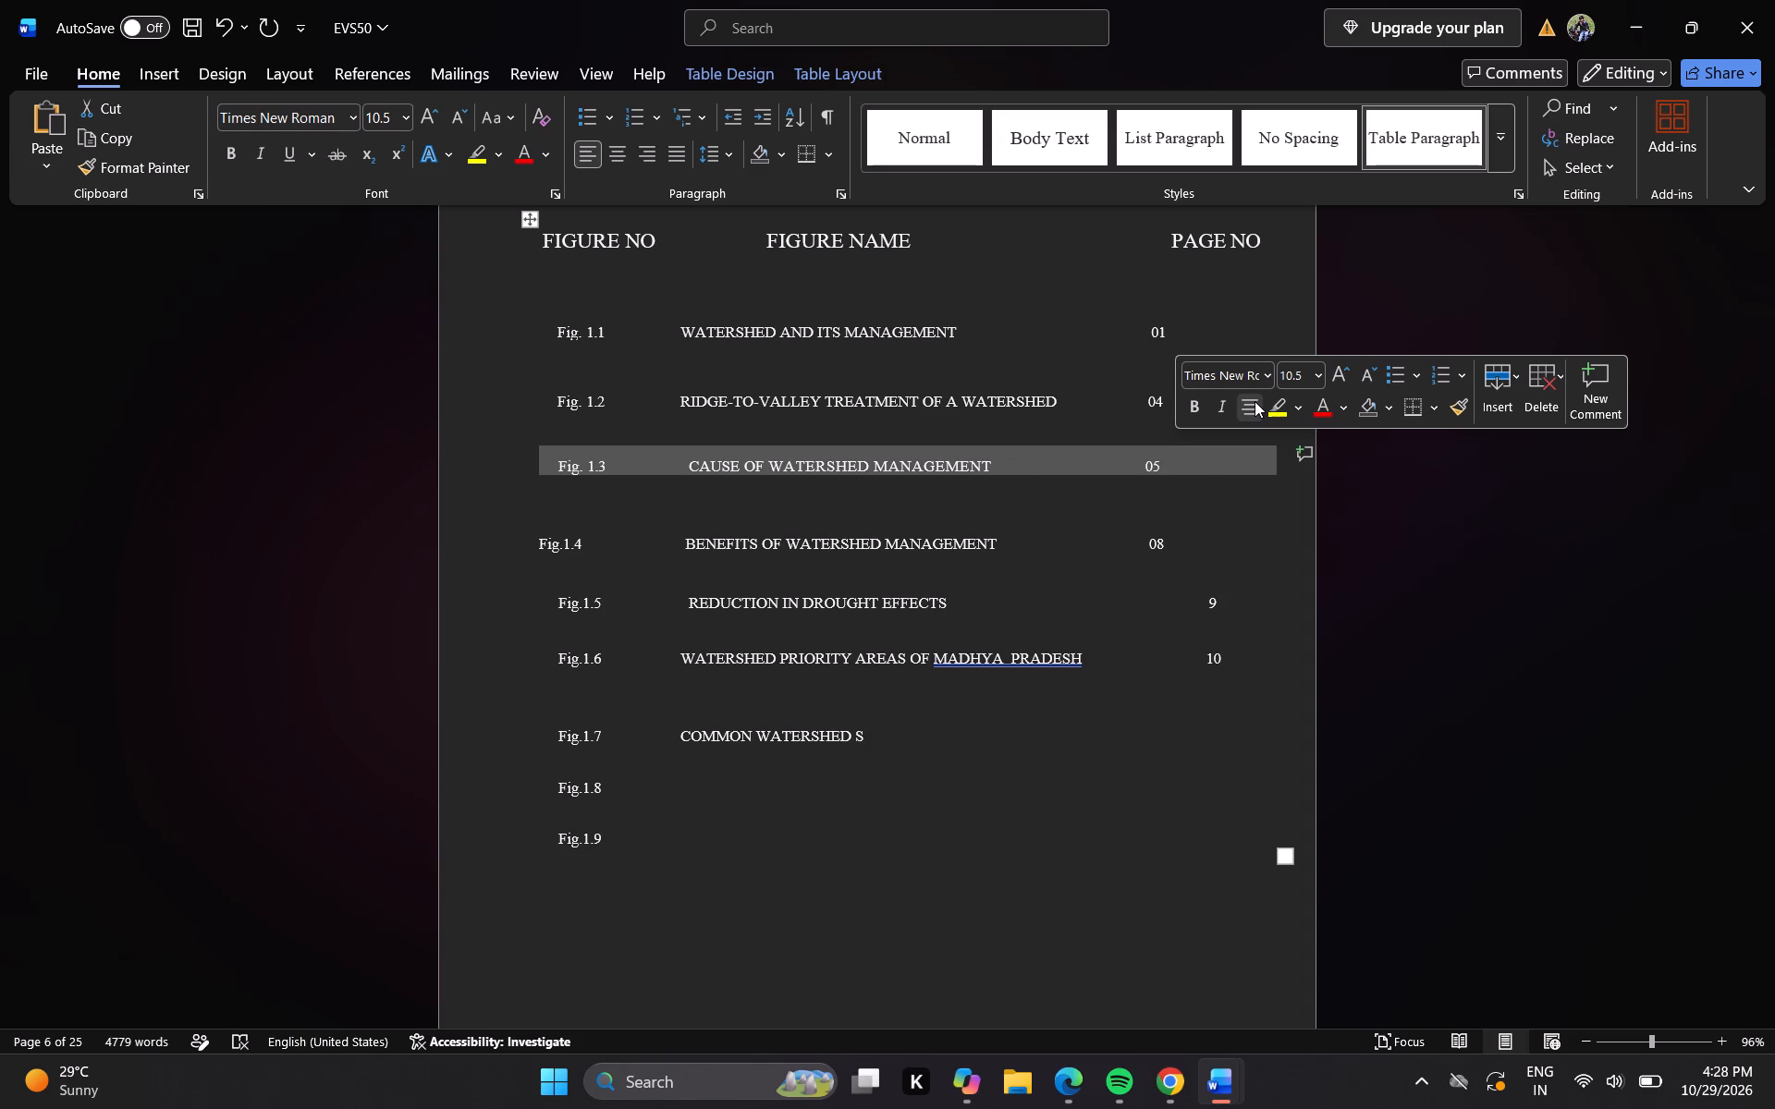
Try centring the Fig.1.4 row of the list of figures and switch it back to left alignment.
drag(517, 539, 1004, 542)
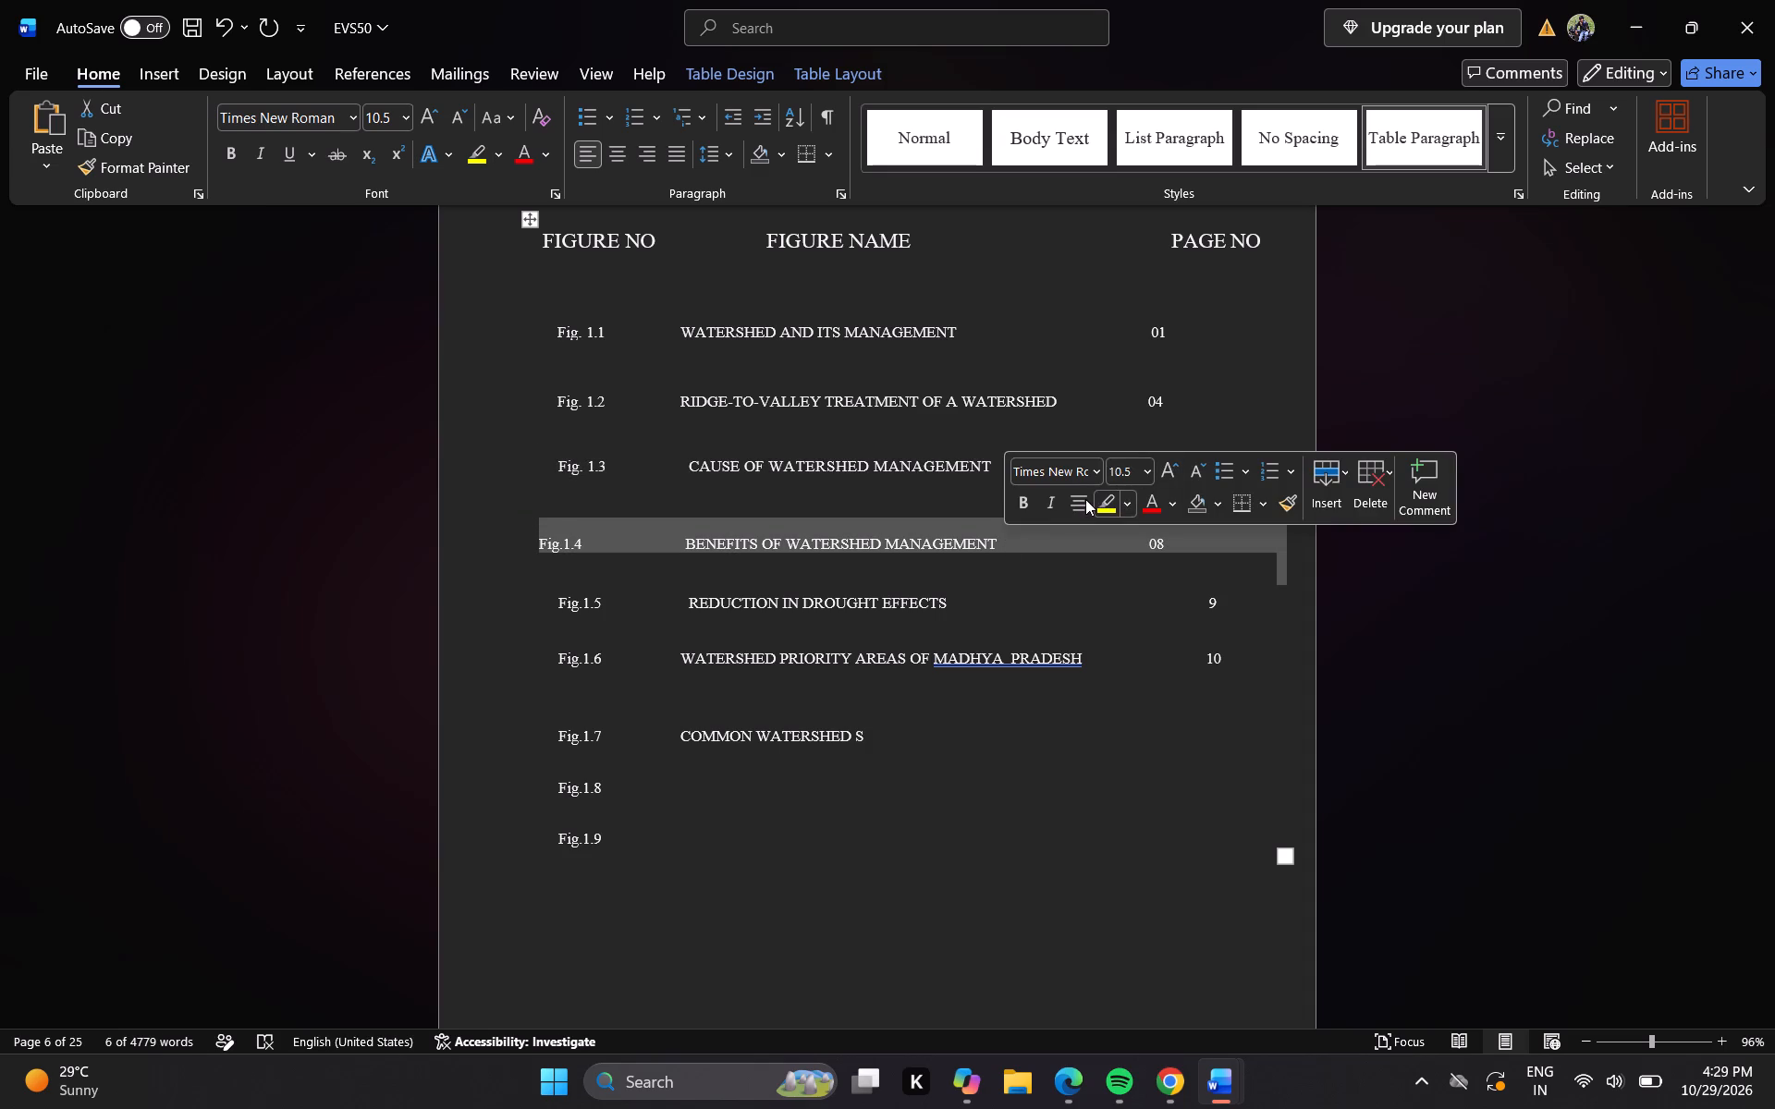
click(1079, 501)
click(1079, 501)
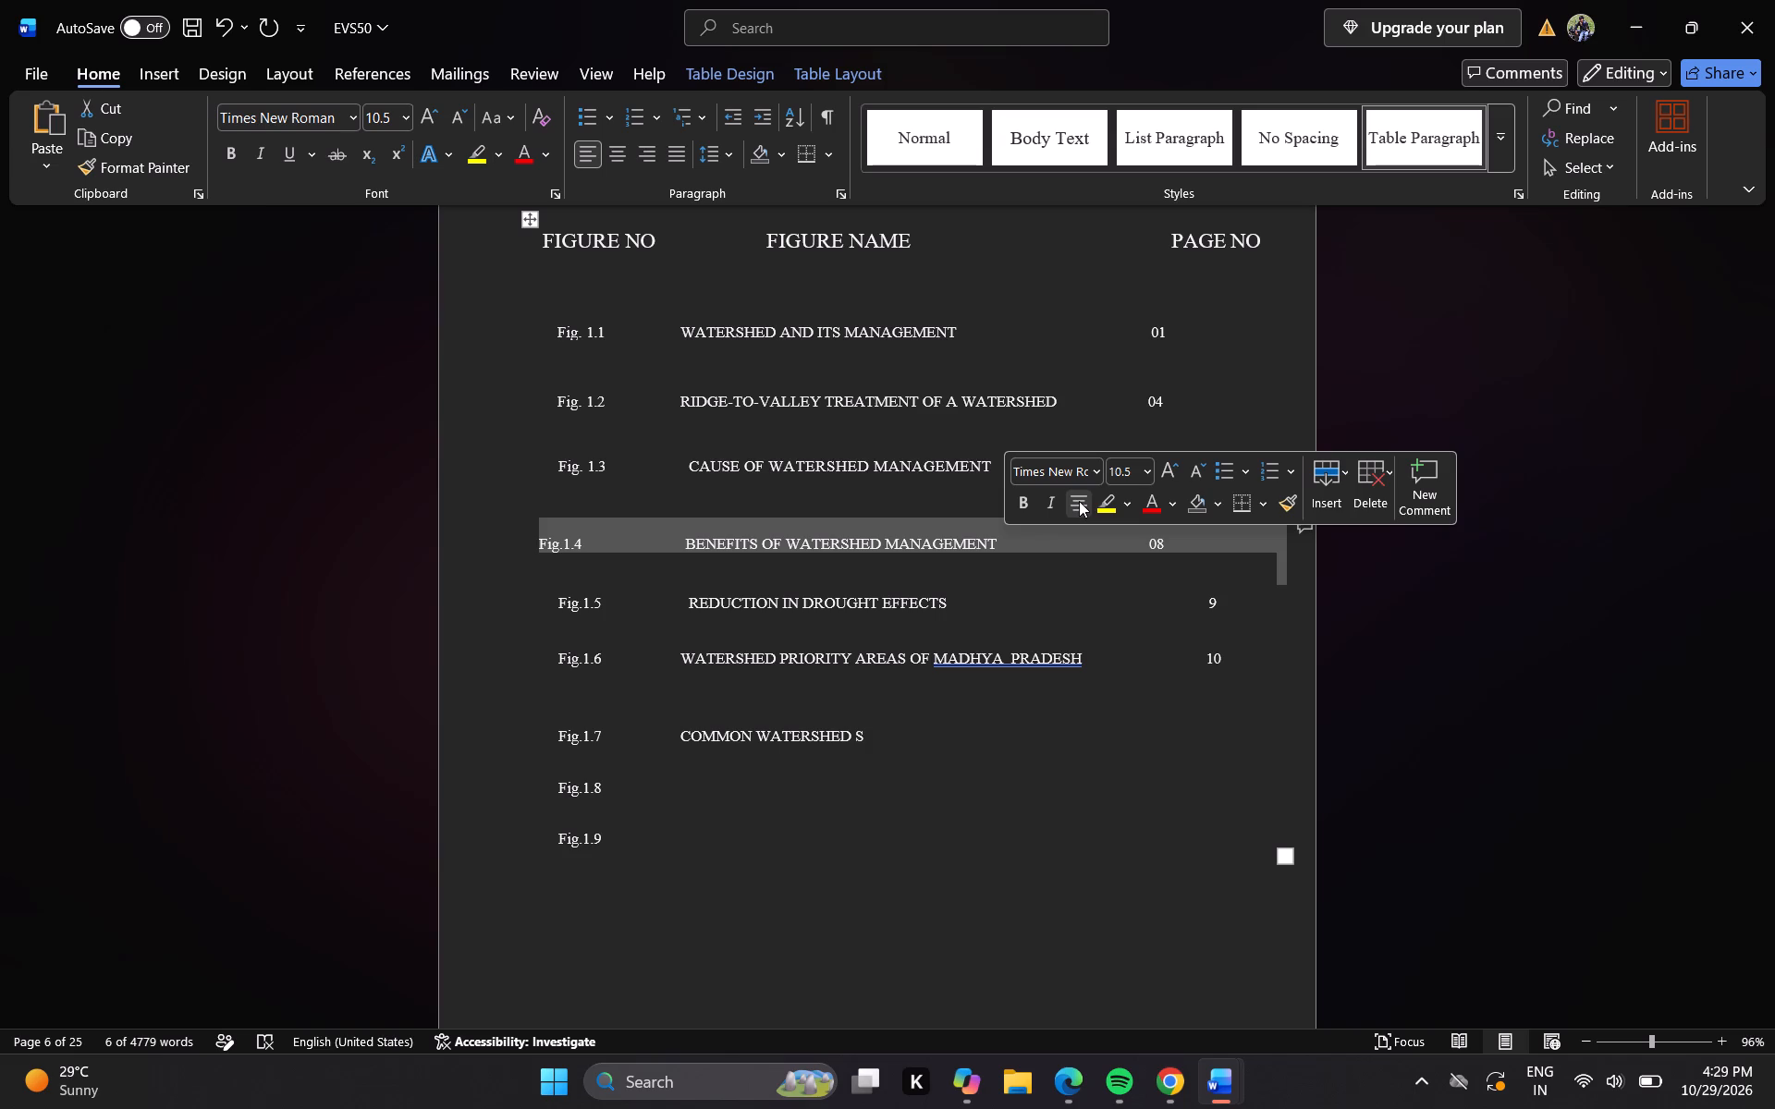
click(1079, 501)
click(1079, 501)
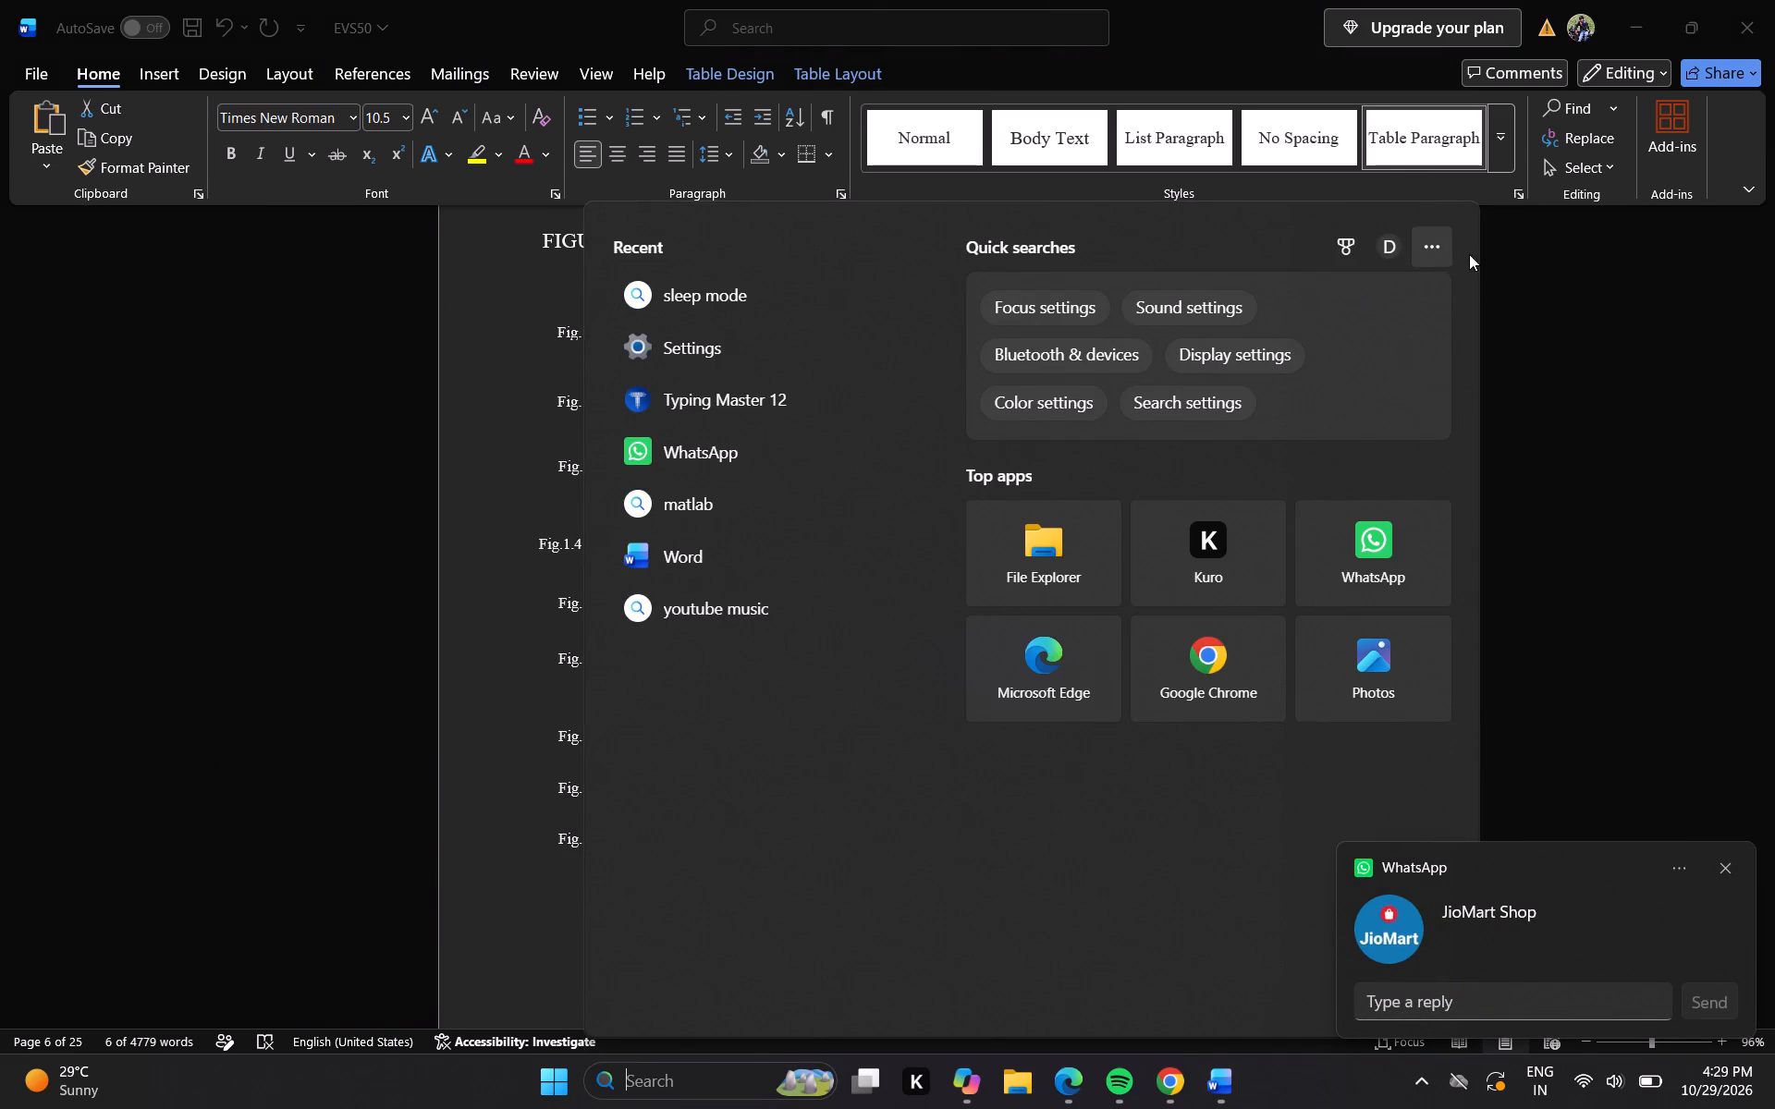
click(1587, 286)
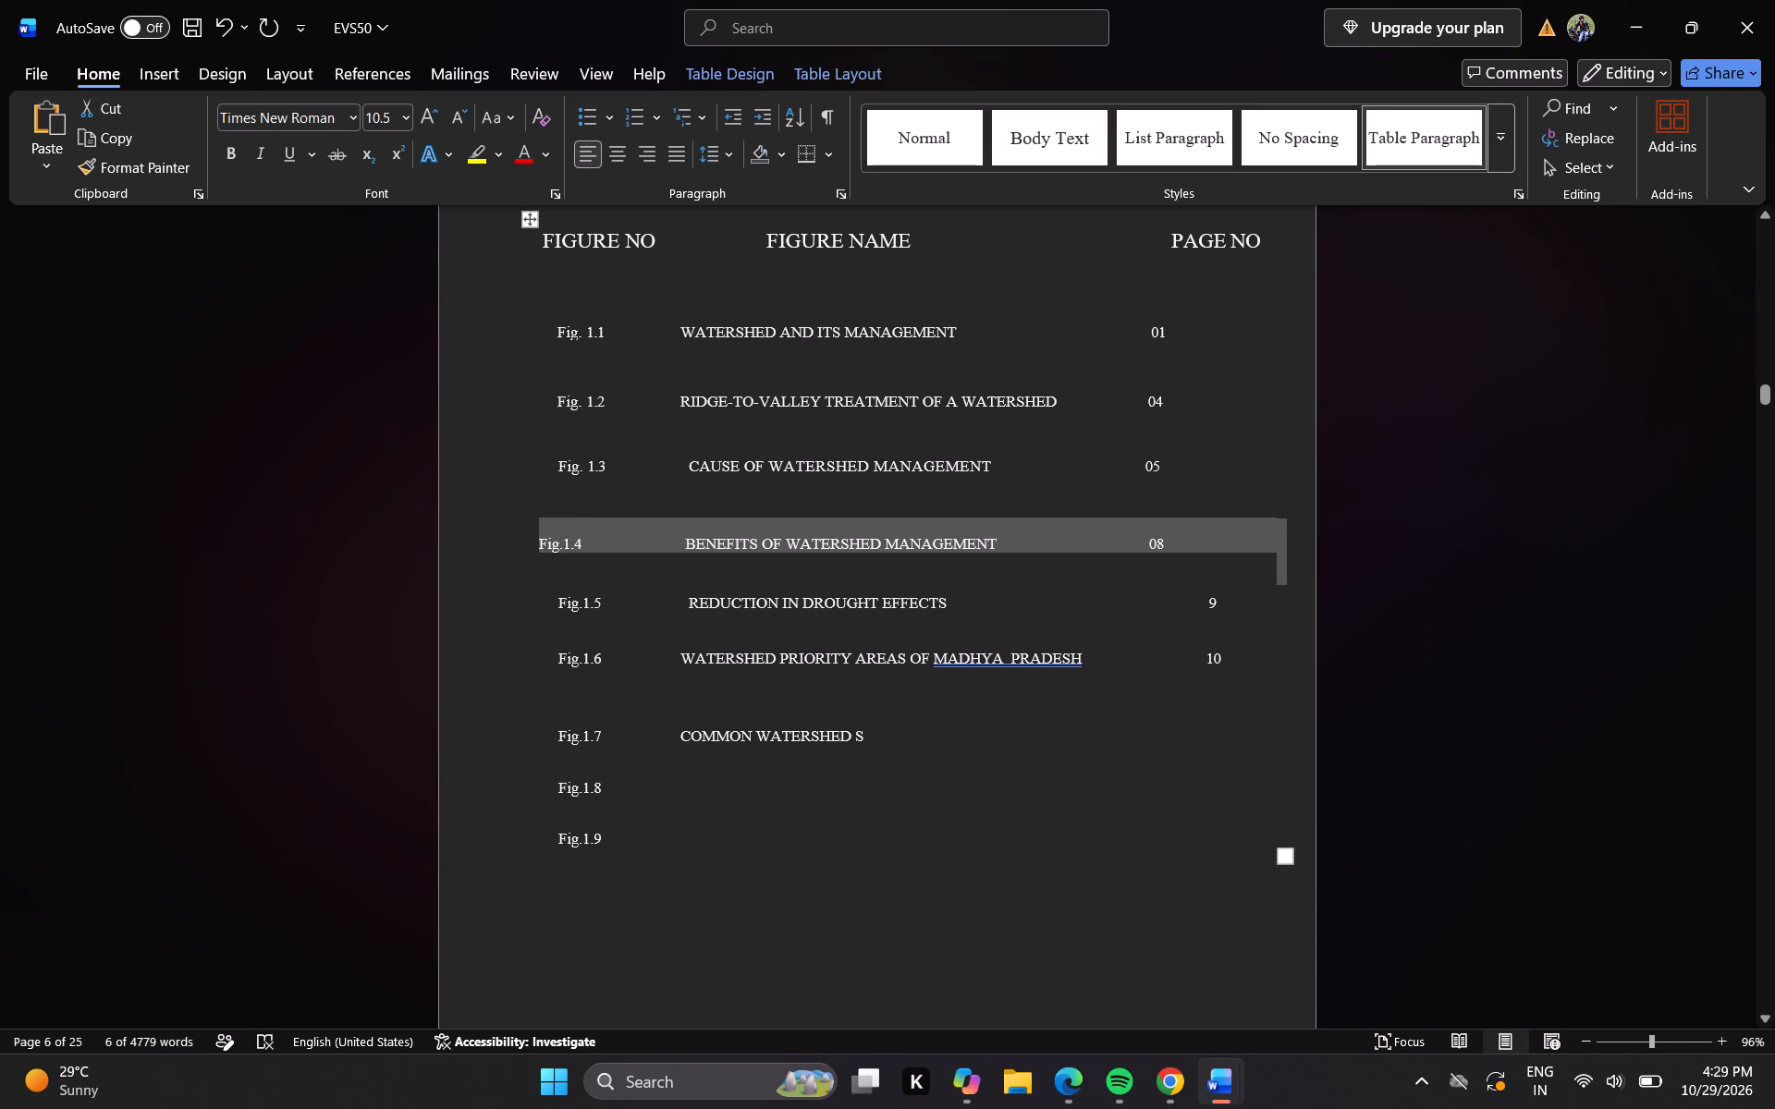
Left-align all cells of the Fig.1.5 row in the list of figures.
drag(541, 597, 1035, 582)
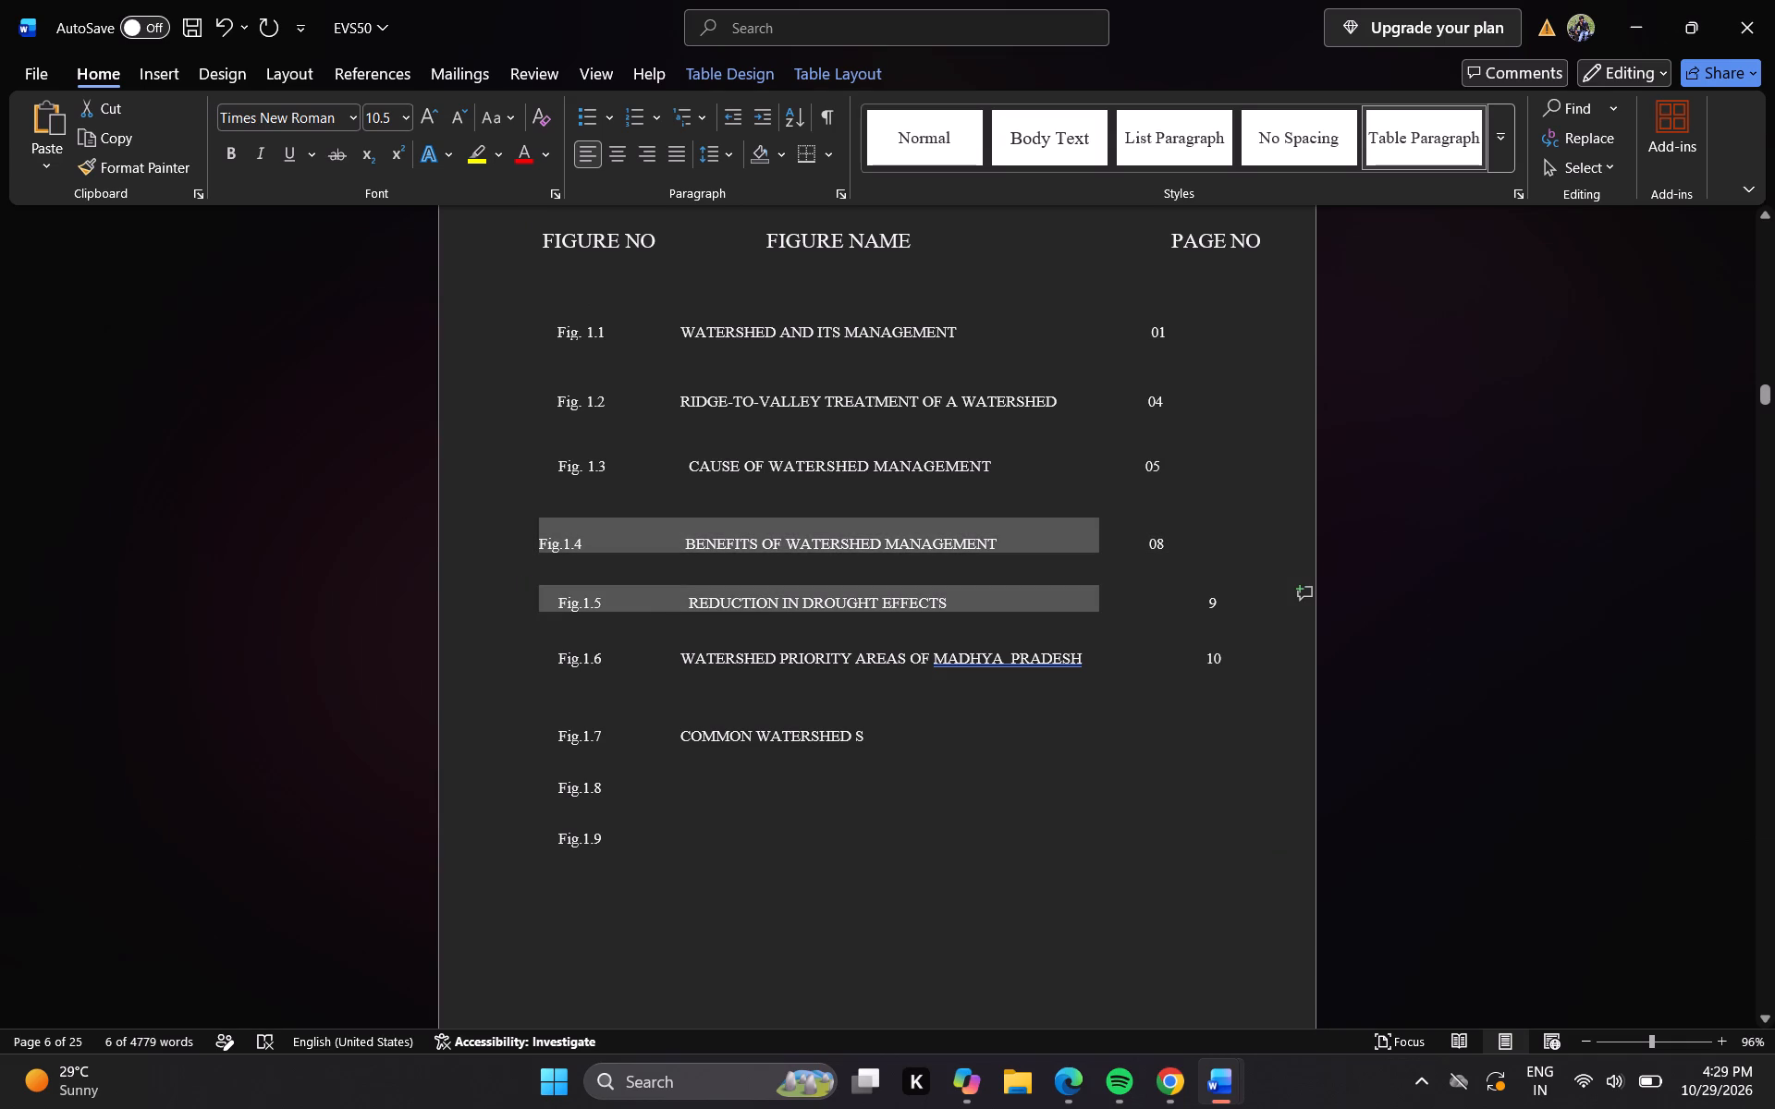
drag(1035, 582, 1174, 615)
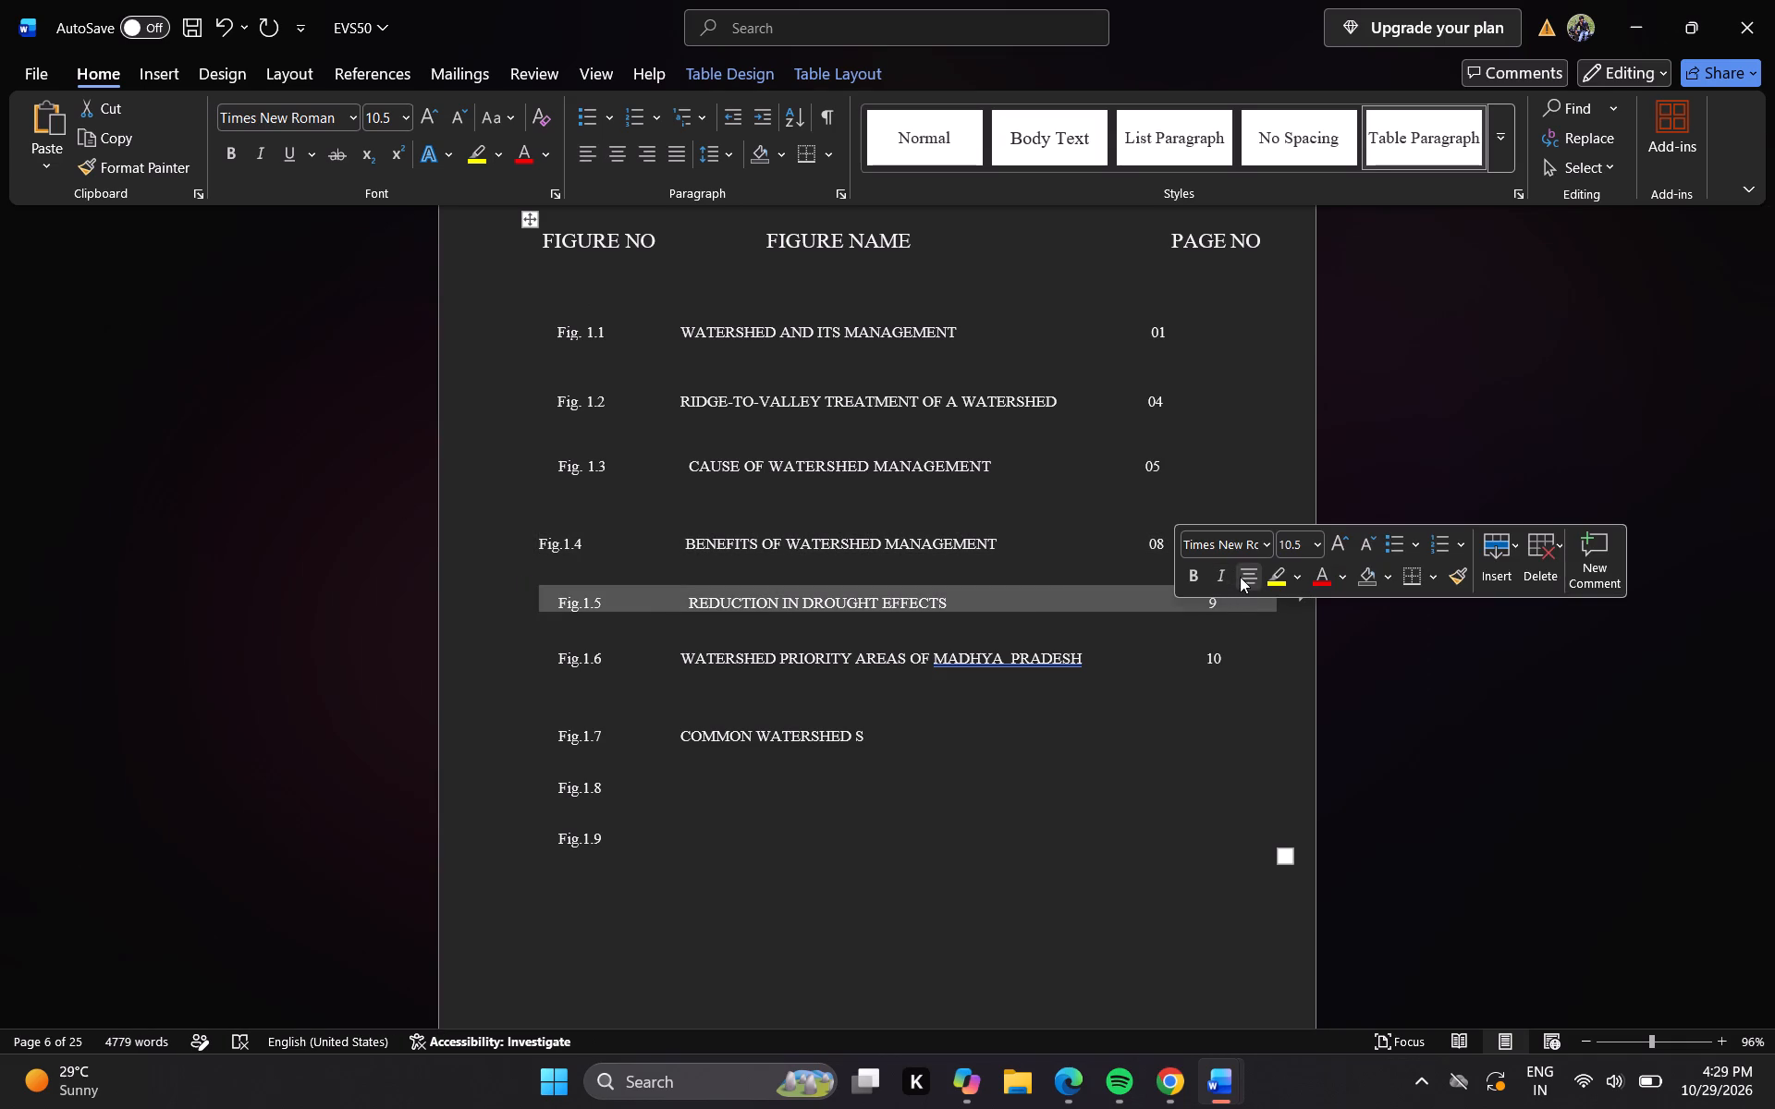
click(1240, 575)
click(1240, 575)
Left-align all cells of the Fig.1.6 row in the list of figures.
click(1005, 759)
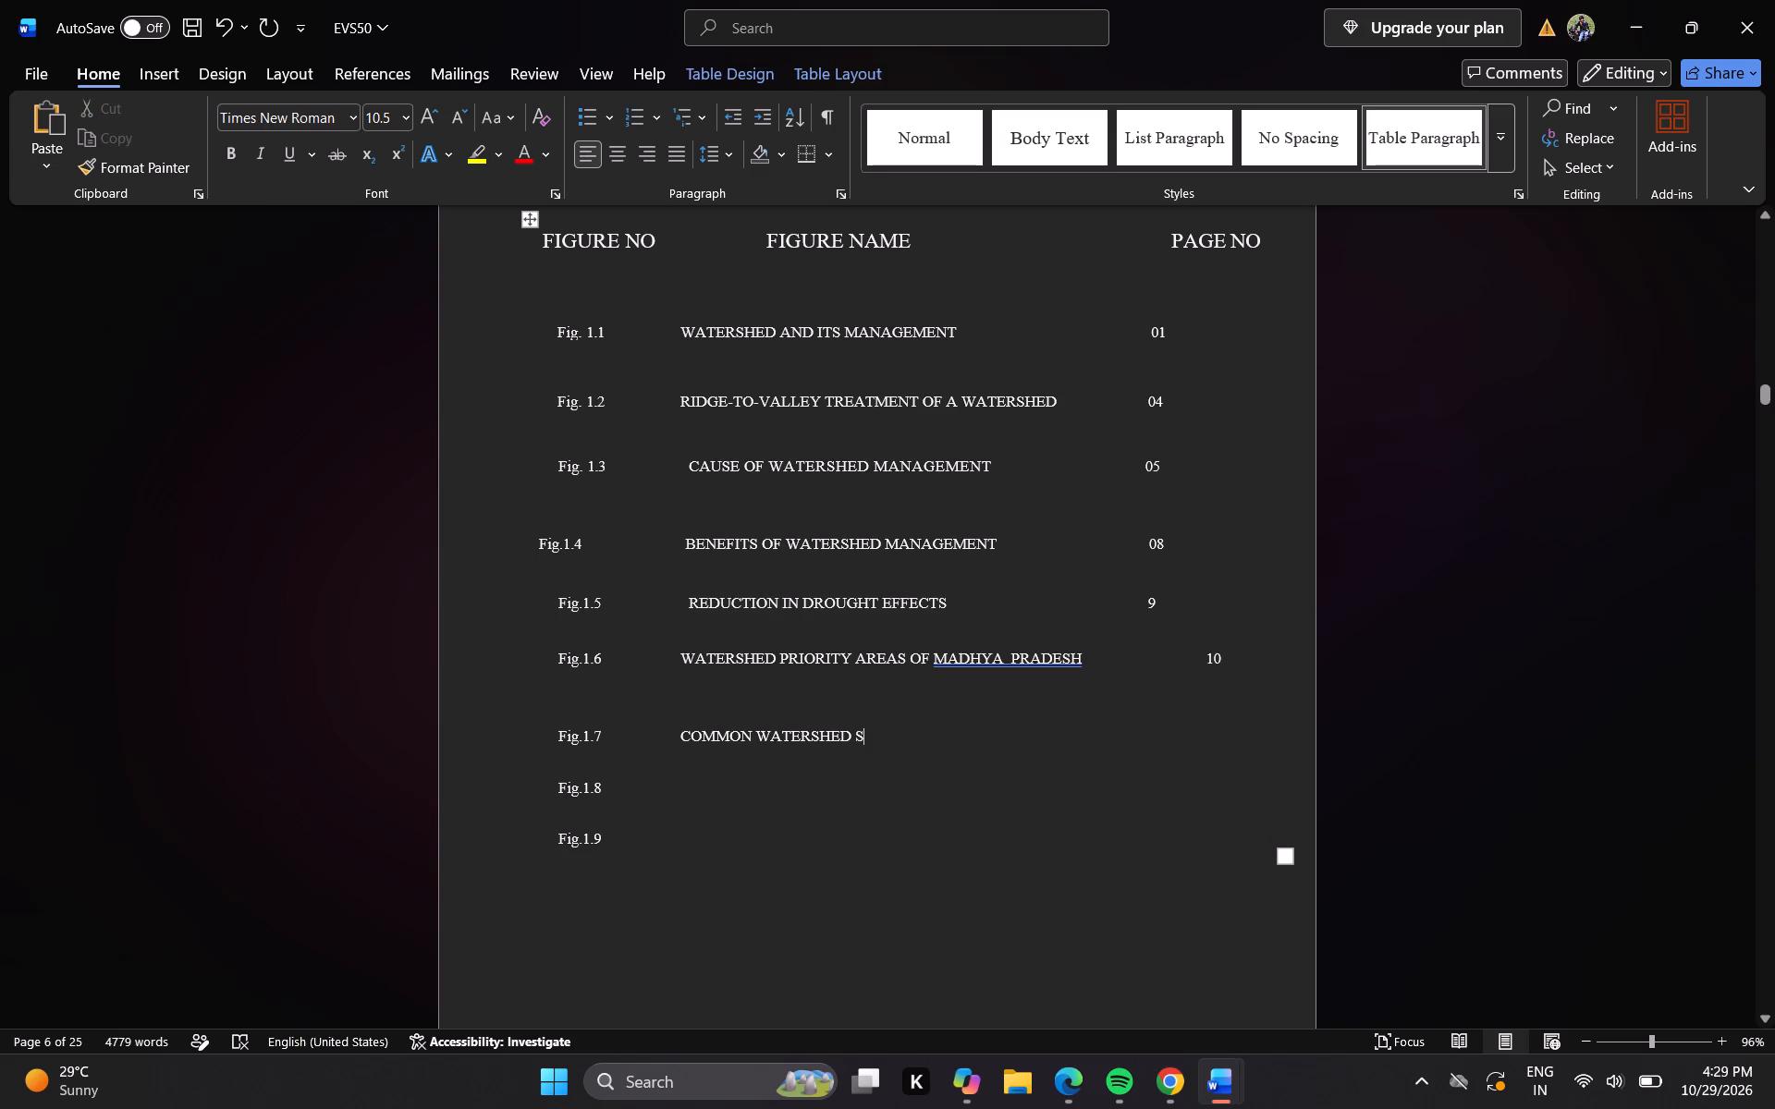
drag(548, 664, 1209, 667)
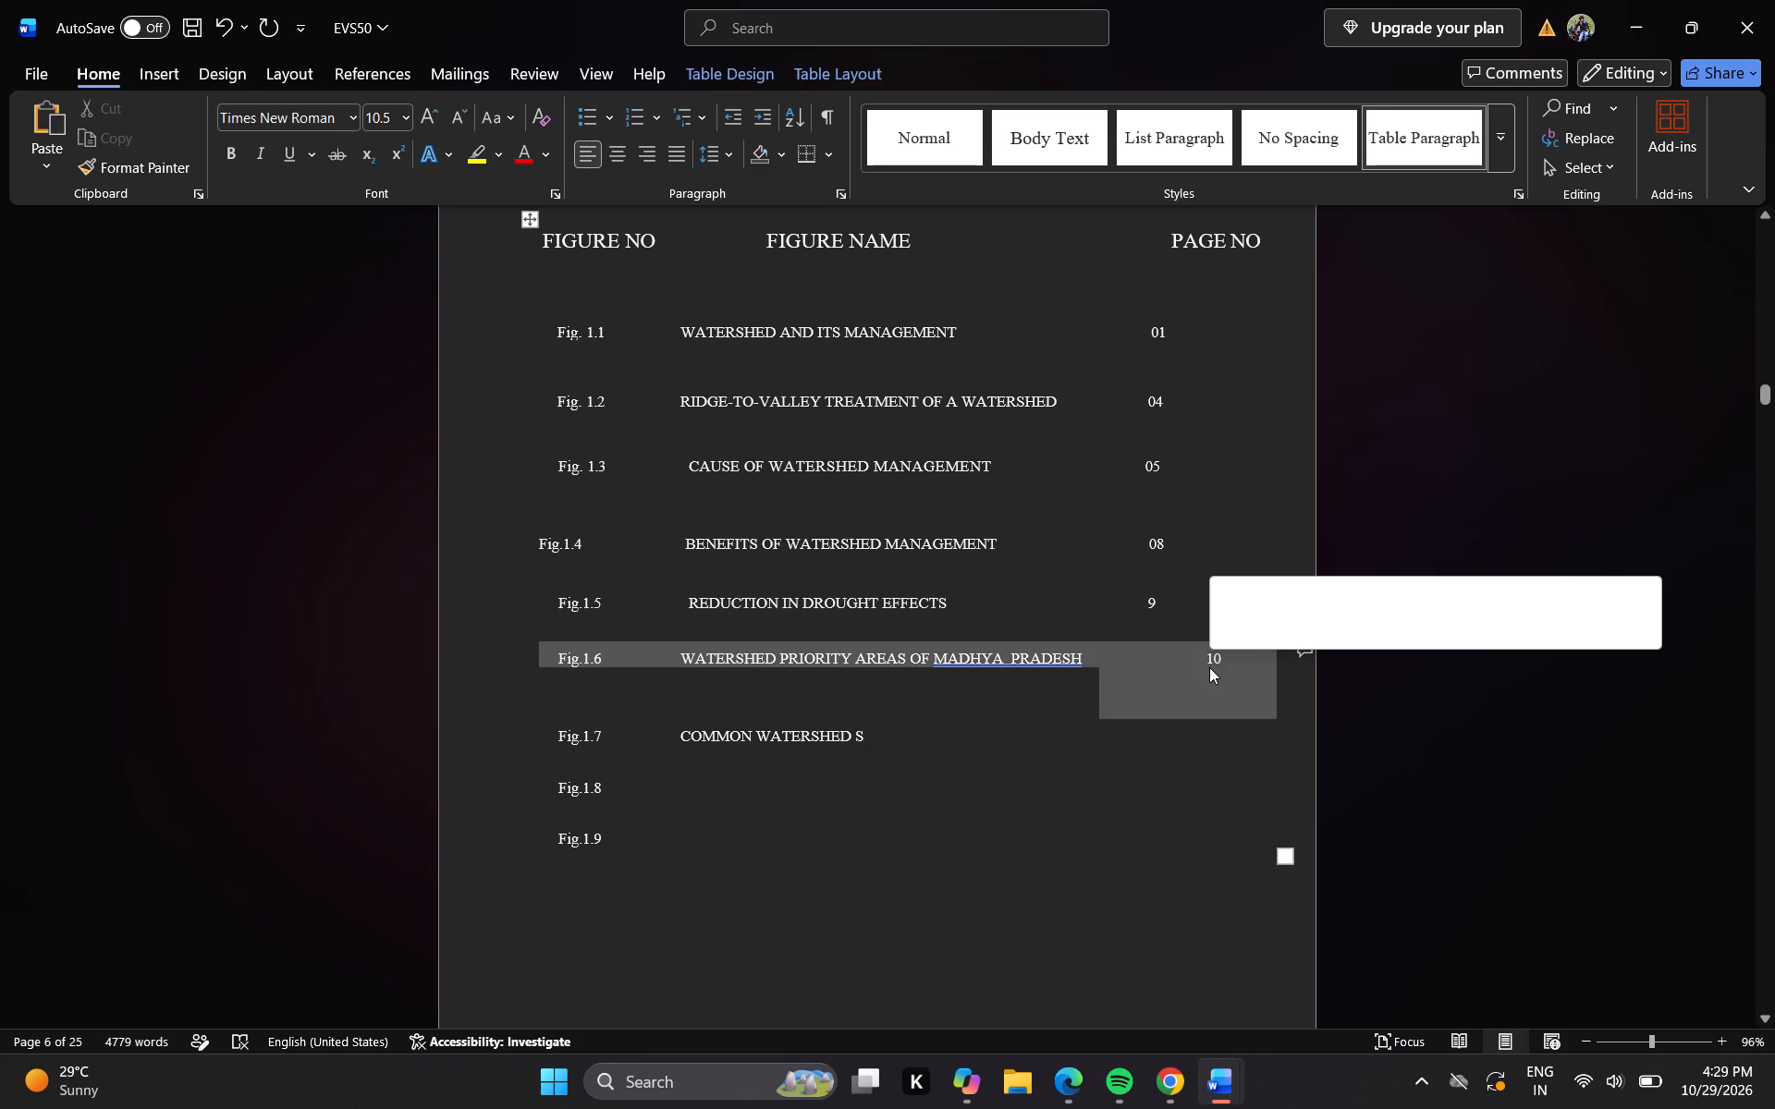
click(873, 808)
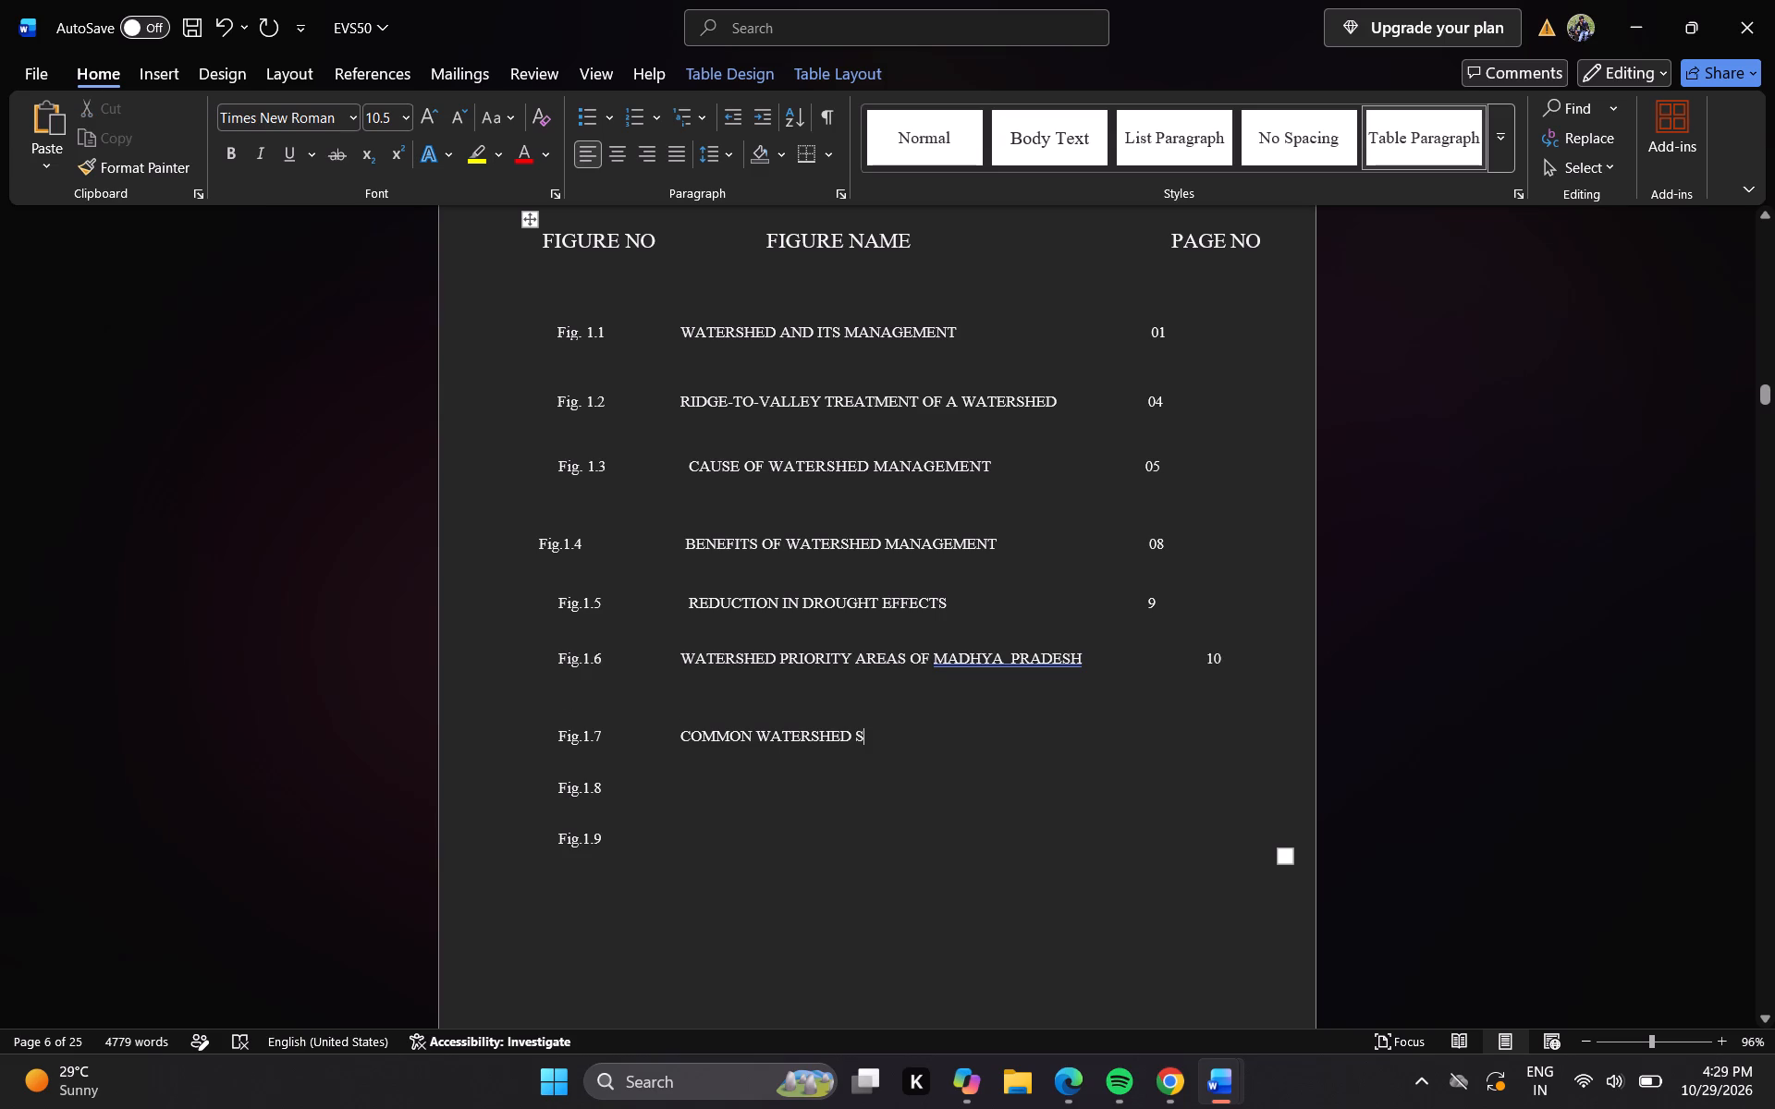
drag(546, 664, 862, 646)
drag(862, 646, 1226, 652)
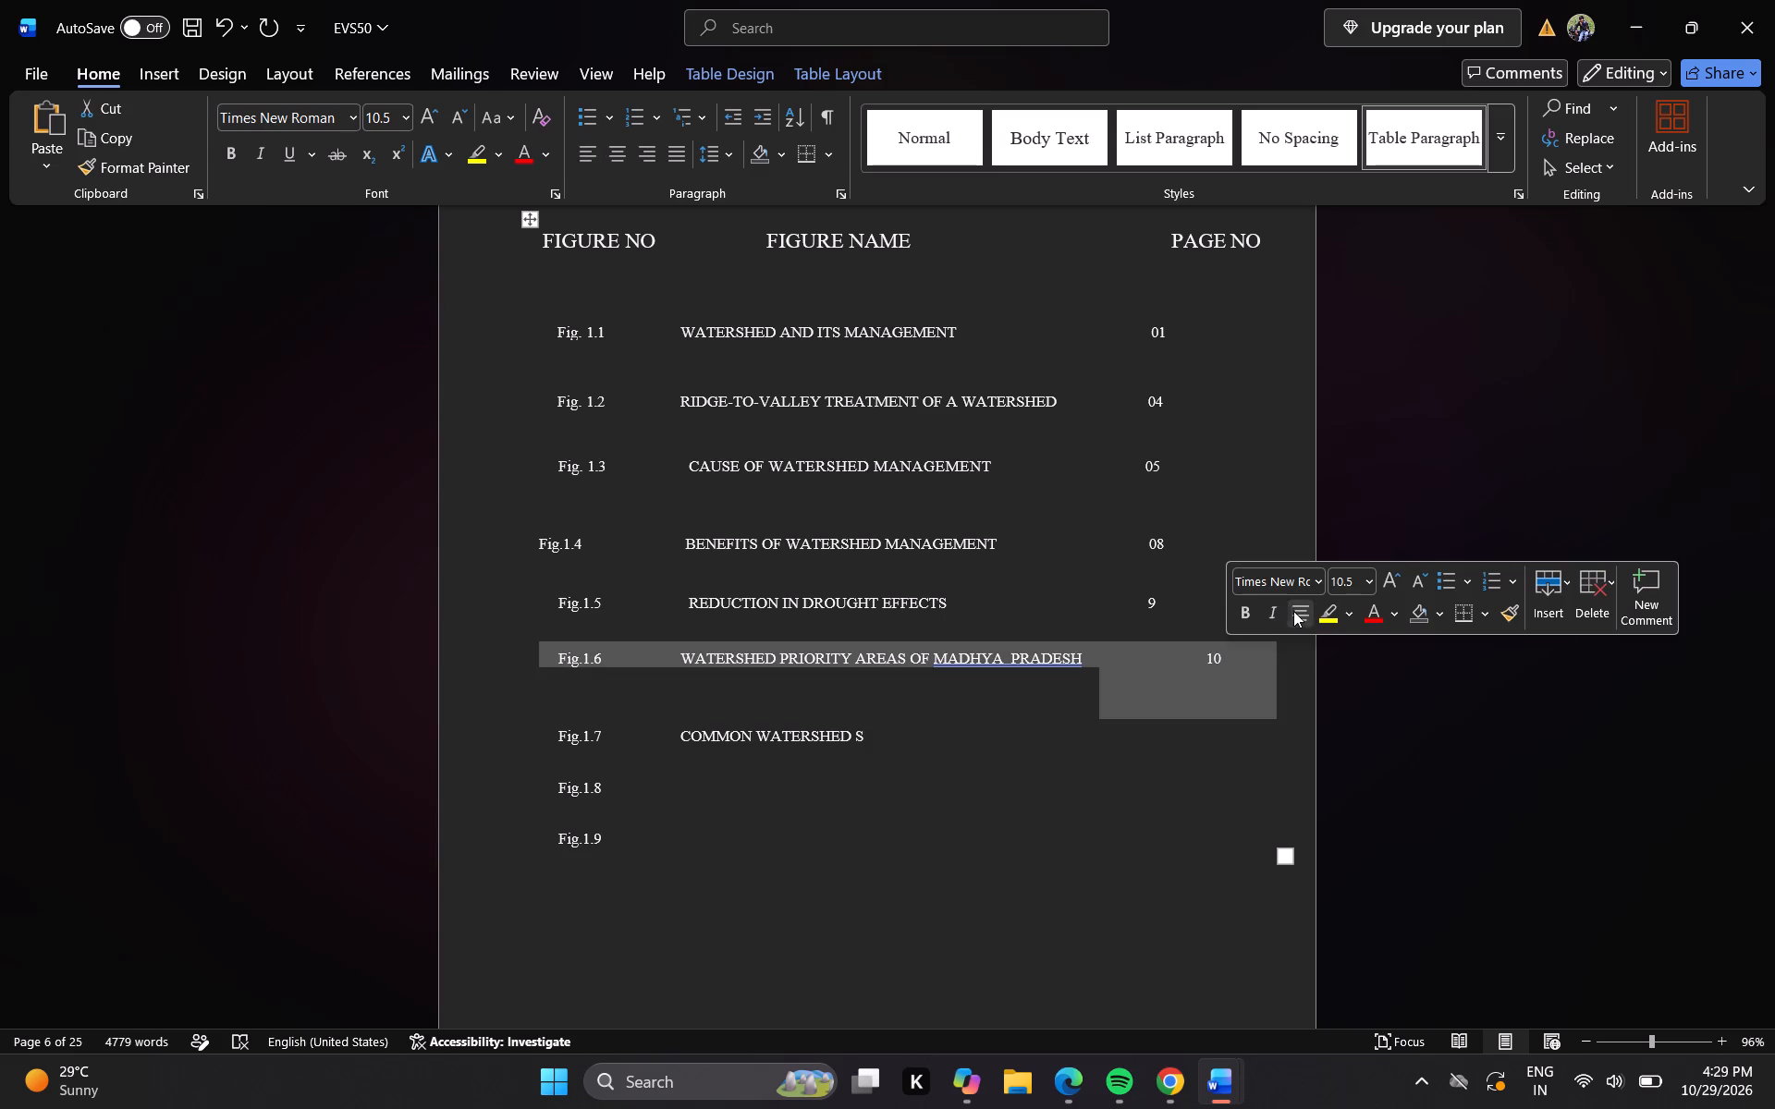
click(1295, 613)
click(1295, 613)
click(992, 810)
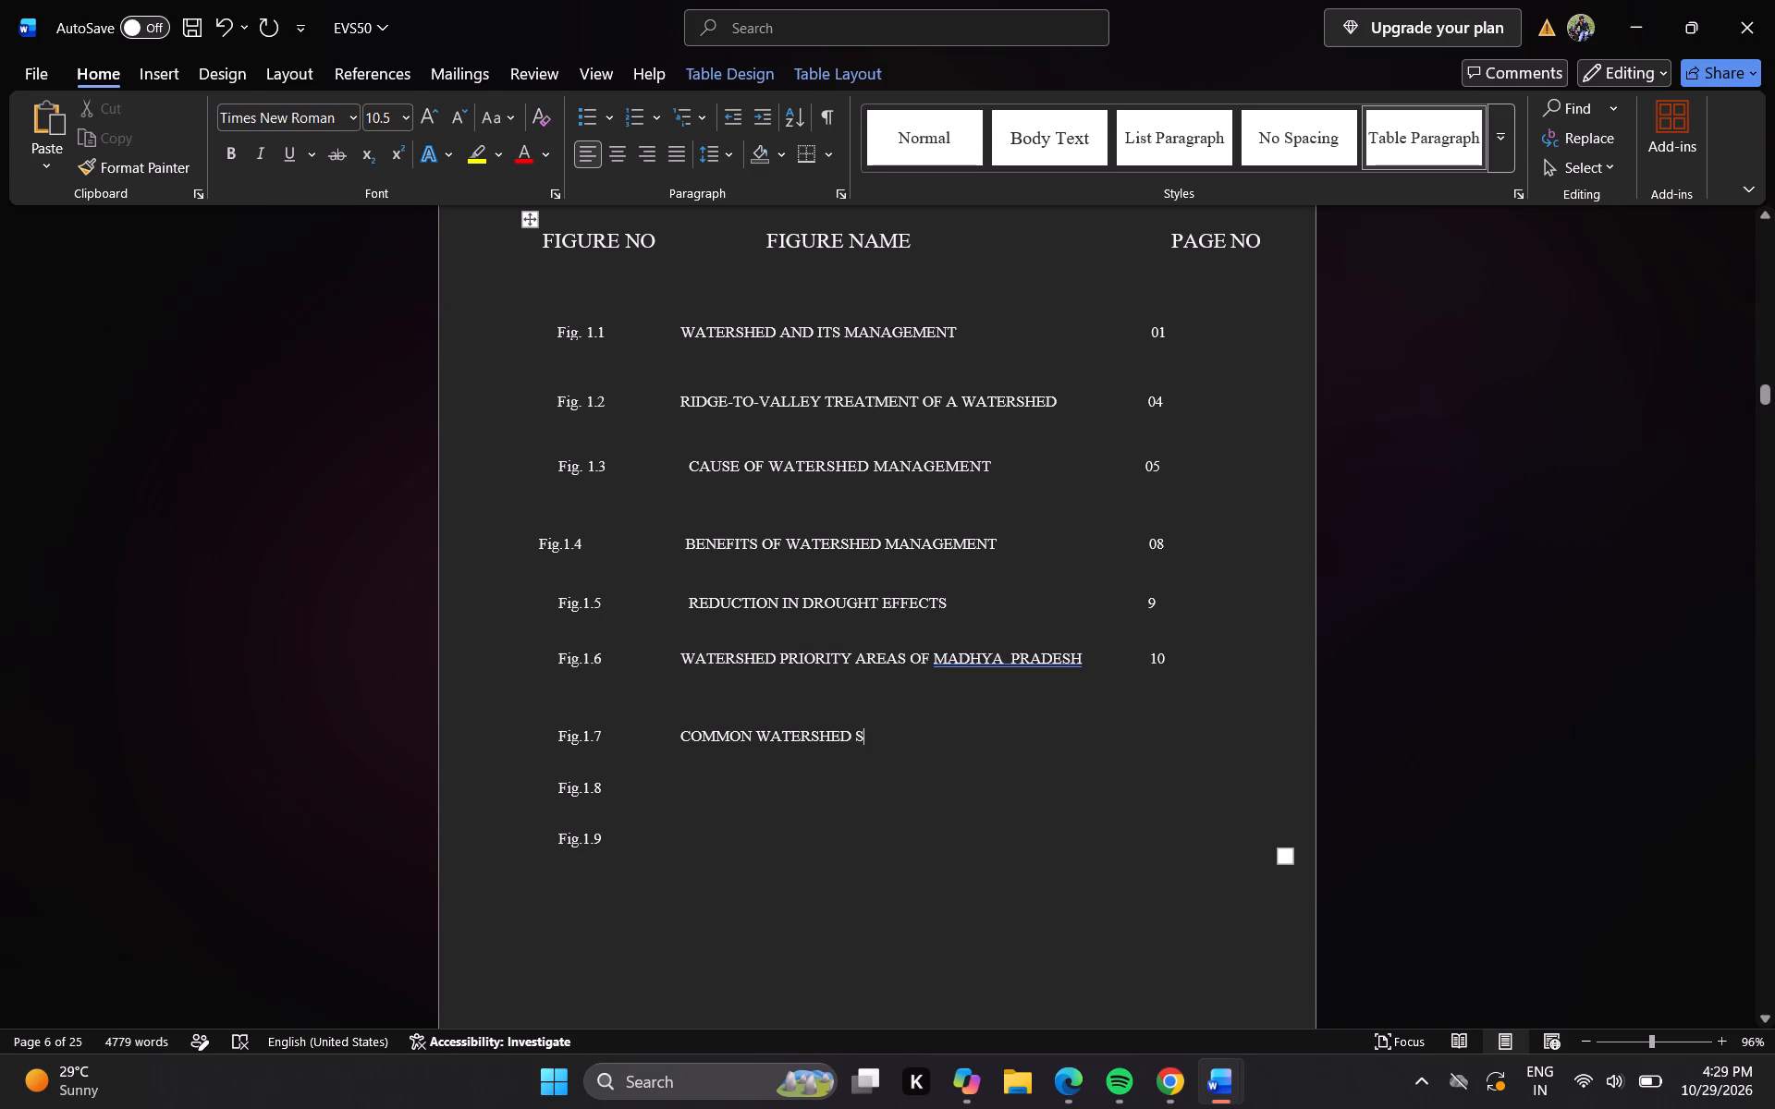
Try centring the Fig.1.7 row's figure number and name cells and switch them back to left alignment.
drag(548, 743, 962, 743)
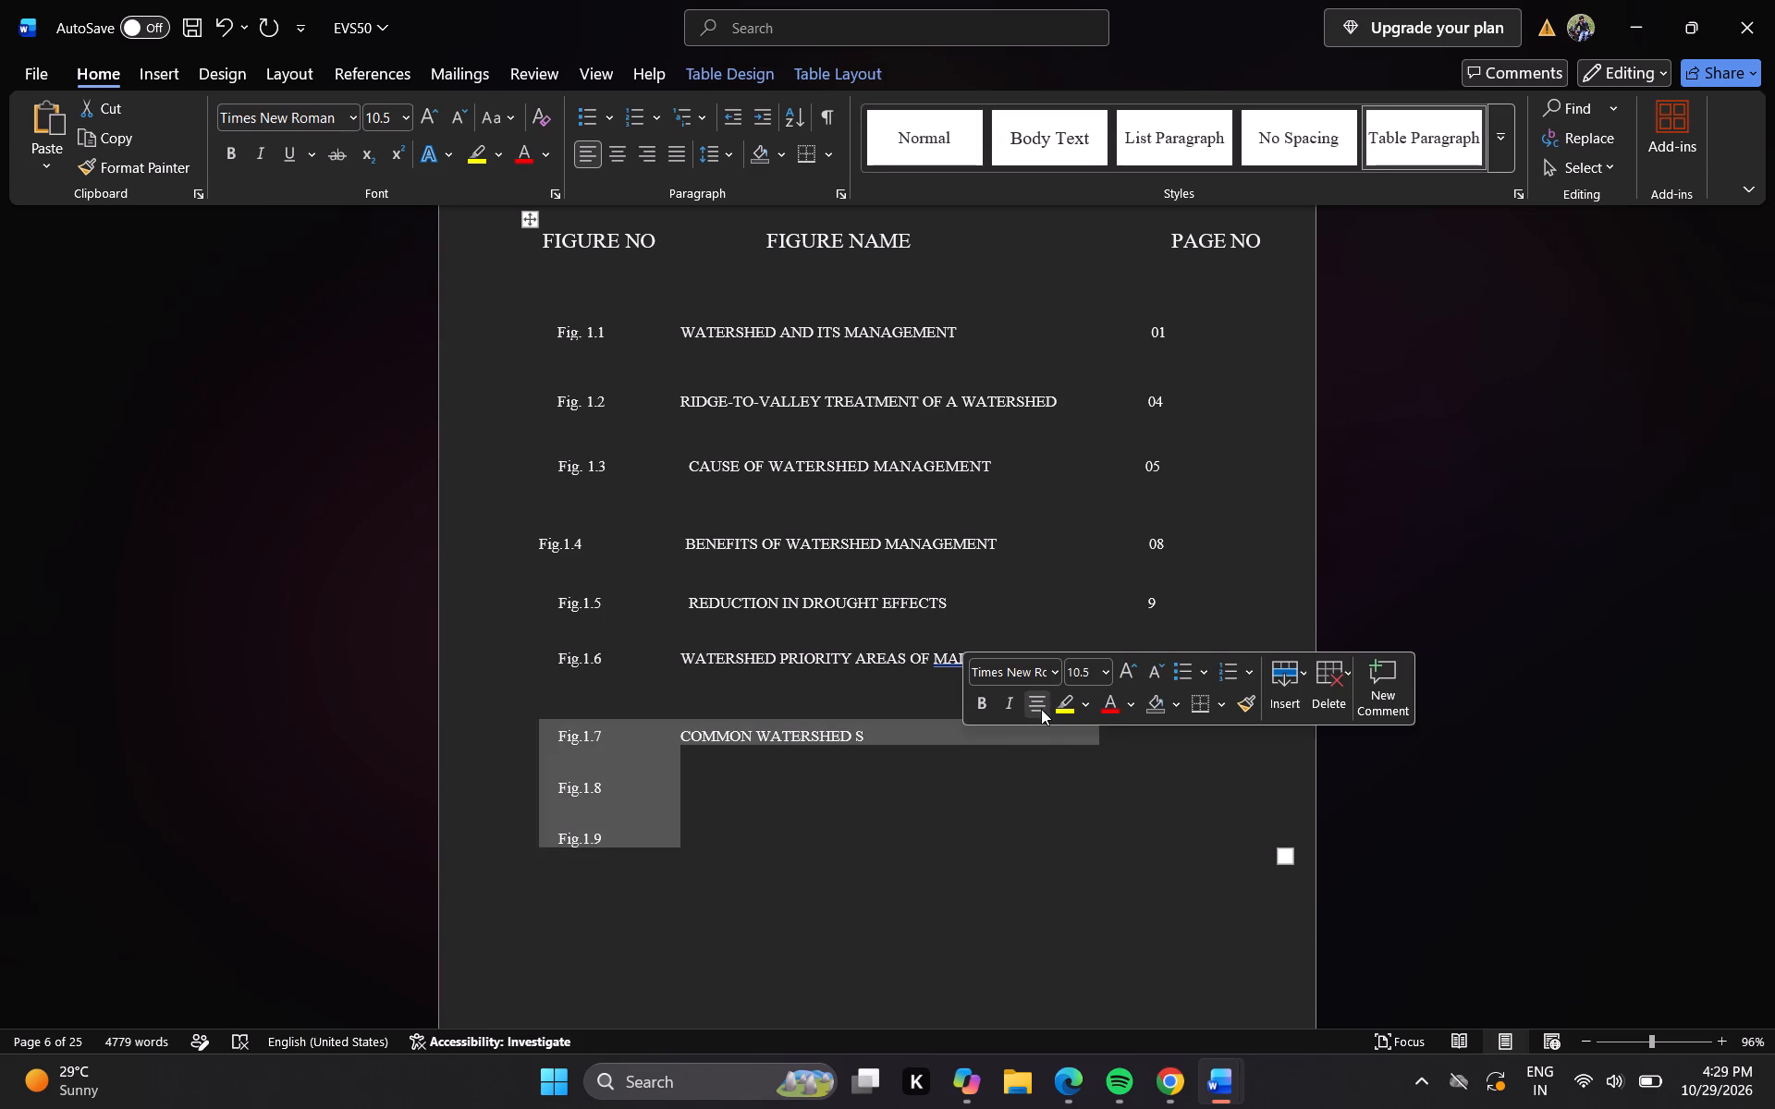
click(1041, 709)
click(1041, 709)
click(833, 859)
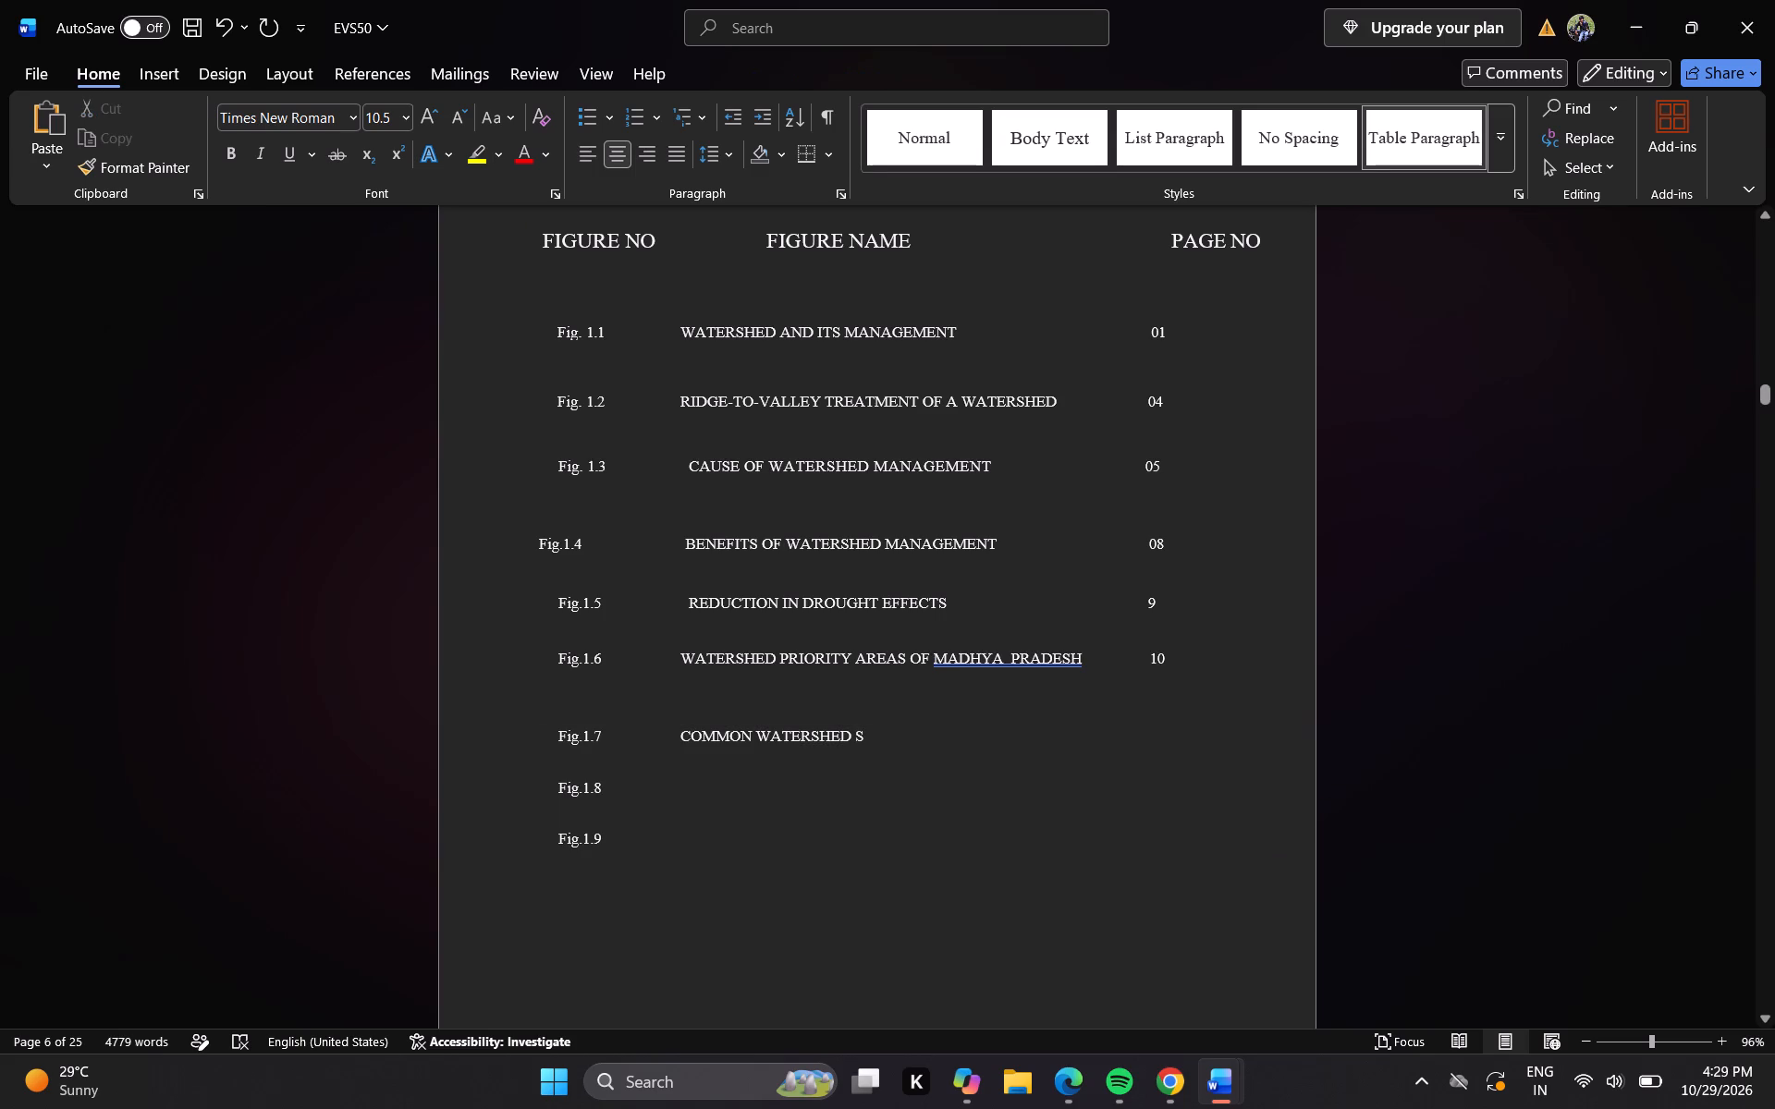
Indent the Fig.1.4 label with five leading spaces to line it up with the other figure numbers.
click(527, 550)
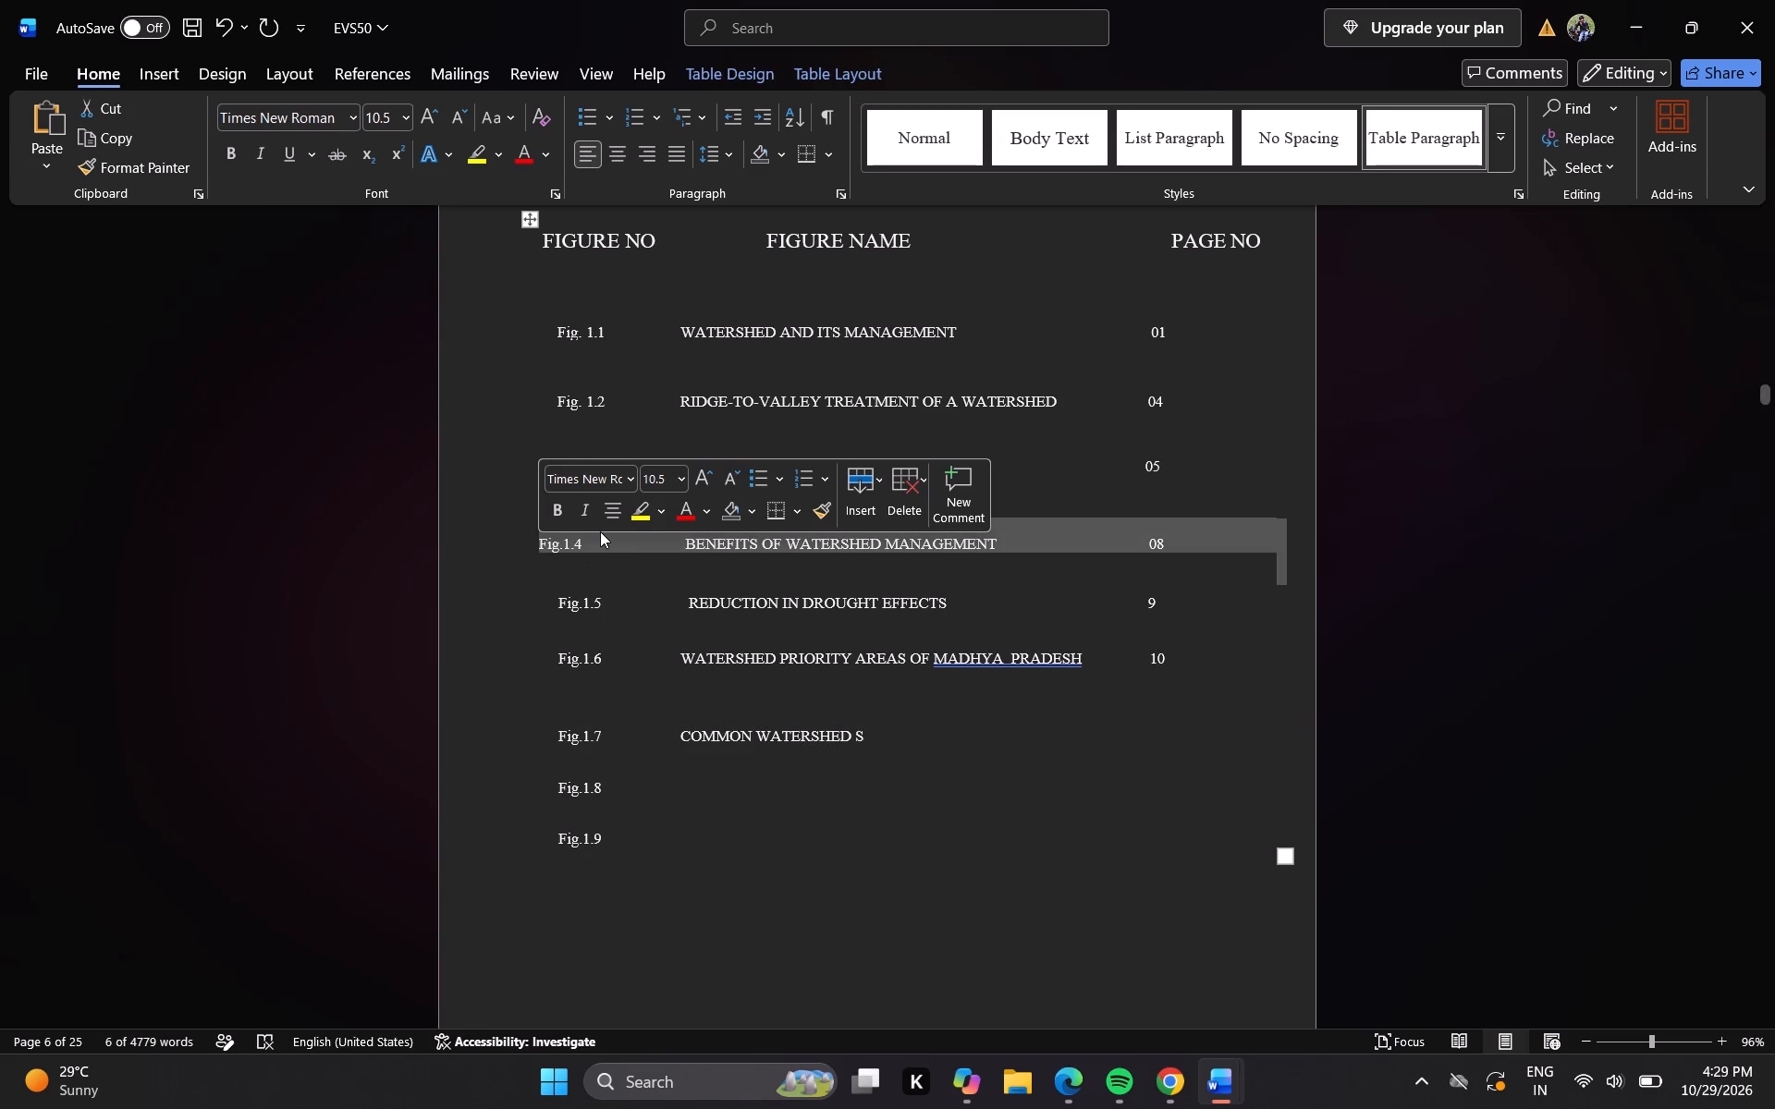
click(600, 531)
click(581, 536)
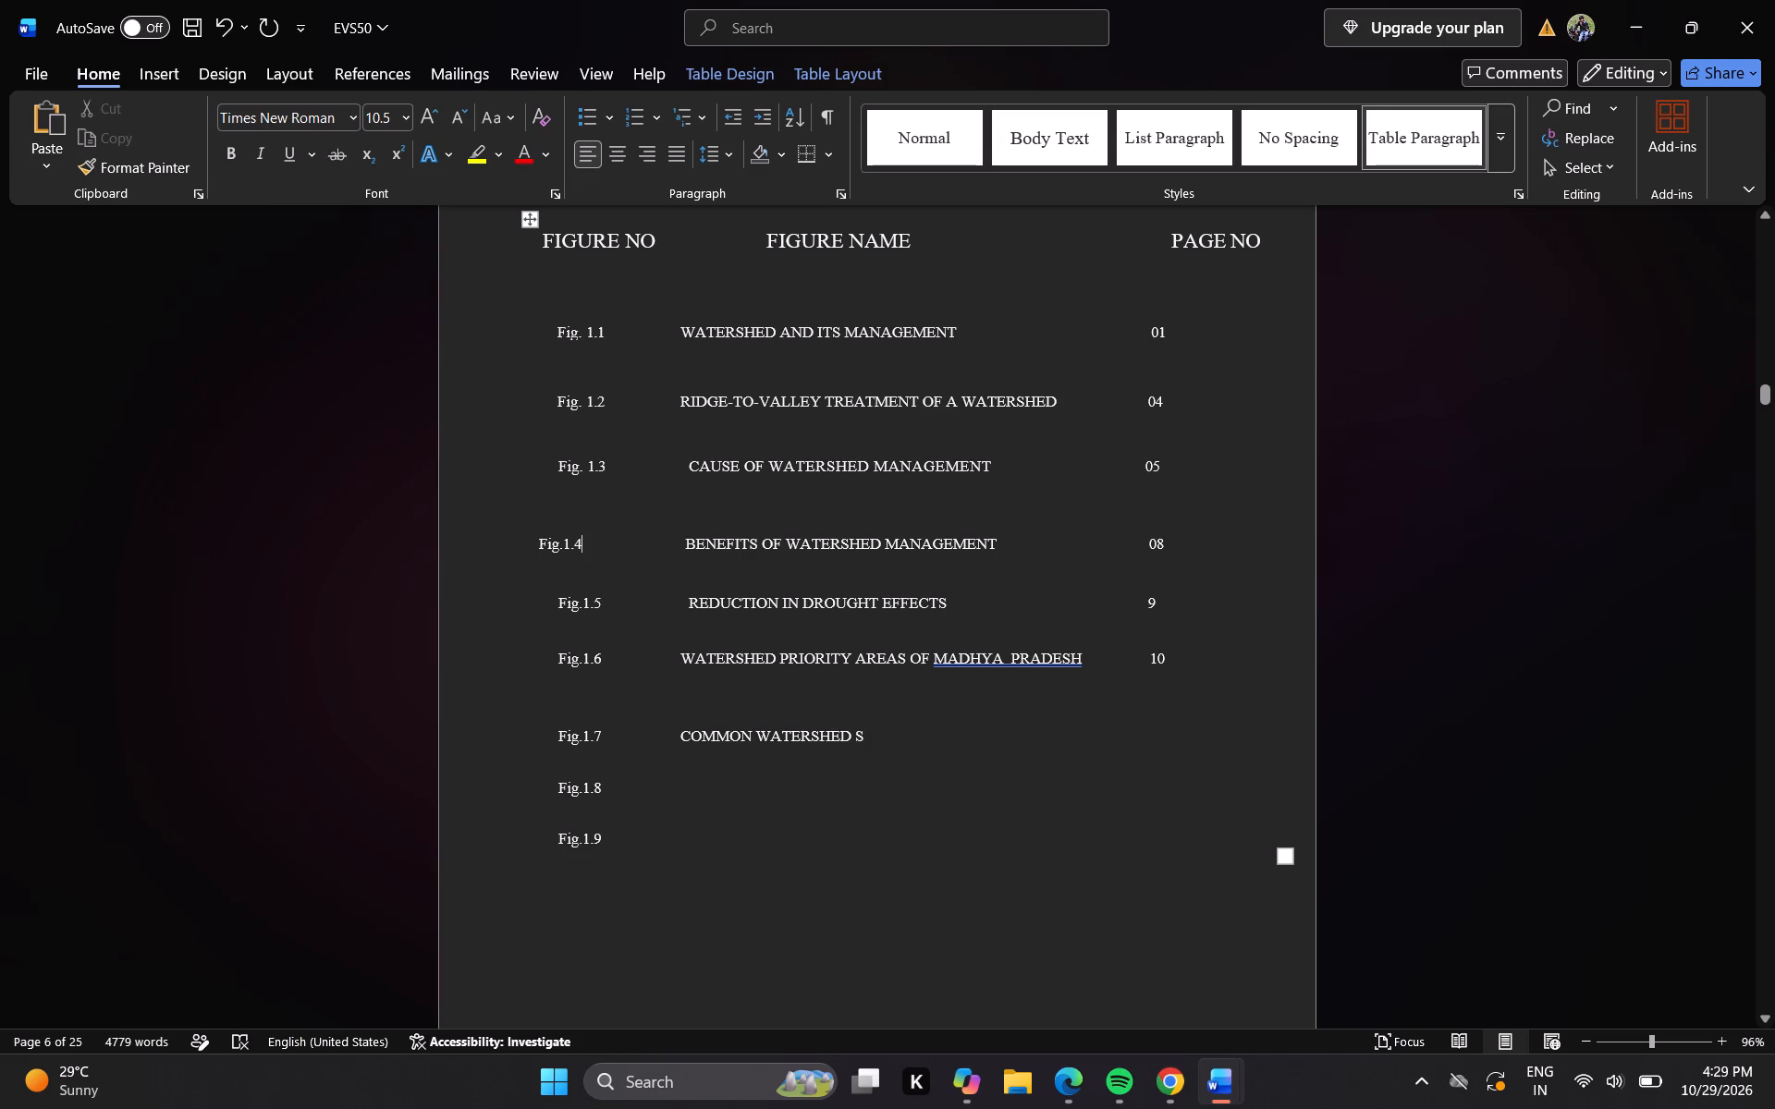
key(Left)
key(Left)
key(Left)
key(Left)
key(Left)
key(Left)
key(Left)
key(space)
key(space)
key(space)
key(space)
key(space)
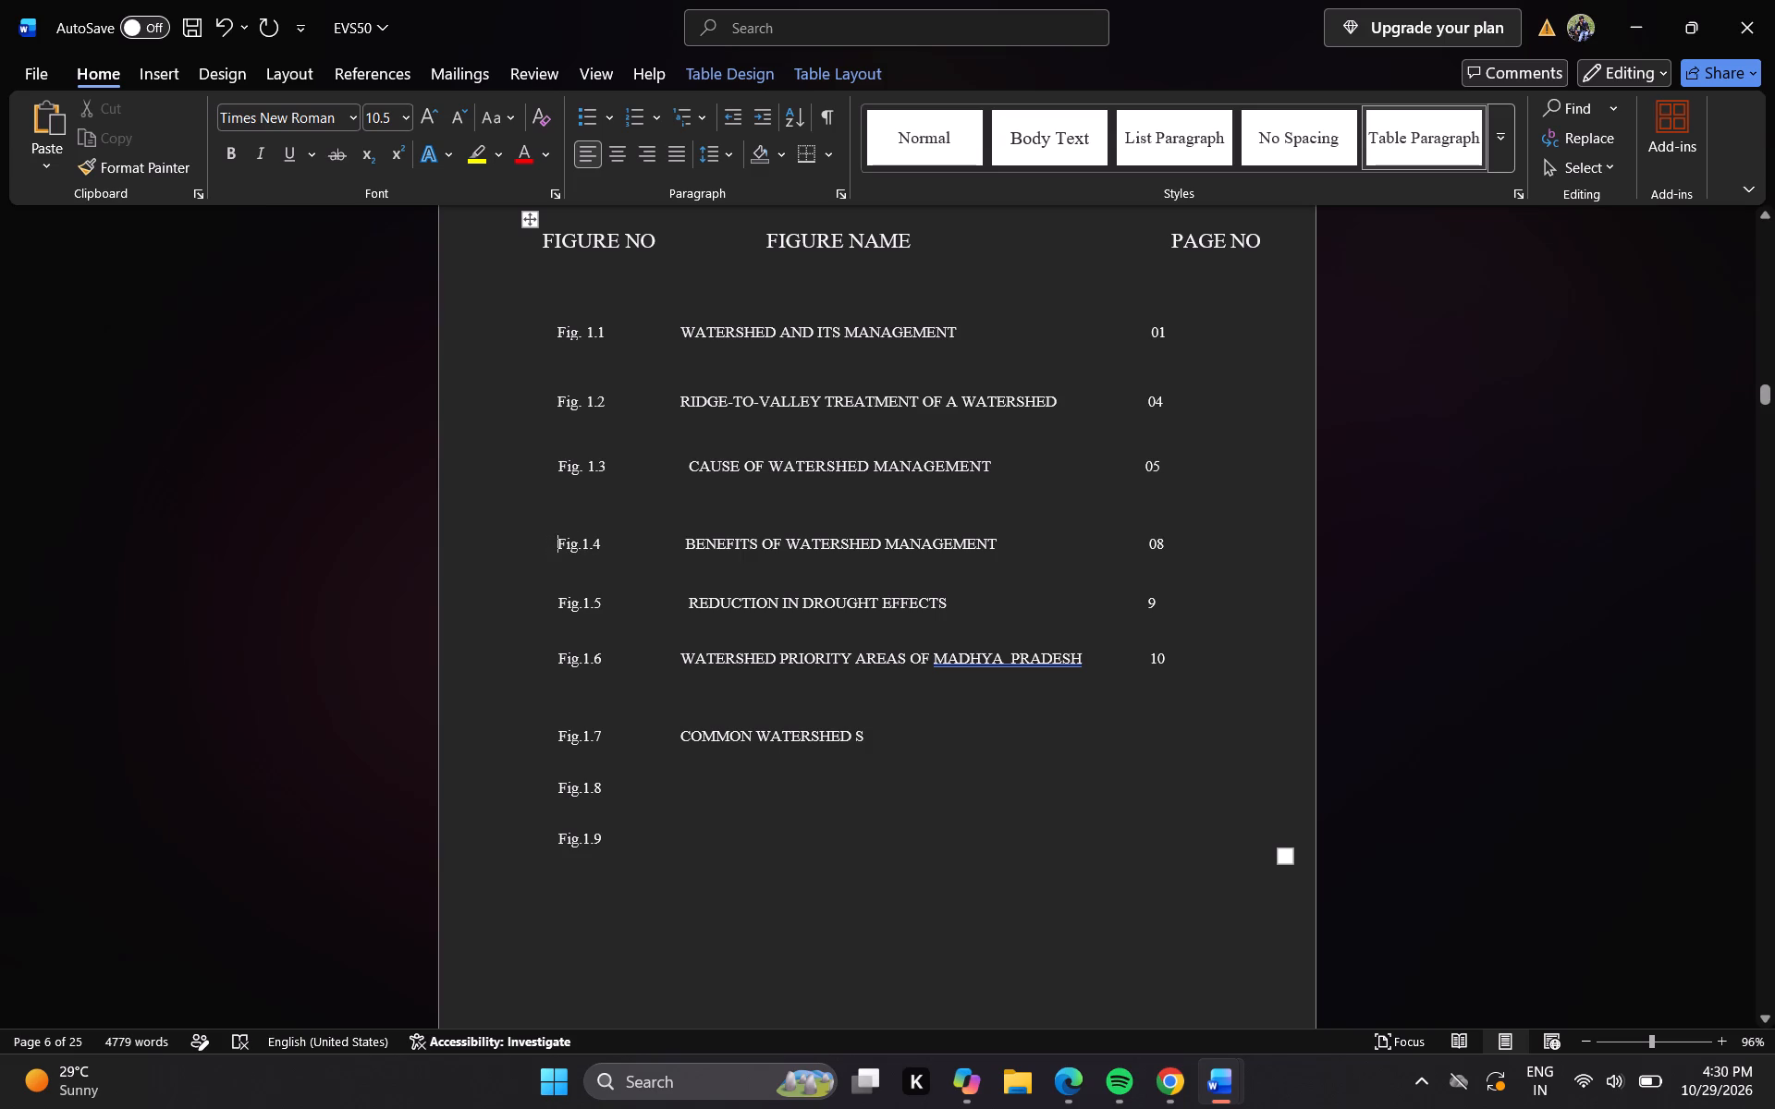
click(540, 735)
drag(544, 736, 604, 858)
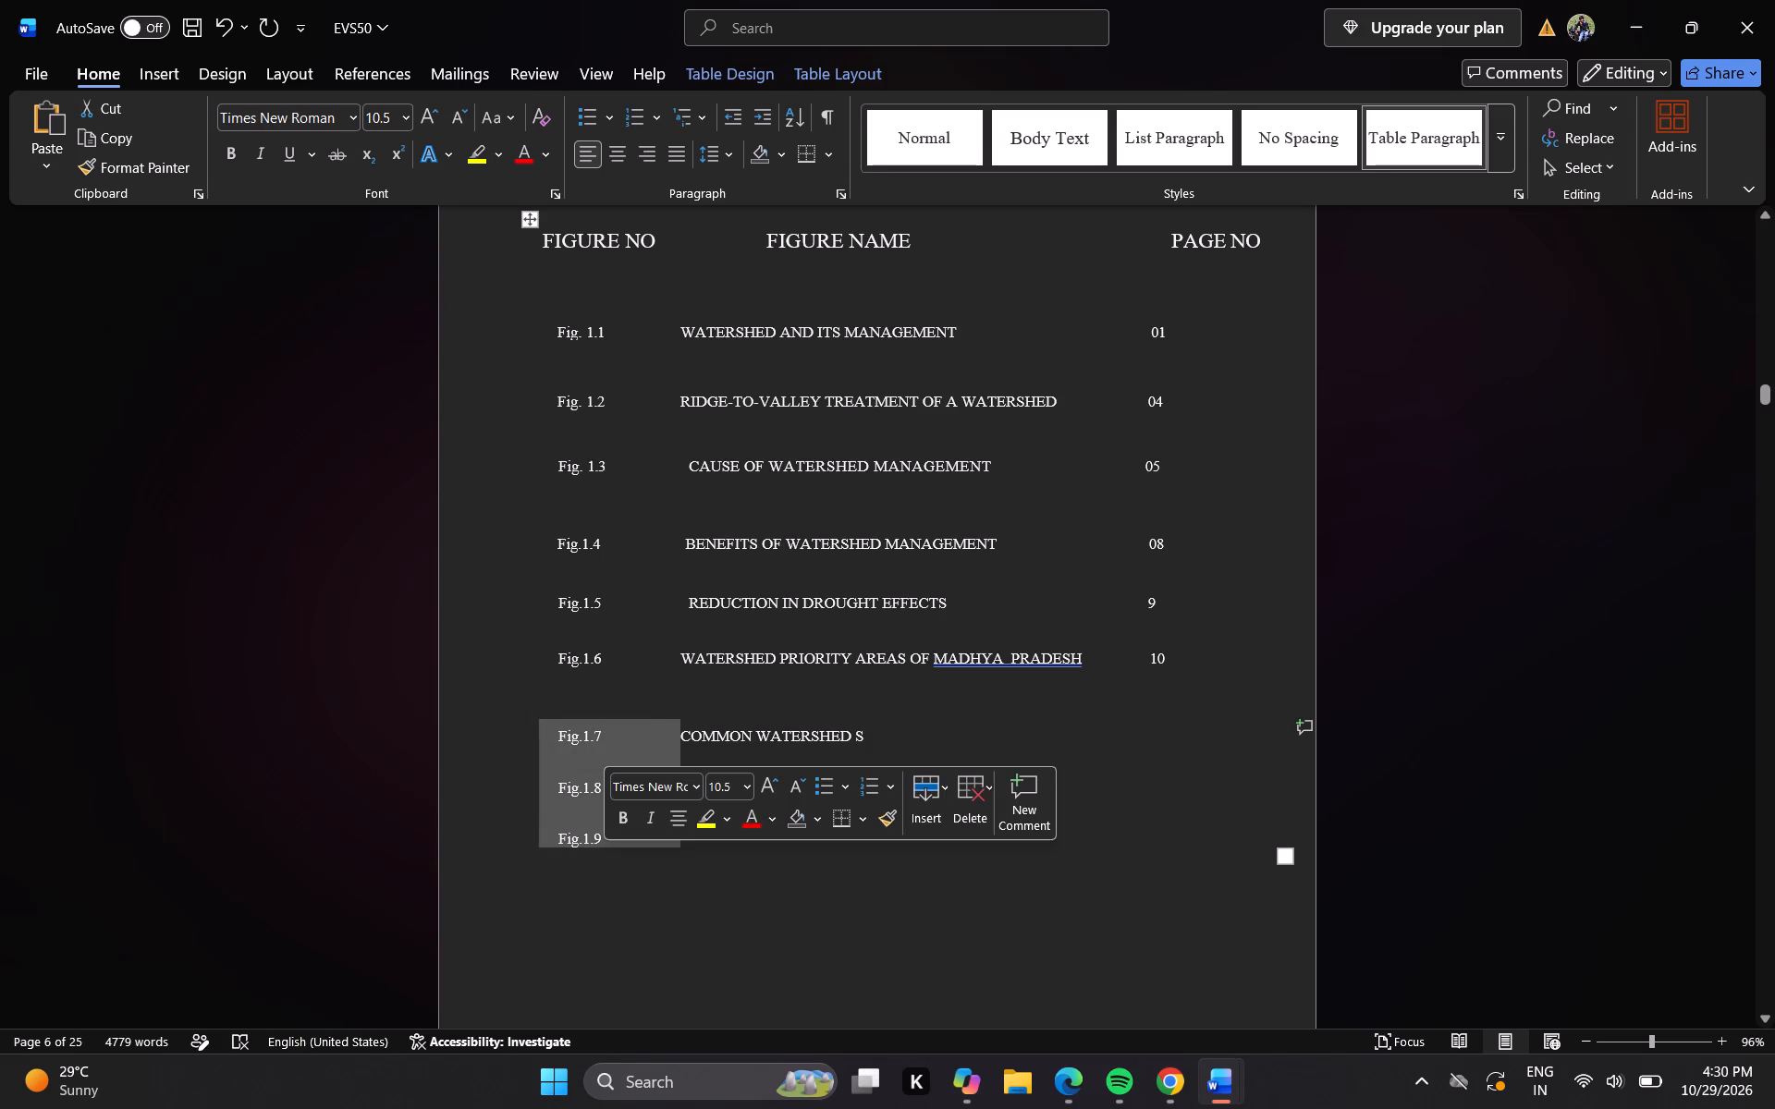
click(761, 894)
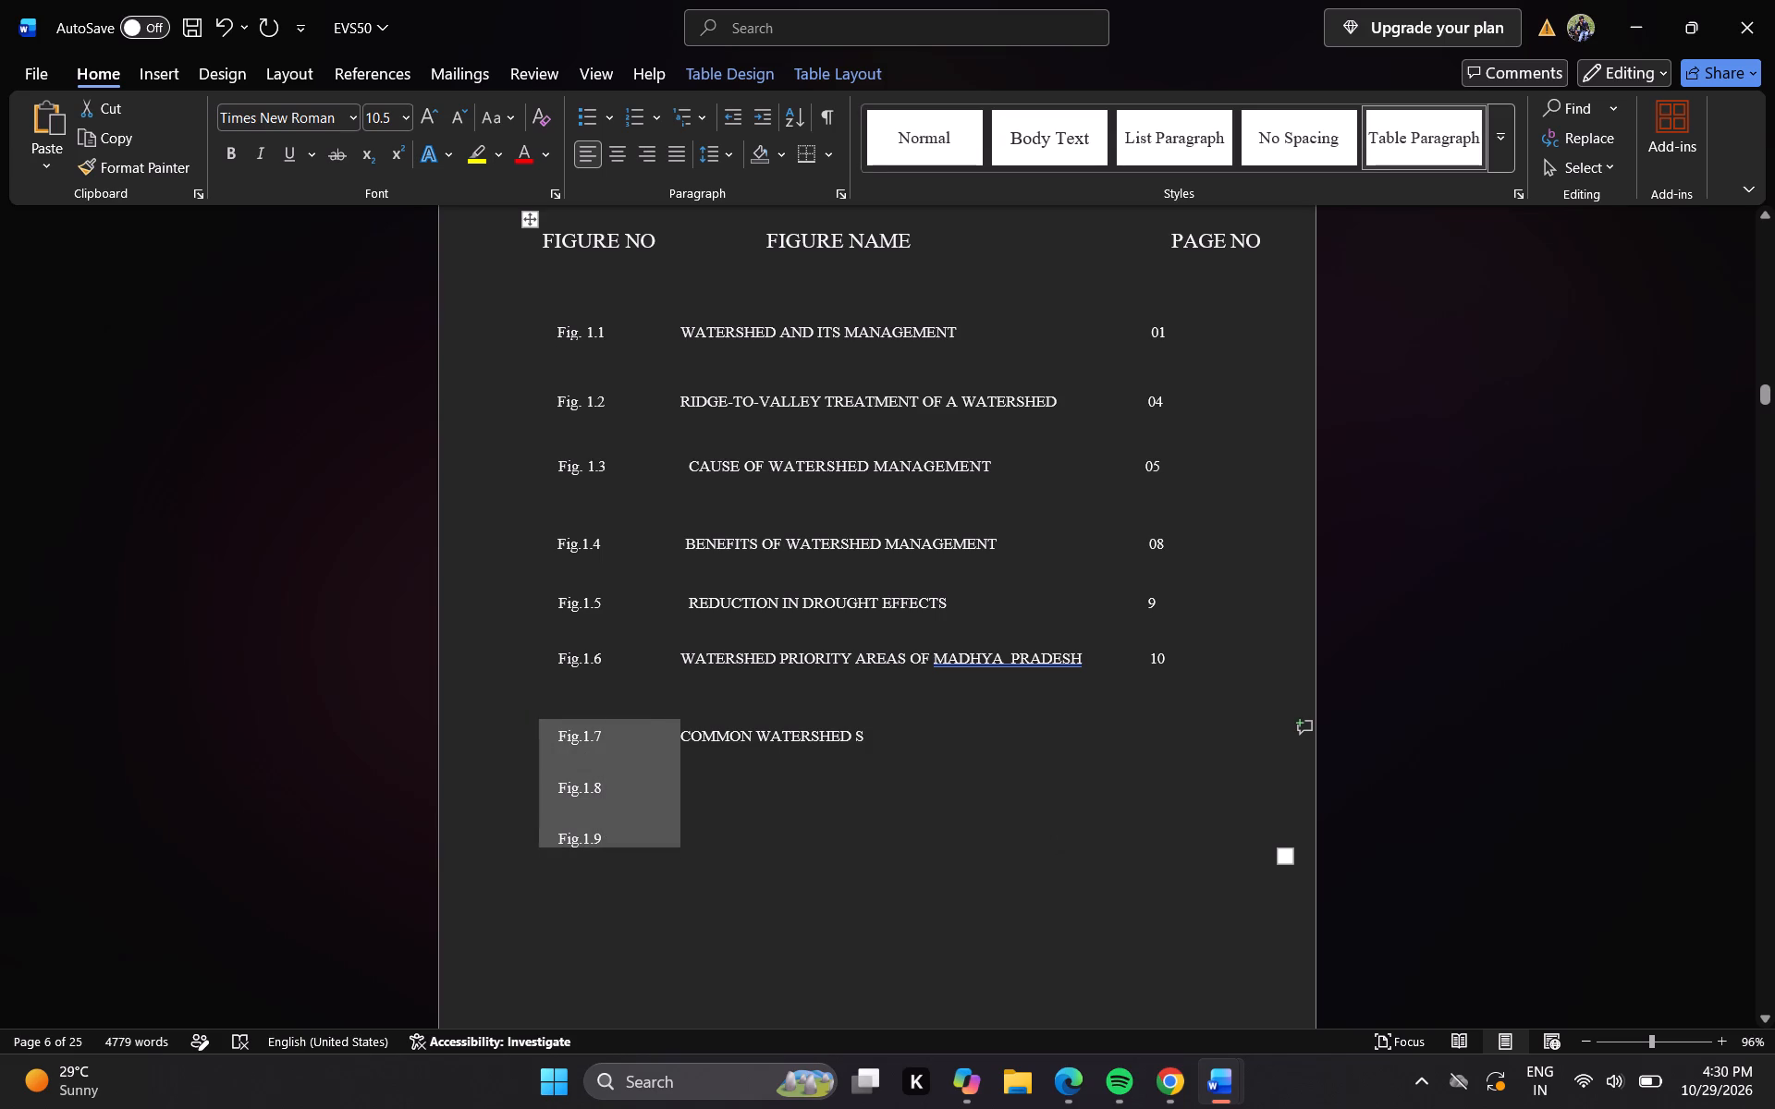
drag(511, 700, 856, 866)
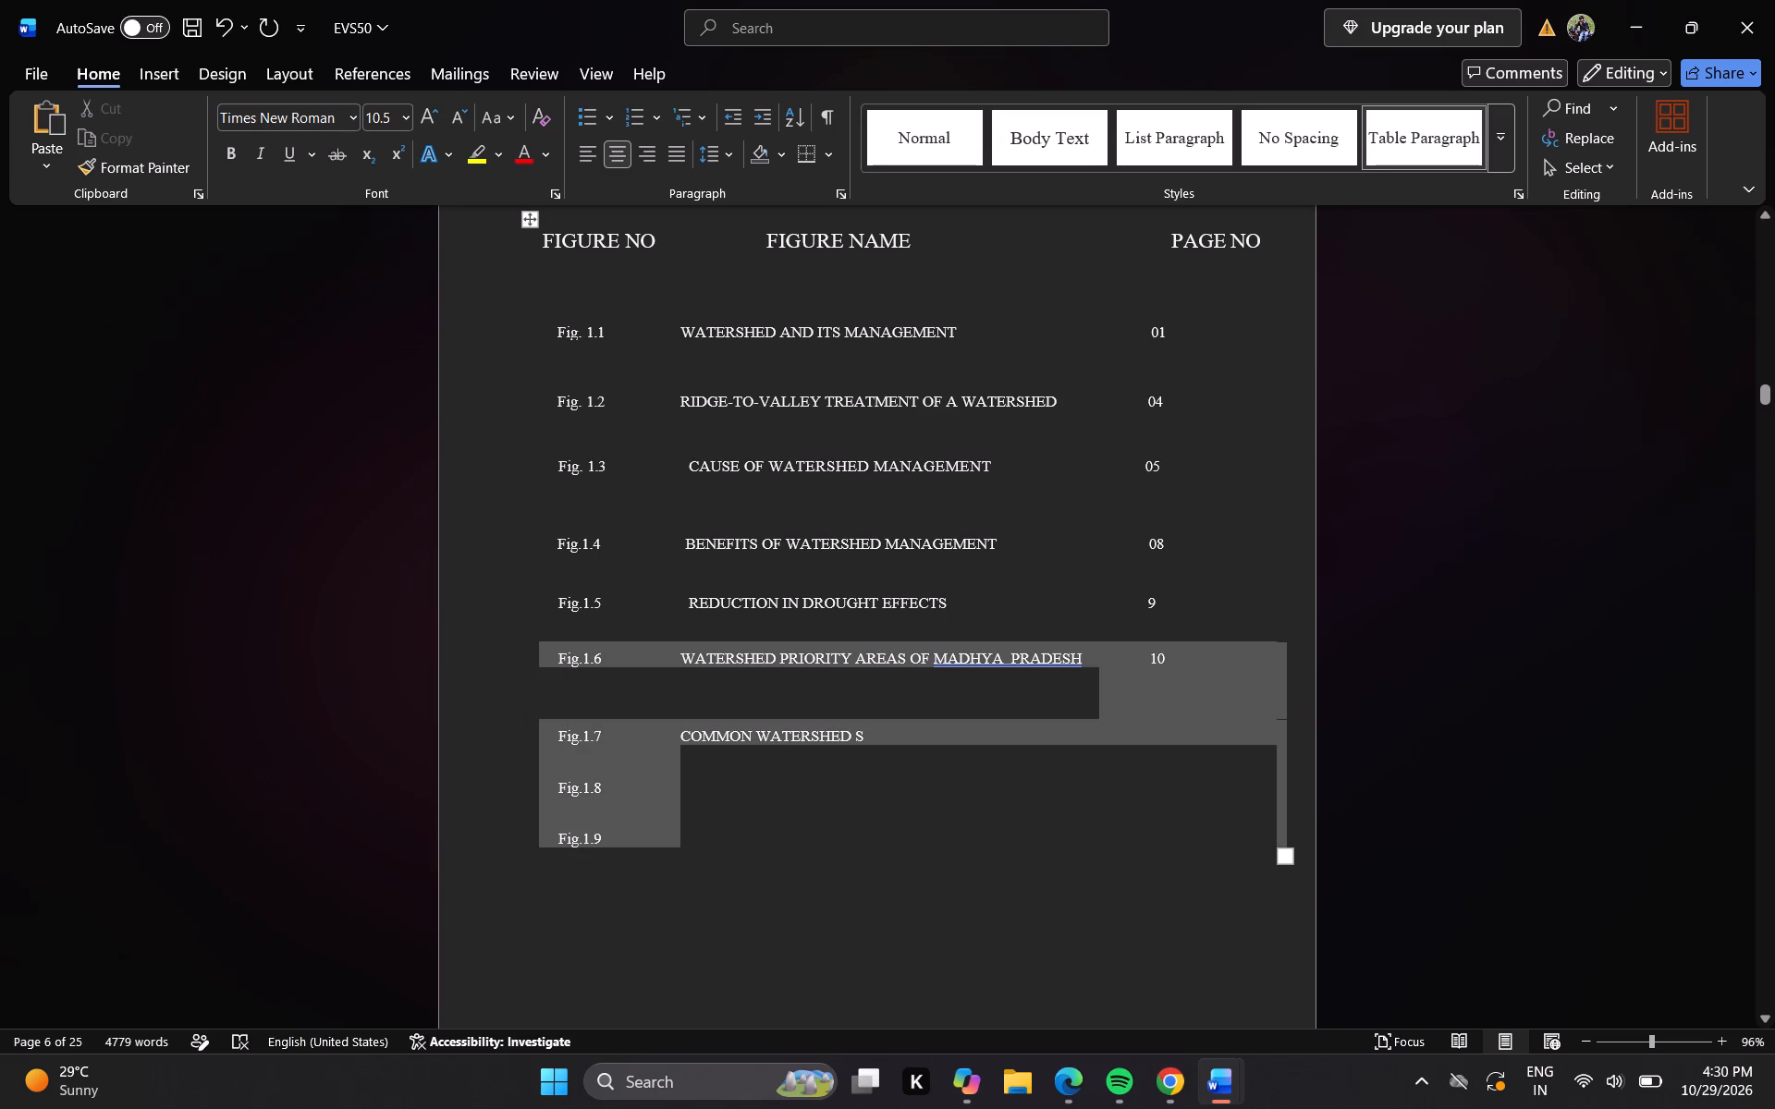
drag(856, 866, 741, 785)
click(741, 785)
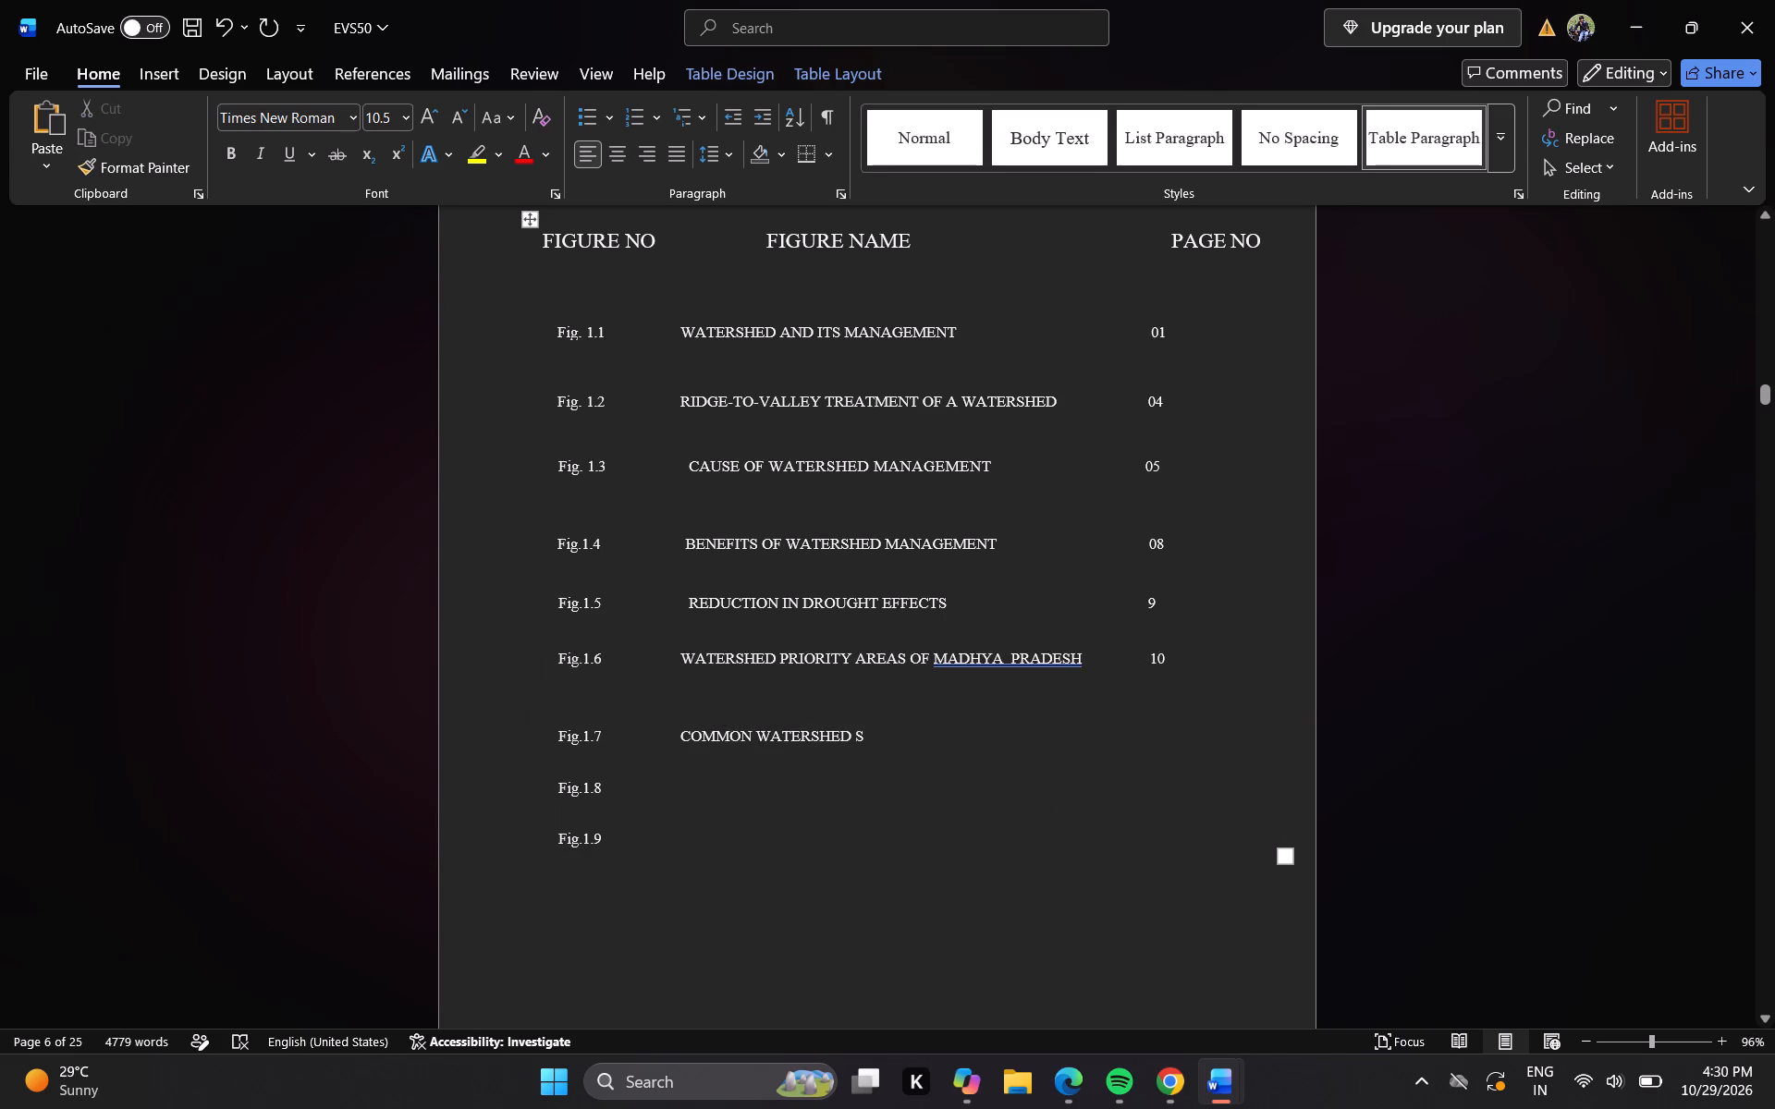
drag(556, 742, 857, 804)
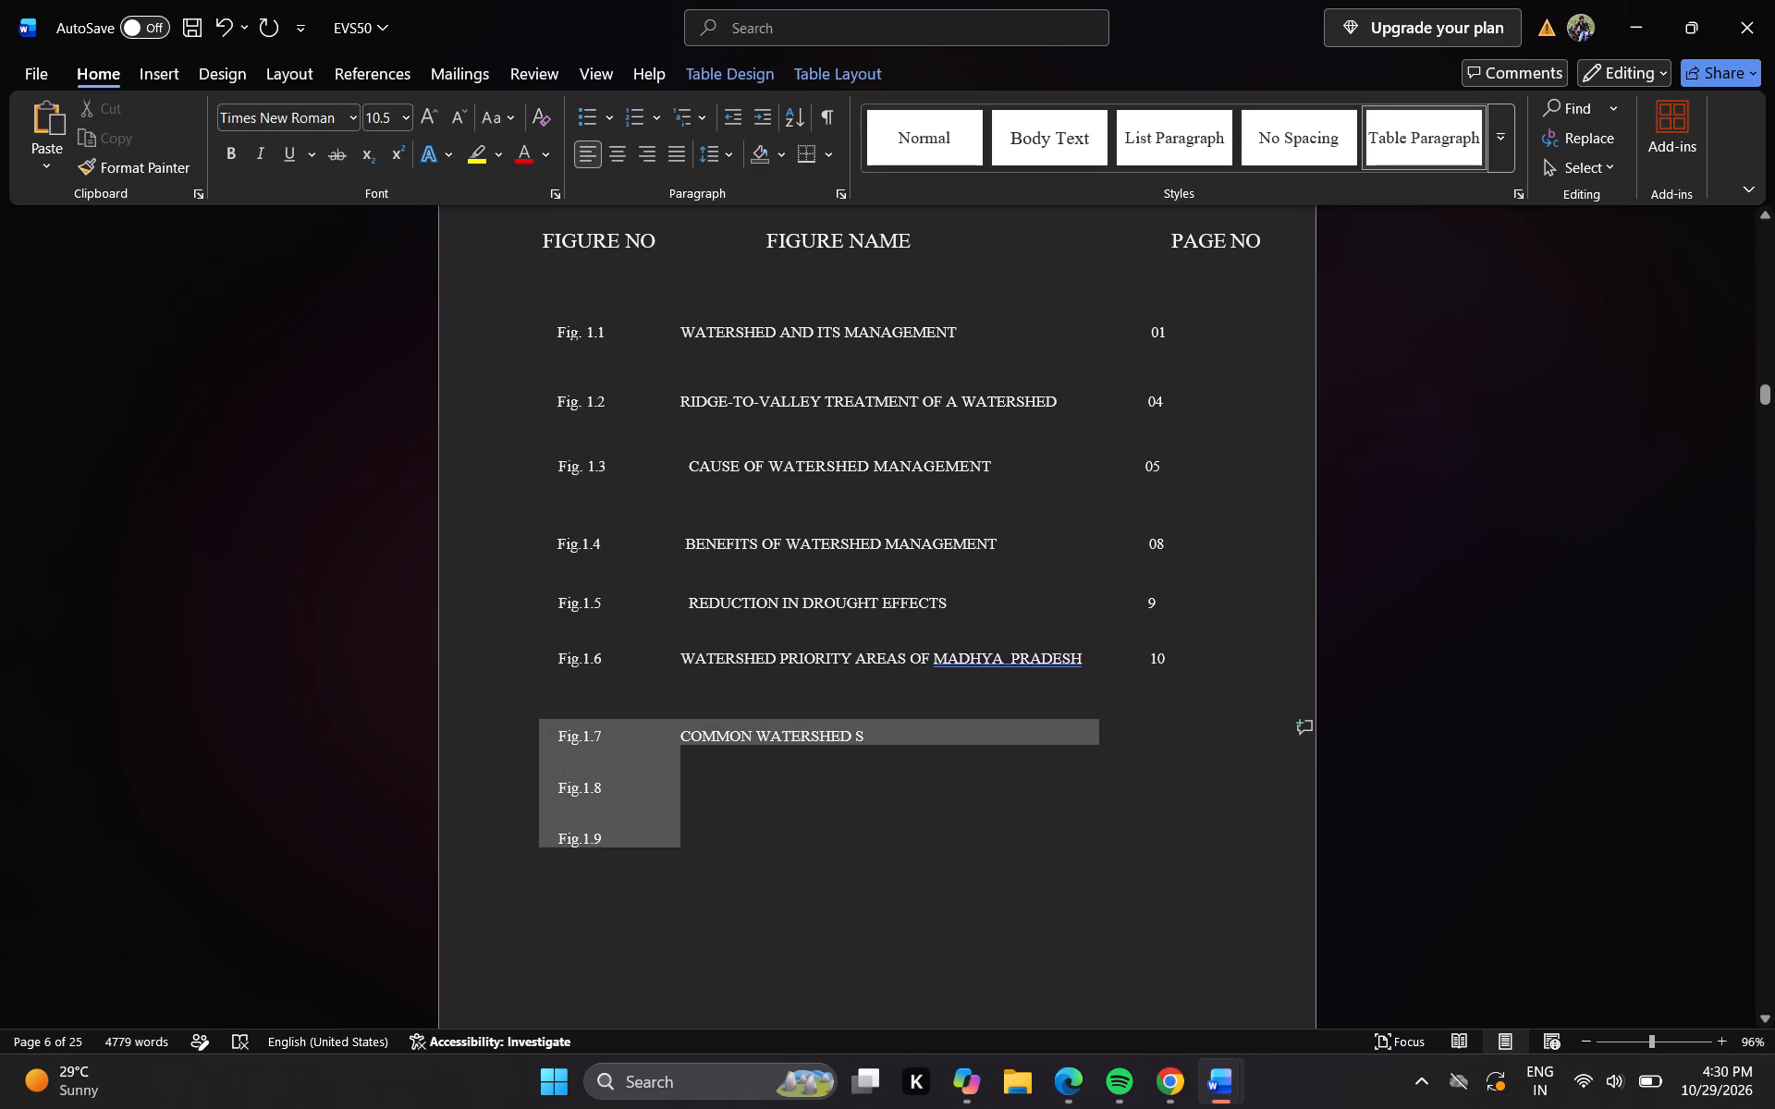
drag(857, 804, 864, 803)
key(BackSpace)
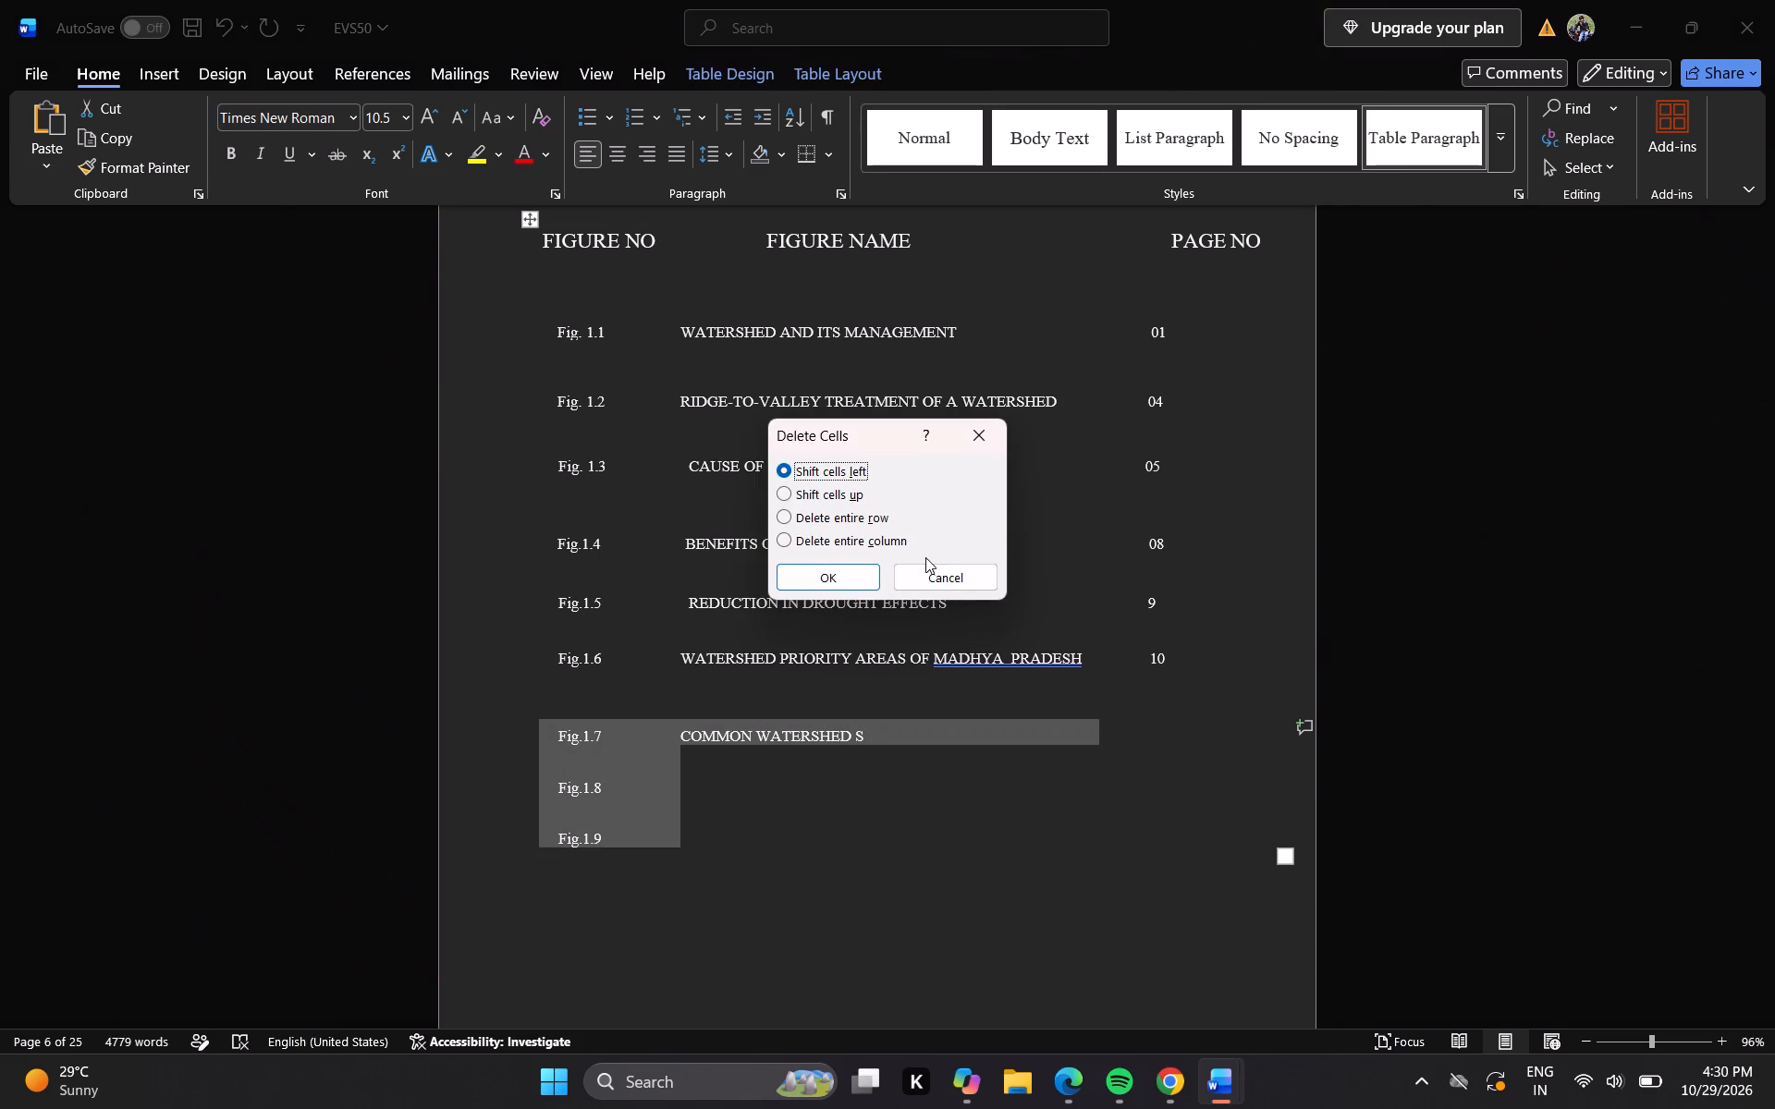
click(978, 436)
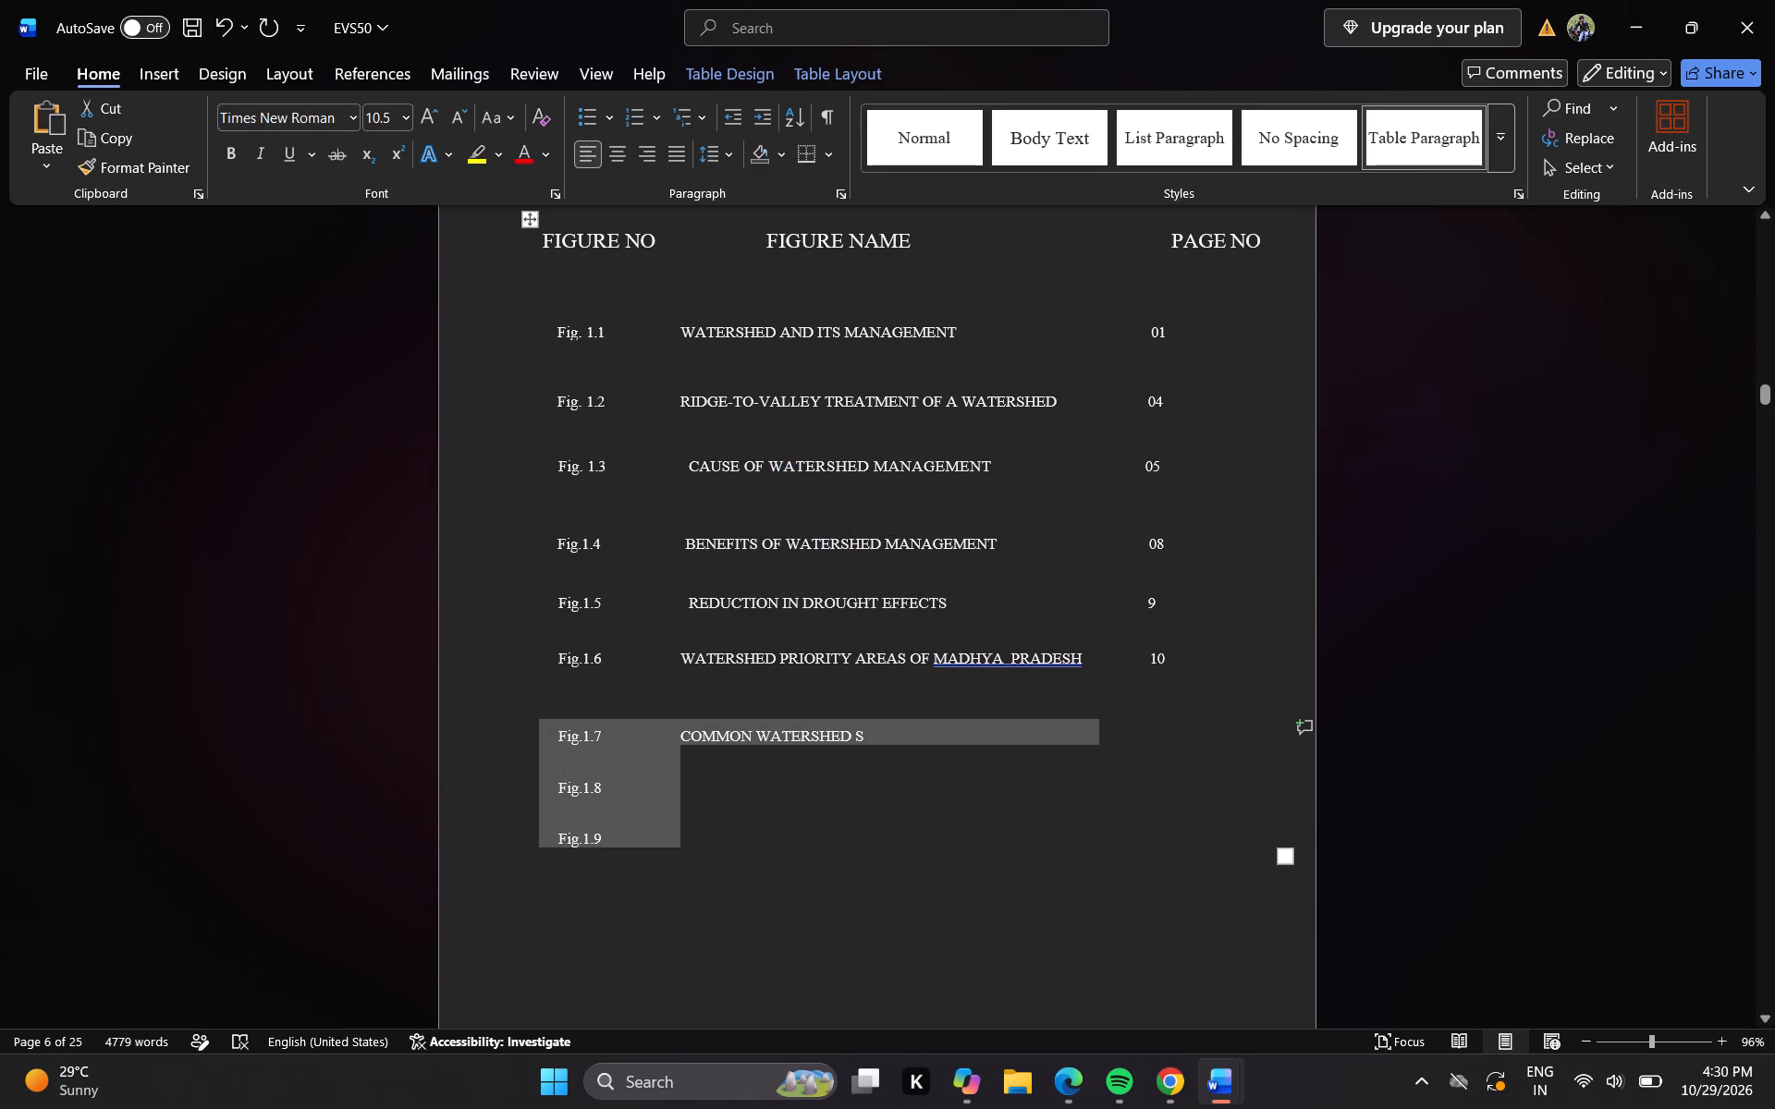
Delete the Fig.1.7, Fig.1.8 and Fig.1.9 labels from the figure number column of the list of figures.
click(627, 849)
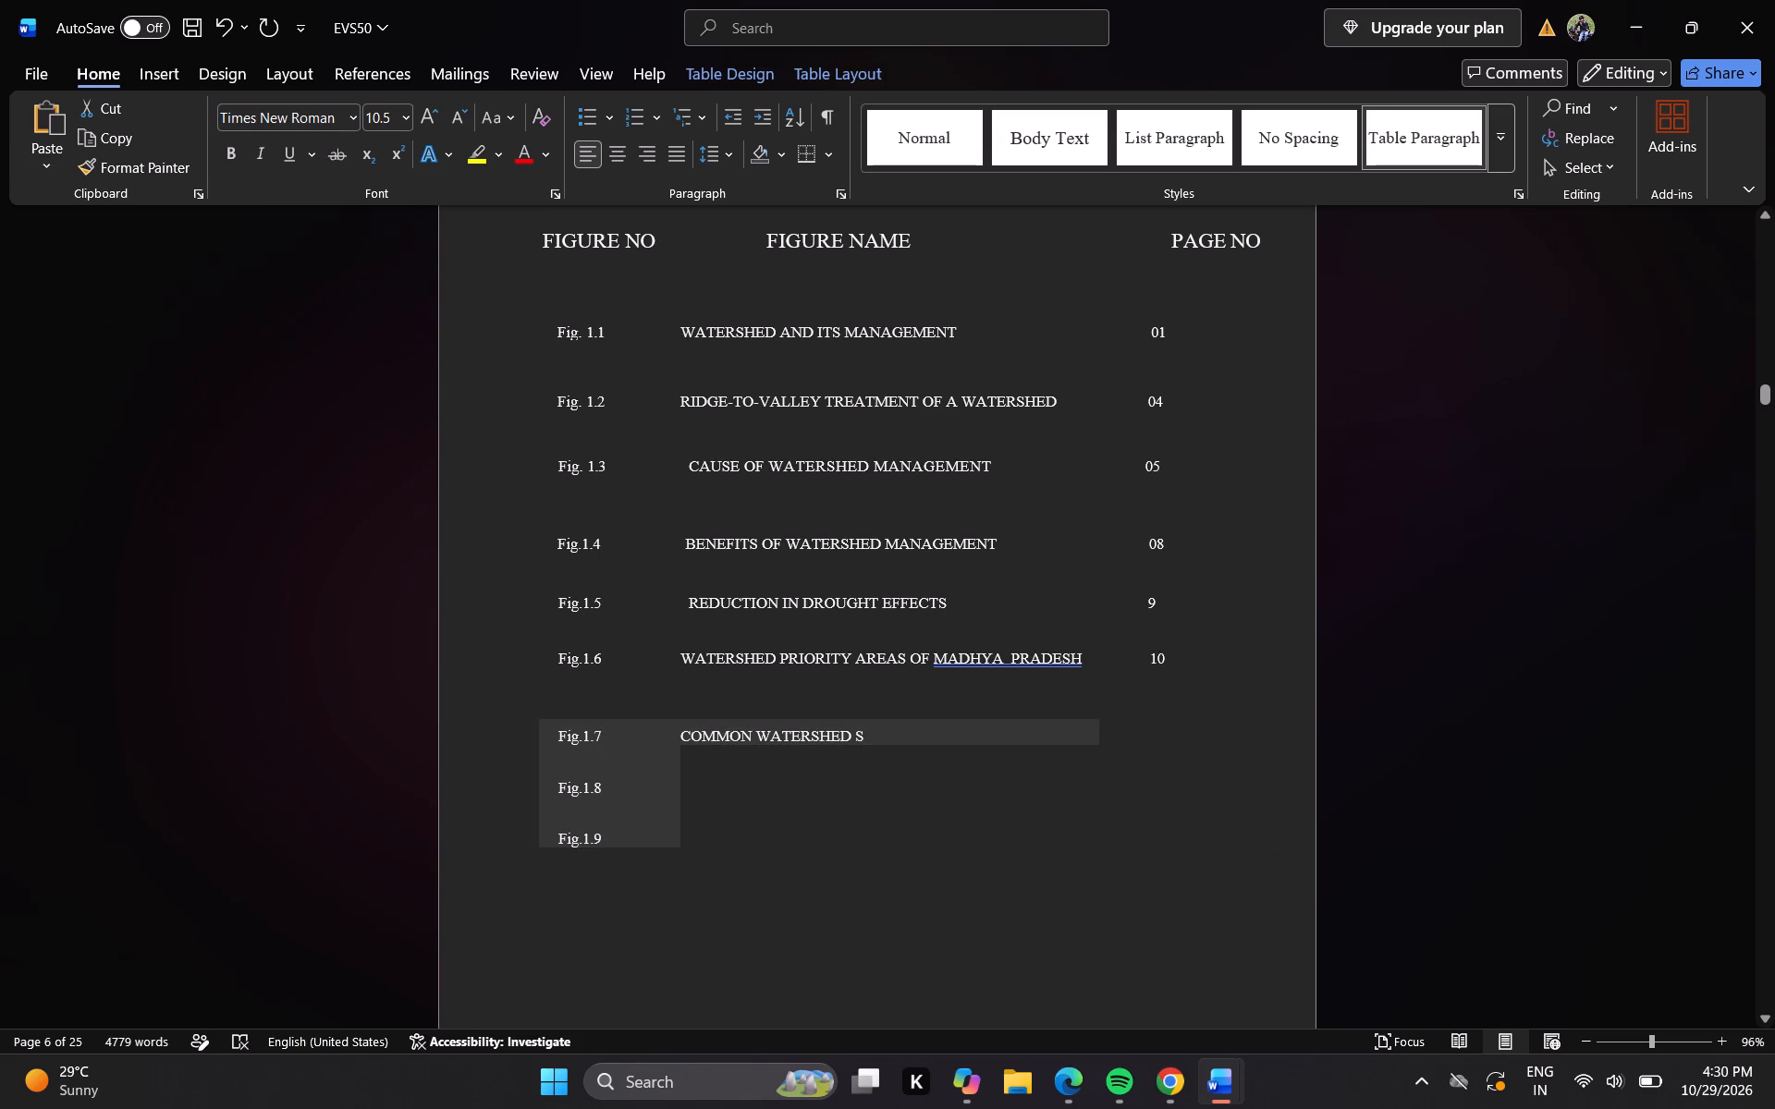
click(627, 849)
click(630, 843)
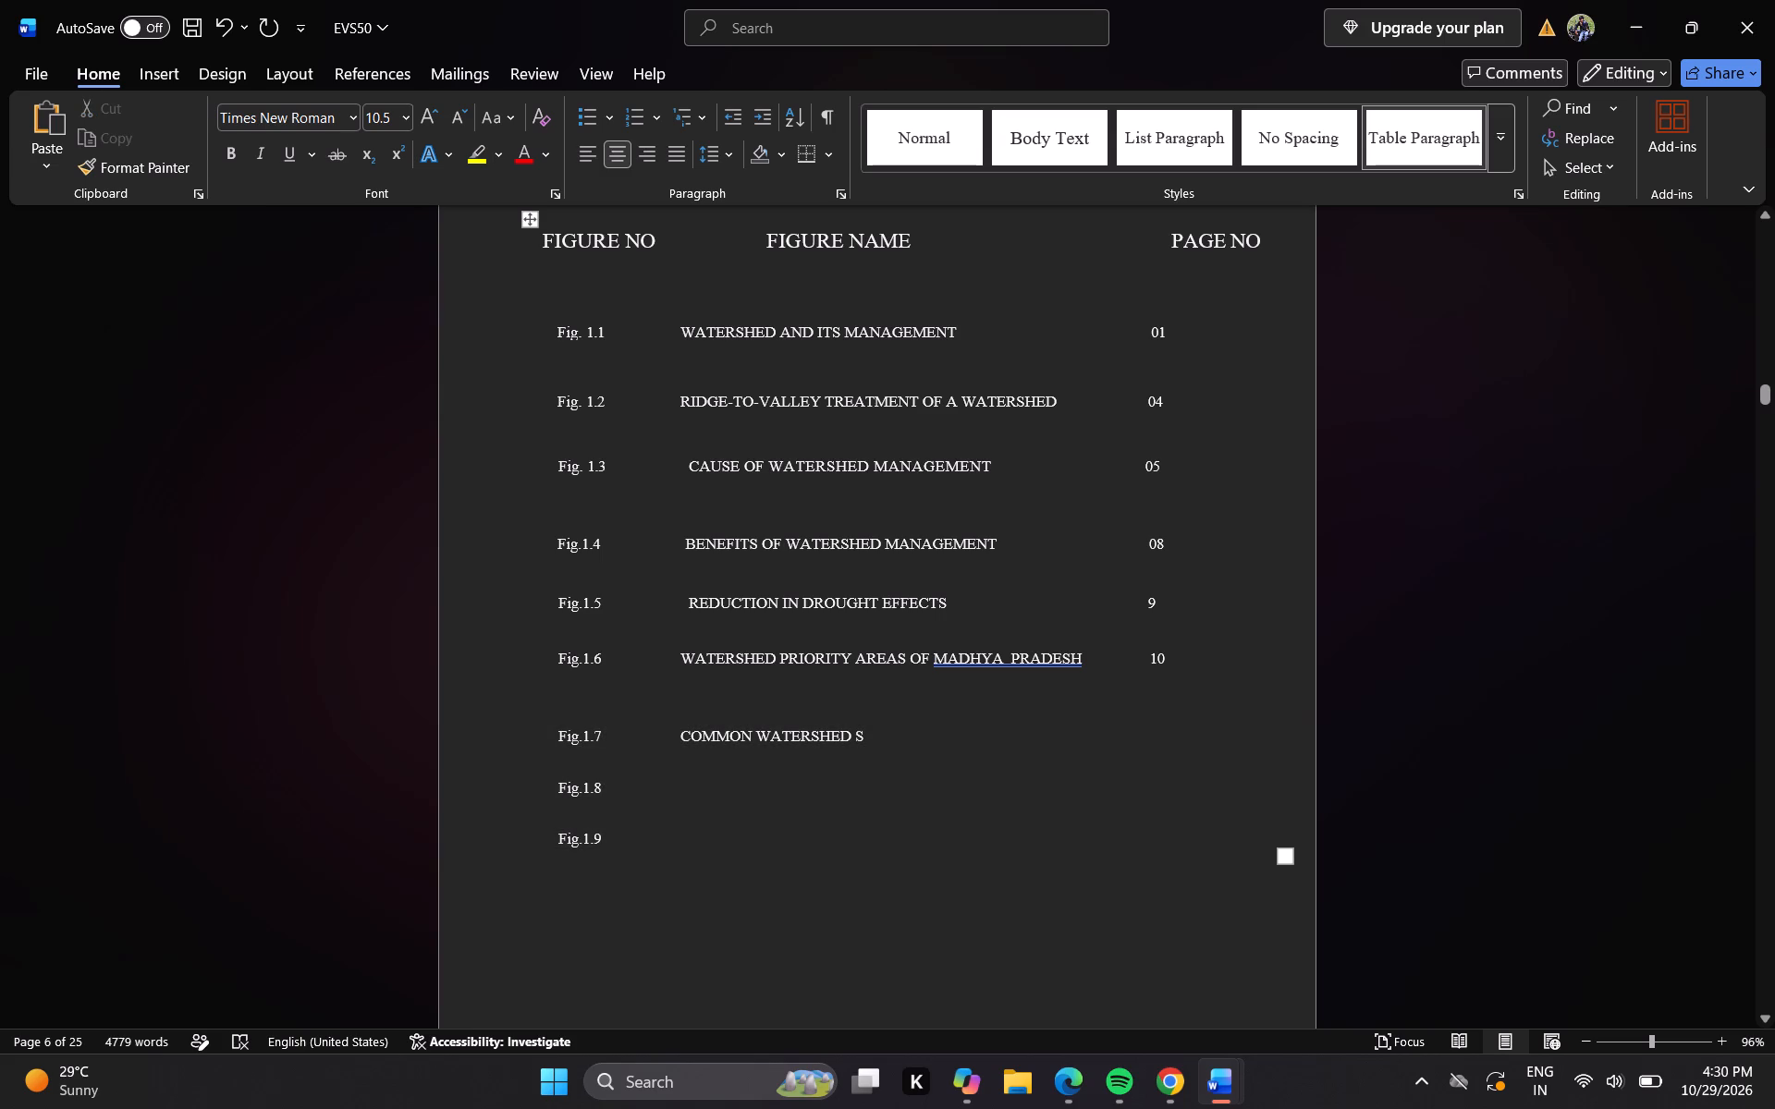
key(BackSpace)
key(BackSpace)
key(BackSpace)
key(BackSpace)
key(BackSpace)
key(BackSpace)
key(BackSpace)
key(BackSpace)
key(BackSpace)
key(BackSpace)
key(BackSpace)
key(BackSpace)
key(BackSpace)
key(BackSpace)
key(BackSpace)
key(BackSpace)
key(BackSpace)
key(BackSpace)
key(BackSpace)
key(BackSpace)
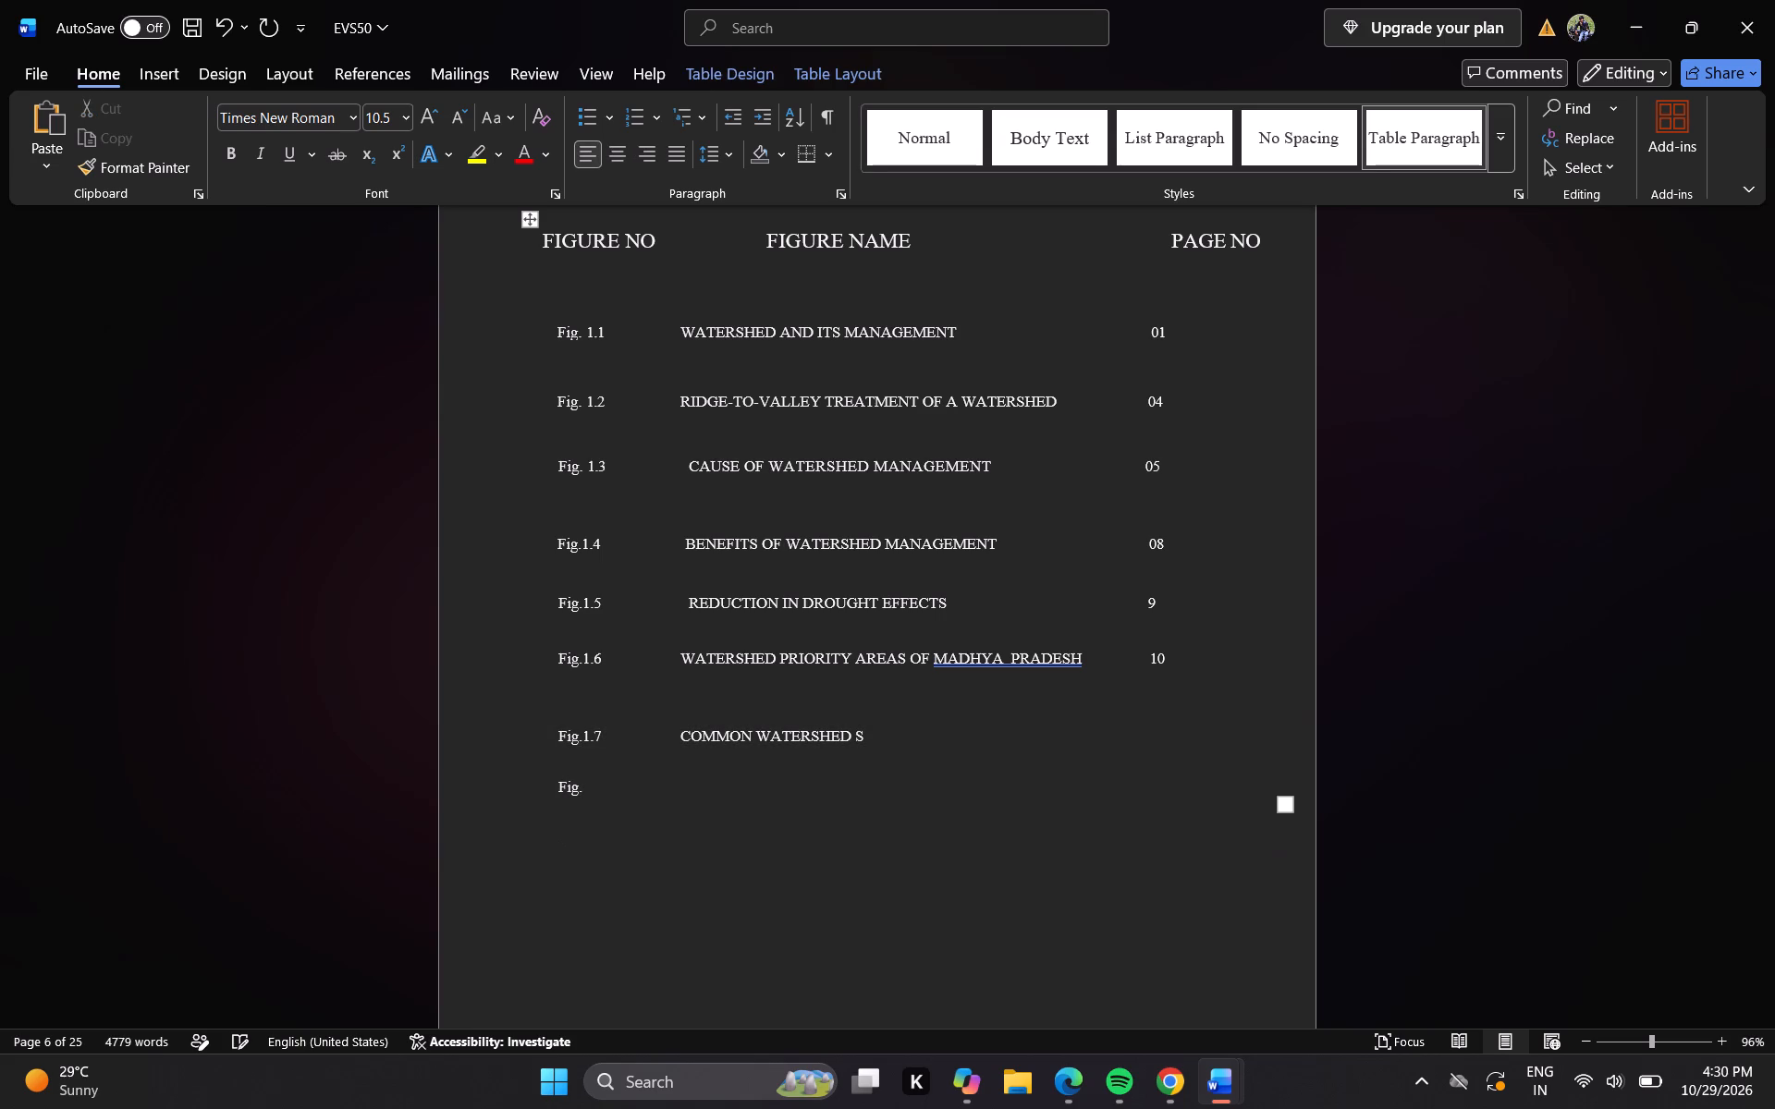
Delete the partial figure name "COMMON WATERSHED S" from the last row of the list of figures.
key(Right)
key(Right)
key(Right)
key(Right)
key(Right)
key(Right)
key(Right)
key(Right)
key(Right)
key(Right)
key(Right)
key(Right)
key(Right)
key(Right)
key(Right)
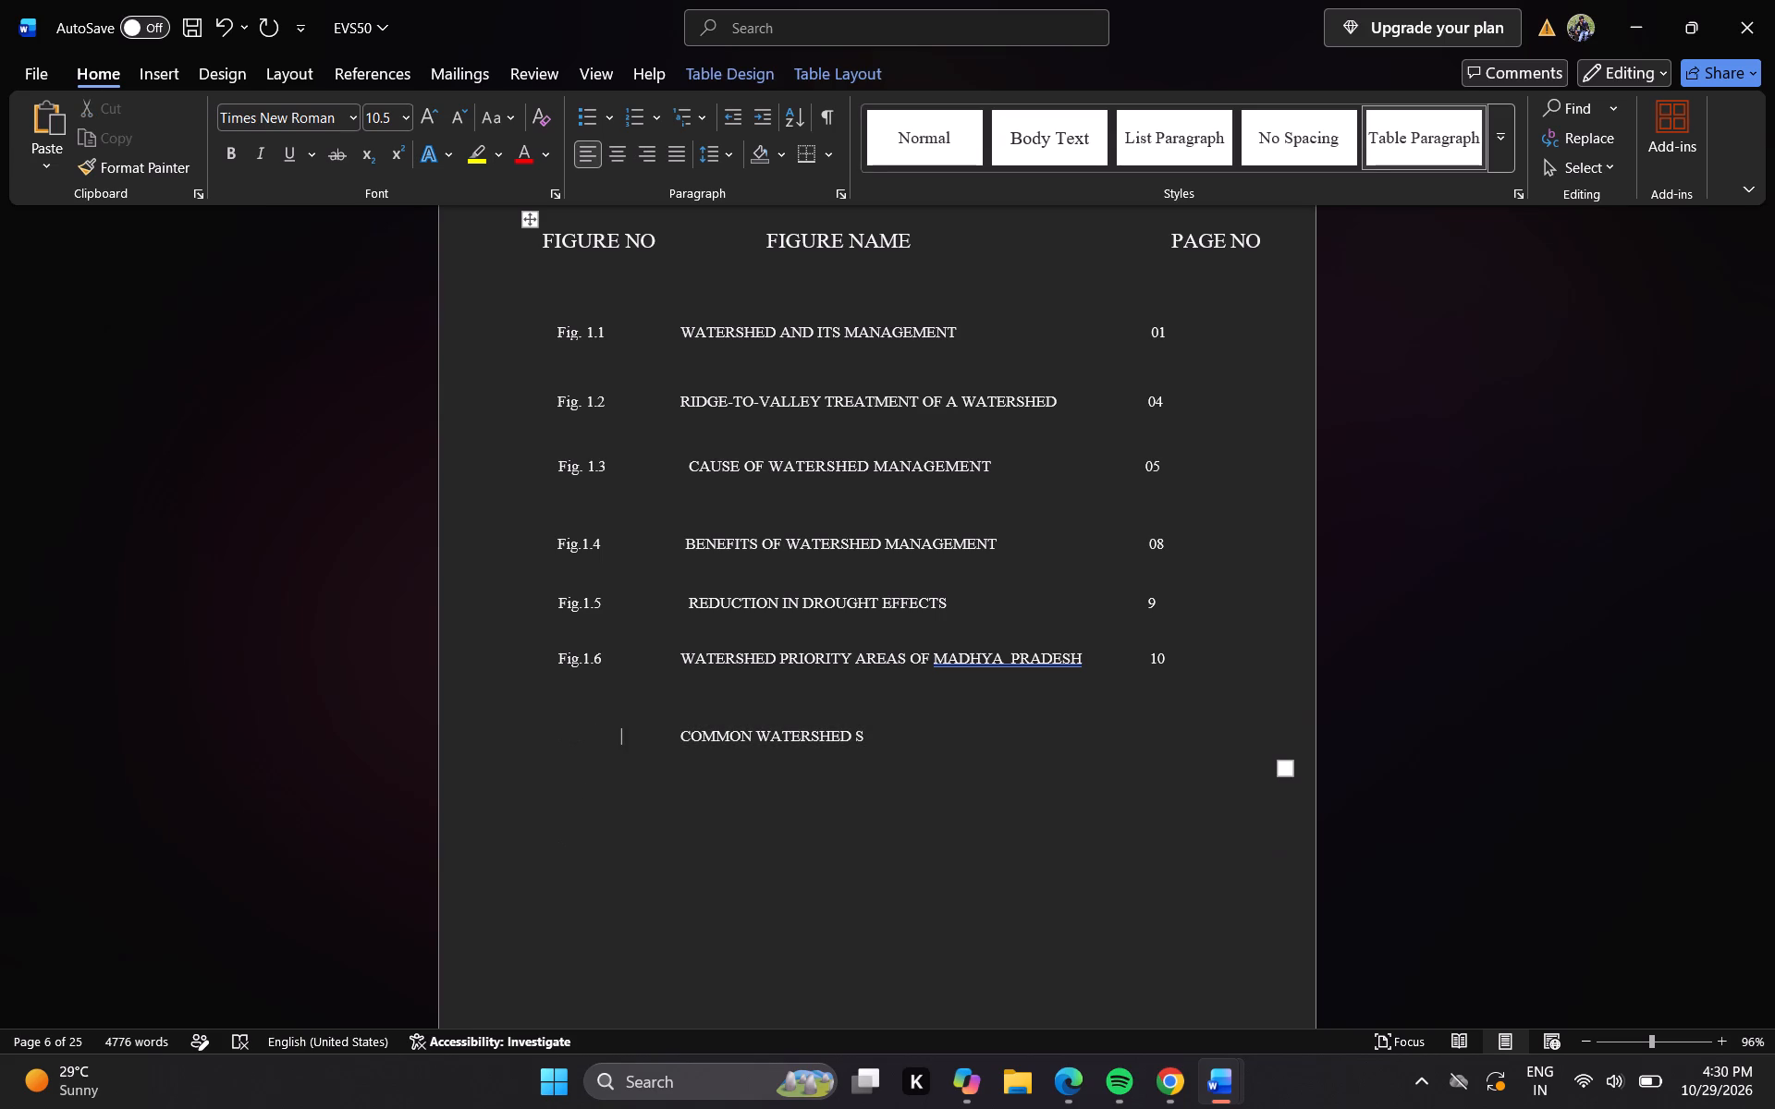
key(Right)
key(Right)
key(Right)
key(Right)
key(Right)
key(Left)
key(BackSpace)
key(BackSpace)
key(BackSpace)
key(BackSpace)
key(BackSpace)
key(BackSpace)
key(BackSpace)
key(BackSpace)
key(BackSpace)
key(BackSpace)
key(BackSpace)
key(BackSpace)
key(BackSpace)
key(BackSpace)
key(BackSpace)
key(BackSpace)
key(BackSpace)
key(BackSpace)
key(BackSpace)
key(BackSpace)
key(BackSpace)
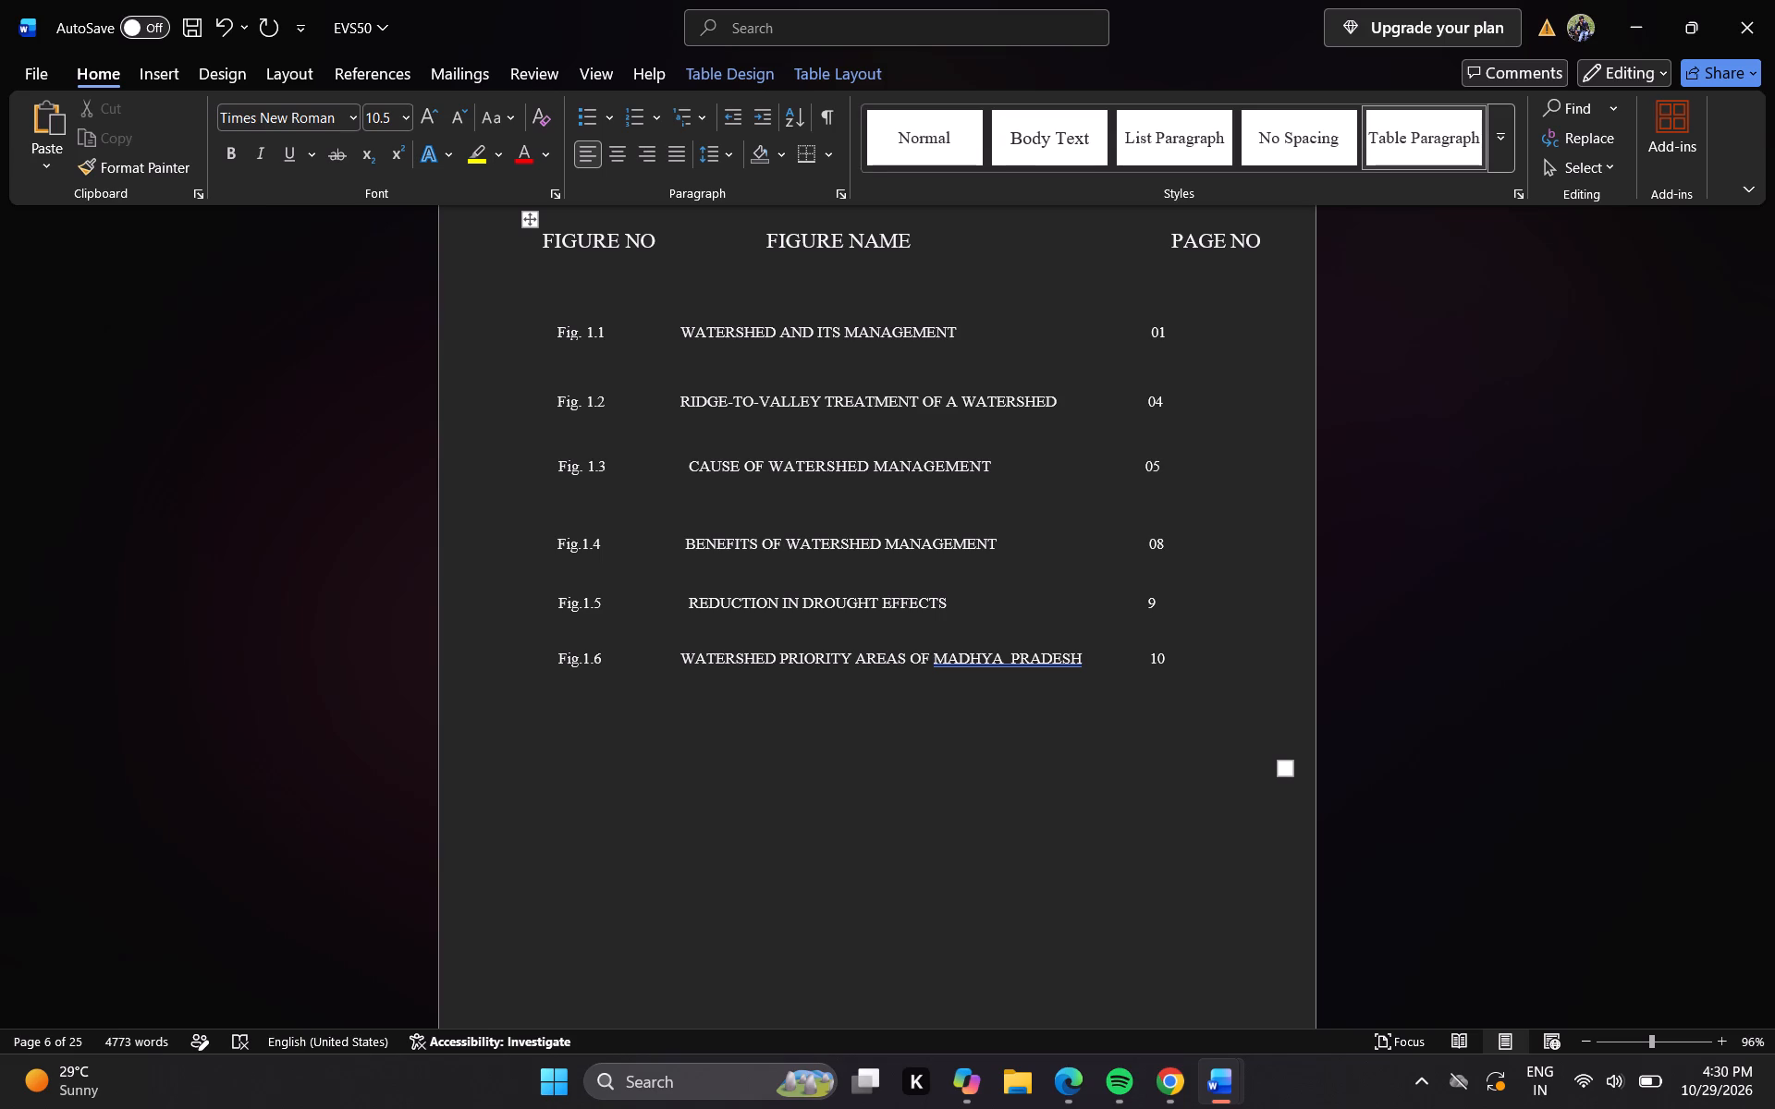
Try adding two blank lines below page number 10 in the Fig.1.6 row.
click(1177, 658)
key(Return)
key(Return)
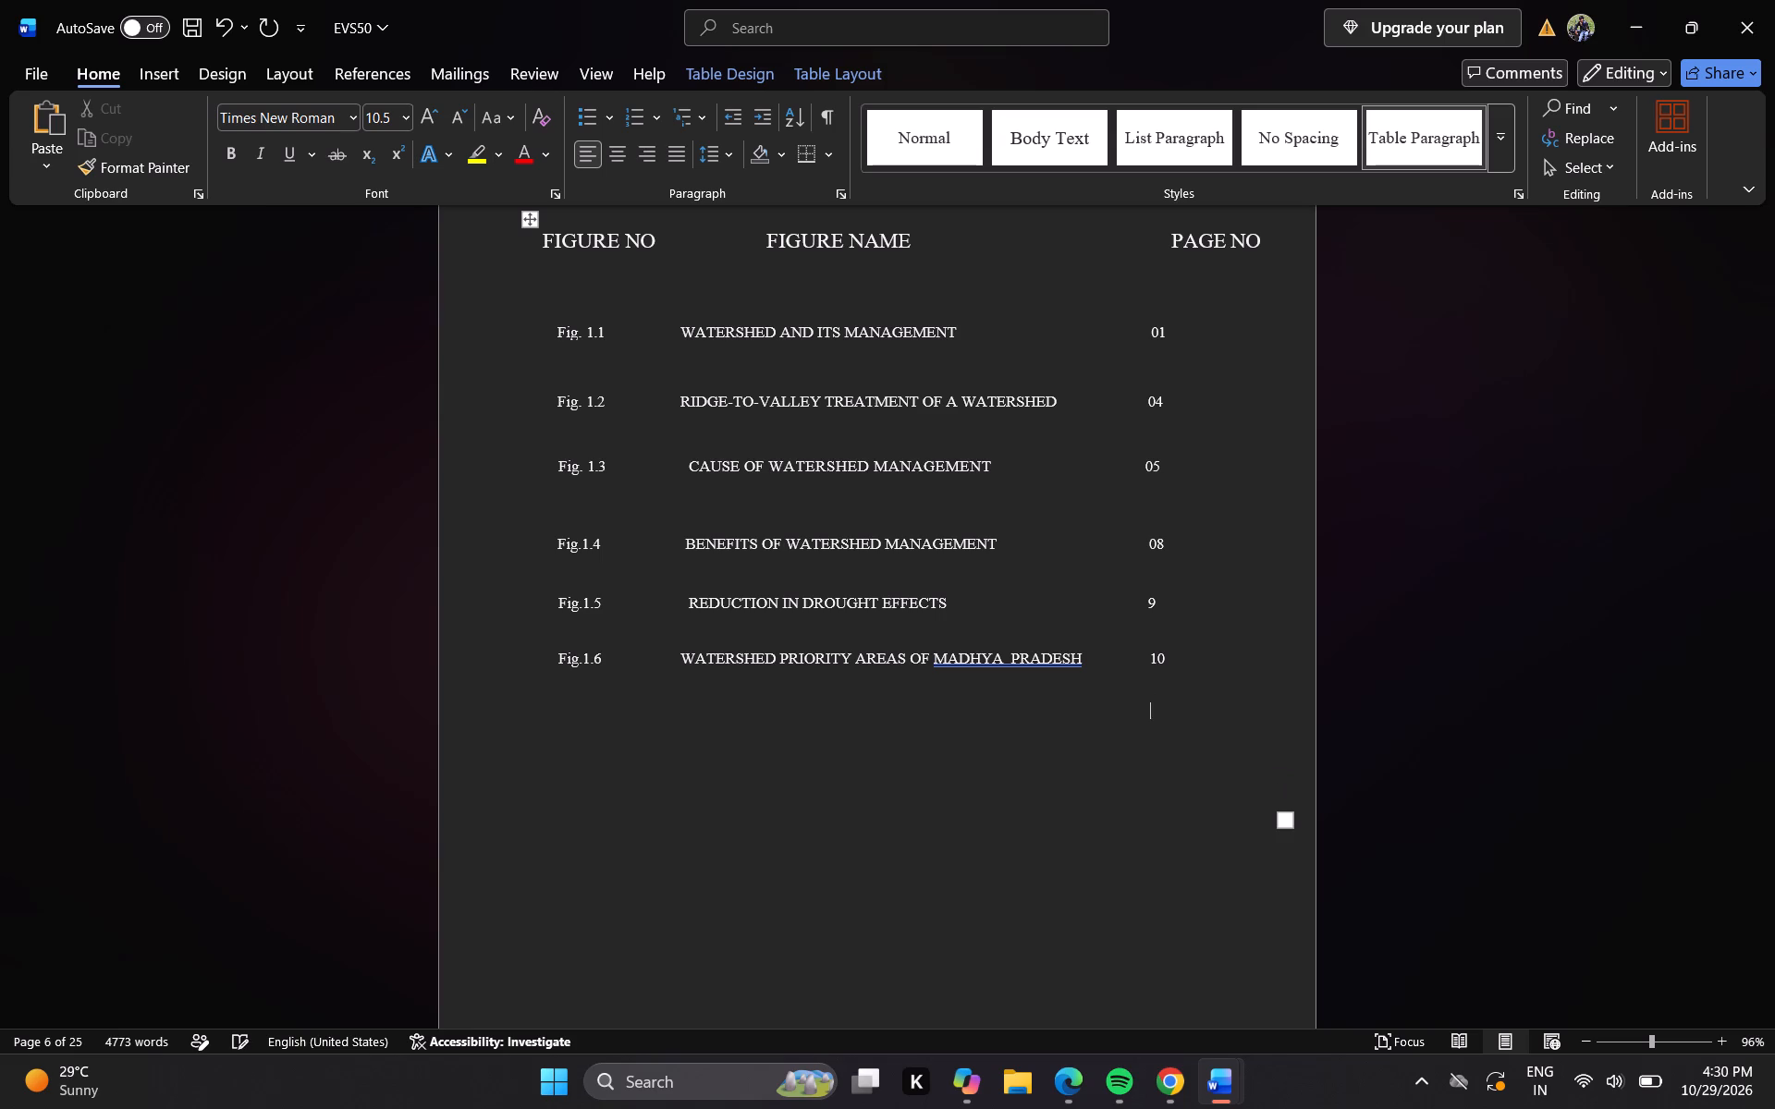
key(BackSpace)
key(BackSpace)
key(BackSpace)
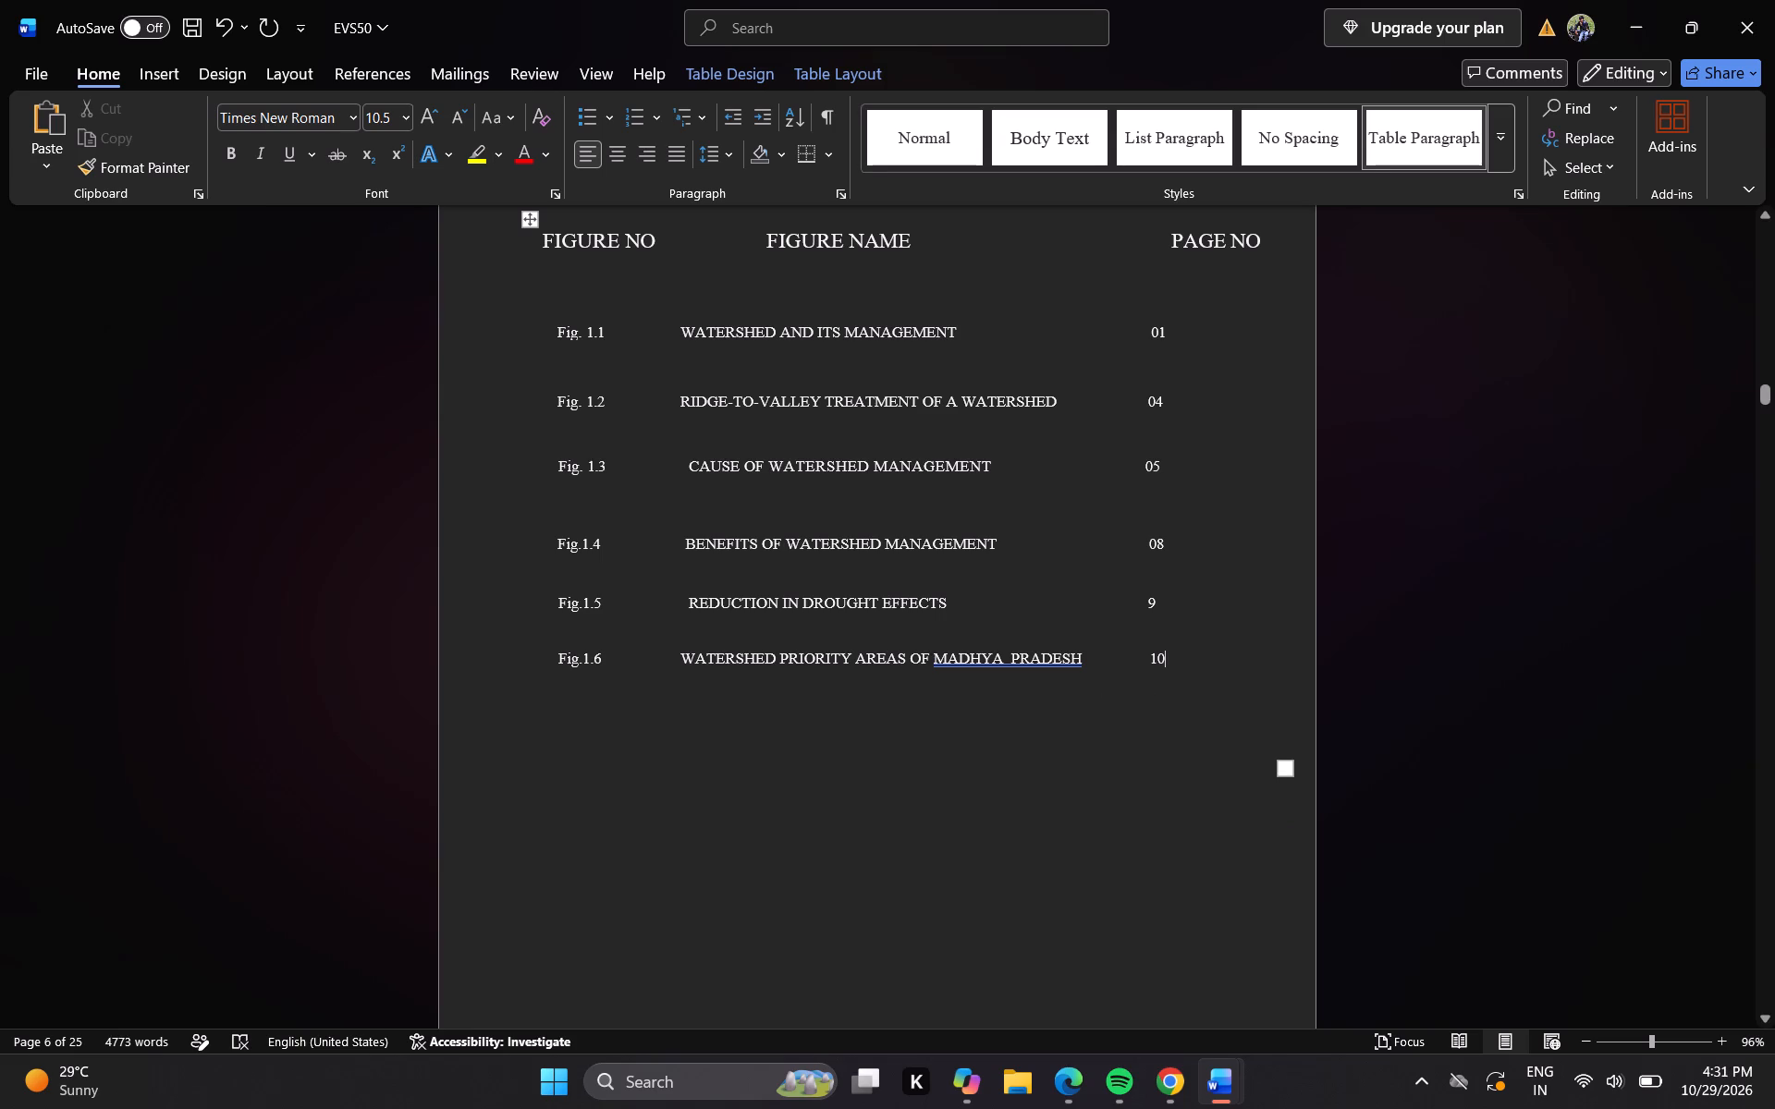
Add a blank line below the Fig.1.6 label in the figure number column.
click(614, 658)
key(Return)
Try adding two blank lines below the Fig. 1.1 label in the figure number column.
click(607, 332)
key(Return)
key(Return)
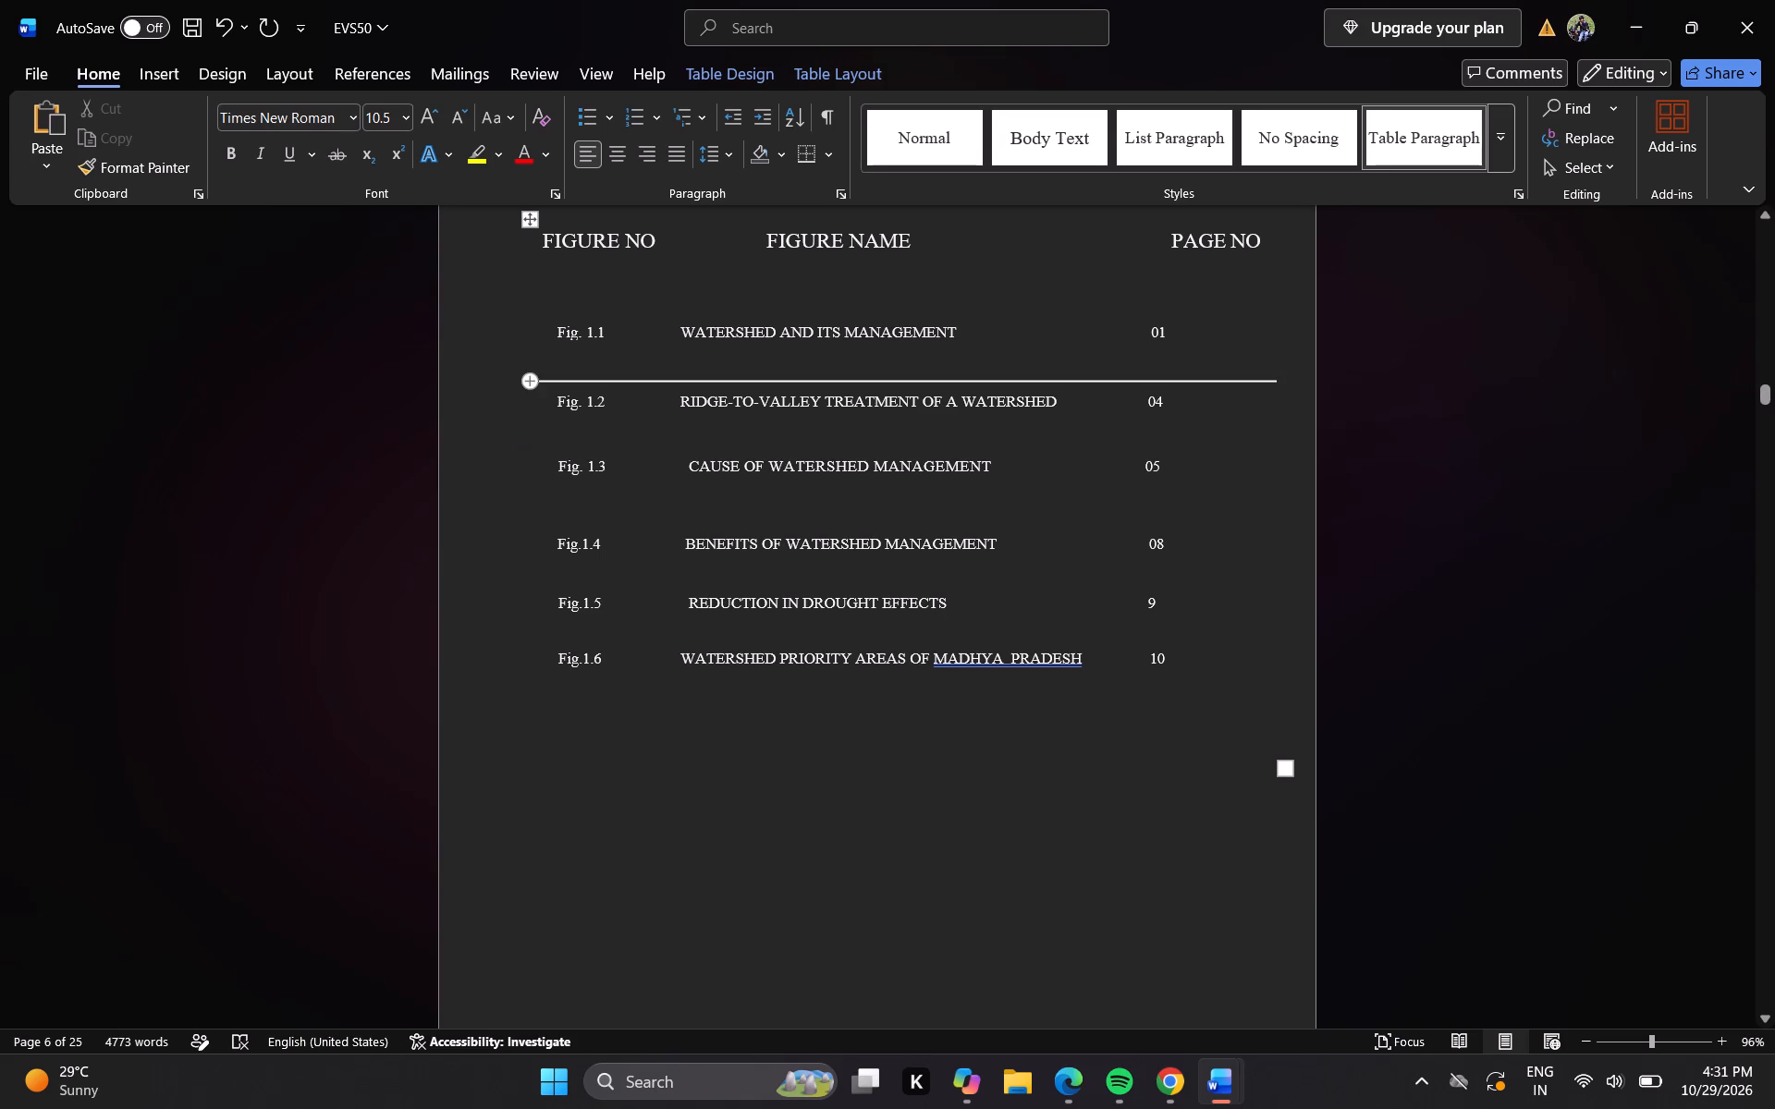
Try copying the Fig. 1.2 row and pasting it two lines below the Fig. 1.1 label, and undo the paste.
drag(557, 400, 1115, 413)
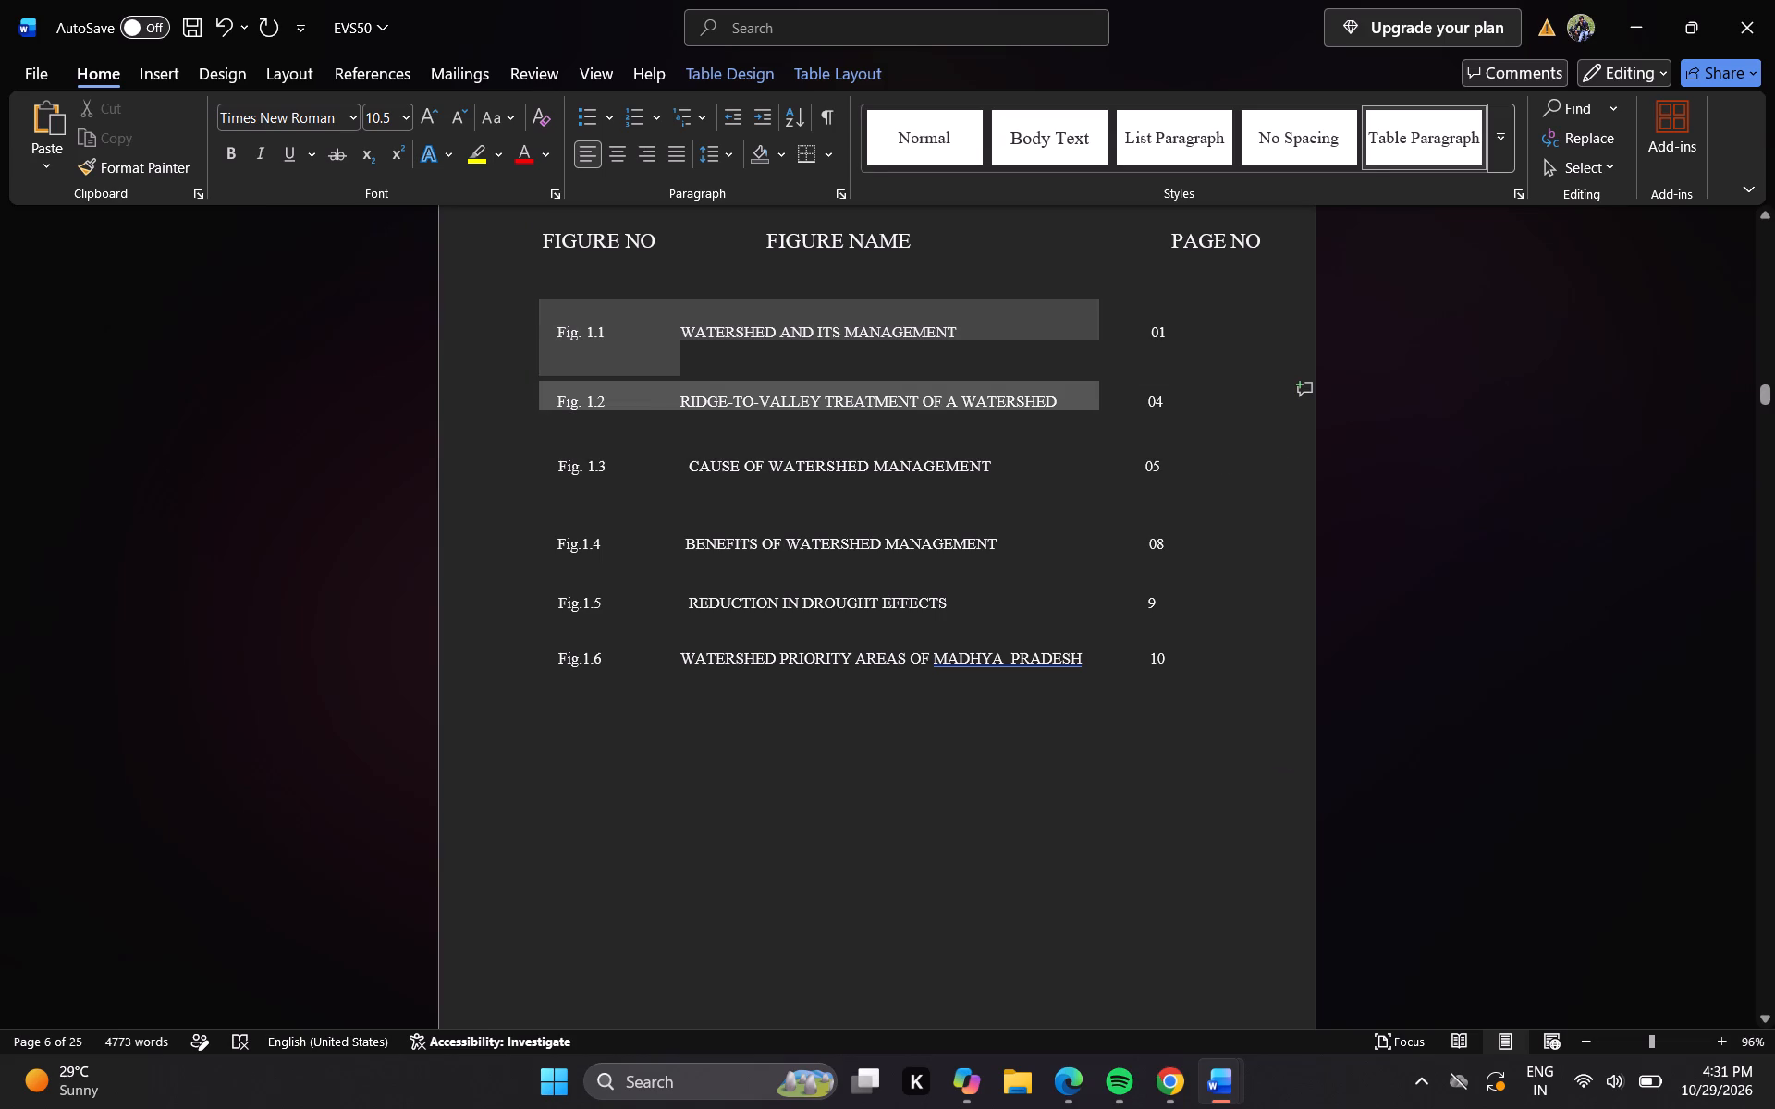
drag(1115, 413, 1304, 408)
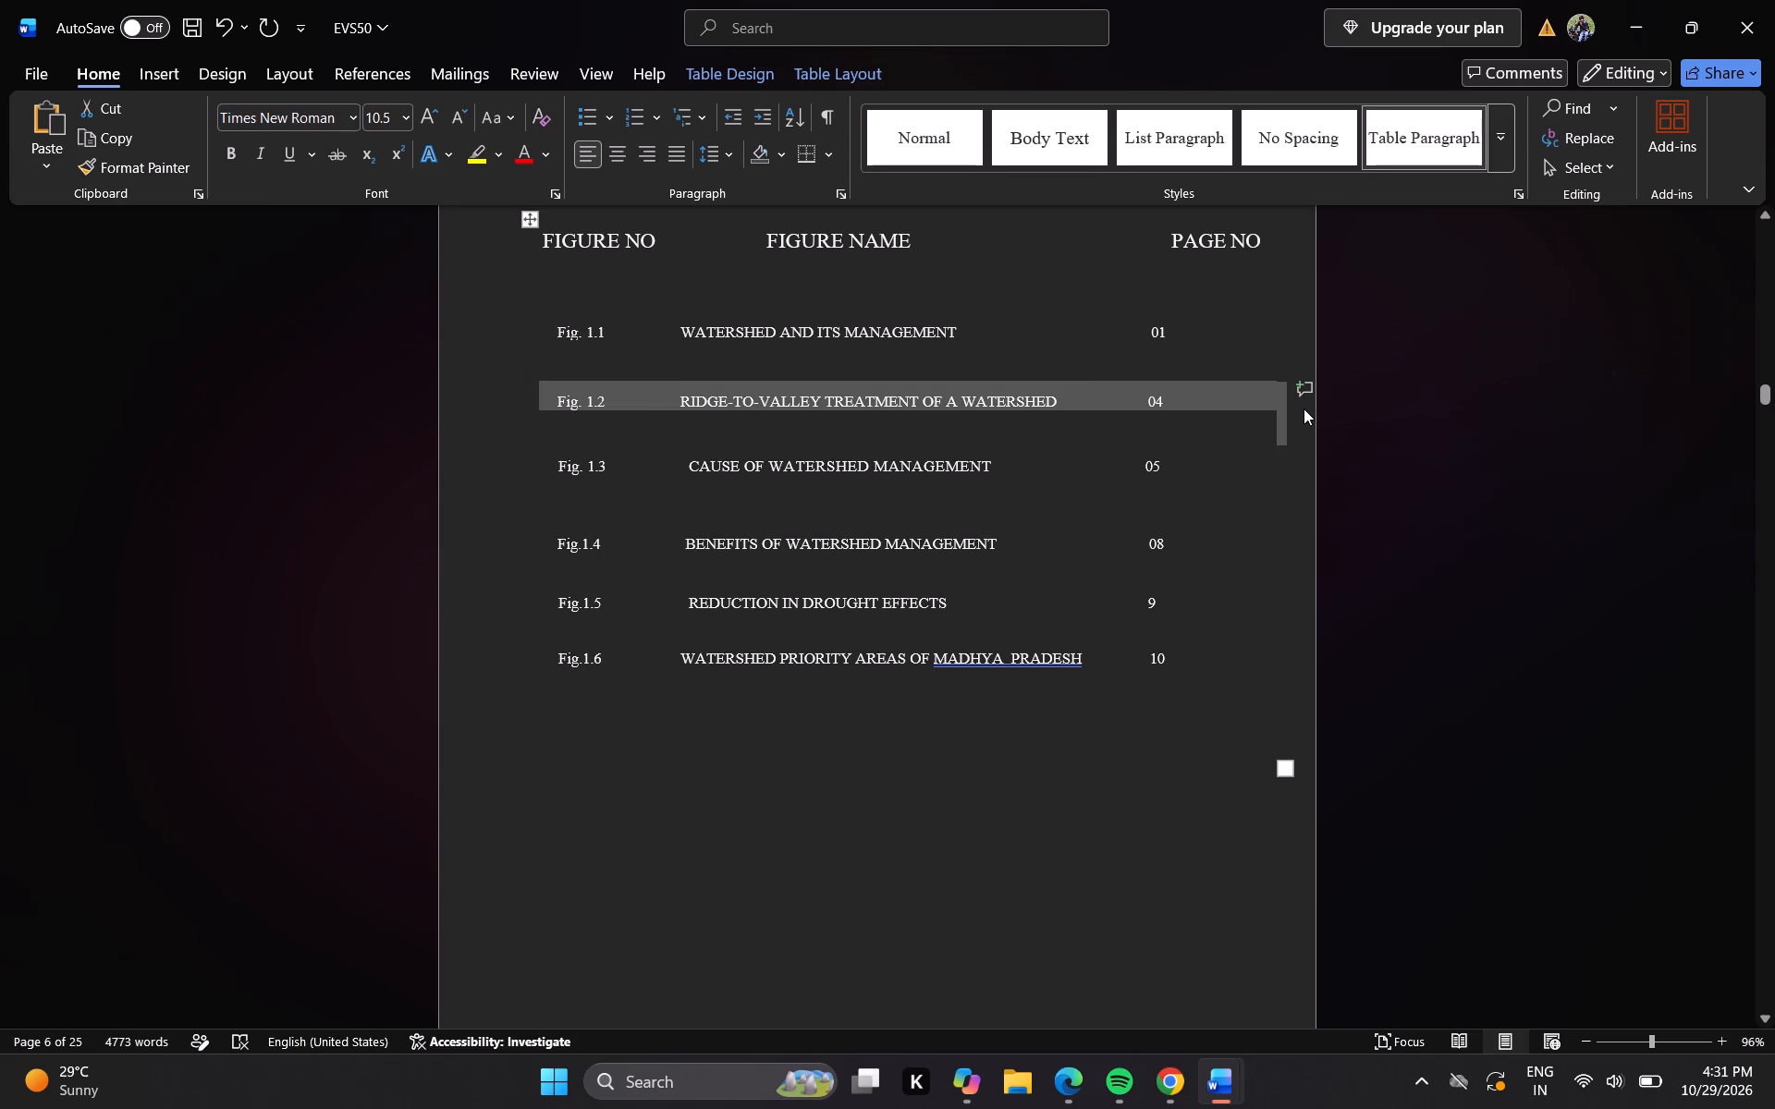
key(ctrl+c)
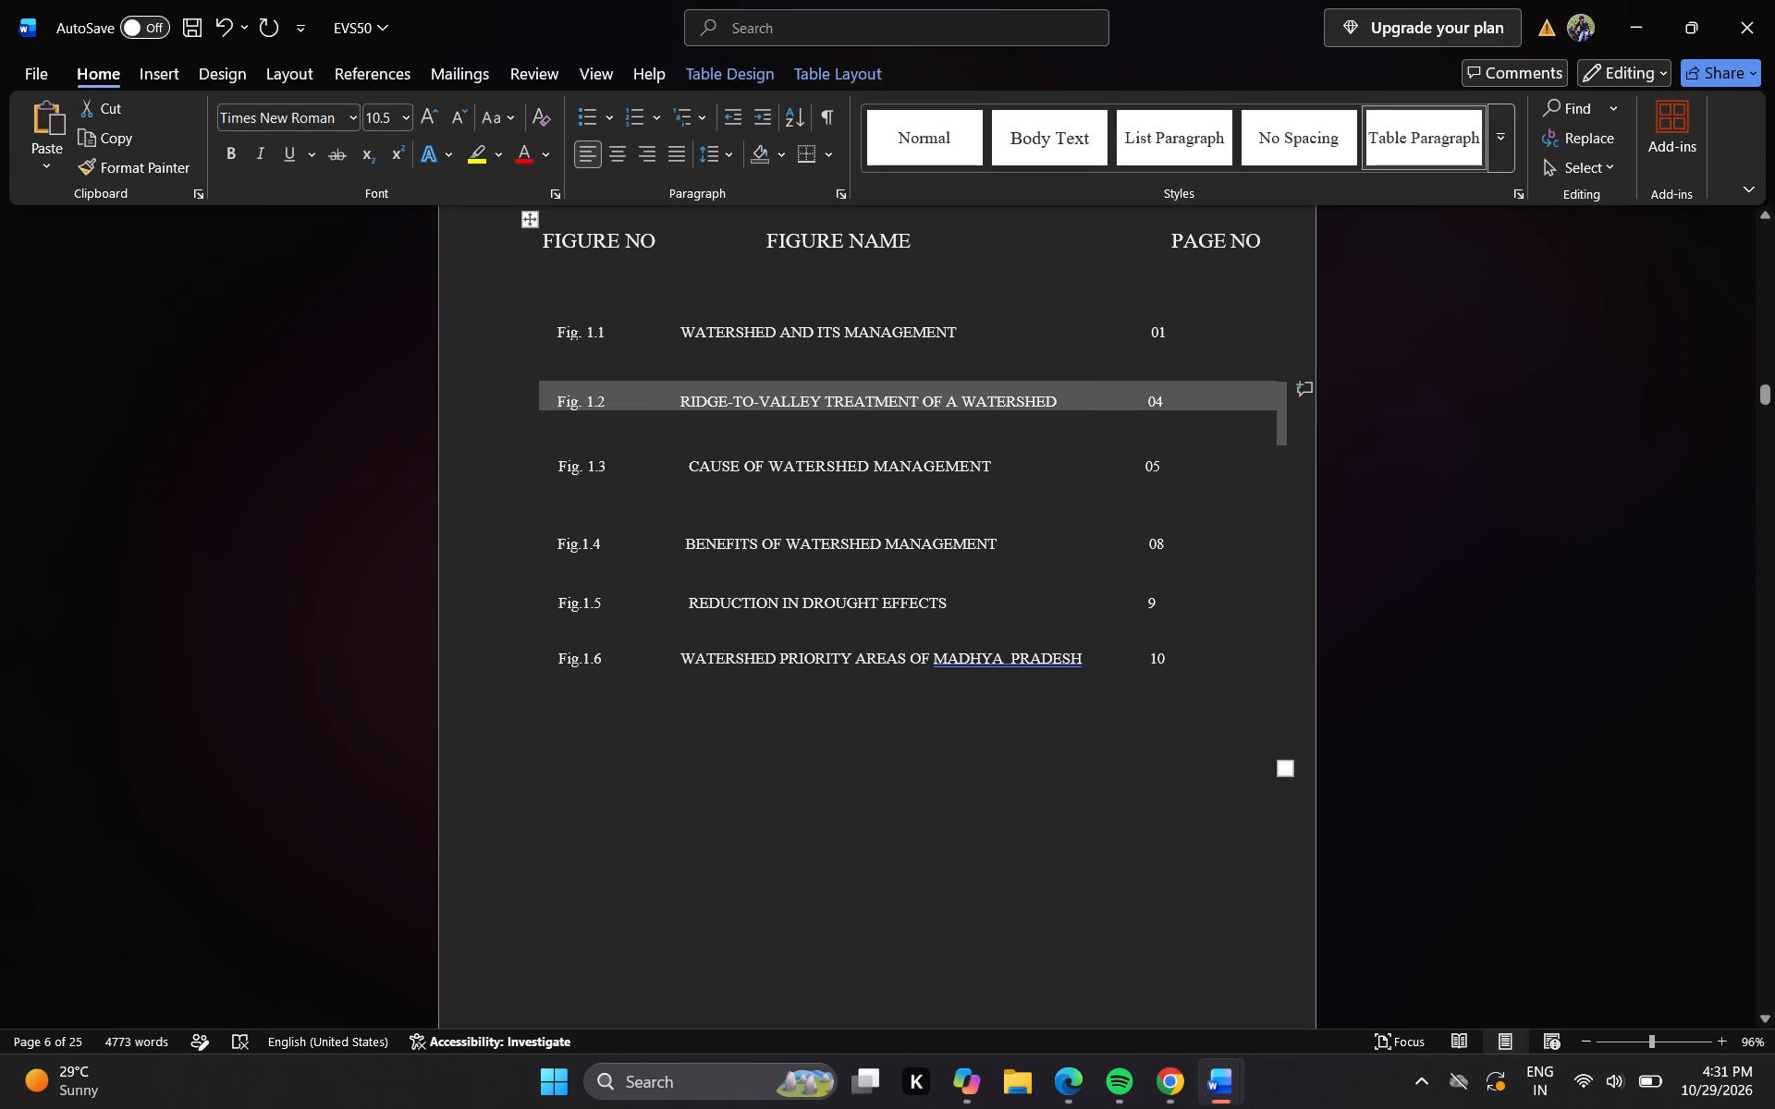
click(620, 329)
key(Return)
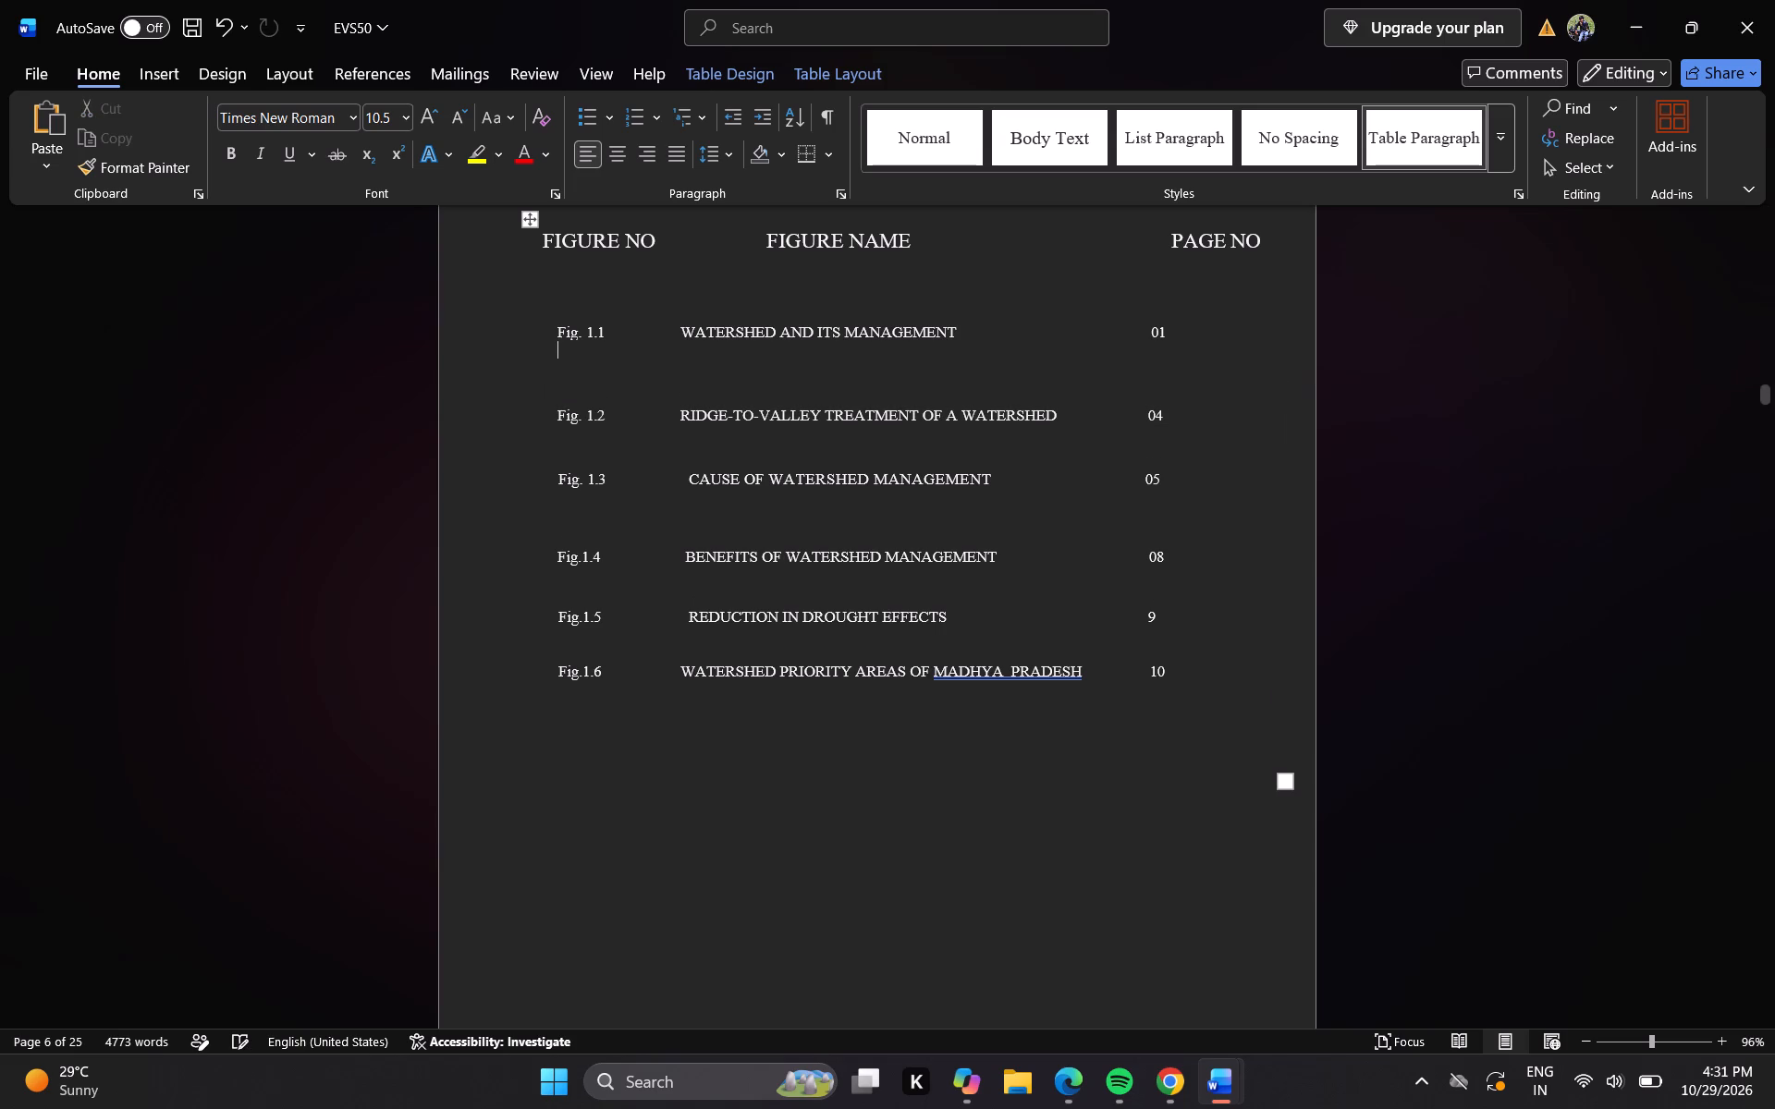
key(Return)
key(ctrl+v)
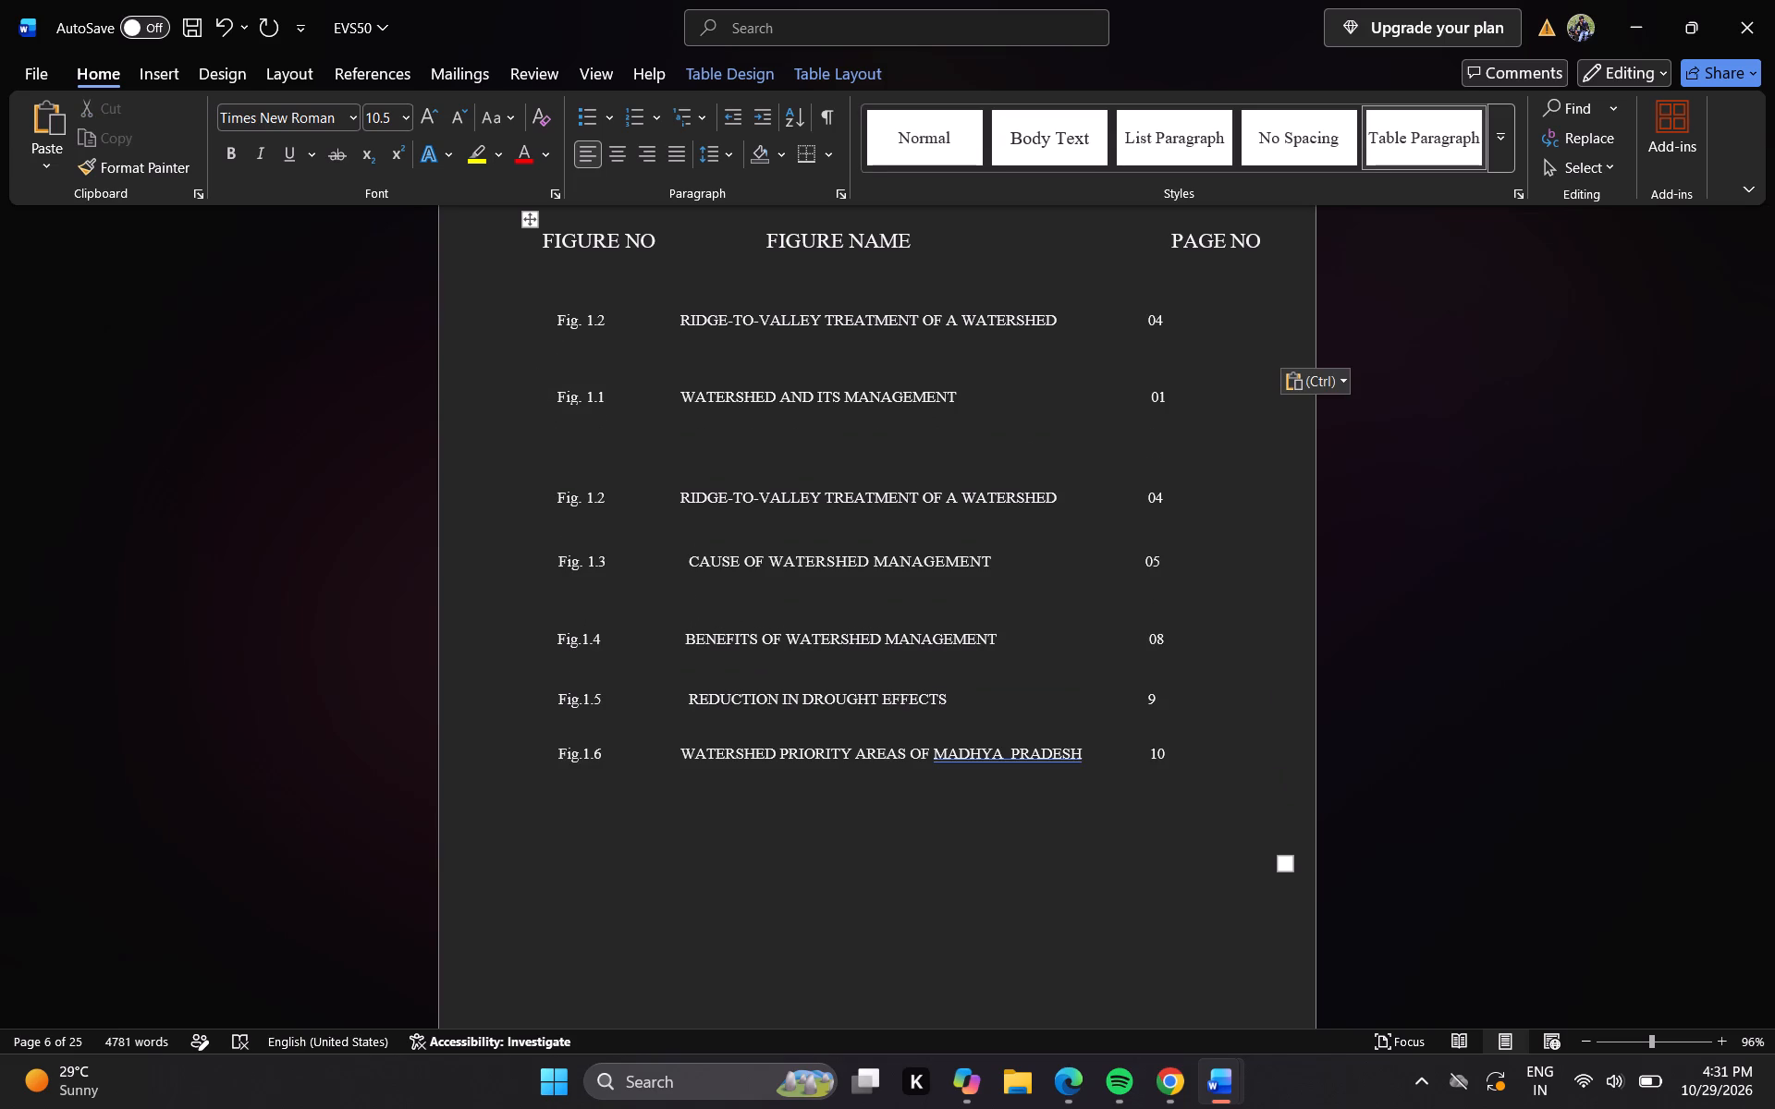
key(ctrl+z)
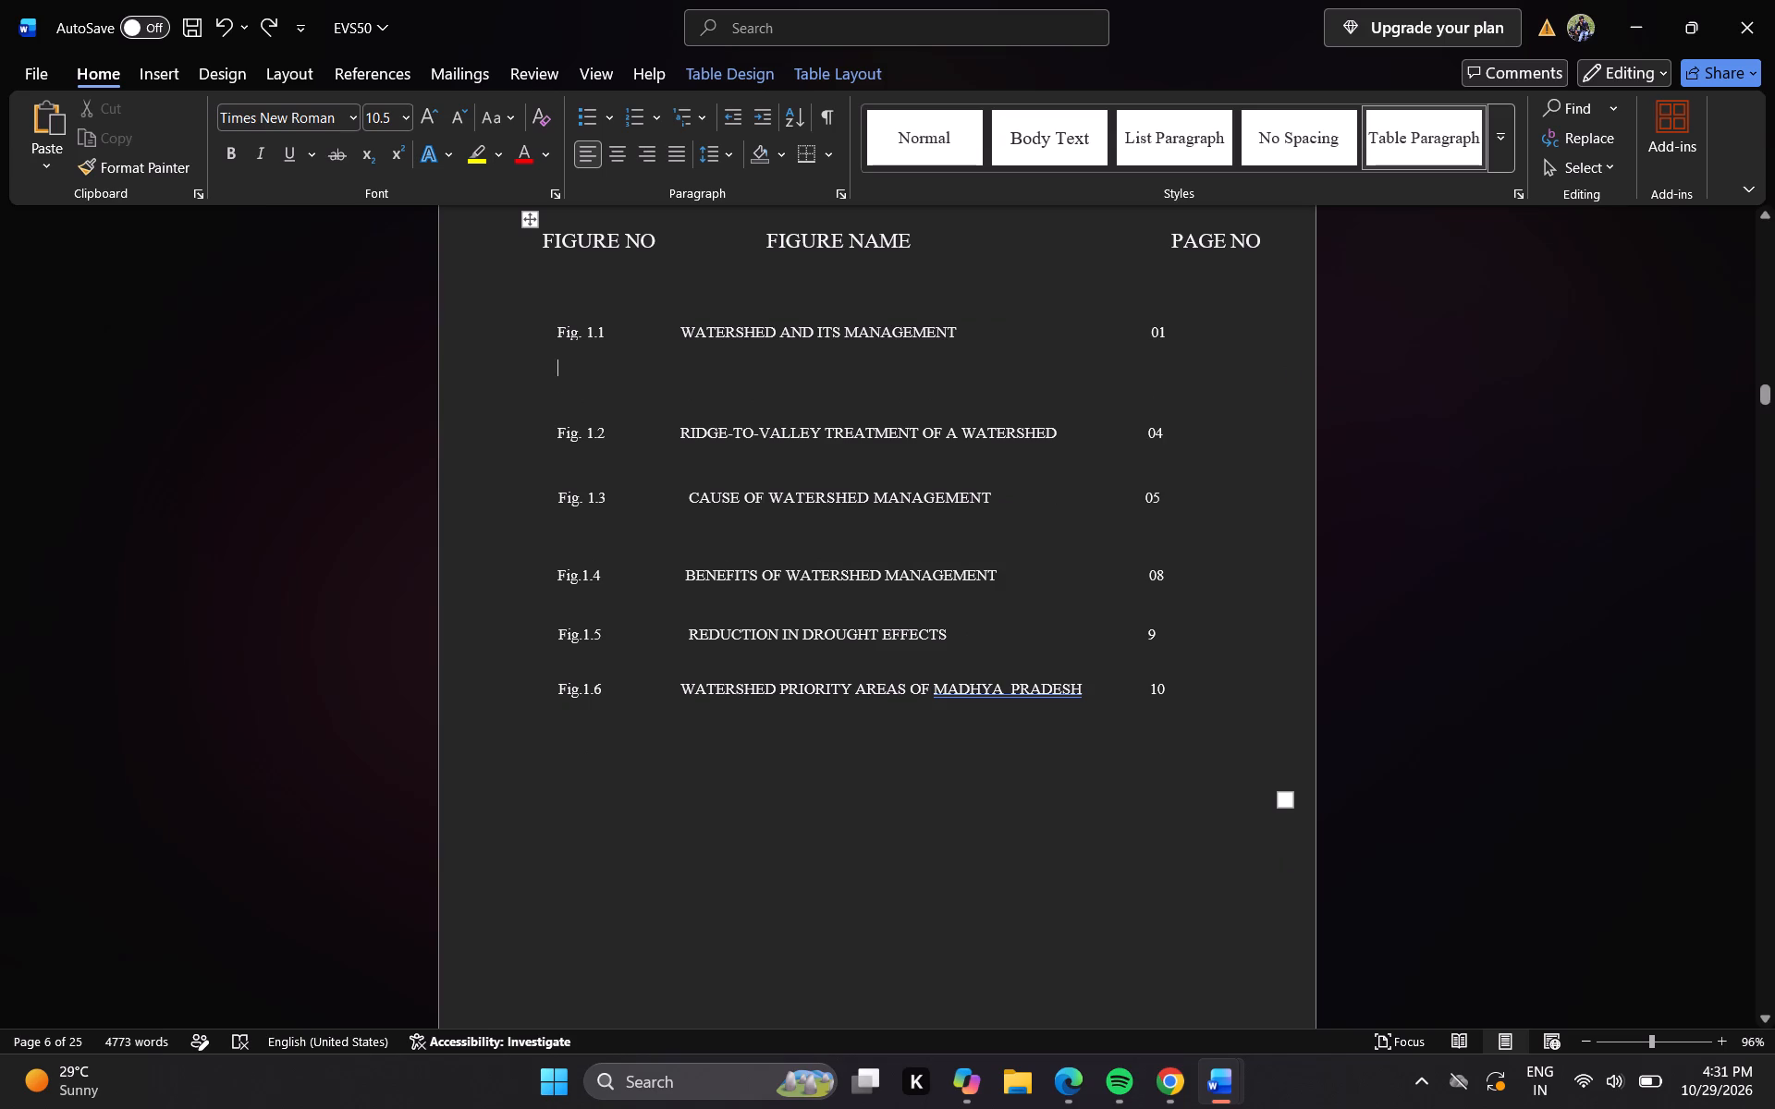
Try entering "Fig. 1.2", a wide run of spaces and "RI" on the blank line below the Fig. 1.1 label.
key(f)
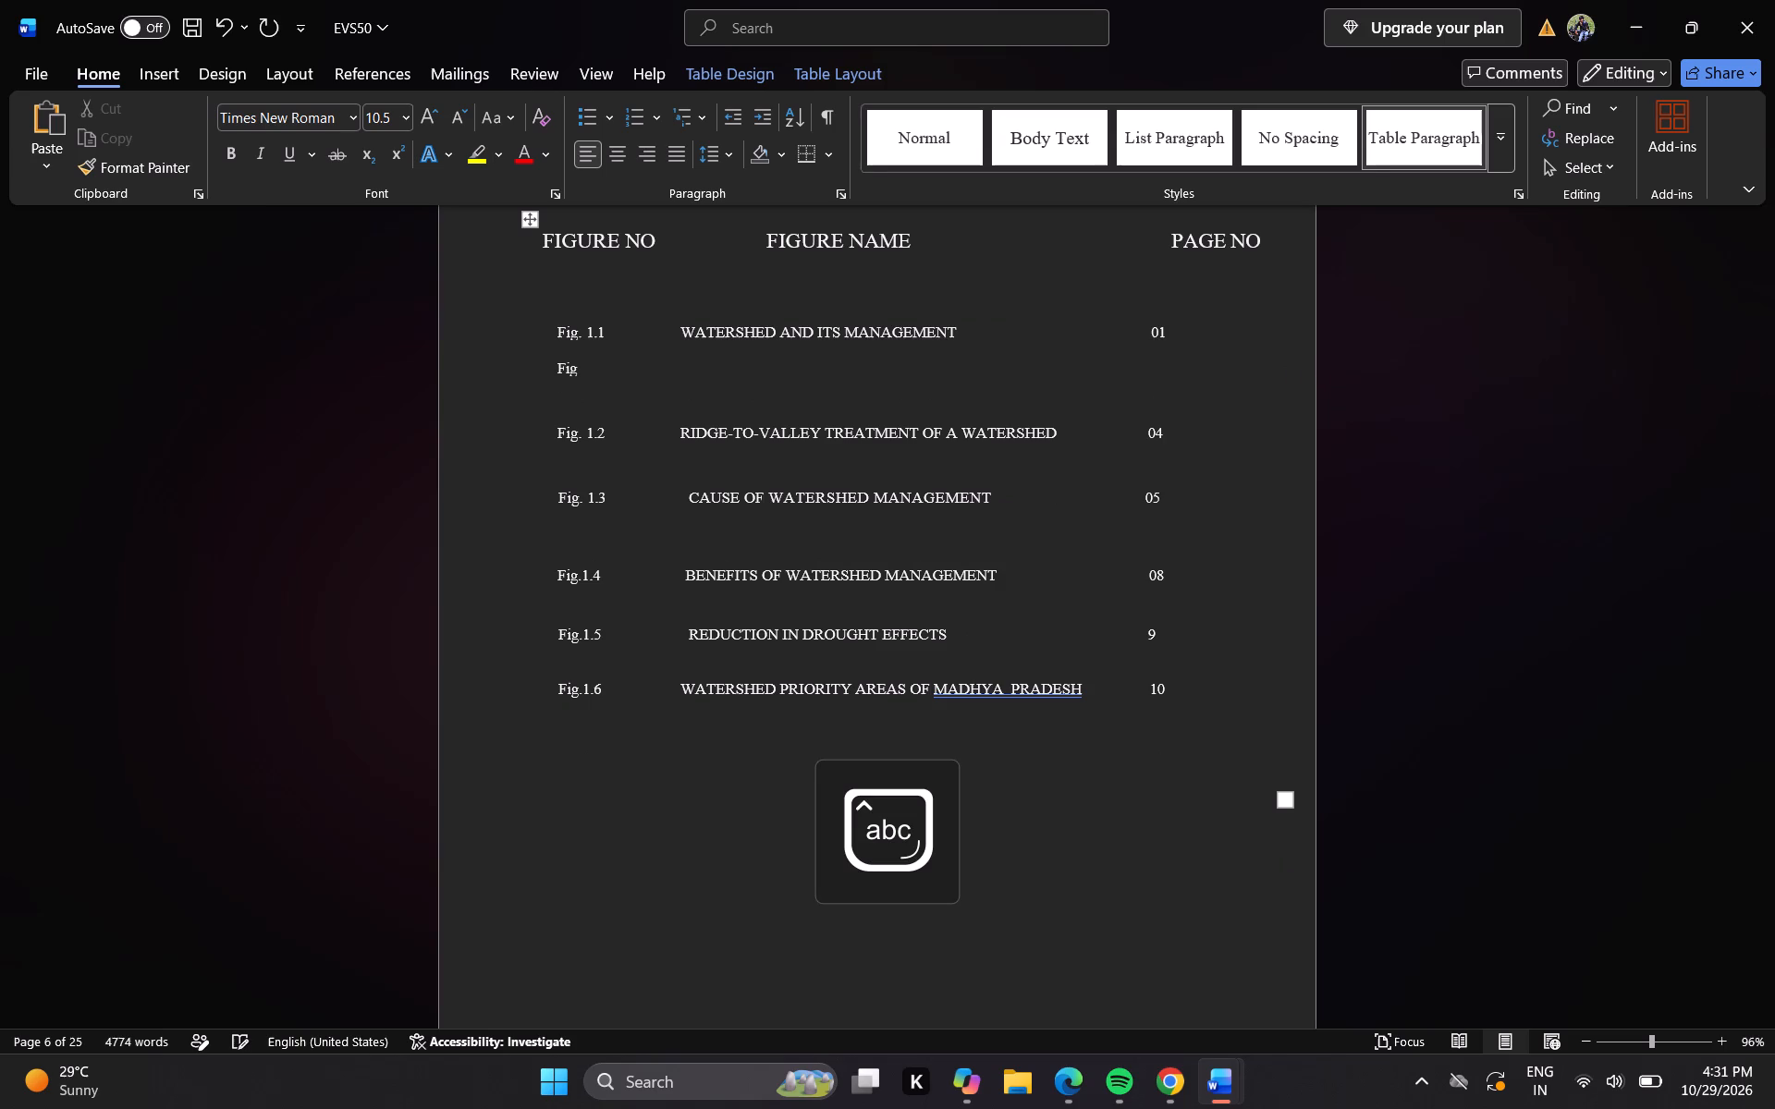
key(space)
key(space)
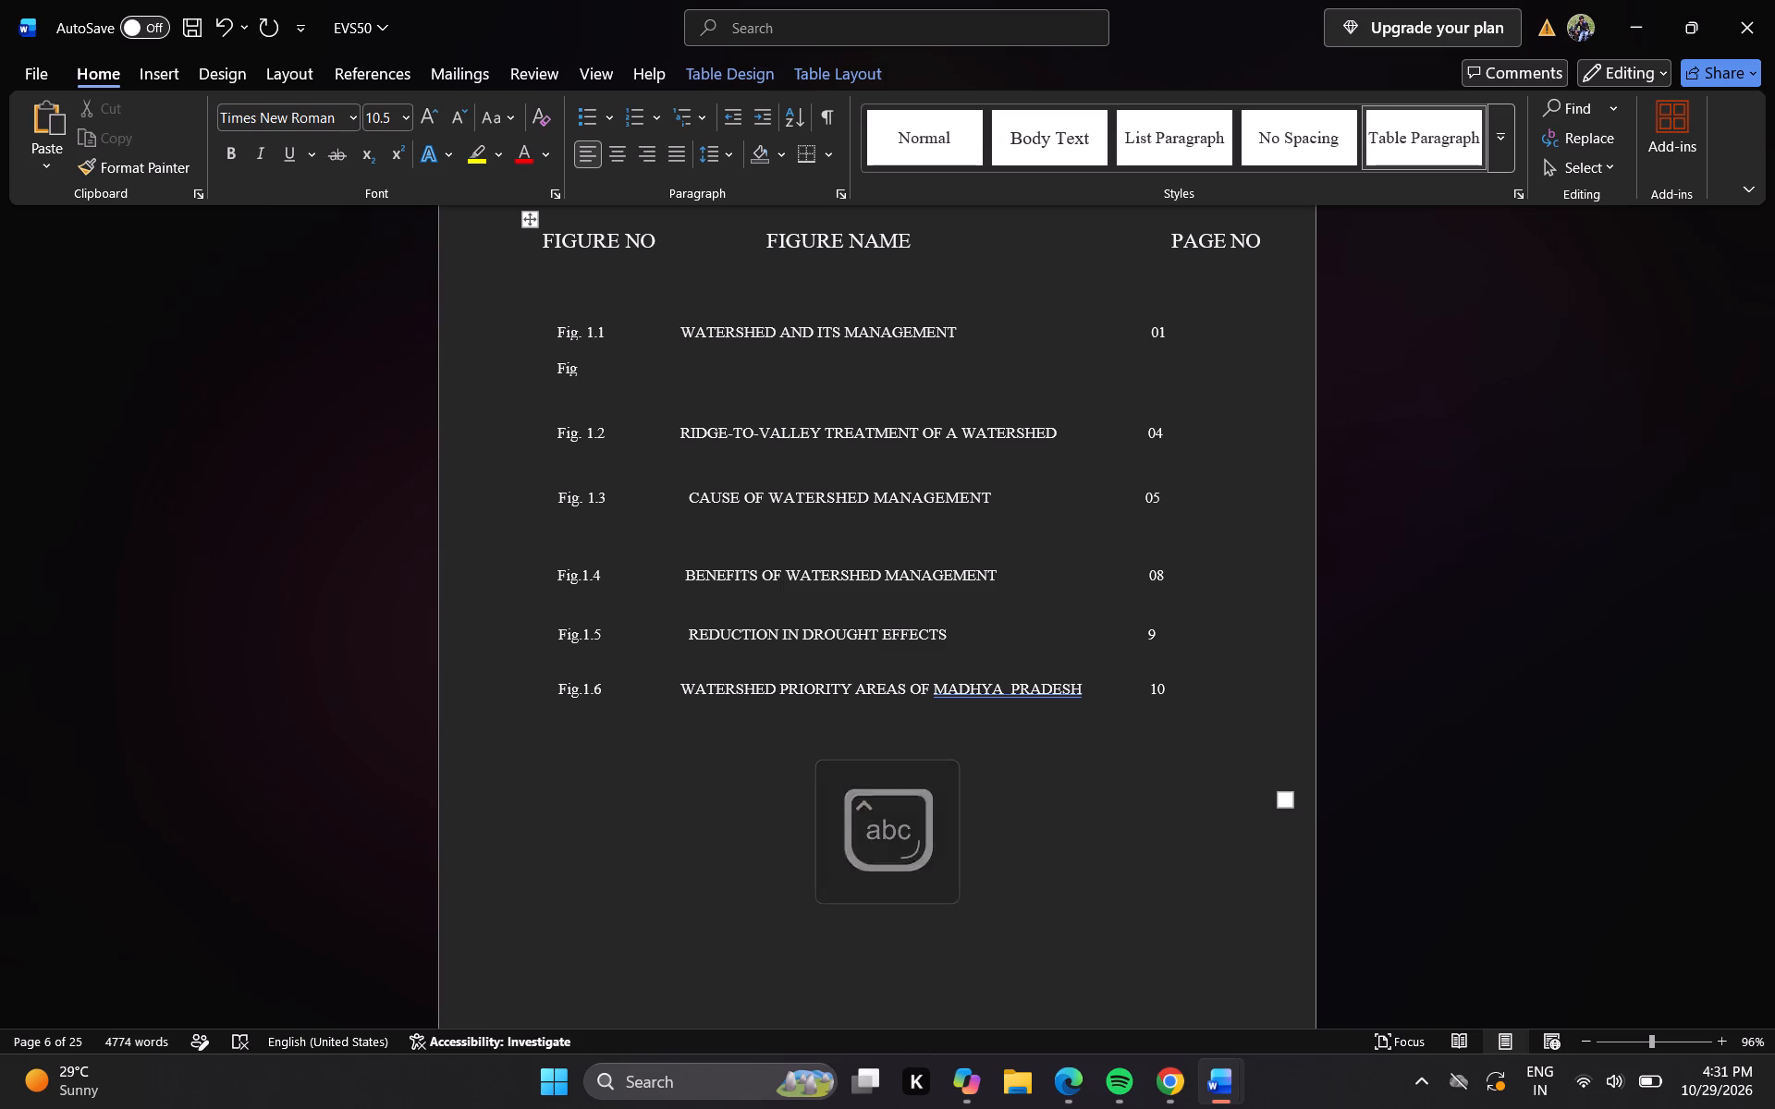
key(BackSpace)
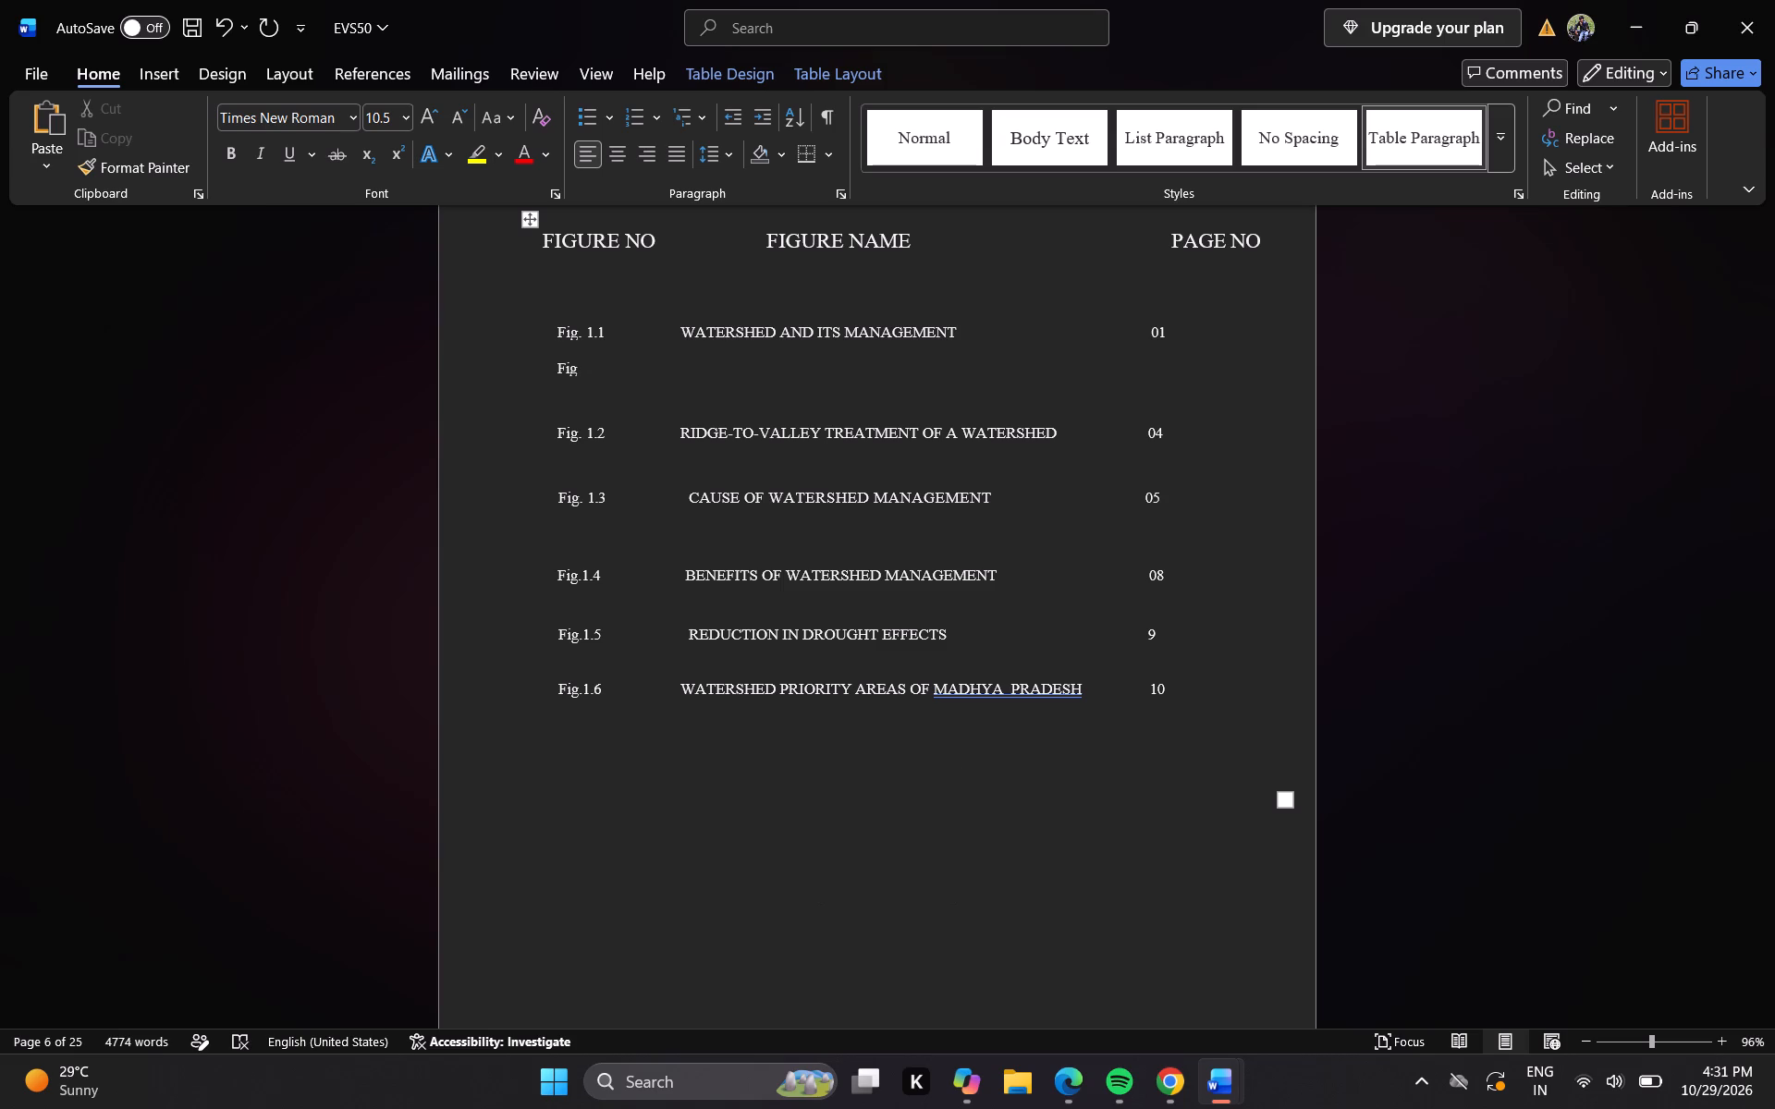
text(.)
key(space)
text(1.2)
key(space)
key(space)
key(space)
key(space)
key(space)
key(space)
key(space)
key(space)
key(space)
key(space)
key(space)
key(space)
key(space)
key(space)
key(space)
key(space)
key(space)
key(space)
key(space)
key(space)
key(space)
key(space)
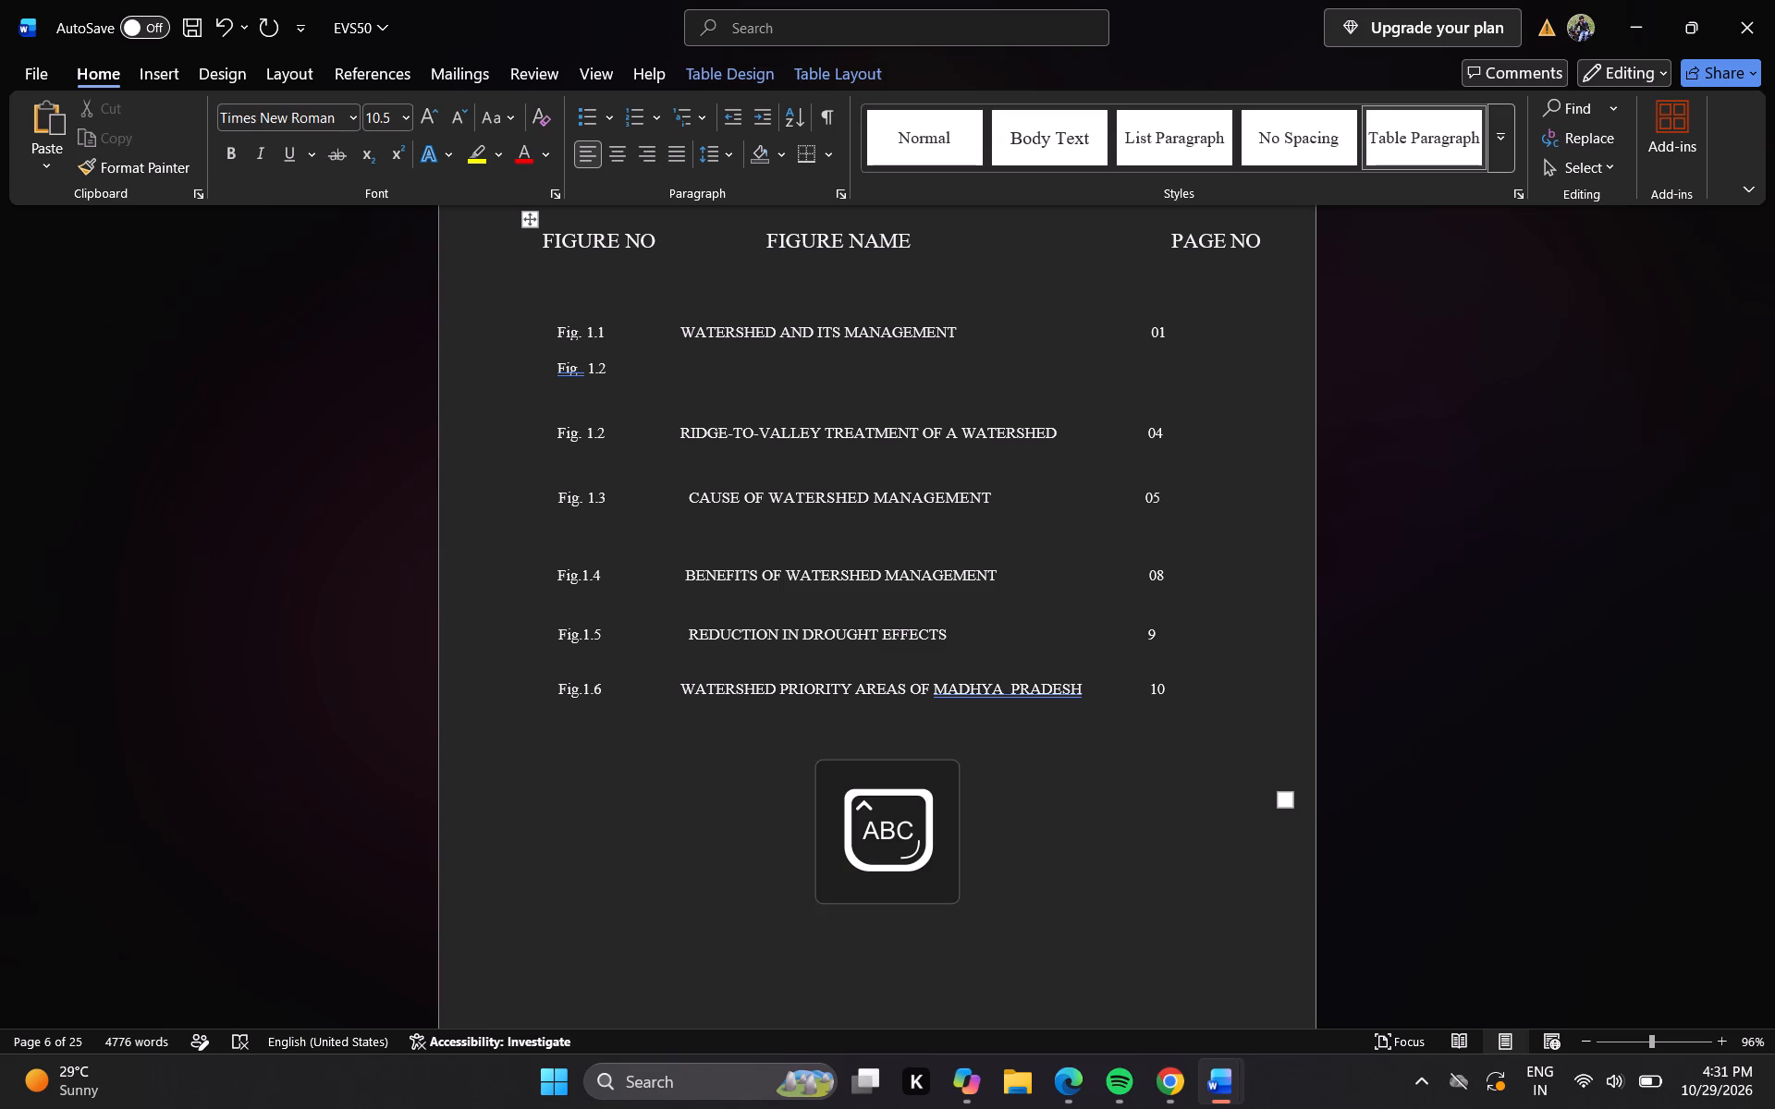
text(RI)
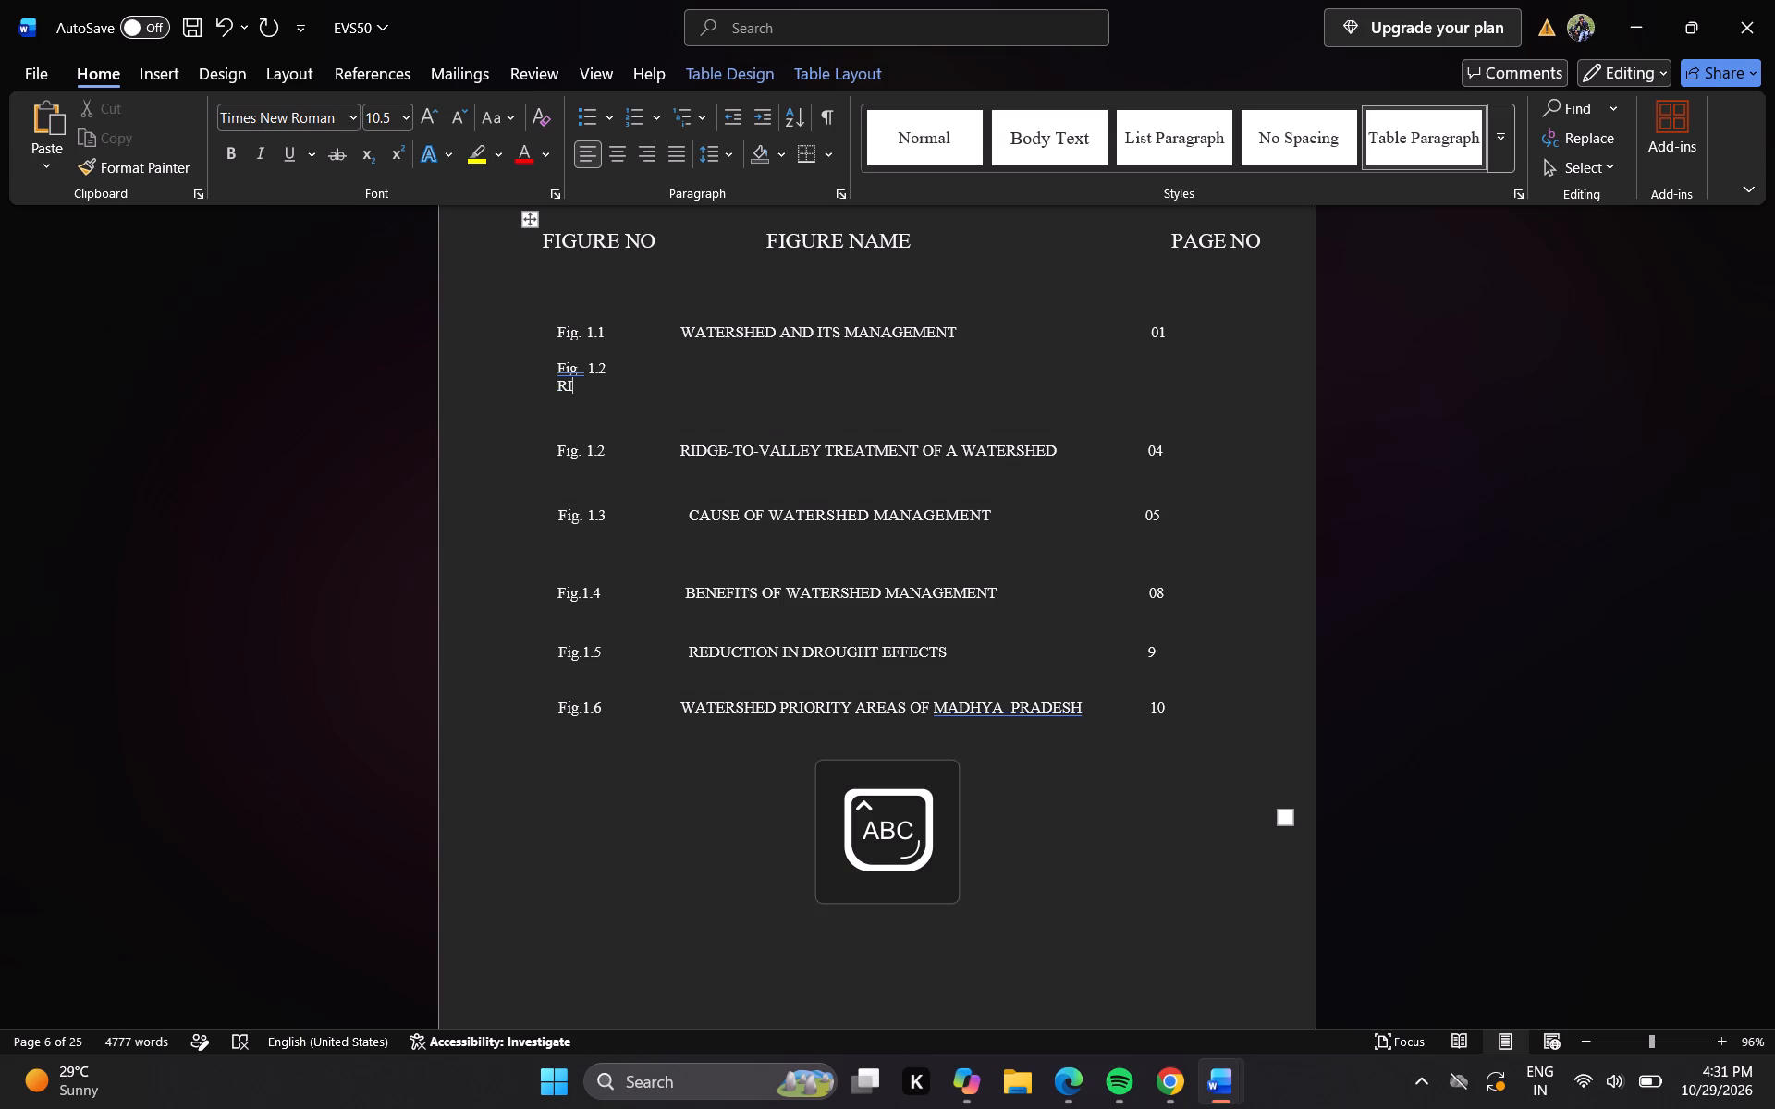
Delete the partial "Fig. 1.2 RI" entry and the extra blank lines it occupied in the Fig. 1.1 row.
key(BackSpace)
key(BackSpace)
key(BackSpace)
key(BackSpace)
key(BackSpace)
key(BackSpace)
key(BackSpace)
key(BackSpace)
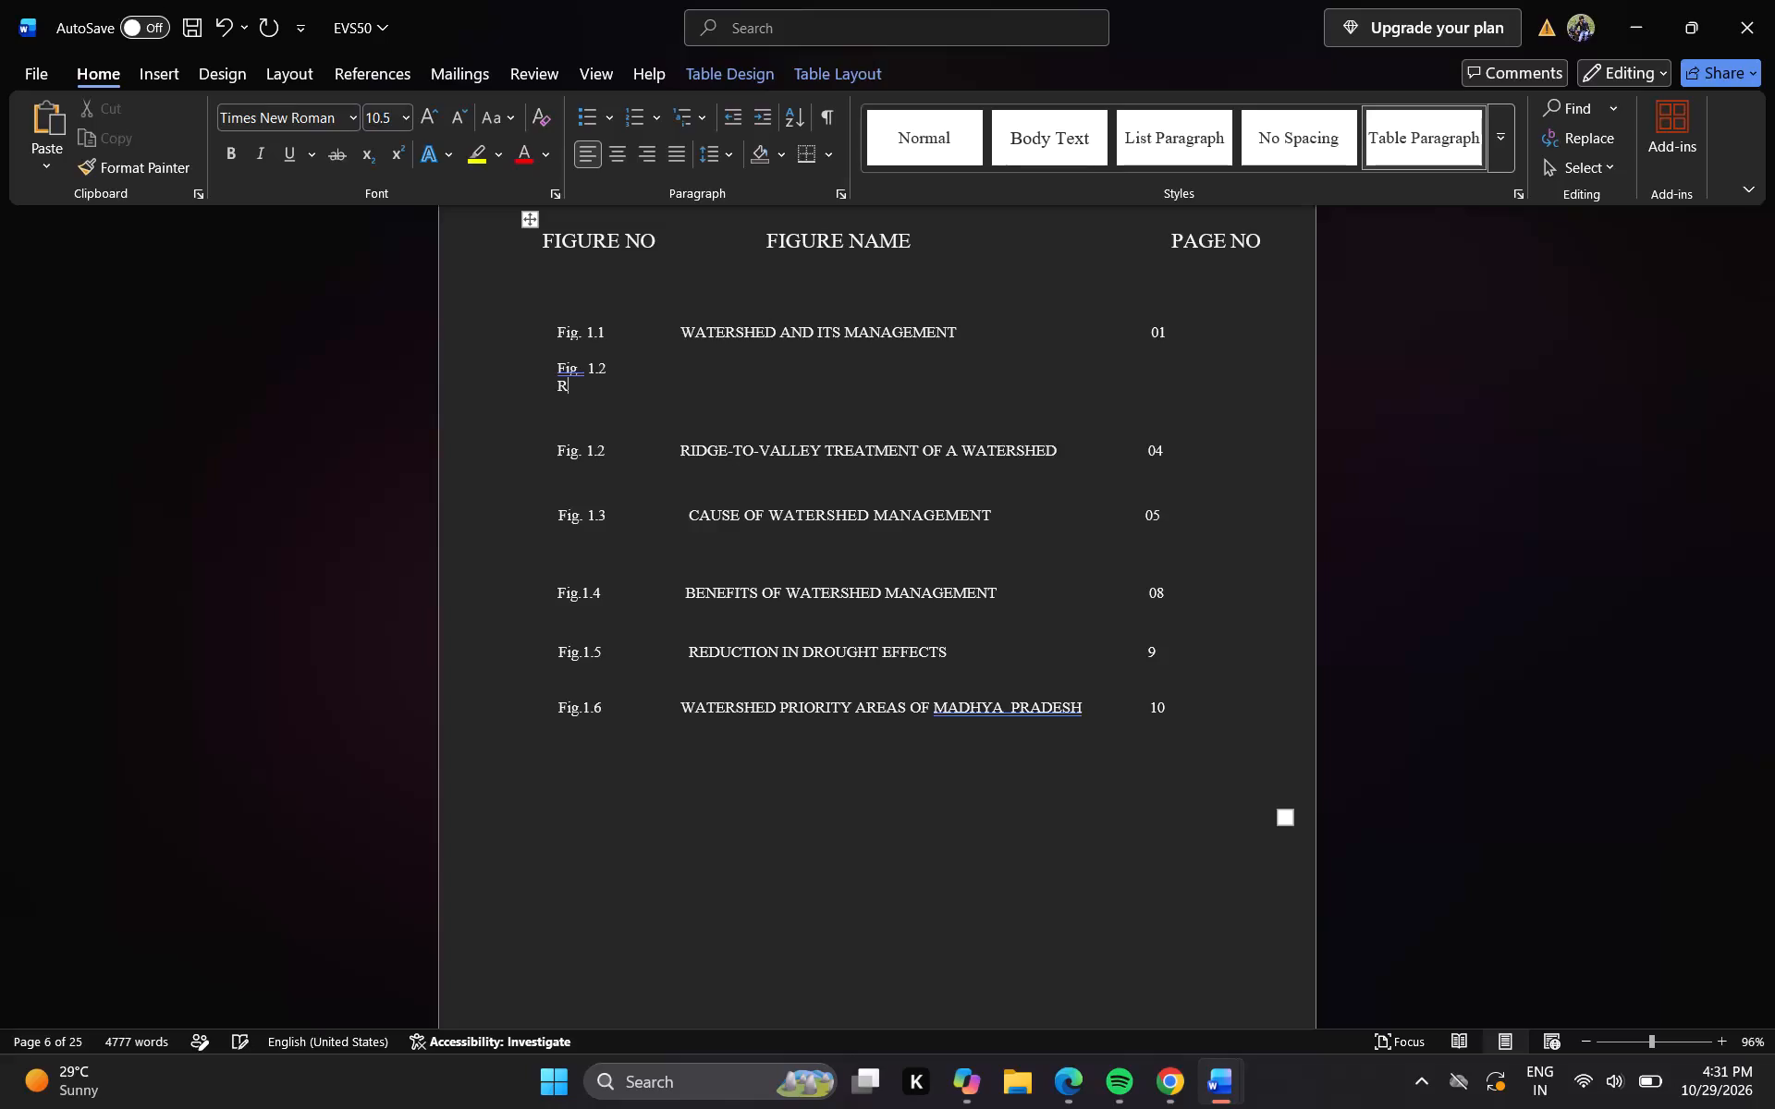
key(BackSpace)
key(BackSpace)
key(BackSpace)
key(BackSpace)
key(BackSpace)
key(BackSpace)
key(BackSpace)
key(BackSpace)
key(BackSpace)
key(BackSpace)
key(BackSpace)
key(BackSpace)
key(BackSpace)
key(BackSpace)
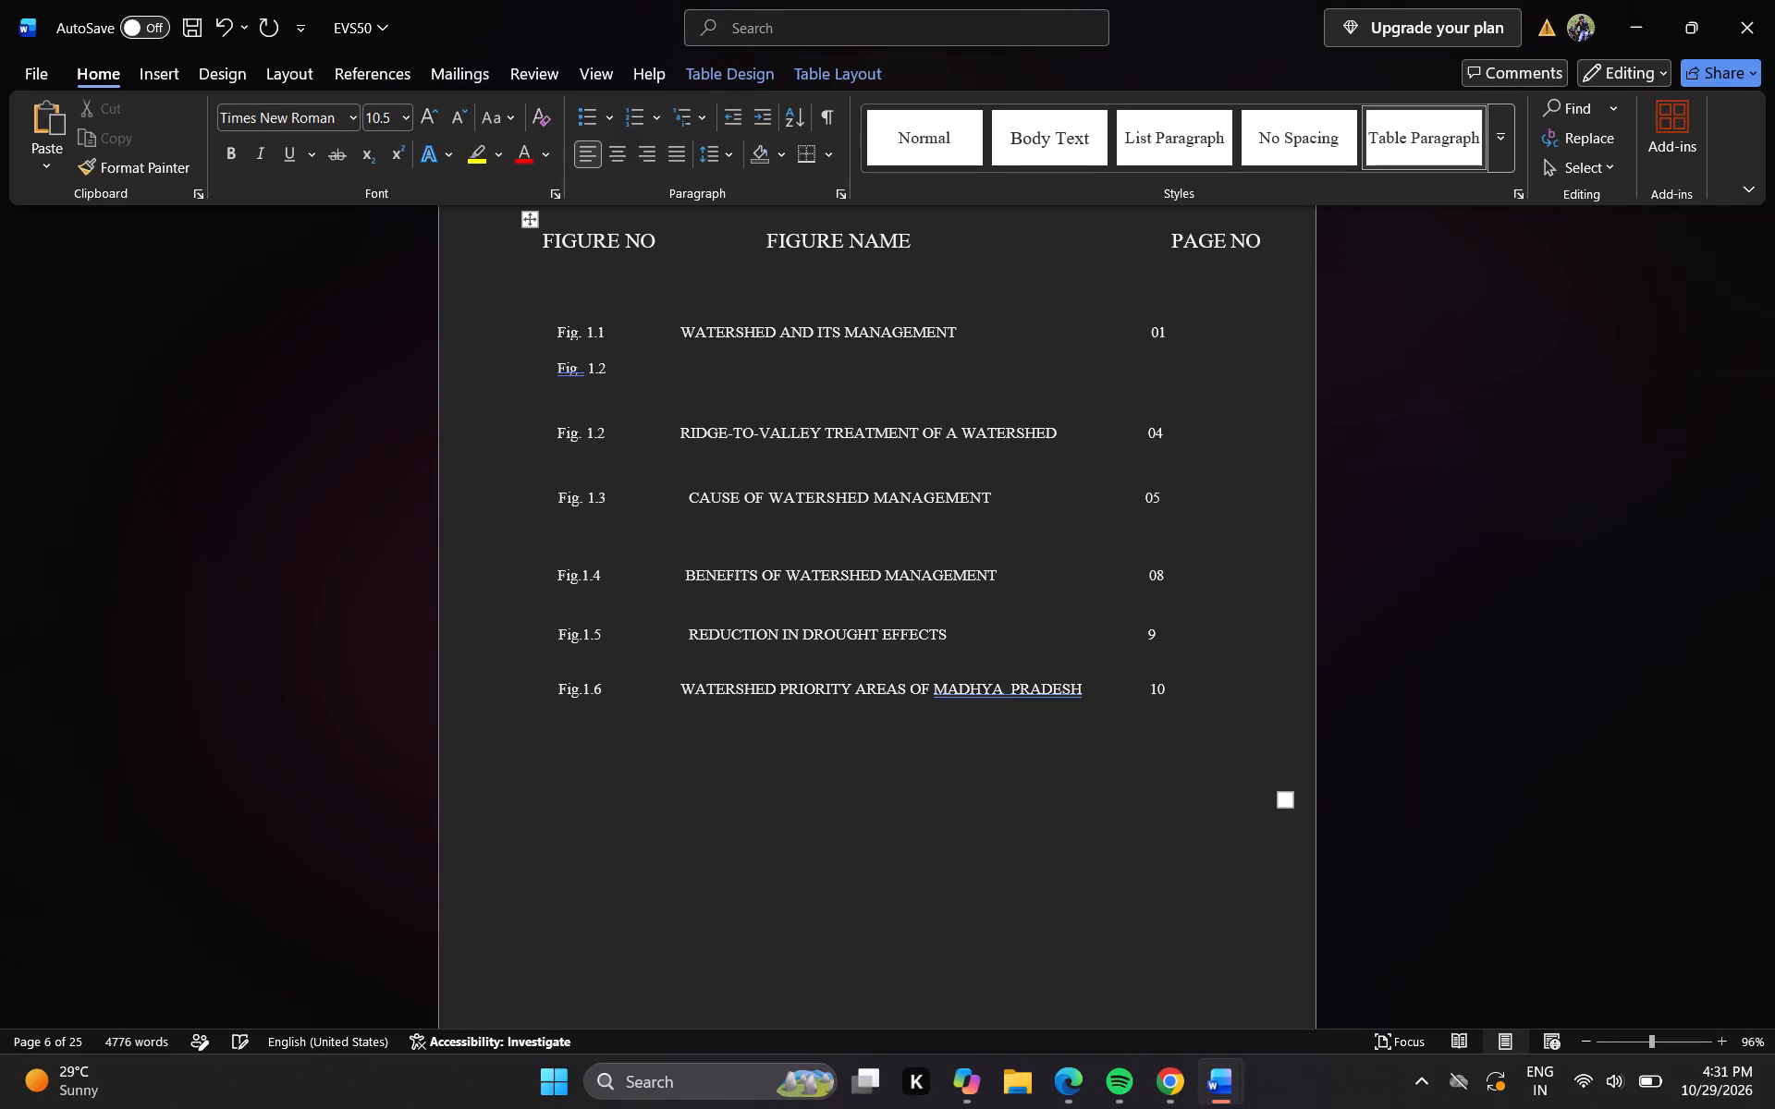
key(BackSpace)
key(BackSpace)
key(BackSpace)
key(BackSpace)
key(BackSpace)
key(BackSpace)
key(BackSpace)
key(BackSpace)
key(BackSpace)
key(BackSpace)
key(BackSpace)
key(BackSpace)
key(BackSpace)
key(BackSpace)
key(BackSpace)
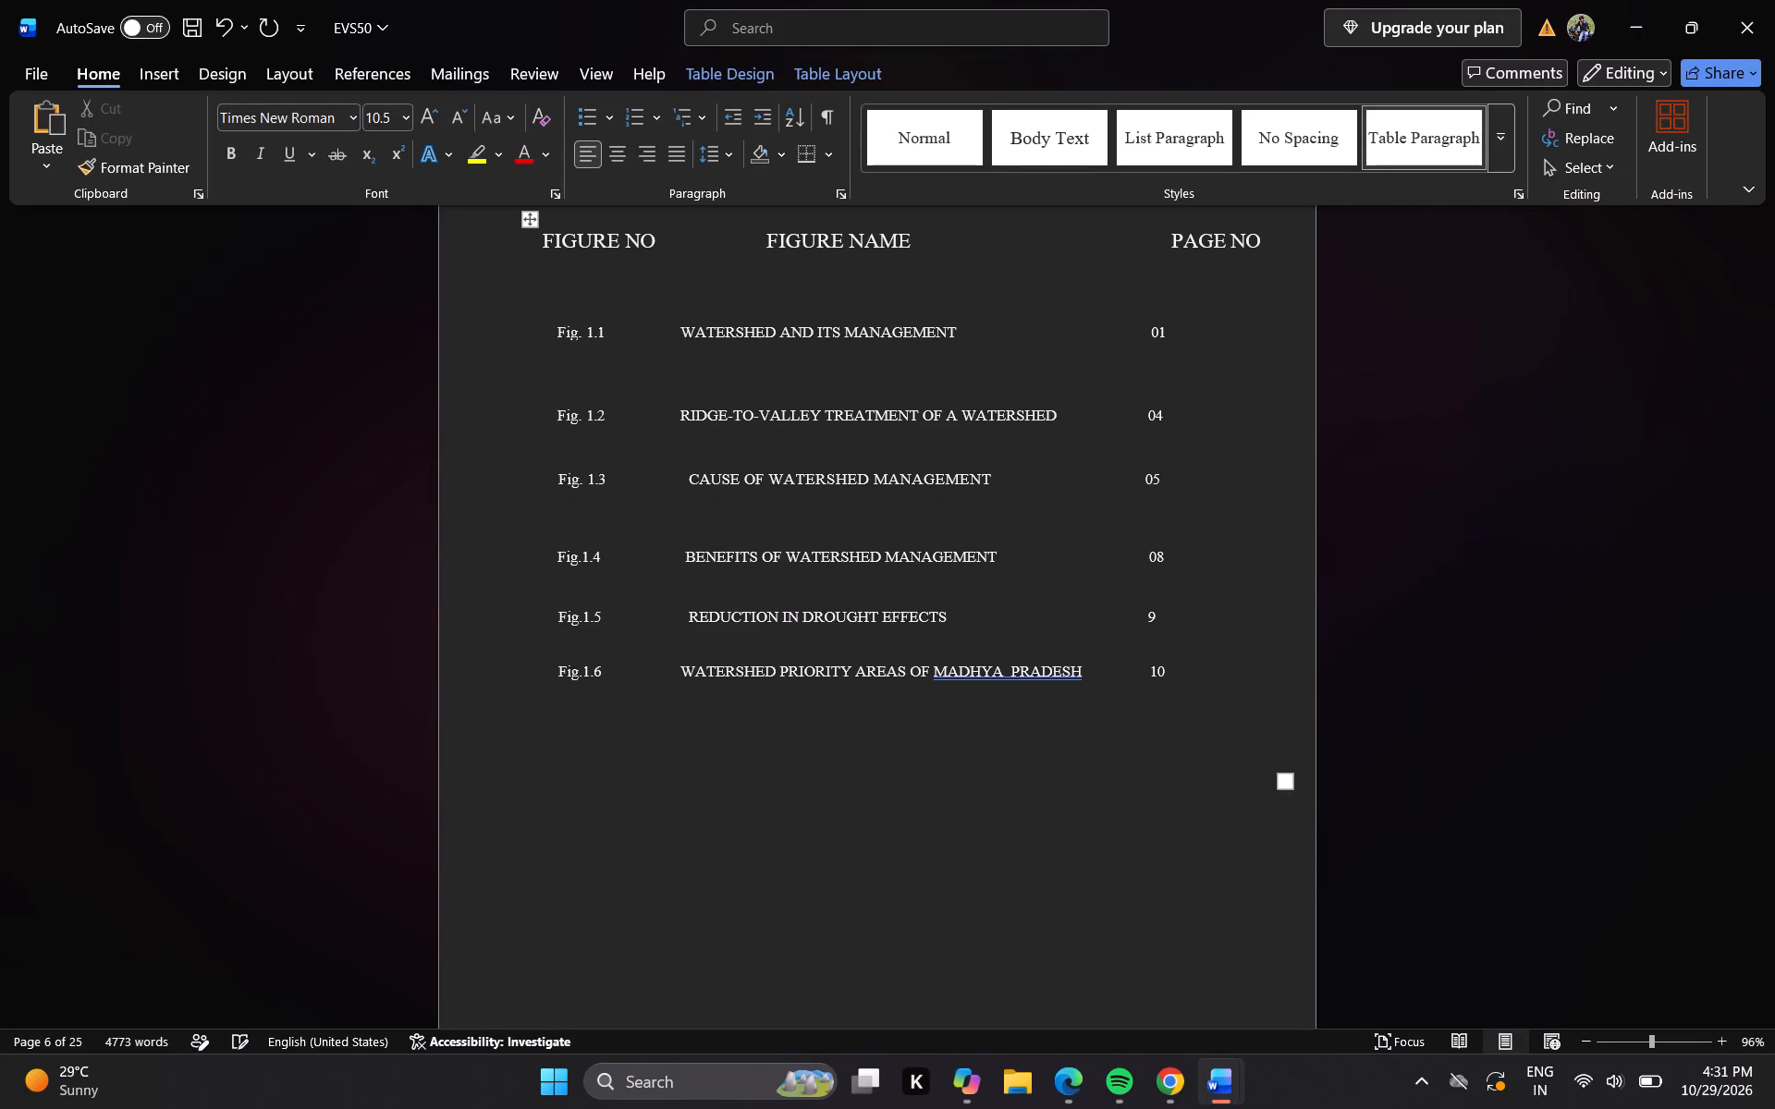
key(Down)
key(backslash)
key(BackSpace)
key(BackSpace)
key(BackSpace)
Replace the indent before the Fig. 1.2 label with three leading spaces.
key(Down)
key(Down)
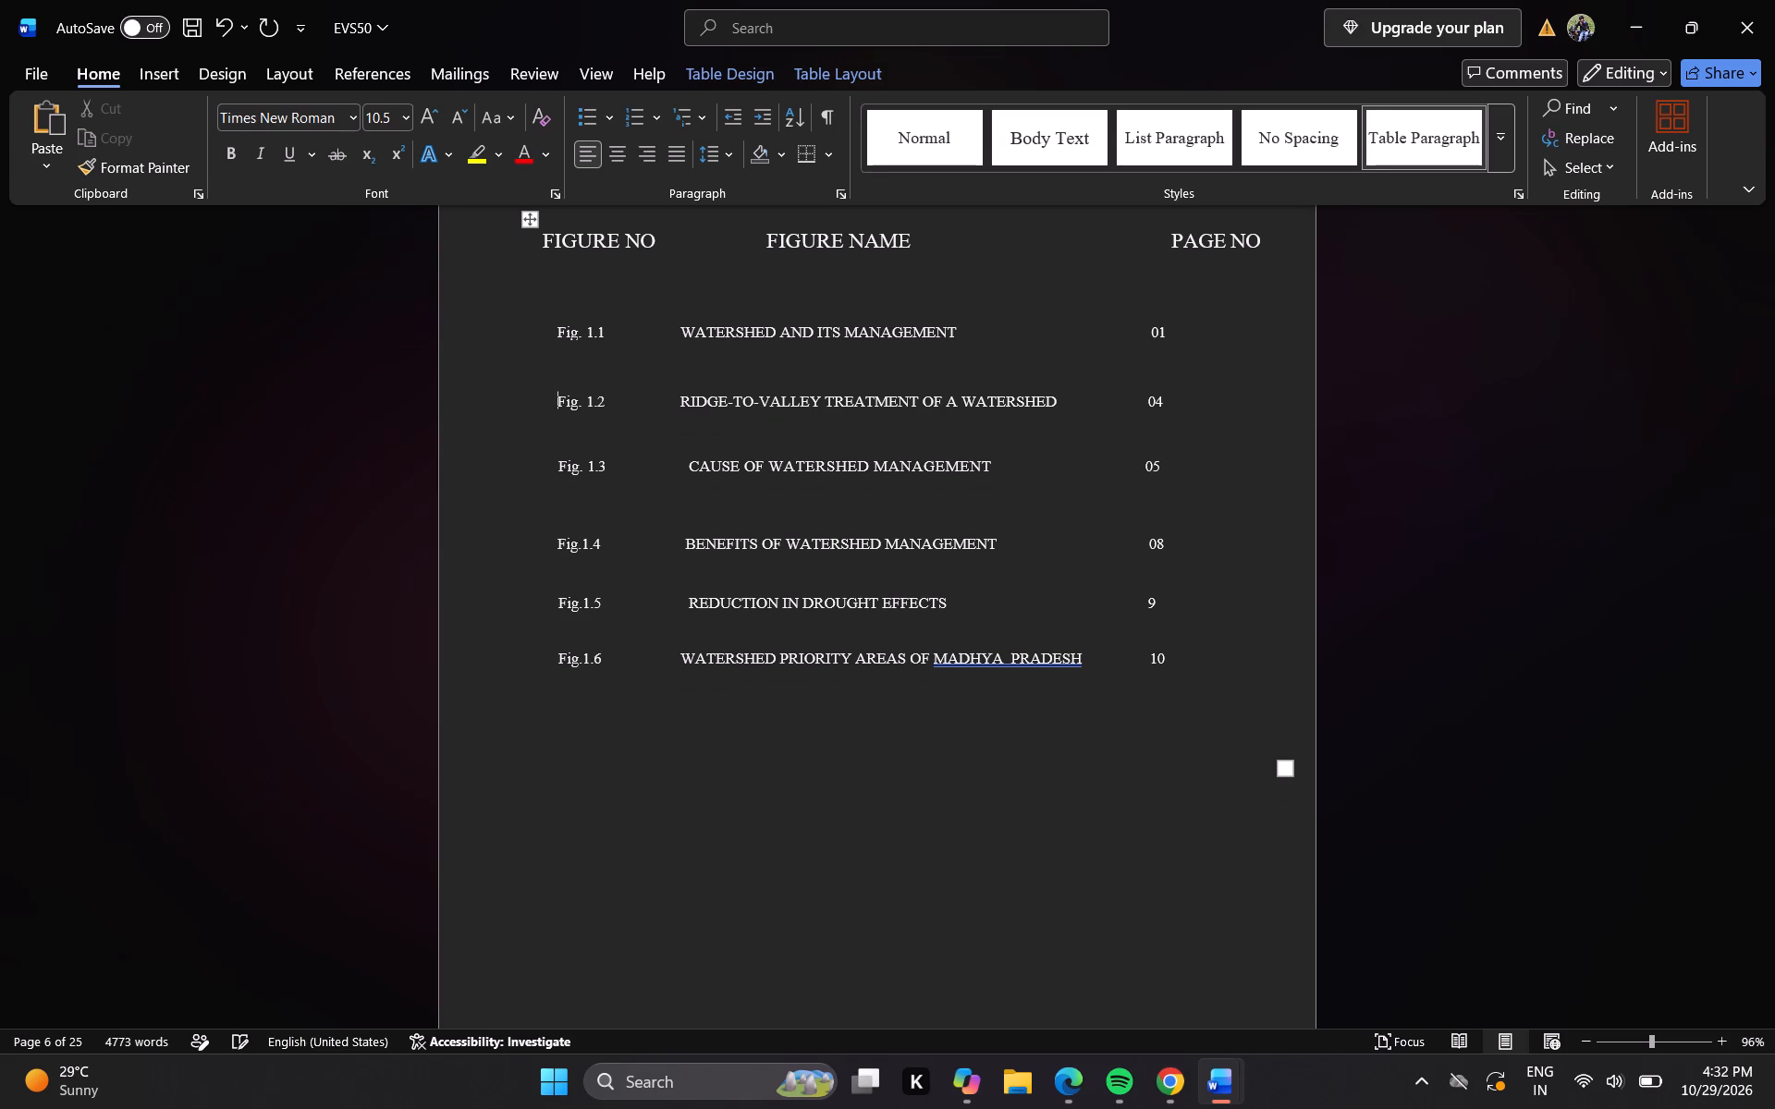
key(BackSpace)
key(space)
key(space)
key(space)
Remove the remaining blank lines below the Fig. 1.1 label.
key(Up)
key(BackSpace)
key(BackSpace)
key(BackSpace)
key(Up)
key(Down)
Add one more leading space before the Fig. 1.2 label to bring it closer in line with the other figure numbers.
key(Down)
key(Left)
key(Left)
key(Left)
key(Left)
key(Left)
key(Left)
key(Left)
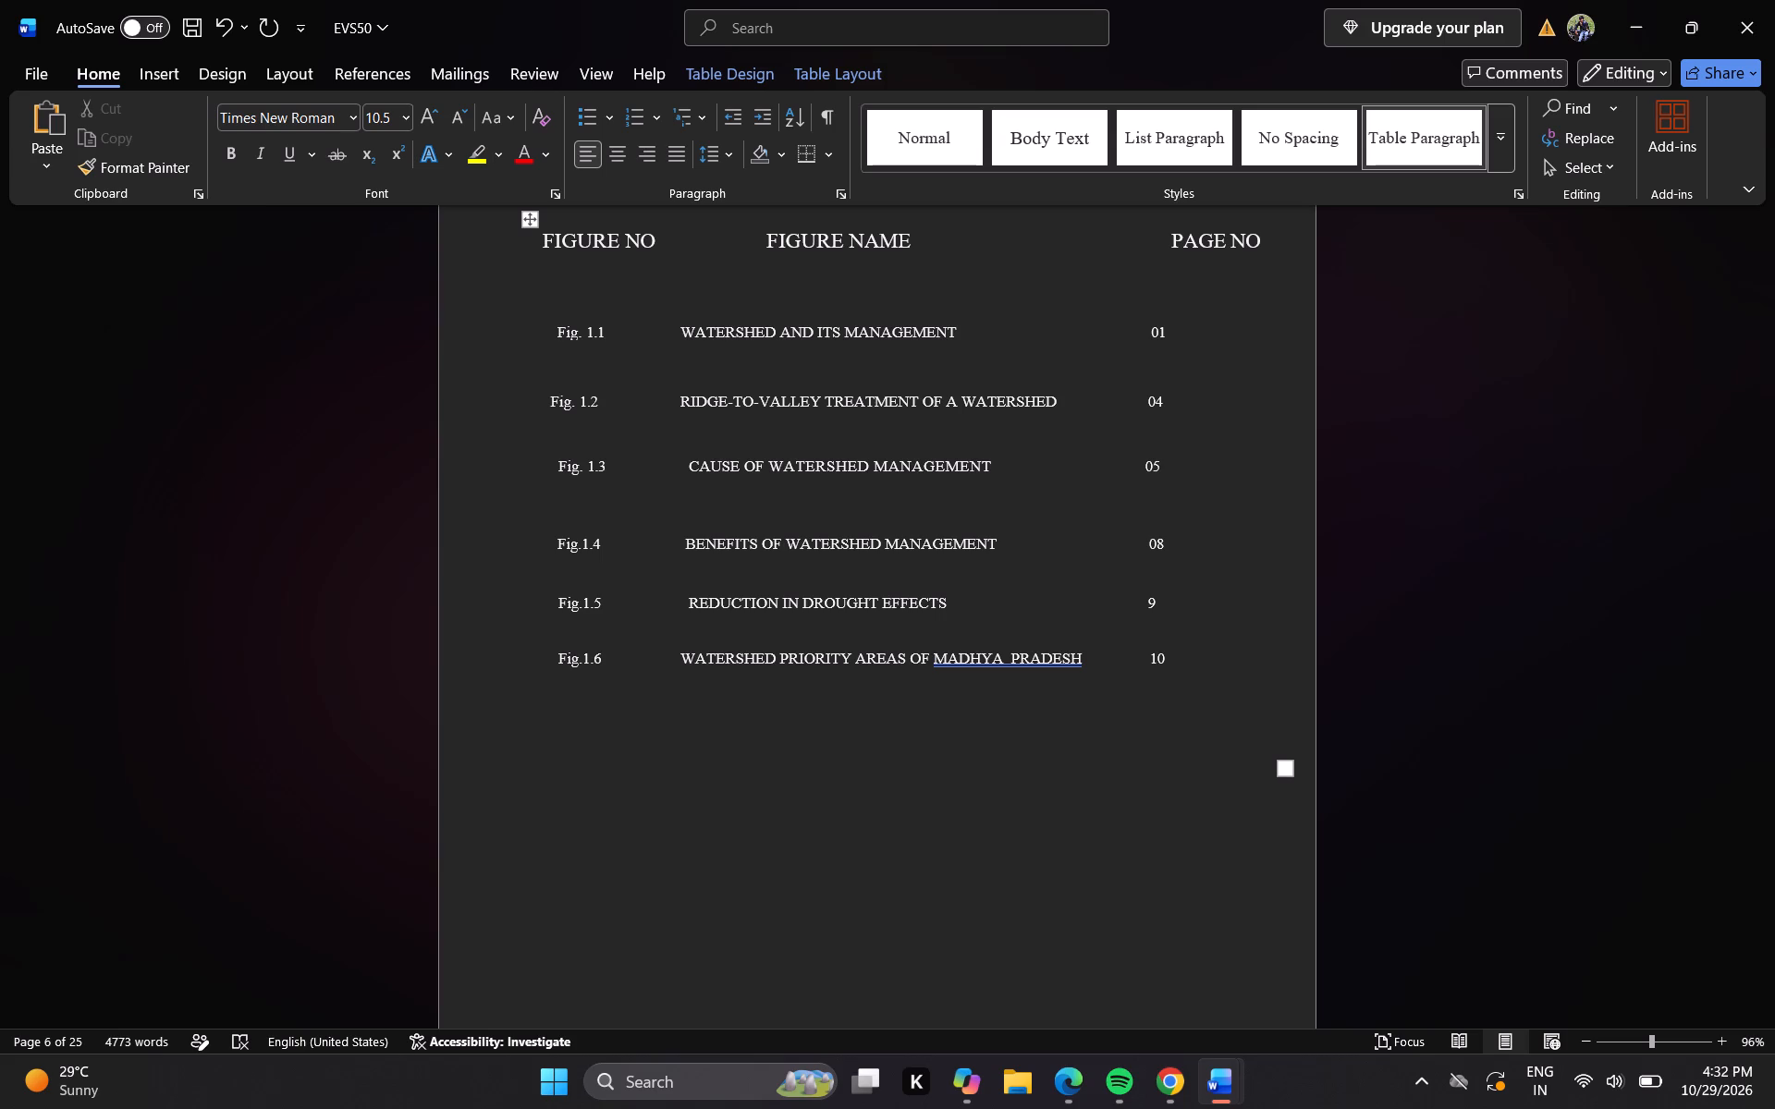
key(Left)
key(space)
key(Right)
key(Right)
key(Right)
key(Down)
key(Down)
Remove the existing indent before the Fig.1.4 label in the list of figures table.
key(Up)
key(Left)
key(Down)
key(Left)
key(Left)
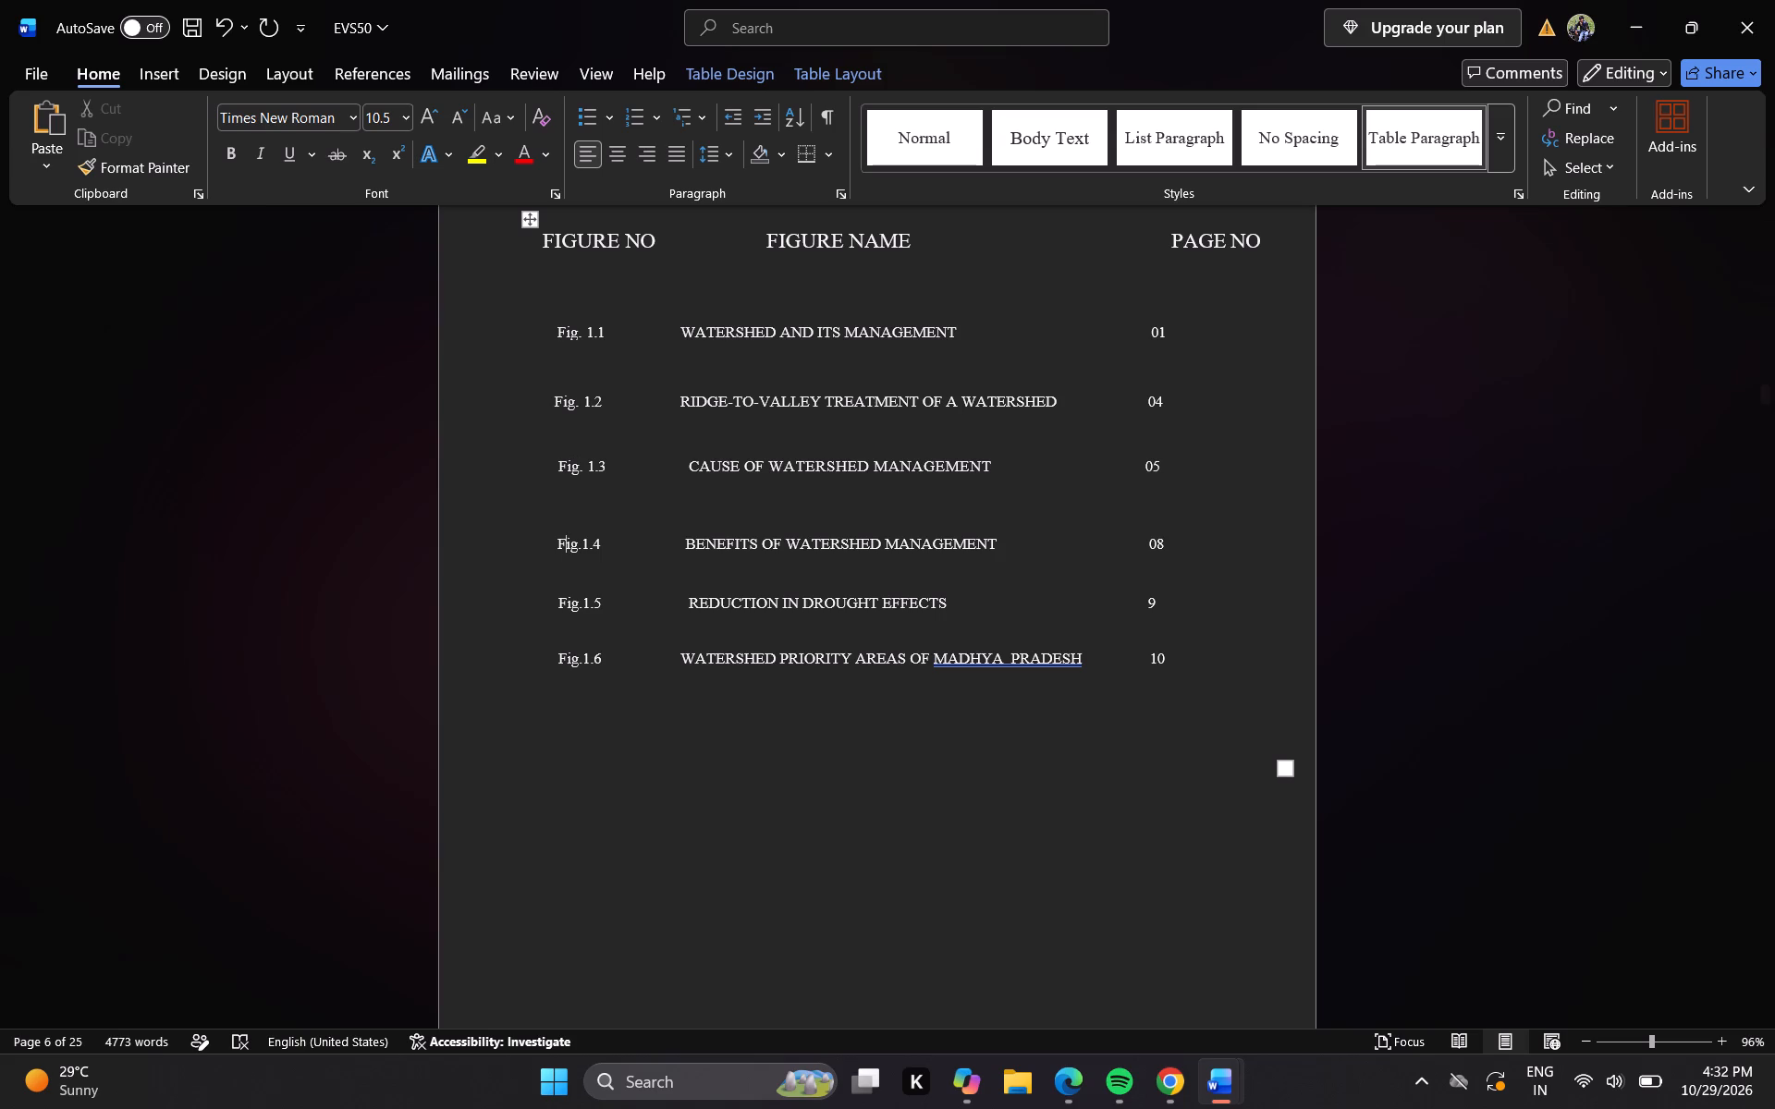
key(BackSpace)
key(BackSpace)
key(BackSpace)
key(BackSpace)
key(BackSpace)
key(BackSpace)
key(BackSpace)
key(BackSpace)
key(BackSpace)
key(BackSpace)
key(BackSpace)
key(BackSpace)
key(BackSpace)
key(BackSpace)
key(BackSpace)
key(BackSpace)
key(BackSpace)
key(BackSpace)
Add an empty row at the end of the list of figures table.
key(Tab)
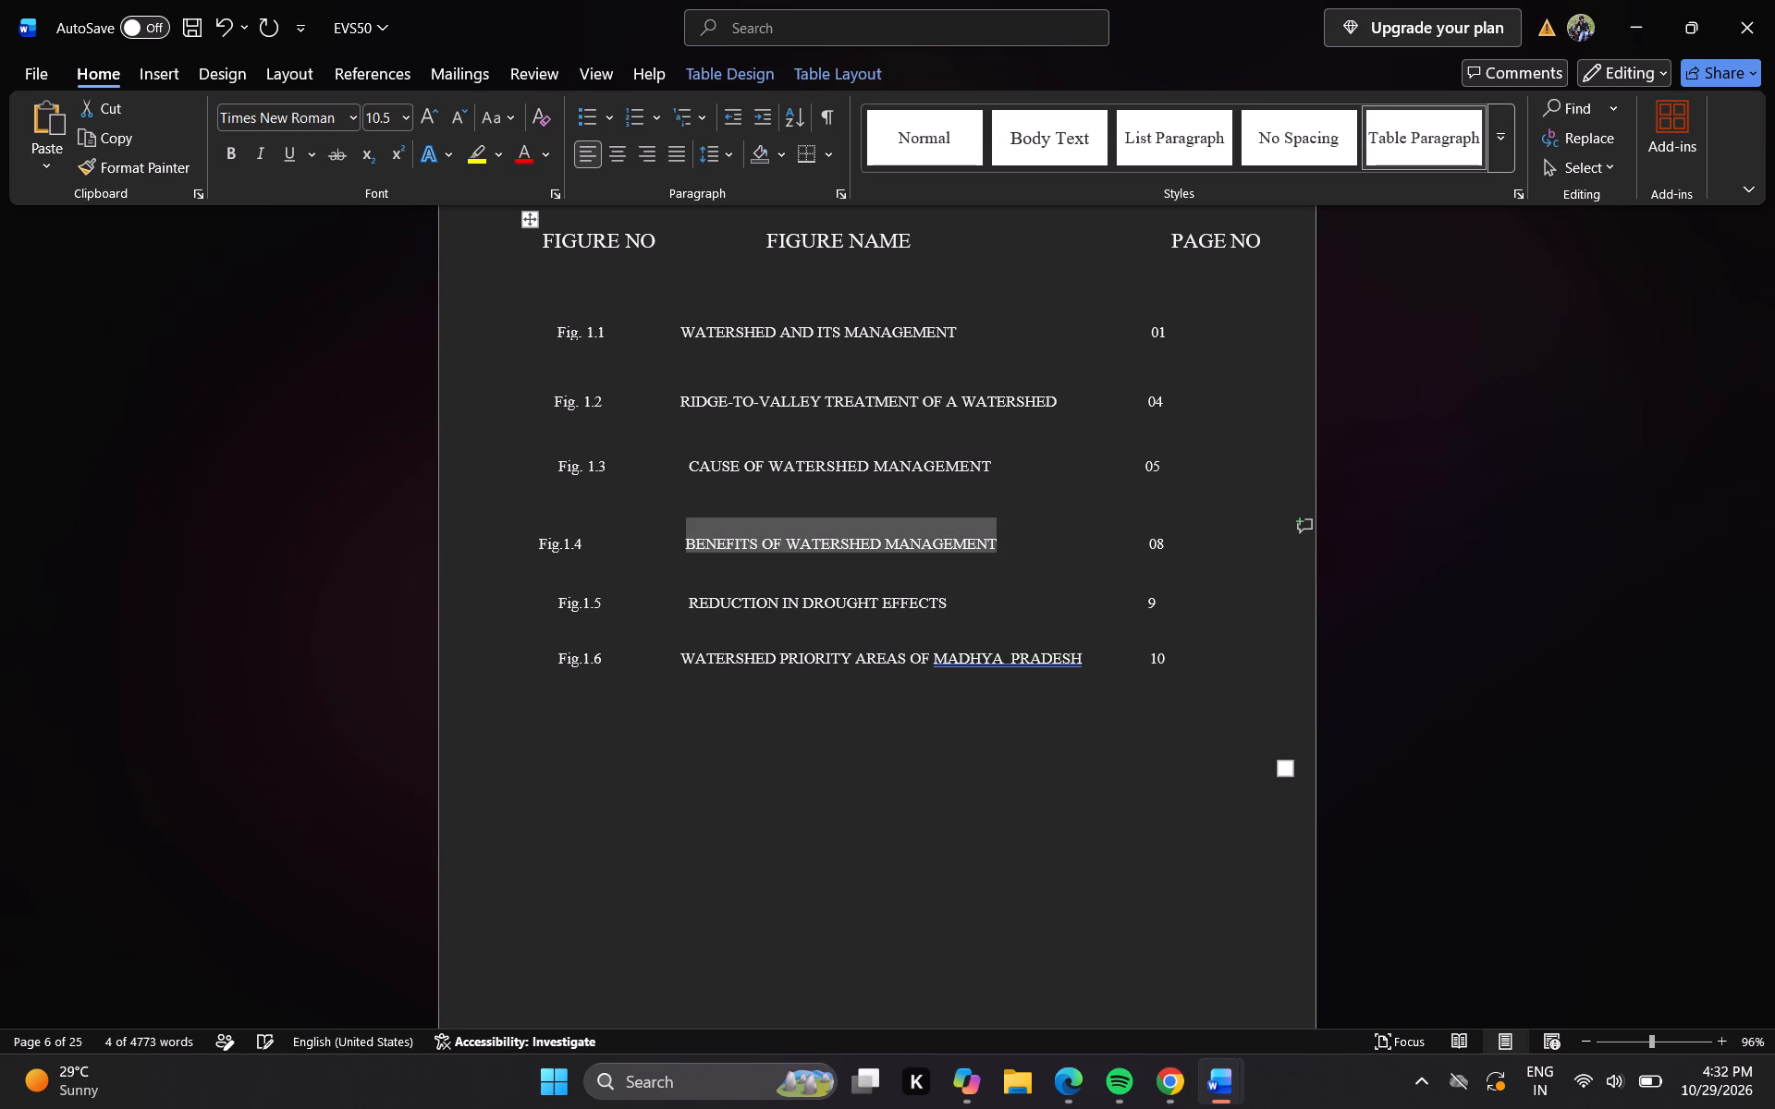
key(Tab)
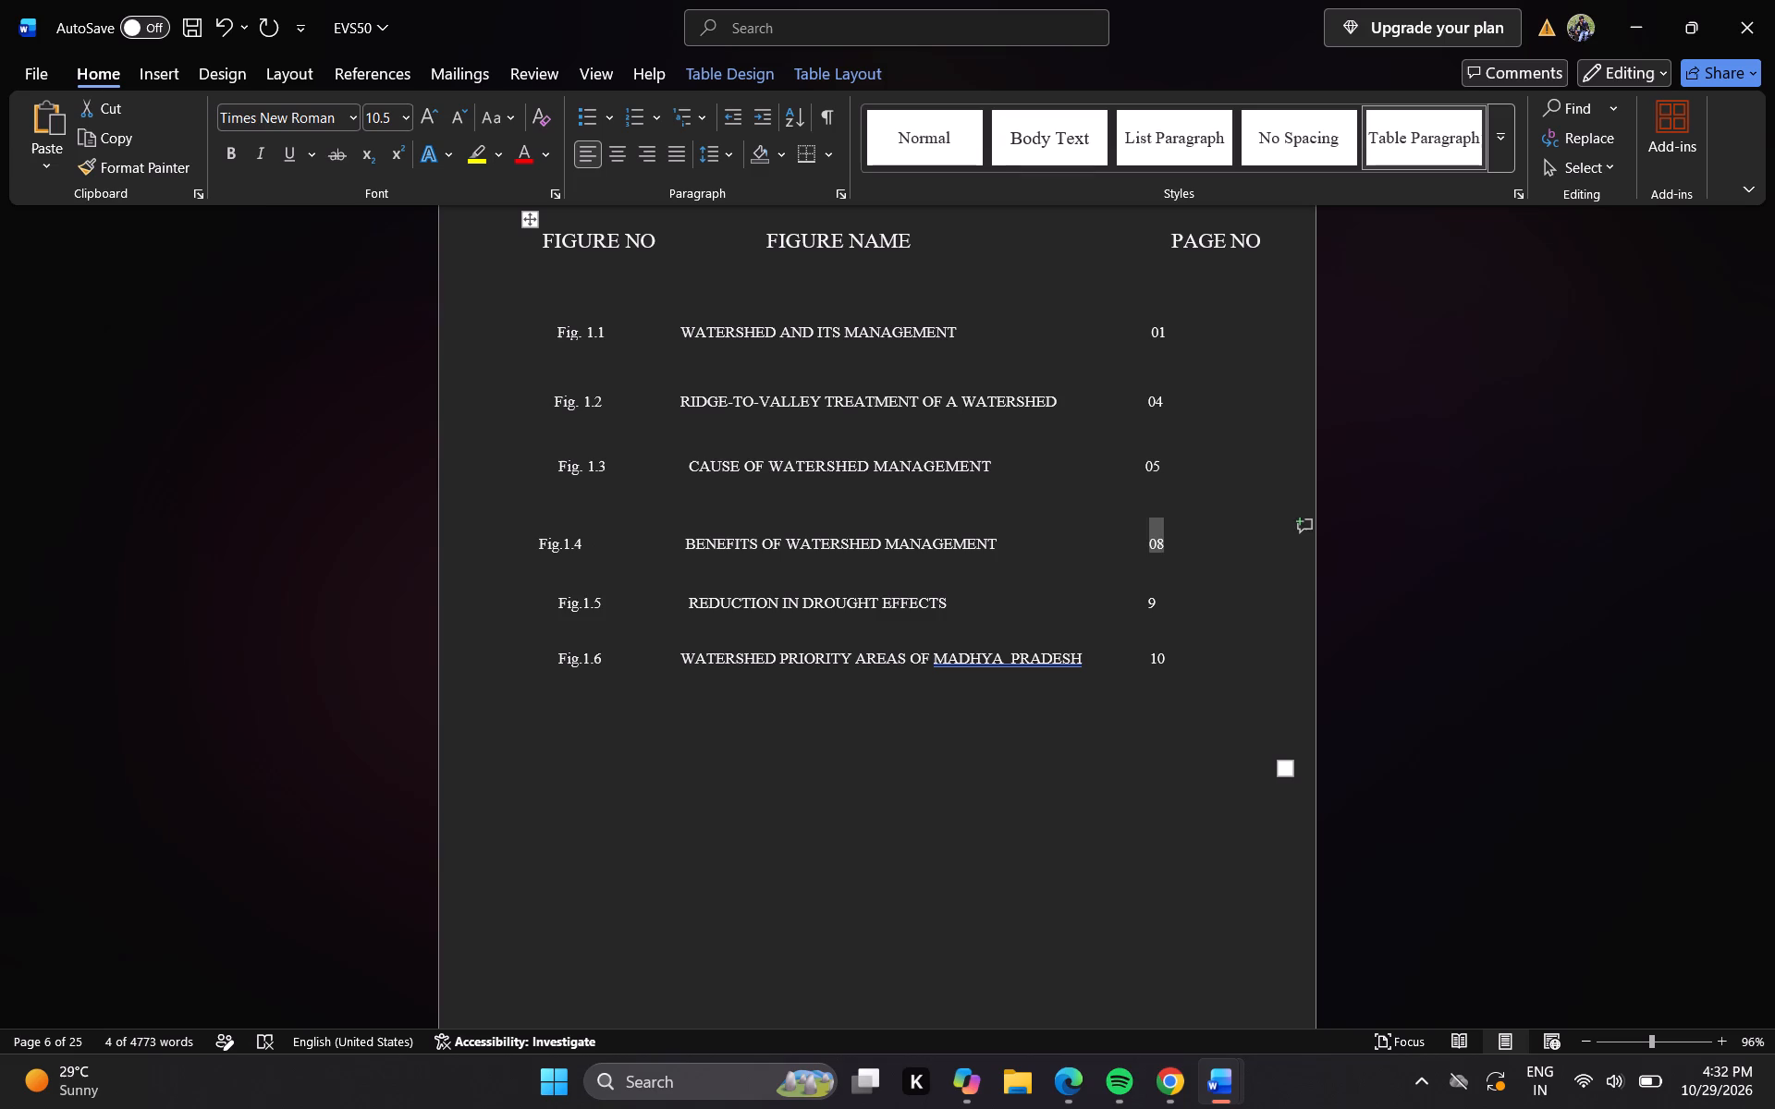
key(Tab)
key(Tab)
key(Tab)
key(Tab)
key(Tab)
key(Tab)
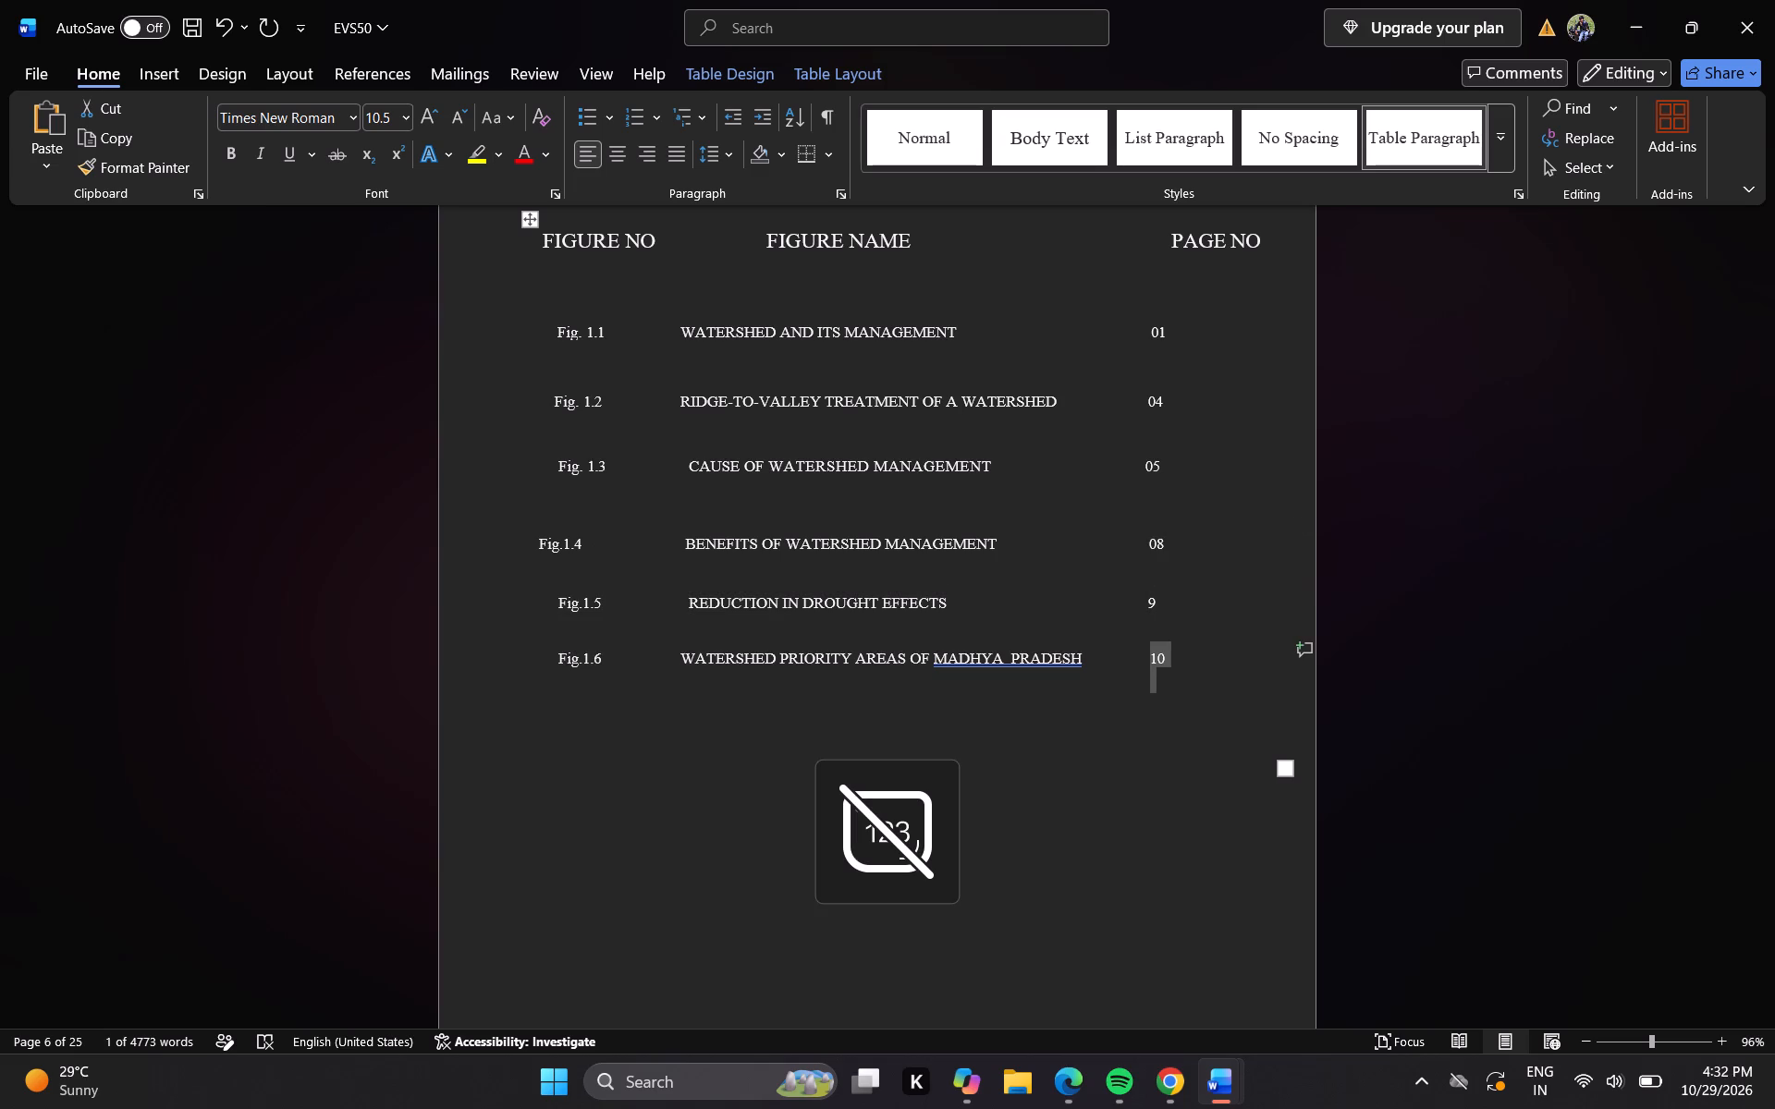
key(Insert)
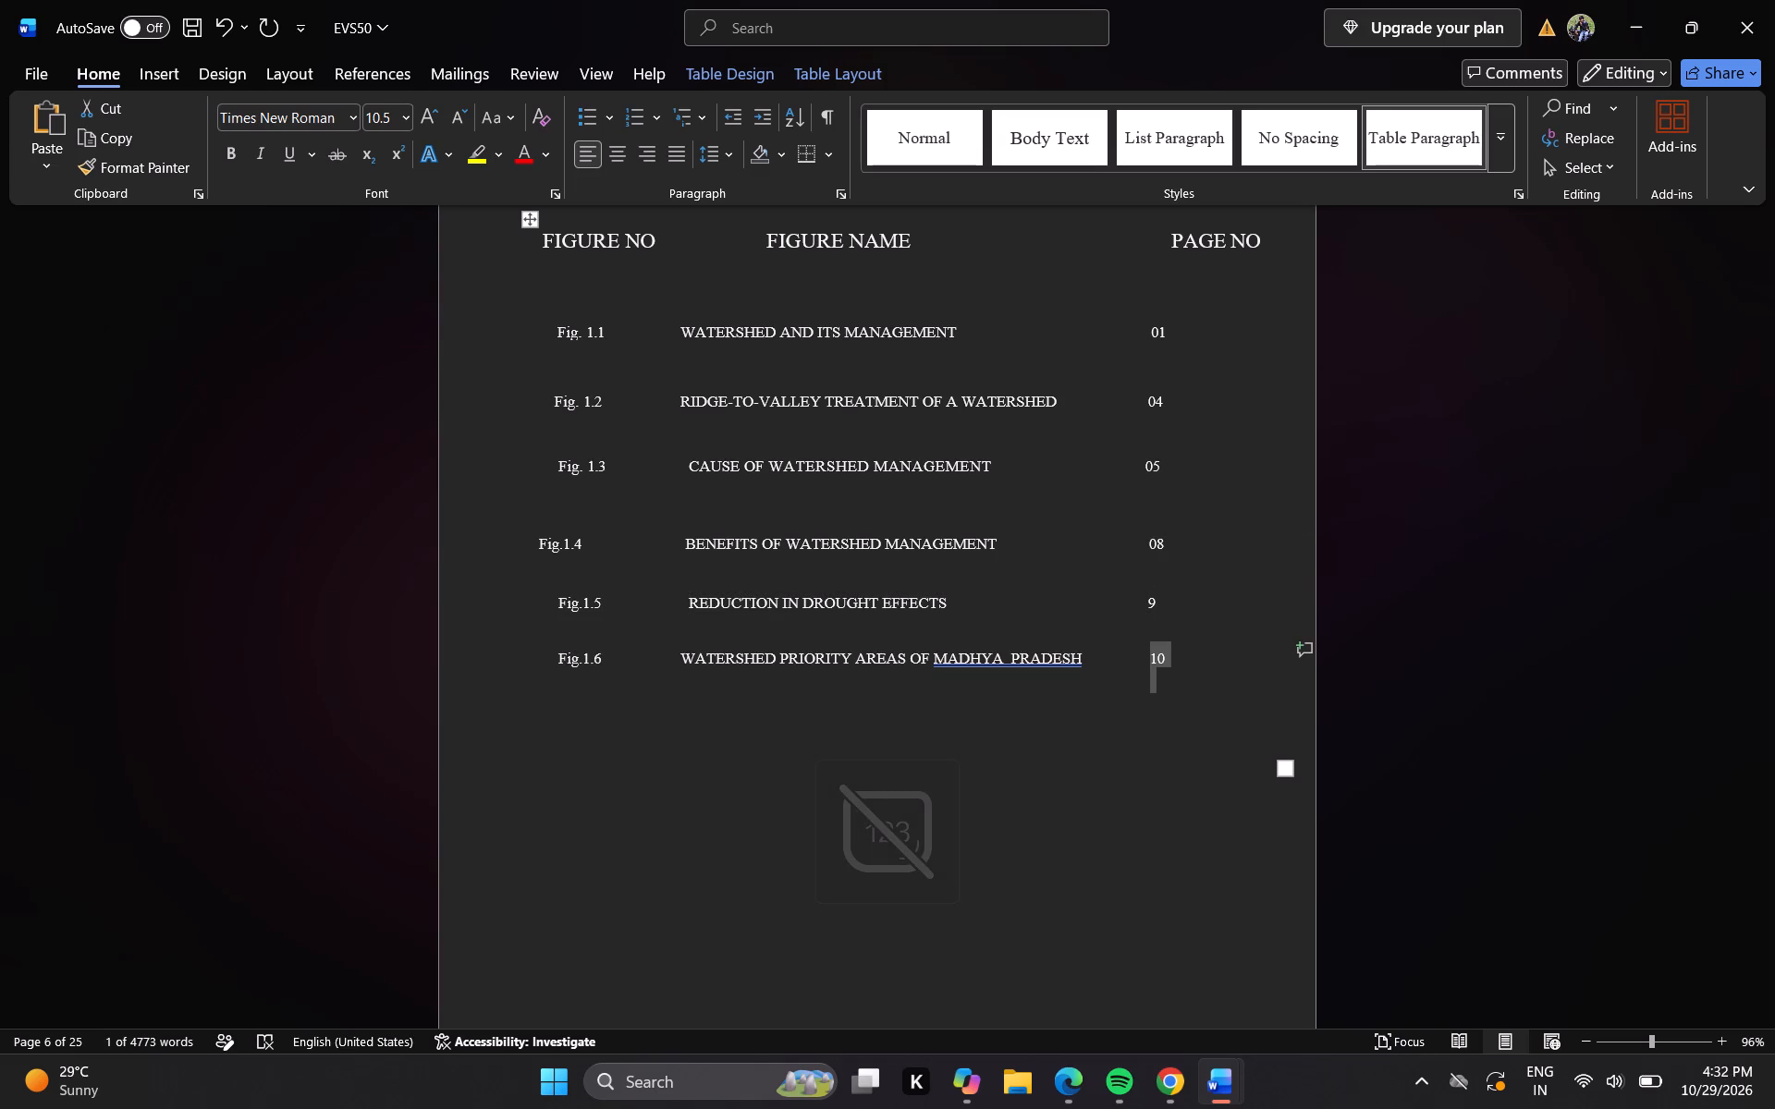
key(Tab)
key(Tab)
key(Tab)
key(Tab)
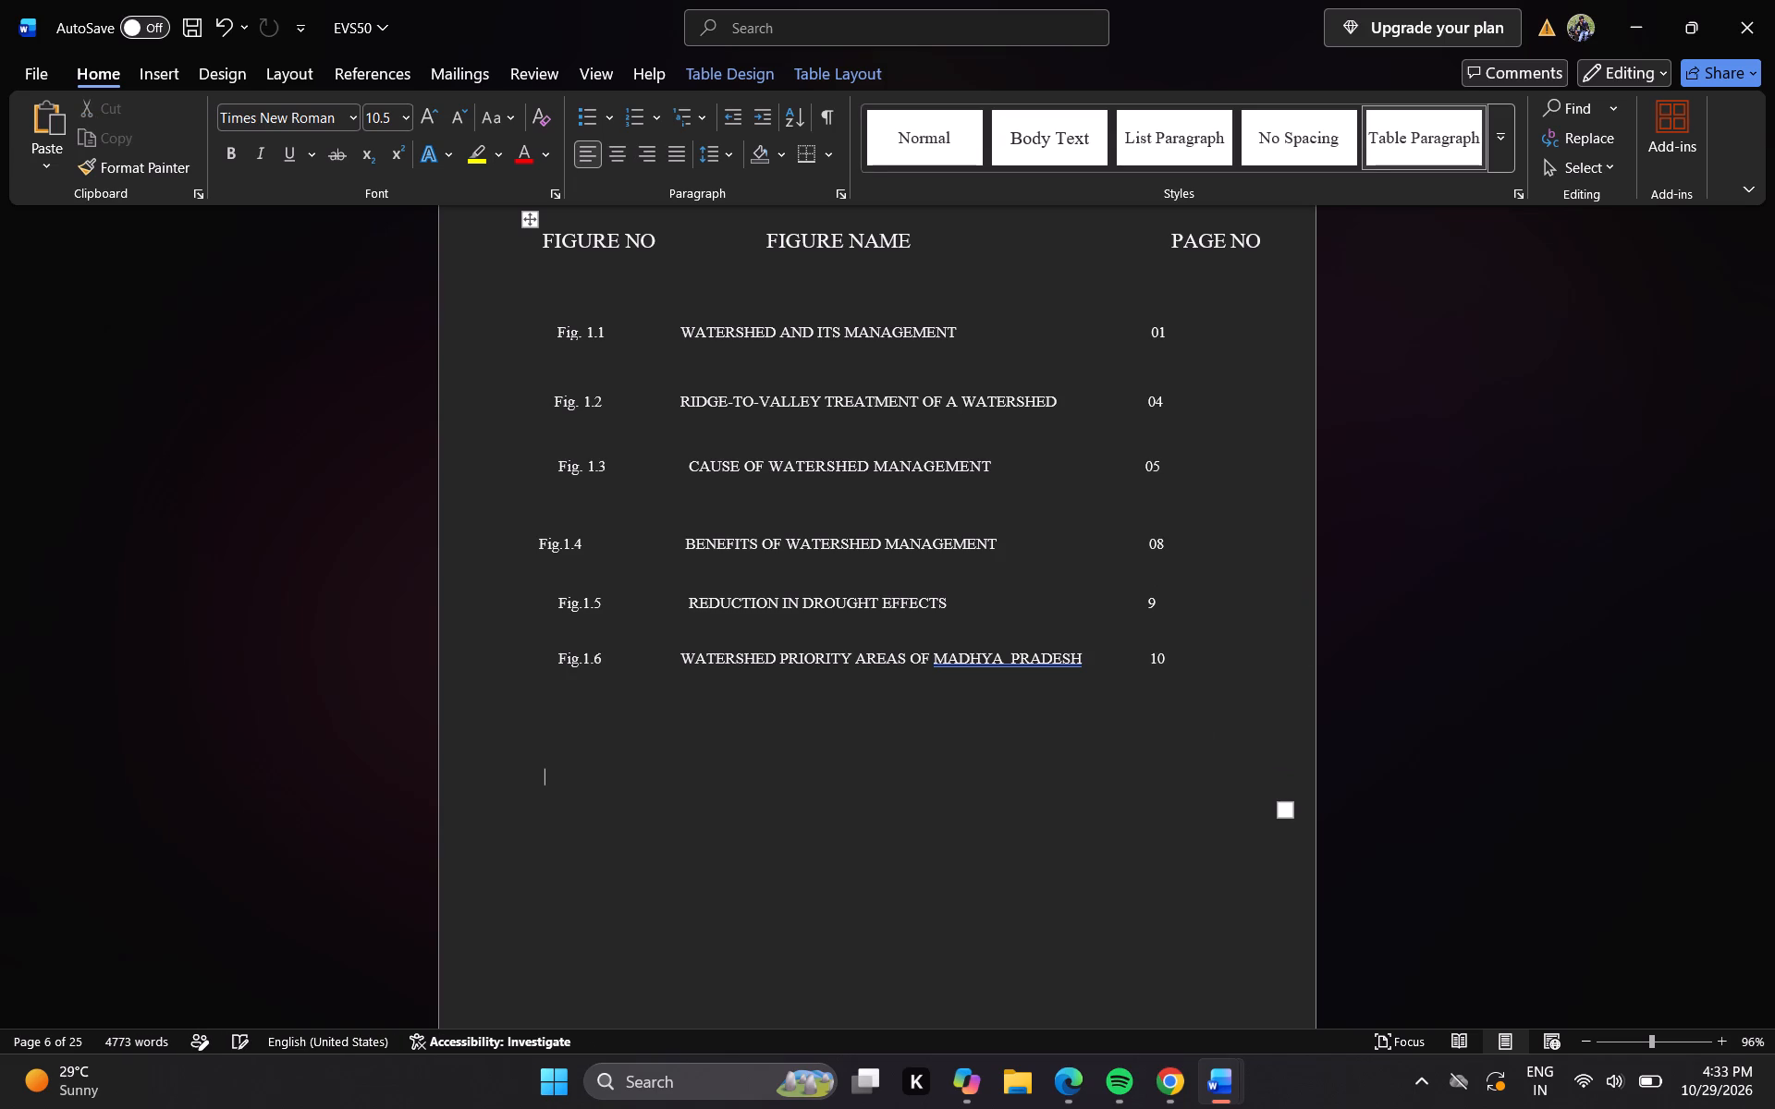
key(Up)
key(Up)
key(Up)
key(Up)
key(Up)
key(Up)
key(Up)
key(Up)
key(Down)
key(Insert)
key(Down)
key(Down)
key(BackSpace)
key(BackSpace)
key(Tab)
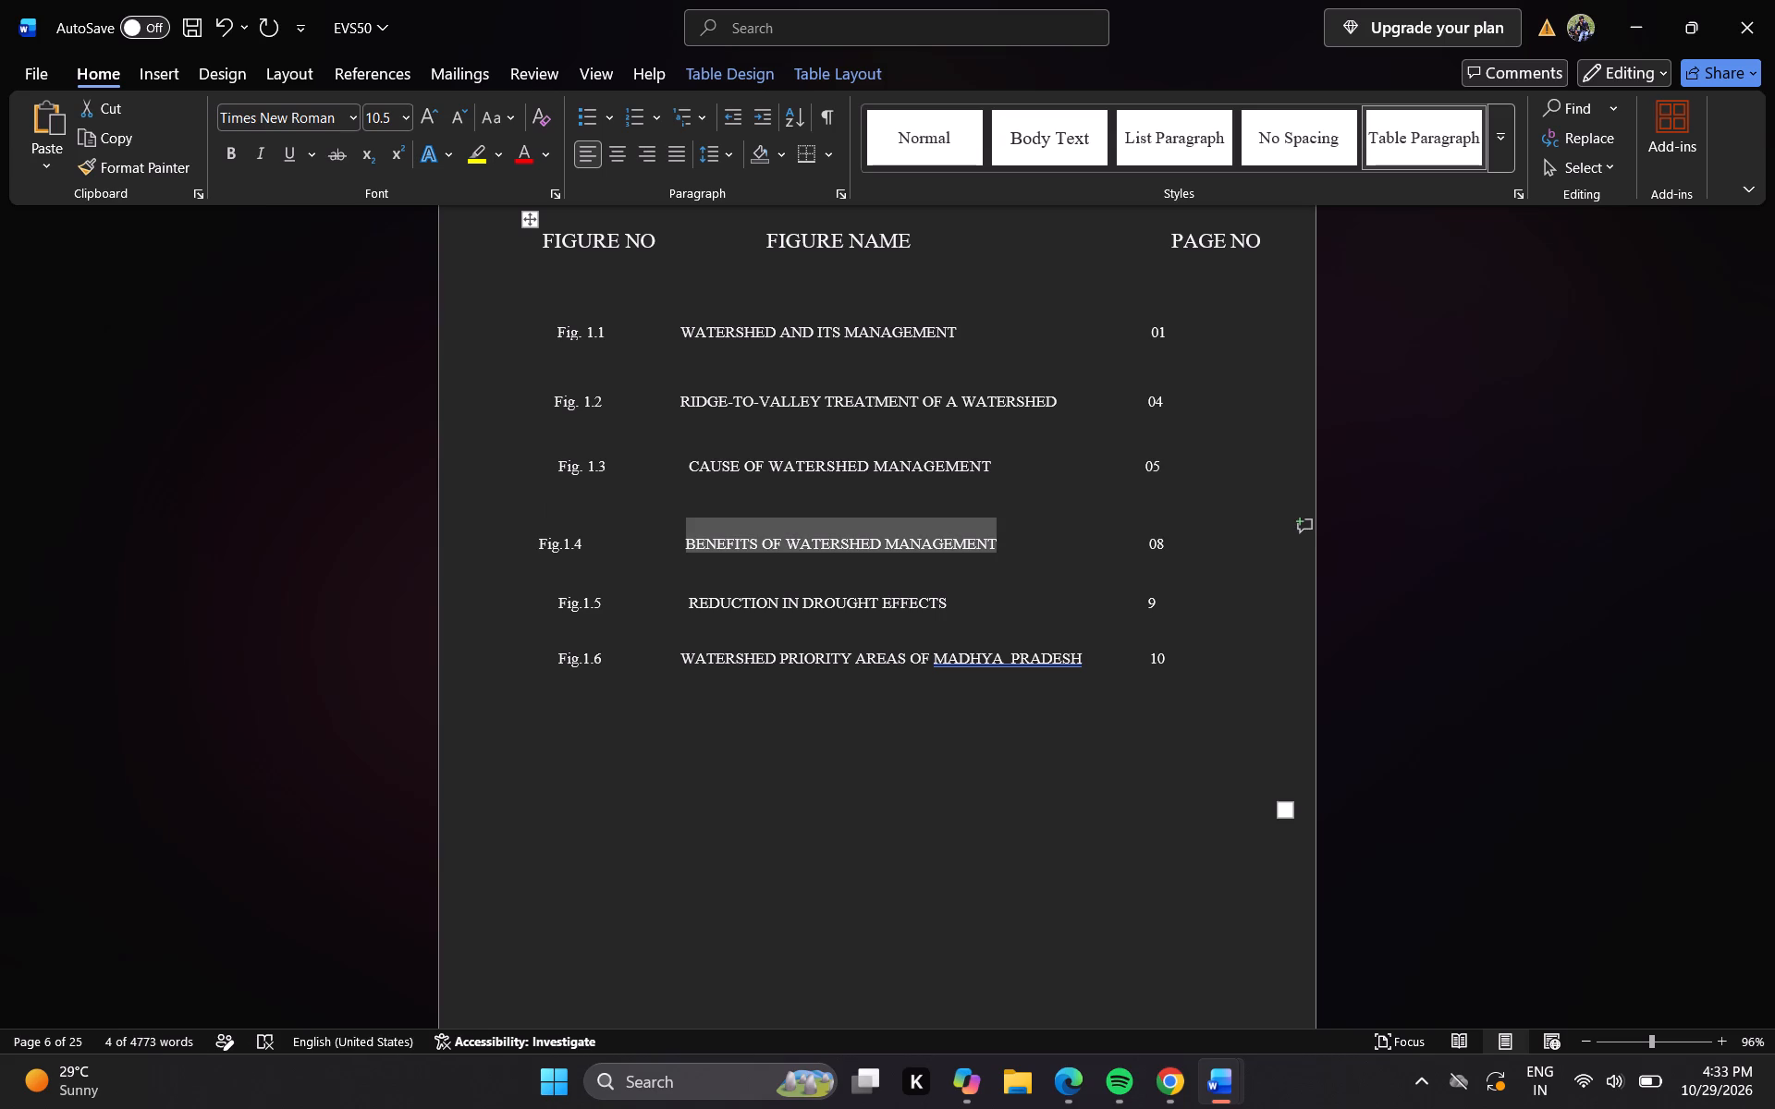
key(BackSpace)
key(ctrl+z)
Insert six leading spaces before the Fig.1.4 label to indent it like the other figure numbers.
key(Left)
key(Left)
key(Left)
key(Left)
key(Left)
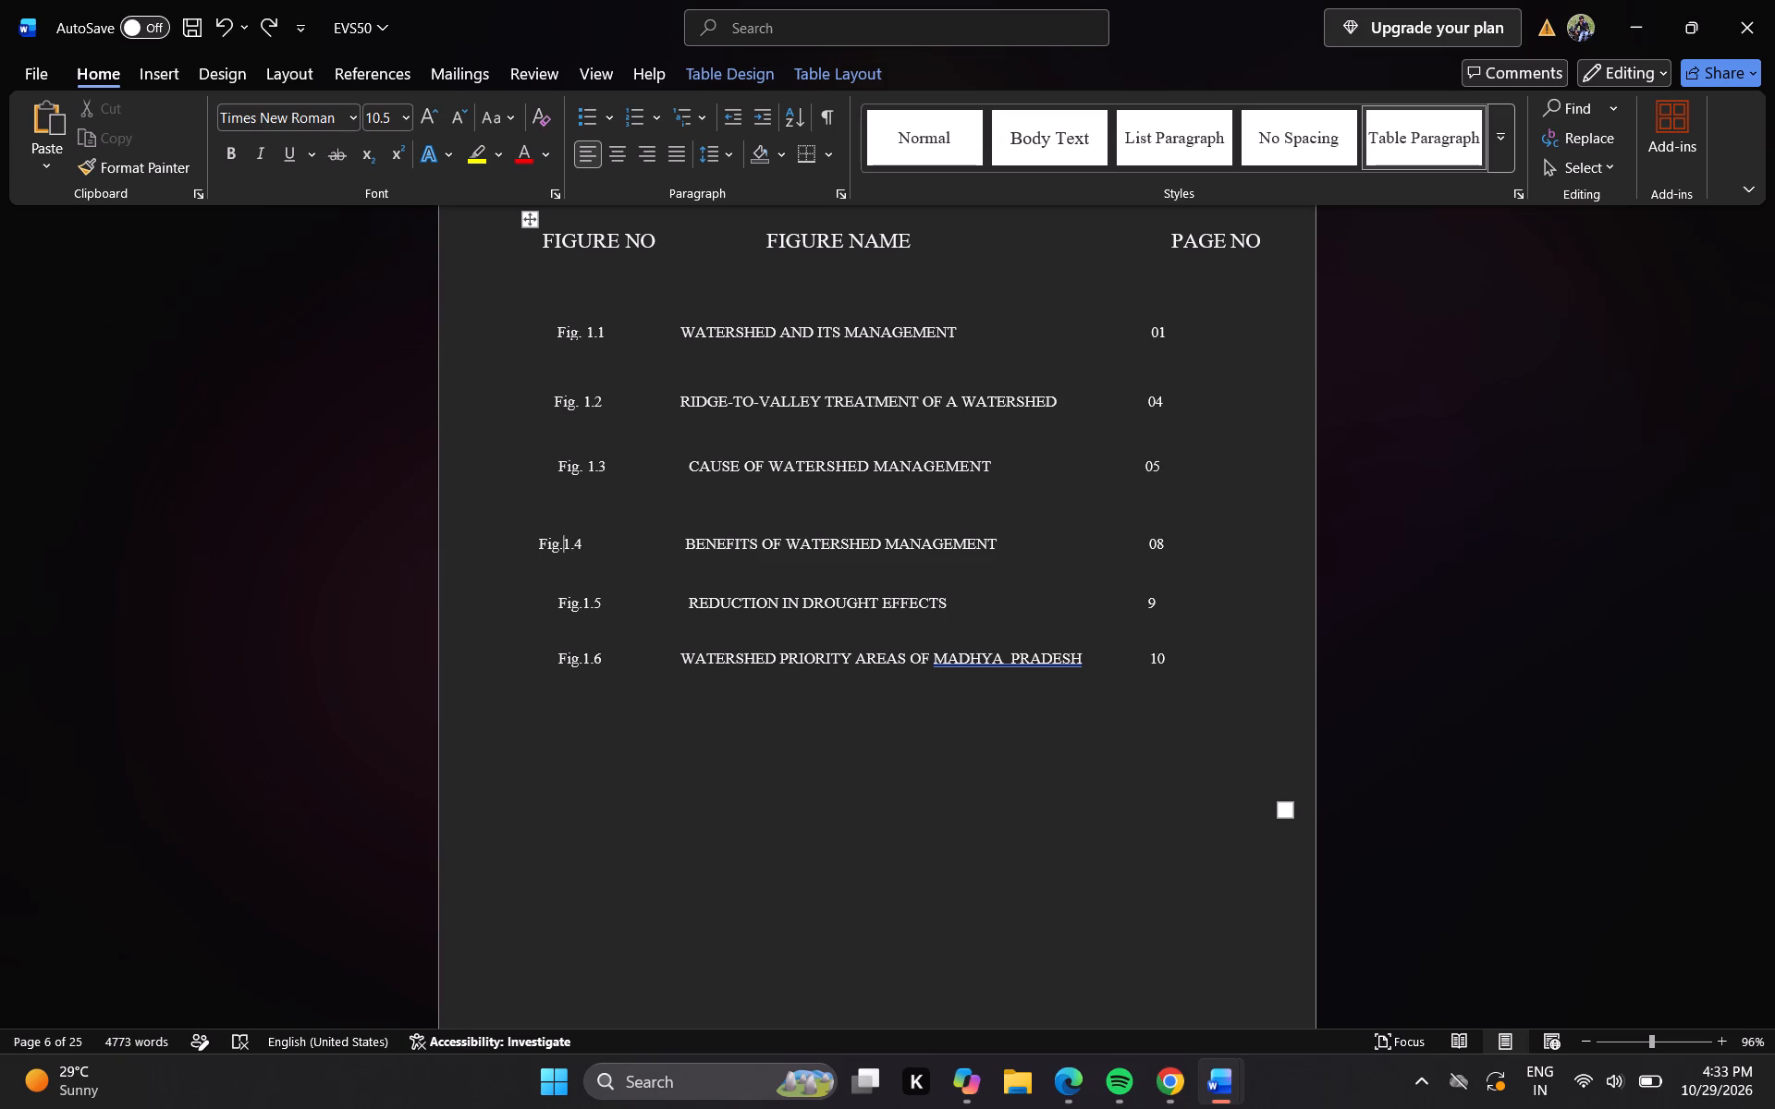
key(Left)
key(Left)
key(Left)
key(Left)
key(space)
key(space)
key(space)
key(space)
key(space)
key(space)
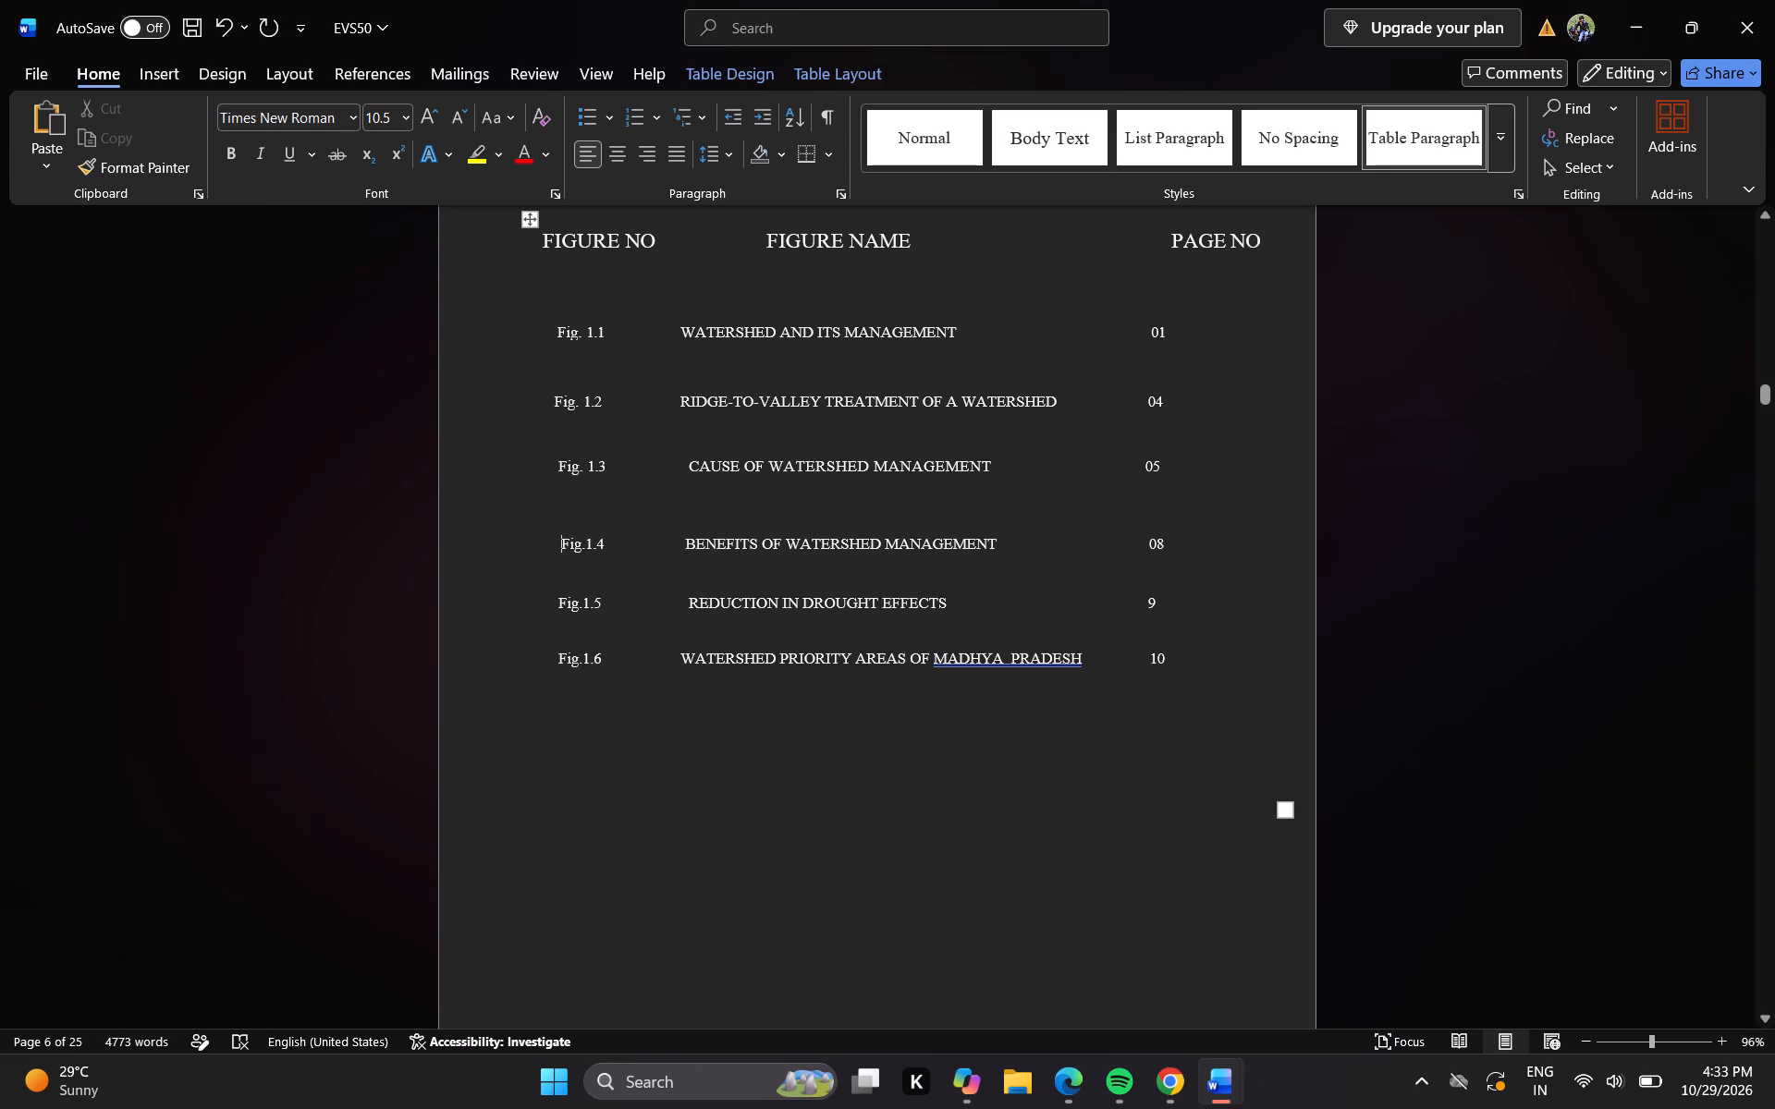
Add the label "Fig.1.7" two lines below Fig.1.6 in the same figure-number cell.
click(609, 662)
key(Return)
key(Return)
key(f)
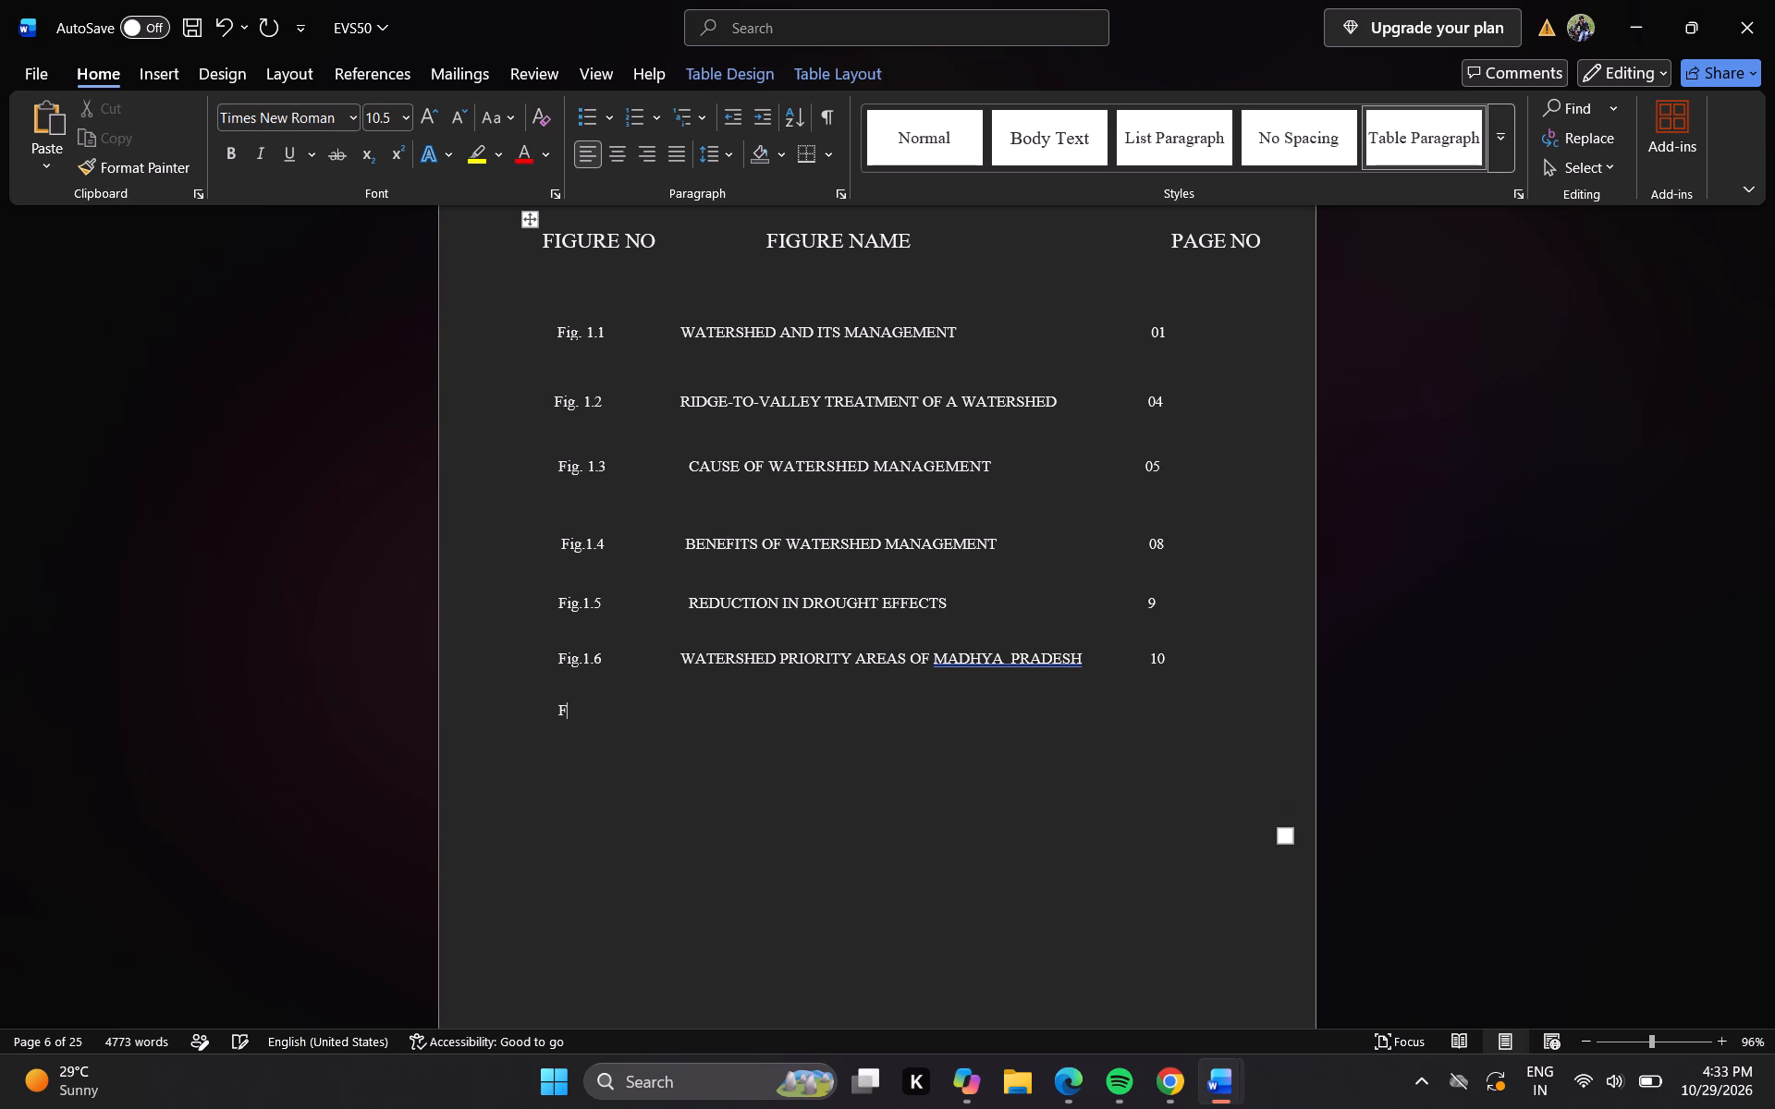
text(if)
key(BackSpace)
key(g)
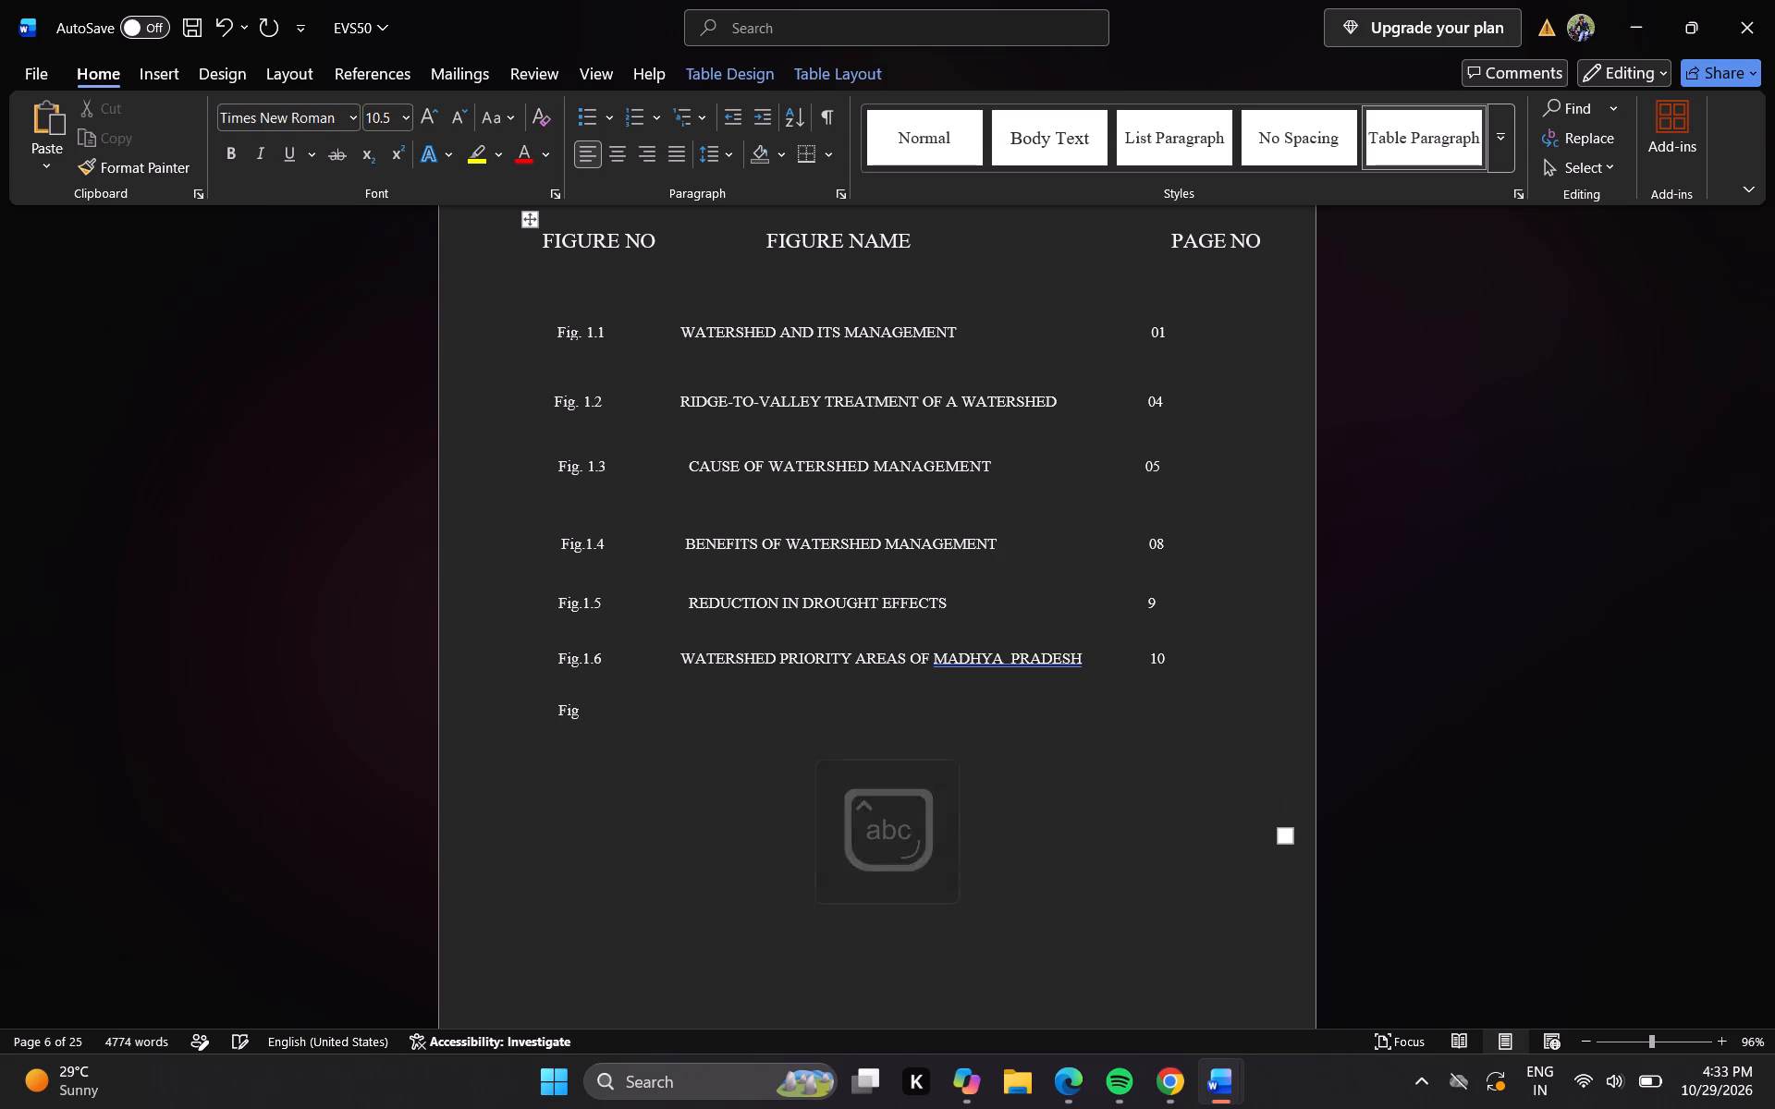
text(.1.7)
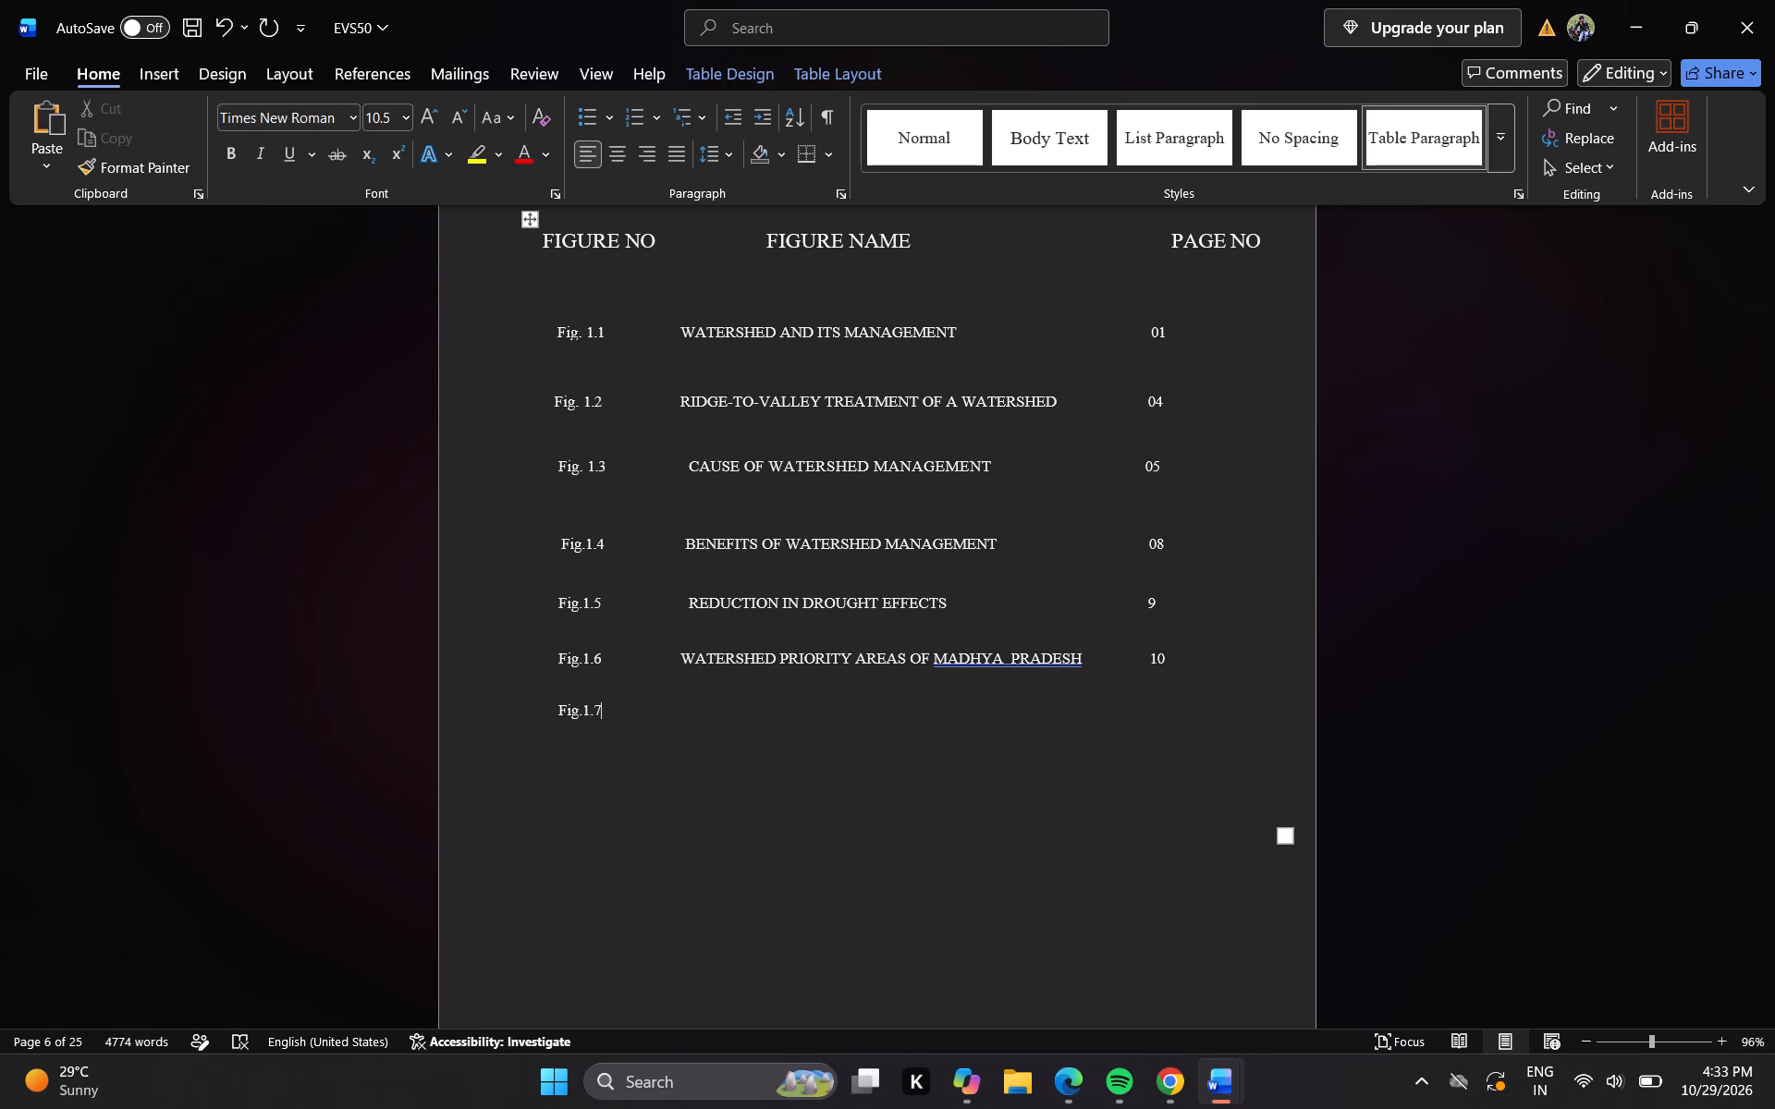
Add 18 spaces after the Fig.1.7 label to reach the figure-name column.
key(space)
key(space)
key(space)
key(space)
key(space)
key(space)
key(space)
key(space)
key(space)
key(space)
key(space)
key(space)
key(space)
key(space)
key(space)
key(space)
key(space)
key(space)
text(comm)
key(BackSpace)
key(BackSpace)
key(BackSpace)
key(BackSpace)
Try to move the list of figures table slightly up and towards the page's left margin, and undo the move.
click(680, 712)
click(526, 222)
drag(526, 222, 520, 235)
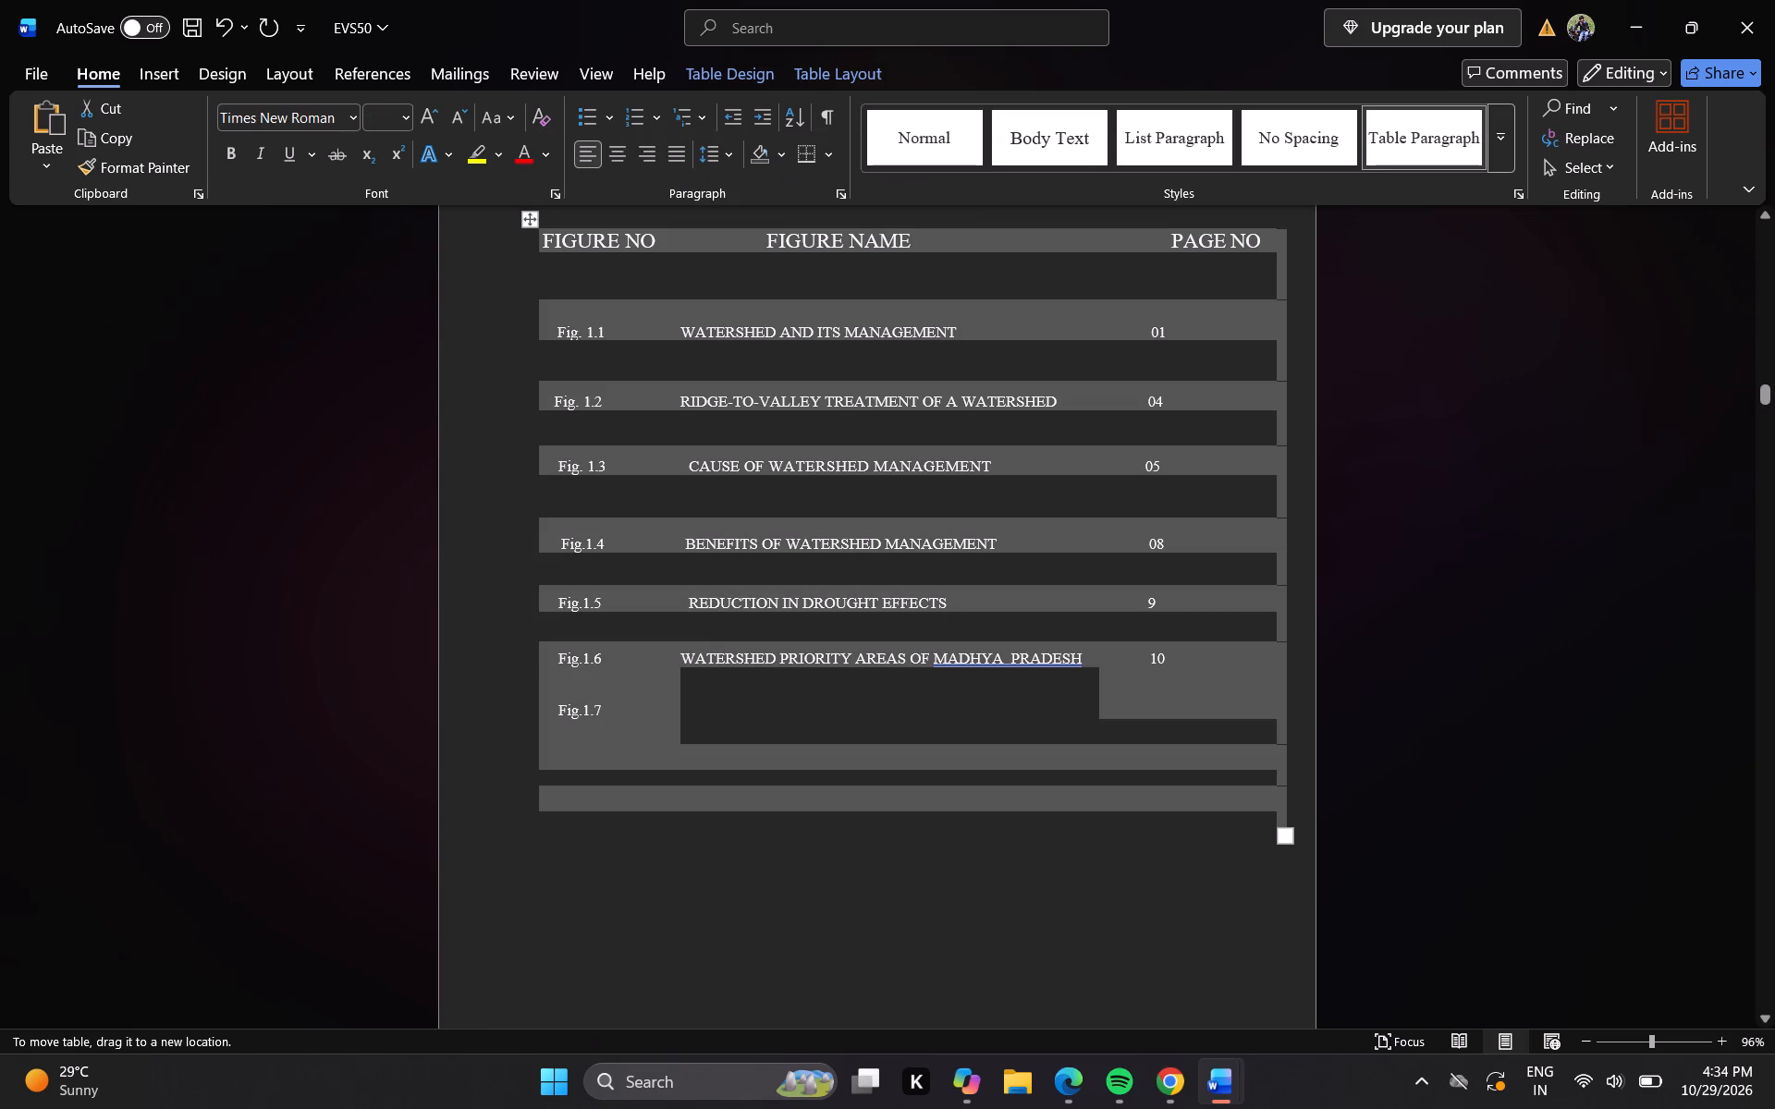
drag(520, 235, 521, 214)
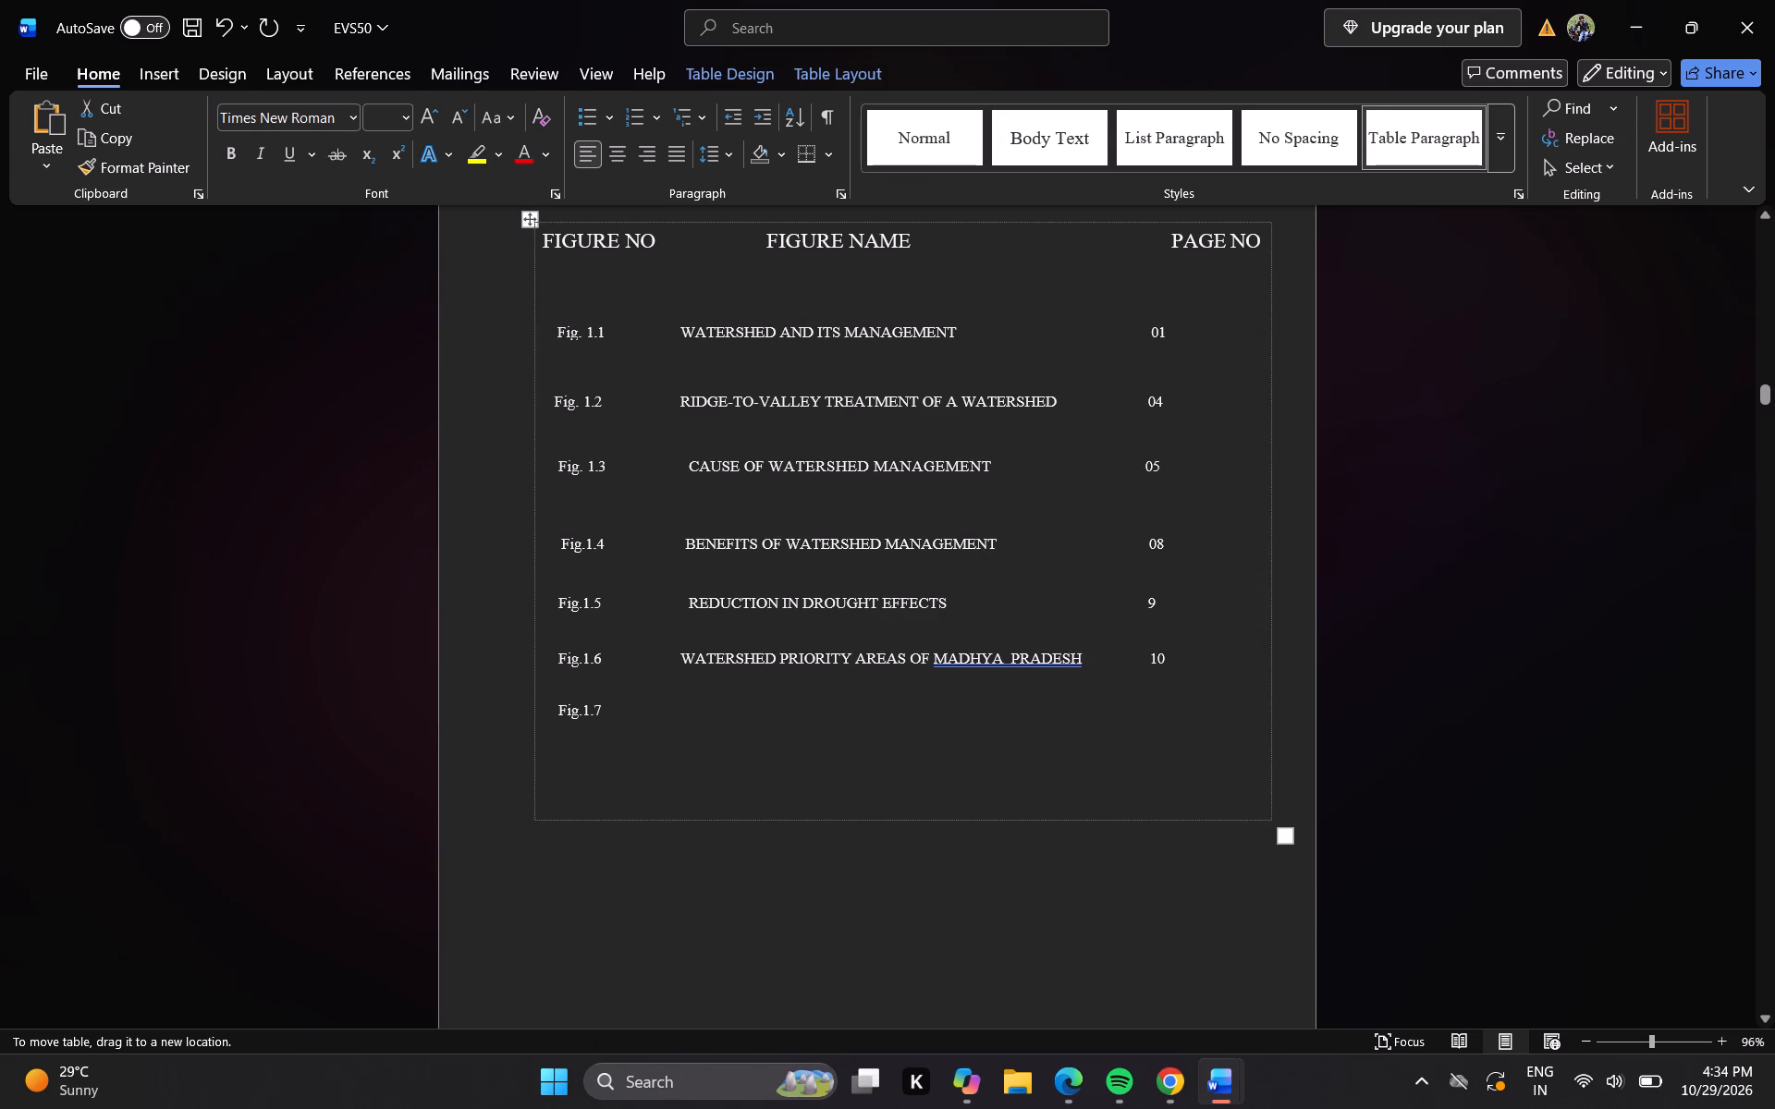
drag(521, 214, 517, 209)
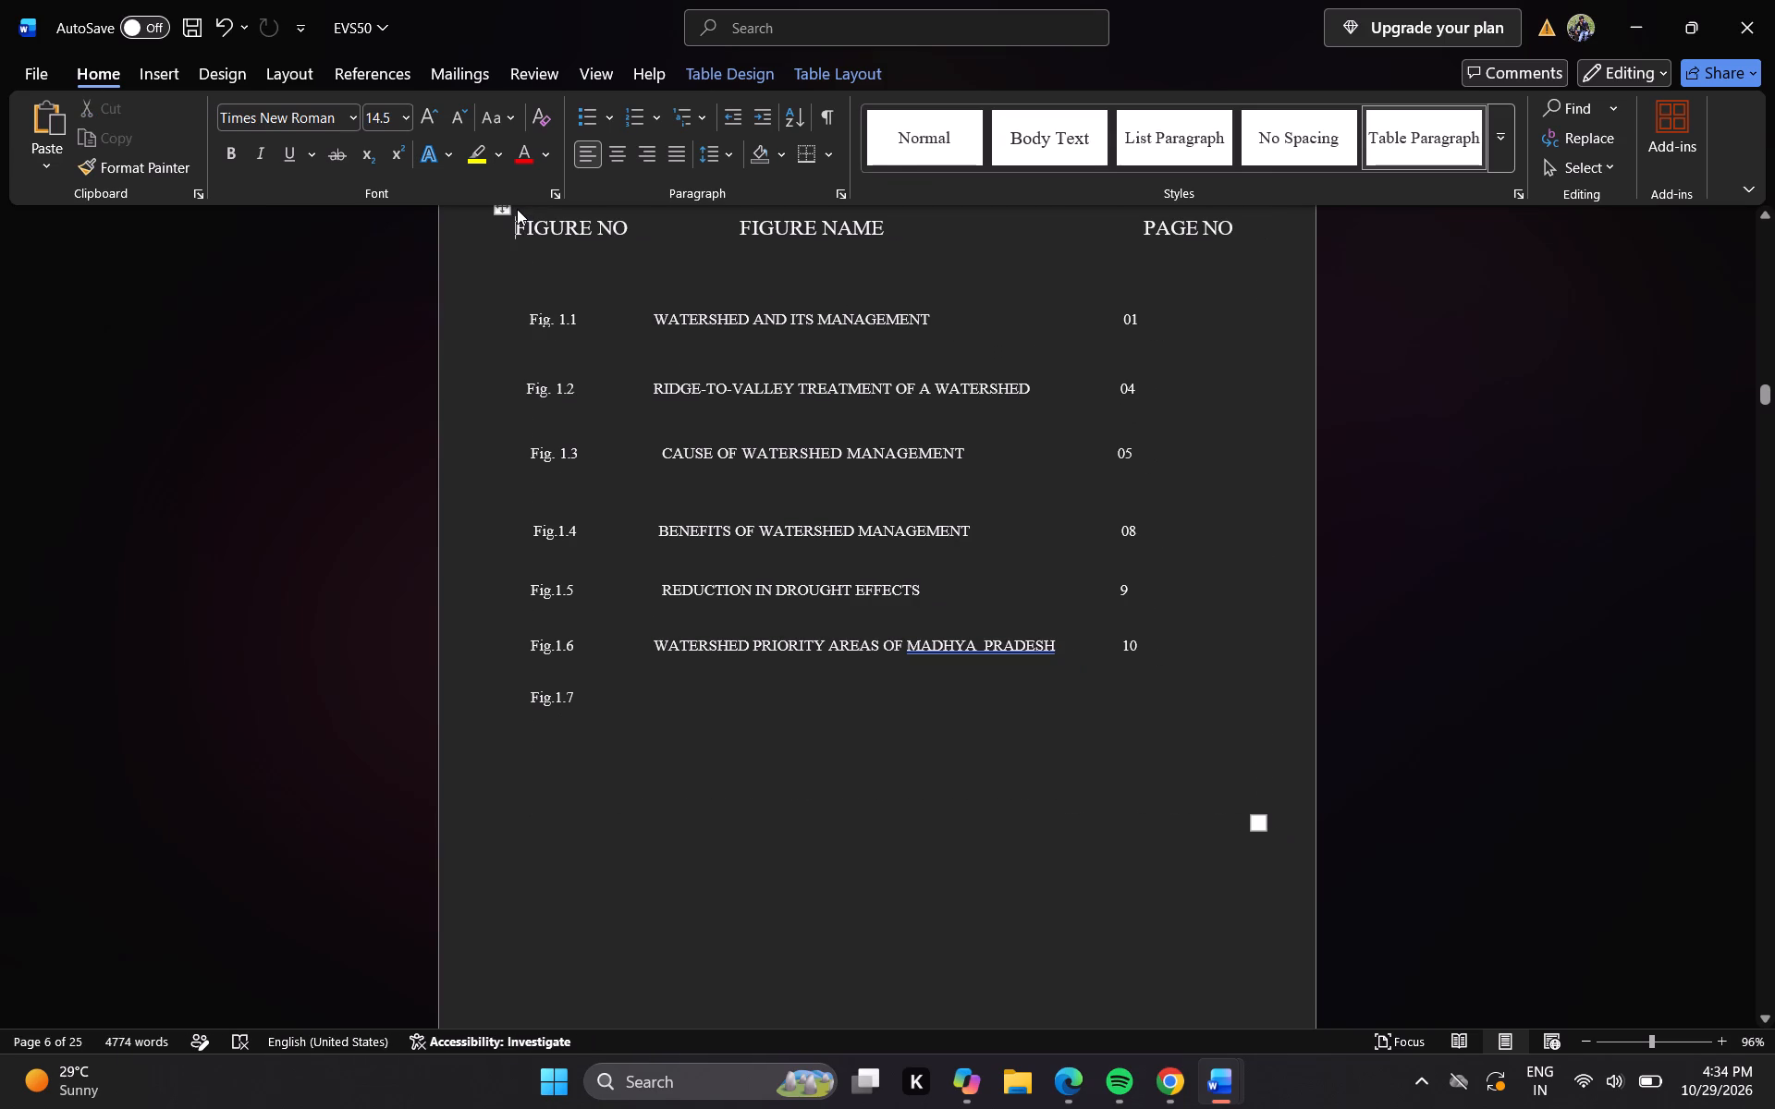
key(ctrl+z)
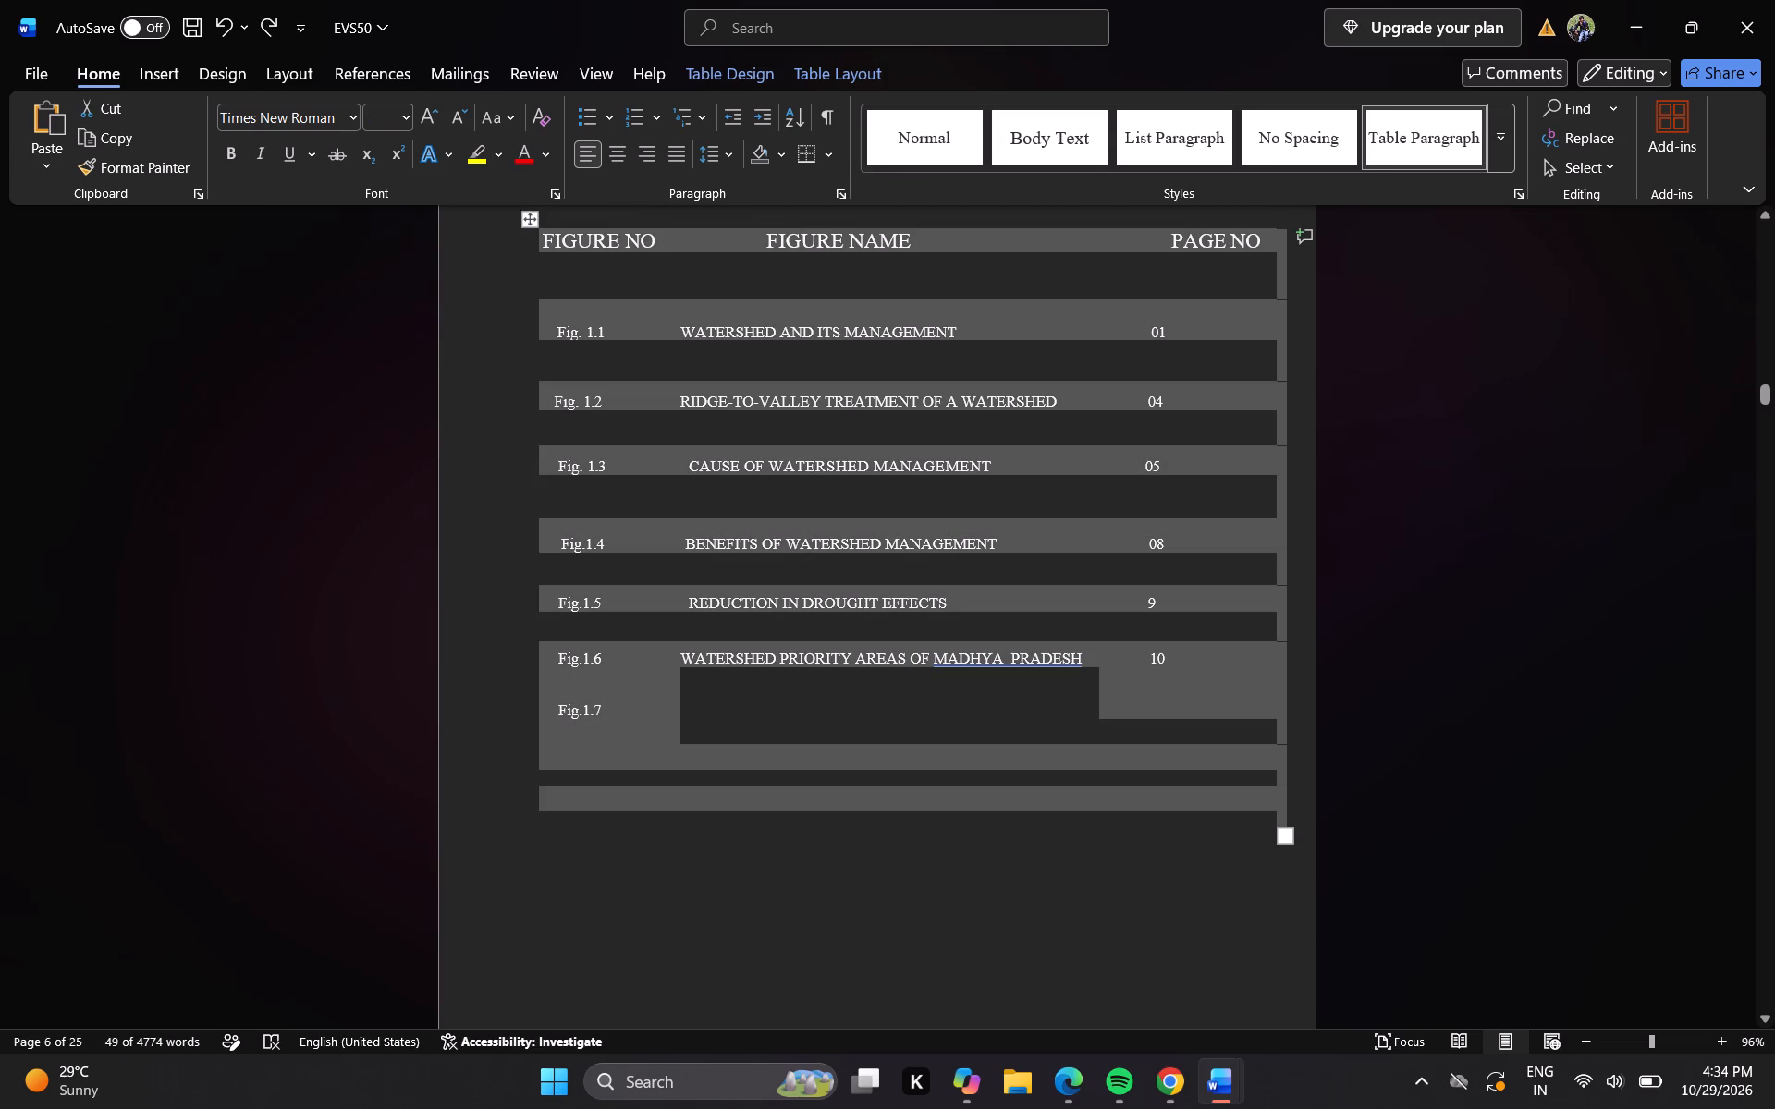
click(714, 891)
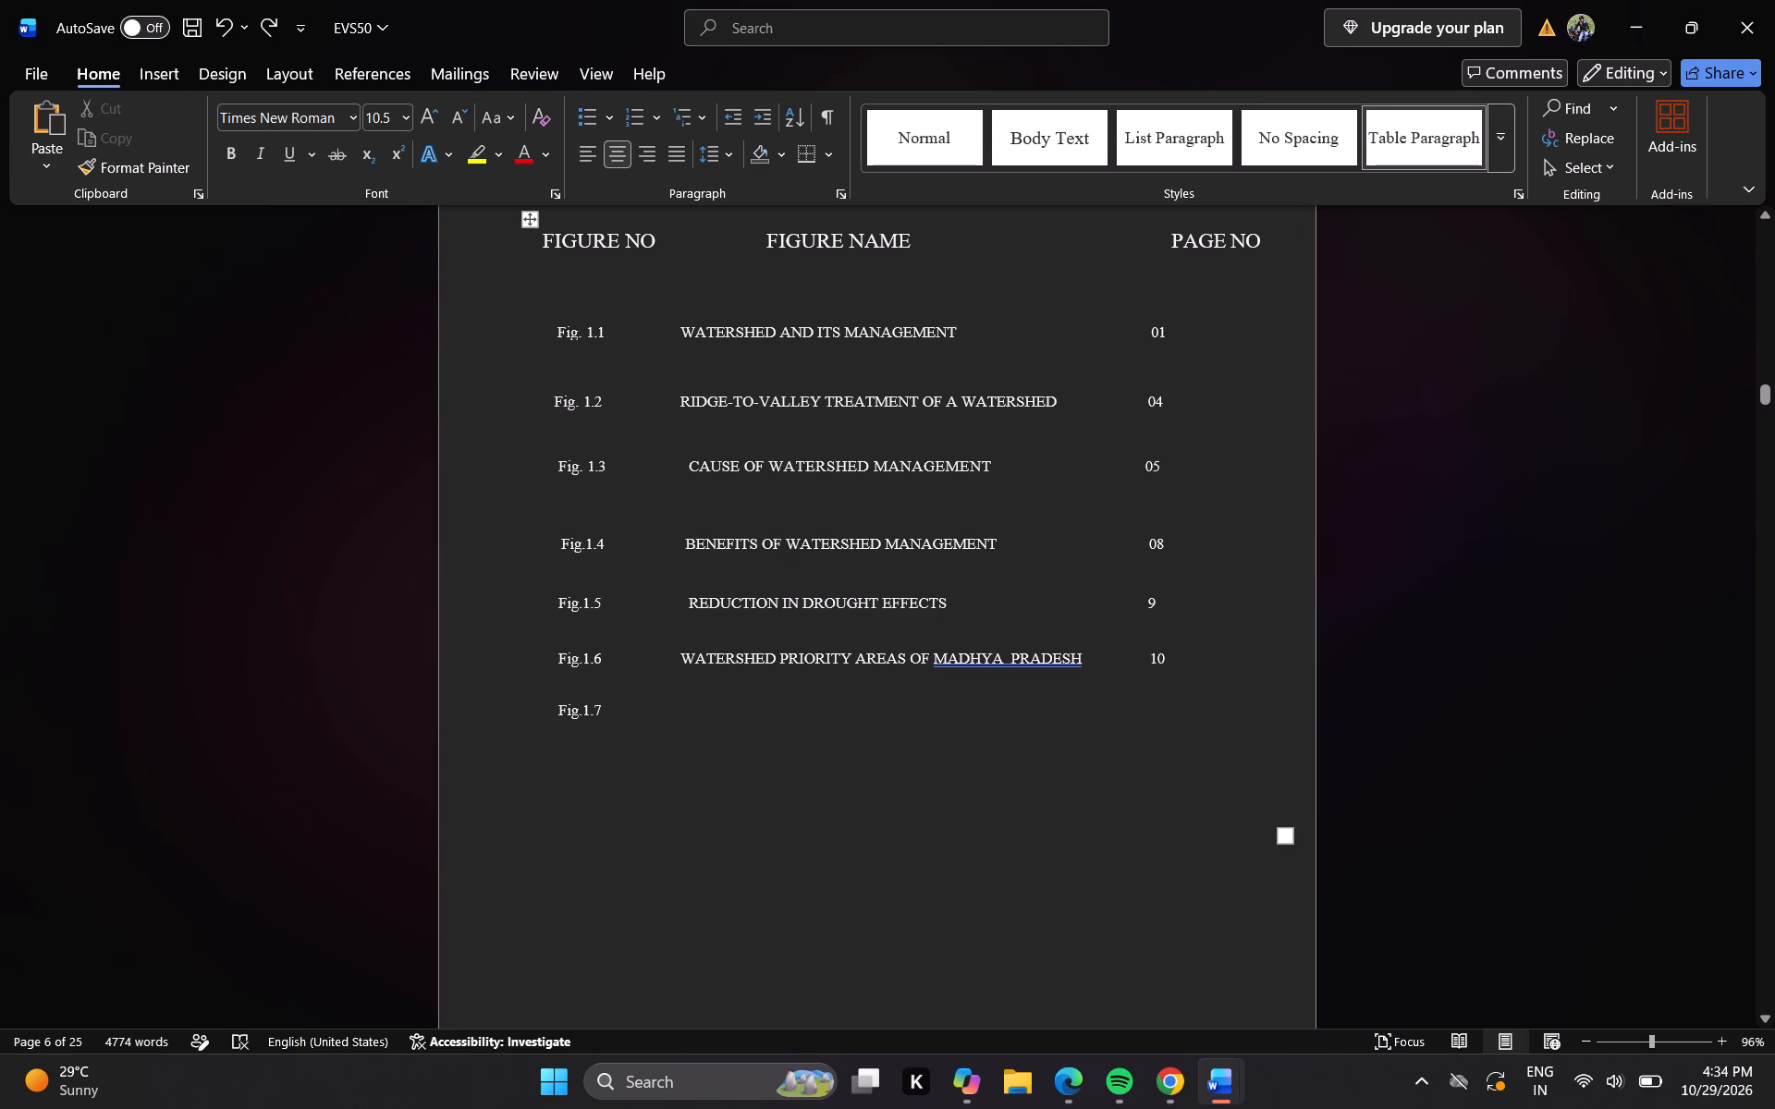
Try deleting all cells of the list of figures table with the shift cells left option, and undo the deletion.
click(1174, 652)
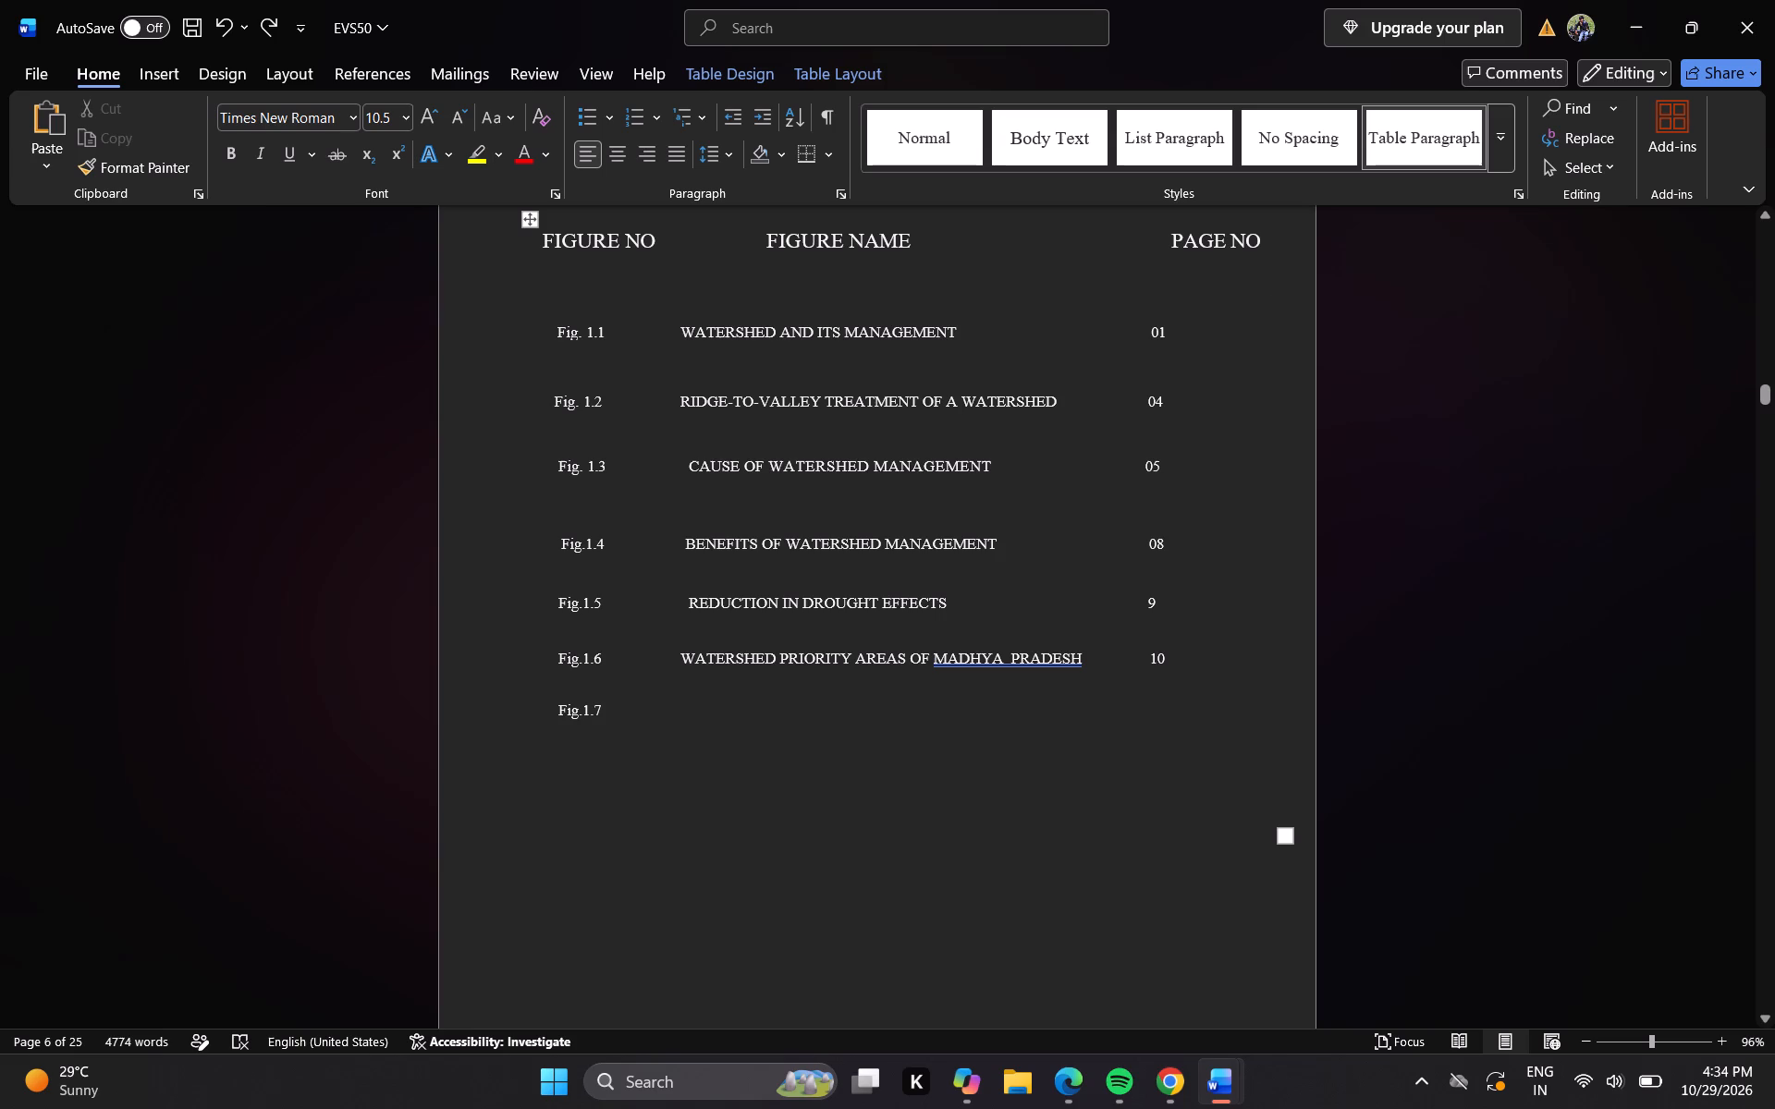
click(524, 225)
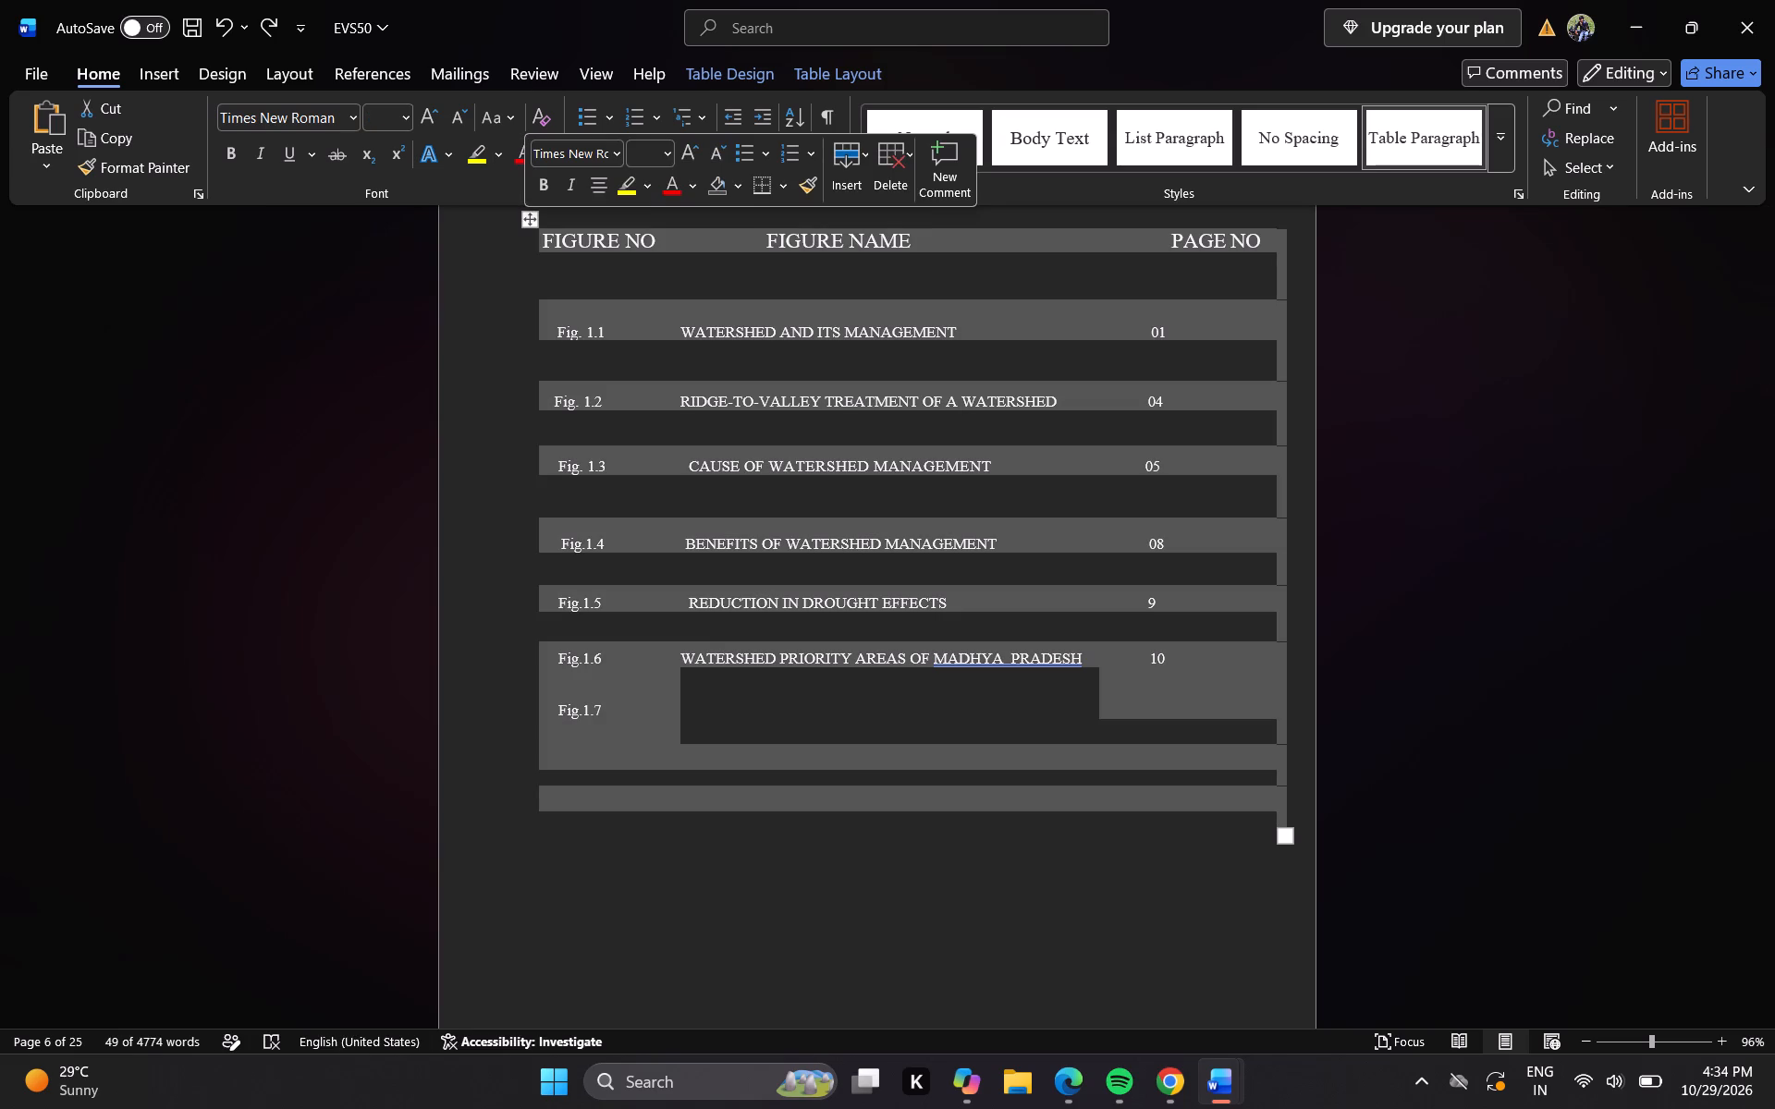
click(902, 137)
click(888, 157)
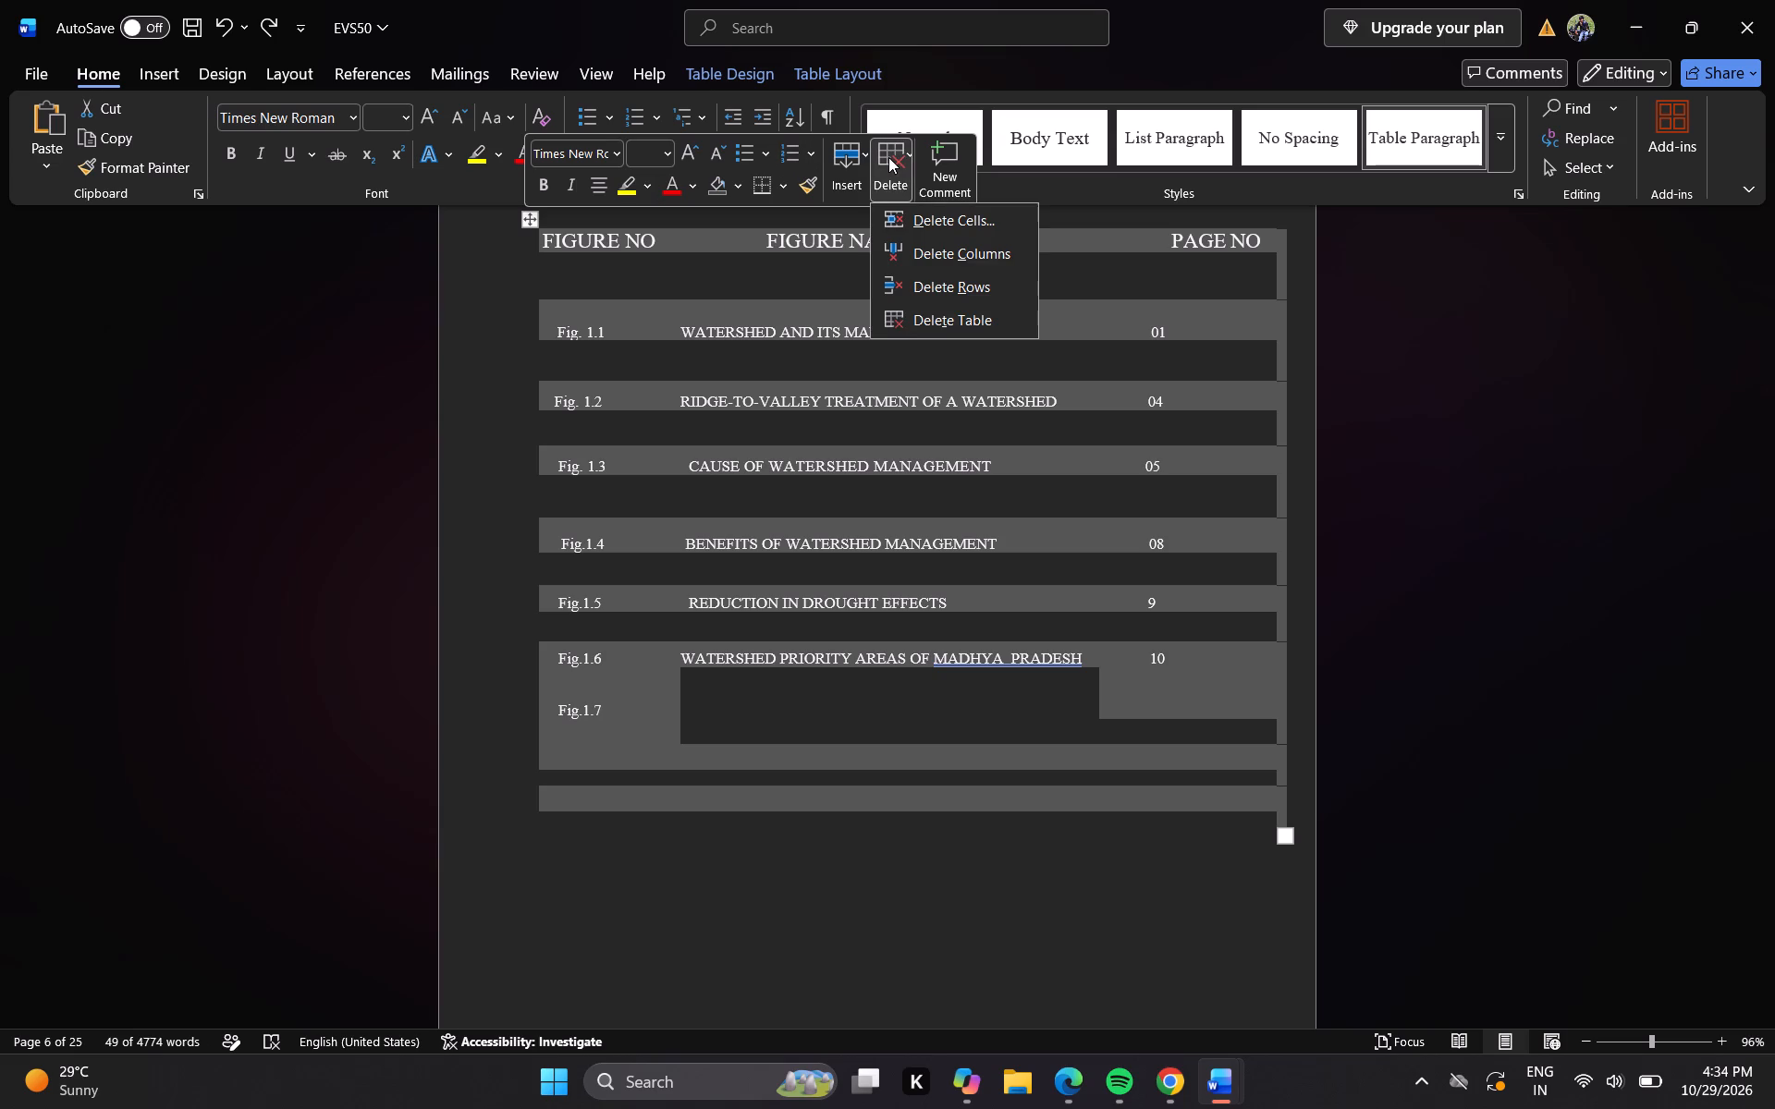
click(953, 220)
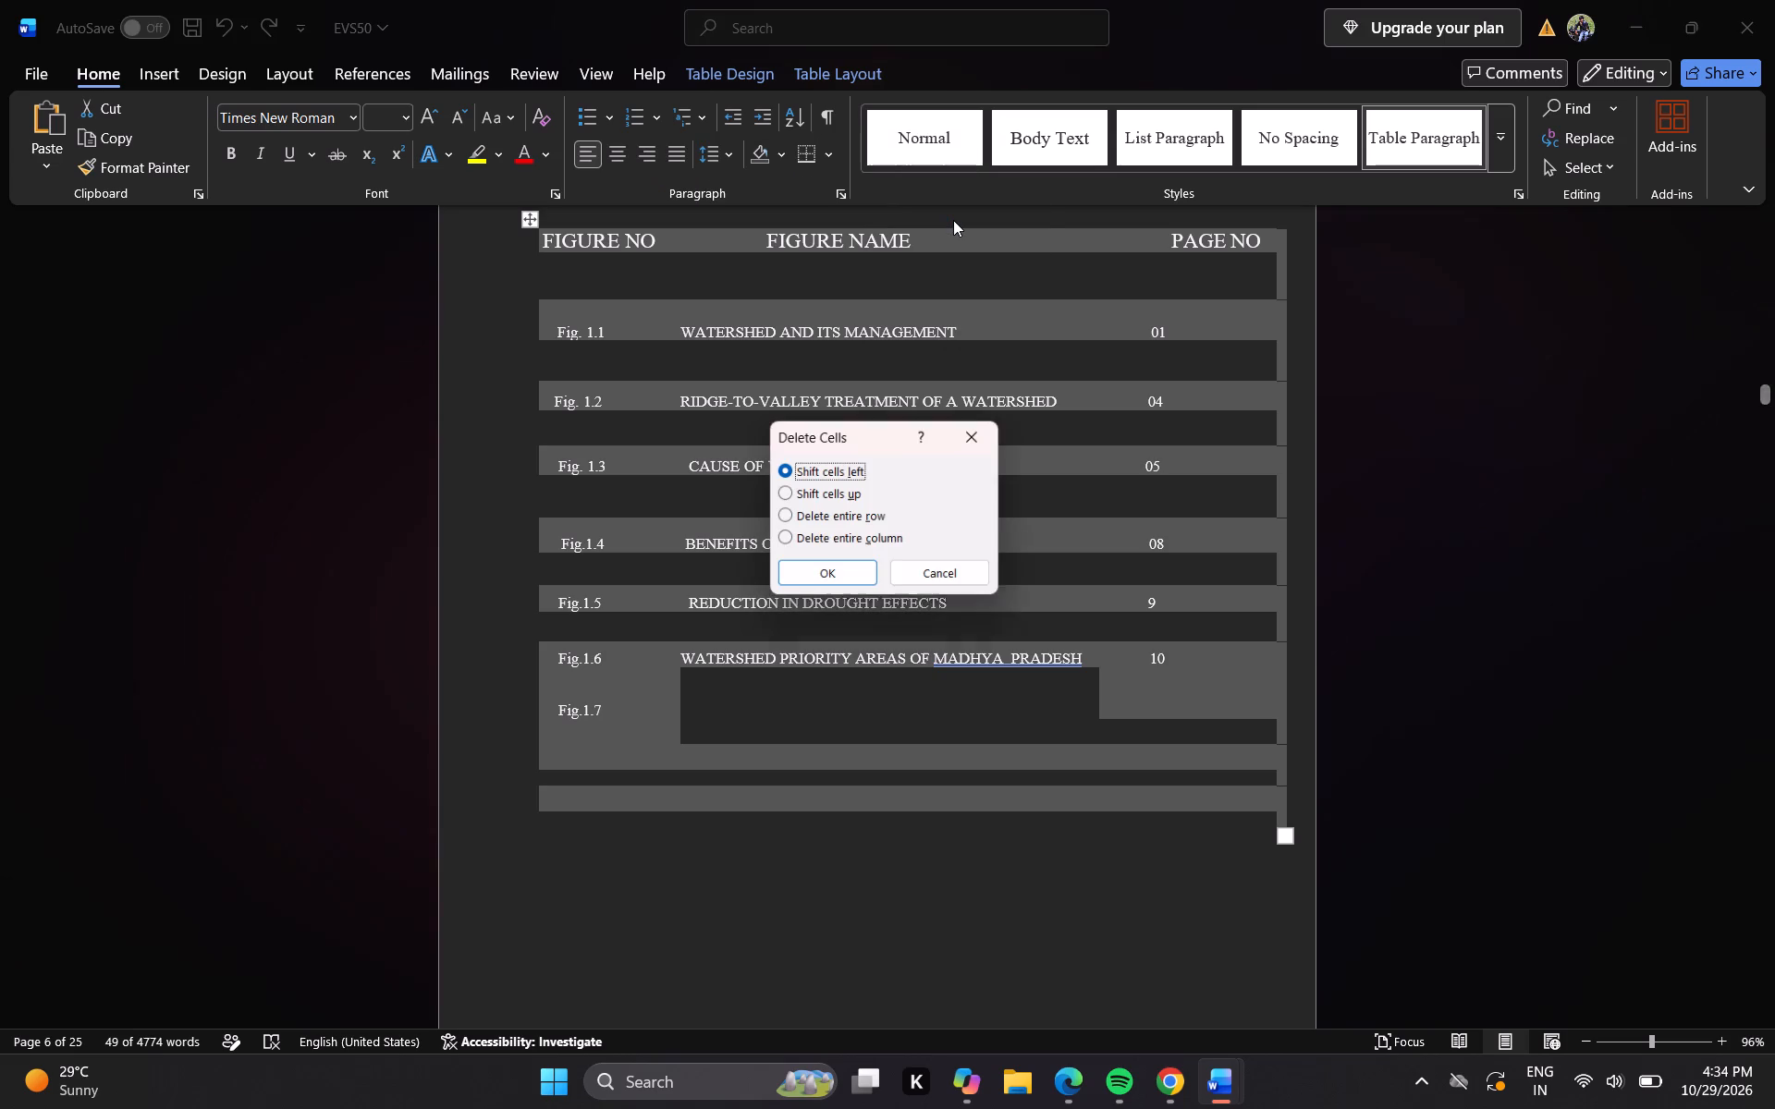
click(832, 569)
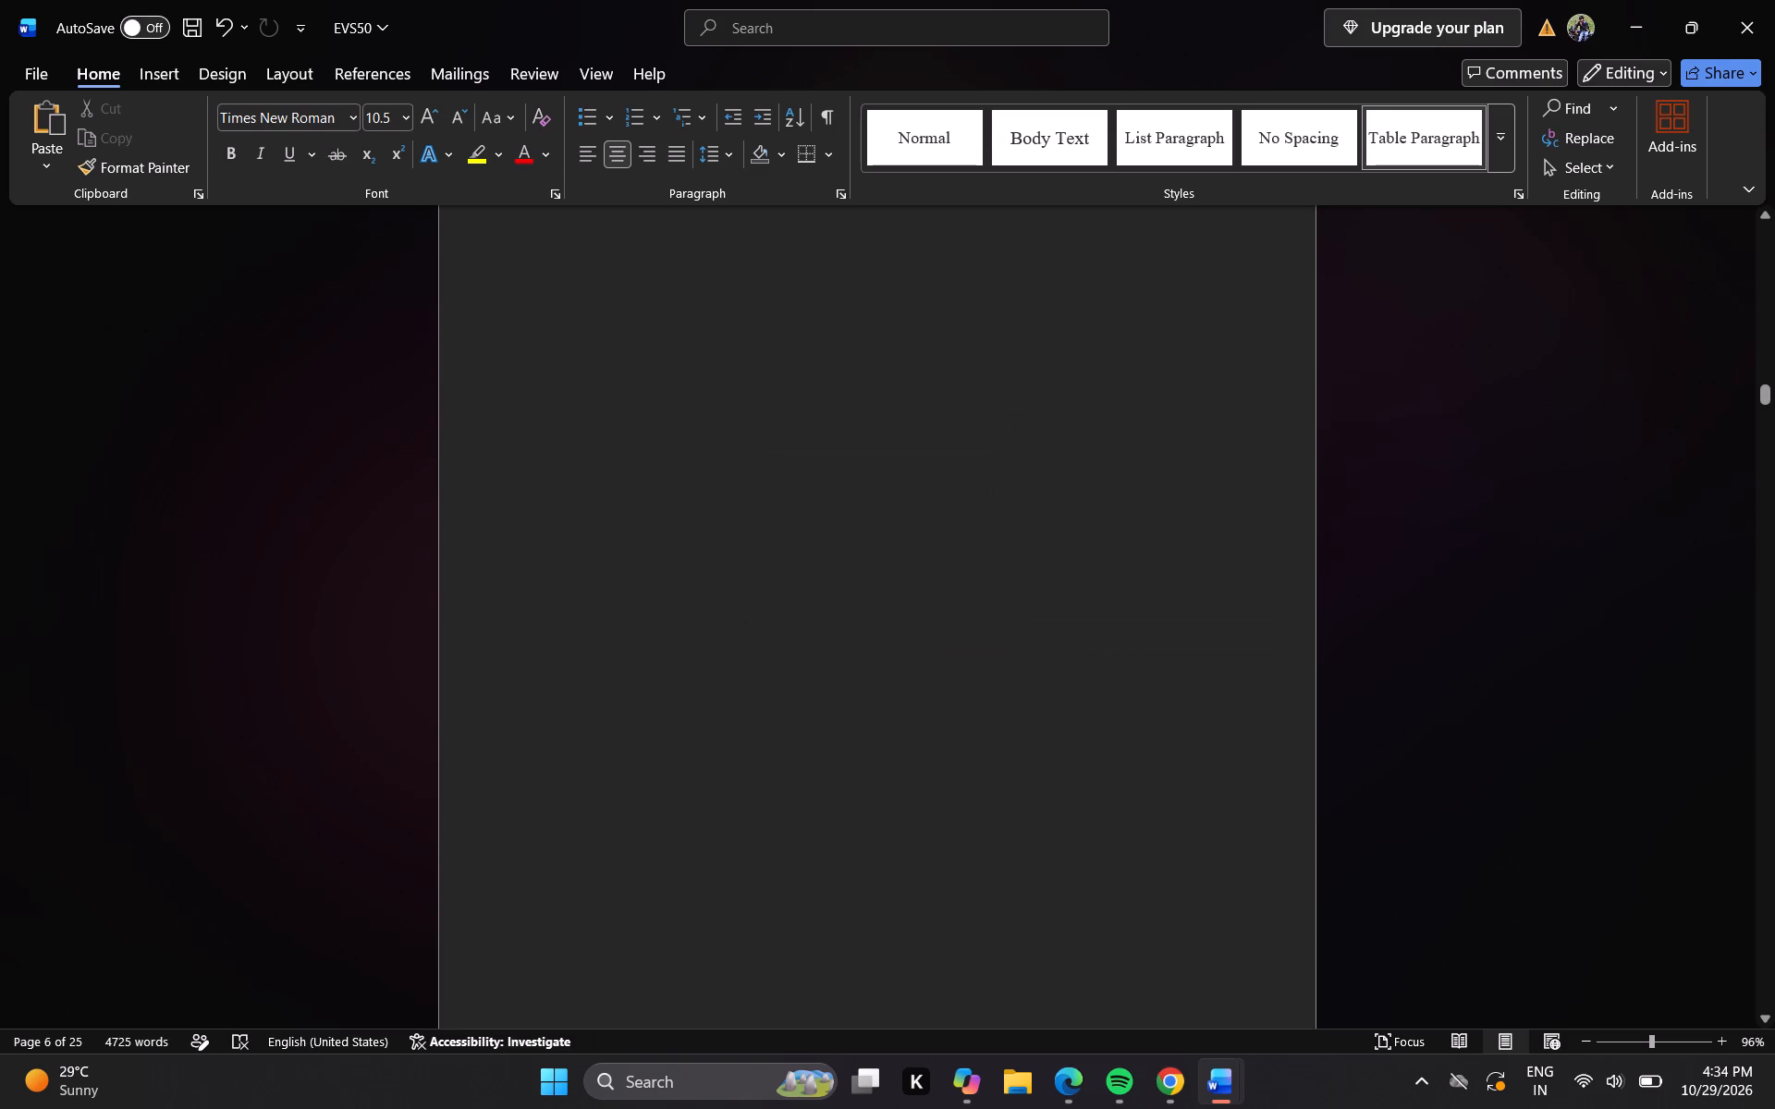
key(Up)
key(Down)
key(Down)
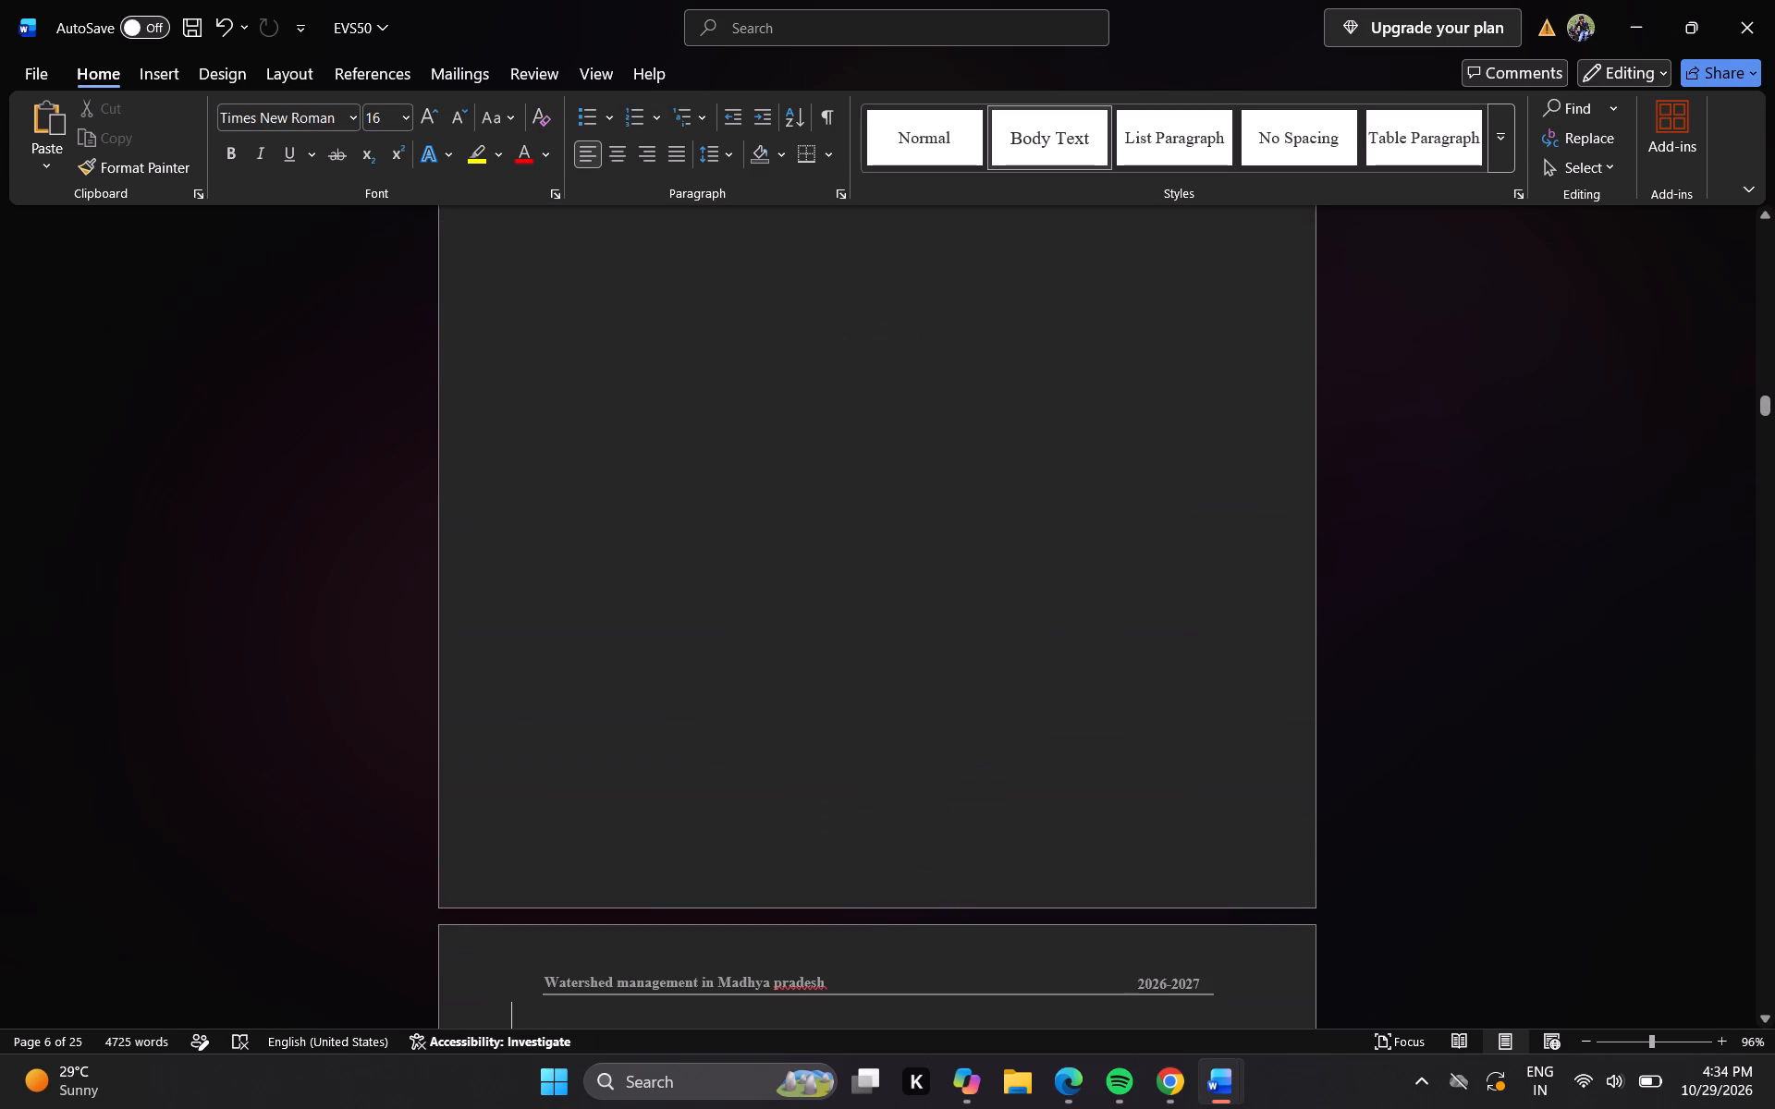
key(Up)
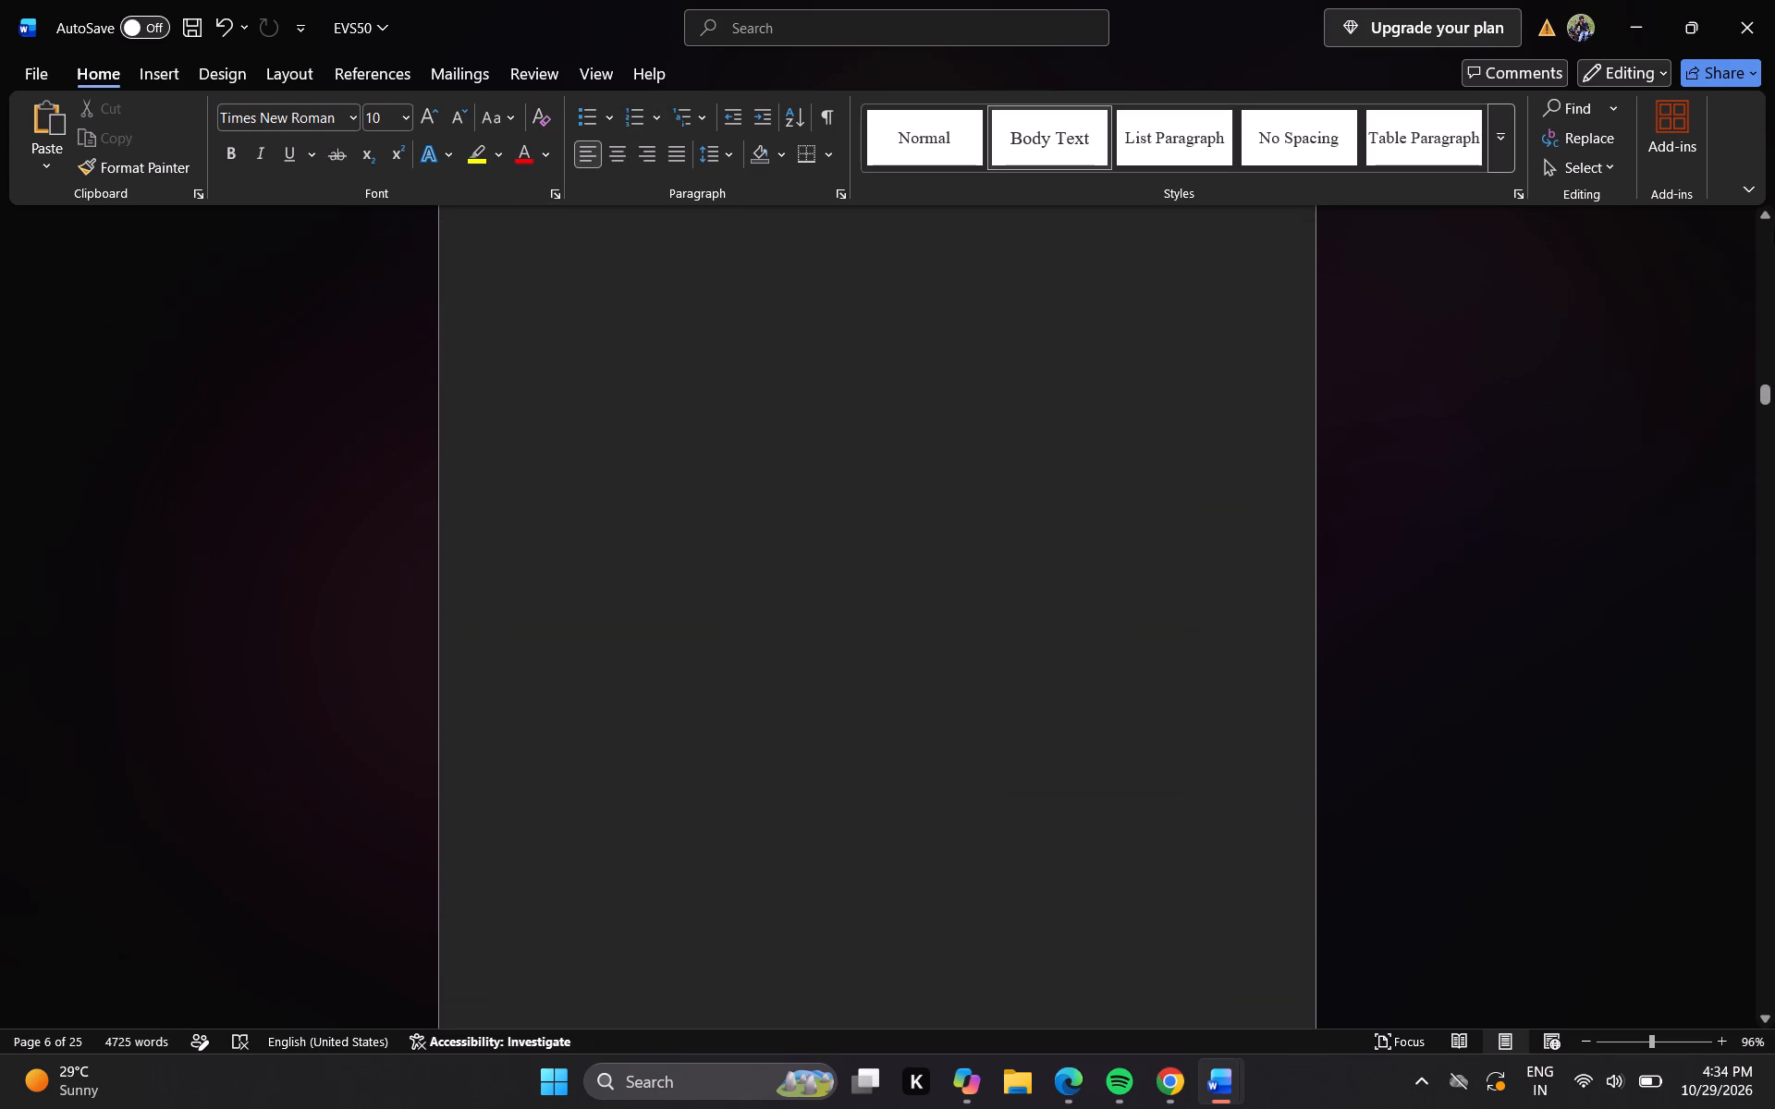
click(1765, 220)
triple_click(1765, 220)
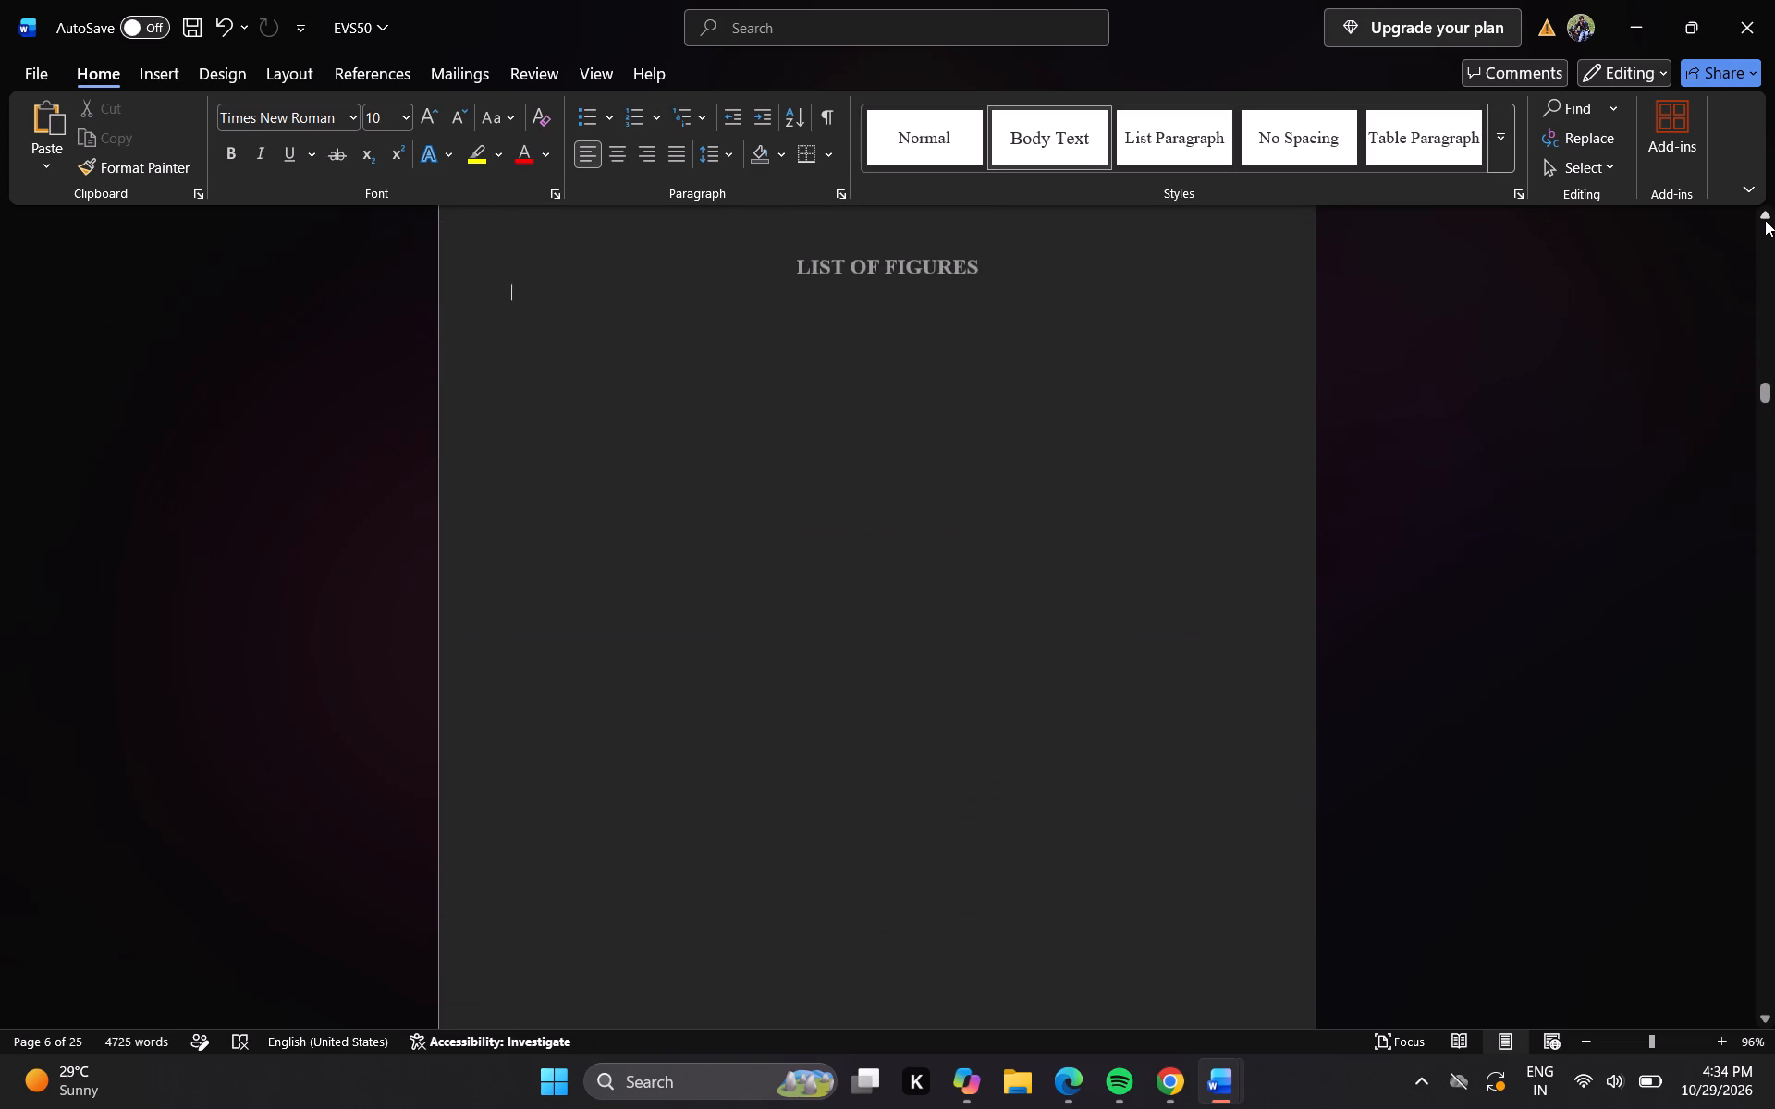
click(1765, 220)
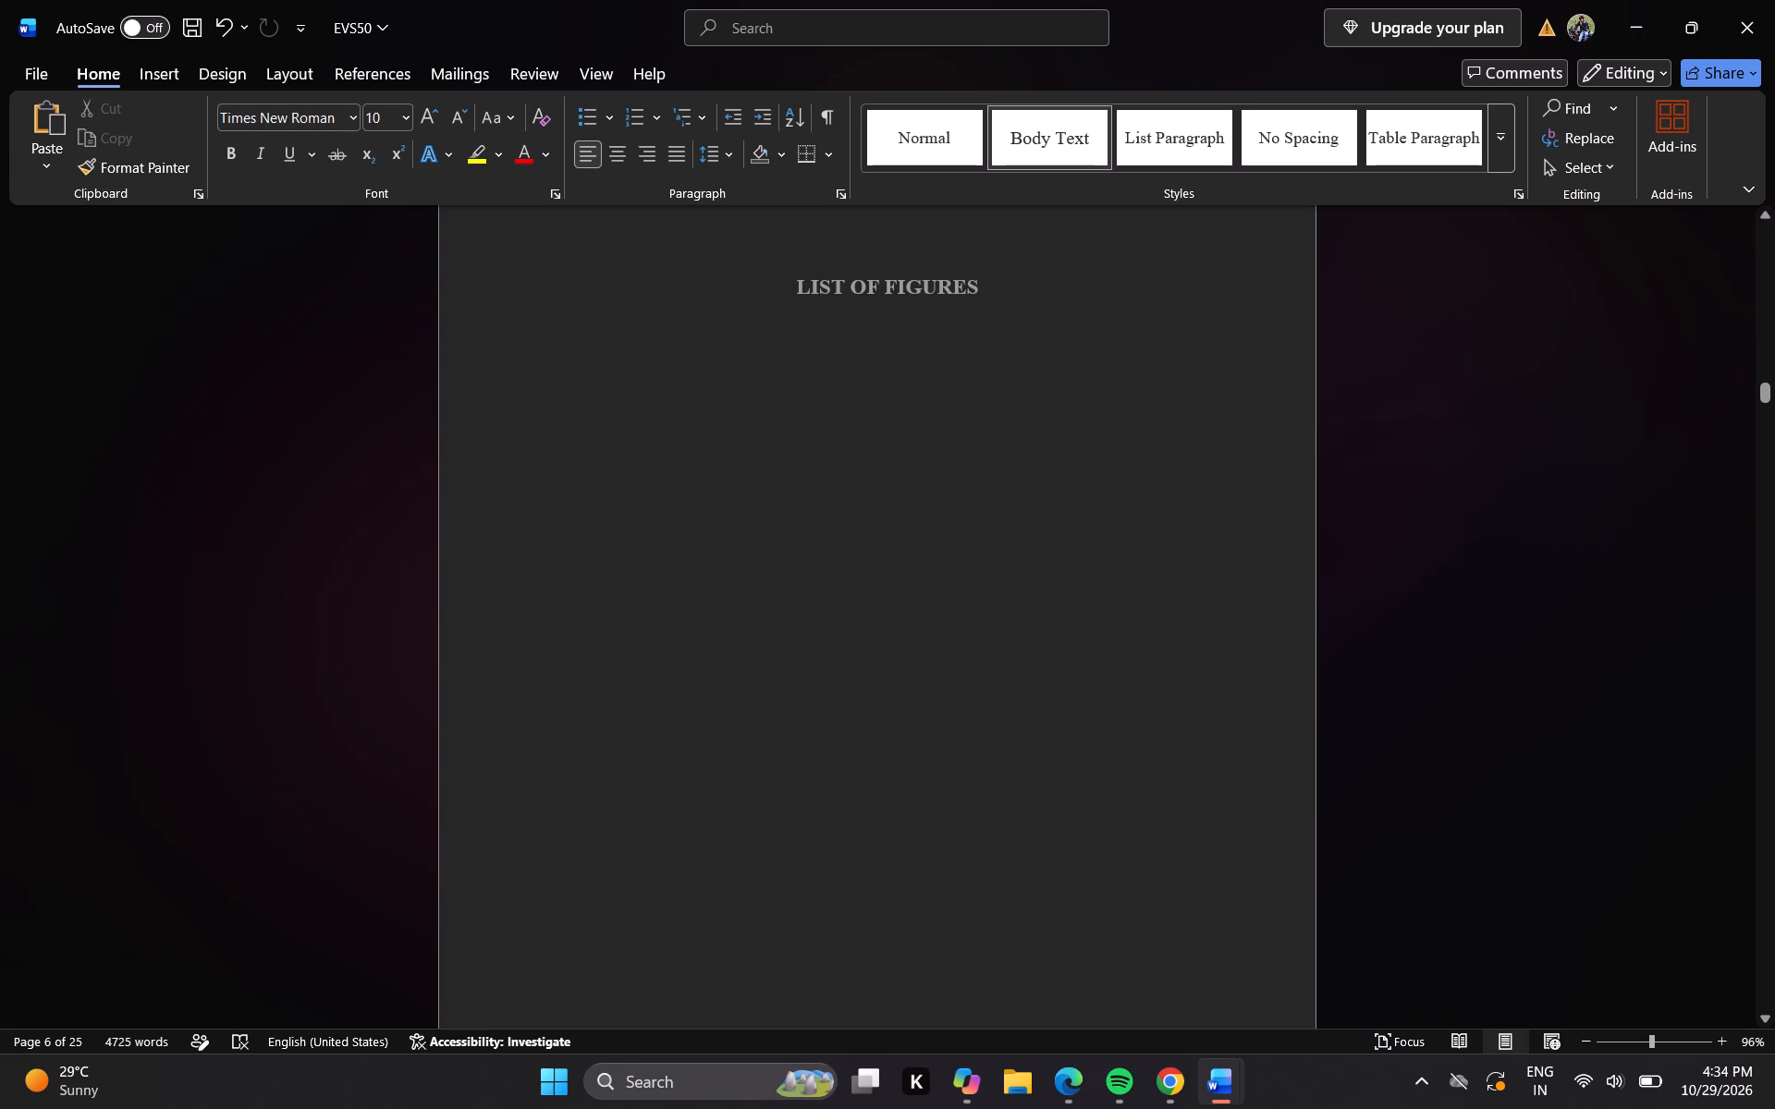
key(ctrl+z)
Delete the entire list of figures table below the LIST OF FIGURES heading.
drag(612, 323, 612, 336)
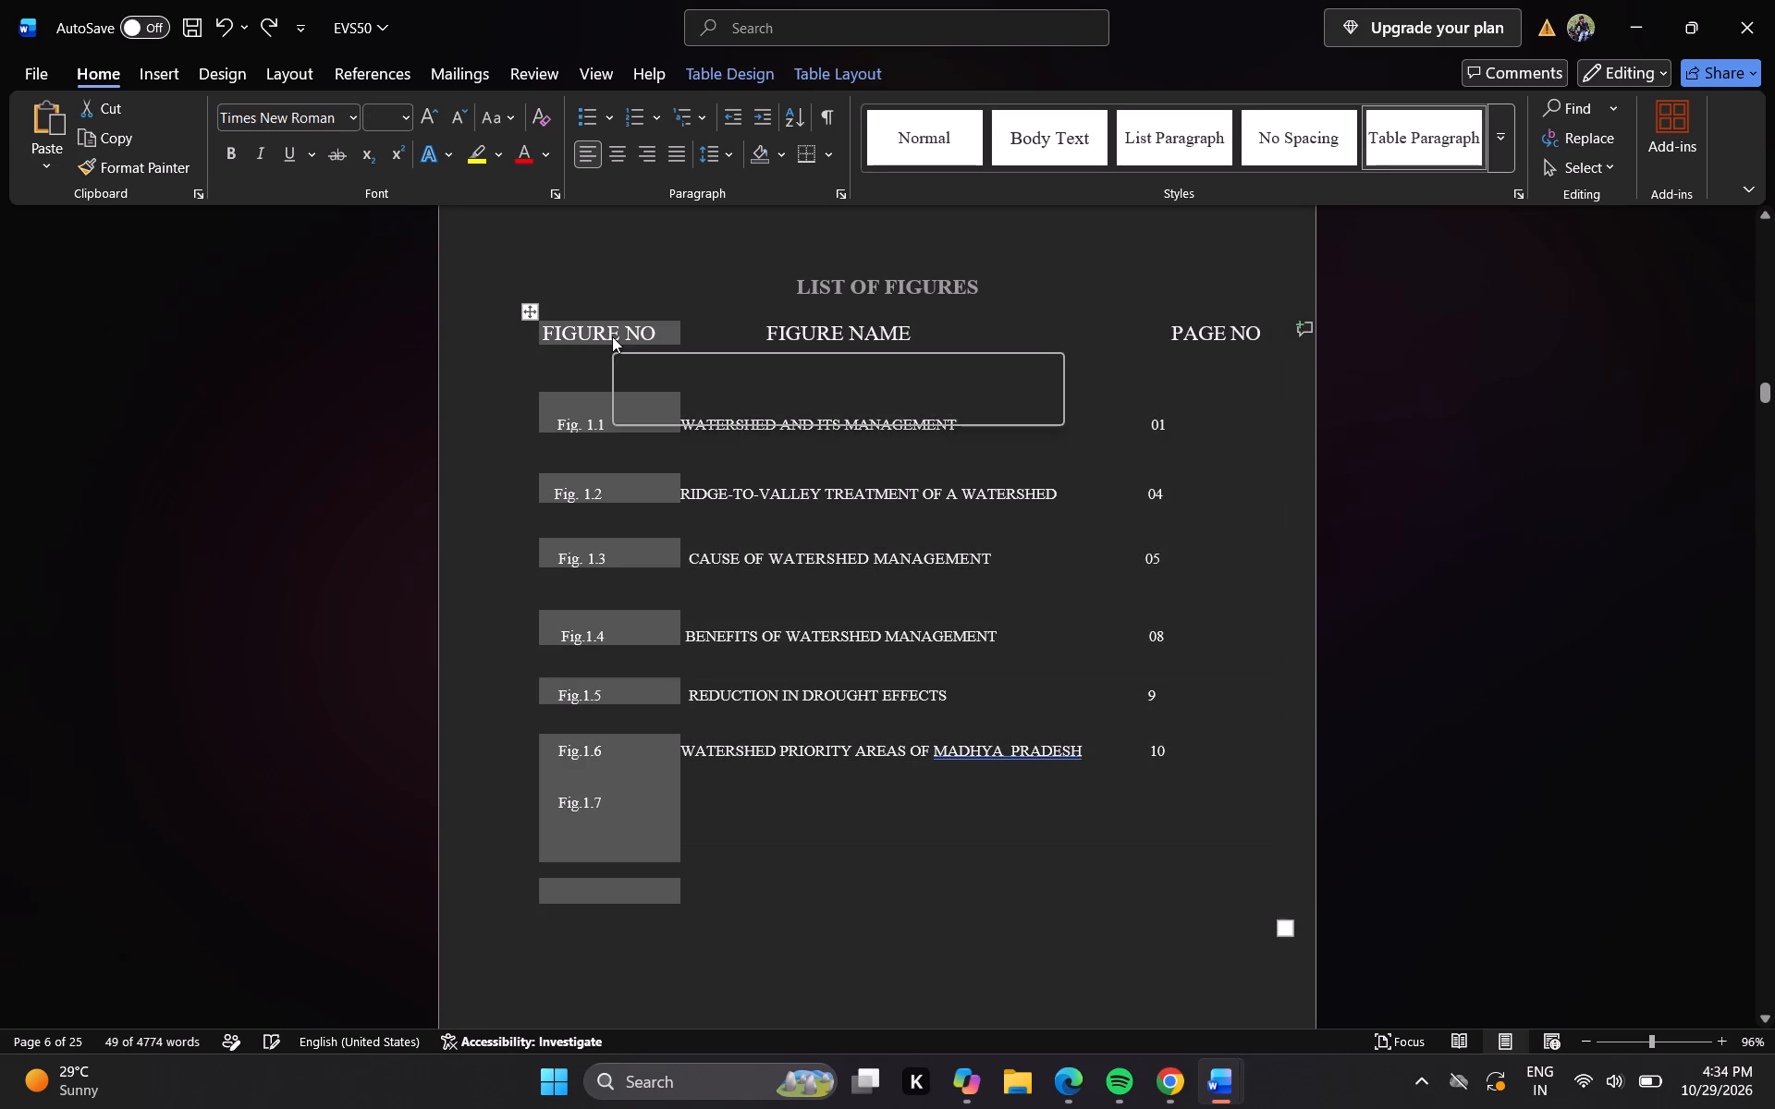
double_click(612, 336)
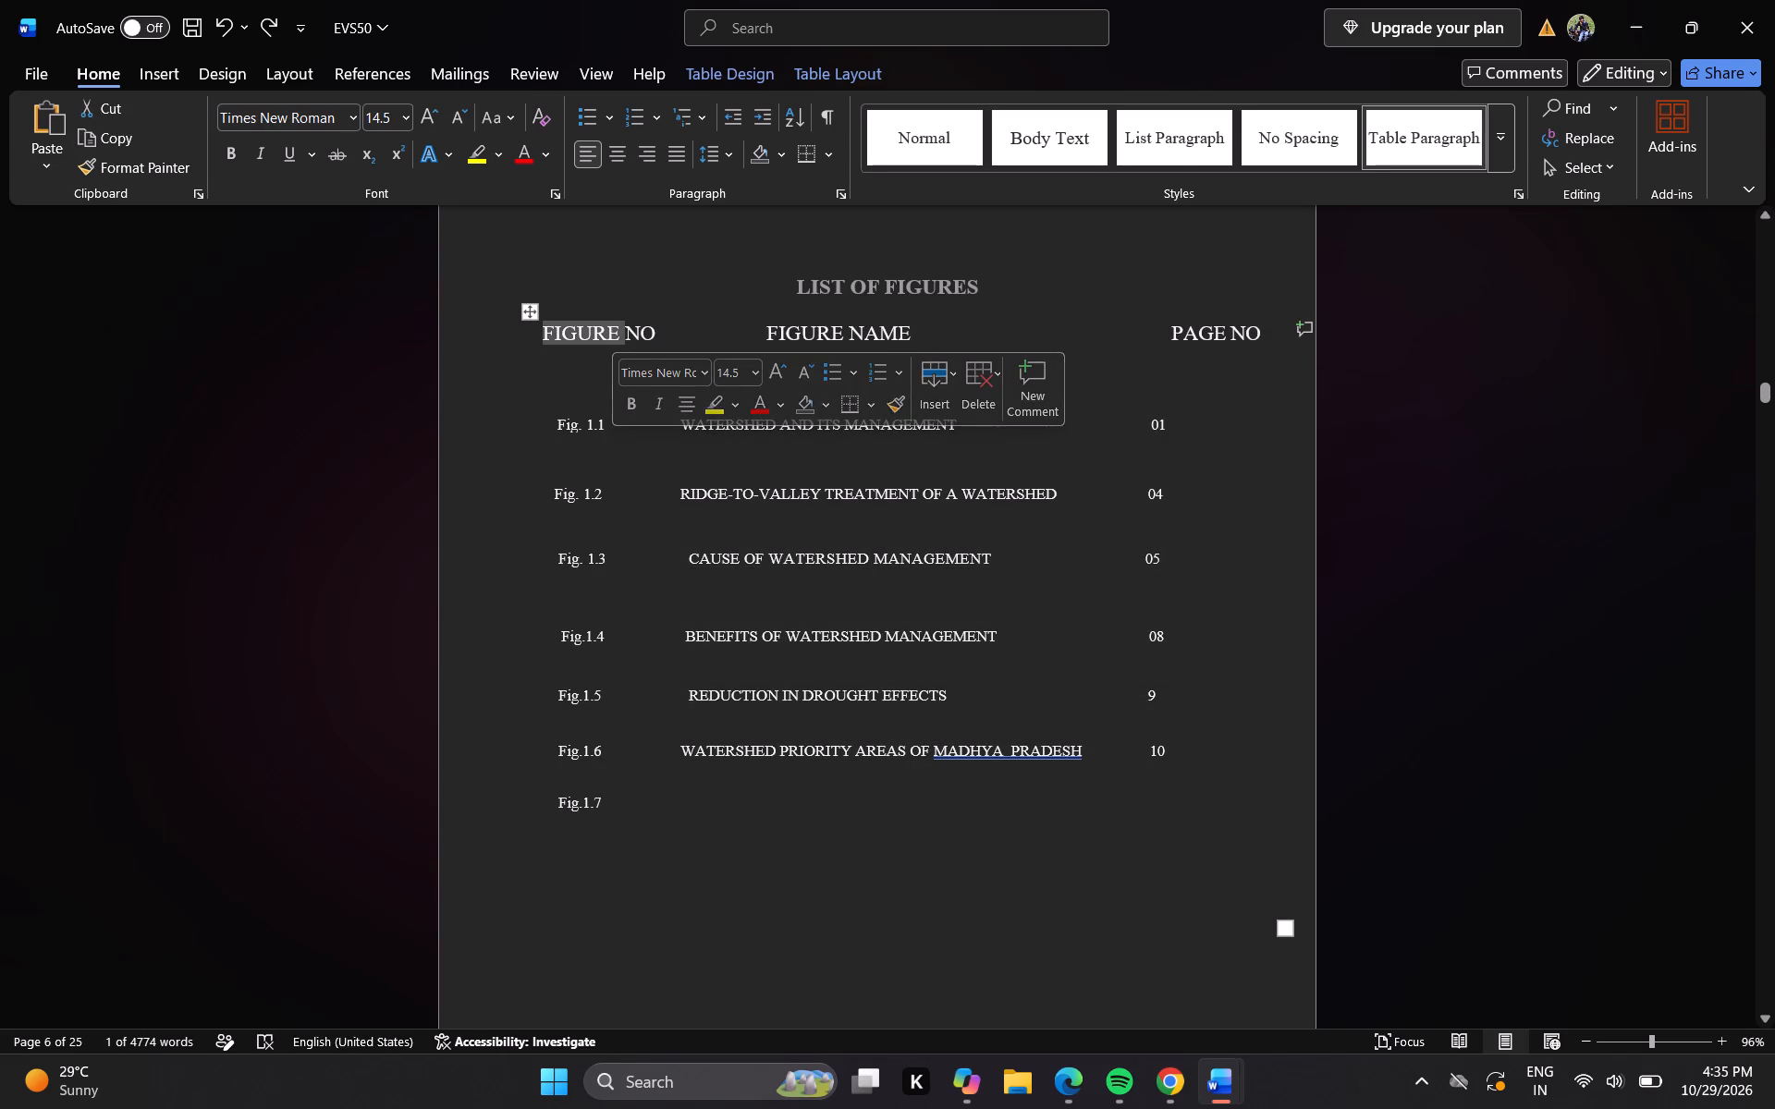
click(653, 312)
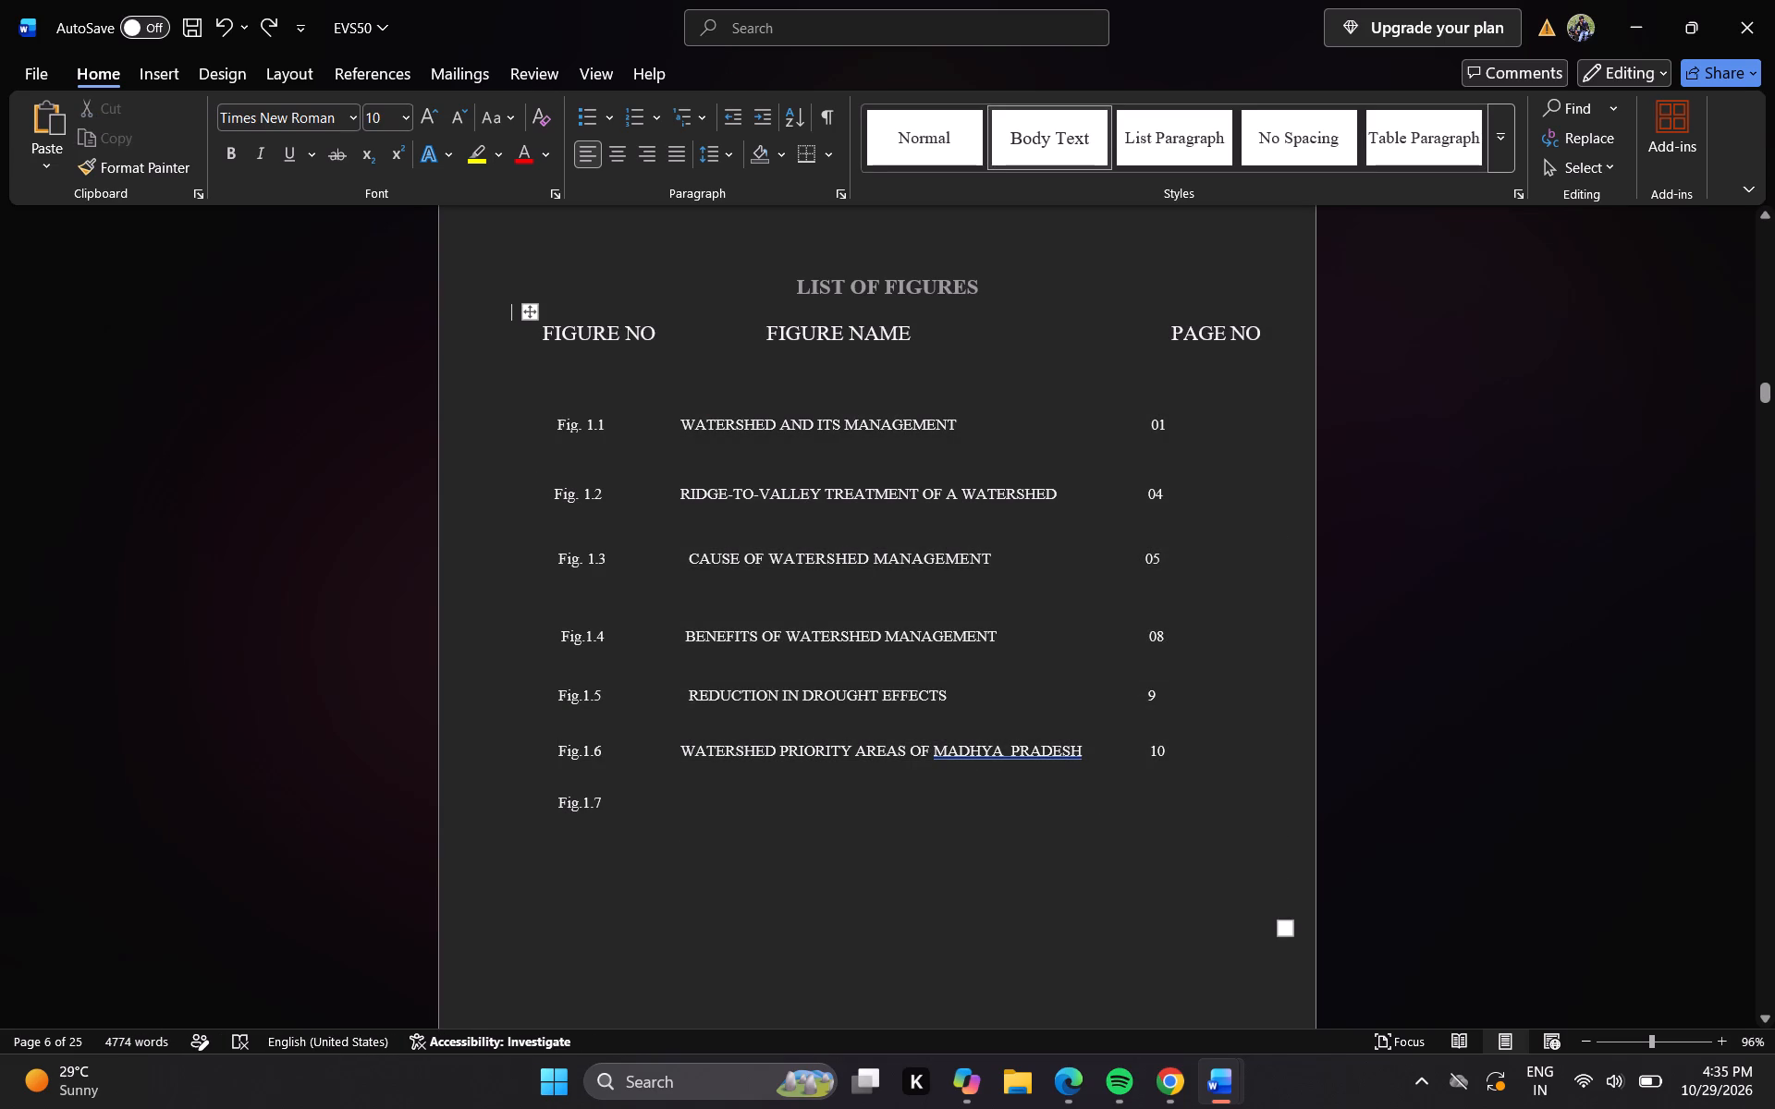
click(527, 315)
key(BackSpace)
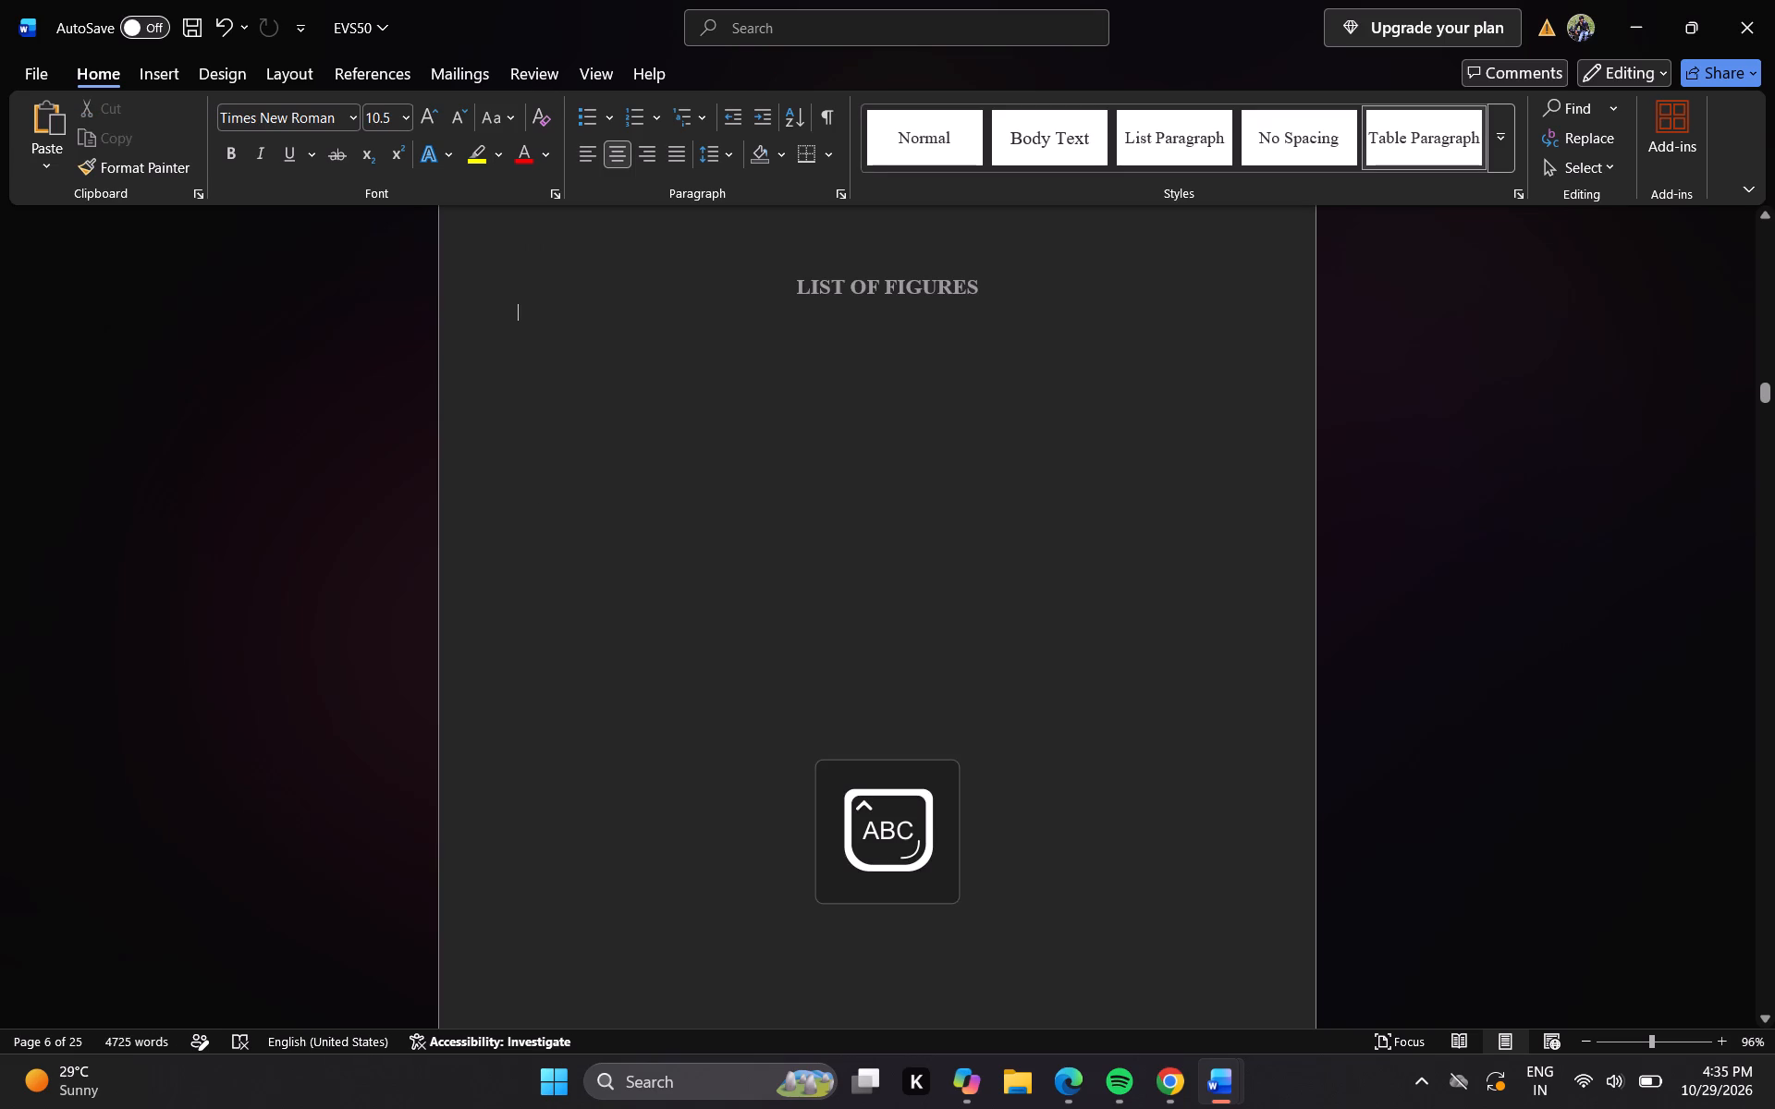
Set the font size to 14.5 on the empty line below the LIST OF FIGURES heading and remove its centred alignment.
click(394, 116)
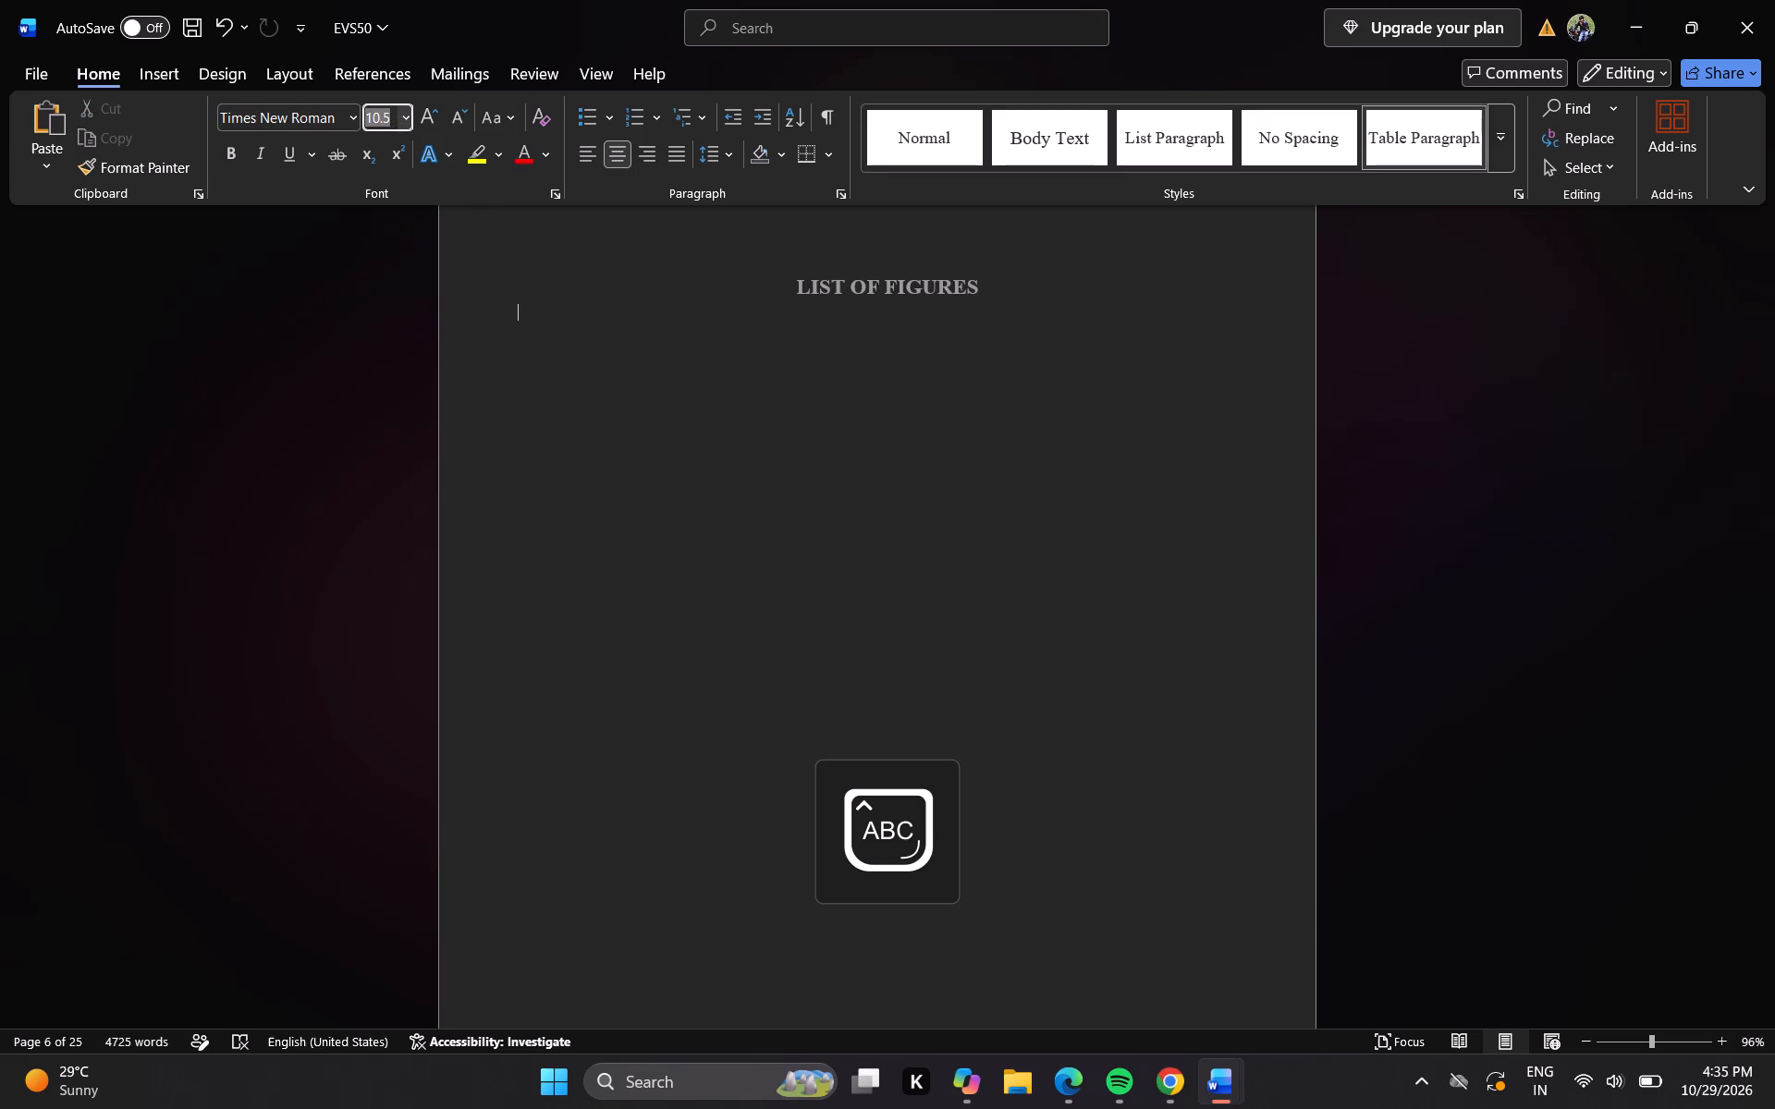
key(BackSpace)
text(14)
text(.5)
key(Return)
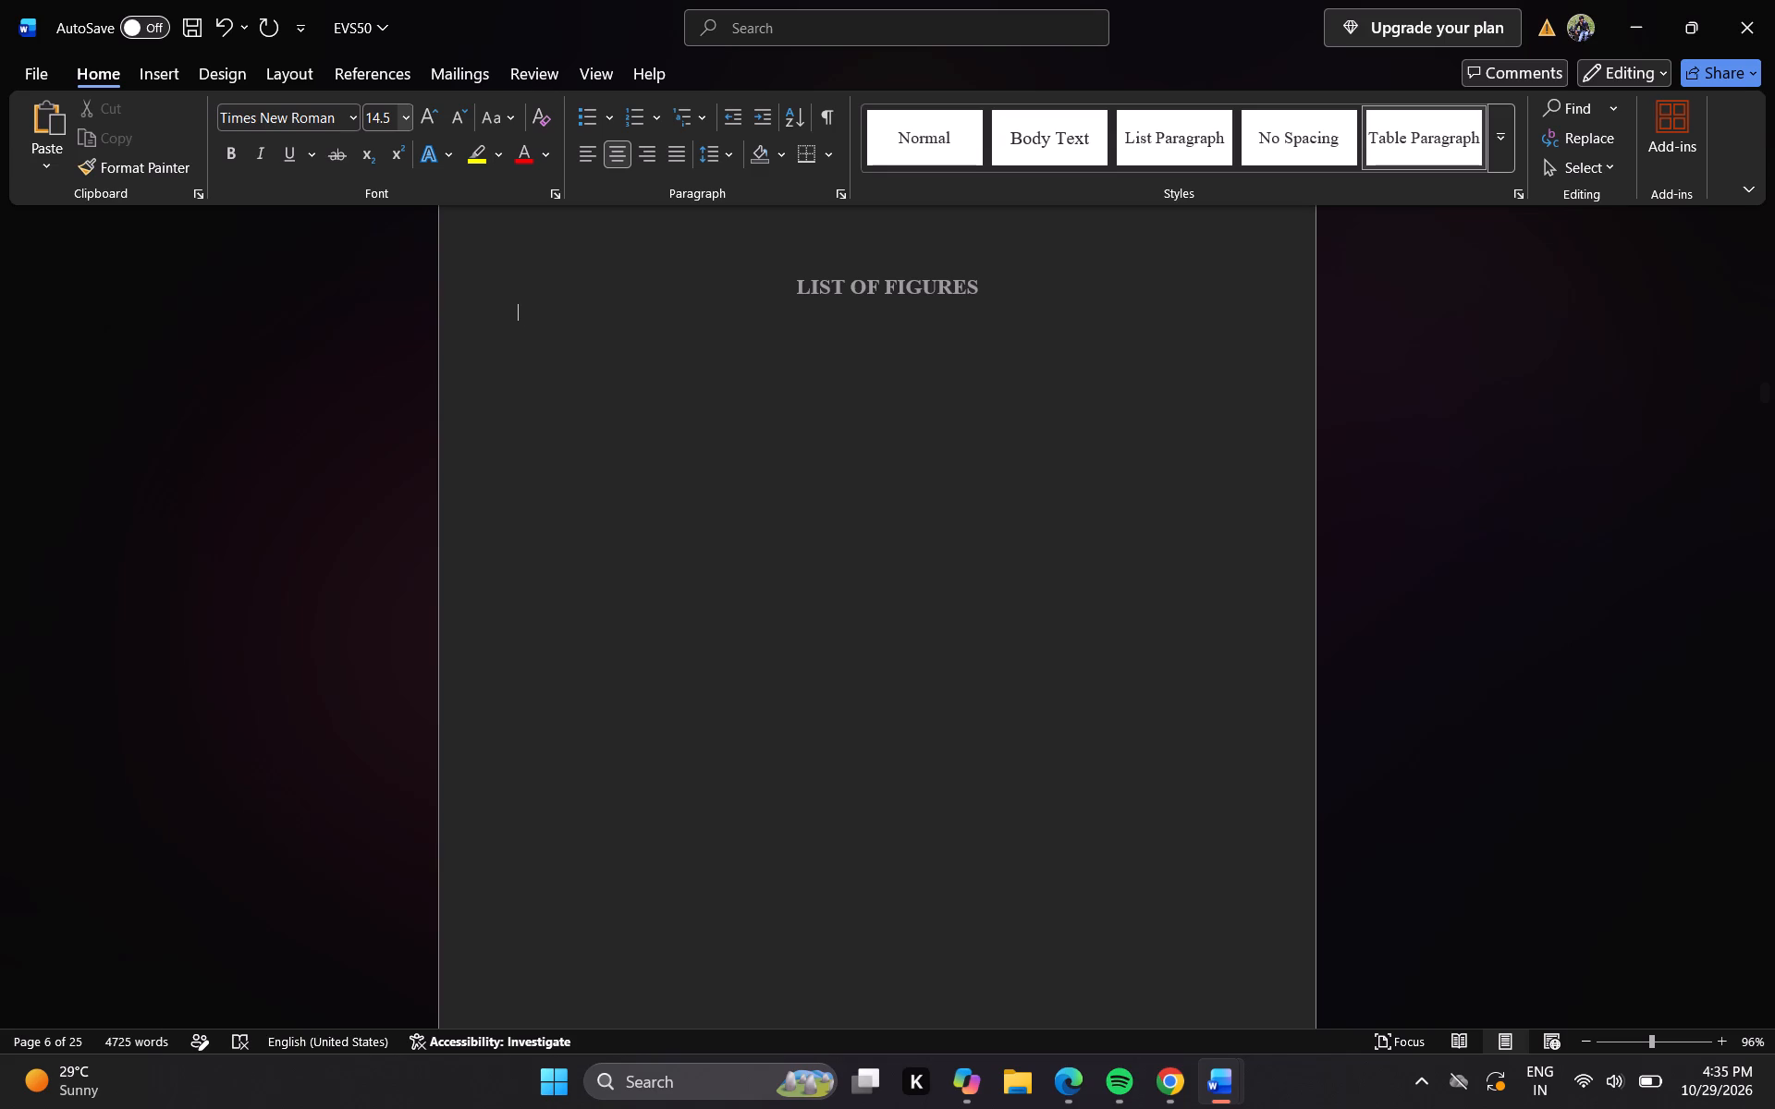
key(f)
key(BackSpace)
key(BackSpace)
key(BackSpace)
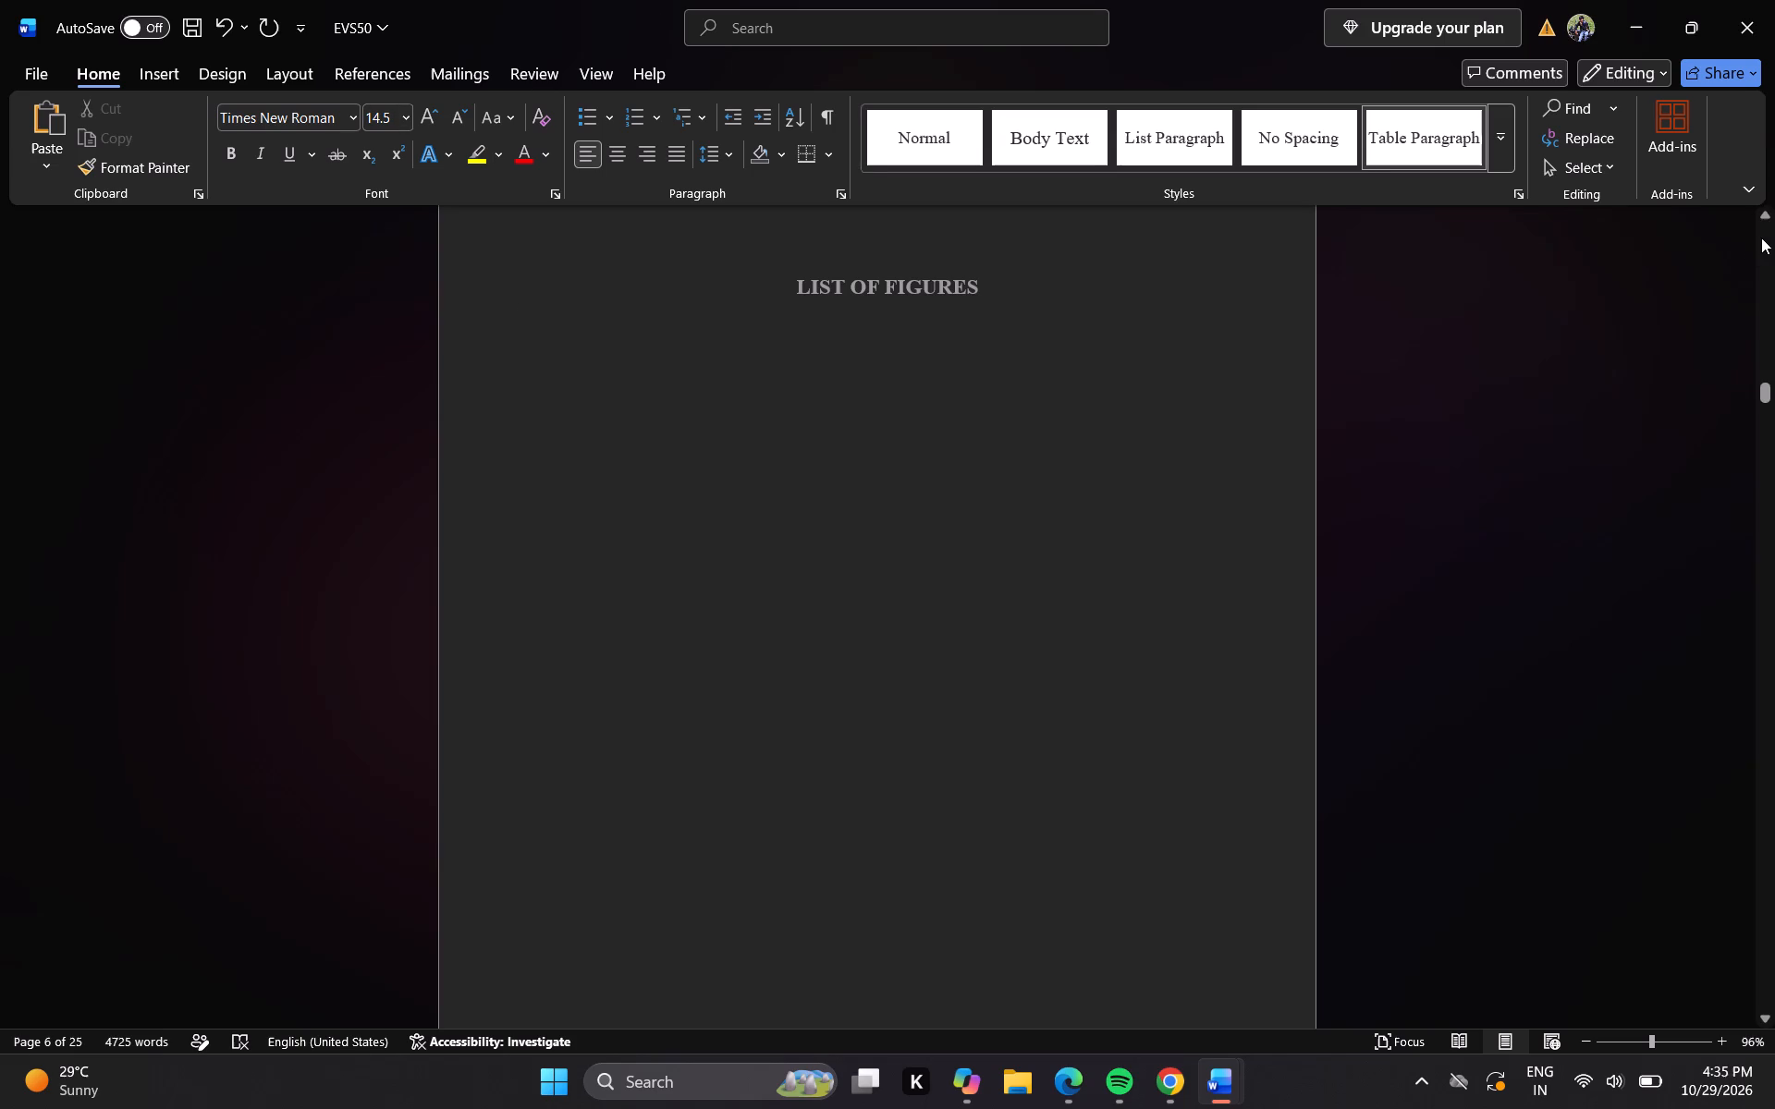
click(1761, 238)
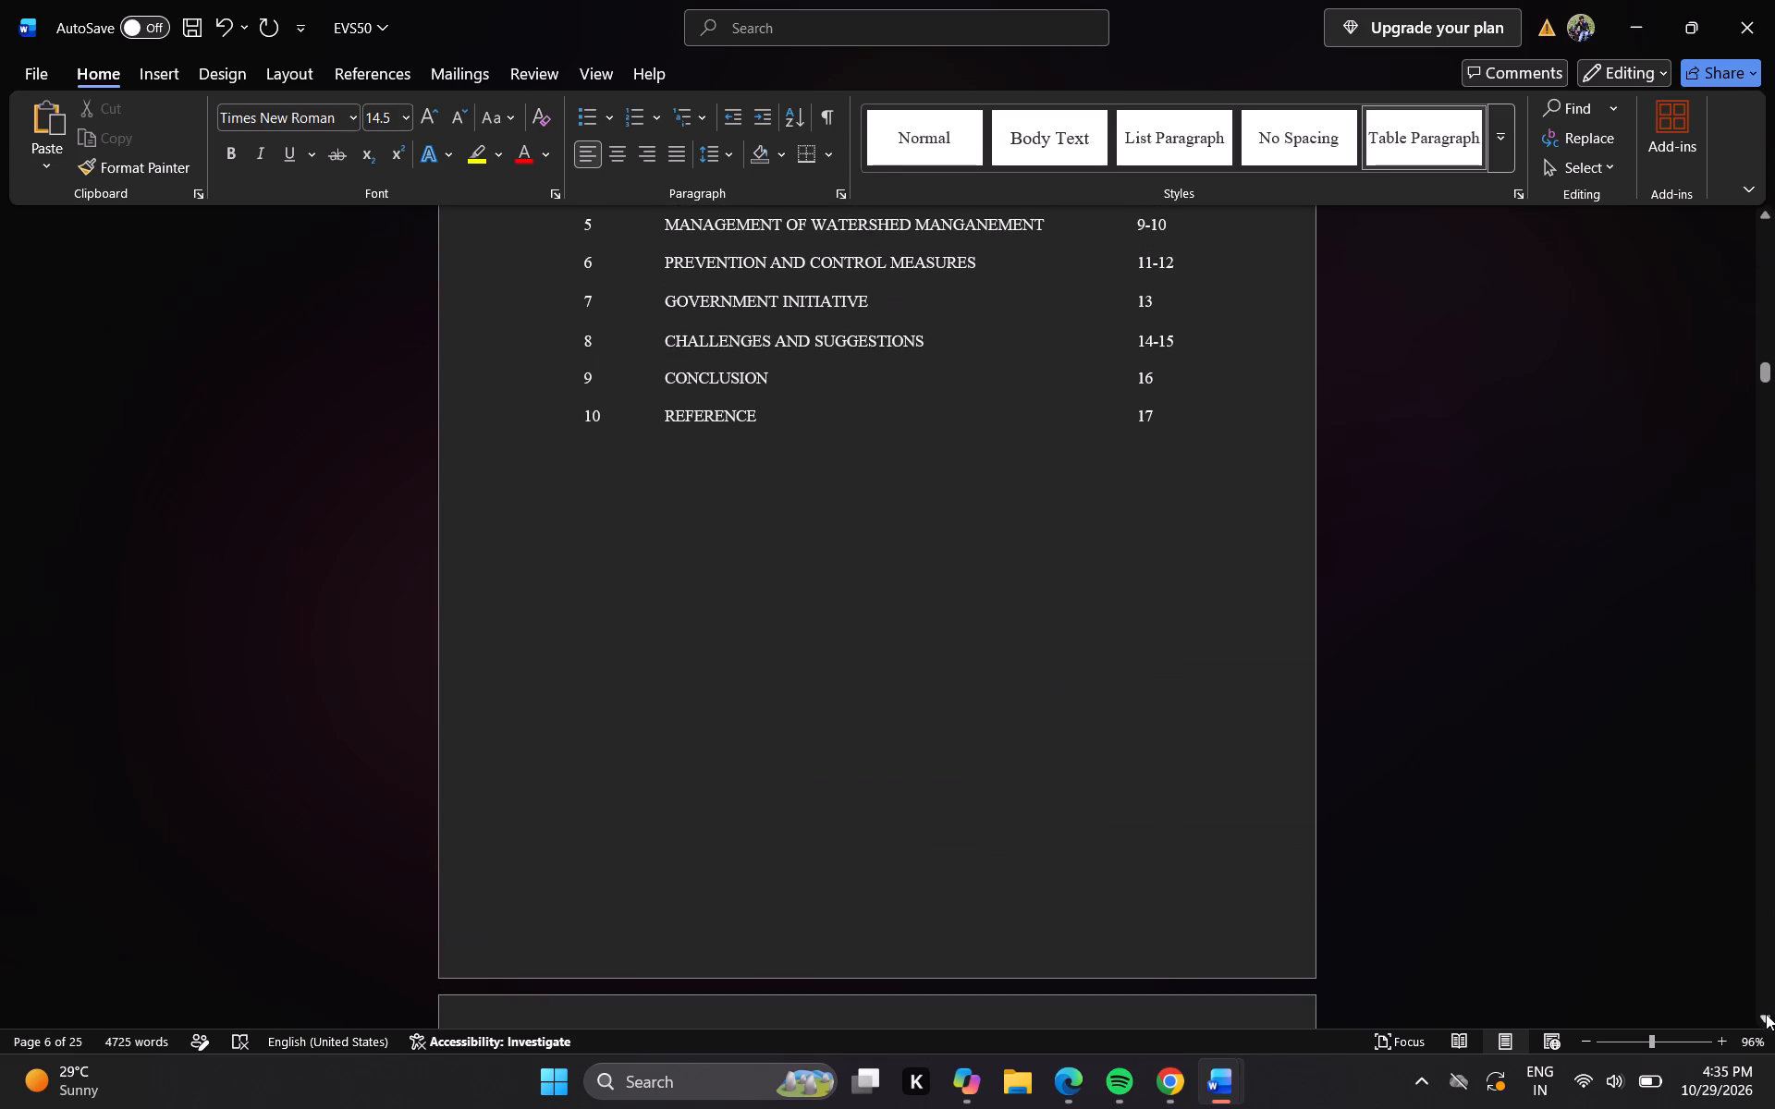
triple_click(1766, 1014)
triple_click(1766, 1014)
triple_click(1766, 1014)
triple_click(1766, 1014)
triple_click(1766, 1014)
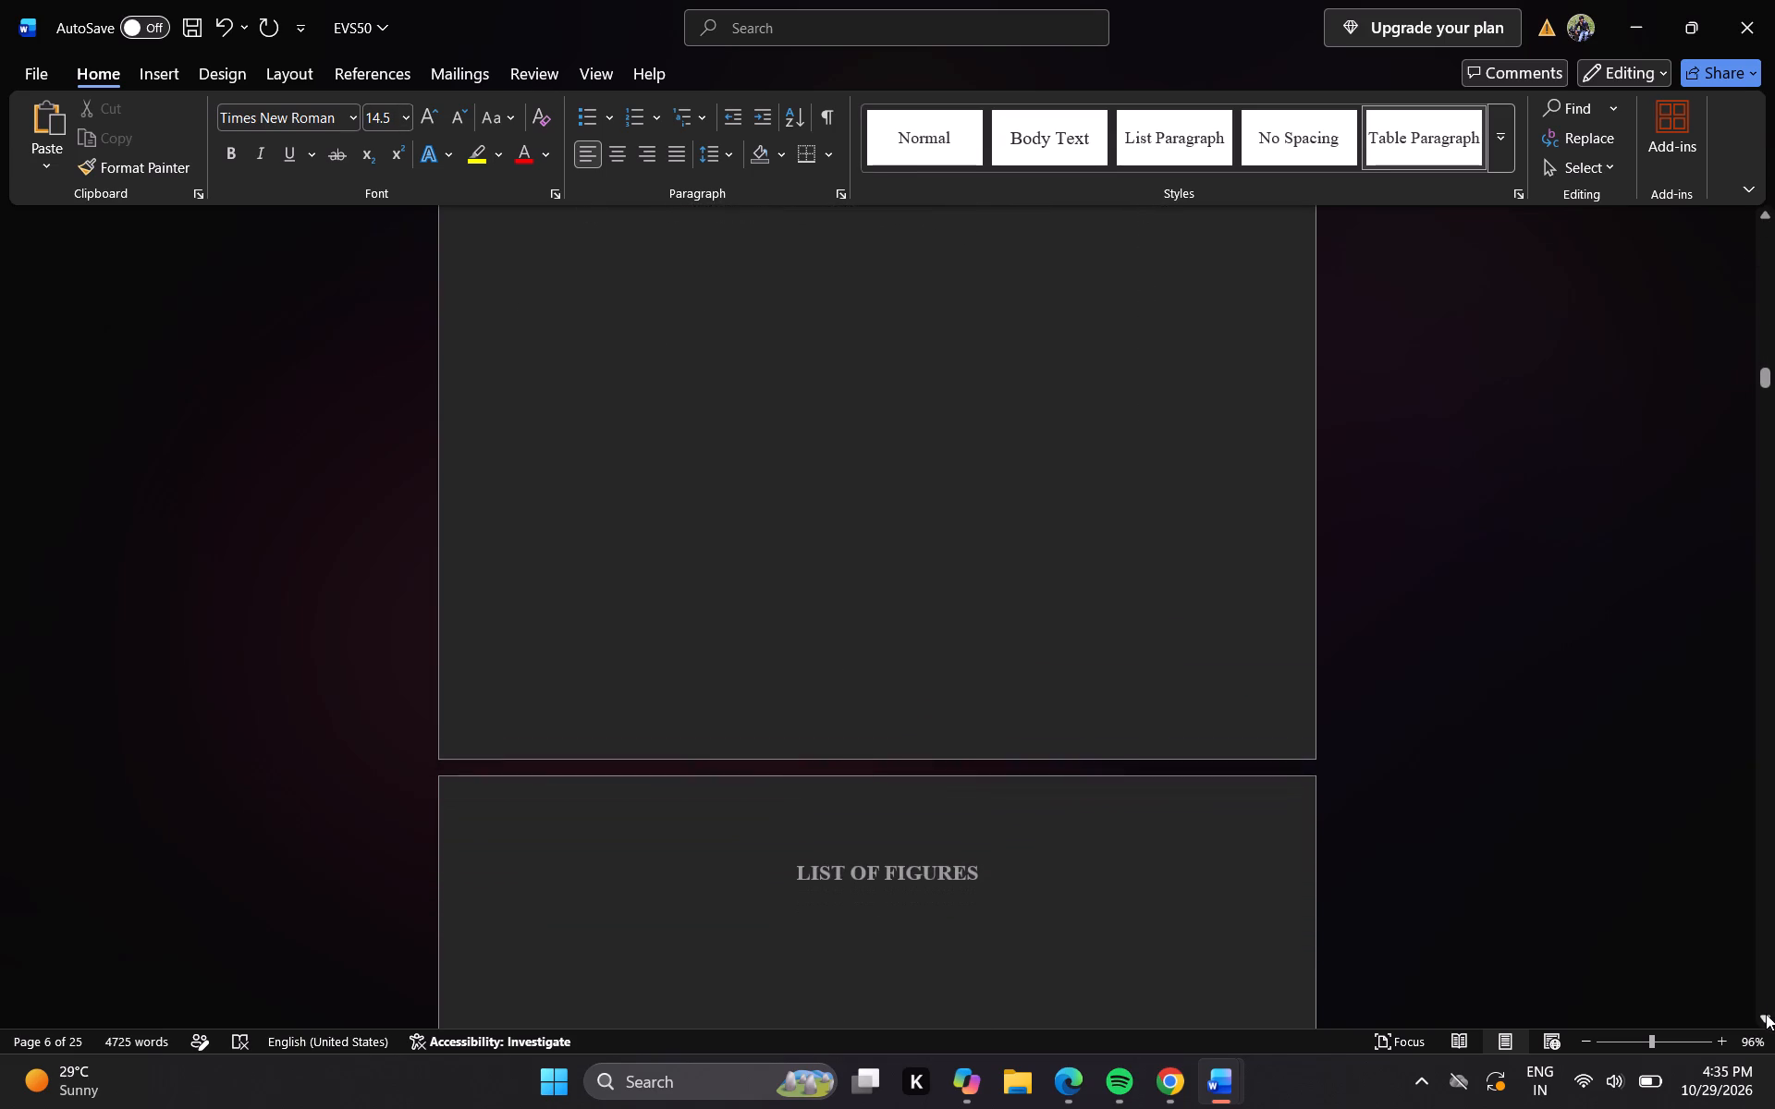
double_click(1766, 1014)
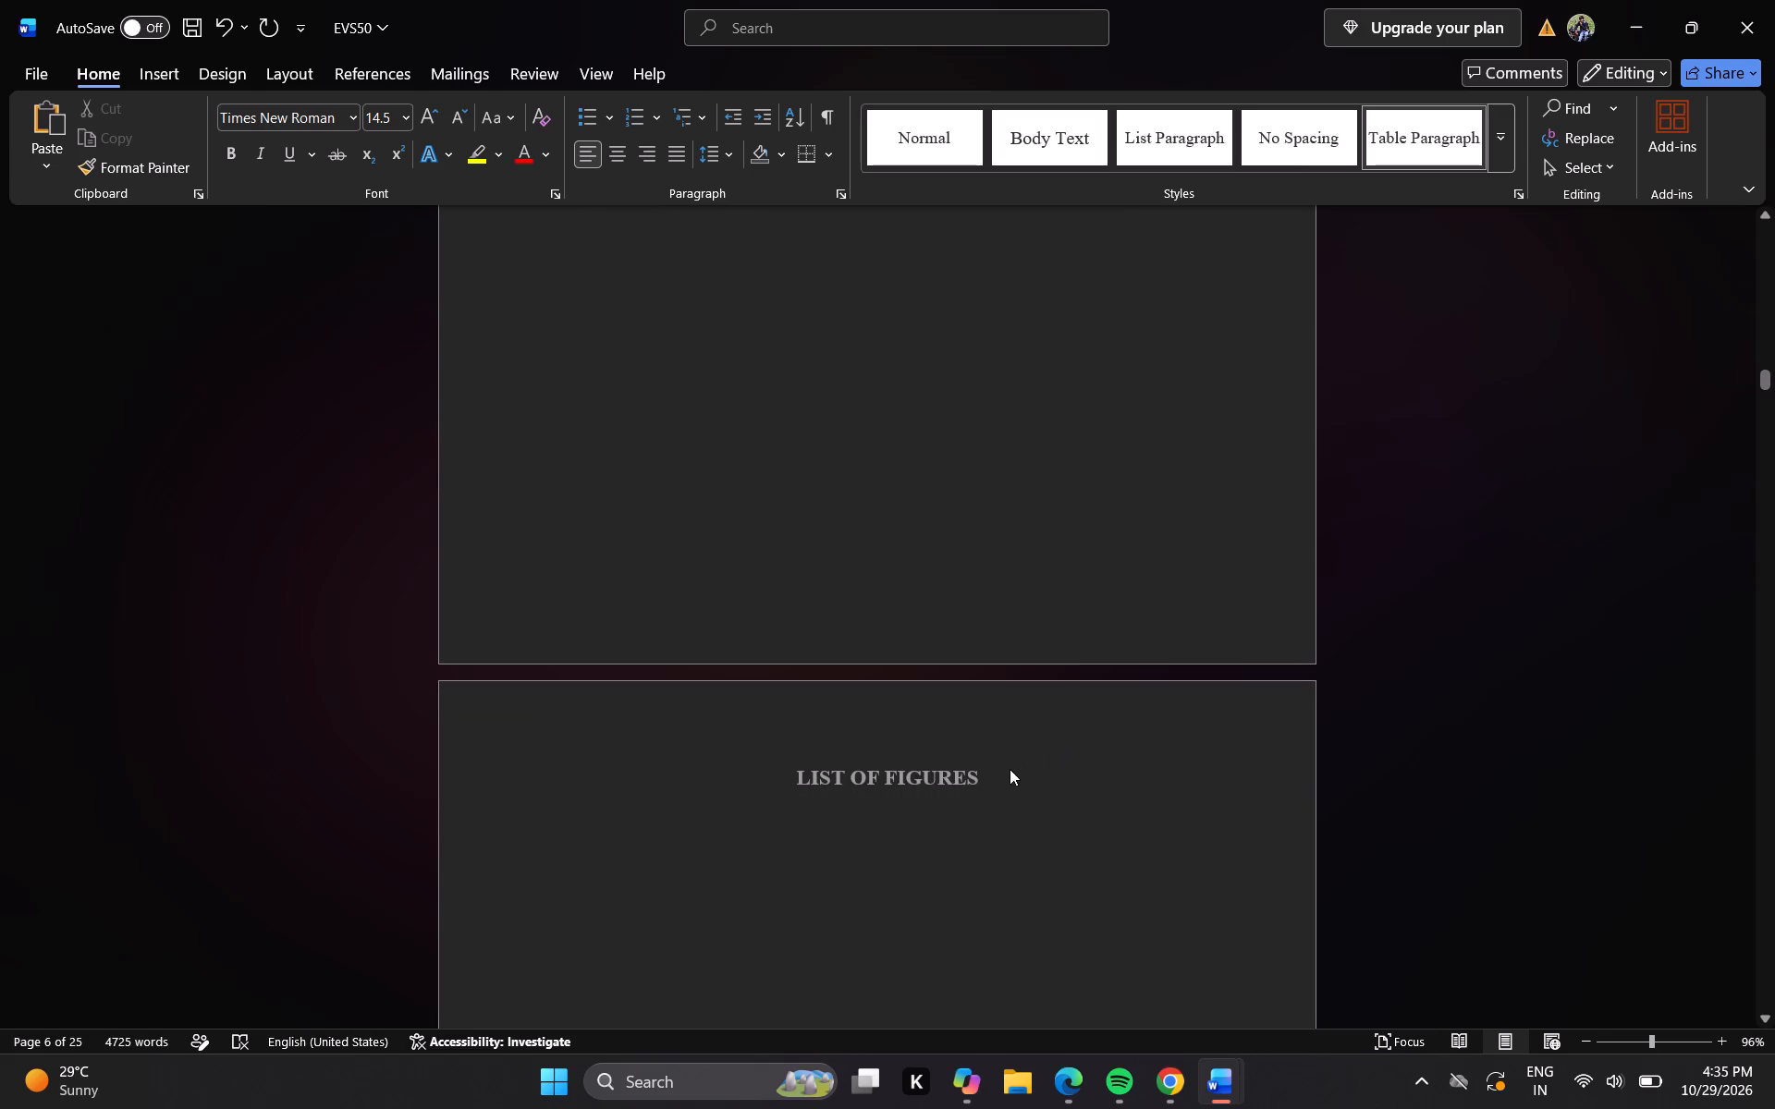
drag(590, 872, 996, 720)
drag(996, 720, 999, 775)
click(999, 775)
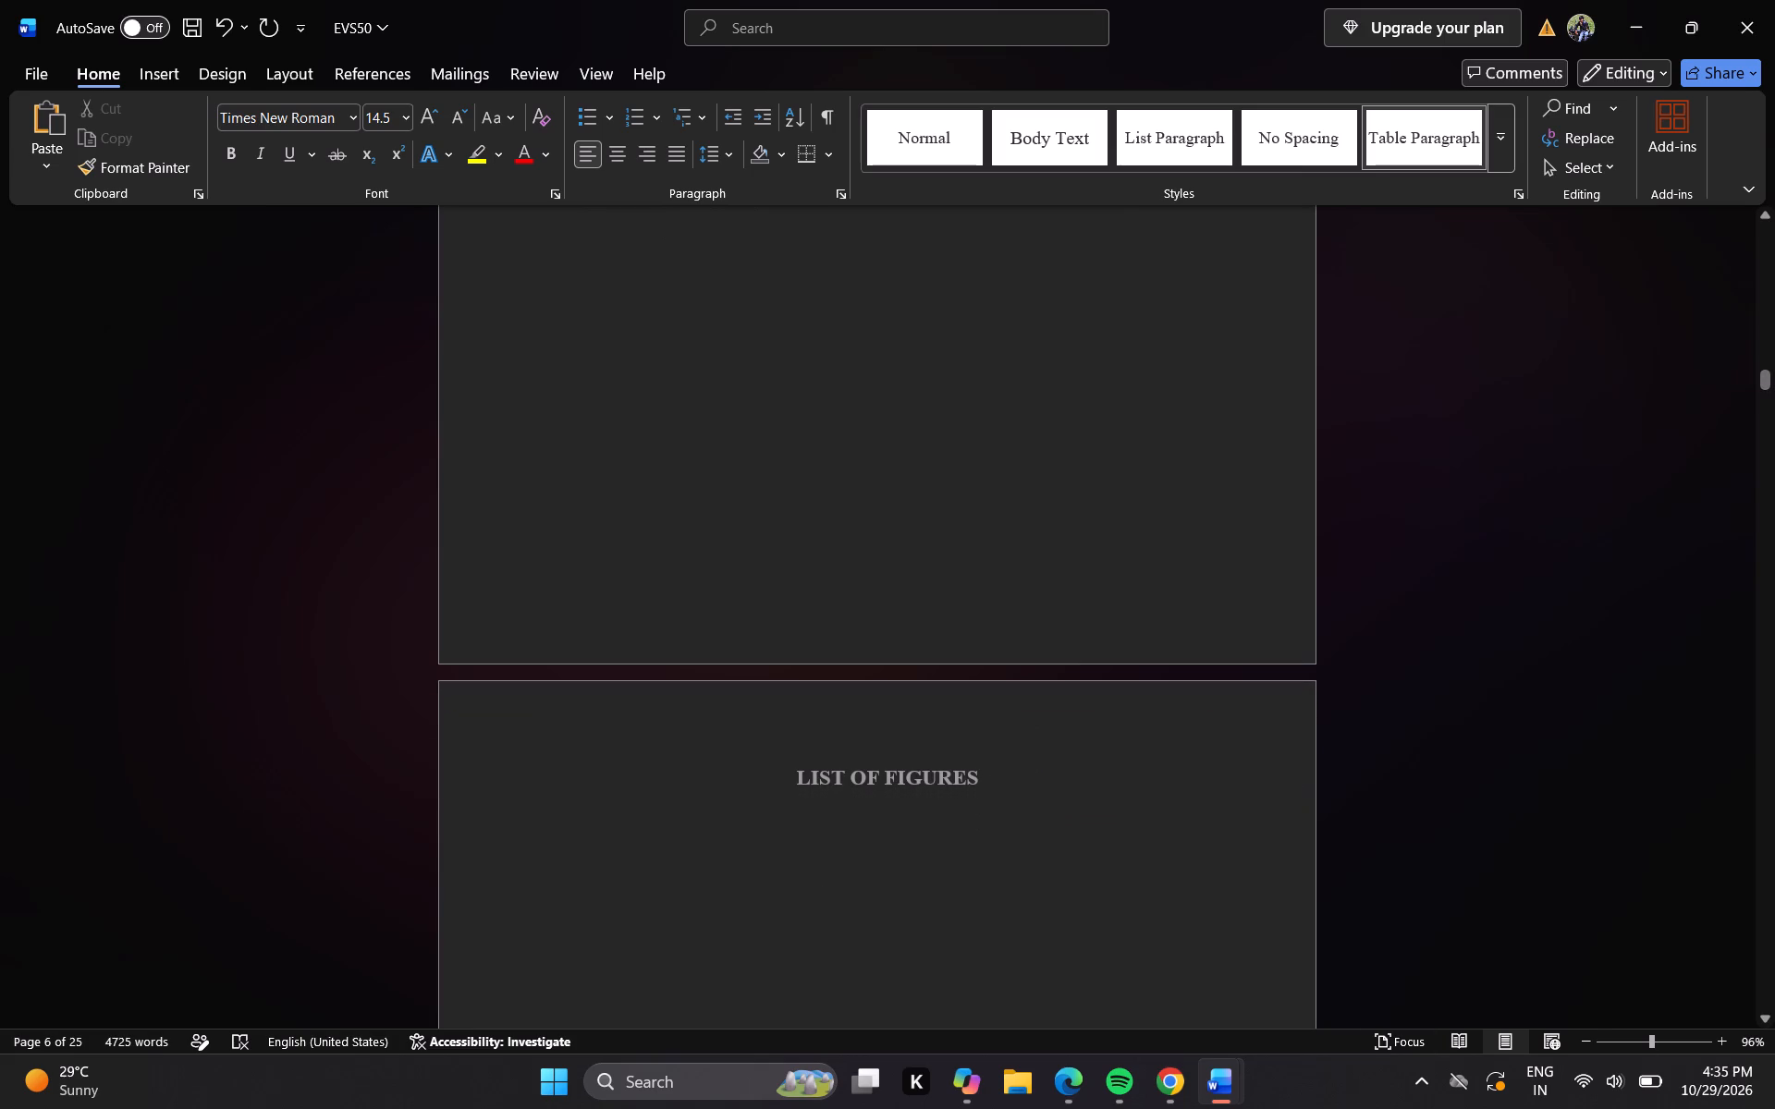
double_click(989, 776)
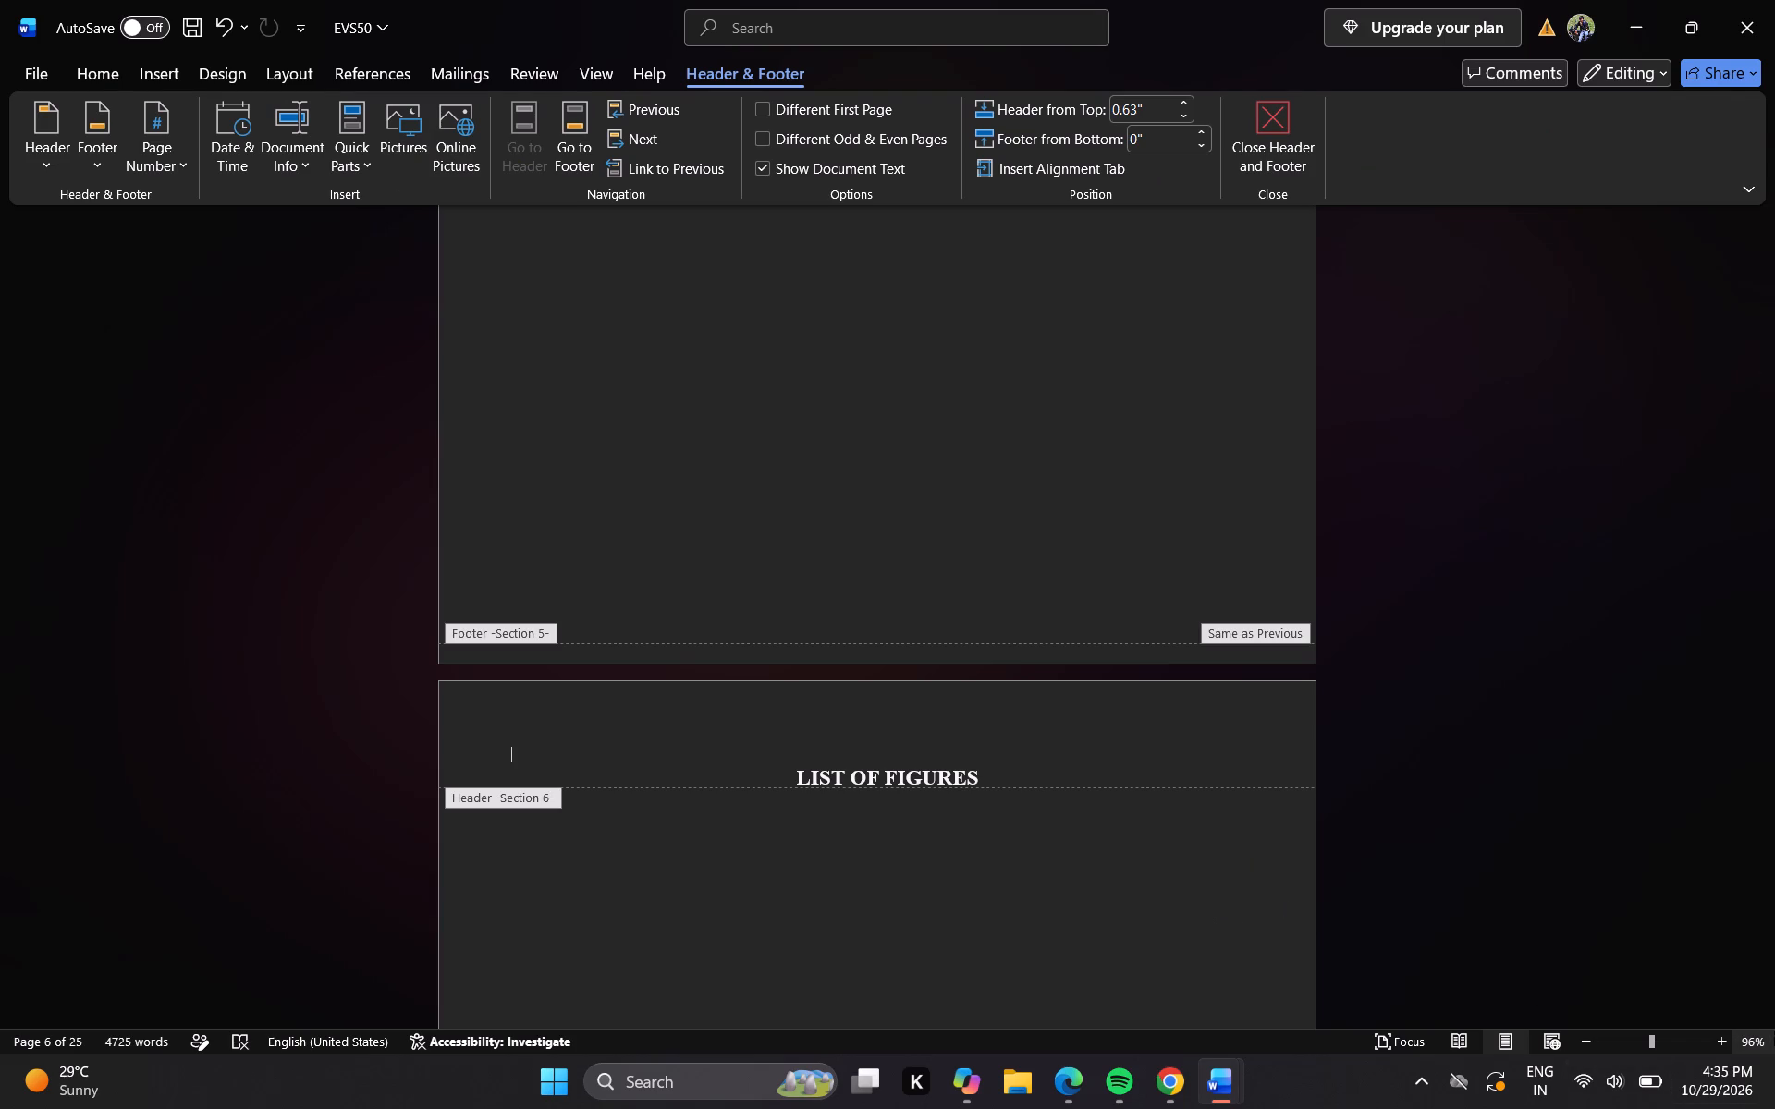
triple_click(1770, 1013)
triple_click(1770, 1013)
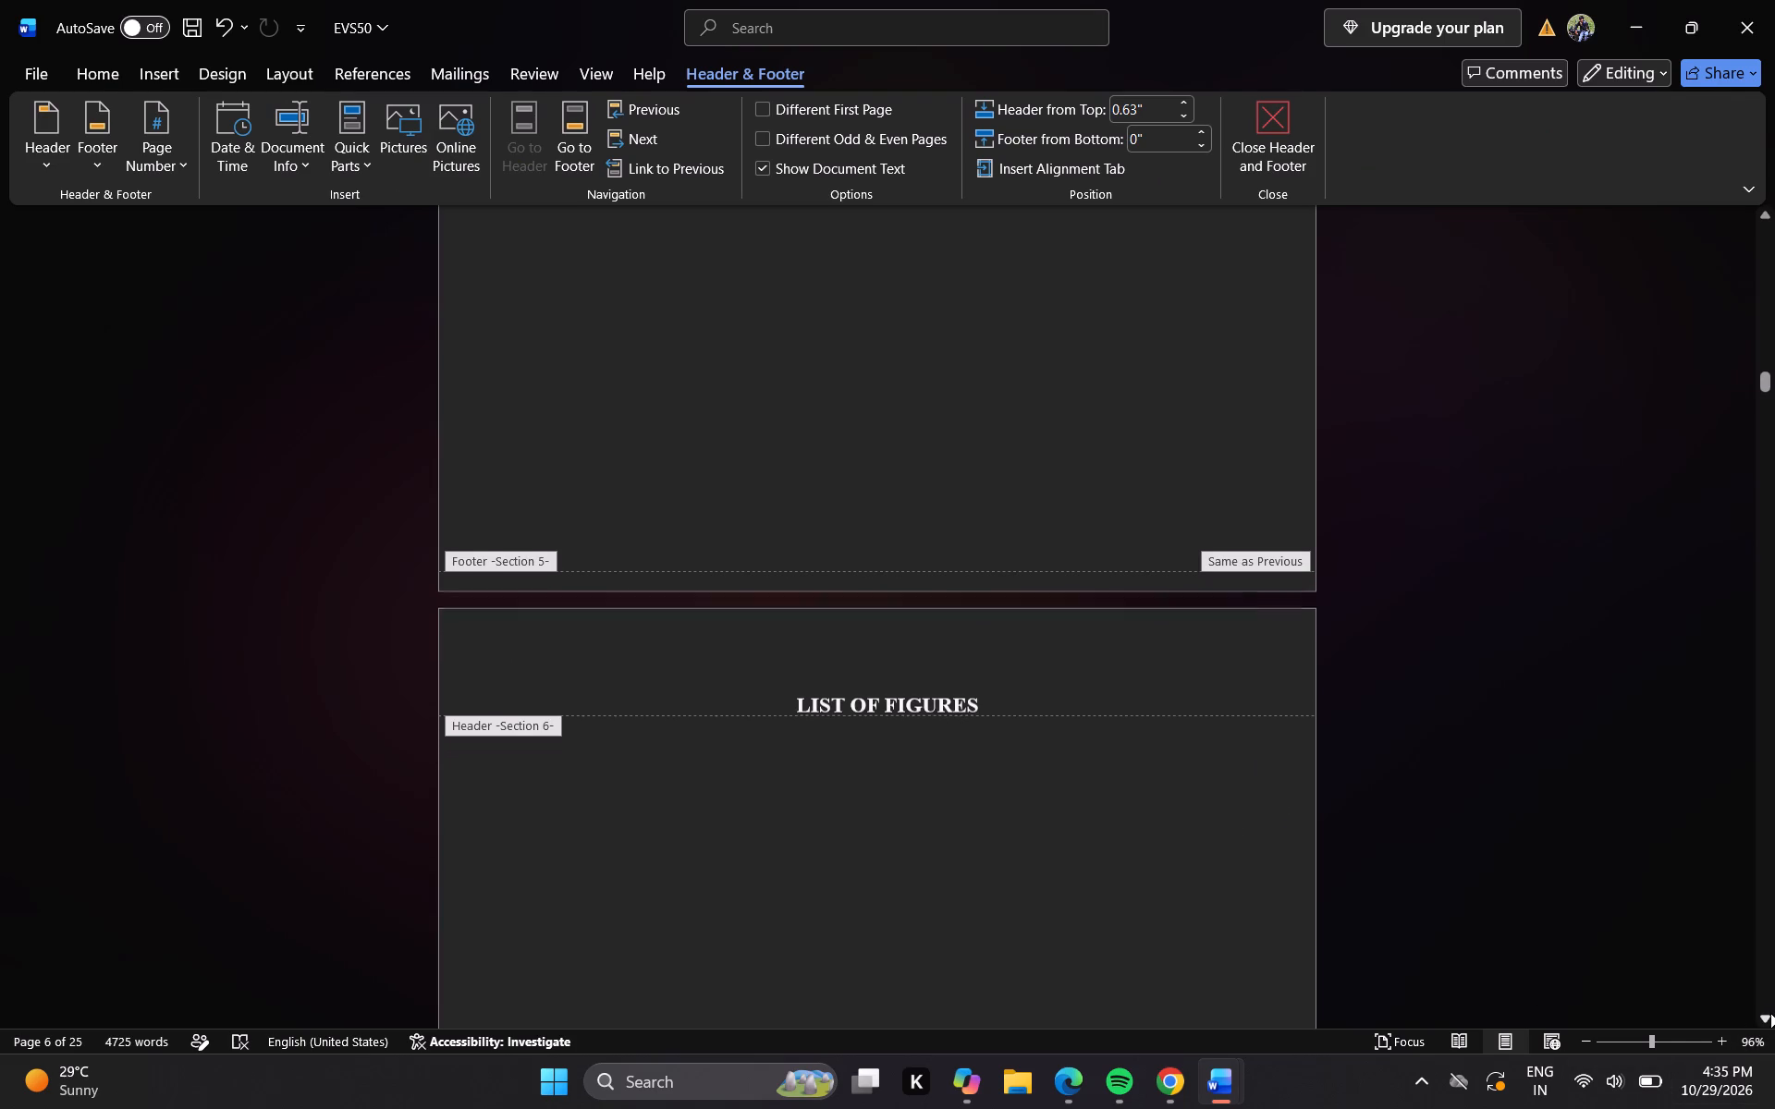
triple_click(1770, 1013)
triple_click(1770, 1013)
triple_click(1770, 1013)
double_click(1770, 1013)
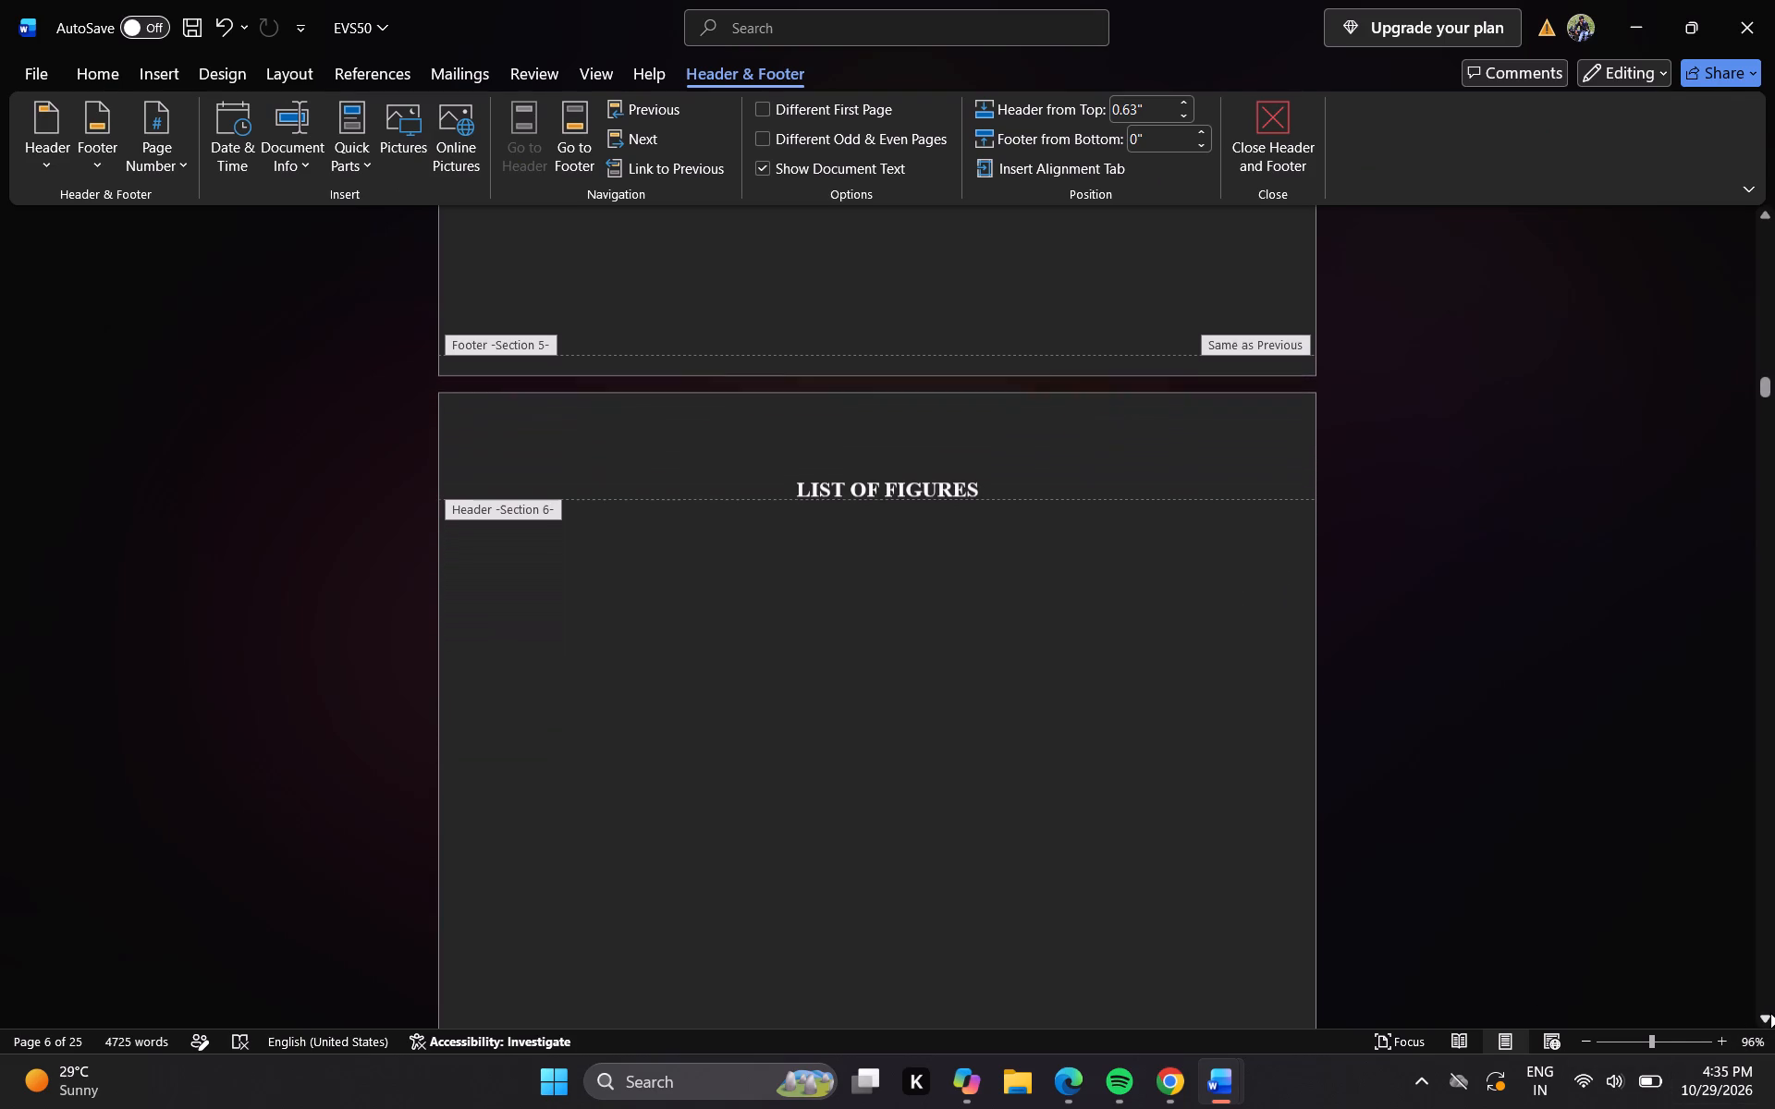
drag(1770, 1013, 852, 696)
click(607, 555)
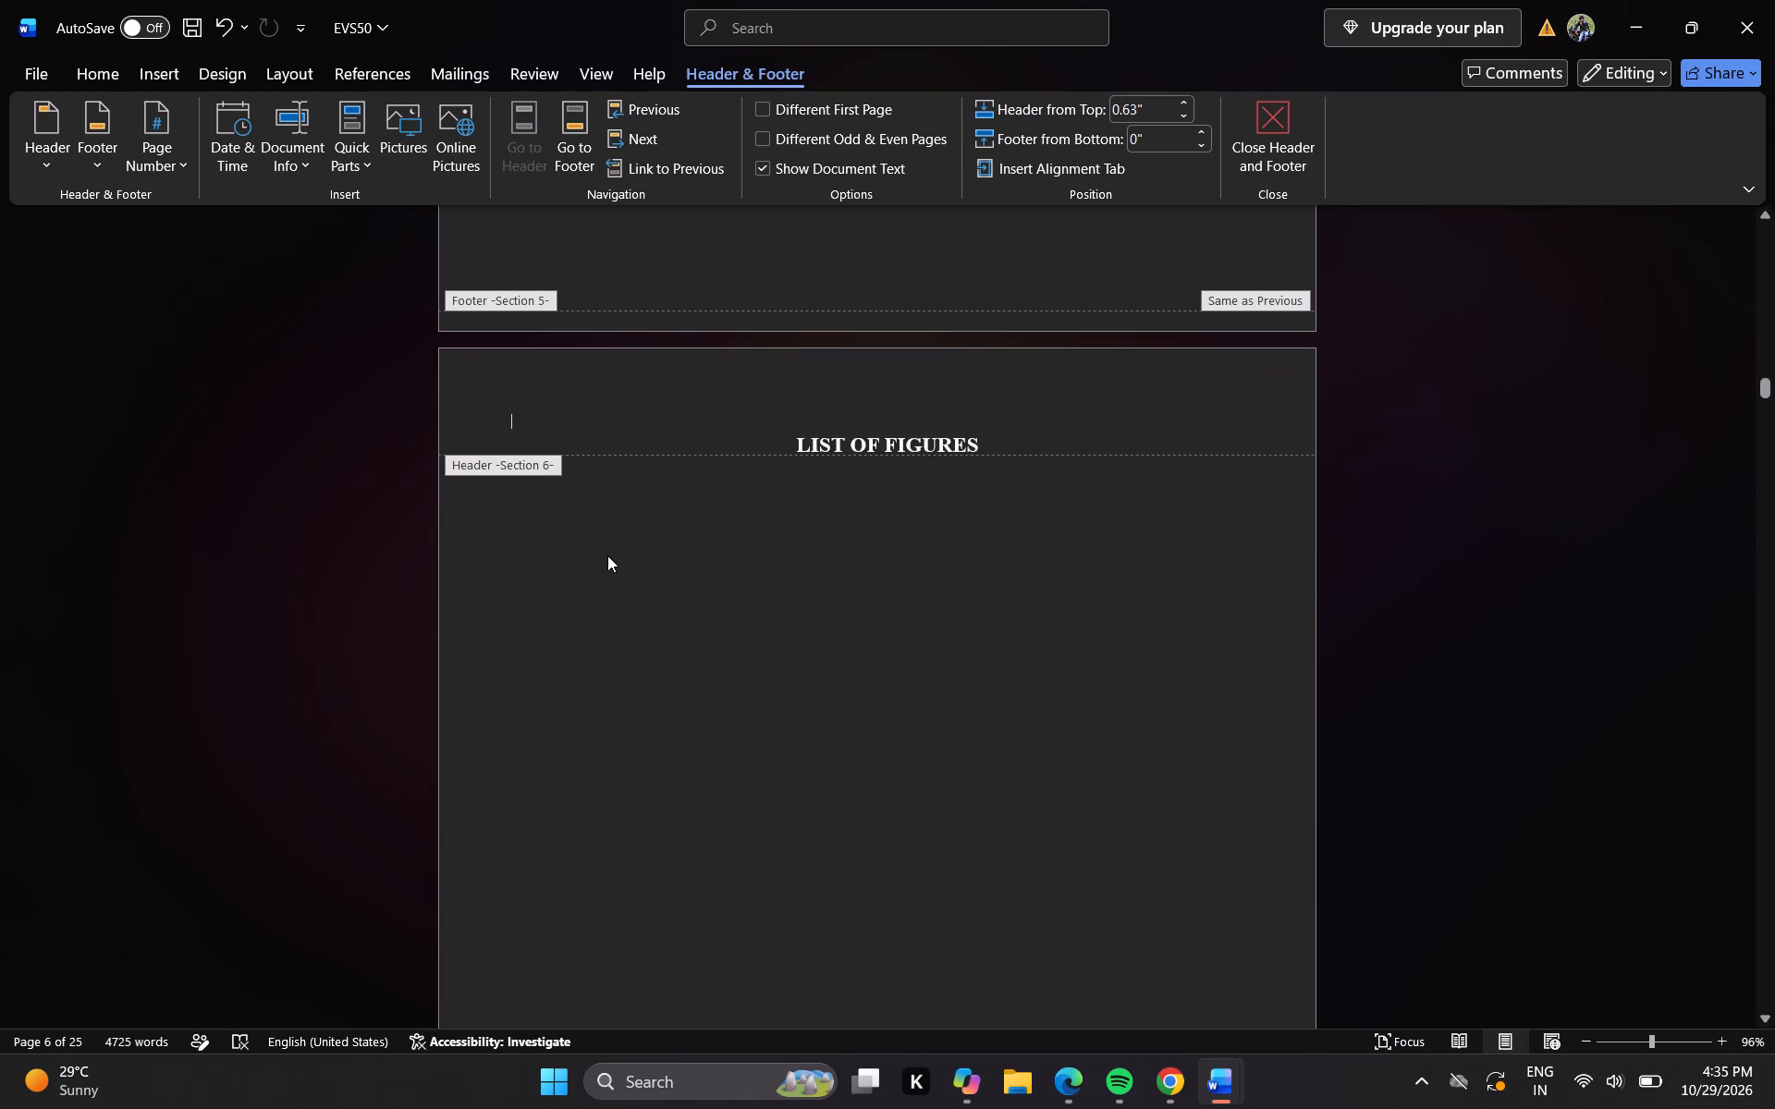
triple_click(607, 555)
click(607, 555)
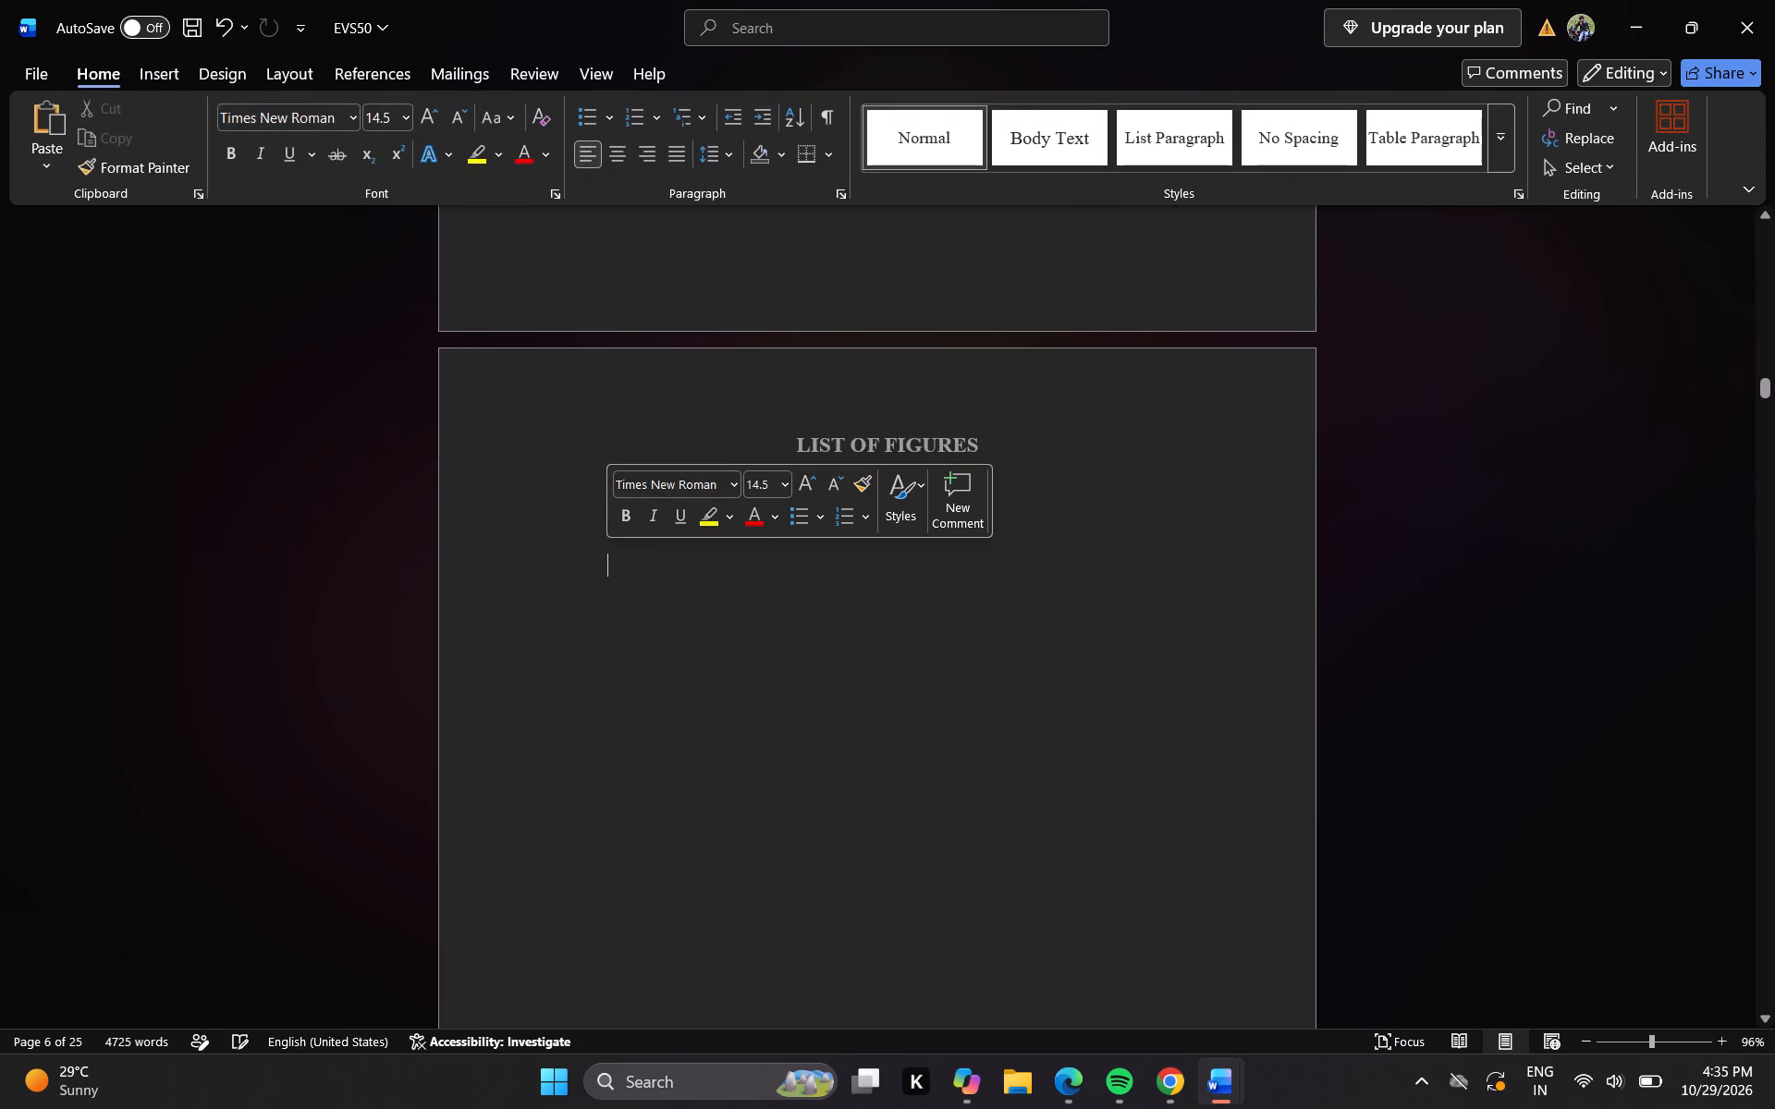
Start a column heading line below LIST OF FIGURES with "FIGURE NO" at the page margin, followed by a wide gap of spaces.
double_click(567, 511)
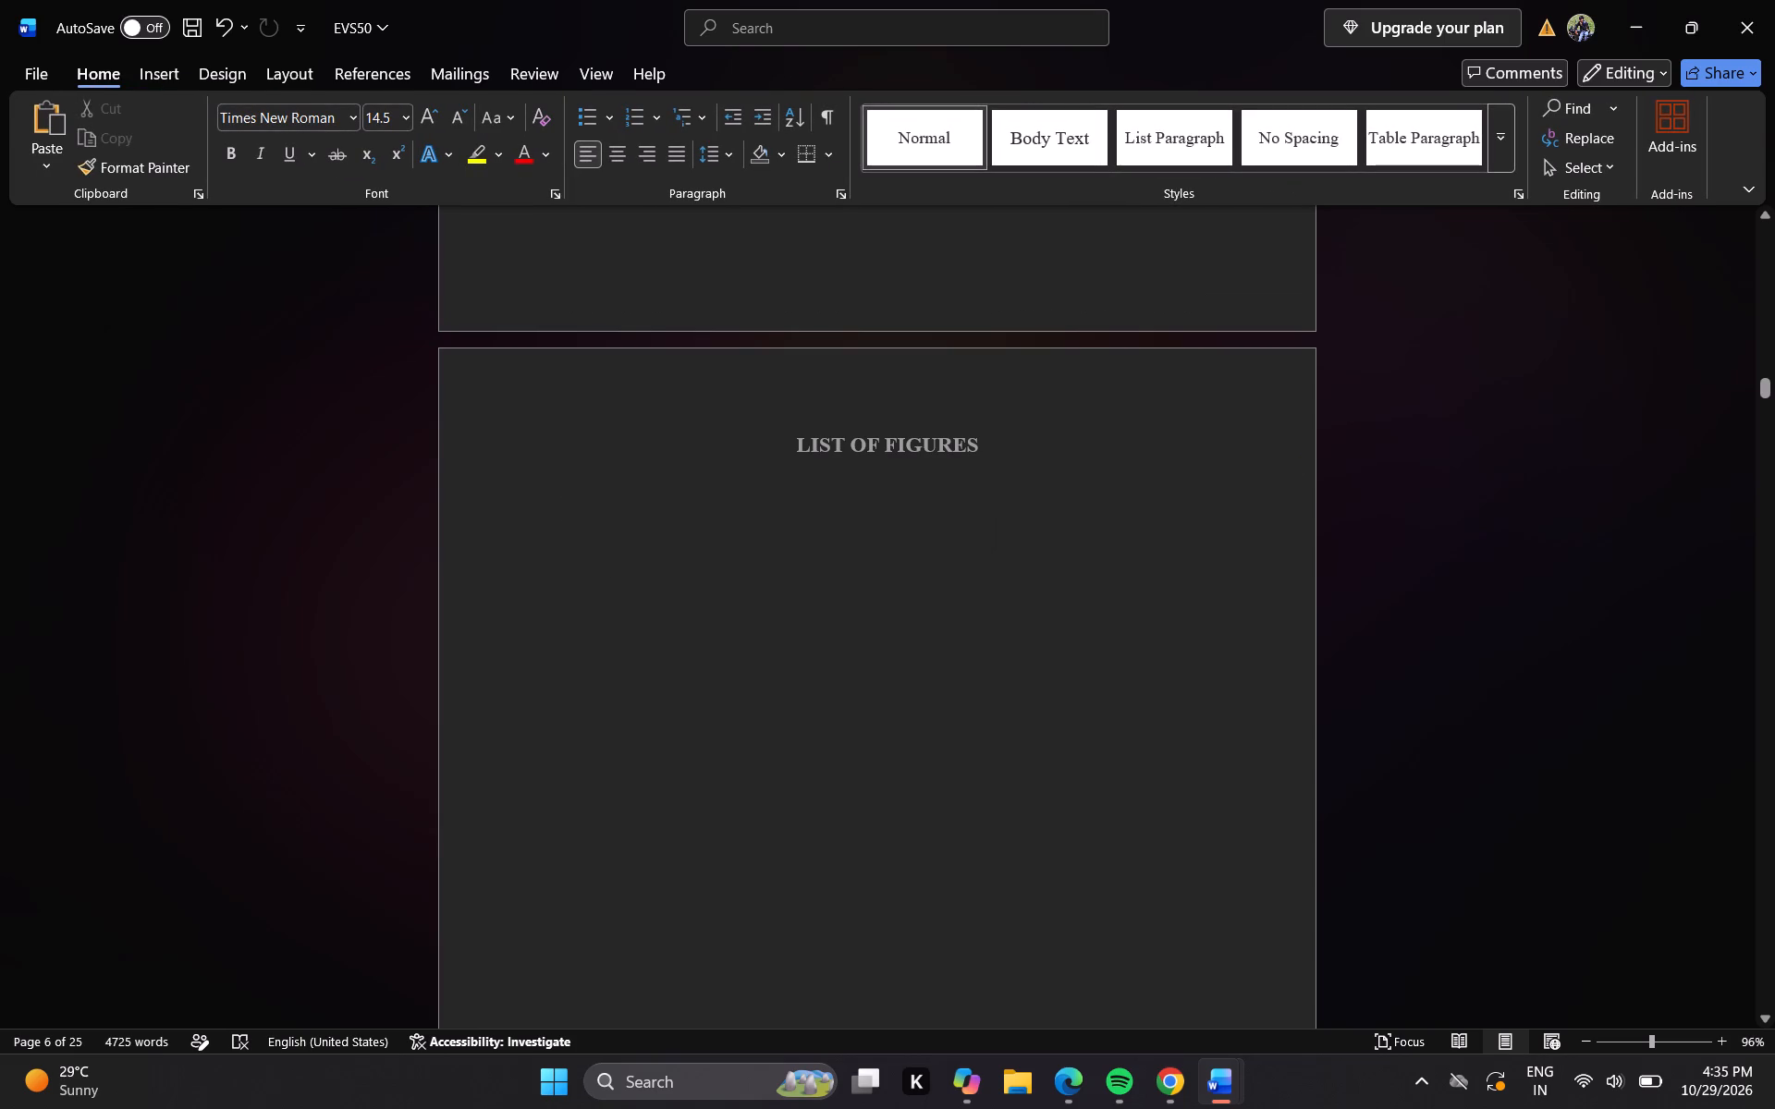
double_click(529, 493)
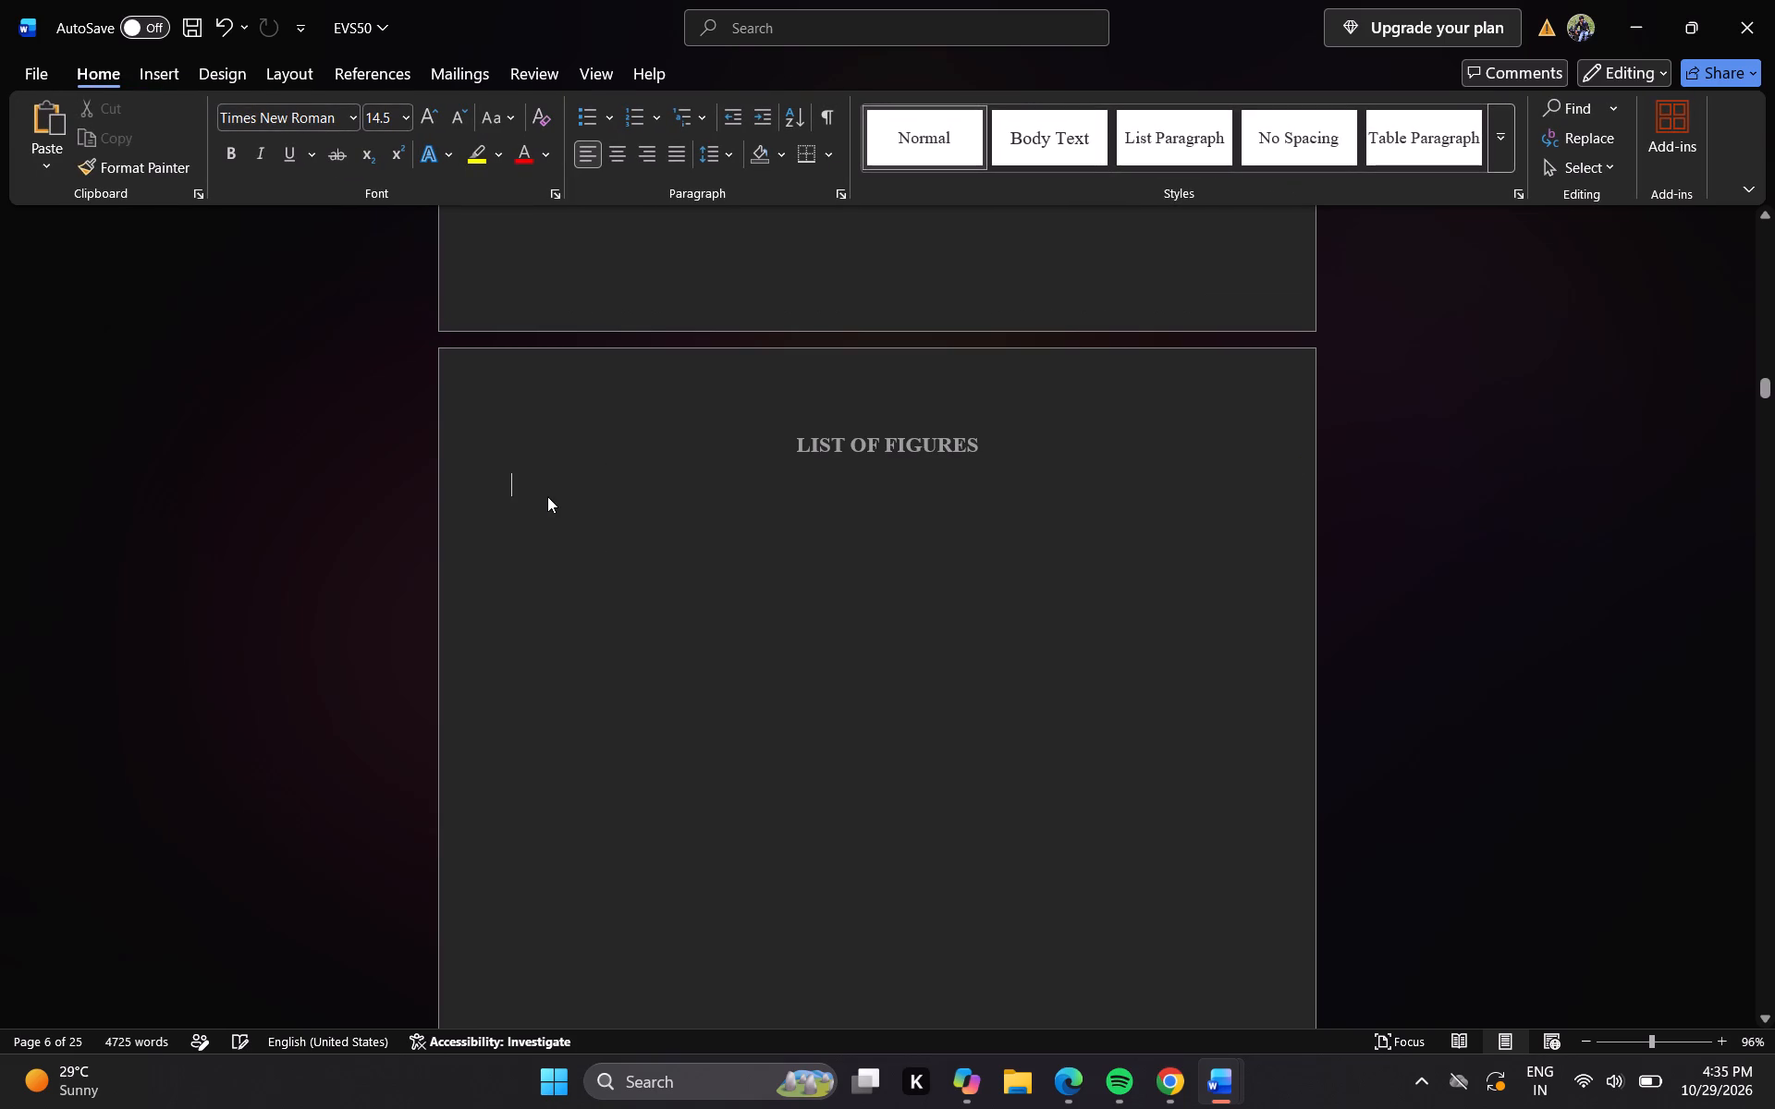
double_click(549, 496)
key(f)
key(i)
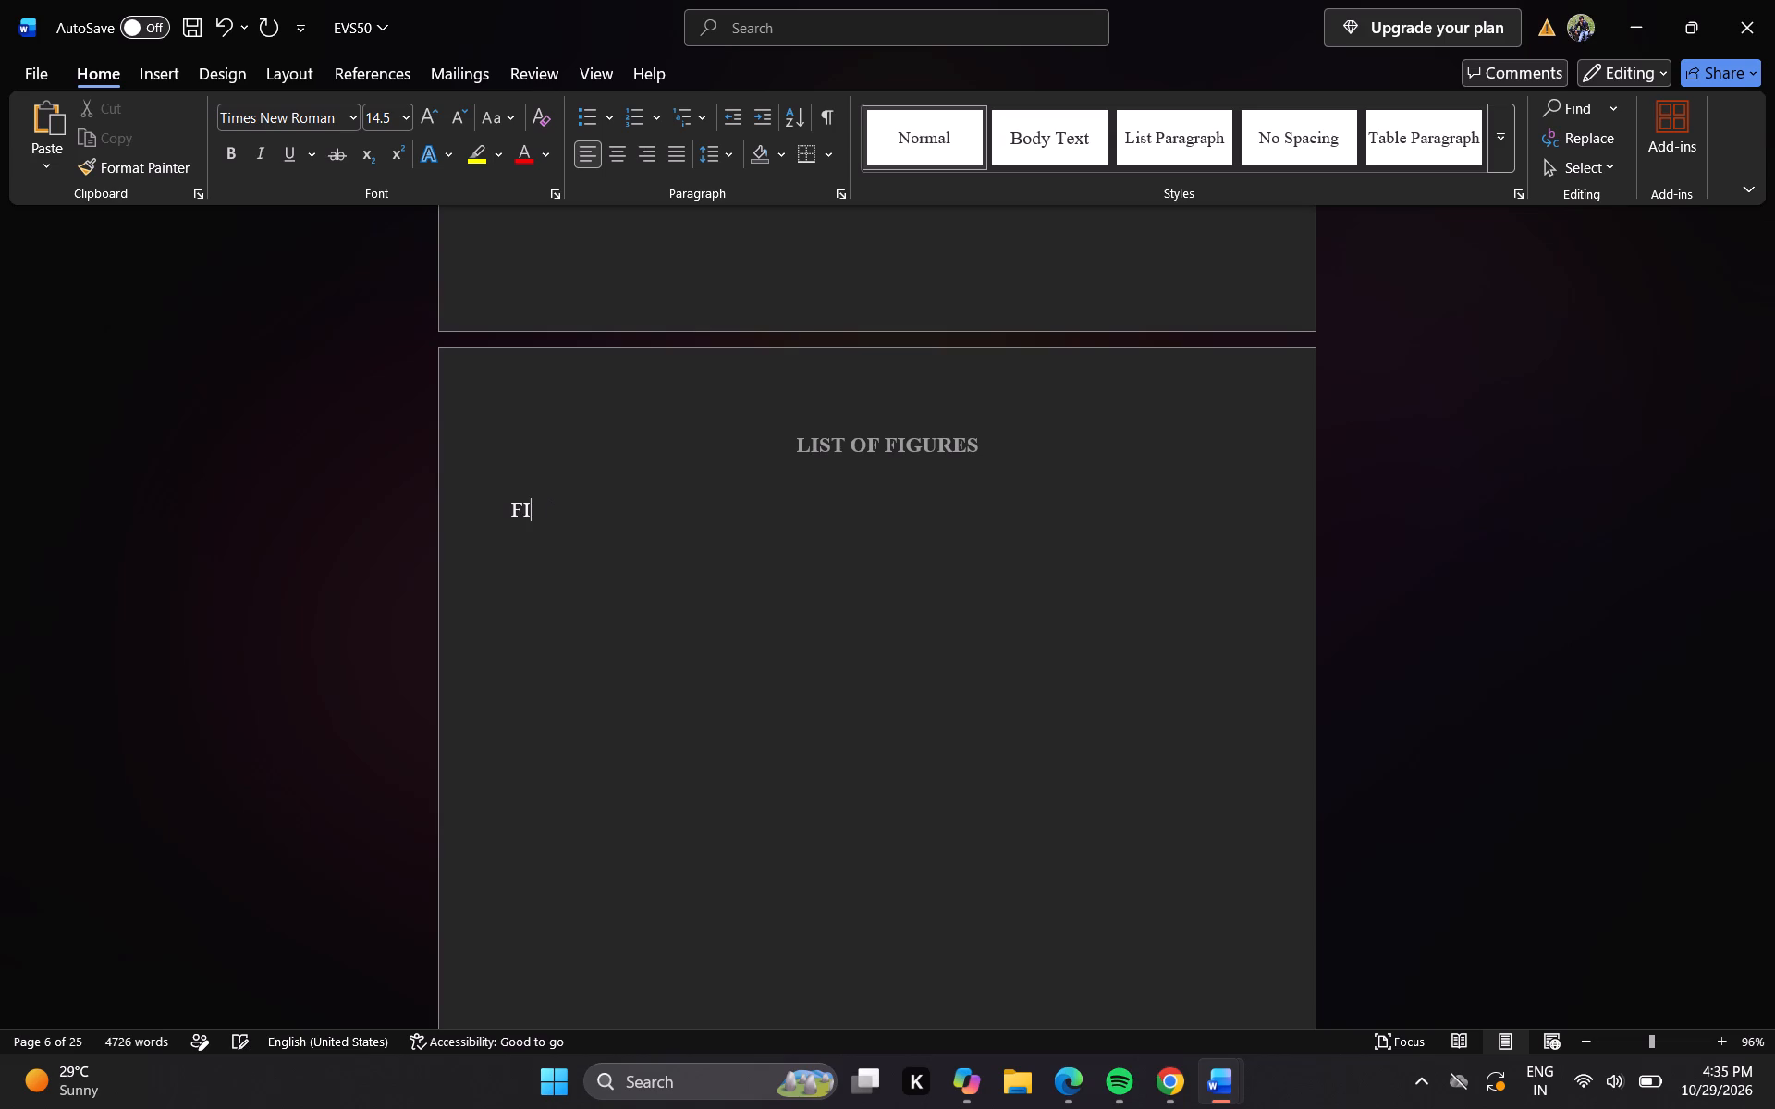
text(GURE NO)
key(space)
key(space)
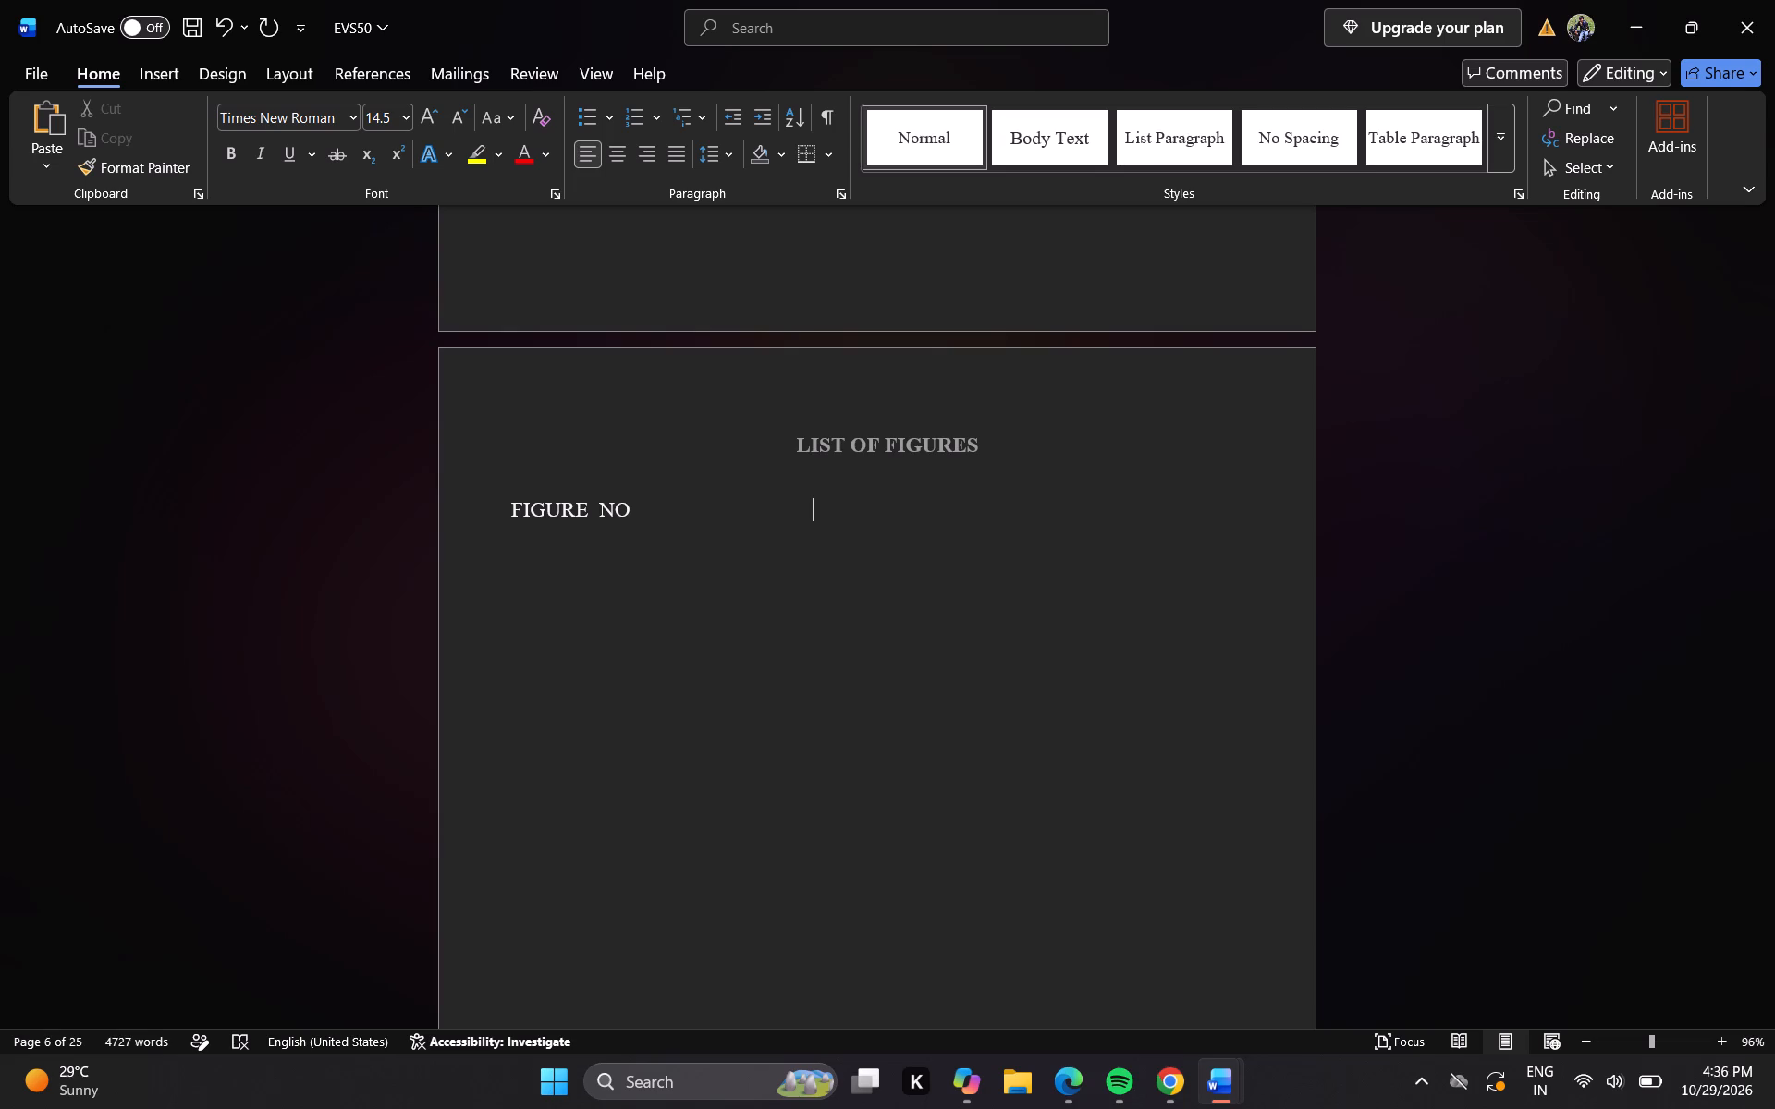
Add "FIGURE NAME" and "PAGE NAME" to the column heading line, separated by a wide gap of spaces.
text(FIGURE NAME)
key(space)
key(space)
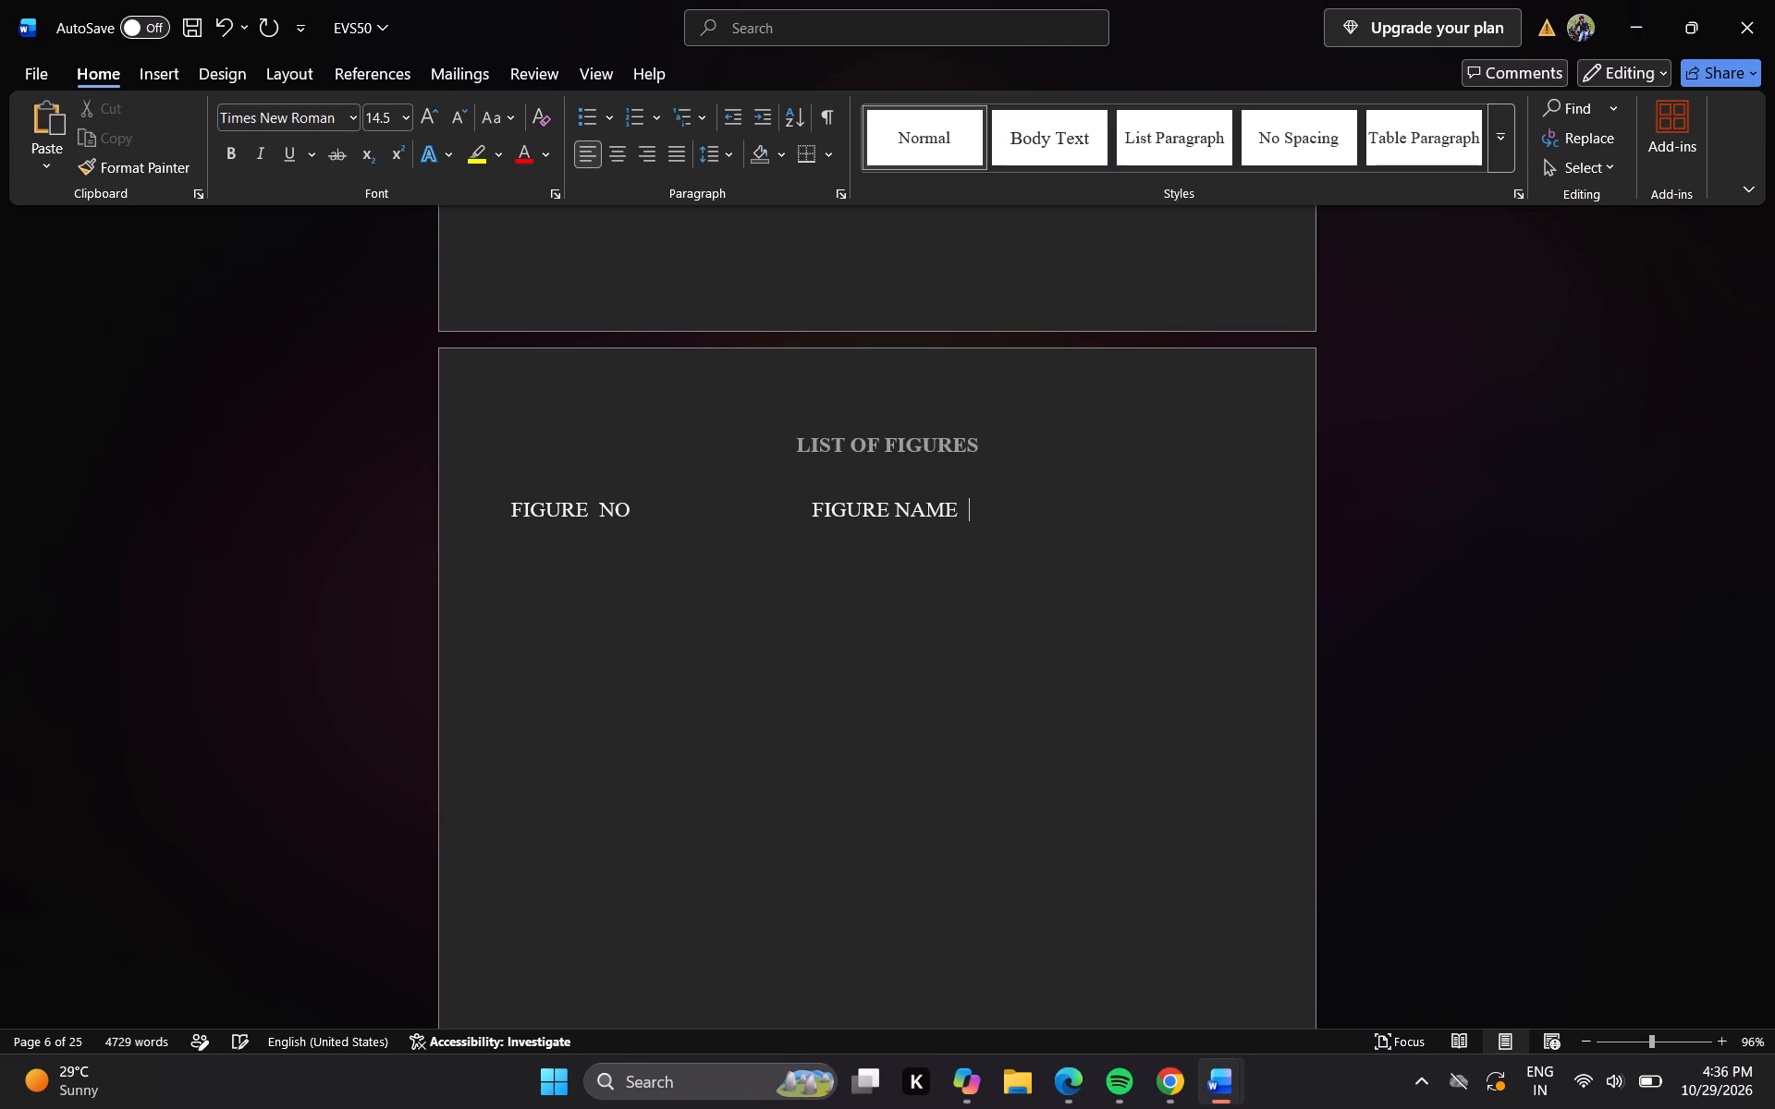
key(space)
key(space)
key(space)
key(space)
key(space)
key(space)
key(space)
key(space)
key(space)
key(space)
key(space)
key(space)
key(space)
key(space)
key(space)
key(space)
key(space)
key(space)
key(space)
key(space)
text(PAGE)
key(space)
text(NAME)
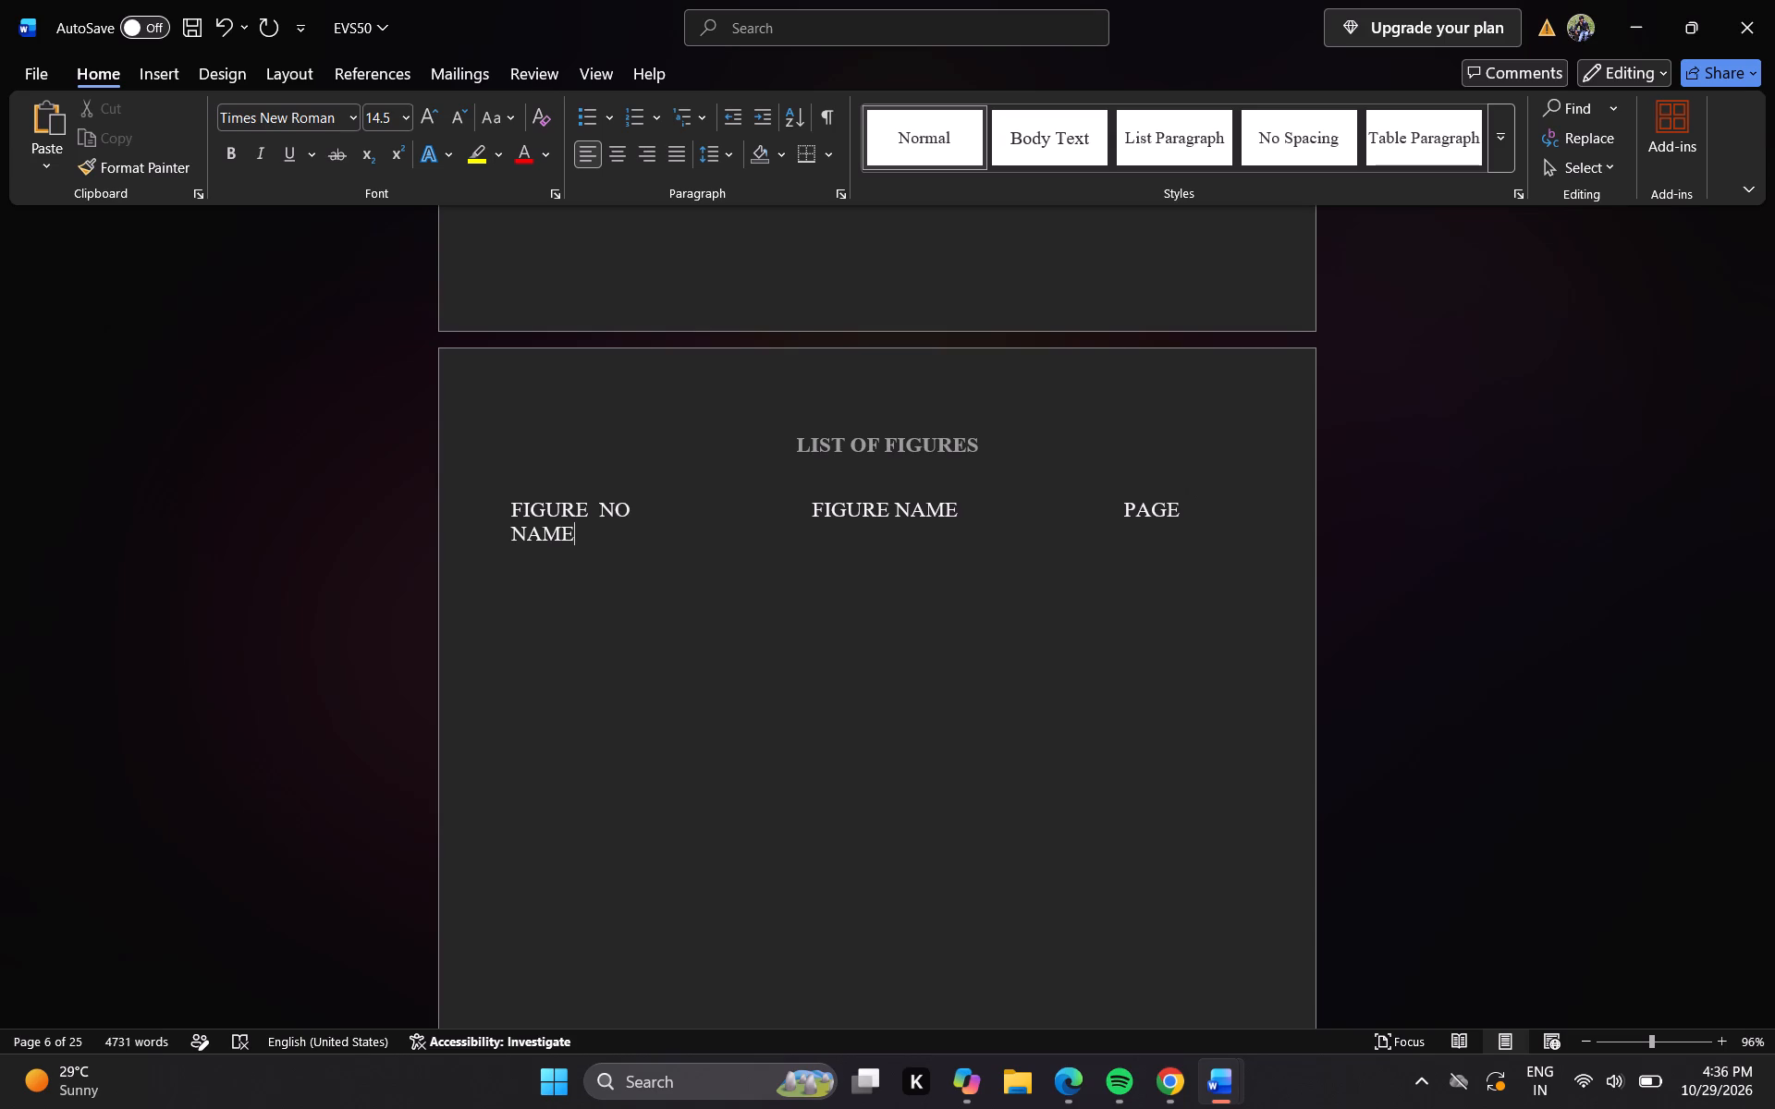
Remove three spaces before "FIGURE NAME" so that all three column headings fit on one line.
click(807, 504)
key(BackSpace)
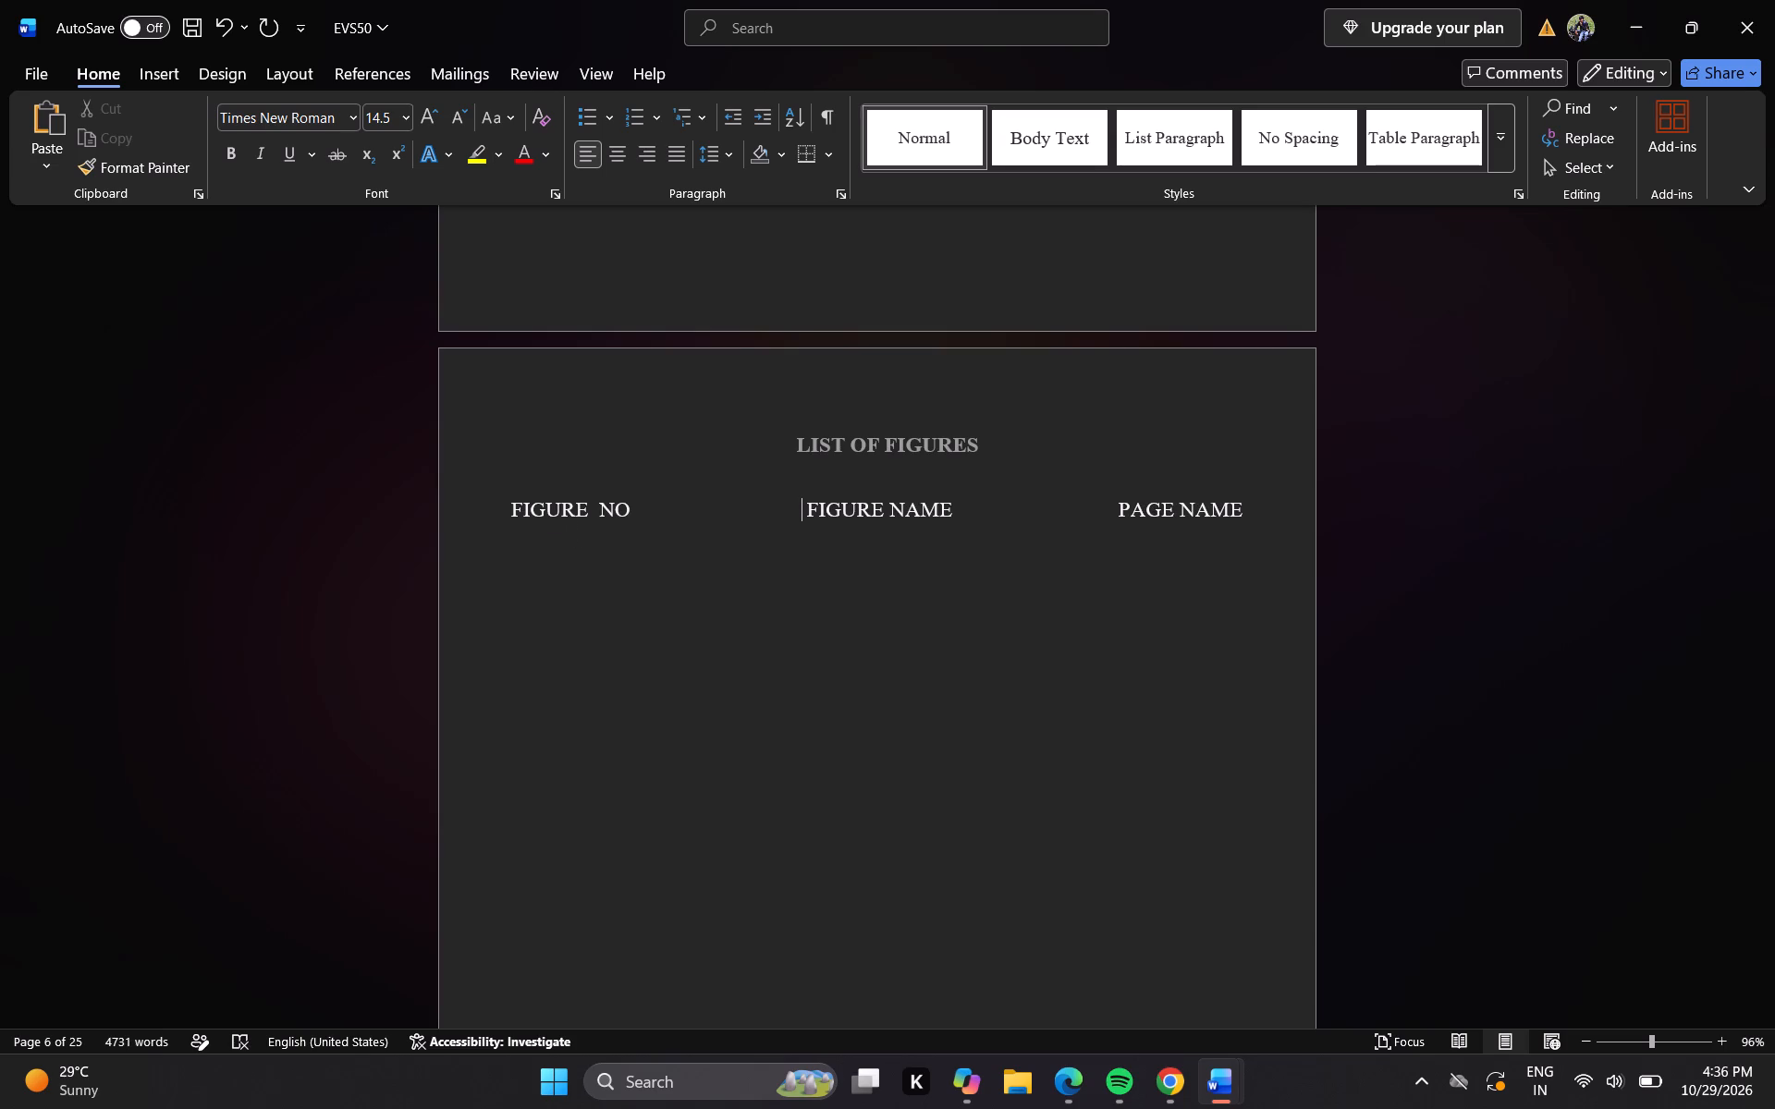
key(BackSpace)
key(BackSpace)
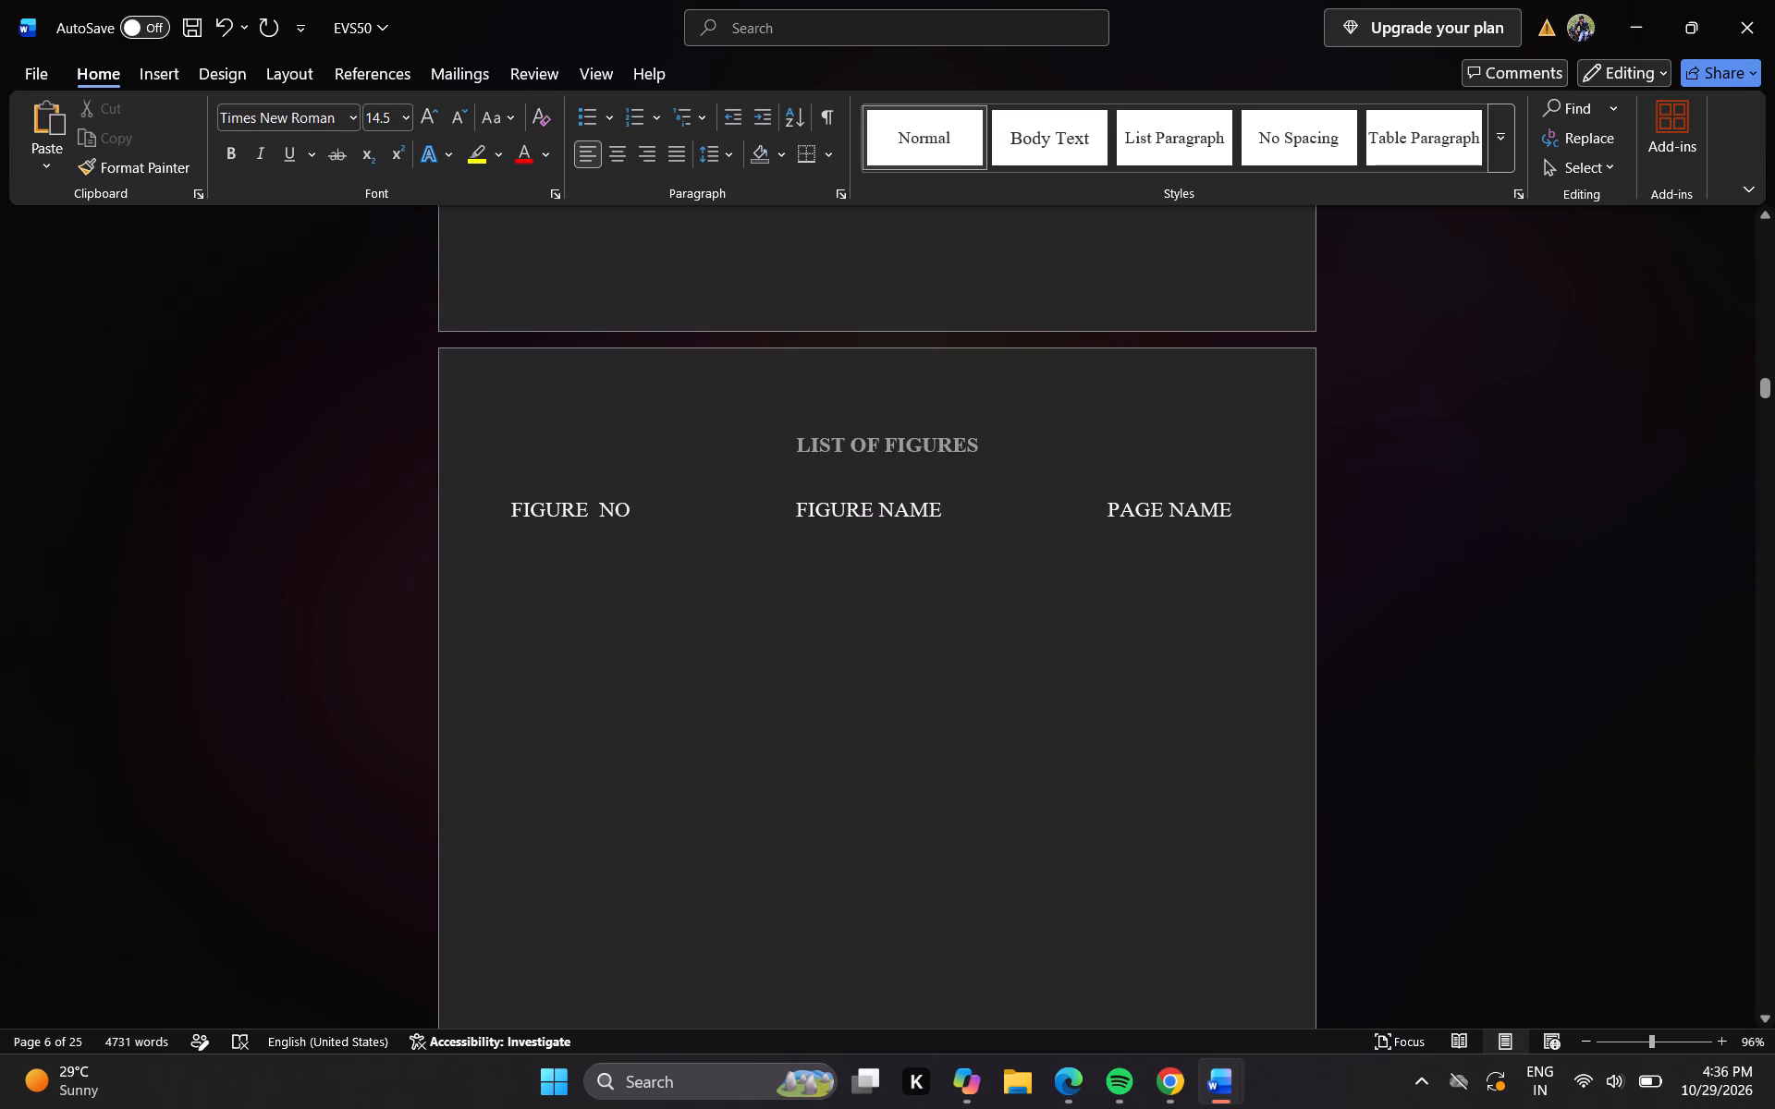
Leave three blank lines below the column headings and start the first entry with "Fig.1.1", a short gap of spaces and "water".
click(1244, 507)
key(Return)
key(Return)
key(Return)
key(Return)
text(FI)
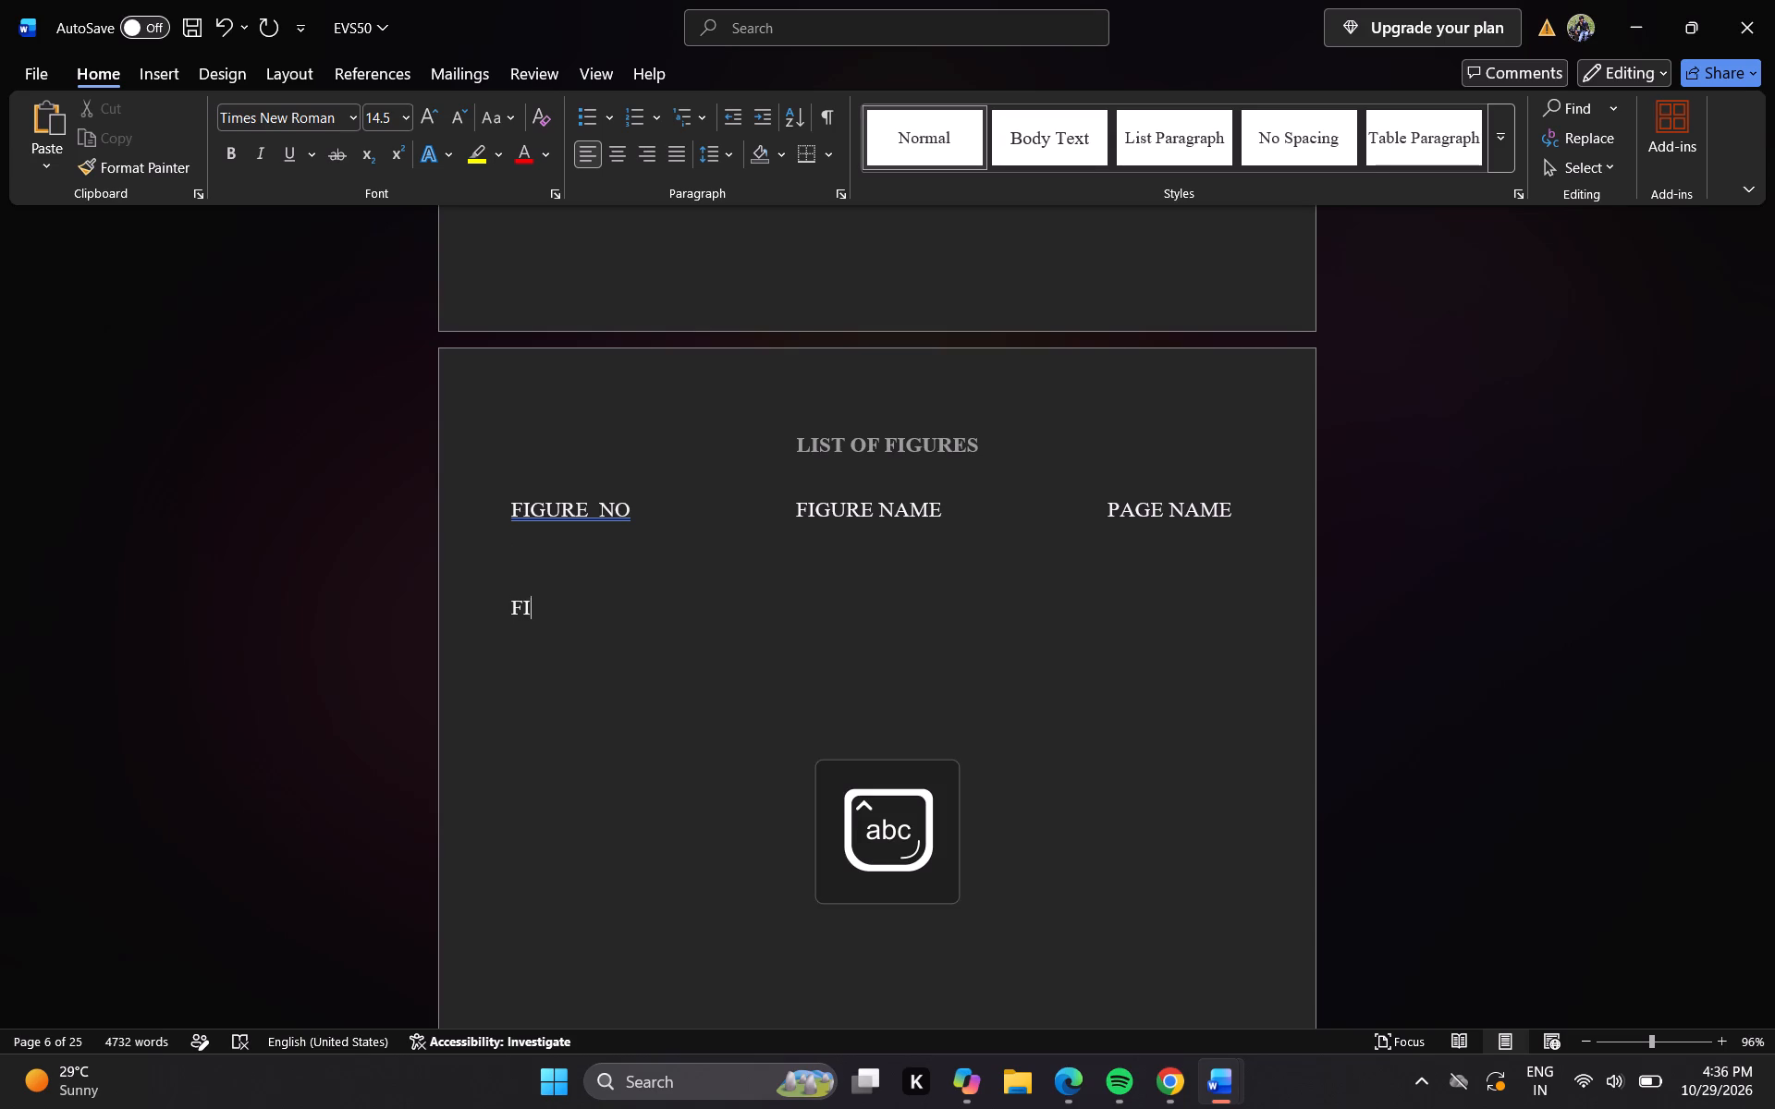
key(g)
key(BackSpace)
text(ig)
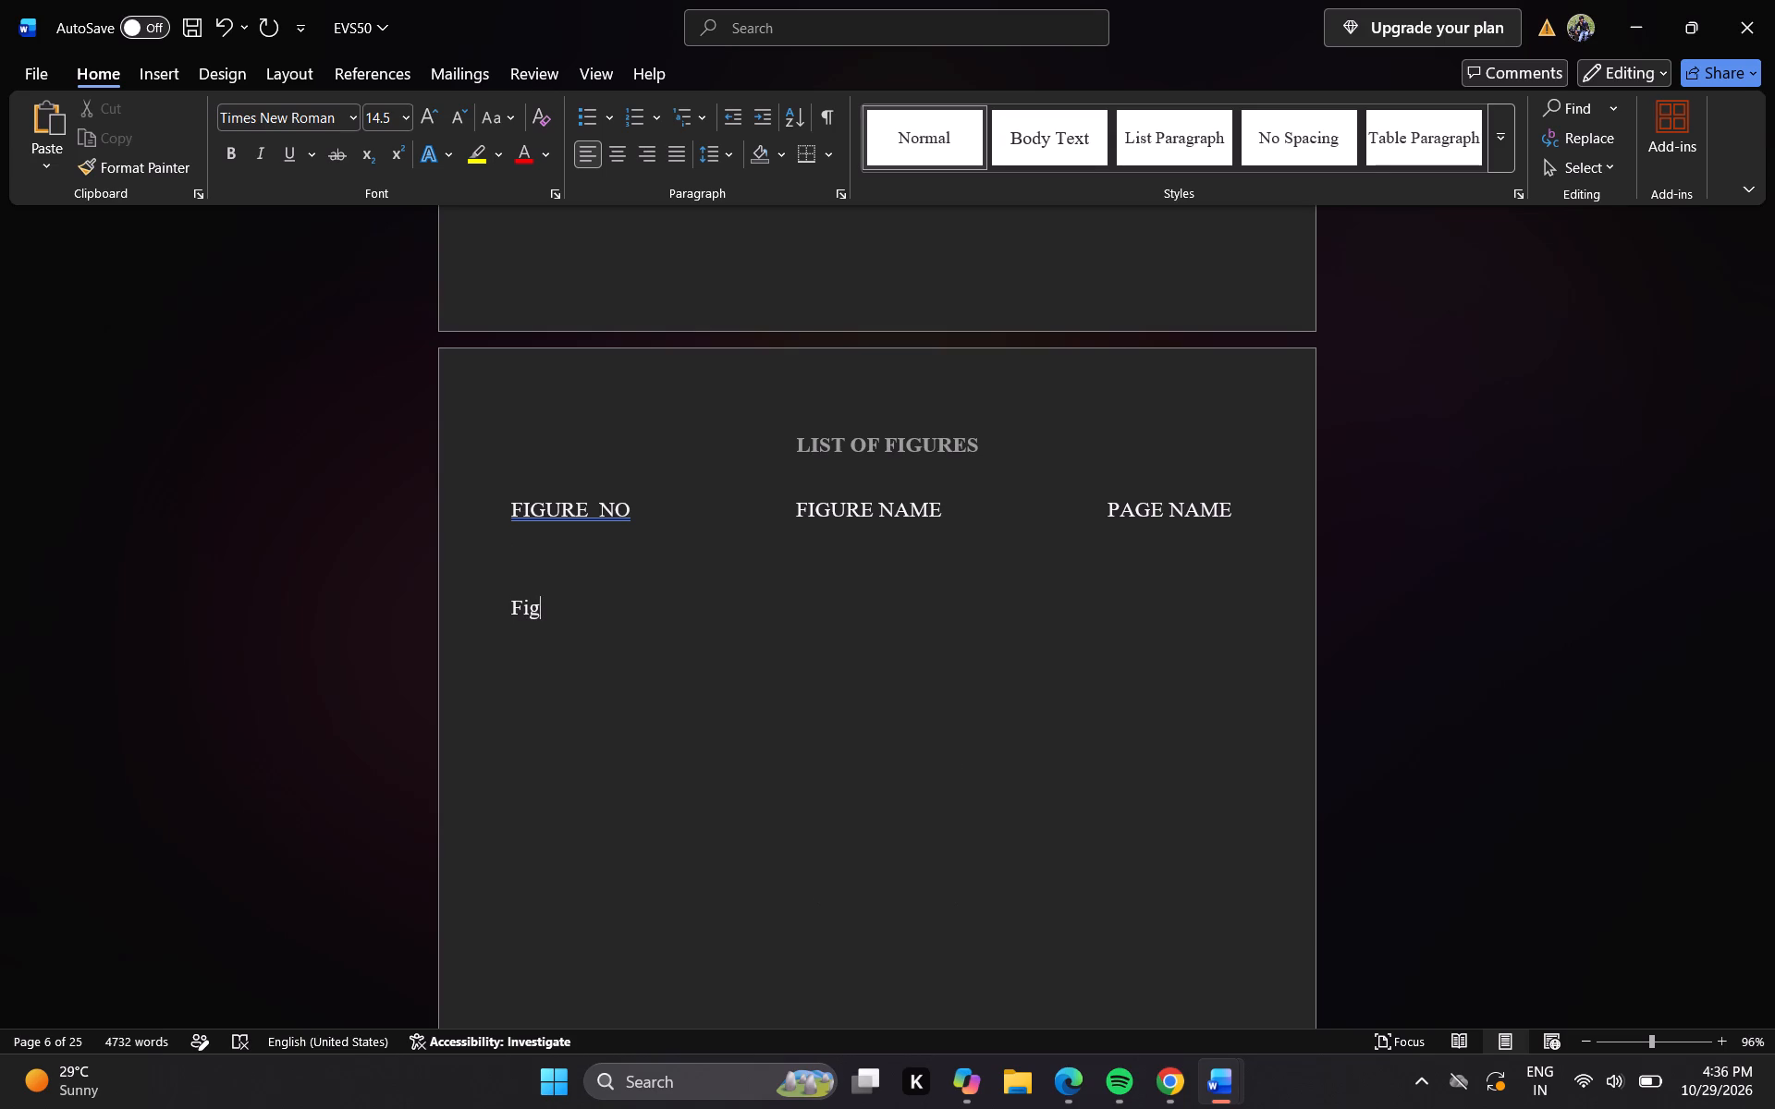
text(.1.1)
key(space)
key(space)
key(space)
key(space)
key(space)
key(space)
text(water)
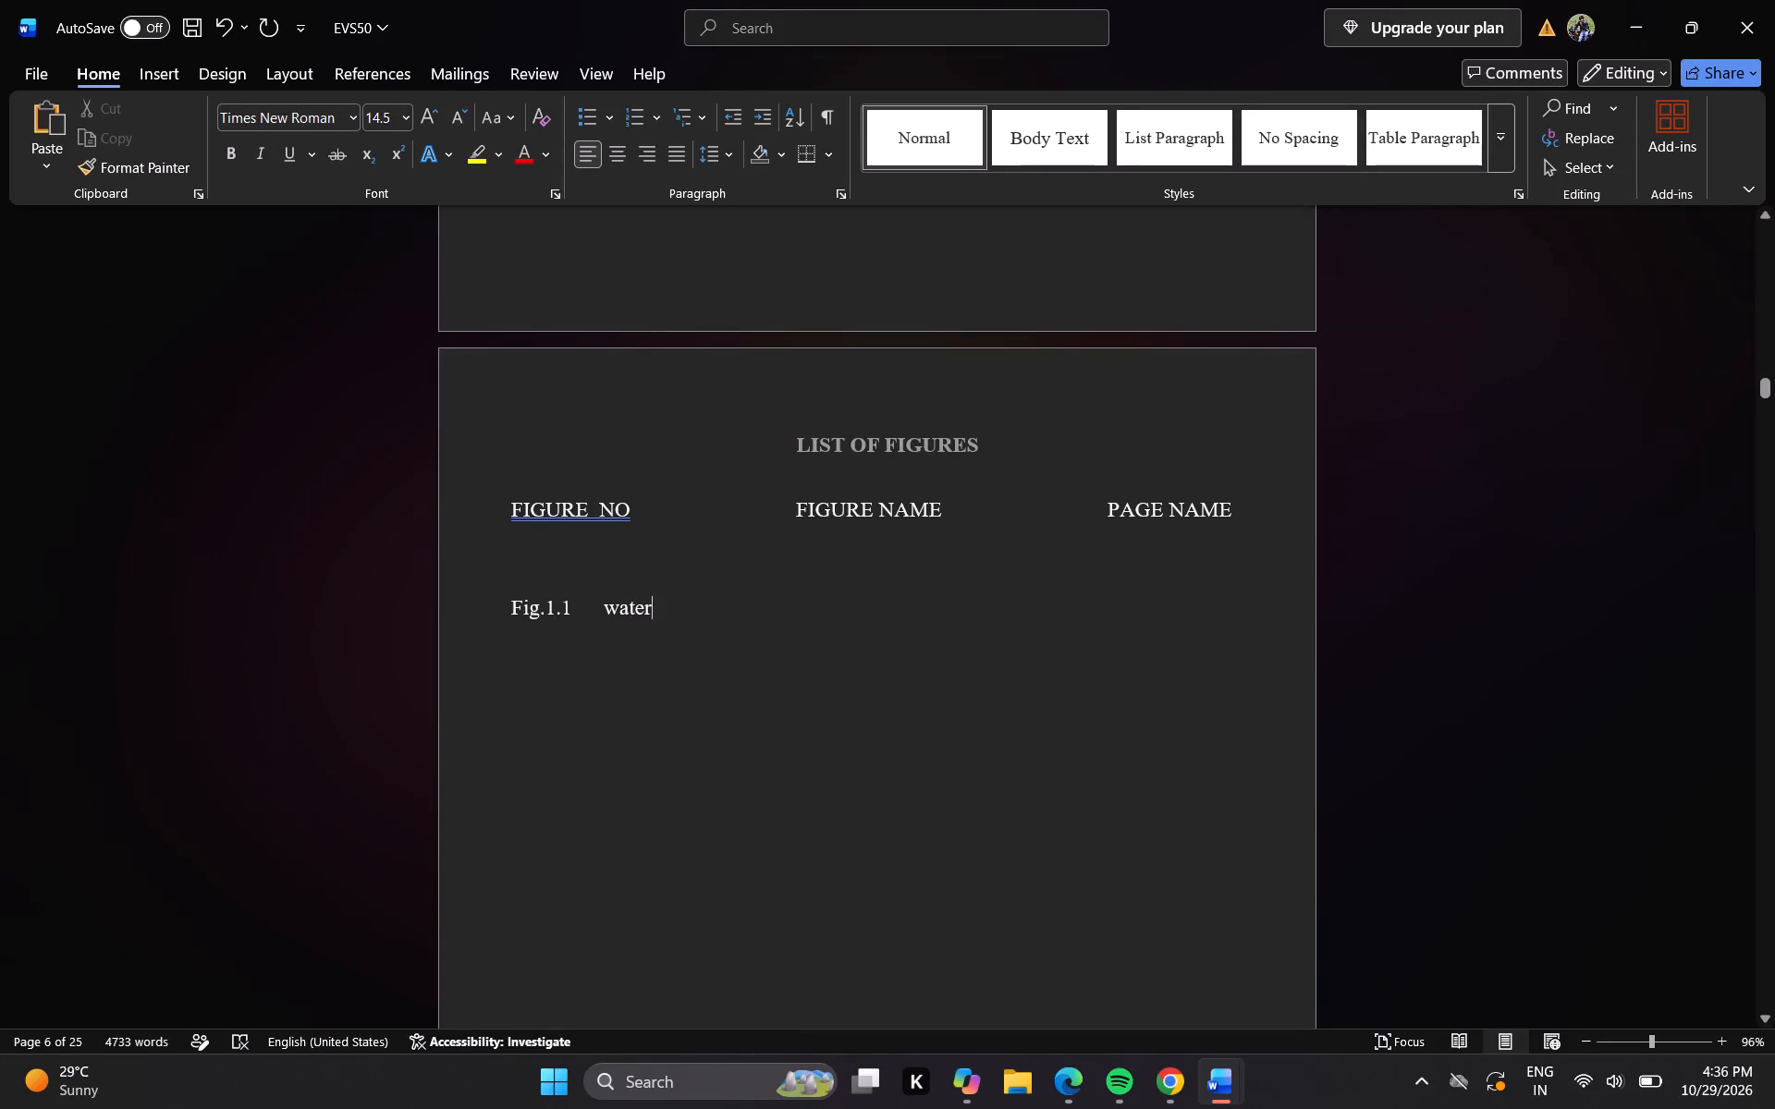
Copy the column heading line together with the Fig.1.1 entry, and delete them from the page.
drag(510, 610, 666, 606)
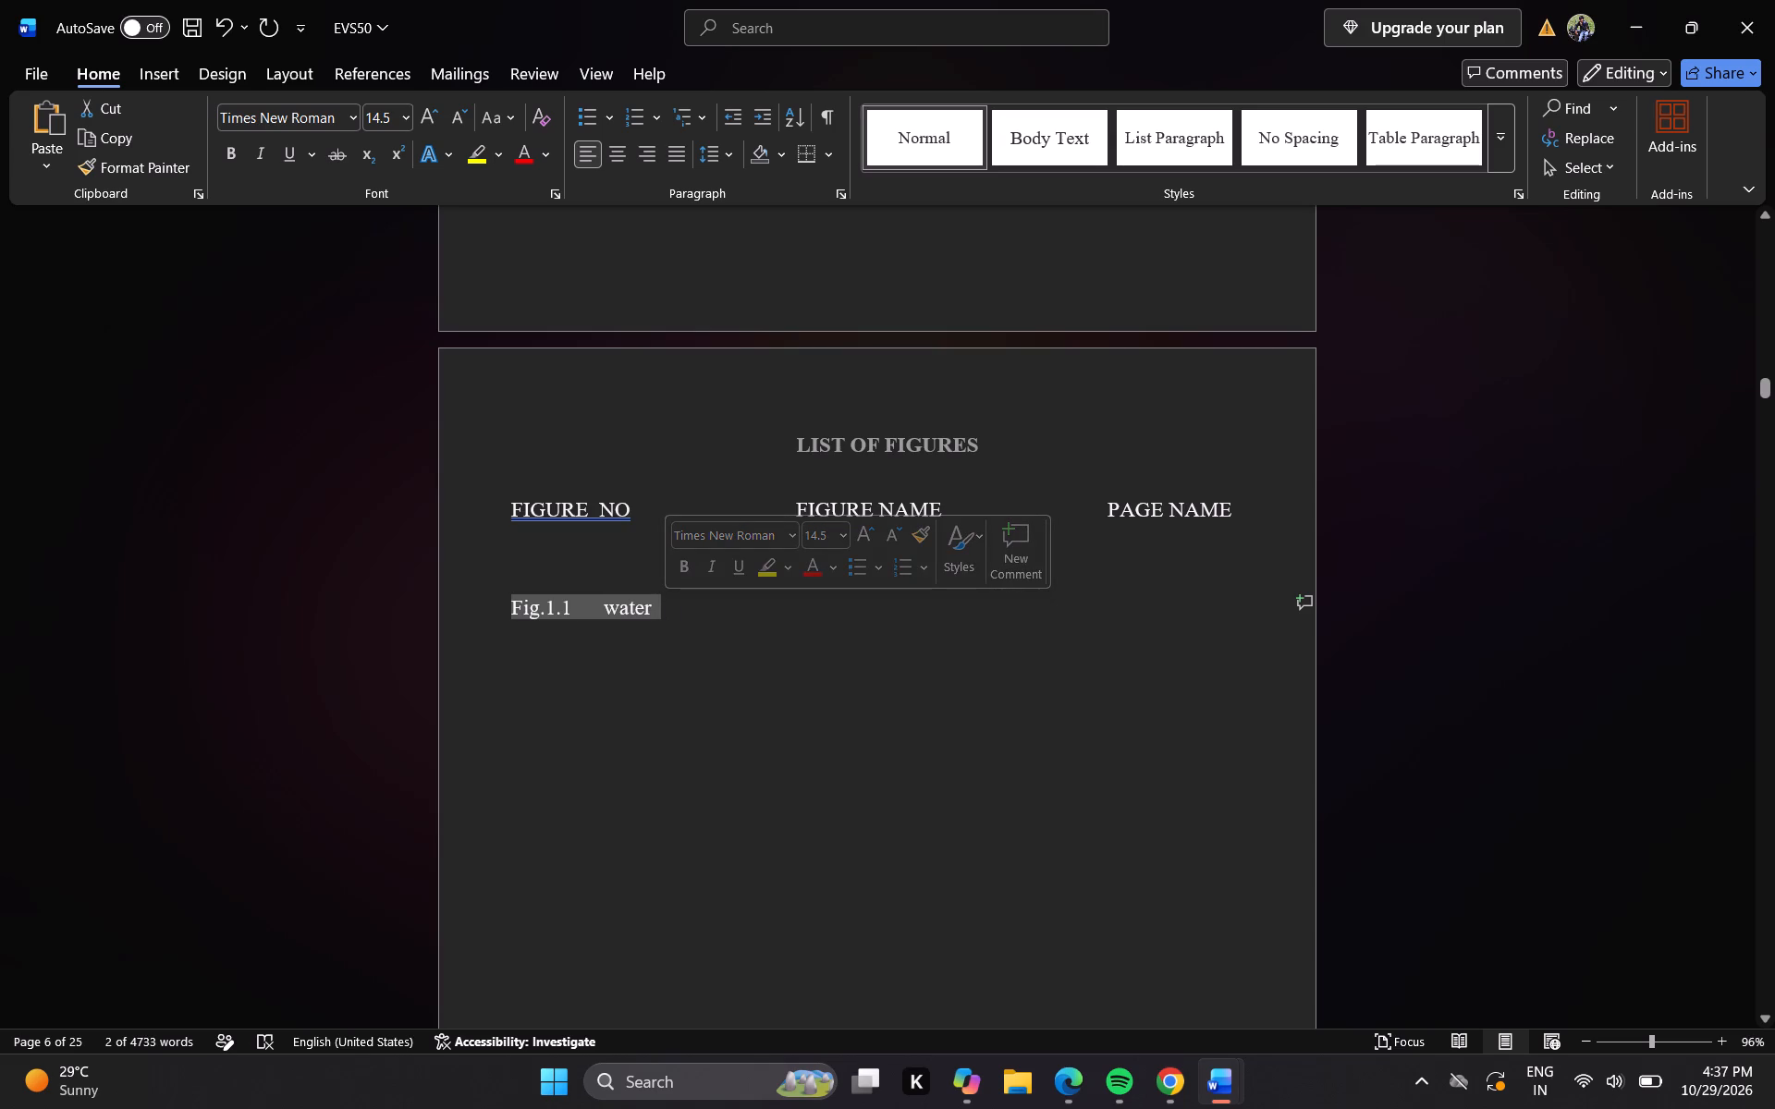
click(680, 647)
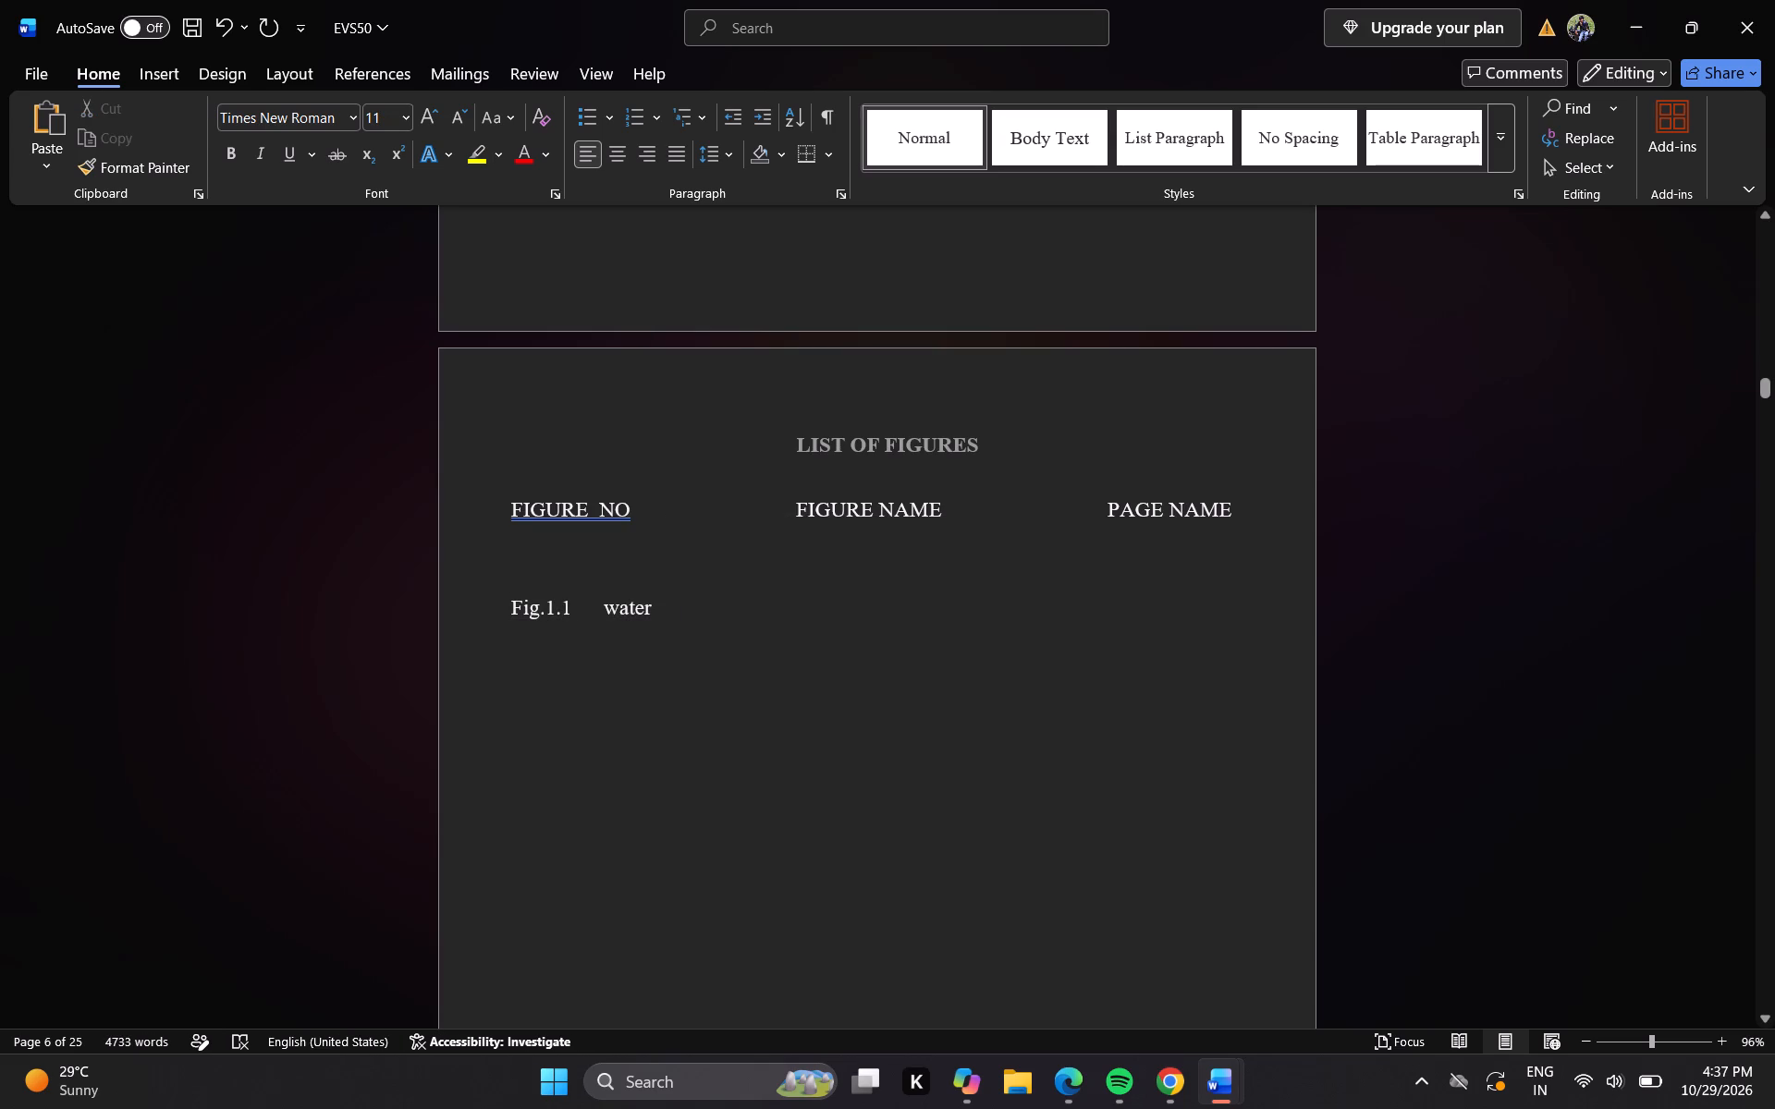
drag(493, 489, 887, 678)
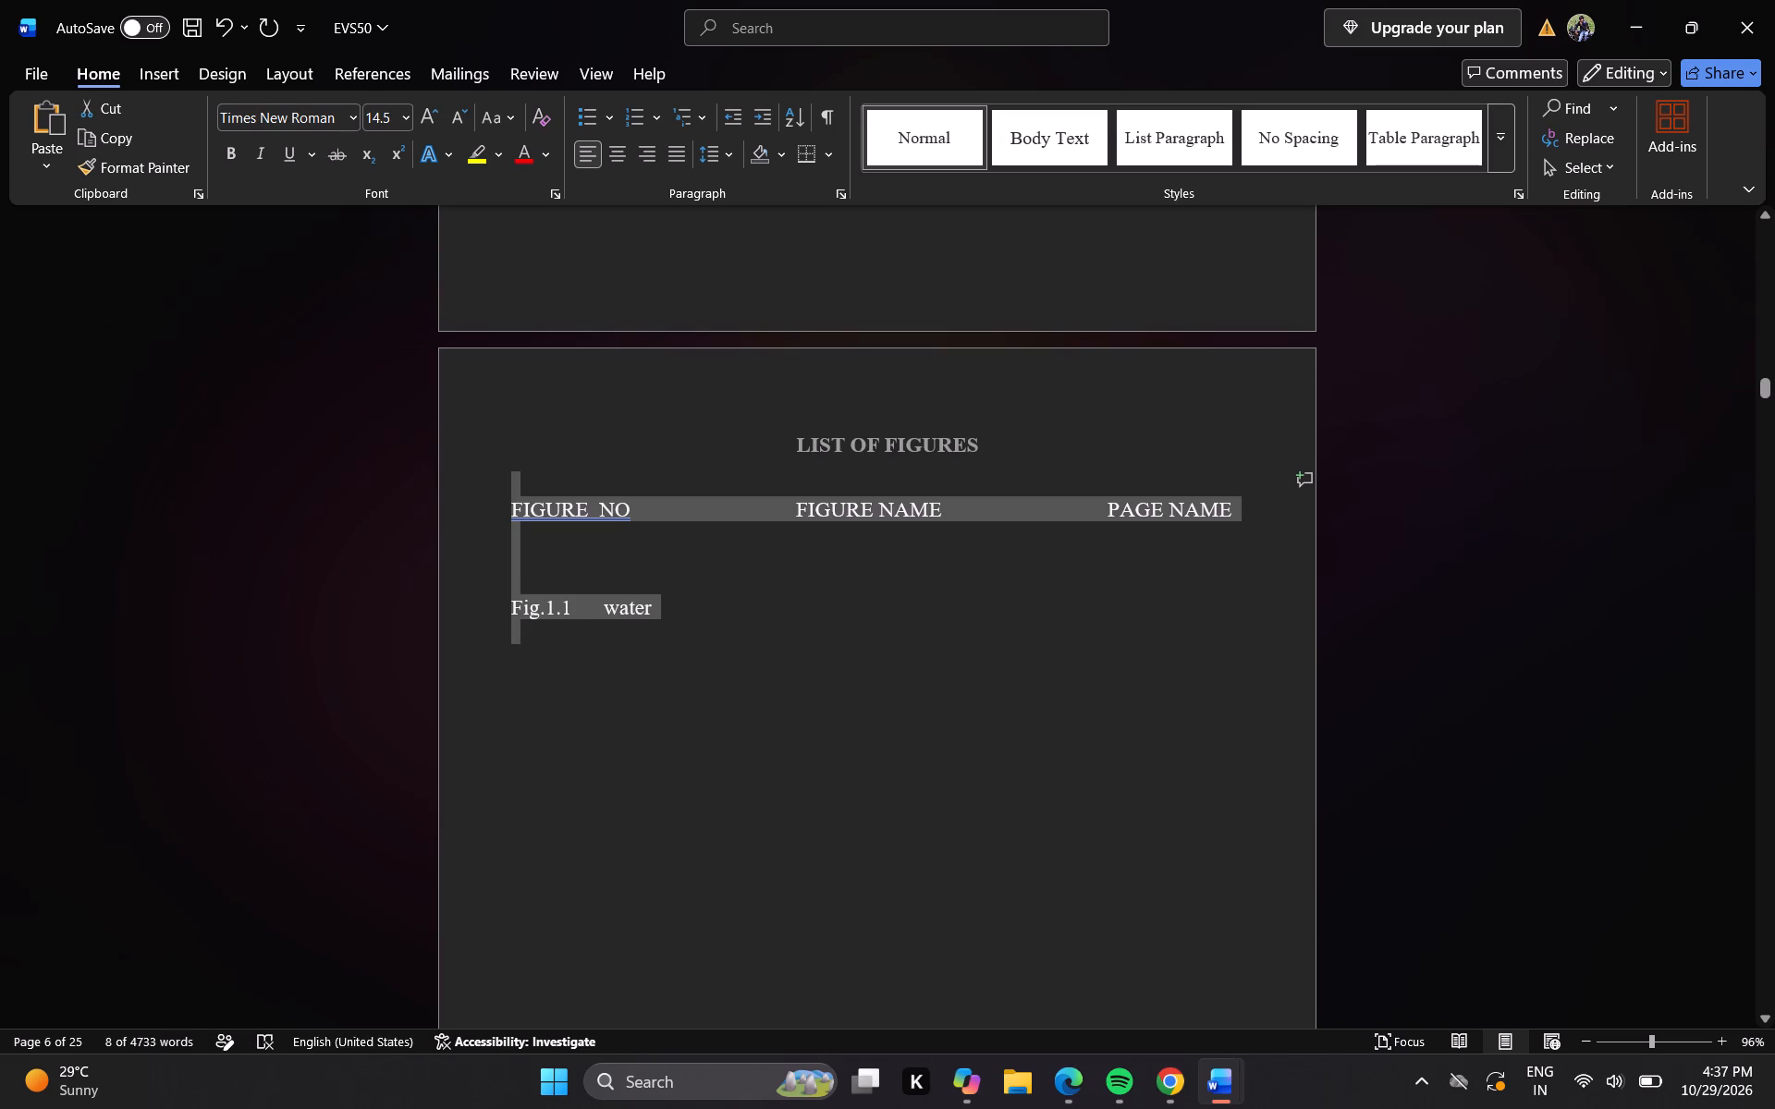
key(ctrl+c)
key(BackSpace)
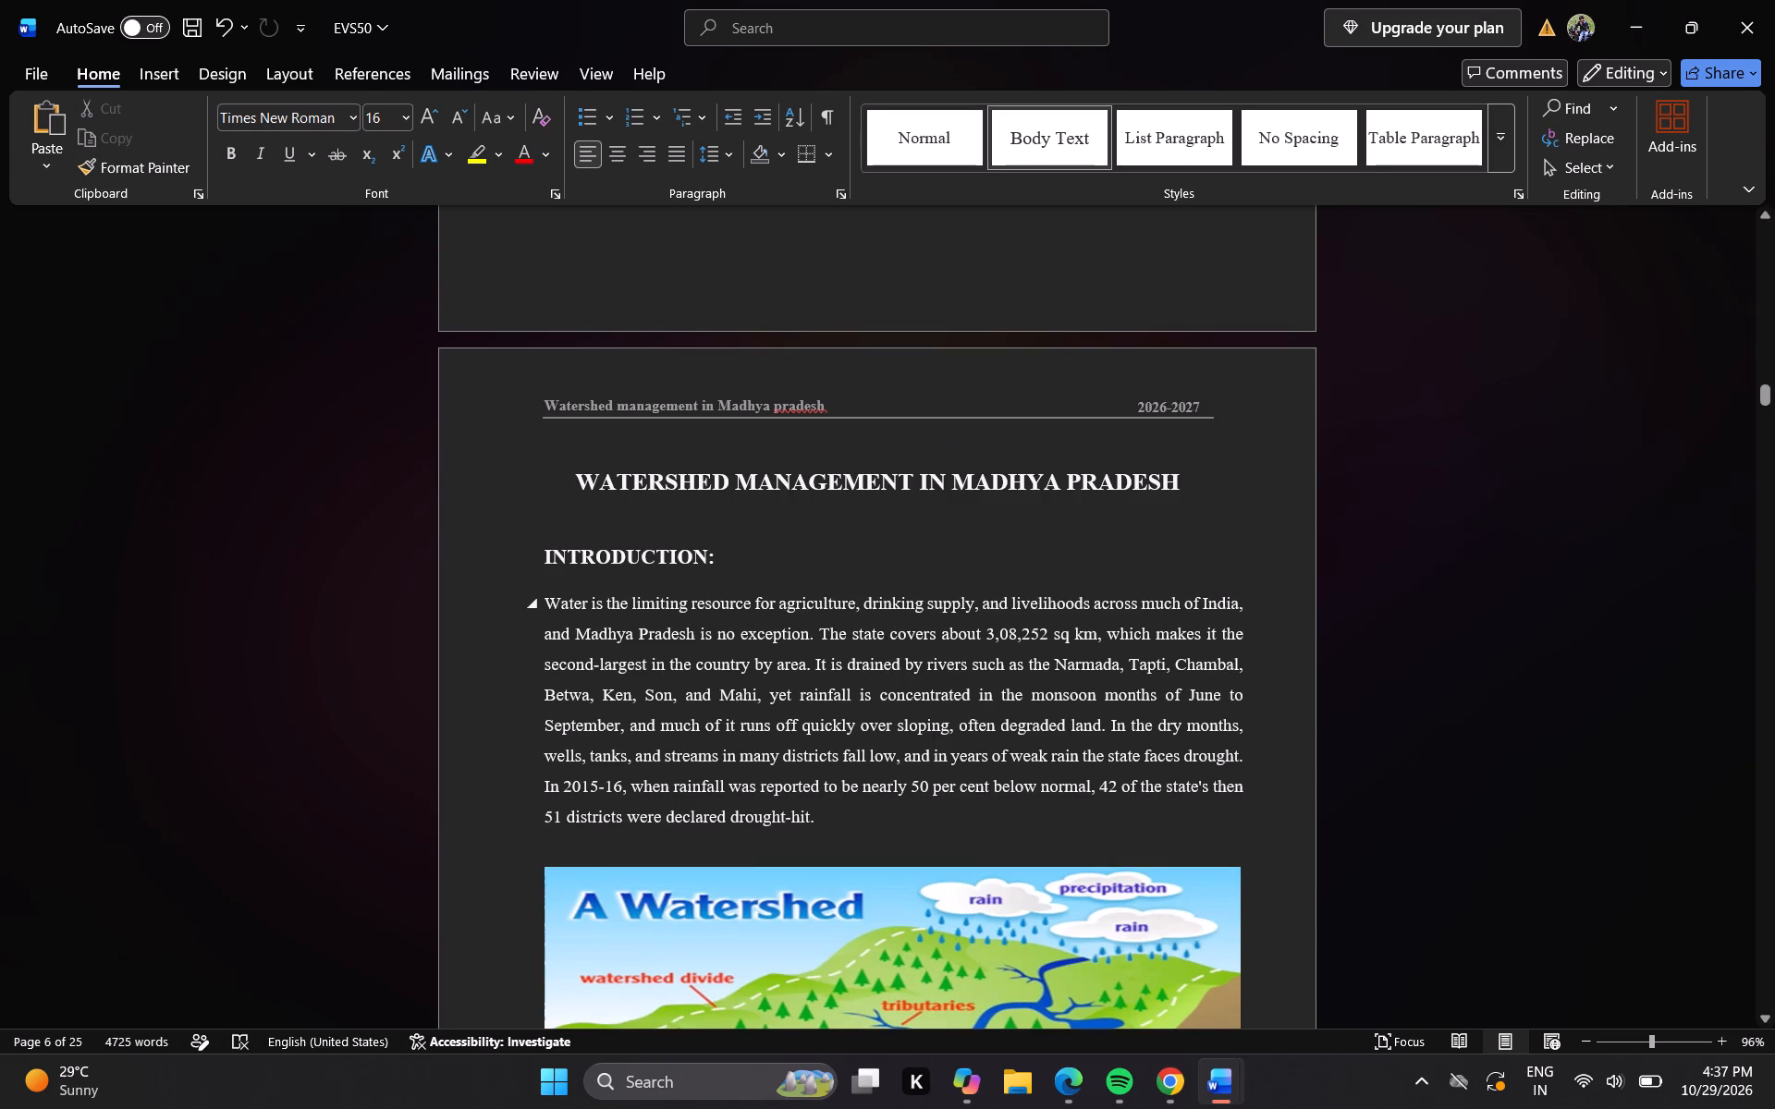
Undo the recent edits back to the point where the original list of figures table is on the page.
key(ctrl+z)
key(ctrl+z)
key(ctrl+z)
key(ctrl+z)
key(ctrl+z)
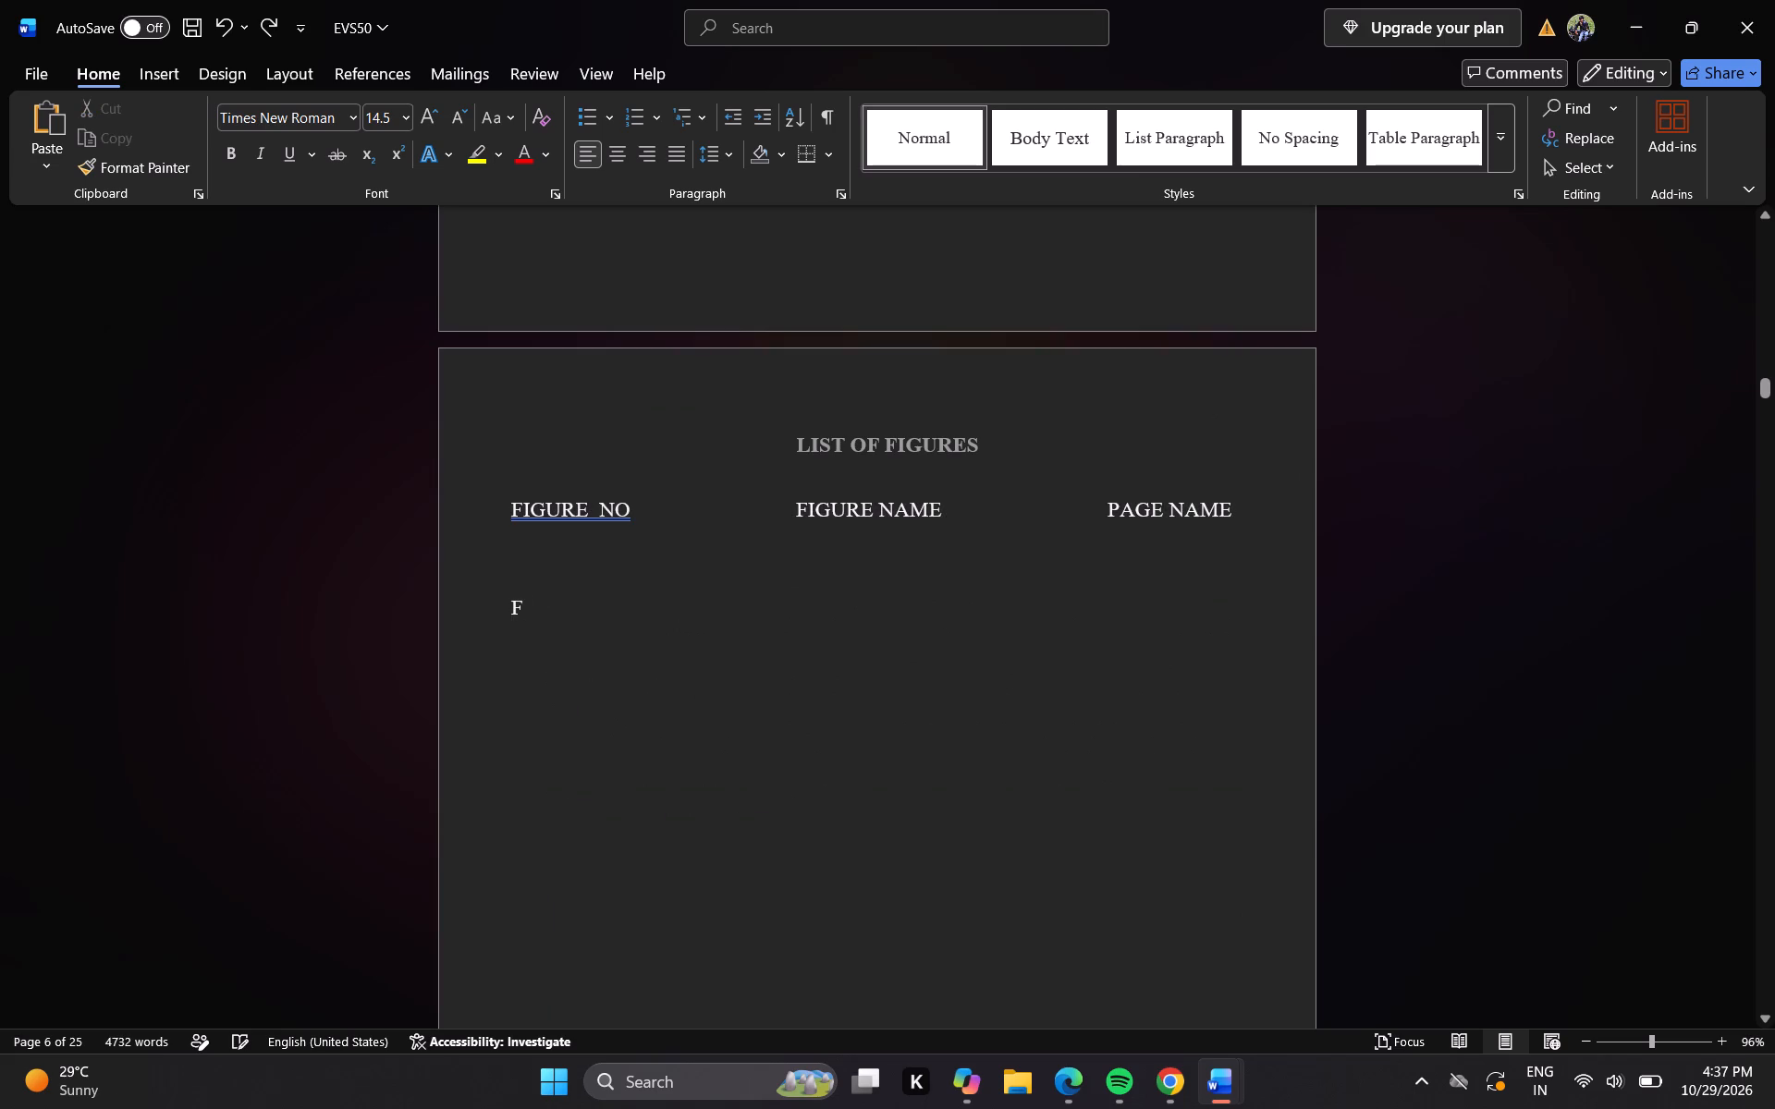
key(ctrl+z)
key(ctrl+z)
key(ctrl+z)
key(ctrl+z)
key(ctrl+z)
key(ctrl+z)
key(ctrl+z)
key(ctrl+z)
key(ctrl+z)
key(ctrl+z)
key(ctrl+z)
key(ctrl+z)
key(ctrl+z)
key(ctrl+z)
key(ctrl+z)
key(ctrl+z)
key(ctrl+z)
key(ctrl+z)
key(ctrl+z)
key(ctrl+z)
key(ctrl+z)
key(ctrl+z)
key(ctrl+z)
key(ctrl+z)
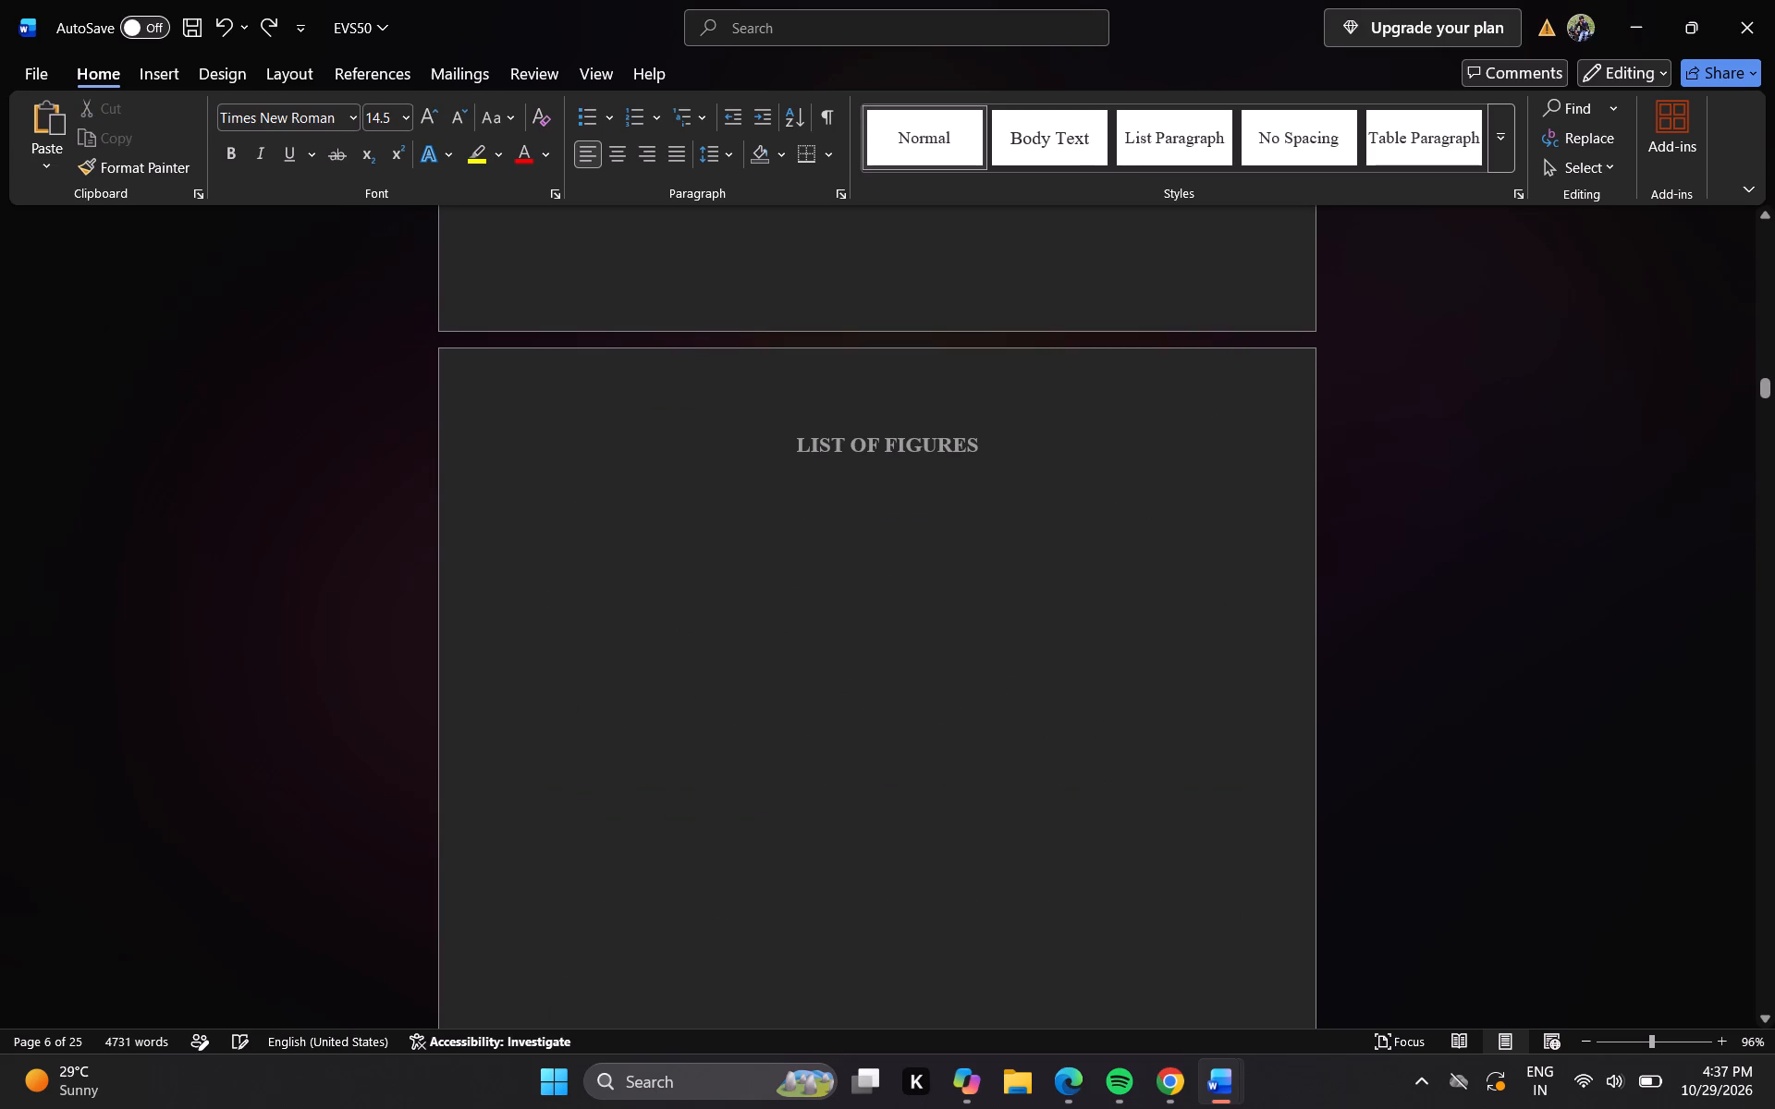
Delete the entire list of figures table below the LIST OF FIGURES heading.
double_click(698, 591)
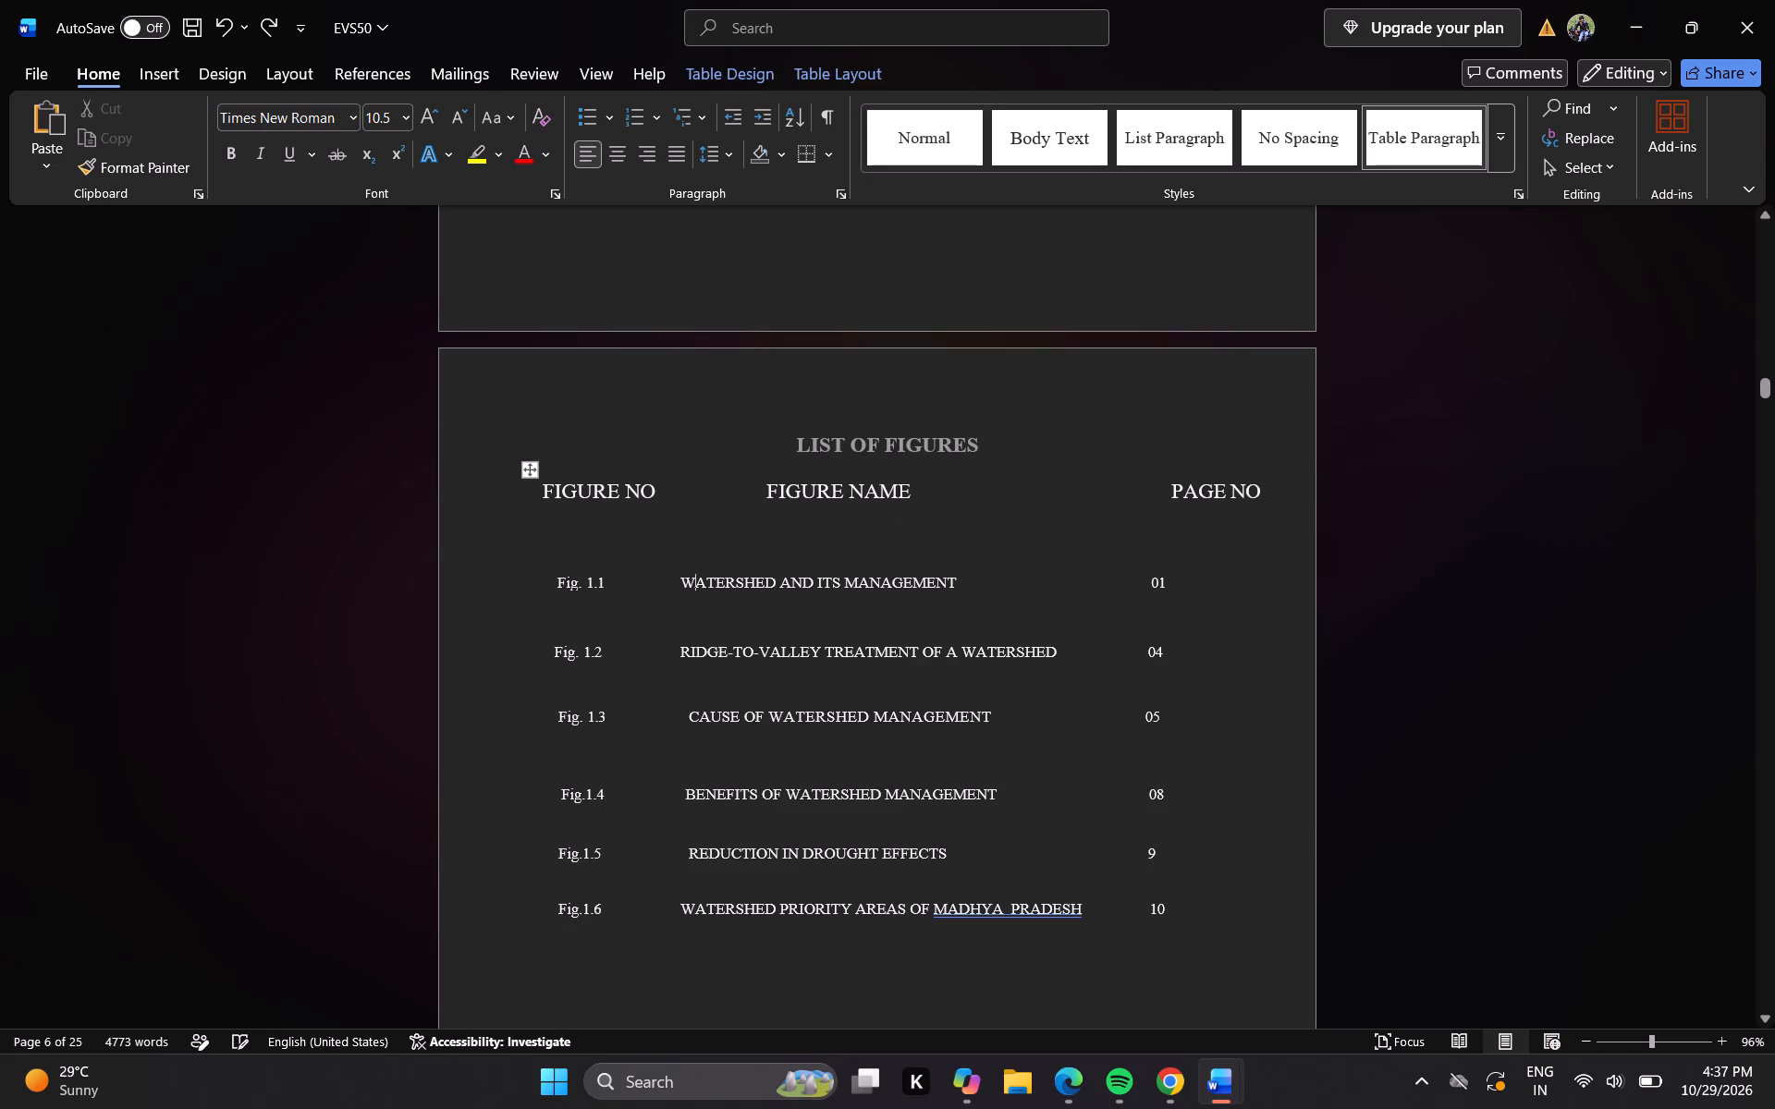
click(614, 551)
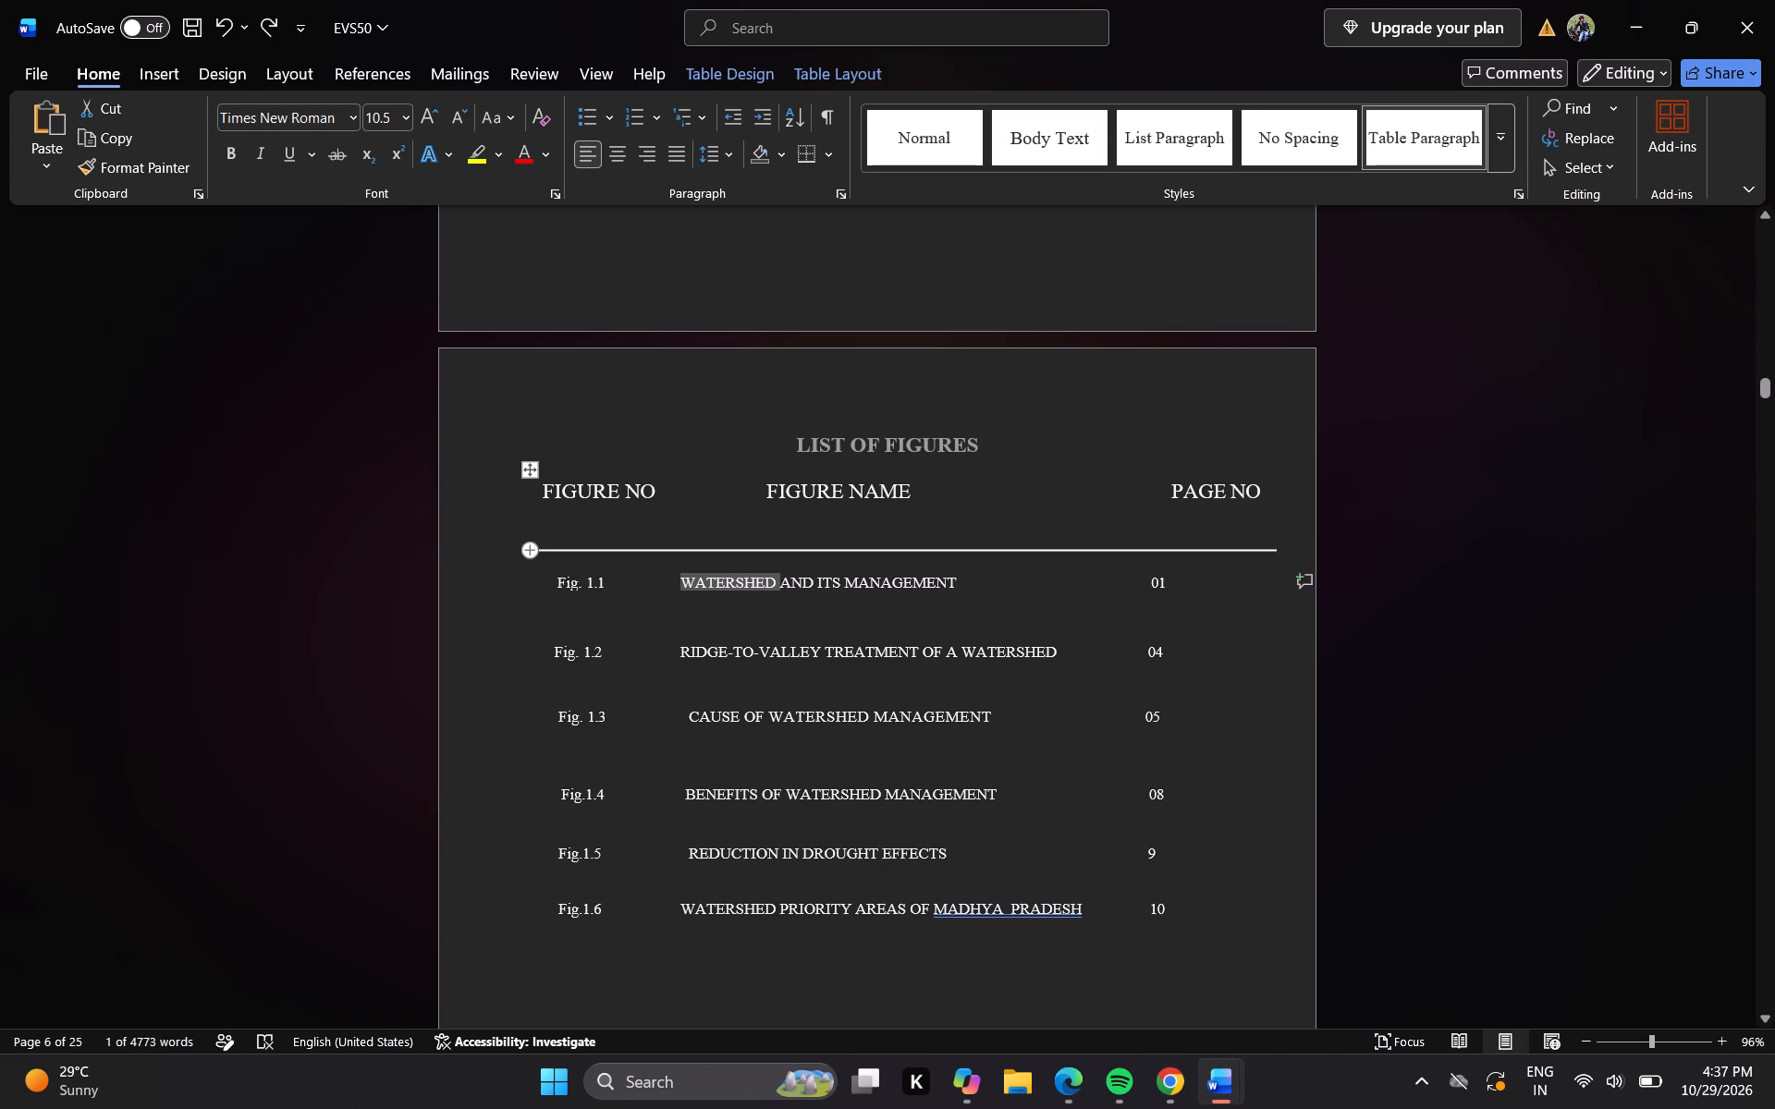
click(522, 475)
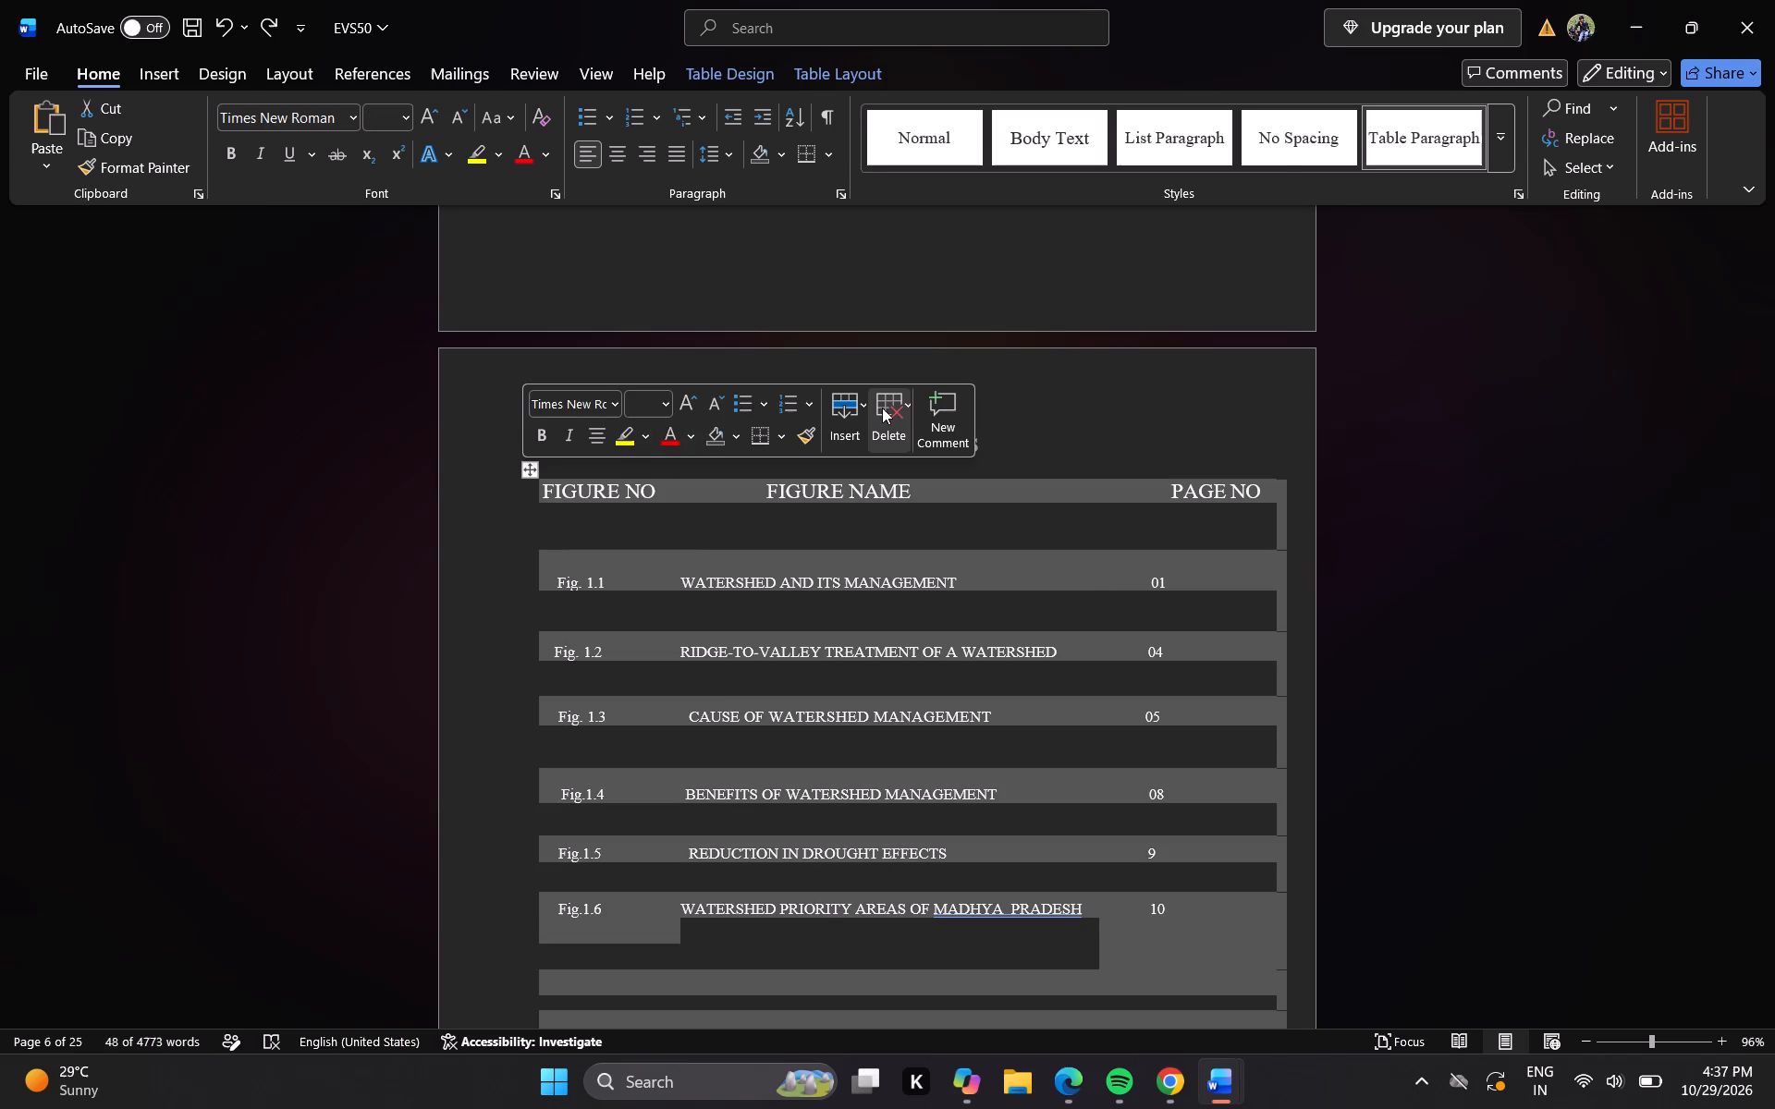
key(BackSpace)
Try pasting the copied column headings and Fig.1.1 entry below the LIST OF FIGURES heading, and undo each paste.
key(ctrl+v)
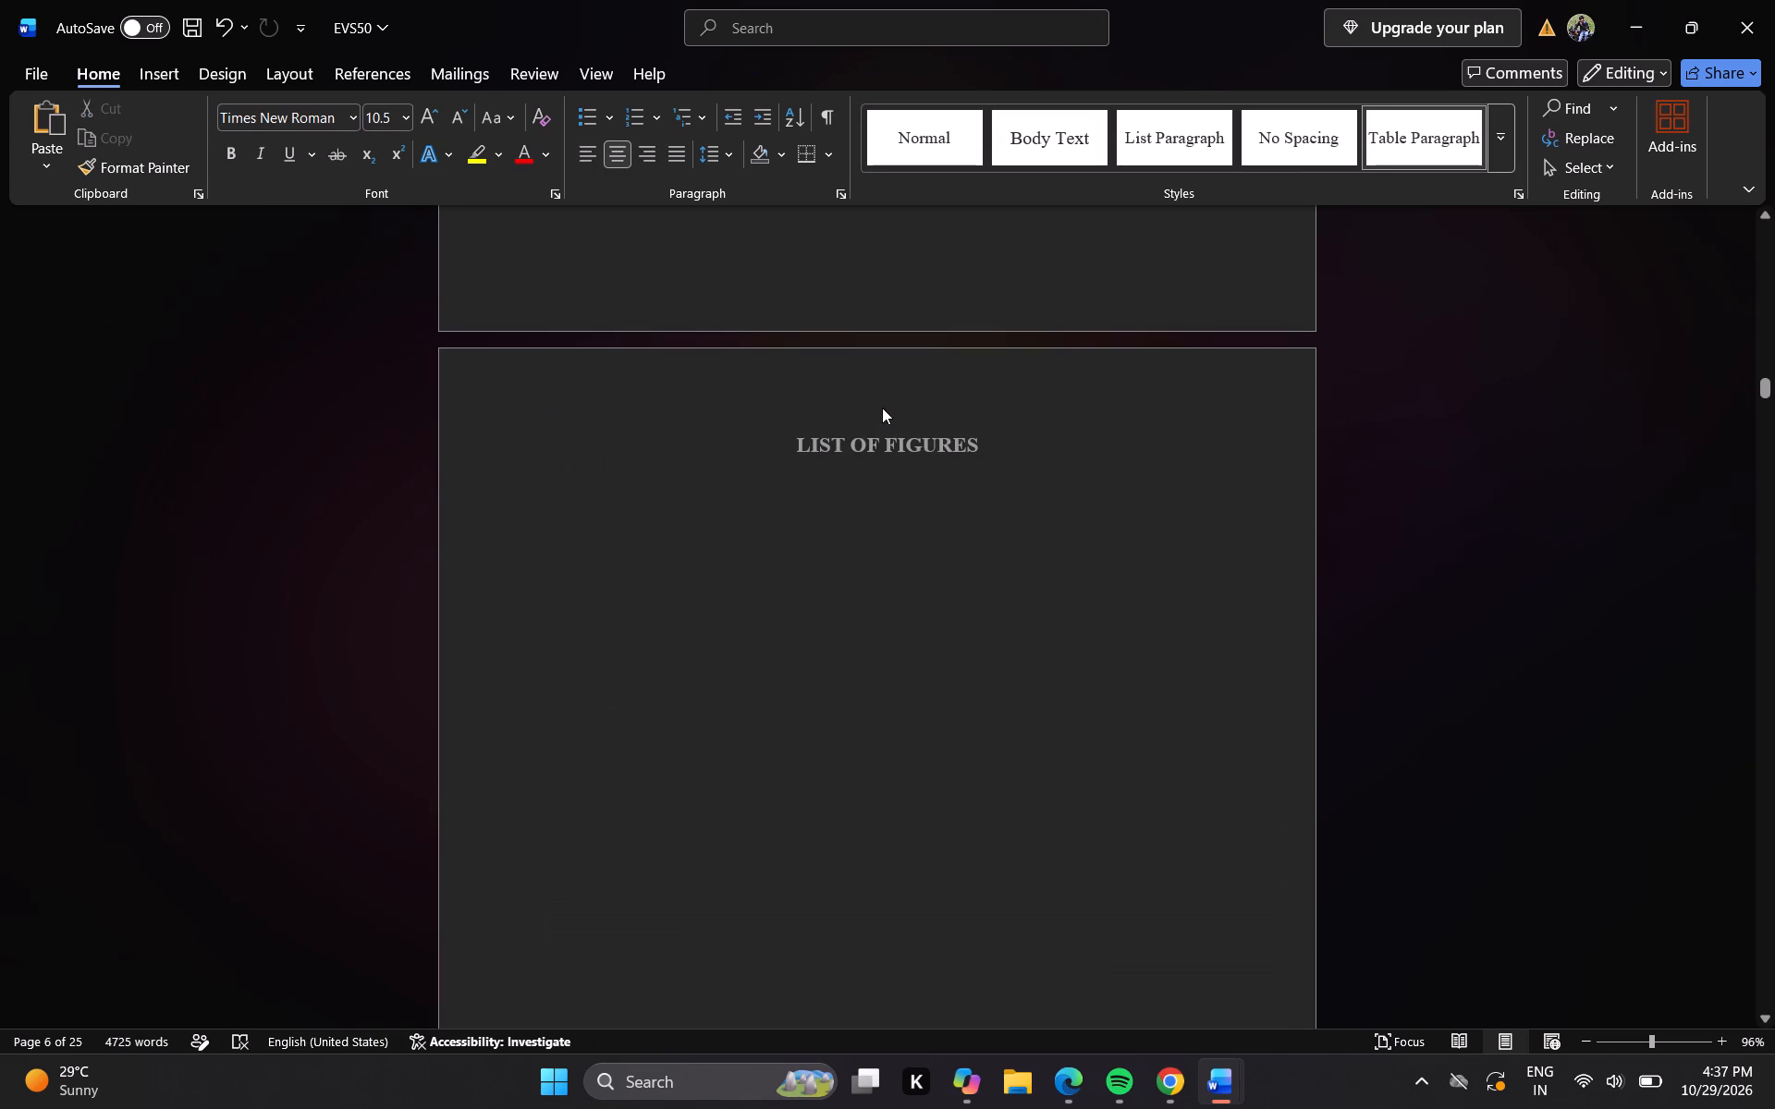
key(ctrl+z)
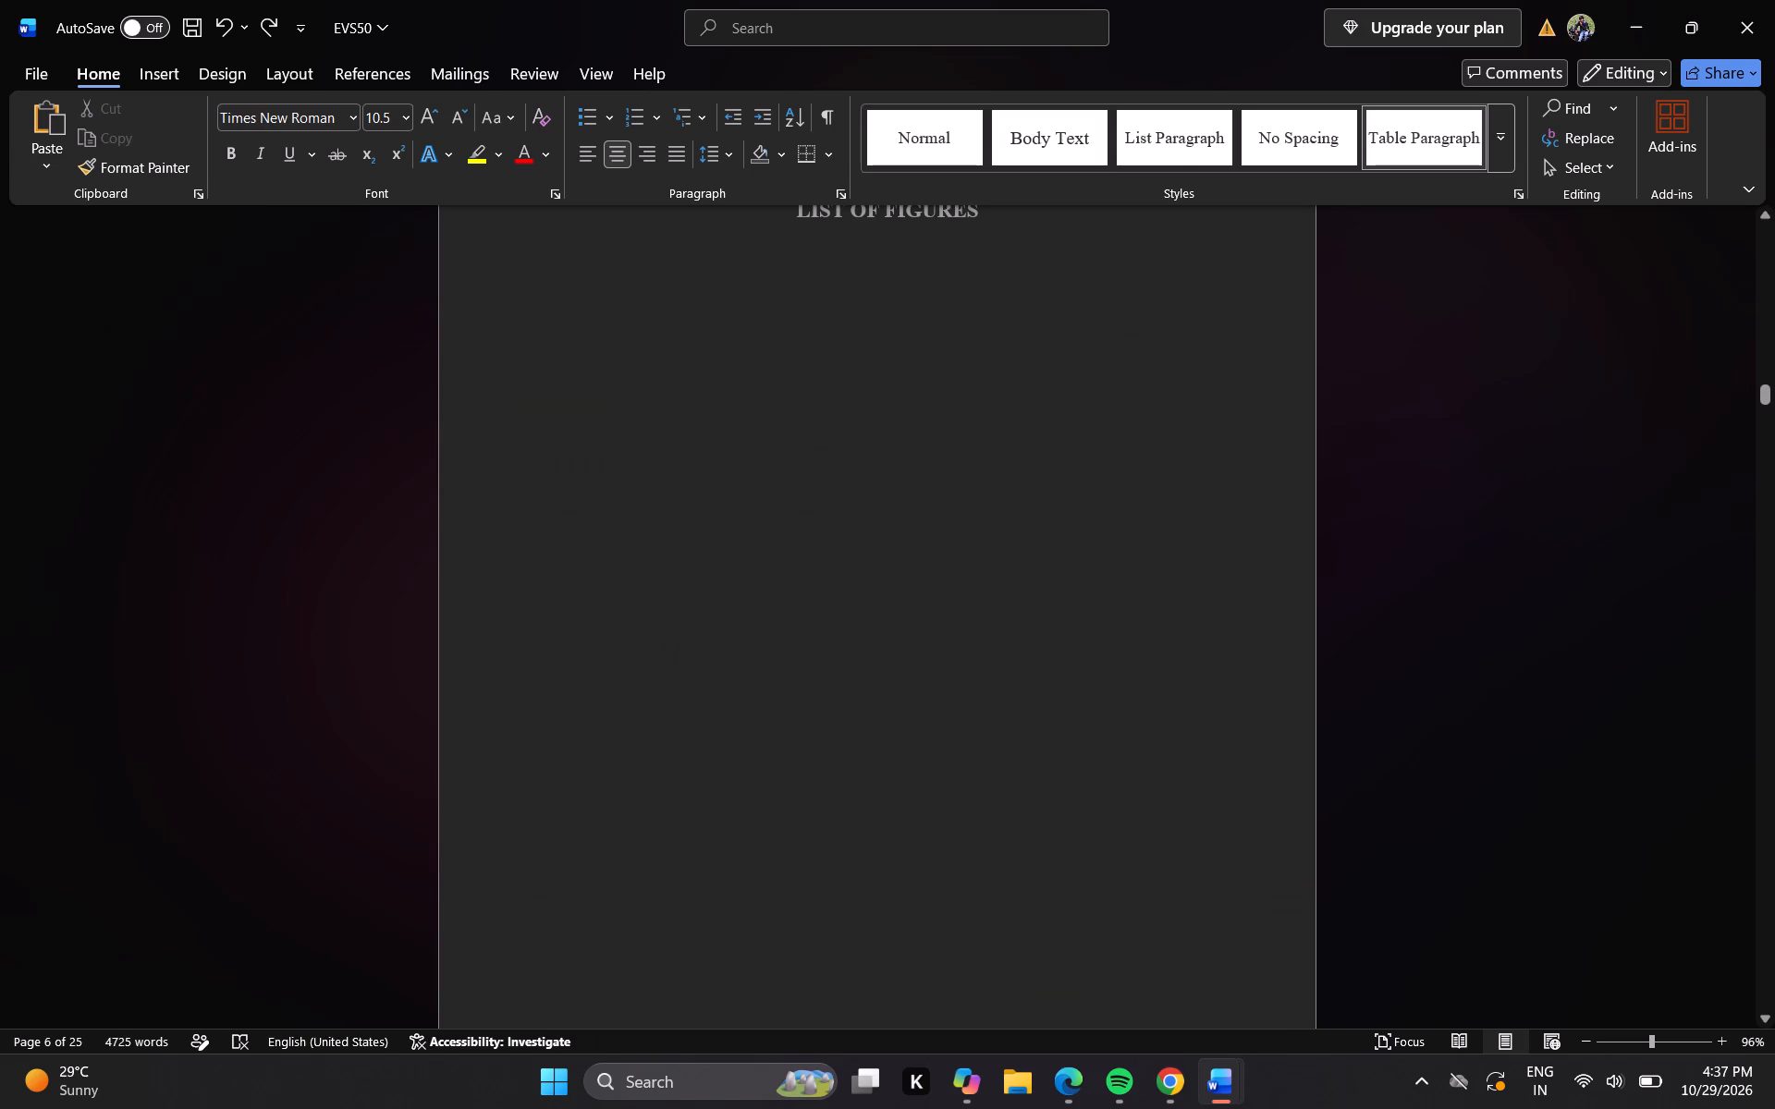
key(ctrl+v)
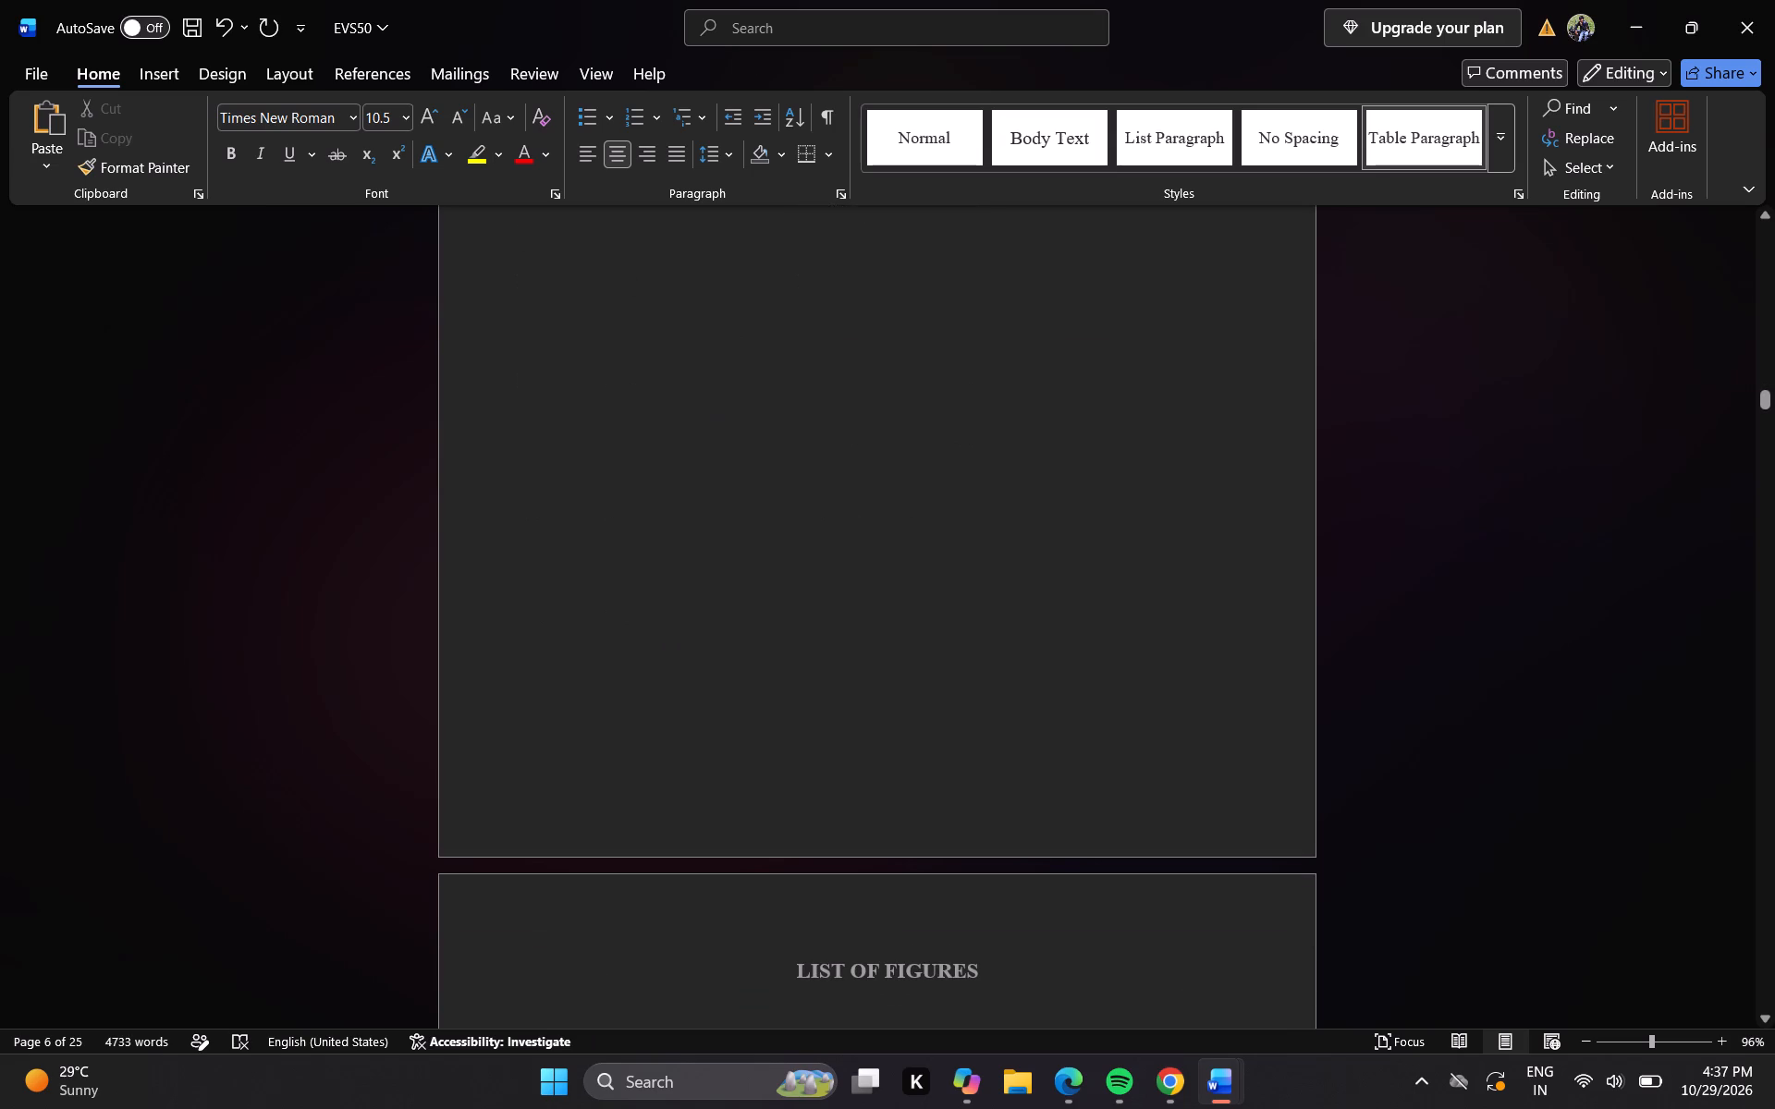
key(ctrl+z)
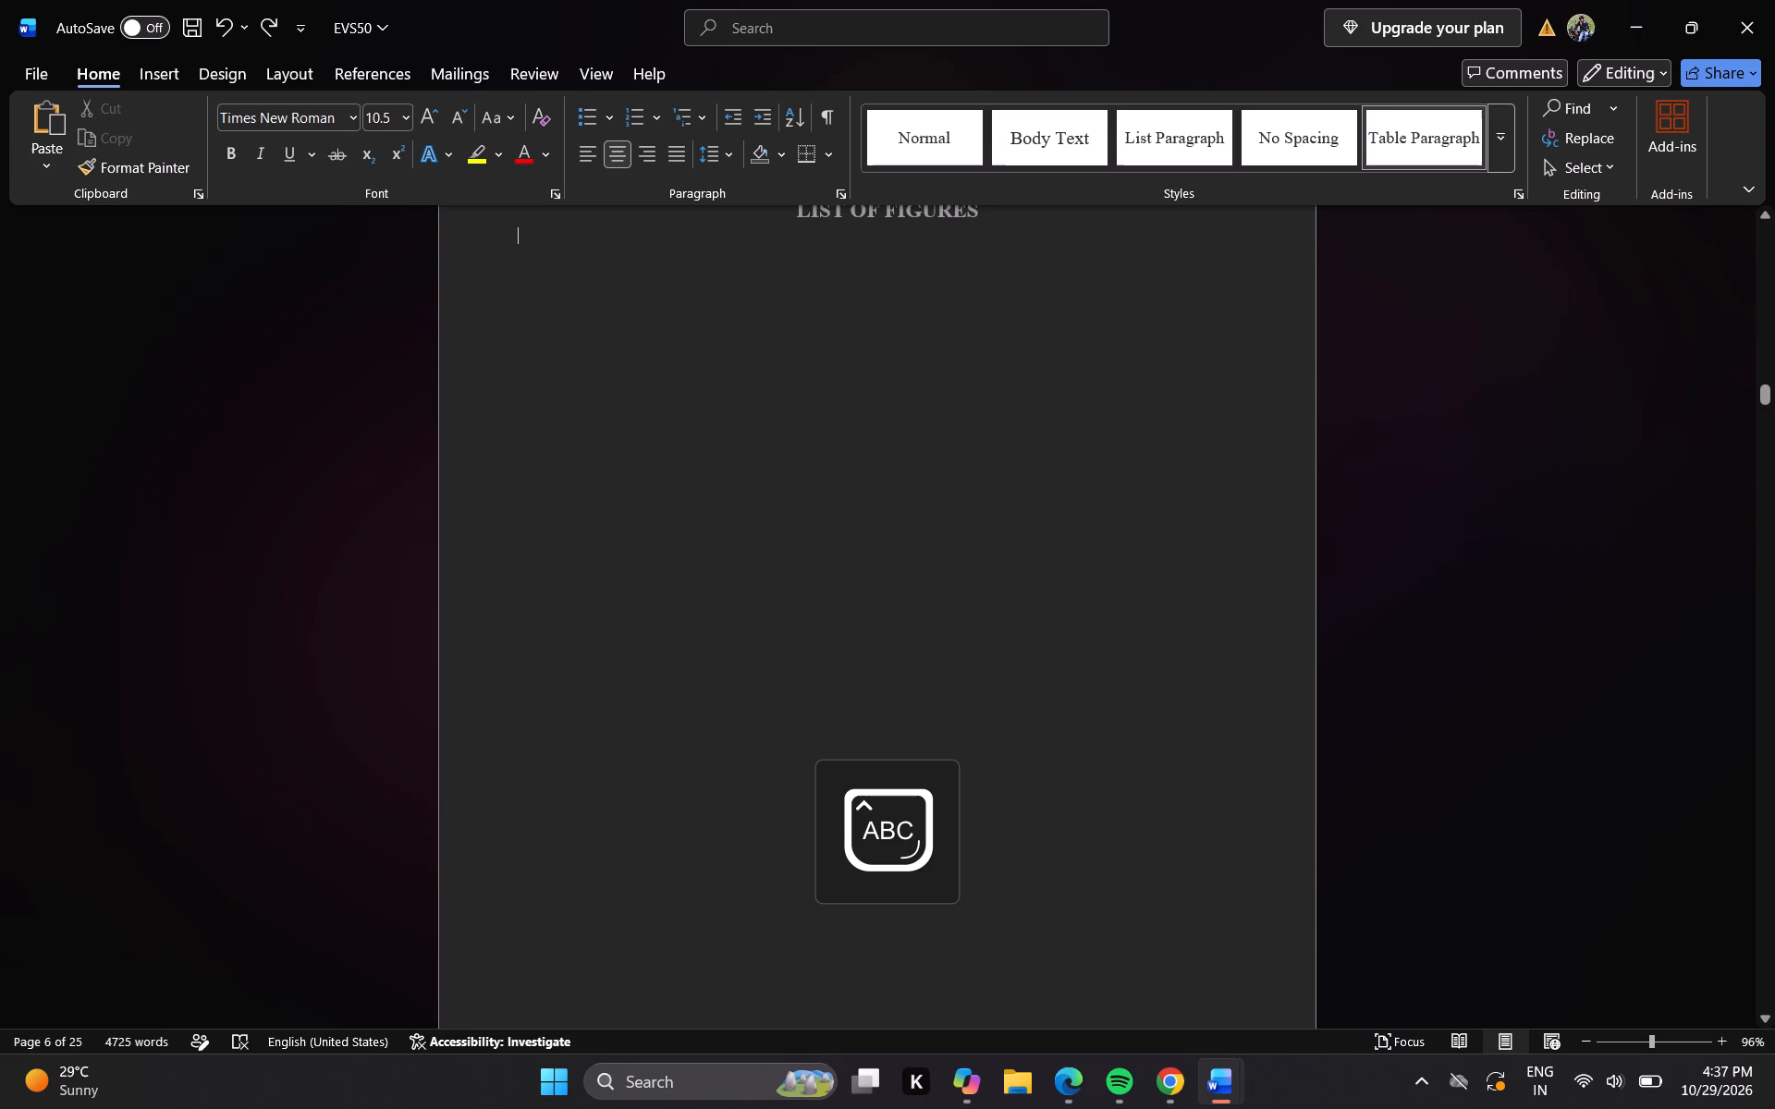
Remove the centred alignment from the empty line below the LIST OF FIGURES heading.
key(f)
key(BackSpace)
key(BackSpace)
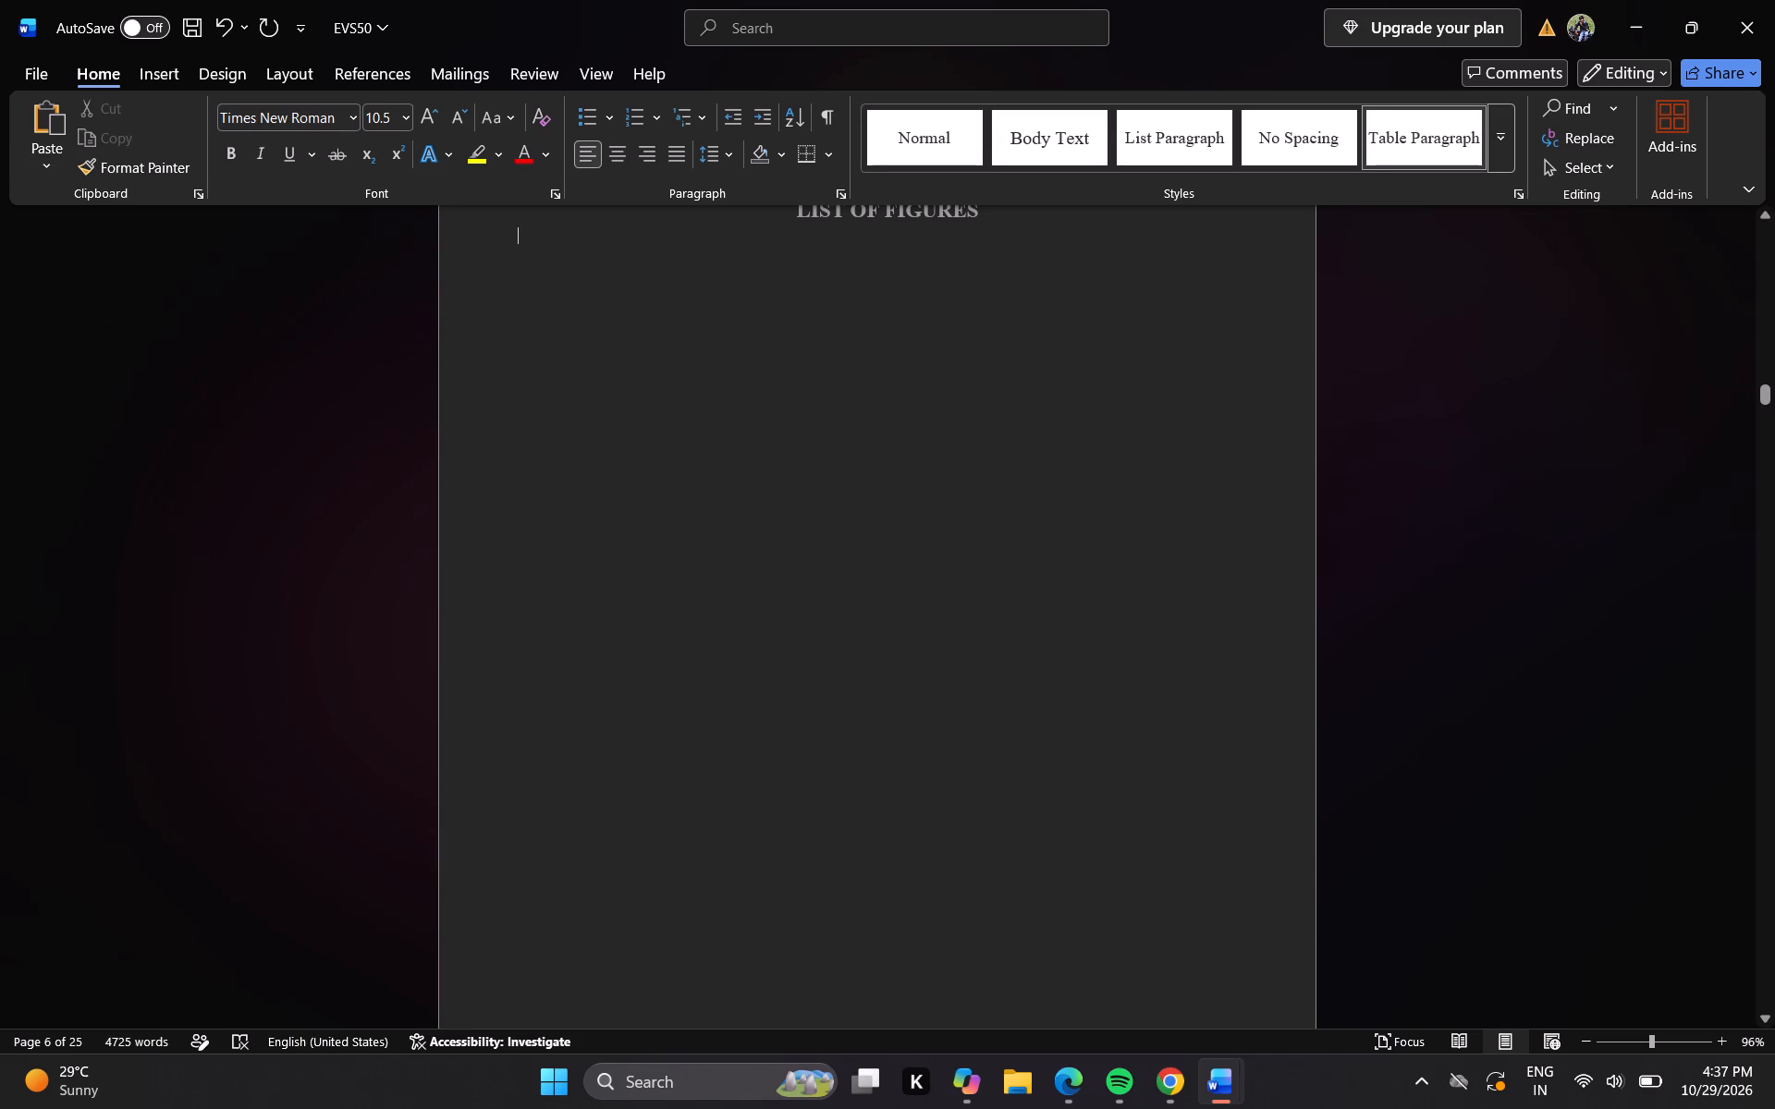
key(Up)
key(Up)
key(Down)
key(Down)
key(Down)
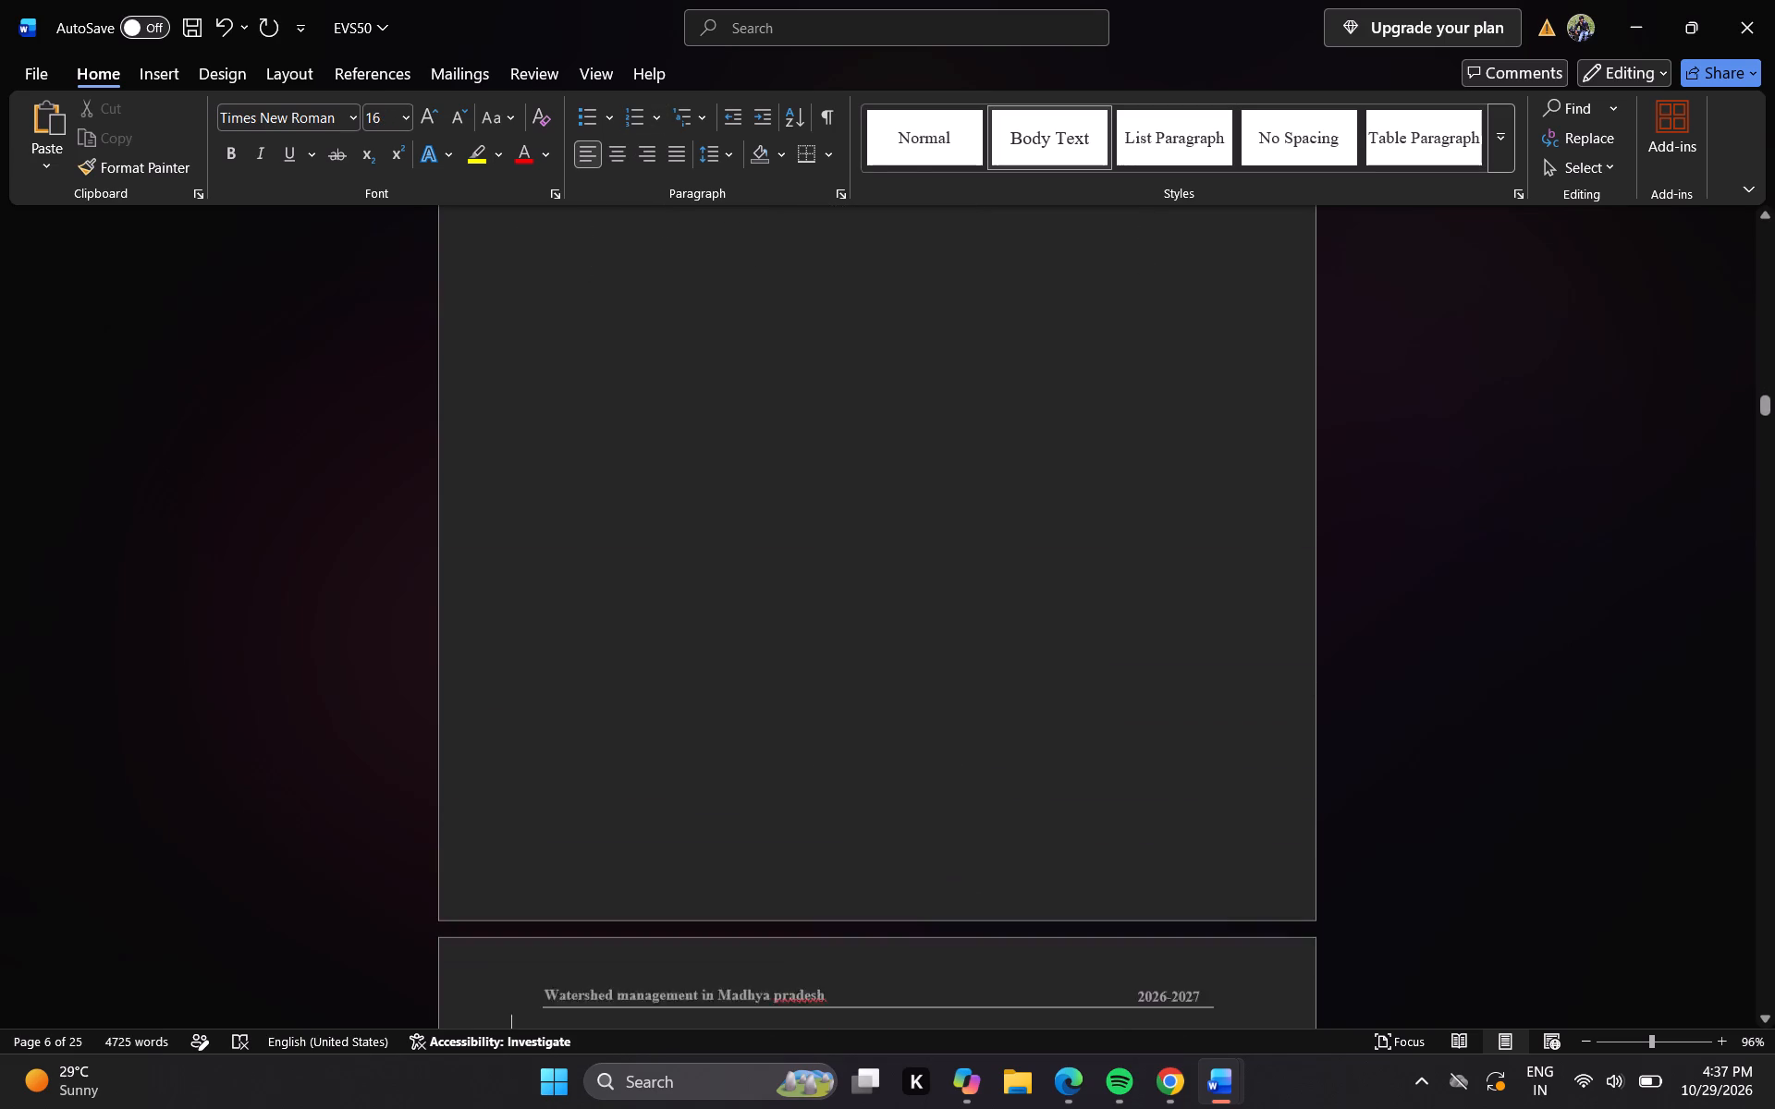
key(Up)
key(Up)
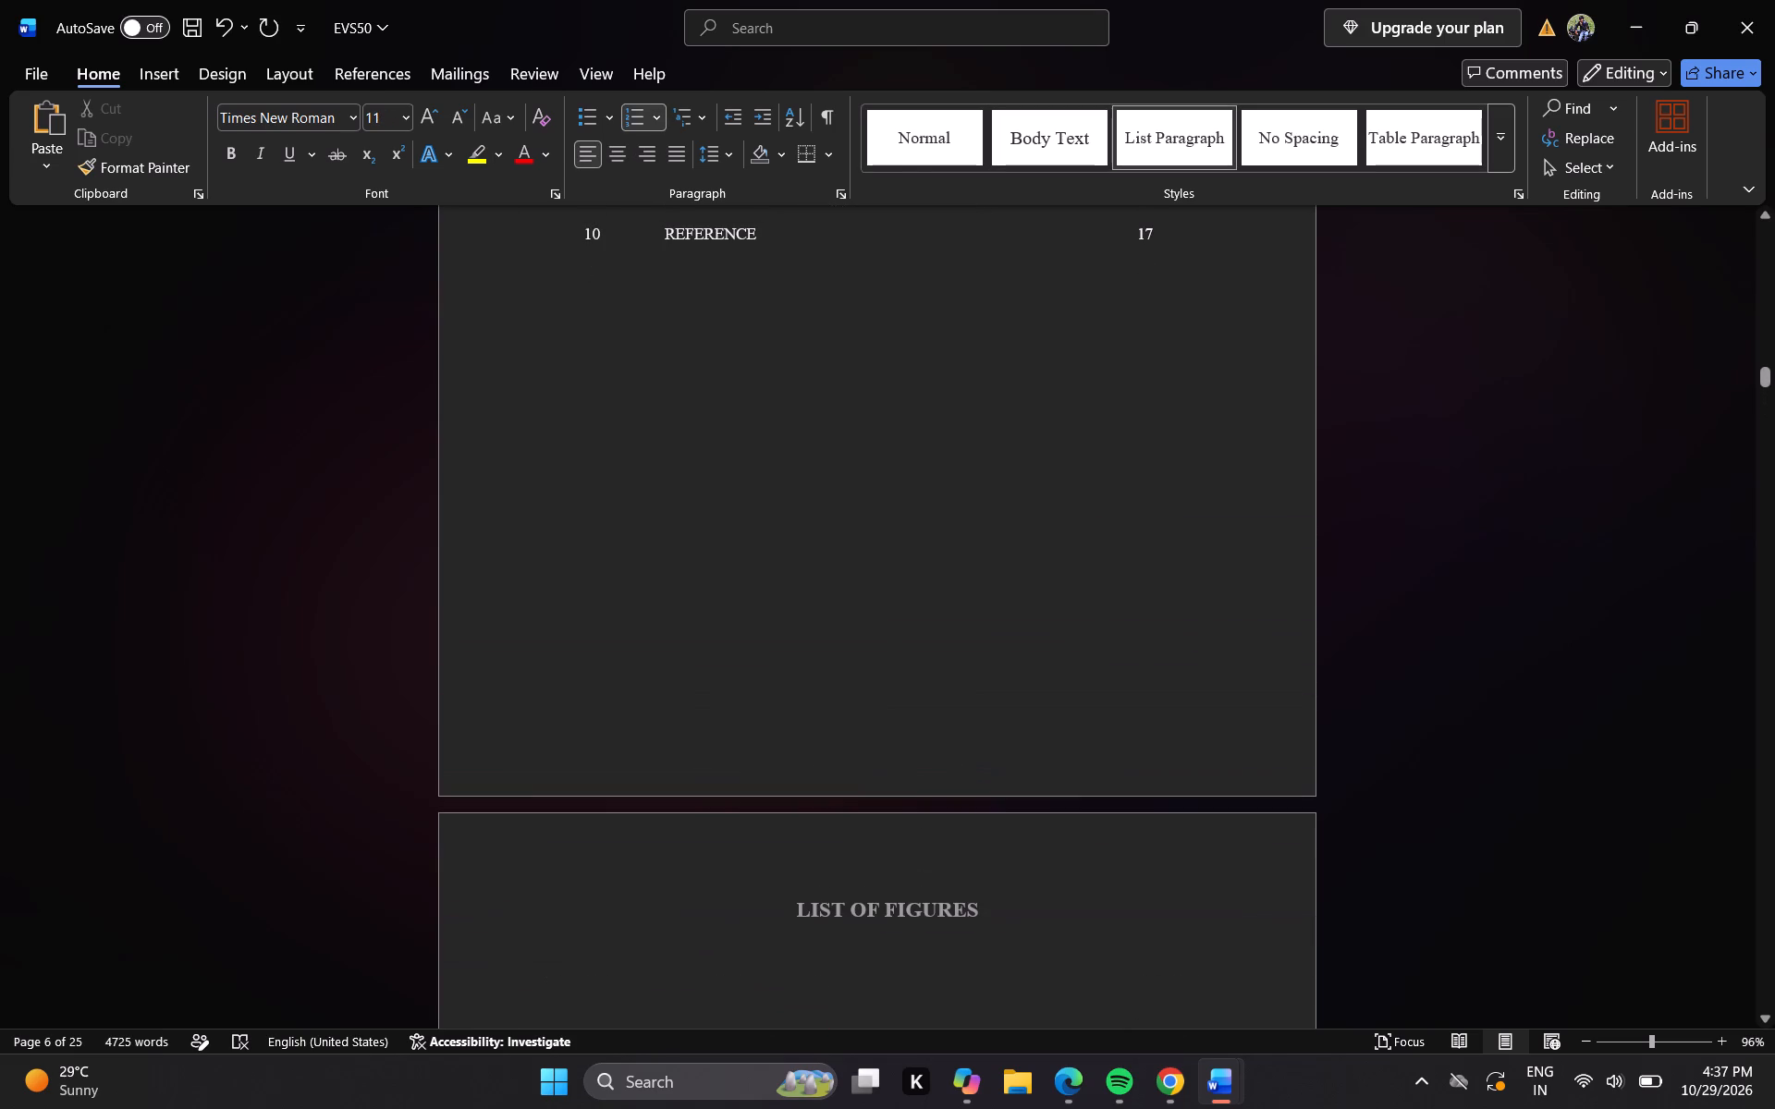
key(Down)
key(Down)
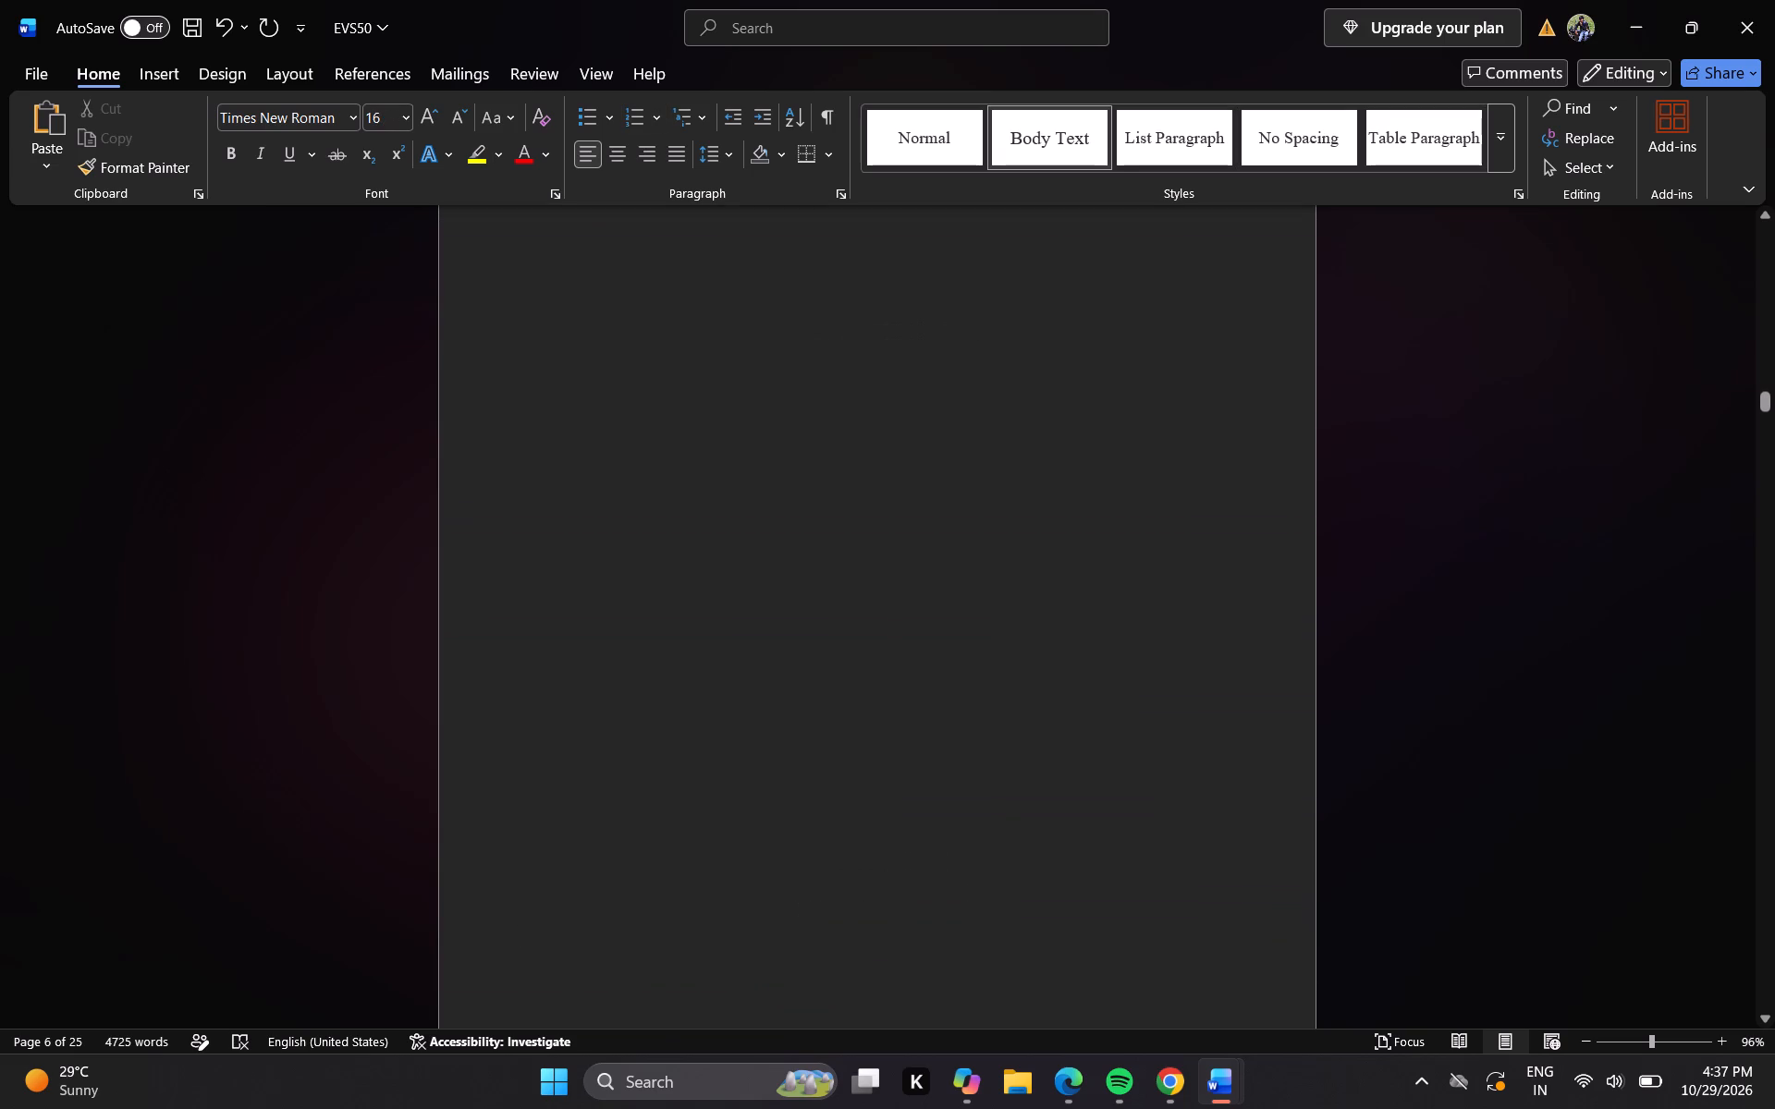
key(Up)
Set the font size to 14.5 and enter the heading FIGURE NO on the empty line below LIST OF FIGURES.
key(f)
key(BackSpace)
click(373, 122)
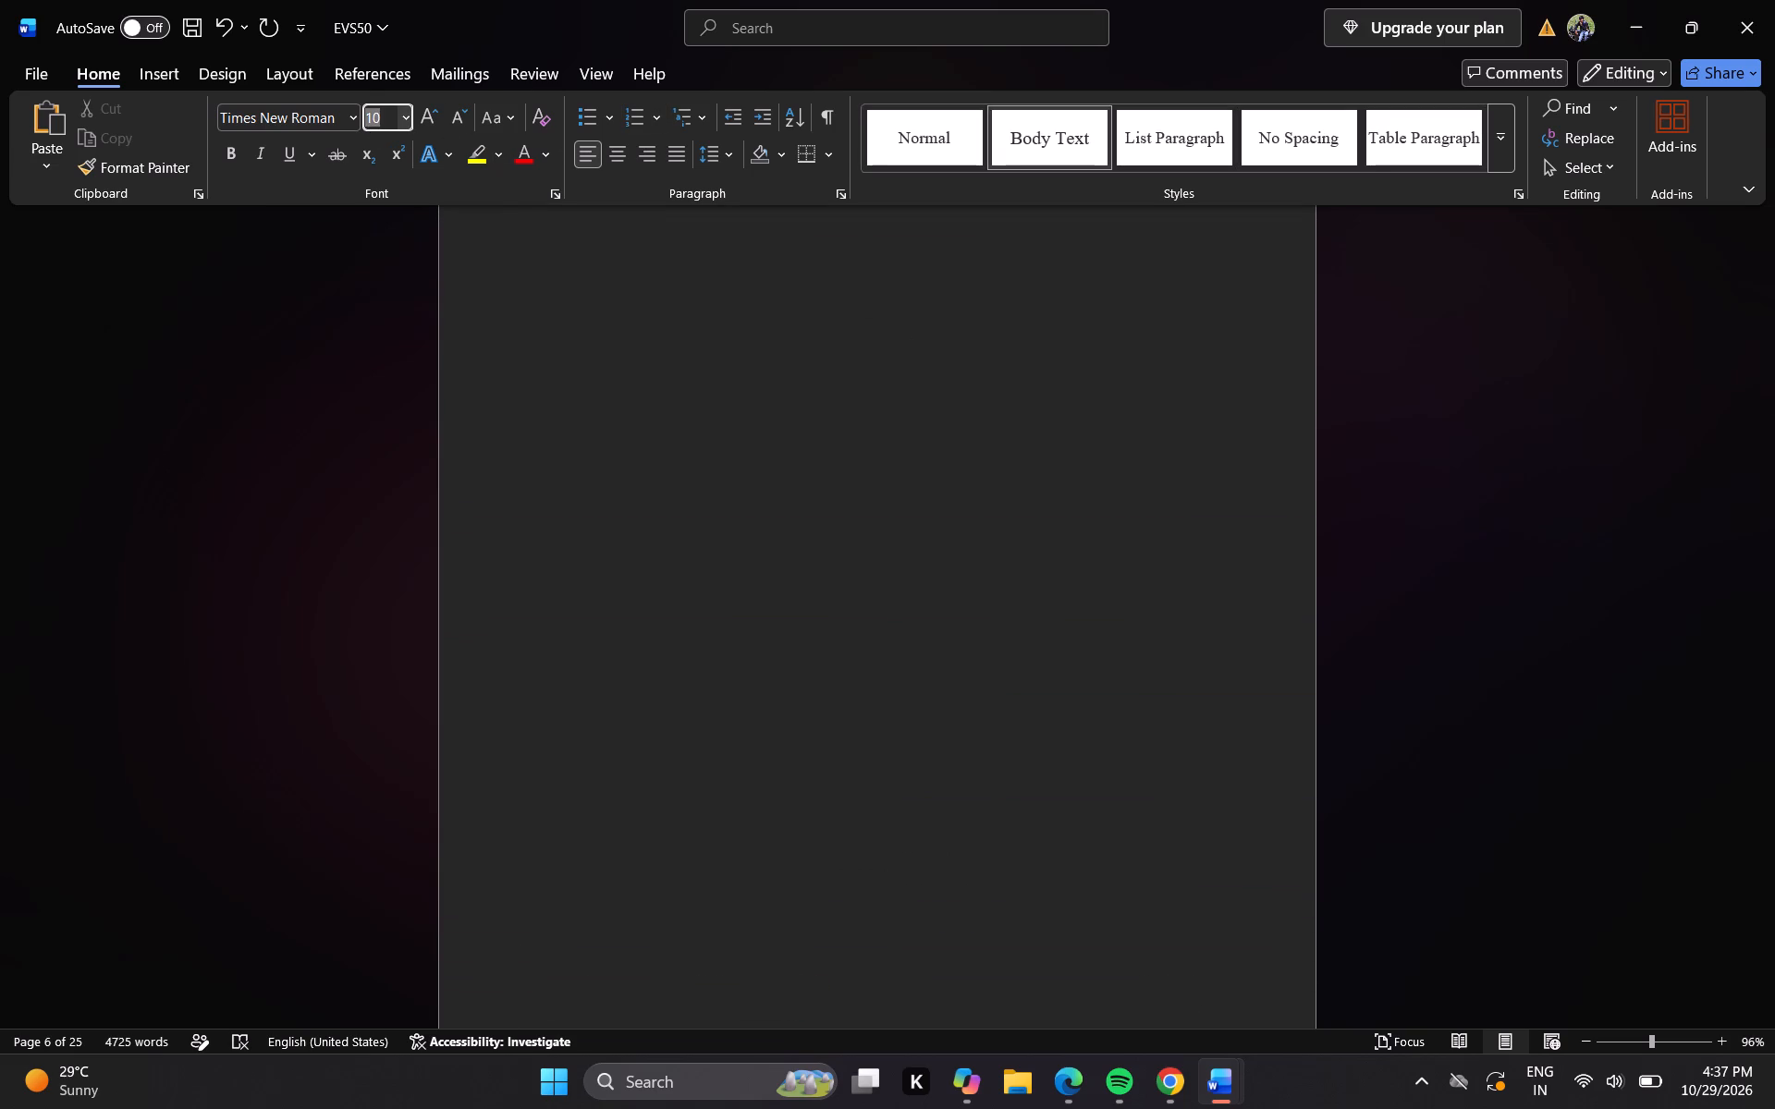
text(14.5)
key(Return)
text(FI)
text(GURE)
key(space)
text(NON)
key(space)
key(BackSpace)
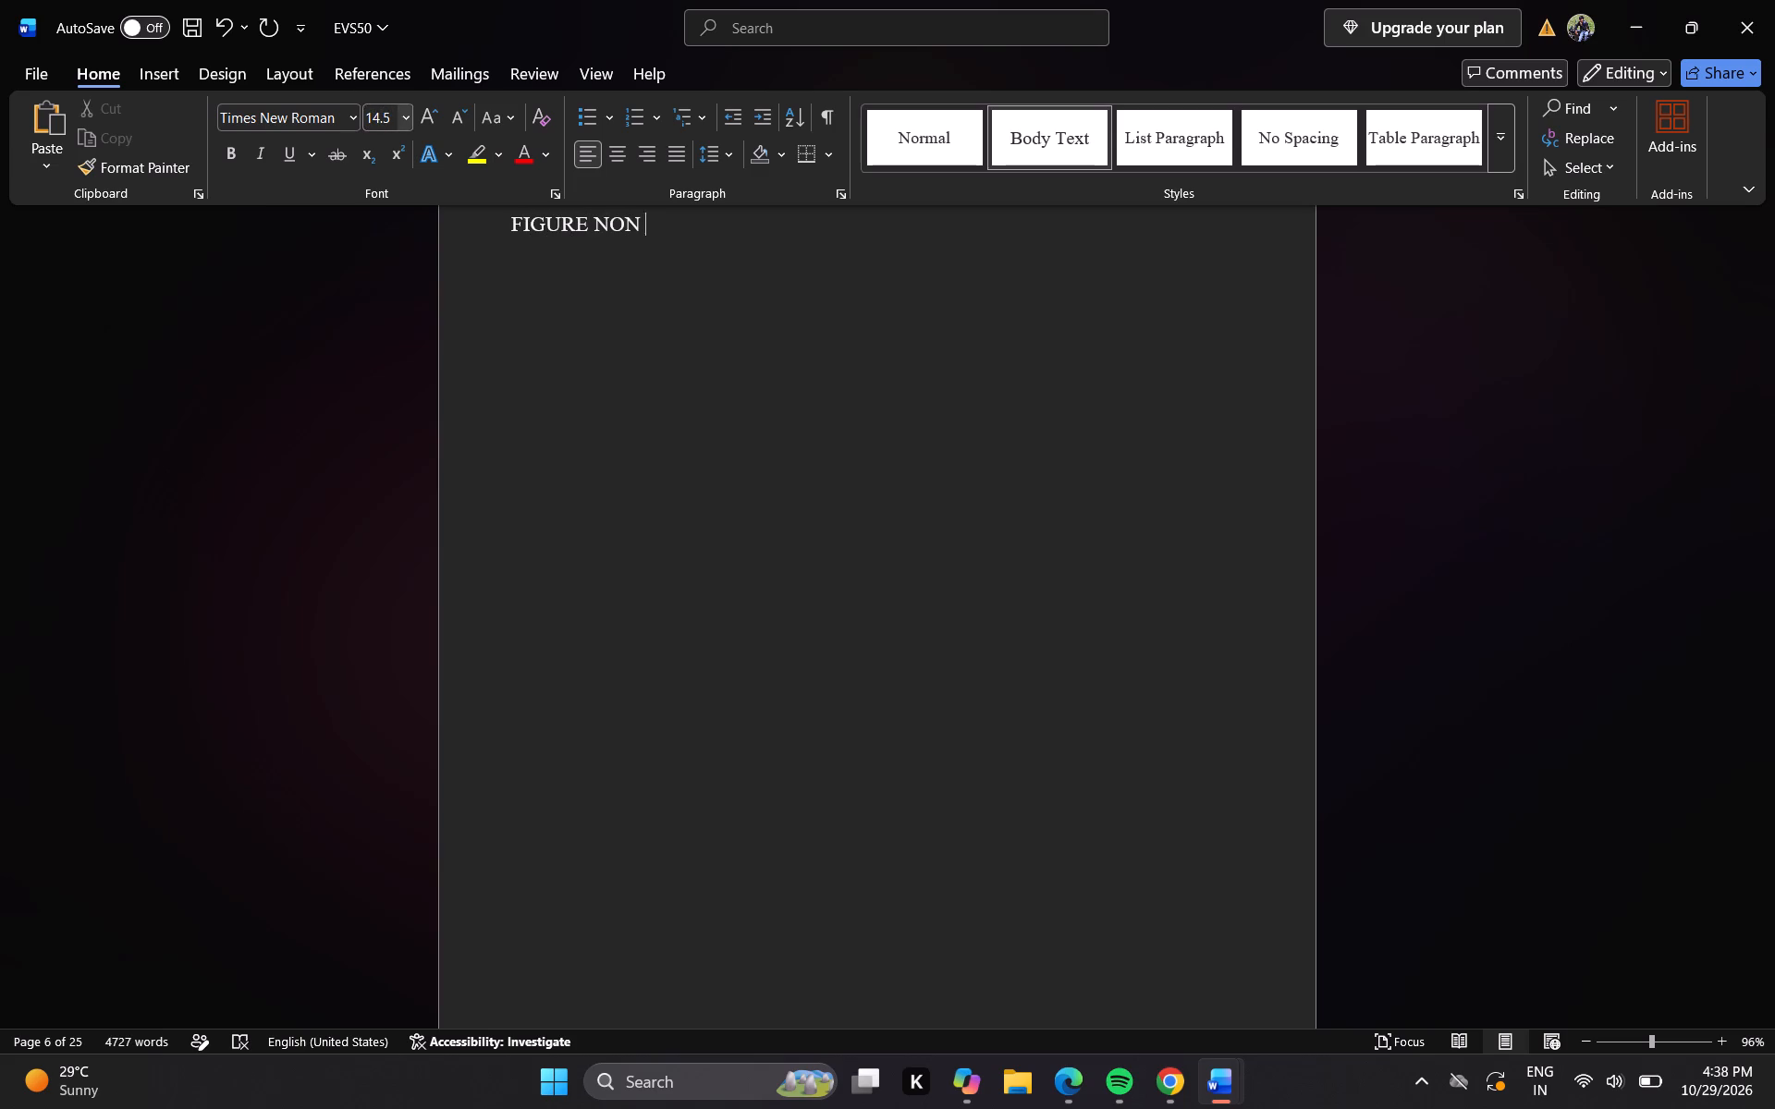
key(BackSpace)
Add the heading FIGURE NAME on the same line, separated from FIGURE NO by a wide run of spaces.
key(space)
key(space)
key(space)
key(space)
key(space)
key(space)
key(space)
key(space)
key(space)
key(space)
key(space)
key(space)
key(space)
key(space)
key(space)
key(space)
key(space)
key(space)
key(space)
key(space)
key(space)
text(FIGURE)
key(space)
text(NAME)
Add the heading PAGE NO on the same line, separated from FIGURE NAME by a wide run of spaces.
key(space)
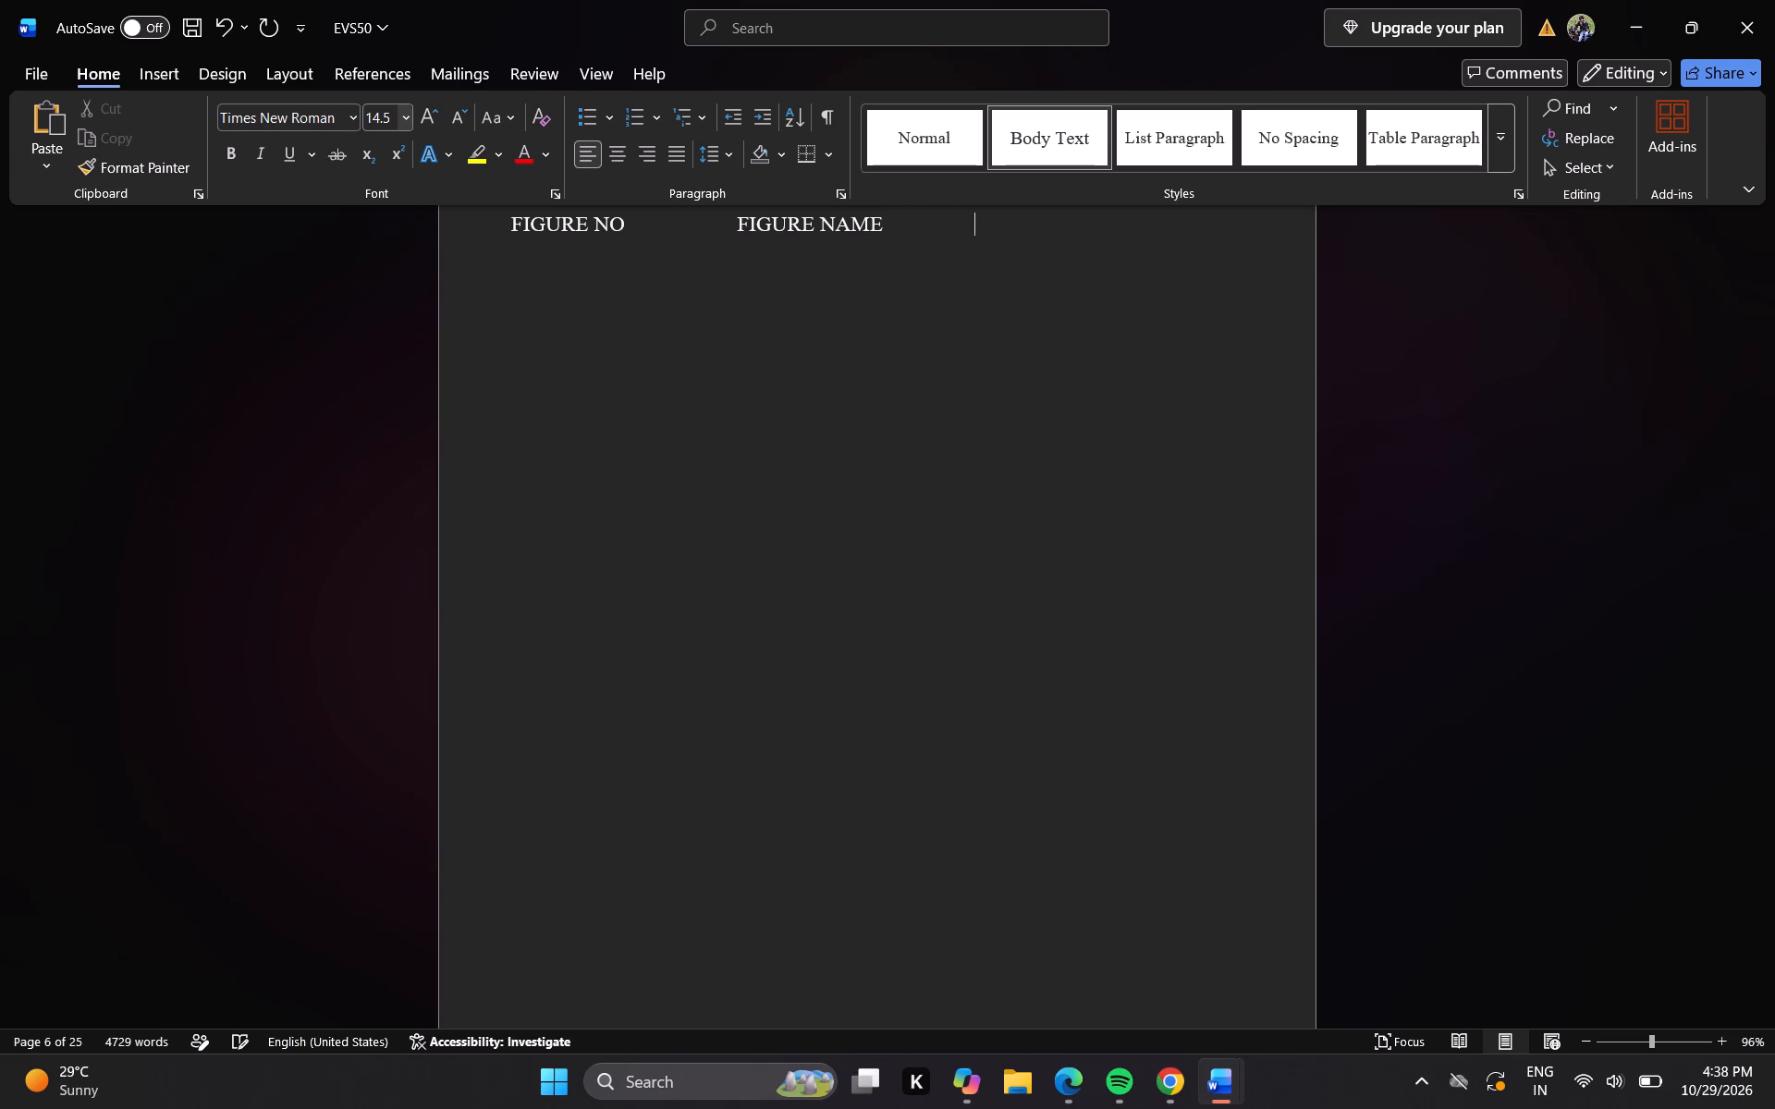
key(BackSpace)
key(BackSpace)
text(PAGE)
key(space)
text(NO)
Leave a blank line below the headings and enter an indented Fig.1.1 at font size 10.5, followed by several spaces.
key(Return)
key(space)
key(space)
key(BackSpace)
key(BackSpace)
key(Return)
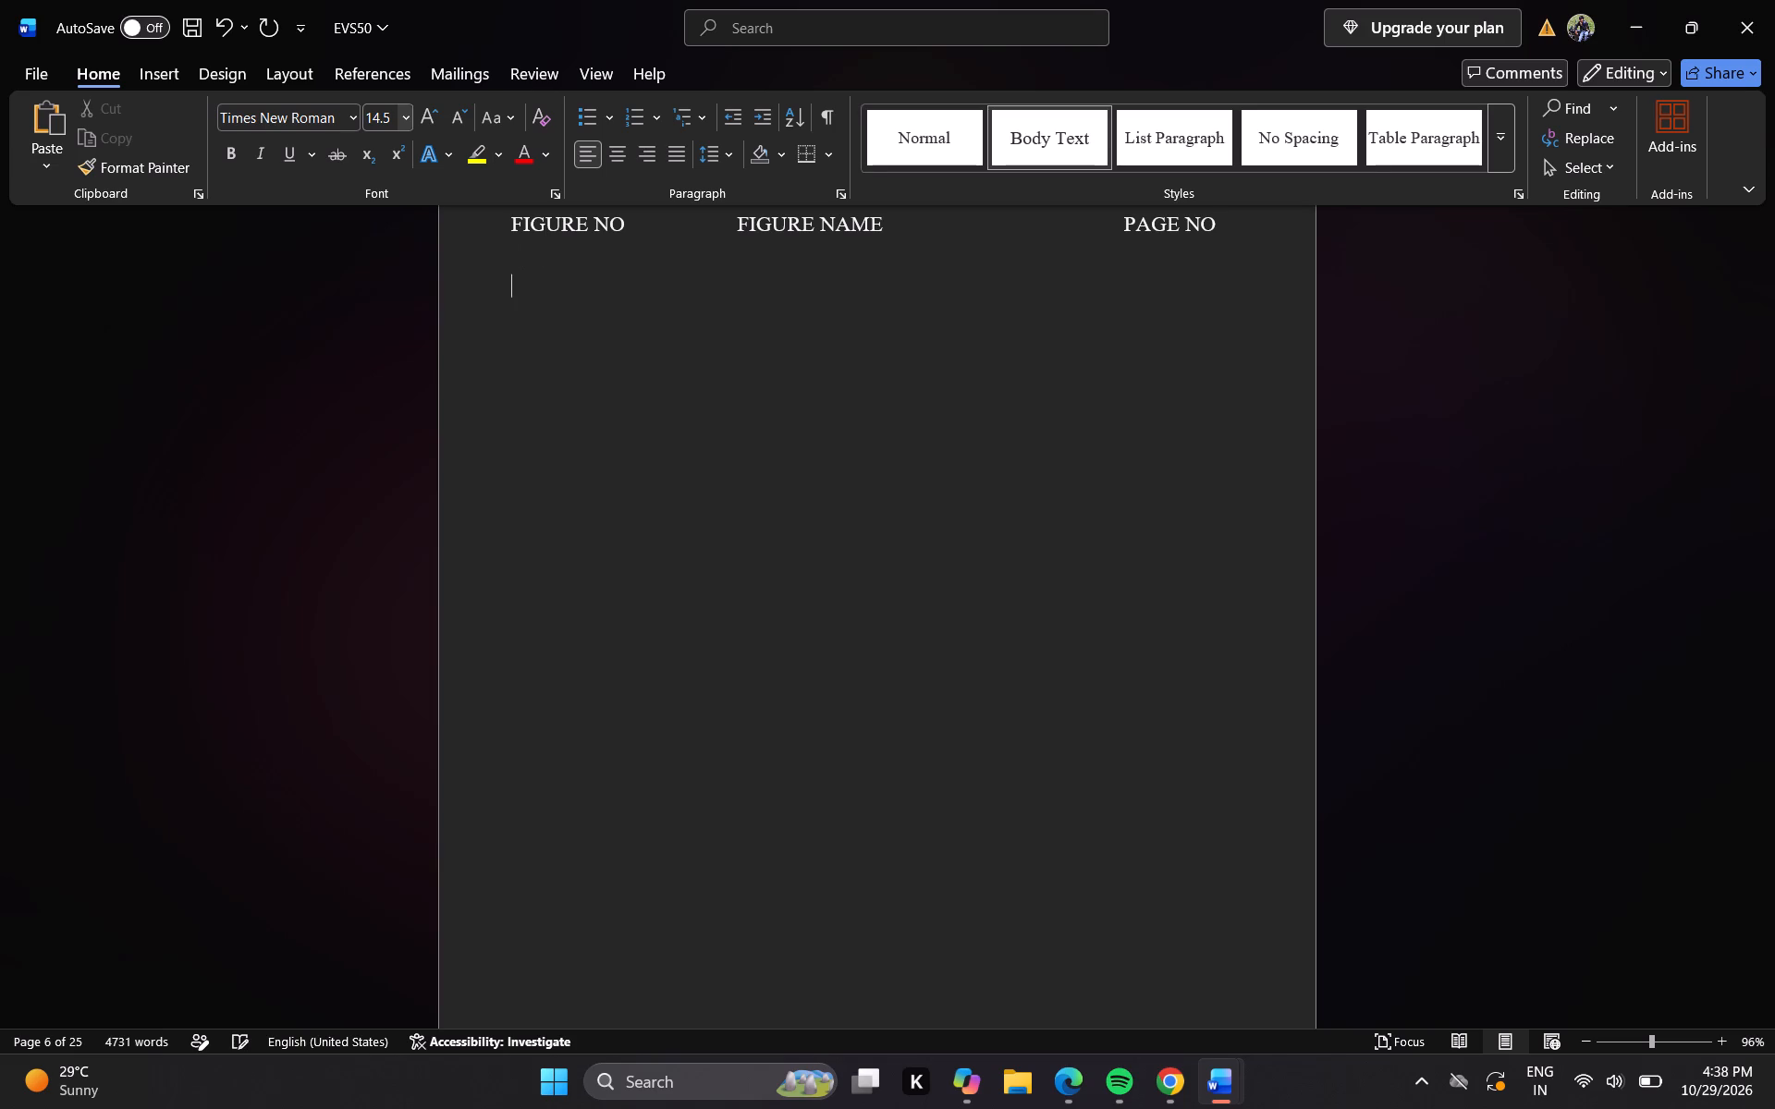
key(Tab)
text(FI)
key(BackSpace)
key(BackSpace)
click(390, 115)
key(BackSpace)
text(10.5)
key(Return)
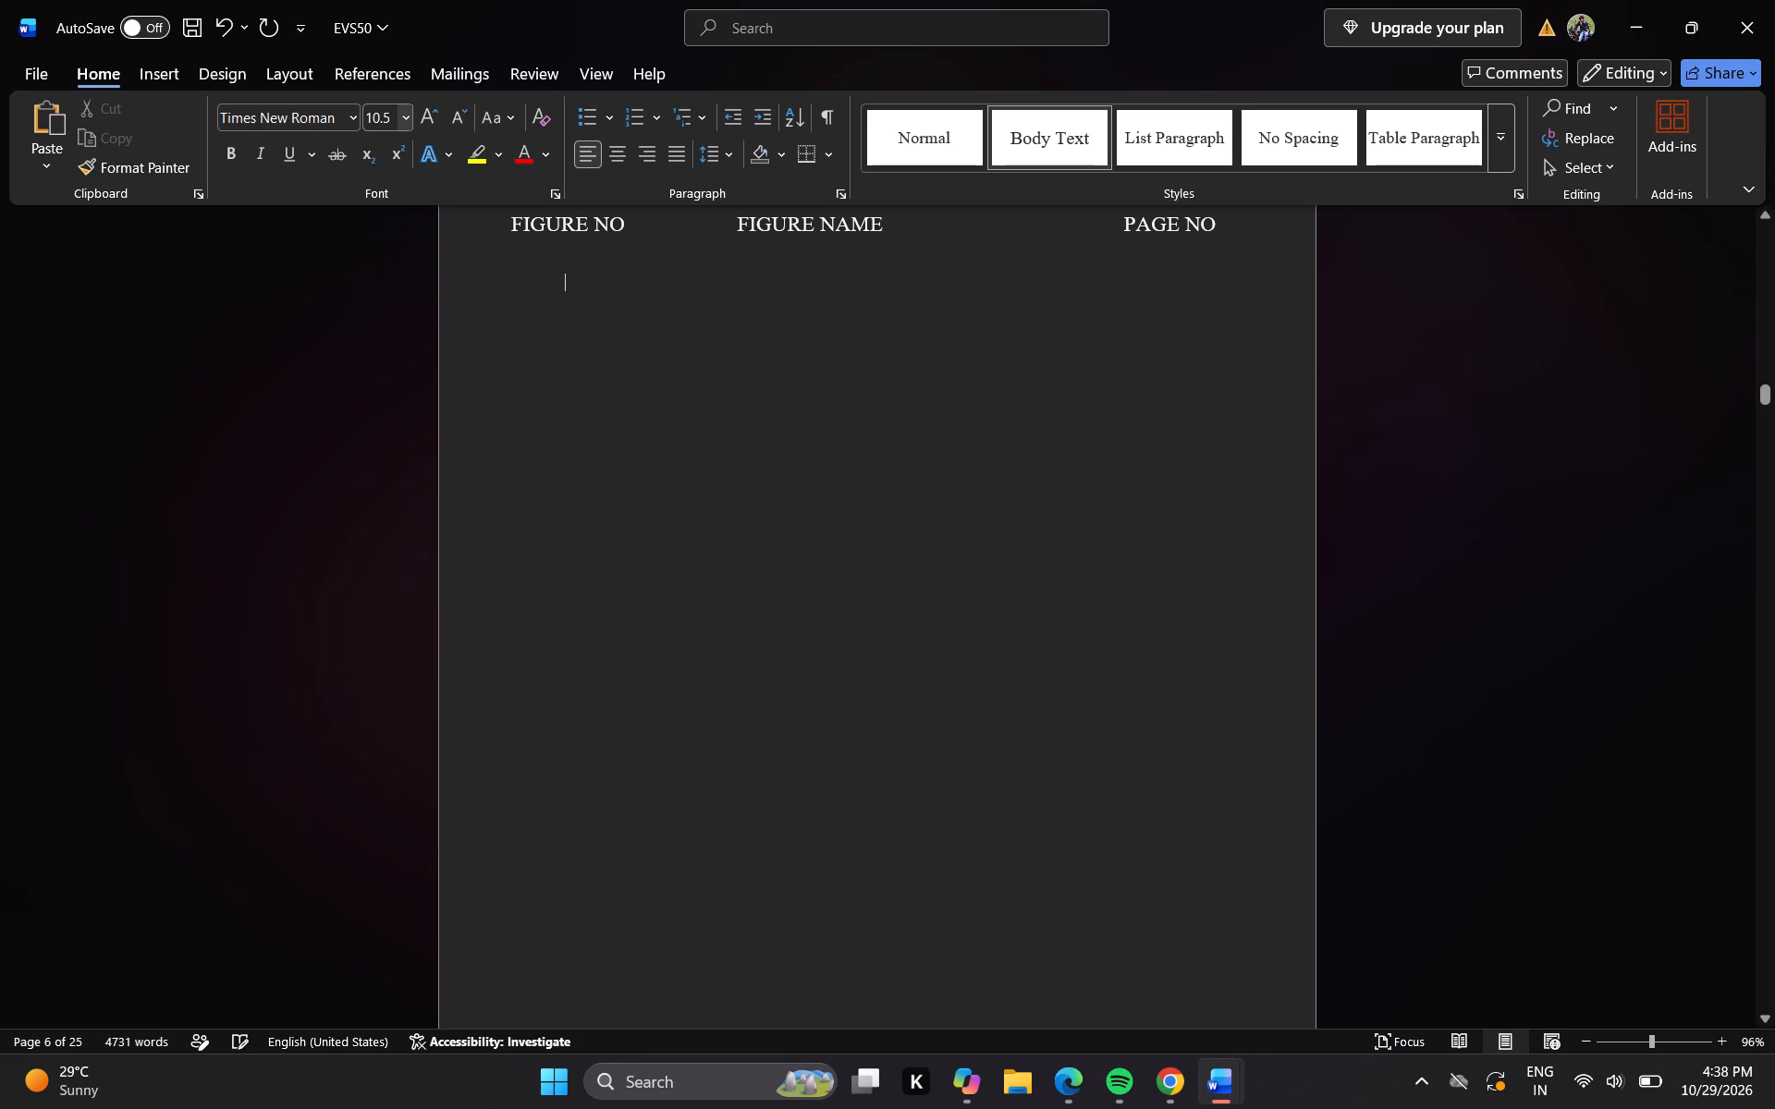
key(f)
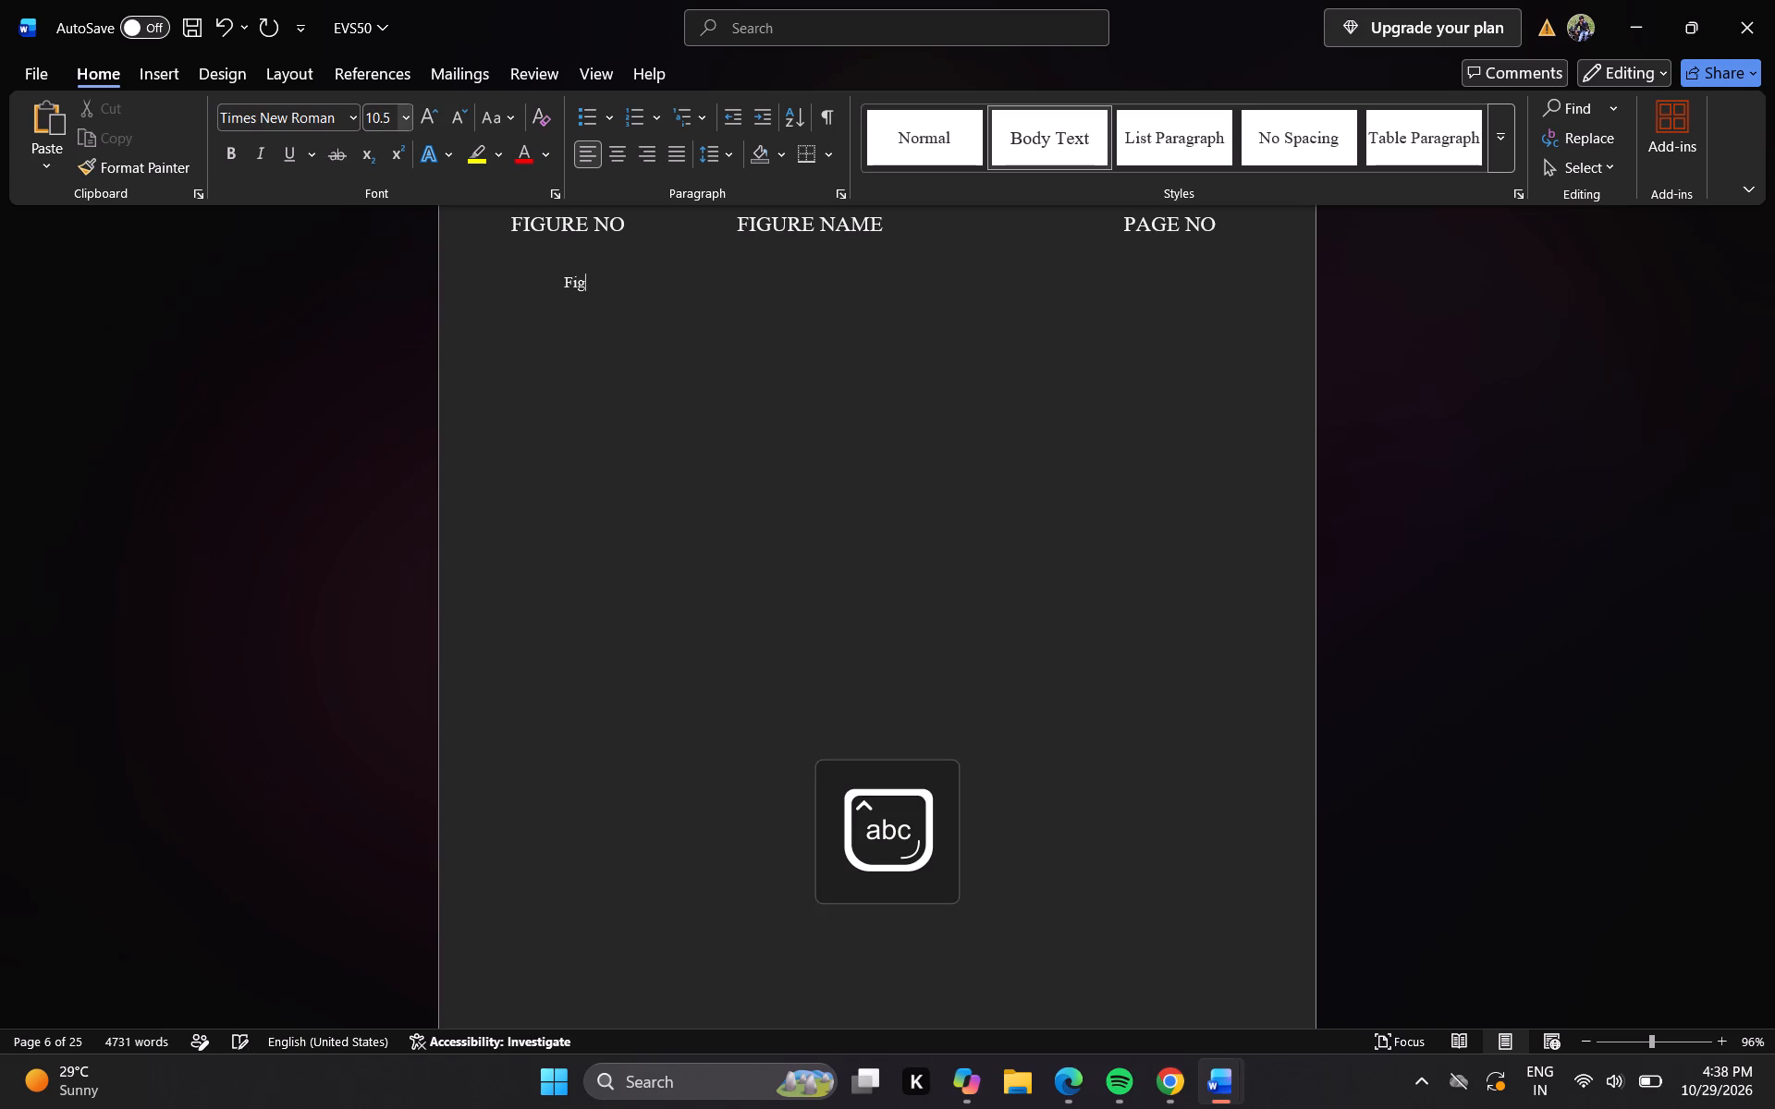
text(.1.1)
key(space)
key(space)
key(space)
key(space)
key(space)
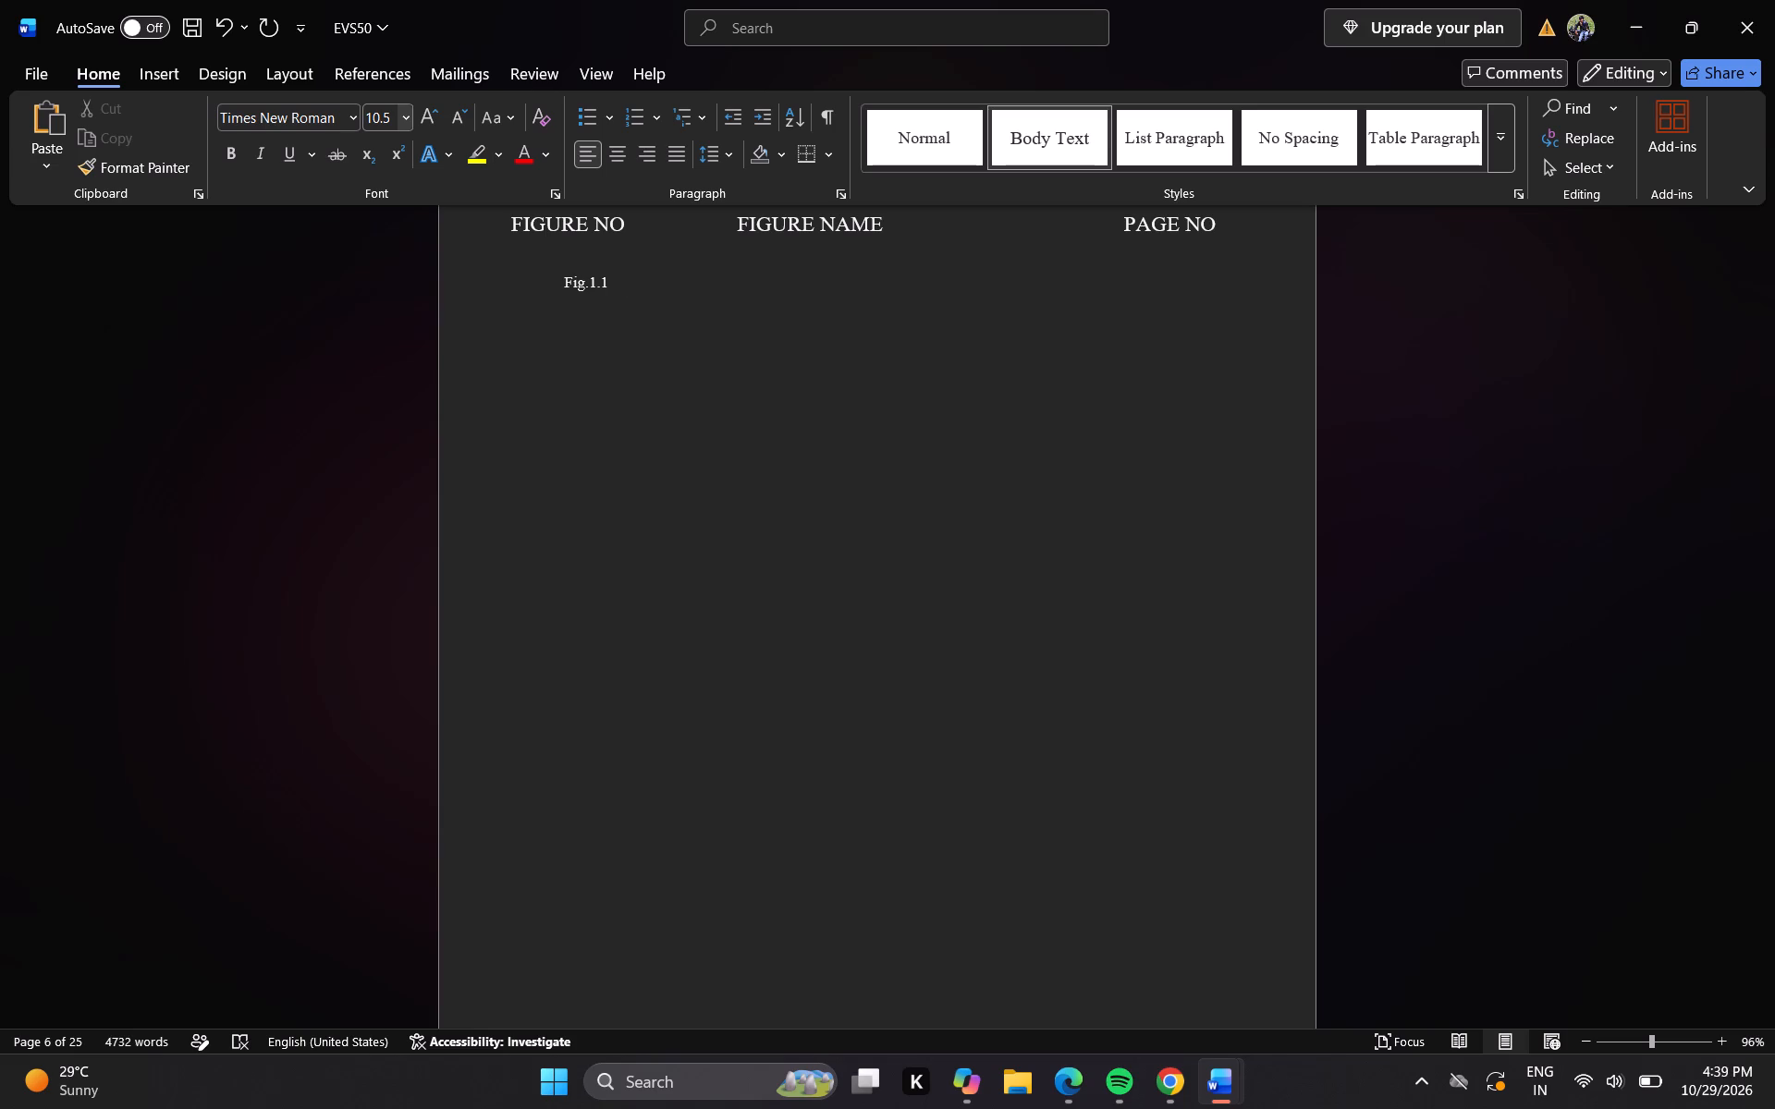
Remove the indent before Fig.1.1 and indent it again under the FIGURE NO heading.
click(559, 287)
key(BackSpace)
key(Tab)
key(Tab)
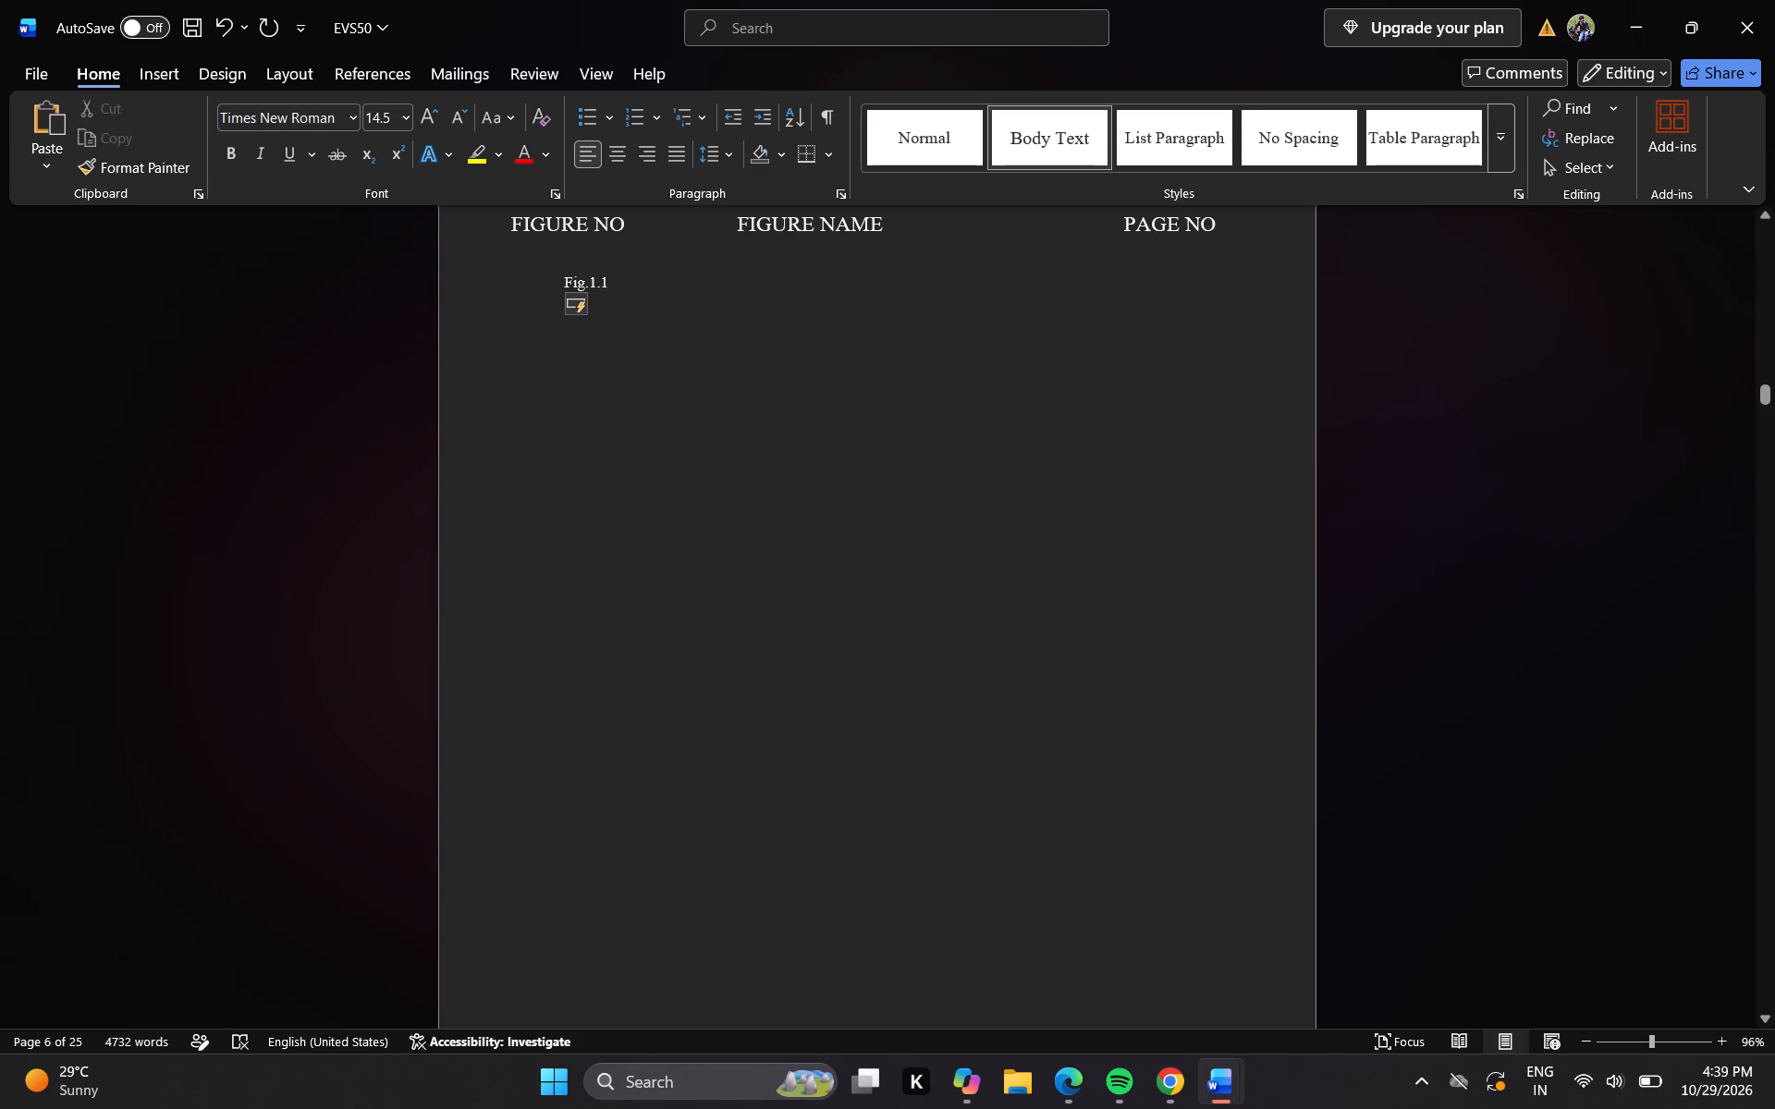
Replace the spaces after Fig.1.1 with tab spacing towards the FIGURE NAME column.
click(670, 282)
key(BackSpace)
key(BackSpace)
key(BackSpace)
key(BackSpace)
key(BackSpace)
key(BackSpace)
key(Tab)
key(Tab)
key(BackSpace)
key(BackSpace)
key(Tab)
key(Tab)
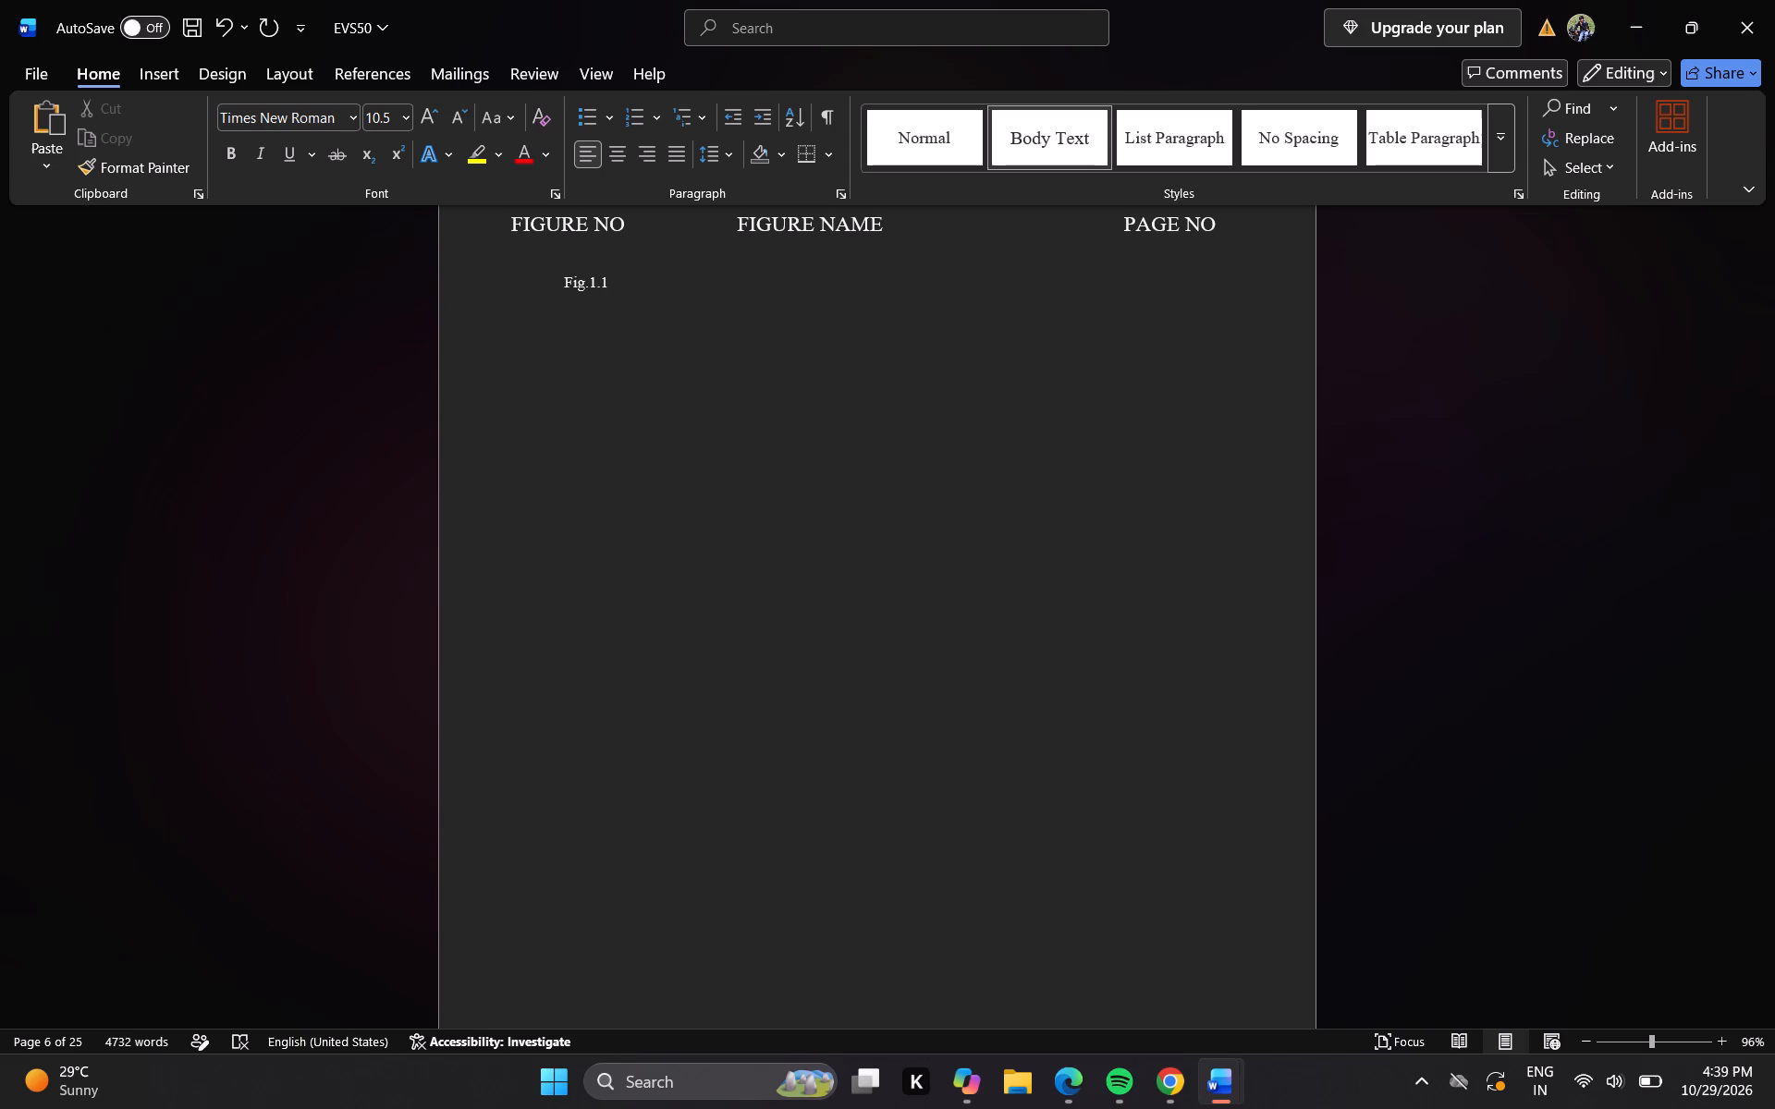
Enter the figure name WATERSHED AND ITS MANAGEMENT in capitals after Fig.1.1.
text(water)
key(BackSpace)
key(BackSpace)
key(BackSpace)
key(BackSpace)
key(BackSpace)
text(WATERSHED AND ITS MANAGEMENT)
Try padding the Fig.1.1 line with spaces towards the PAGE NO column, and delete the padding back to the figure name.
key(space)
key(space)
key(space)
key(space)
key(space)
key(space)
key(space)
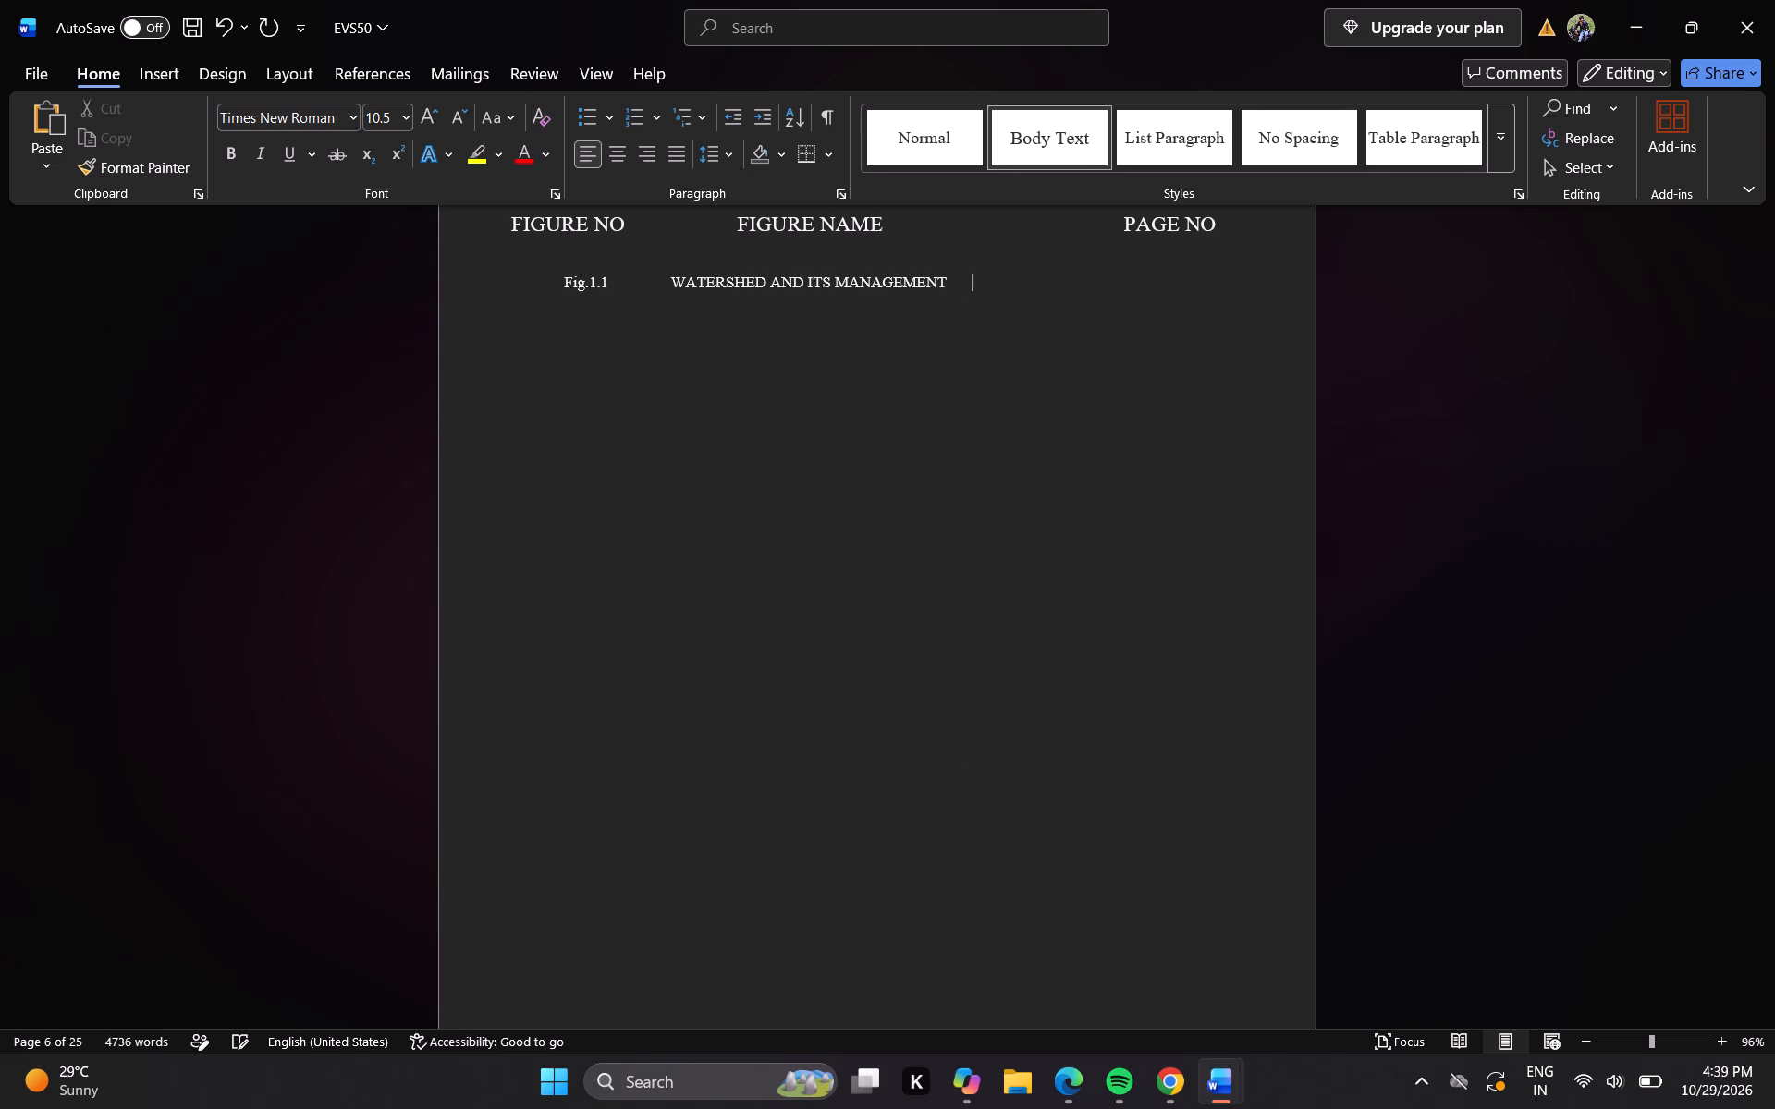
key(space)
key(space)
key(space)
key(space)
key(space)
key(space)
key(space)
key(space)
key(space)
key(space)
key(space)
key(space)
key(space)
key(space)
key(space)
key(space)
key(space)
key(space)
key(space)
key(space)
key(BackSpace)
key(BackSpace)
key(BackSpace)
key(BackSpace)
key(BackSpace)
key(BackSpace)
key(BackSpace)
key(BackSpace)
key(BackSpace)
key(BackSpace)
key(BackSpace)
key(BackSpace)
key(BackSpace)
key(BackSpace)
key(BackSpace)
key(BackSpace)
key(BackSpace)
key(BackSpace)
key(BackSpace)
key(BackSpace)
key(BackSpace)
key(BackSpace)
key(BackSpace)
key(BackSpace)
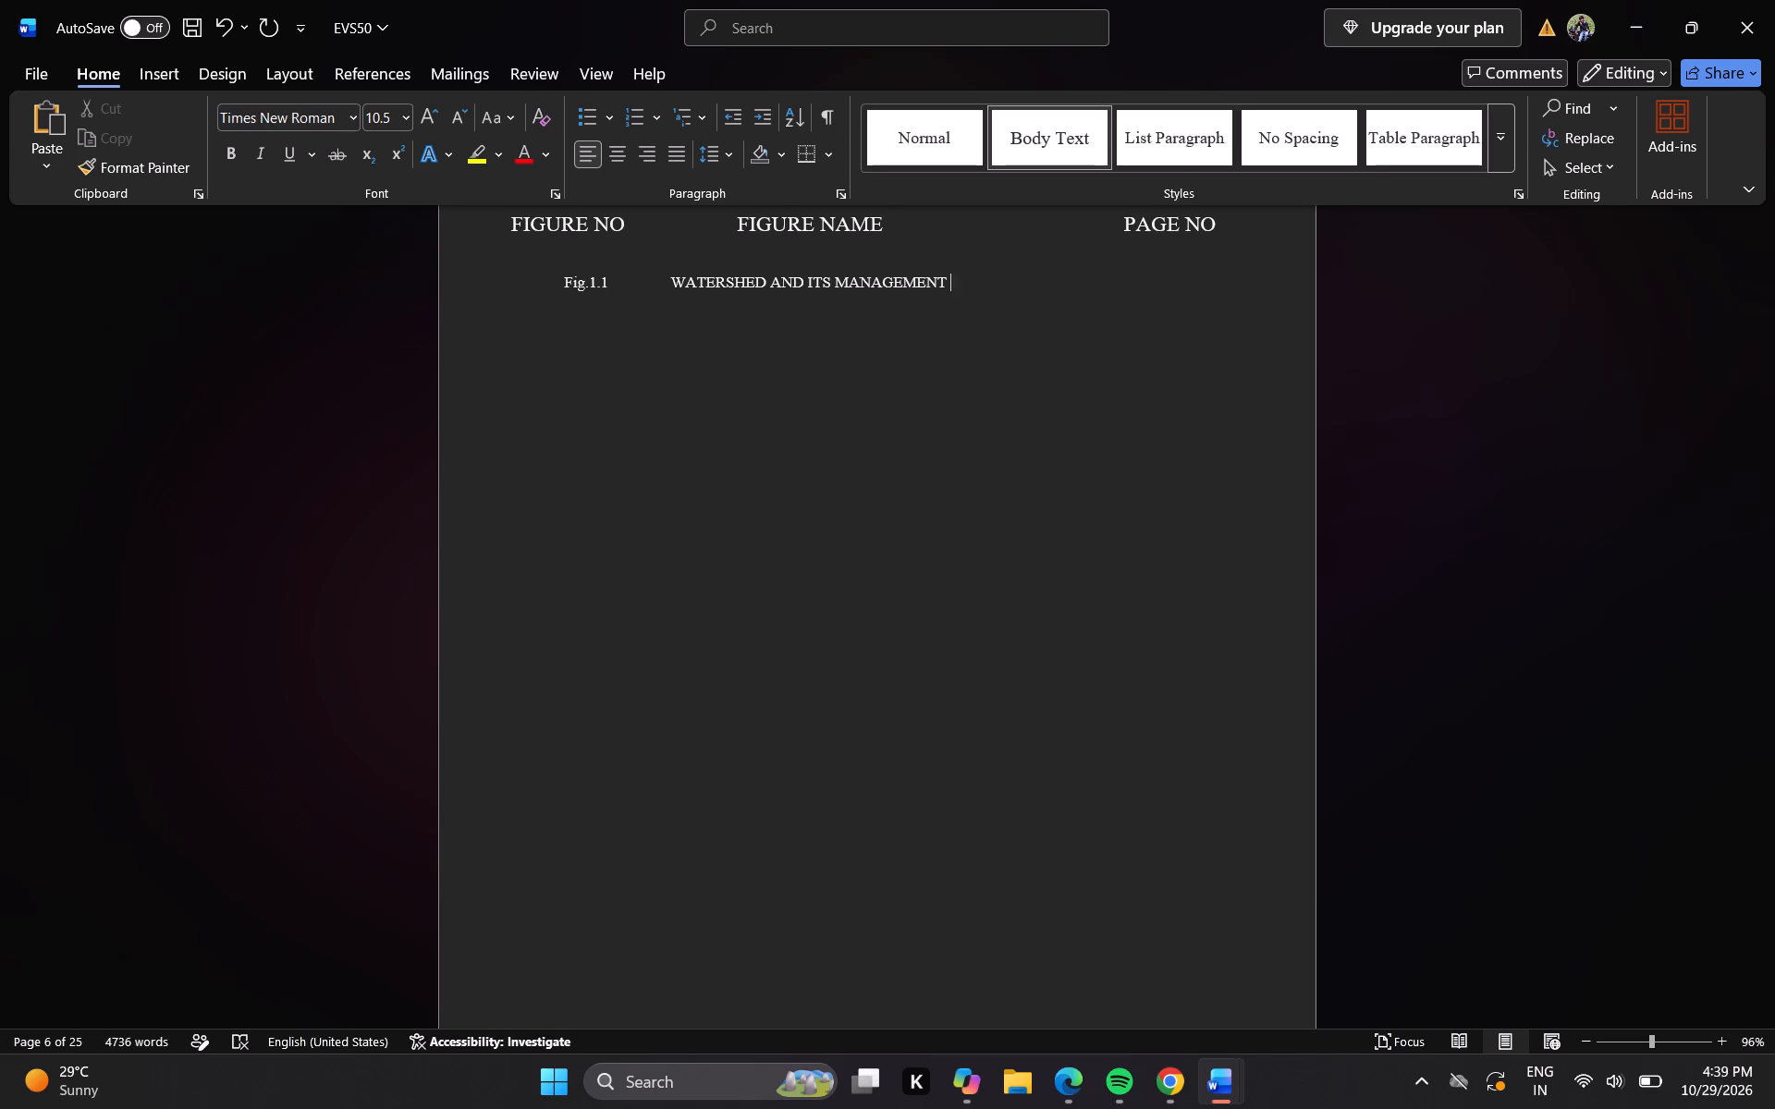
Tab from the Fig.1.1 figure name to the PAGE NO column and enter page number 01.
key(Tab)
key(Tab)
key(Tab)
key(Tab)
text(01)
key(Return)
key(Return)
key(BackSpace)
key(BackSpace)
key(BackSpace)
Leave a blank line below the Fig.1.1 entry and enter the figure number Fig.1.2.
key(Return)
key(Return)
key(d)
key(BackSpace)
key(f)
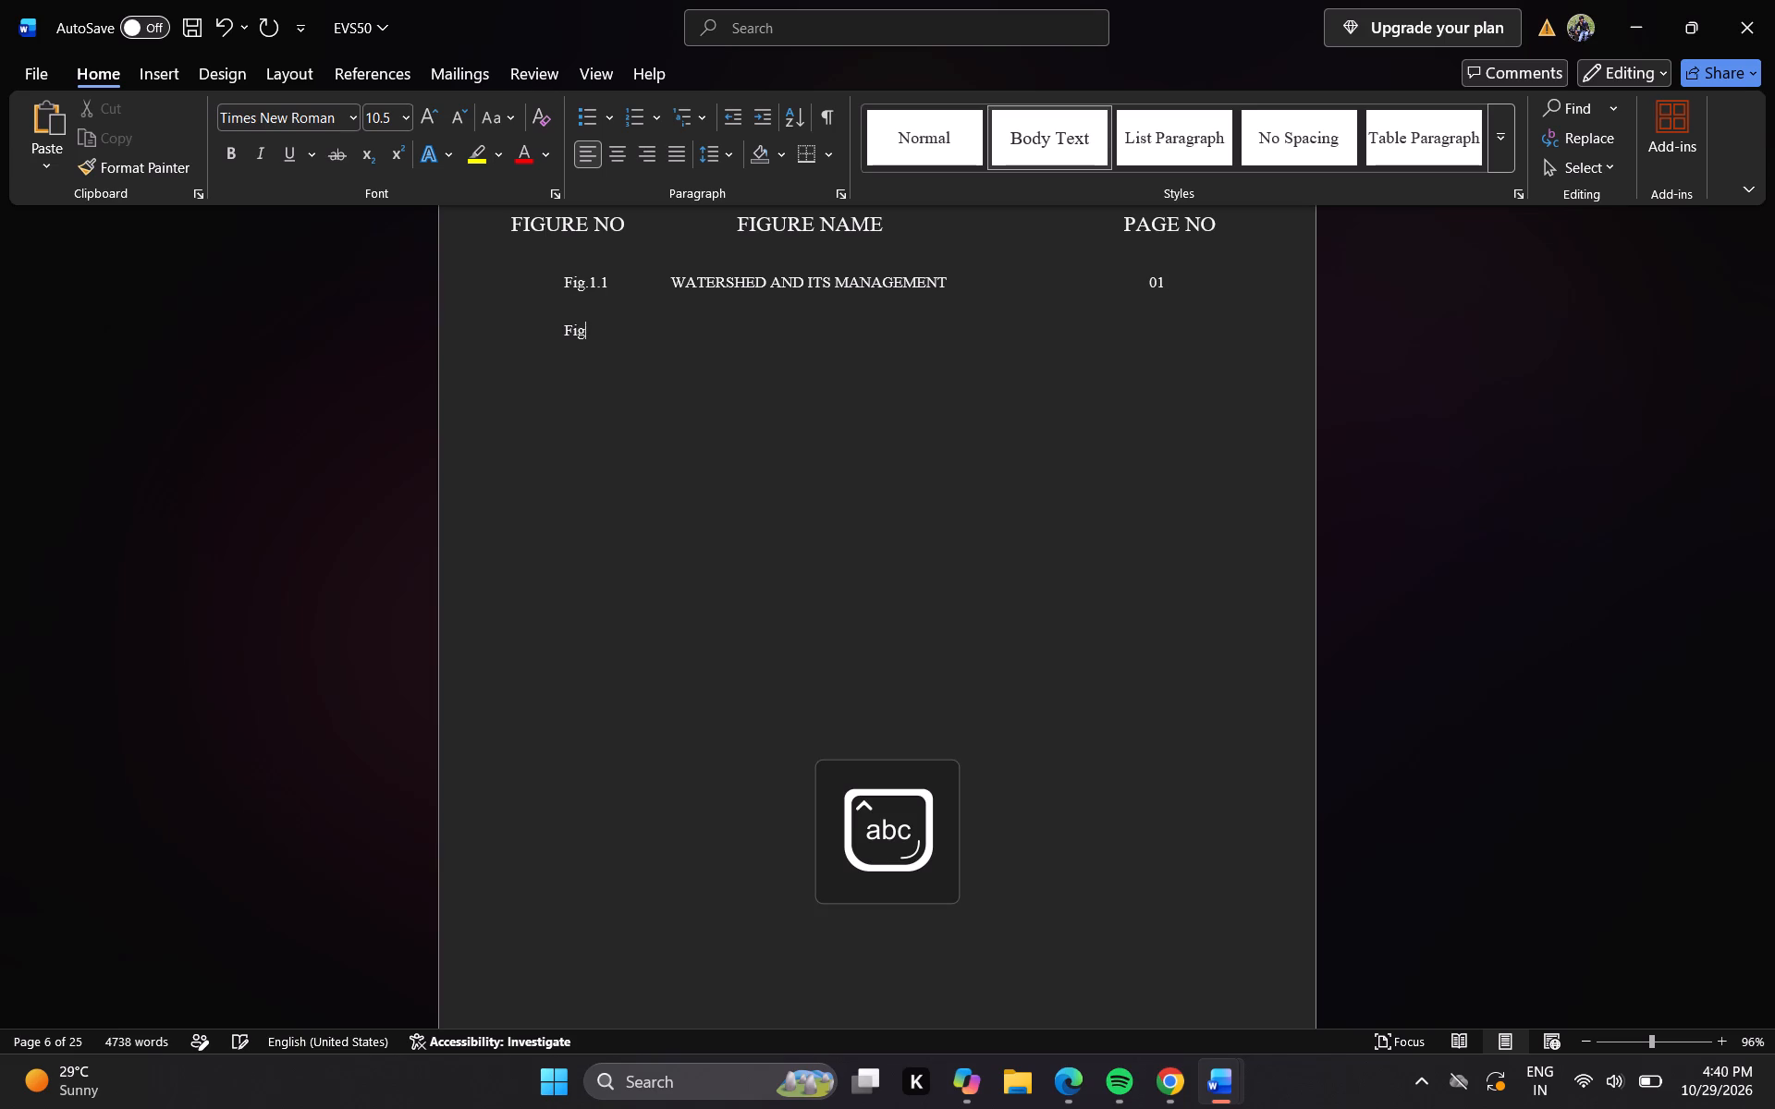
text(.1.2)
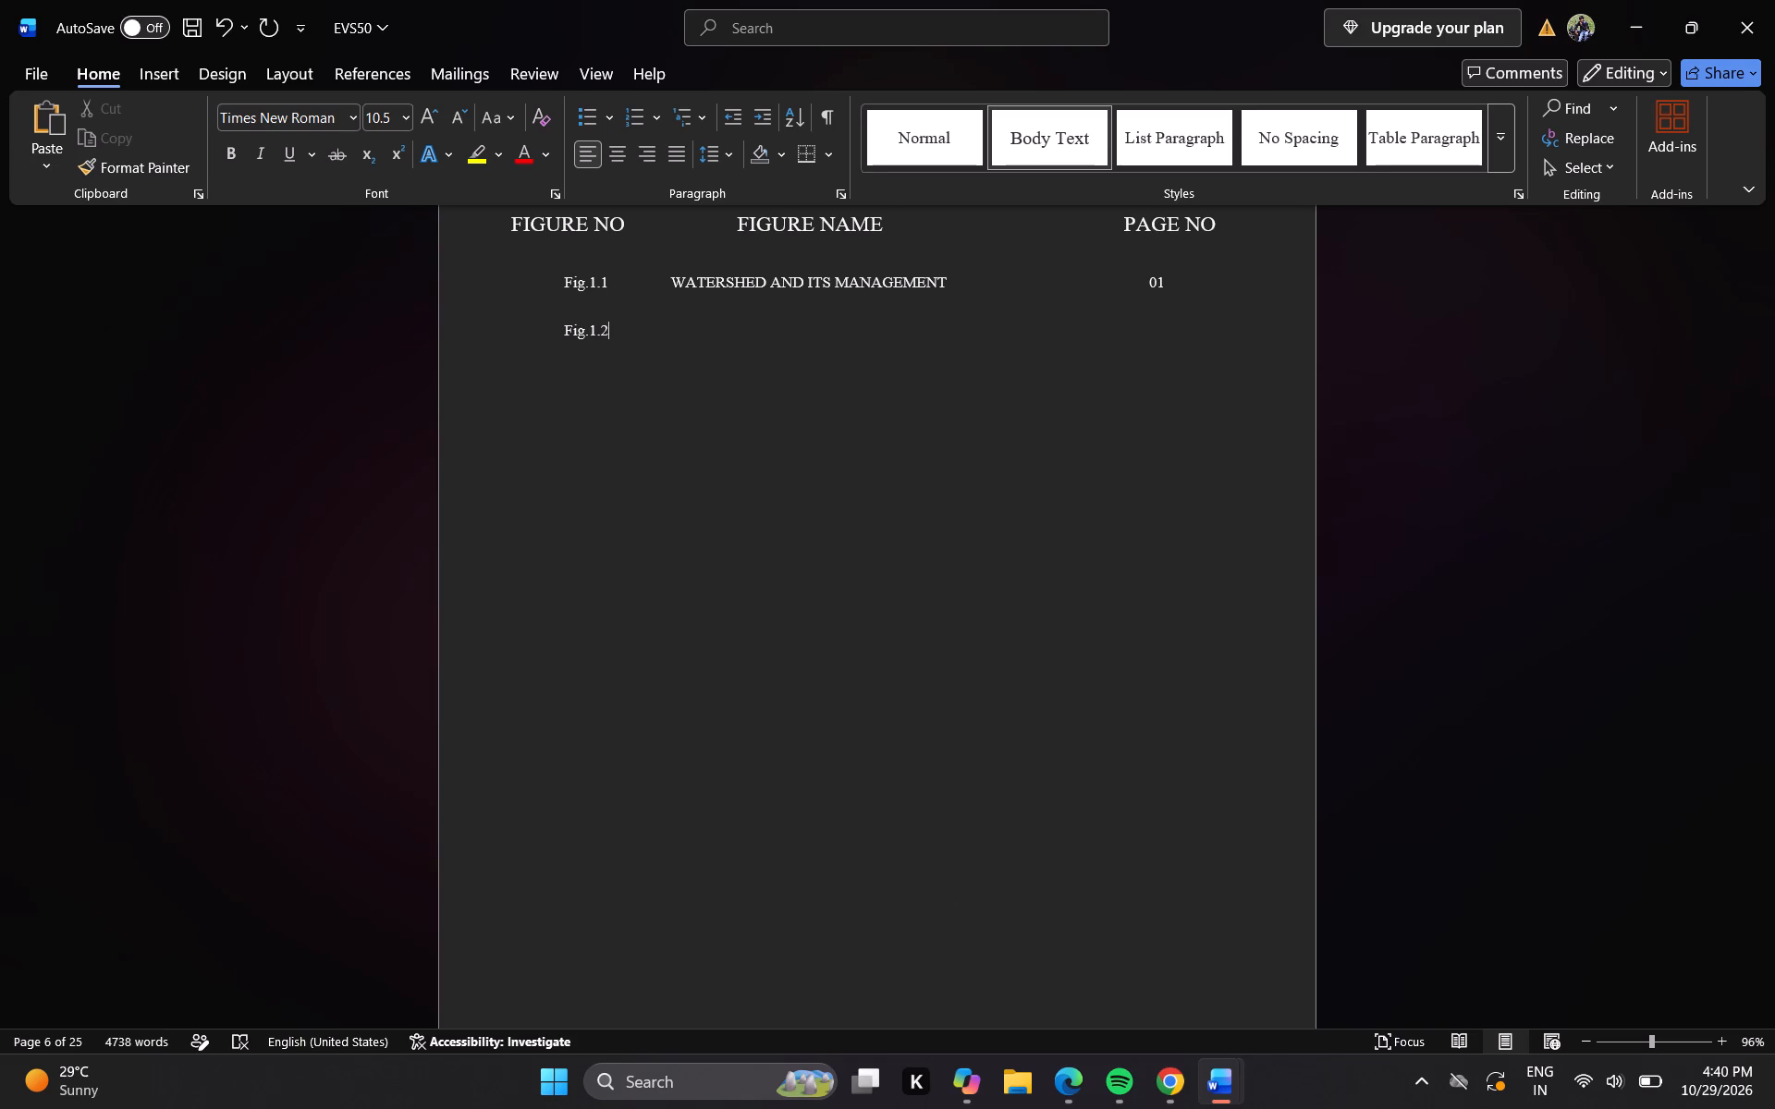
Enter the figure name RIDGE-T0-VALLEY TREATMENT OF A WATERSHED in the FIGURE NAME column for Fig.1.2, using tab spacing.
key(Tab)
key(Tab)
text(RI)
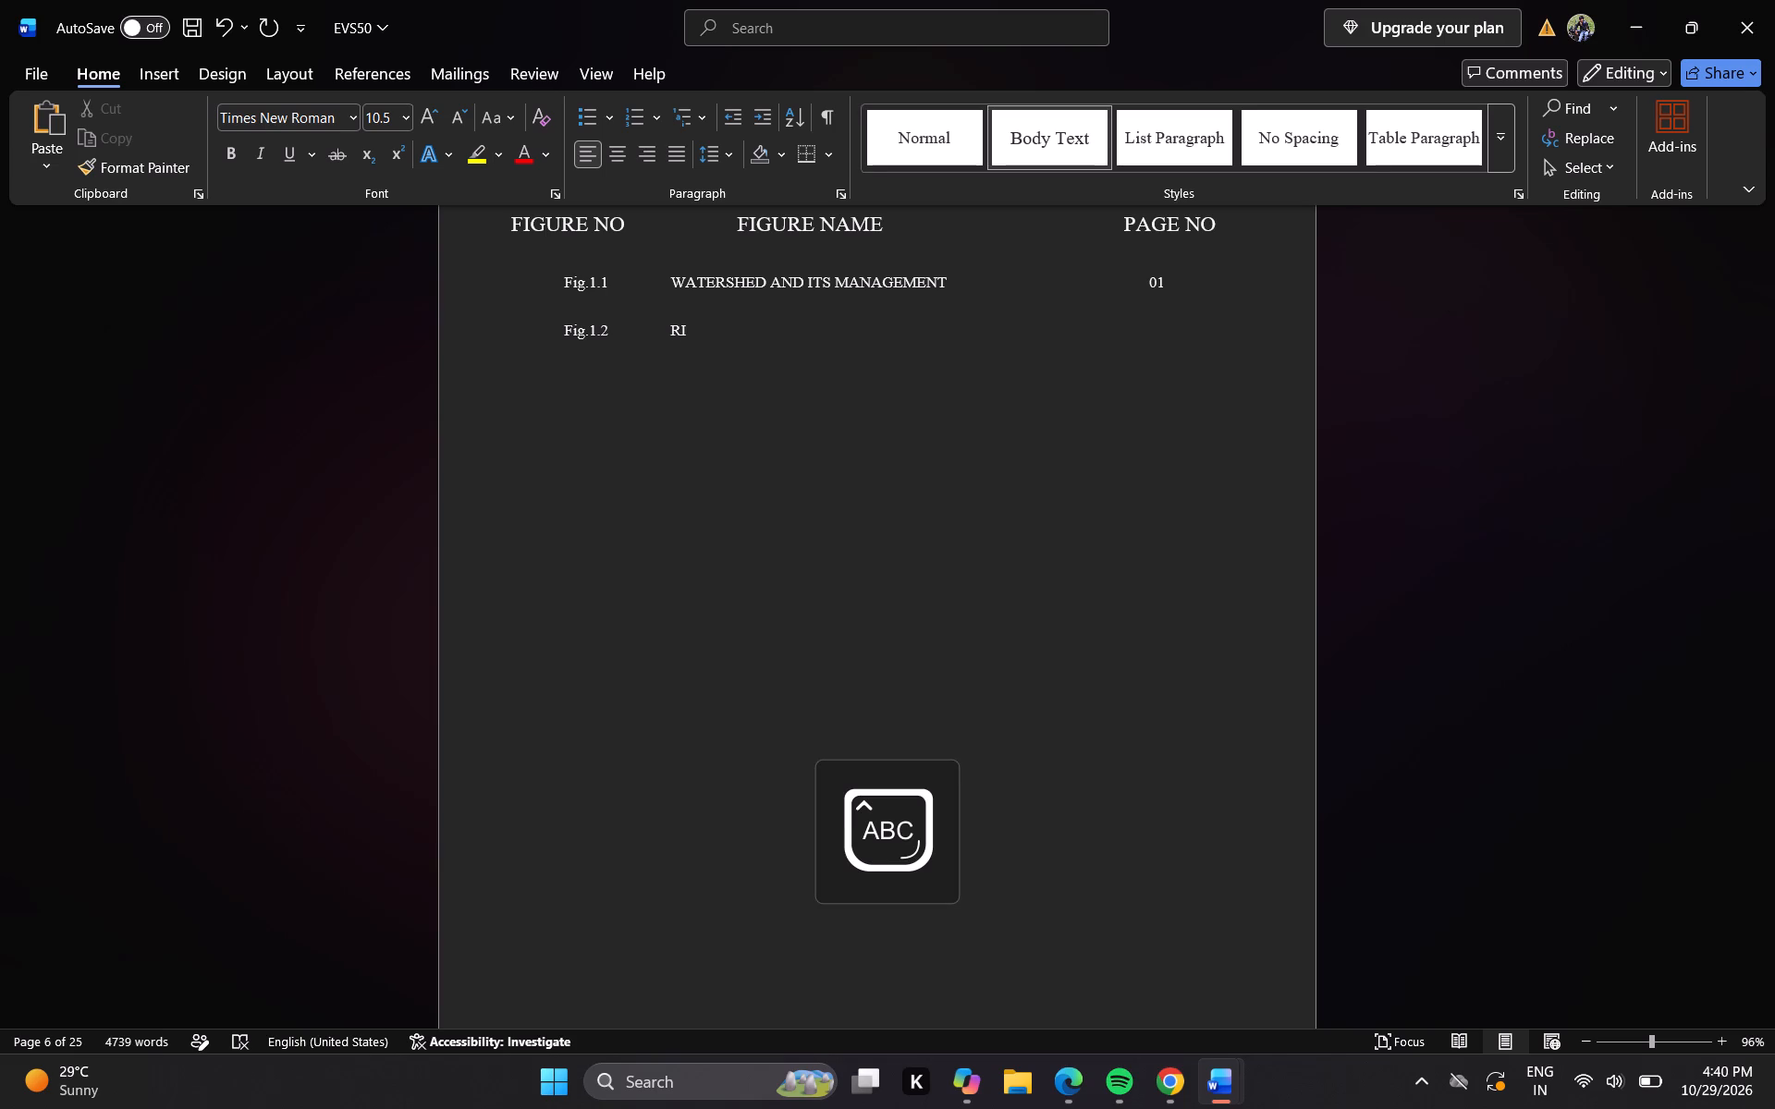
text(DGE)
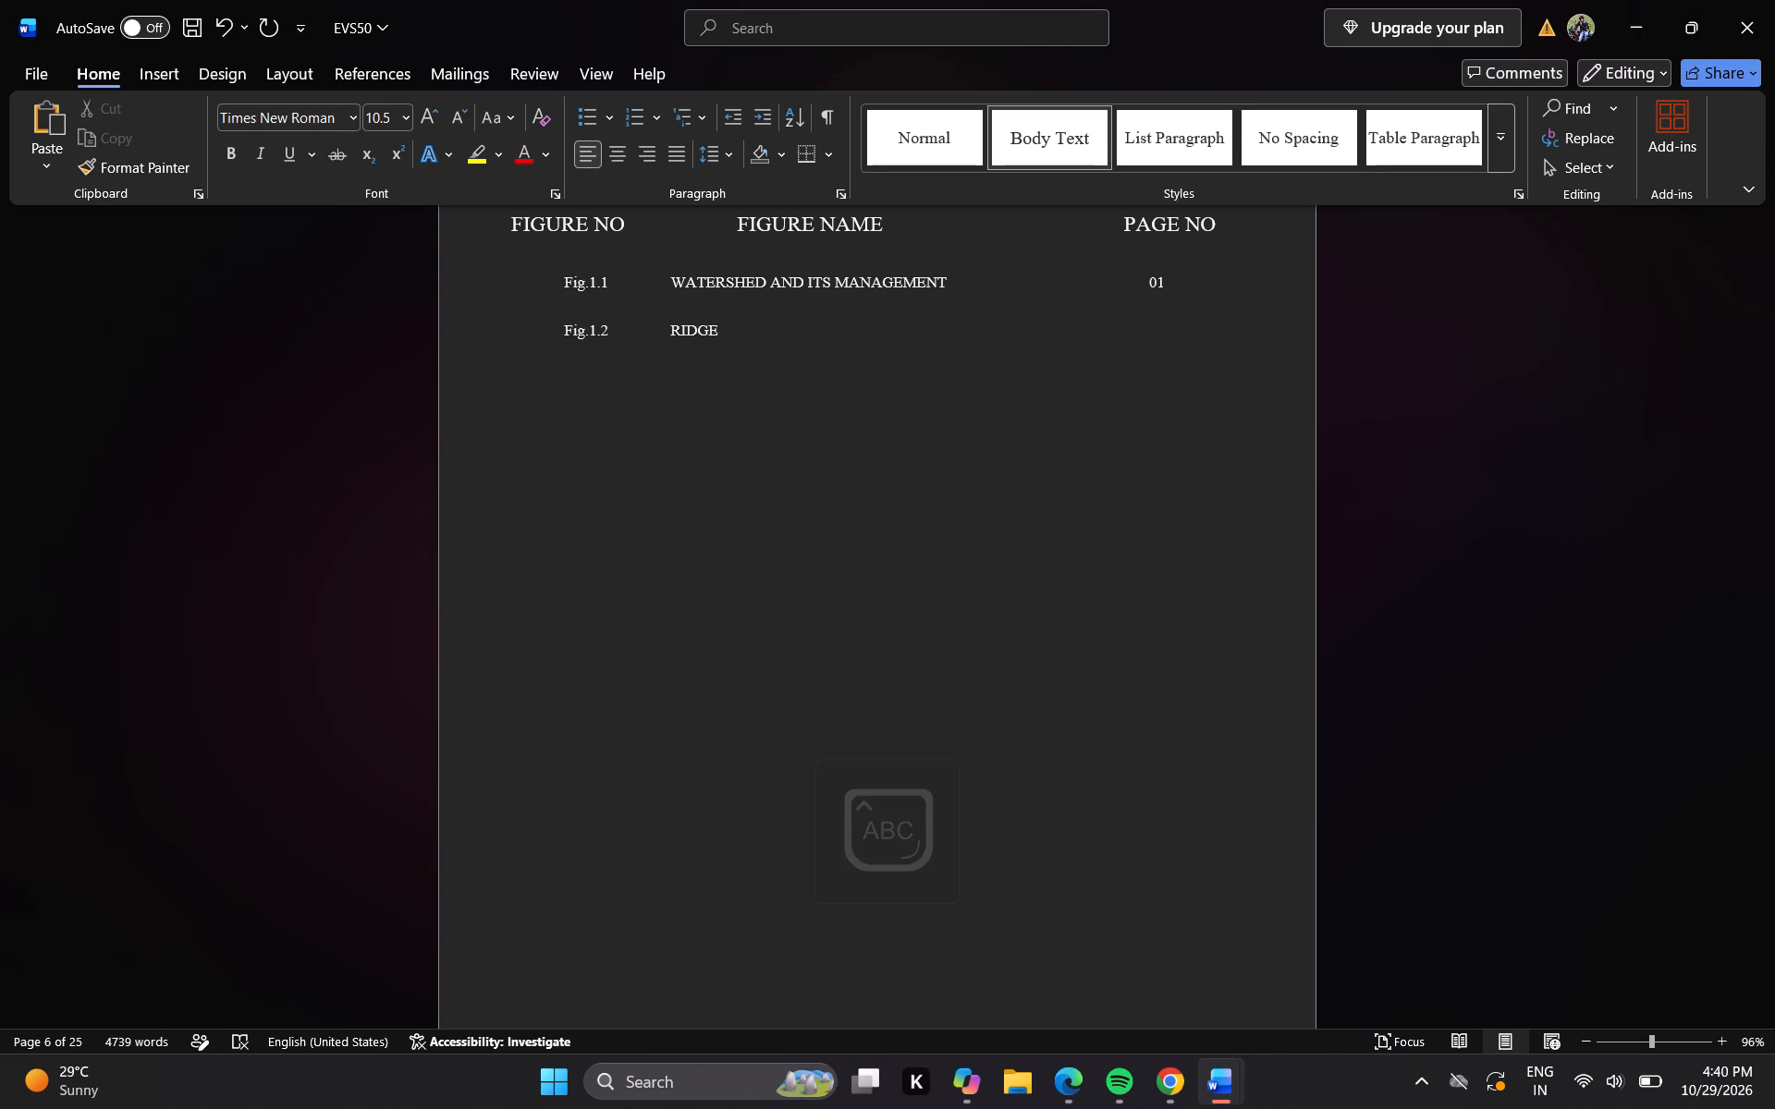
key(minus)
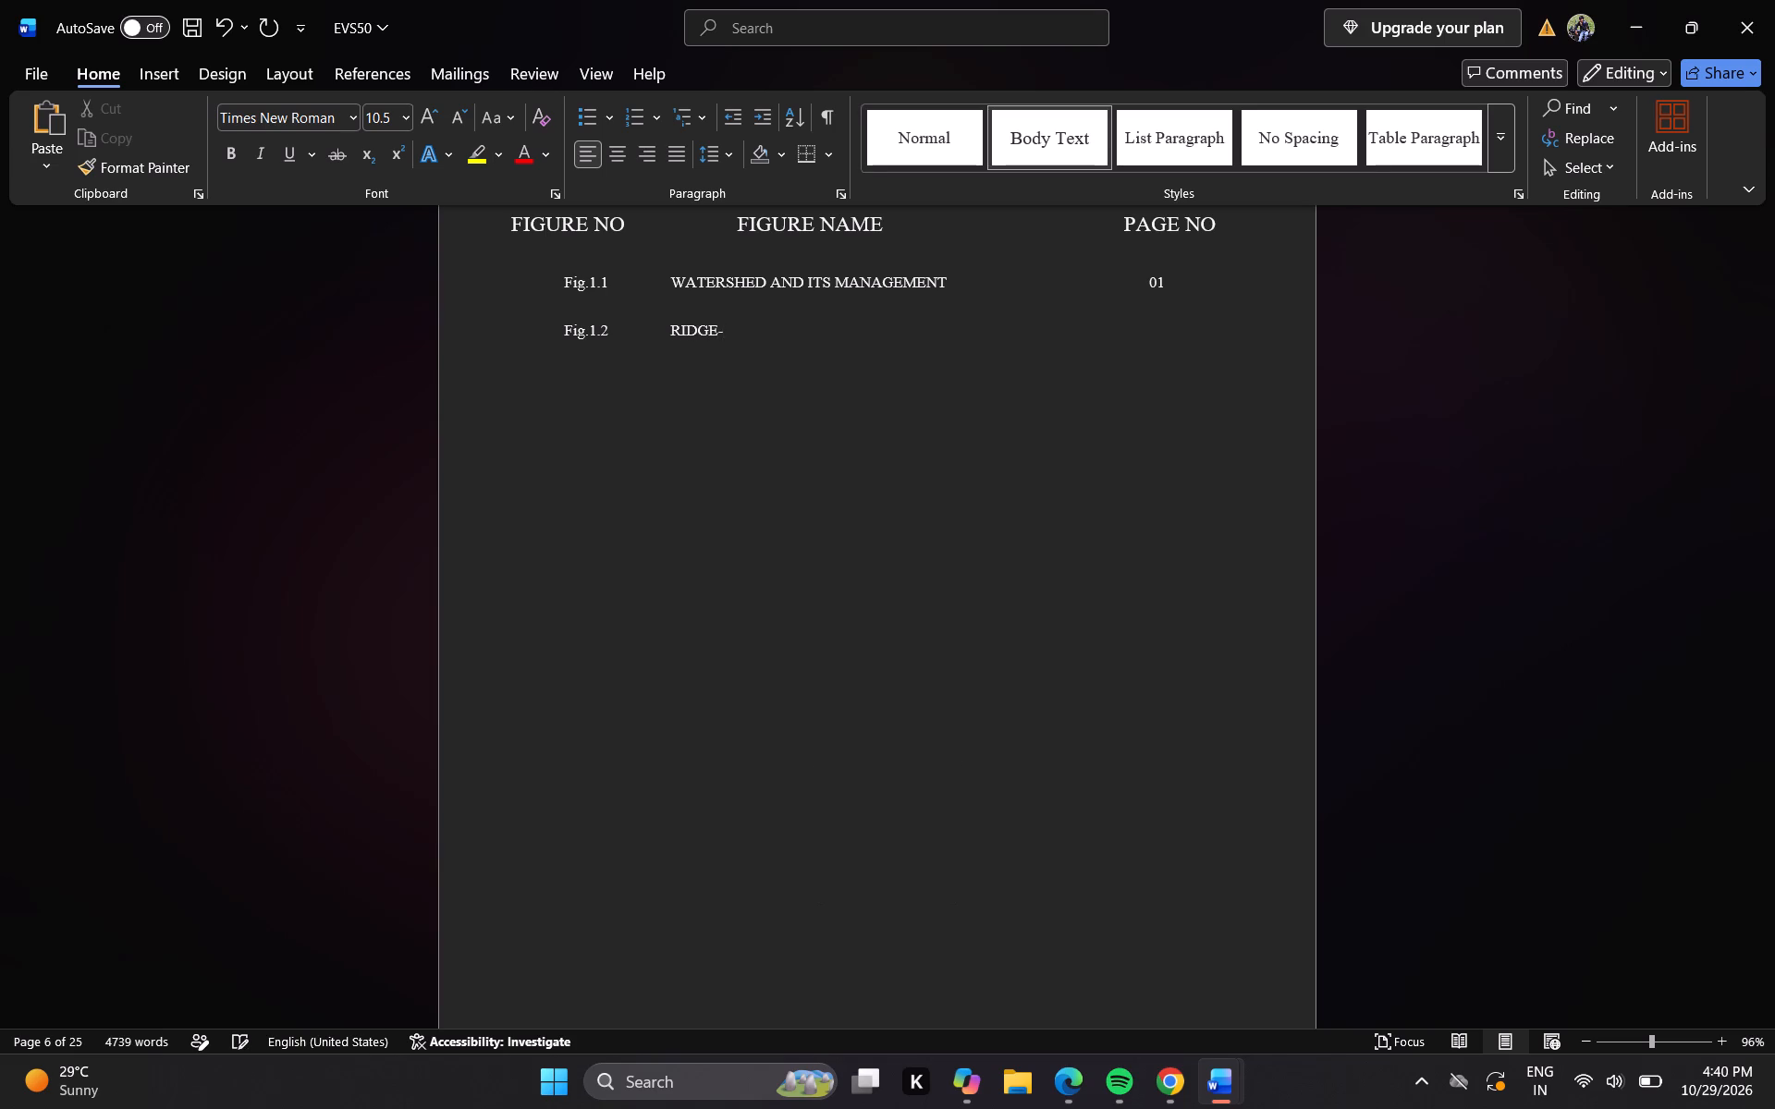
text(T0-VALLEY)
key(space)
text(TREATMENT OF A)
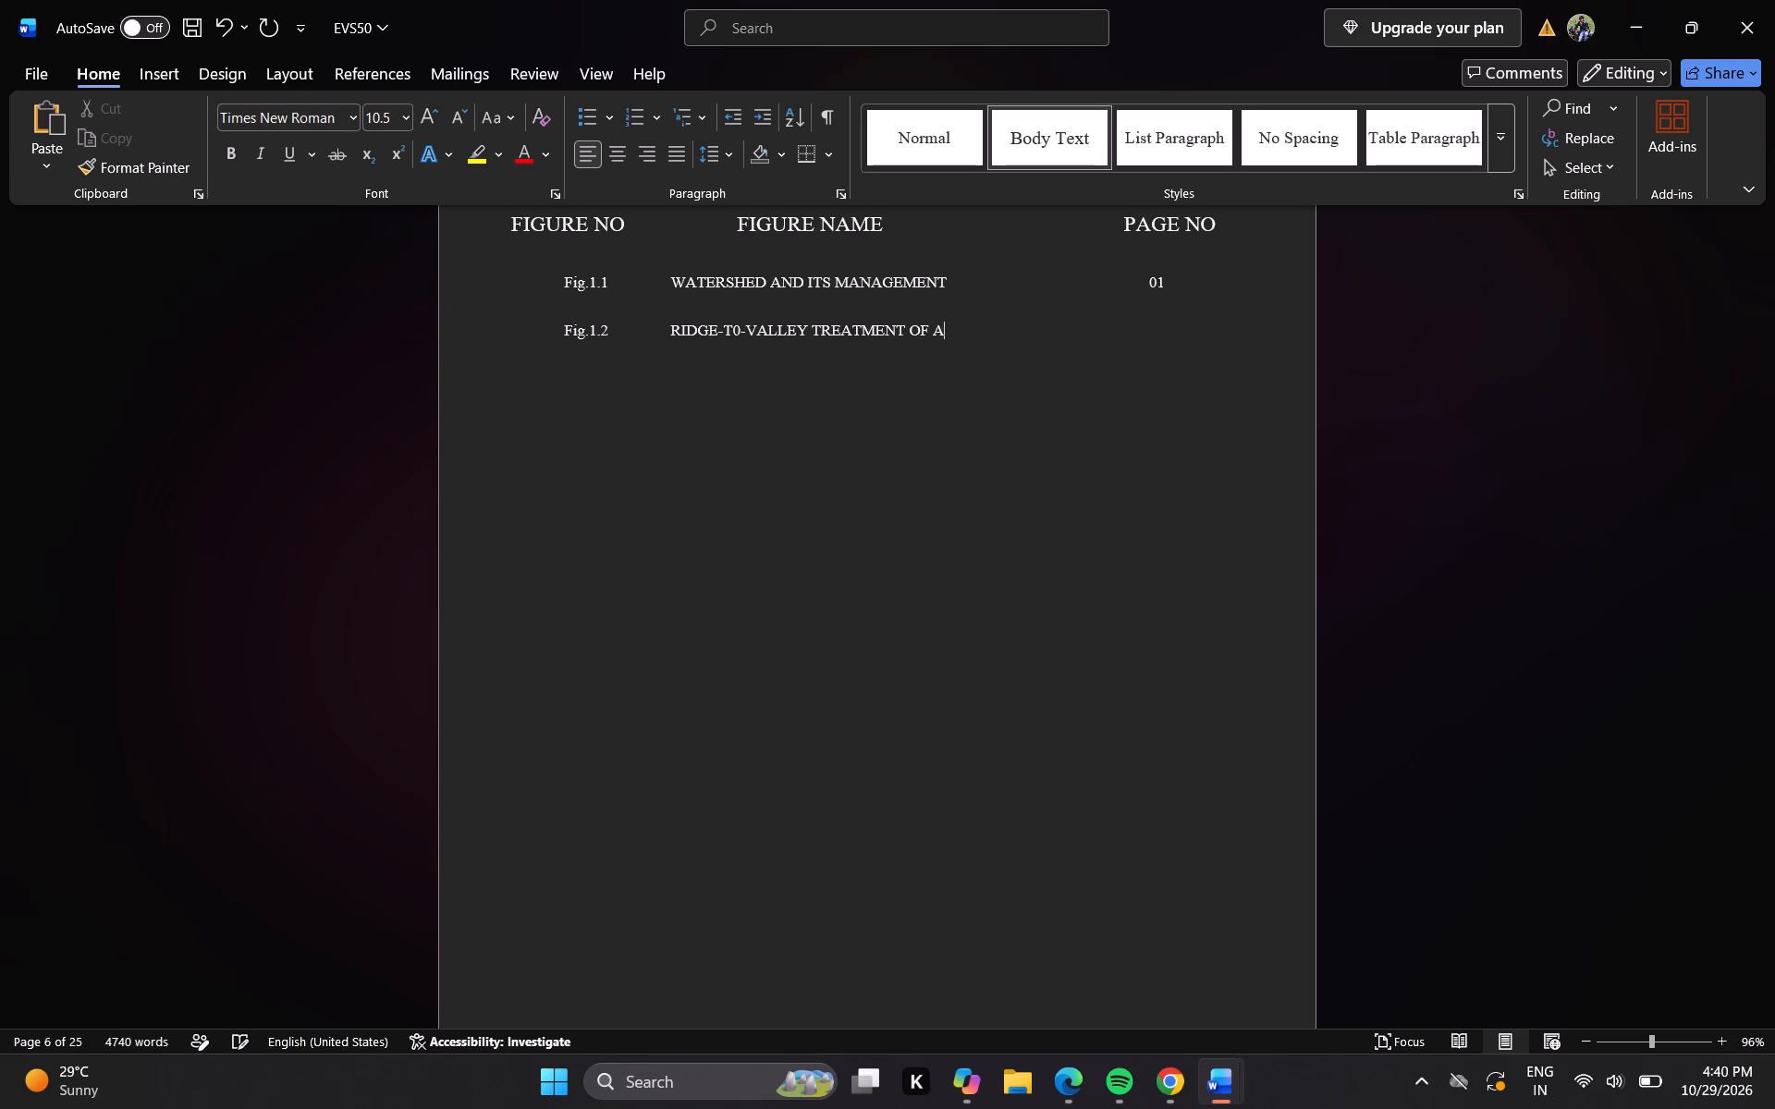
key(space)
text(WATERSHED)
Enter page number 03 for Fig.1.2 in the PAGE NO column and start a new entry line below a blank line.
key(Tab)
key(Tab)
text(03)
key(Return)
key(Return)
key(Return)
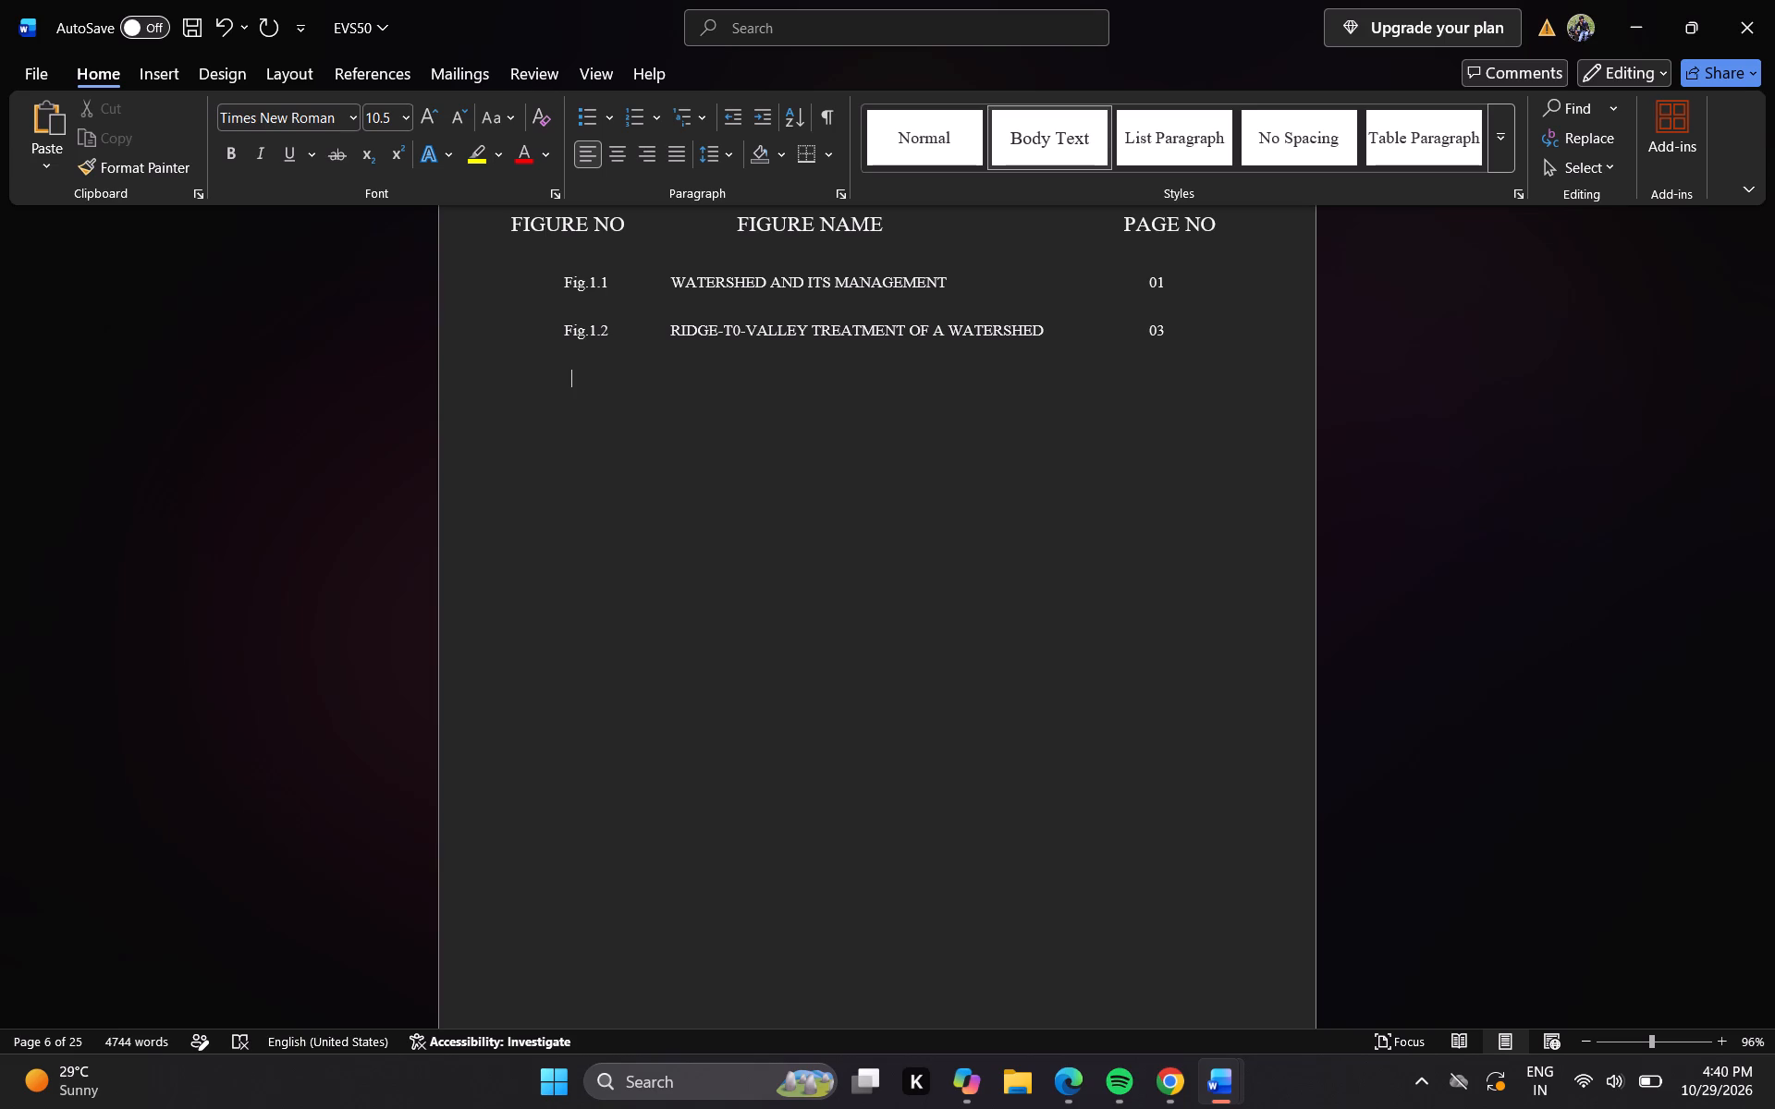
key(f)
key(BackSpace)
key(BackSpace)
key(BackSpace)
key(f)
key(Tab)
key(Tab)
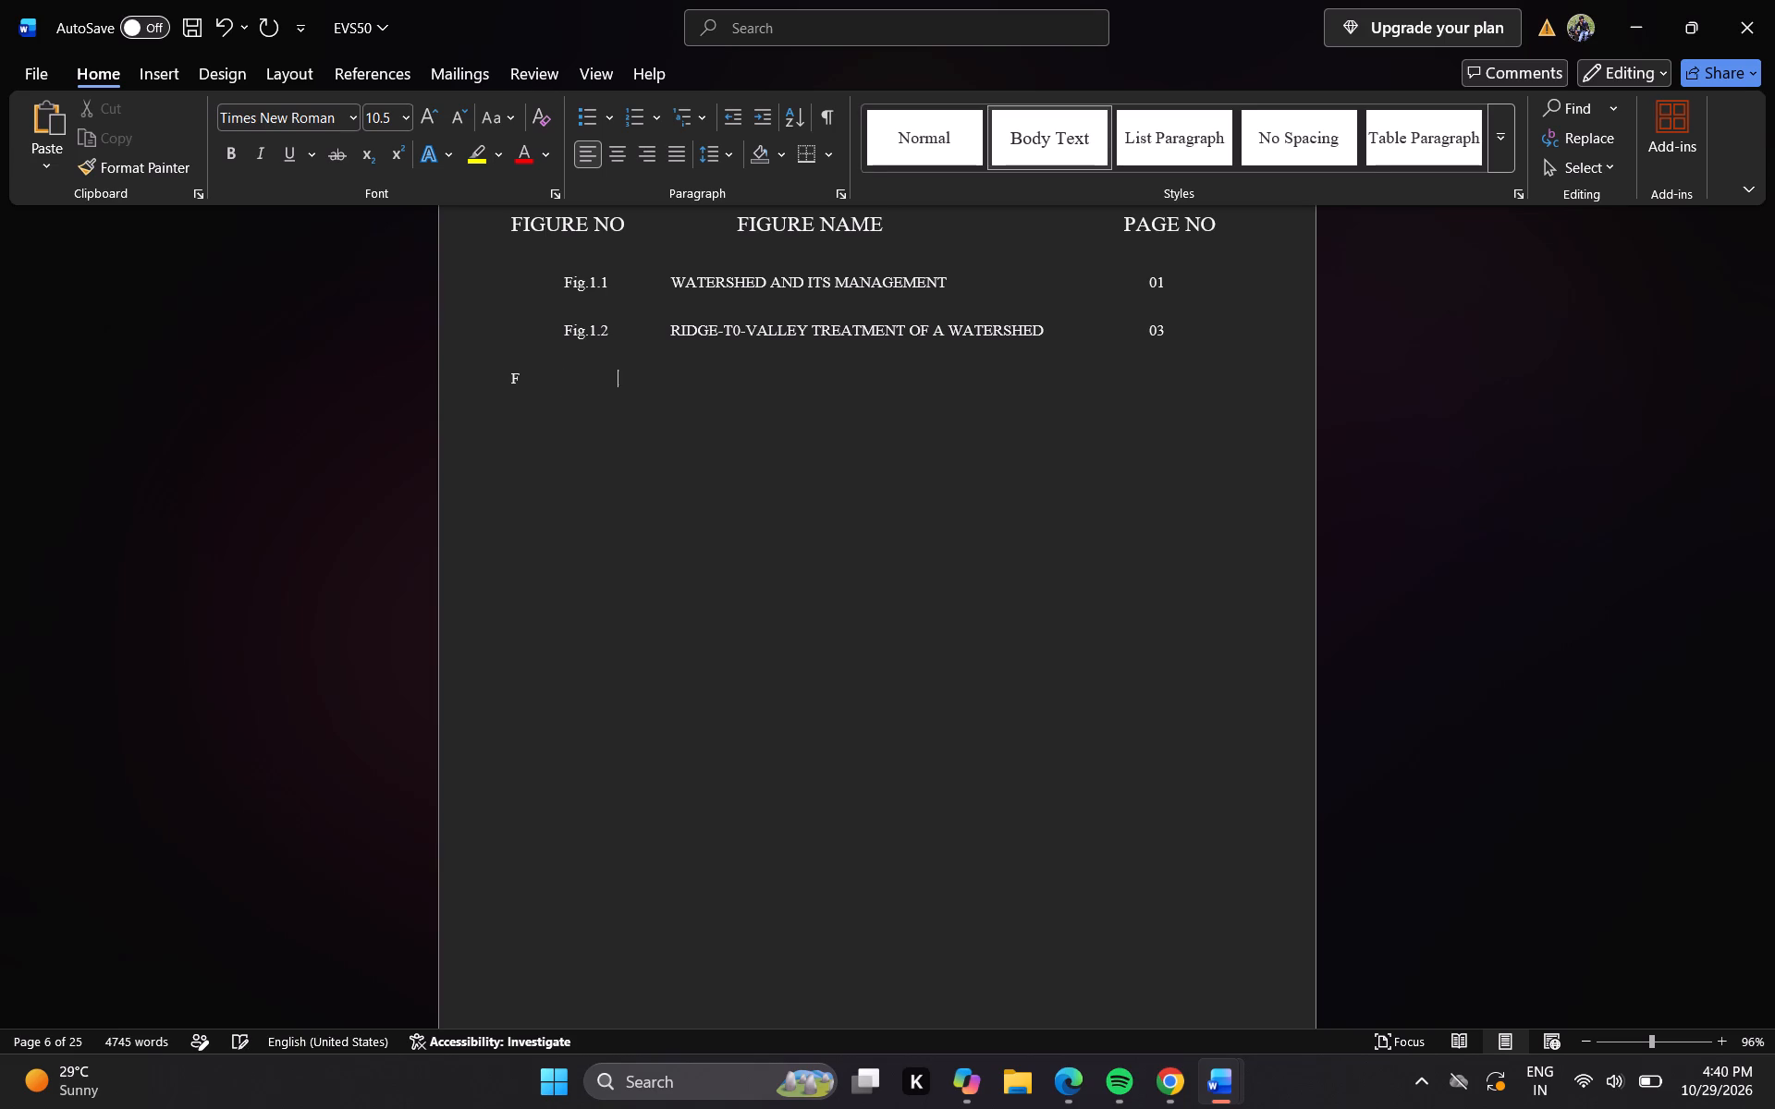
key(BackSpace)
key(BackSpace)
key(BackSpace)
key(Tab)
Enter the figure number Fig.1.3 and add tab spacing to the FIGURE NAME column.
key(f)
text(ig)
text(.1.3)
key(Tab)
key(Tab)
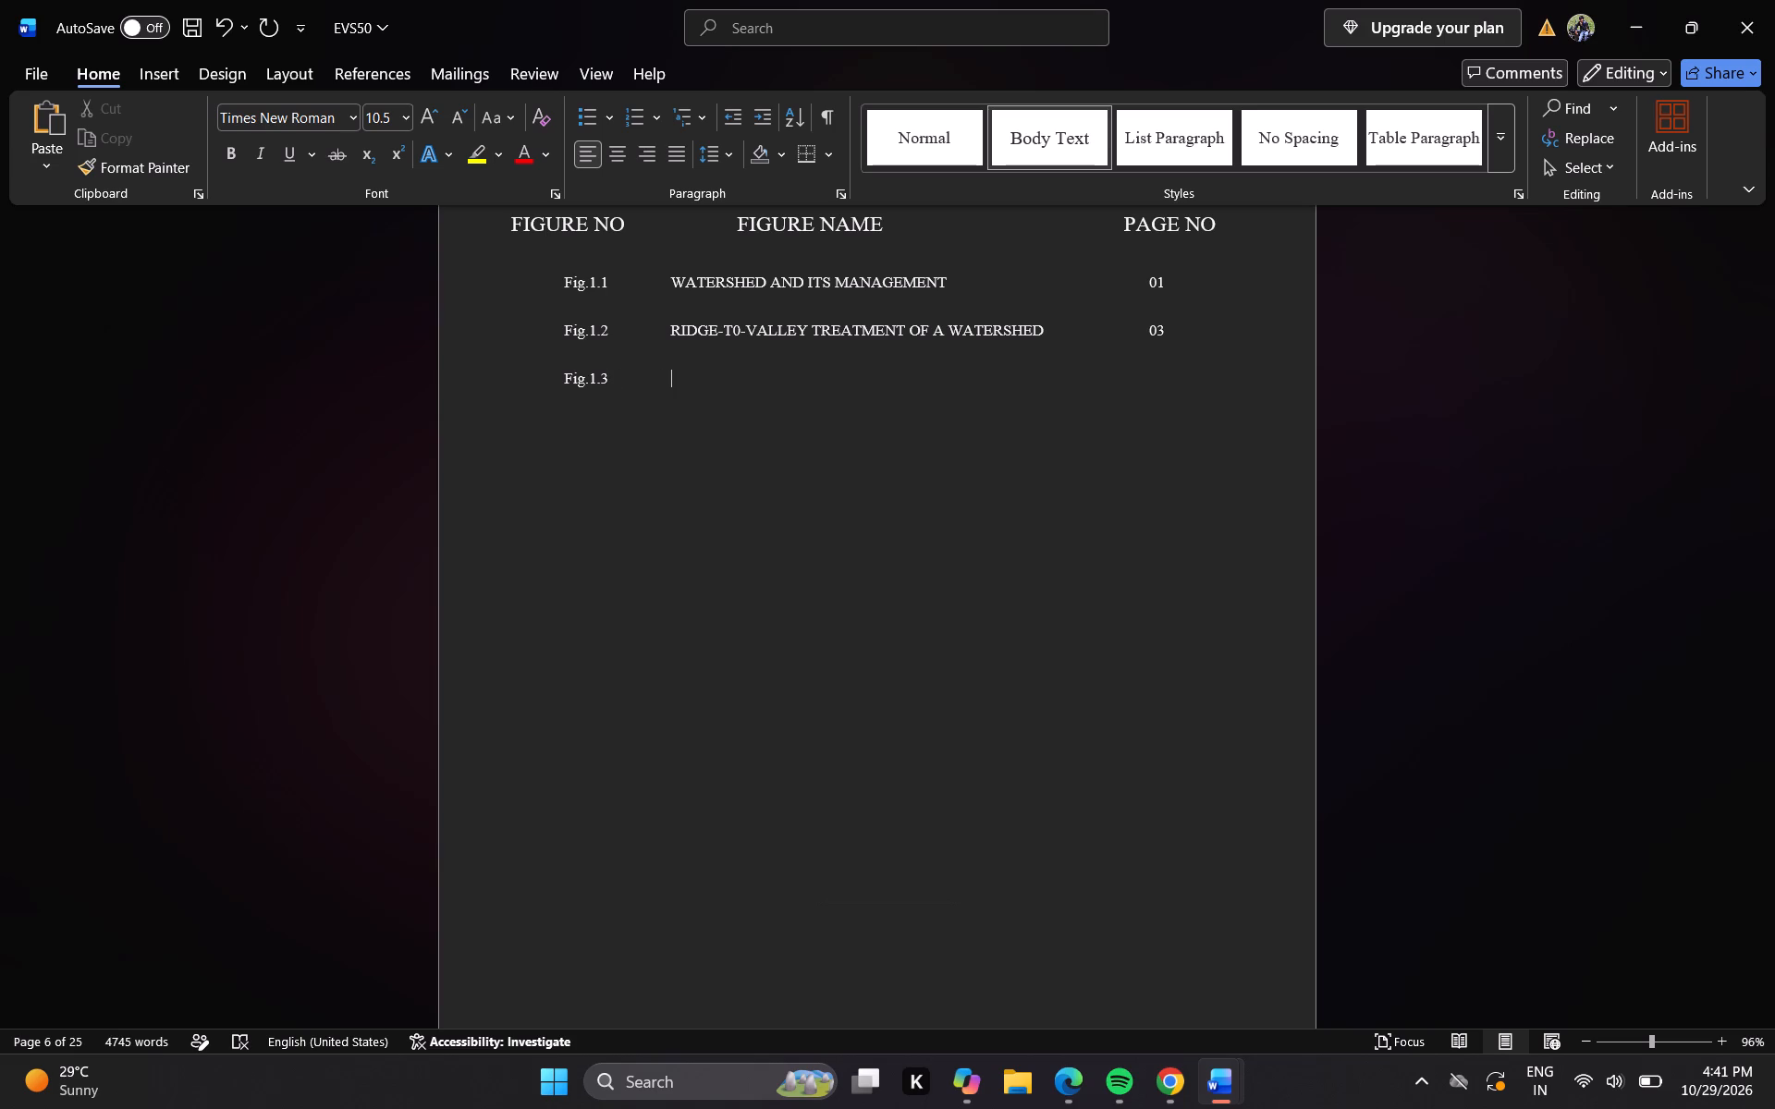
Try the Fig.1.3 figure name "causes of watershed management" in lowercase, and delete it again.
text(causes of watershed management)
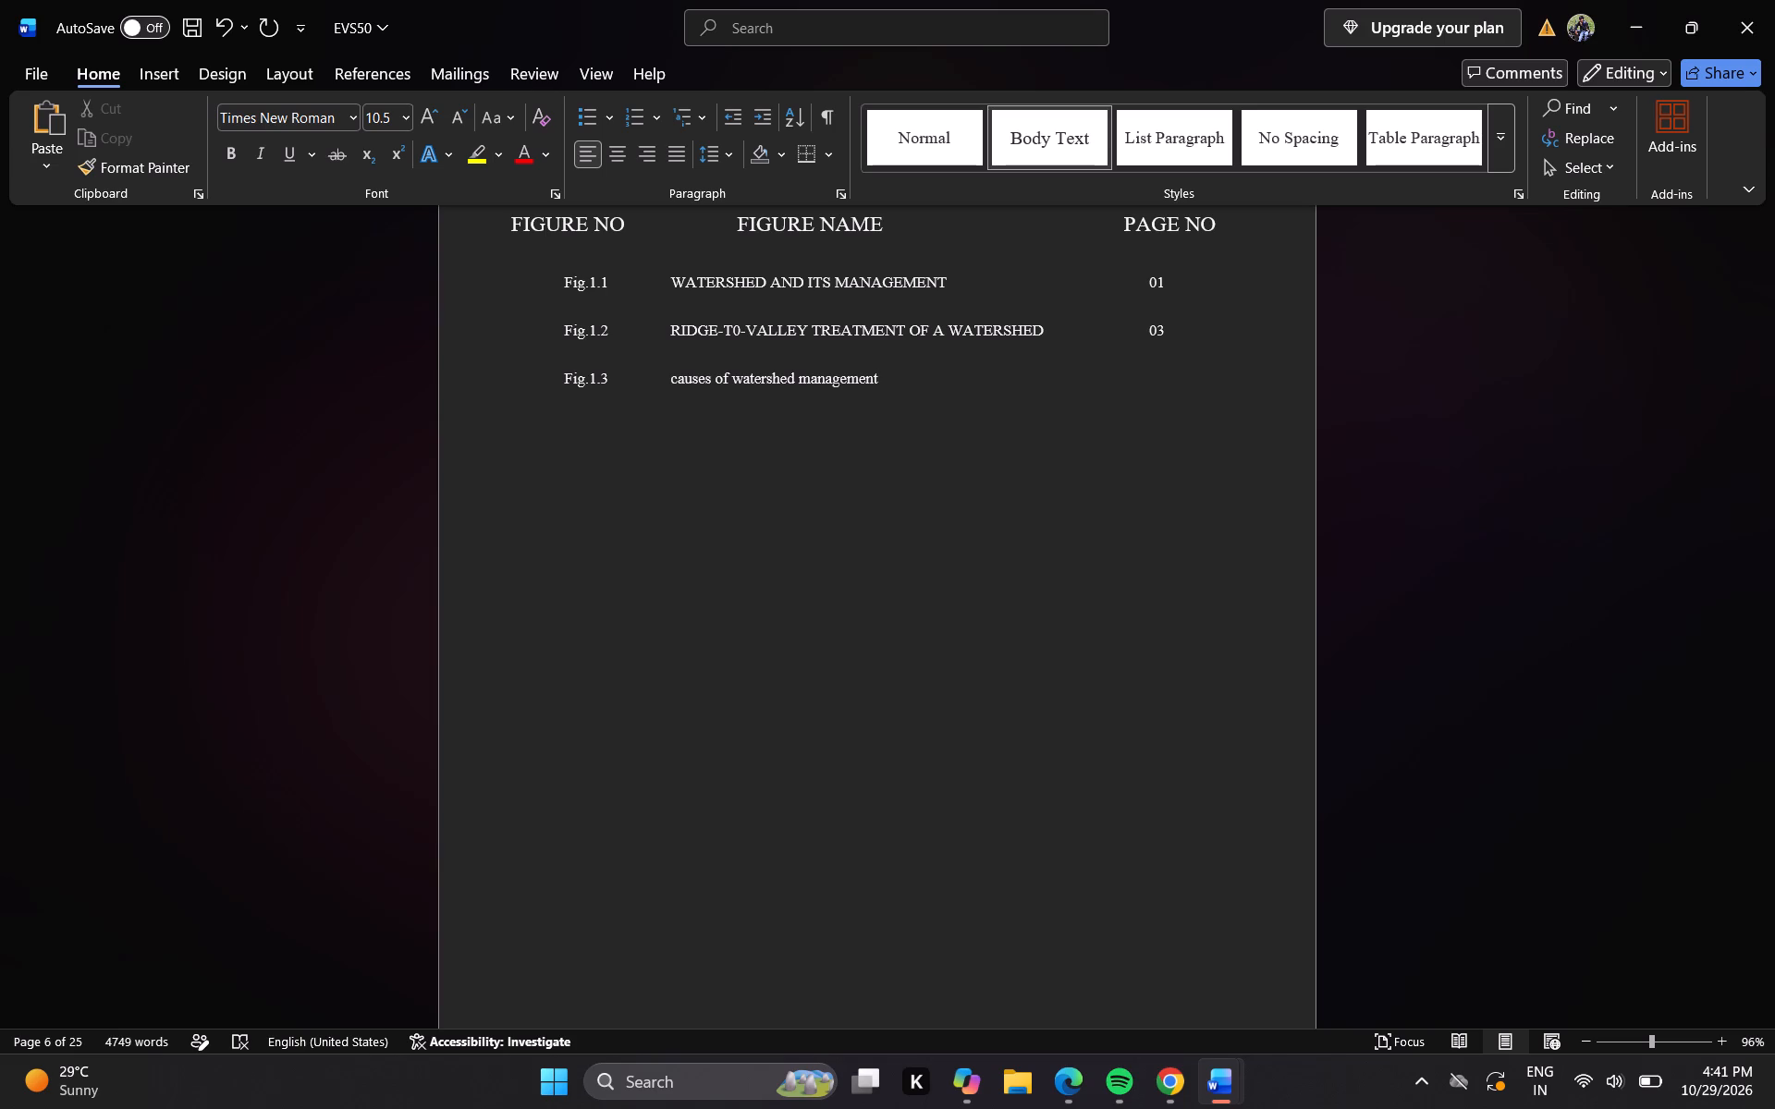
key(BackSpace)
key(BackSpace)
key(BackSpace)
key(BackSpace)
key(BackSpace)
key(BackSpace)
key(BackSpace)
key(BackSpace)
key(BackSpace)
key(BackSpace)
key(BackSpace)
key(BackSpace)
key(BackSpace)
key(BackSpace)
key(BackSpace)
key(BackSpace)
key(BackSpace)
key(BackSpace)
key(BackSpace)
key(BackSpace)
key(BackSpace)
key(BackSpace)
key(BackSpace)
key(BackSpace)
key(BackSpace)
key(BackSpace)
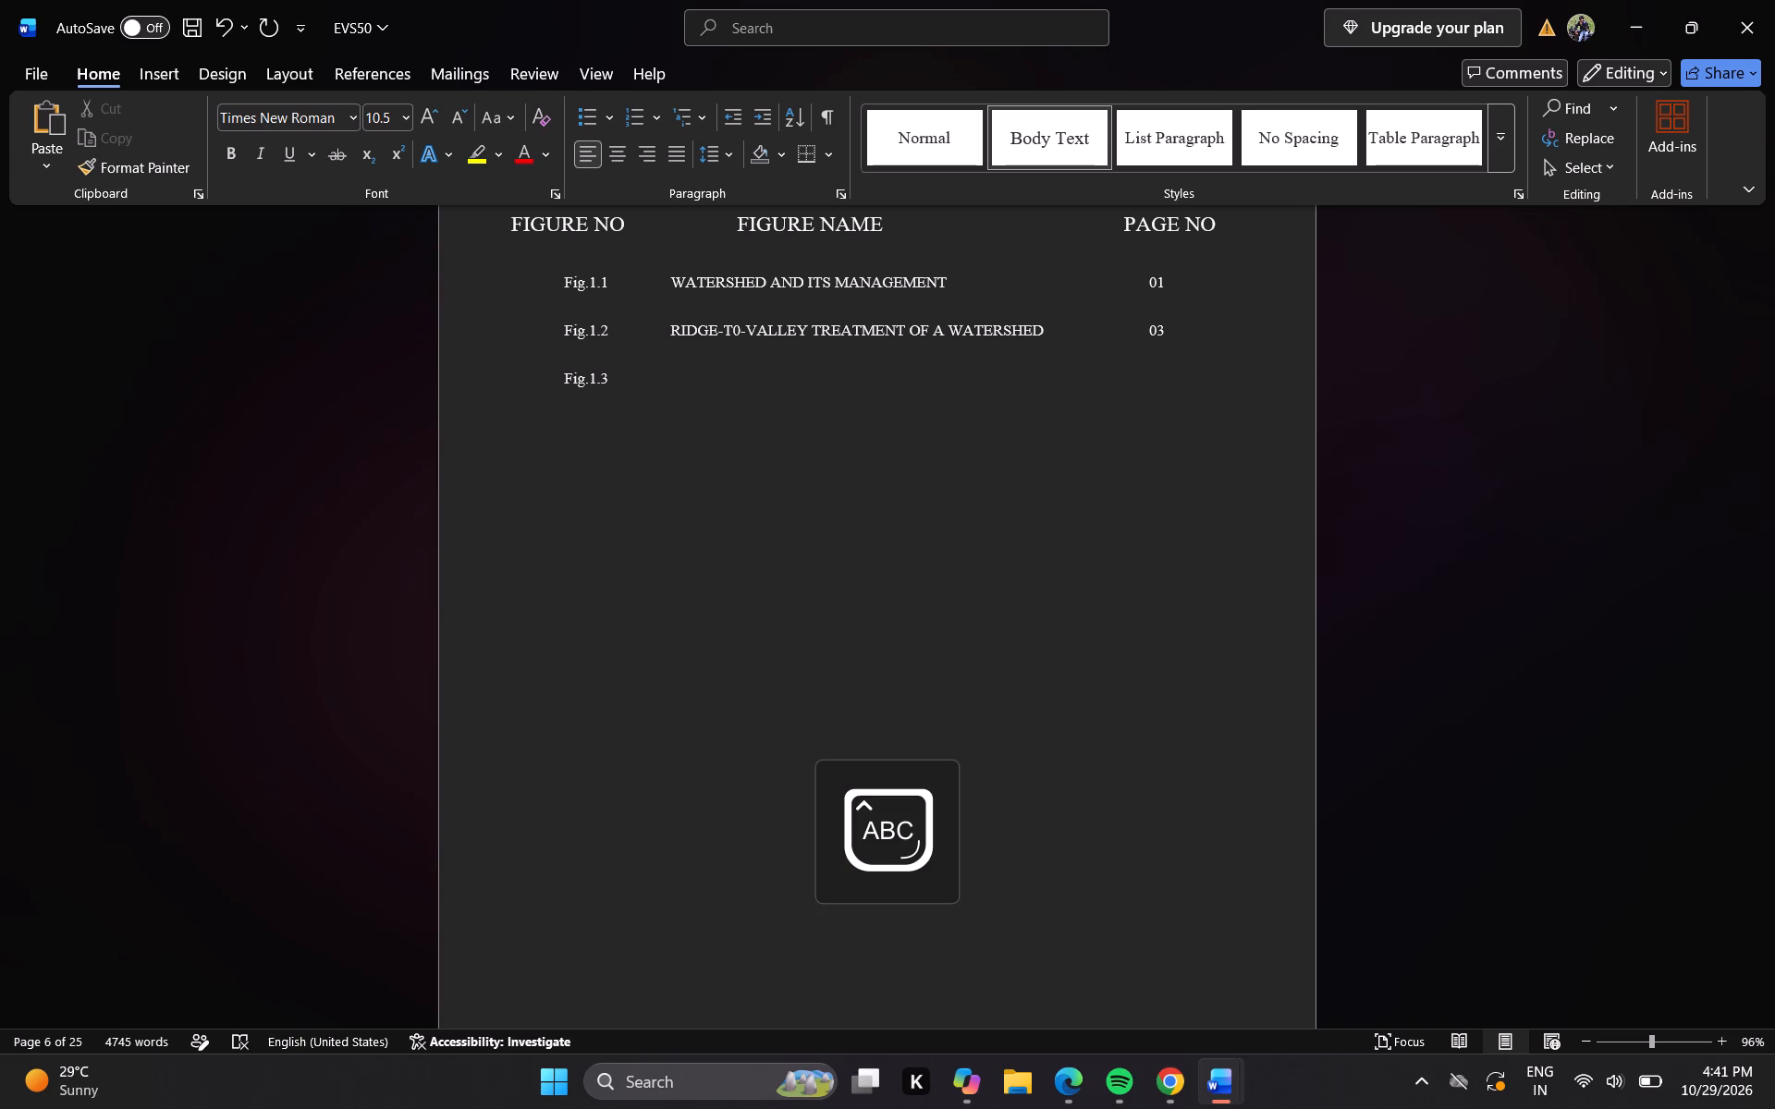
Enter the Fig.1.3 name CAUSES OF WATERSHED MANAGEMENT in capitals and add tab spacing to the PAGE NO column.
text(CAUSES OF WATER)
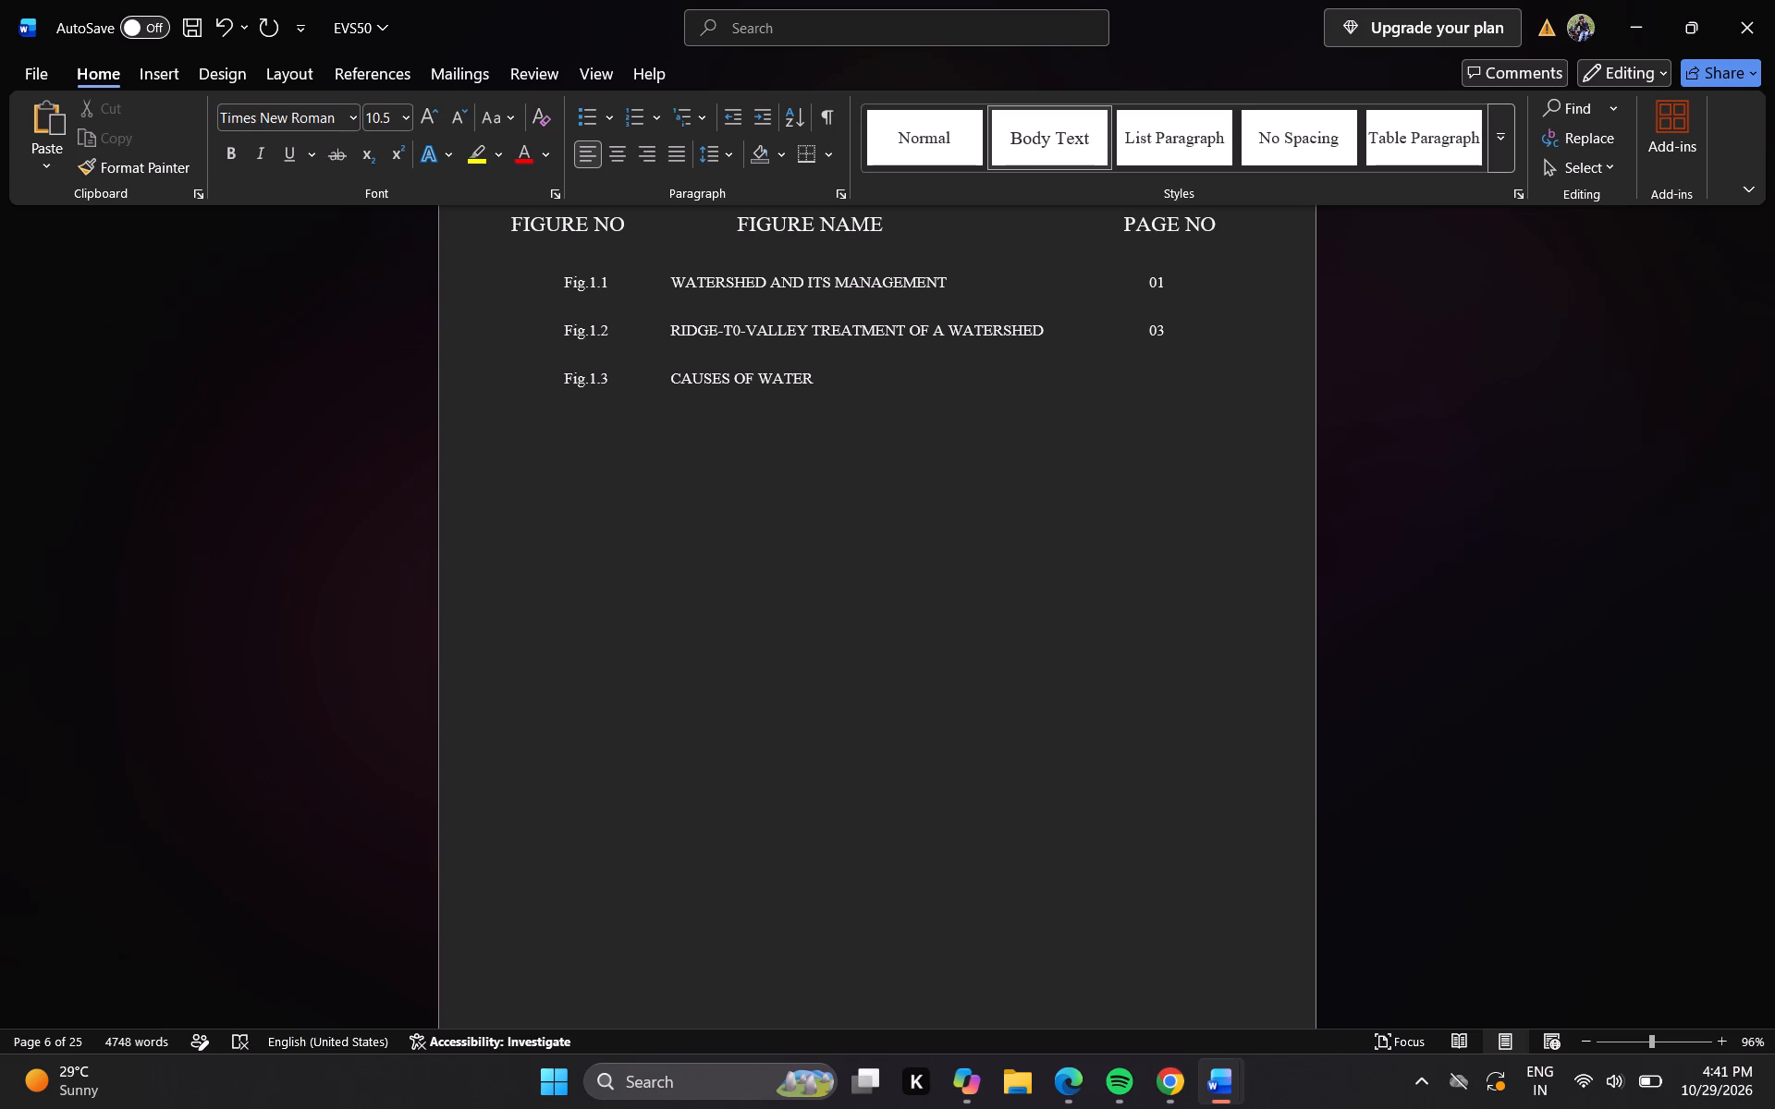
text(SHED MANAGEMENT)
key(Tab)
key(Tab)
key(Tab)
key(Tab)
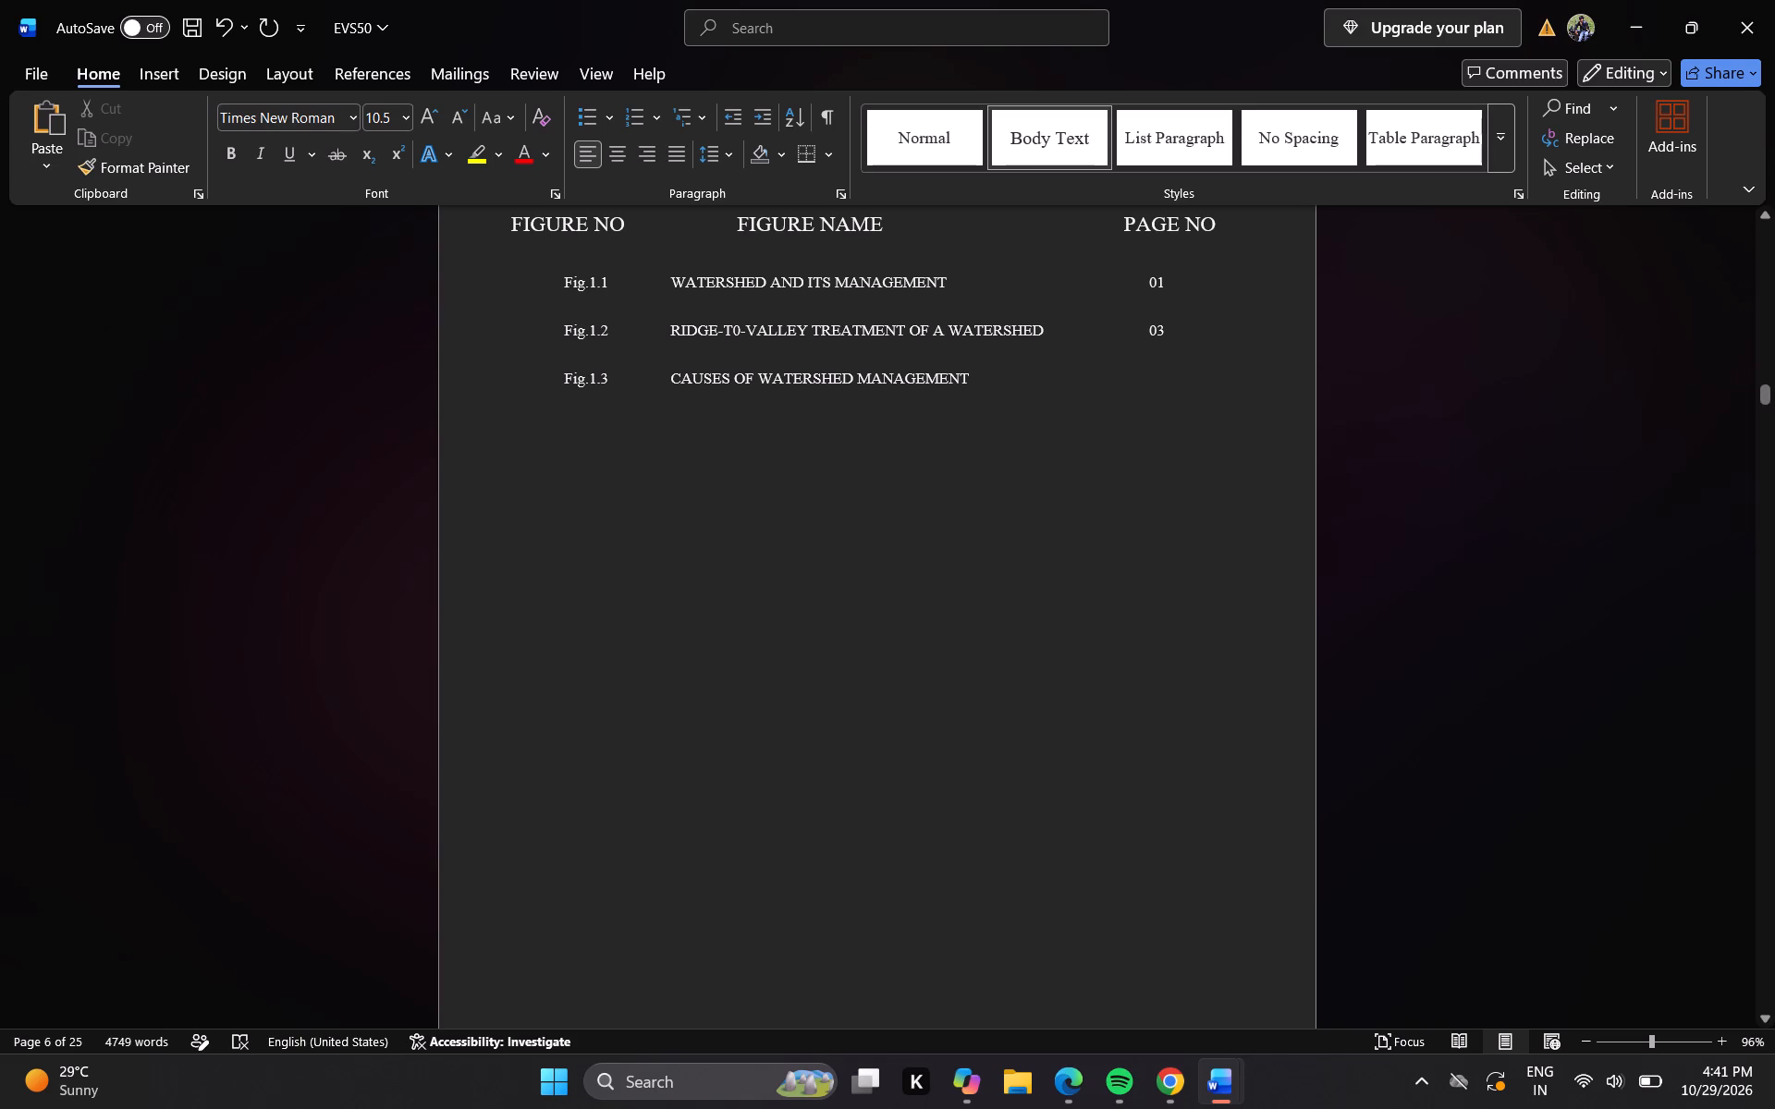
Find the page Fig. 1.3 is on, enter 05 as its PAGE NO entry, and start a new entry line below a blank line.
click(1769, 572)
click(1769, 572)
click(1769, 572)
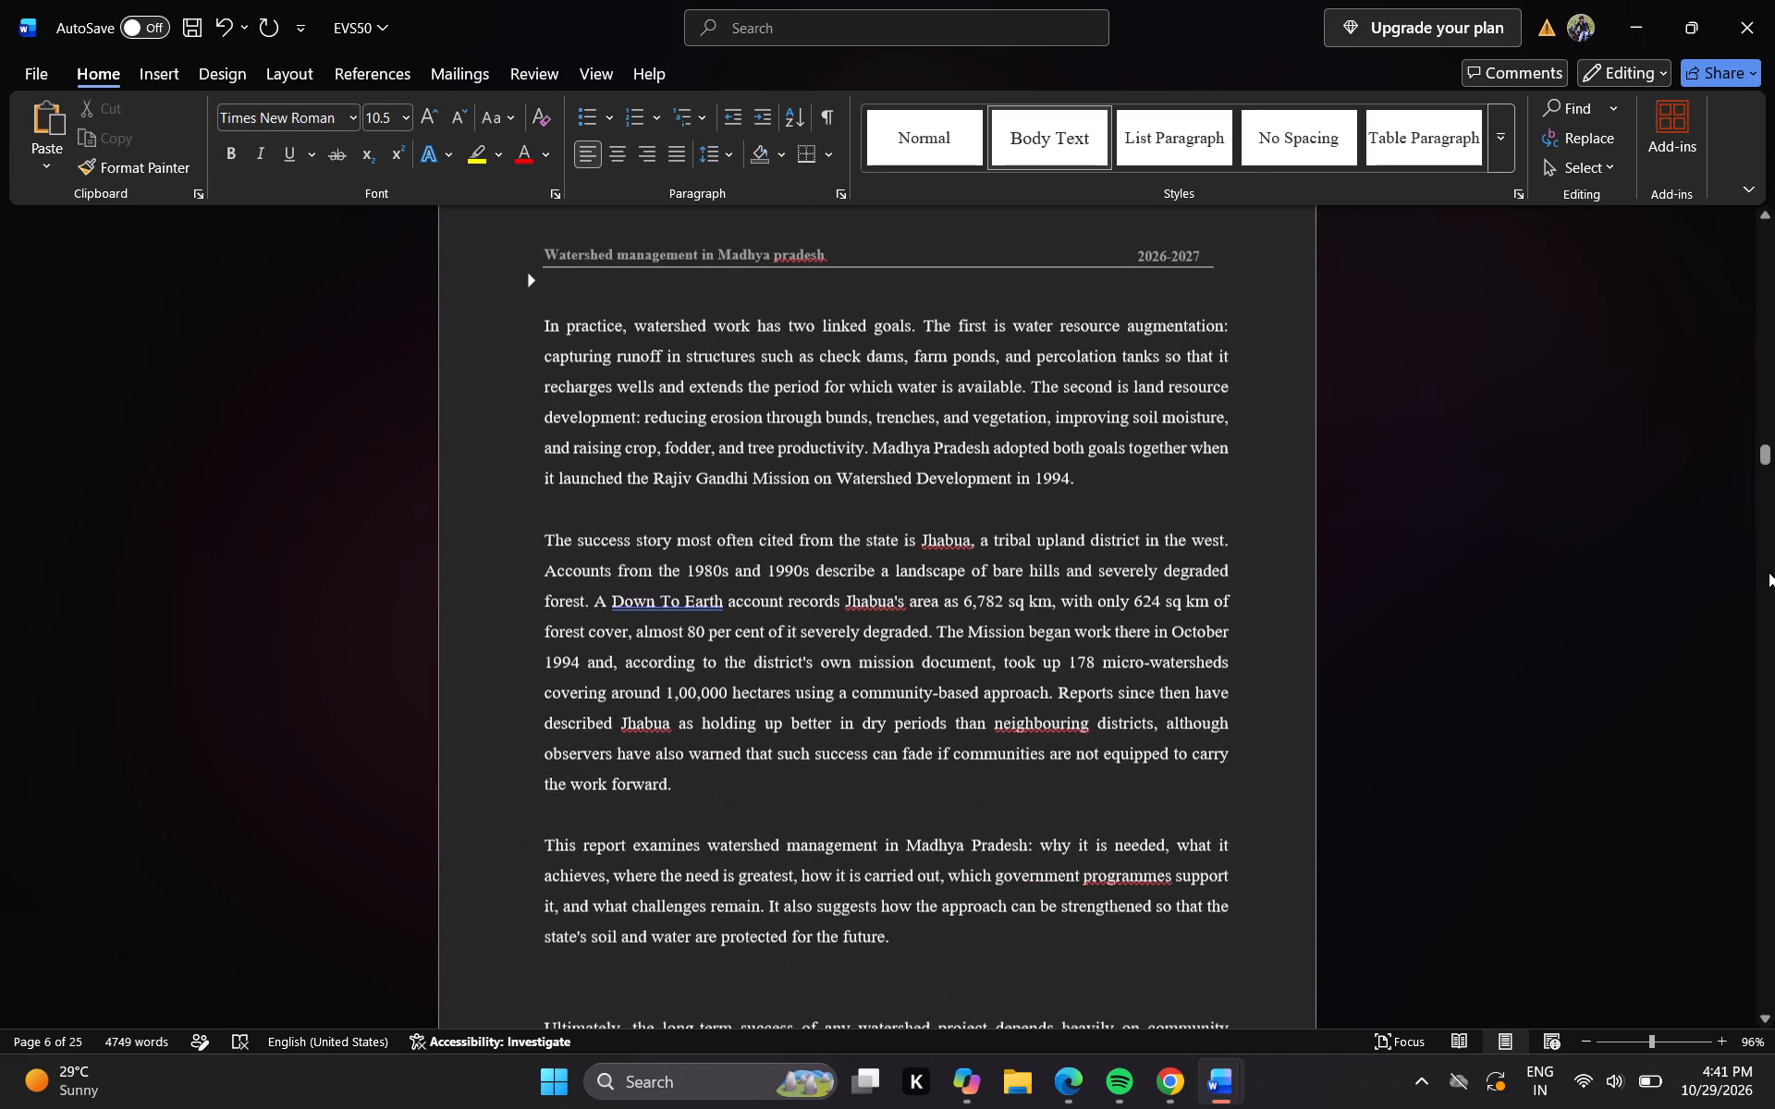
click(1769, 572)
click(1769, 572)
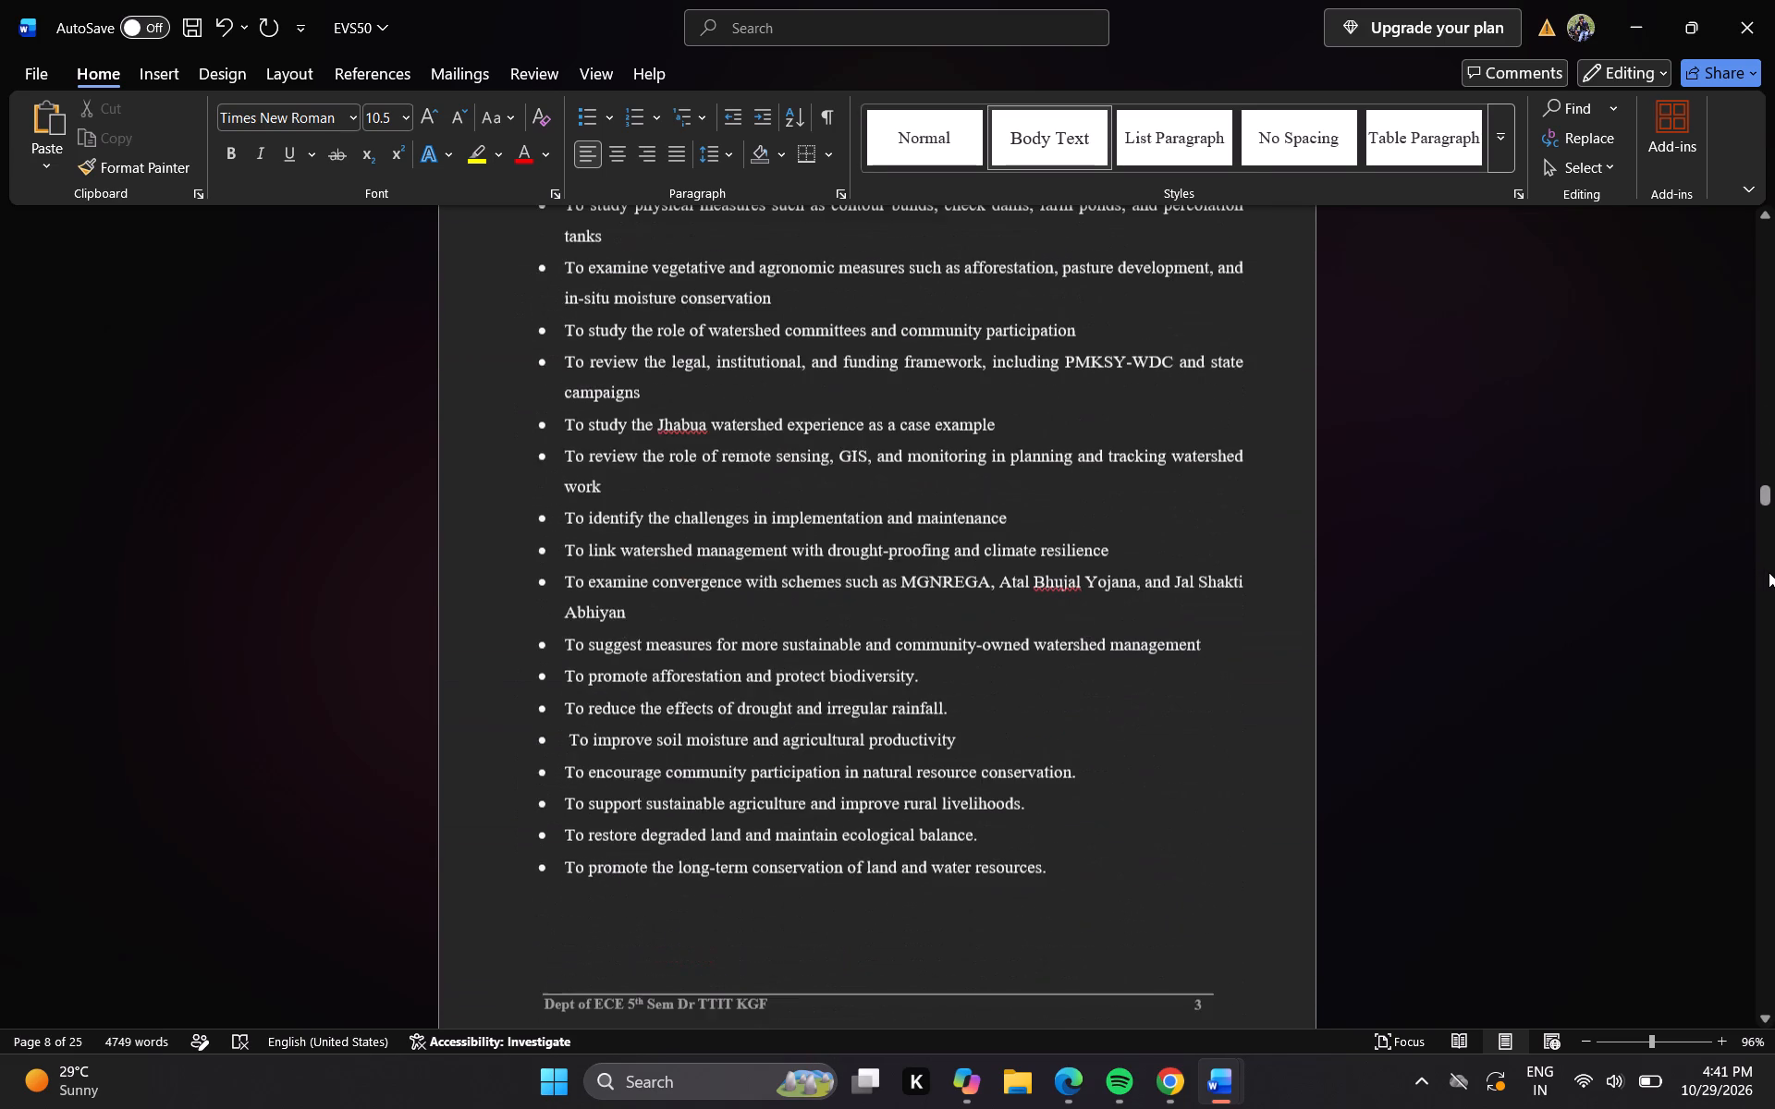
click(1769, 572)
click(1769, 572)
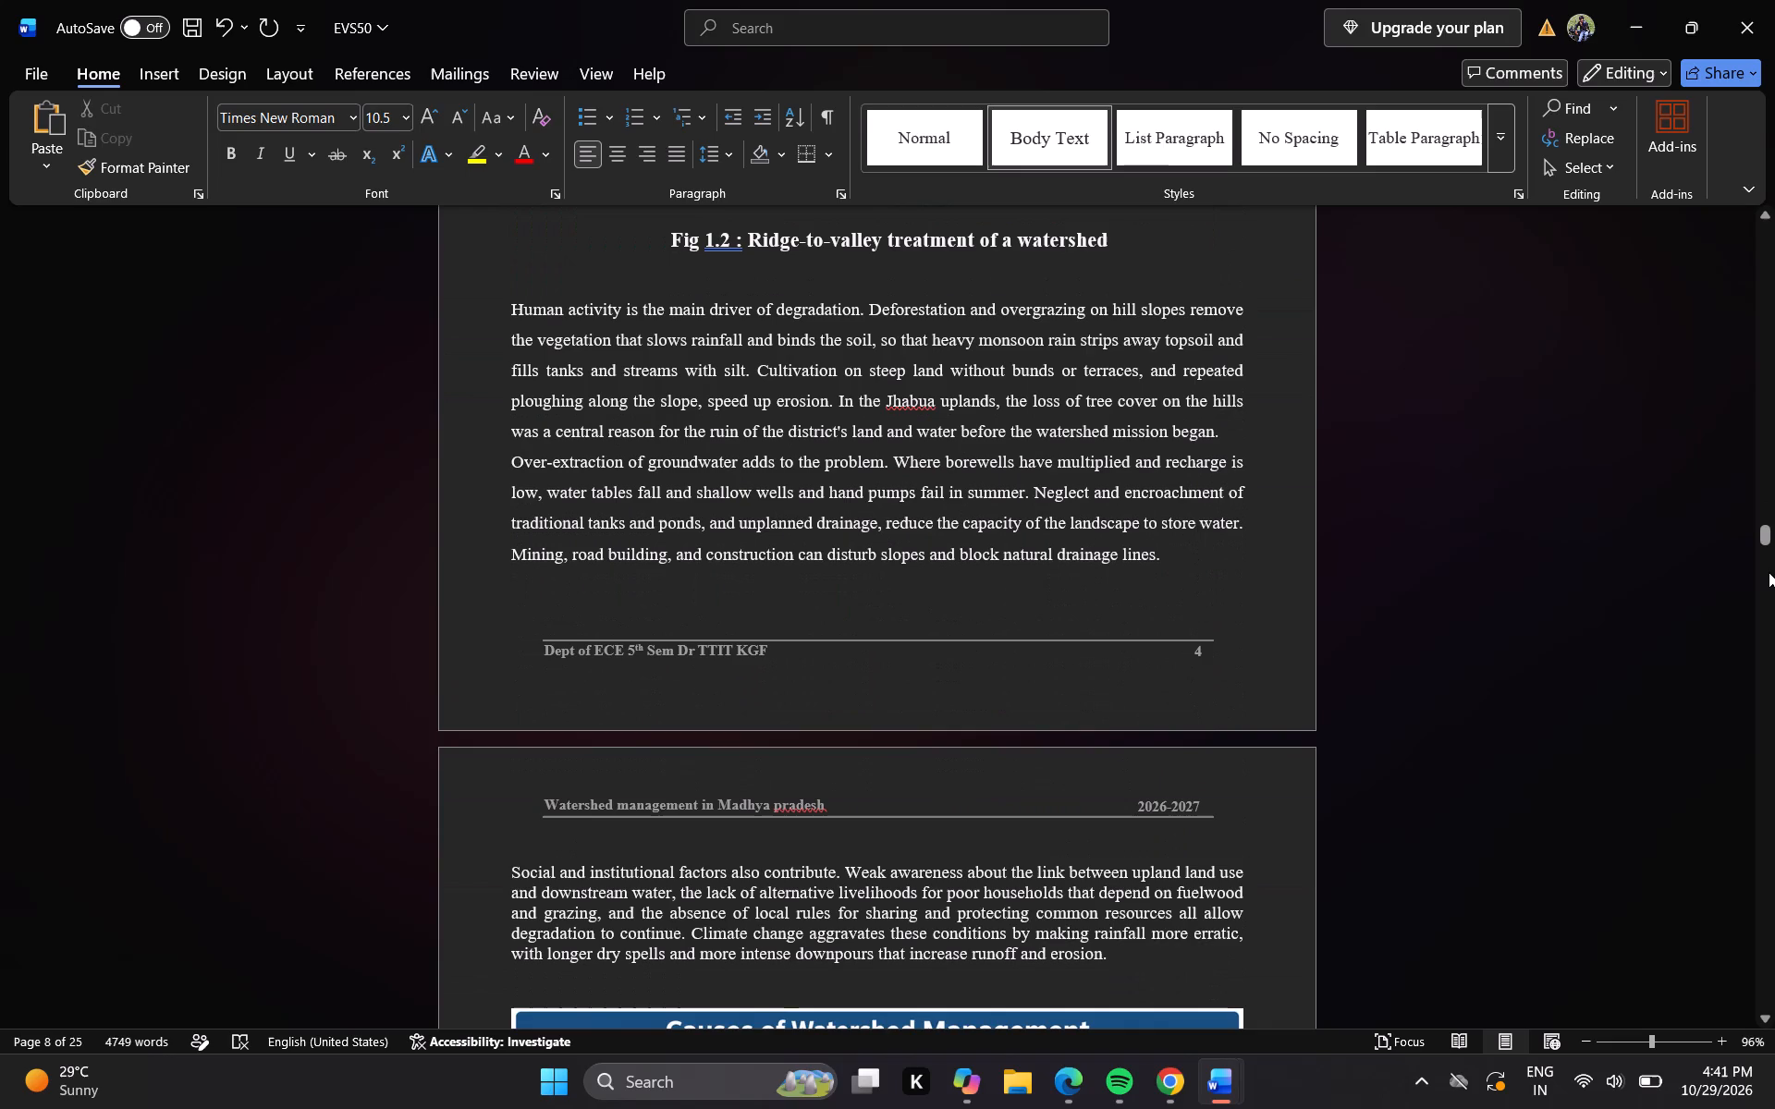
click(1769, 572)
click(1769, 572)
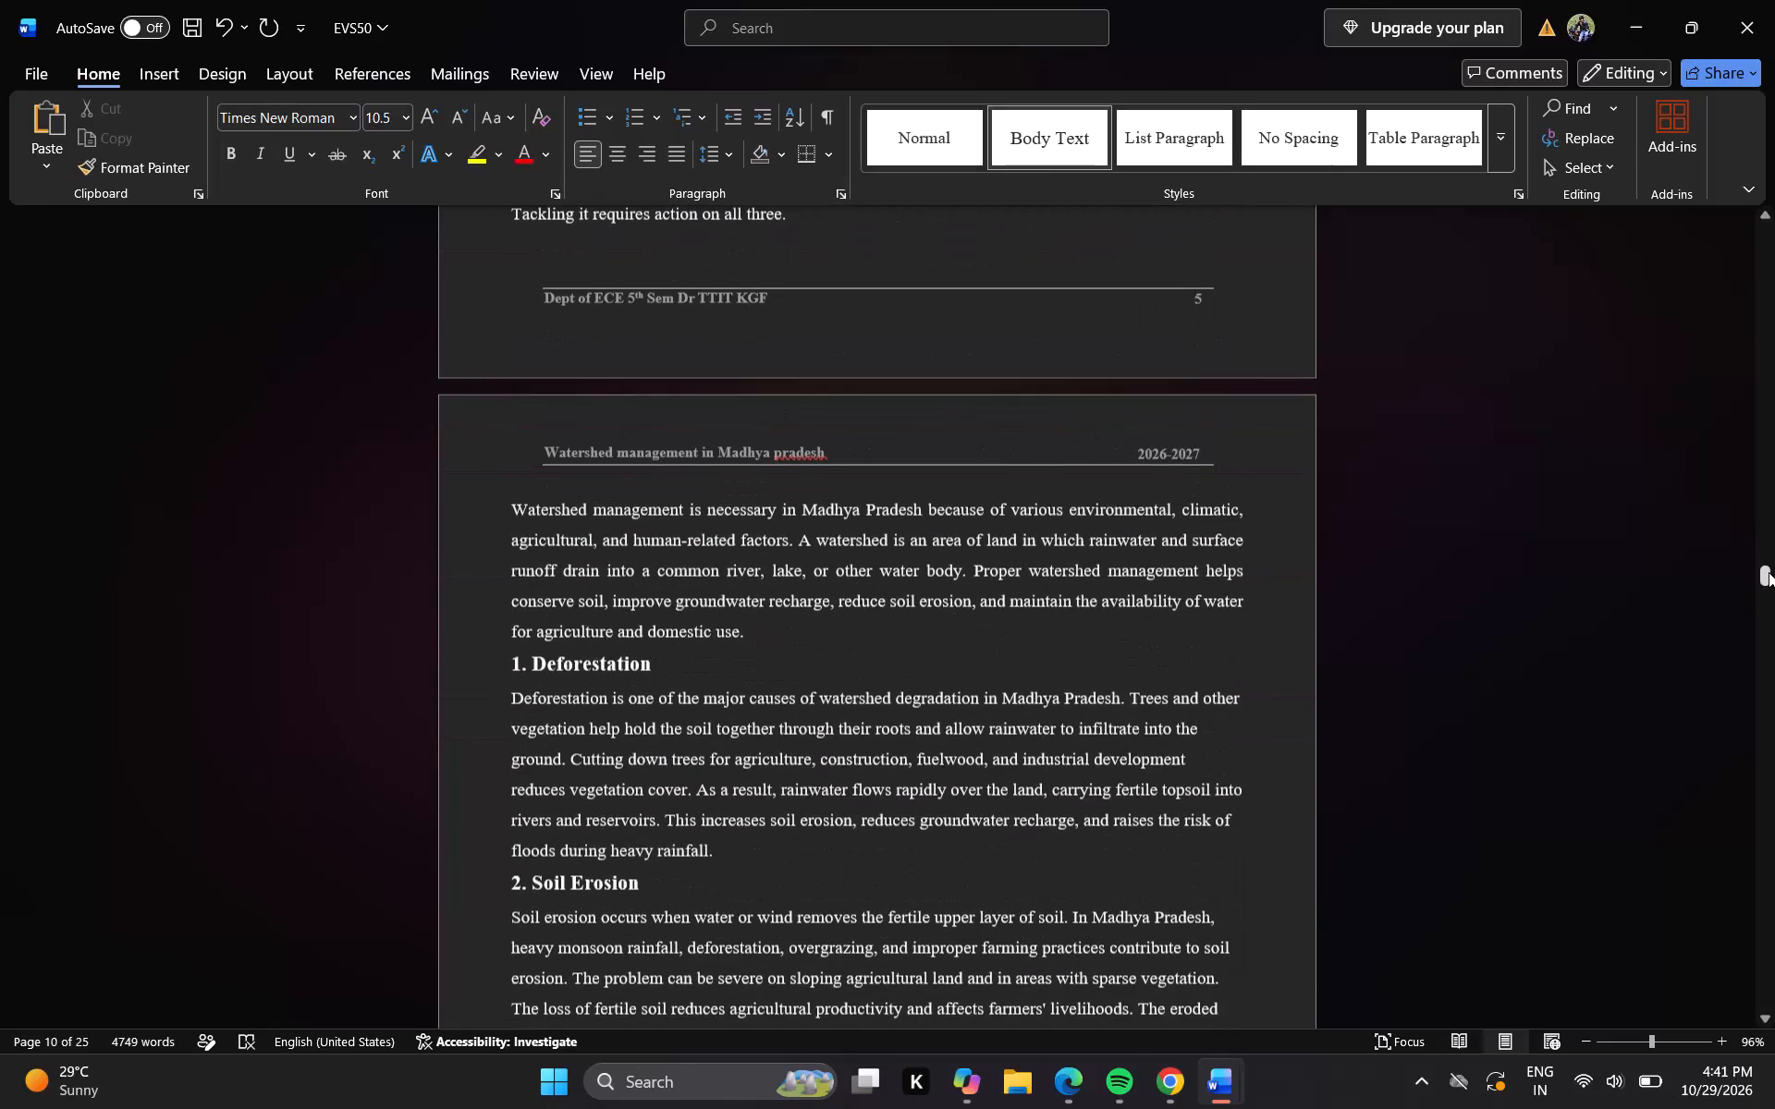
click(1760, 235)
triple_click(1760, 235)
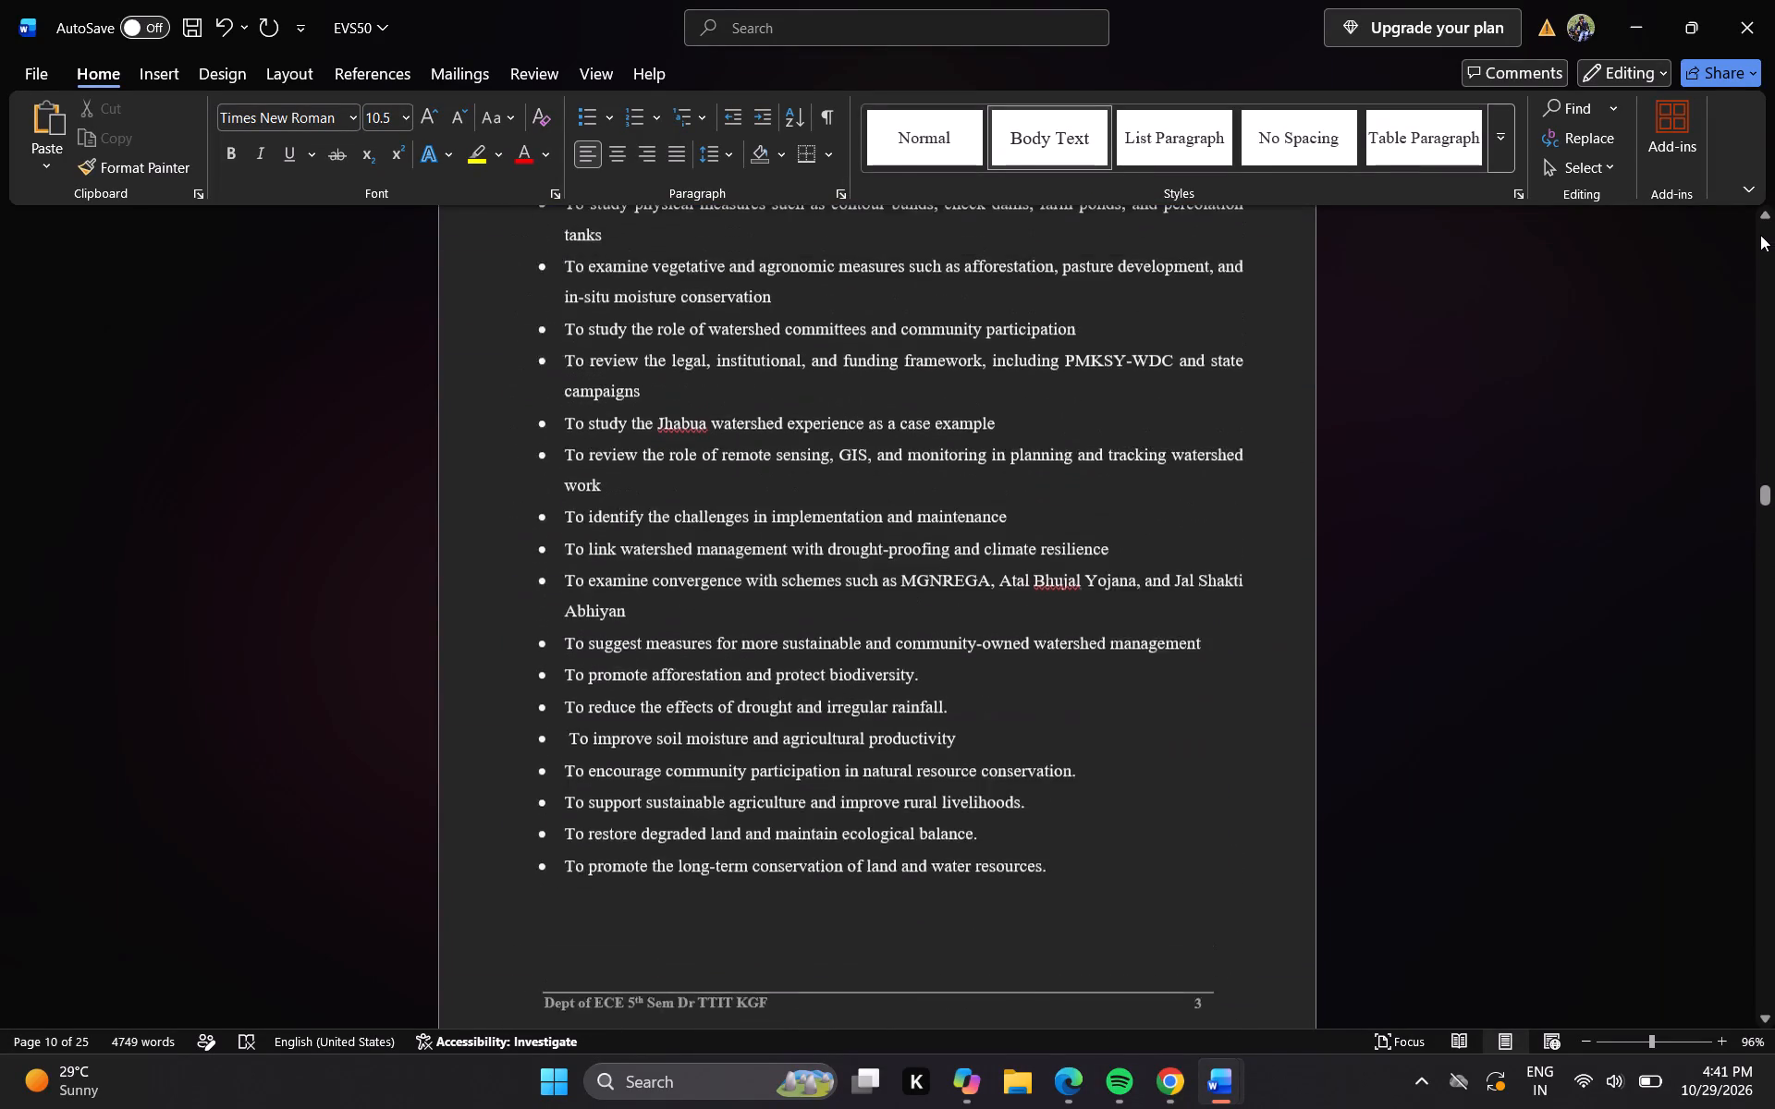
click(1760, 235)
click(1760, 235)
triple_click(1760, 235)
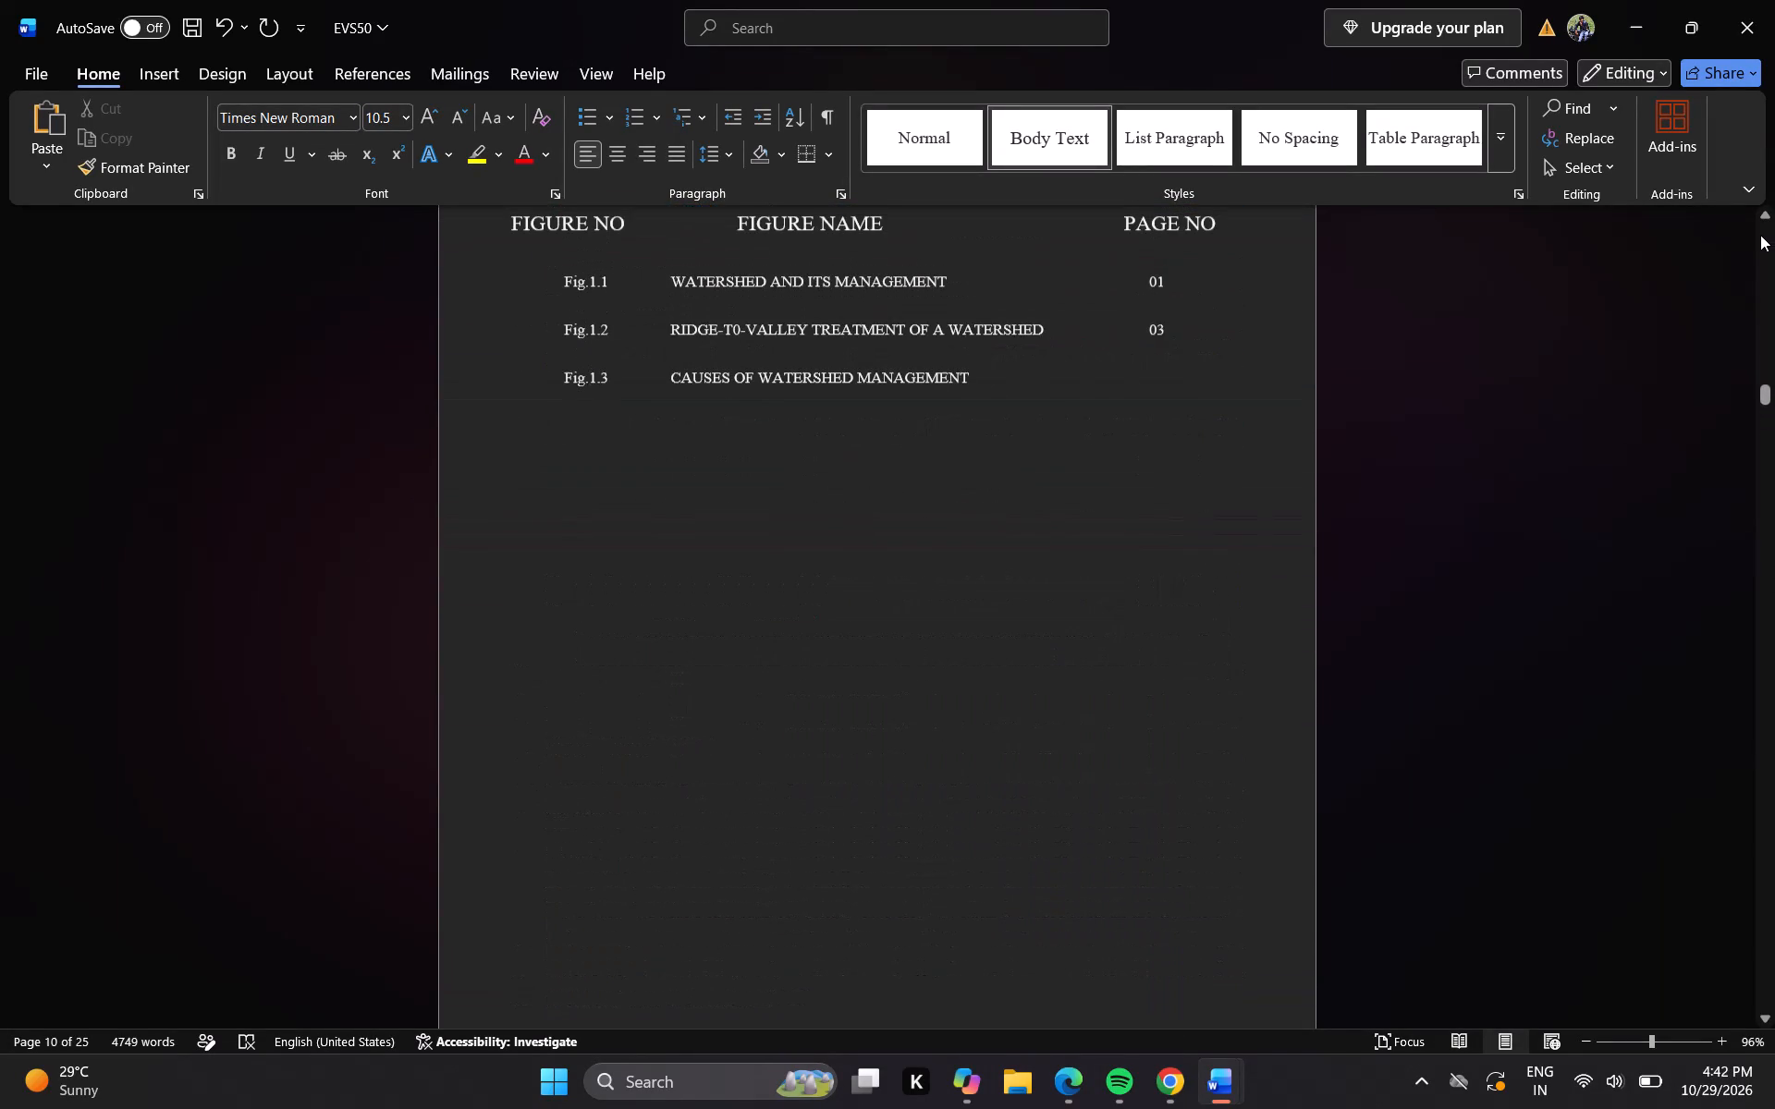
key(0)
key(5)
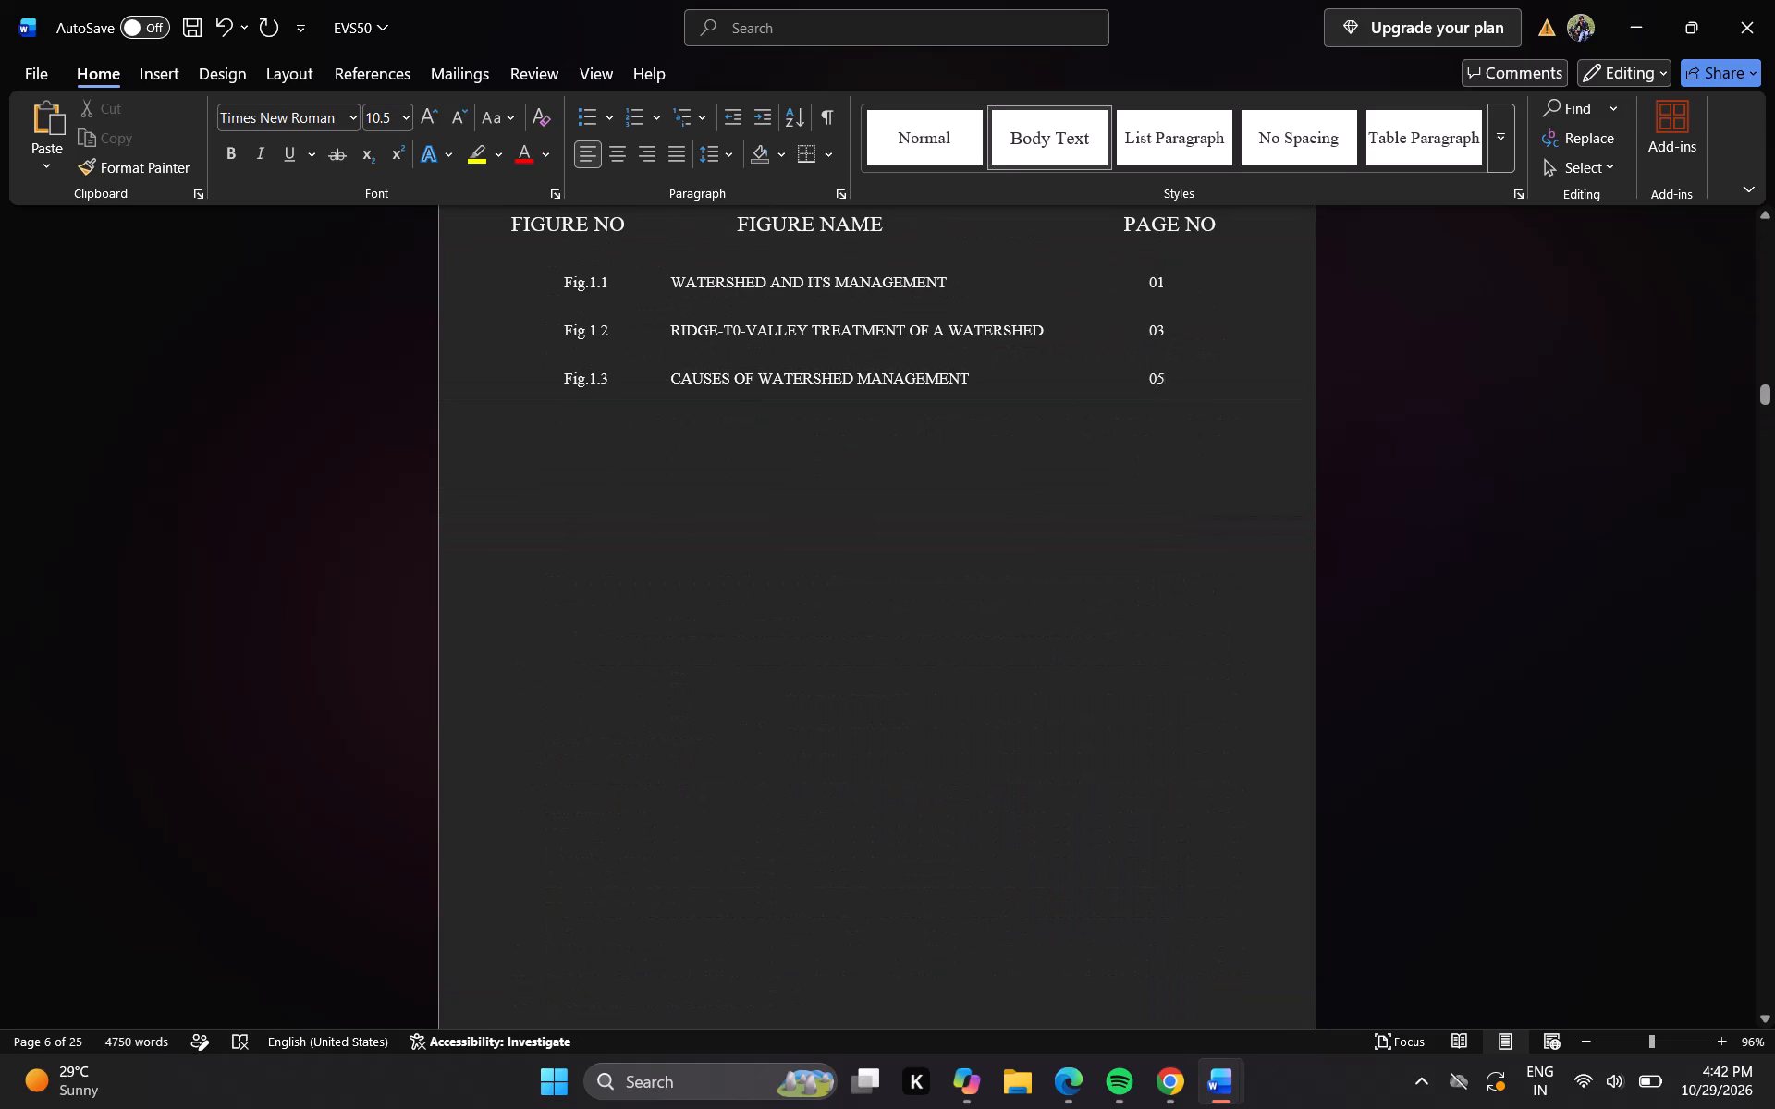
key(Return)
key(Return)
Enter the figure number Fig.1.4 on the new line and add tab spacing to the FIGURE NAME column.
key(Tab)
key(f)
text(ig)
text(.1.4)
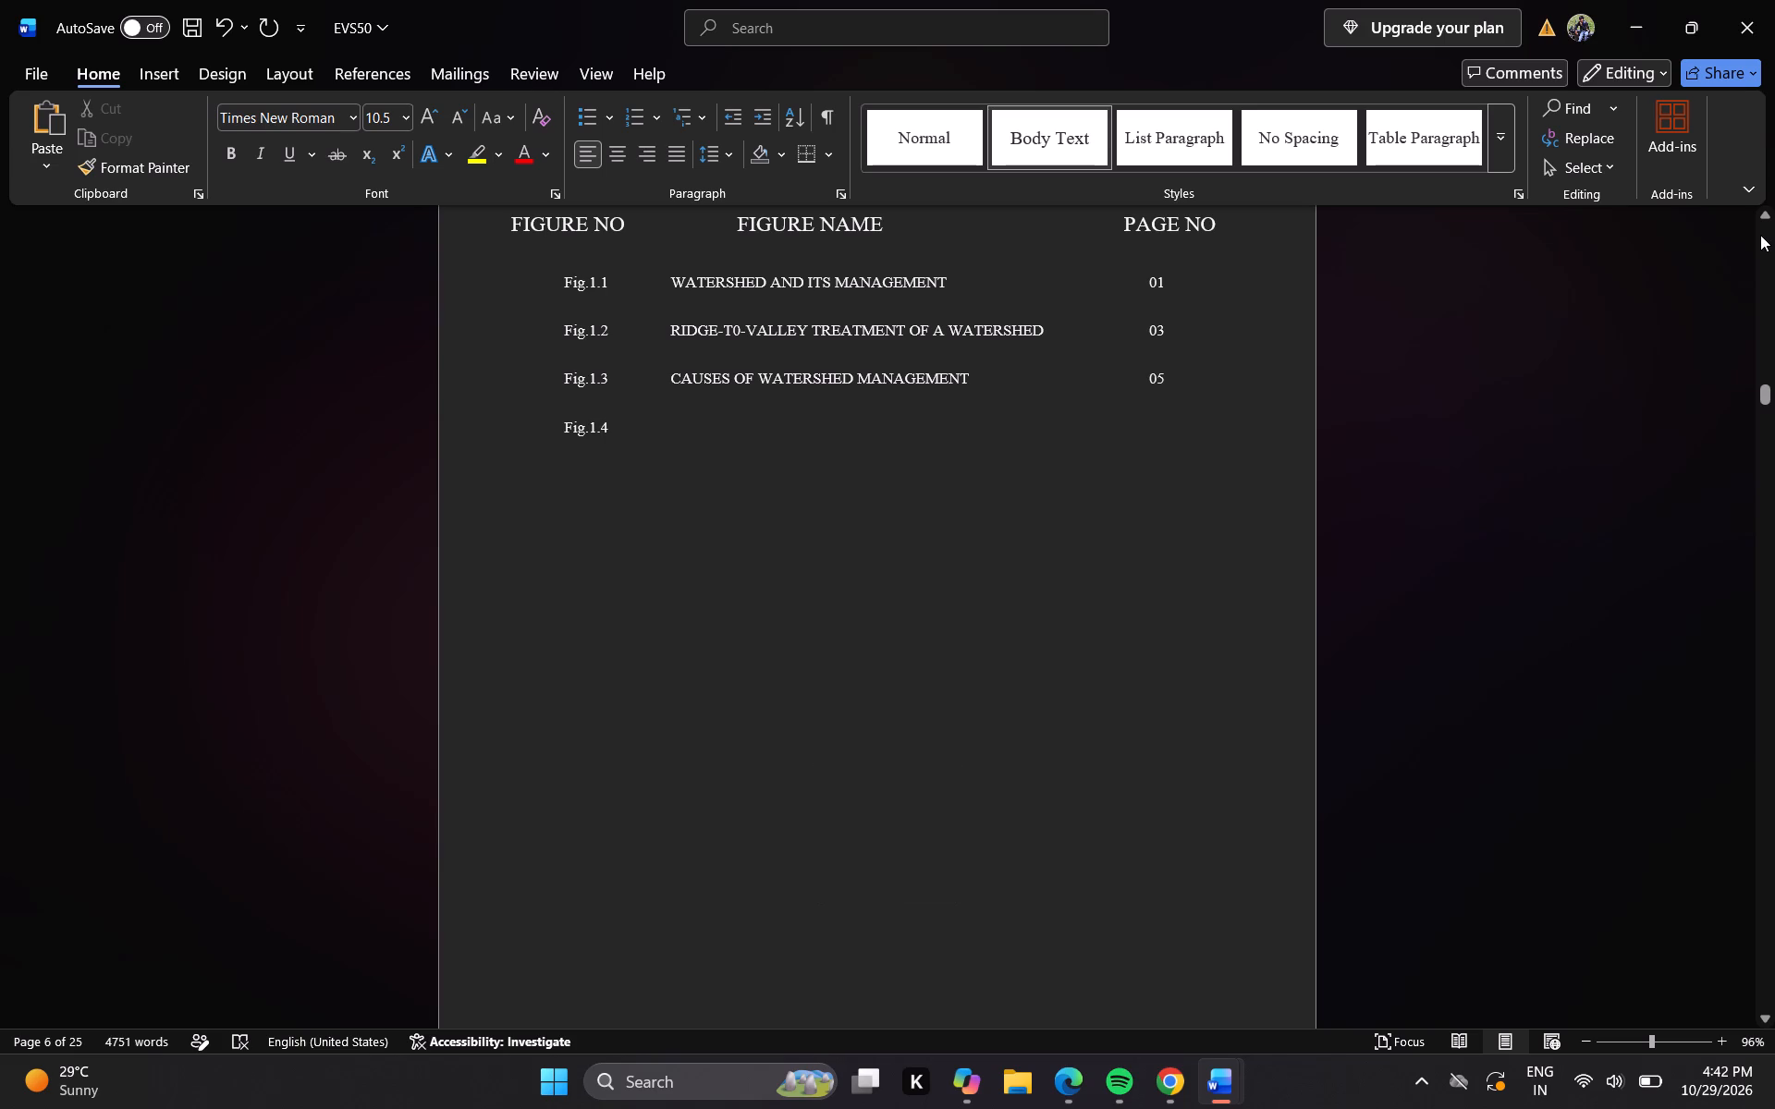
key(Tab)
key(Tab)
Enter the Fig.1.4 name BENEFITS OF WATERSHED MANAGEMENT in capitals, followed by two spaces.
text(BENEFITS)
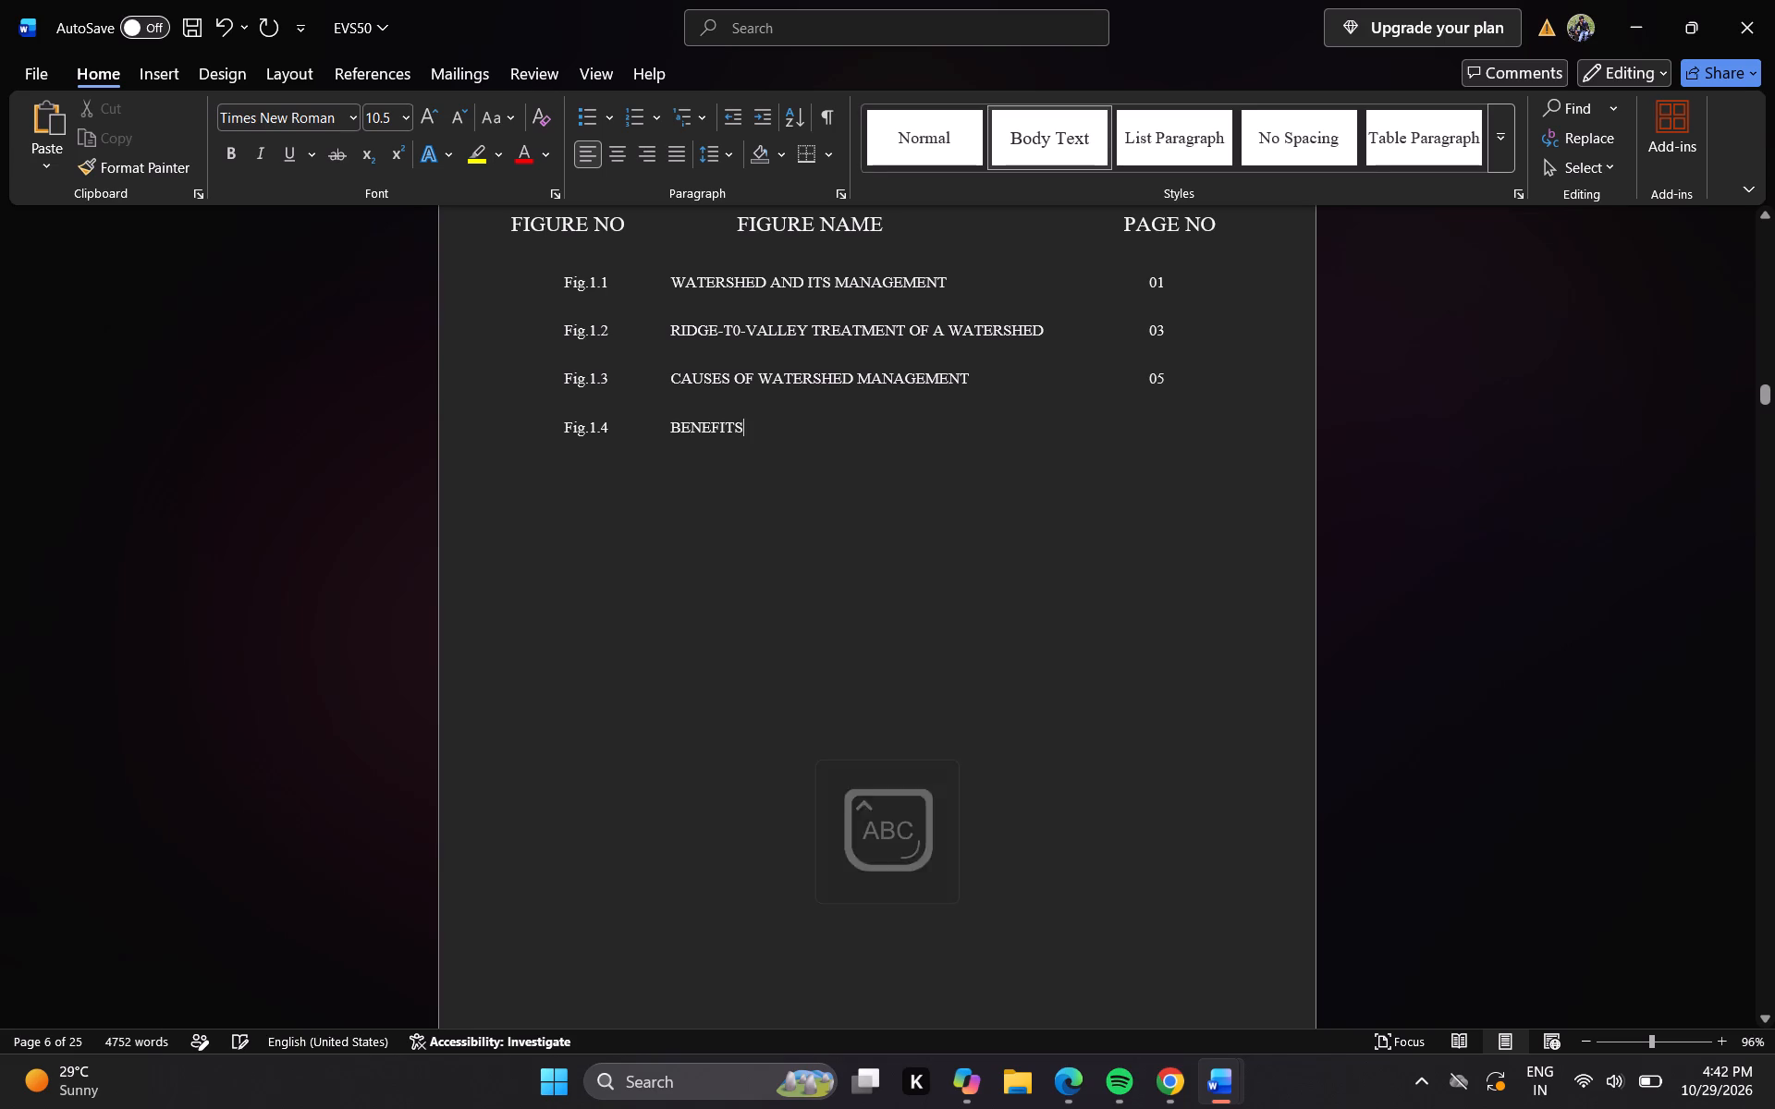
key(space)
text(OF WATER)
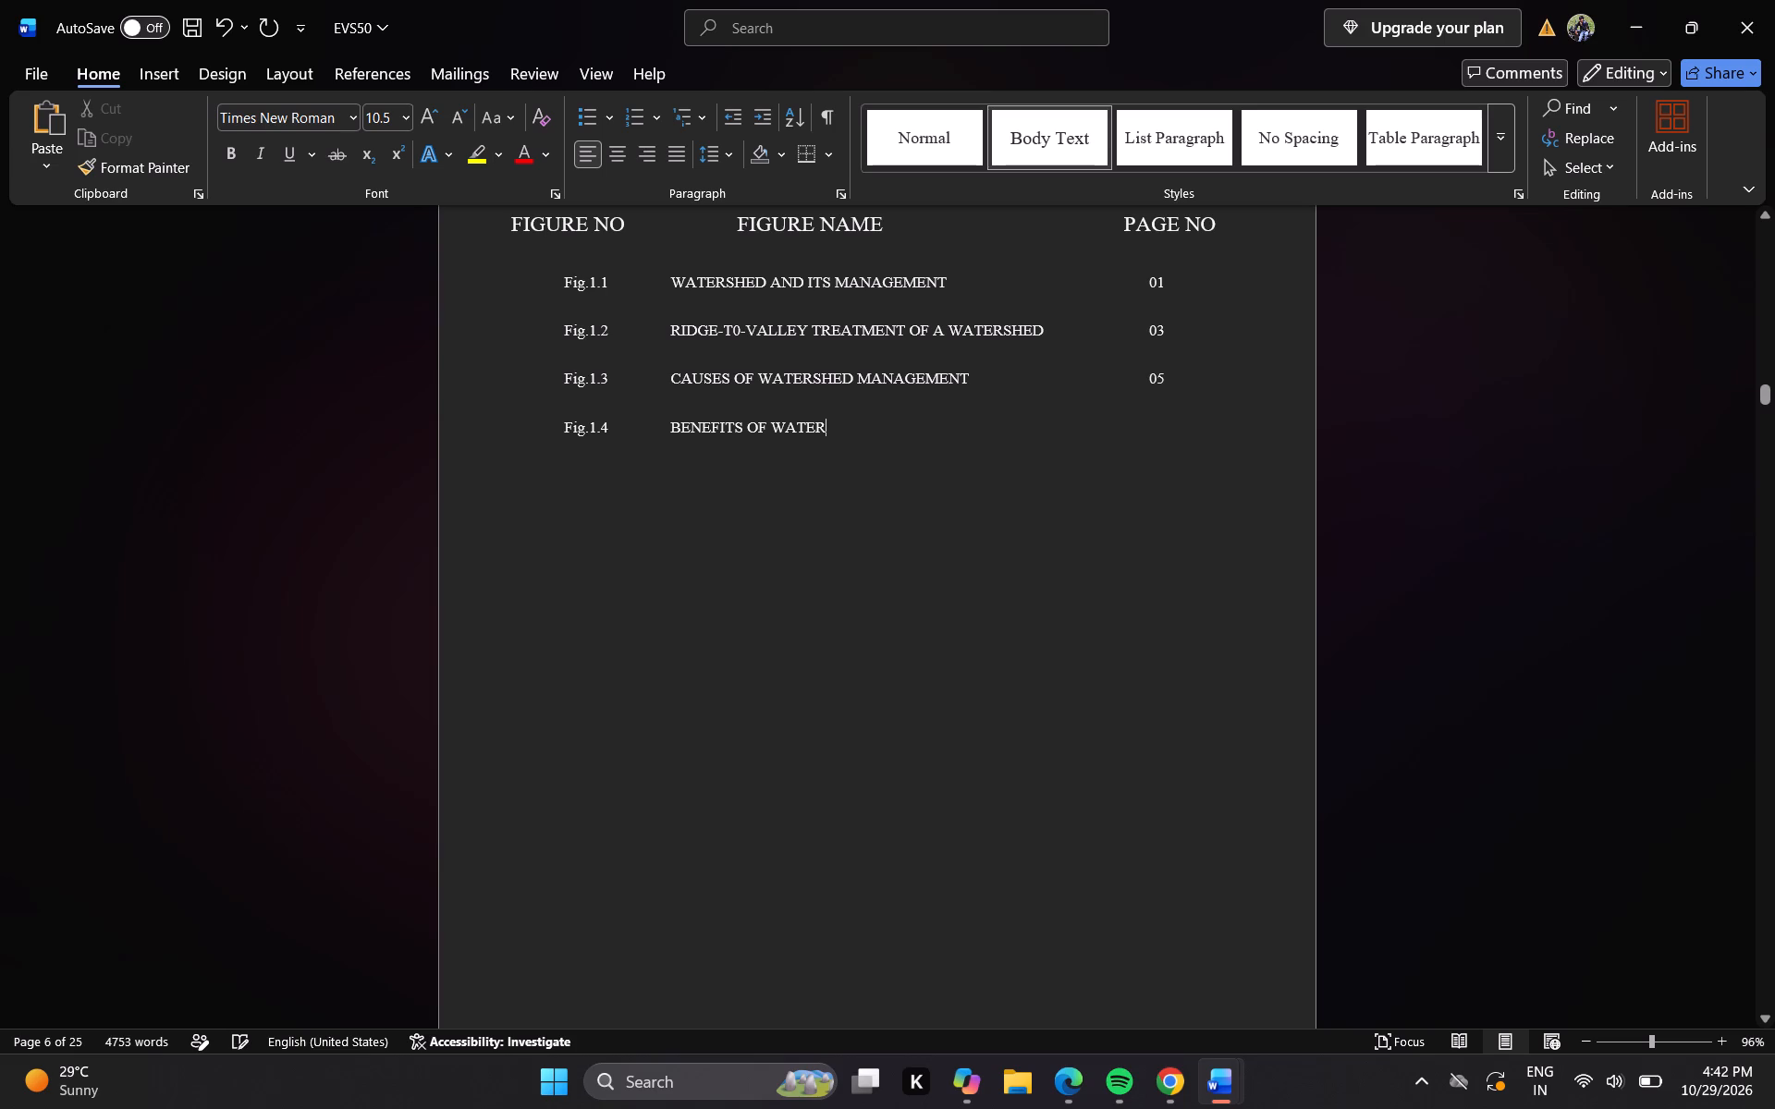
key(space)
key(BackSpace)
text(SHW)
key(BackSpace)
text(ED)
key(space)
text(MANA)
text(GEMENT)
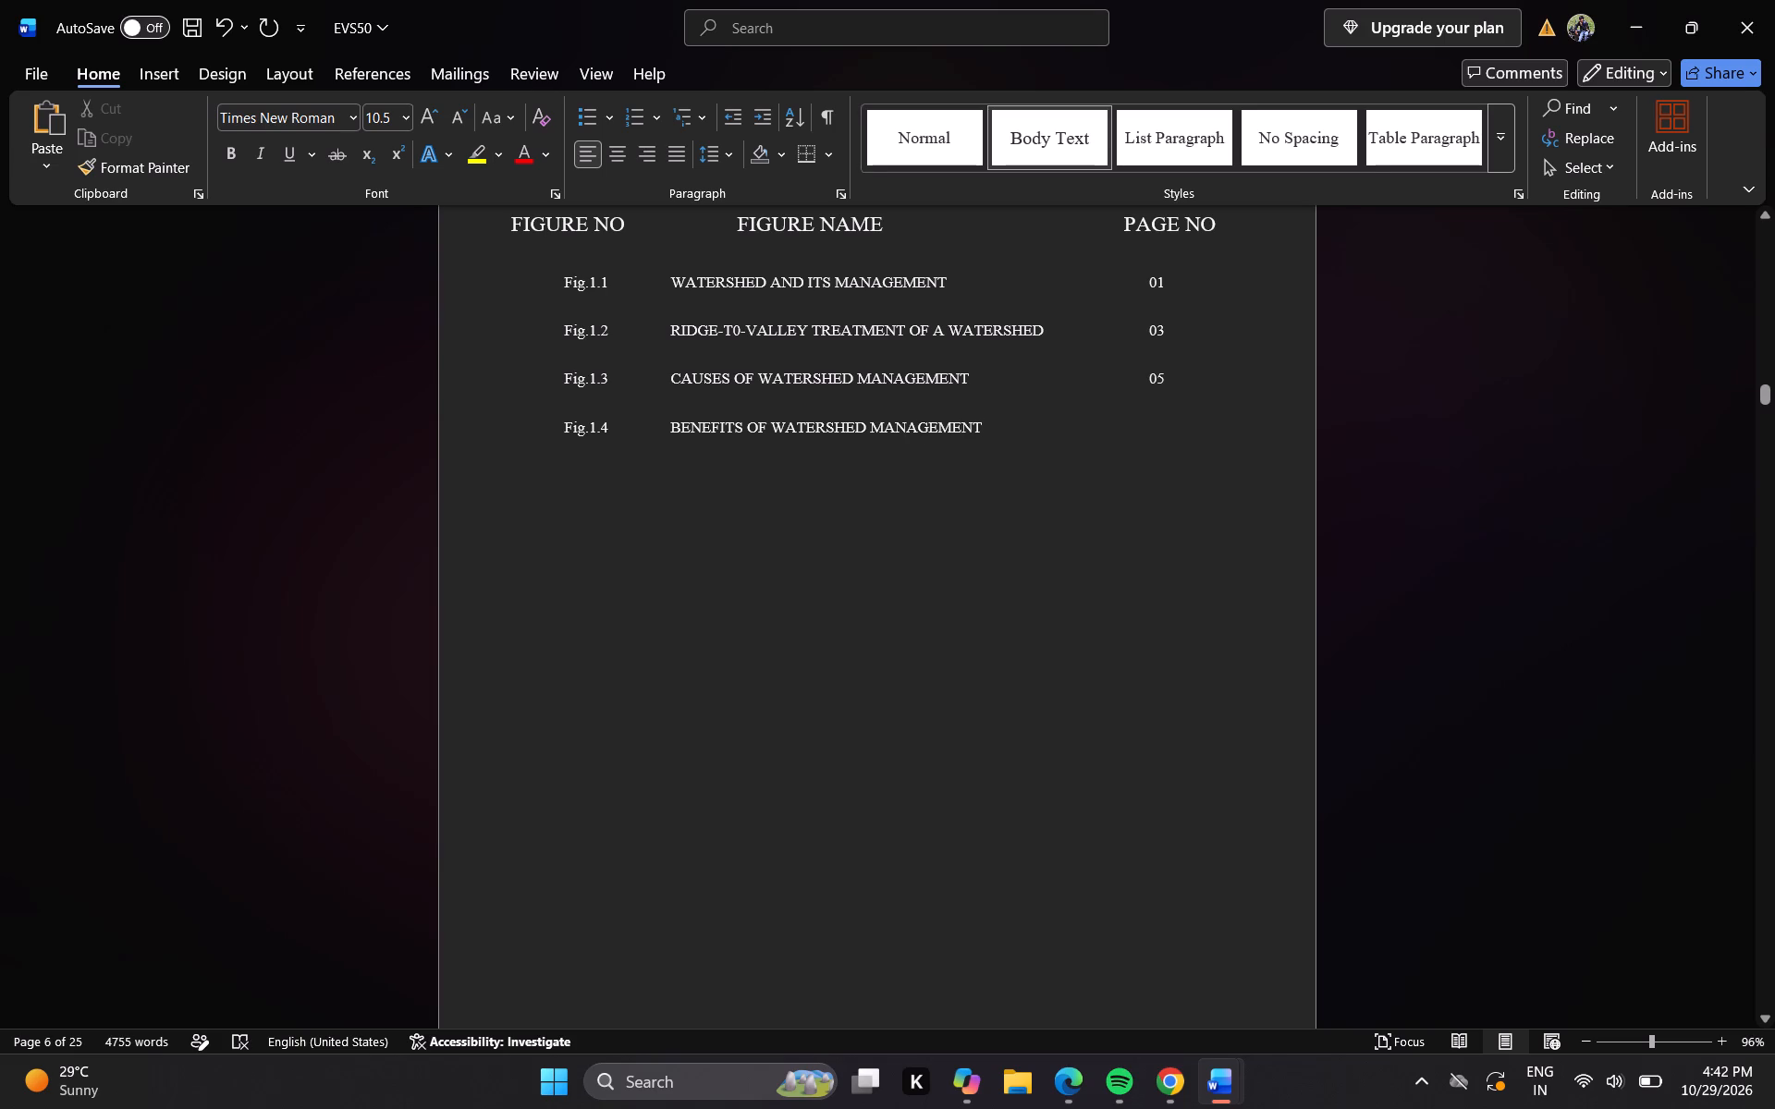
key(space)
key(space)
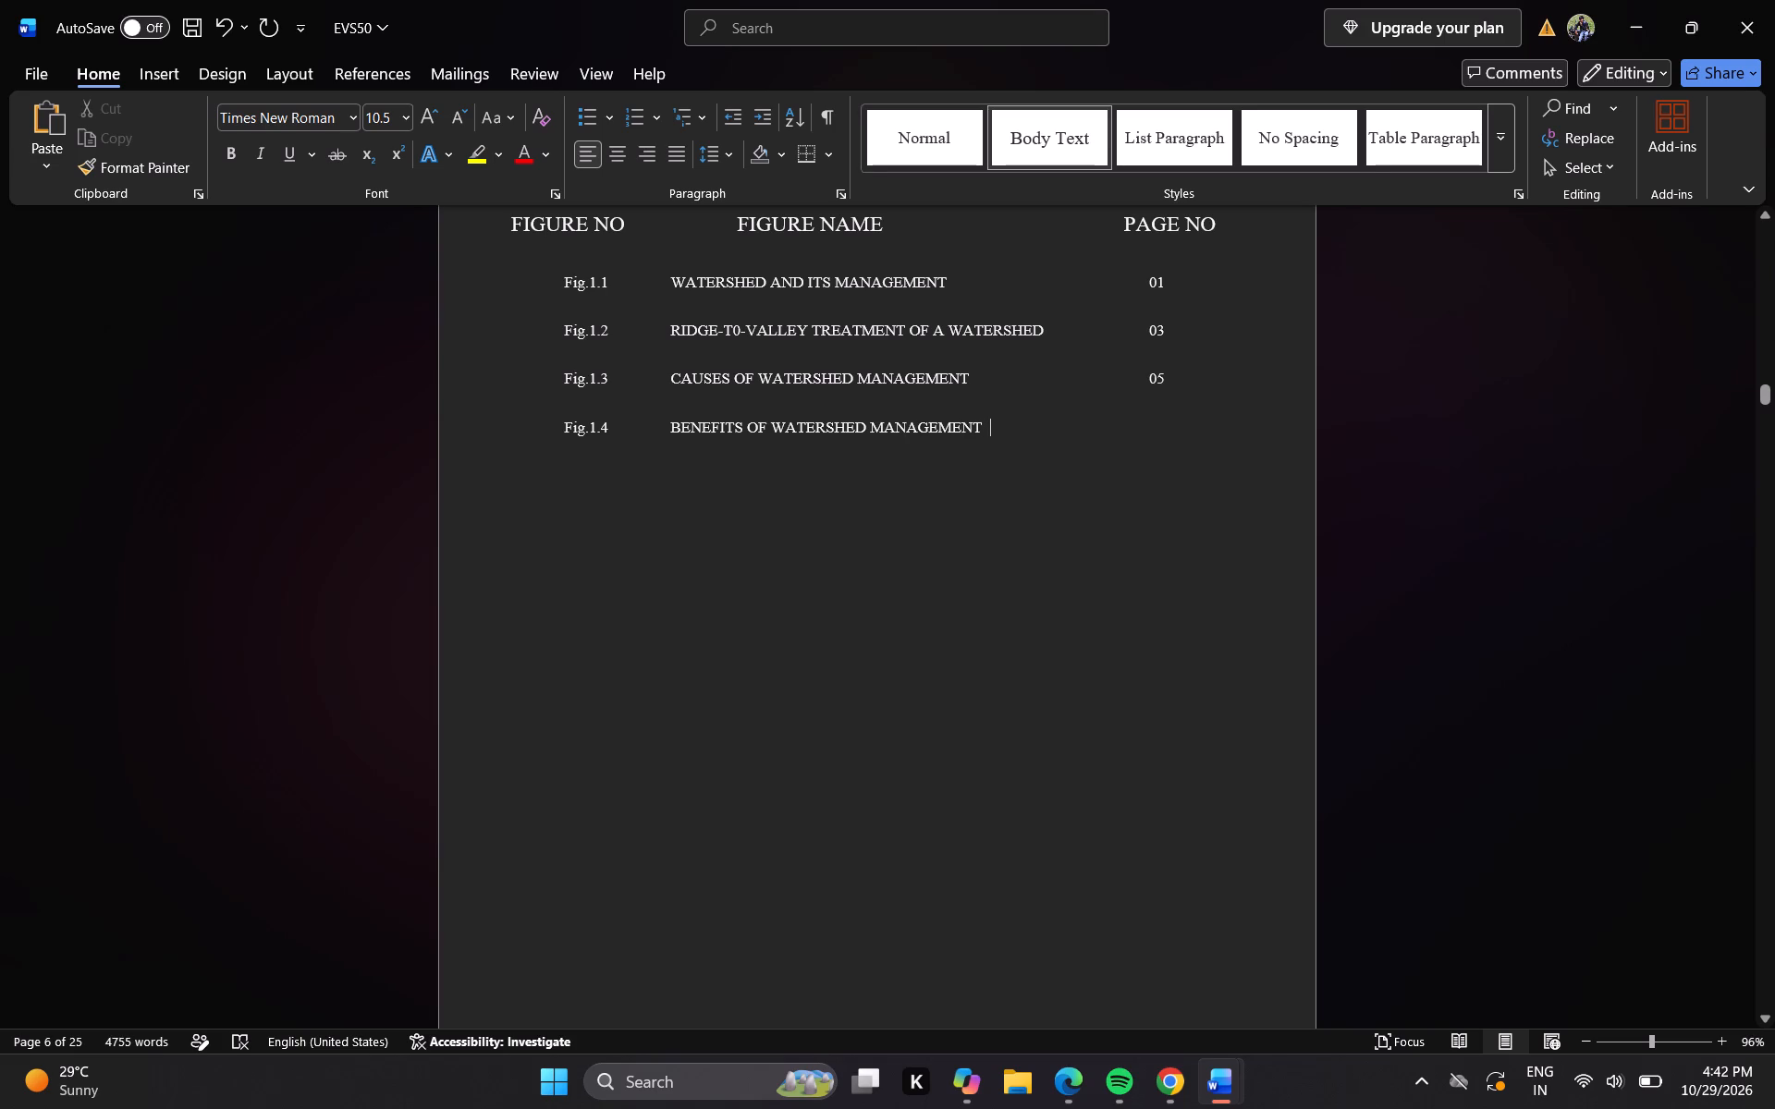
Examine the report's body pages to check which footer page numbers the Fig 1.2, Fig. 1.3 and Fig 1.4 images fall on.
click(1760, 632)
double_click(1760, 632)
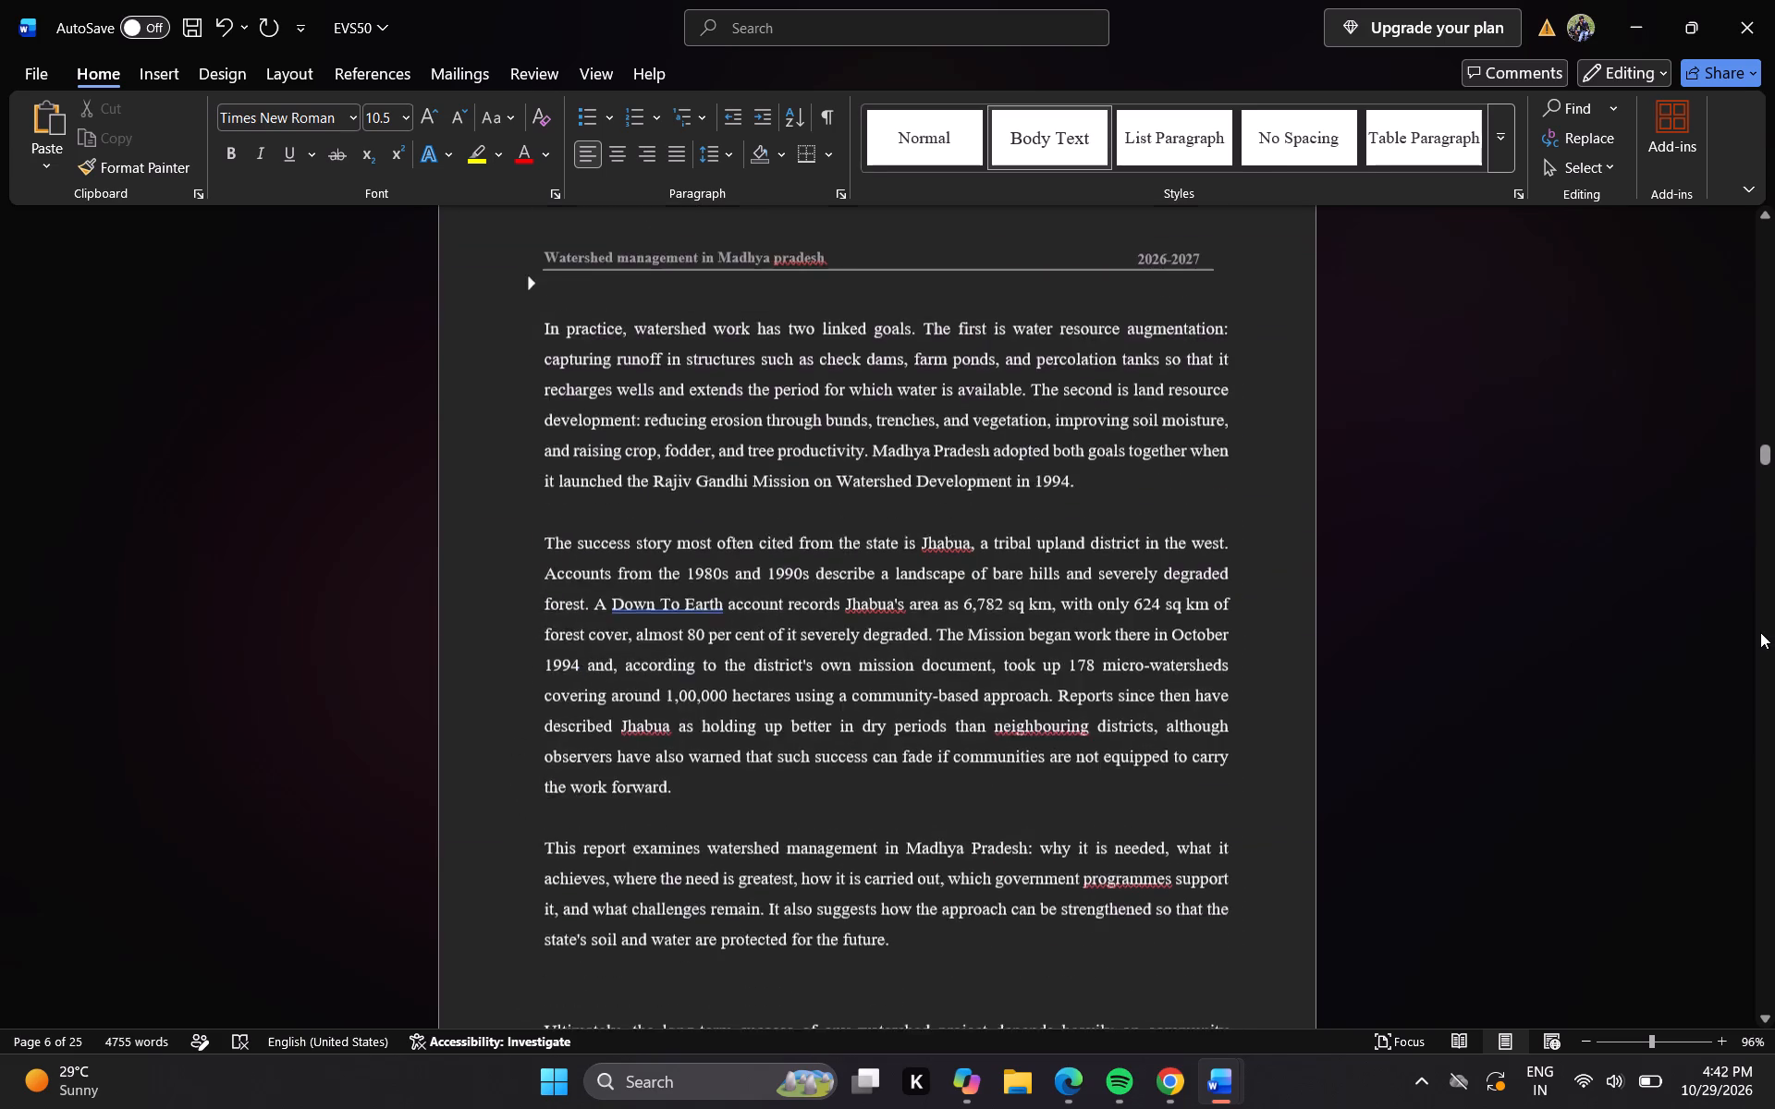
double_click(1760, 632)
double_click(1760, 632)
click(1760, 632)
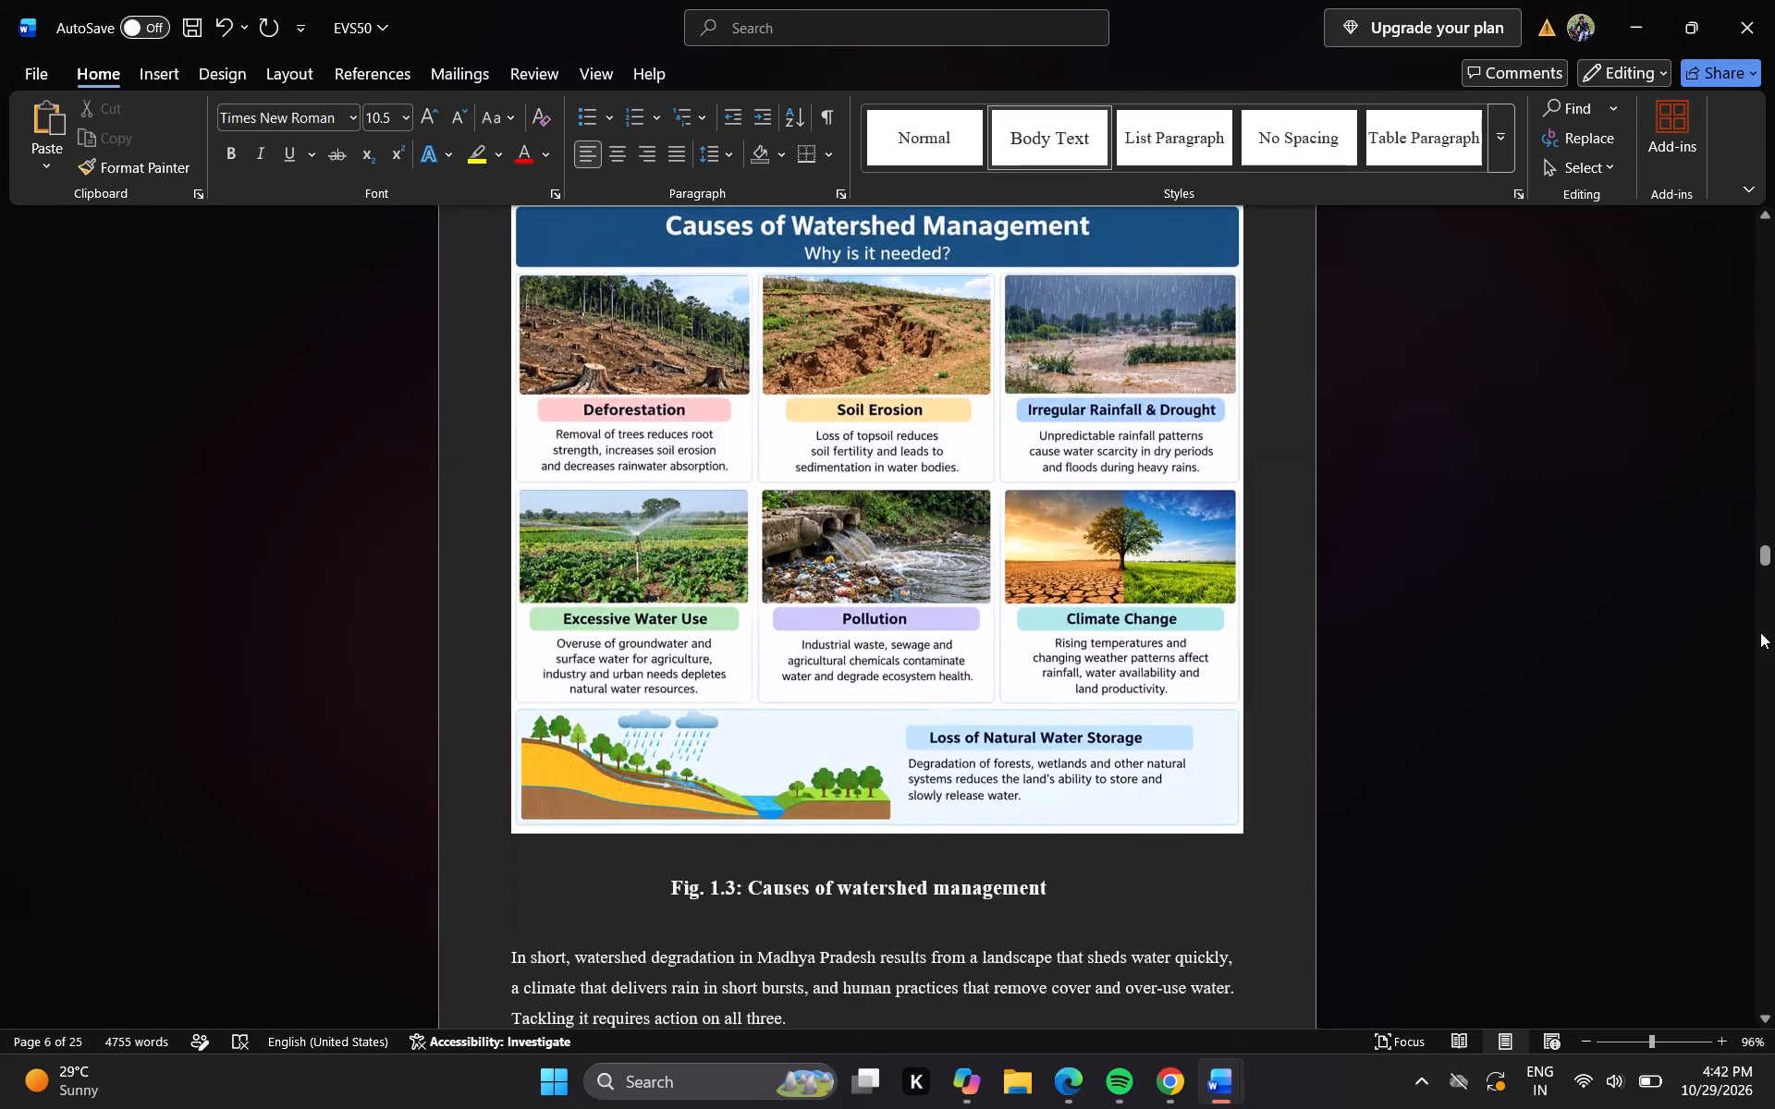
click(1760, 632)
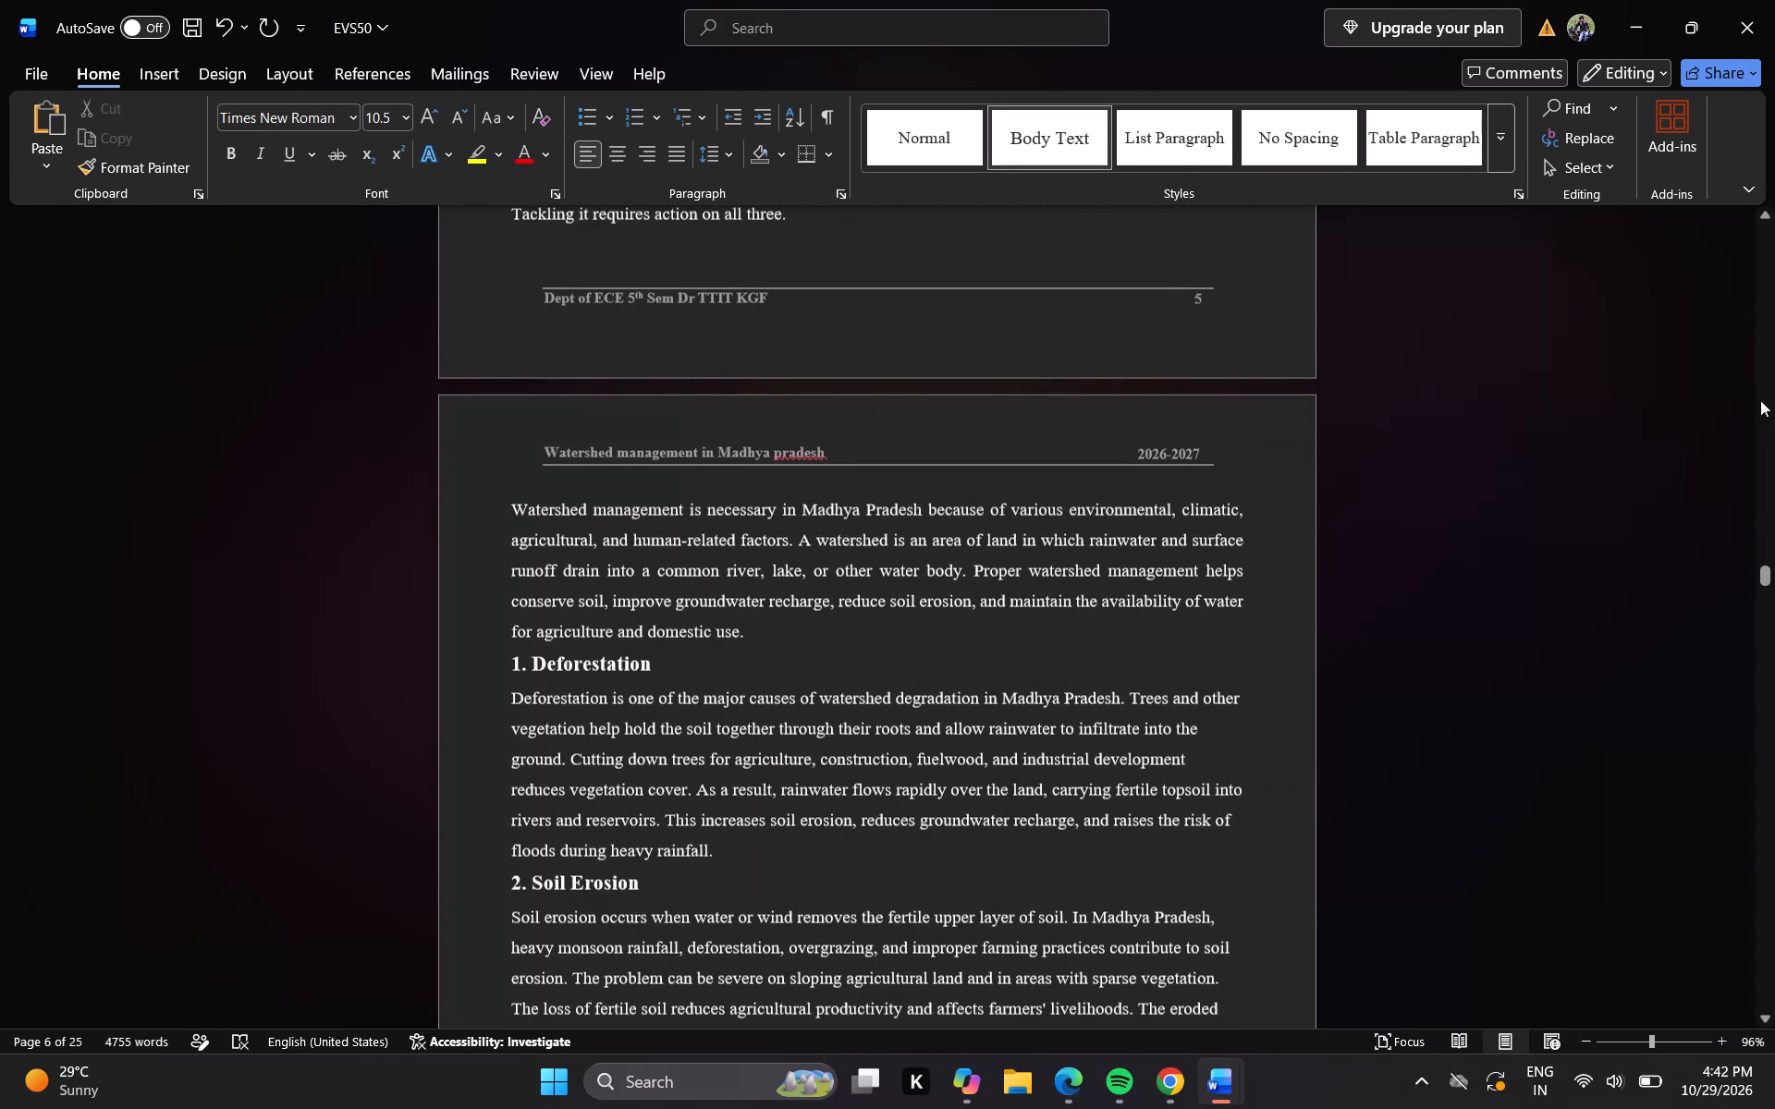
click(1760, 239)
click(1760, 239)
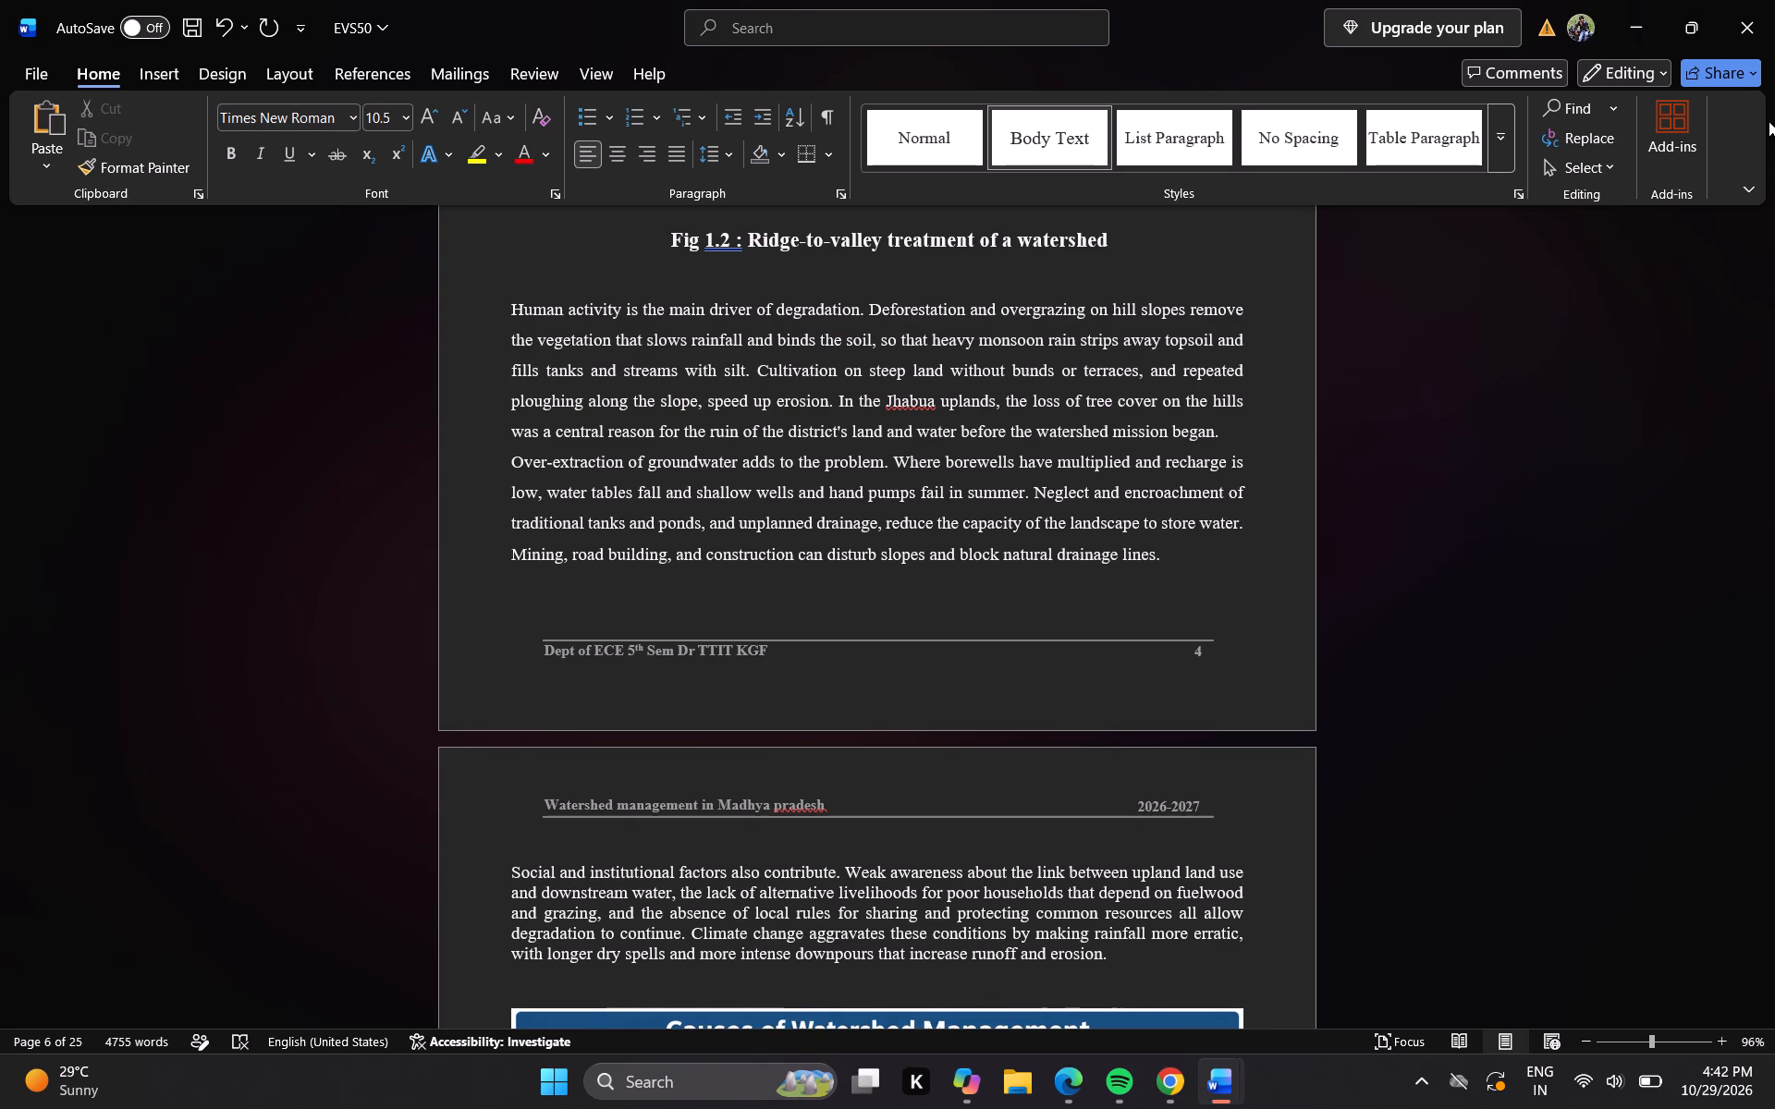
click(1766, 219)
triple_click(1766, 219)
drag(1766, 219, 1765, 233)
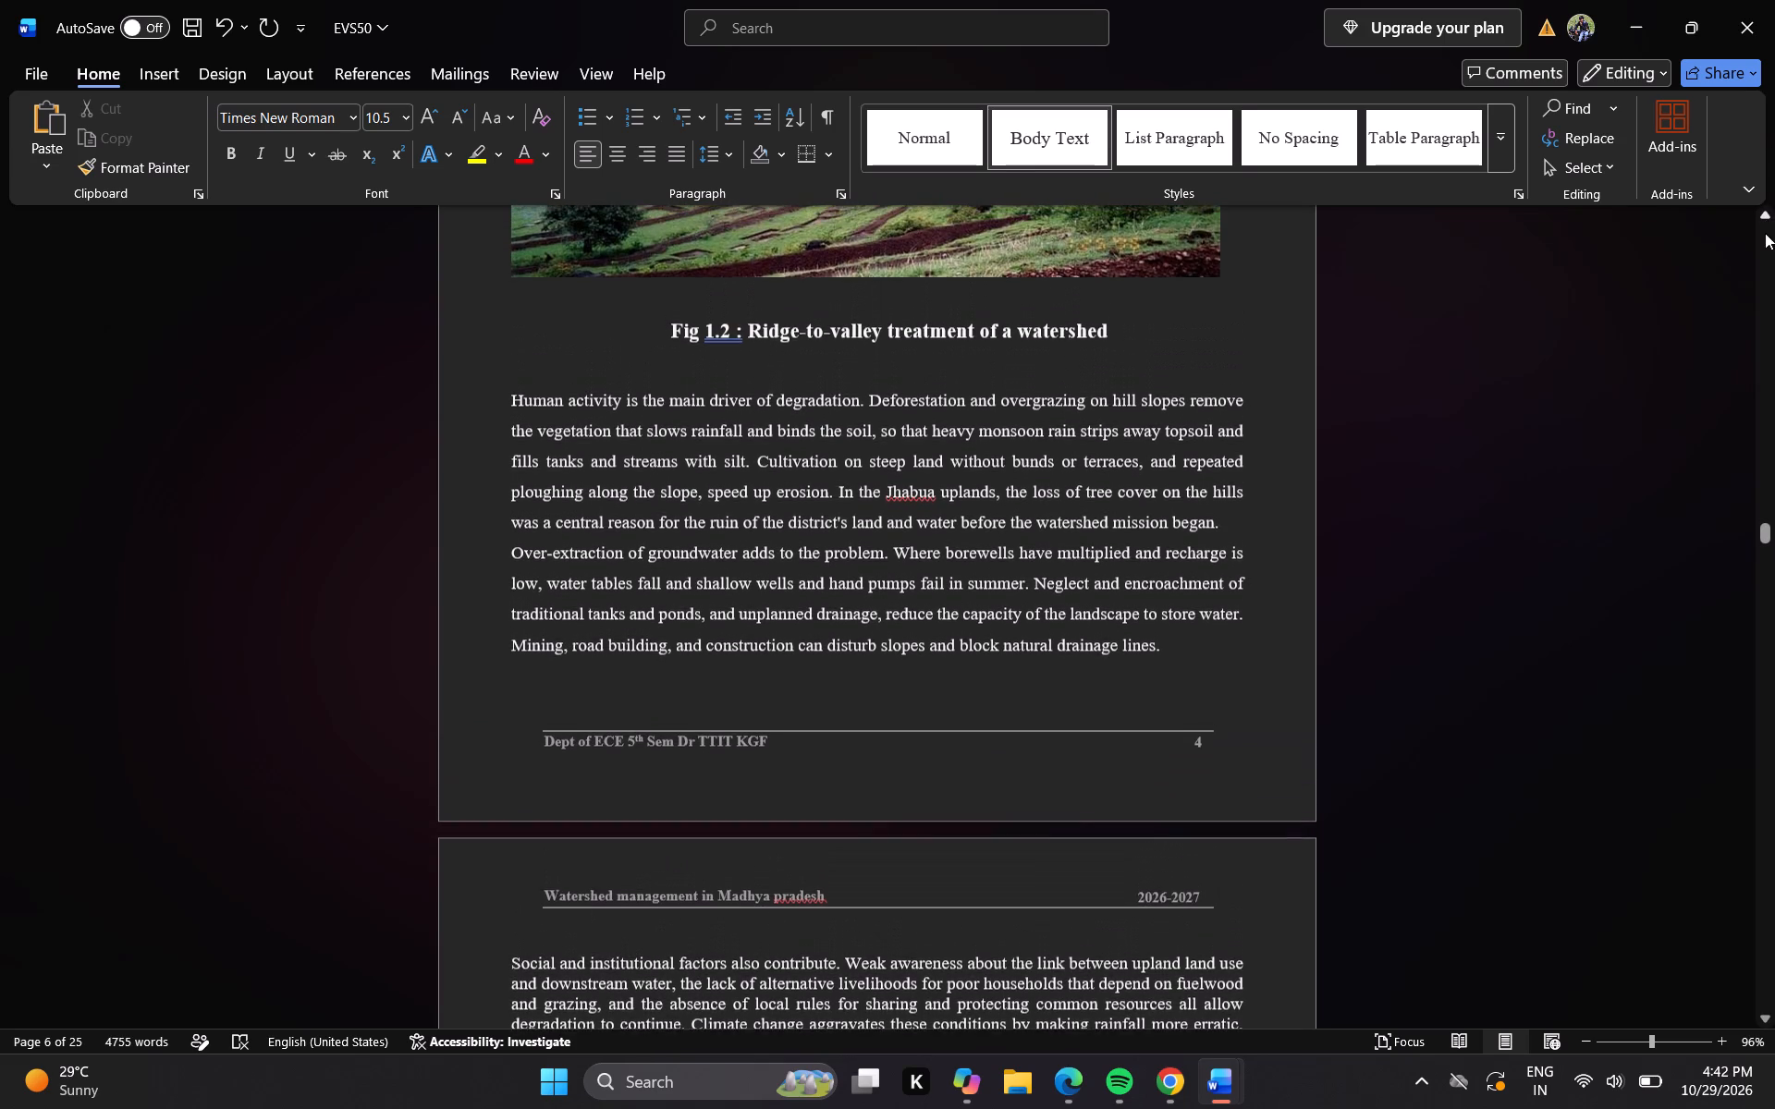
drag(1765, 233, 1764, 245)
click(1764, 245)
click(1764, 245)
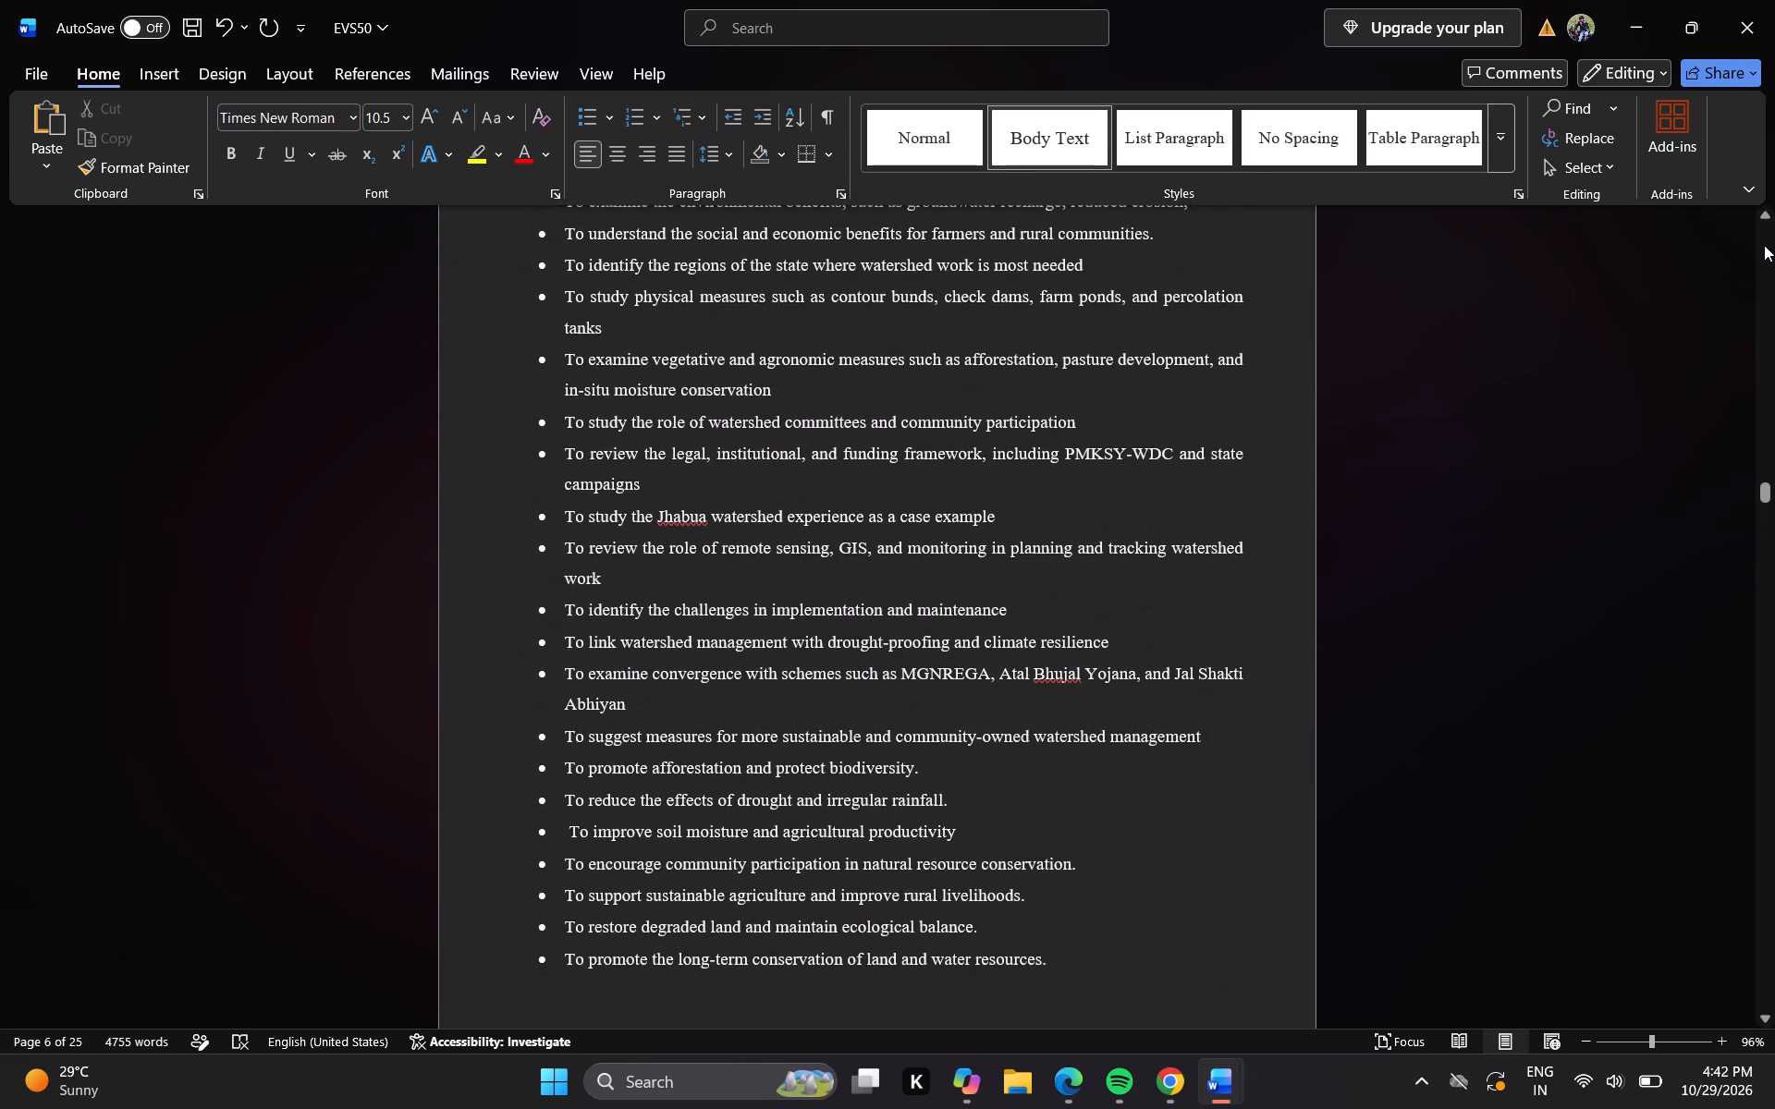
click(1757, 989)
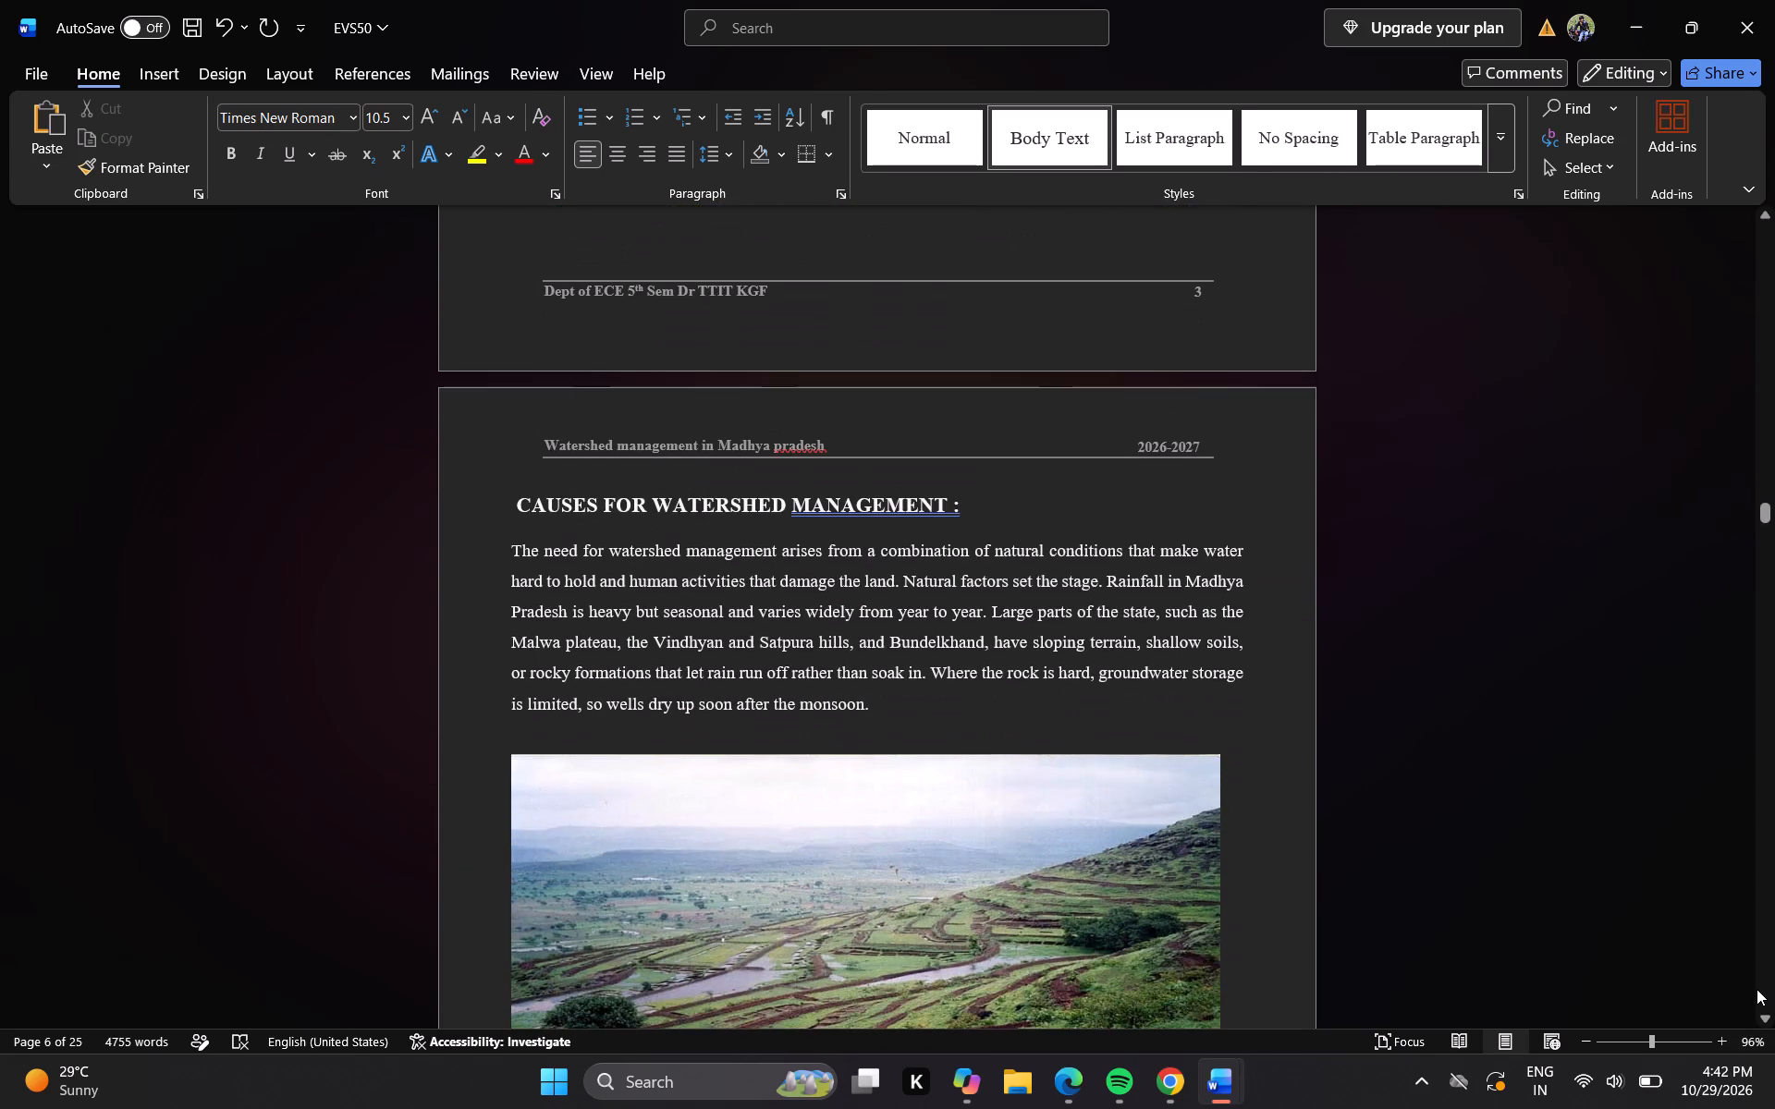
click(1757, 989)
click(1757, 989)
click(1757, 989)
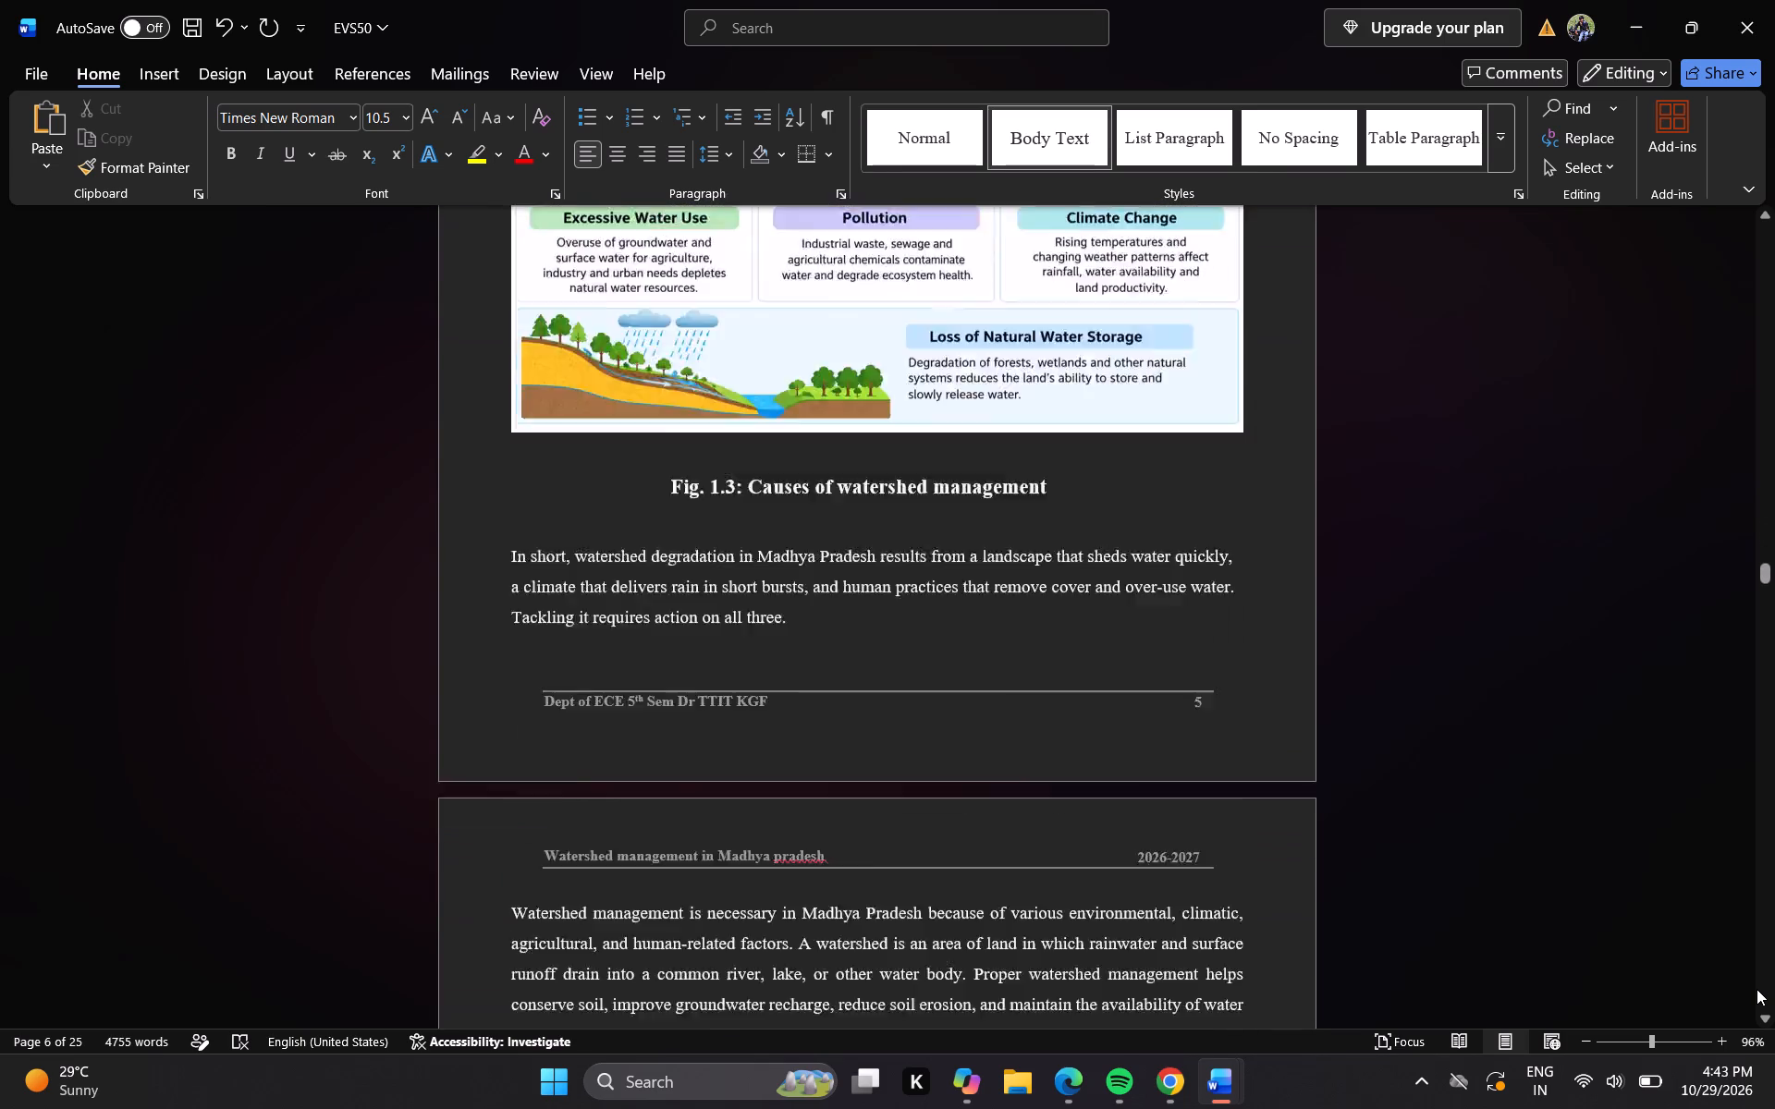
click(1757, 989)
click(1757, 989)
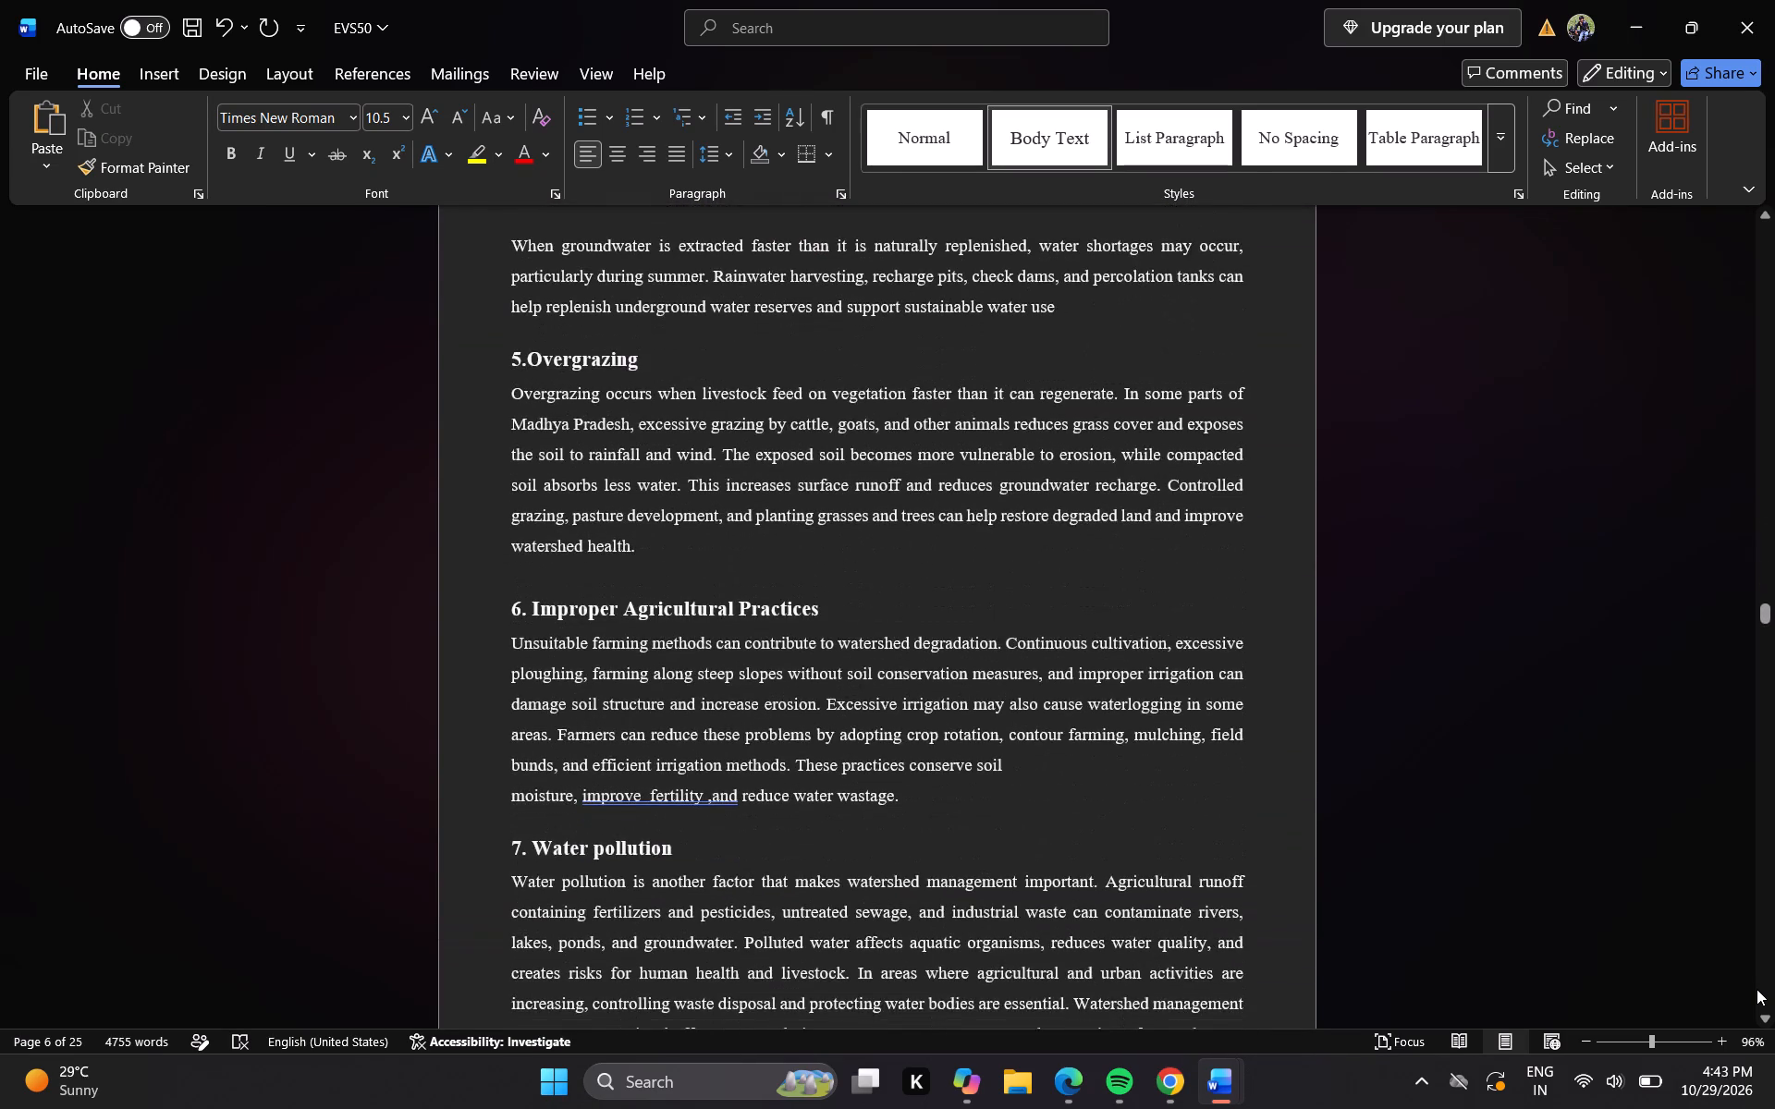
click(1757, 989)
click(1757, 989)
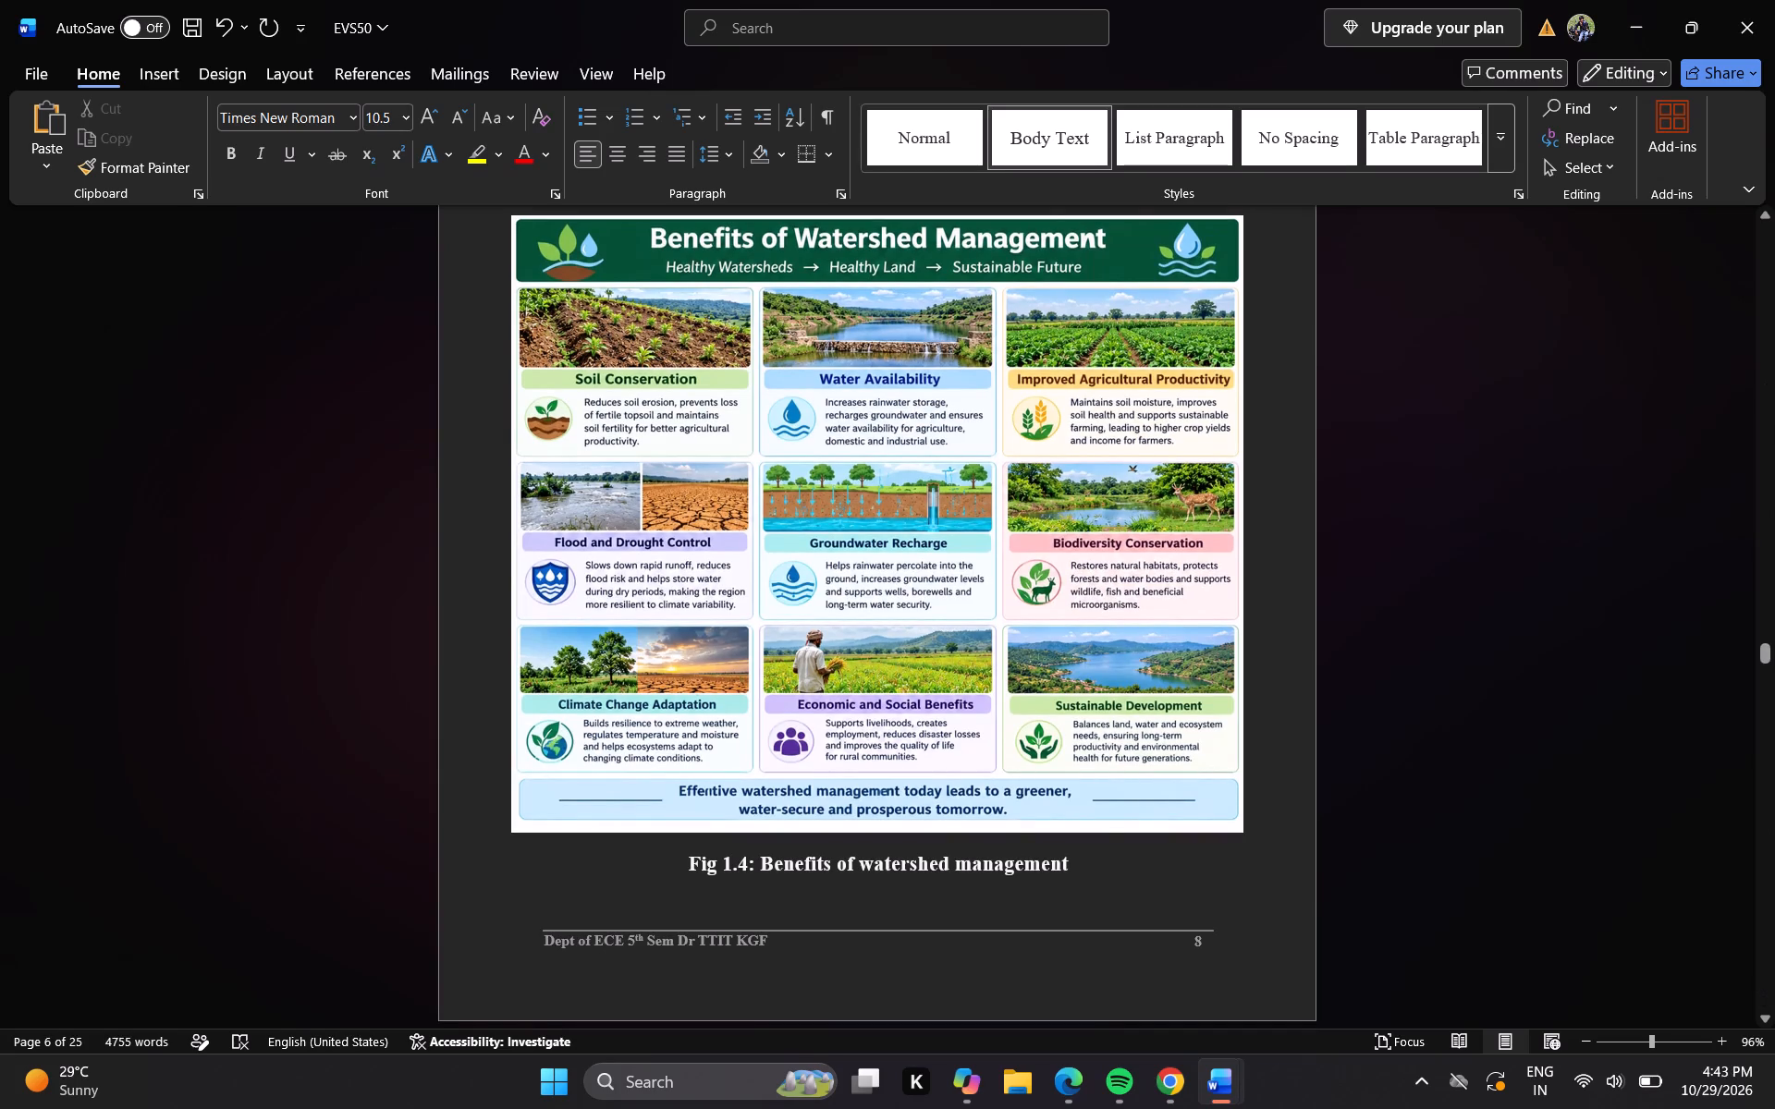
Return to the list of figures and change the page number of the Fig.1.2 entry to 04.
triple_click(1764, 242)
triple_click(1764, 242)
click(1764, 242)
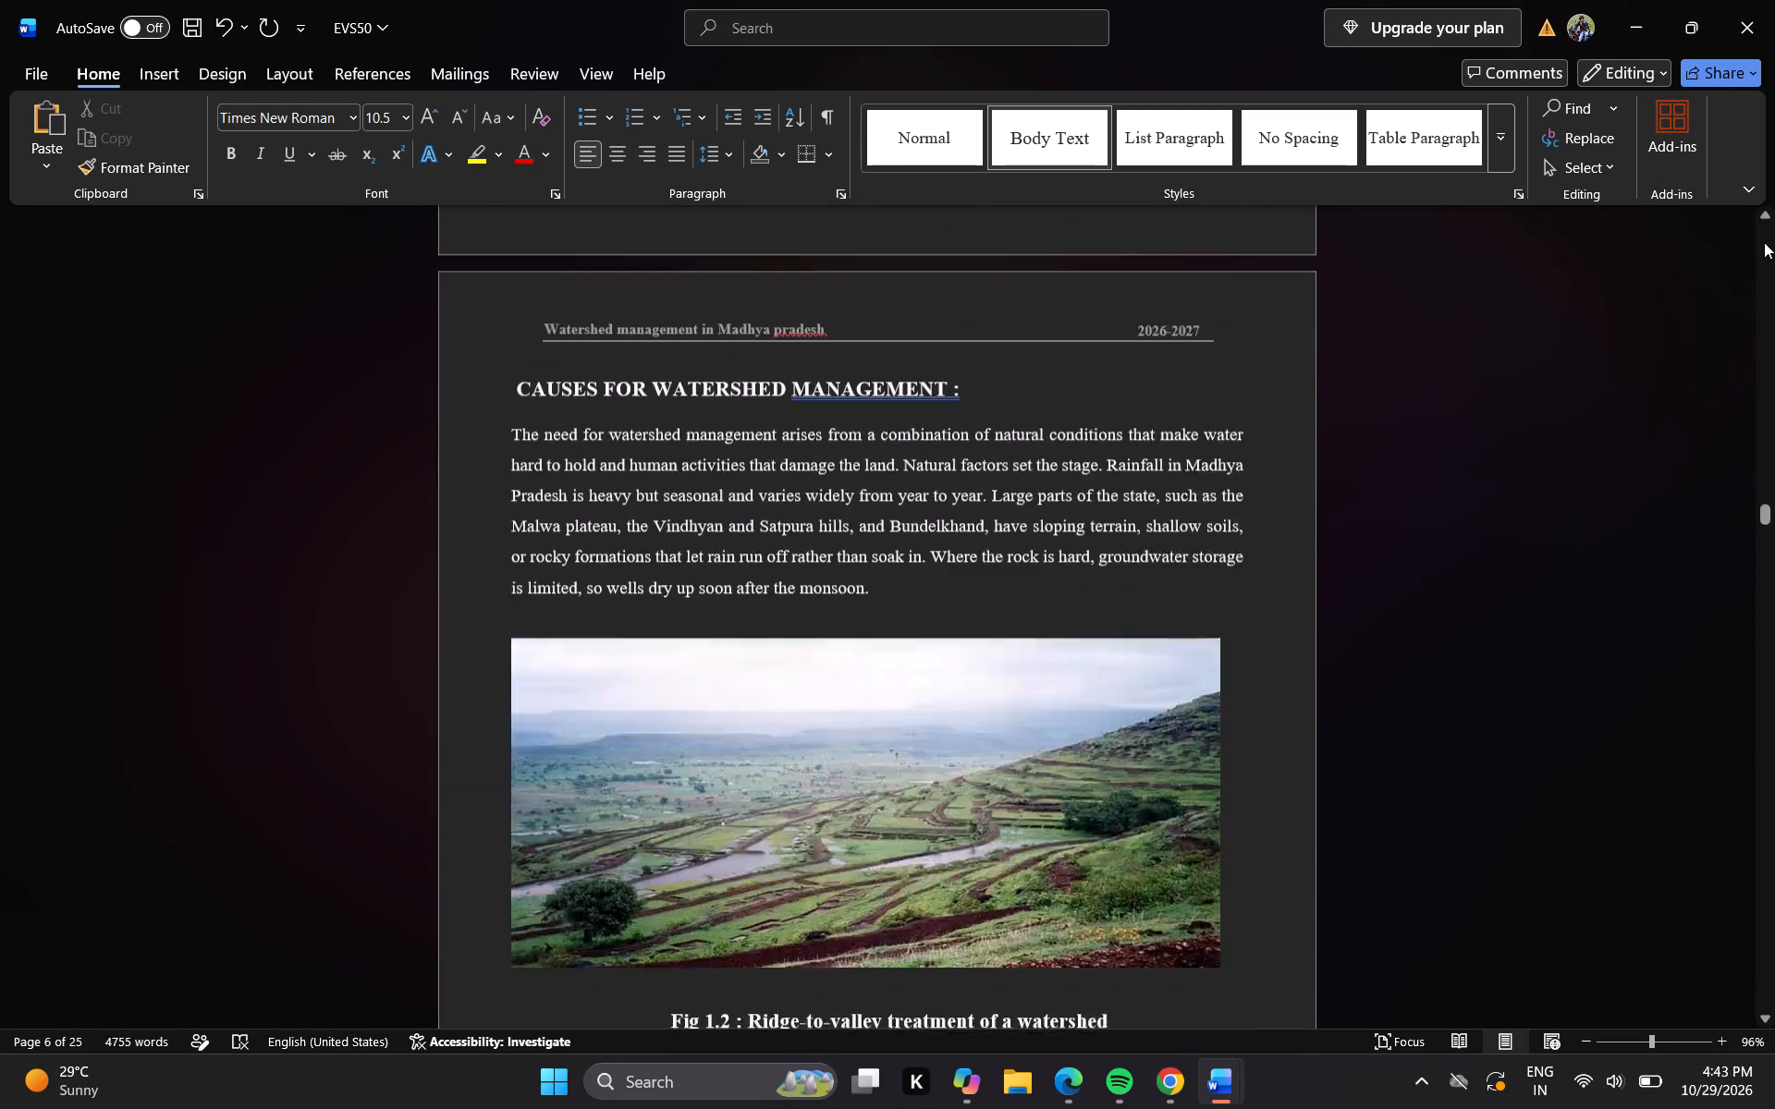
triple_click(1764, 242)
triple_click(1764, 242)
click(1764, 242)
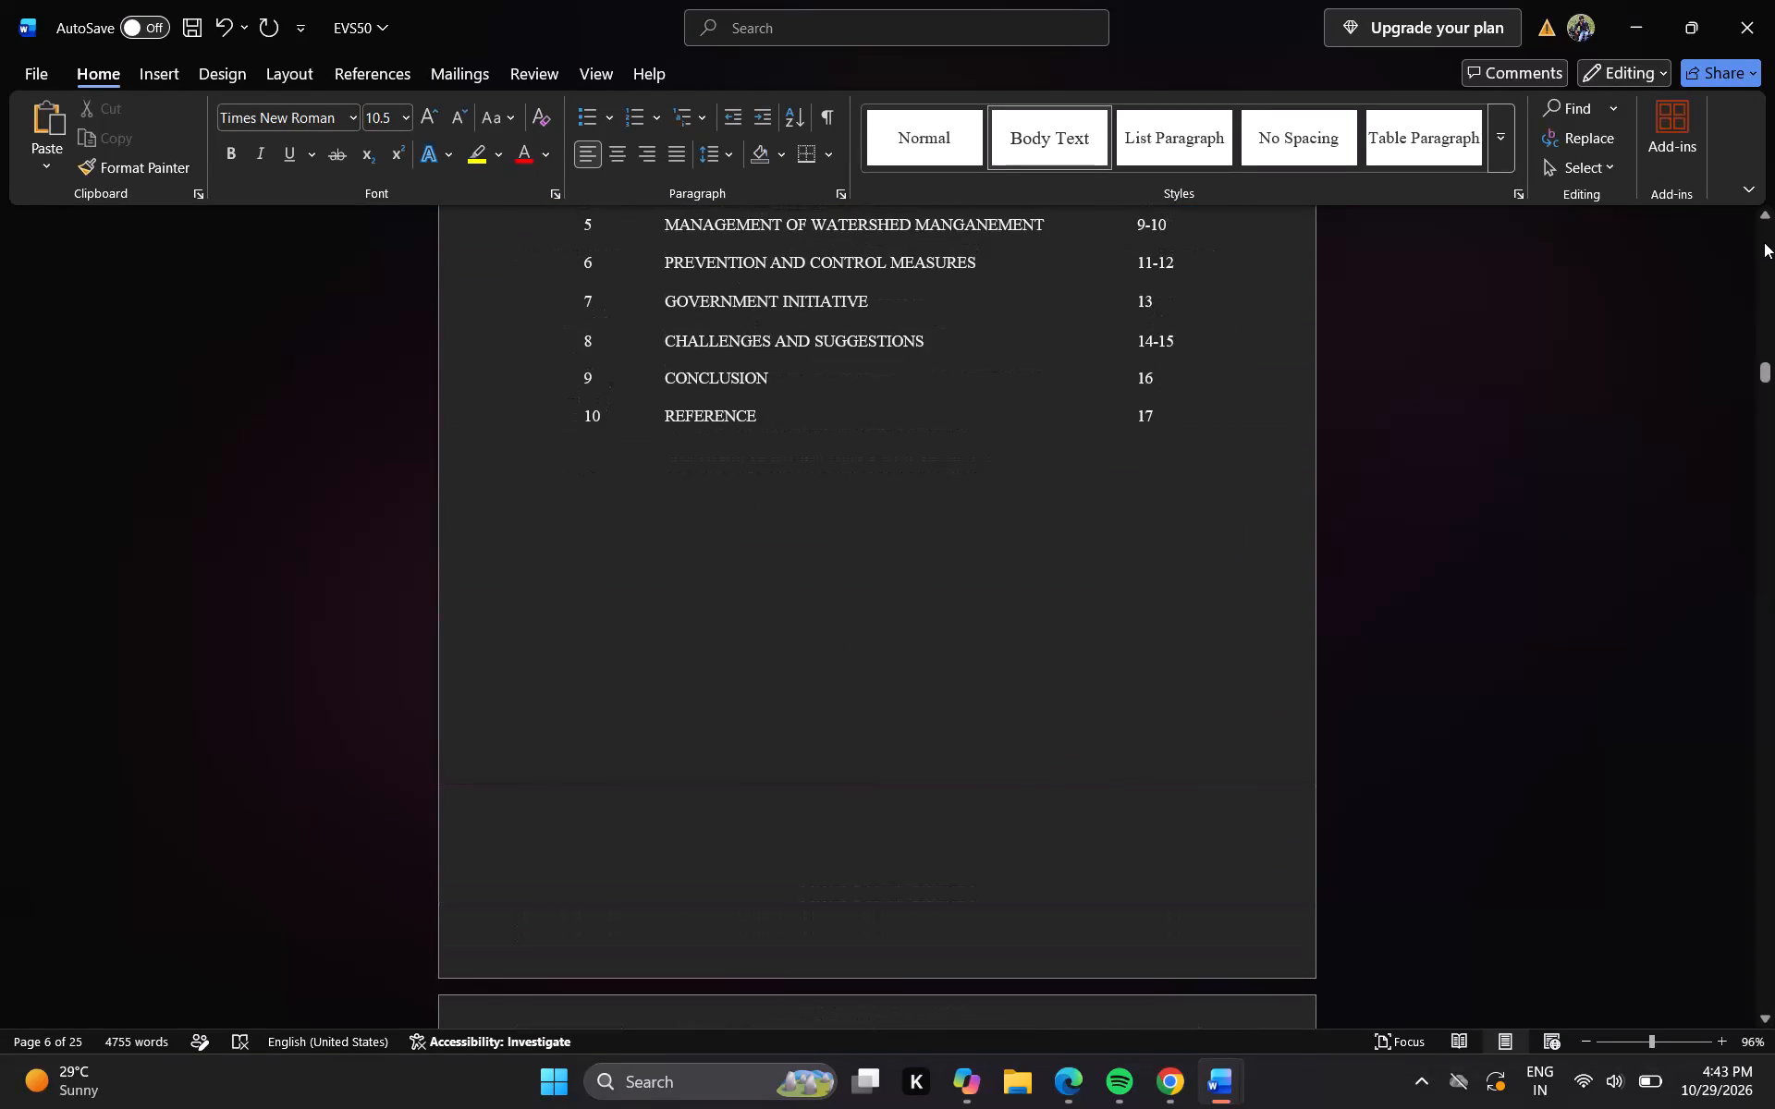
click(1769, 865)
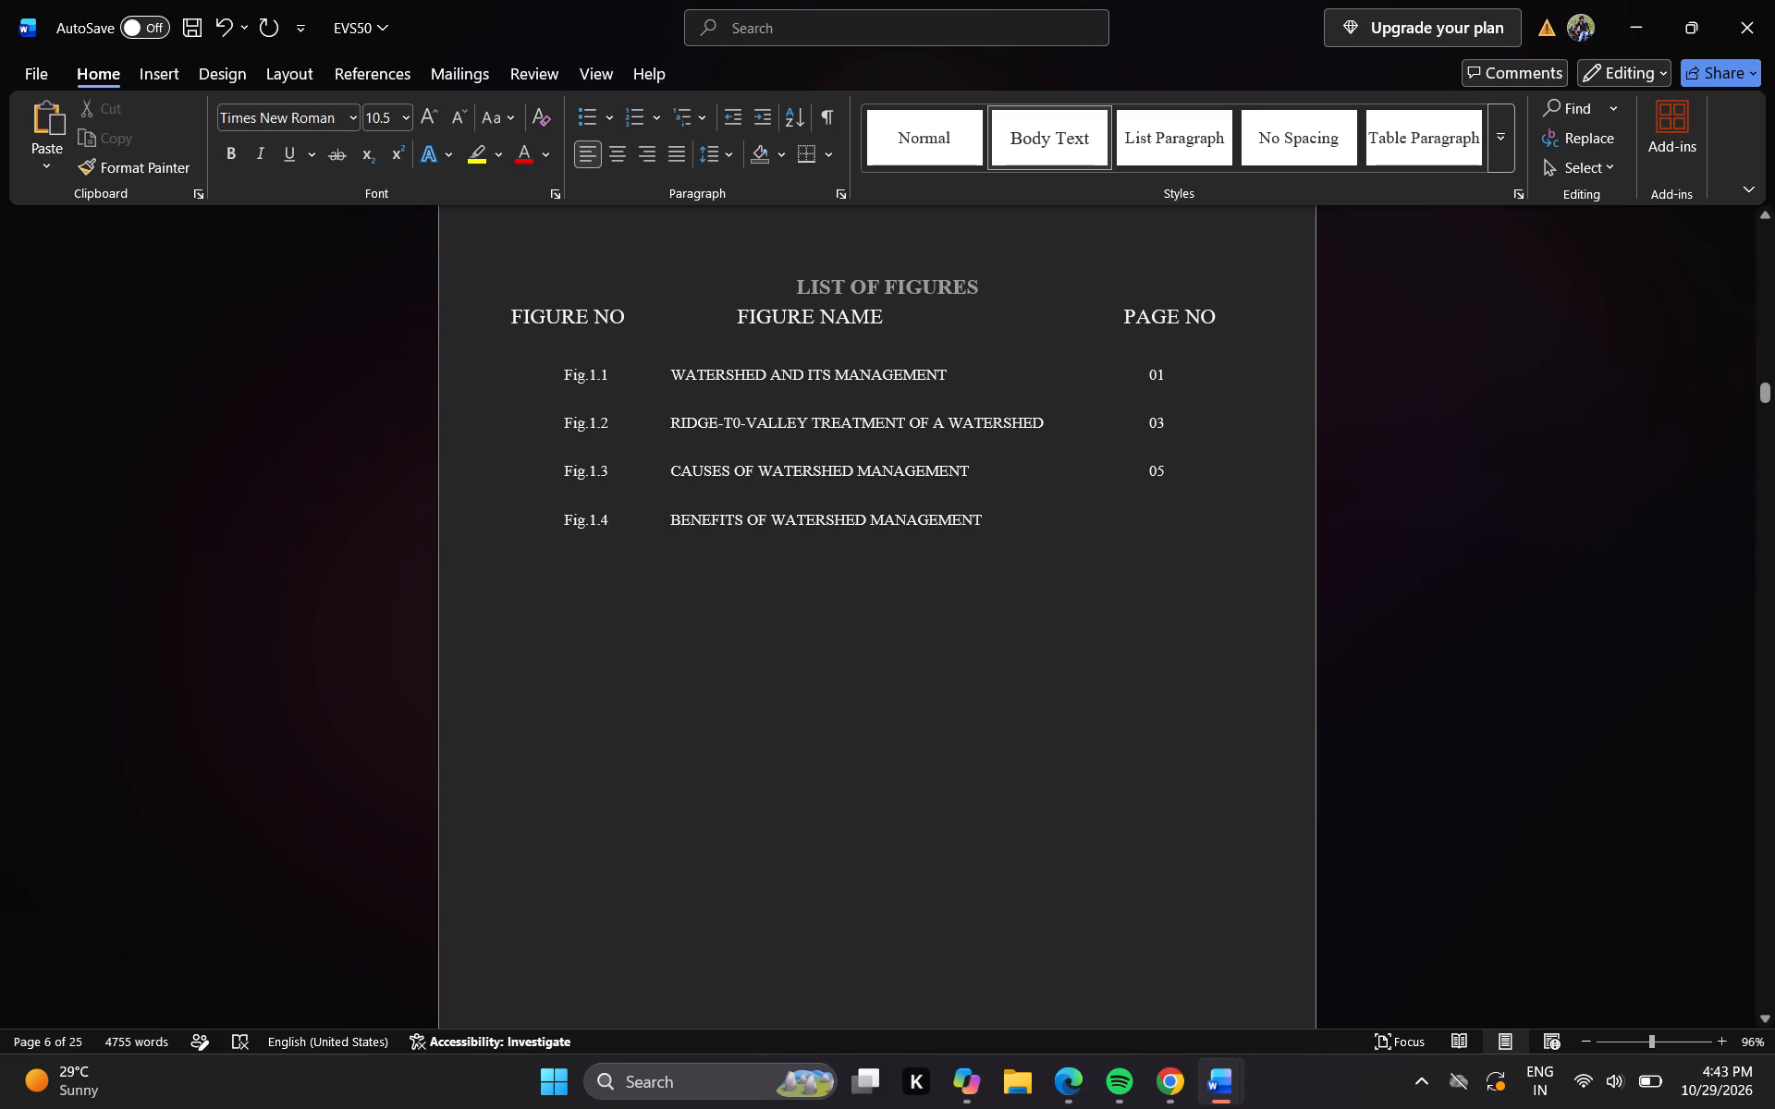
click(1177, 420)
key(BackSpace)
key(4)
Add tab spacing after the Fig.1.4 name and enter its page number 08 in the PAGE NO column.
key(Down)
key(Down)
key(Down)
key(Down)
key(Tab)
key(Tab)
key(Tab)
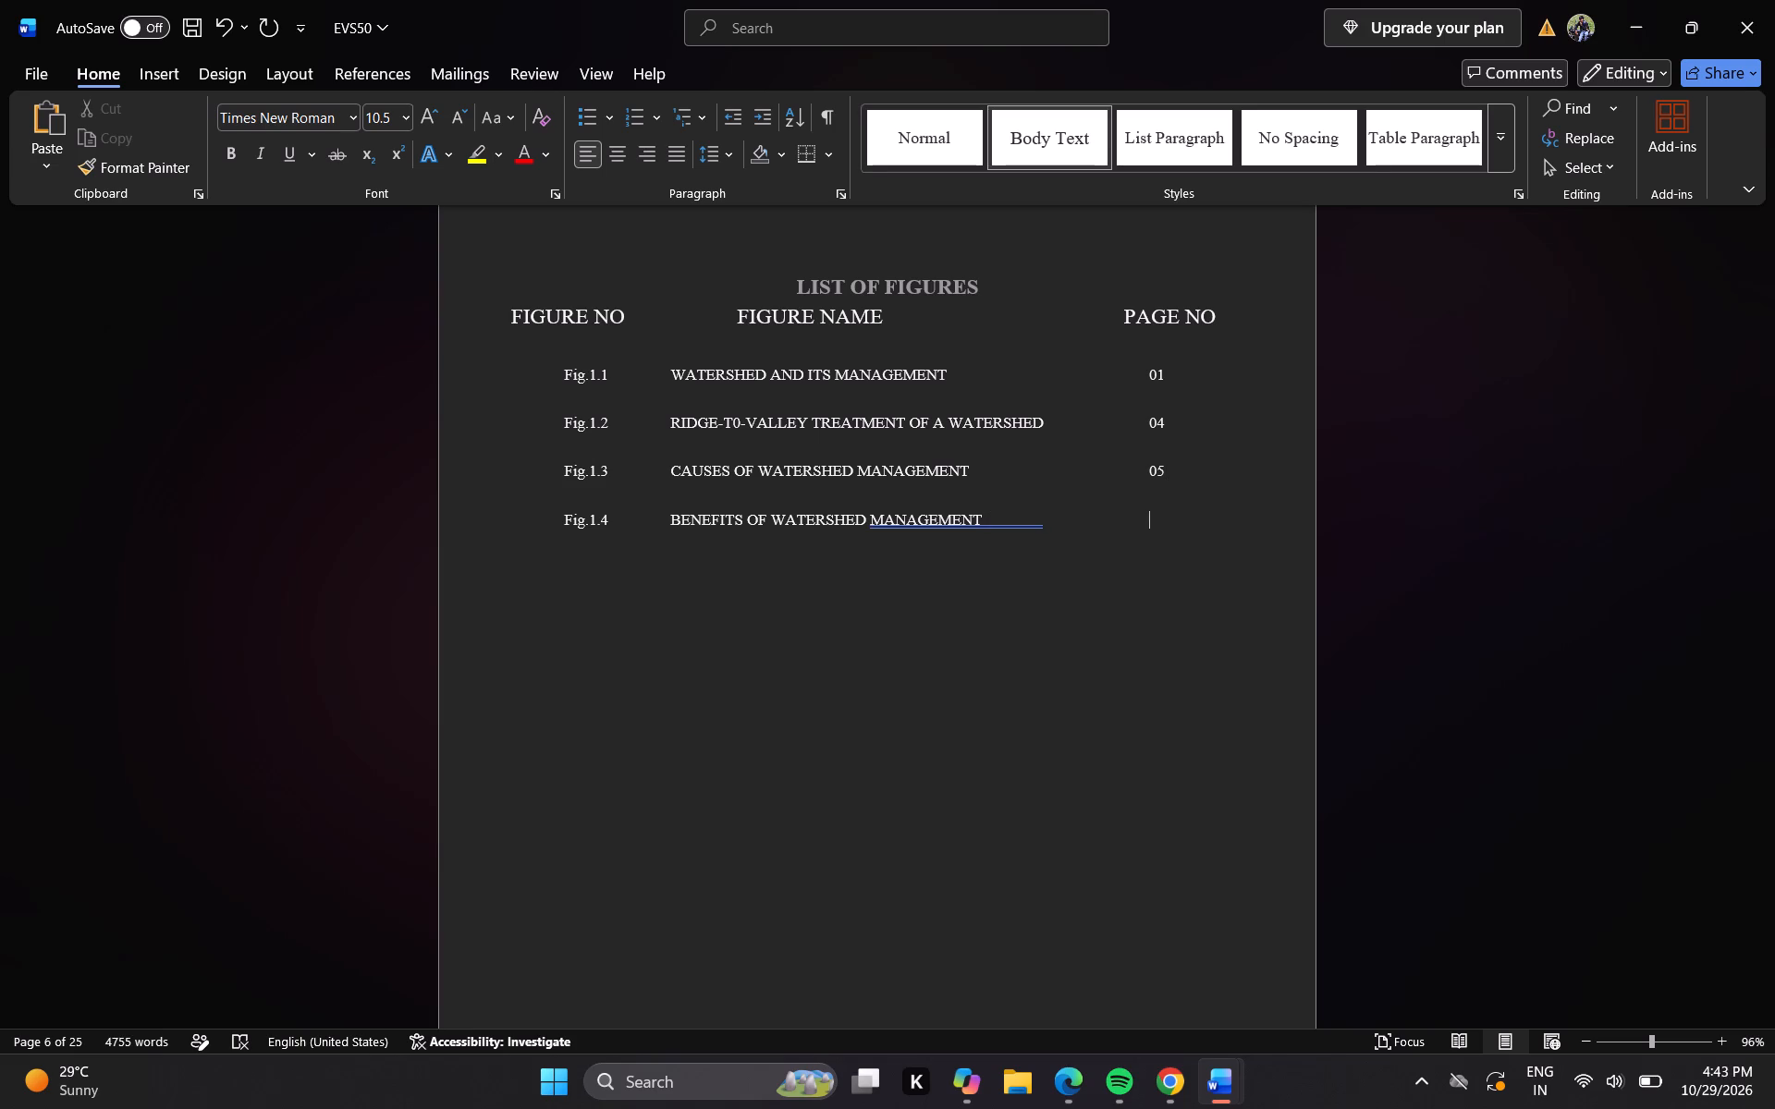
key(0)
text(78)
key(BackSpace)
key(BackSpace)
key(8)
Leave a blank line below the Fig.1.4 entry, enter the indented figure number Fig.1.5 and tab to the FIGURE NAME column.
key(Return)
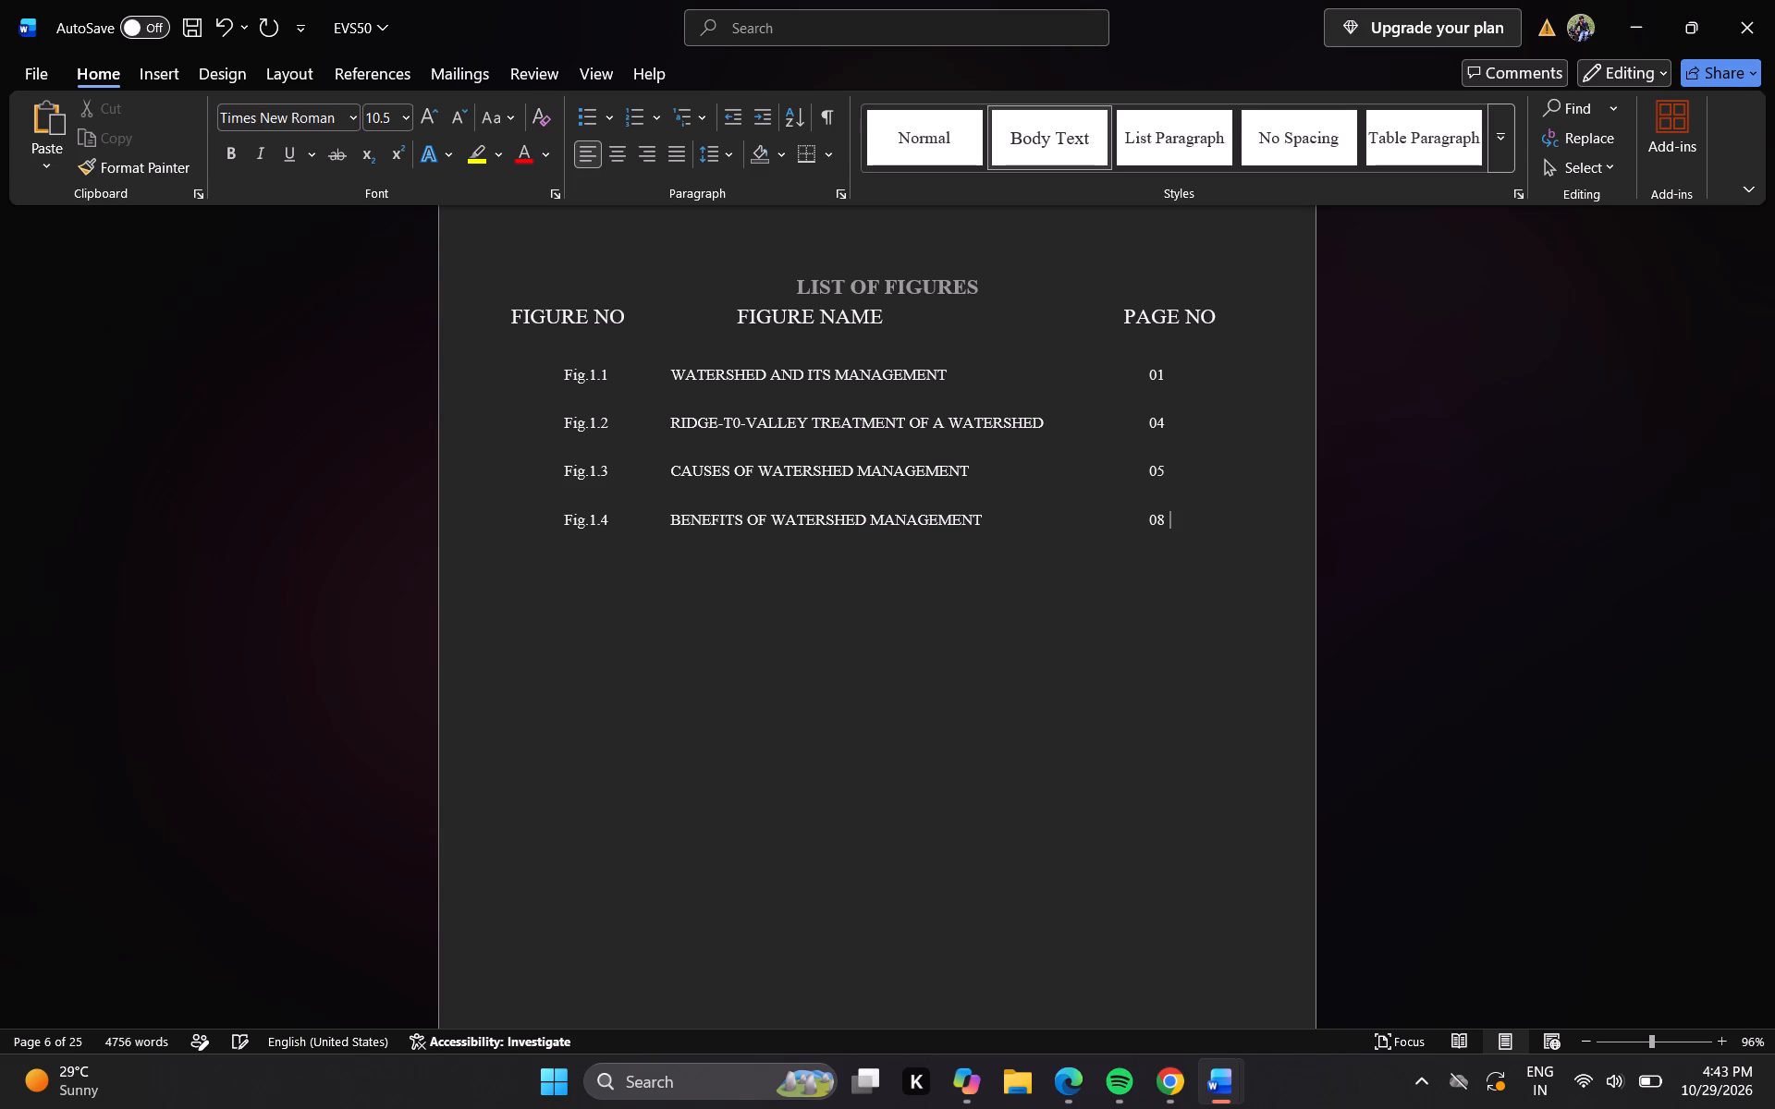
key(Return)
key(d)
key(BackSpace)
key(Tab)
key(f)
text(ig)
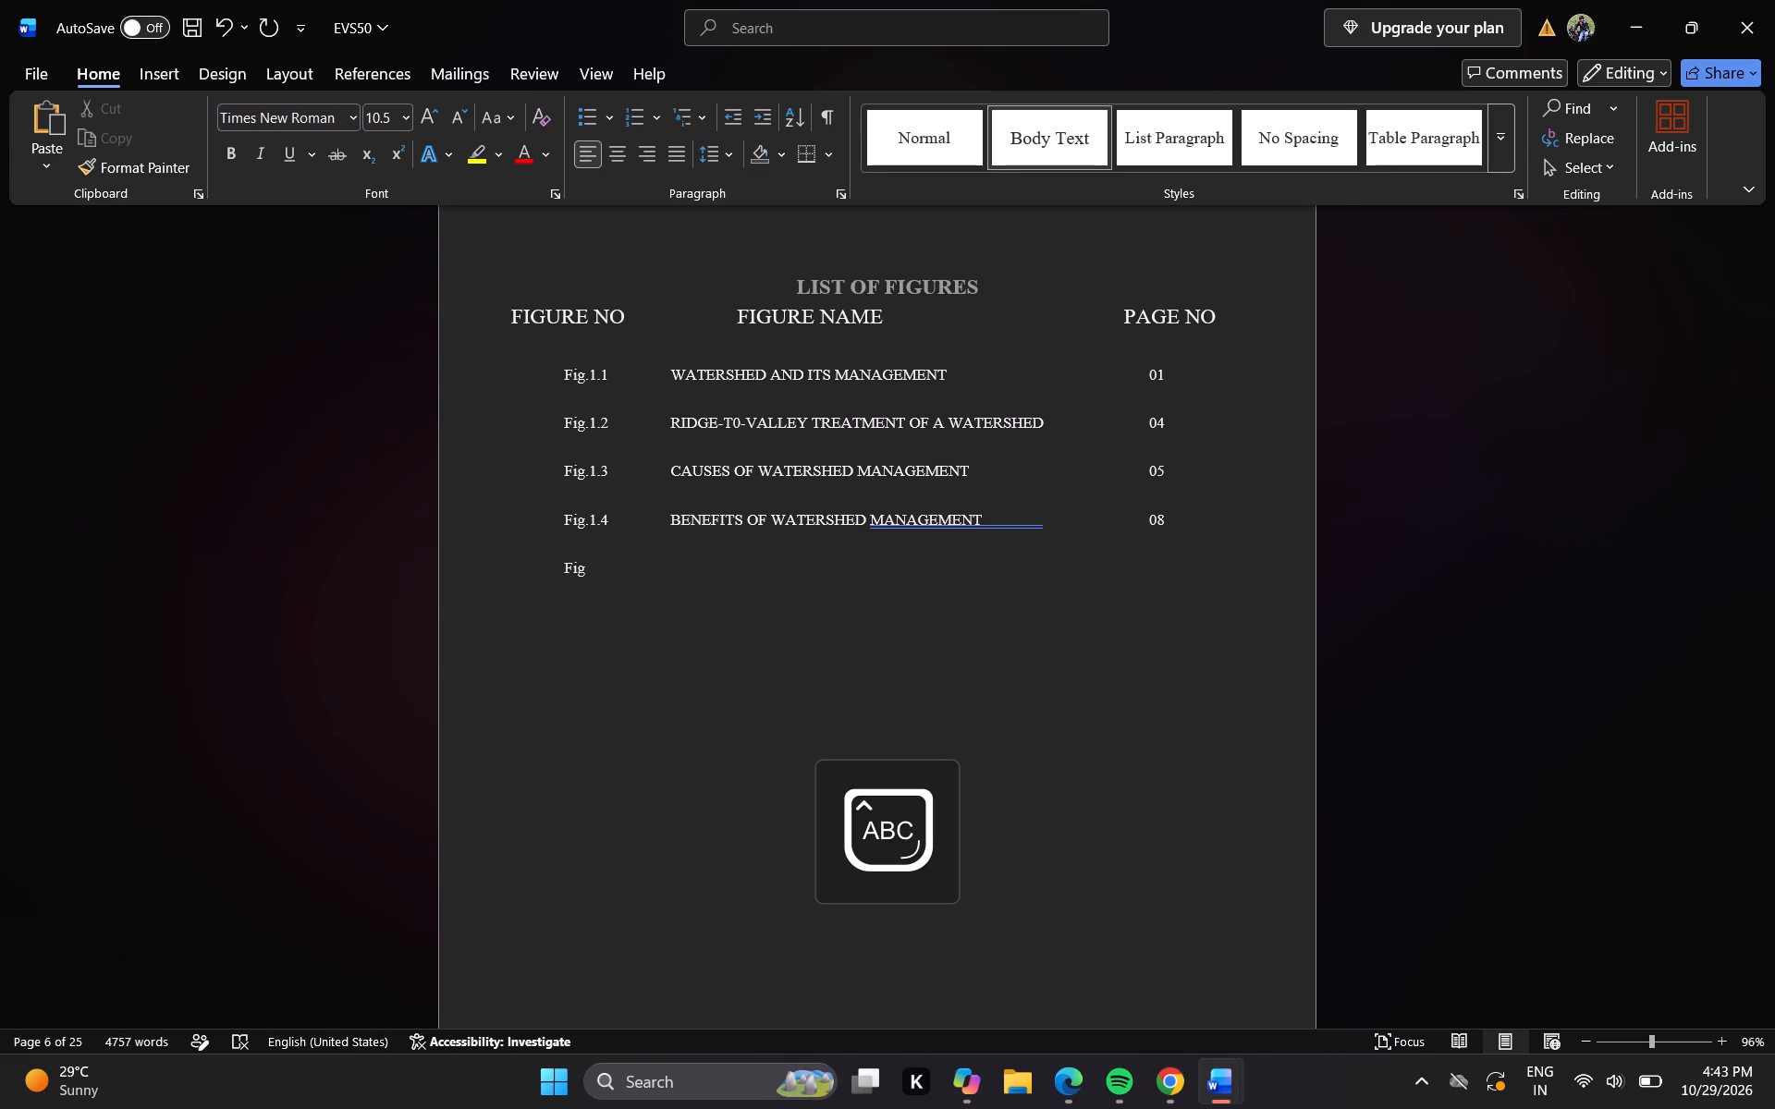
text(.1.)
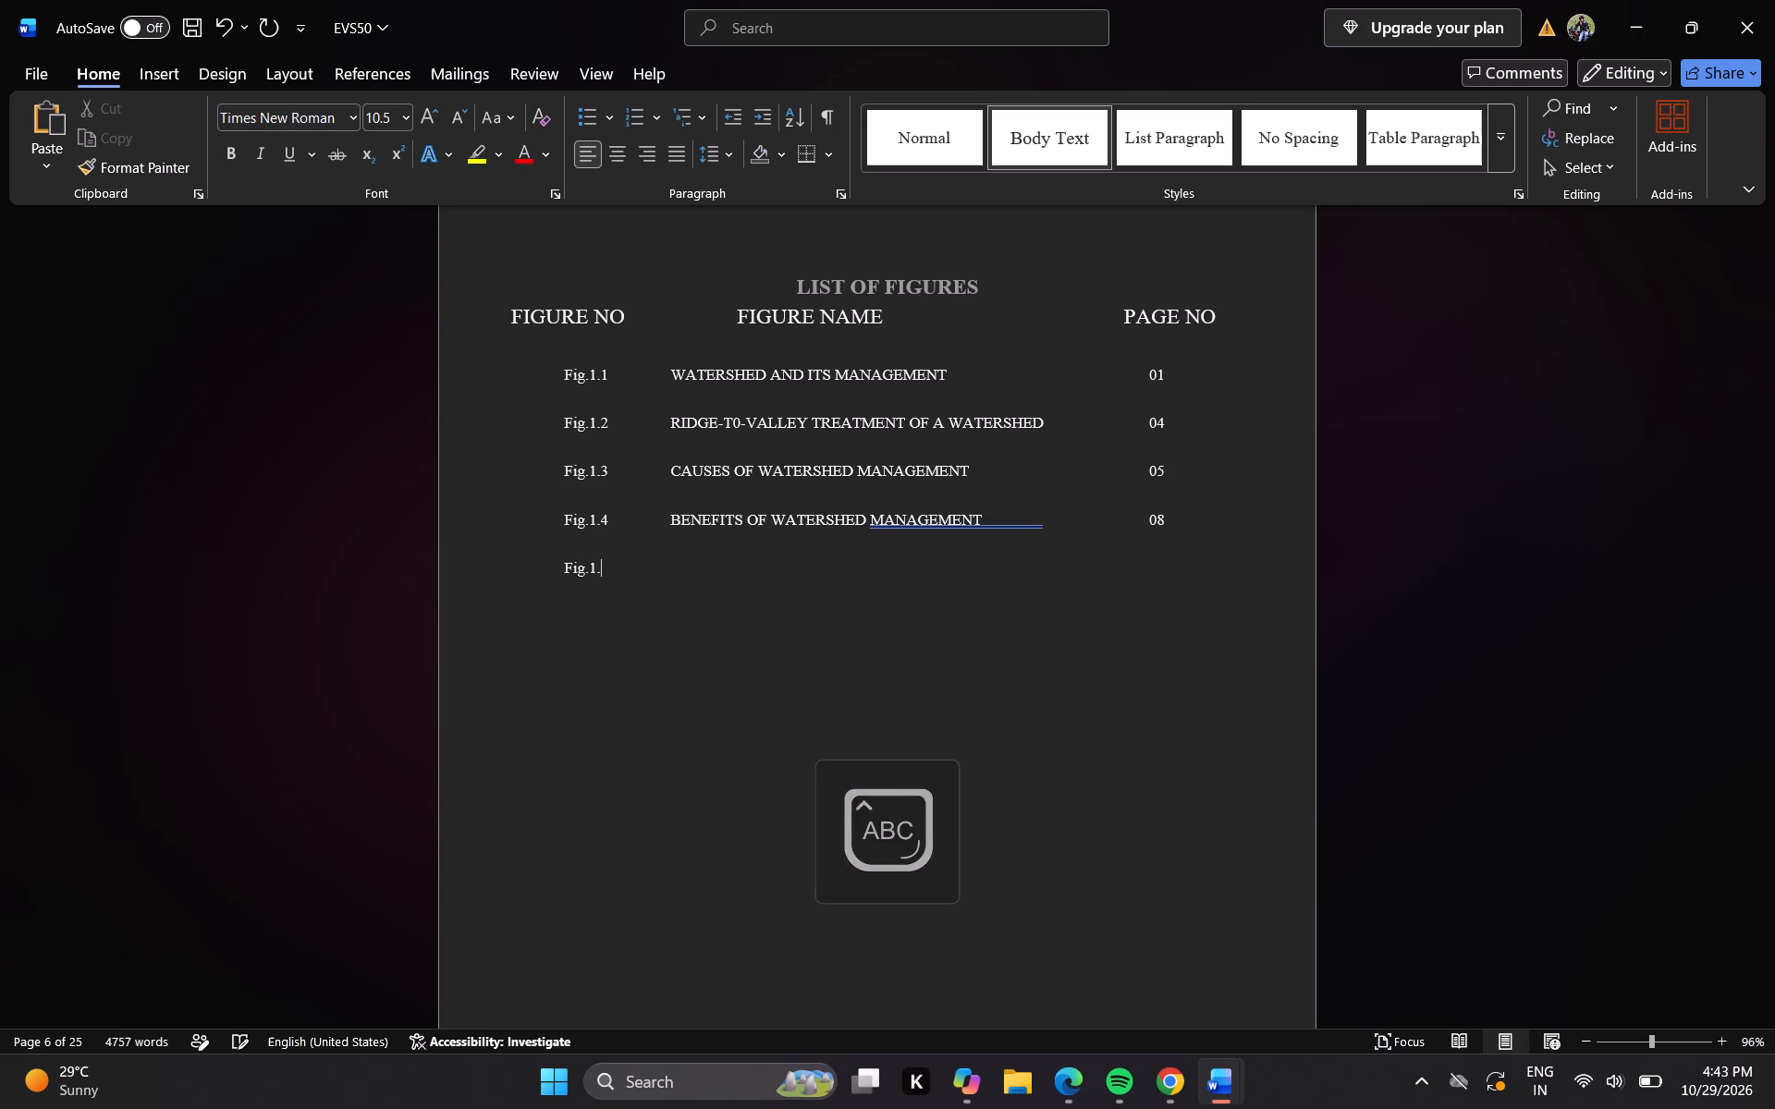
key(5)
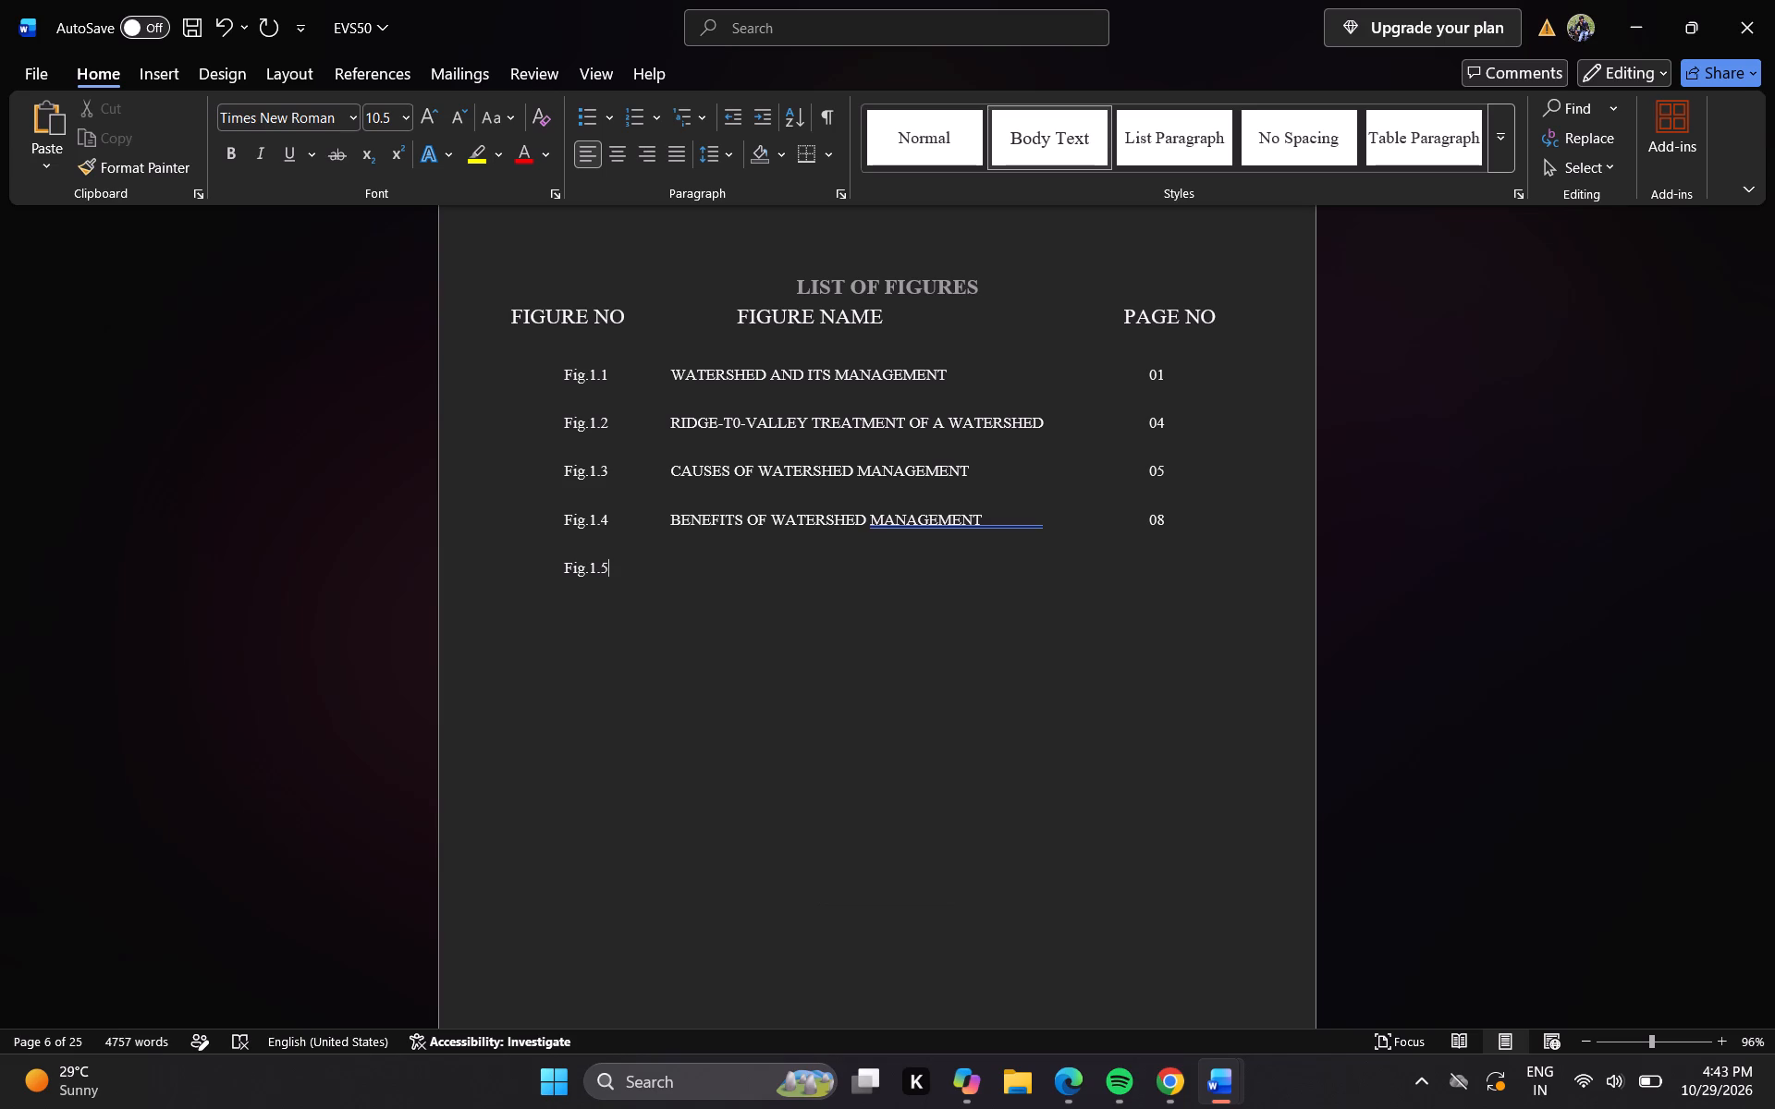
key(Tab)
key(Tab)
Enter the Fig.1.5 name REDUCTION IN DROUGHT EFFECTS in capitals.
text(REDU)
text(CTION)
key(space)
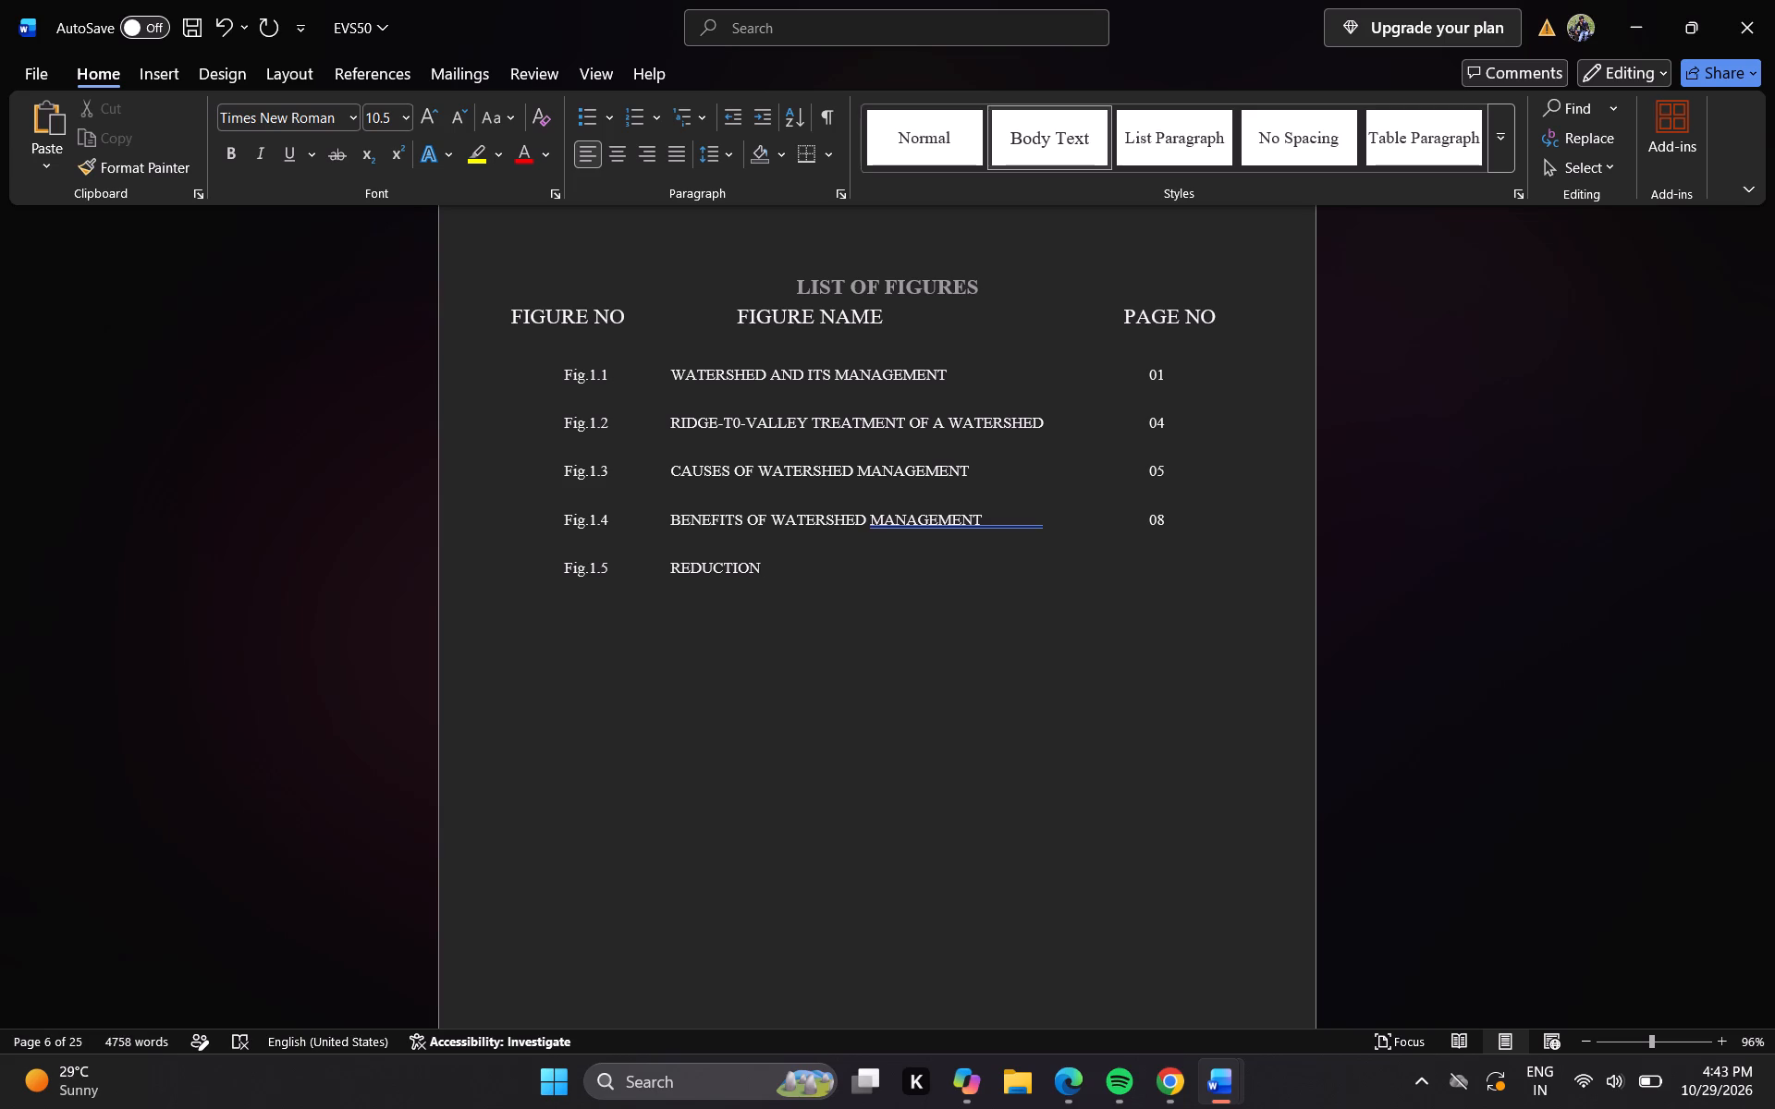
key(o)
key(BackSpace)
key(i)
text(N DROU)
text(GHT)
key(space)
text(EFFECTS)
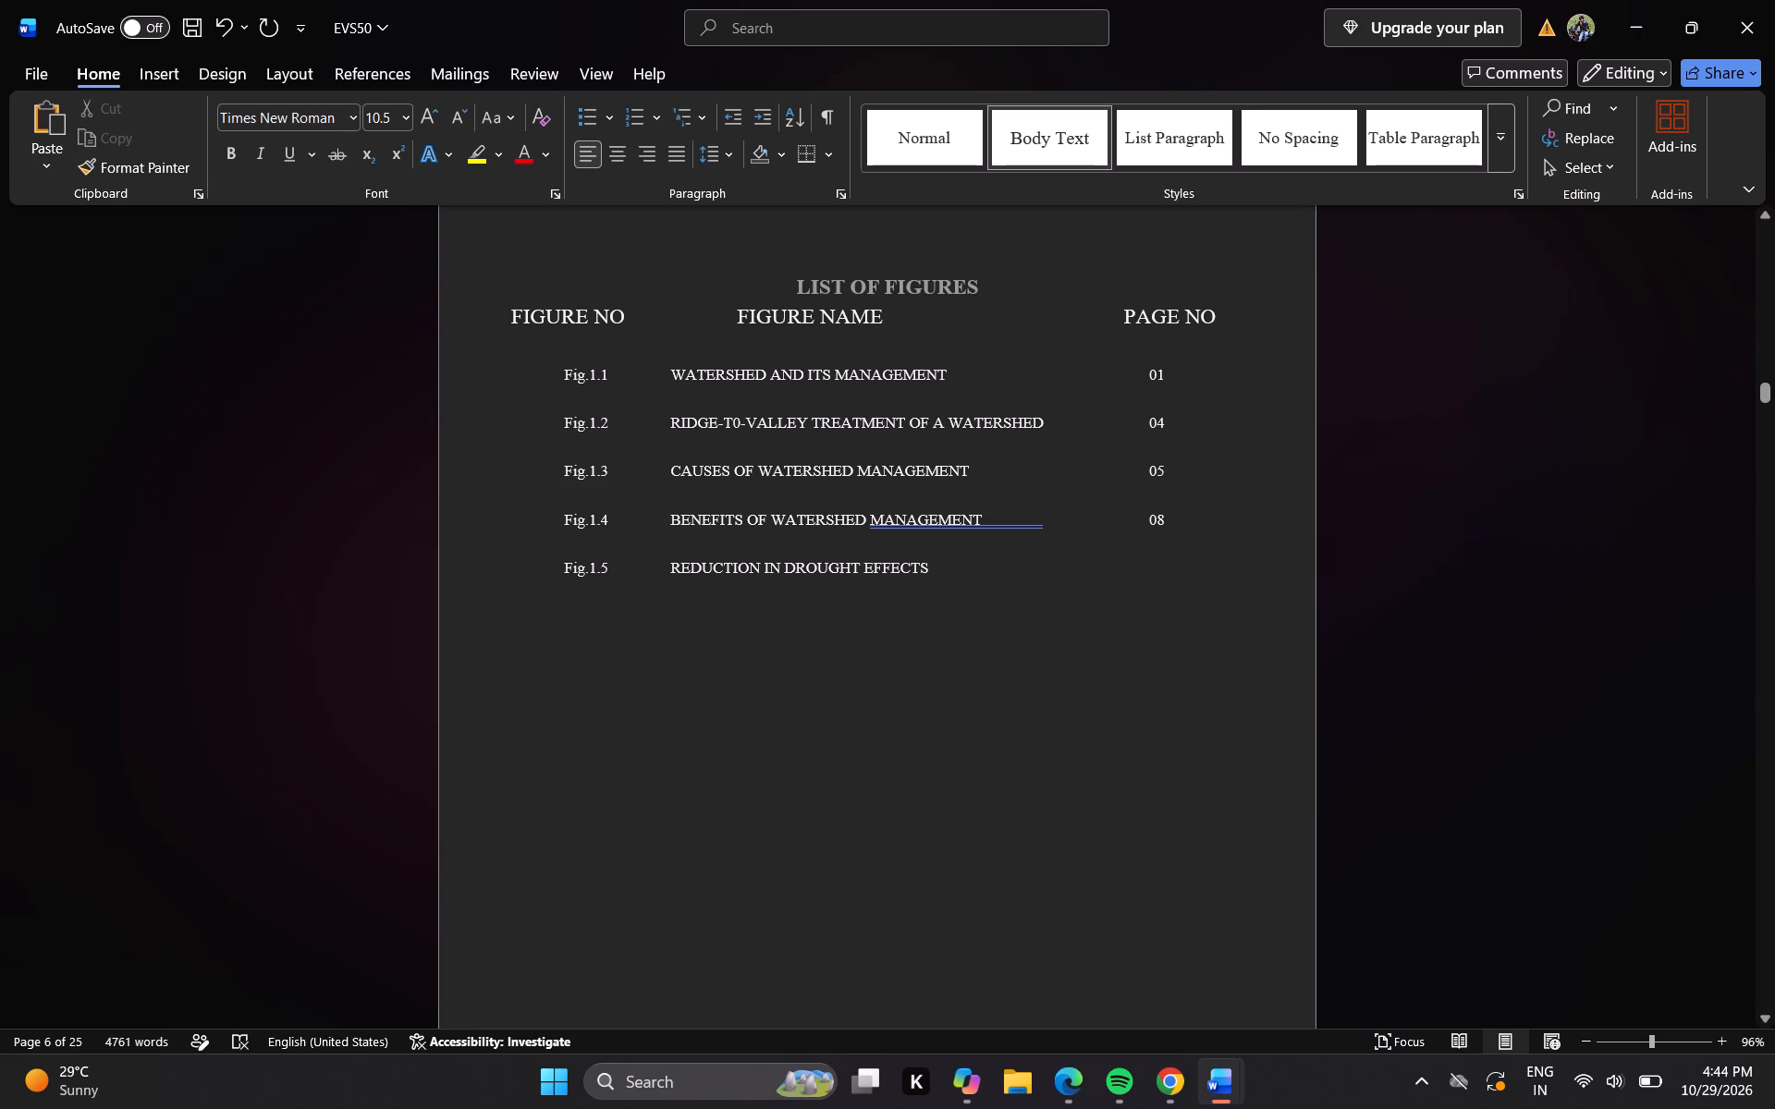
Examine the report's body pages to find which footer page number the Fig 1.5 image falls on.
click(1759, 677)
triple_click(1759, 677)
click(1759, 677)
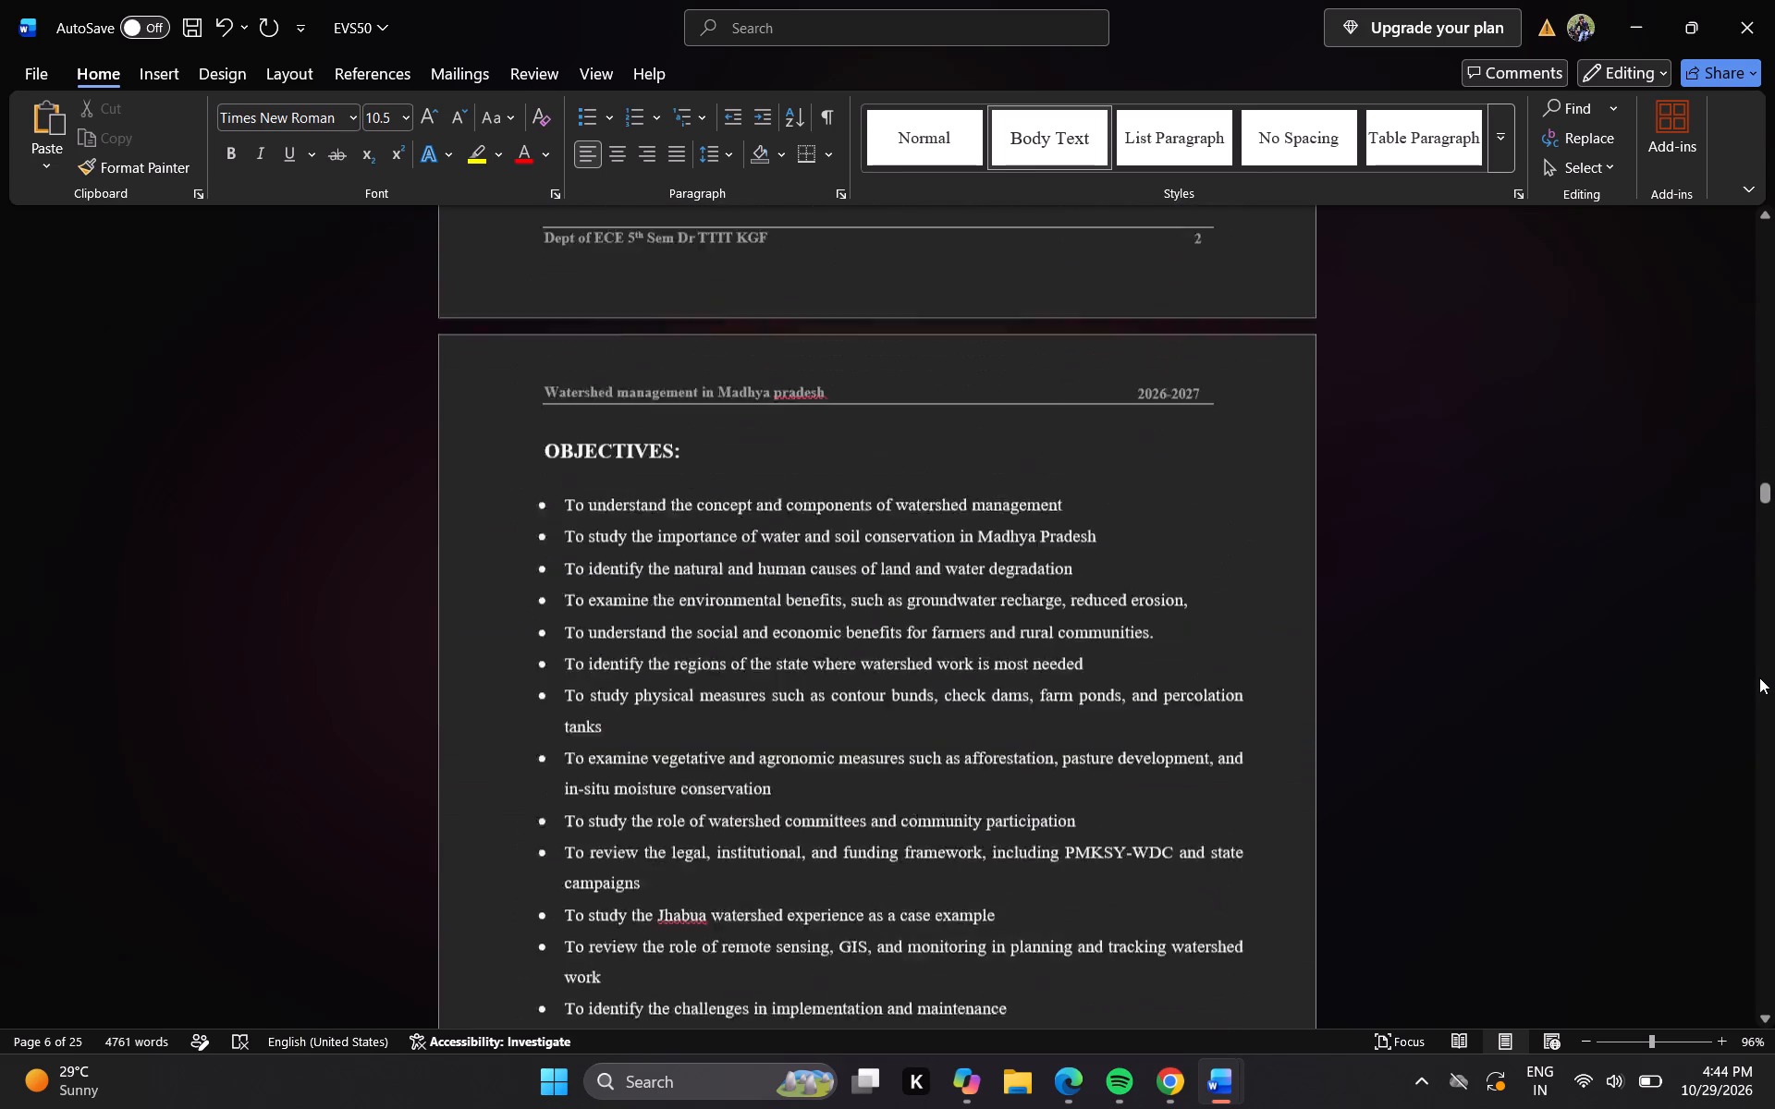
double_click(1759, 677)
click(1759, 677)
click(1759, 677)
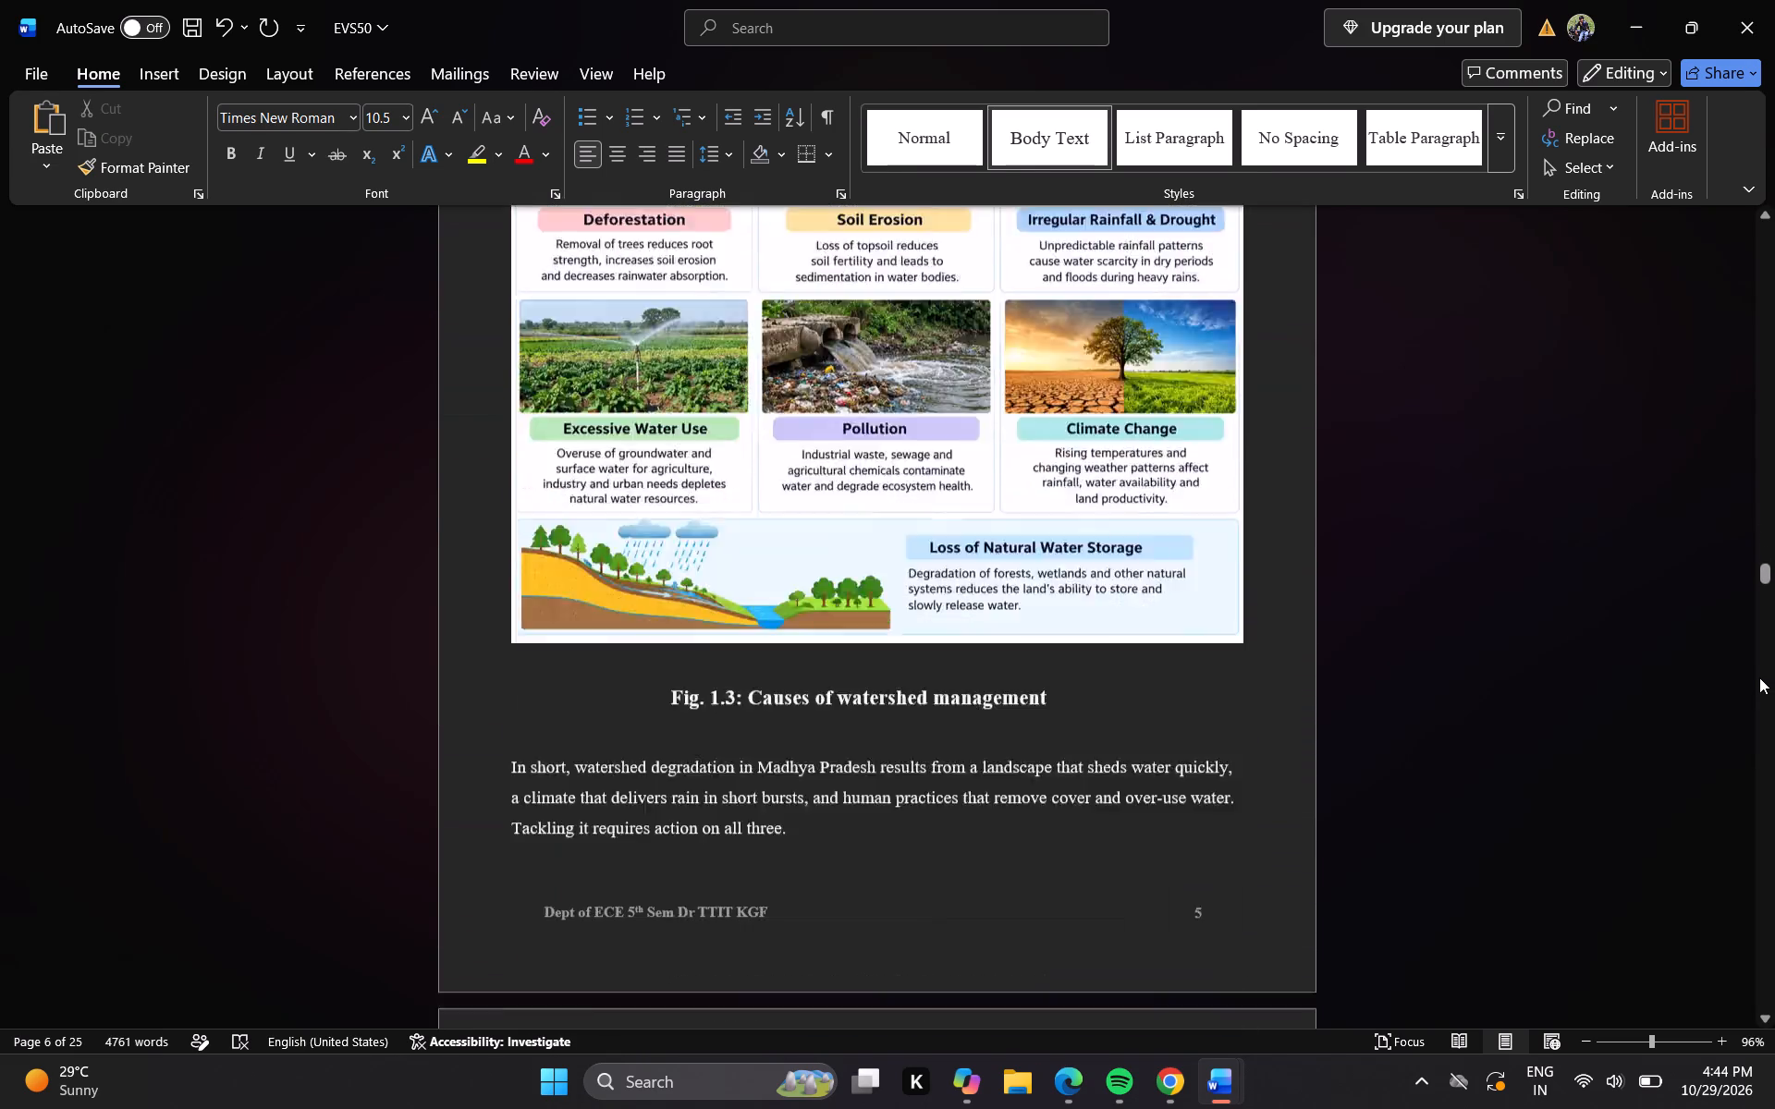
click(1759, 677)
click(1759, 677)
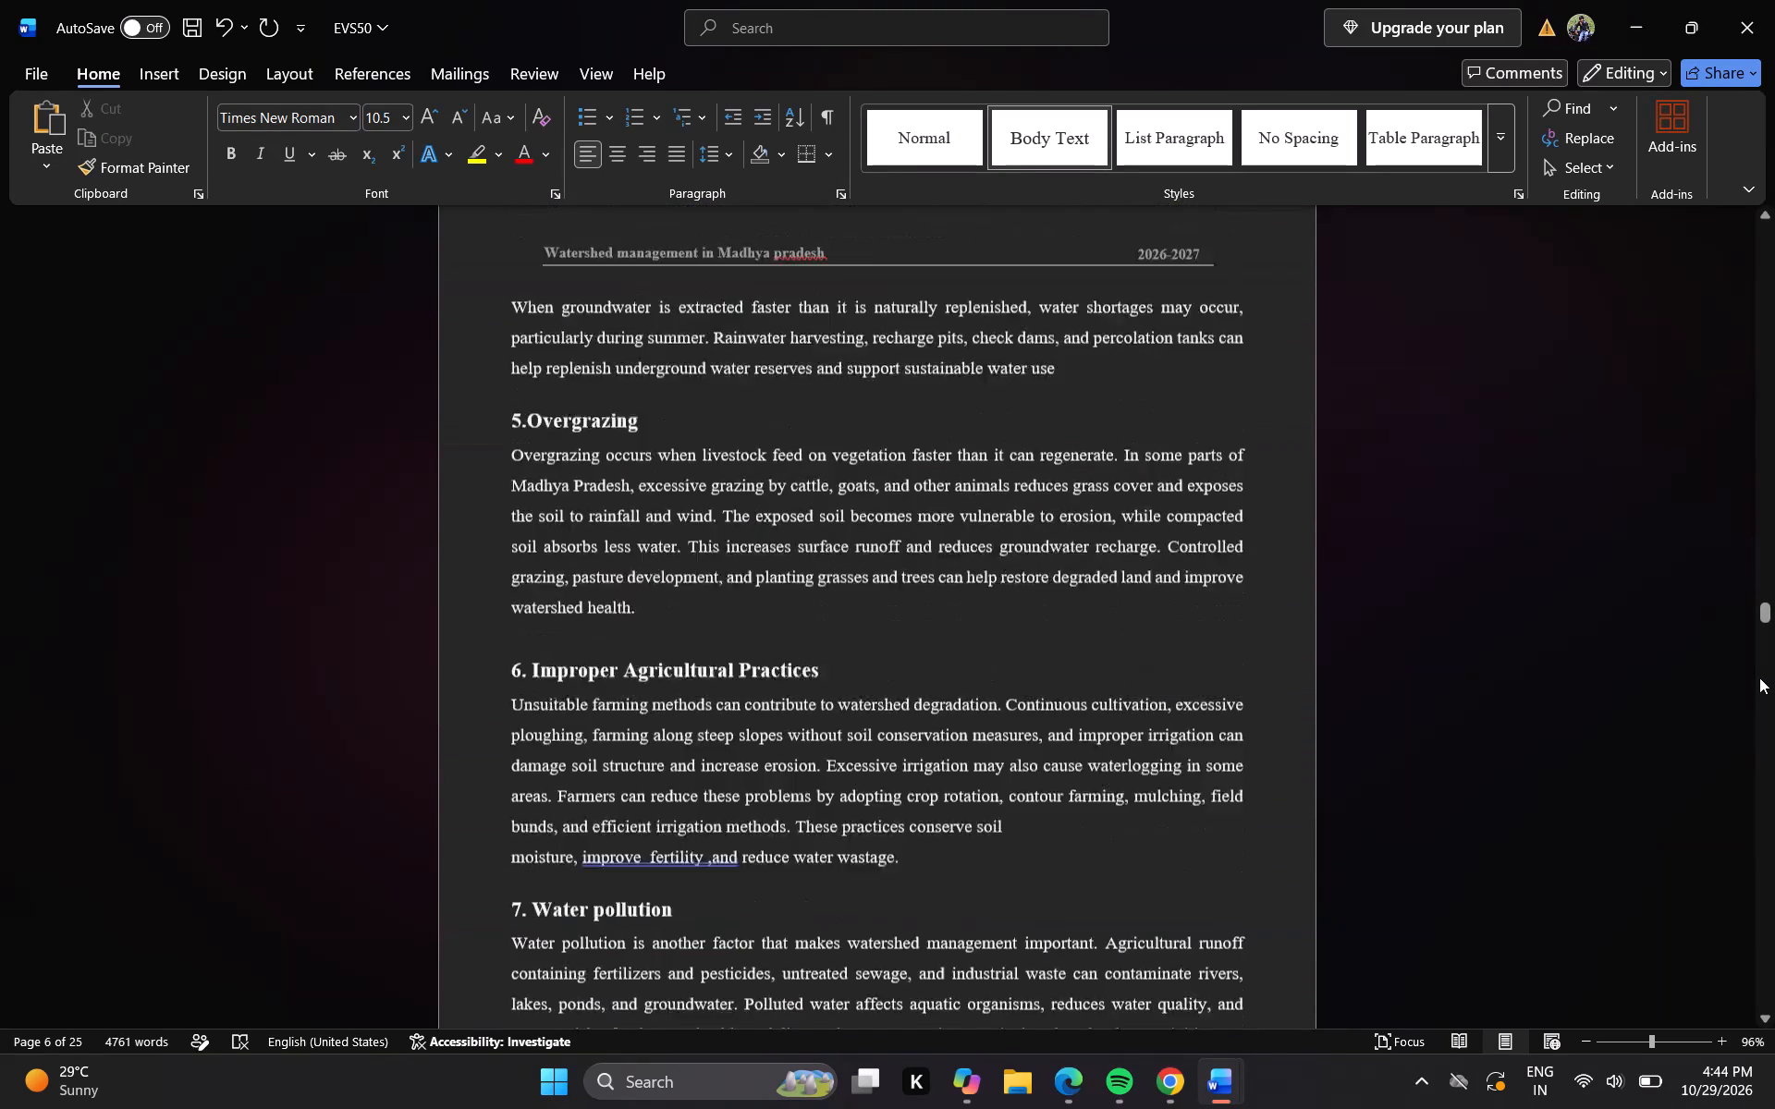
click(1759, 677)
click(1759, 677)
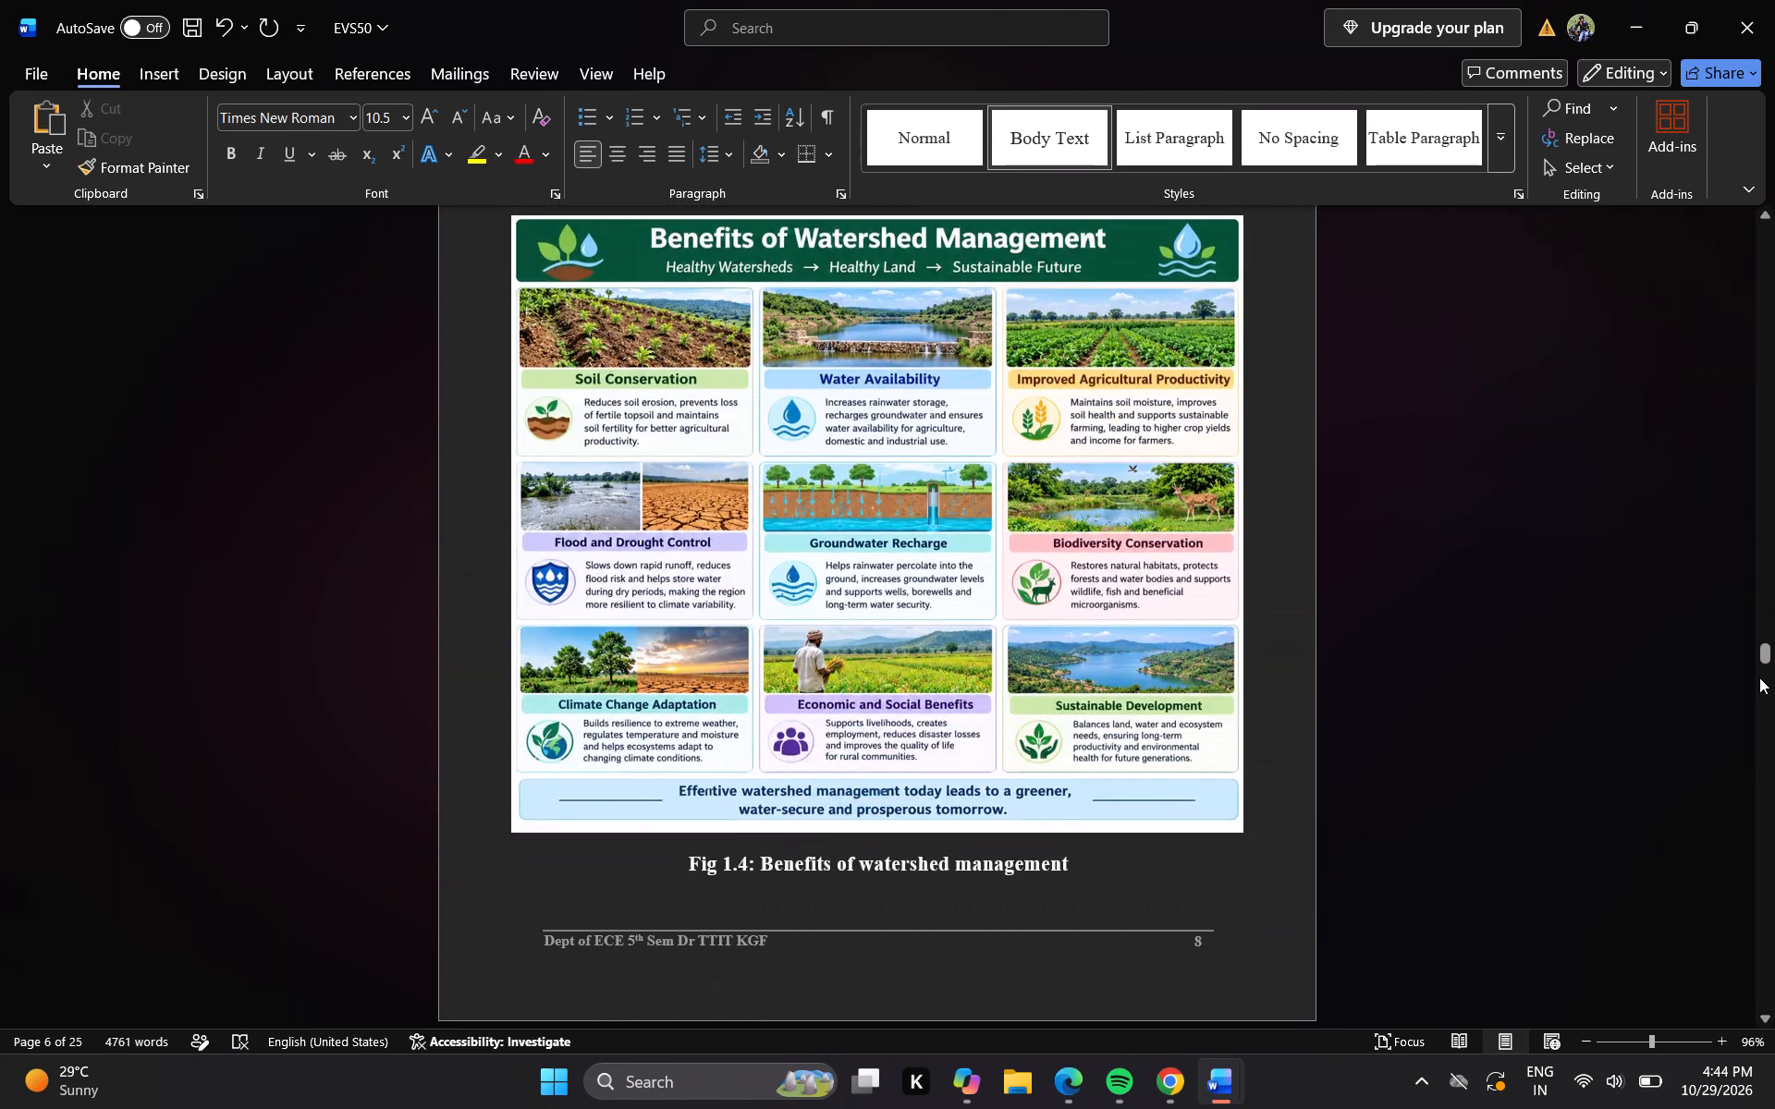
click(1759, 677)
click(1759, 677)
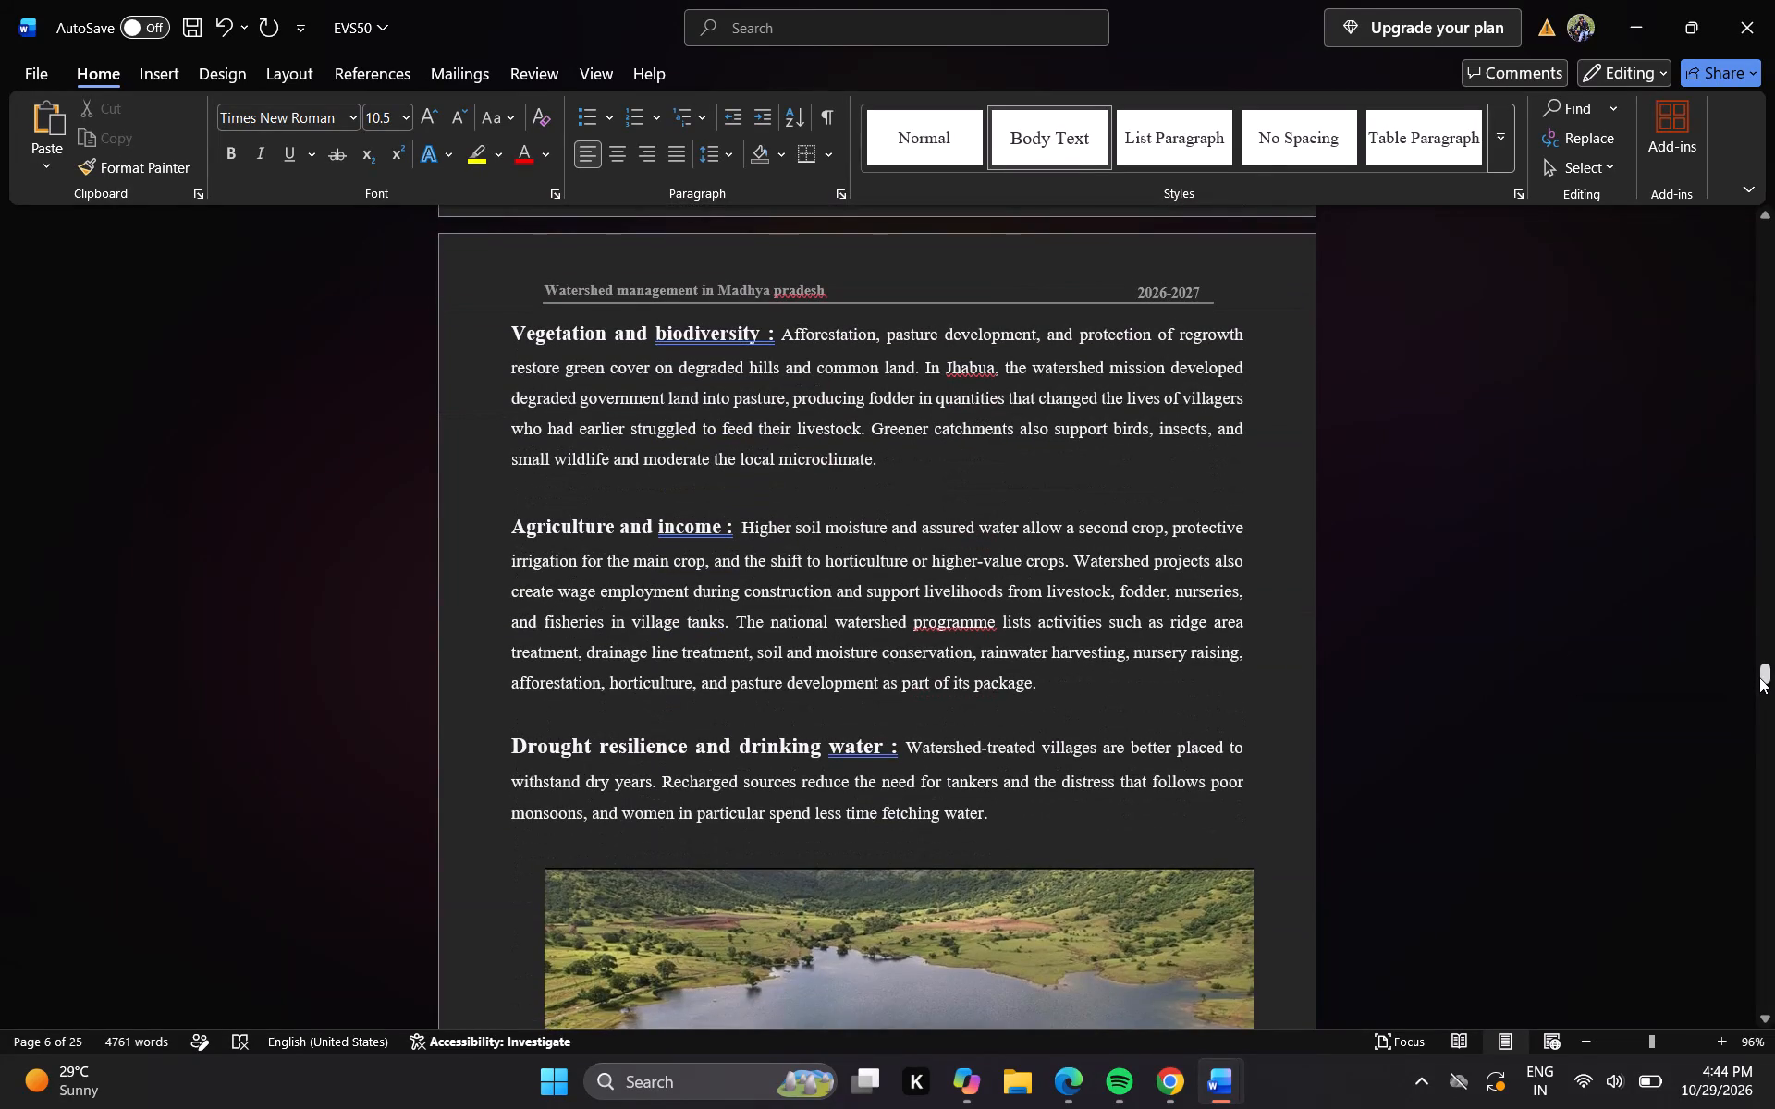
click(1765, 703)
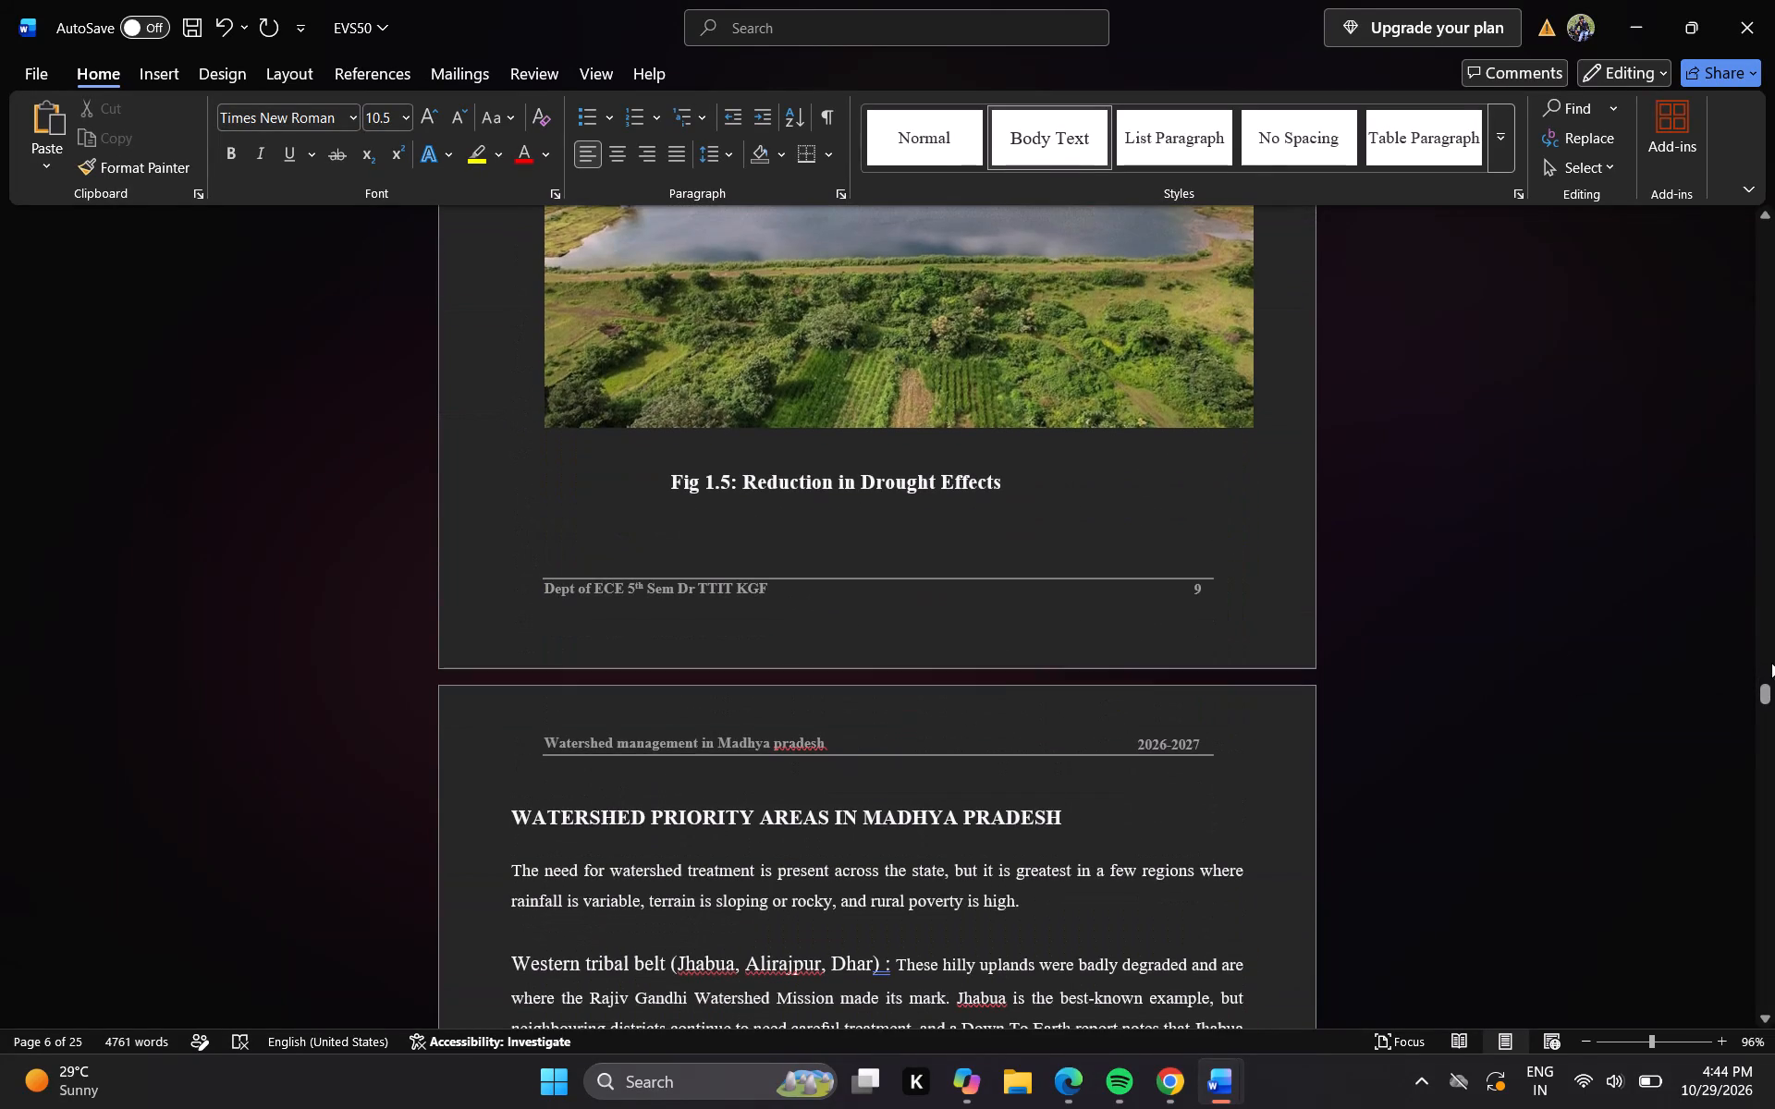
Return to the list of figures and enter page number 09 for Fig.1.5, tab-spaced to the PAGE NO column.
triple_click(1762, 264)
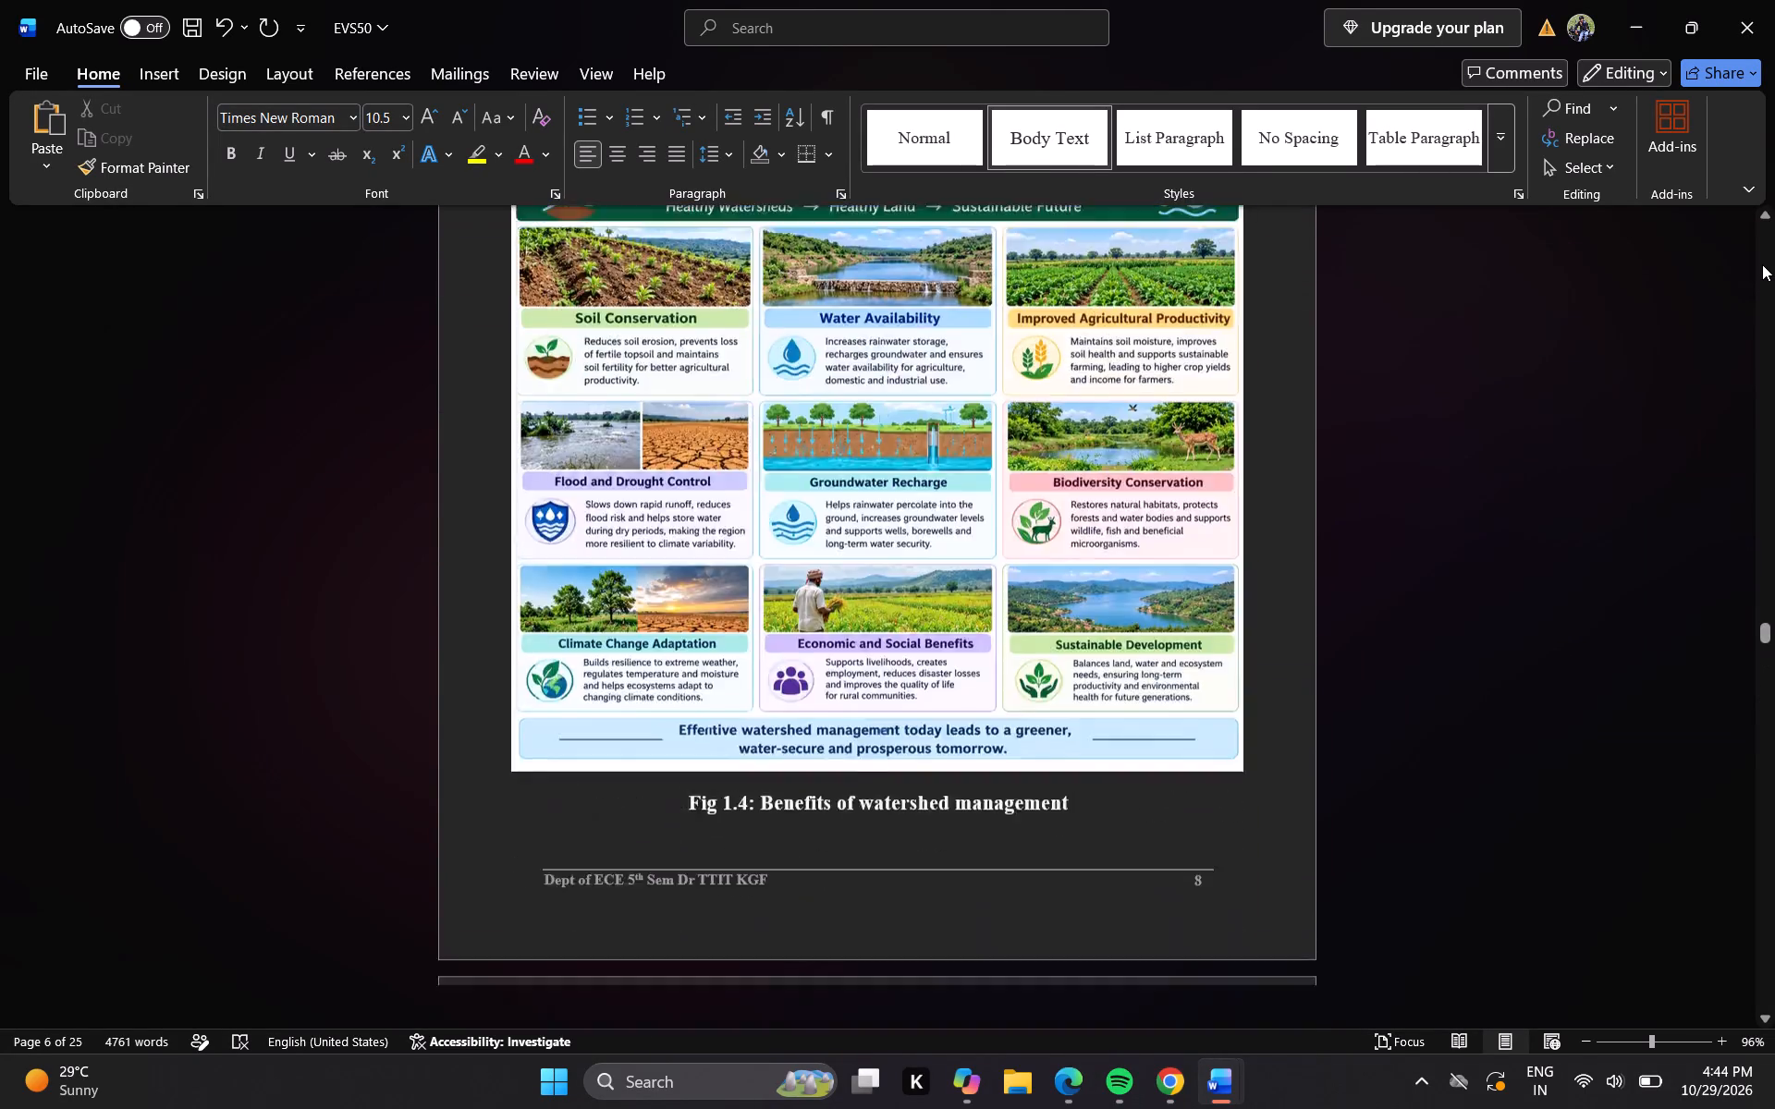
triple_click(1762, 264)
click(1762, 264)
triple_click(1762, 264)
double_click(1762, 264)
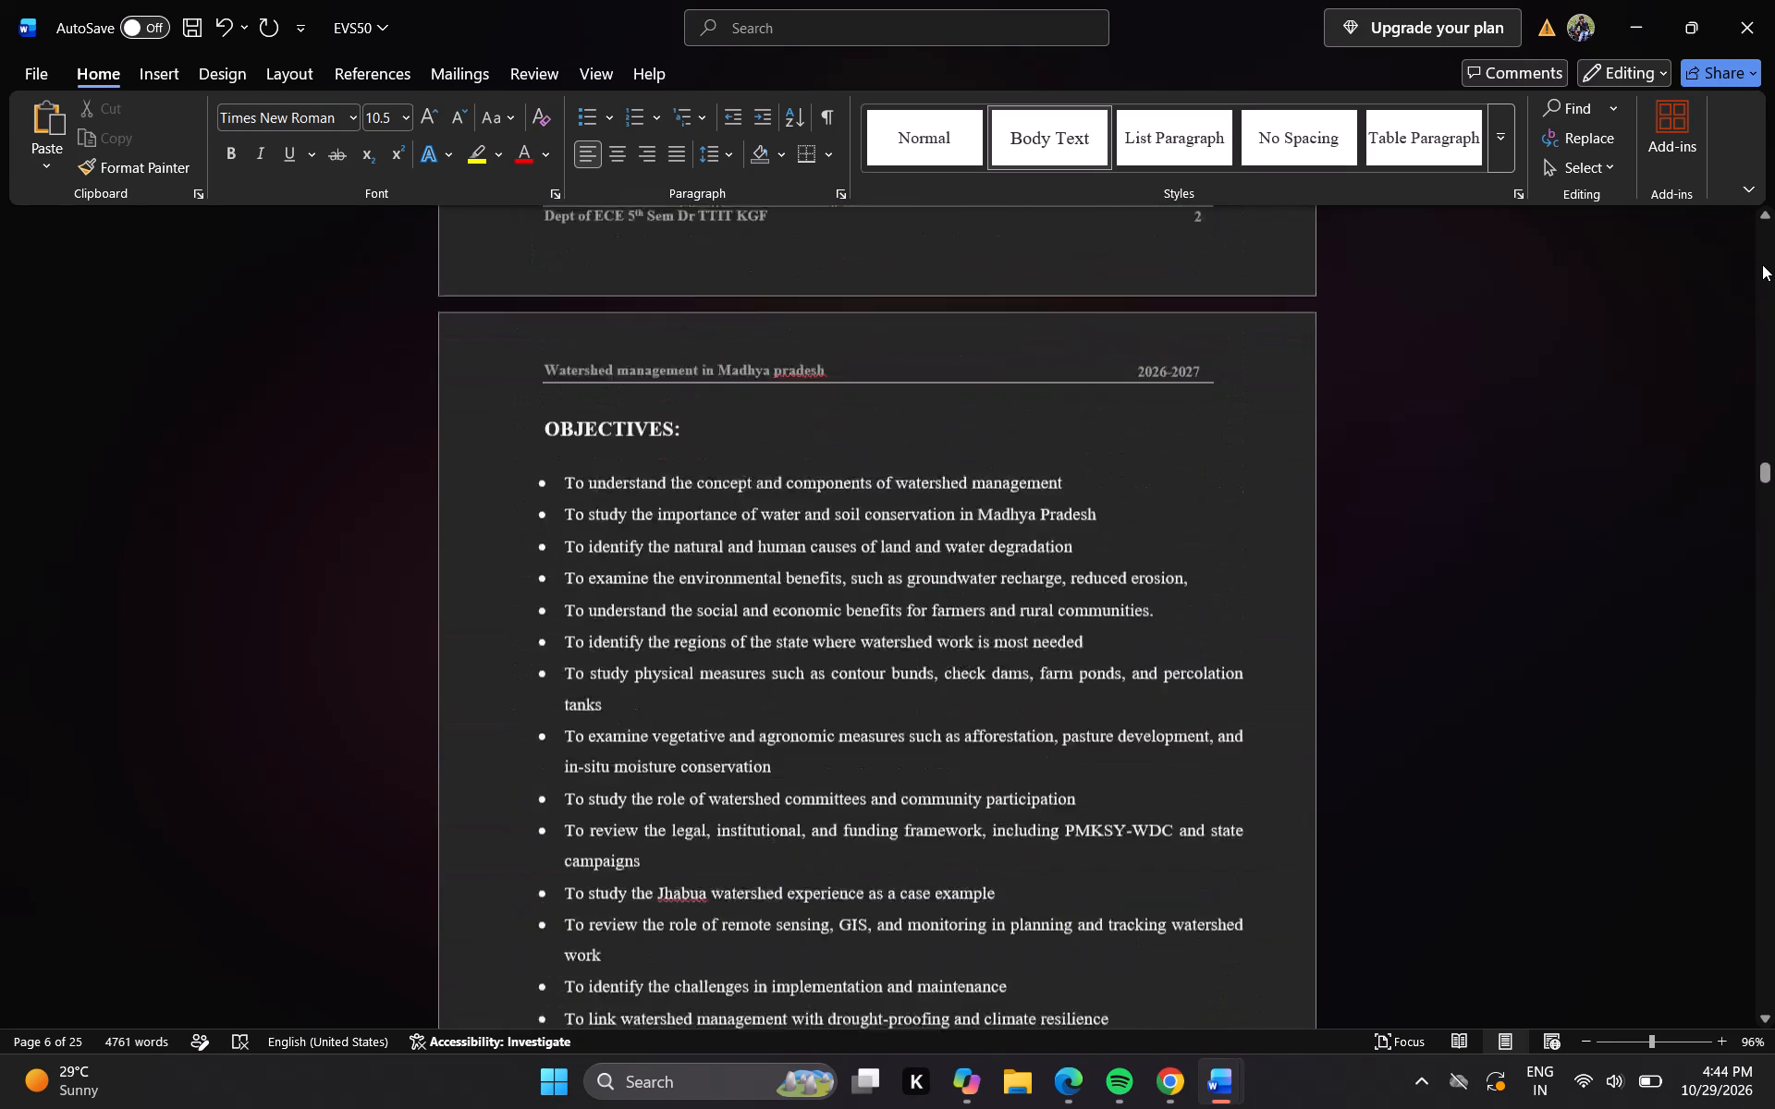
click(1762, 264)
click(1762, 264)
click(1762, 264)
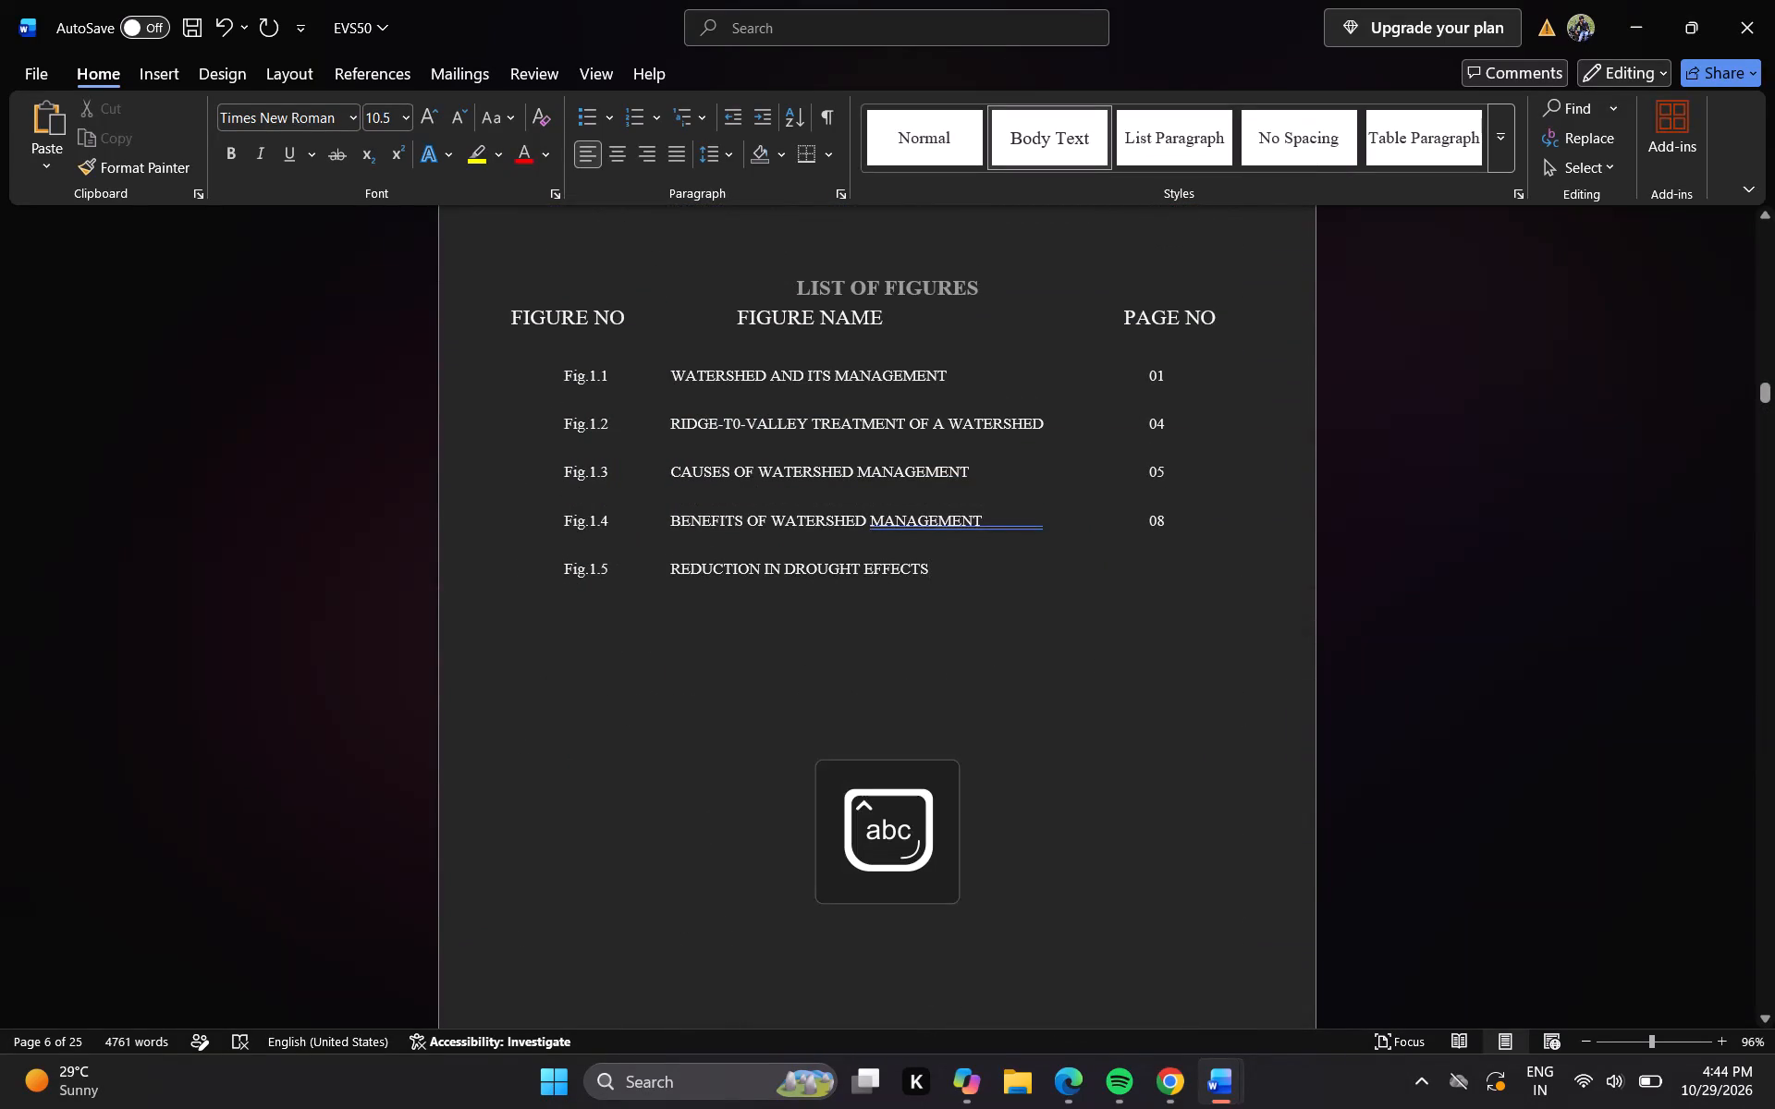
key(Tab)
key(Tab)
key(Tab)
key(Tab)
key(Tab)
text(09)
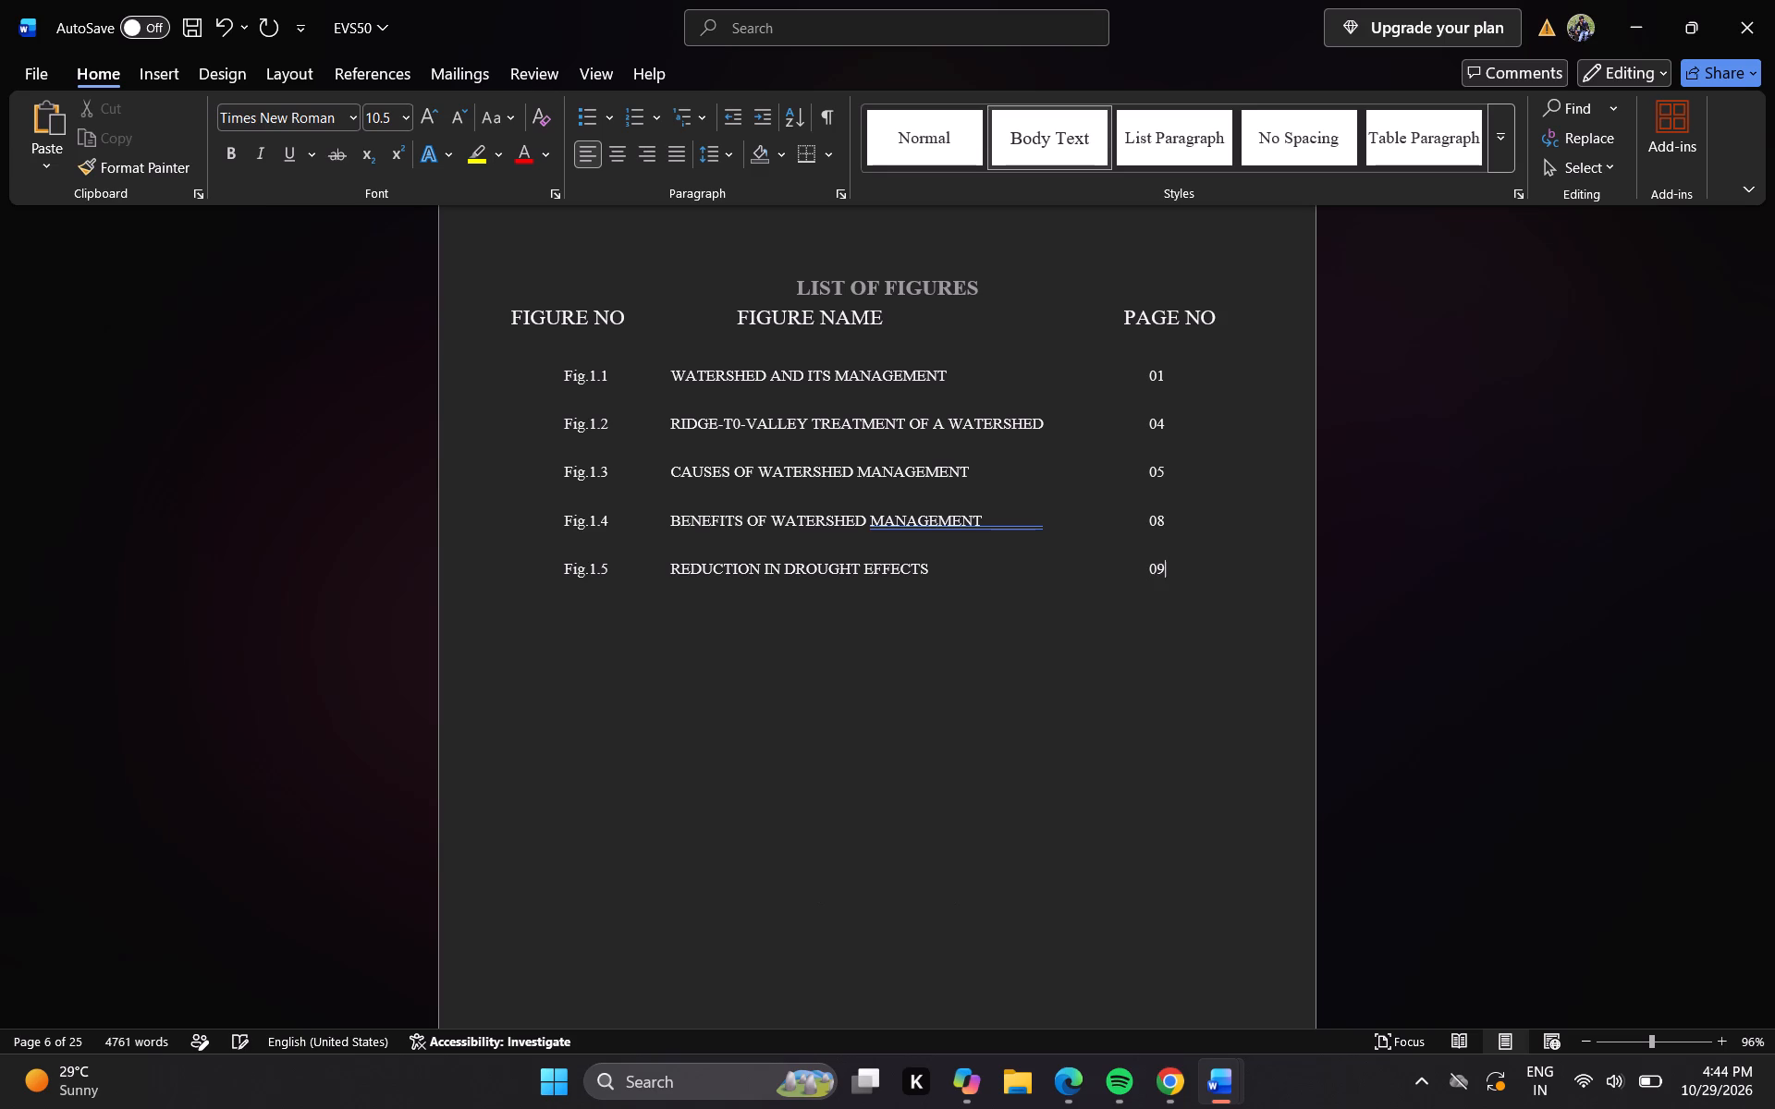
Leave a blank line below the Fig.1.5 entry, enter the indented figure number Fig.1.6 and tab to the FIGURE NAME column.
key(Return)
key(Return)
key(Tab)
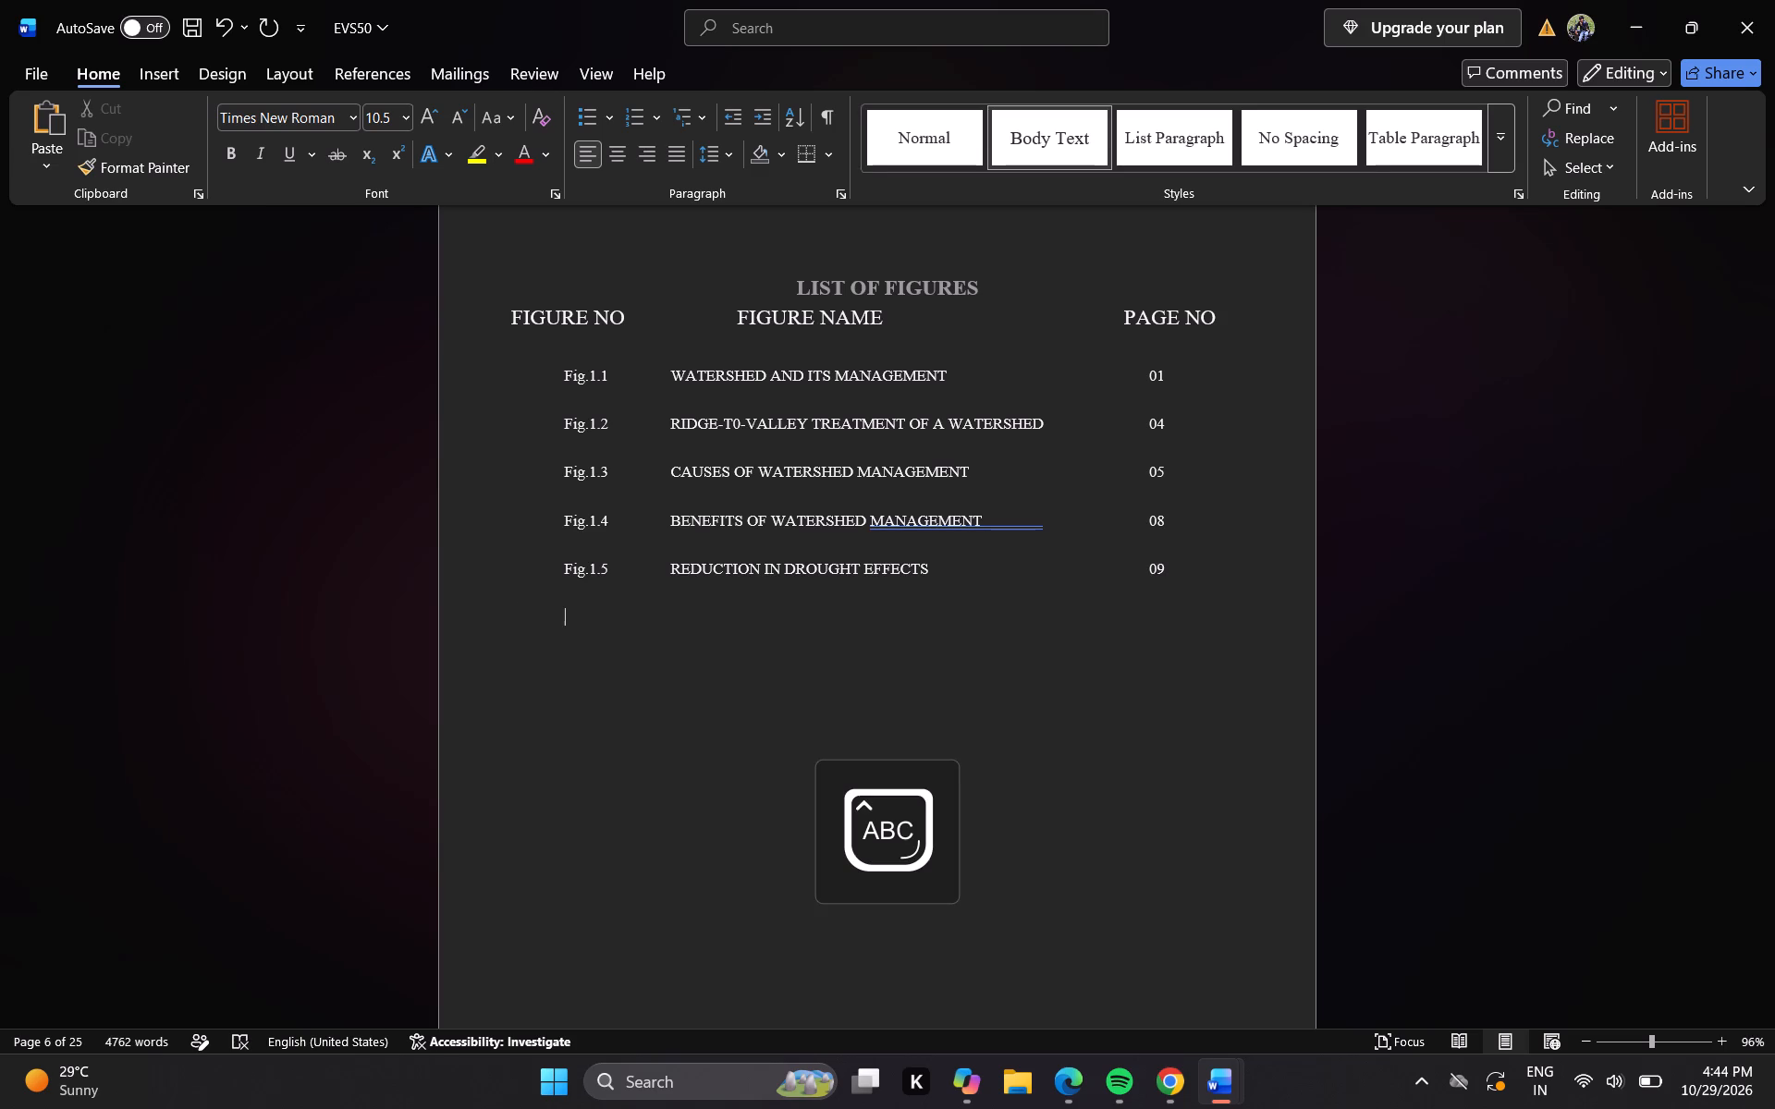
key(f)
text(ig)
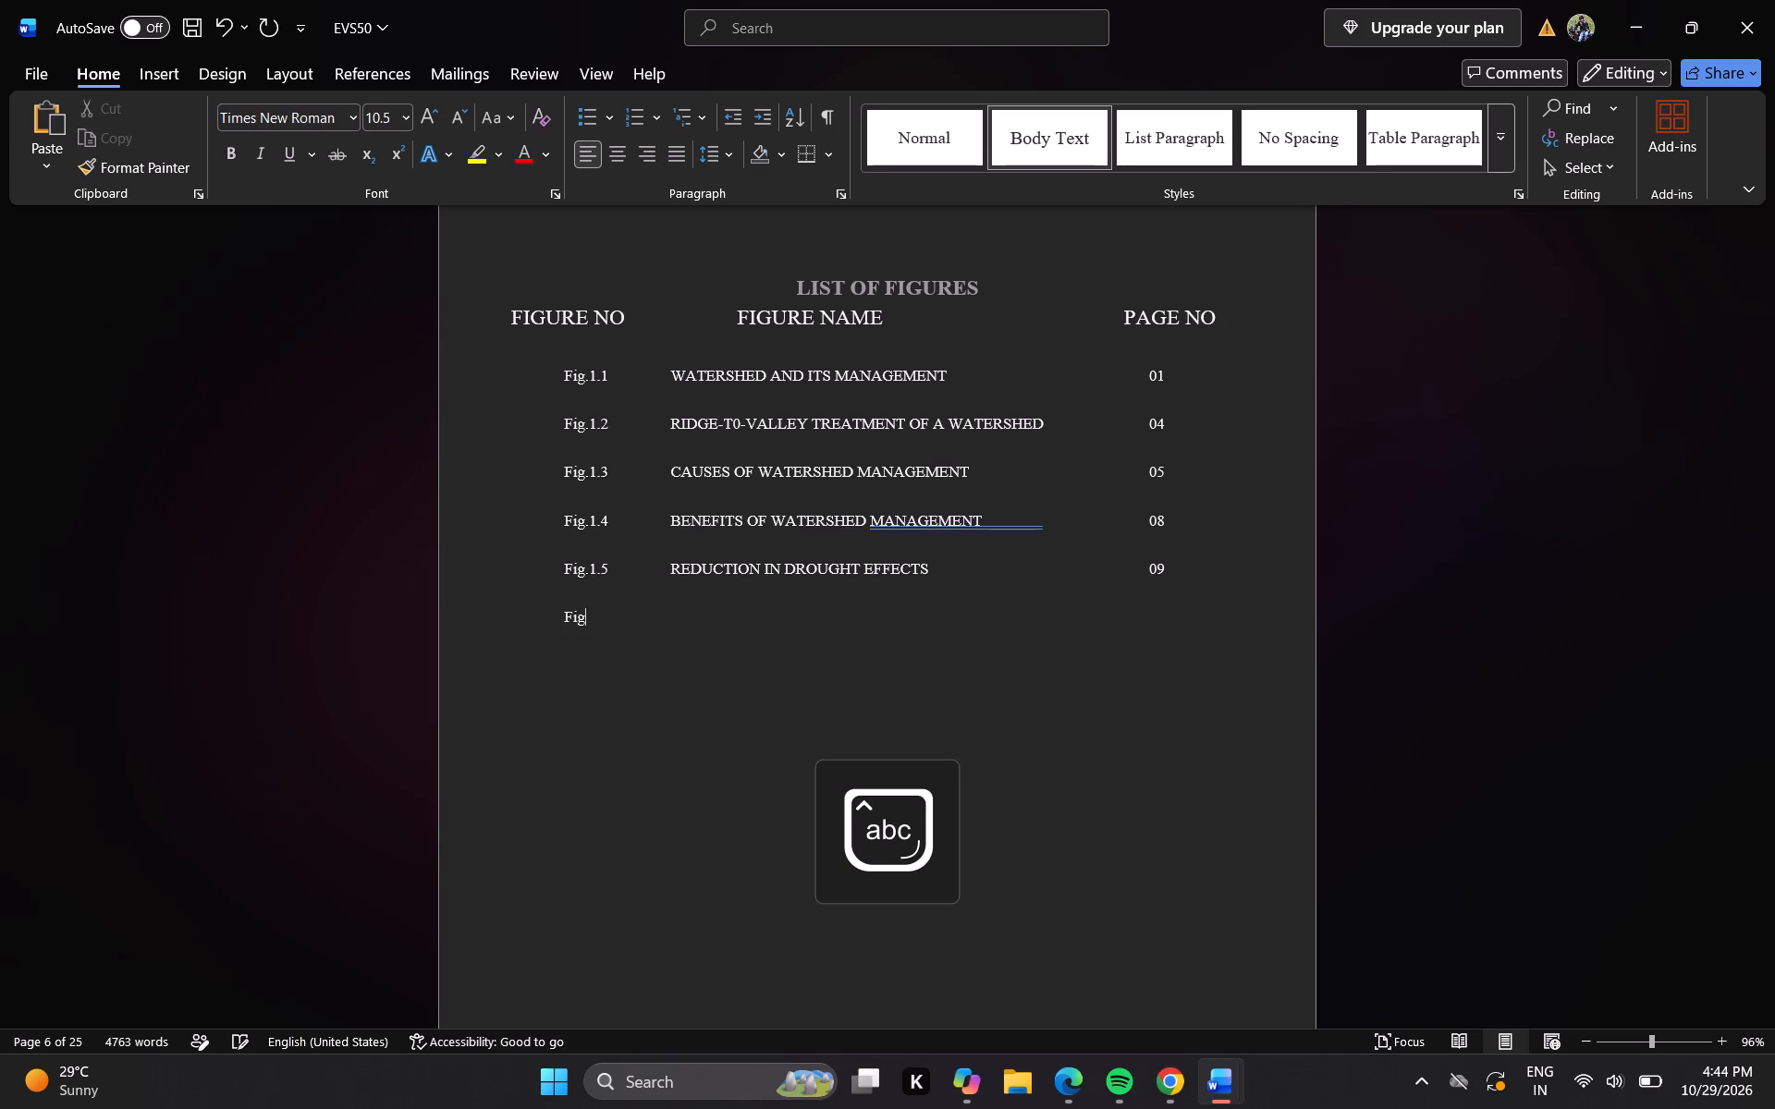
text(.1)
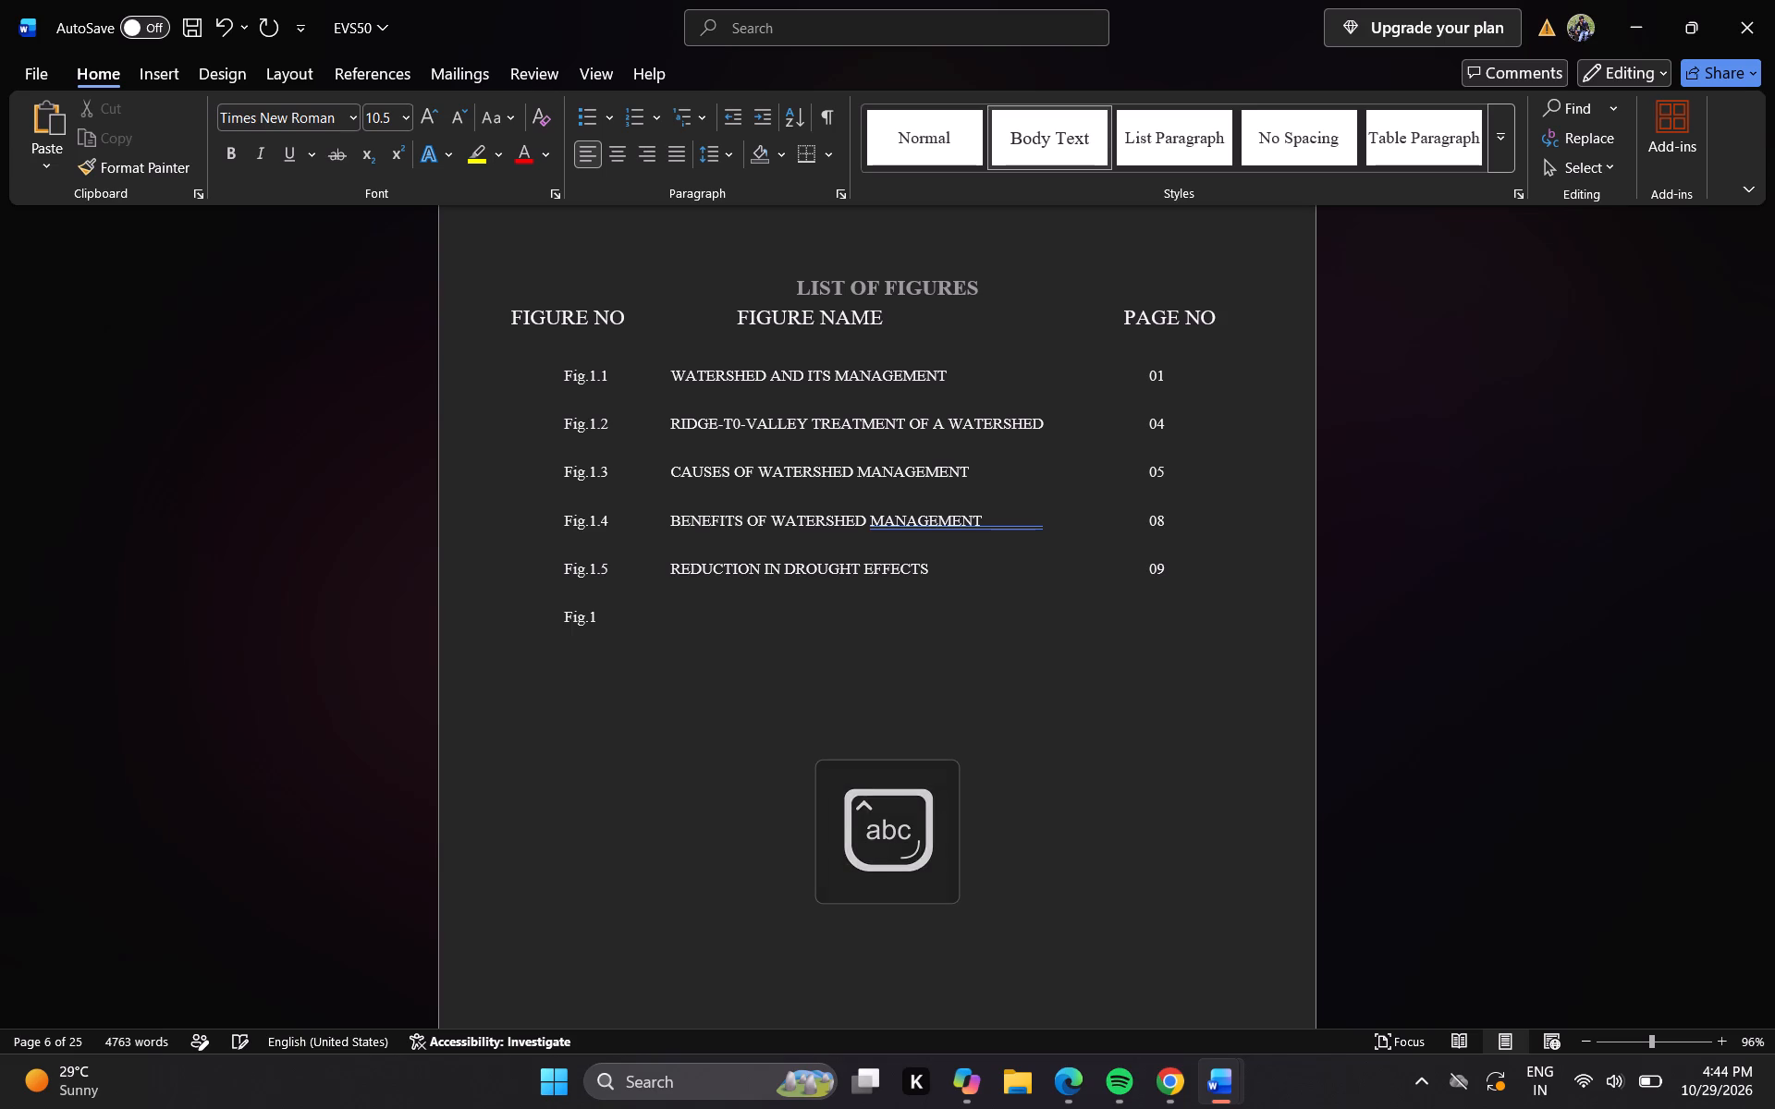
key(period)
key(6)
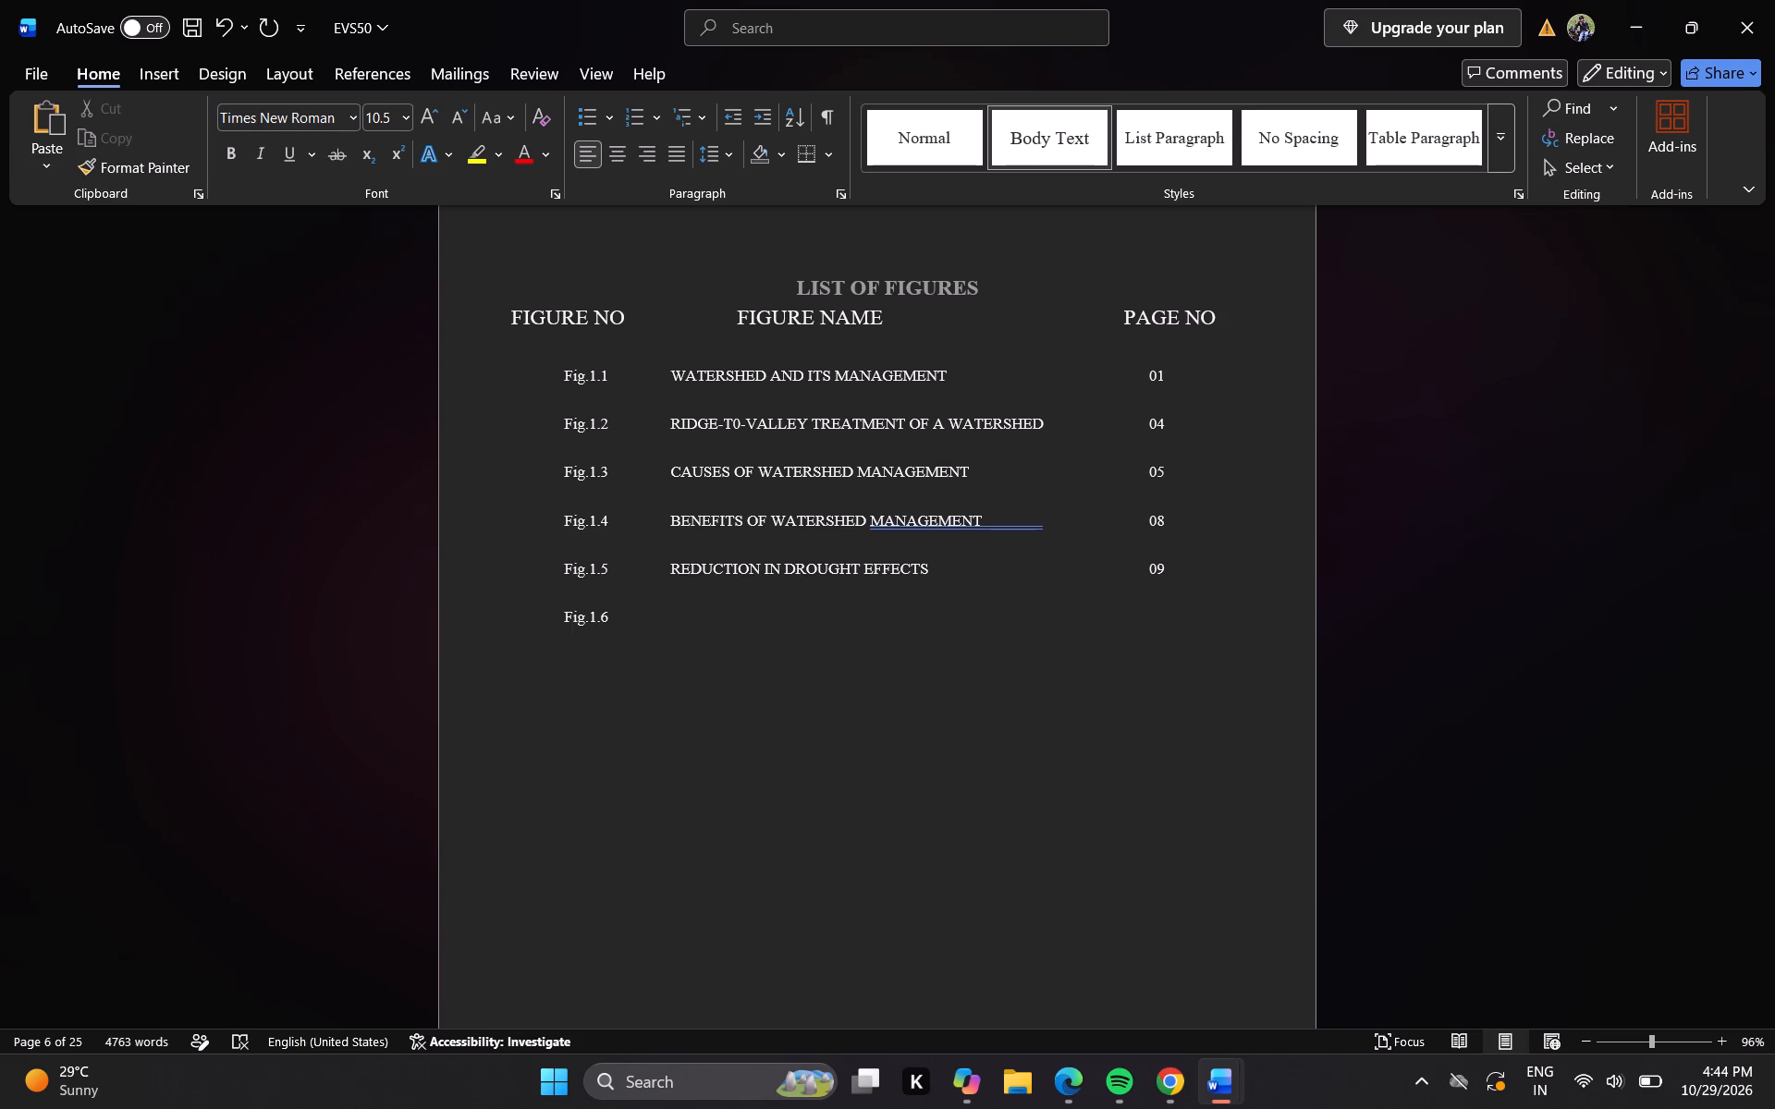
key(Tab)
key(Tab)
Enter the Fig.1.6 name WATERSHED PRIORITY AREAS OF MADHYA PRADESH in capitals and tab across to the PAGE NO column.
text(WATERSHED PR)
text(IORITY)
key(space)
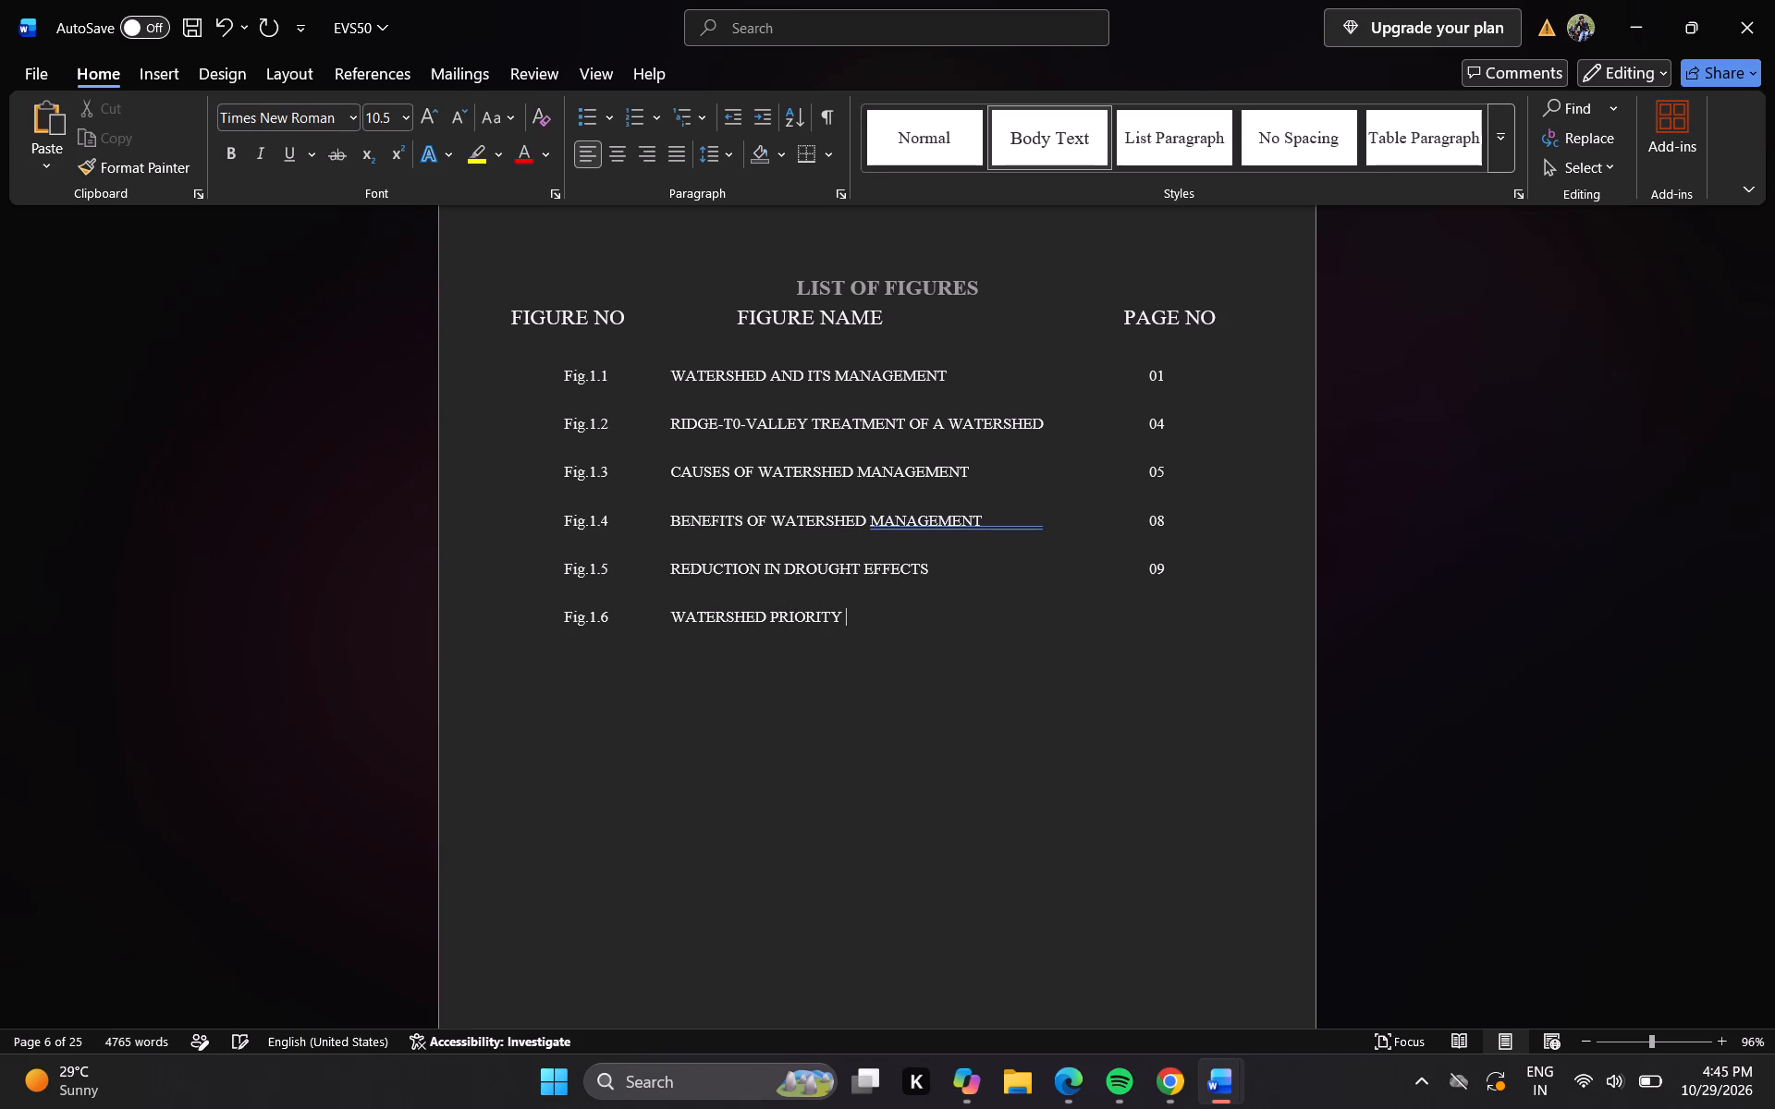
text(AREAS)
key(space)
text(OF MADHYA PRADES)
key(h)
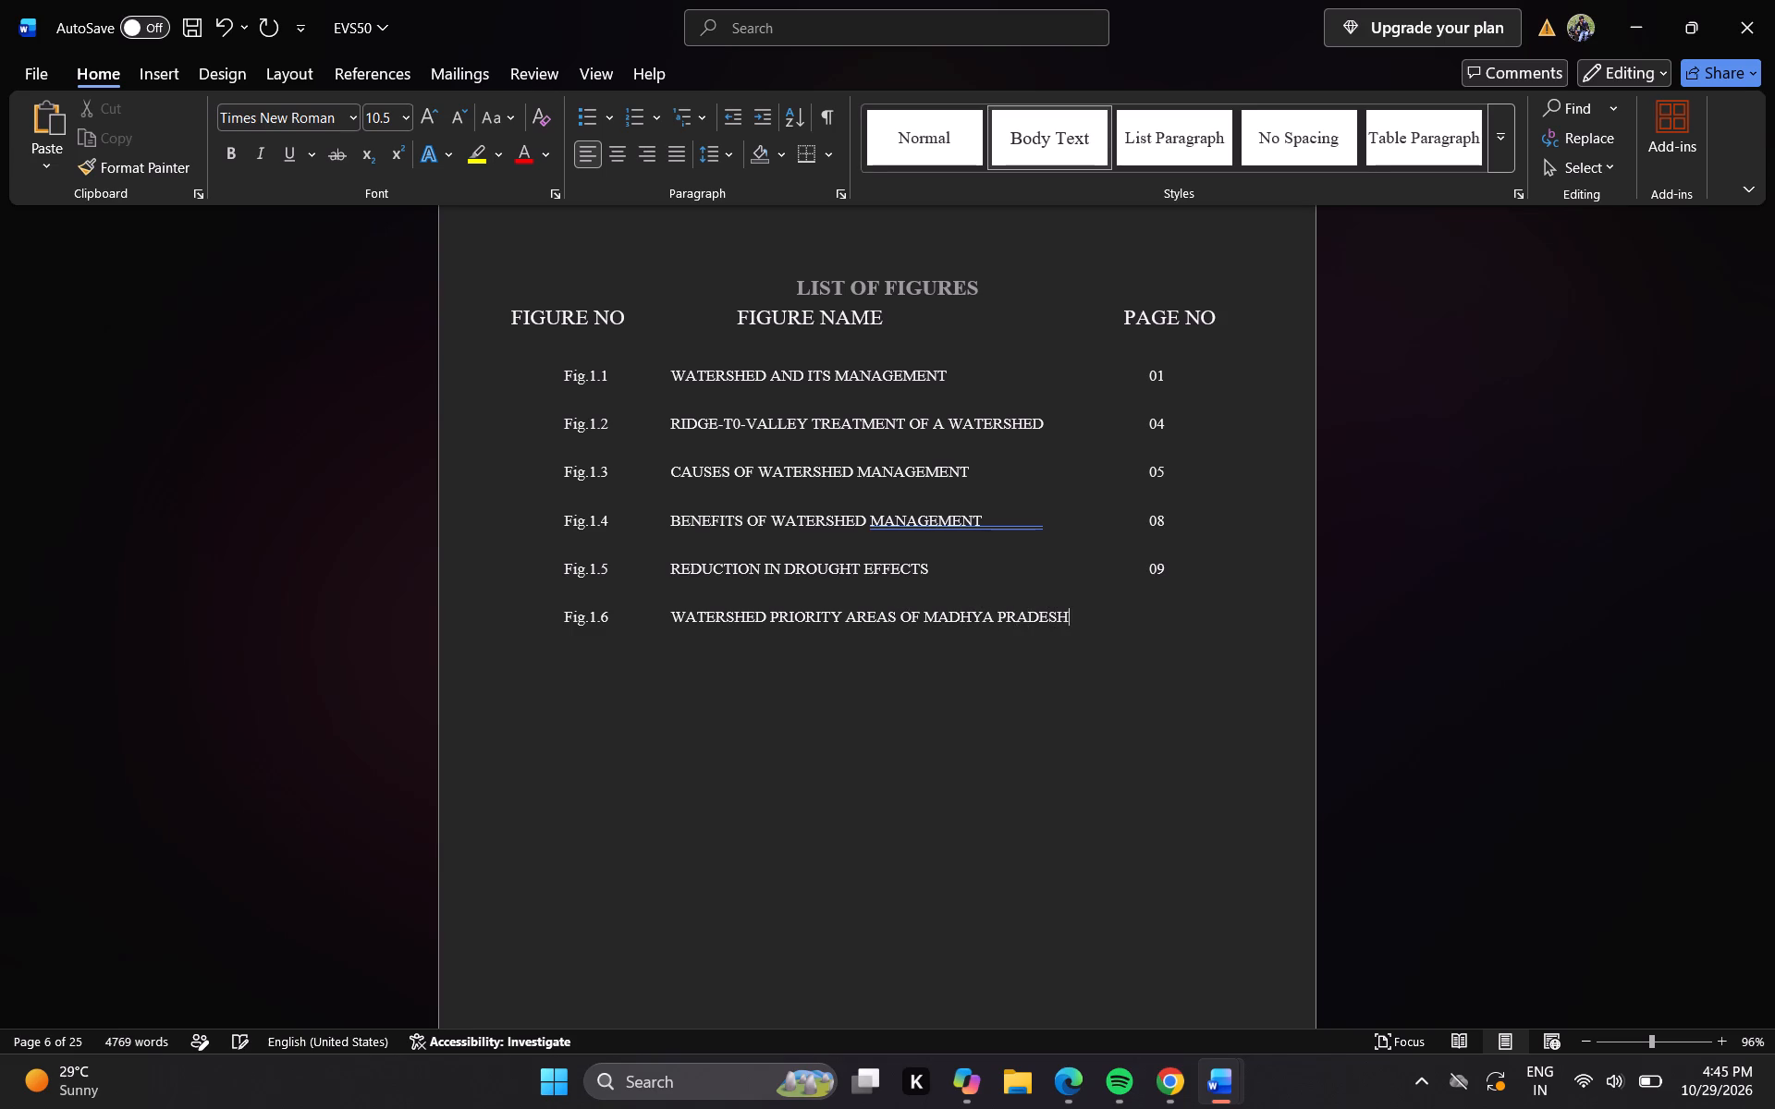
key(Tab)
key(Tab)
Examine the report's body pages and their footer page numbers to find which page the Fig. 1.6 image falls on.
click(1771, 773)
triple_click(1771, 773)
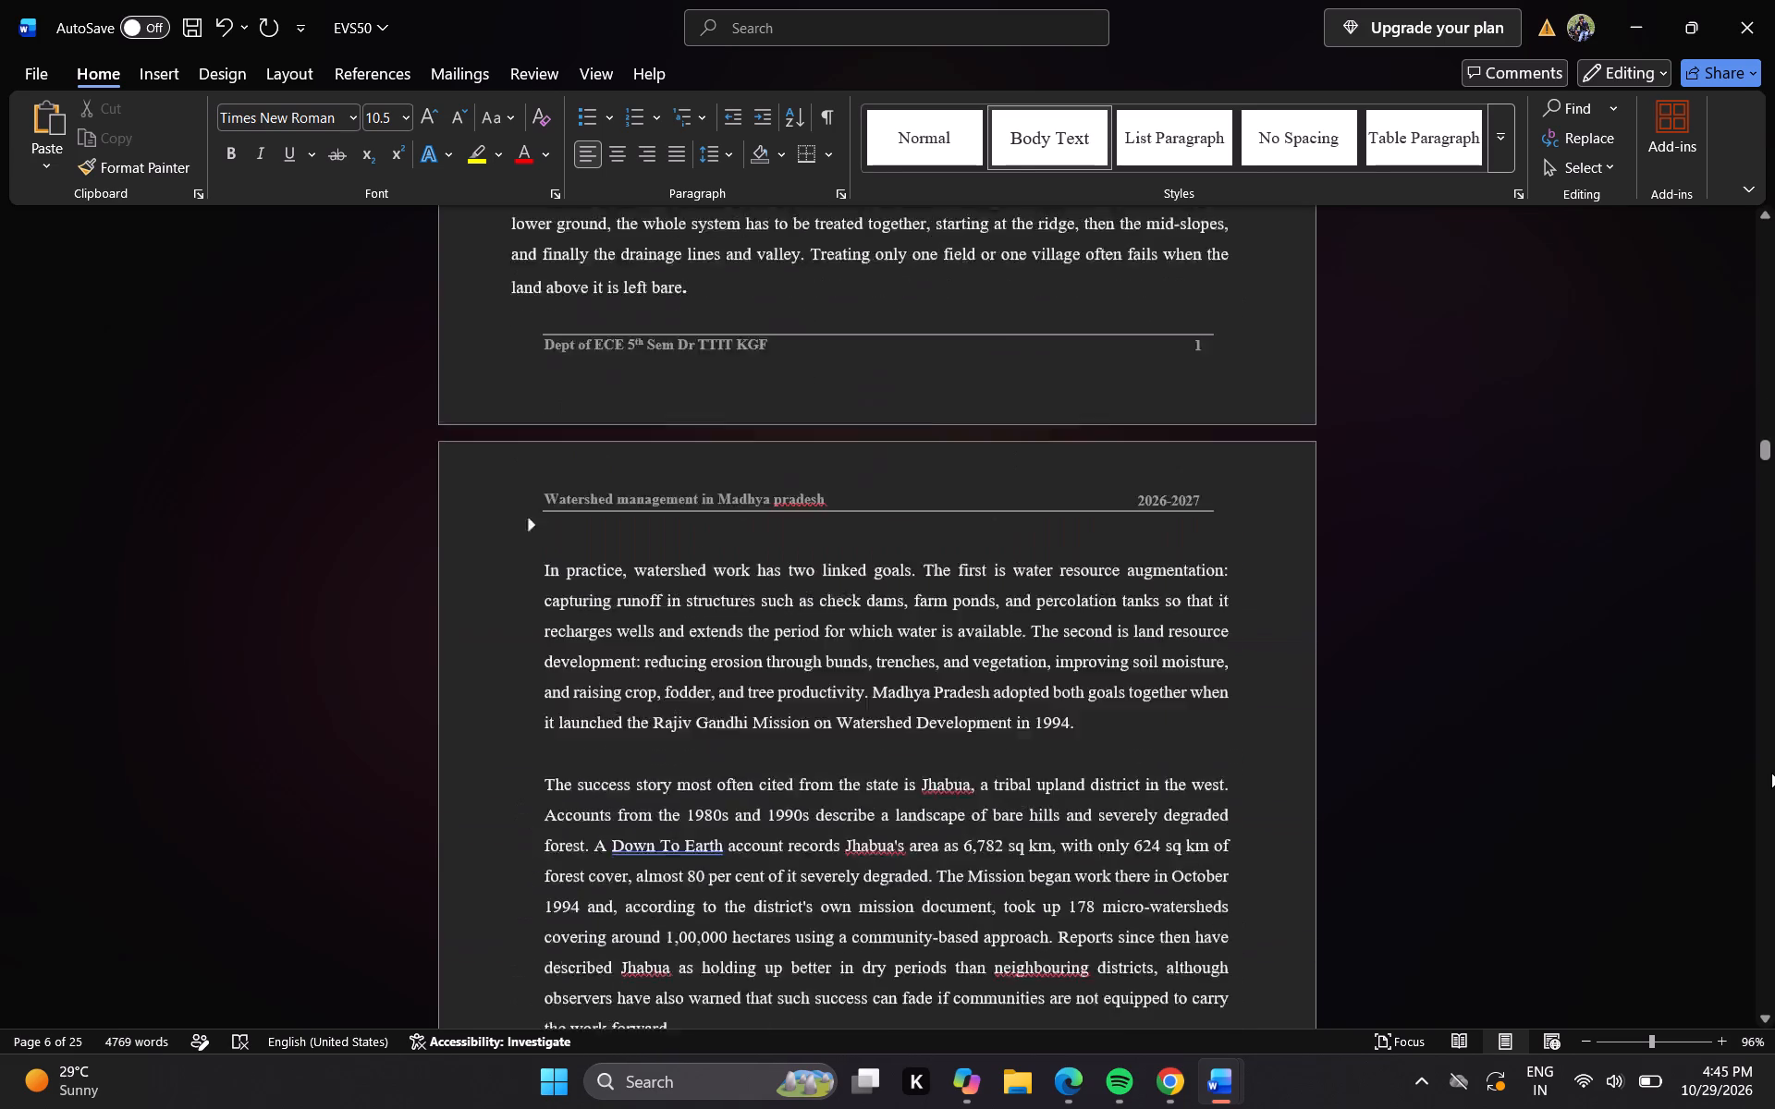
triple_click(1771, 773)
click(1771, 773)
click(1771, 773)
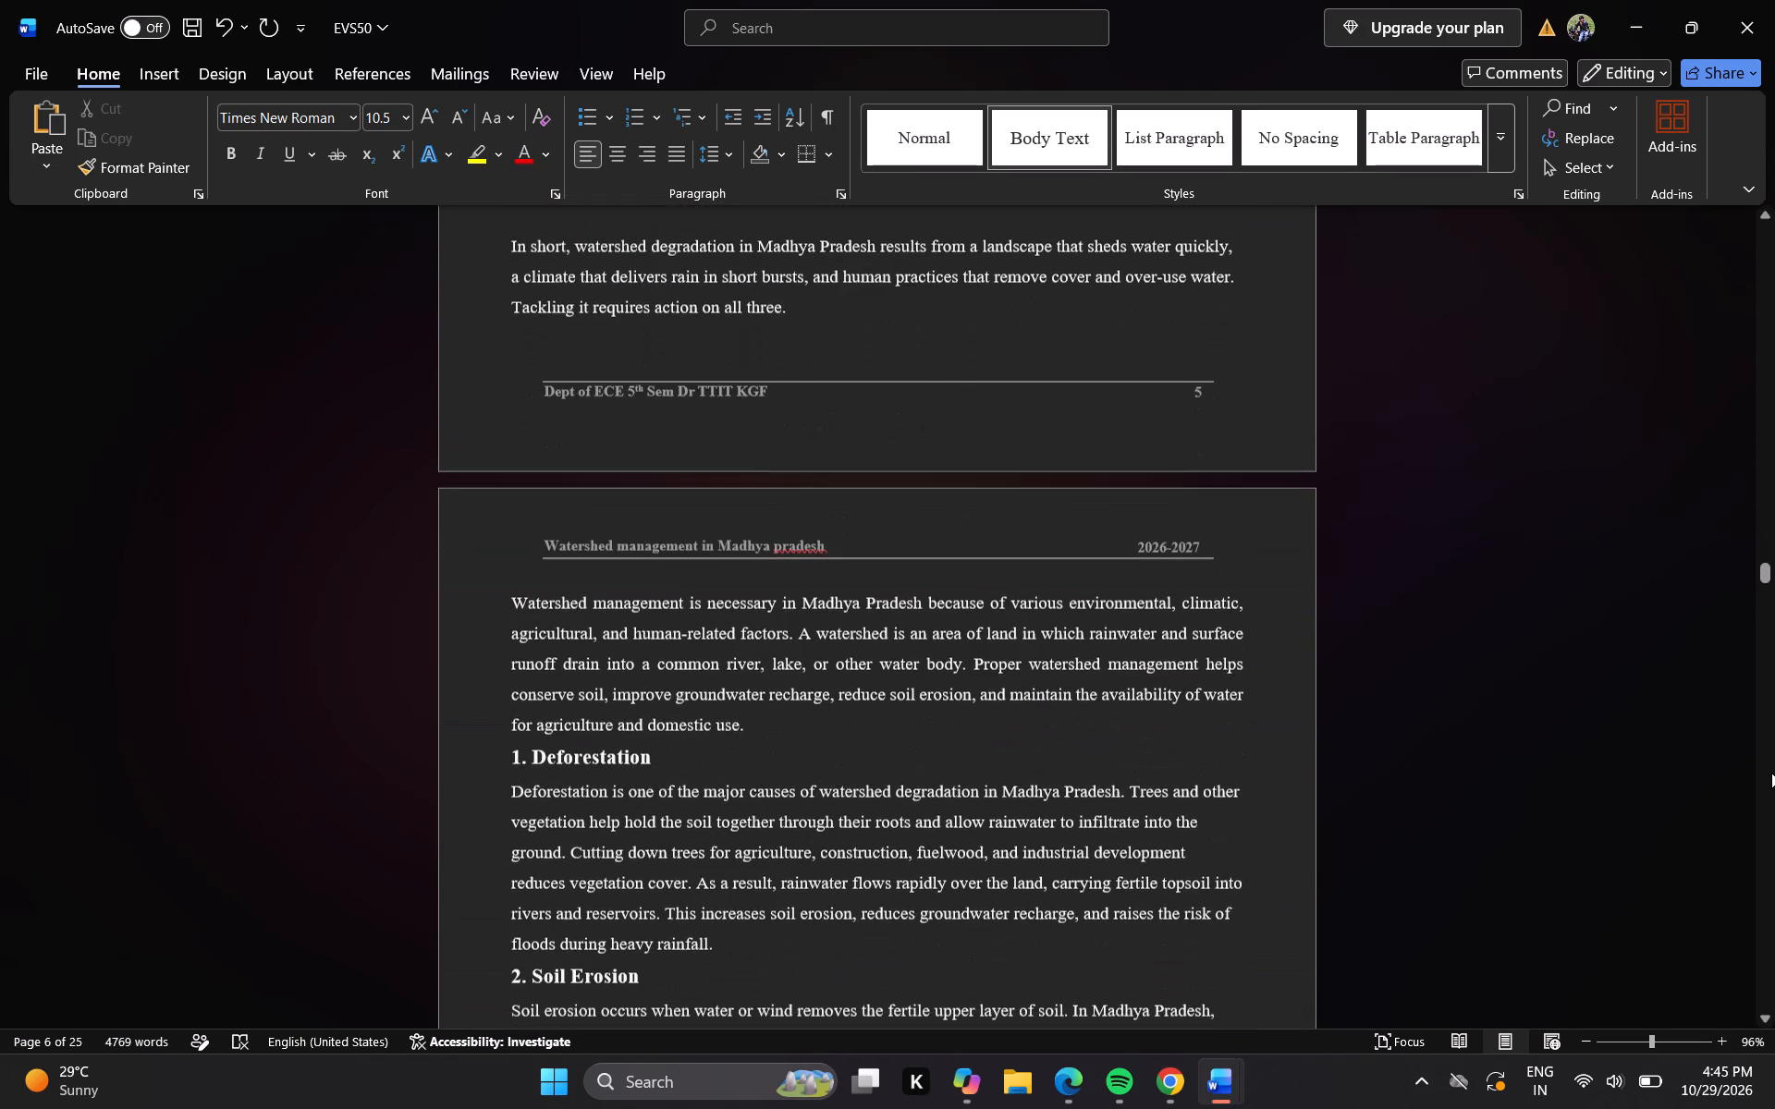
click(1771, 773)
click(1771, 773)
click(1771, 773)
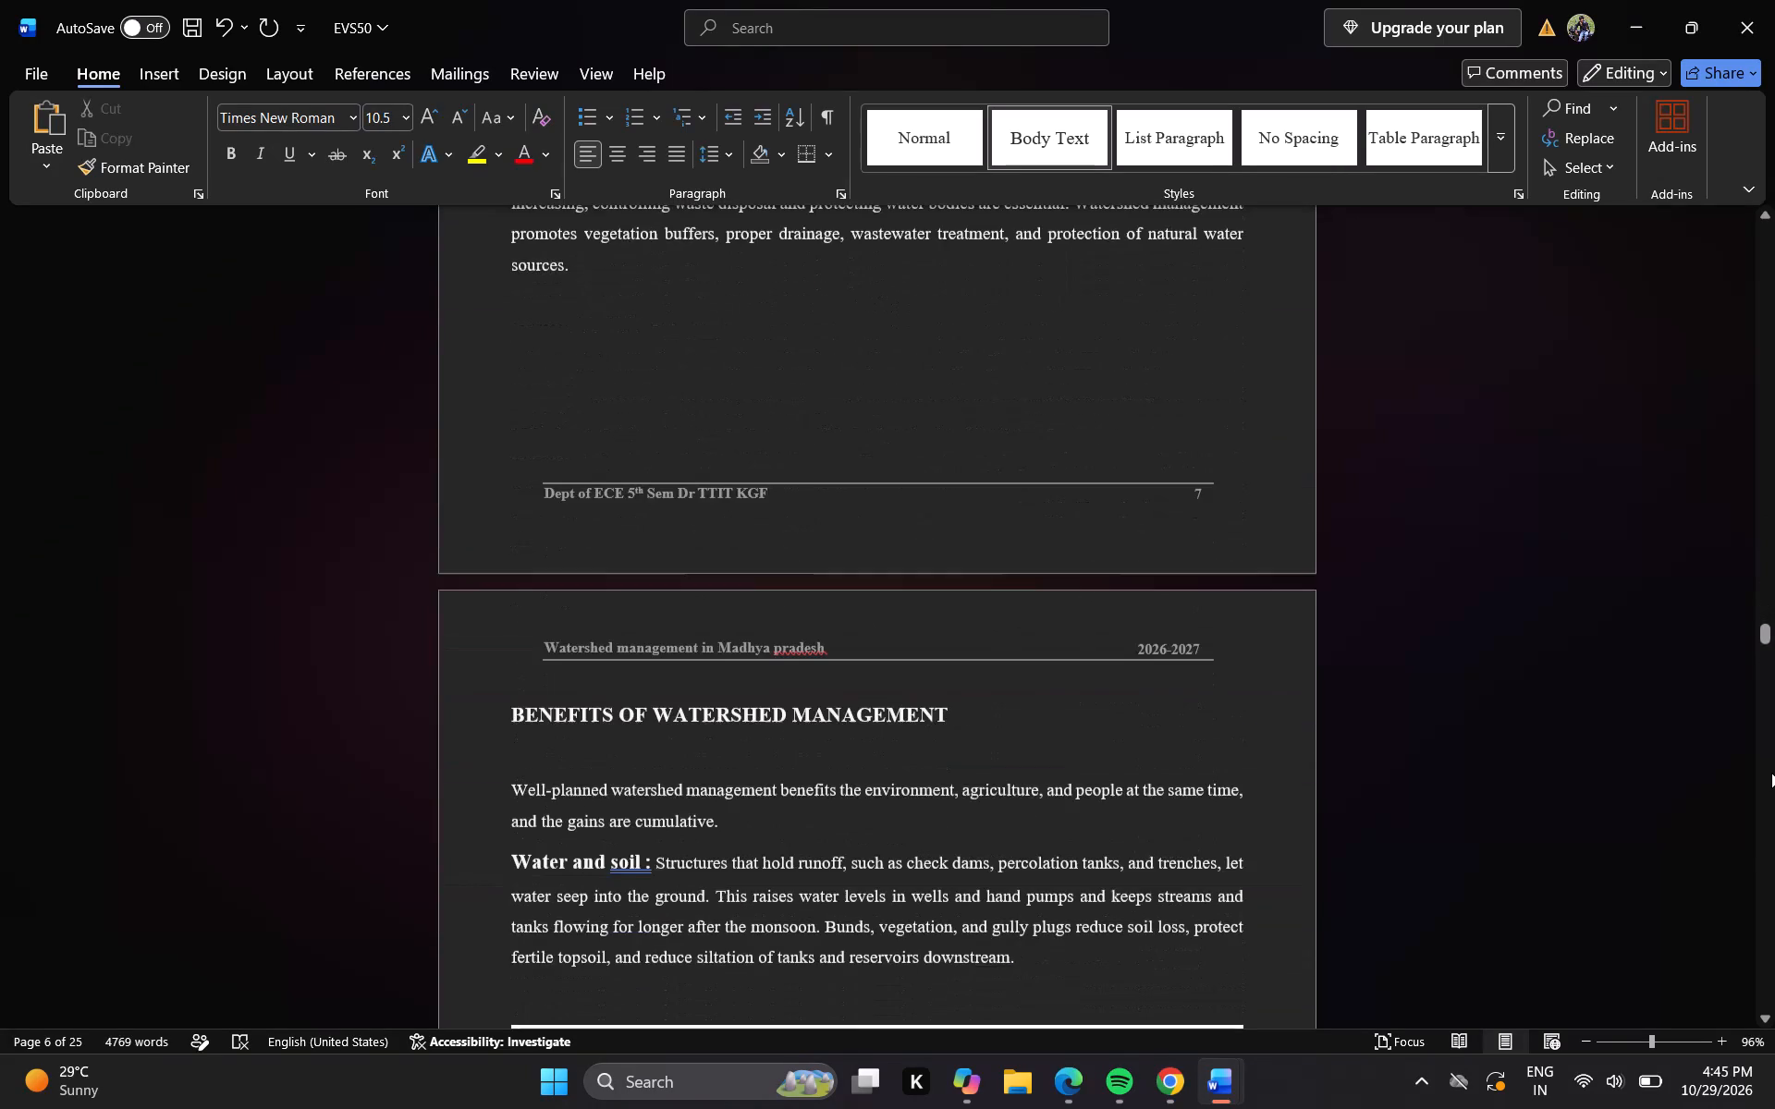
click(1771, 773)
click(1771, 773)
click(1771, 773)
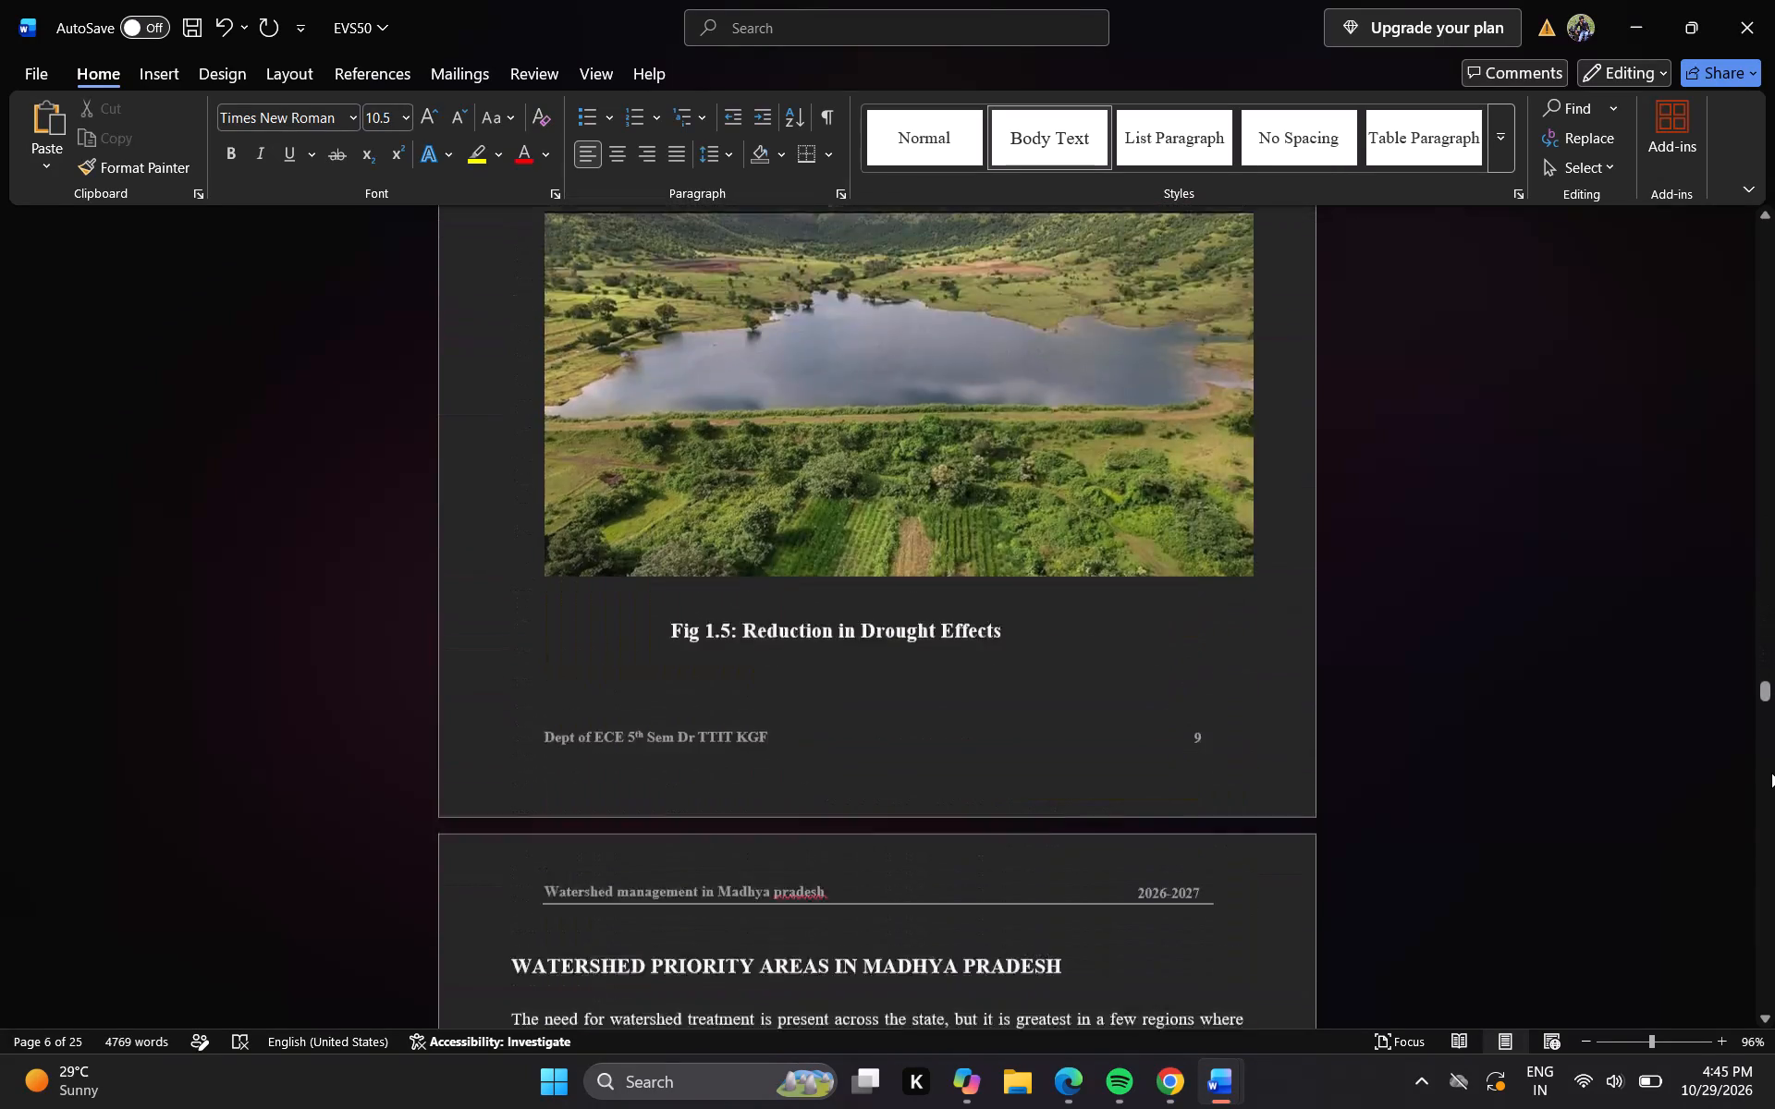
click(1771, 773)
click(1771, 773)
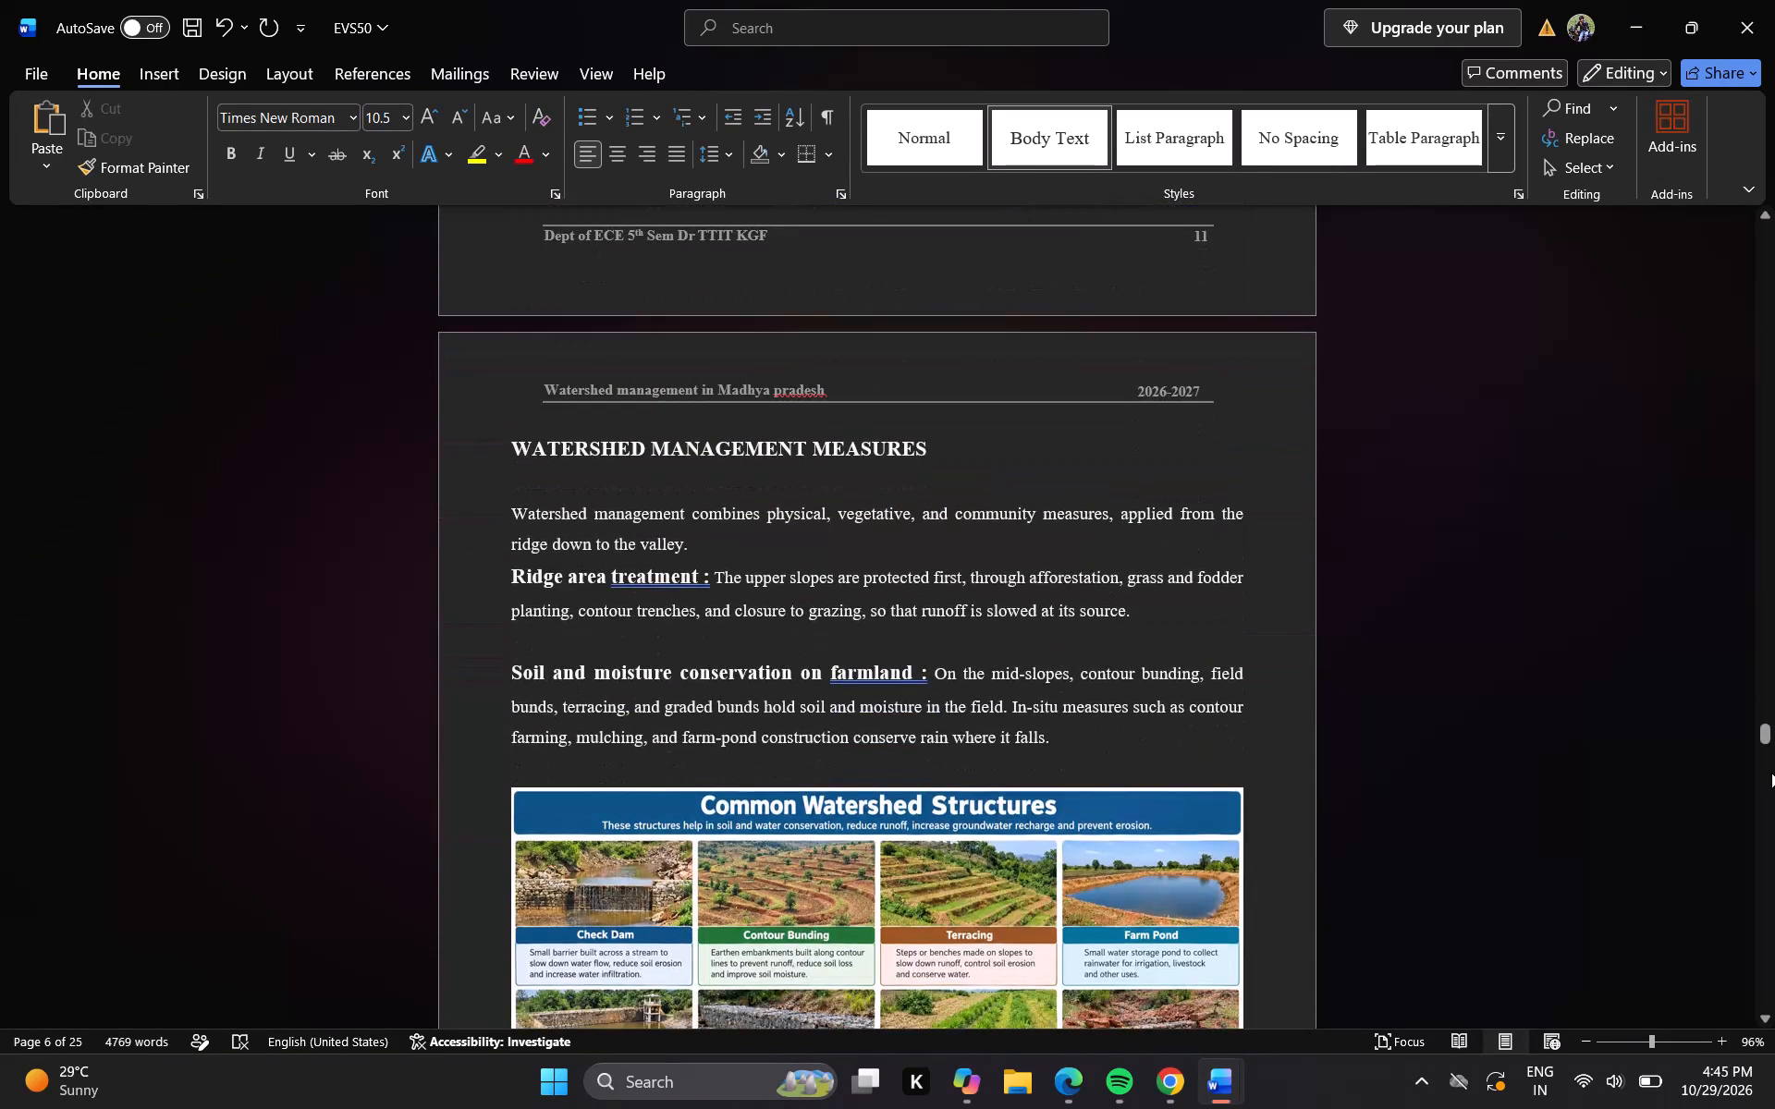
click(1768, 795)
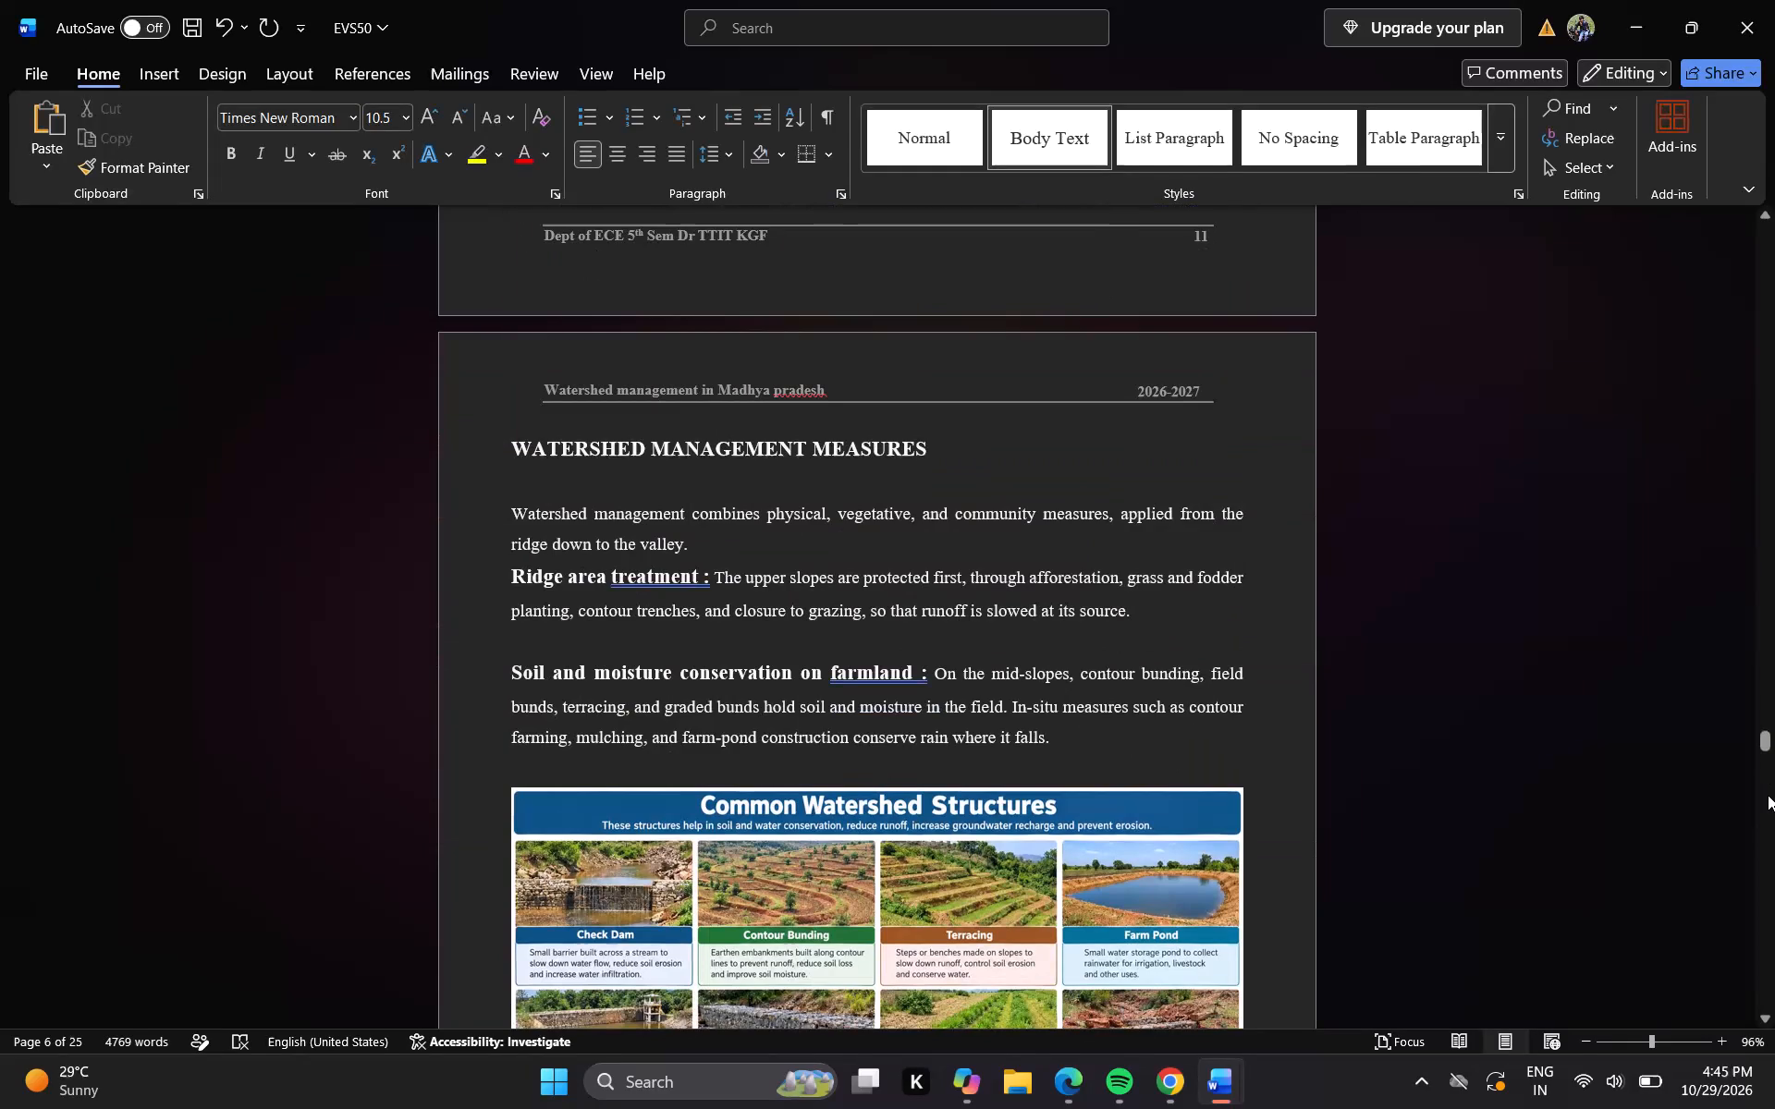
click(1768, 795)
click(1768, 795)
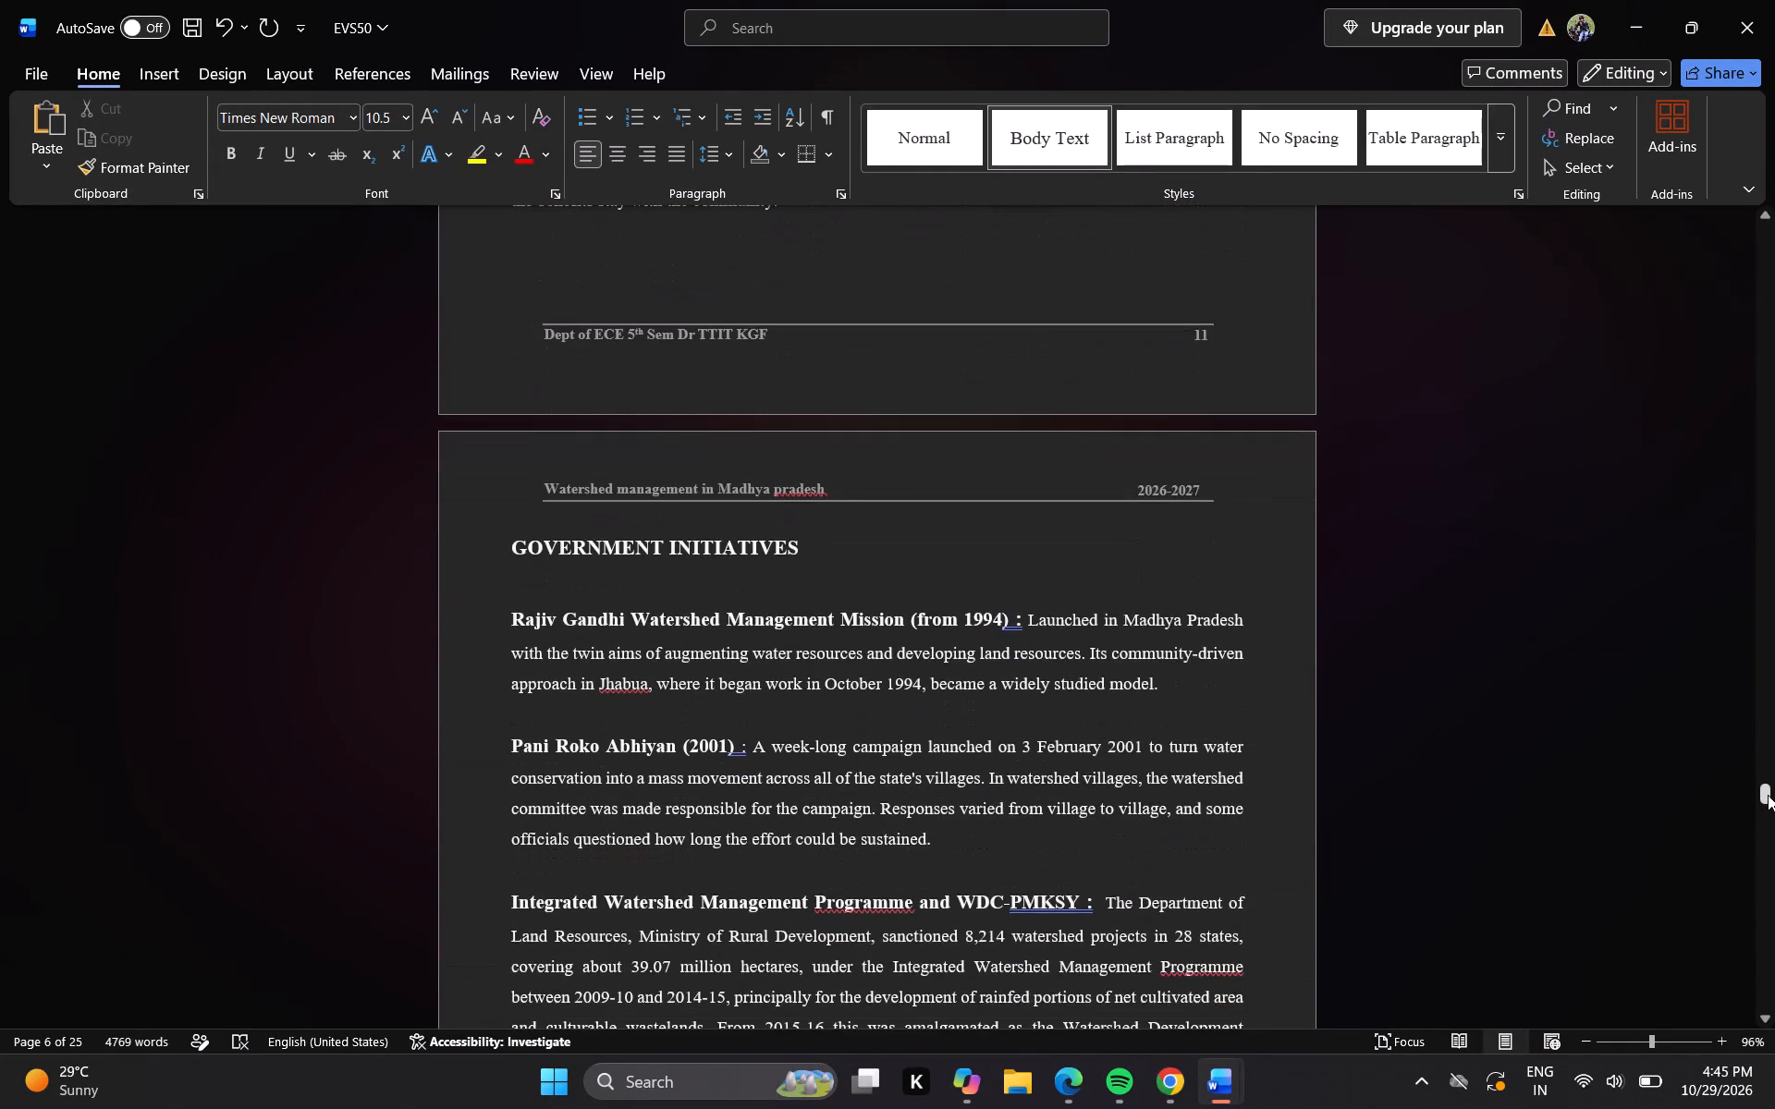
click(1768, 795)
click(1763, 852)
click(1763, 852)
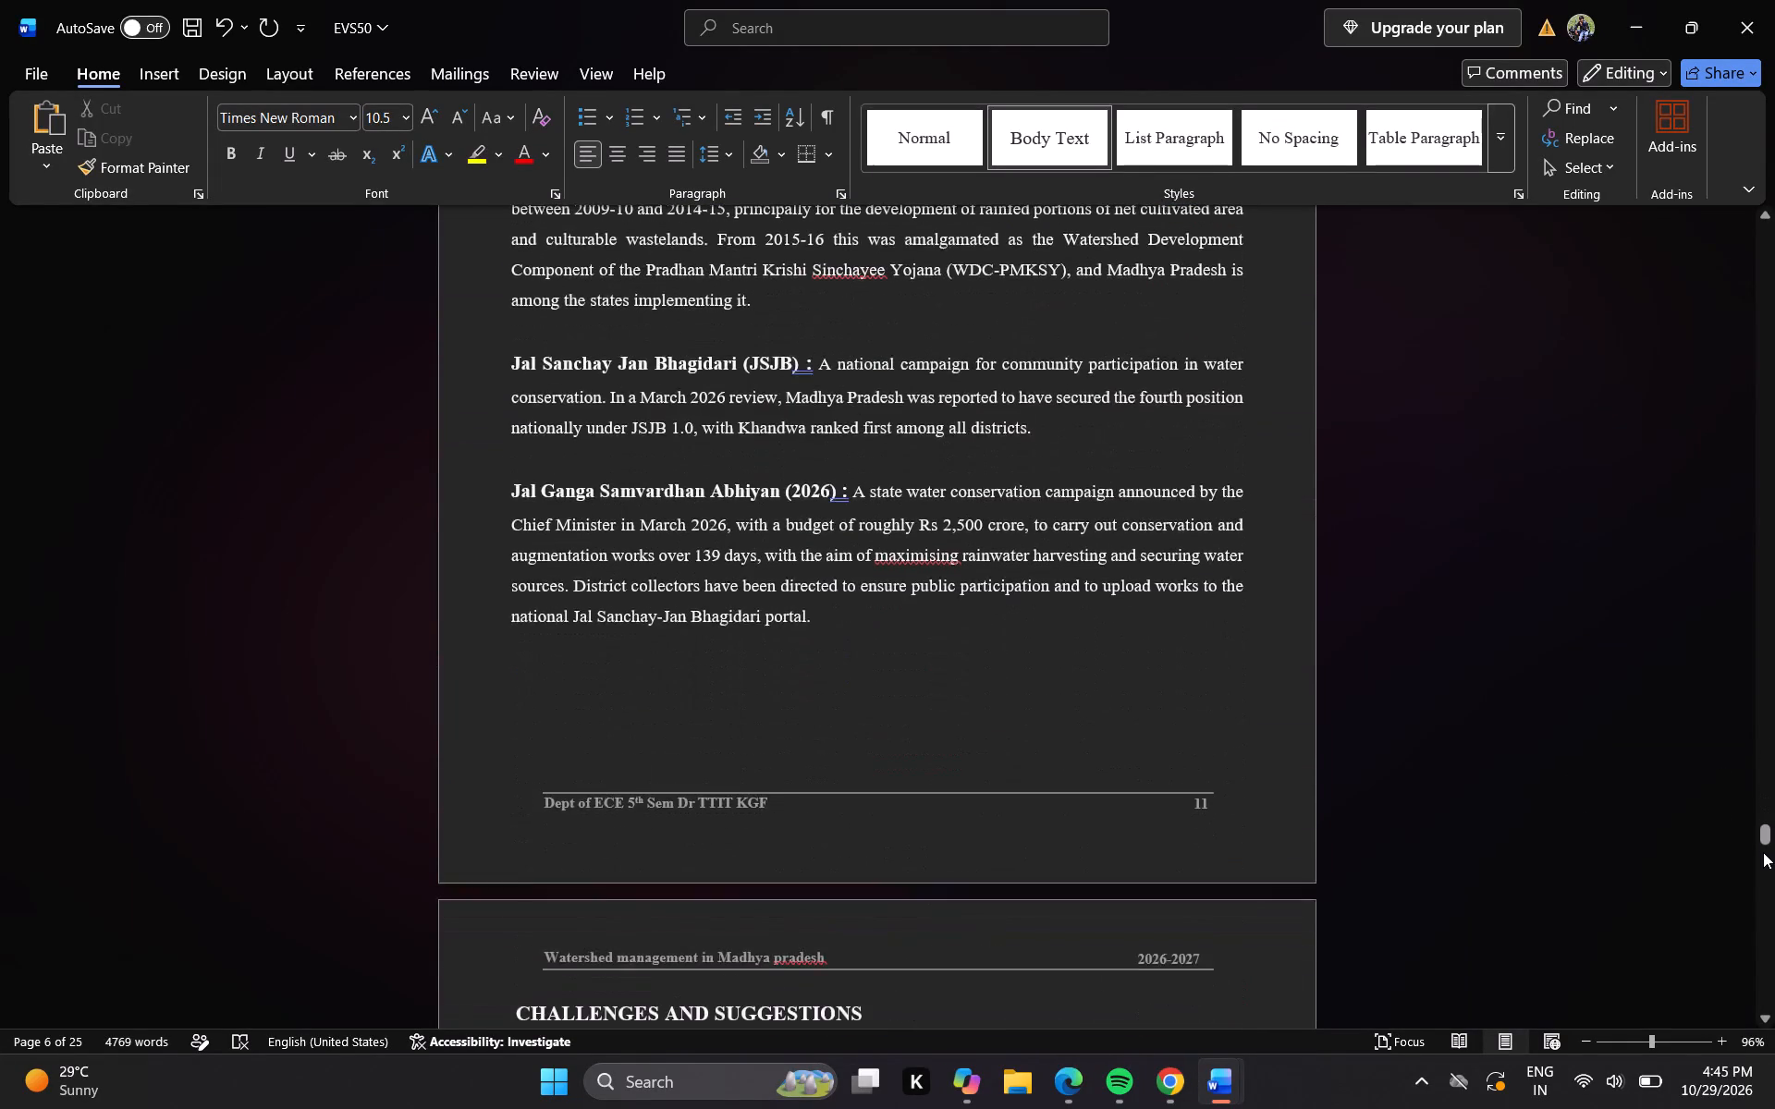
click(1763, 852)
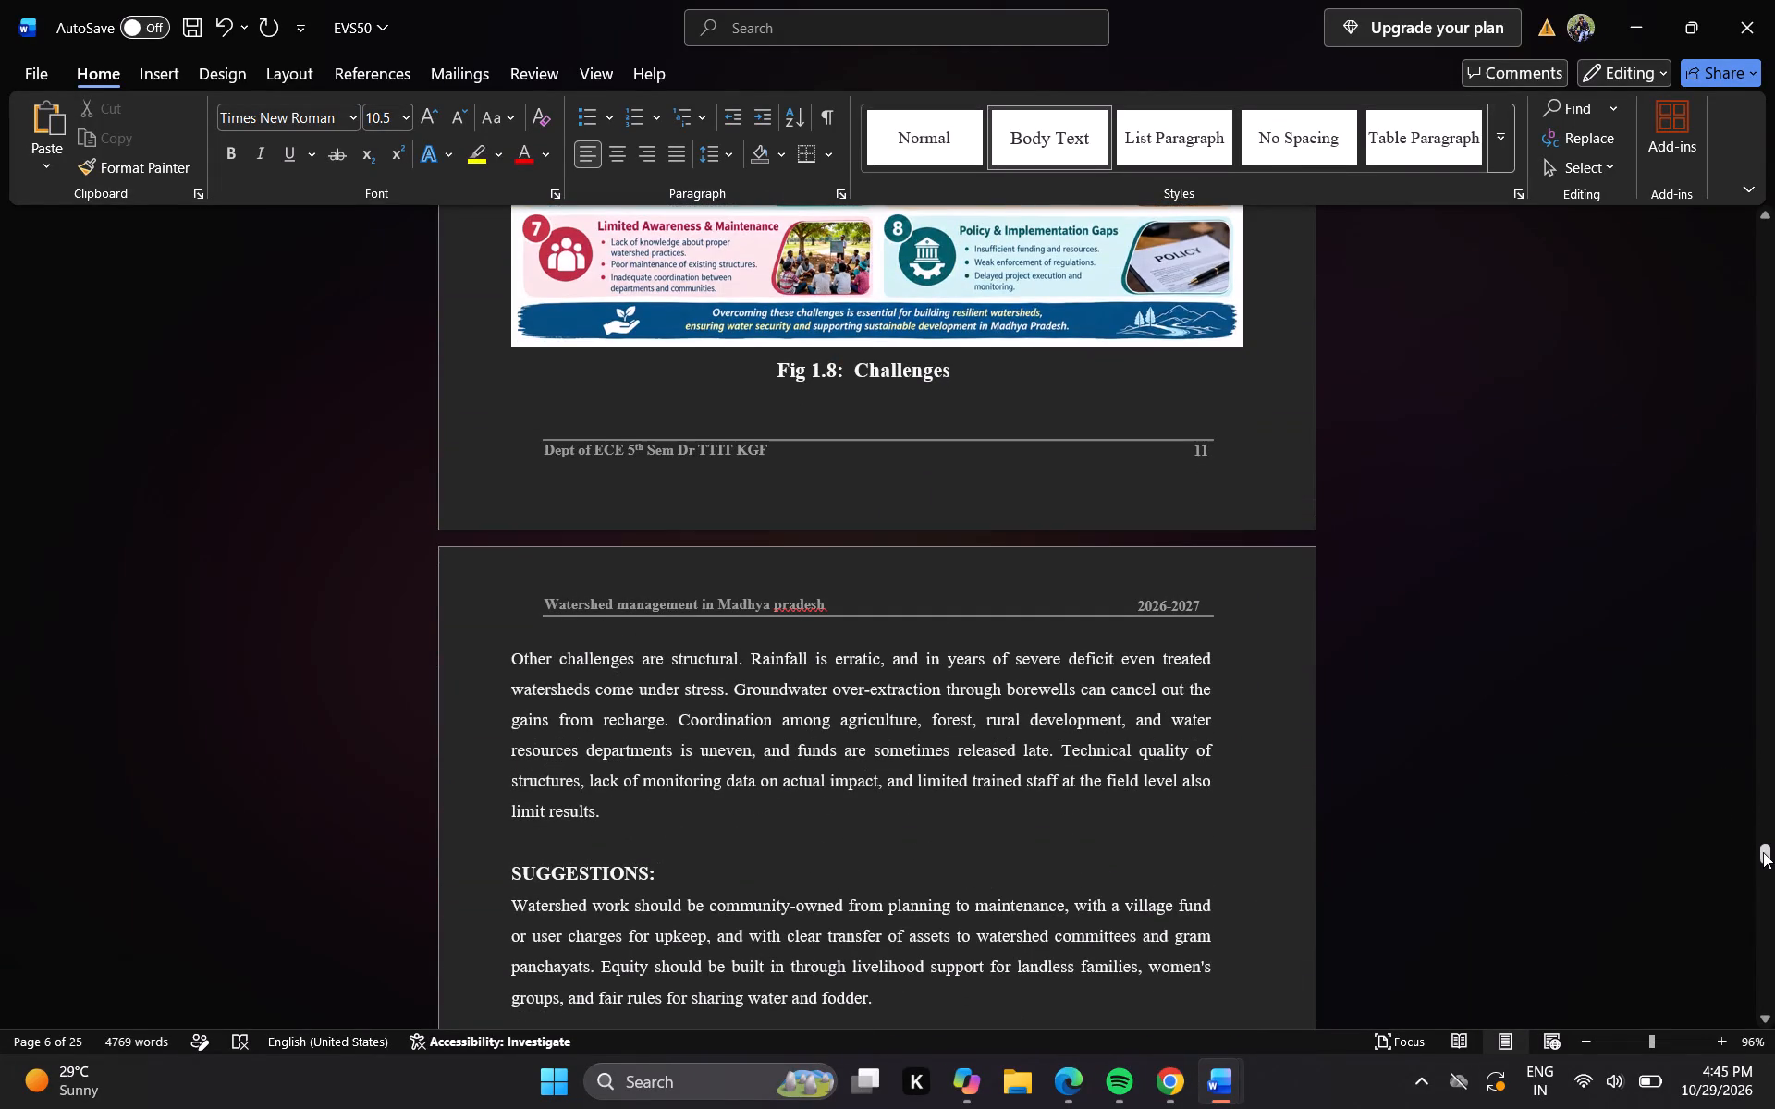
triple_click(1757, 262)
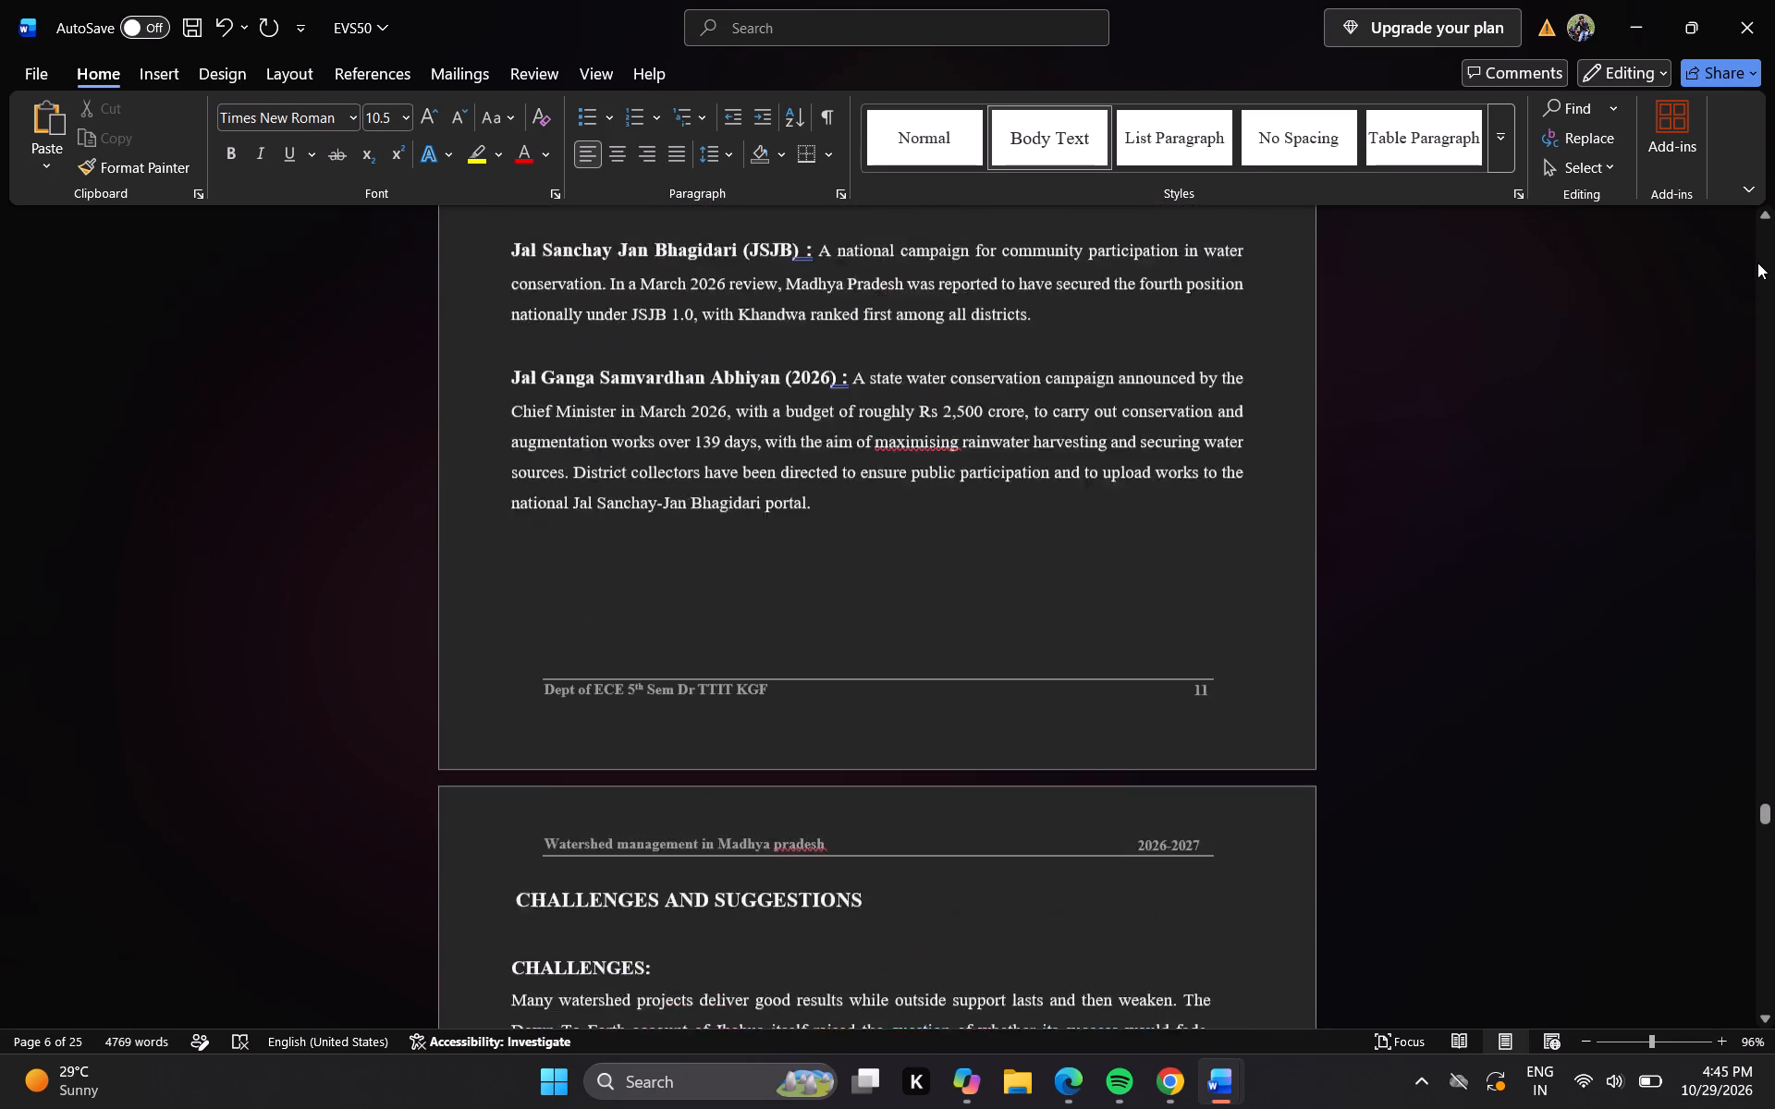
click(1757, 262)
click(1757, 262)
click(1757, 262)
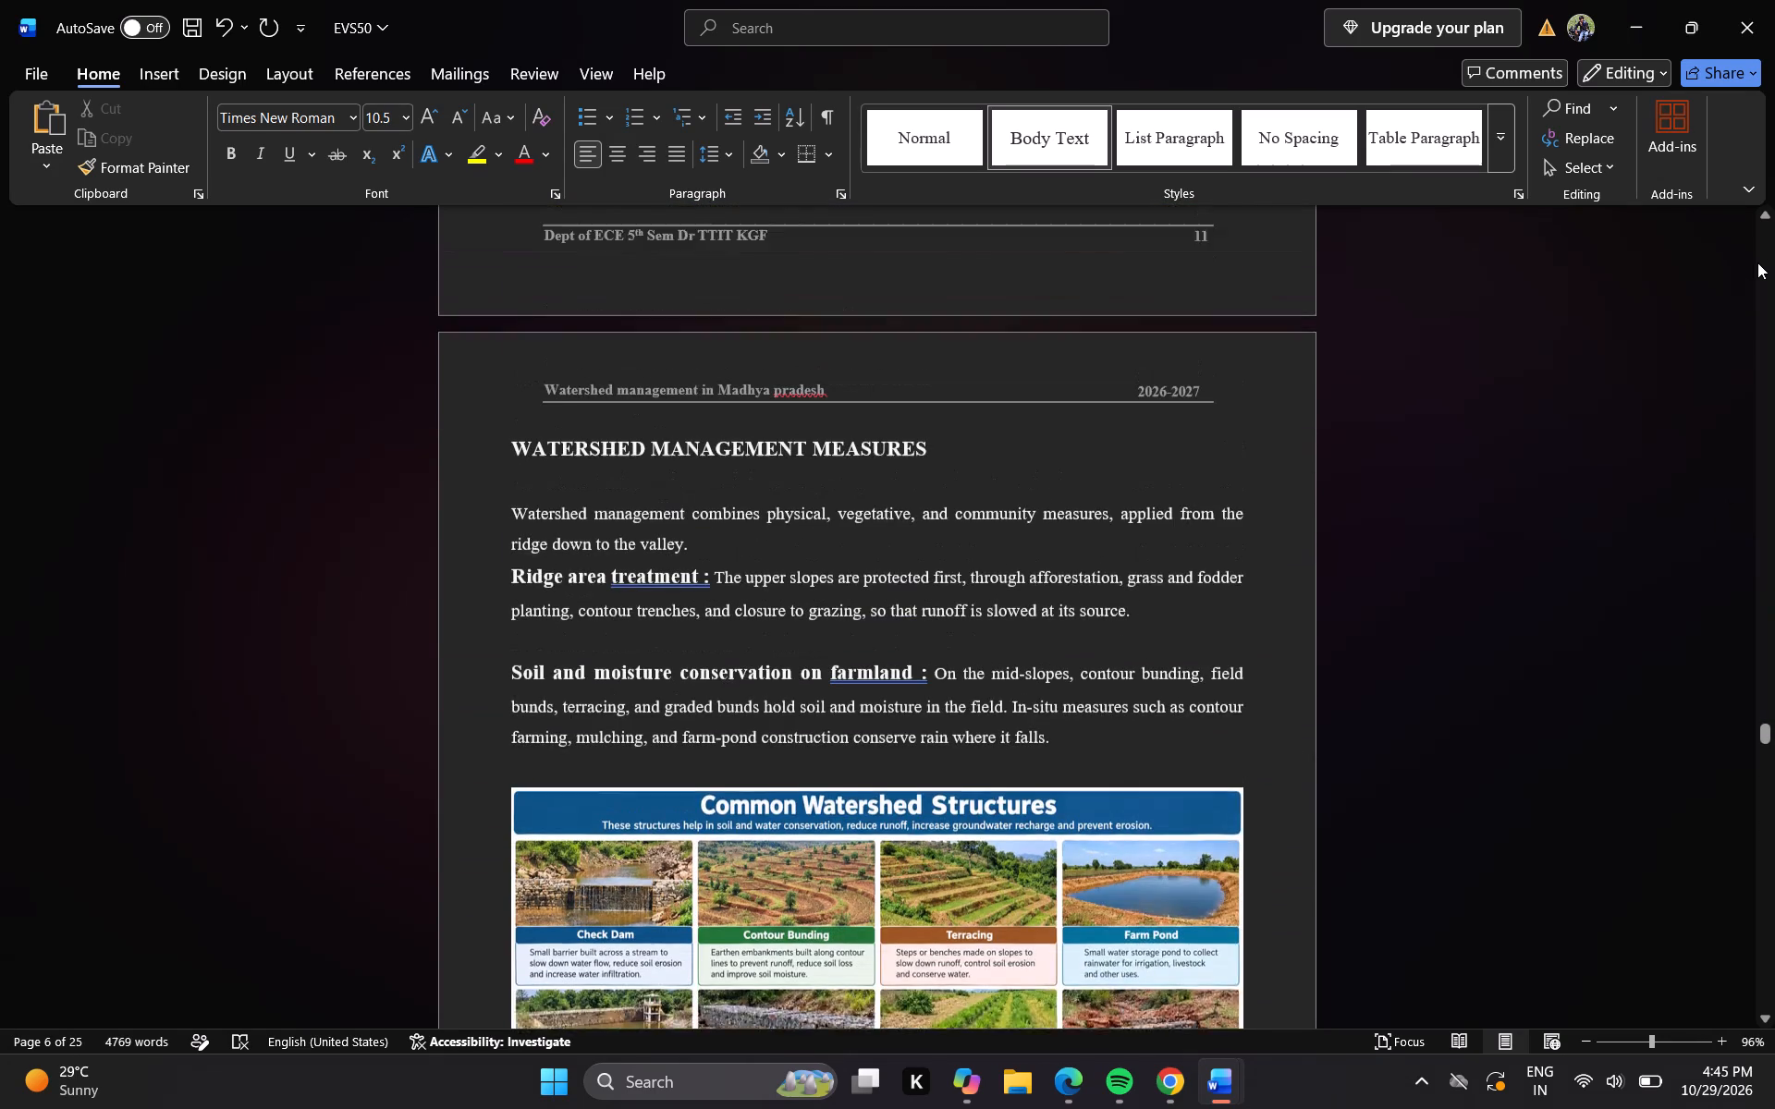
click(1757, 262)
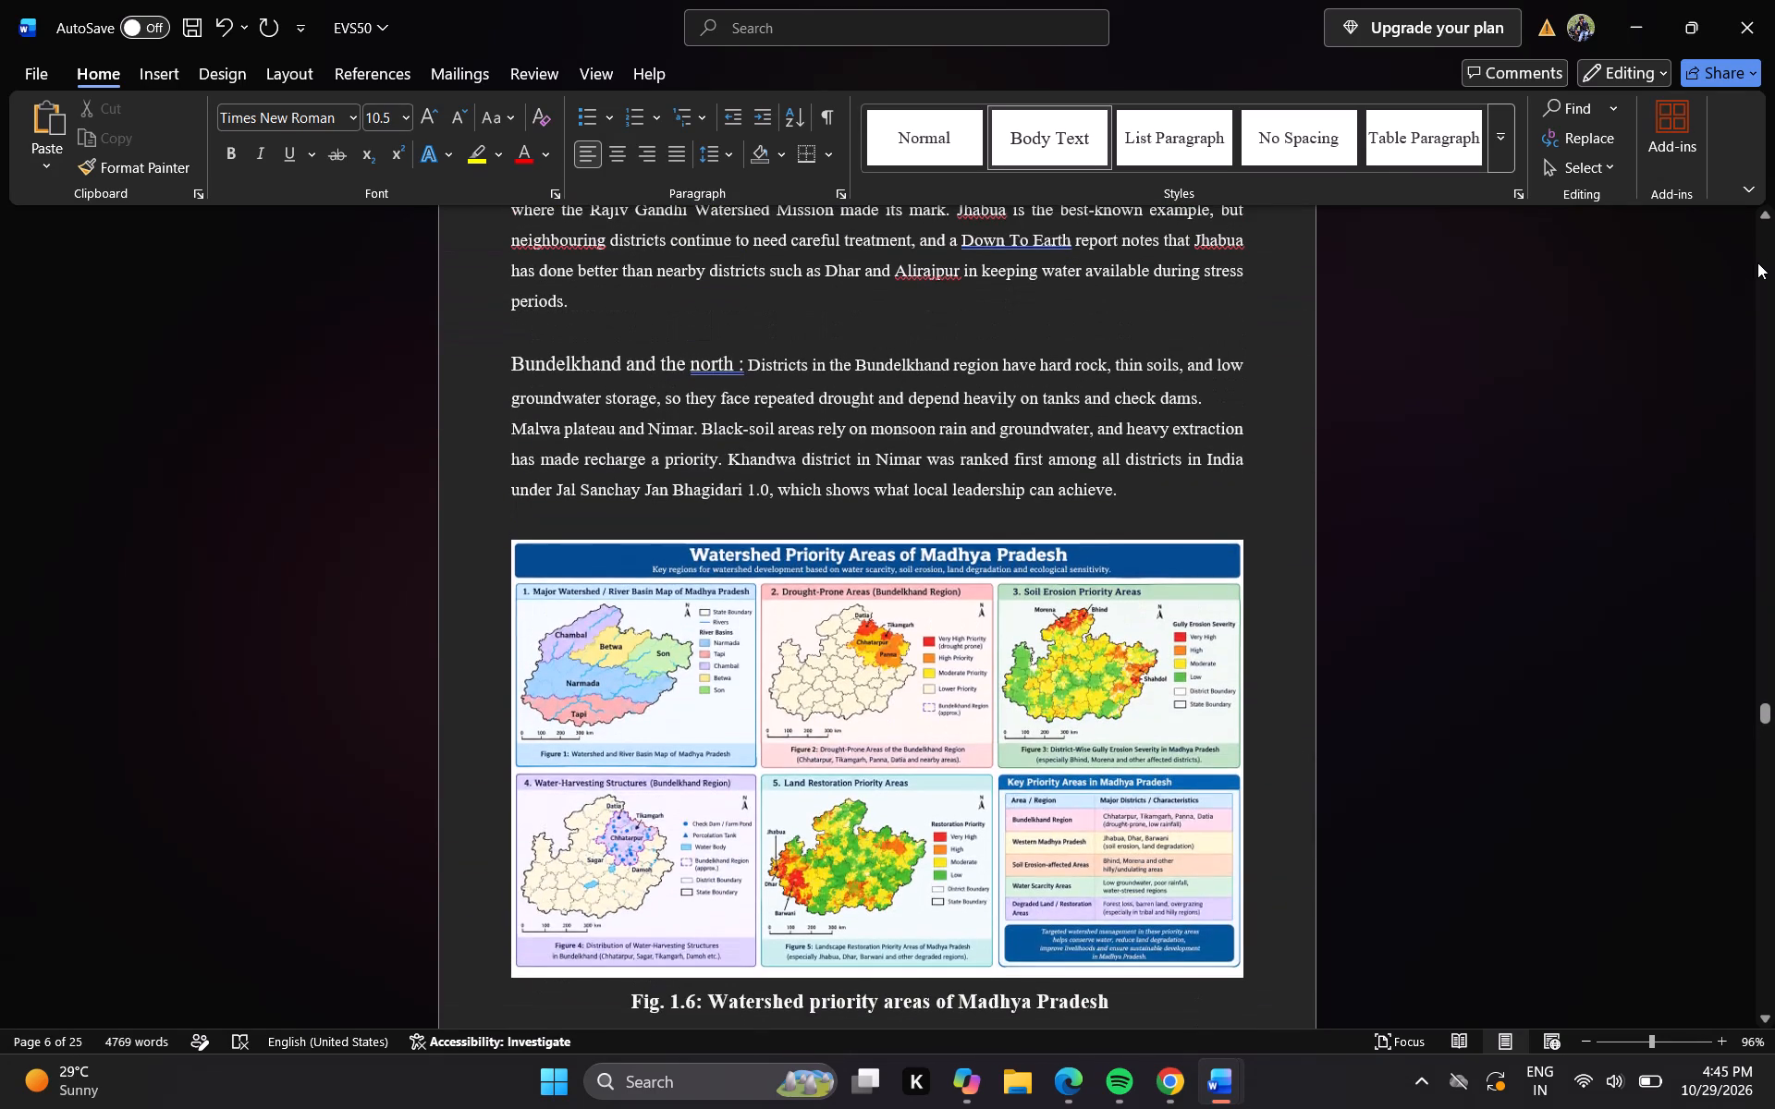
click(1757, 262)
click(1757, 262)
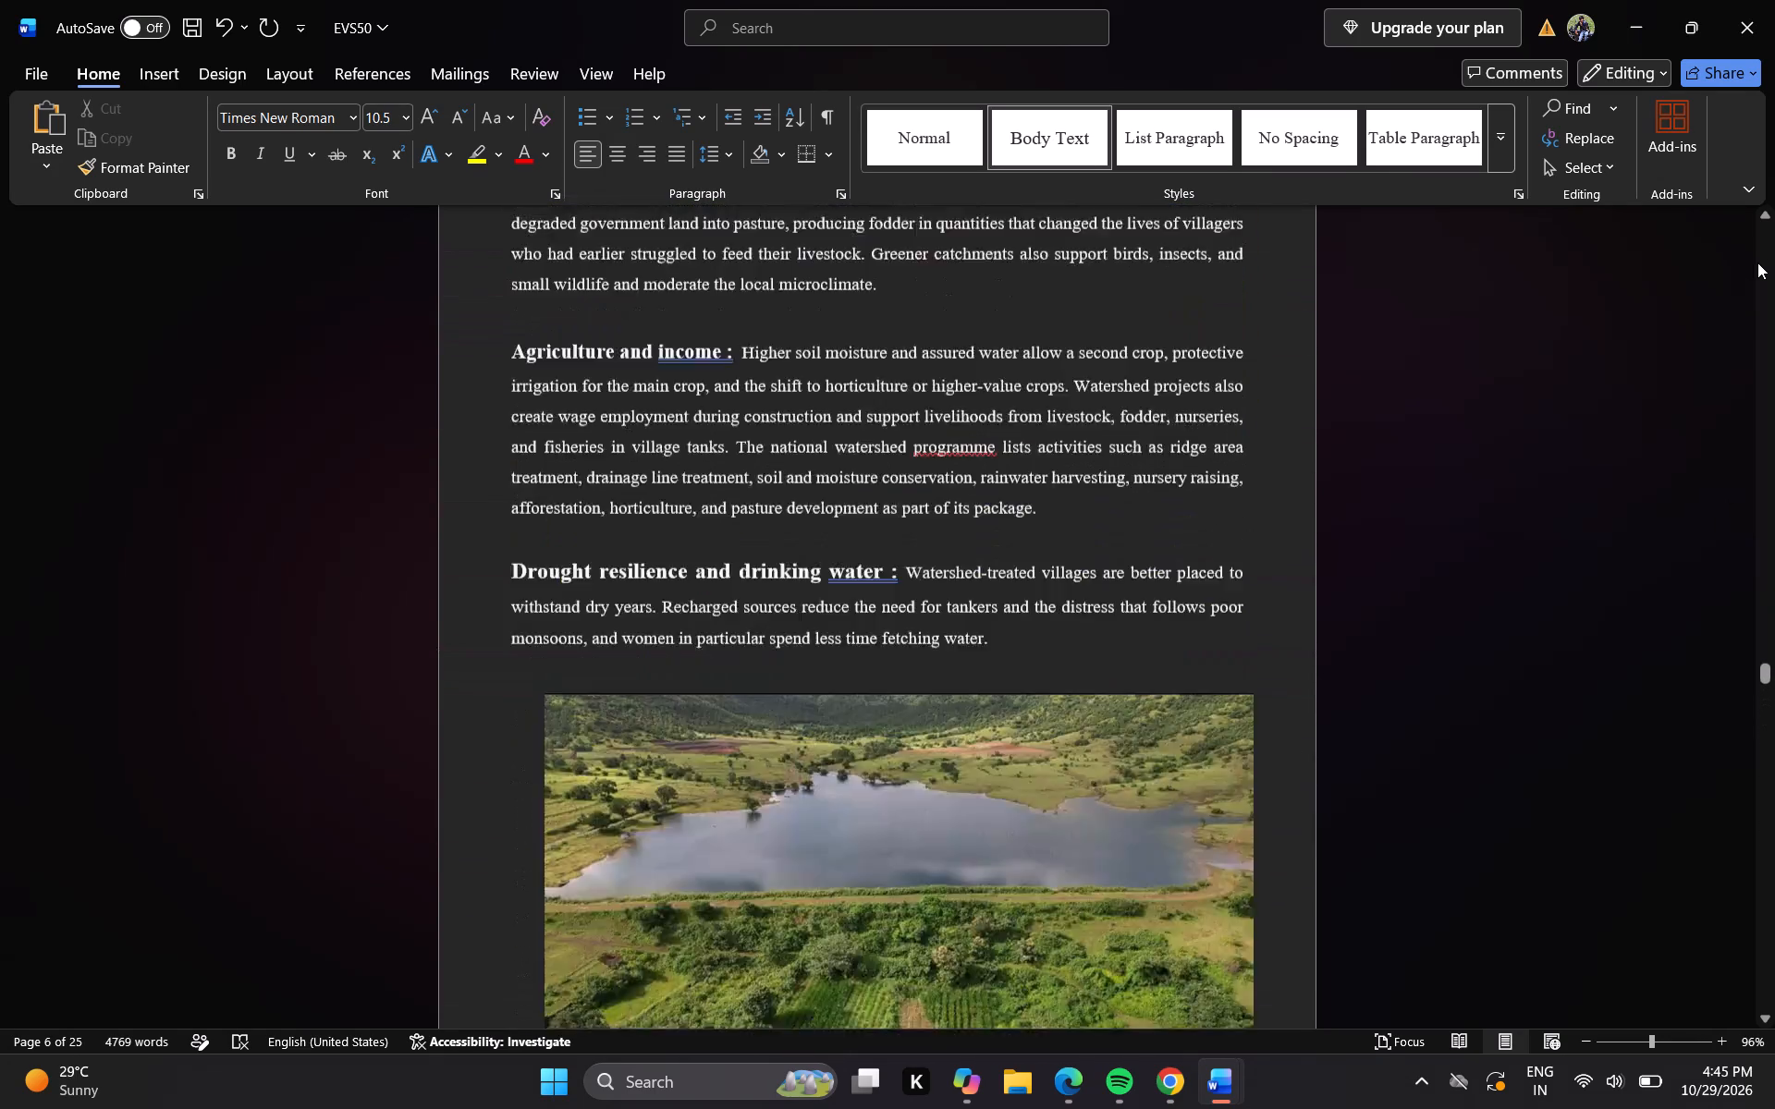
click(1757, 262)
click(1757, 262)
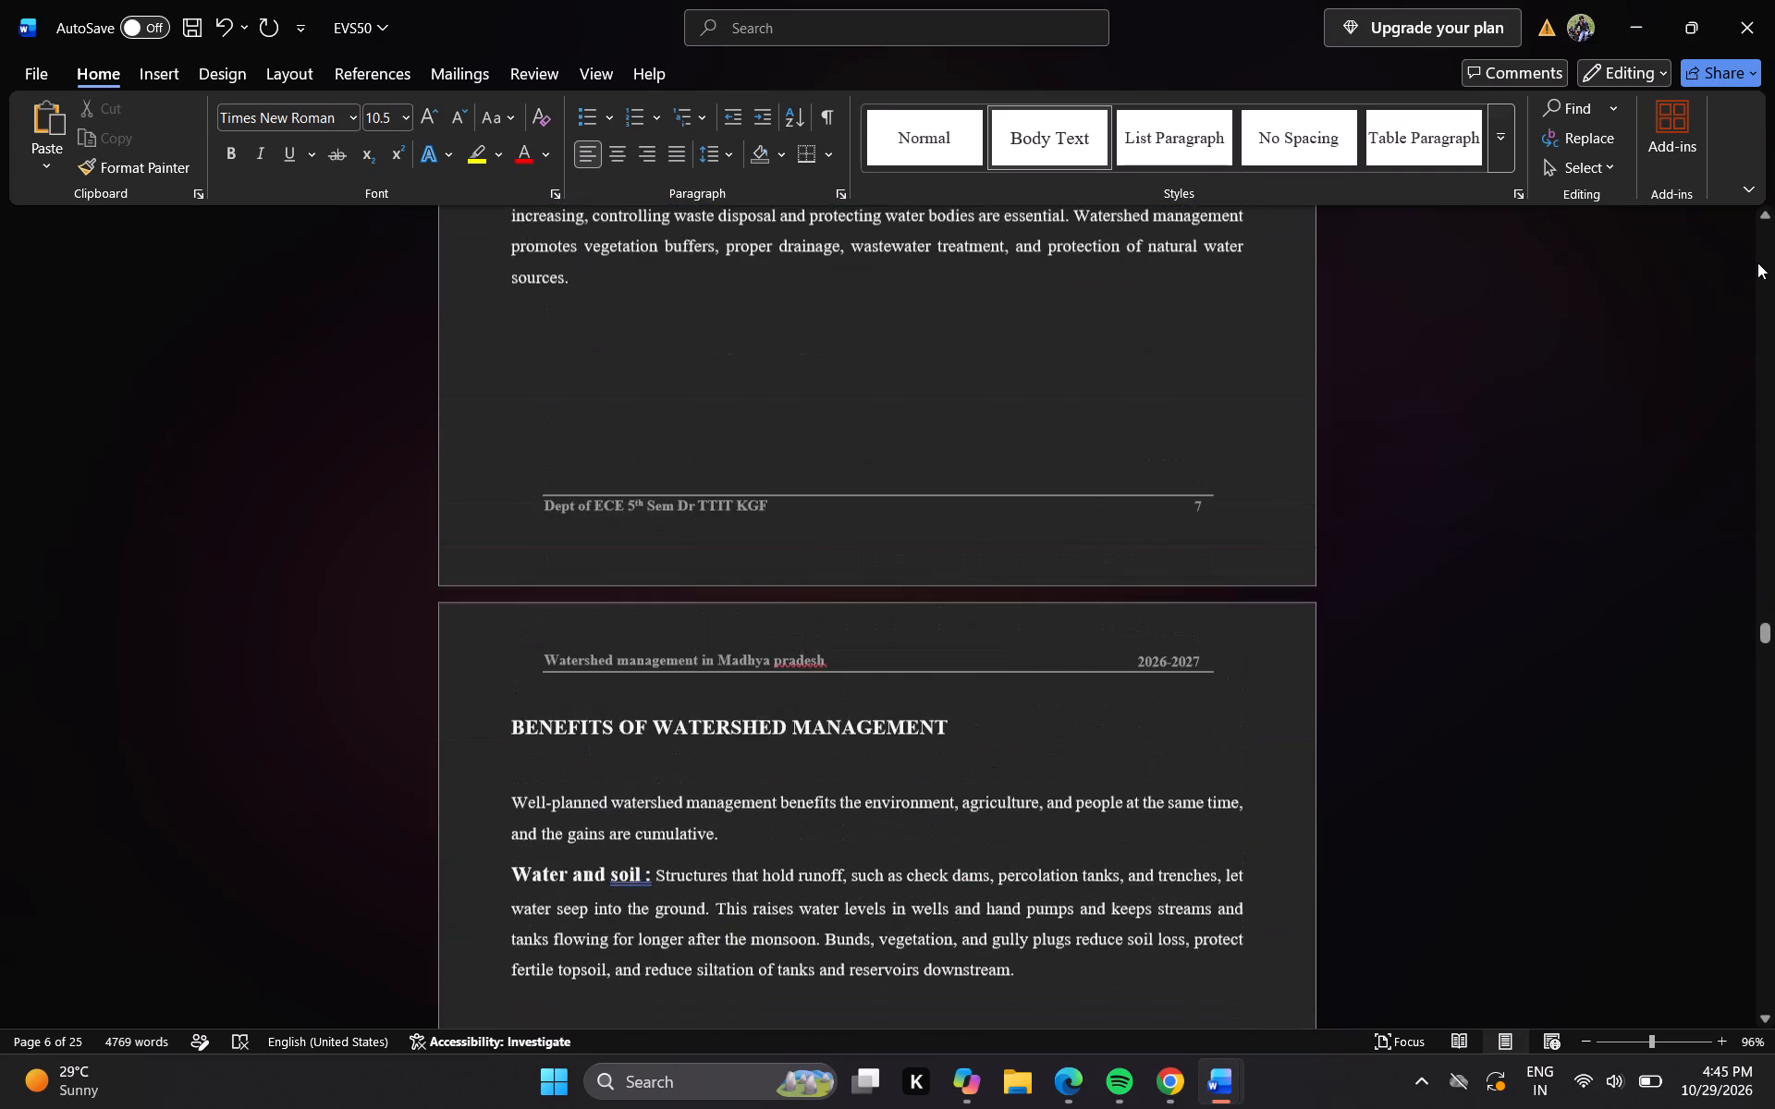
click(1757, 262)
click(1757, 262)
click(1757, 262)
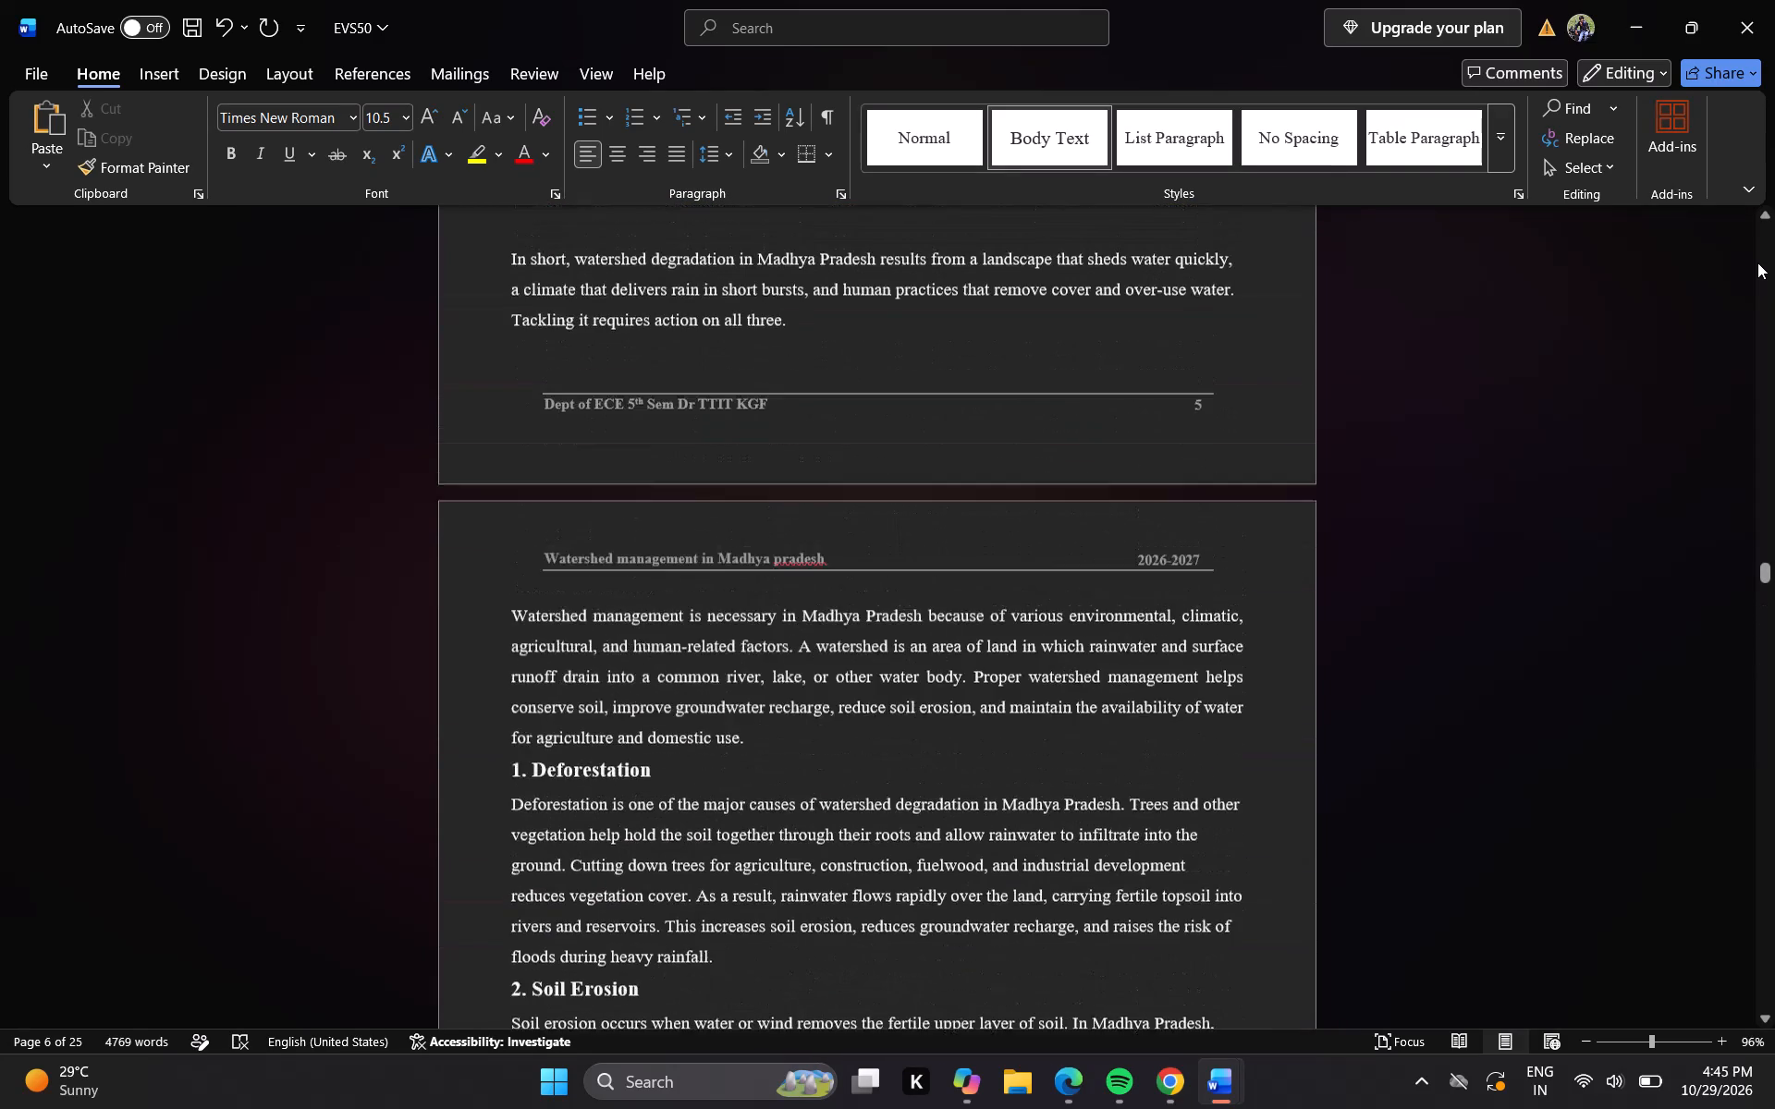
click(1757, 262)
click(1757, 262)
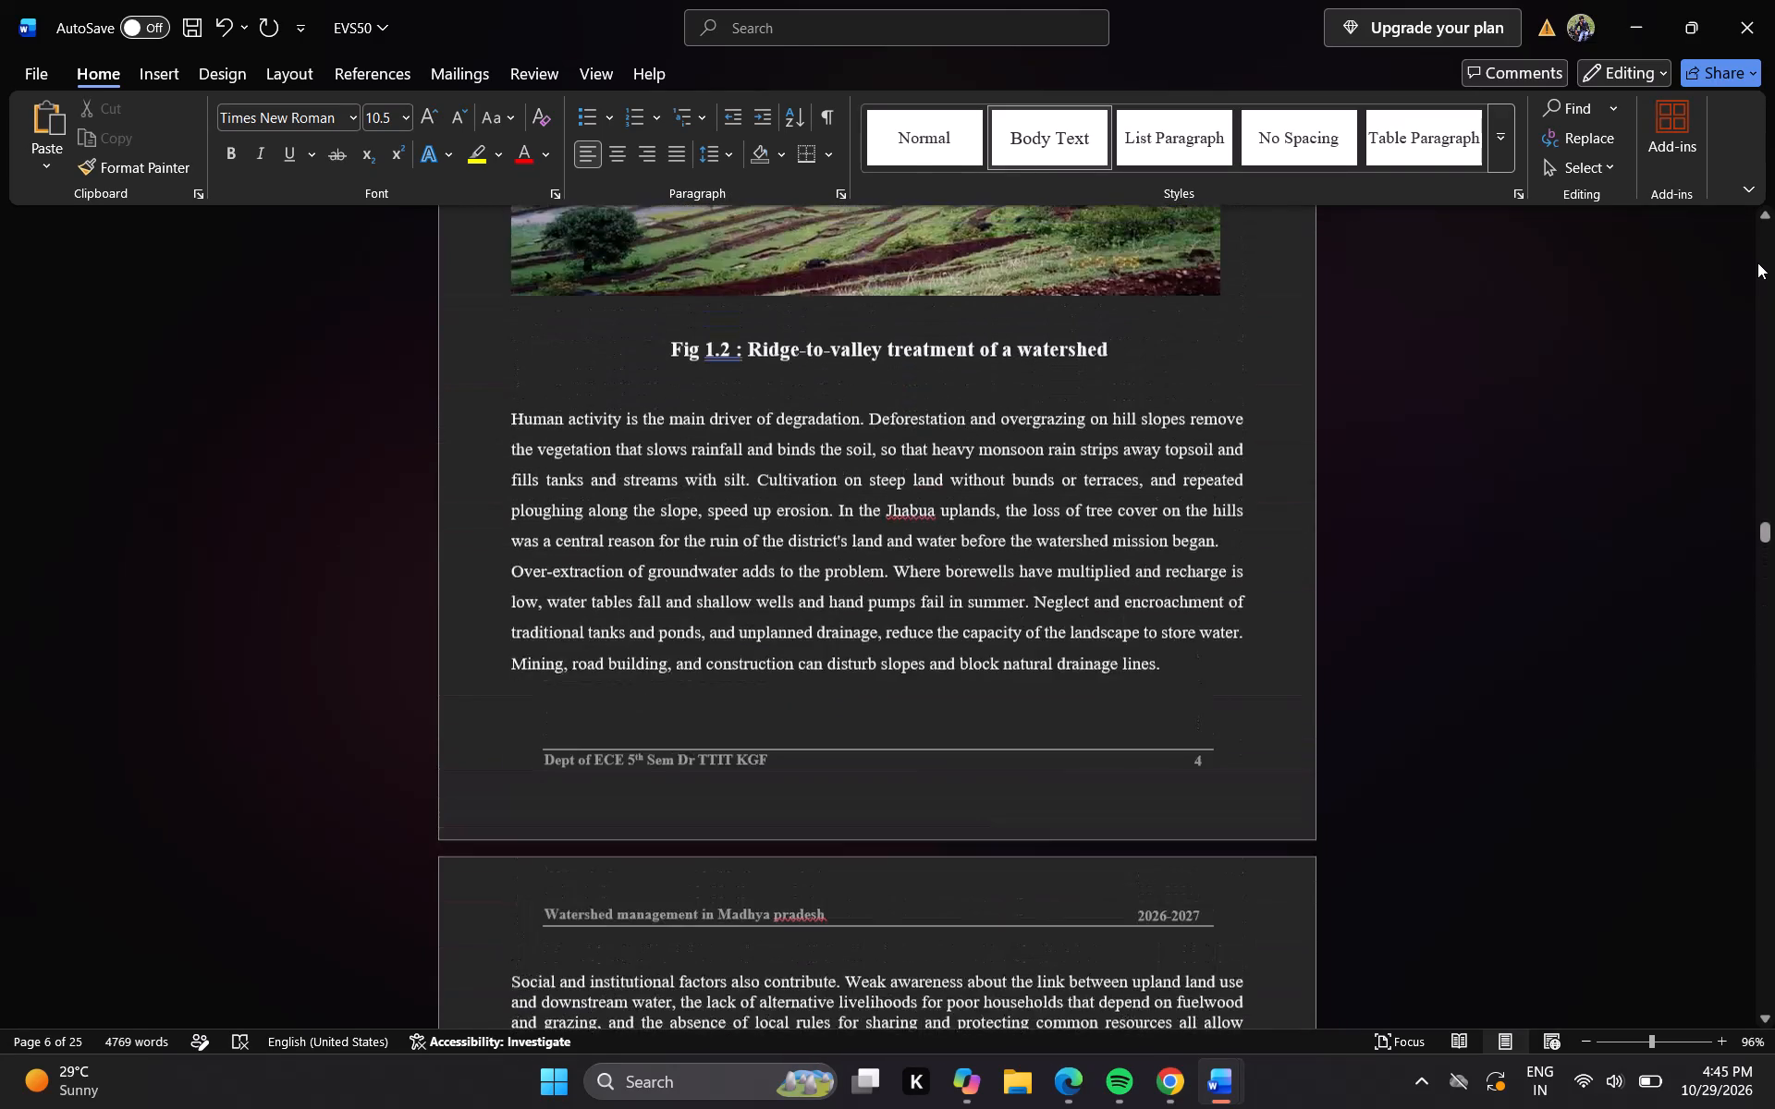
click(1757, 262)
click(1757, 262)
click(1757, 262)
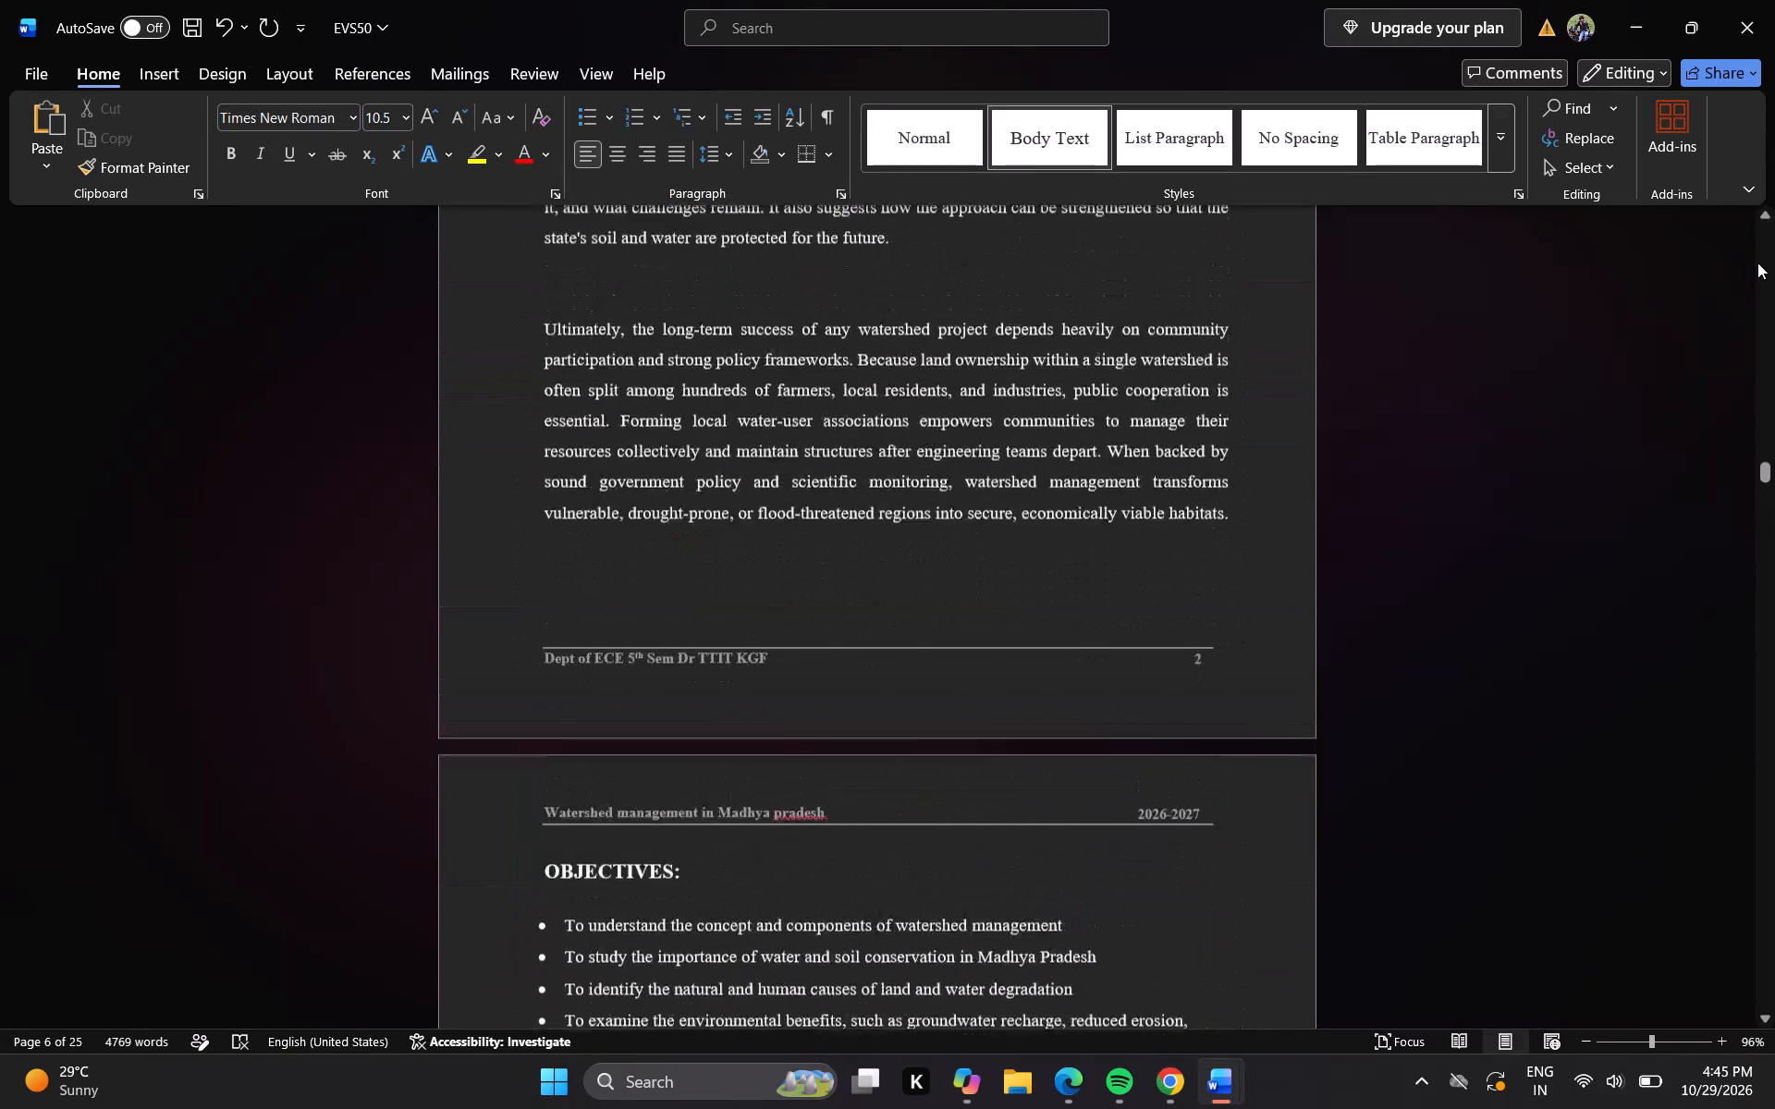
click(1757, 262)
click(1757, 262)
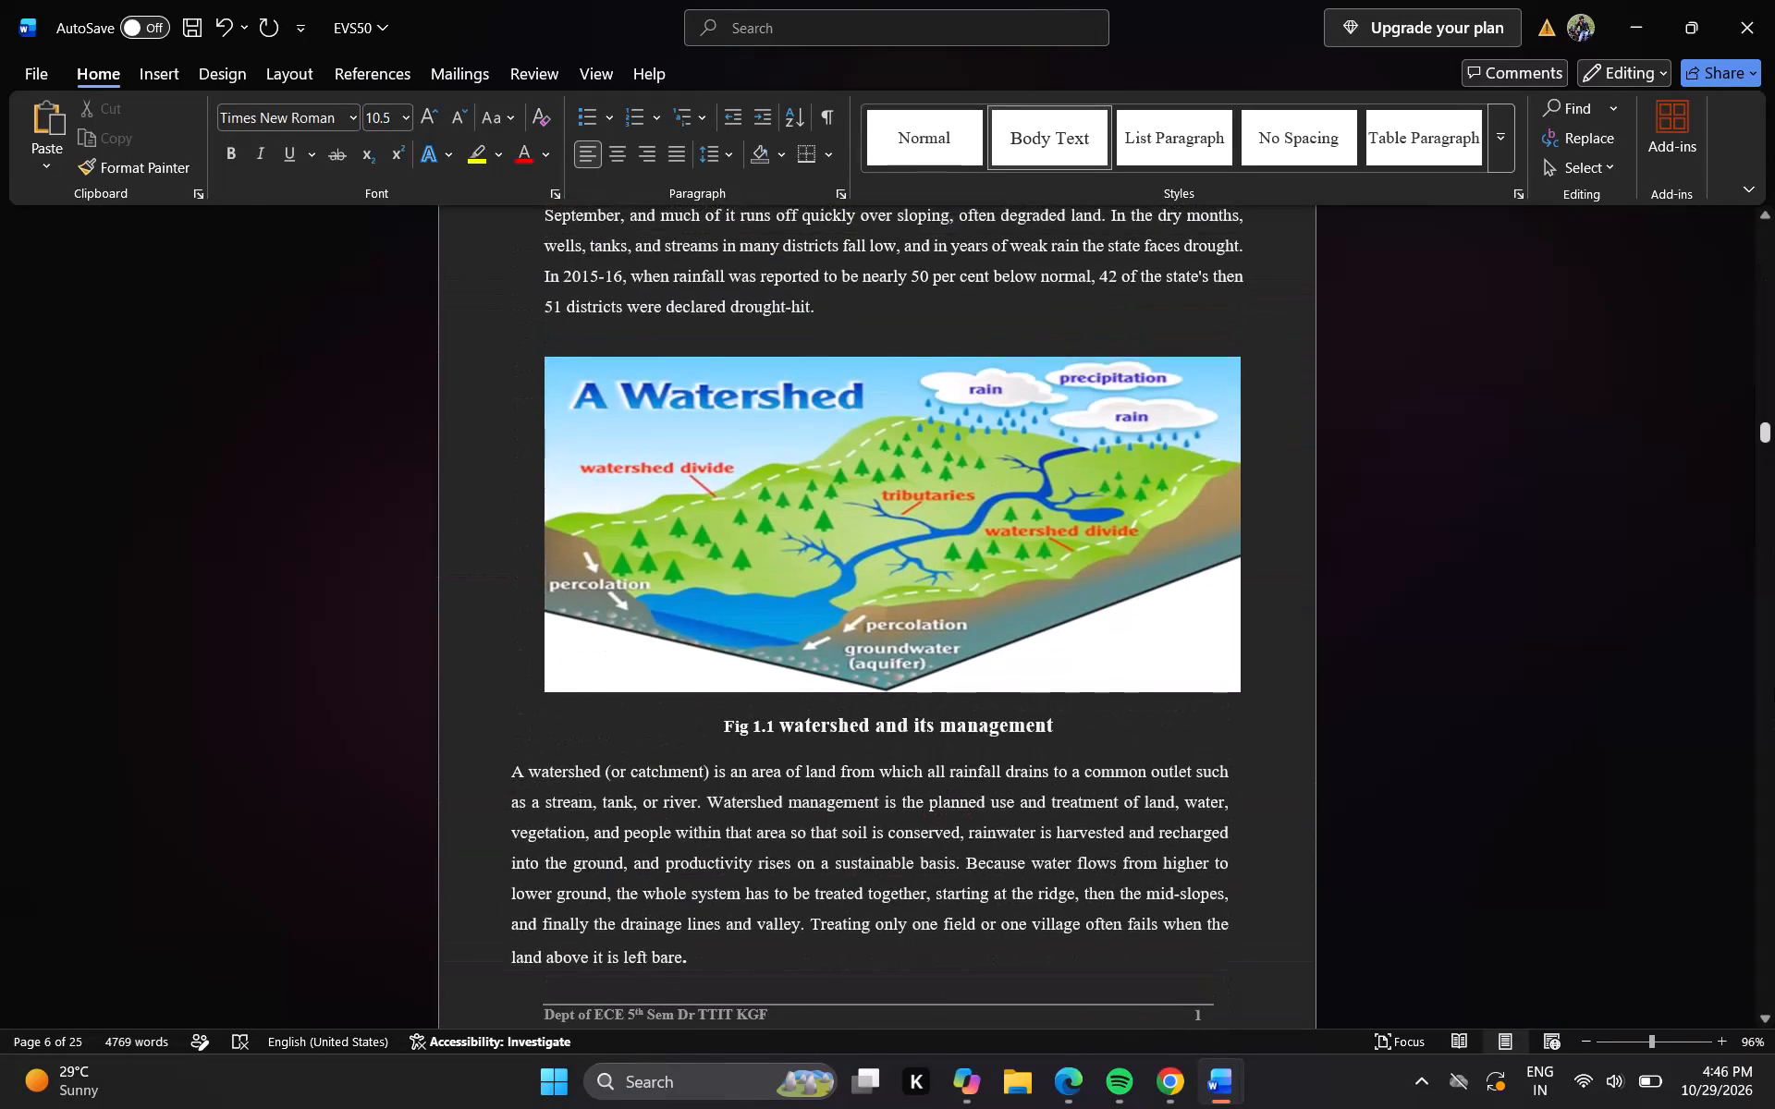
Change the footer page number on the page holding the Fig. 1.6 image to 10 and return to the body text.
click(1769, 649)
triple_click(1769, 649)
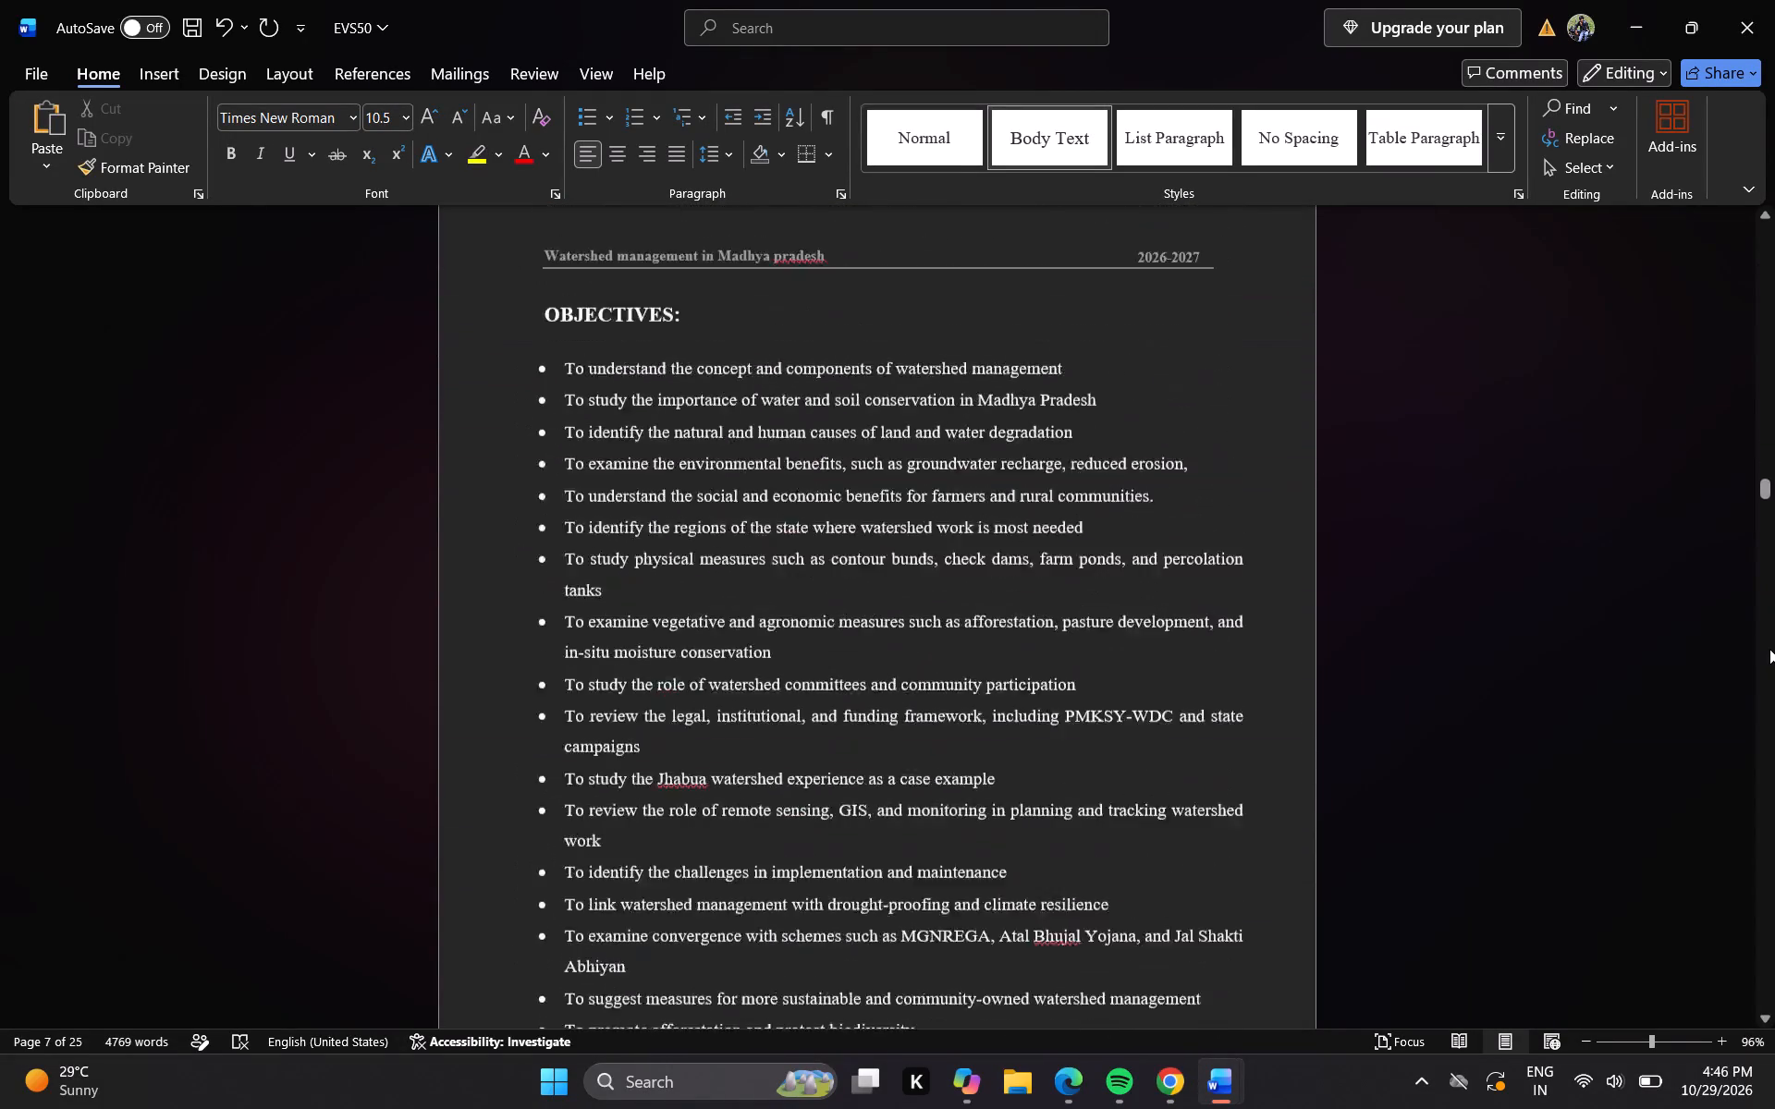
click(1769, 649)
double_click(1769, 649)
click(1769, 649)
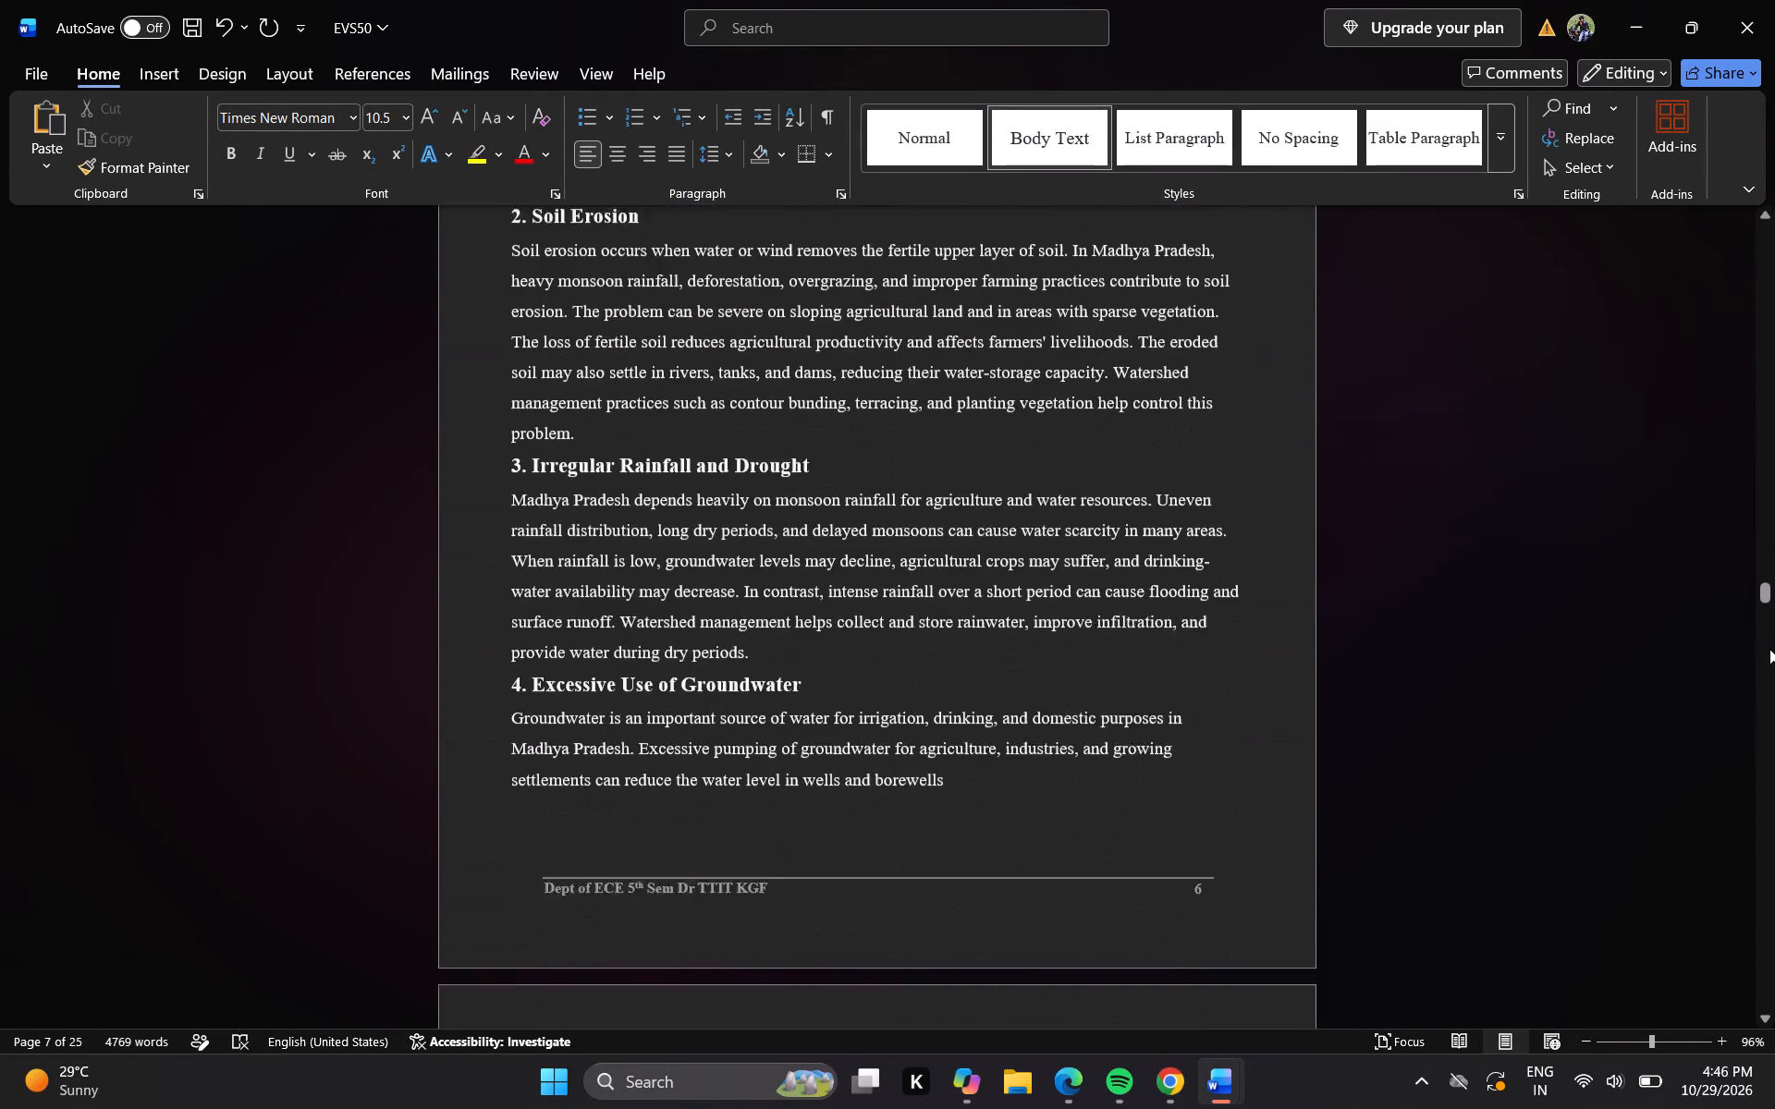
click(1769, 649)
click(1769, 649)
click(1769, 649)
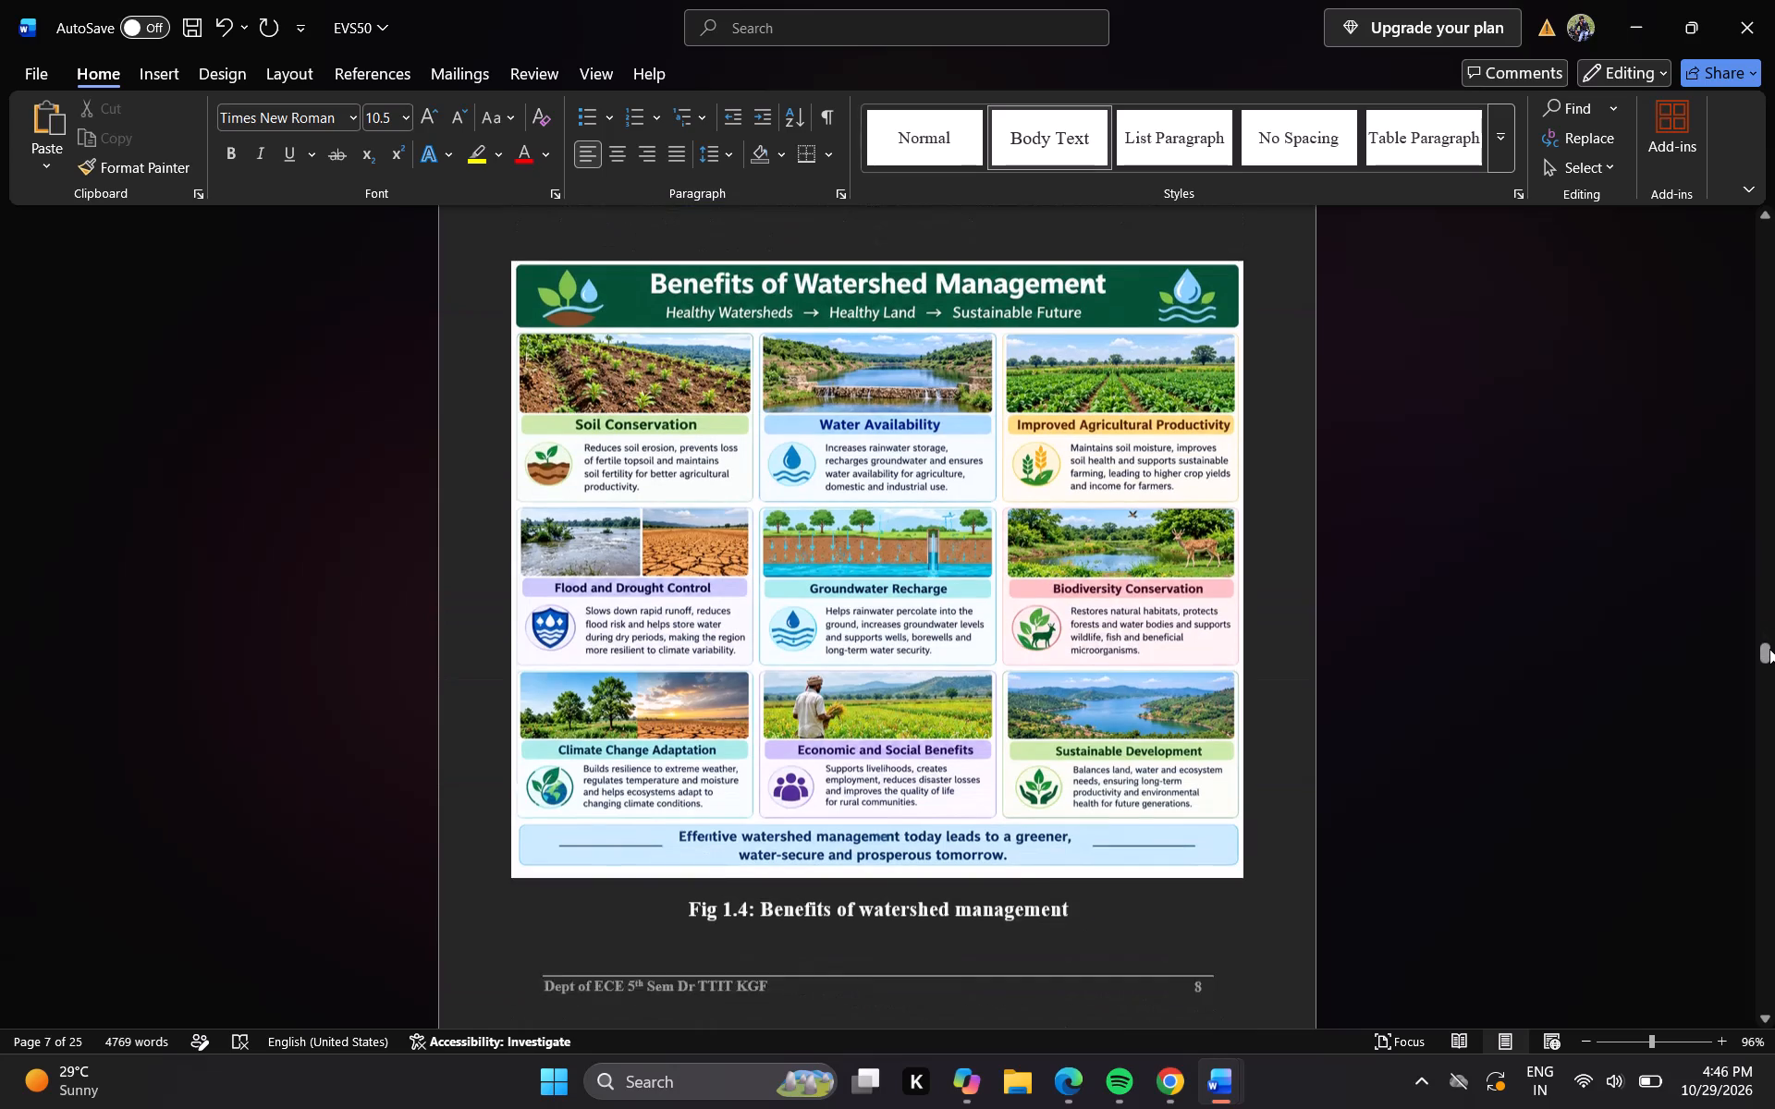
click(1769, 649)
click(1769, 649)
click(1759, 701)
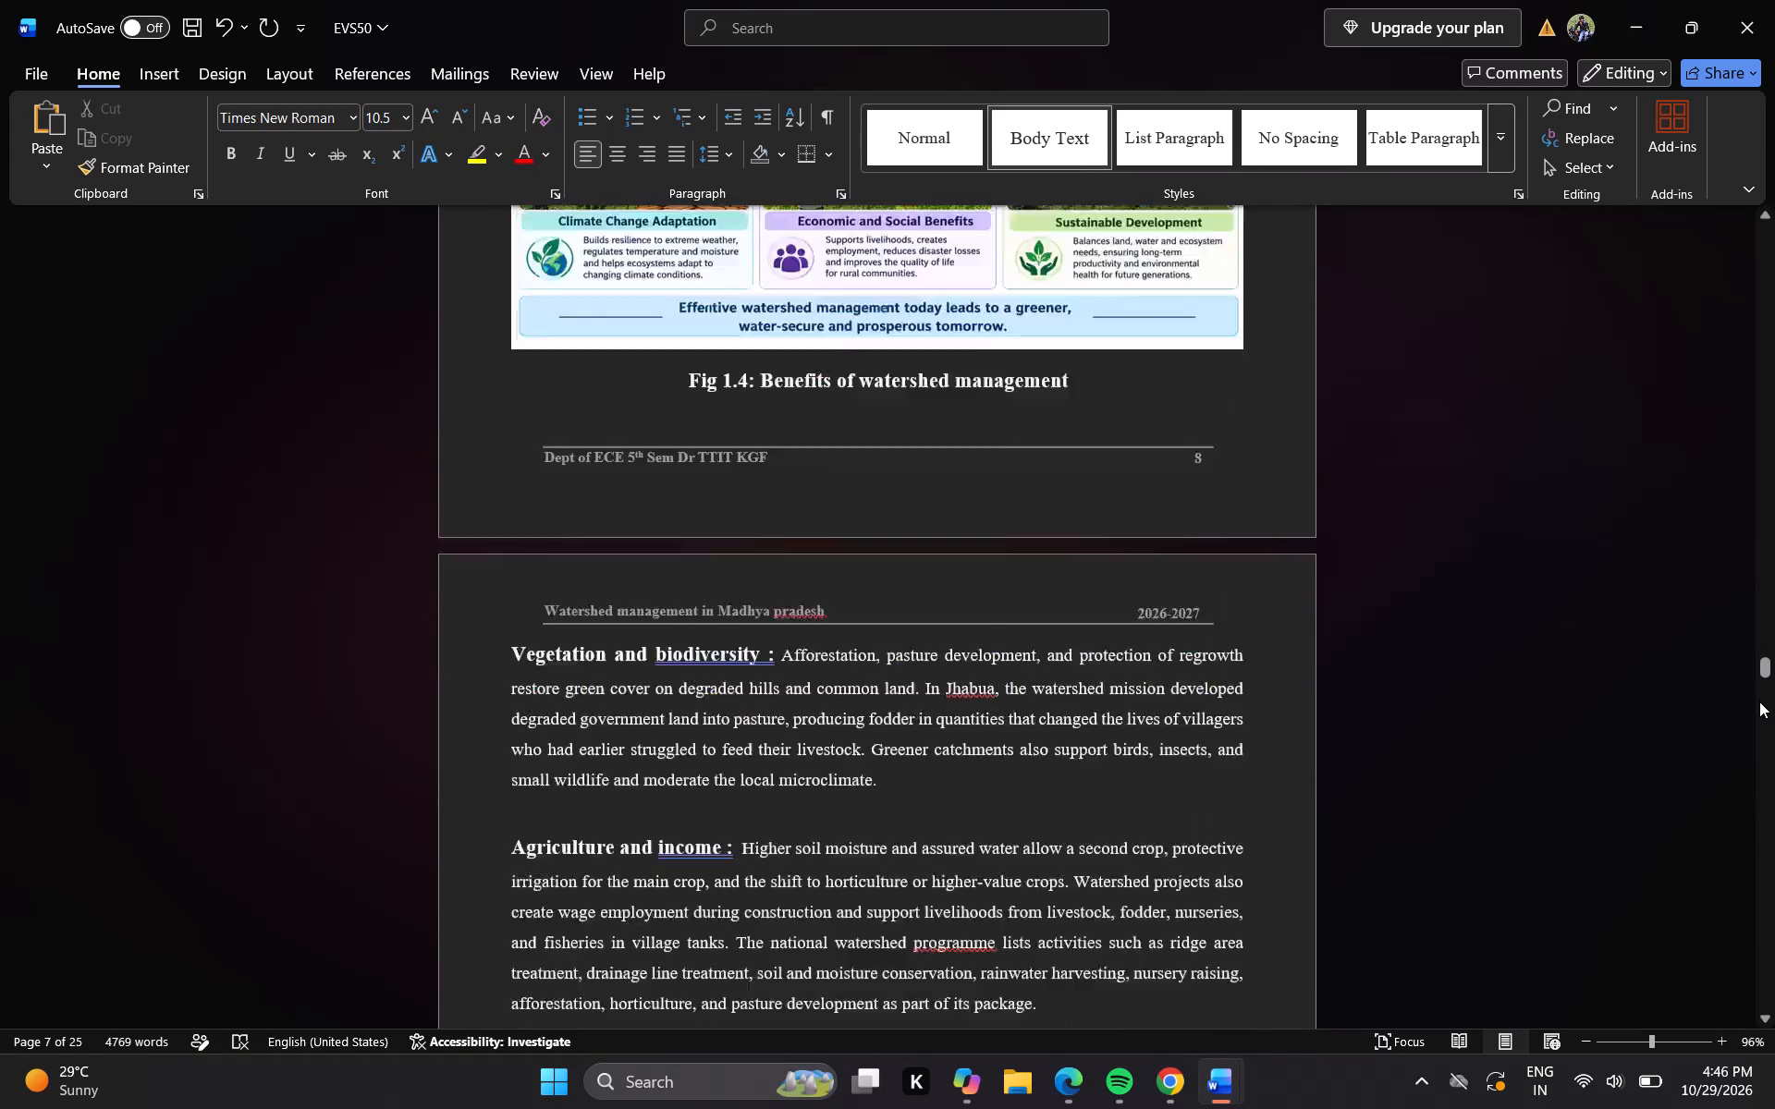
click(1762, 738)
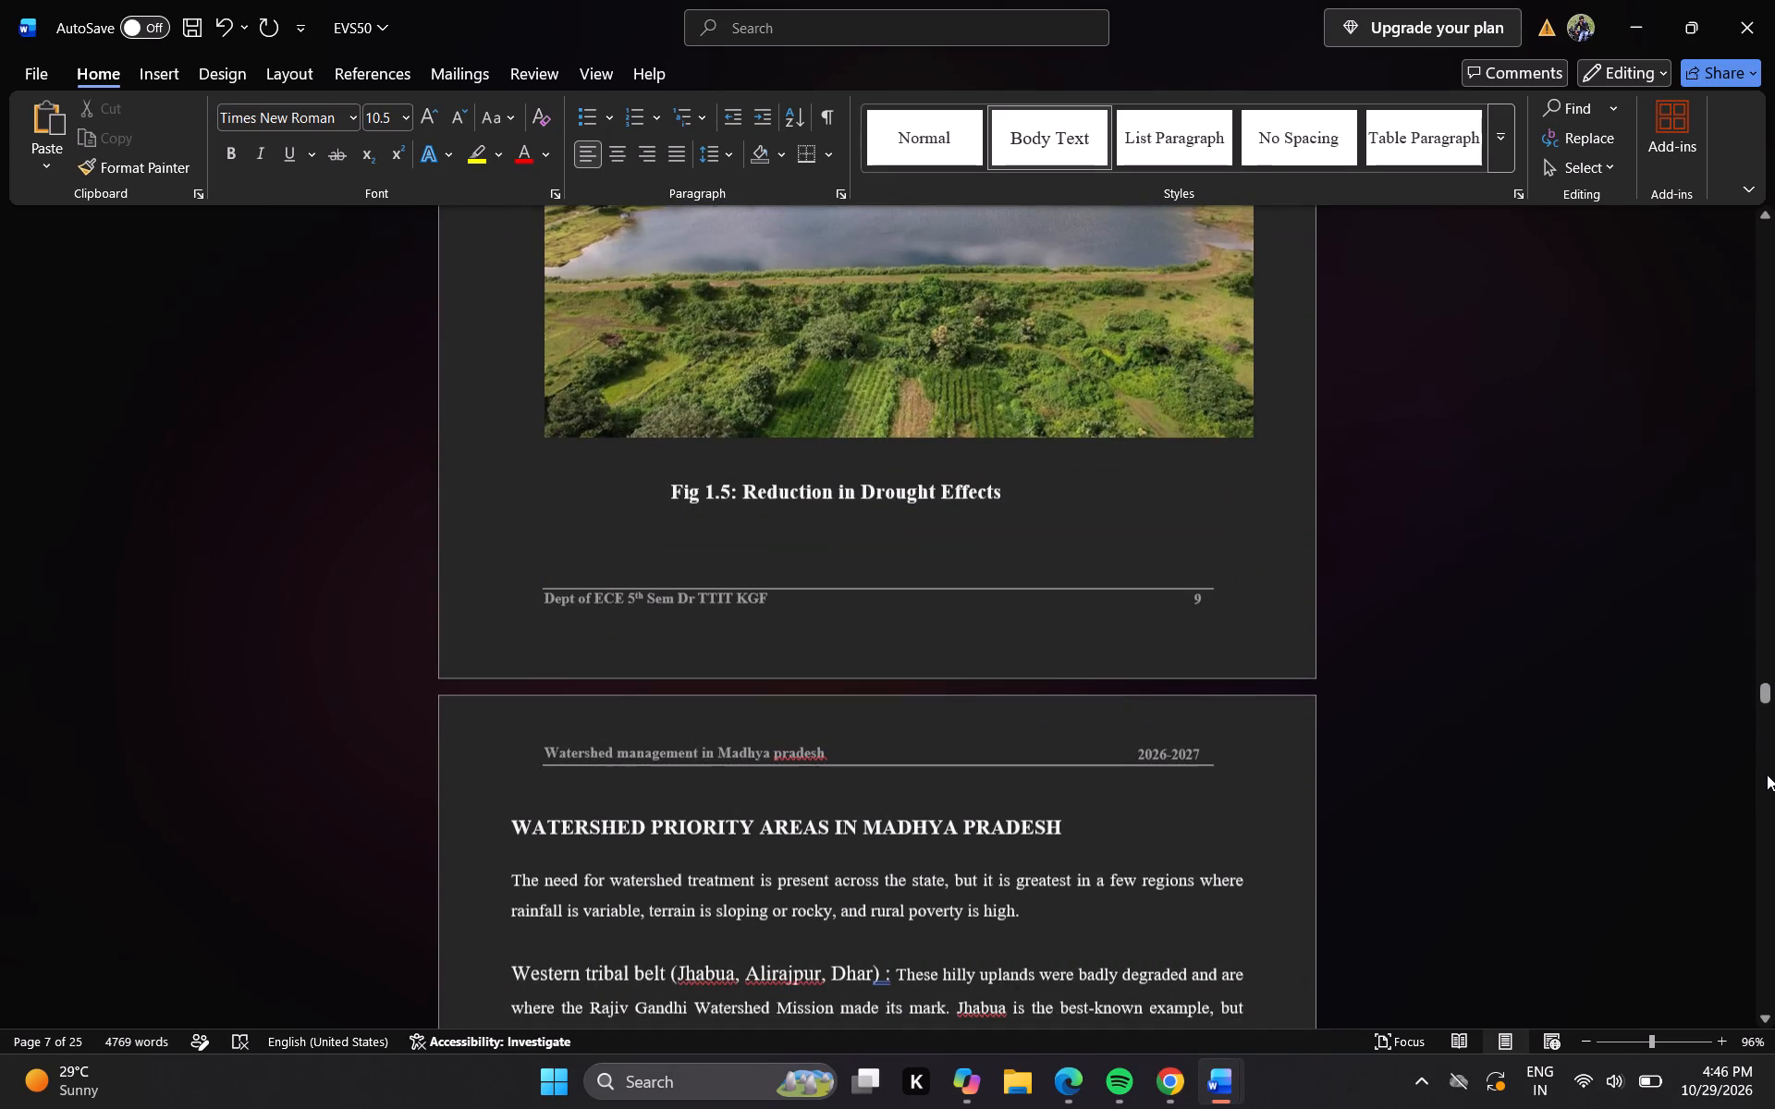
click(1768, 774)
click(1768, 801)
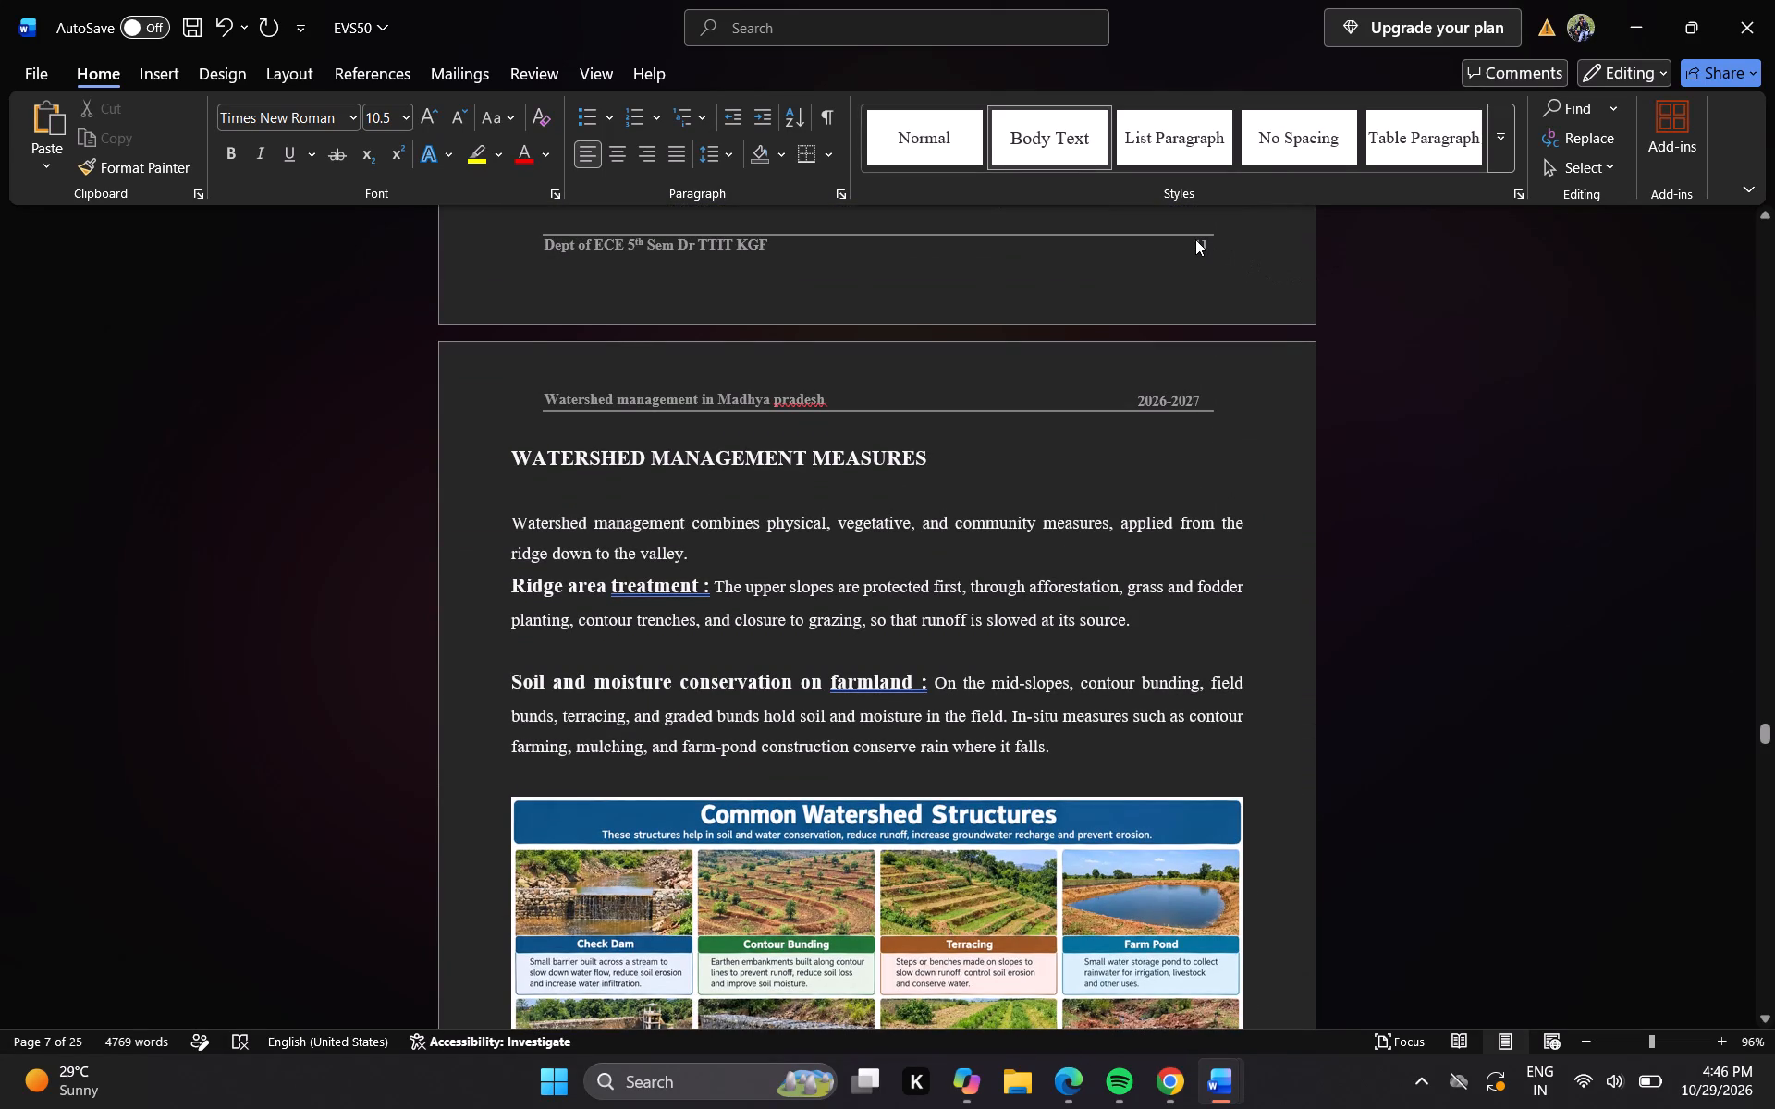
double_click(1195, 239)
double_click(1206, 246)
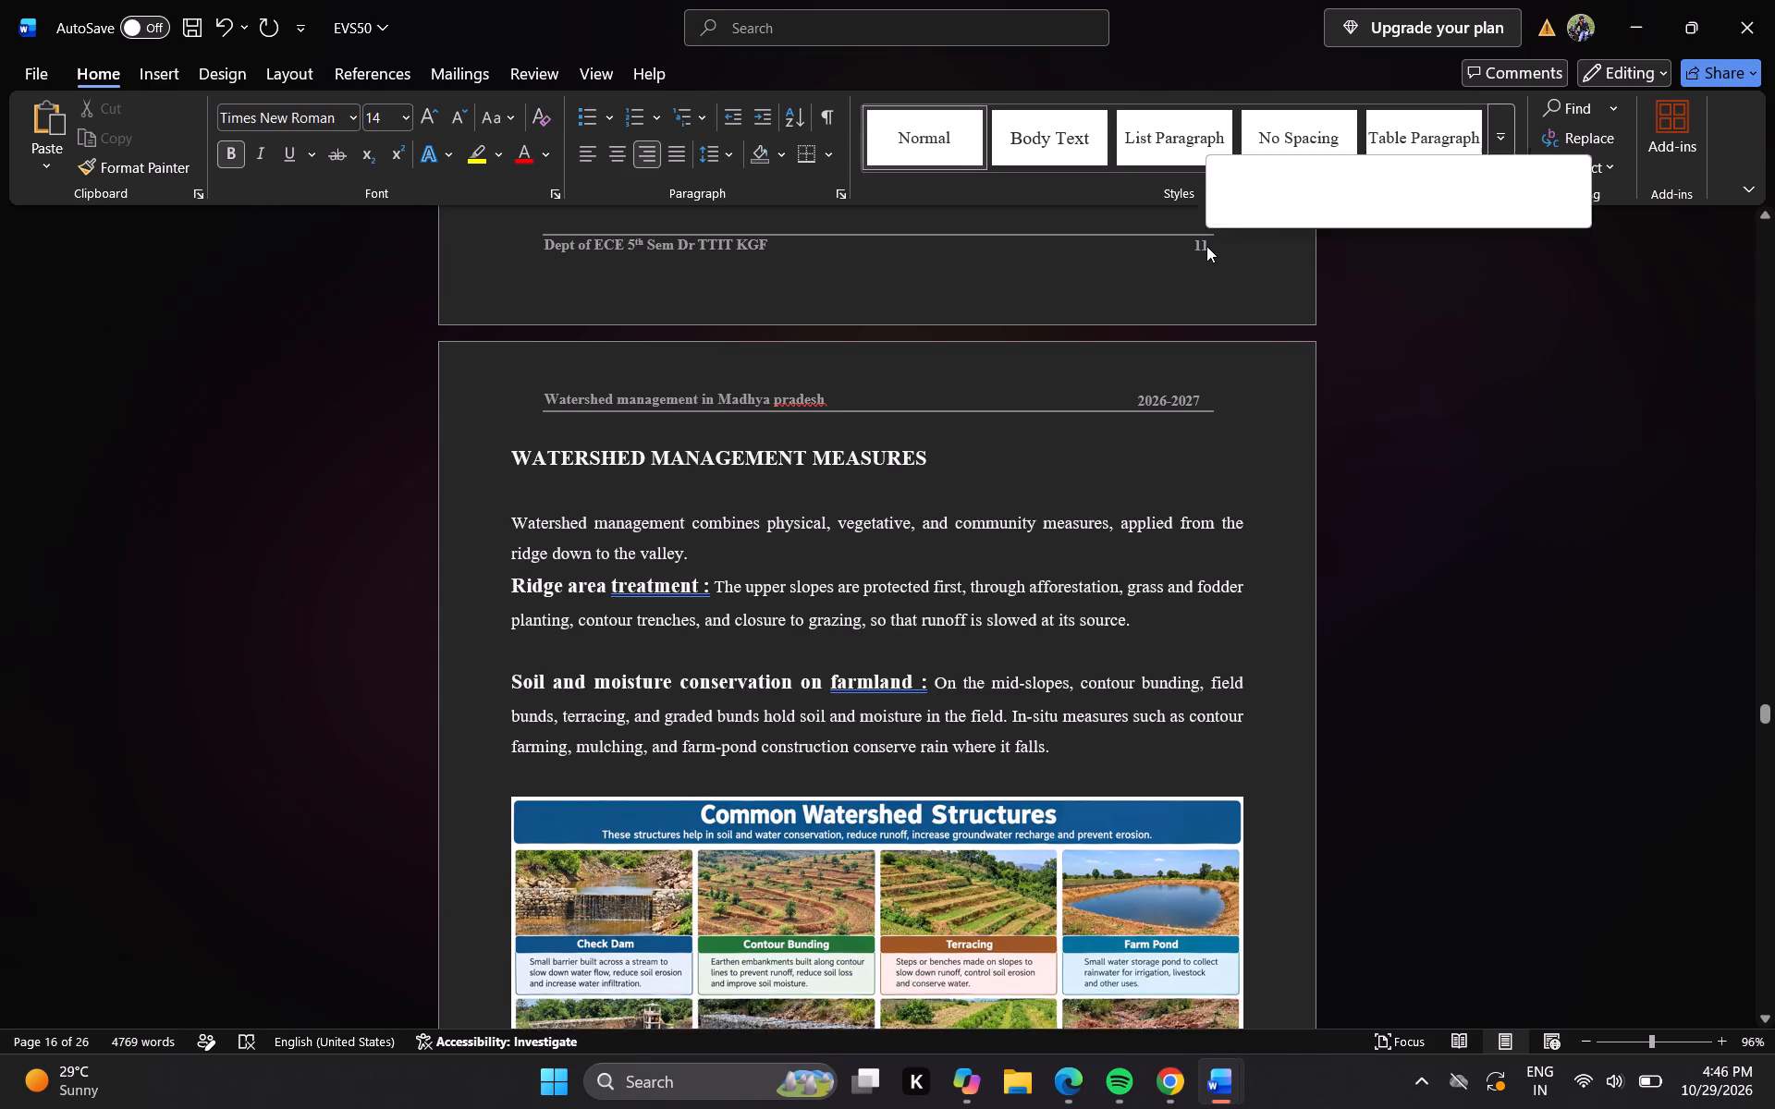
double_click(1206, 299)
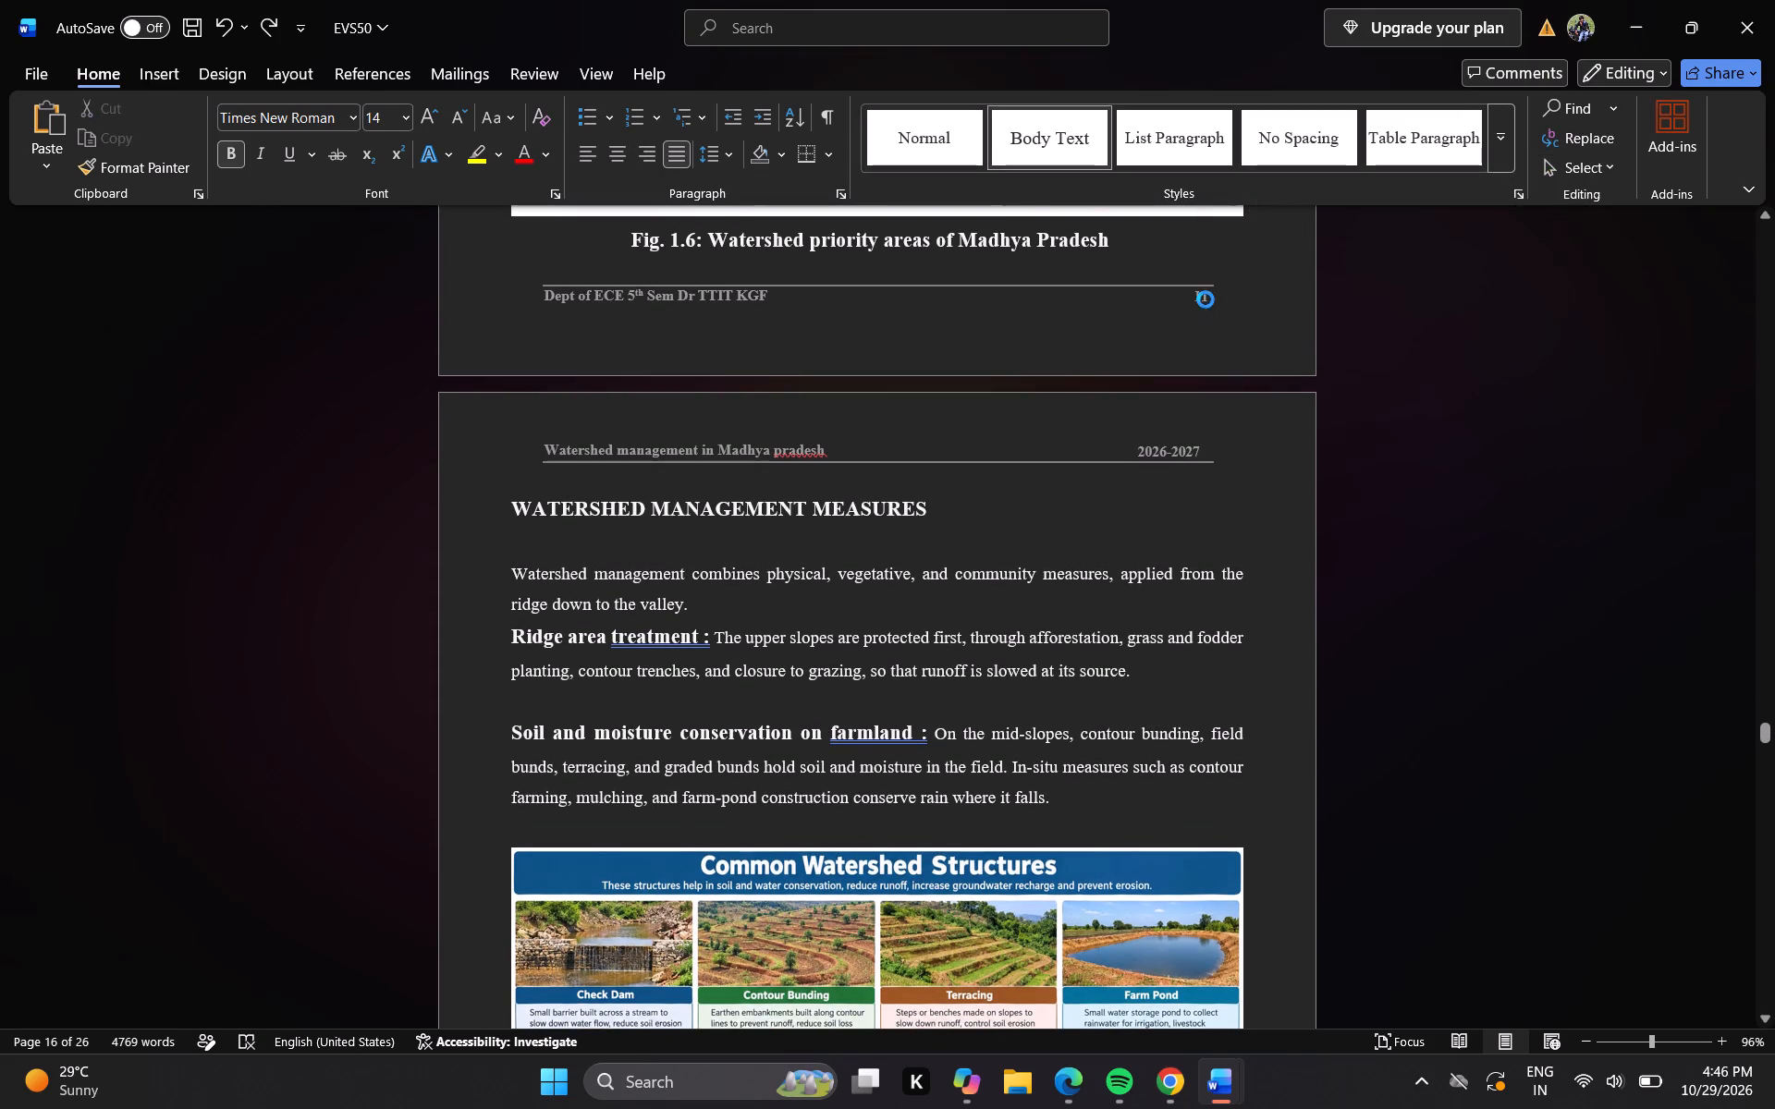
double_click(1206, 299)
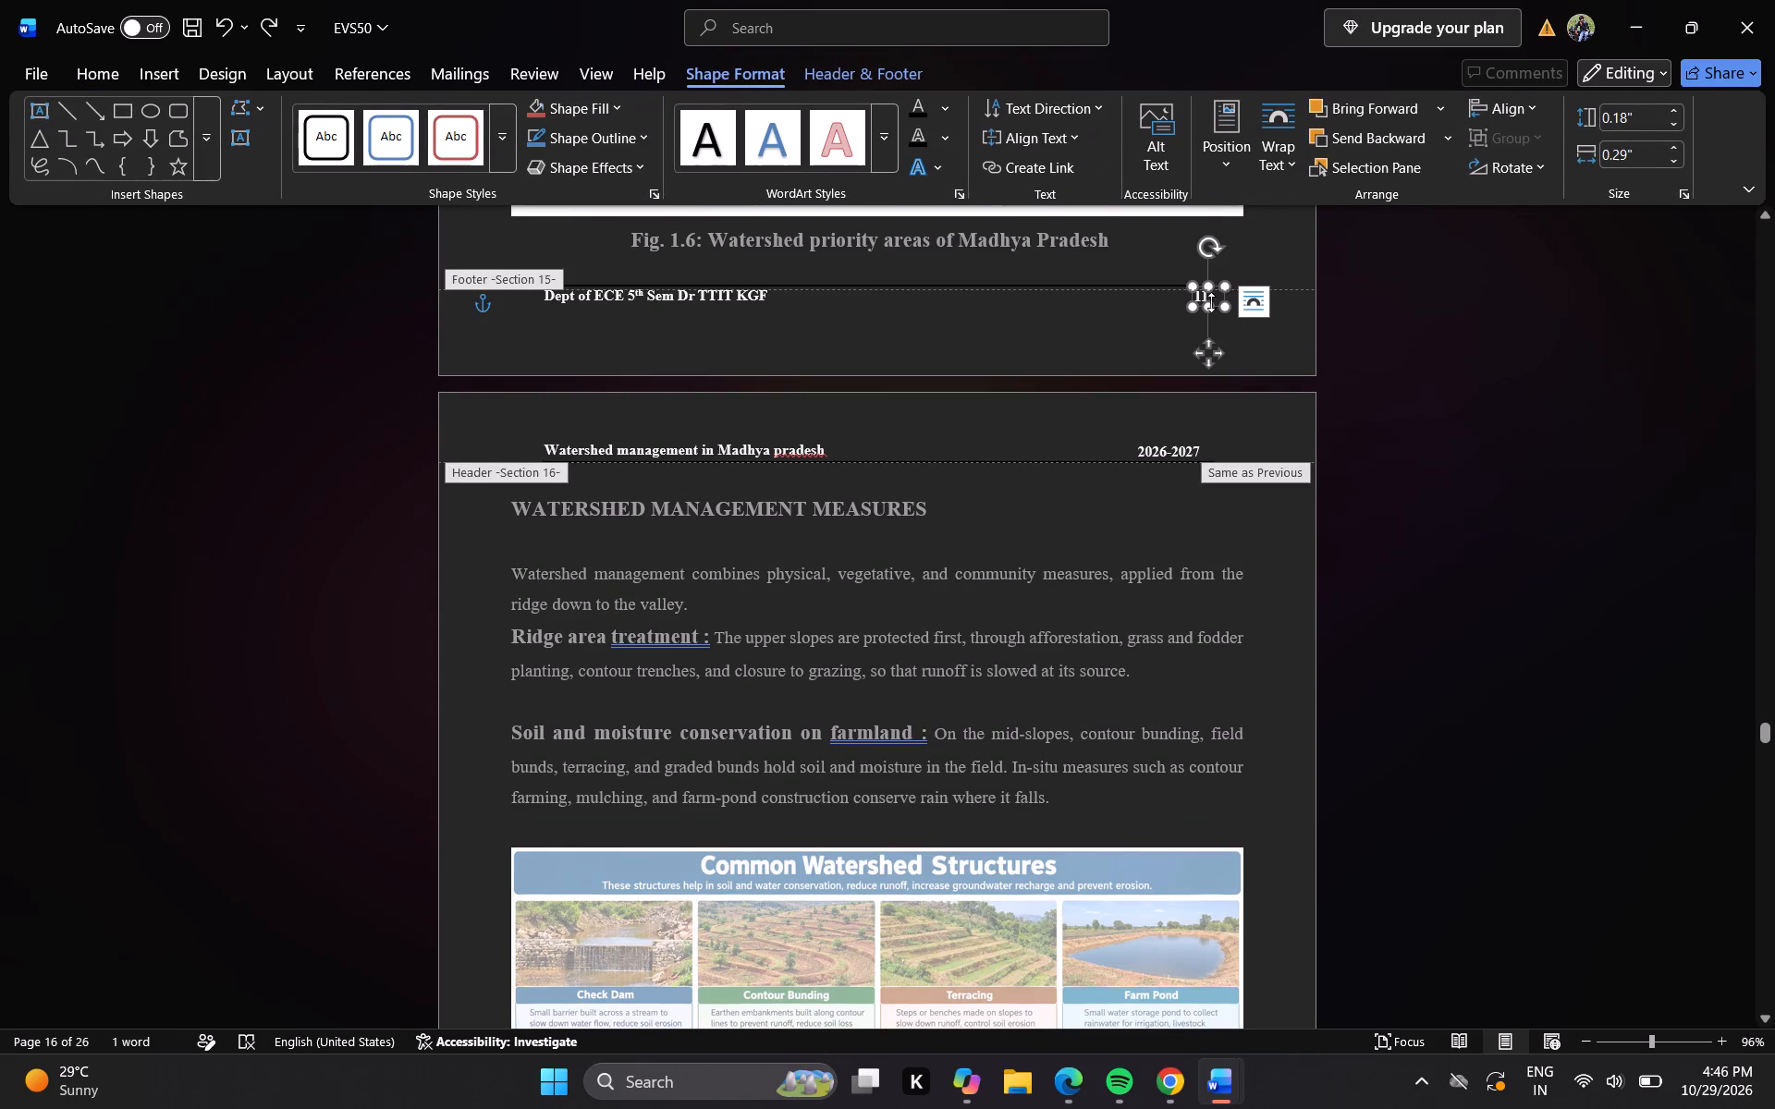
click(1218, 294)
key(BackSpace)
key(BackSpace)
key(1)
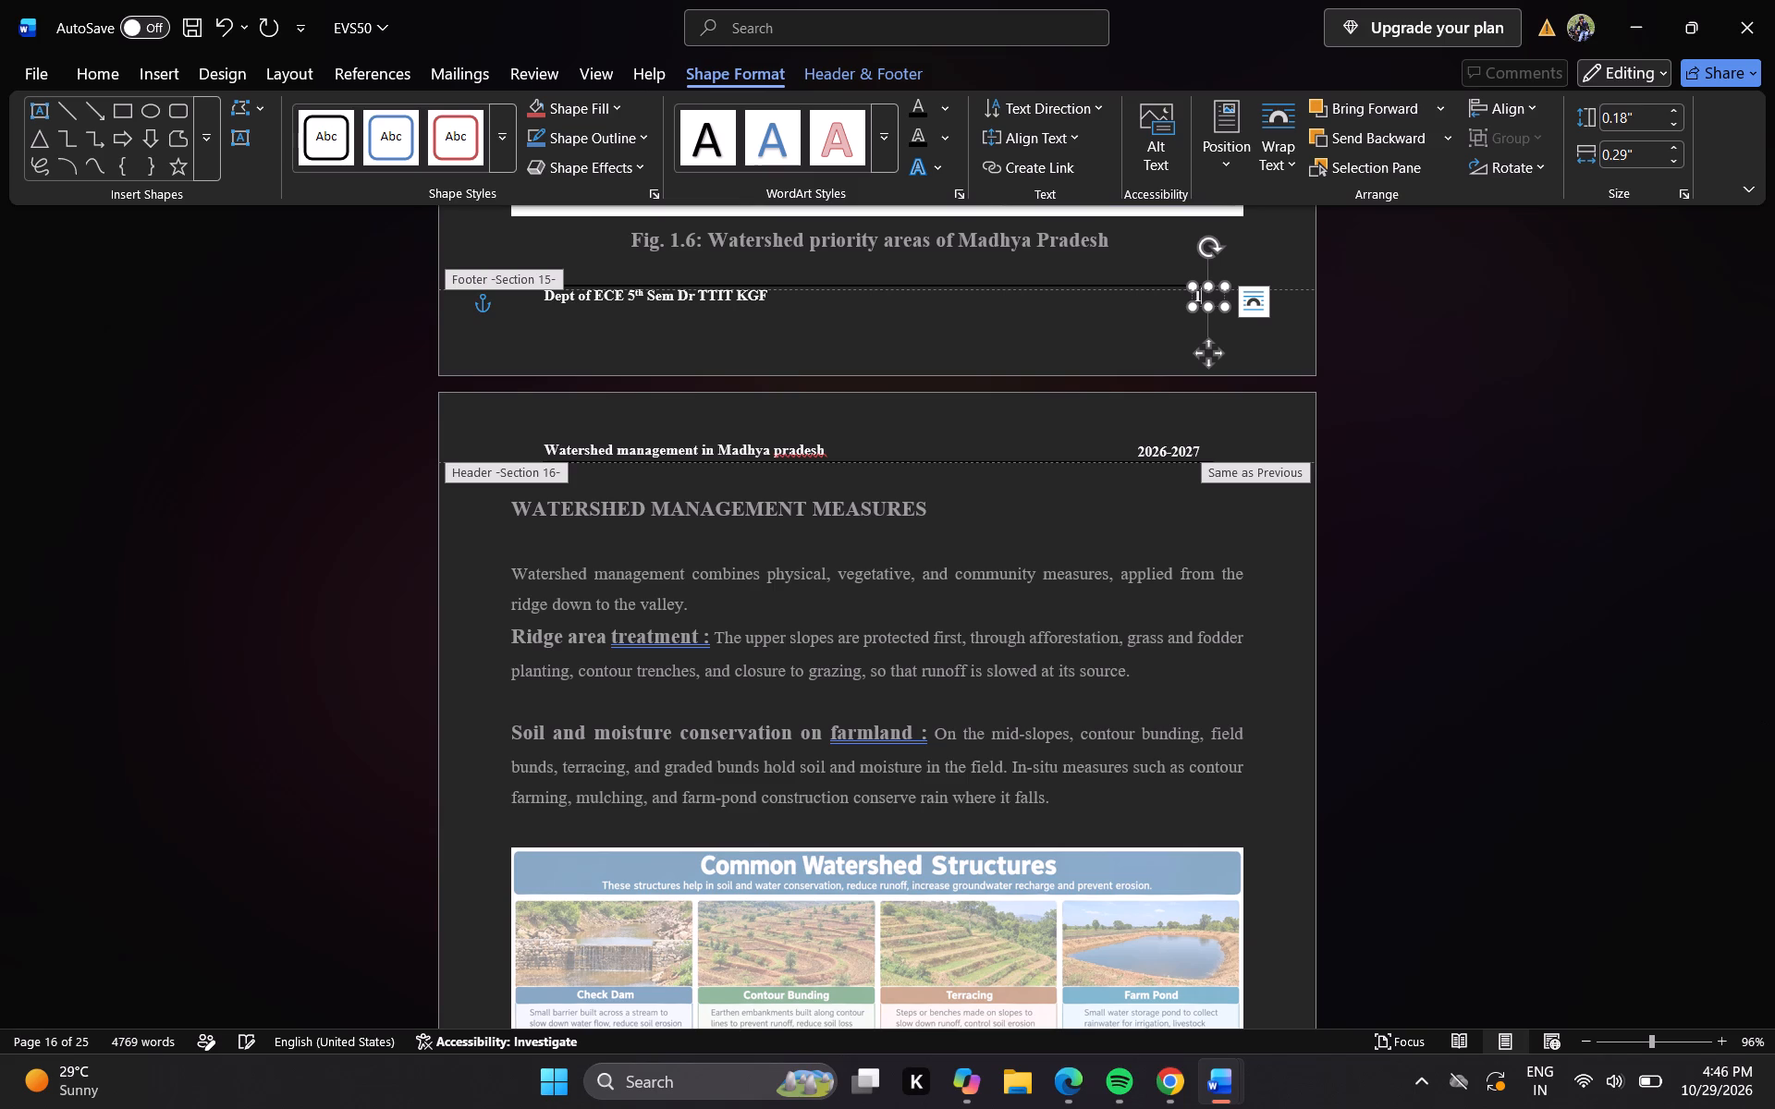
key(0)
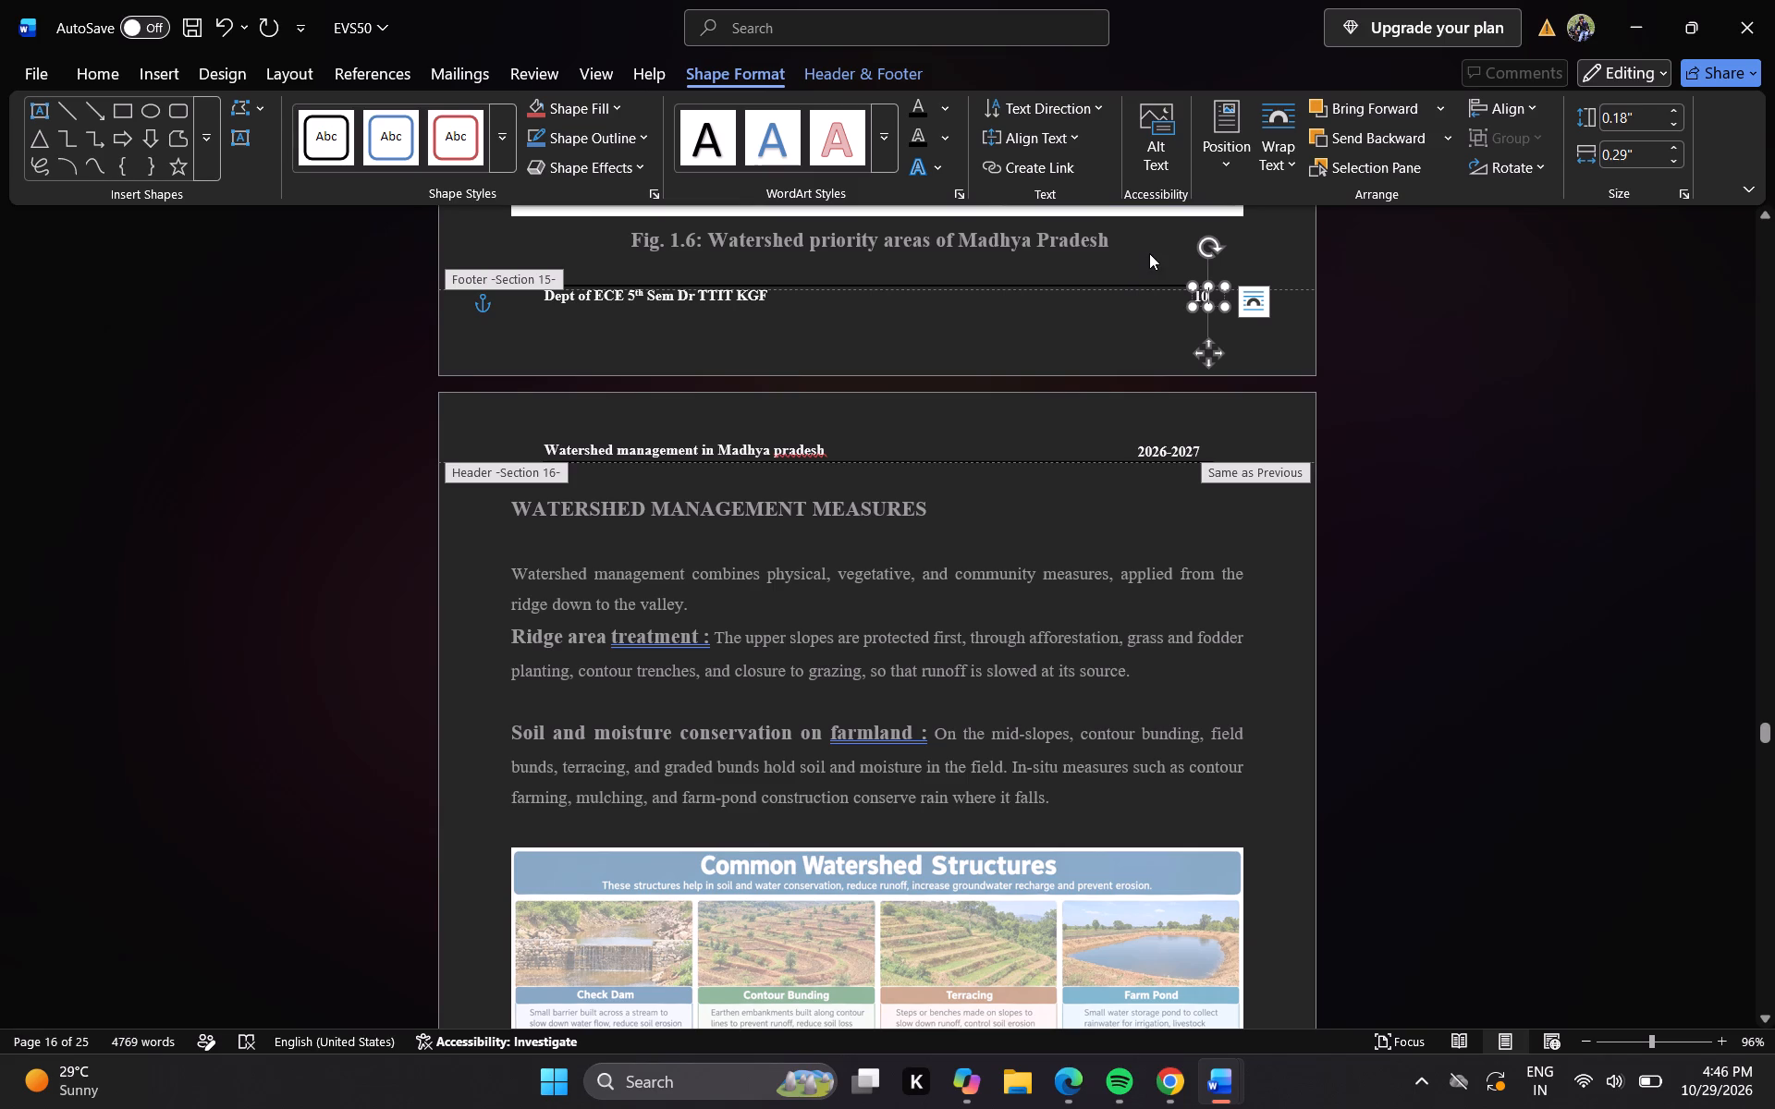
double_click(1149, 253)
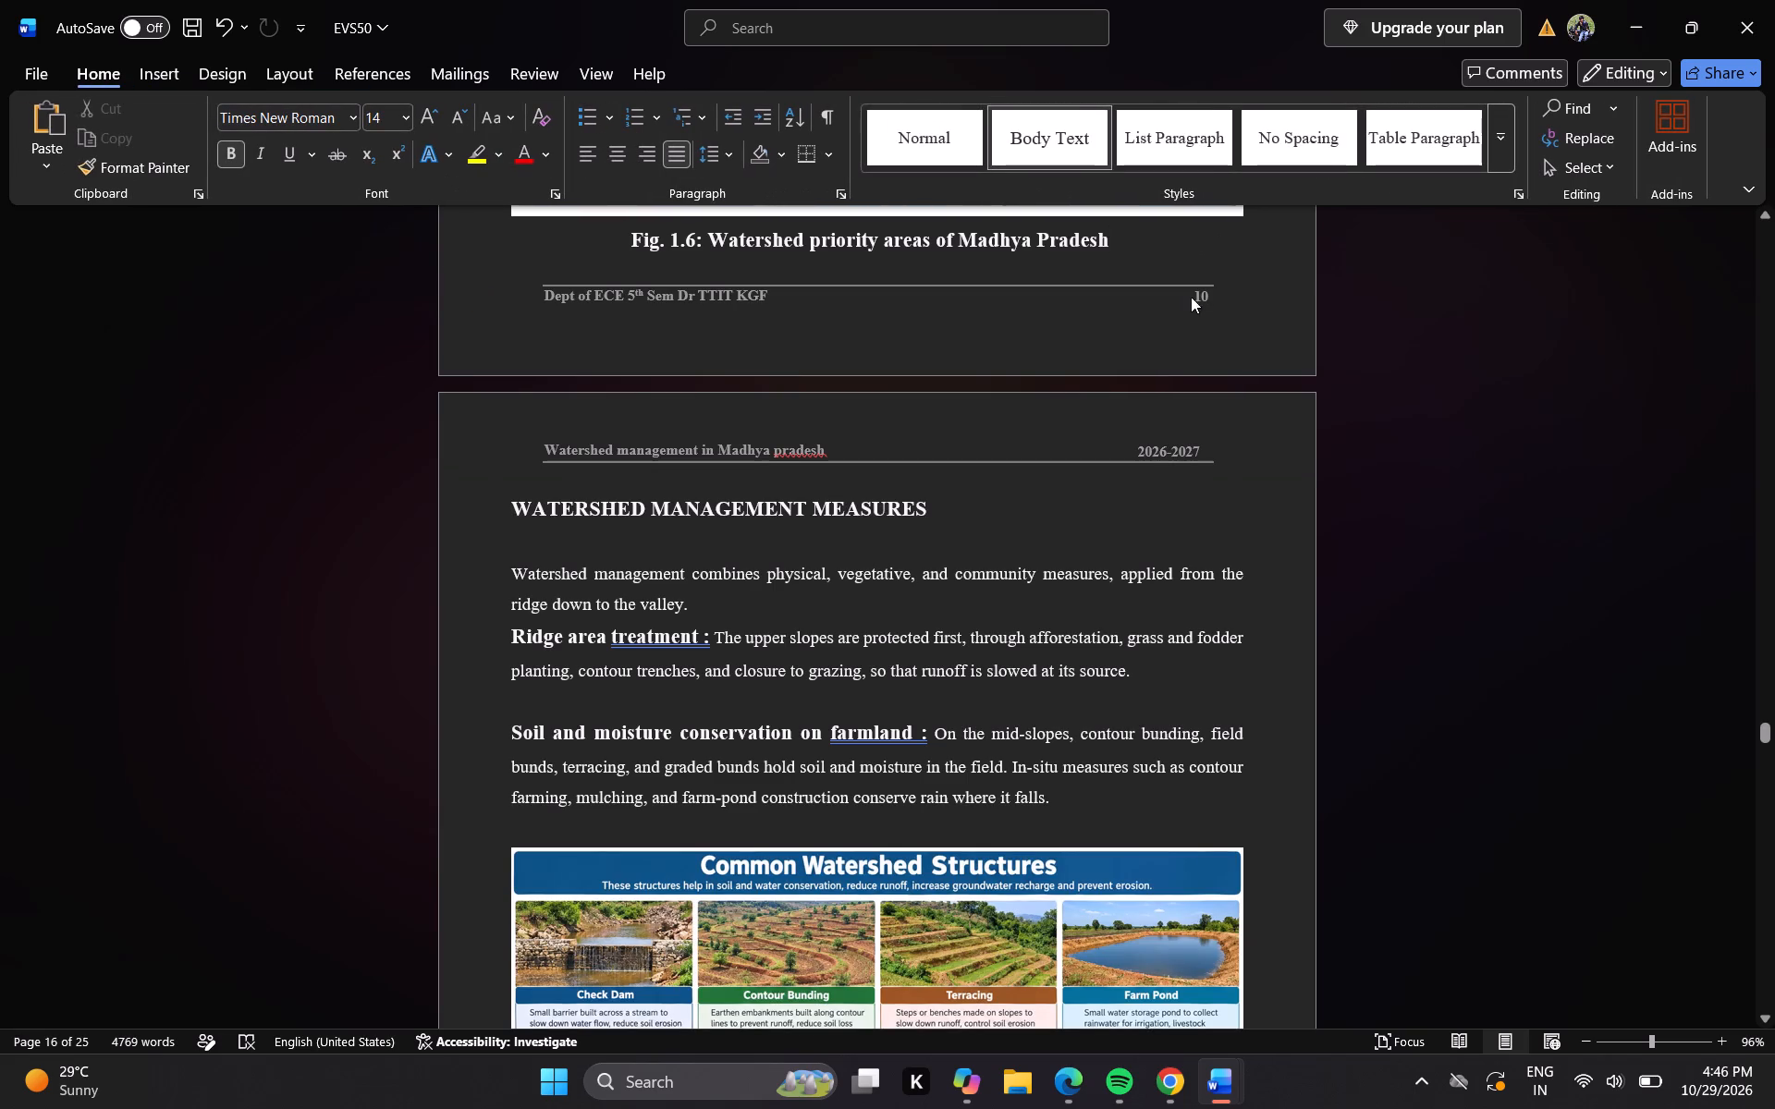
Return to the list of figures and enter page number 10 for Fig.1.6, tab-spaced to the PAGE NO column.
triple_click(1763, 298)
triple_click(1763, 298)
triple_click(1763, 298)
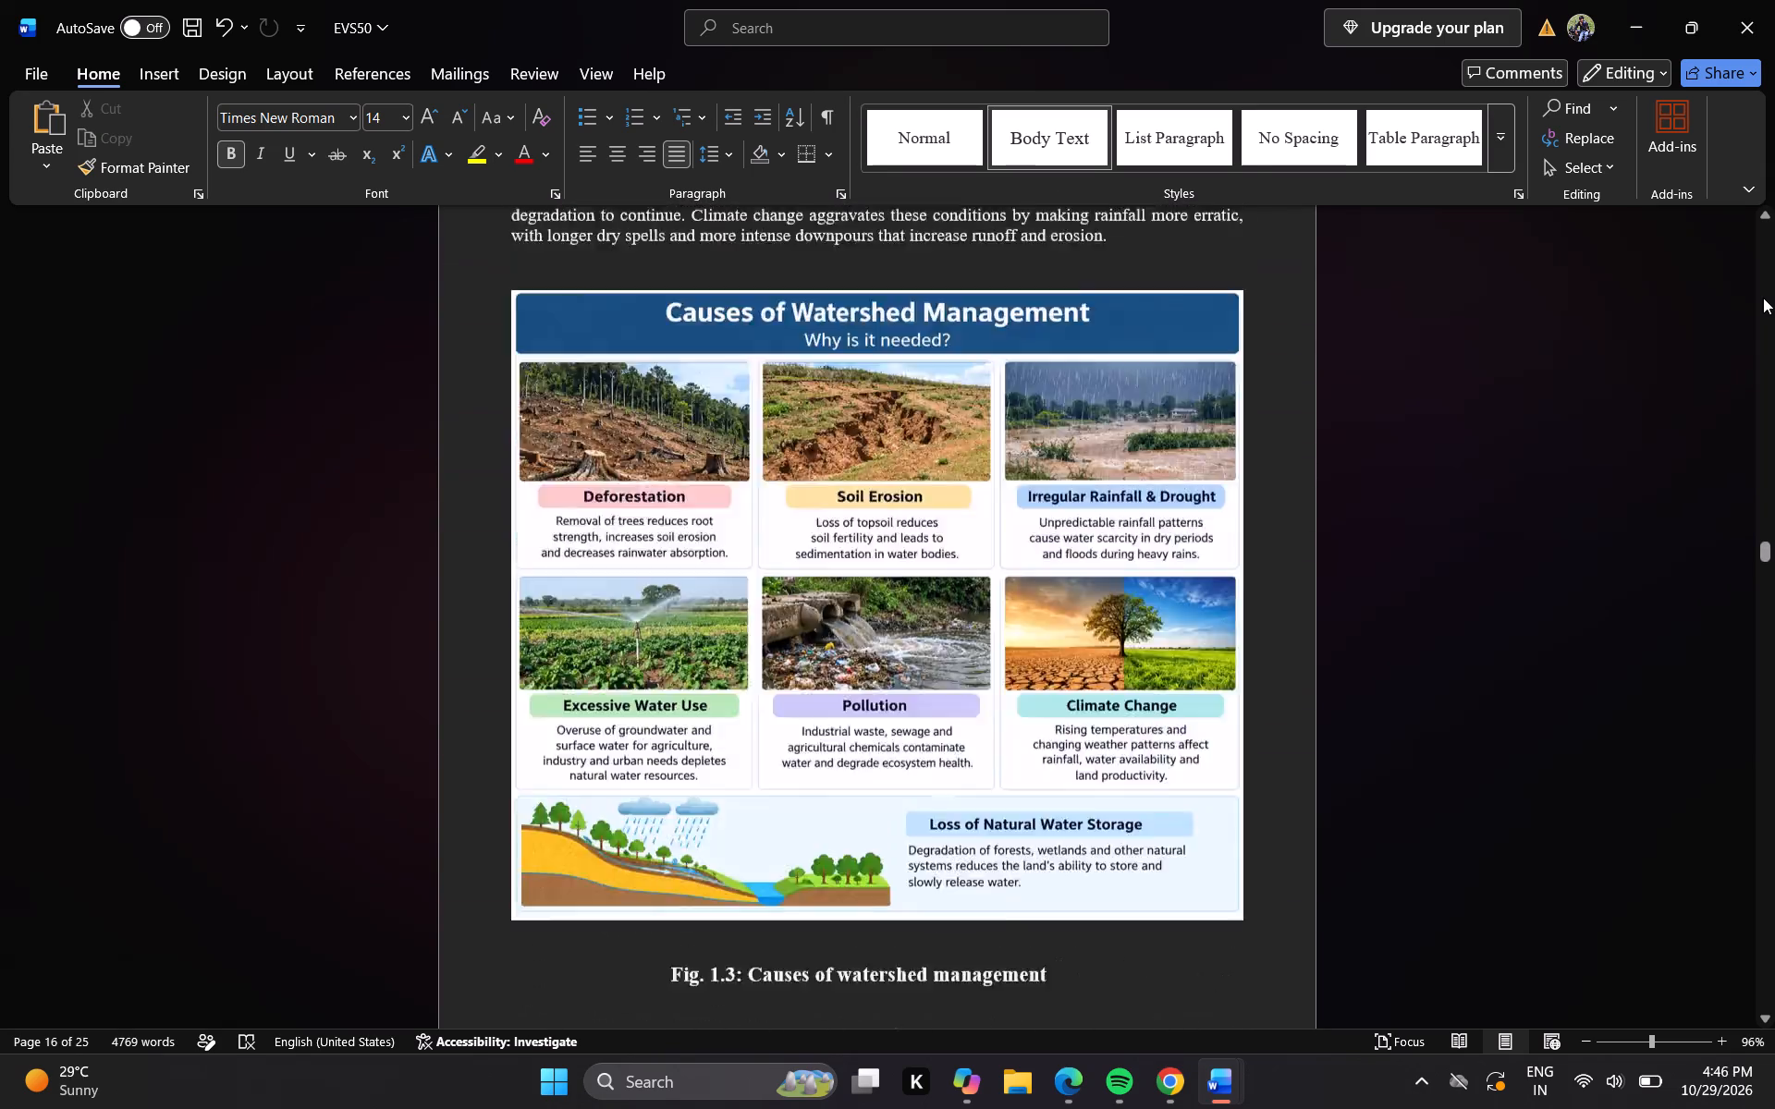
double_click(1763, 298)
triple_click(1763, 298)
triple_click(1763, 298)
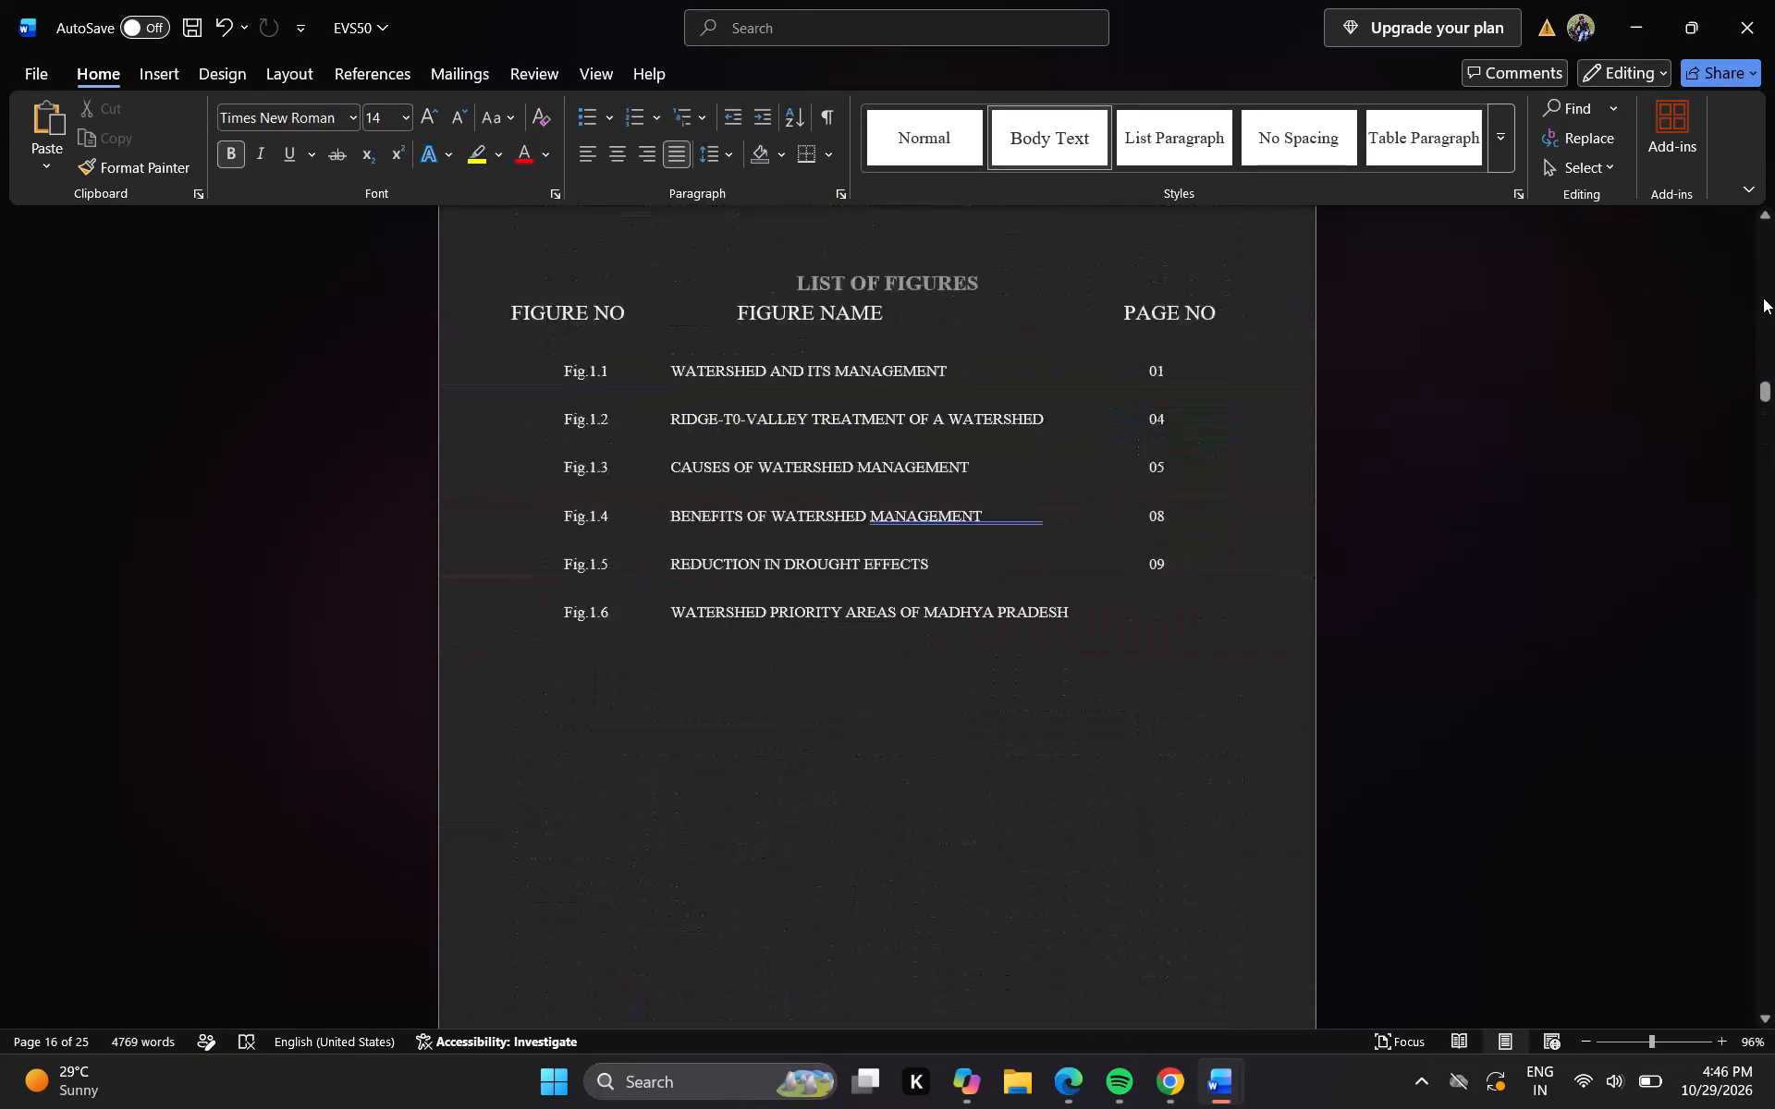
click(1763, 298)
click(1756, 729)
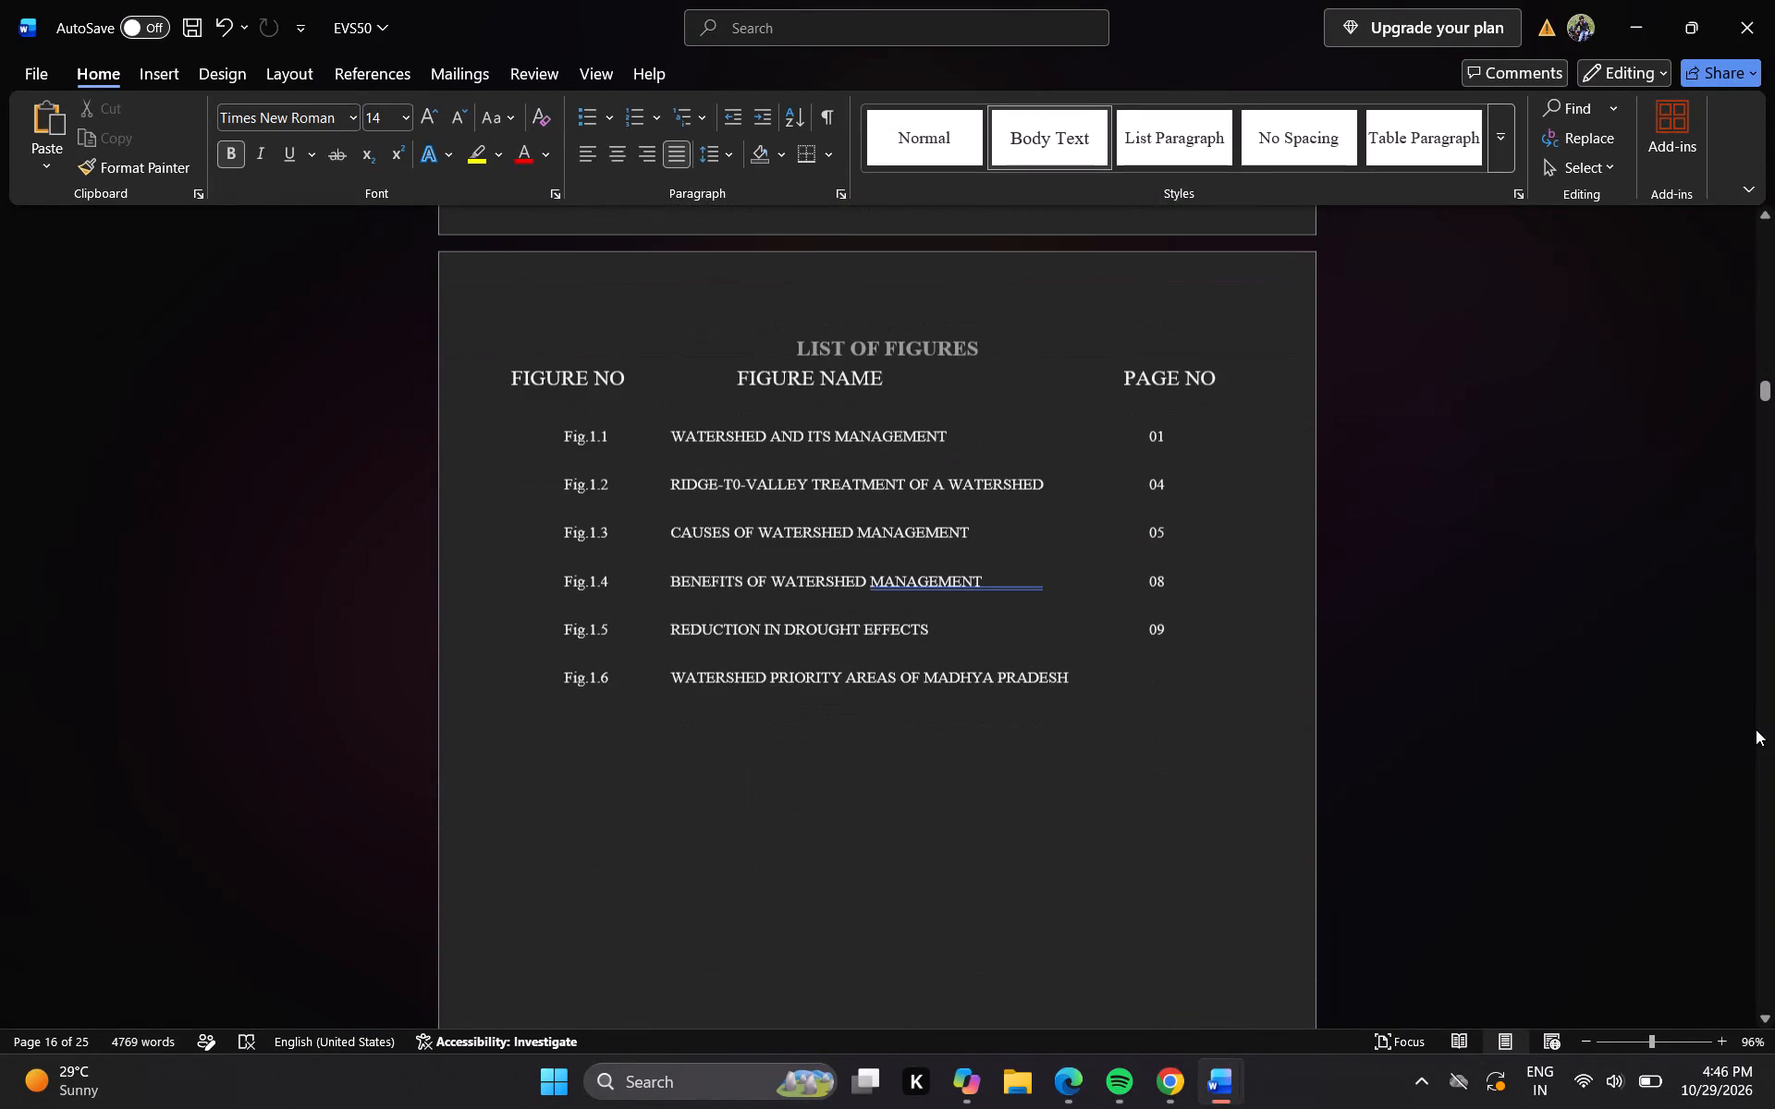
click(1080, 679)
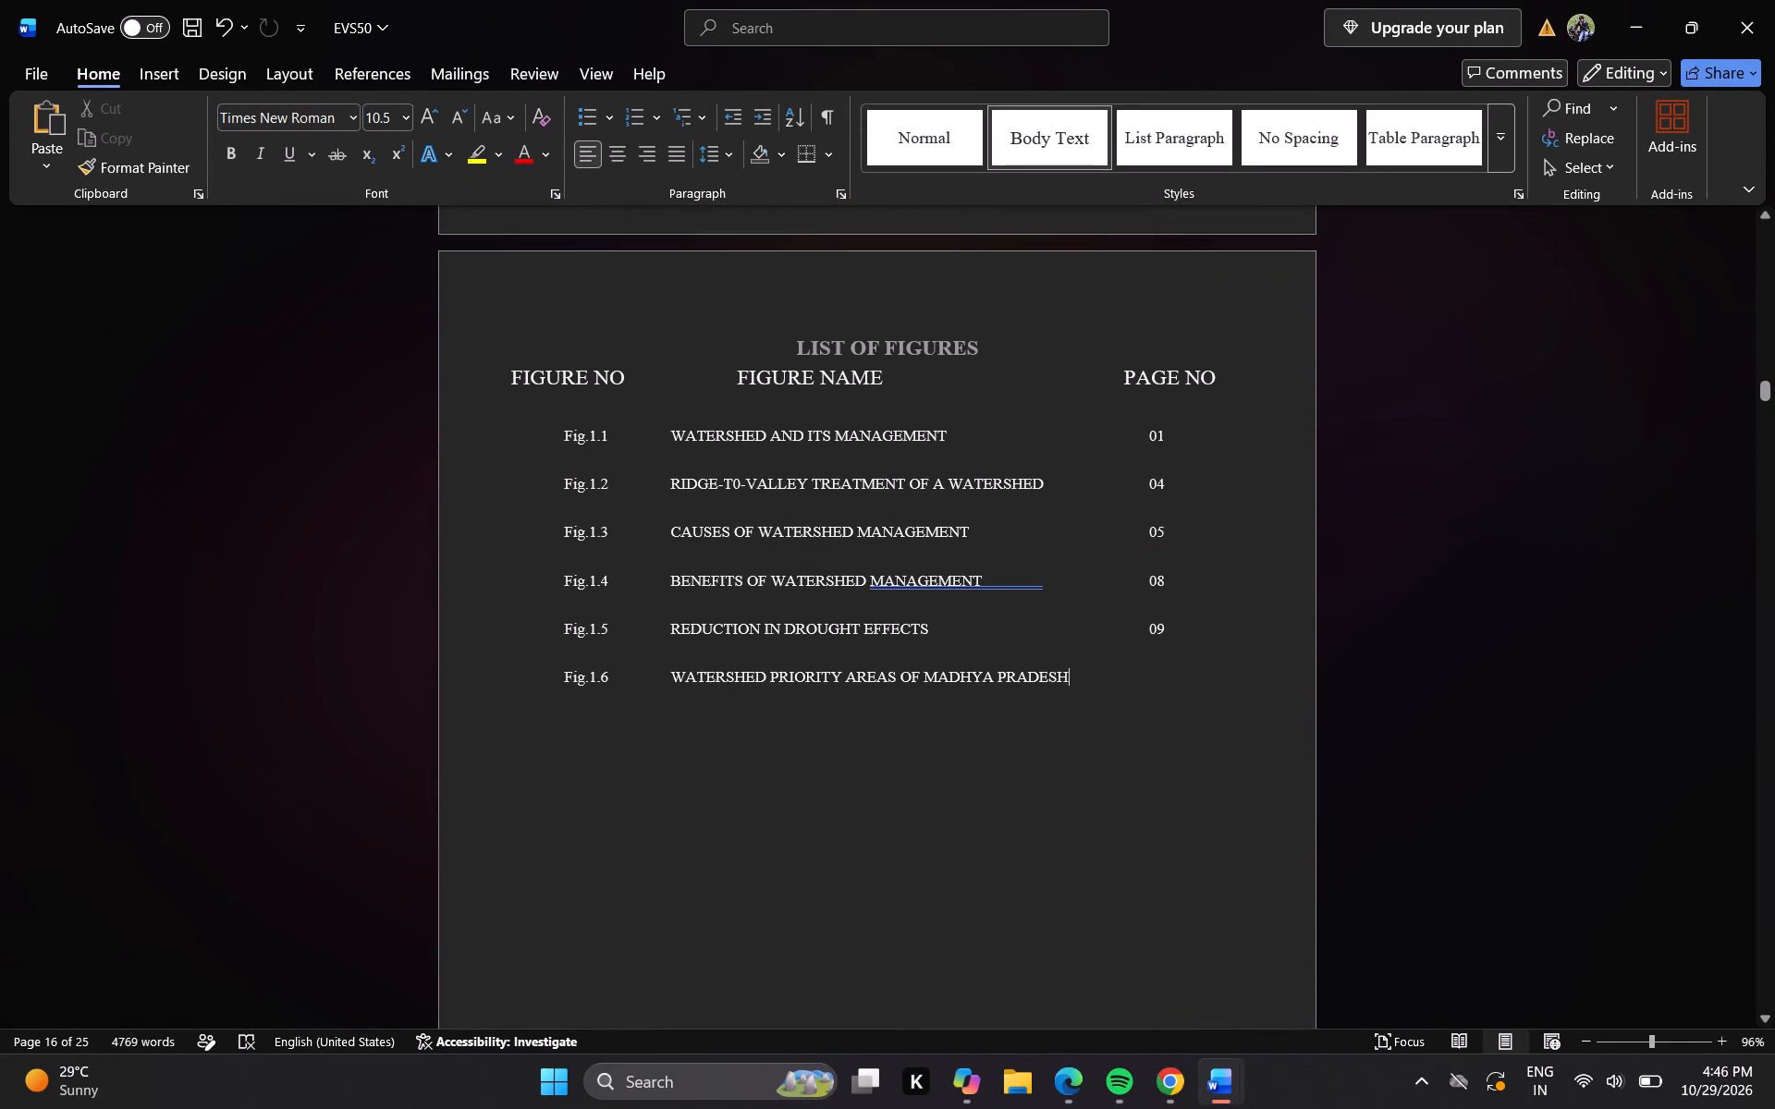
key(Tab)
key(Tab)
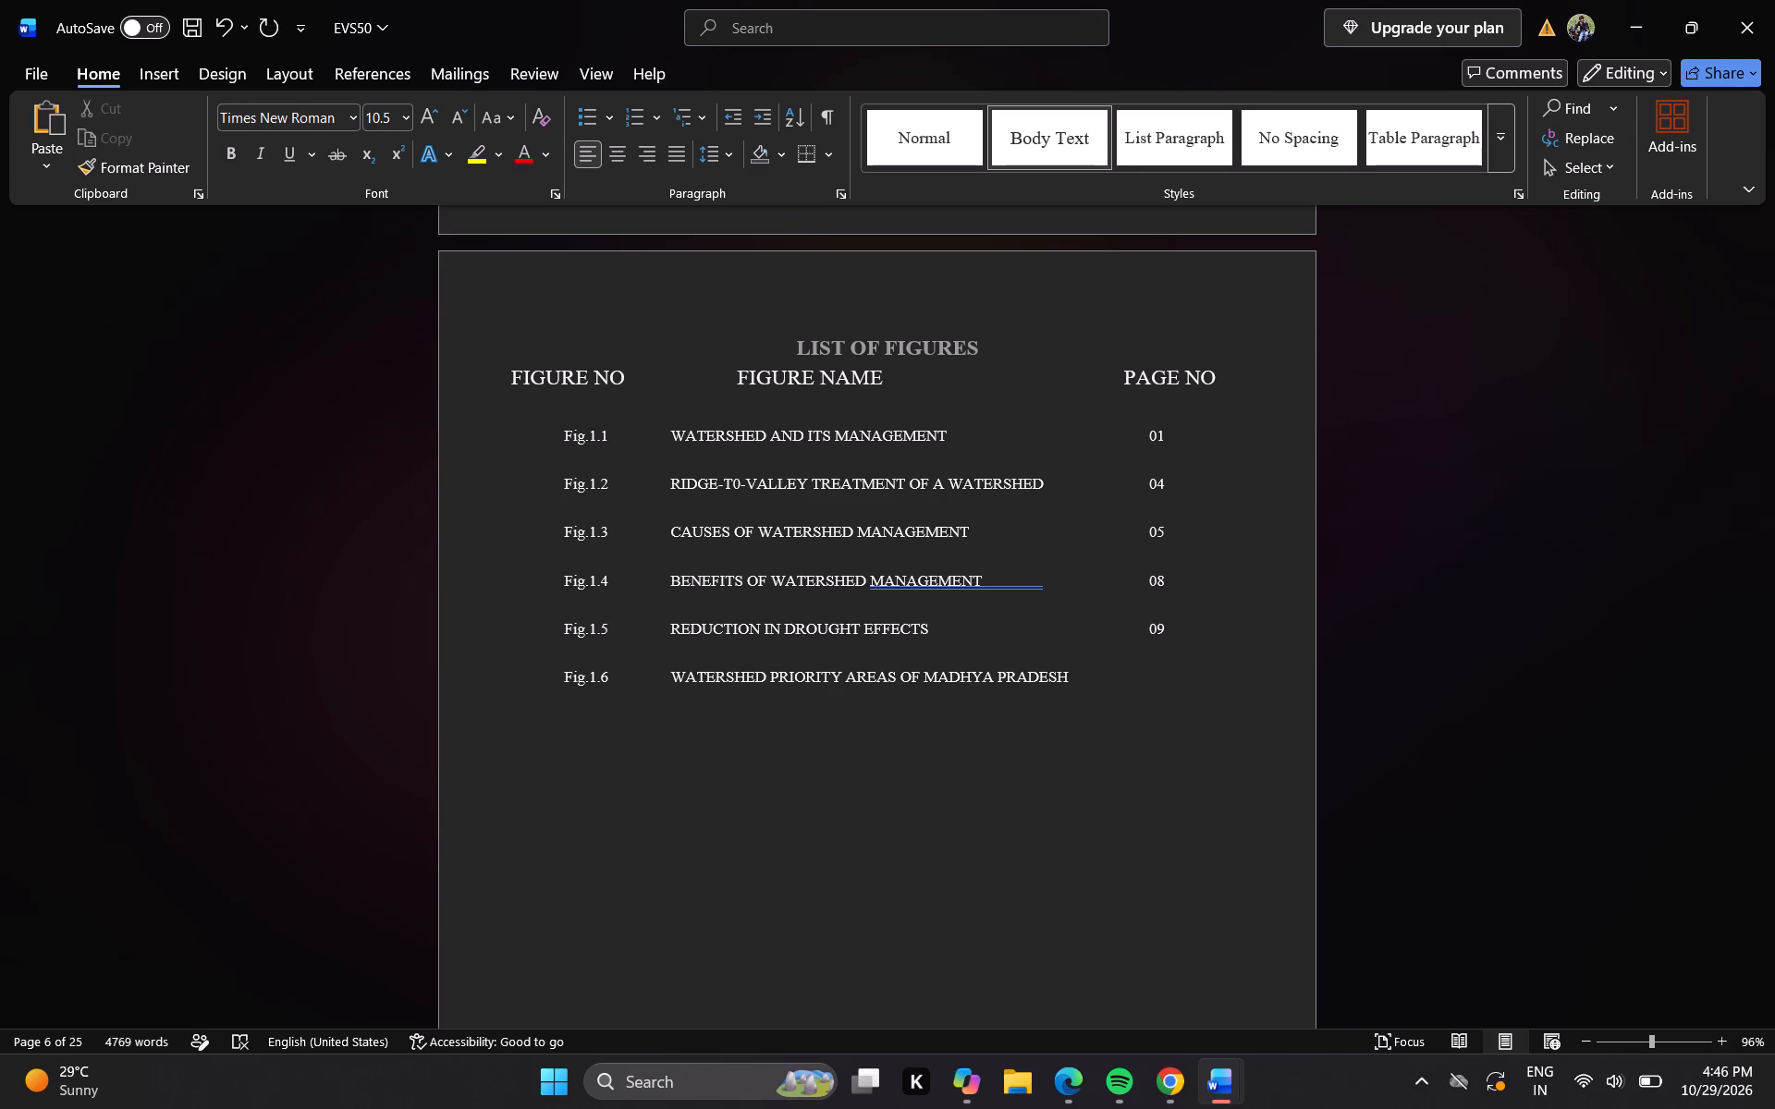
text(10)
Leave a blank line below the Fig.1.6 entry, enter the indented figure number Fig.1.7 and tab to the FIGURE NAME column.
key(Return)
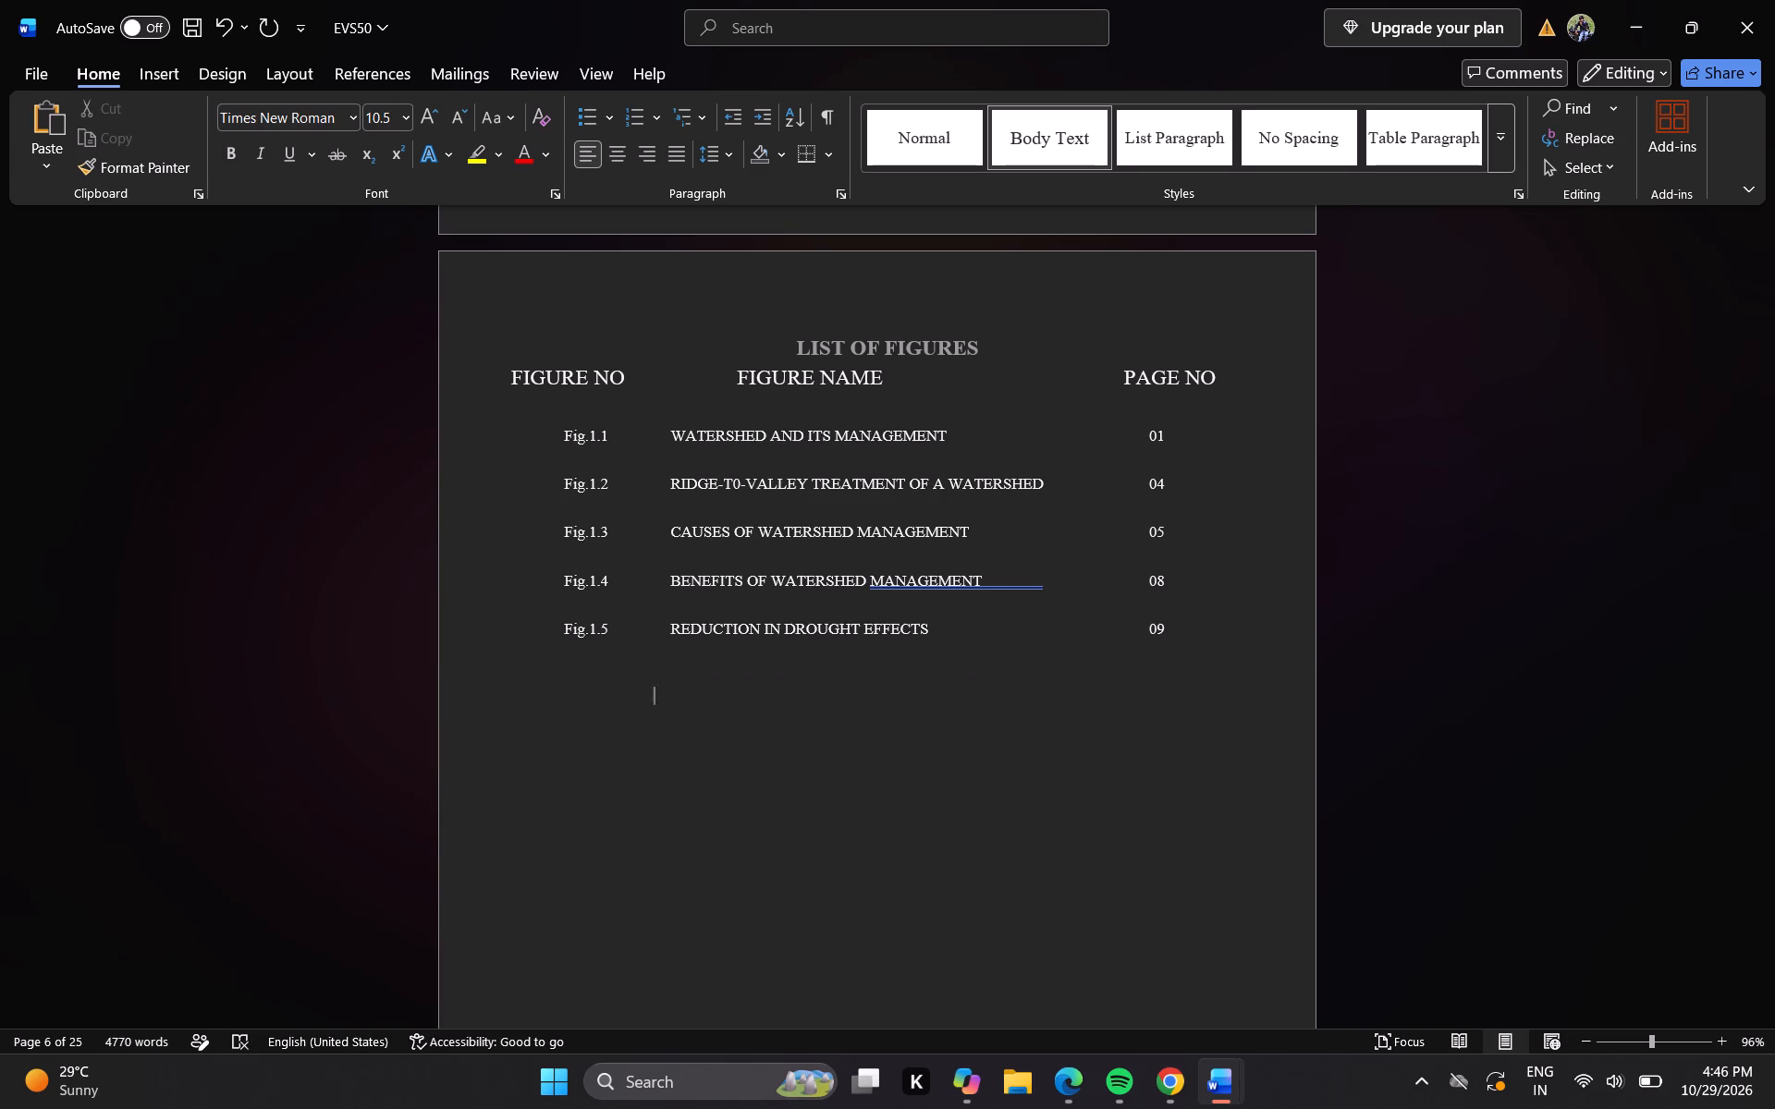
key(Return)
key(BackSpace)
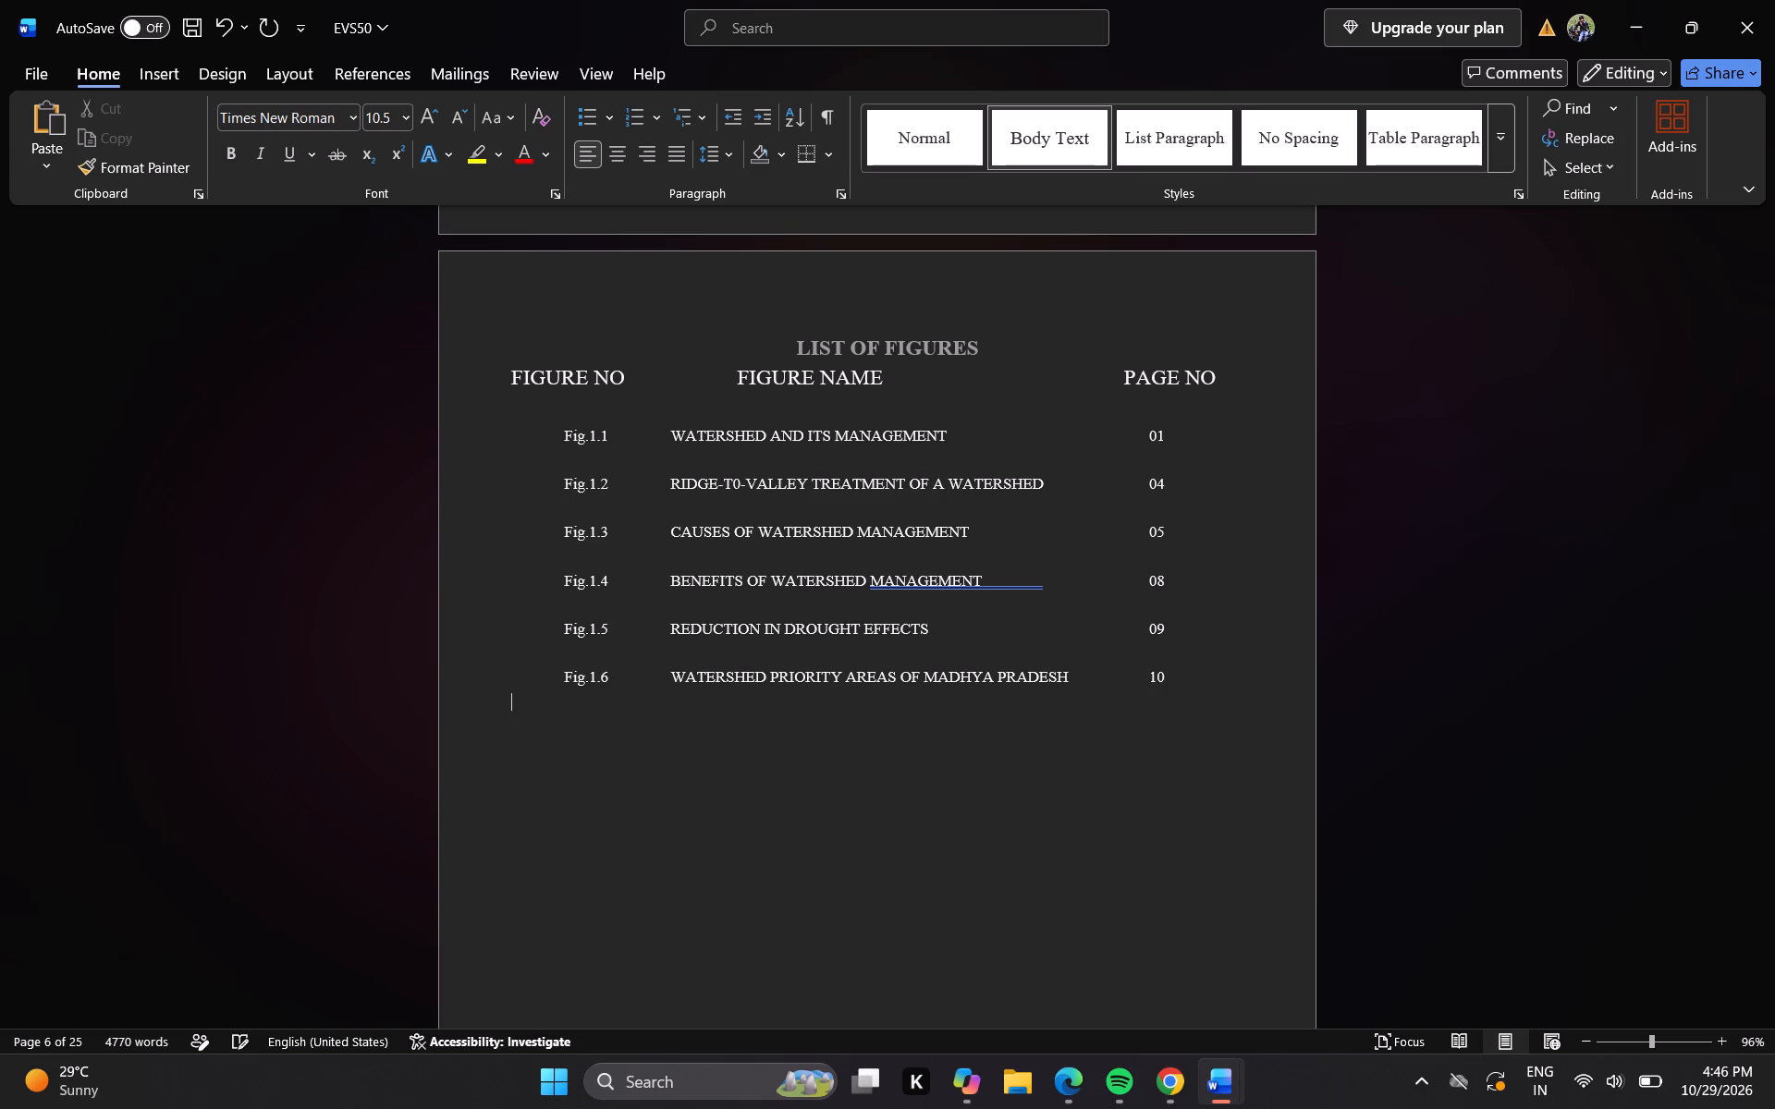
key(Tab)
key(f)
key(BackSpace)
key(Return)
key(Tab)
key(f)
text(ig)
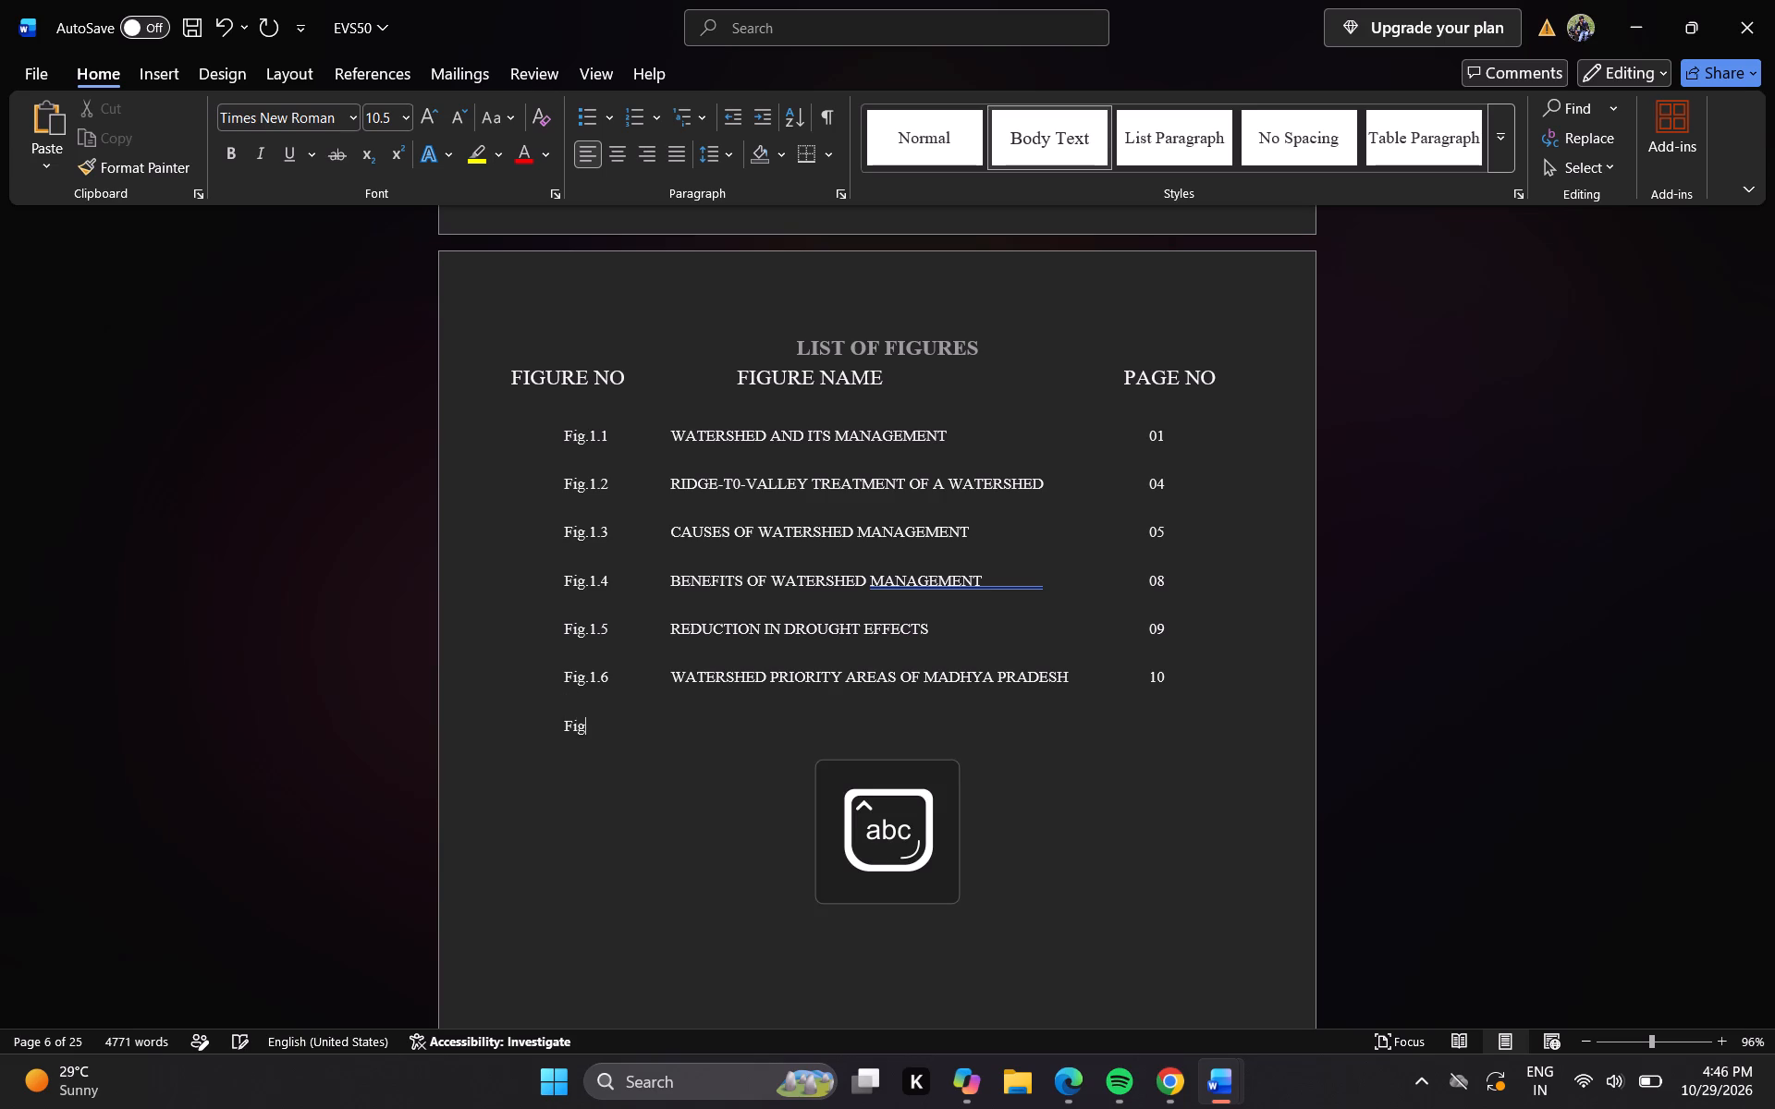
text(.1.)
key(7)
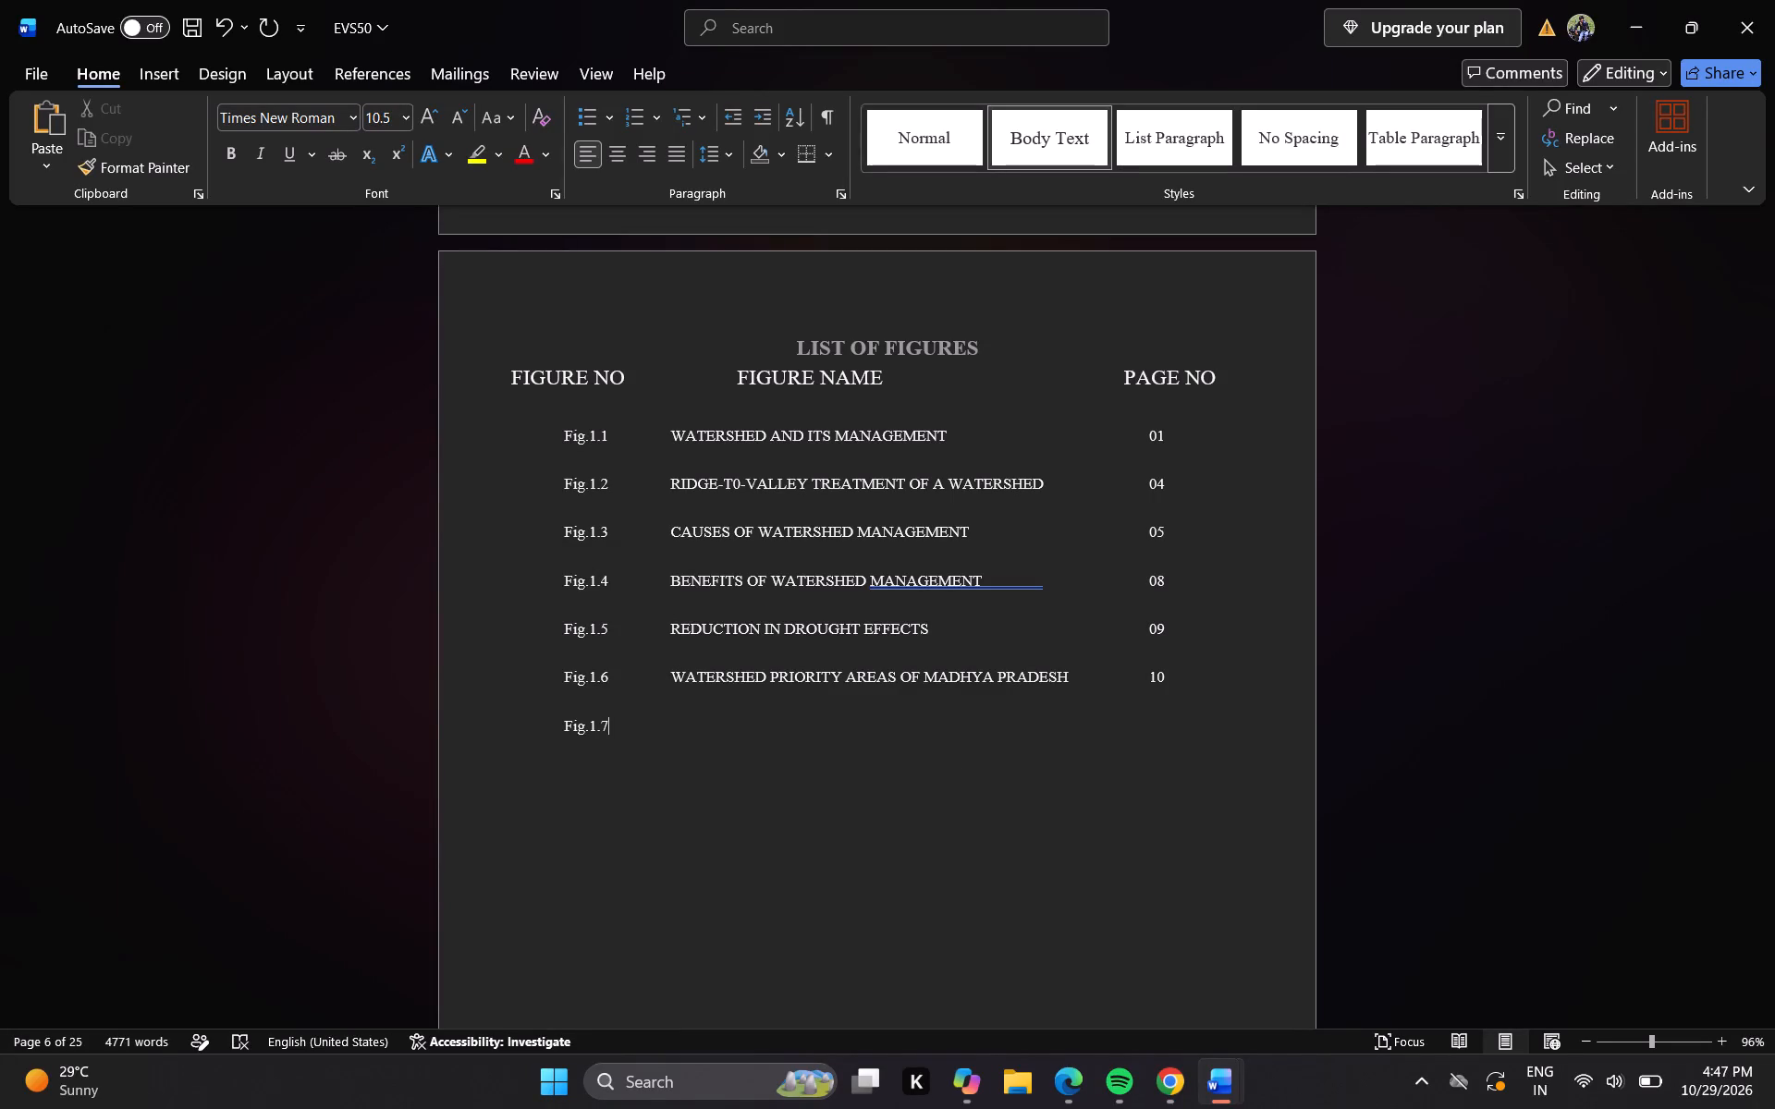
key(space)
key(BackSpace)
key(Tab)
key(Tab)
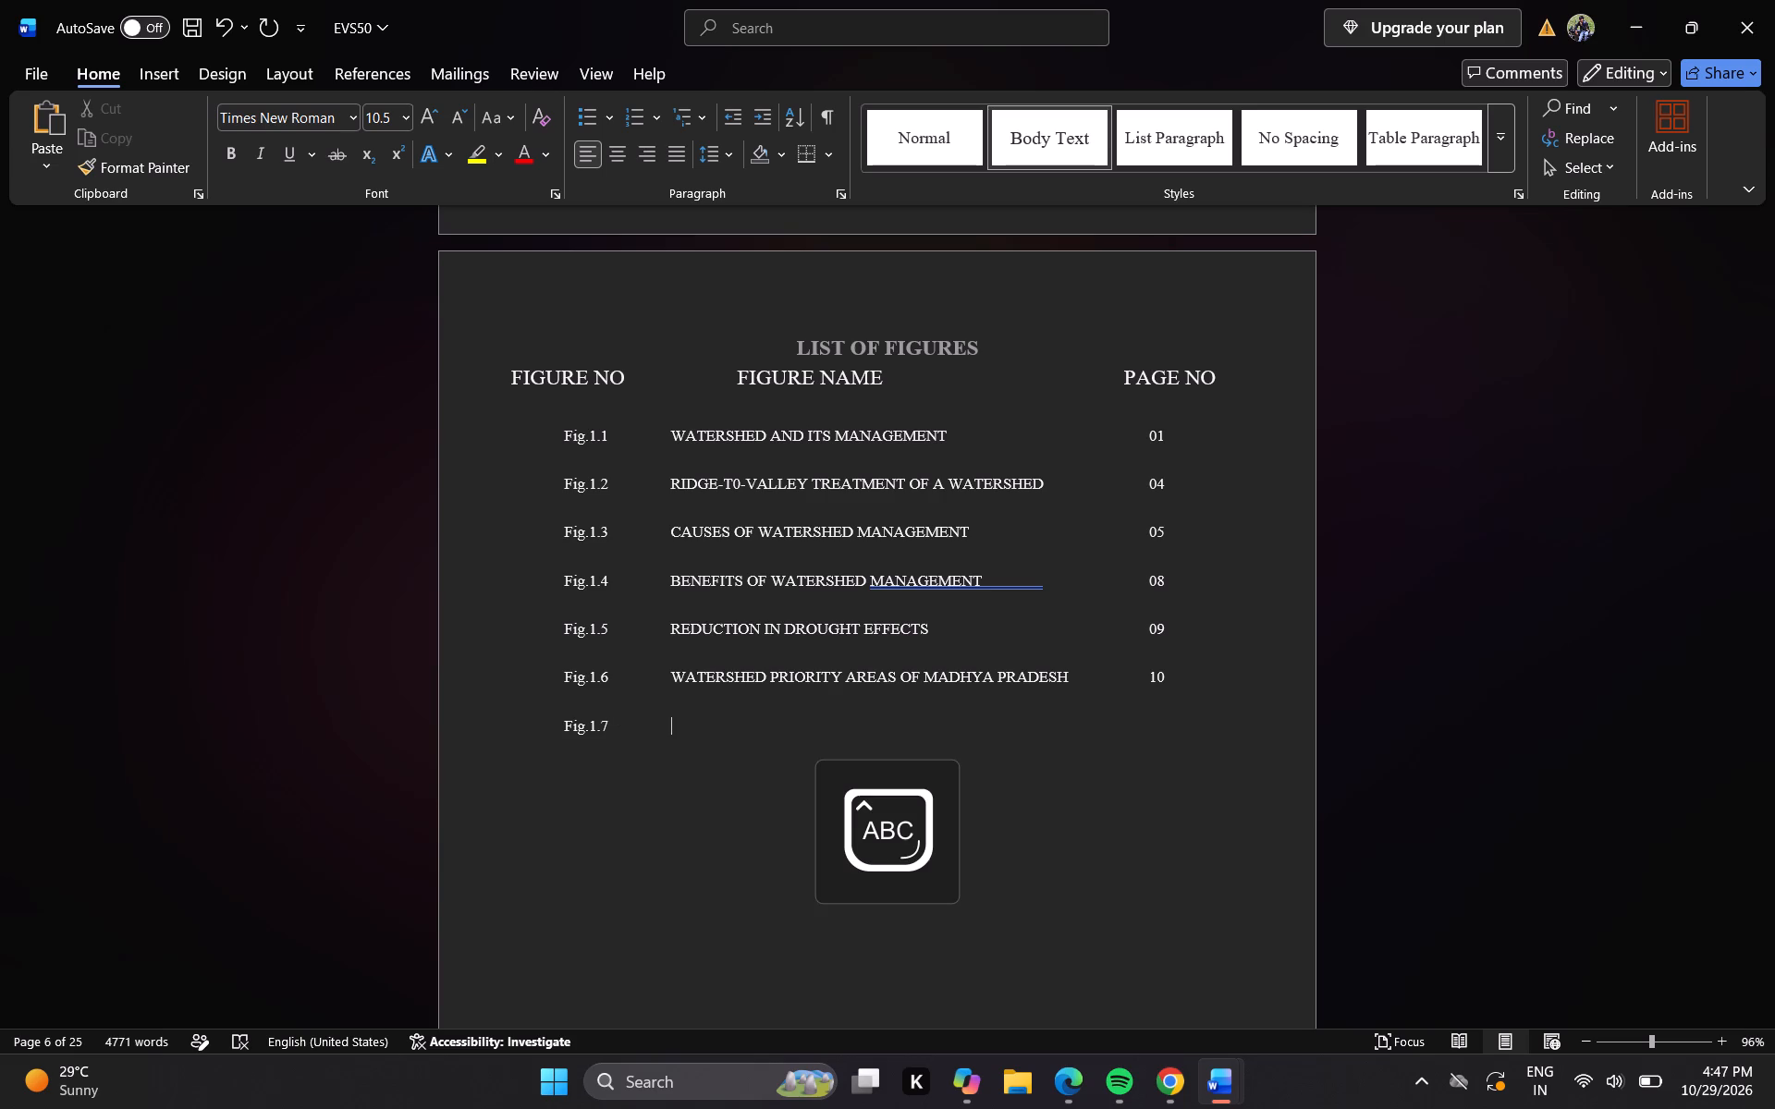
Enter COMMON WATERSHED STRUCTURES as the figure name for Fig.1.7 and tab across to the PAGE NO column.
text(COMMON)
key(space)
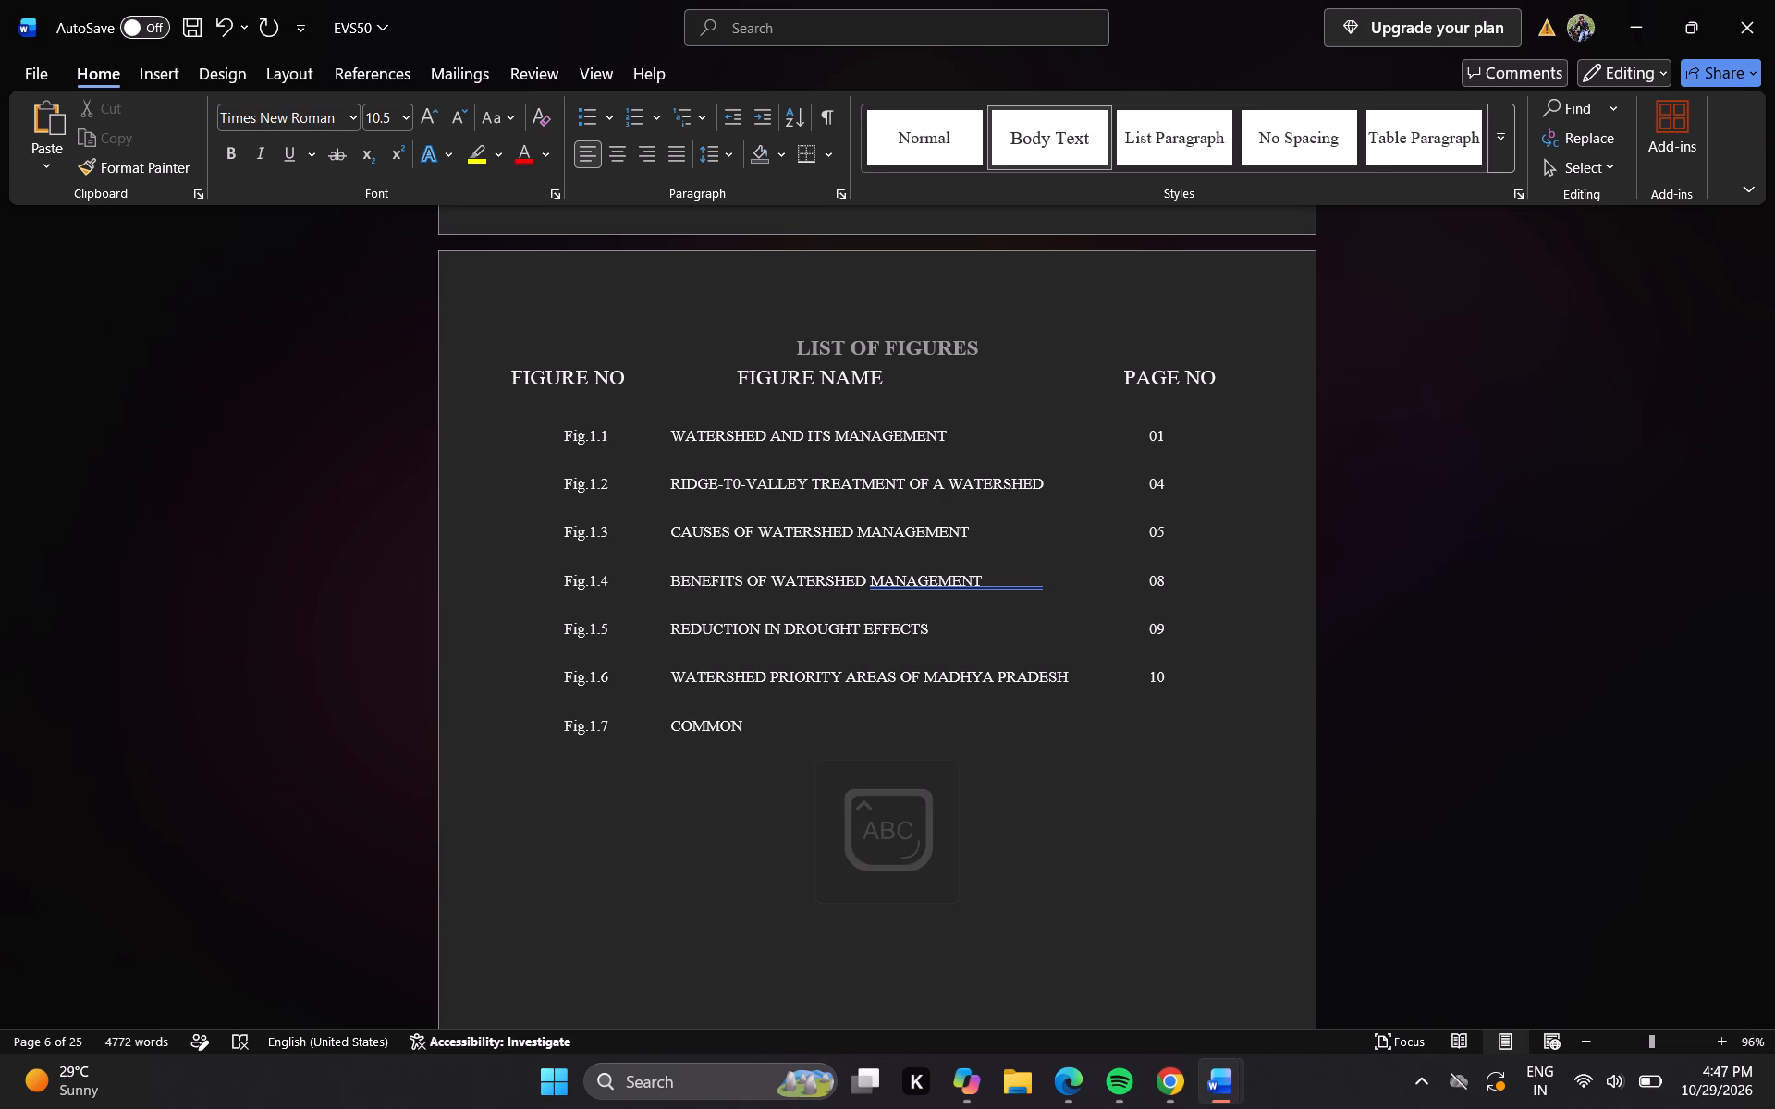
text(WATERSHED)
key(space)
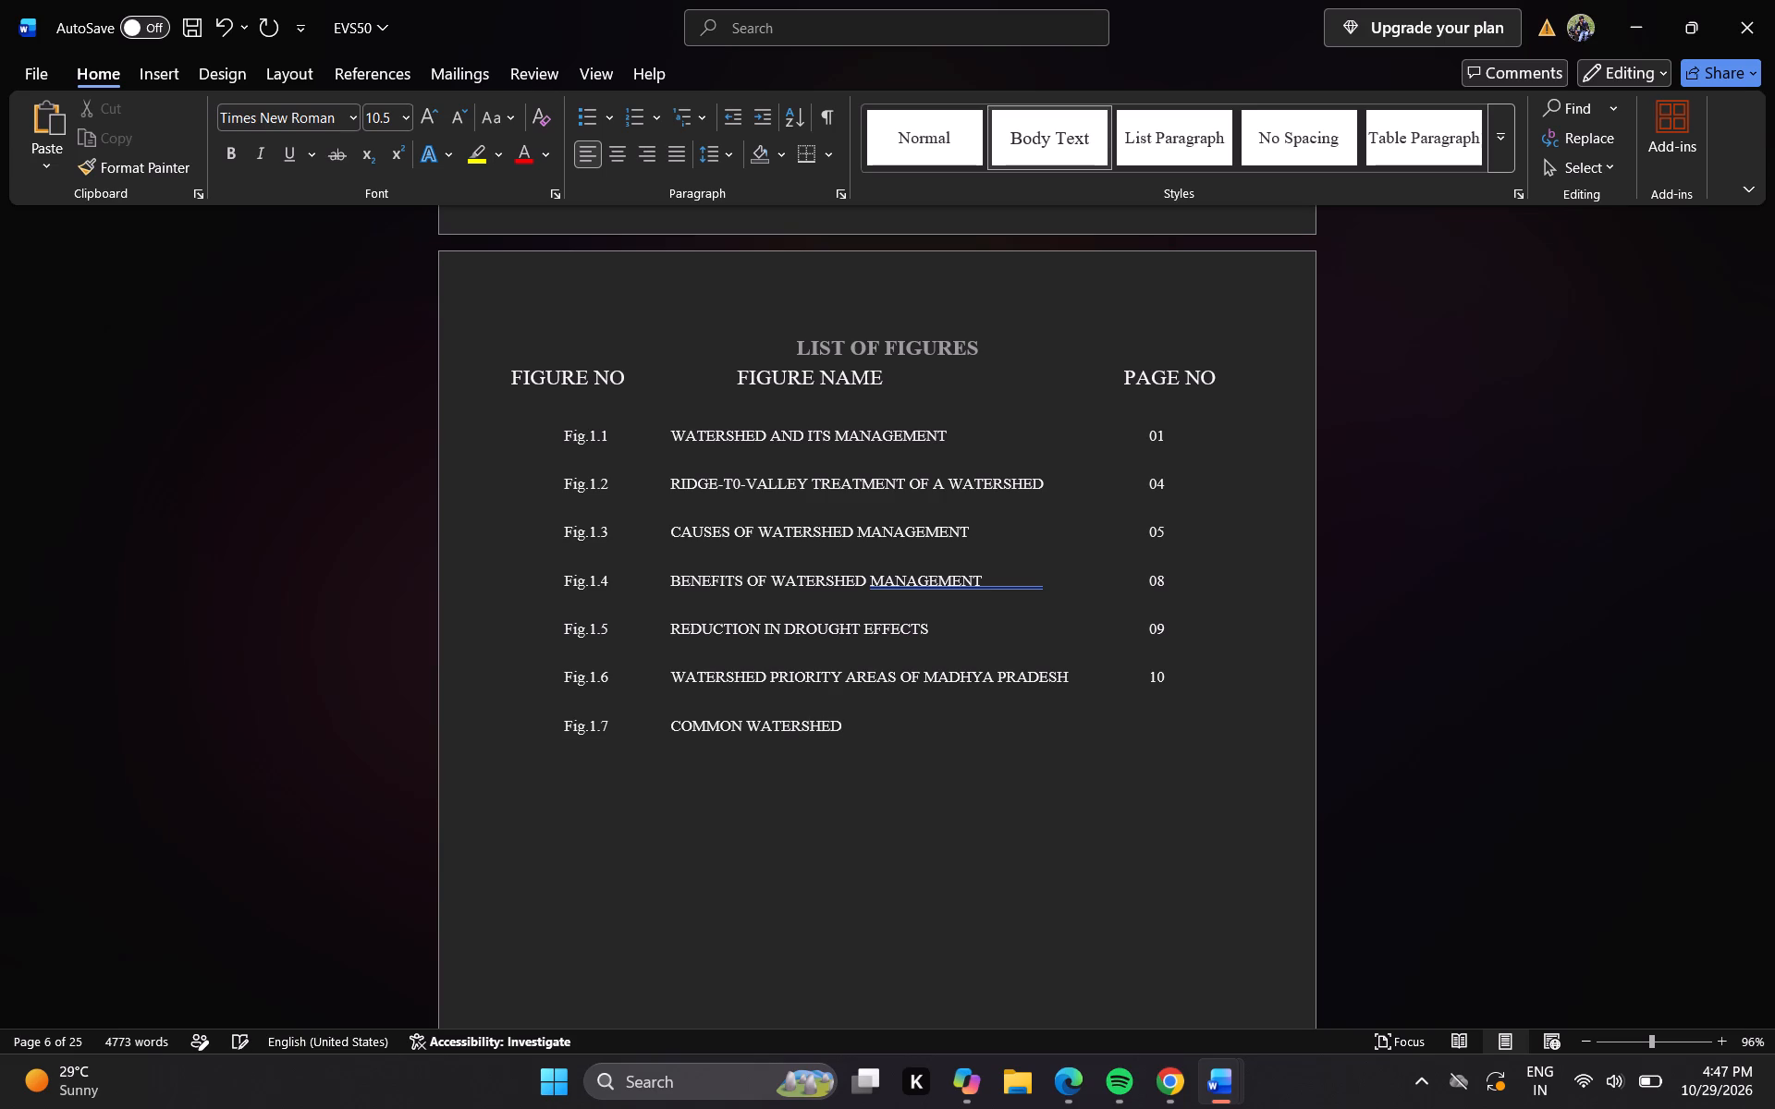
key(s)
key(t)
text(RUCTURES)
key(BackSpace)
key(BackSpace)
text(RE)
key(BackSpace)
key(BackSpace)
text(ED)
key(BackSpace)
key(s)
key(Tab)
key(Tab)
key(Tab)
key(Tab)
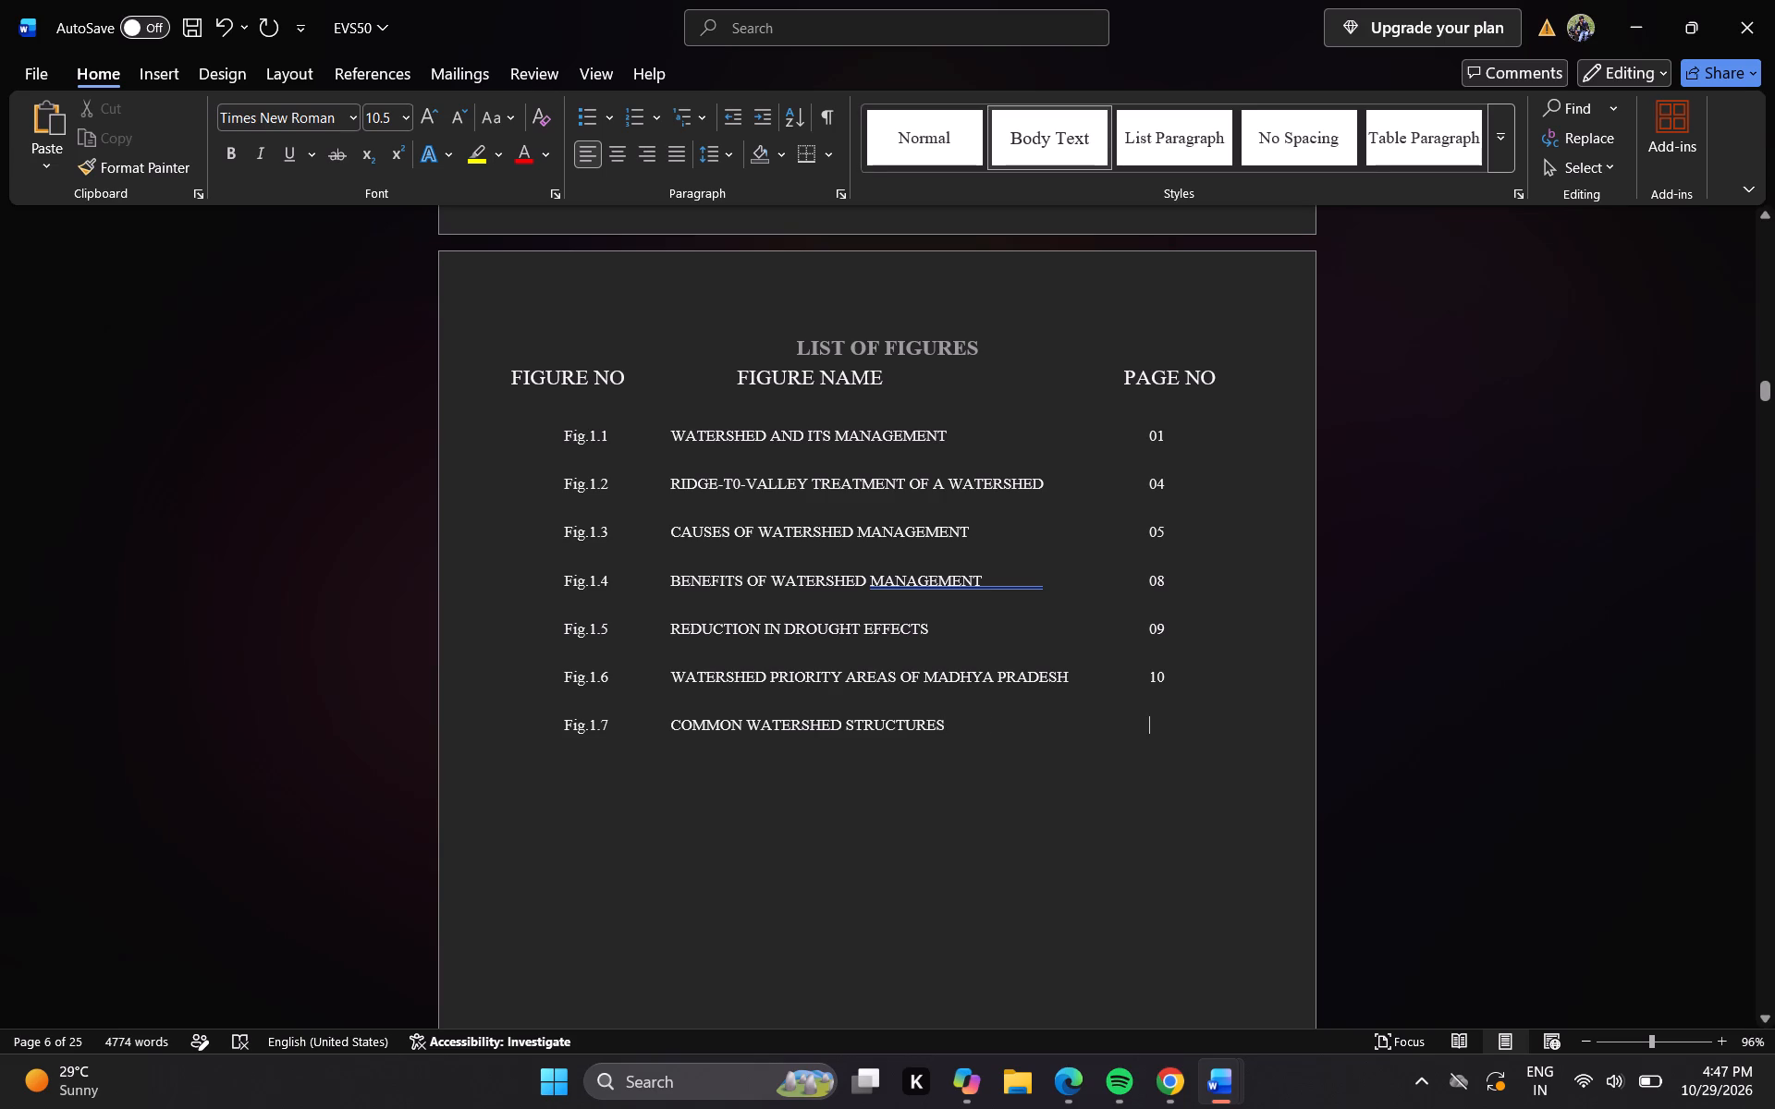
Change the footer page number on the page holding the Fig 1.7 image to 11 and return to the body text.
click(1767, 838)
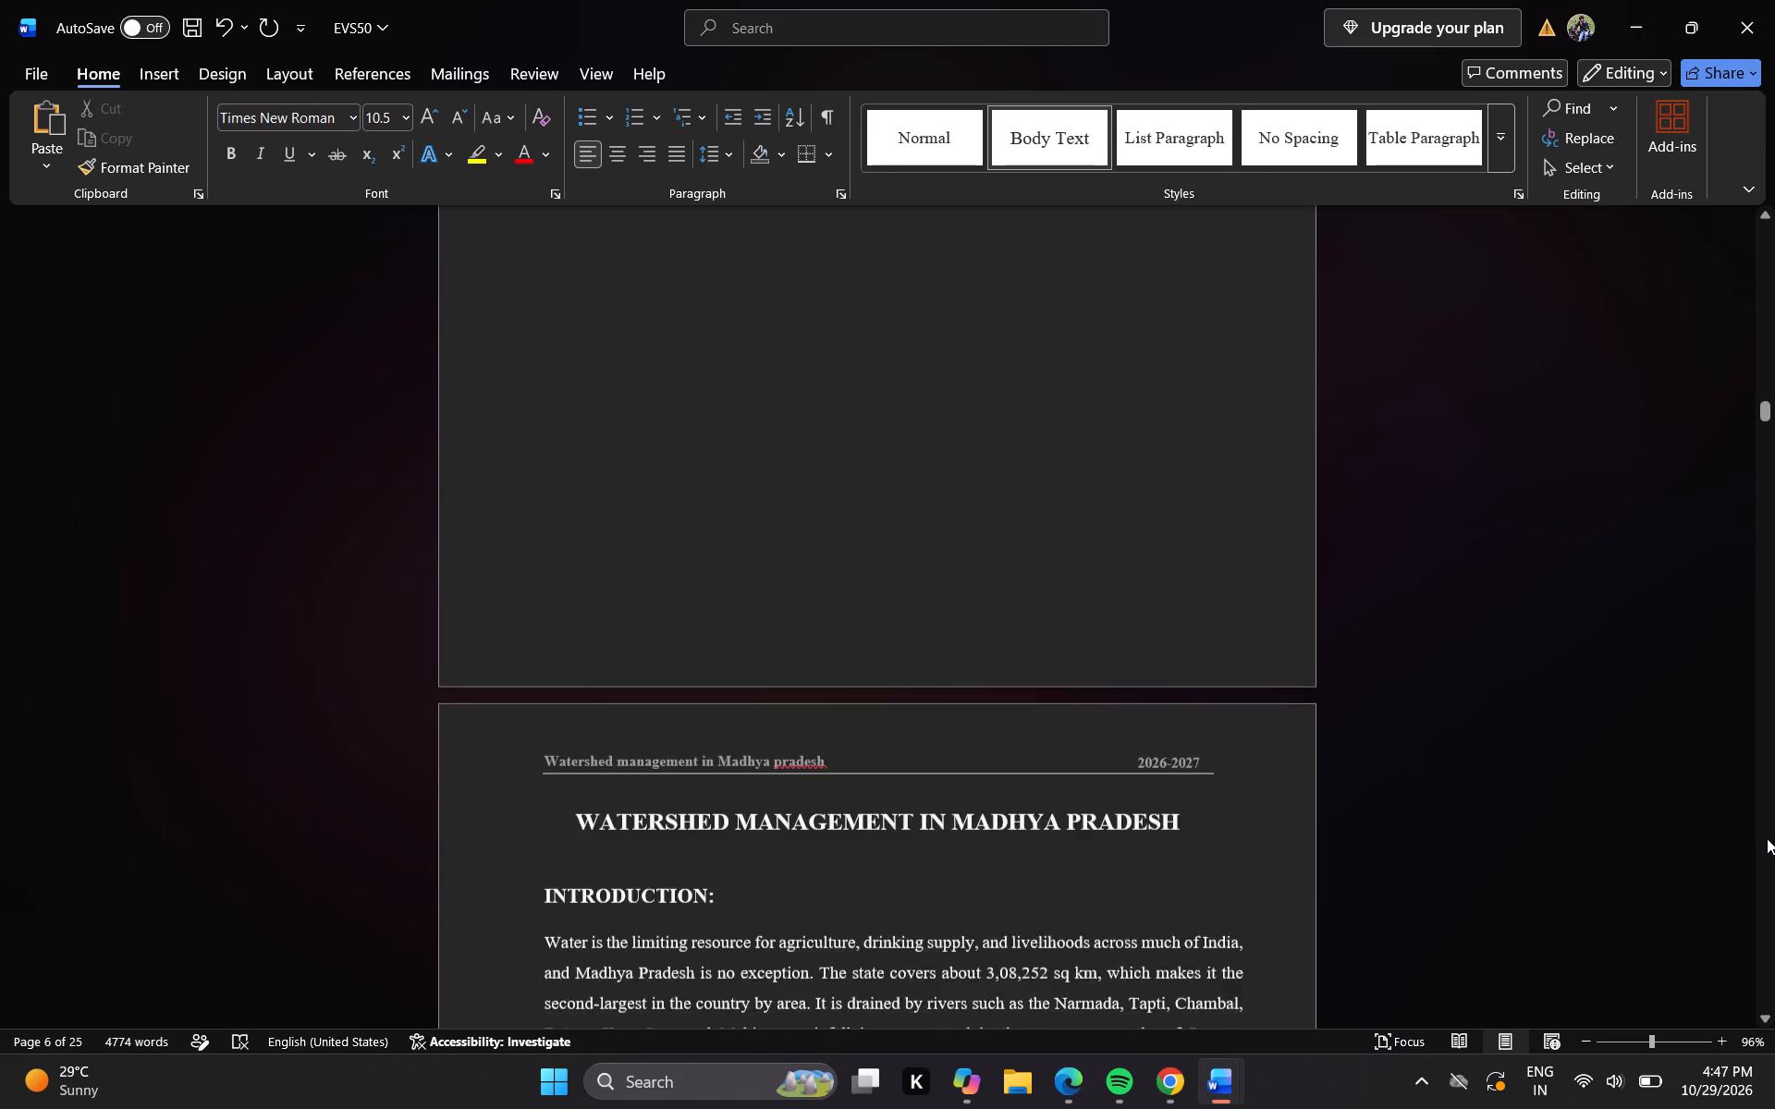
click(1767, 838)
click(1767, 838)
click(1767, 838)
click(1767, 838)
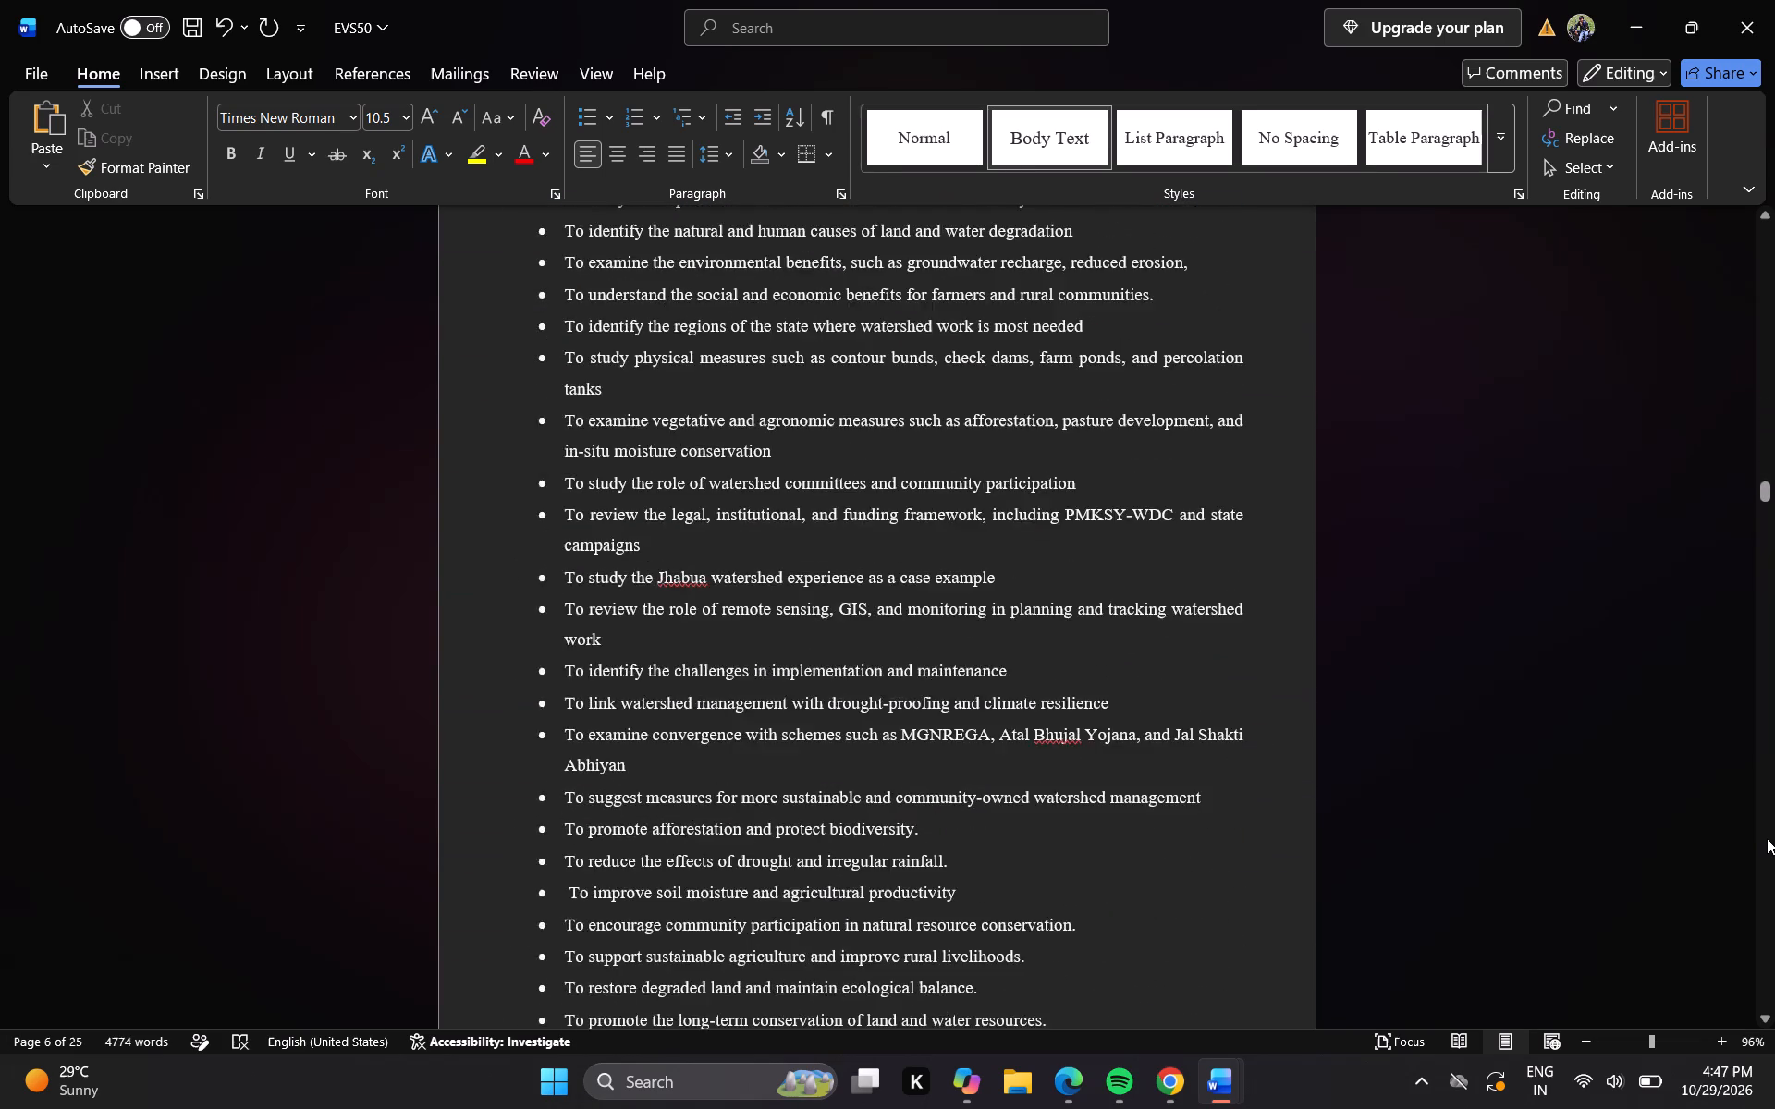
click(1767, 838)
click(1767, 838)
click(1767, 838)
click(1767, 838)
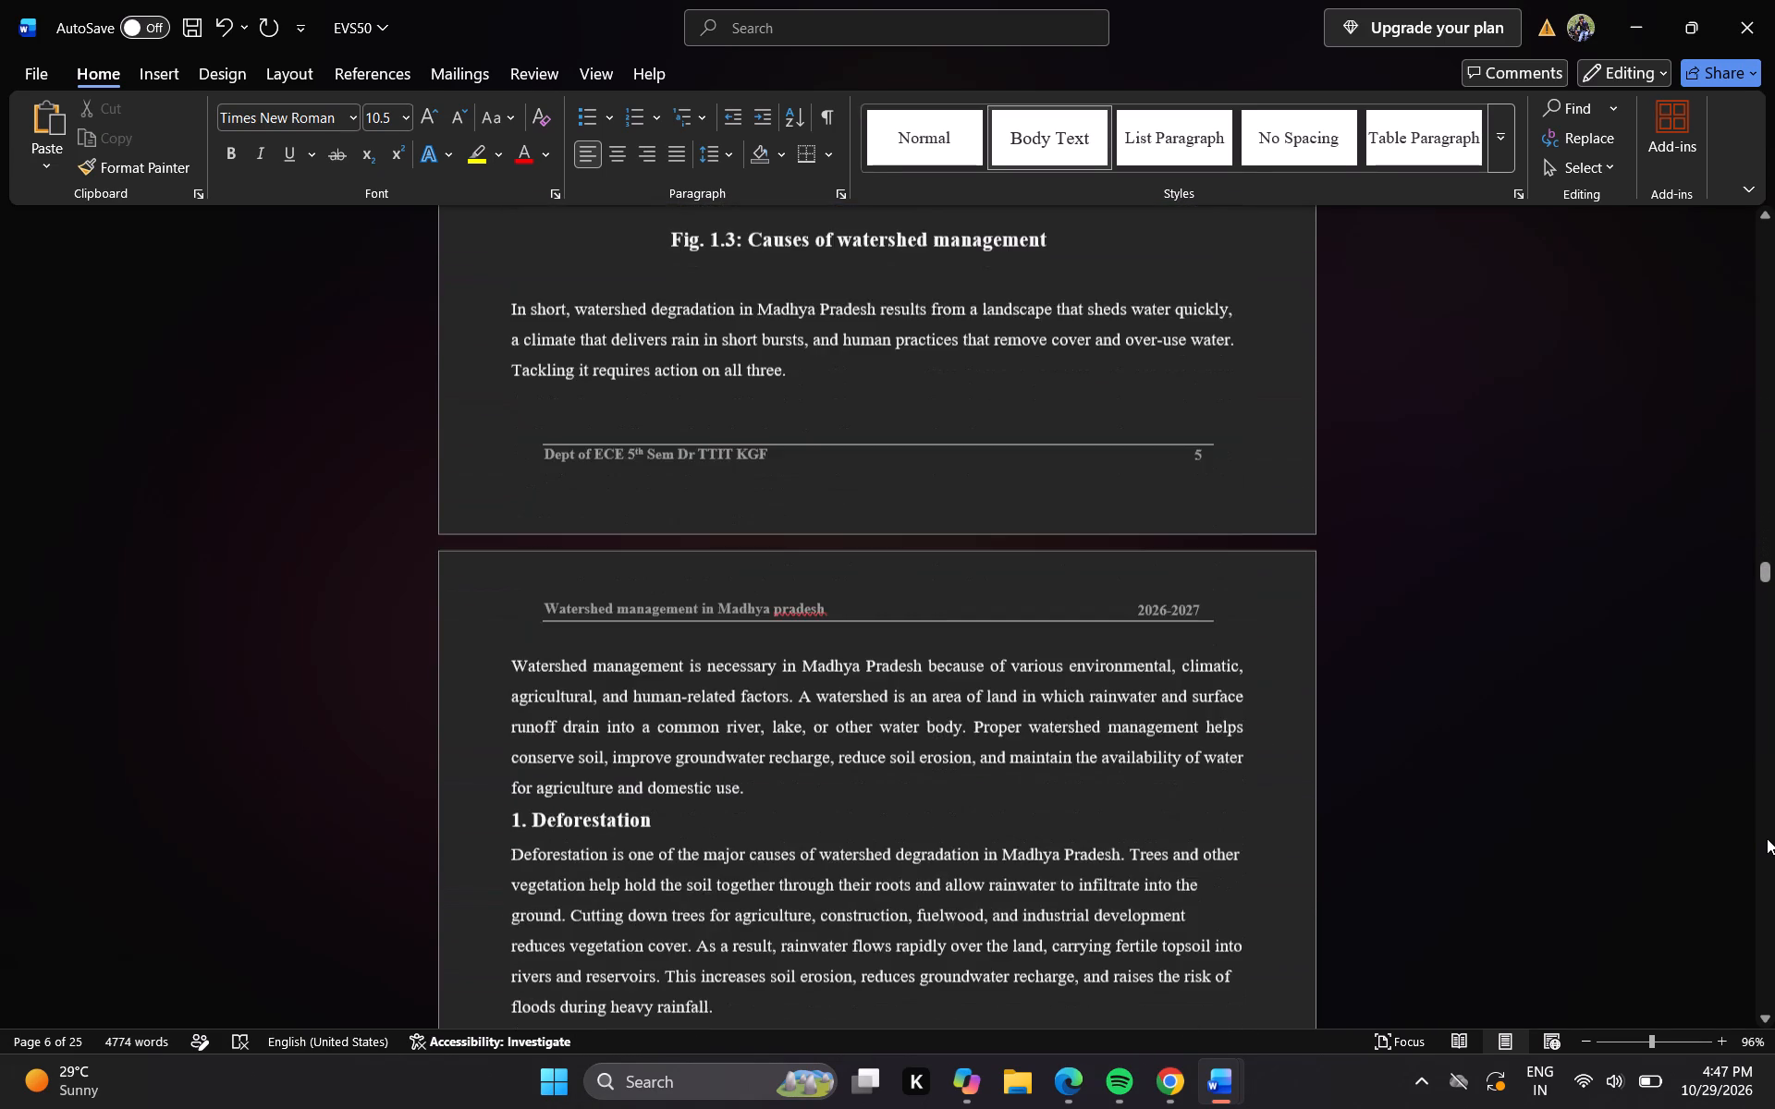
click(1767, 838)
click(1767, 838)
click(1767, 838)
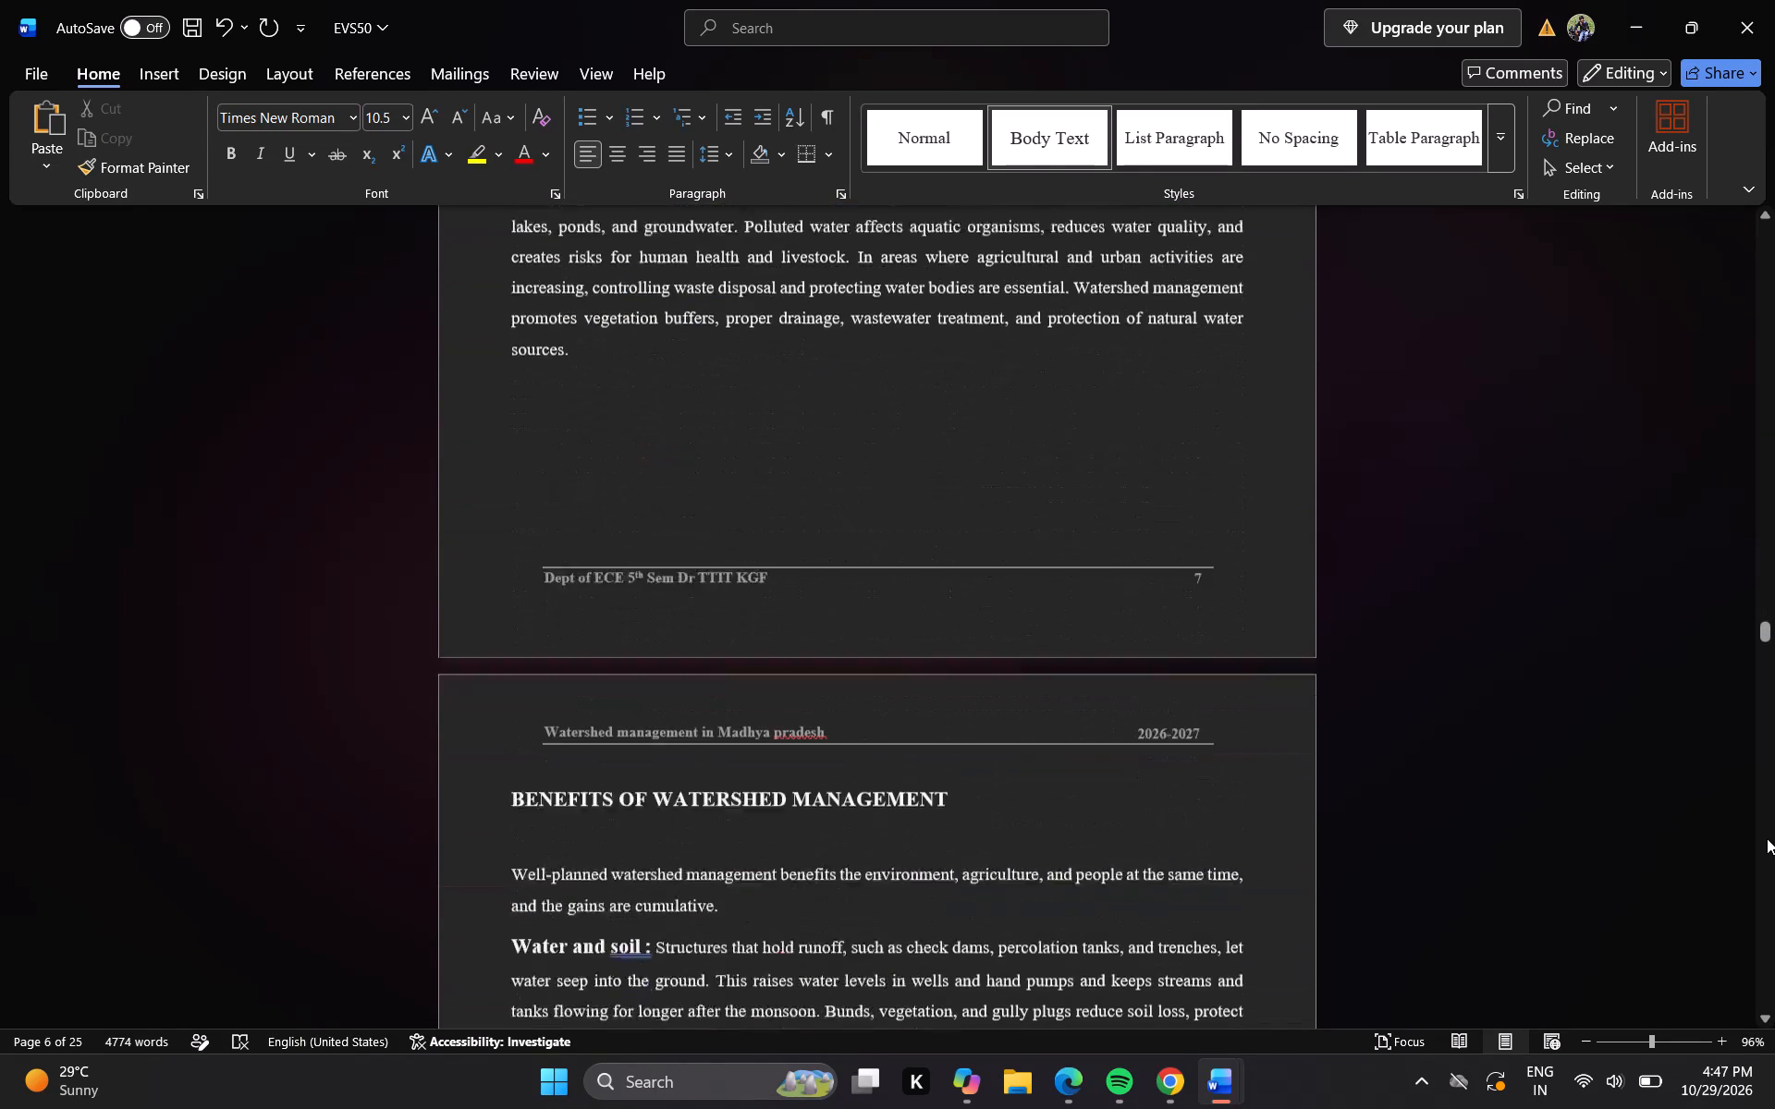
click(1767, 838)
click(1767, 838)
click(1767, 838)
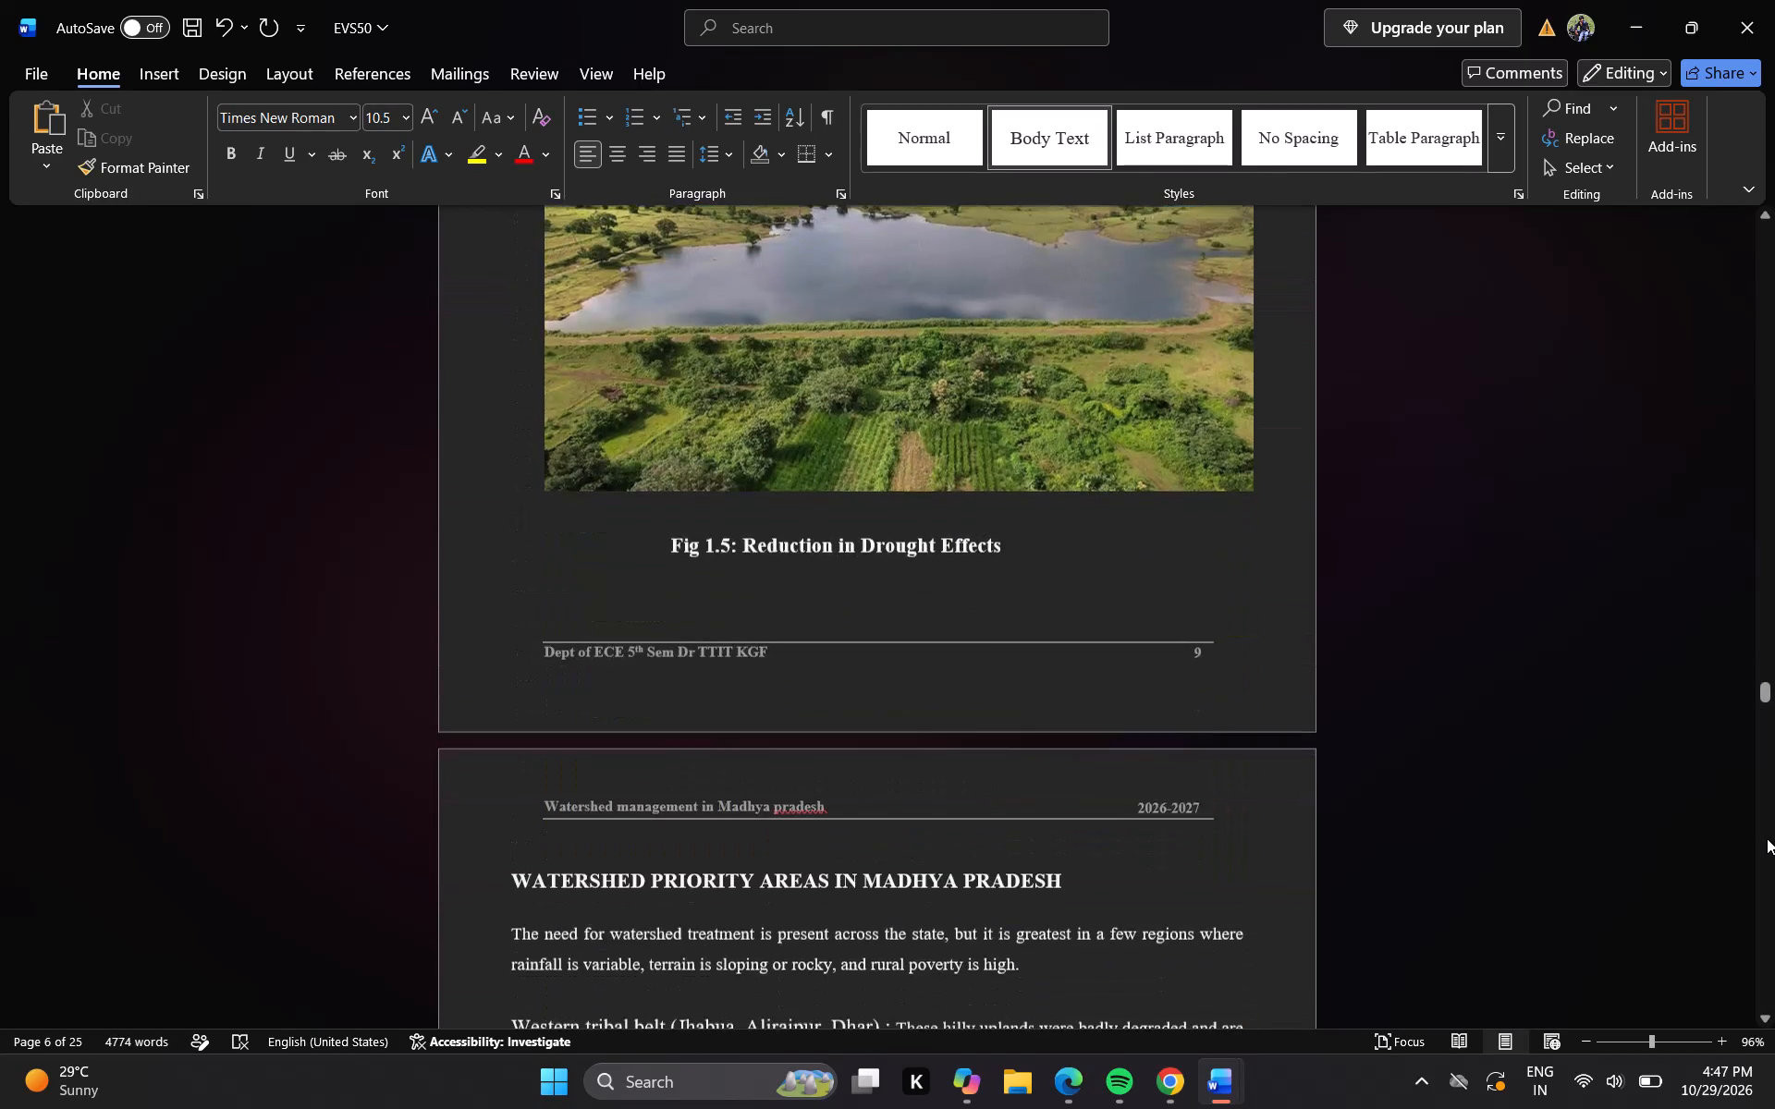
click(1767, 838)
click(1767, 838)
click(1767, 838)
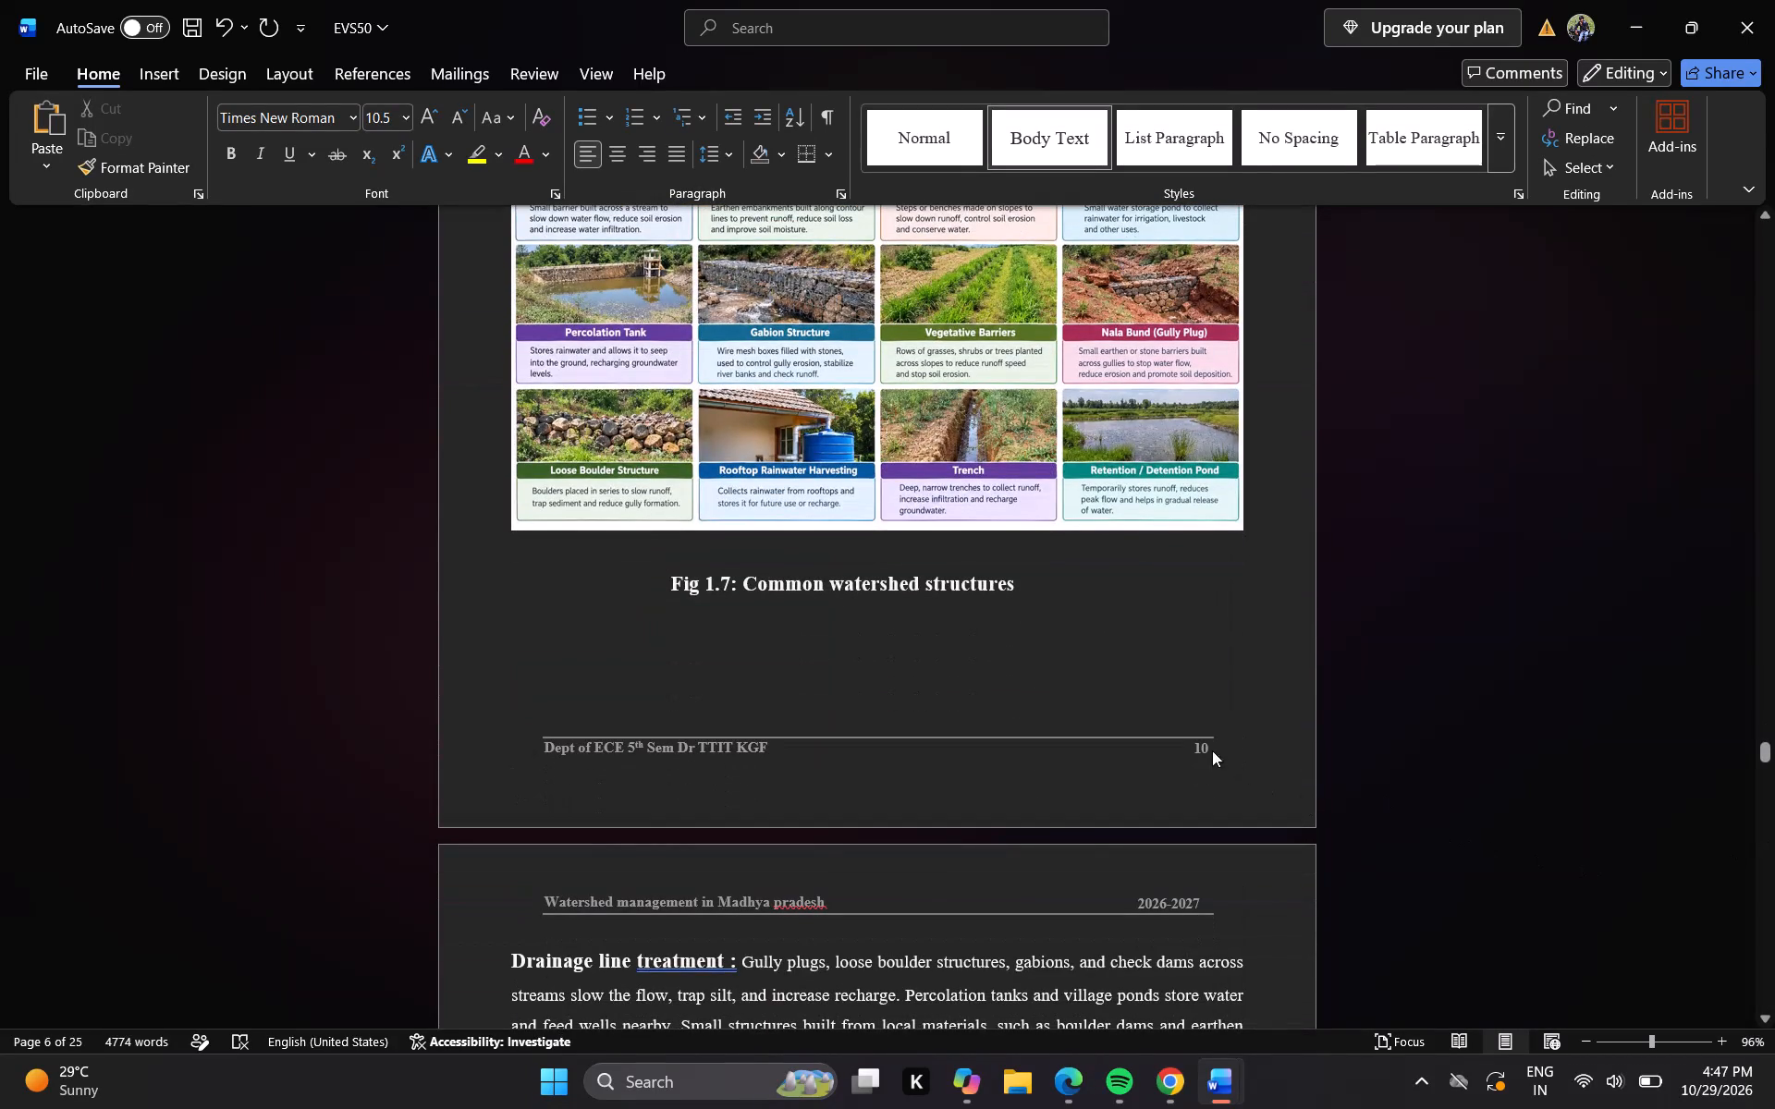
double_click(1206, 748)
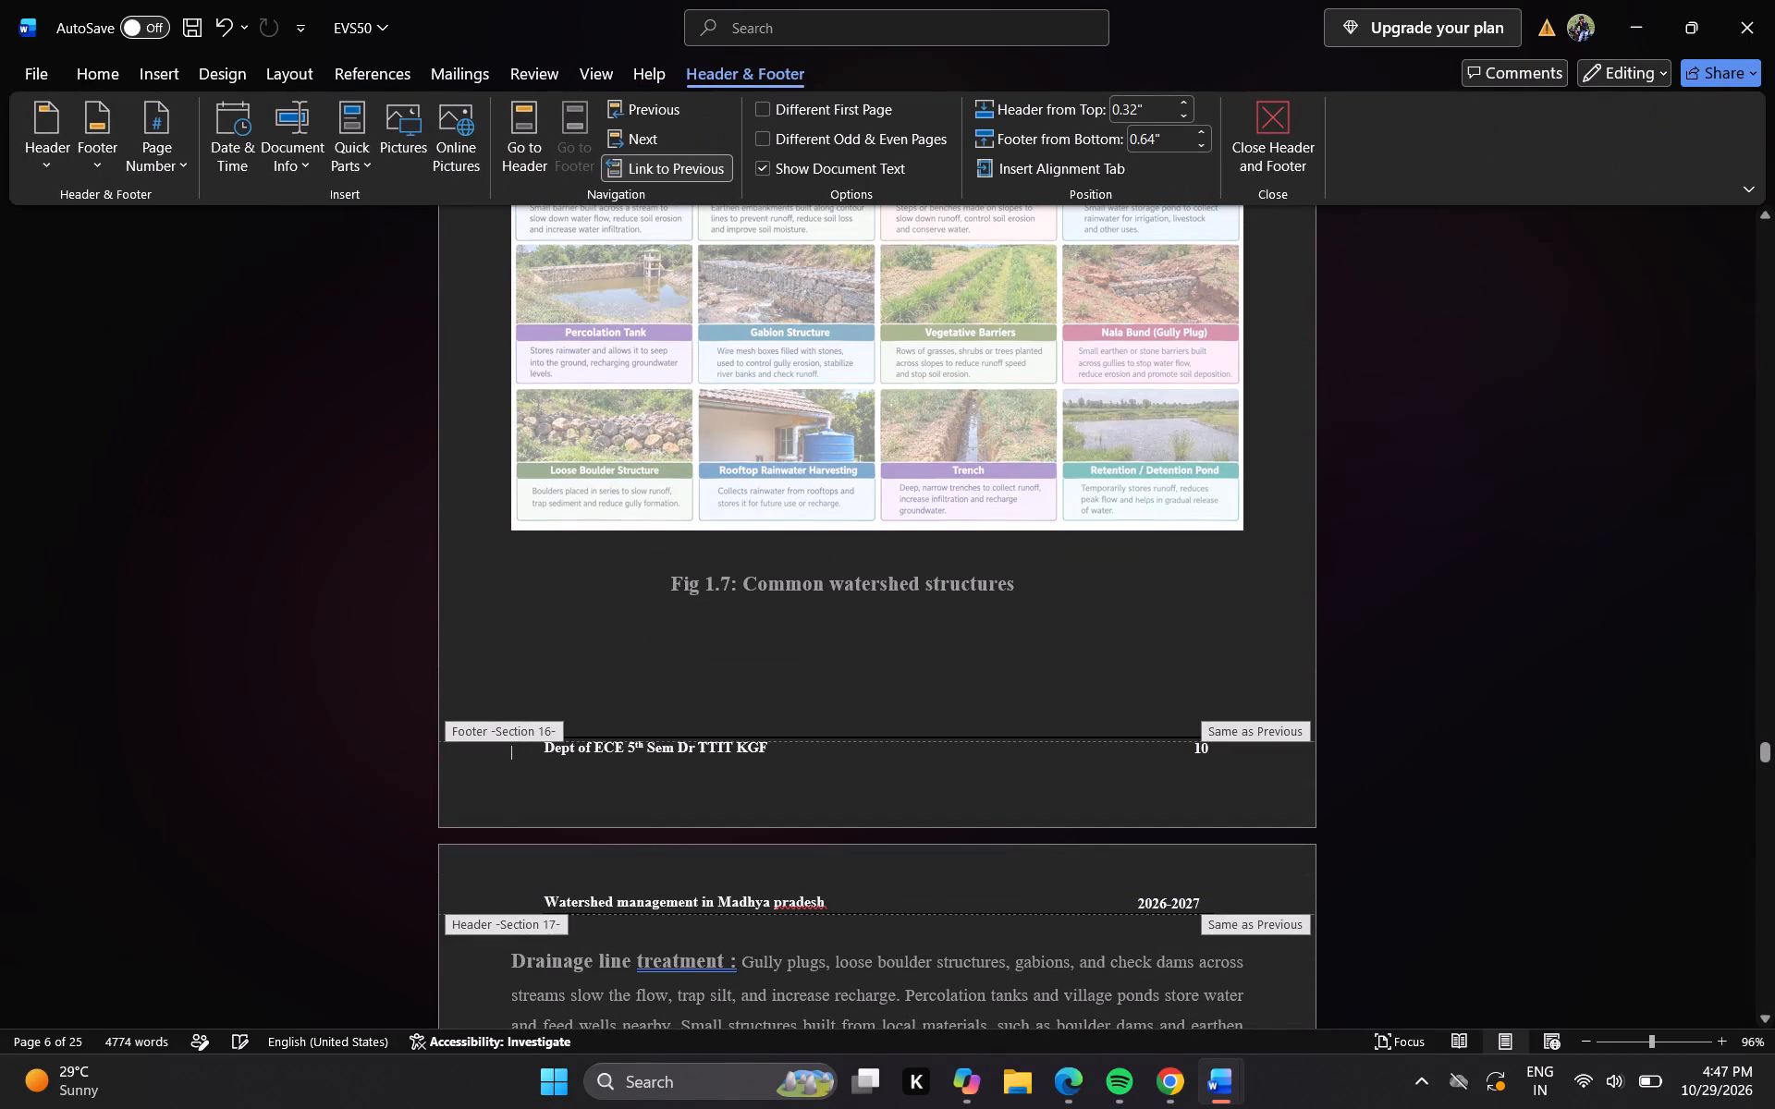
double_click(1204, 748)
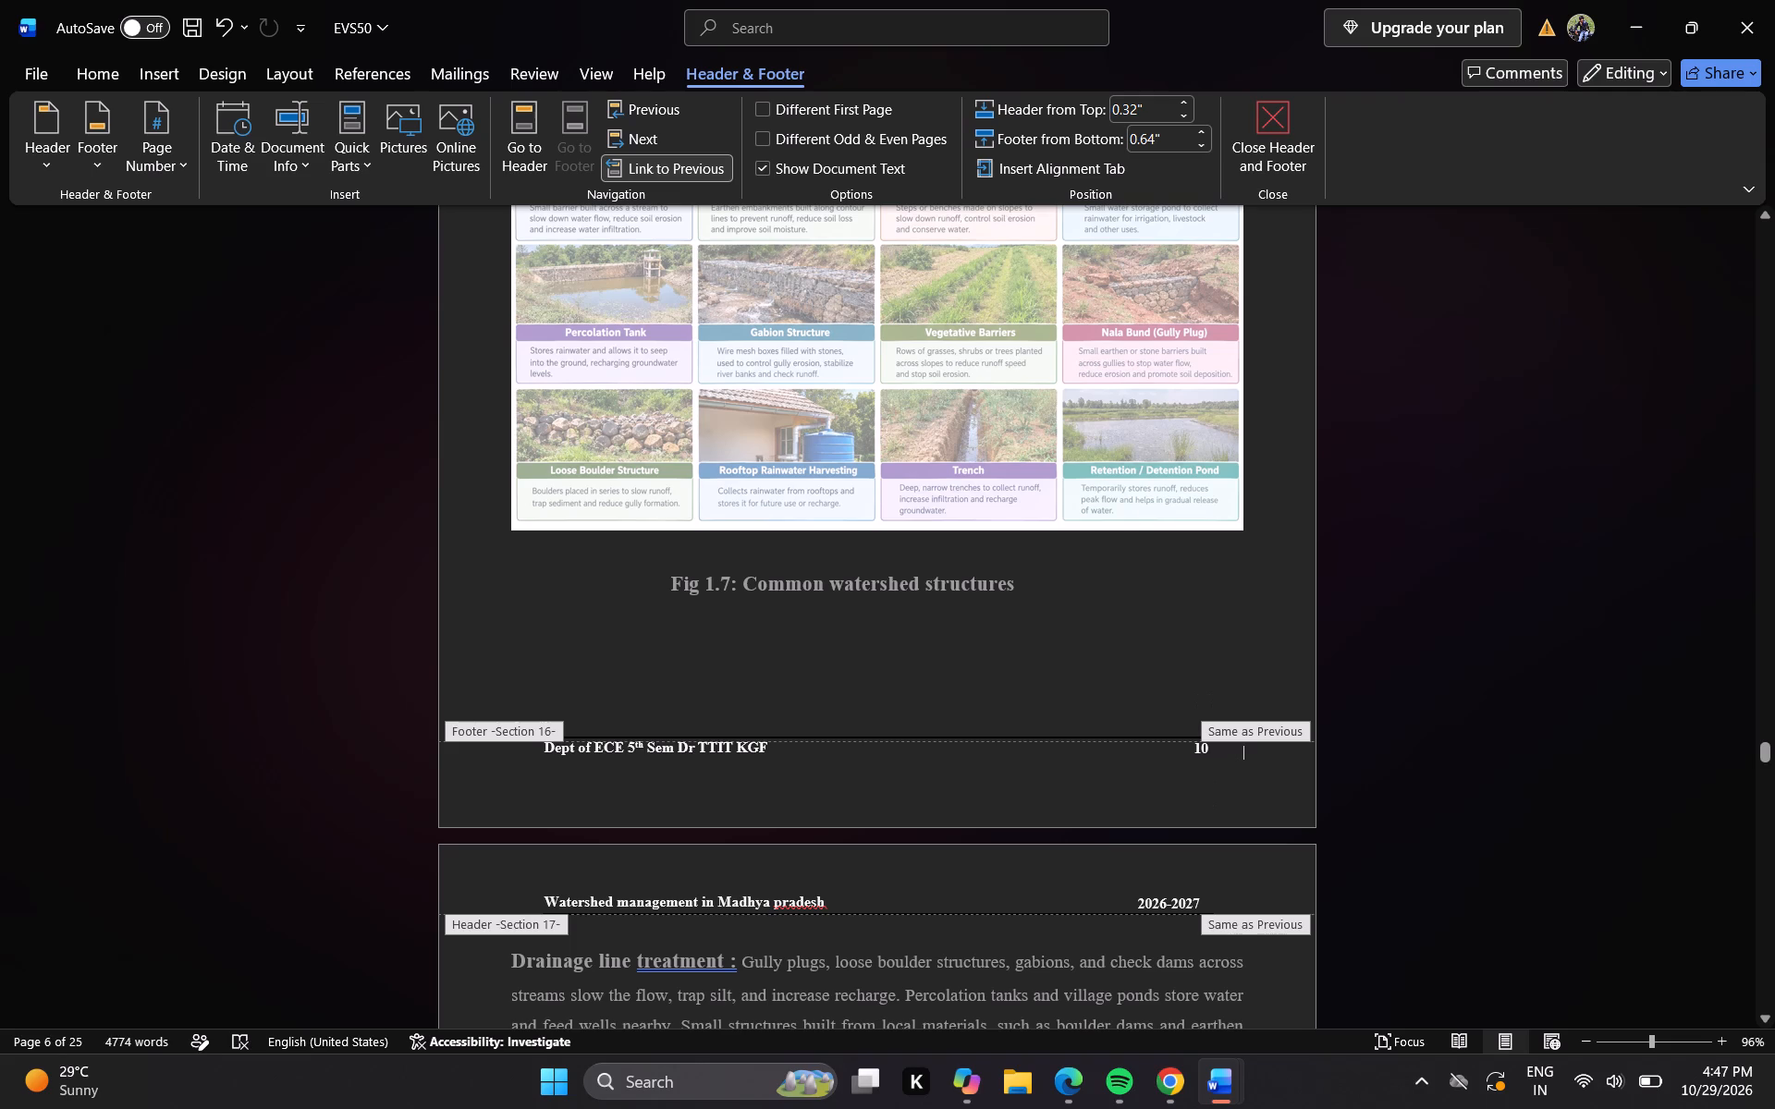
click(1212, 749)
key(BackSpace)
key(BackSpace)
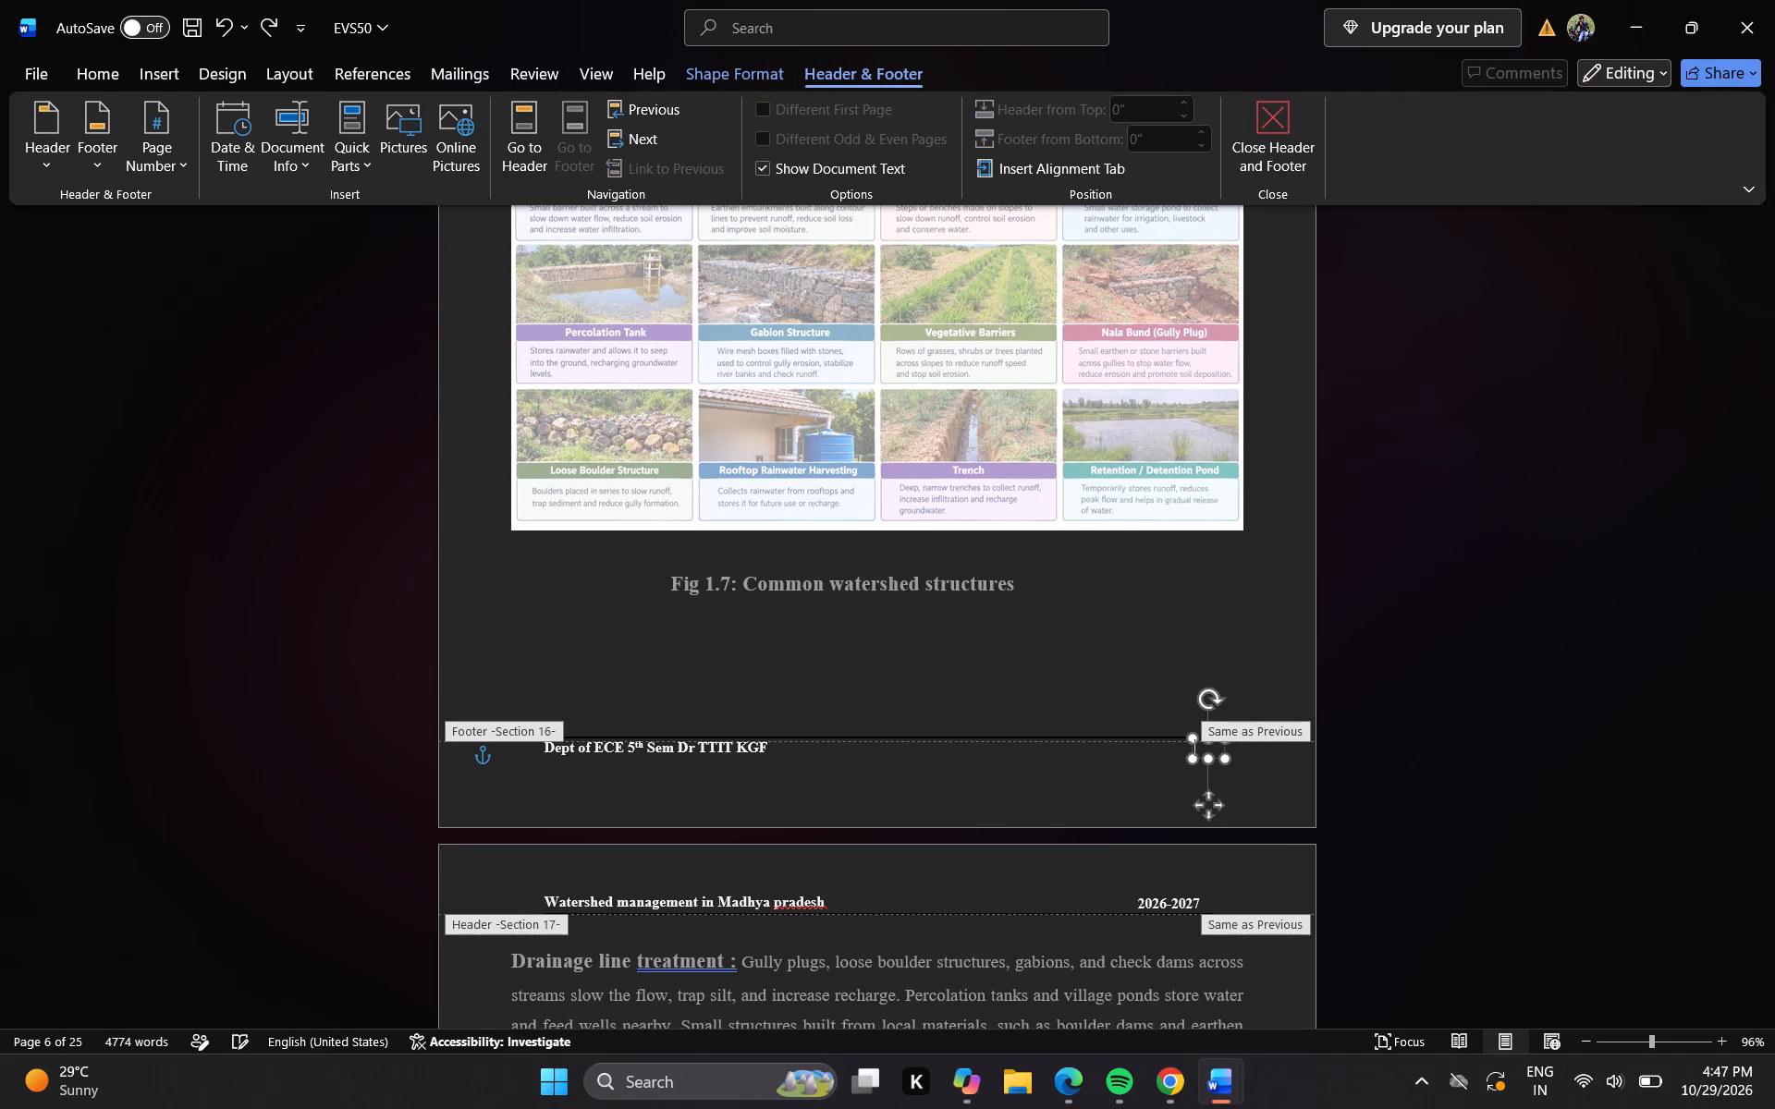
text(11)
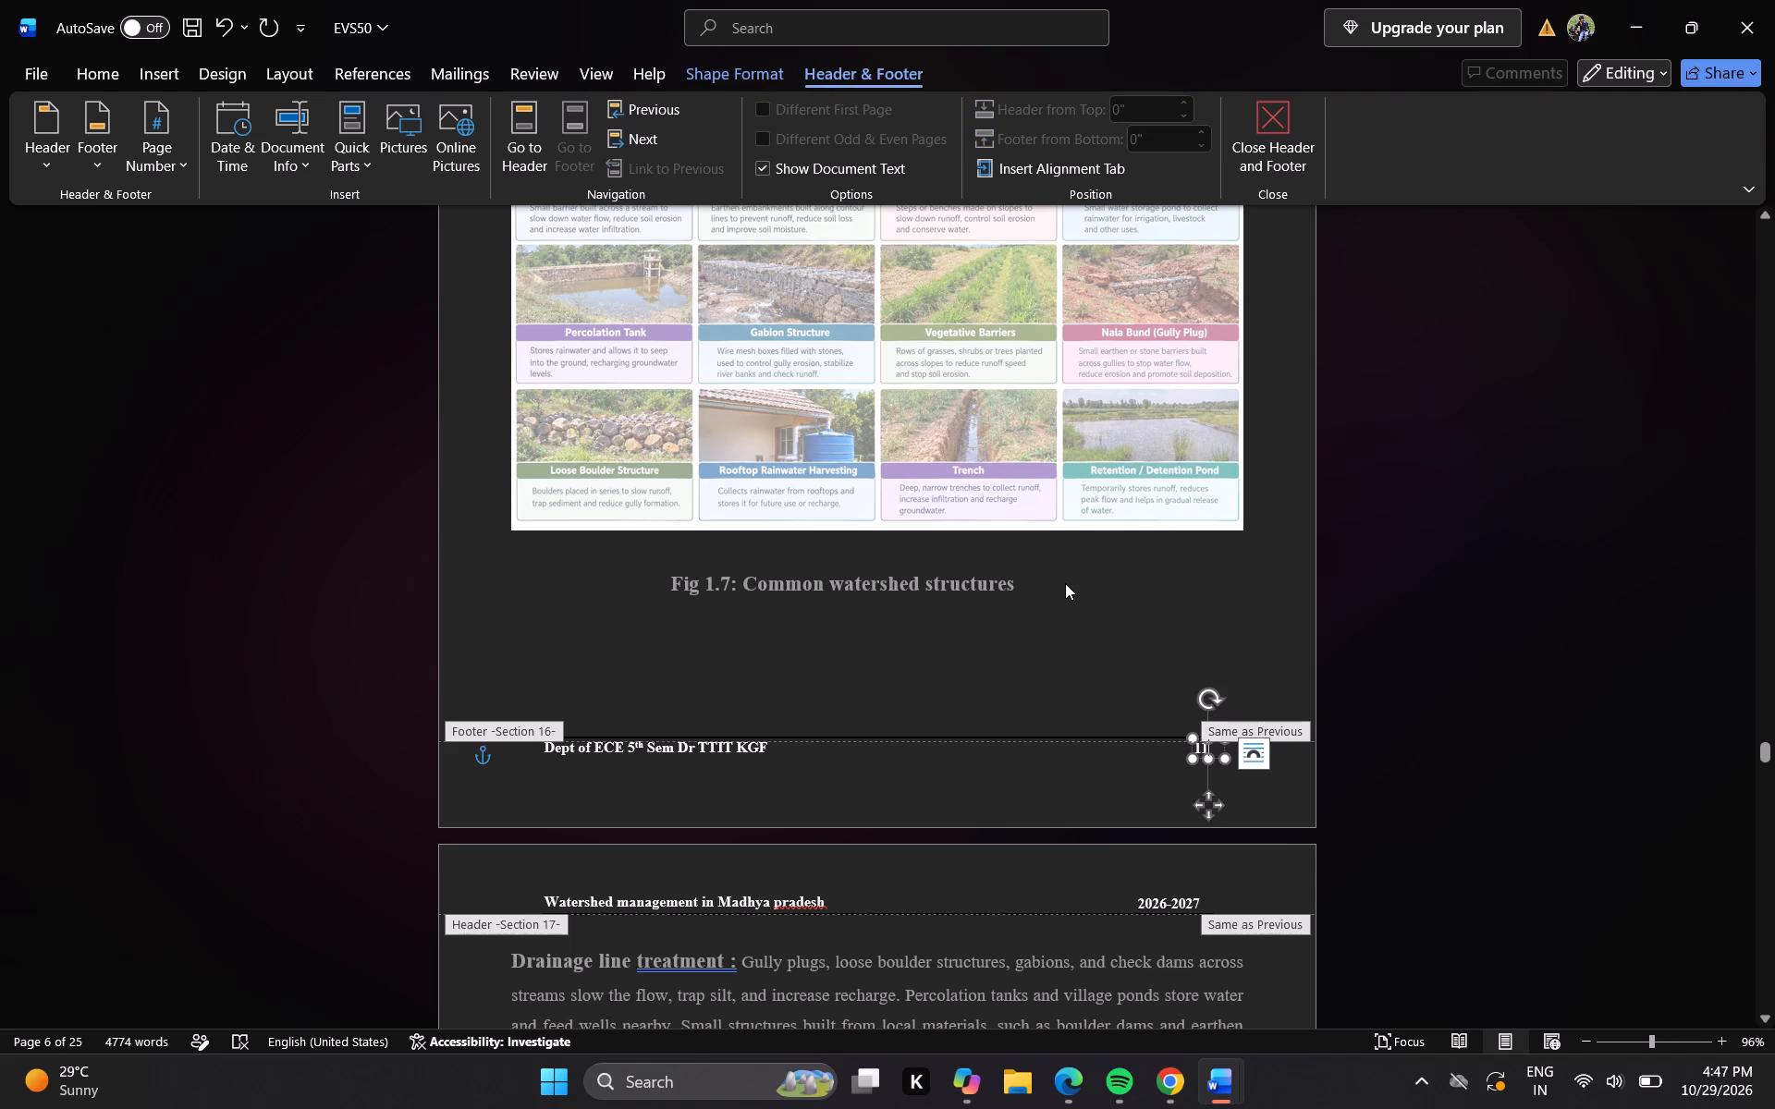
double_click(1065, 583)
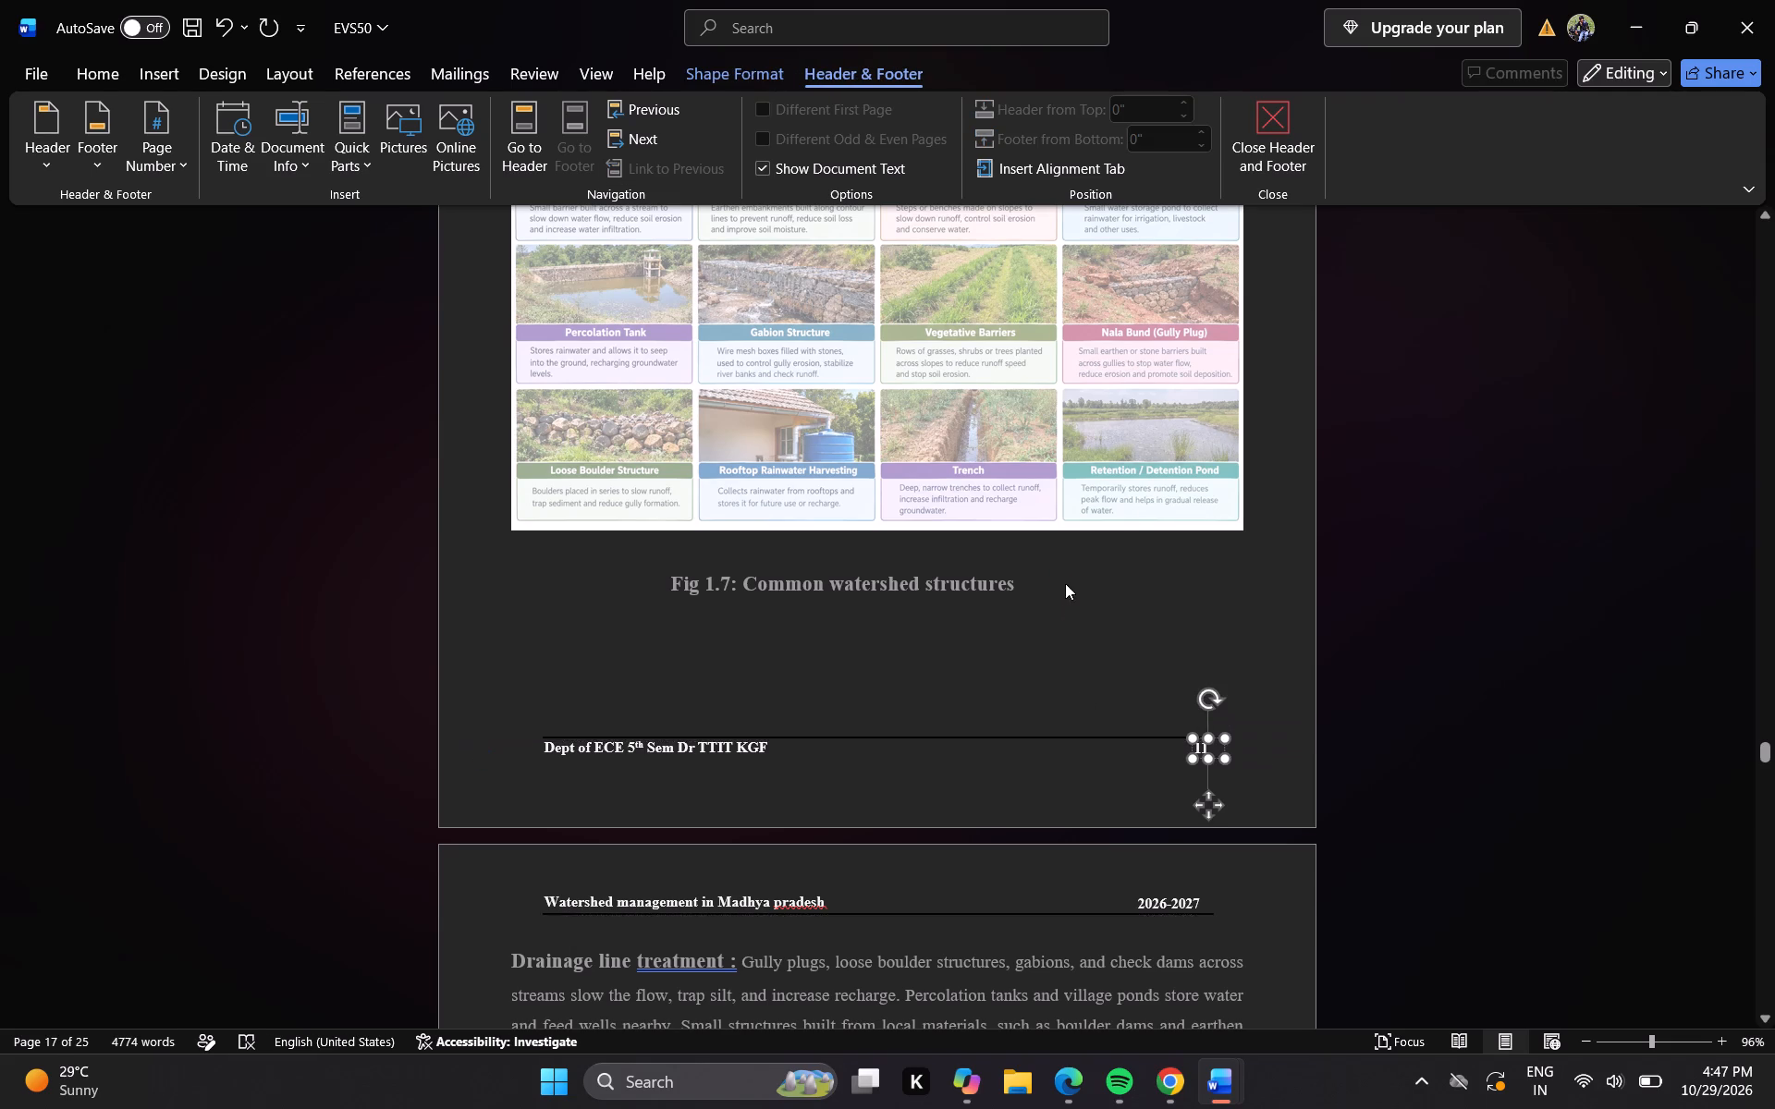
Return to the list of figures and enter page number 11 for Fig.1.7, tab-spaced to the PAGE NO column.
triple_click(1763, 306)
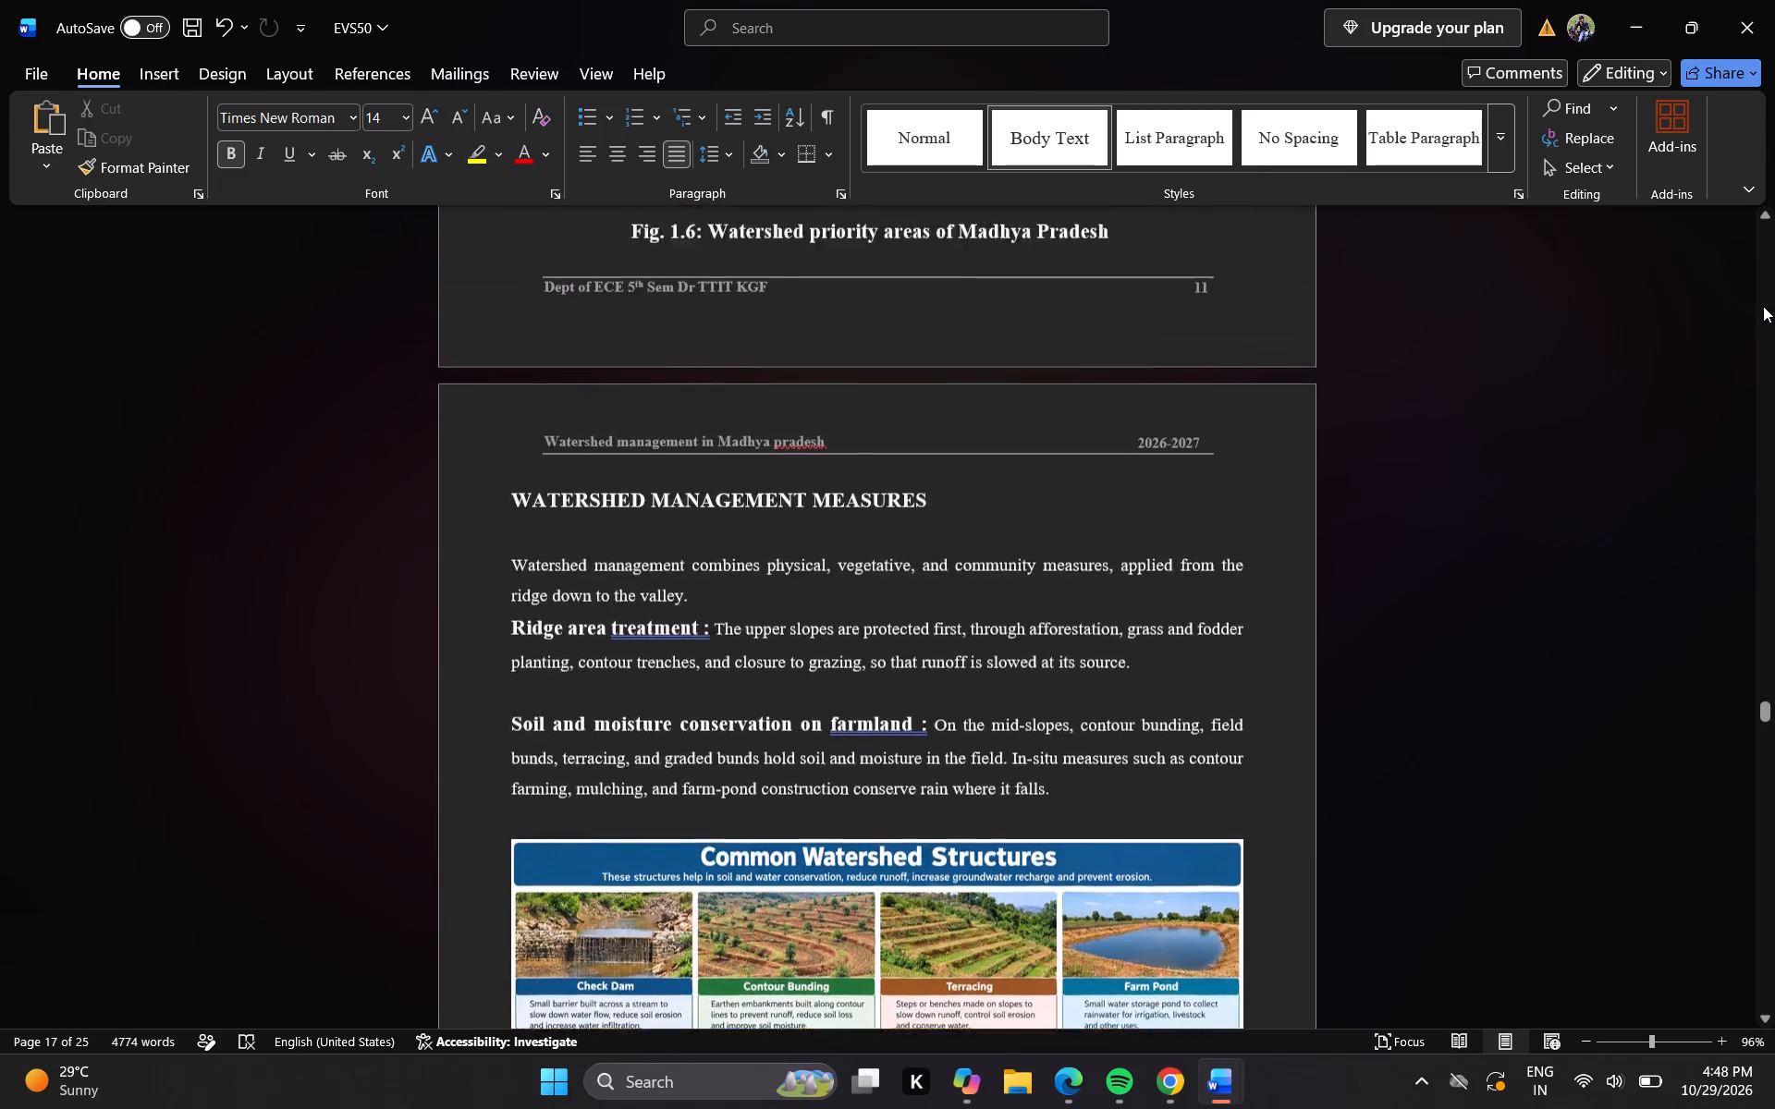
triple_click(1763, 306)
click(1763, 306)
triple_click(1763, 306)
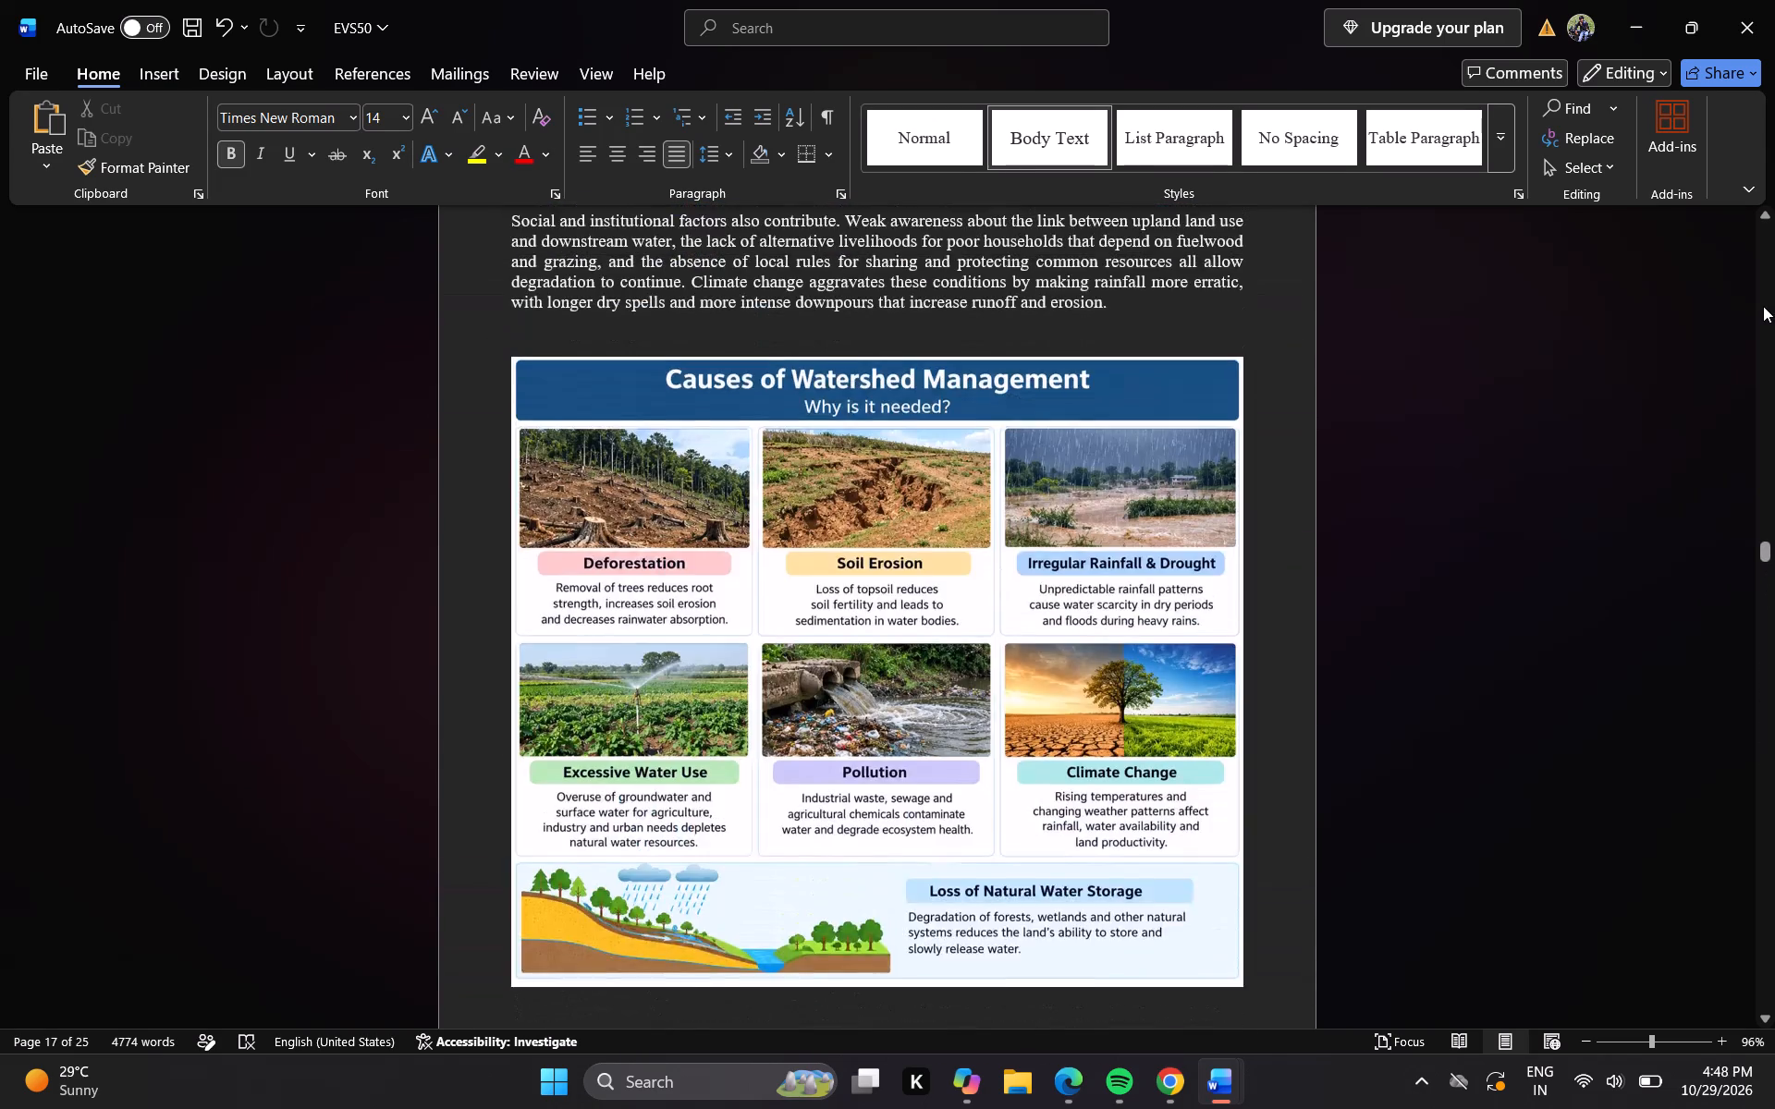
triple_click(1763, 306)
click(1763, 306)
click(1763, 306)
click(1763, 306)
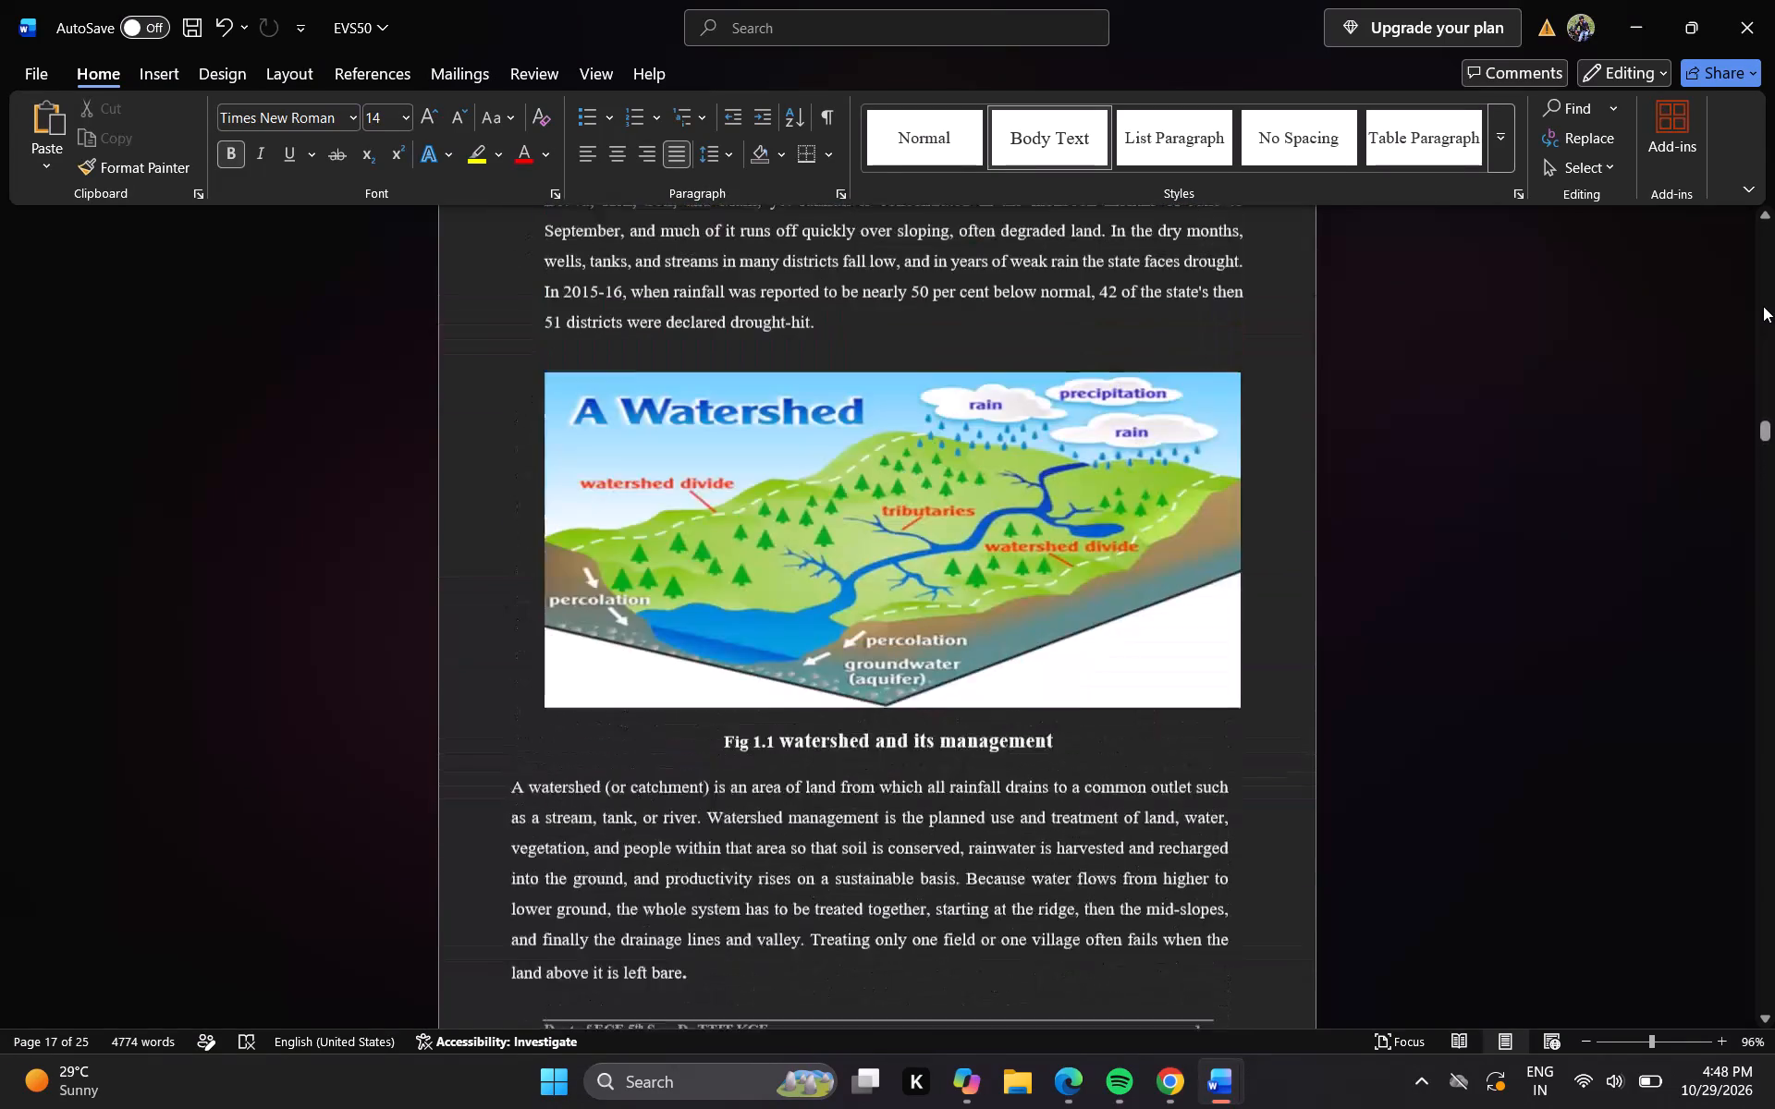
click(1763, 306)
click(1763, 306)
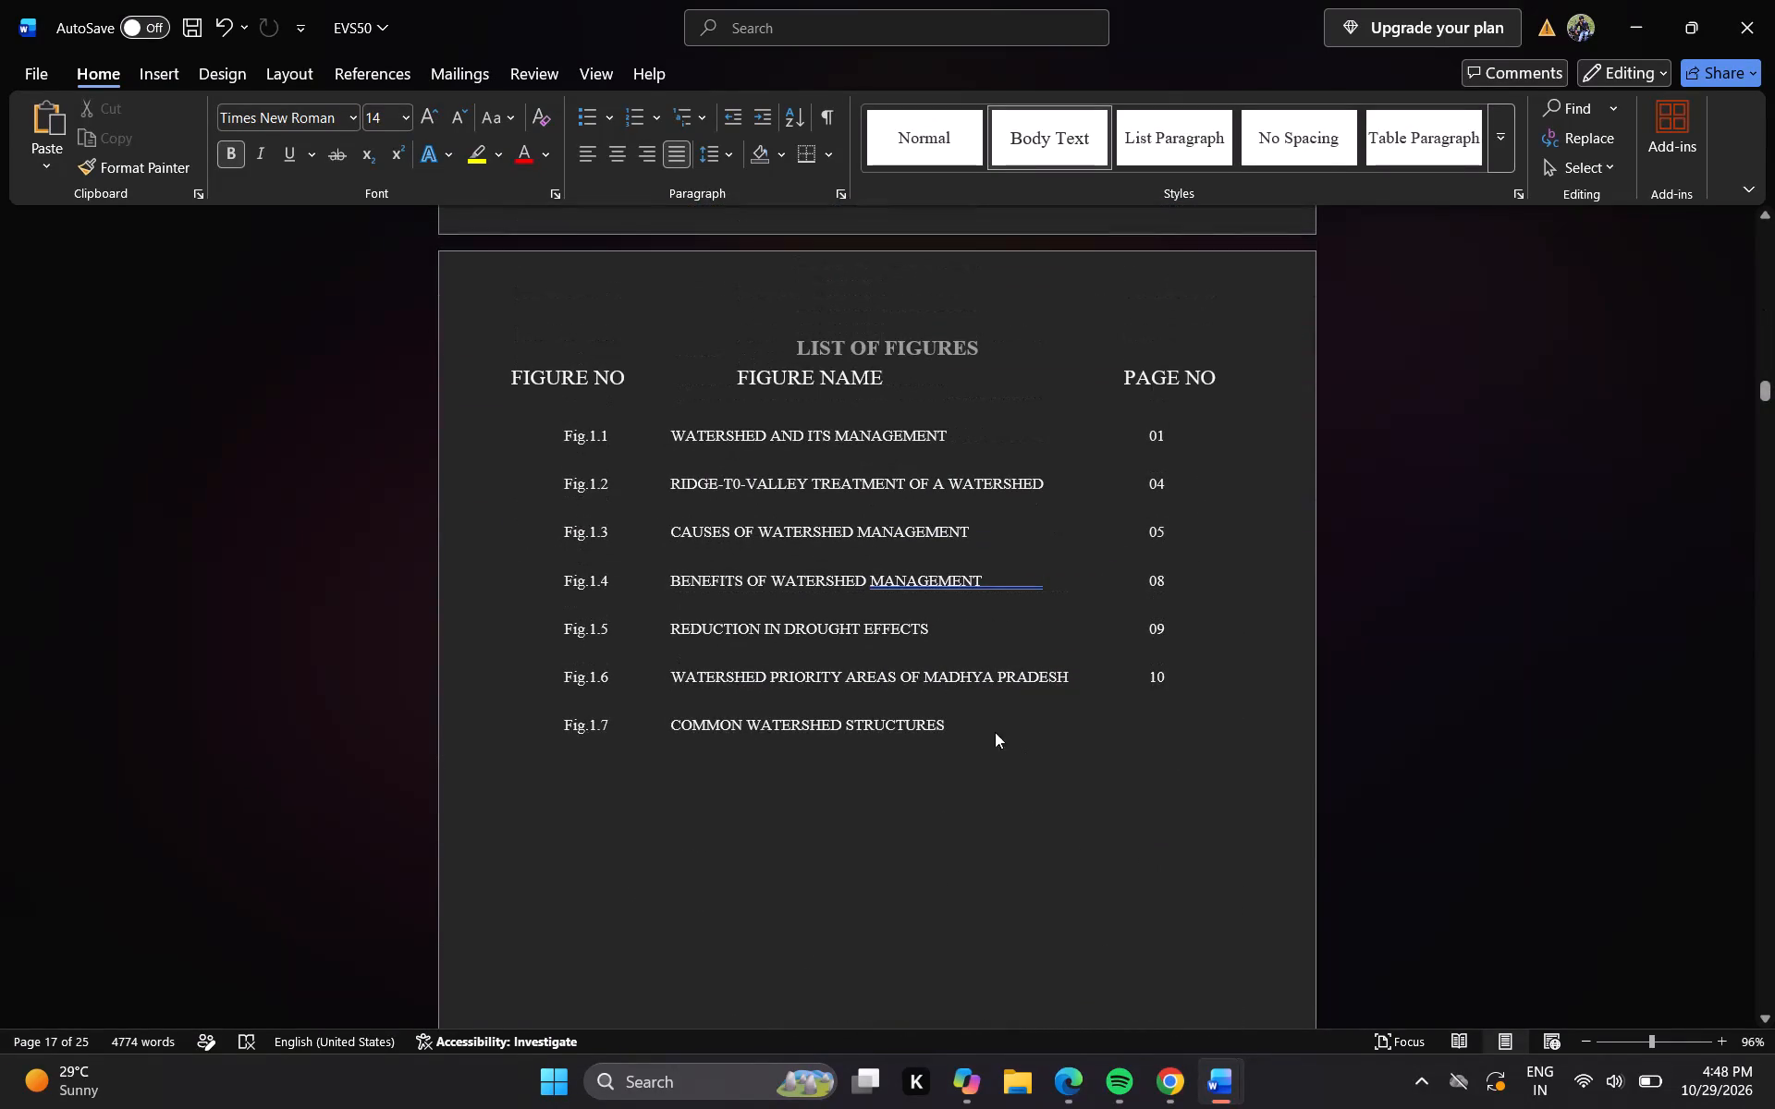
click(959, 725)
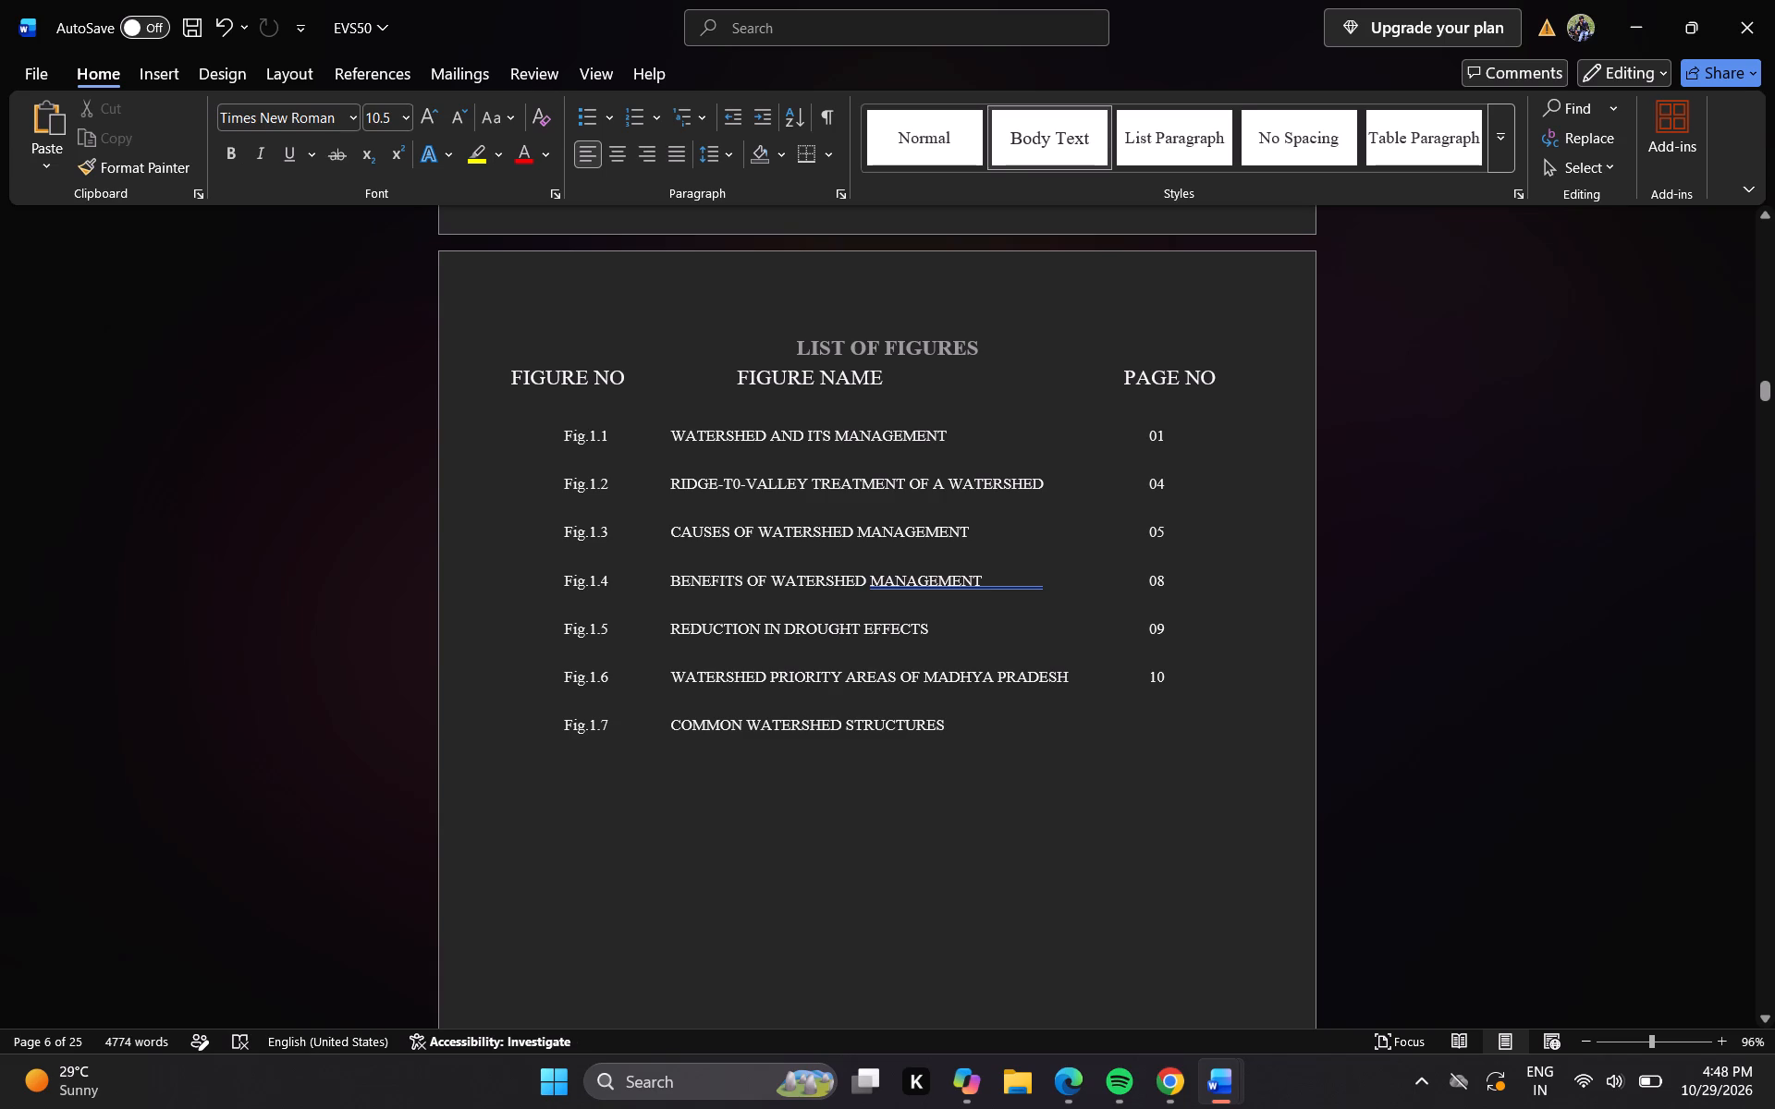
key(Tab)
key(Tab)
key(Tab)
key(Tab)
text(11)
Leave a blank line below the Fig.1.7 entry and add an indented Fig.1.8 entry with the tab-spaced figure name CHALLENGES.
key(Return)
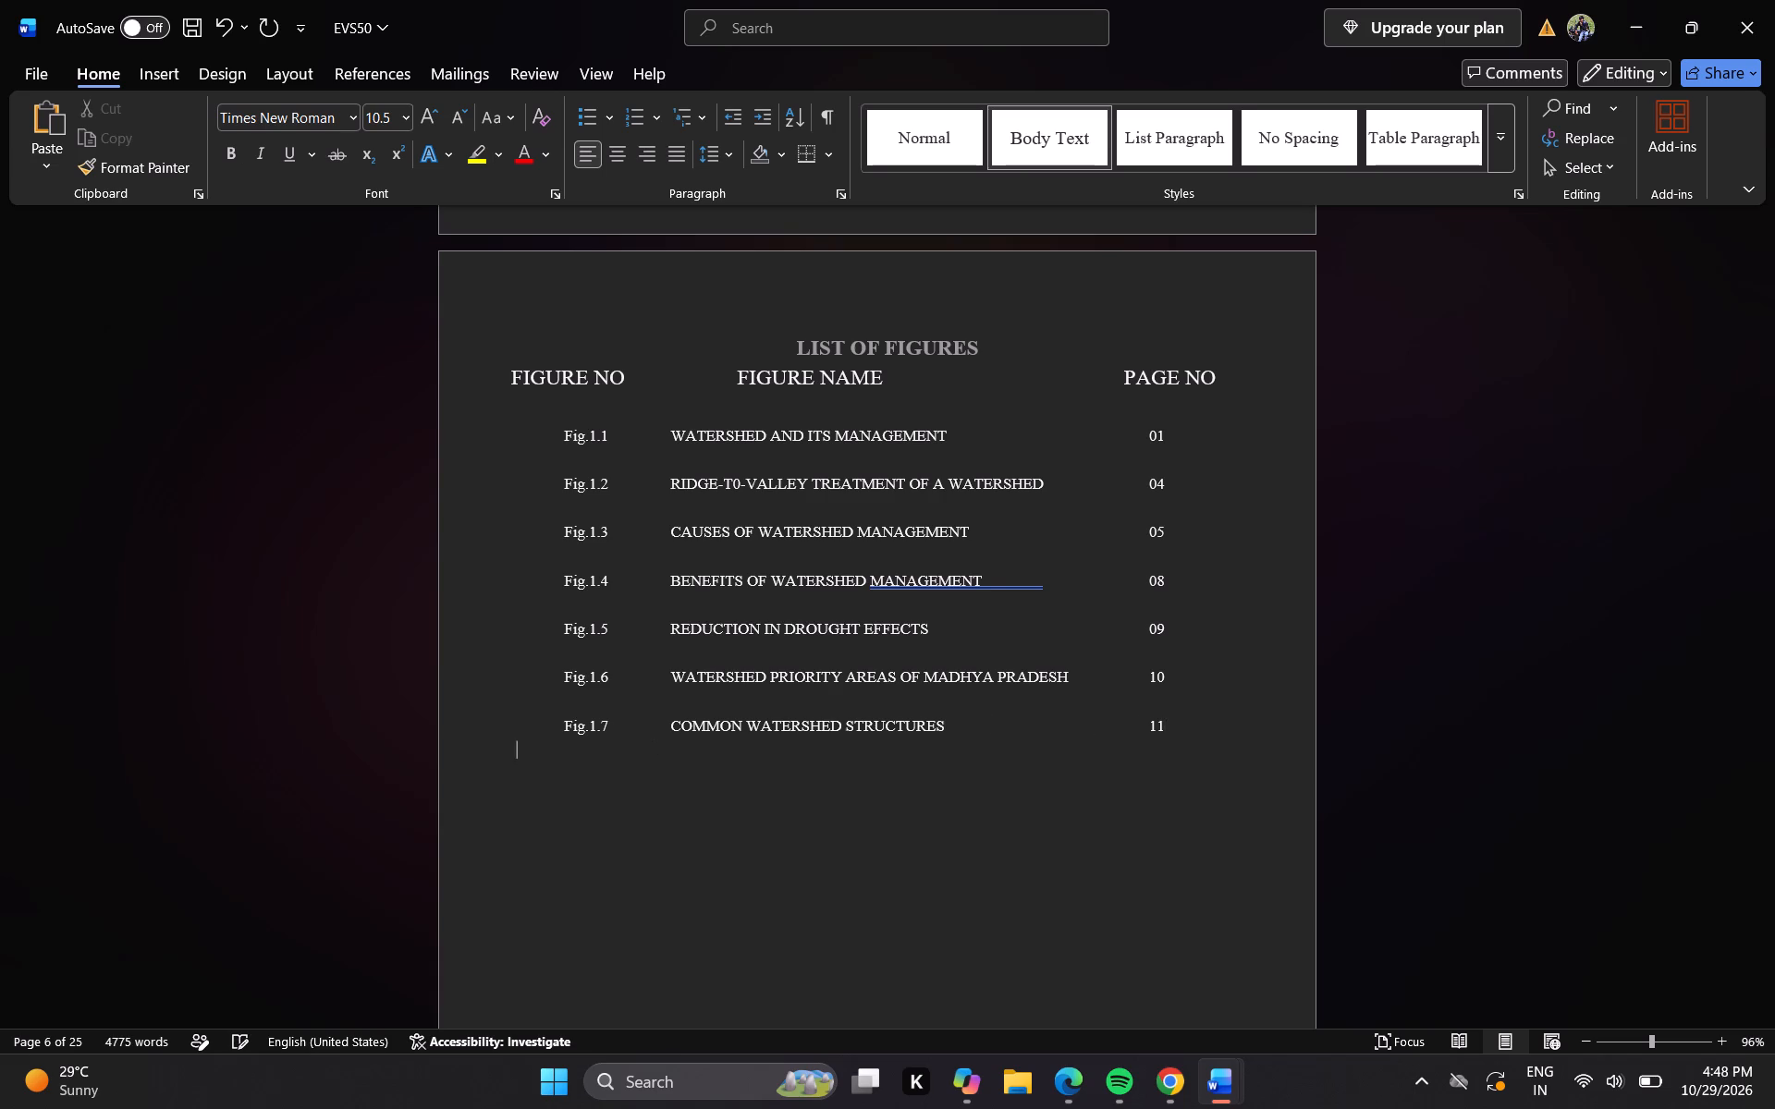
key(Return)
key(Tab)
key(f)
text(ig)
text(,1)
key(period)
key(BackSpace)
key(BackSpace)
key(BackSpace)
text(.1.8)
key(space)
key(Tab)
key(Tab)
text(CHALLENGES)
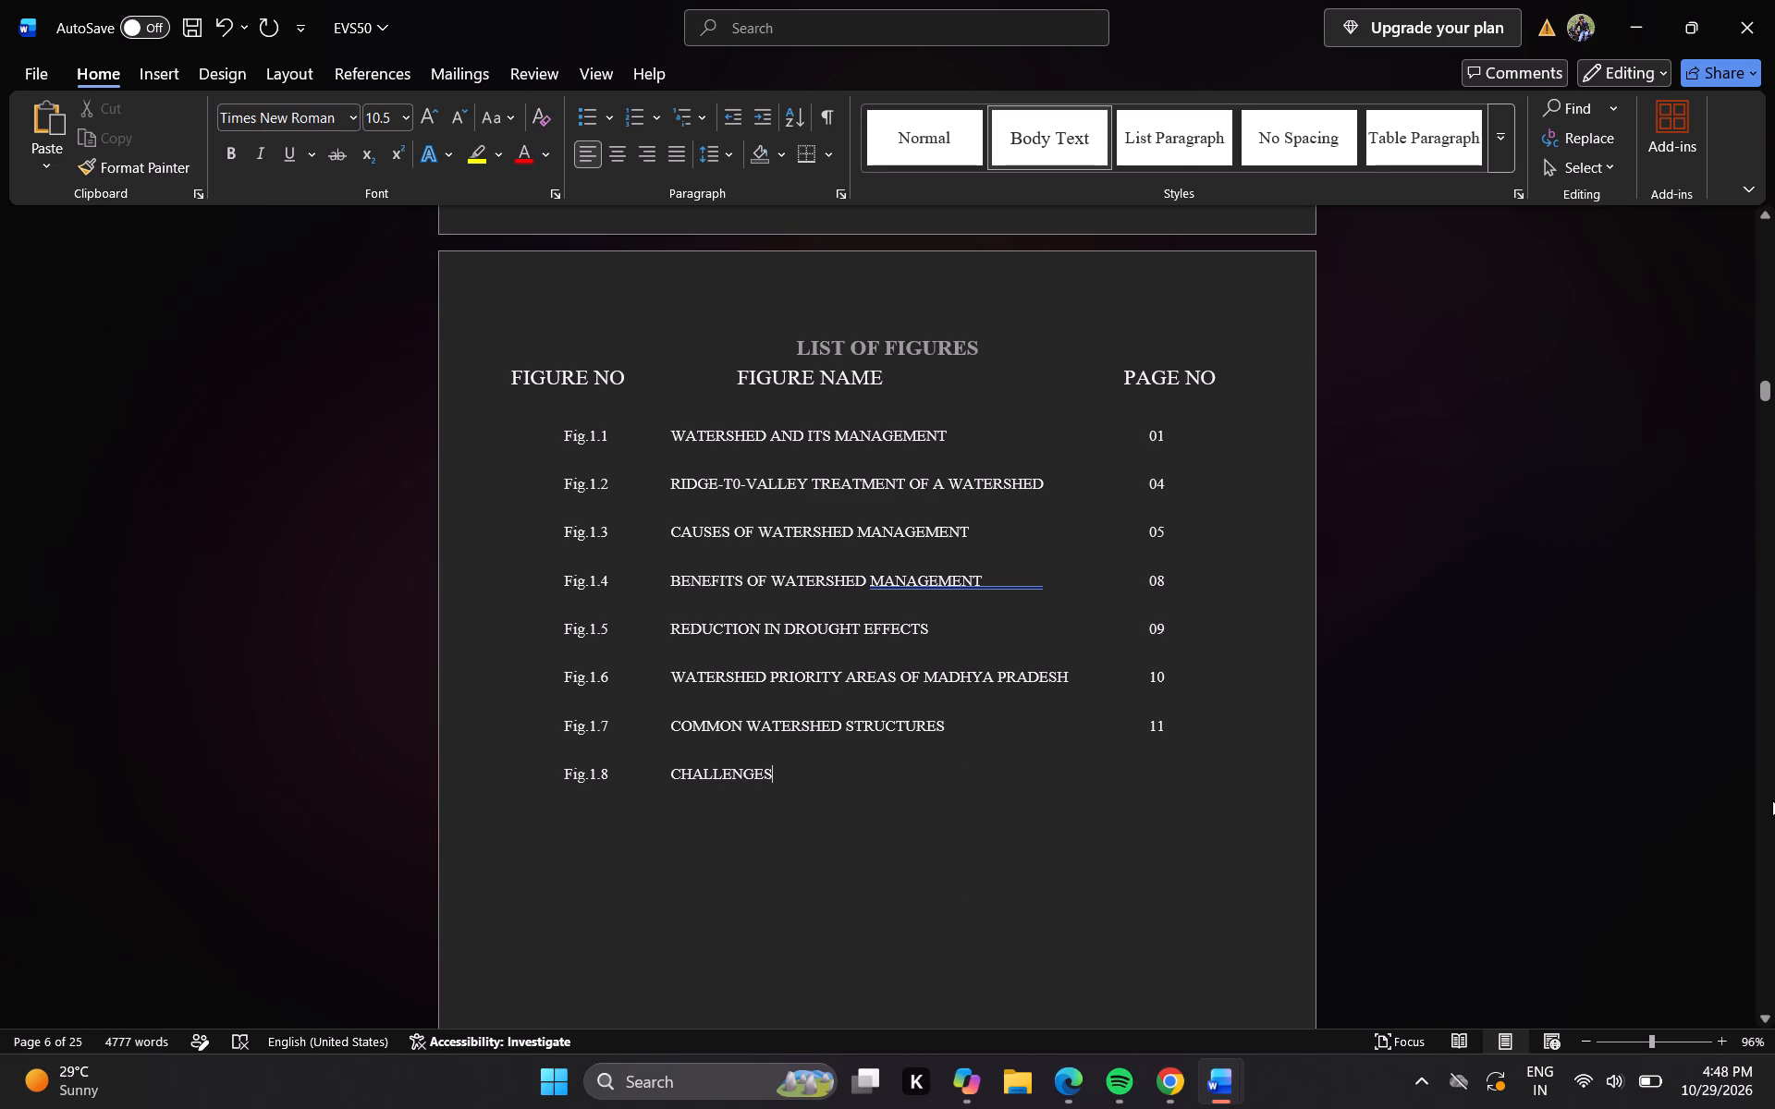
Look through the report's pages for the Fig 1.8 and Fig 1.9 images, checking their captions and the footer page numbers along the way.
click(1774, 767)
double_click(1774, 767)
drag(1774, 767, 1757, 765)
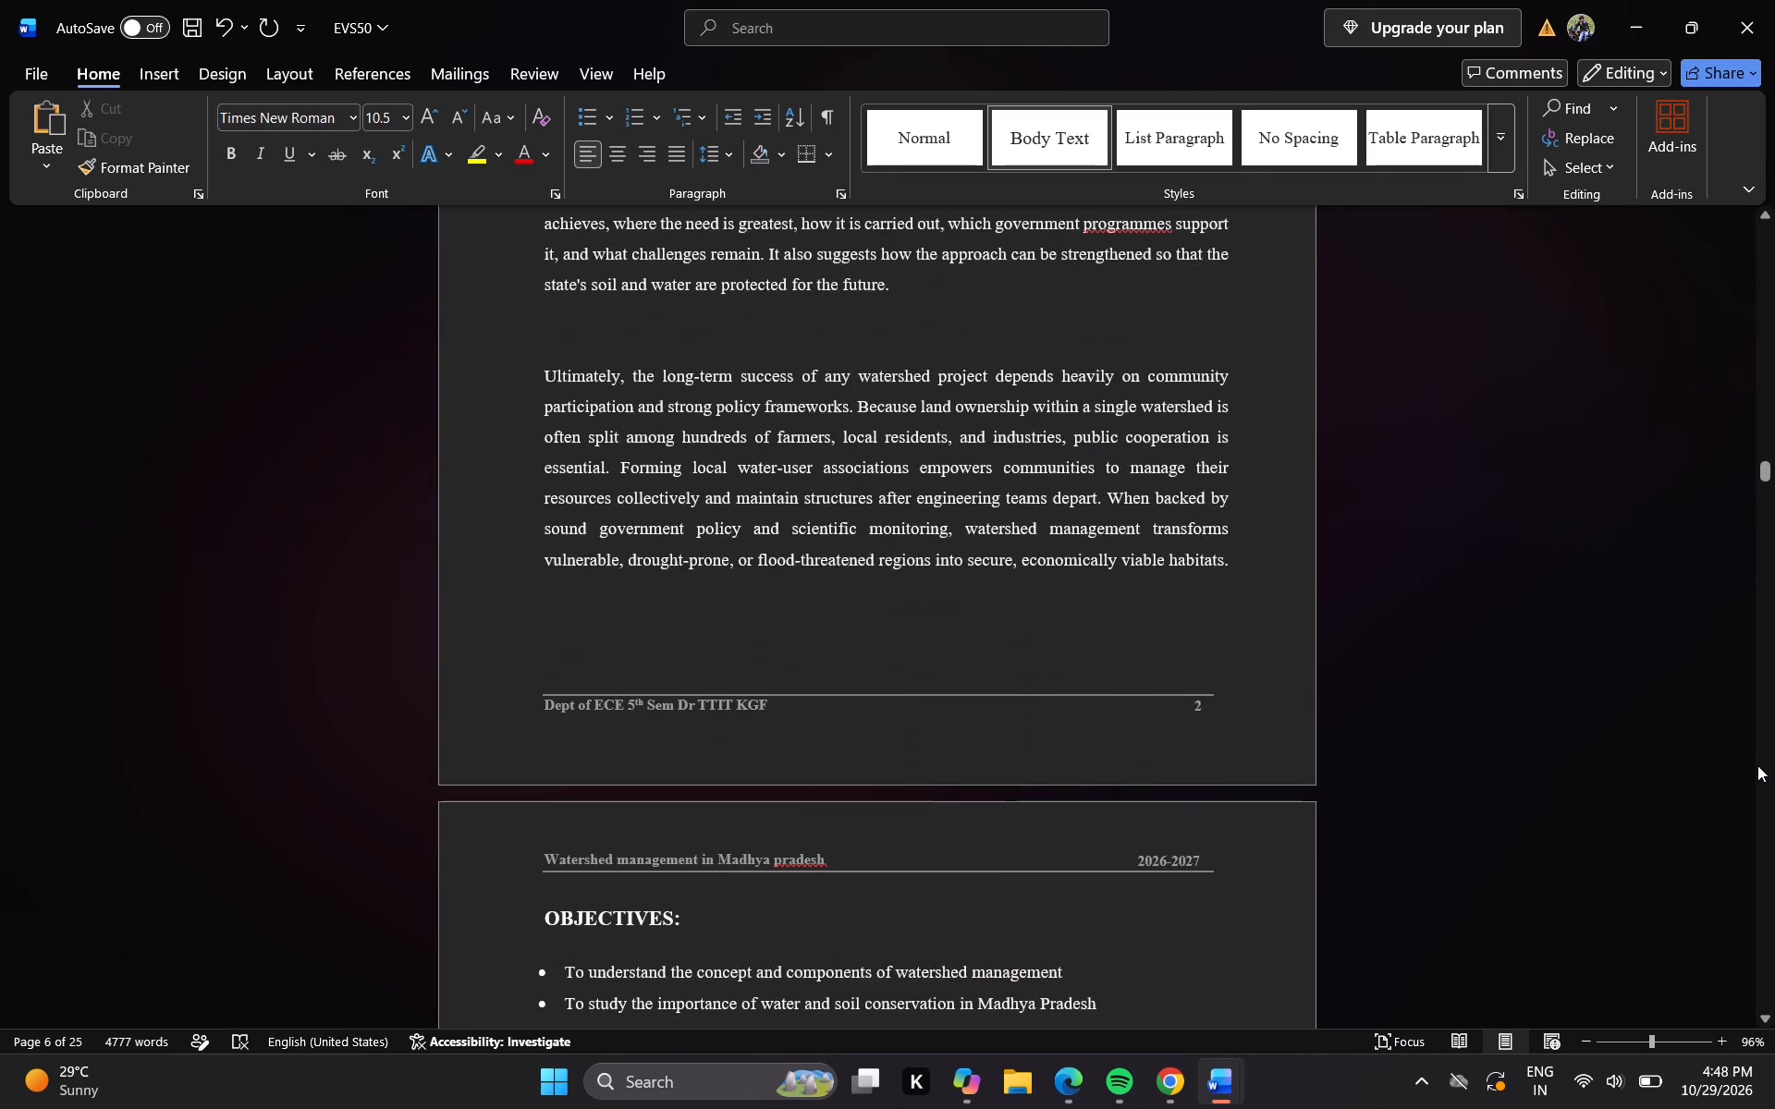
click(1757, 765)
triple_click(1757, 765)
click(1757, 765)
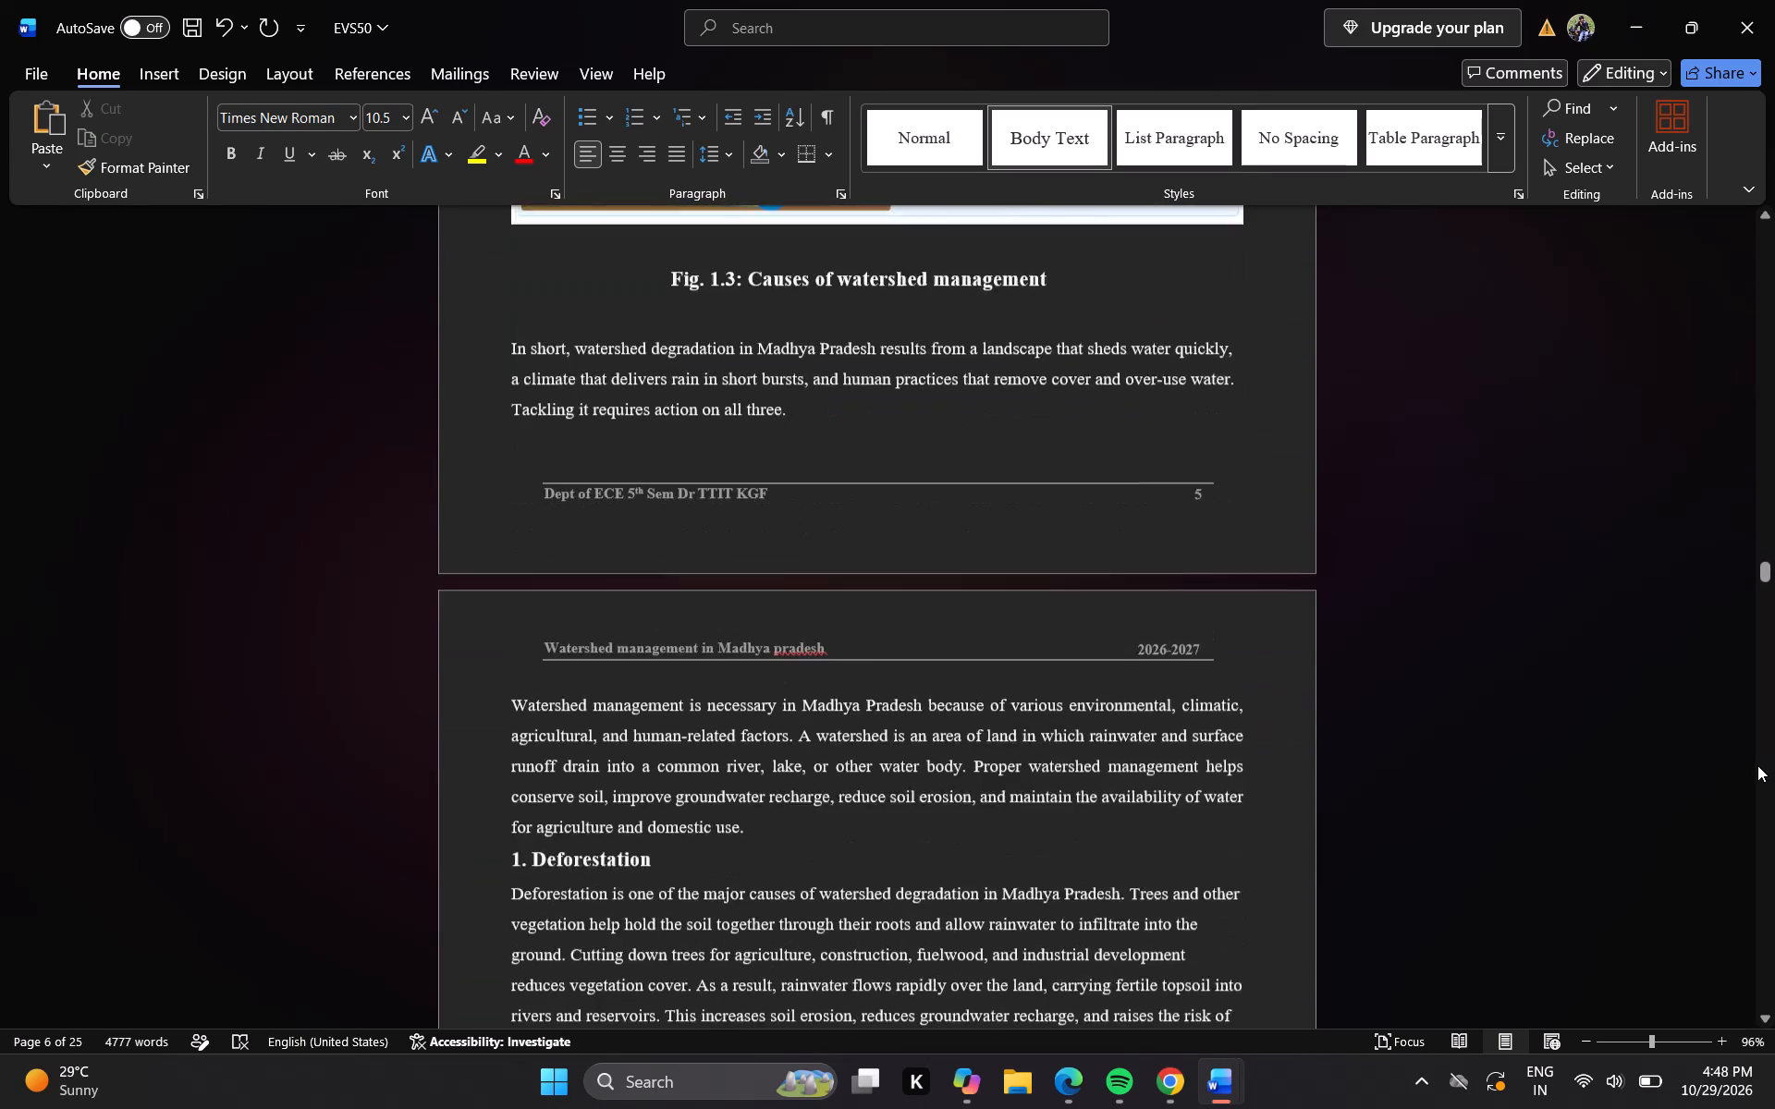
click(1757, 765)
click(1757, 765)
click(1757, 765)
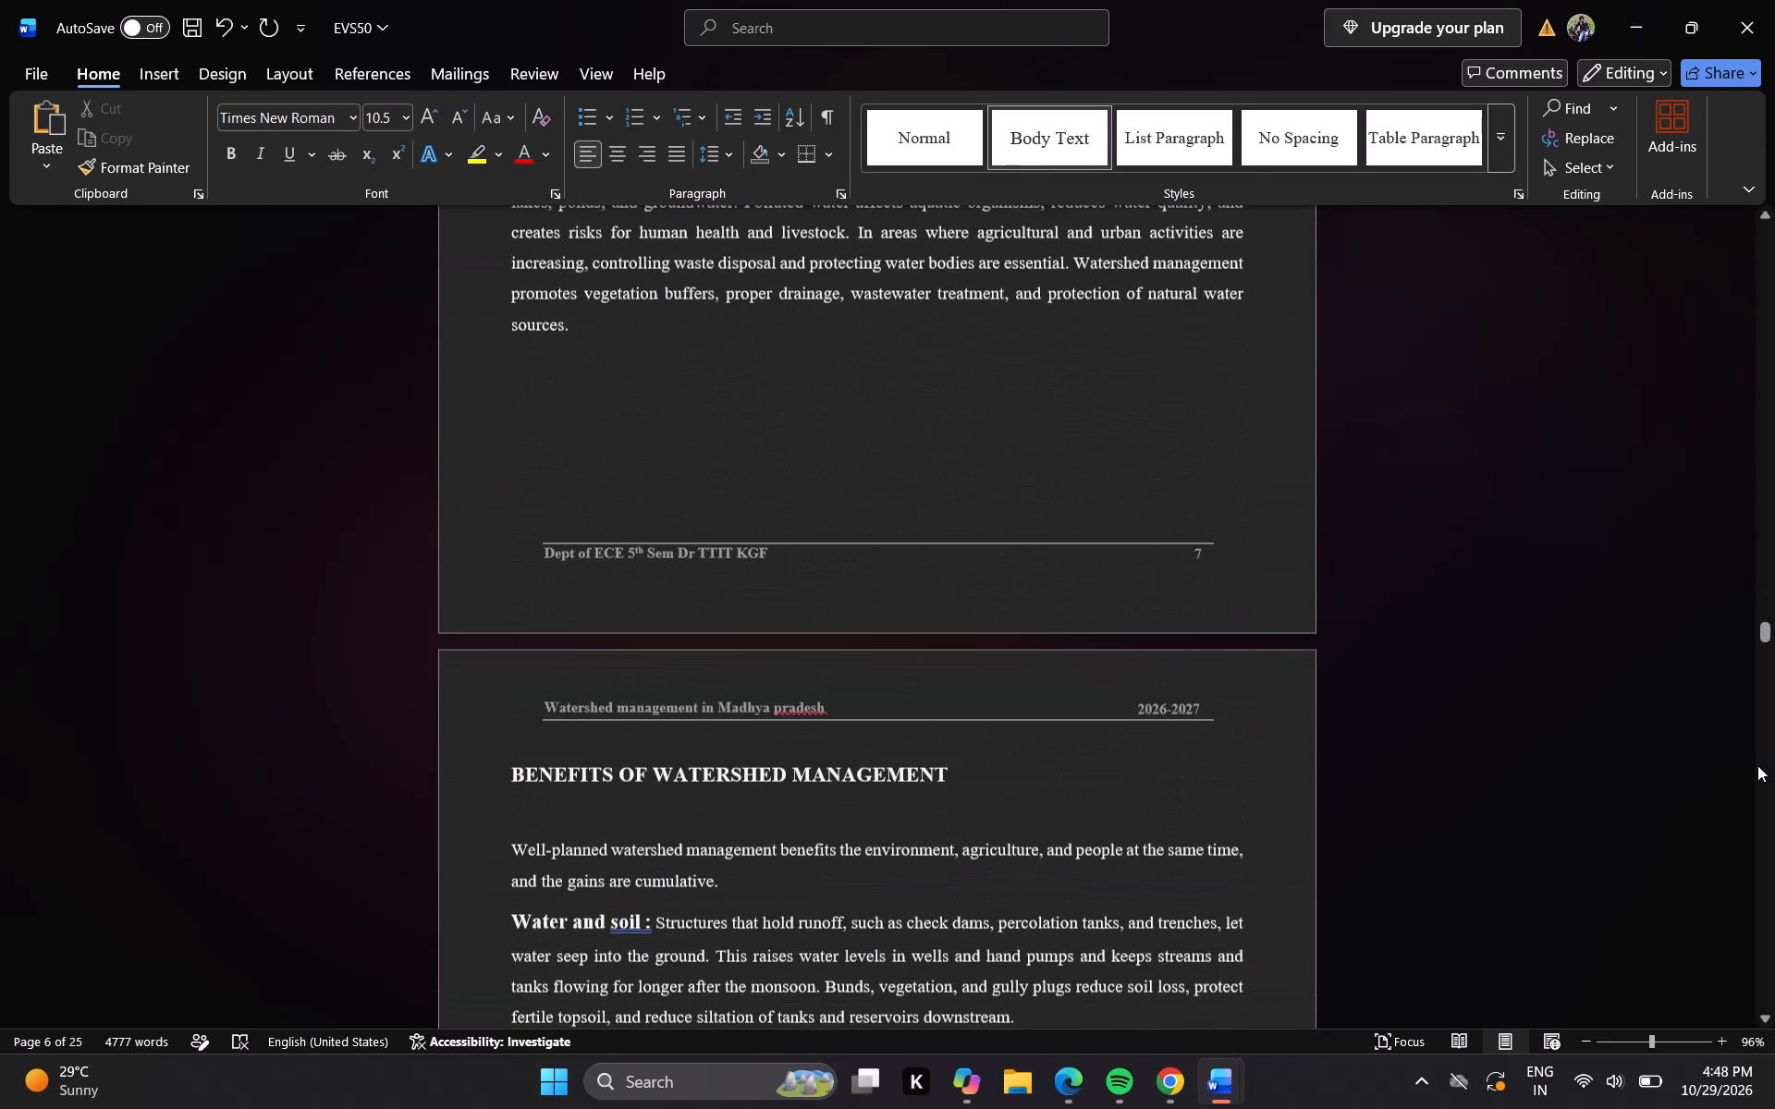
click(1757, 765)
click(1757, 765)
click(1757, 765)
click(1757, 765)
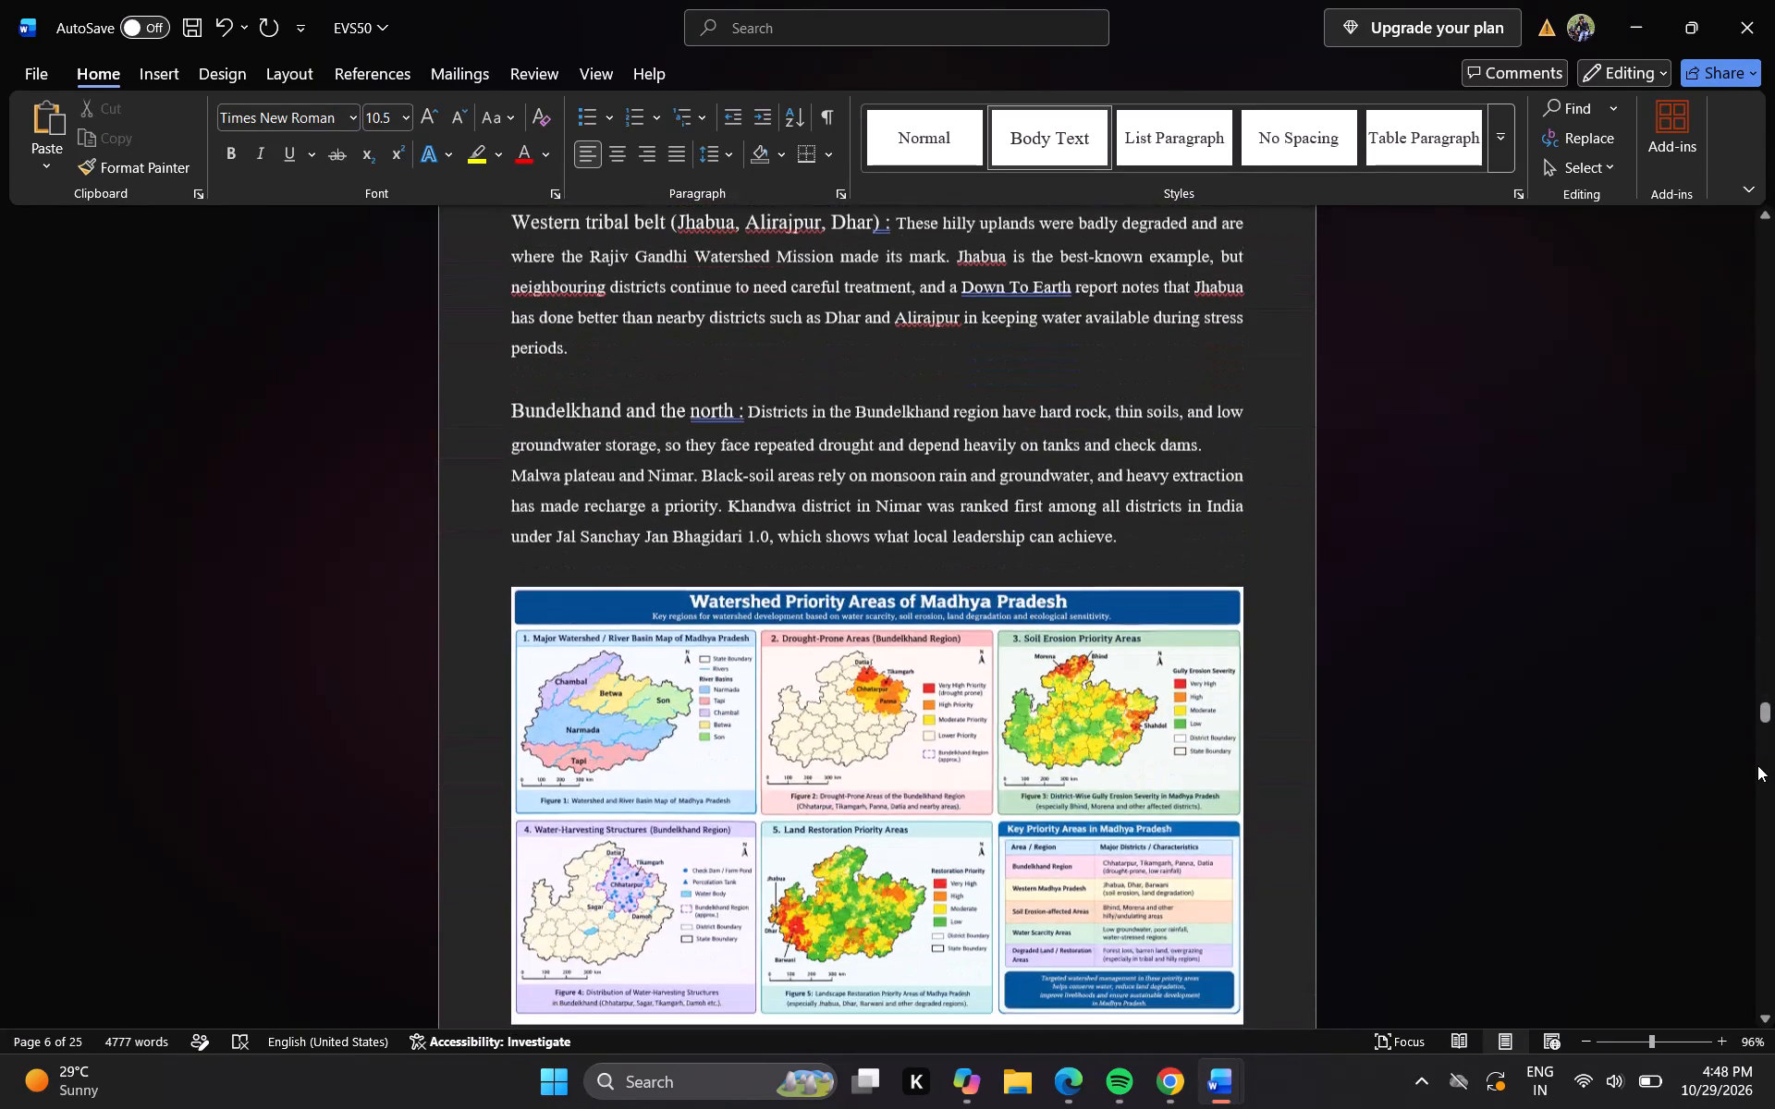
click(1757, 765)
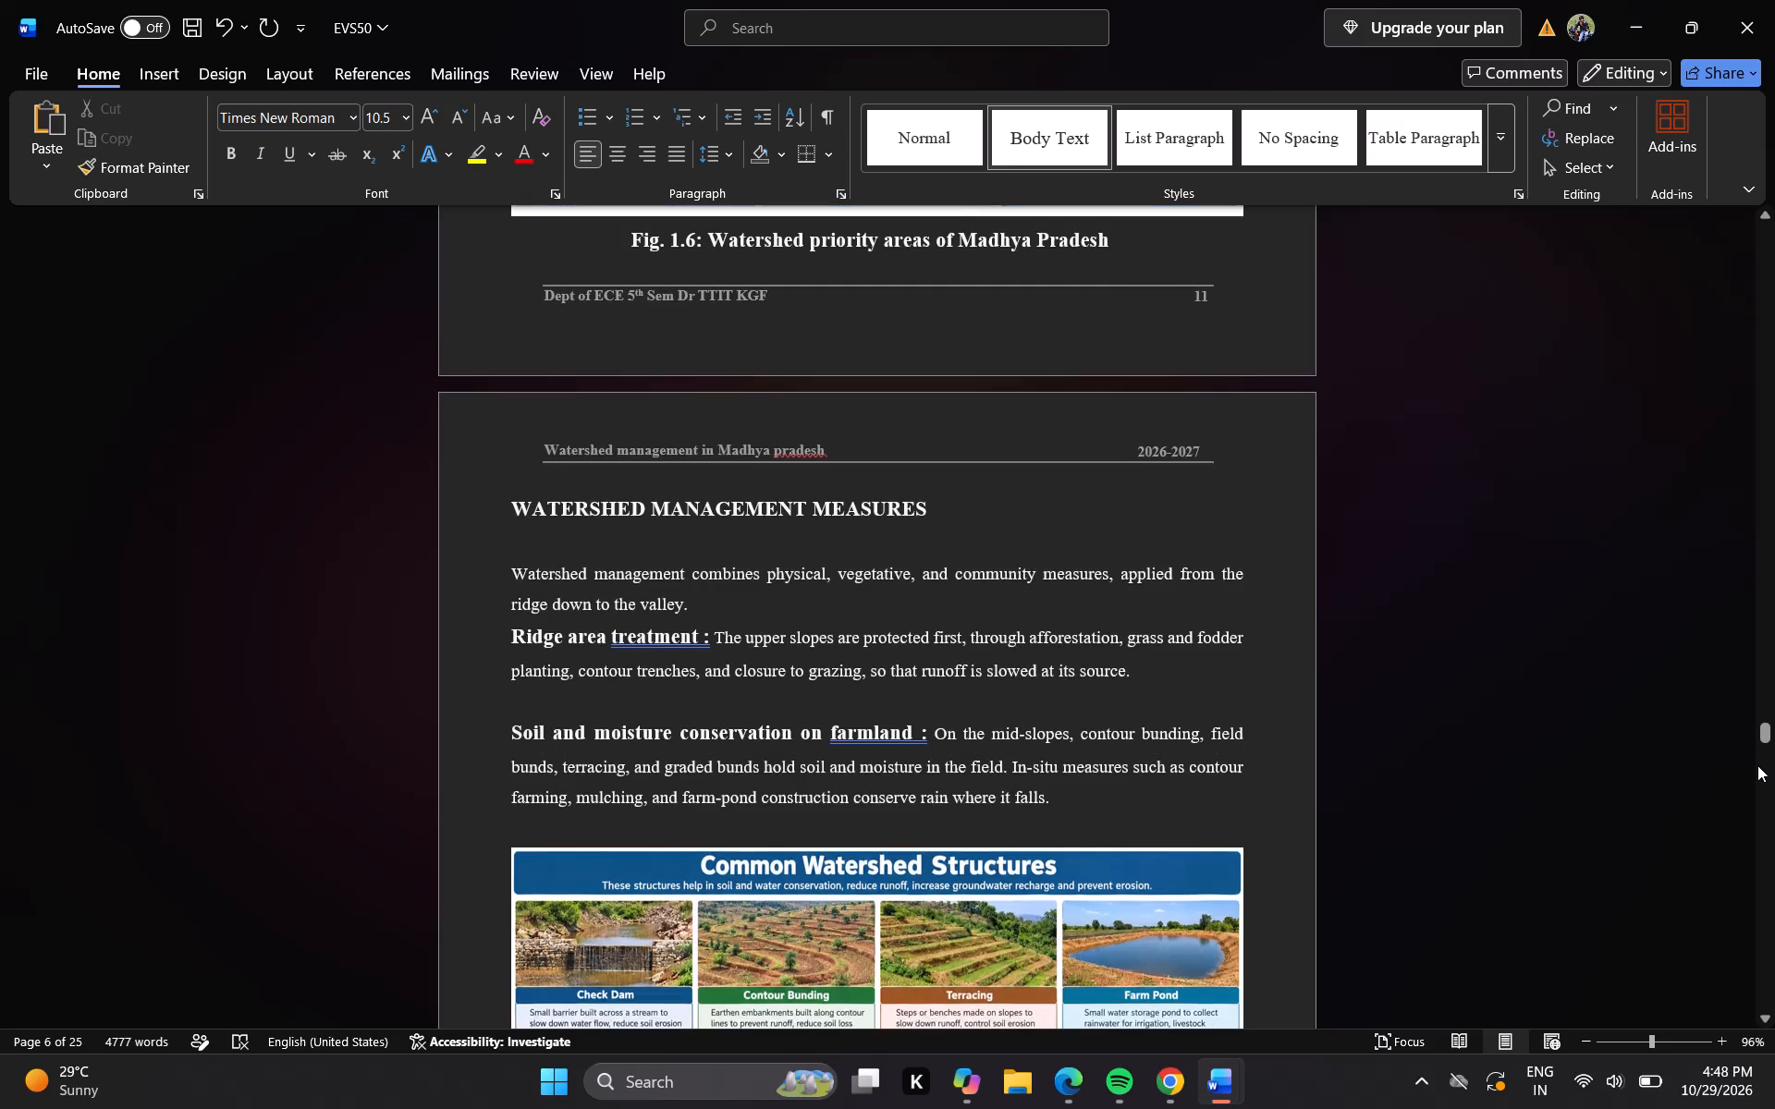
click(1757, 765)
click(1757, 765)
click(1757, 765)
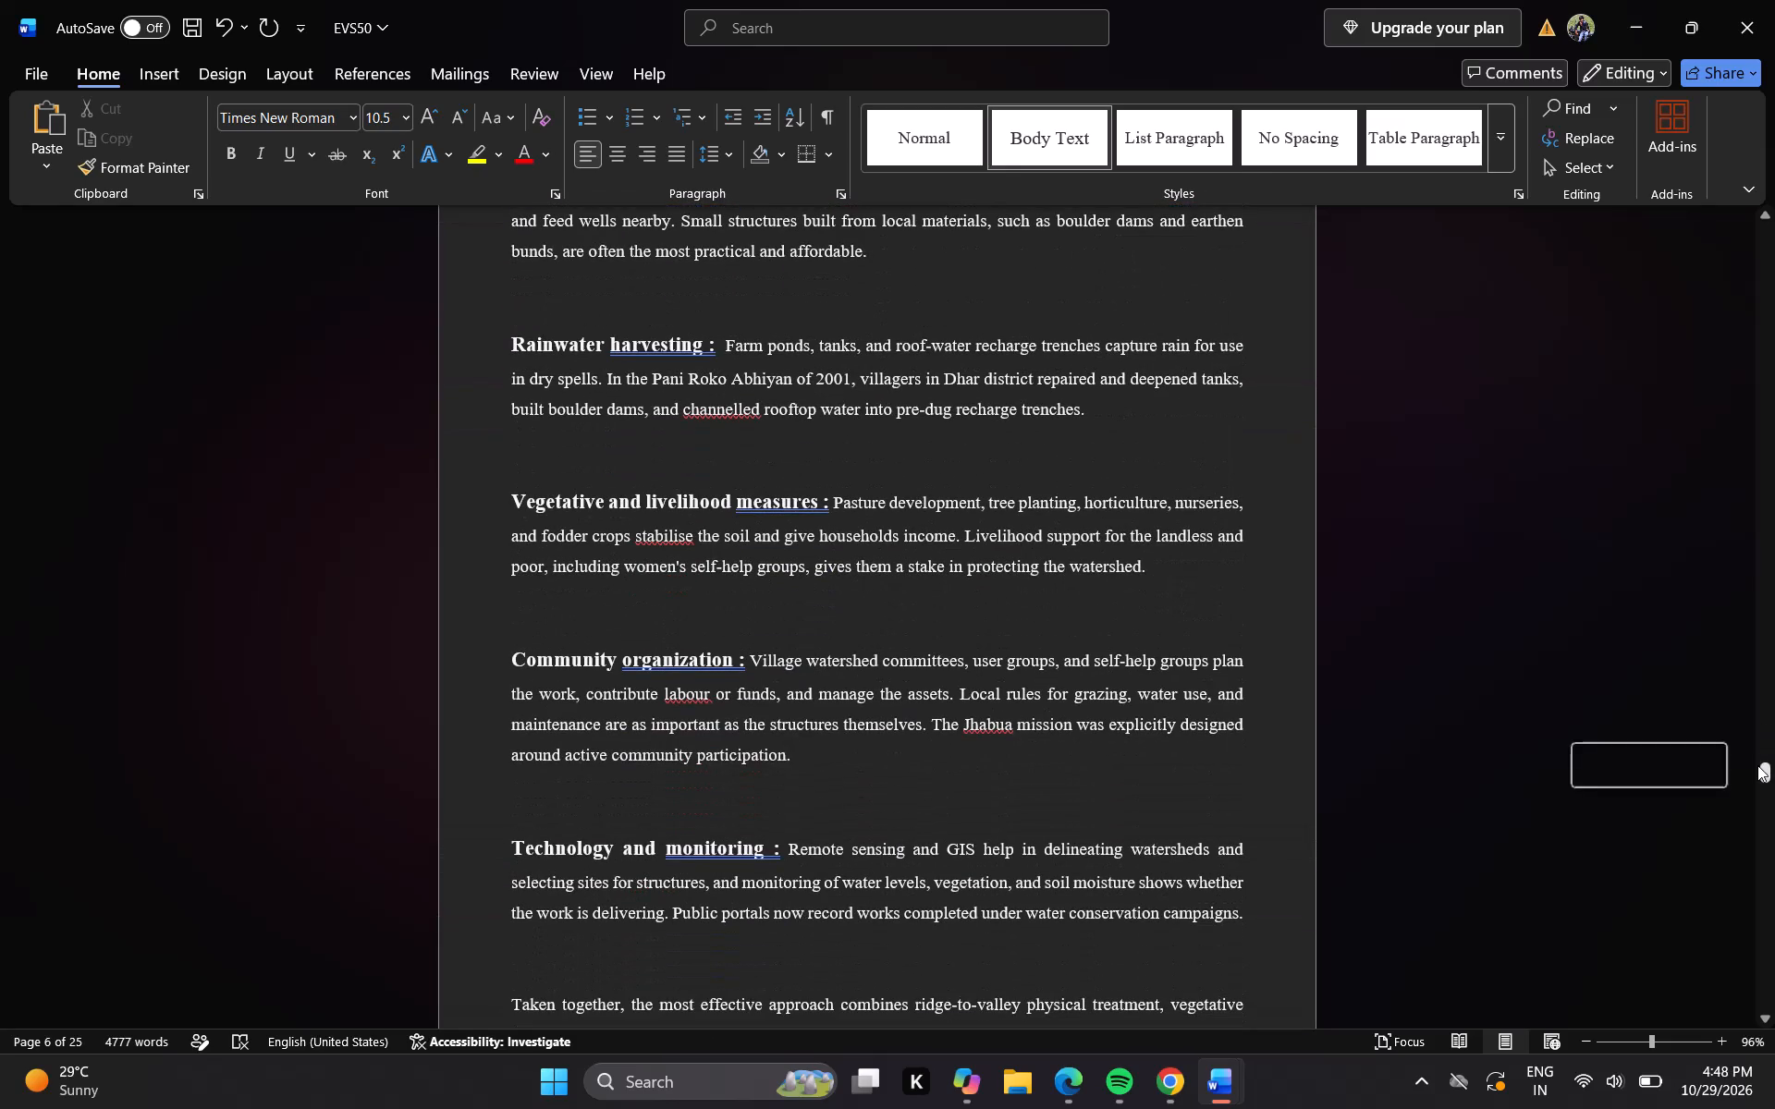
click(1770, 488)
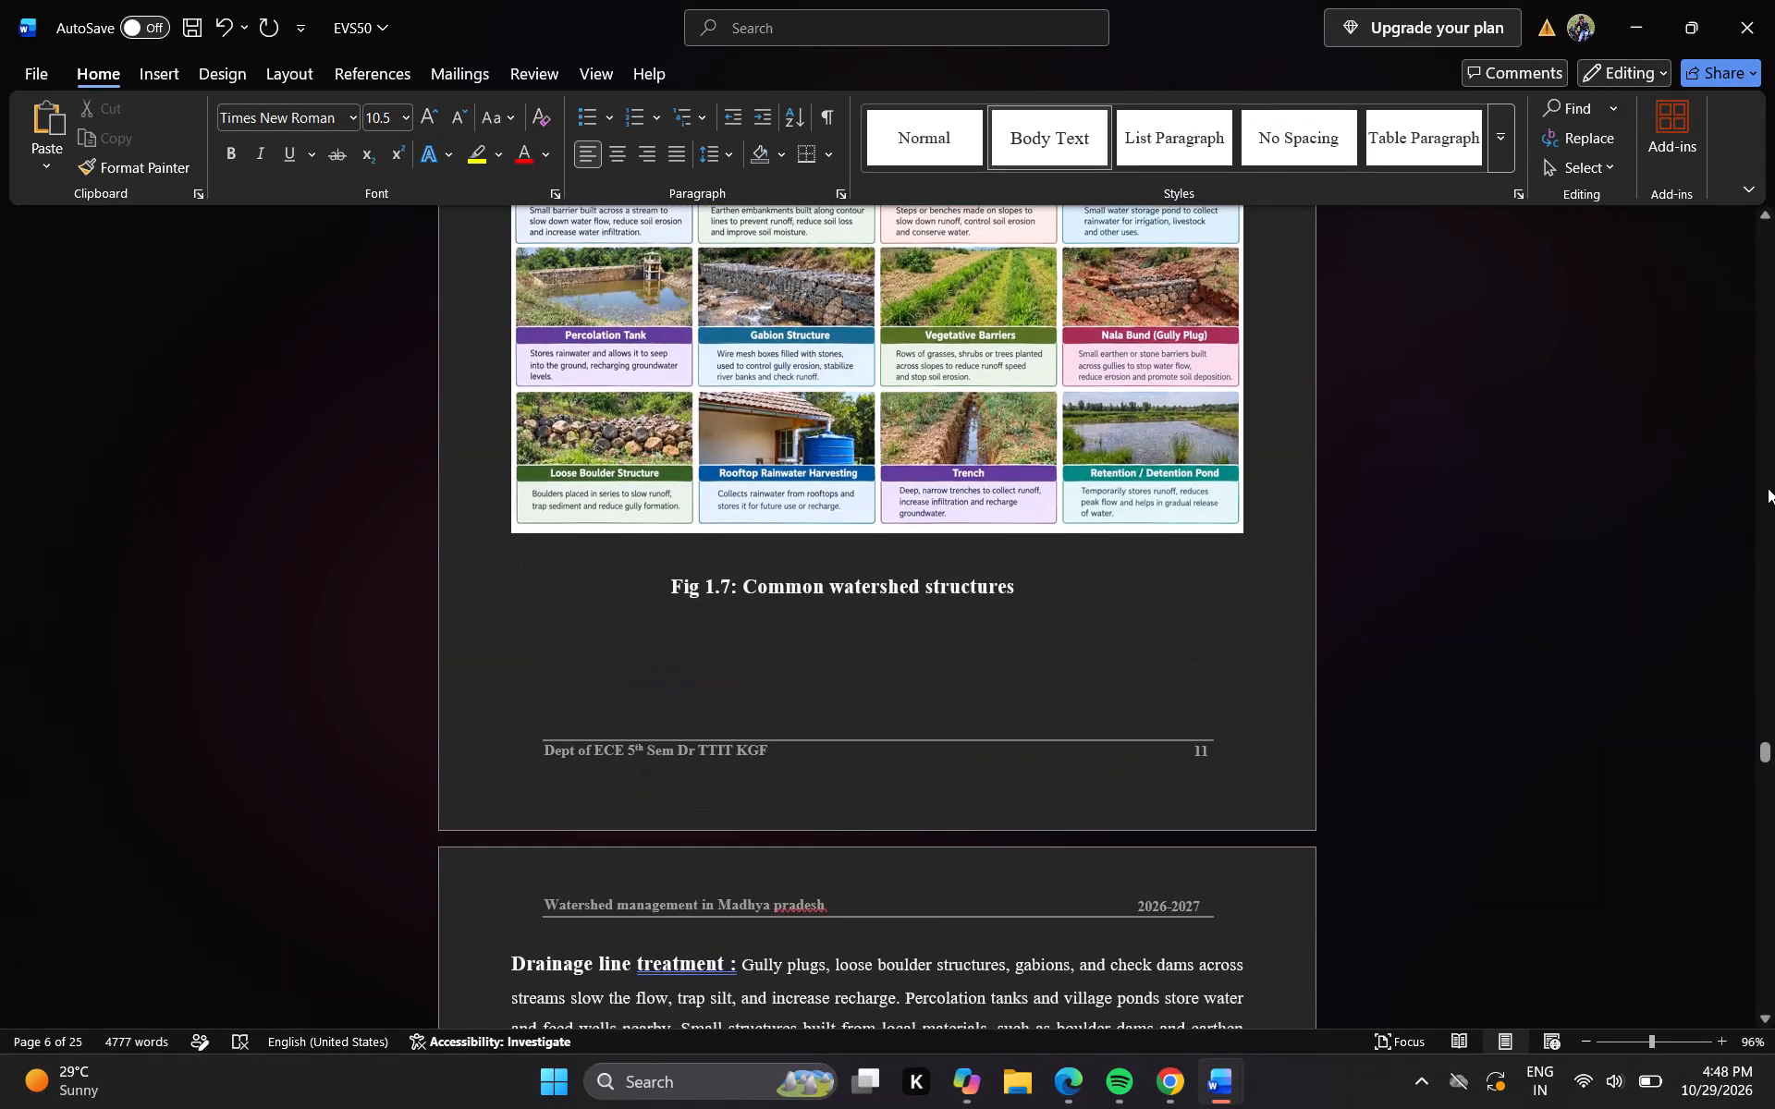
click(1768, 488)
click(1768, 488)
click(1768, 488)
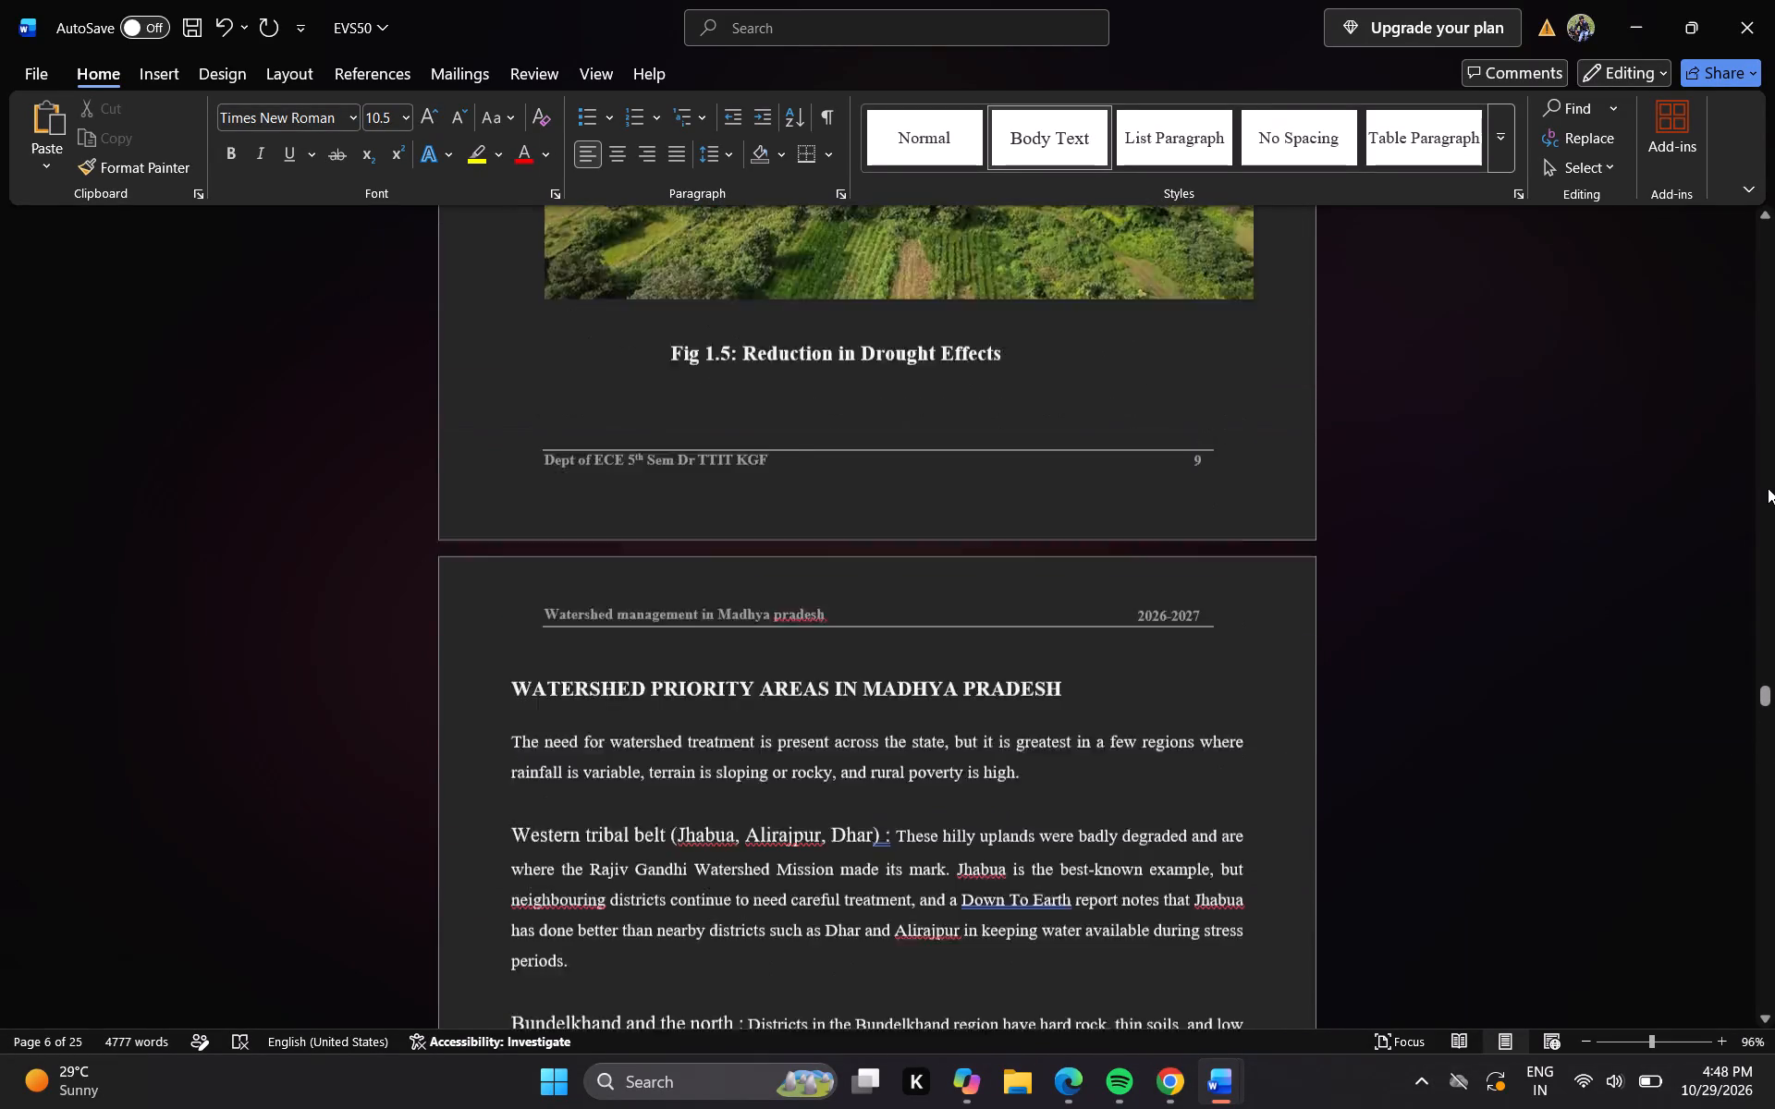
click(1767, 743)
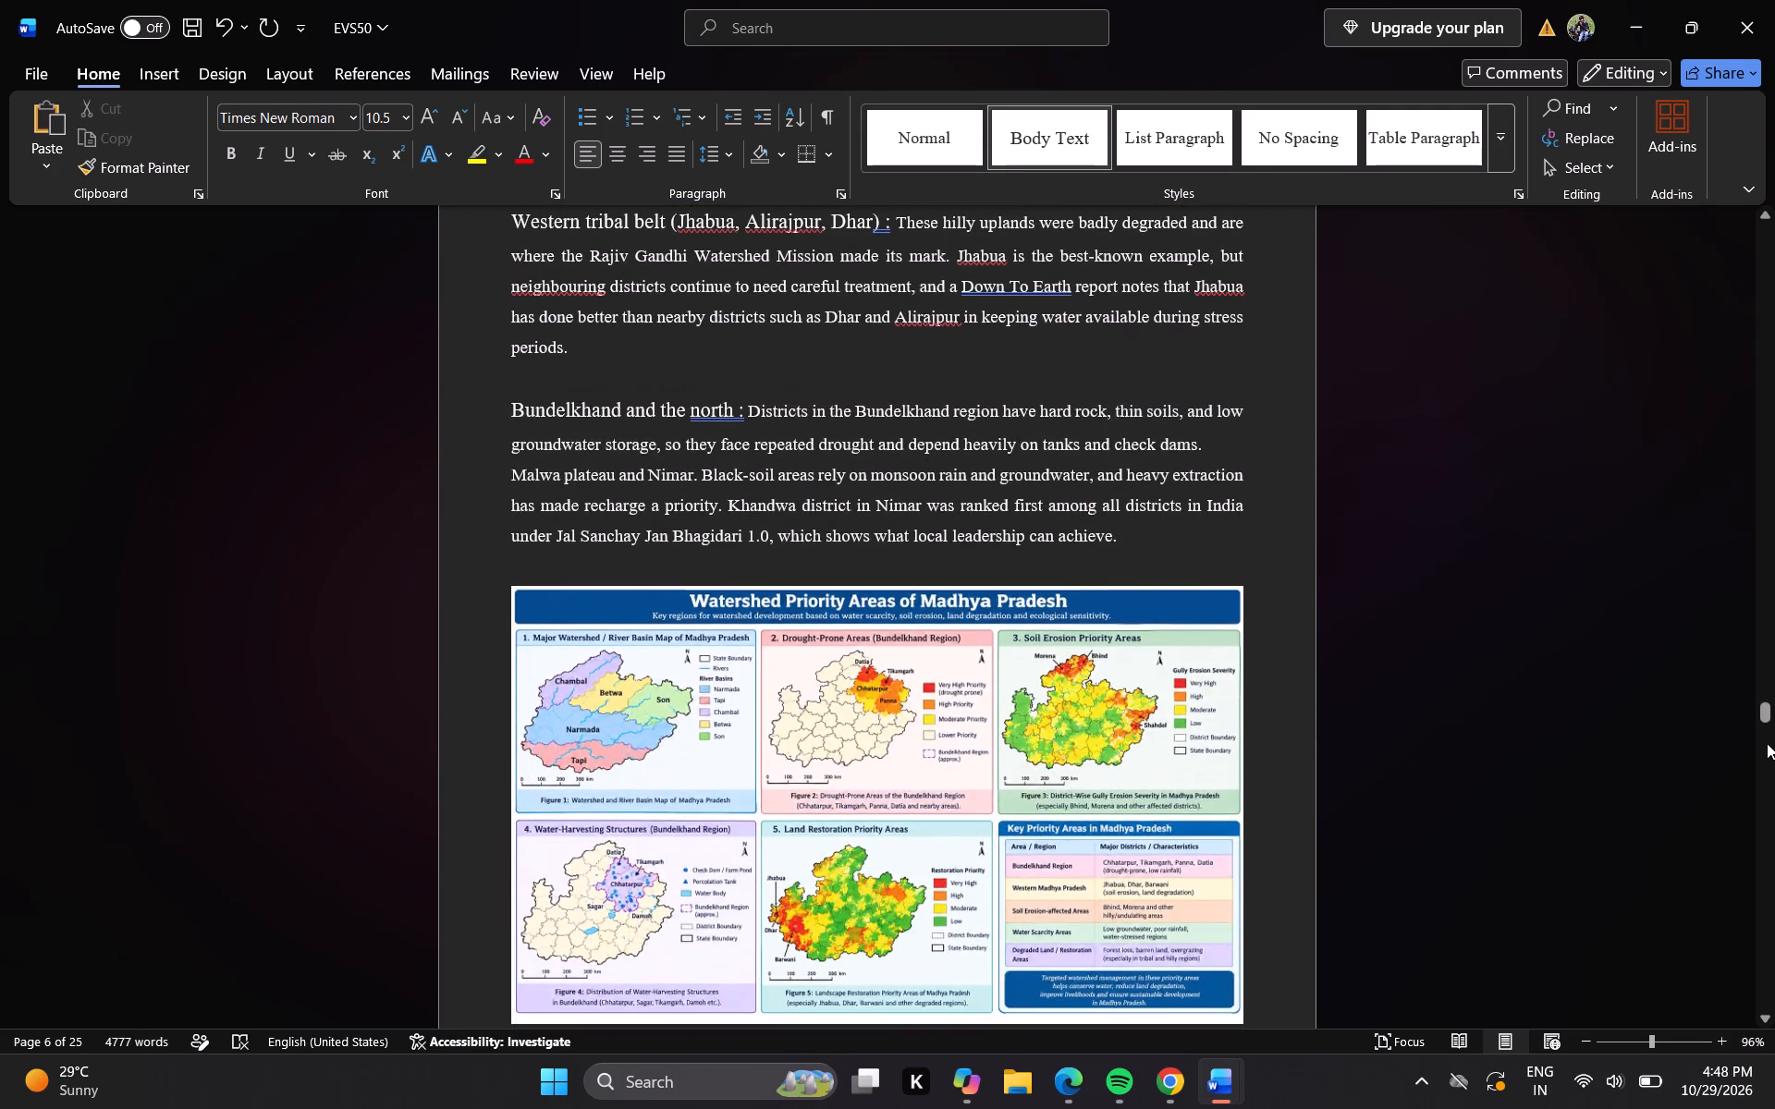
click(1767, 743)
click(1767, 743)
click(1767, 743)
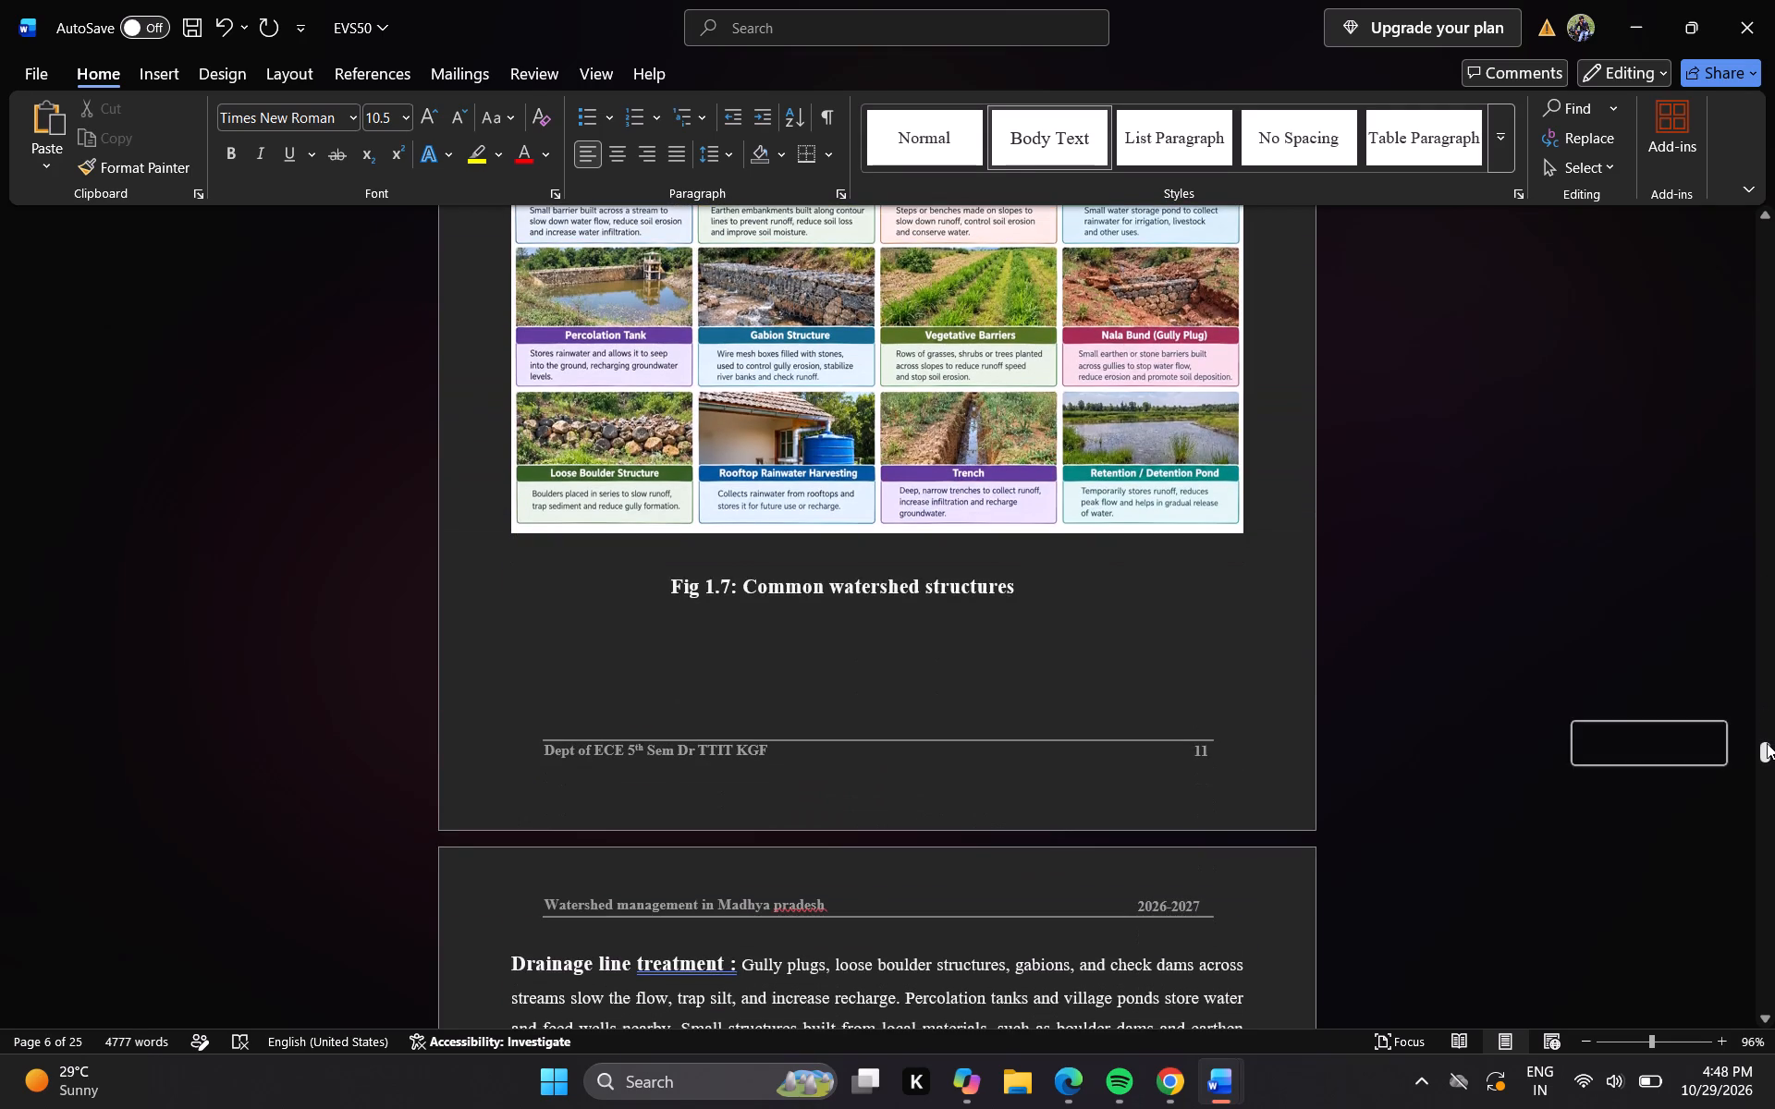
click(1764, 807)
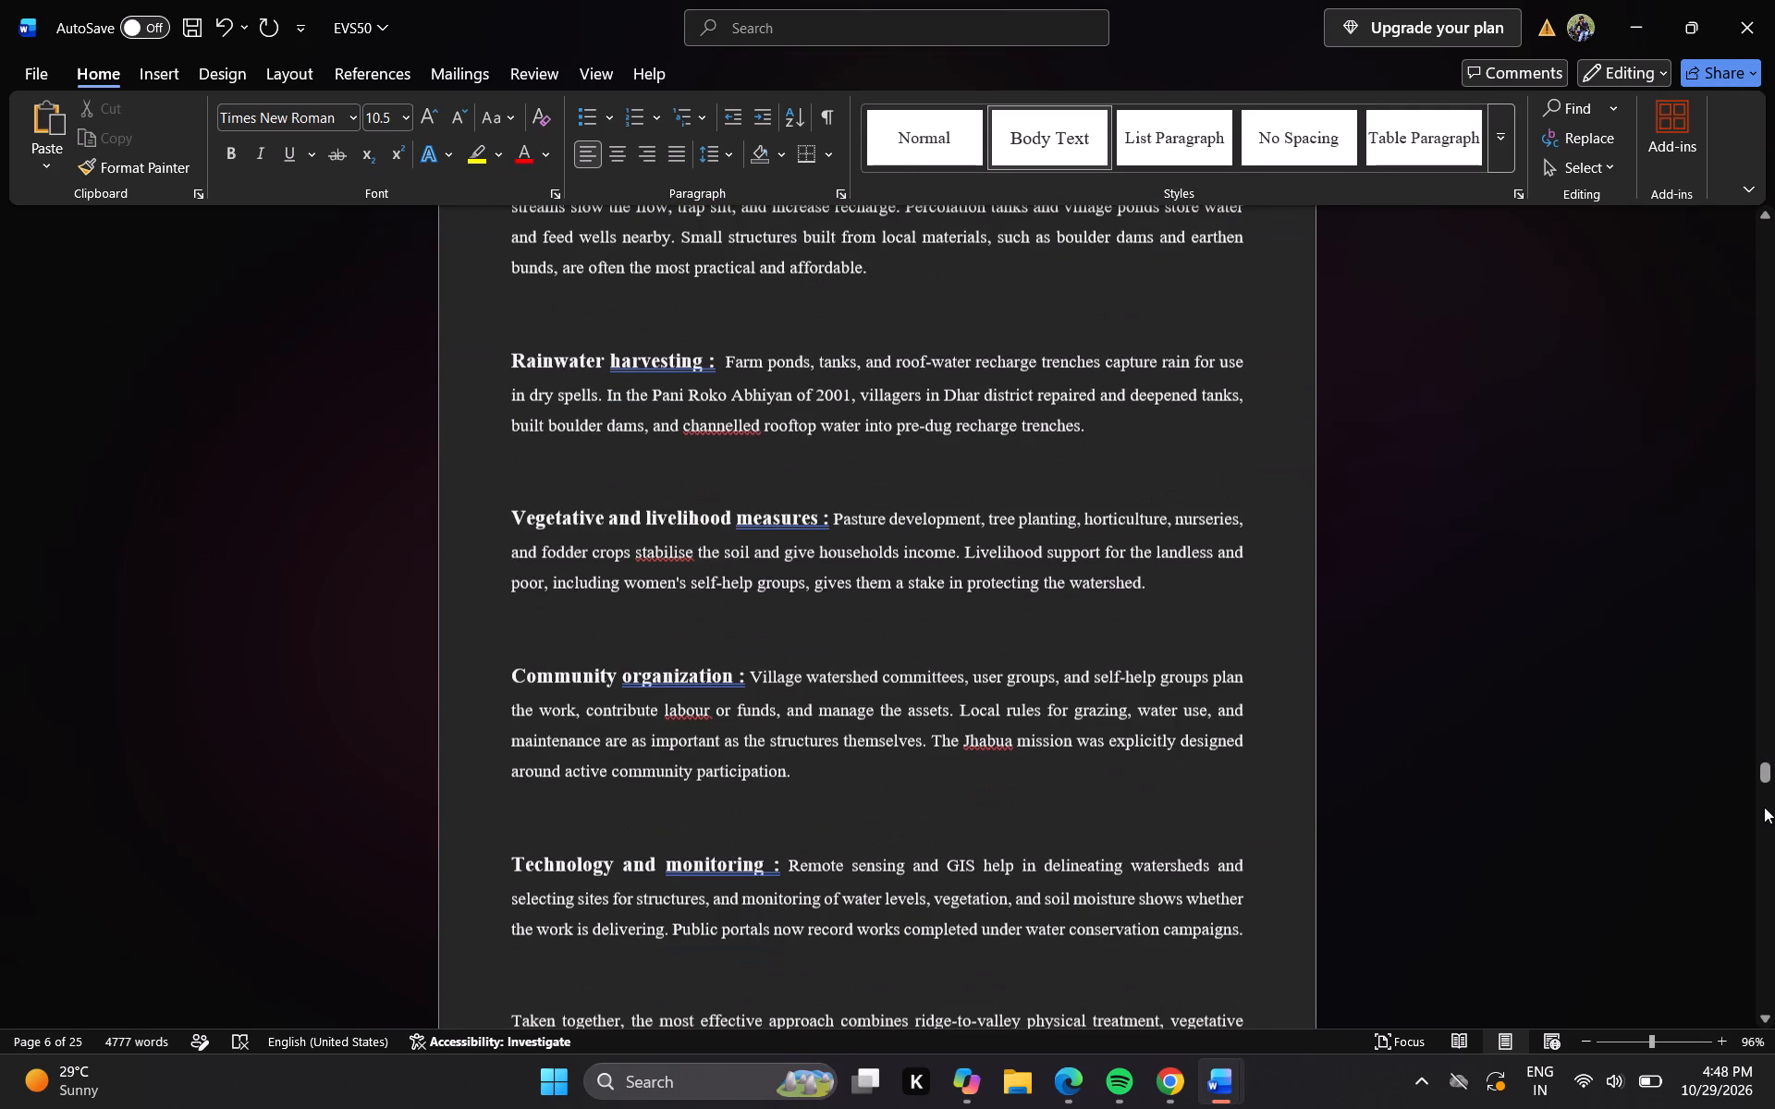
click(1759, 875)
click(1759, 875)
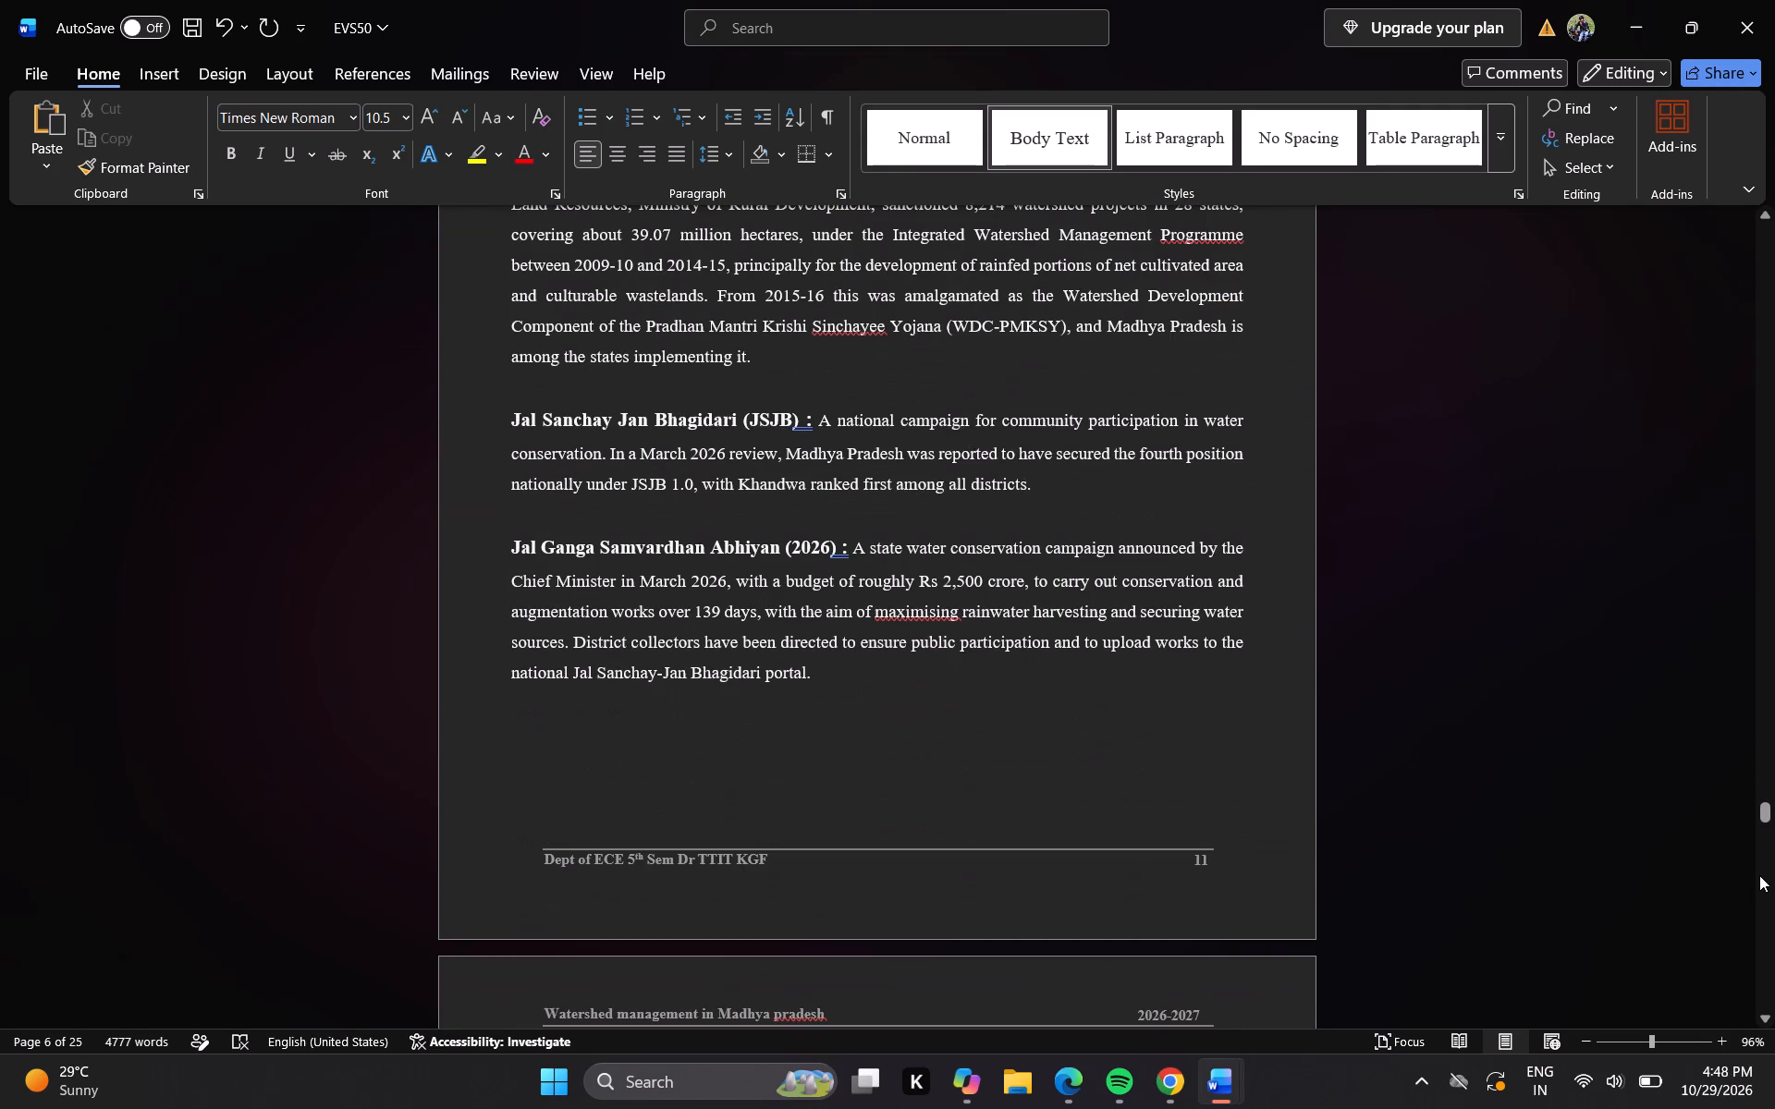
click(1762, 912)
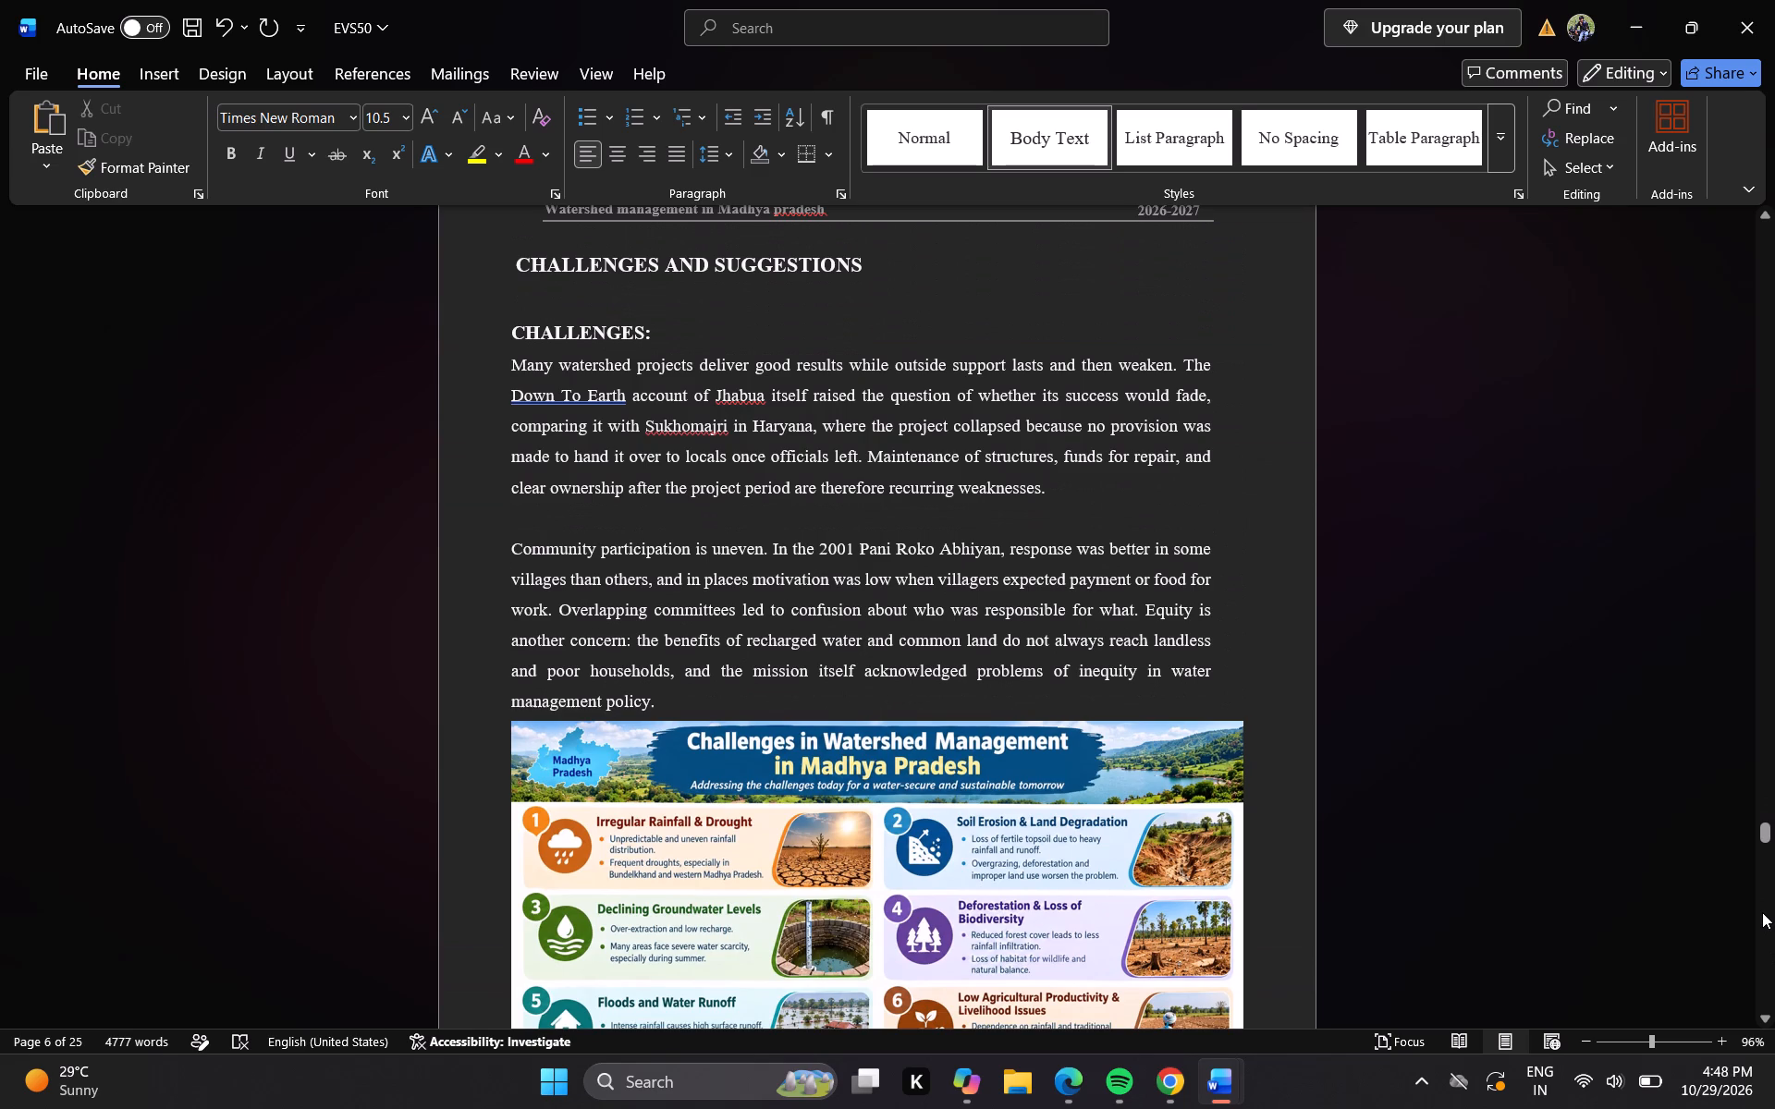
click(1761, 920)
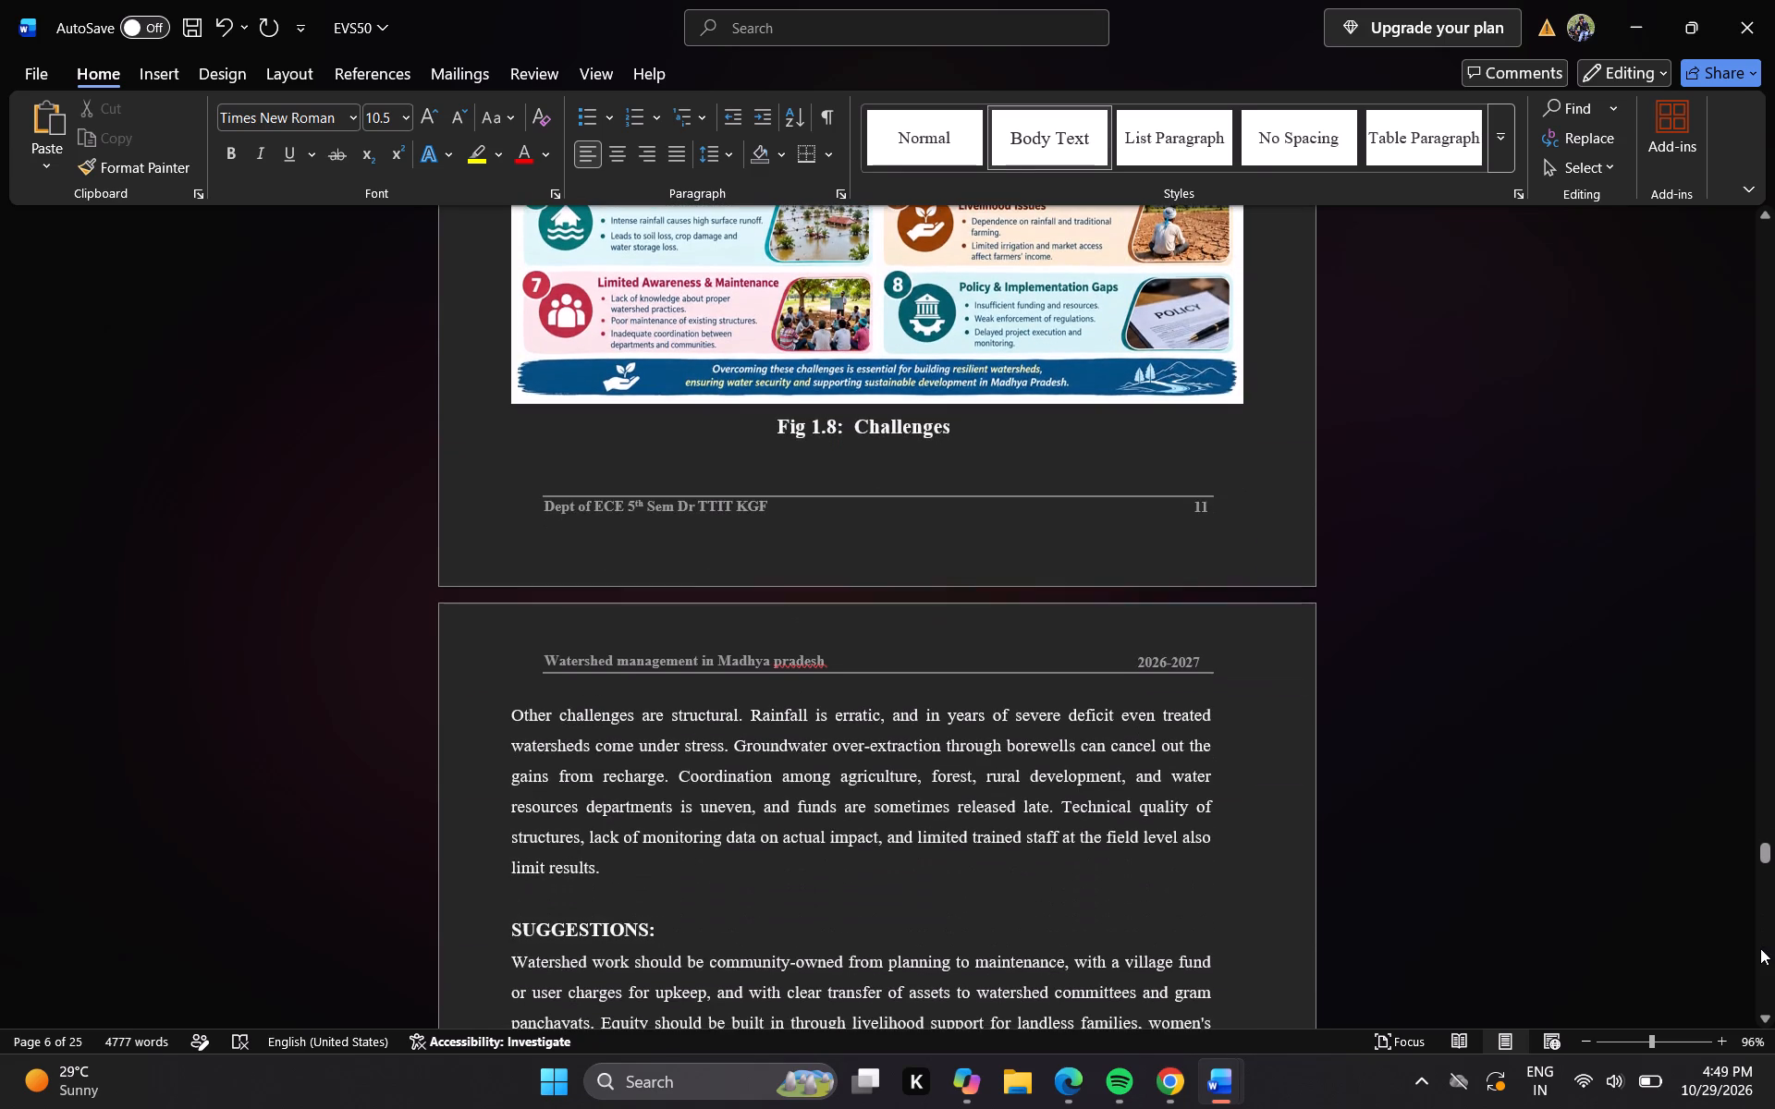
click(1760, 953)
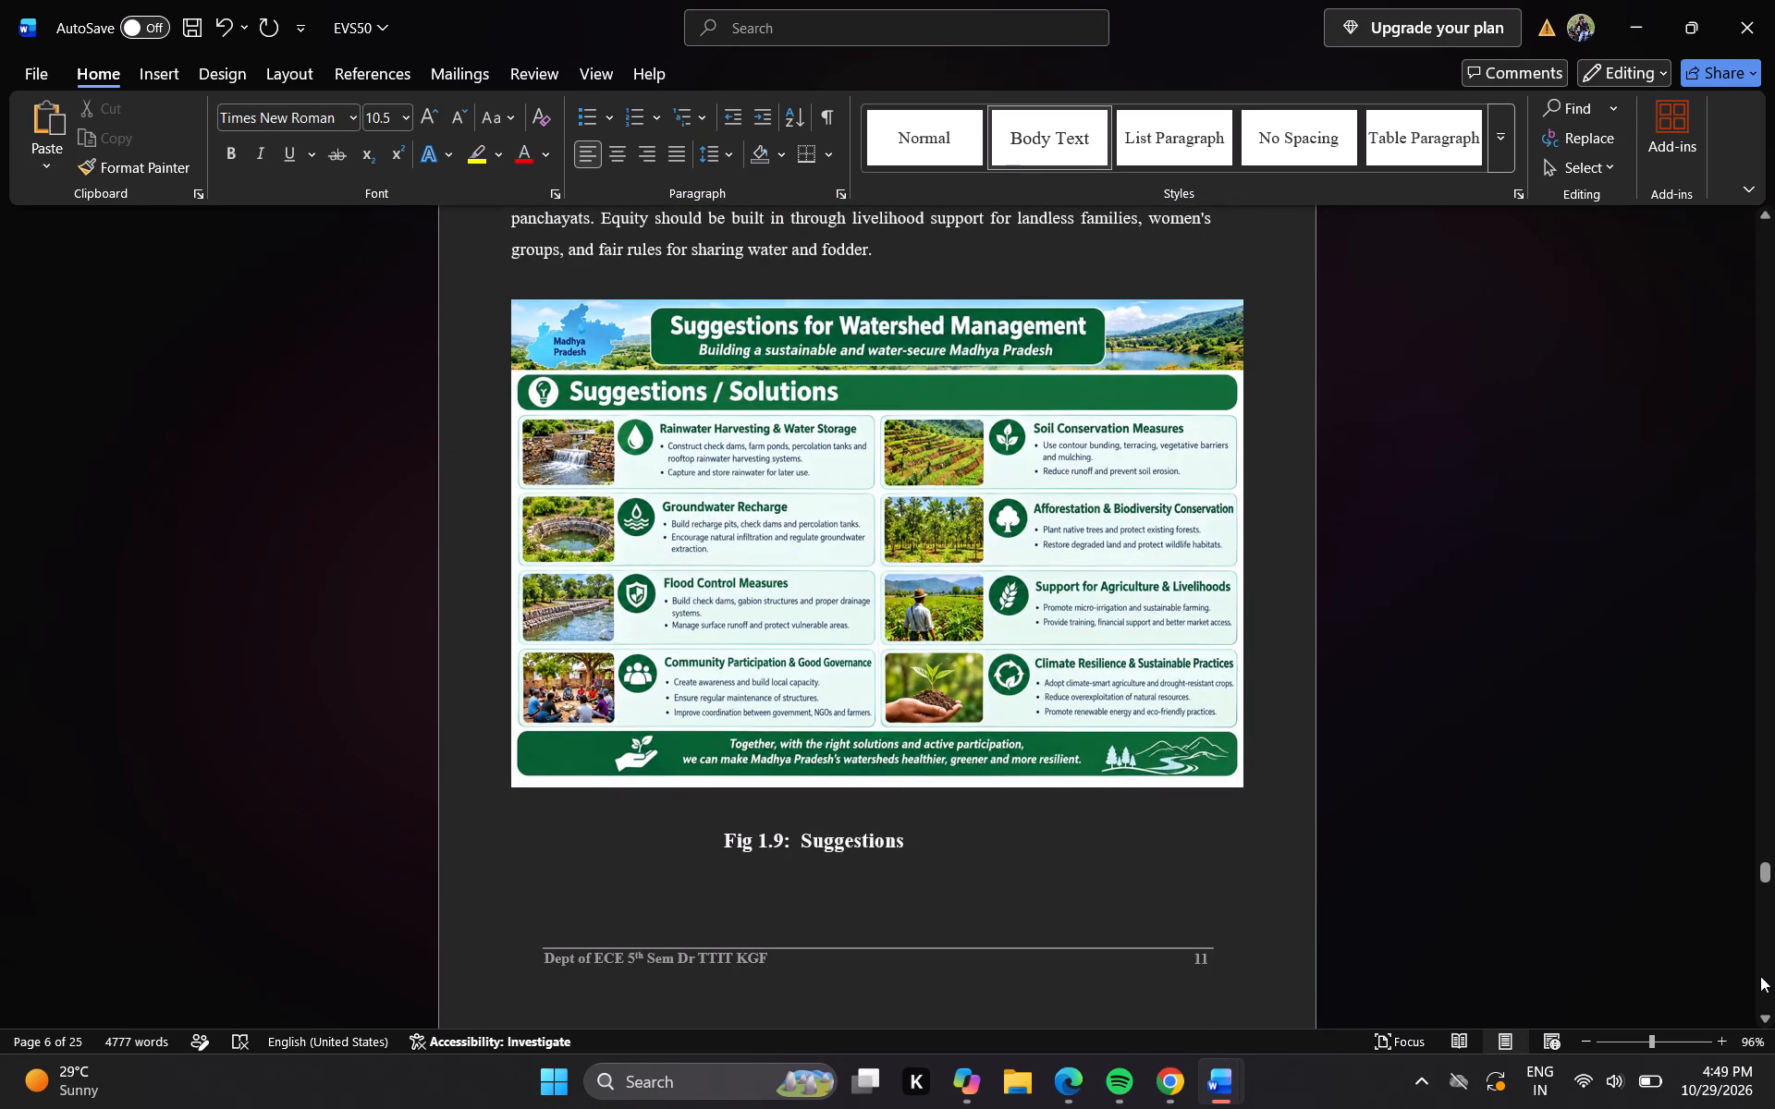
click(1760, 976)
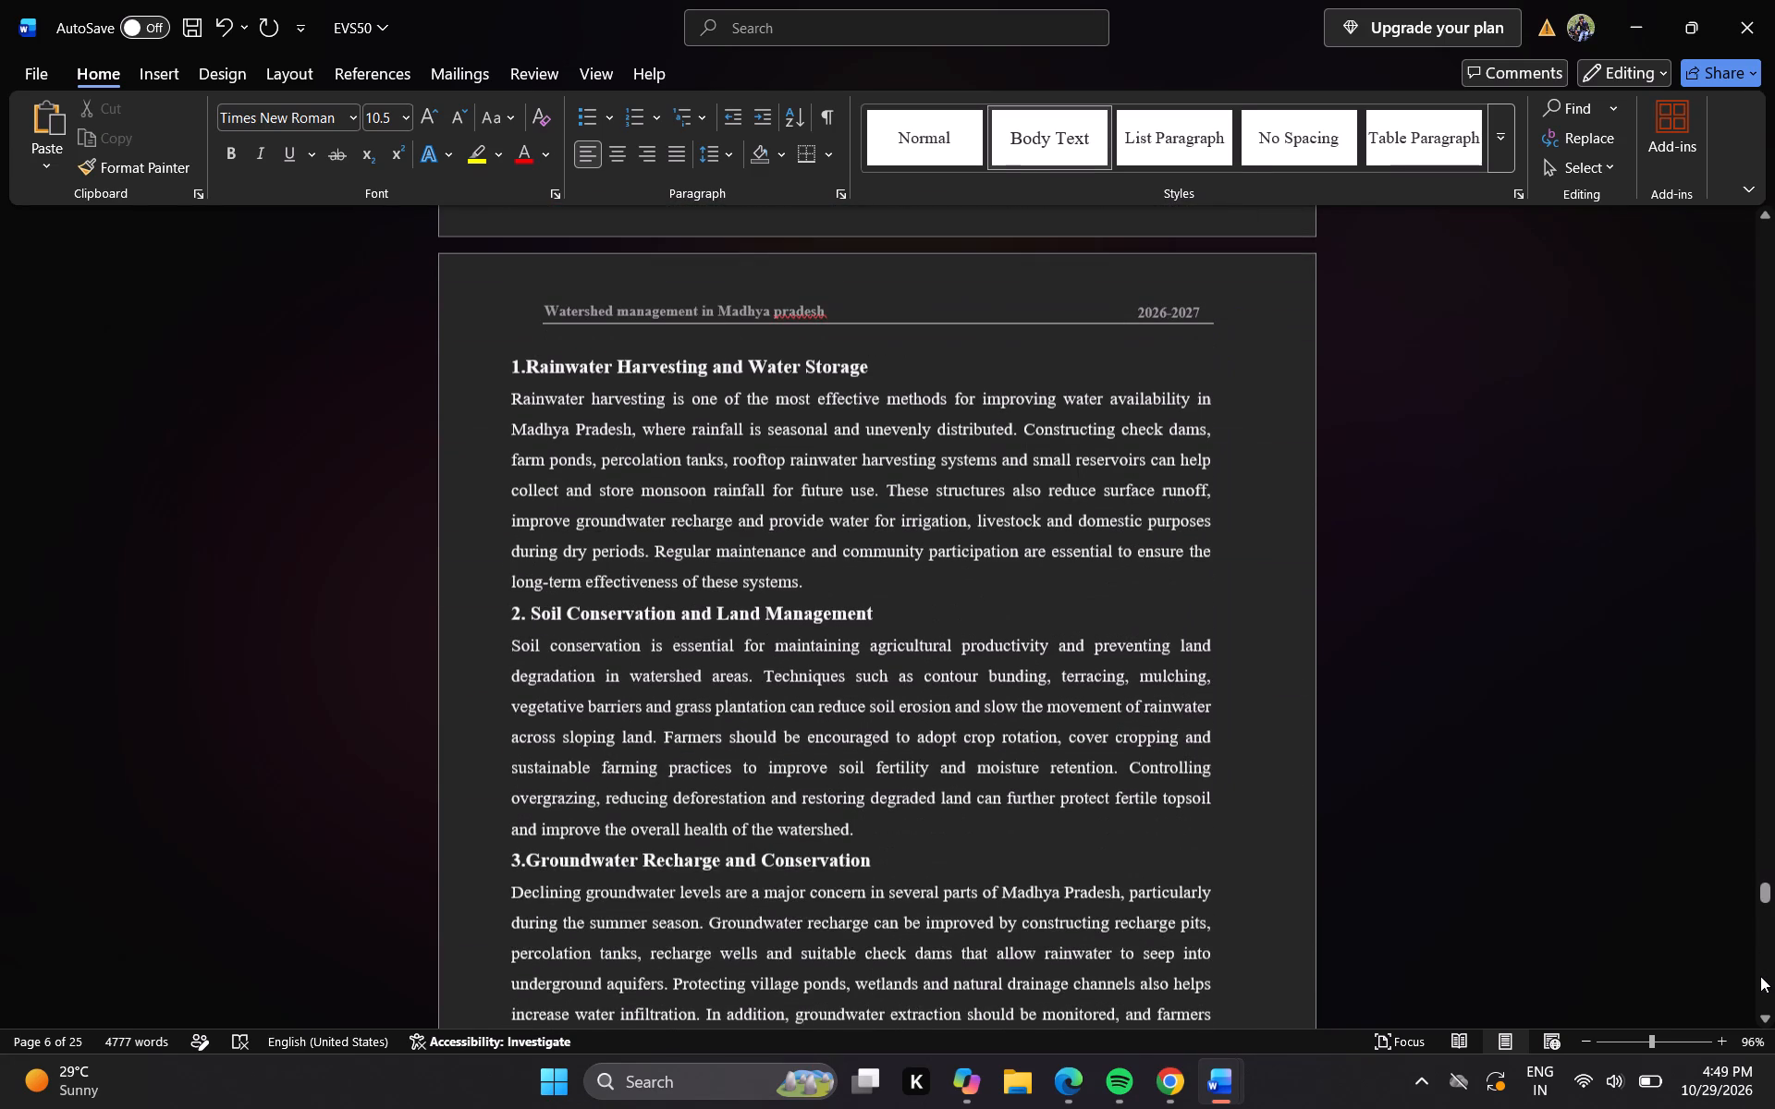
Return to the list of figures and enter page number 14 for Fig.1.8, tab-spaced to the PAGE NO column.
triple_click(1765, 253)
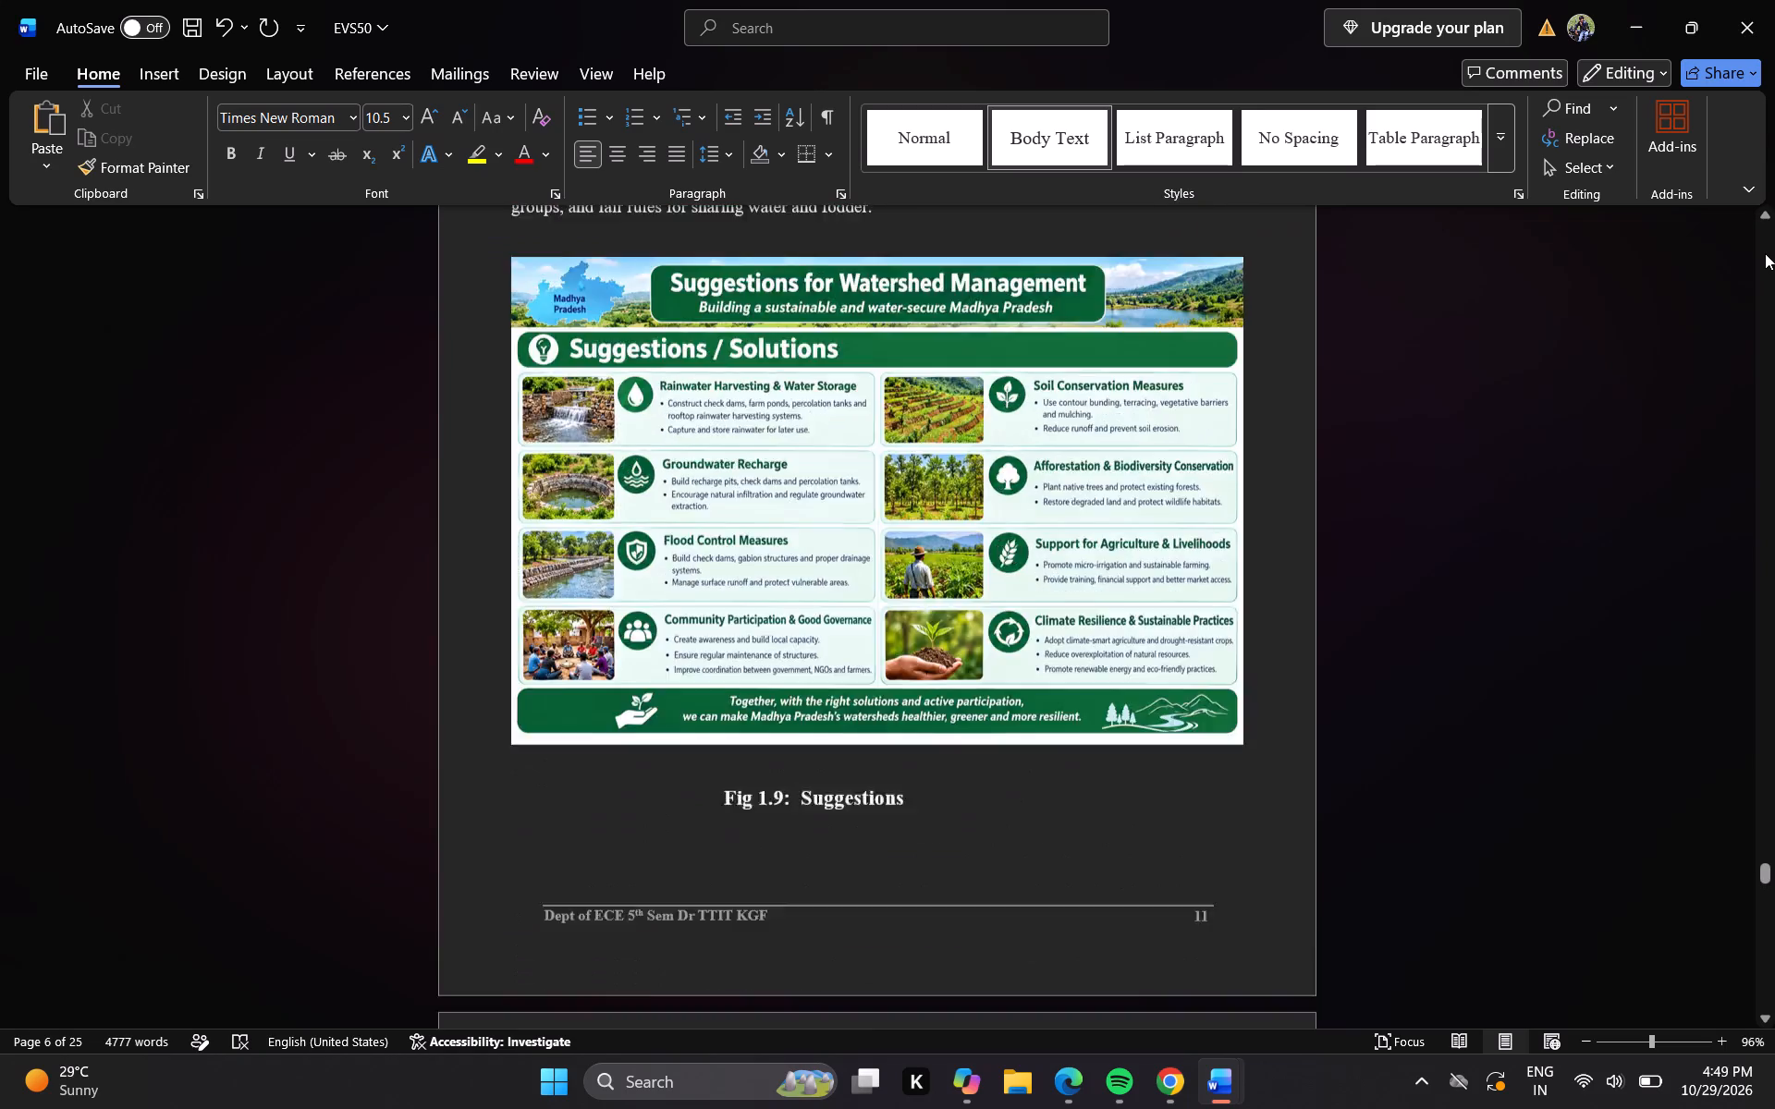
triple_click(1765, 253)
triple_click(1765, 253)
triple_click(1765, 253)
triple_click(1765, 253)
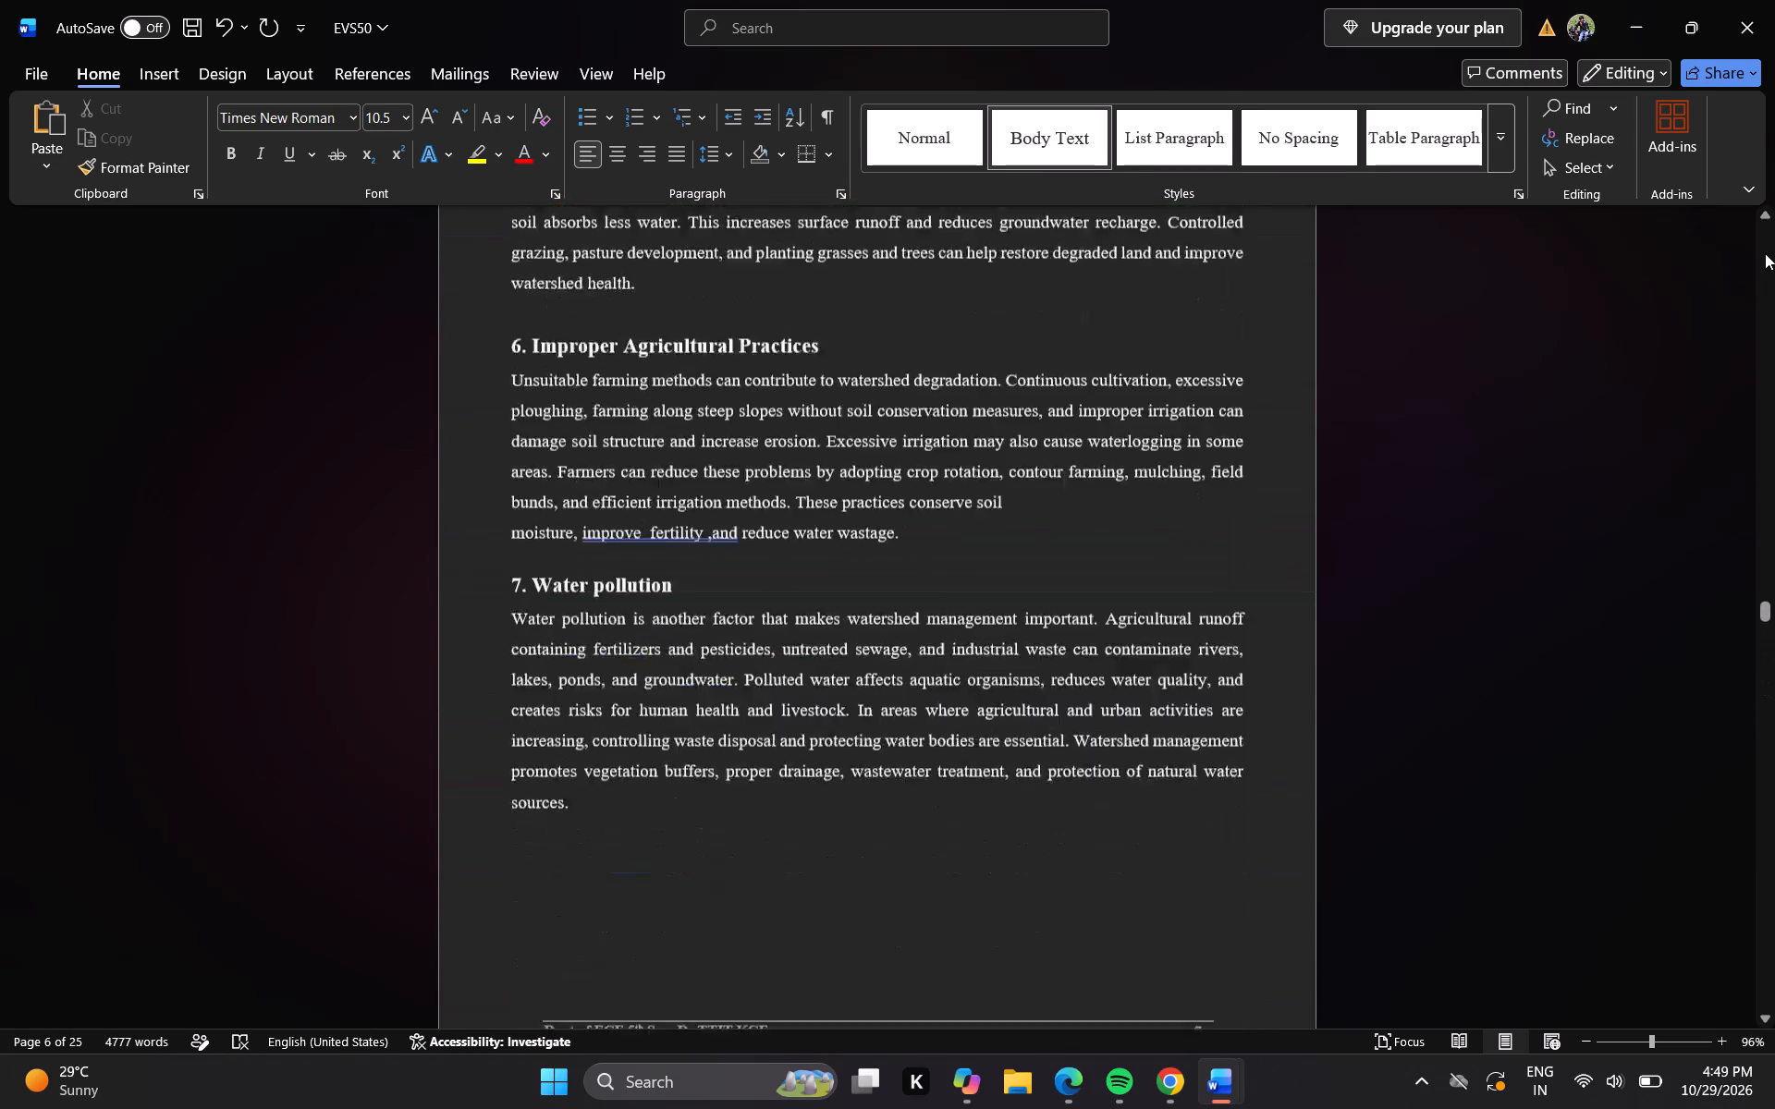
triple_click(1765, 253)
triple_click(1765, 253)
triple_click(1765, 253)
triple_click(1765, 253)
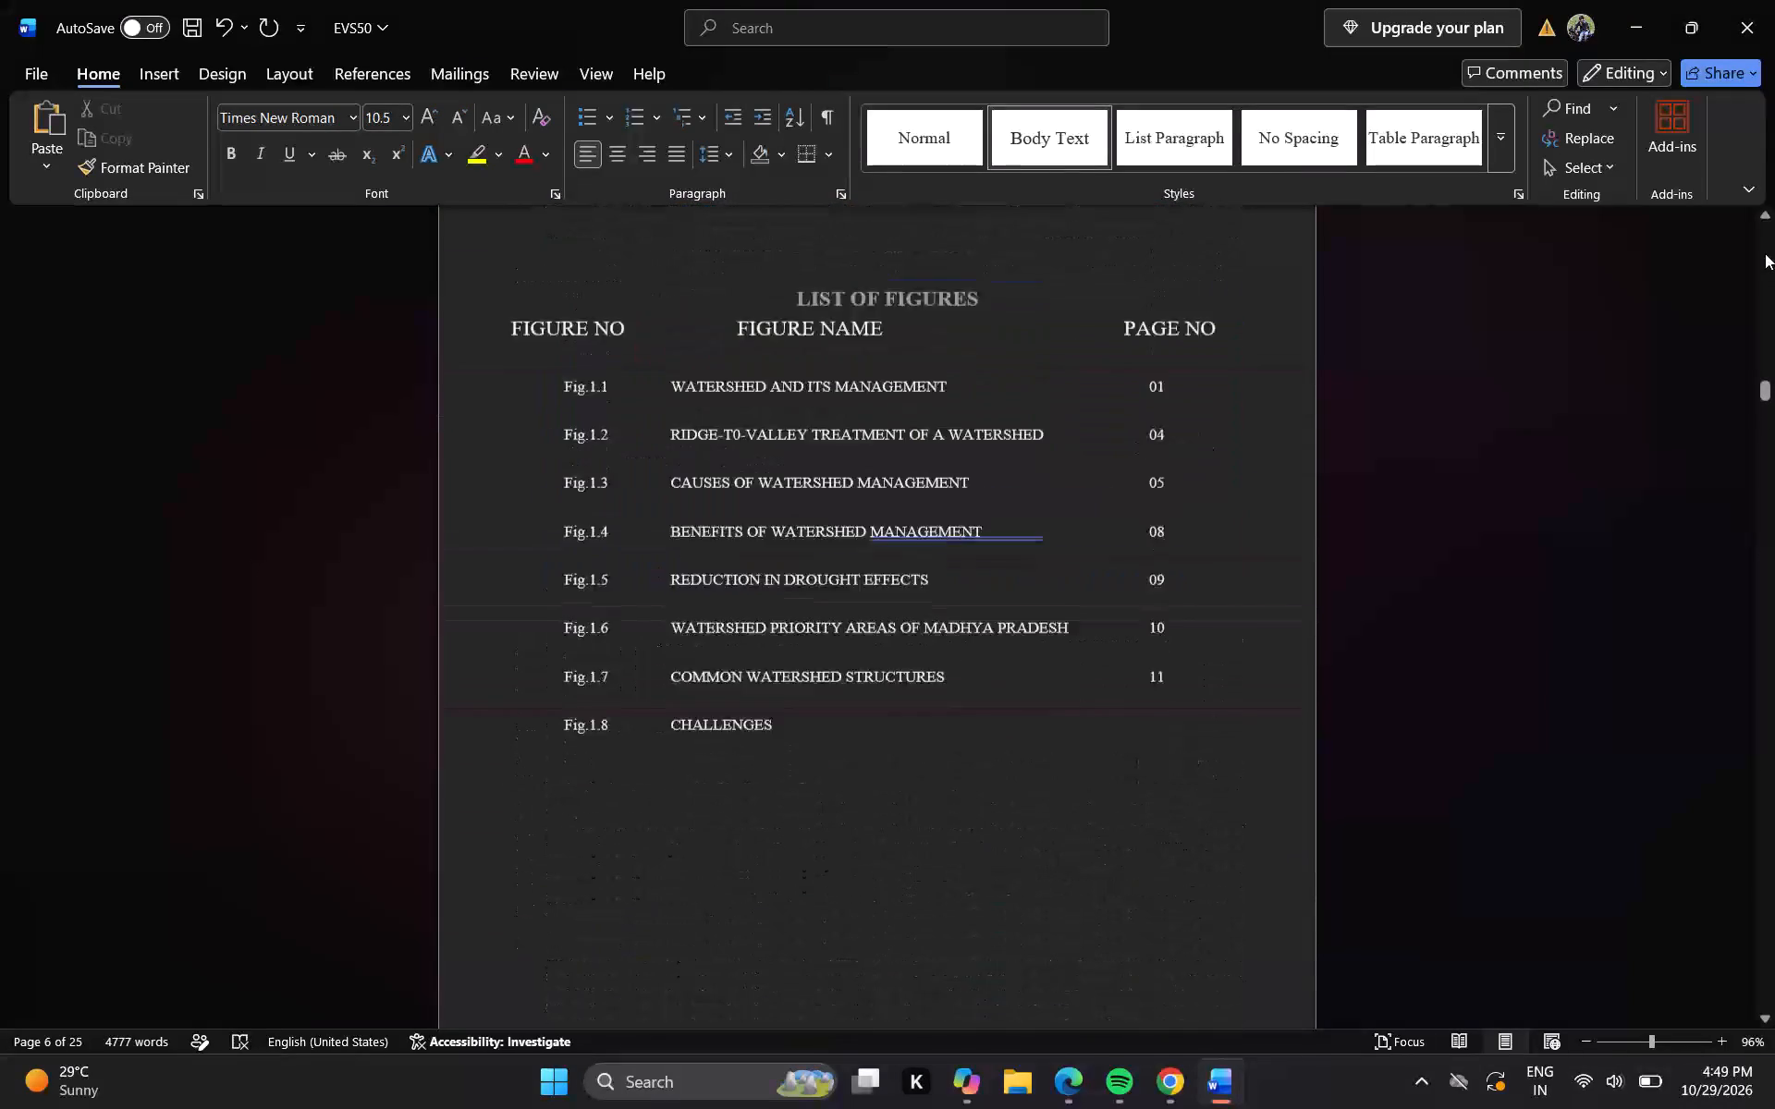
click(1755, 543)
click(1768, 540)
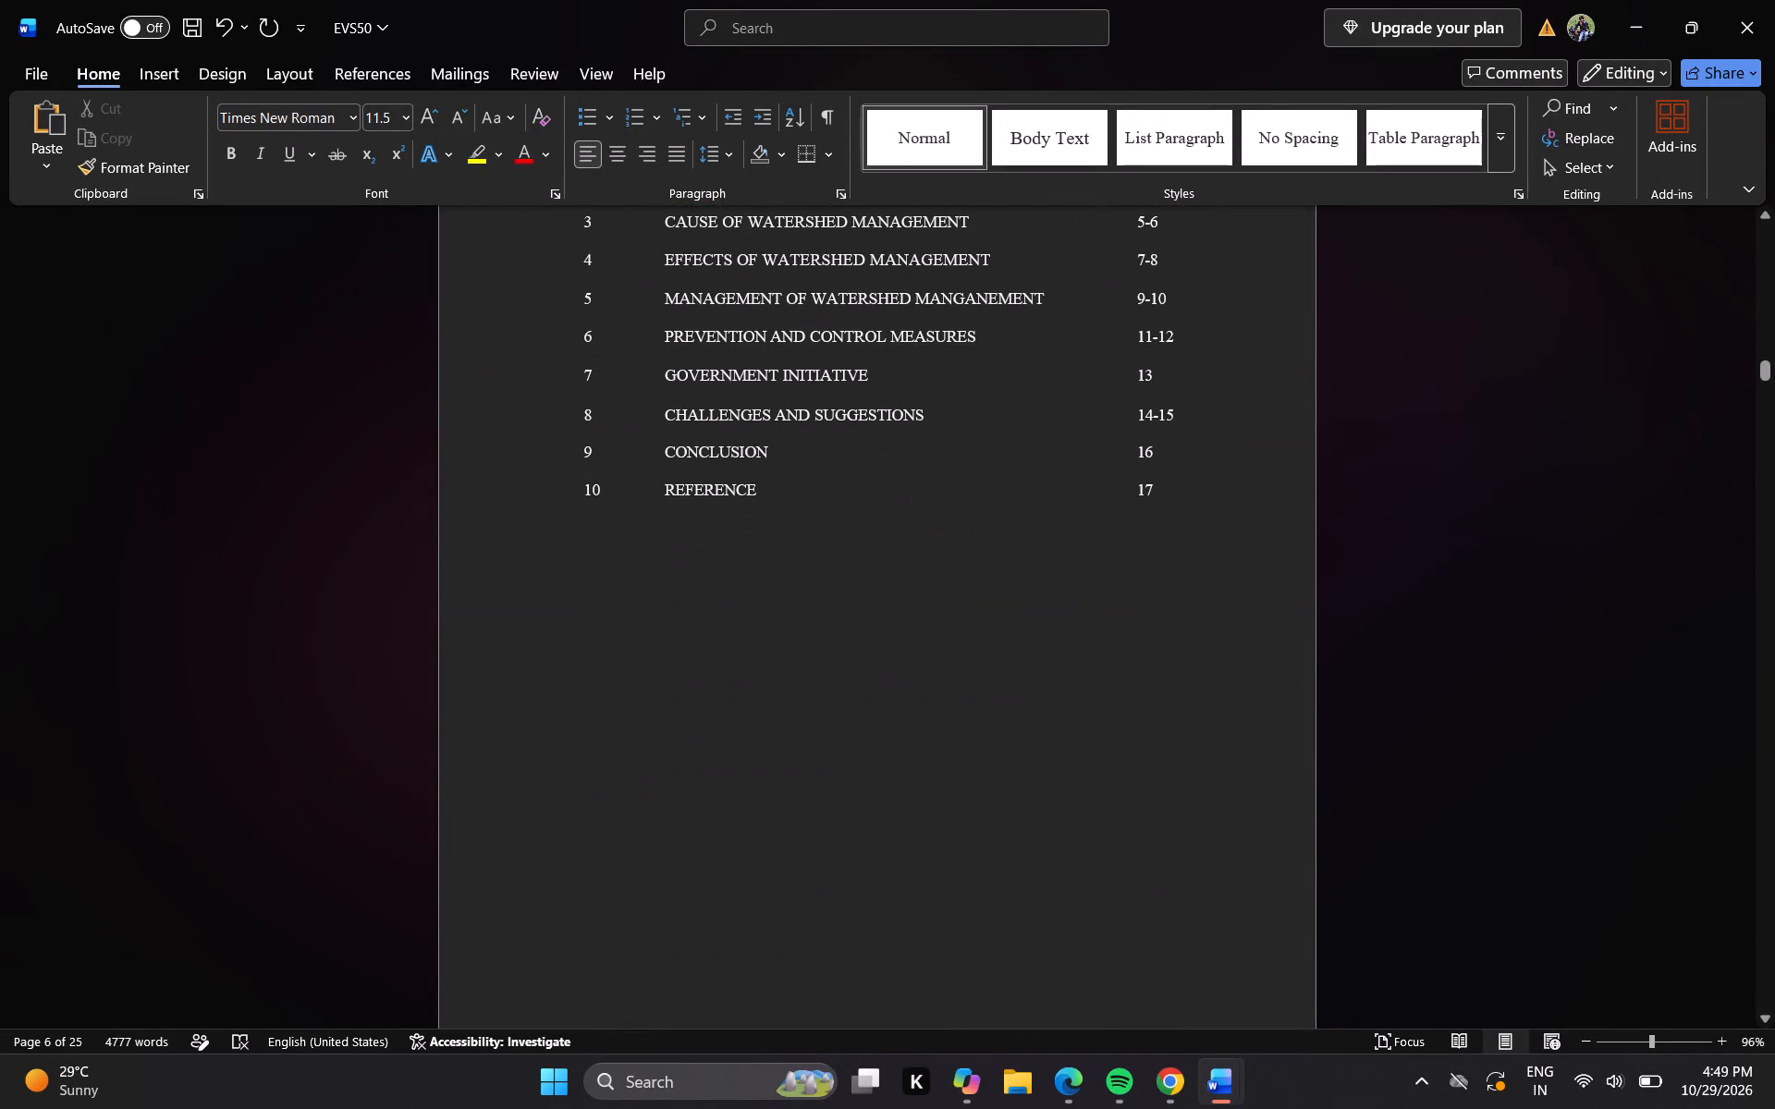
click(1760, 567)
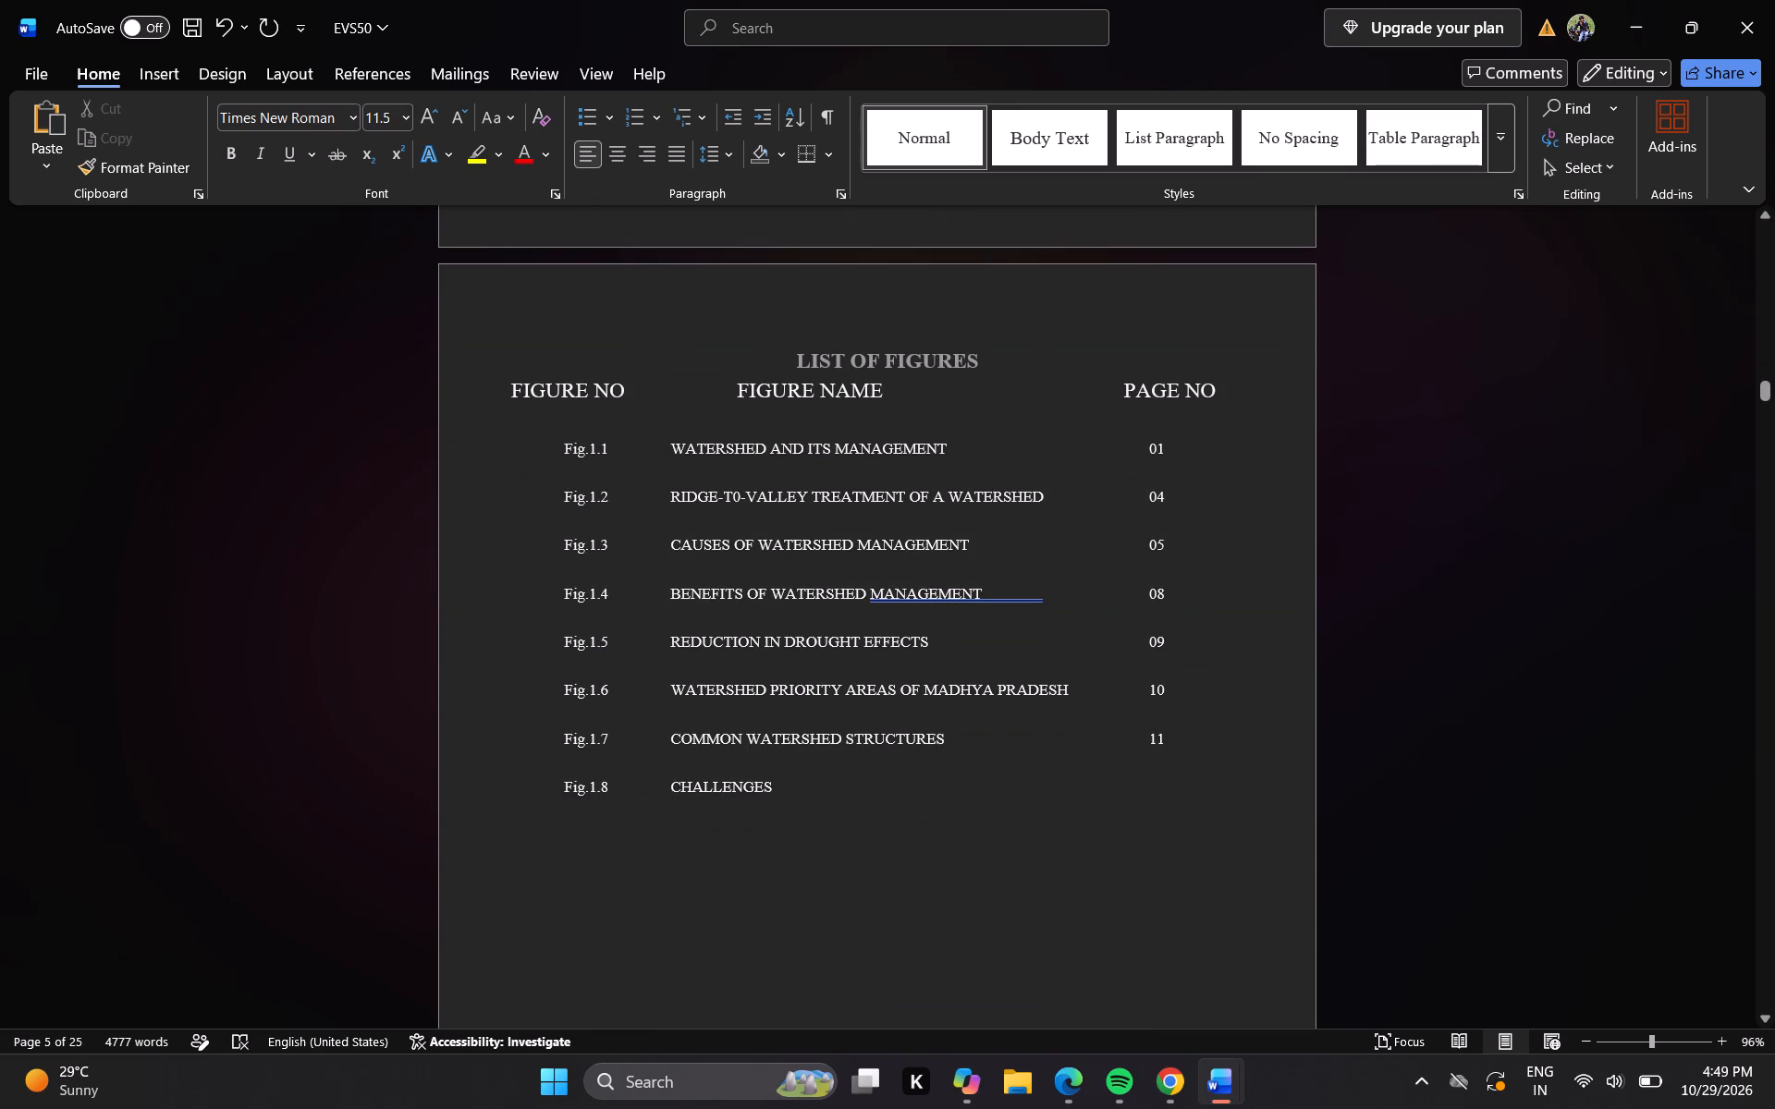
click(790, 784)
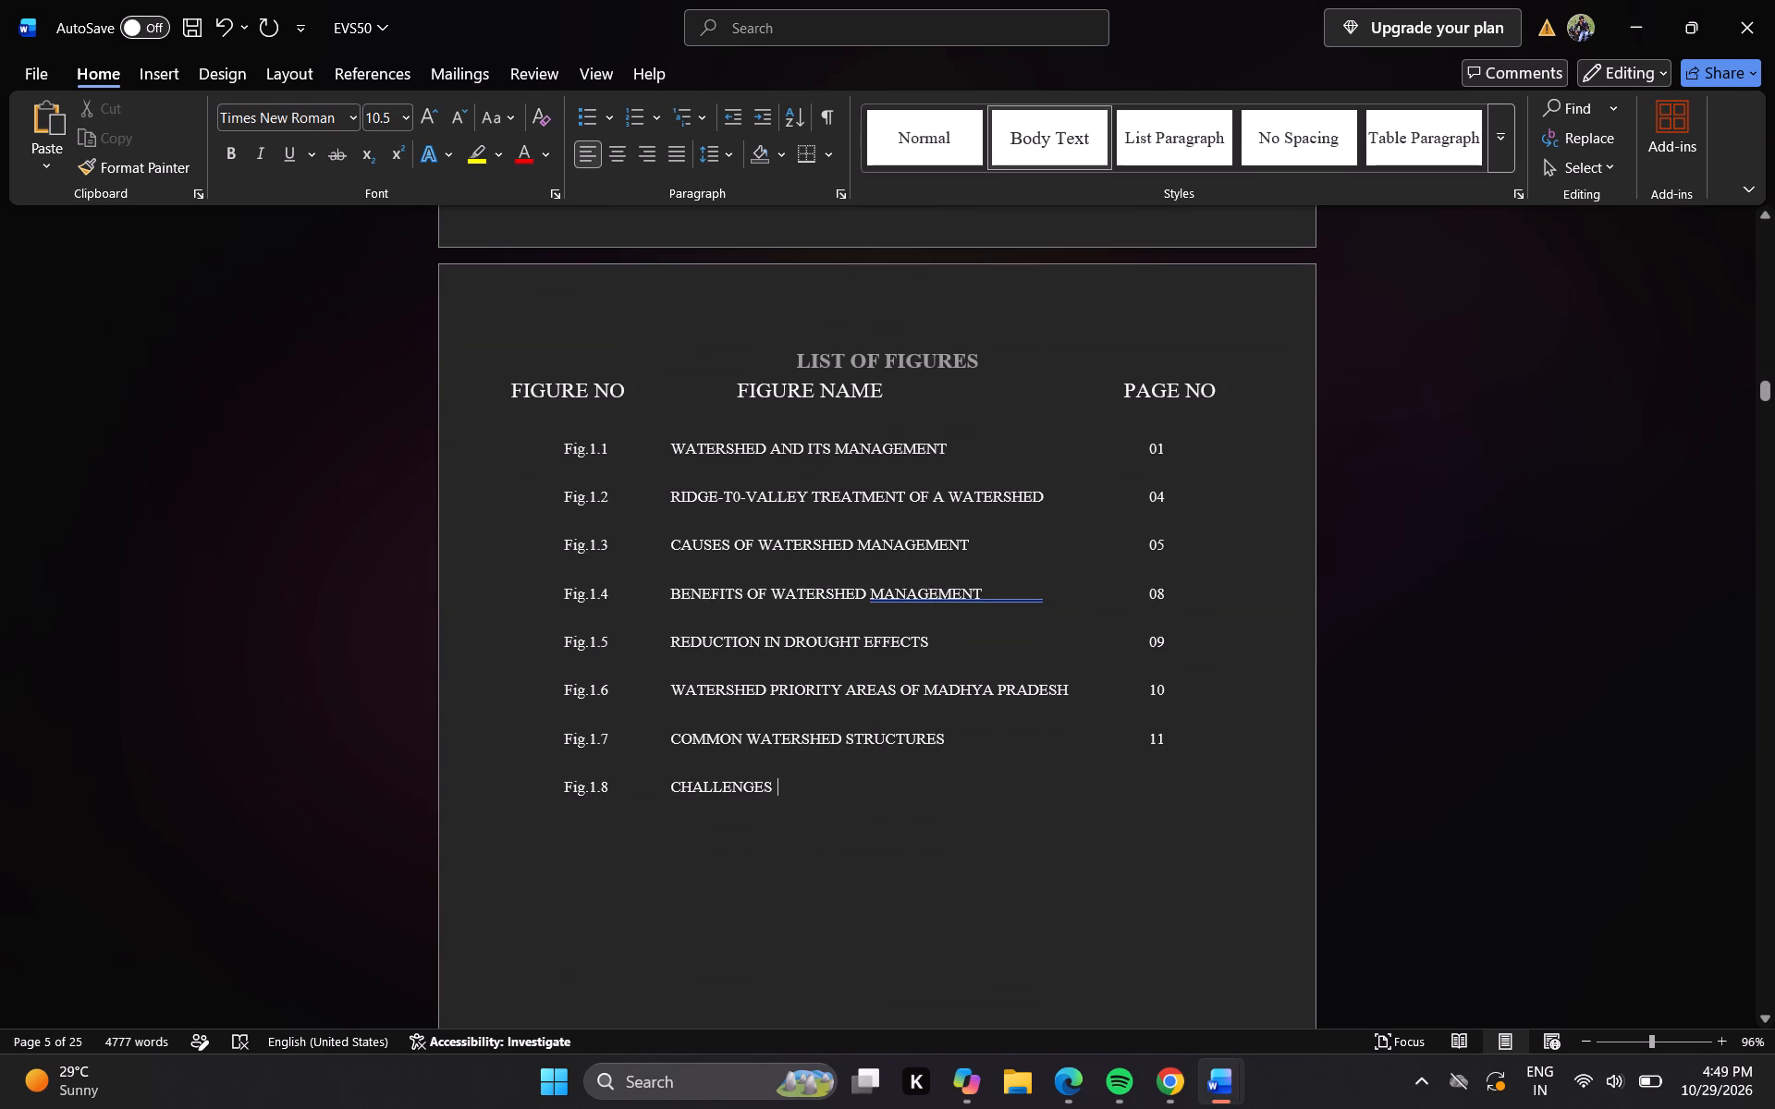
key(Tab)
key(Tab)
key(Tab)
key(Tab)
key(Tab)
key(Tab)
key(Tab)
text(14)
Leave a blank line below the Fig.1.8 entry and add an indented Fig.1.9 entry with the tab-spaced figure name SUGGESTIONS.
key(Return)
key(Return)
key(Tab)
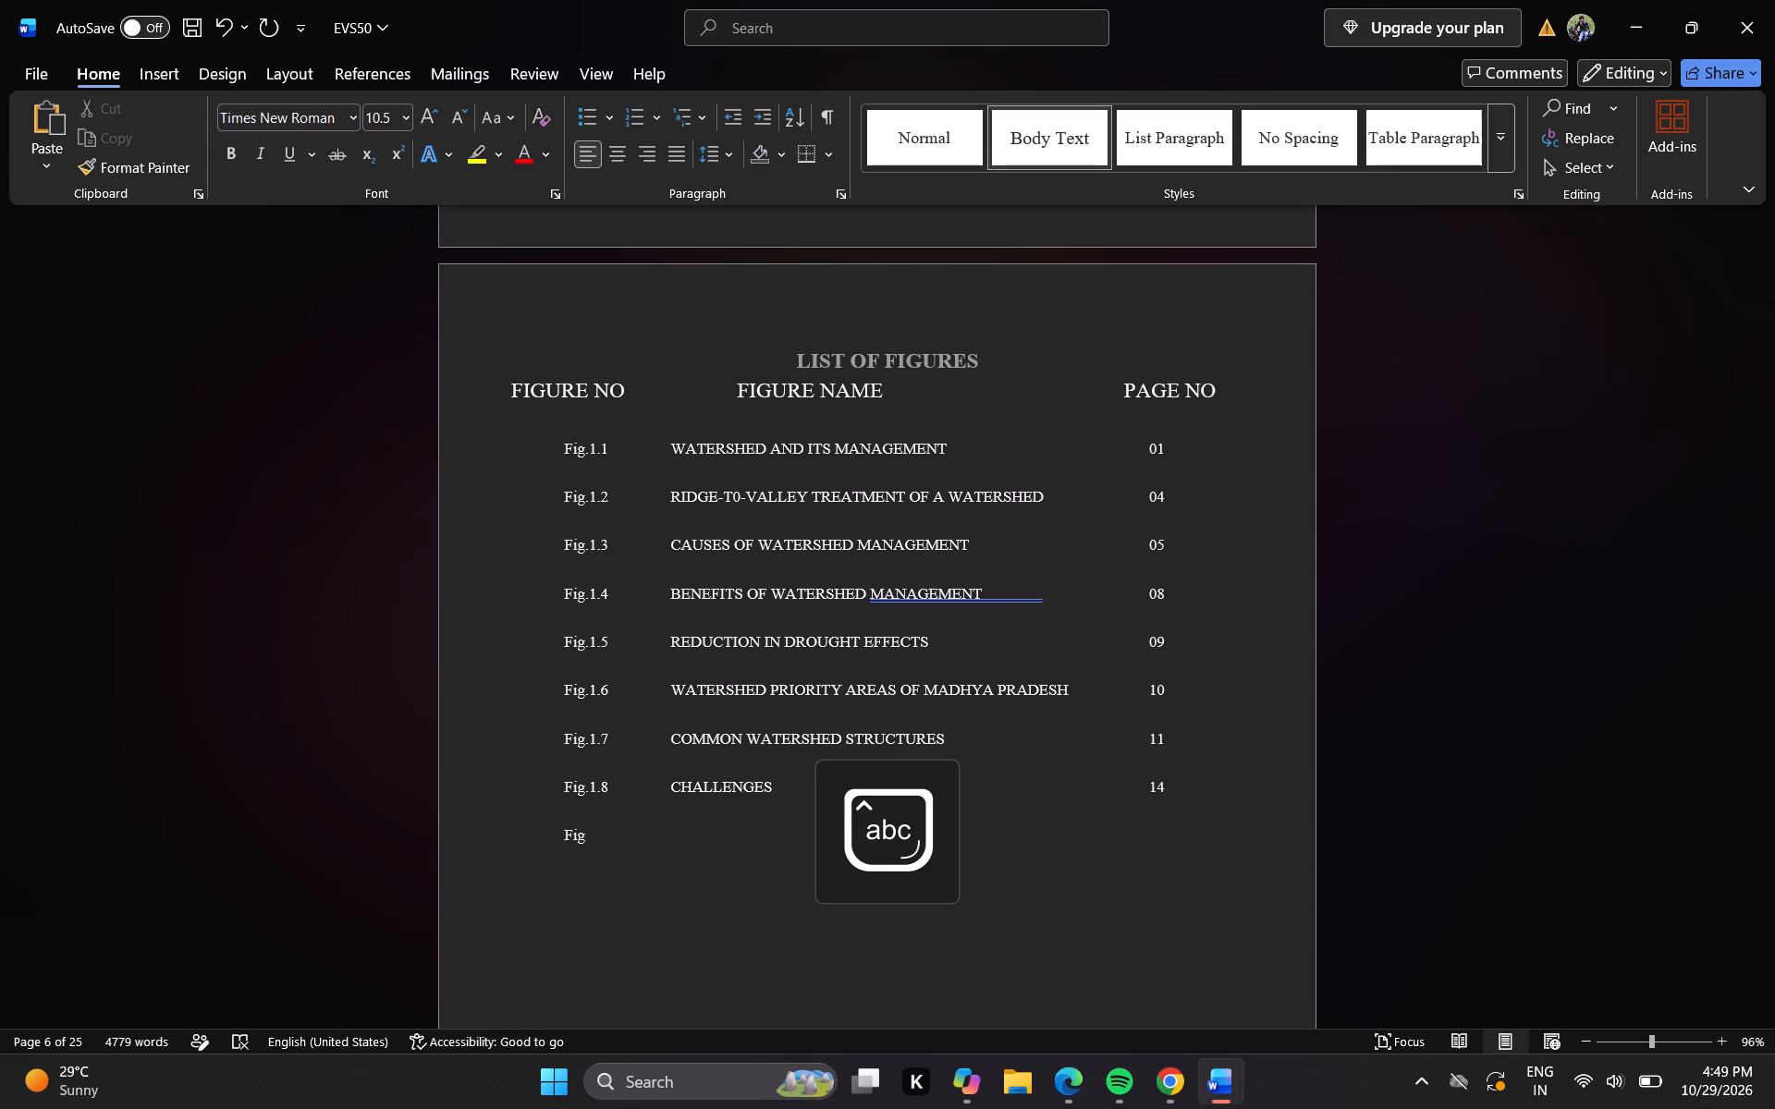
text(.1.9)
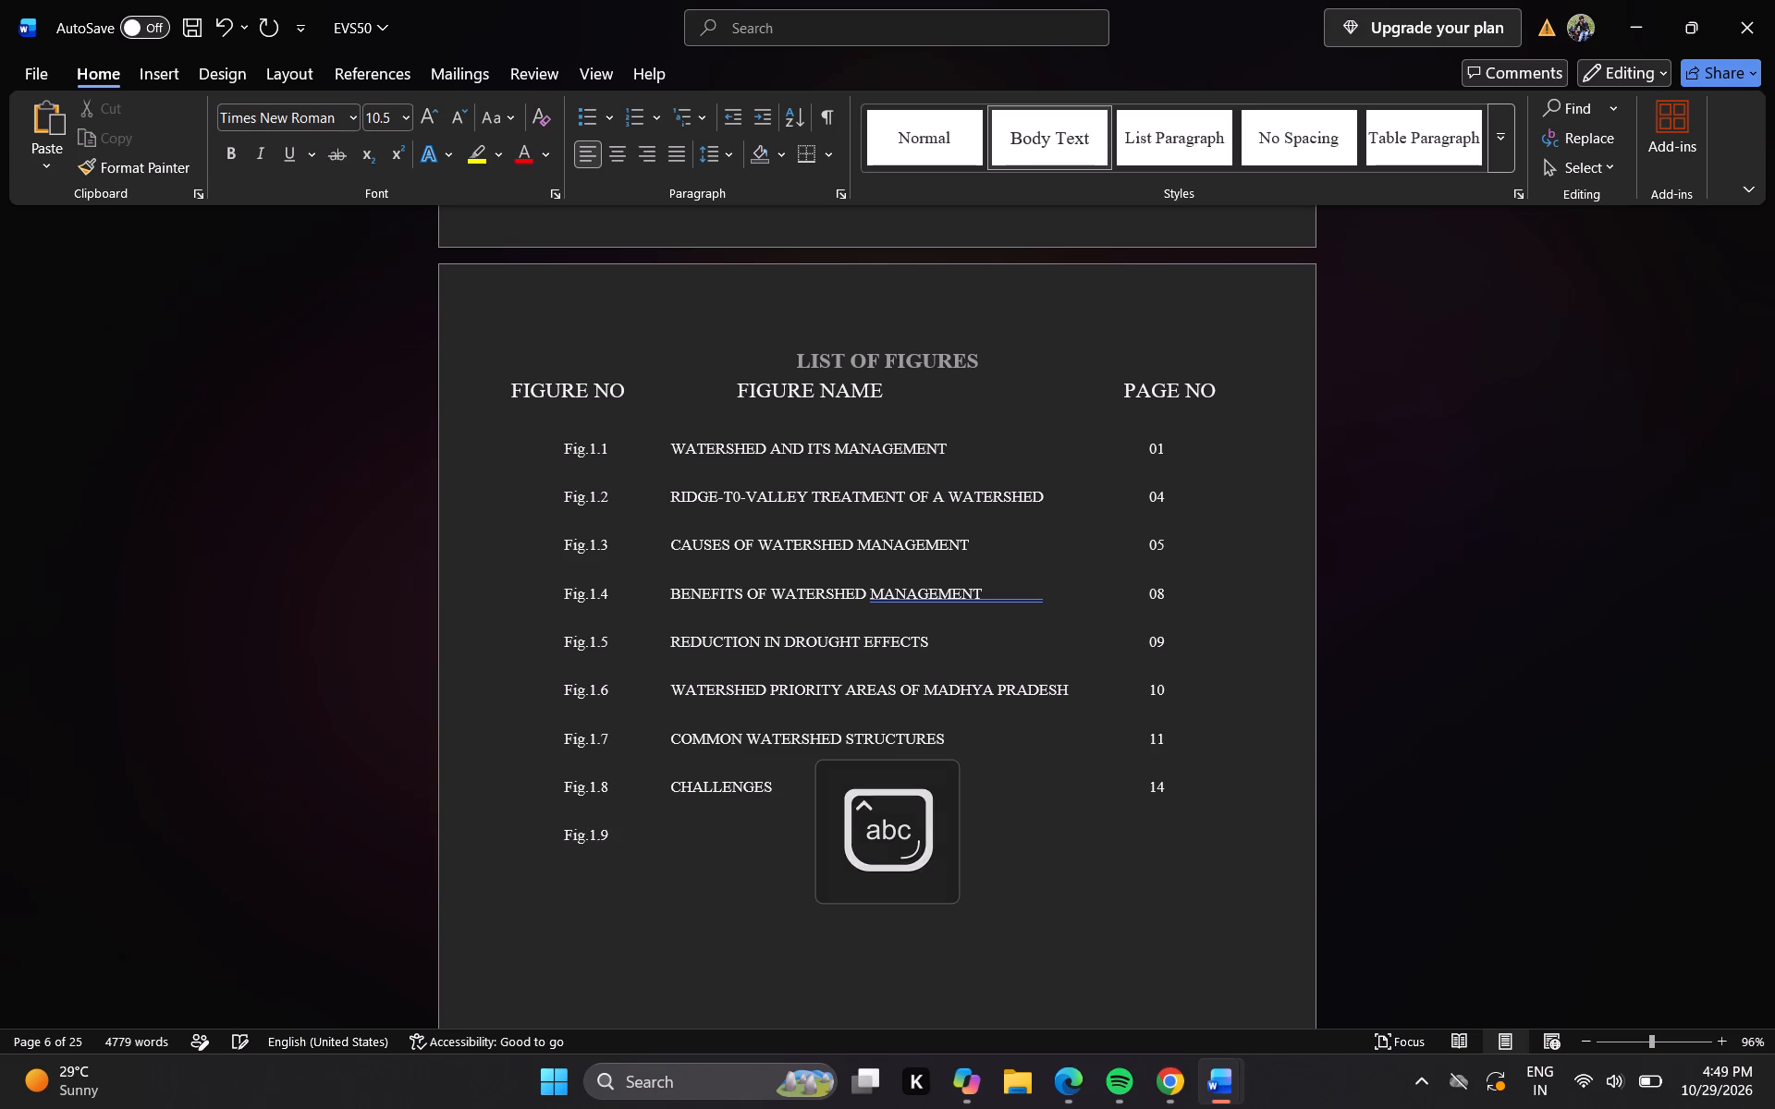
key(Tab)
key(Tab)
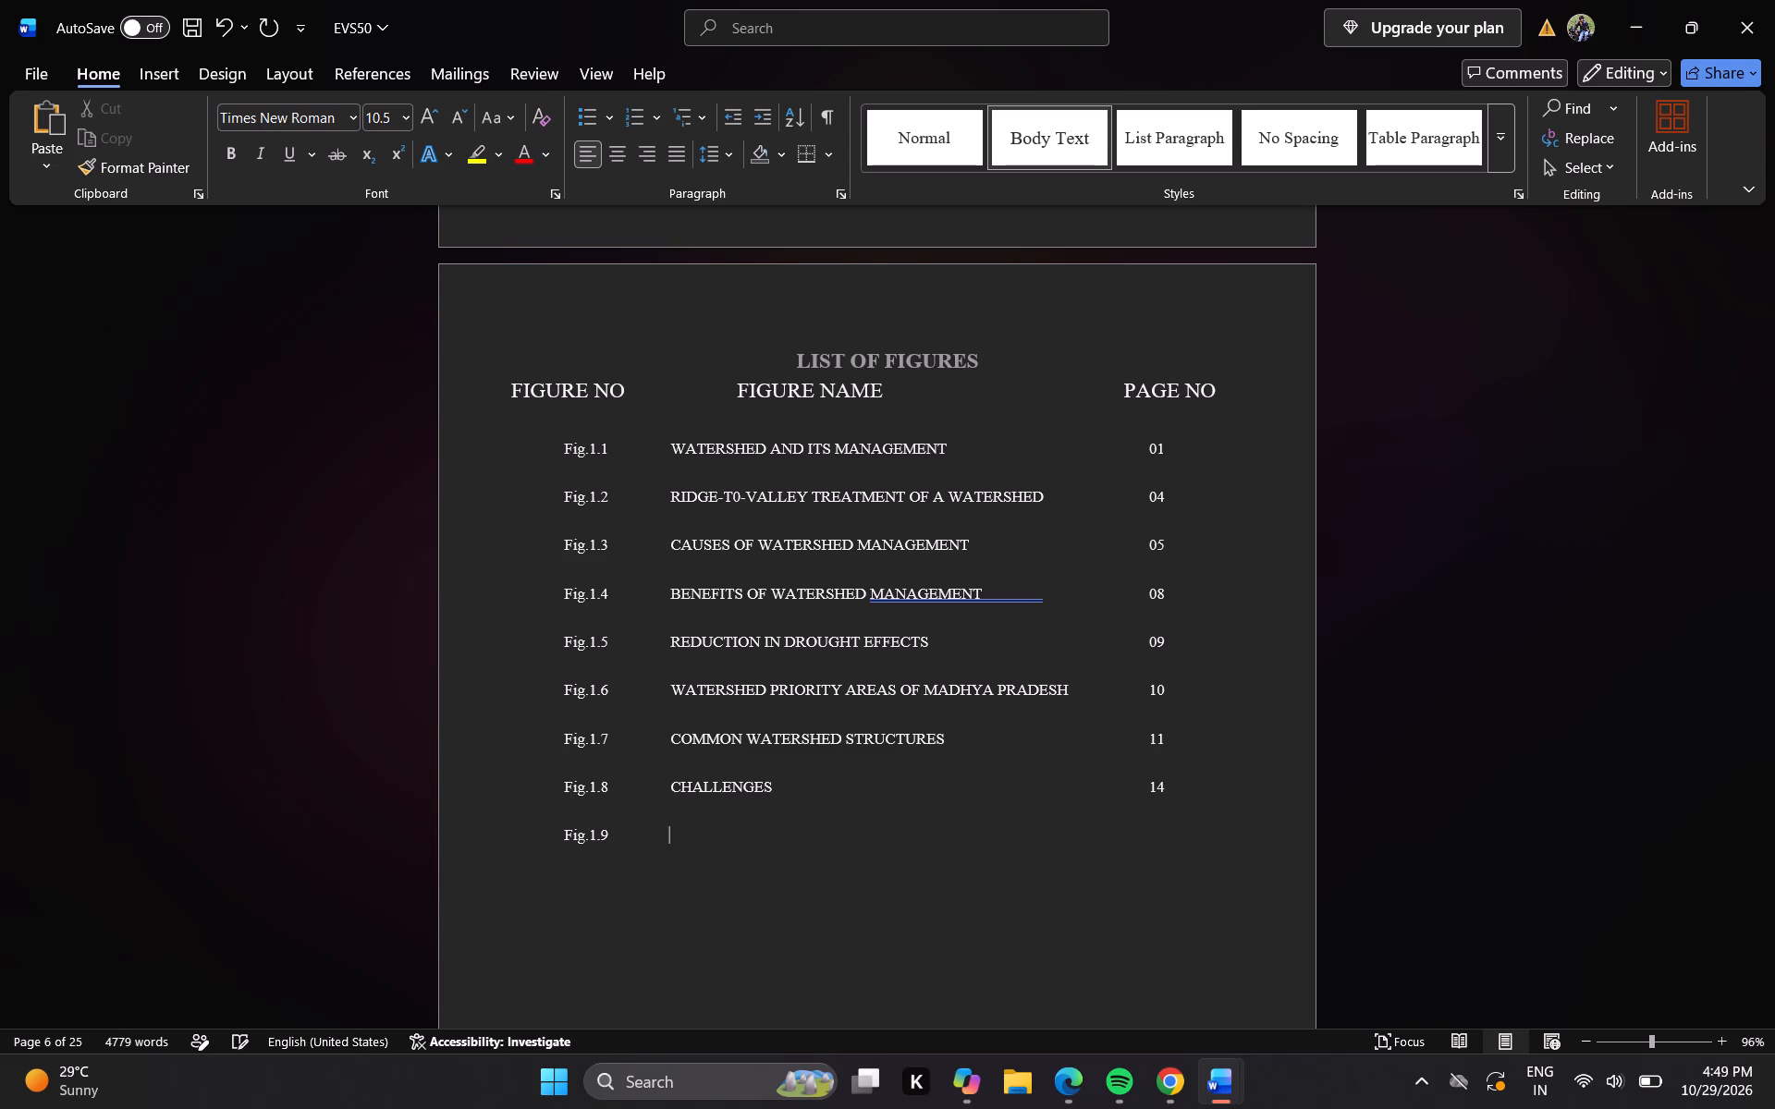
text(SUGGESTIONS)
Enter page number 15 for Fig.1.9, tab-spaced to align with the PAGE NO column.
key(Tab)
key(Tab)
key(Tab)
key(Tab)
key(Tab)
key(Tab)
key(Tab)
key(Tab)
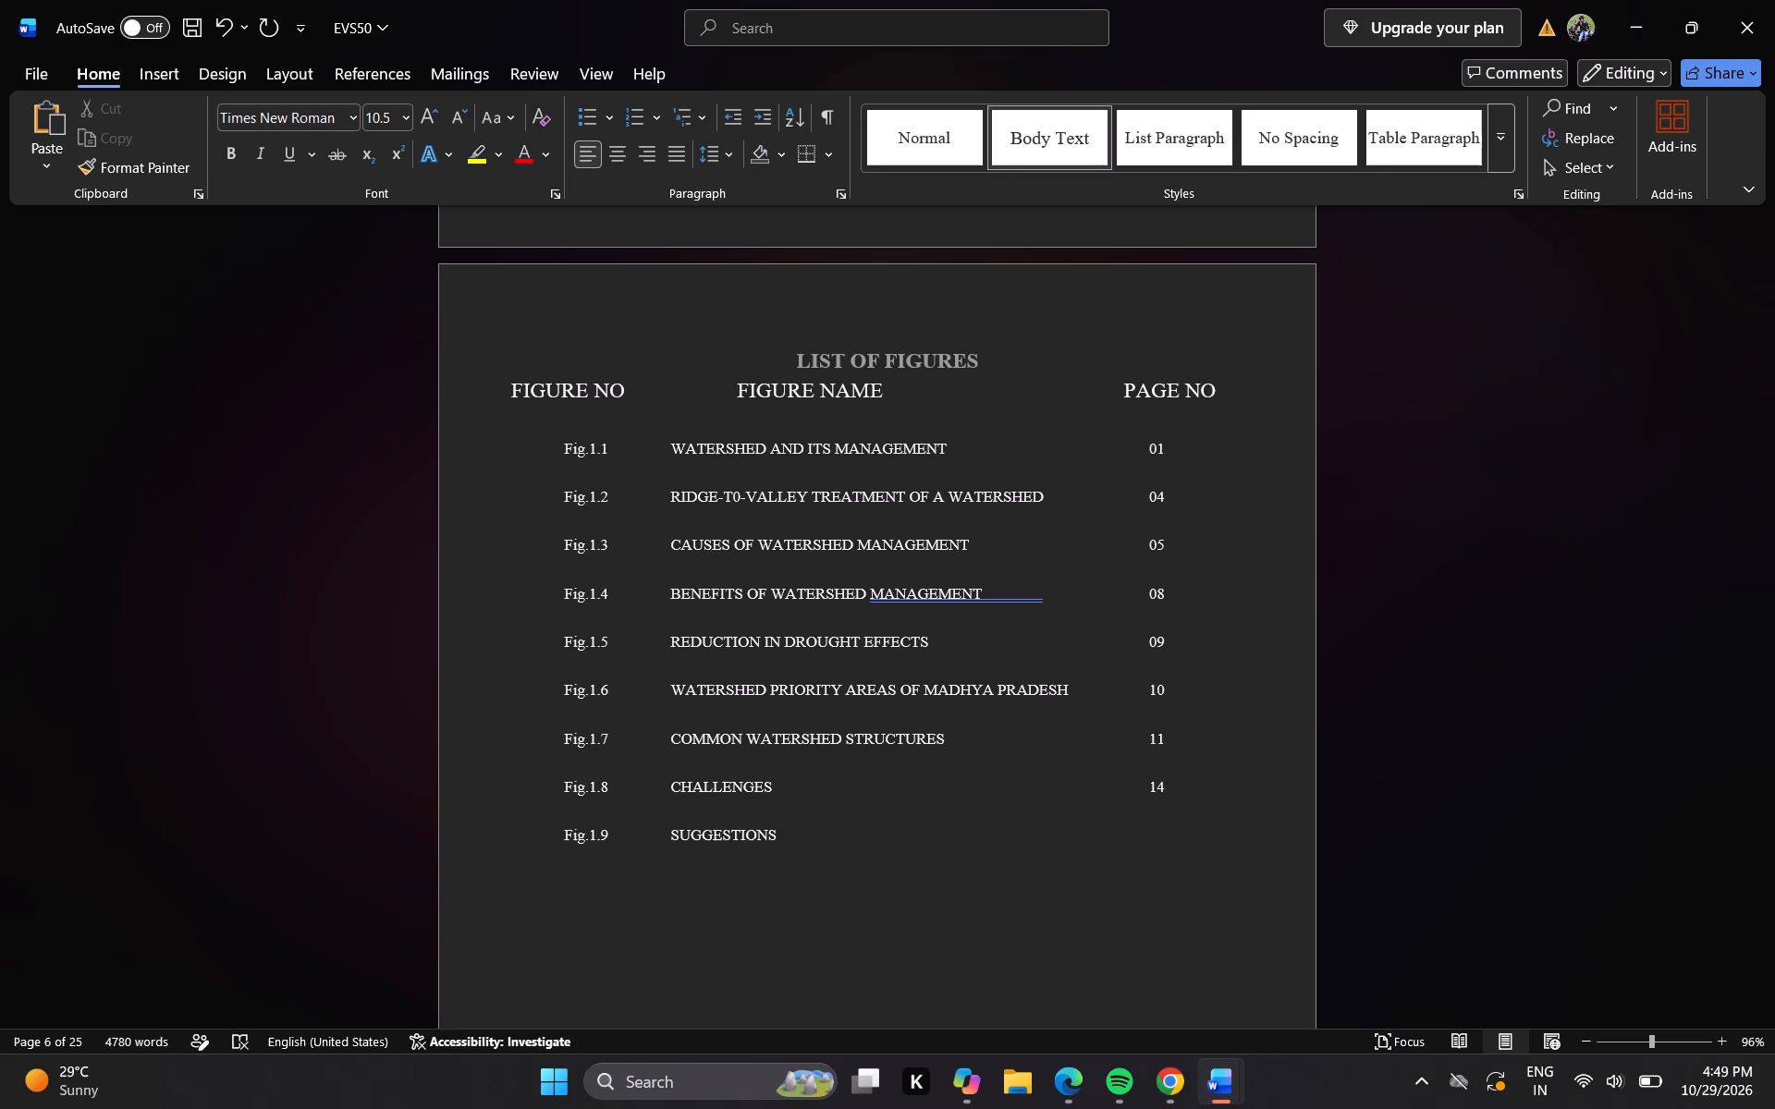
text(15)
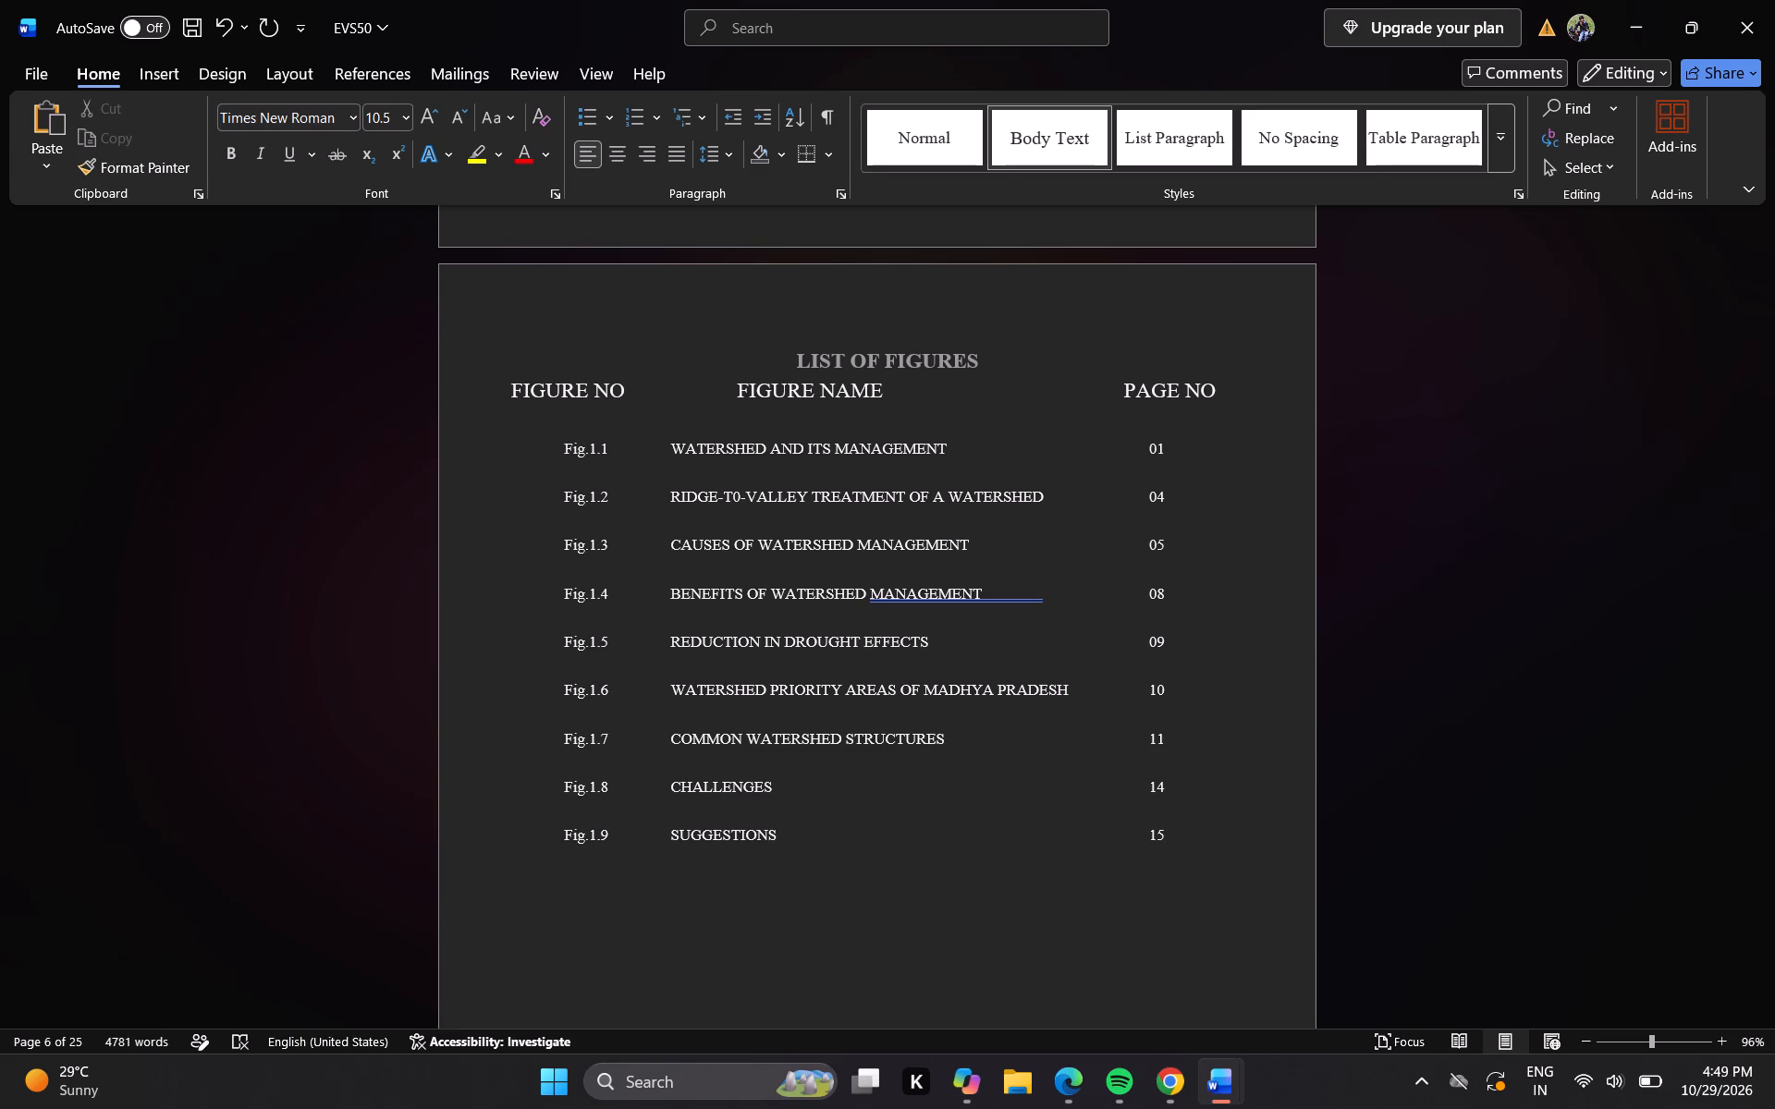
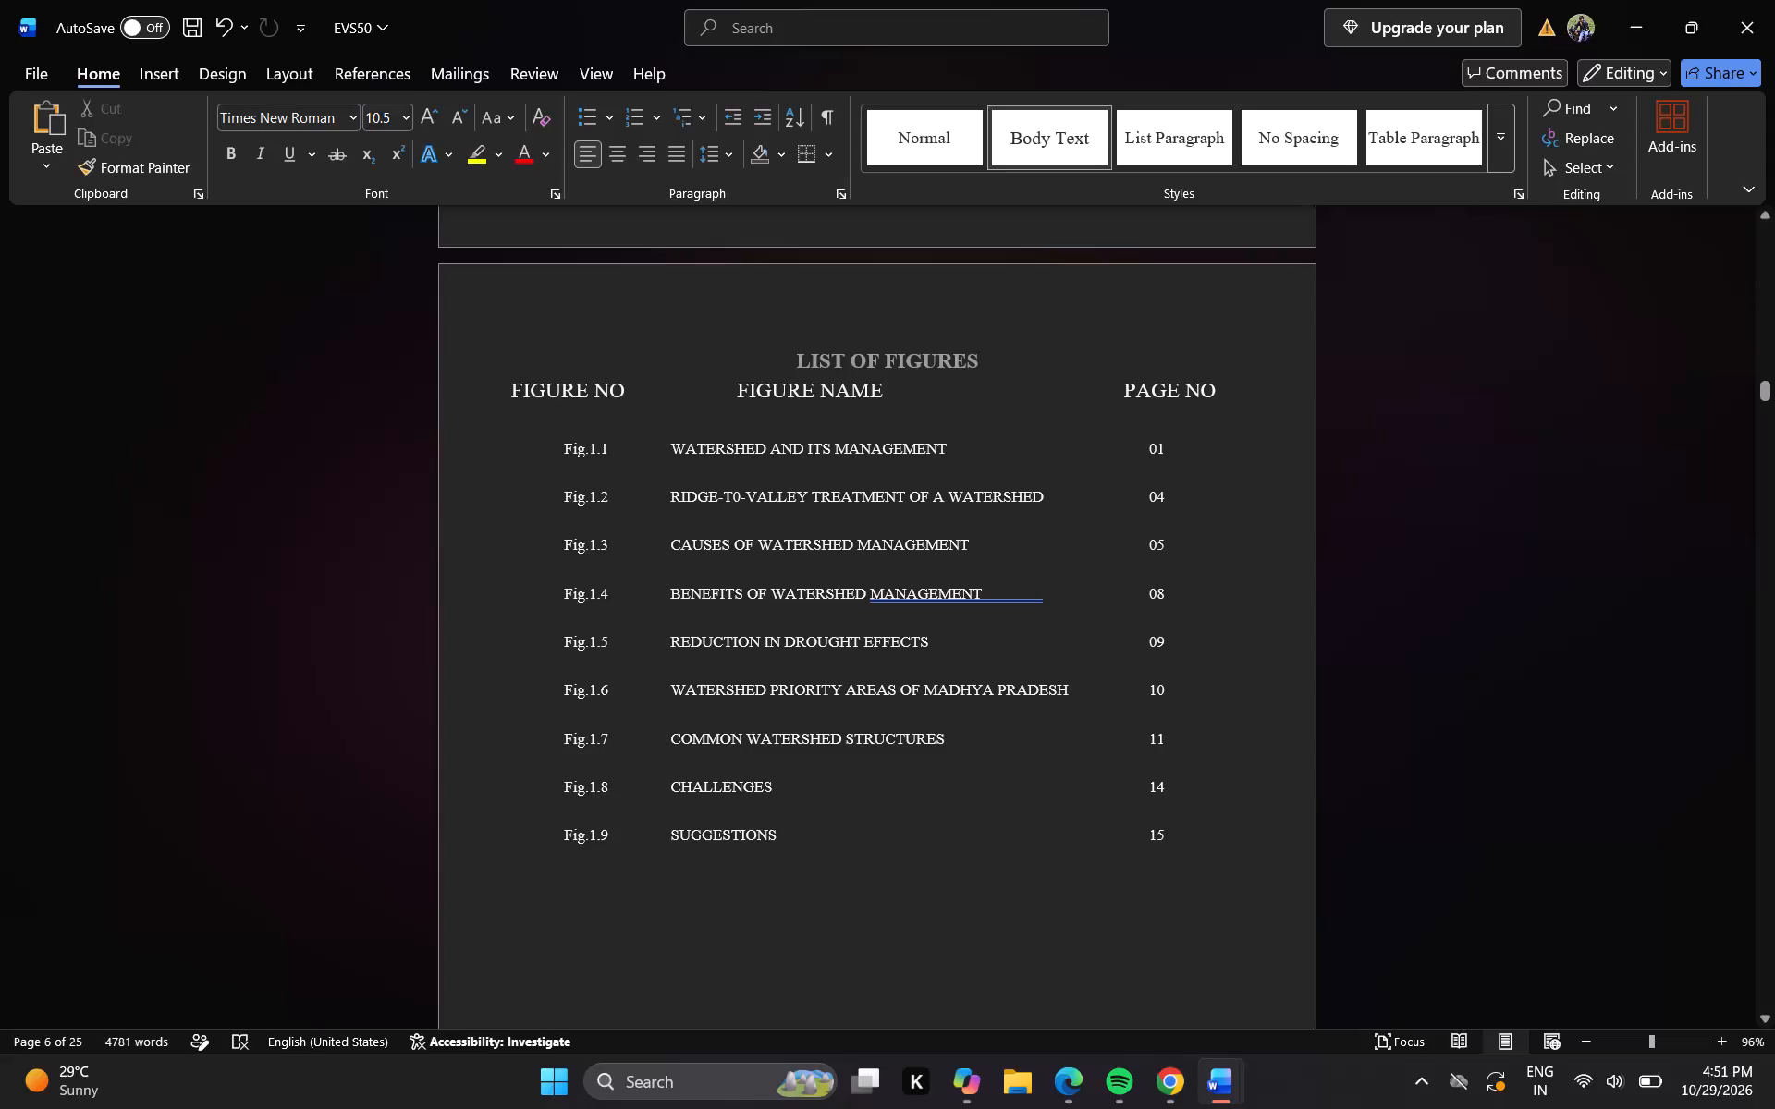
Set the page numbering of the List of Figures section to start at 7.
click(152, 79)
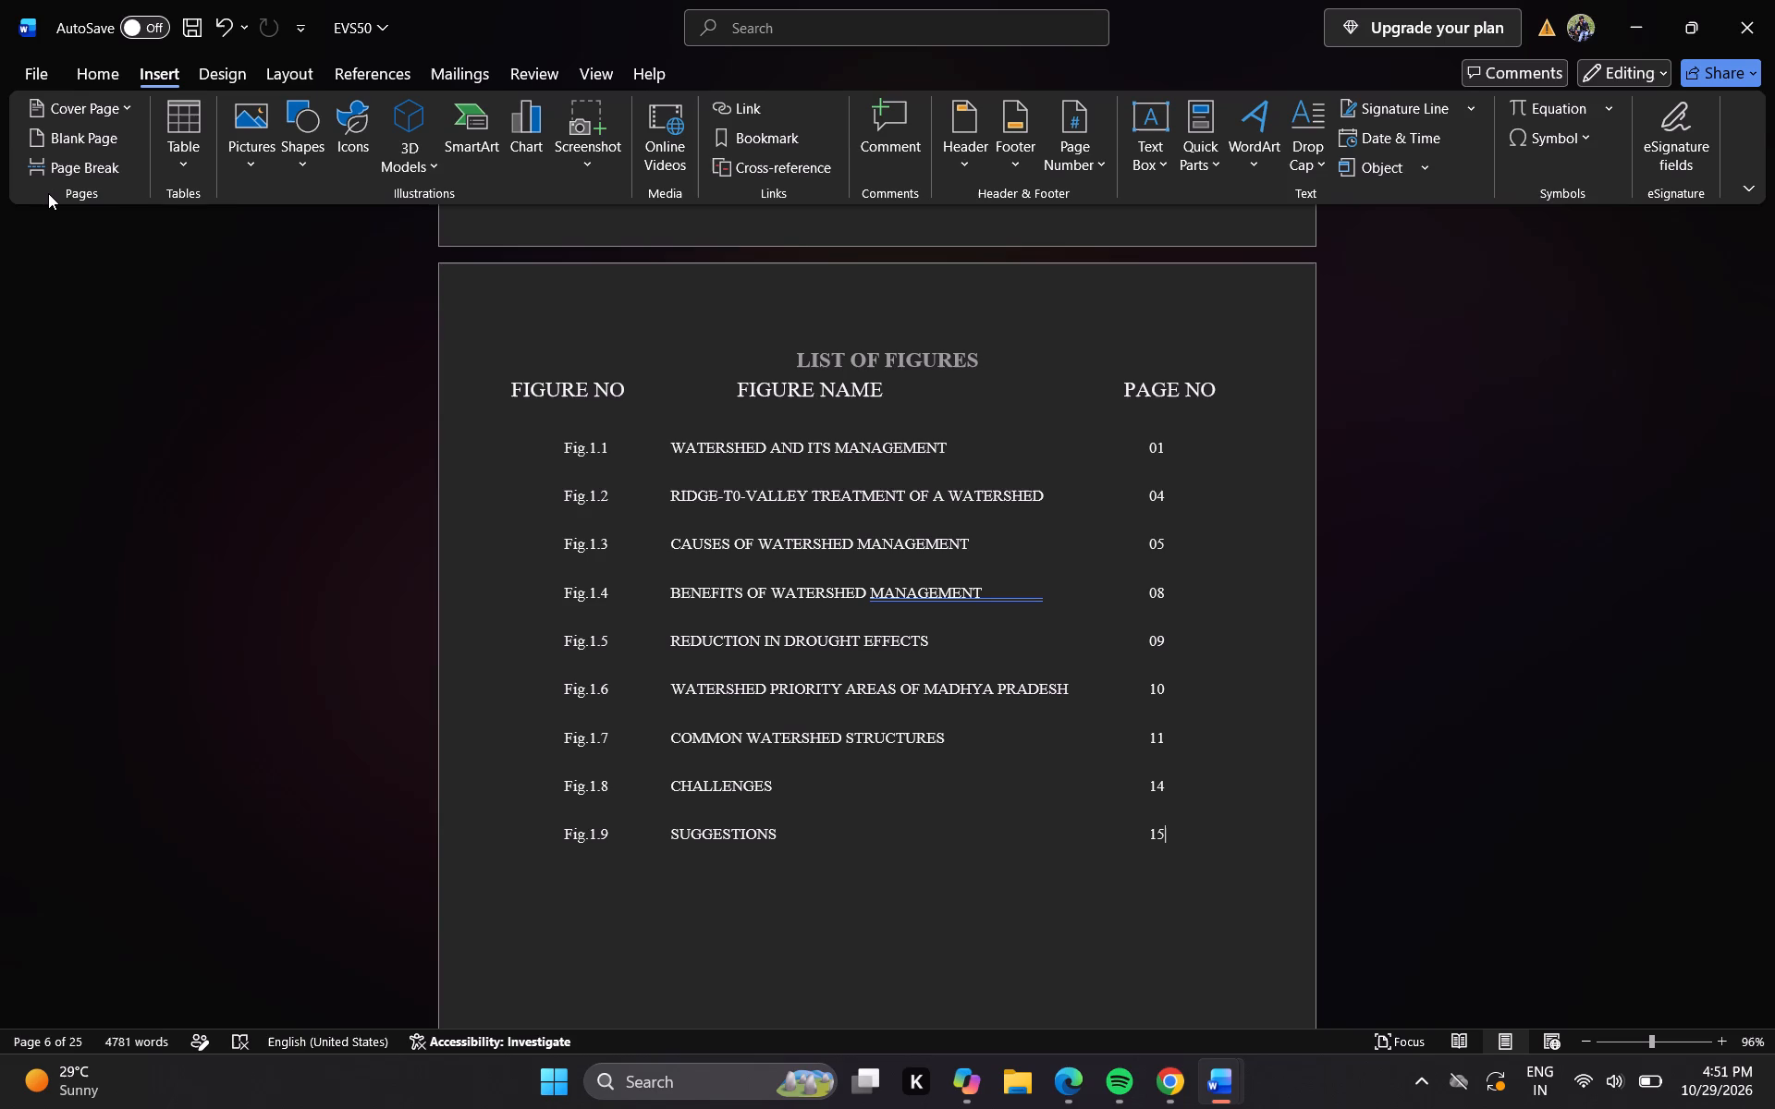
click(1102, 164)
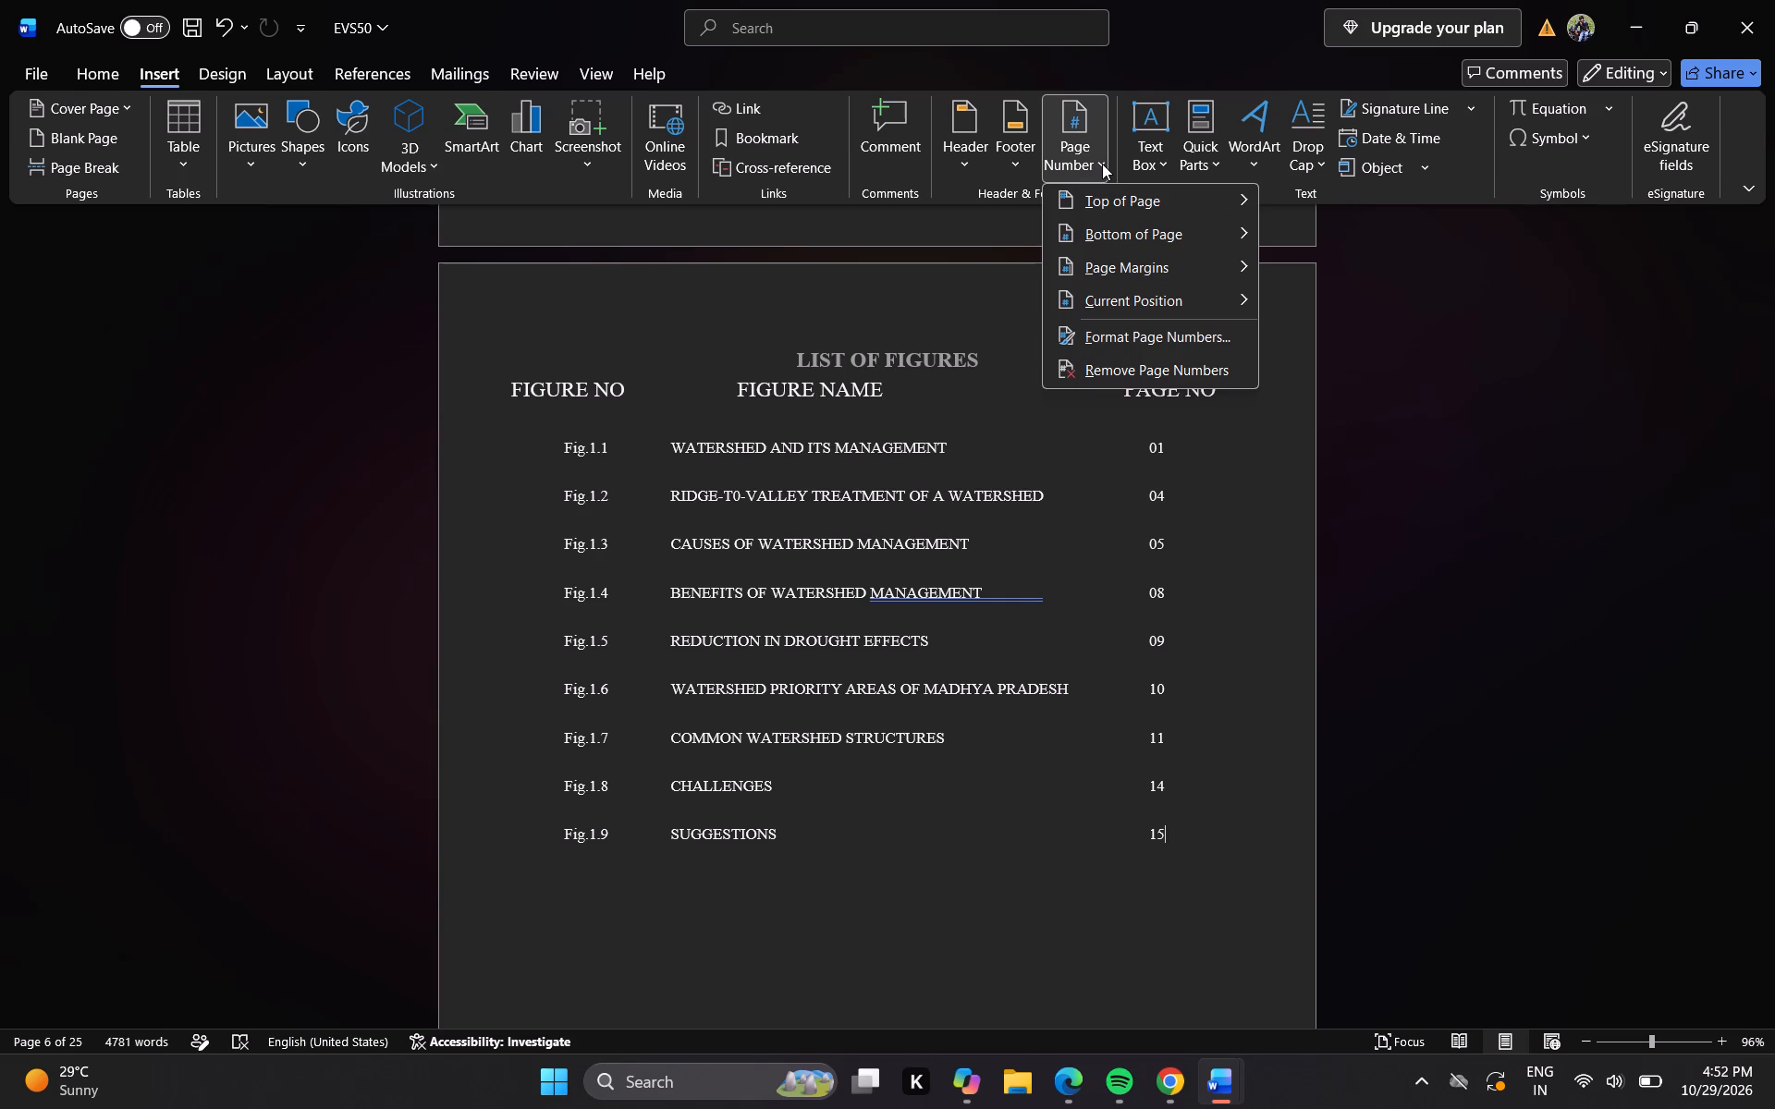
click(1093, 335)
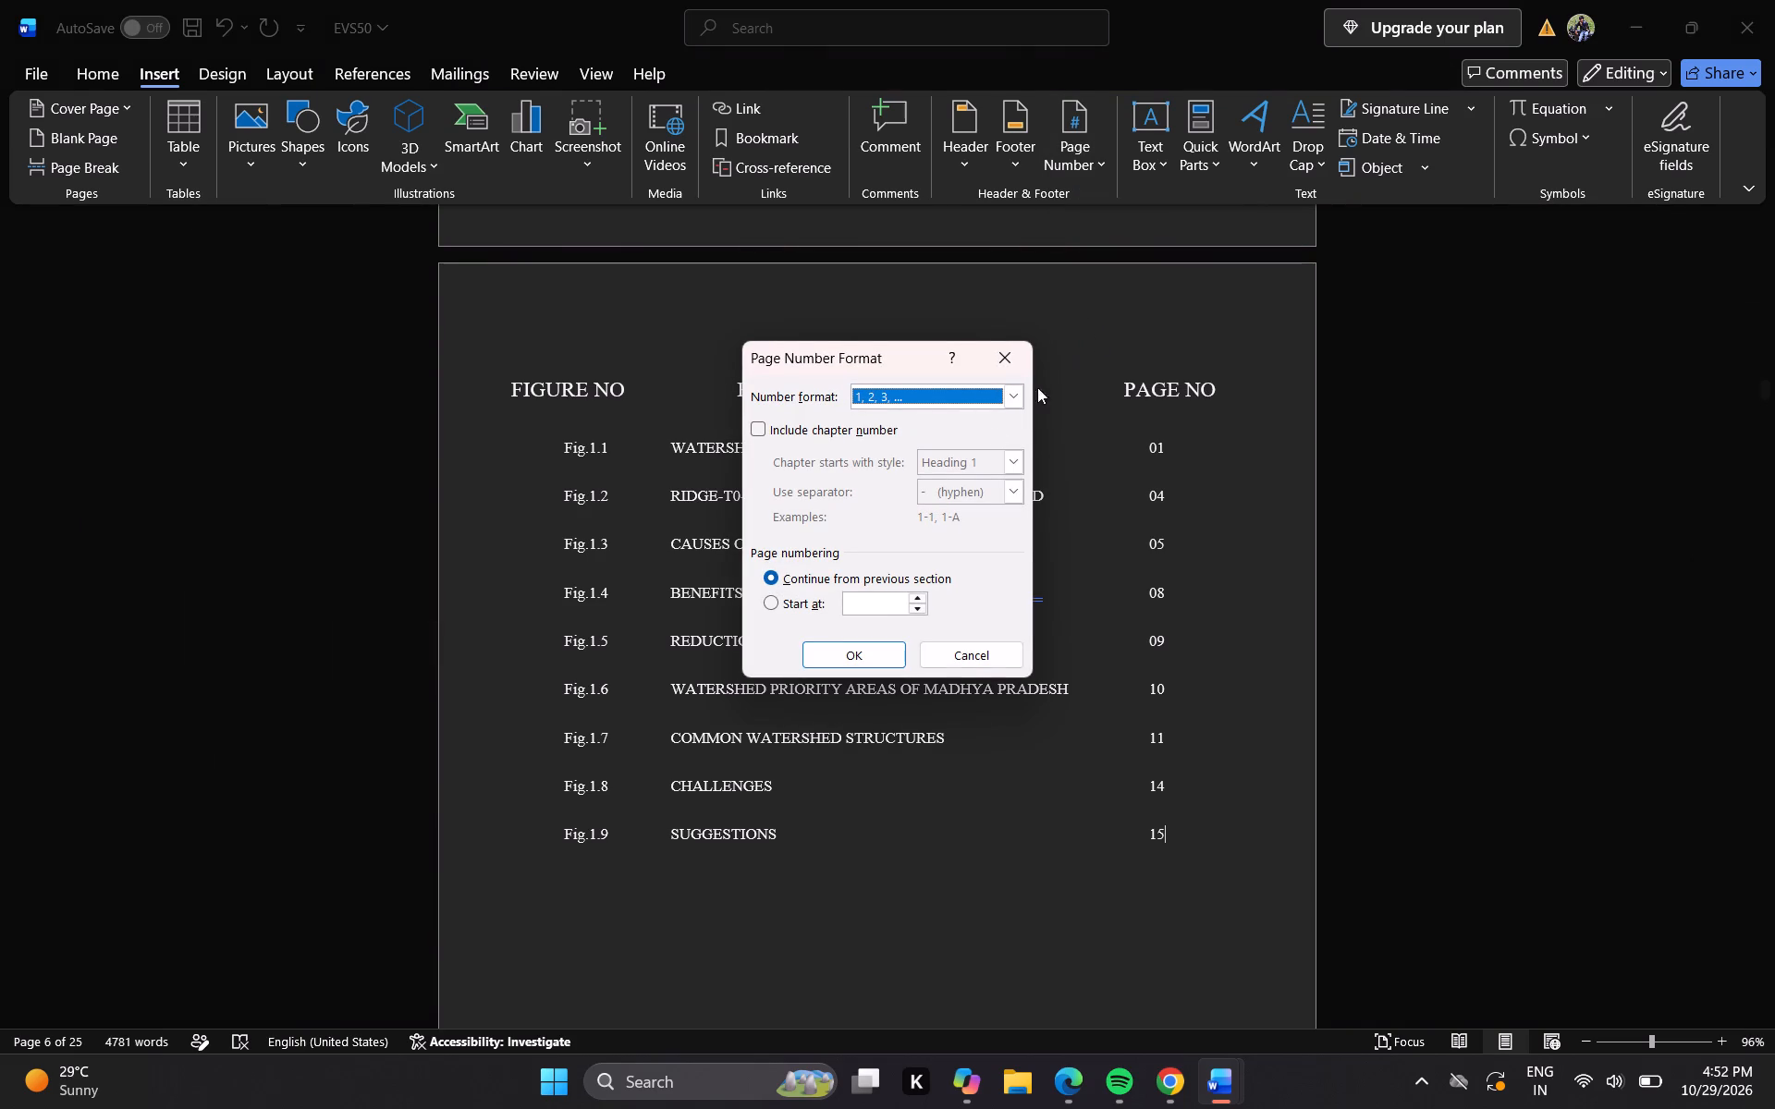
click(762, 605)
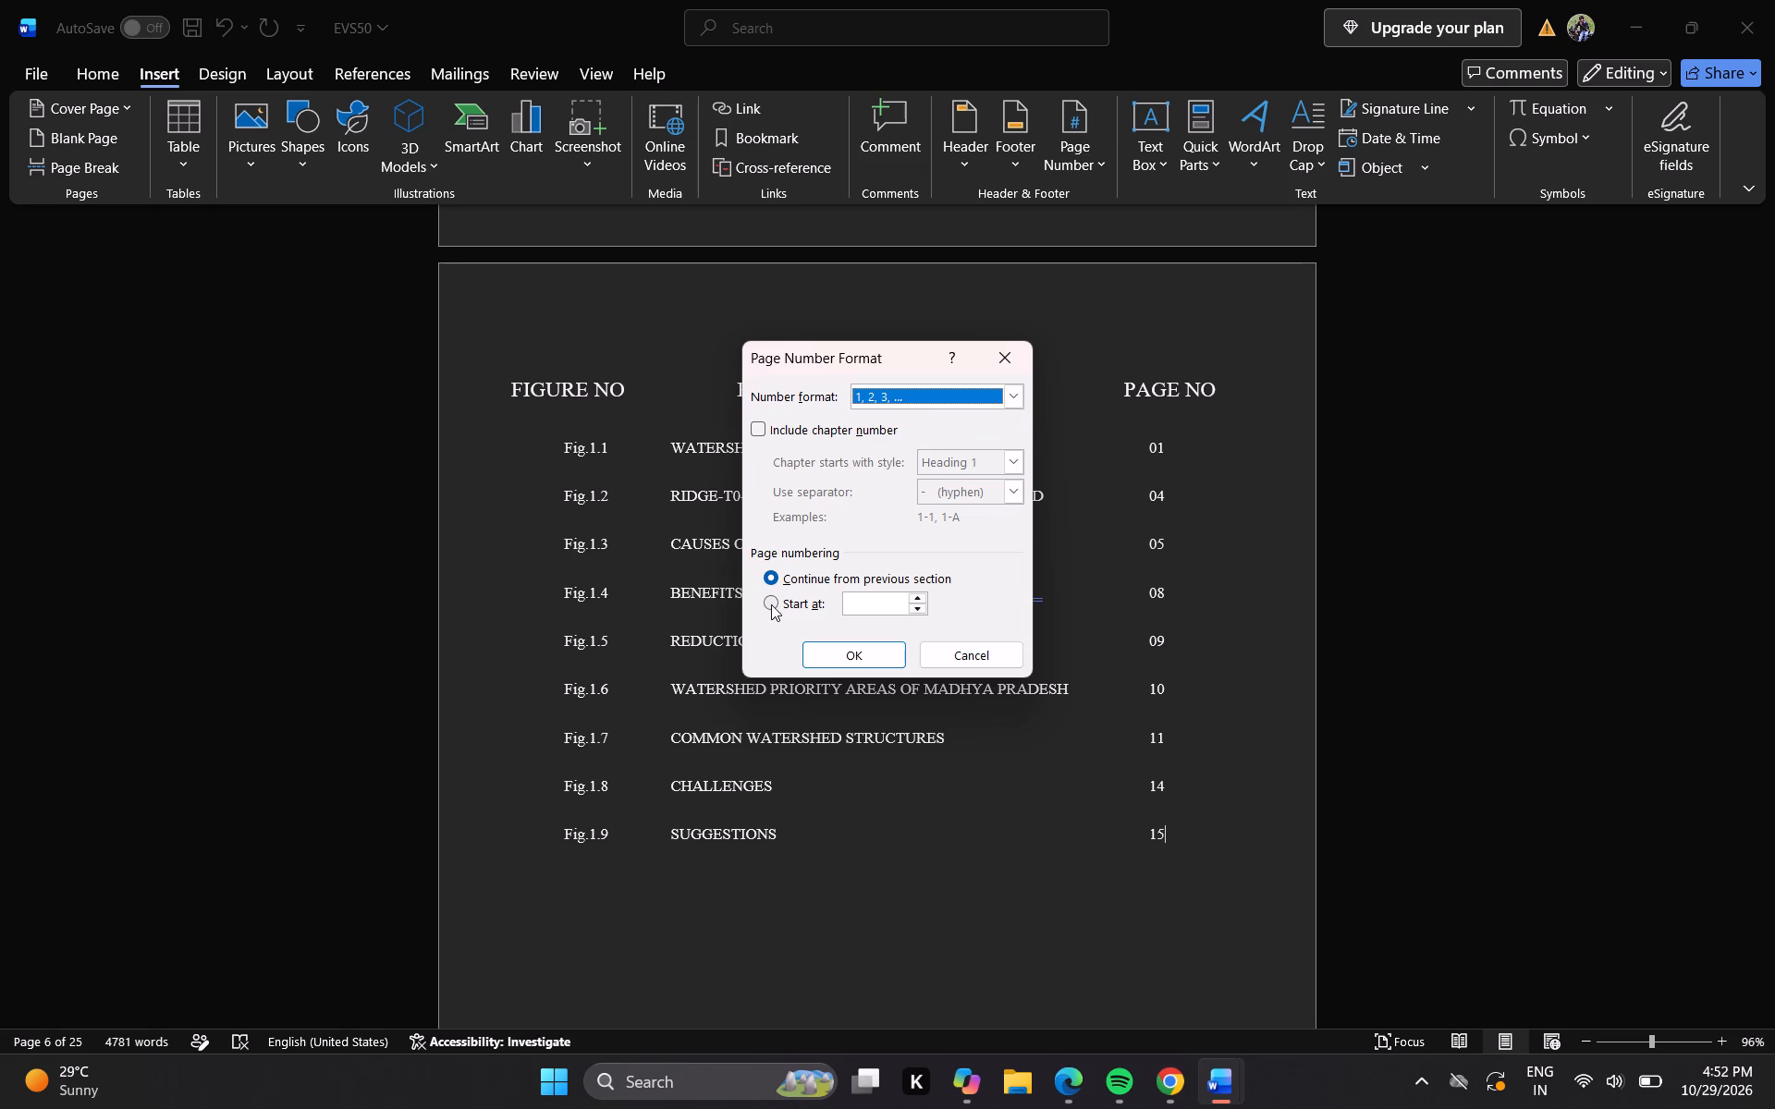
click(773, 603)
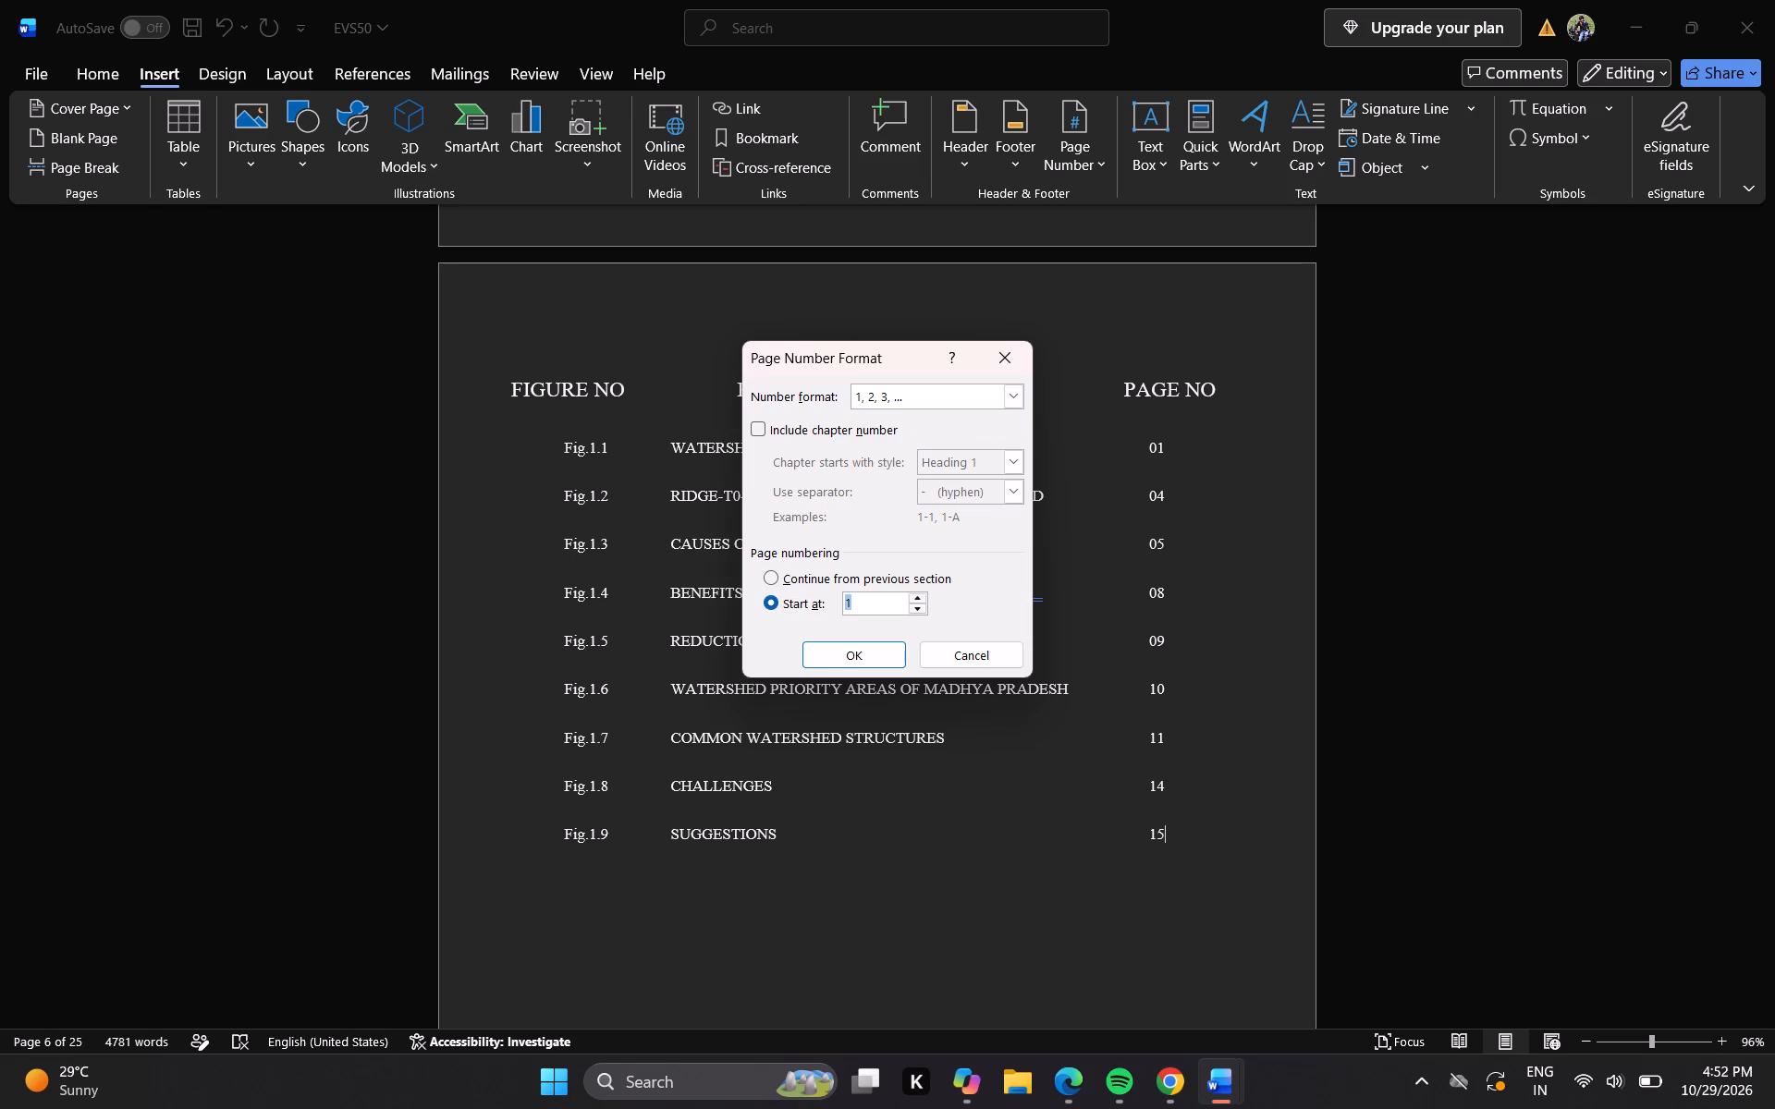
click(884, 604)
key(BackSpace)
key(7)
key(Return)
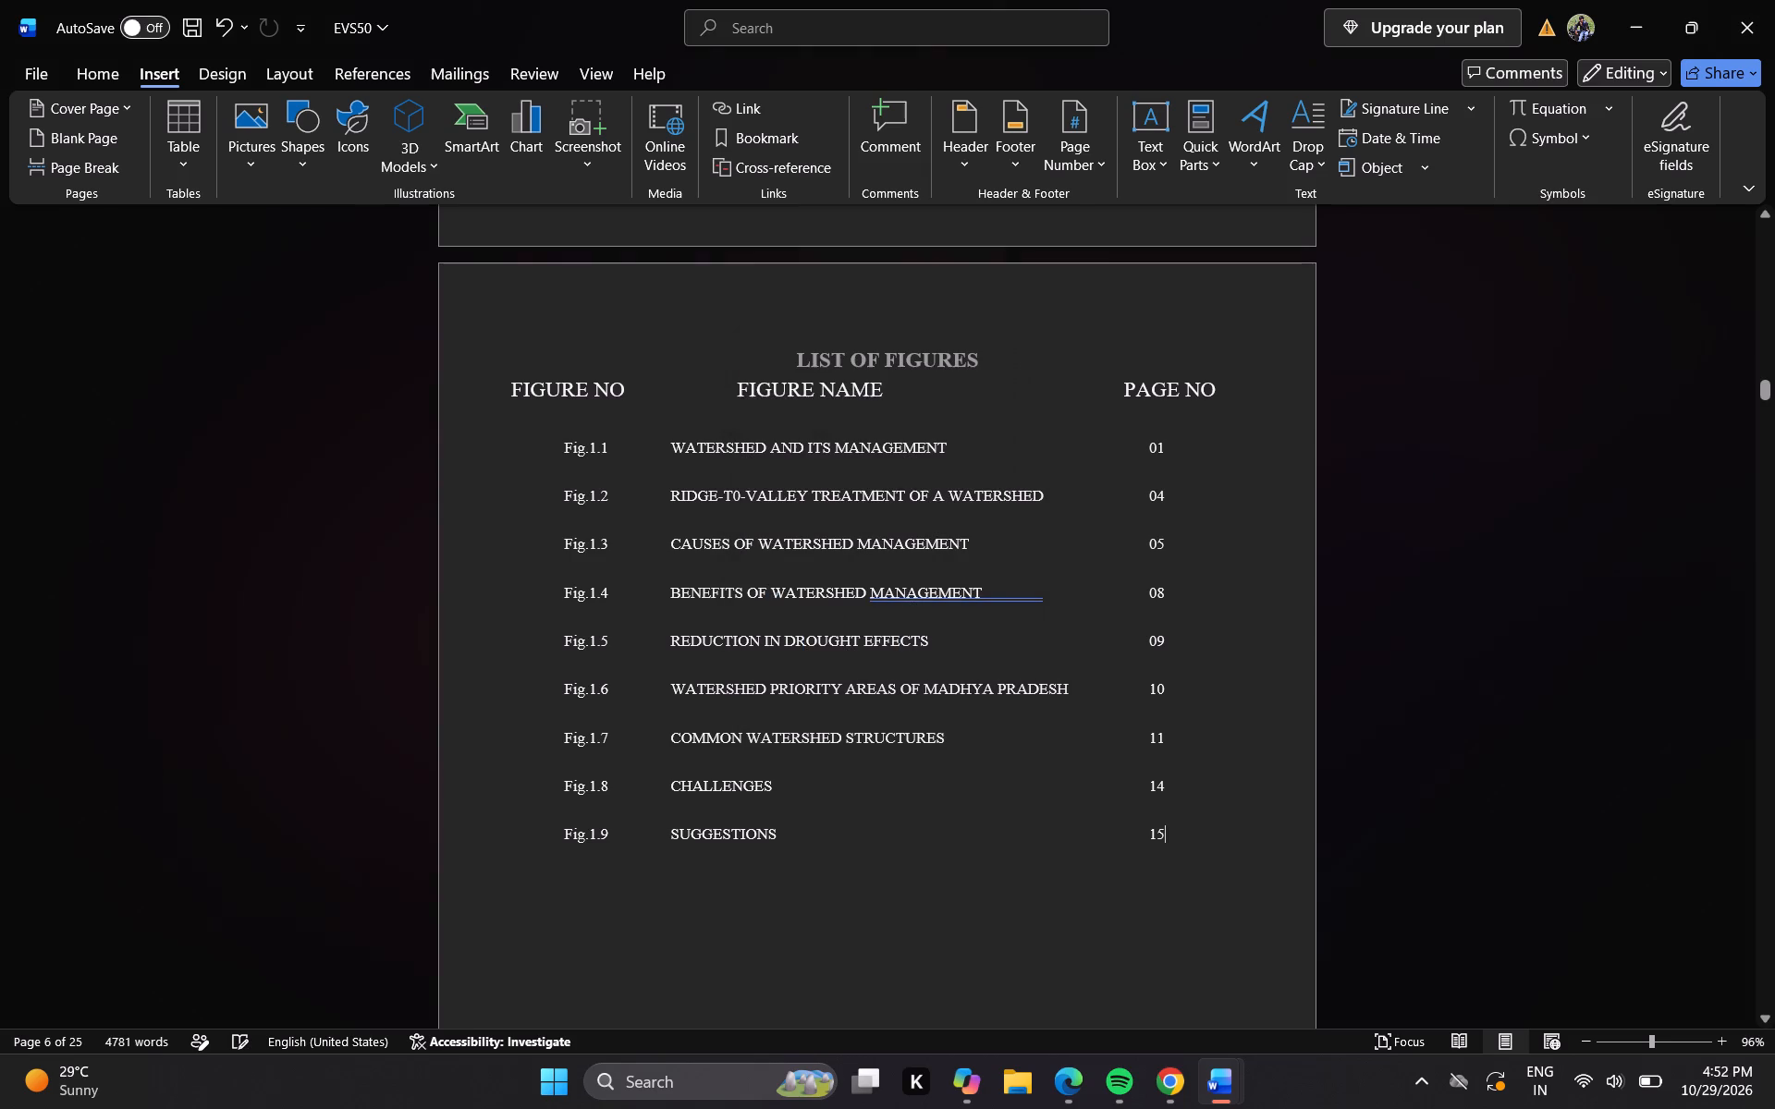
Change the page number in the footer below Fig. 1.6, Watershed priority areas of Madhya Pradesh, to 10, and return to the body text.
click(1763, 568)
click(1763, 568)
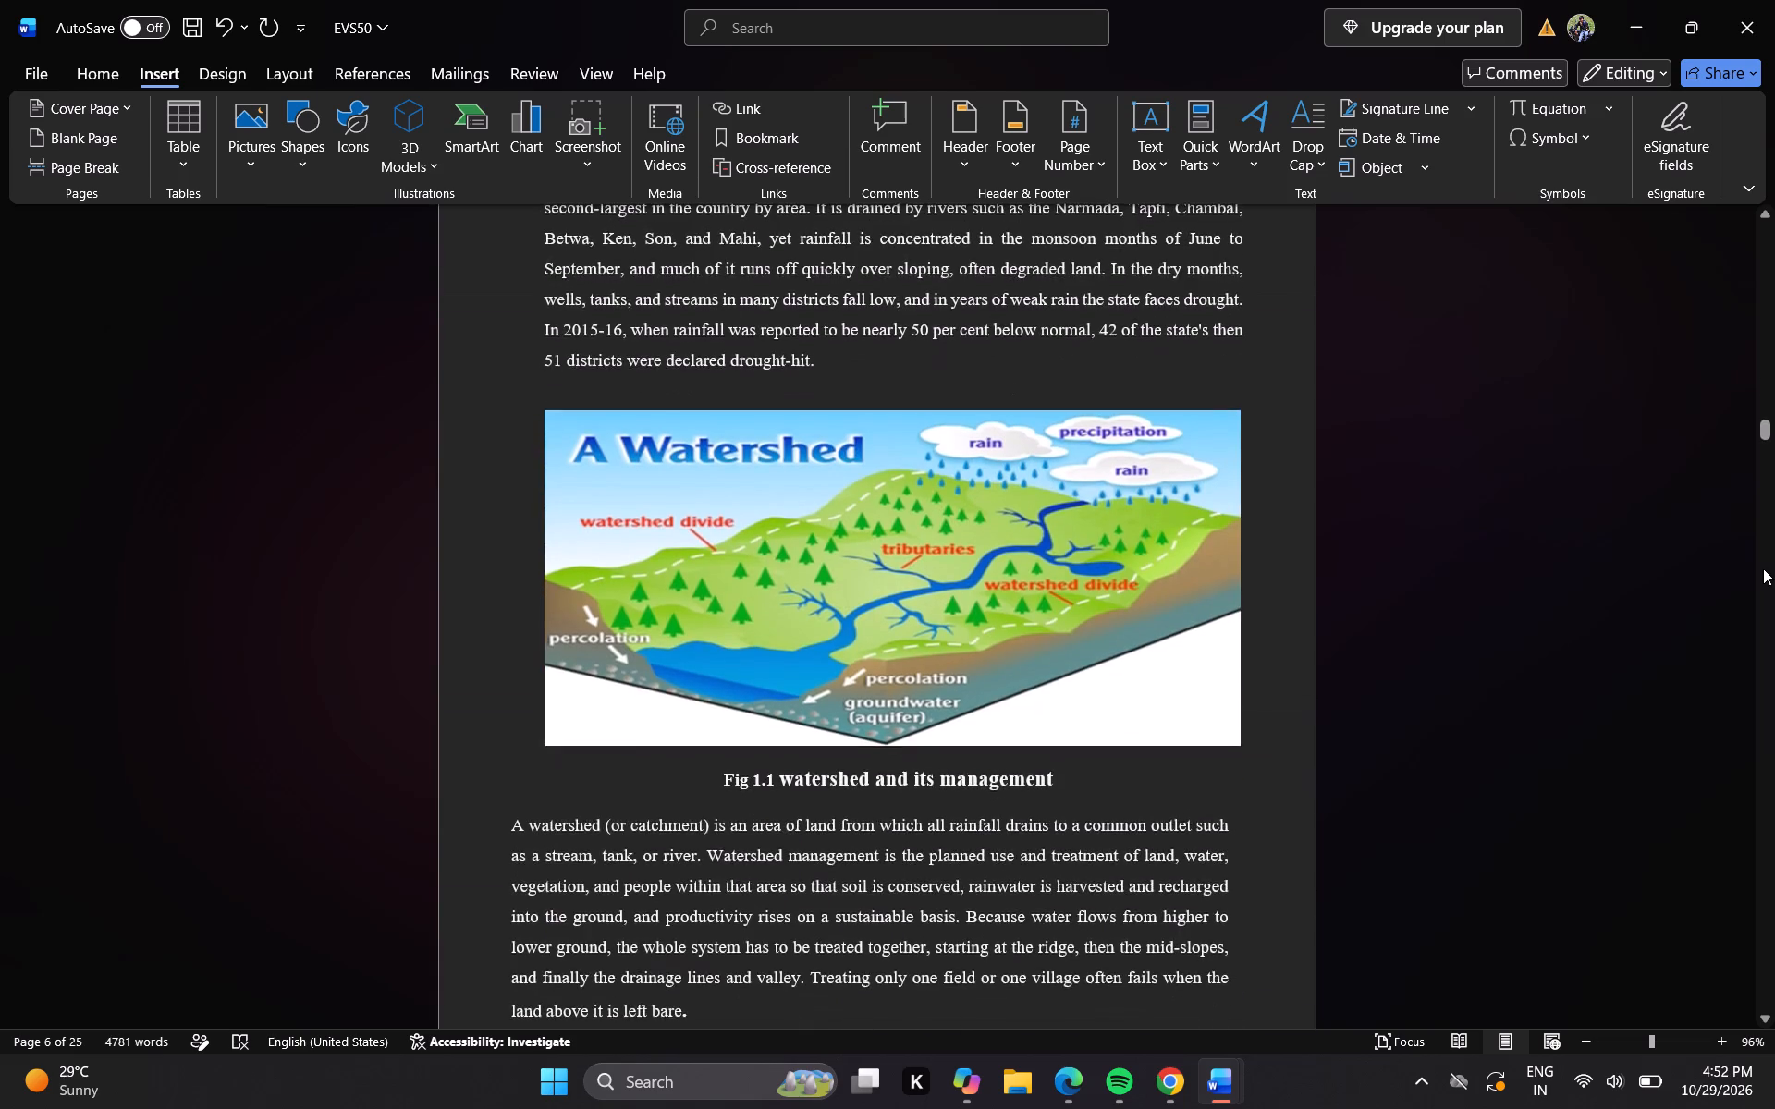
click(1763, 568)
click(1763, 568)
click(1763, 568)
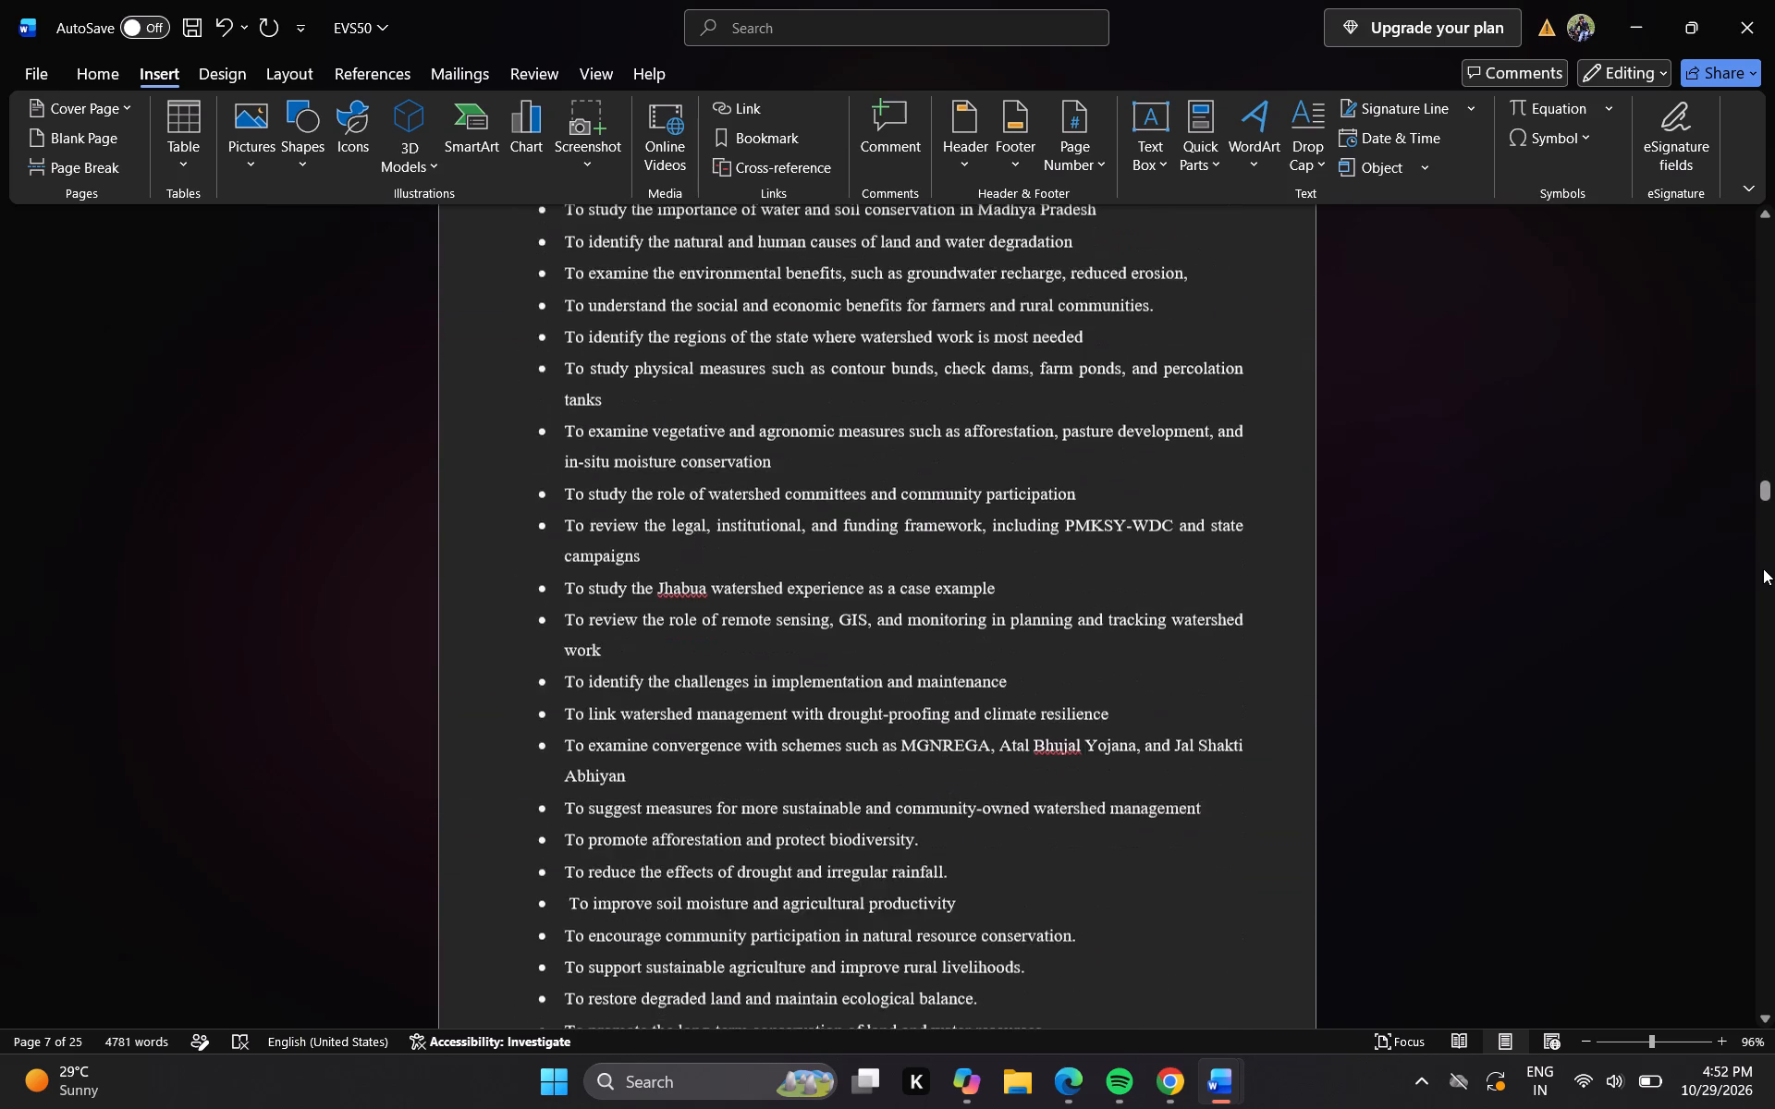
click(1763, 568)
click(1763, 568)
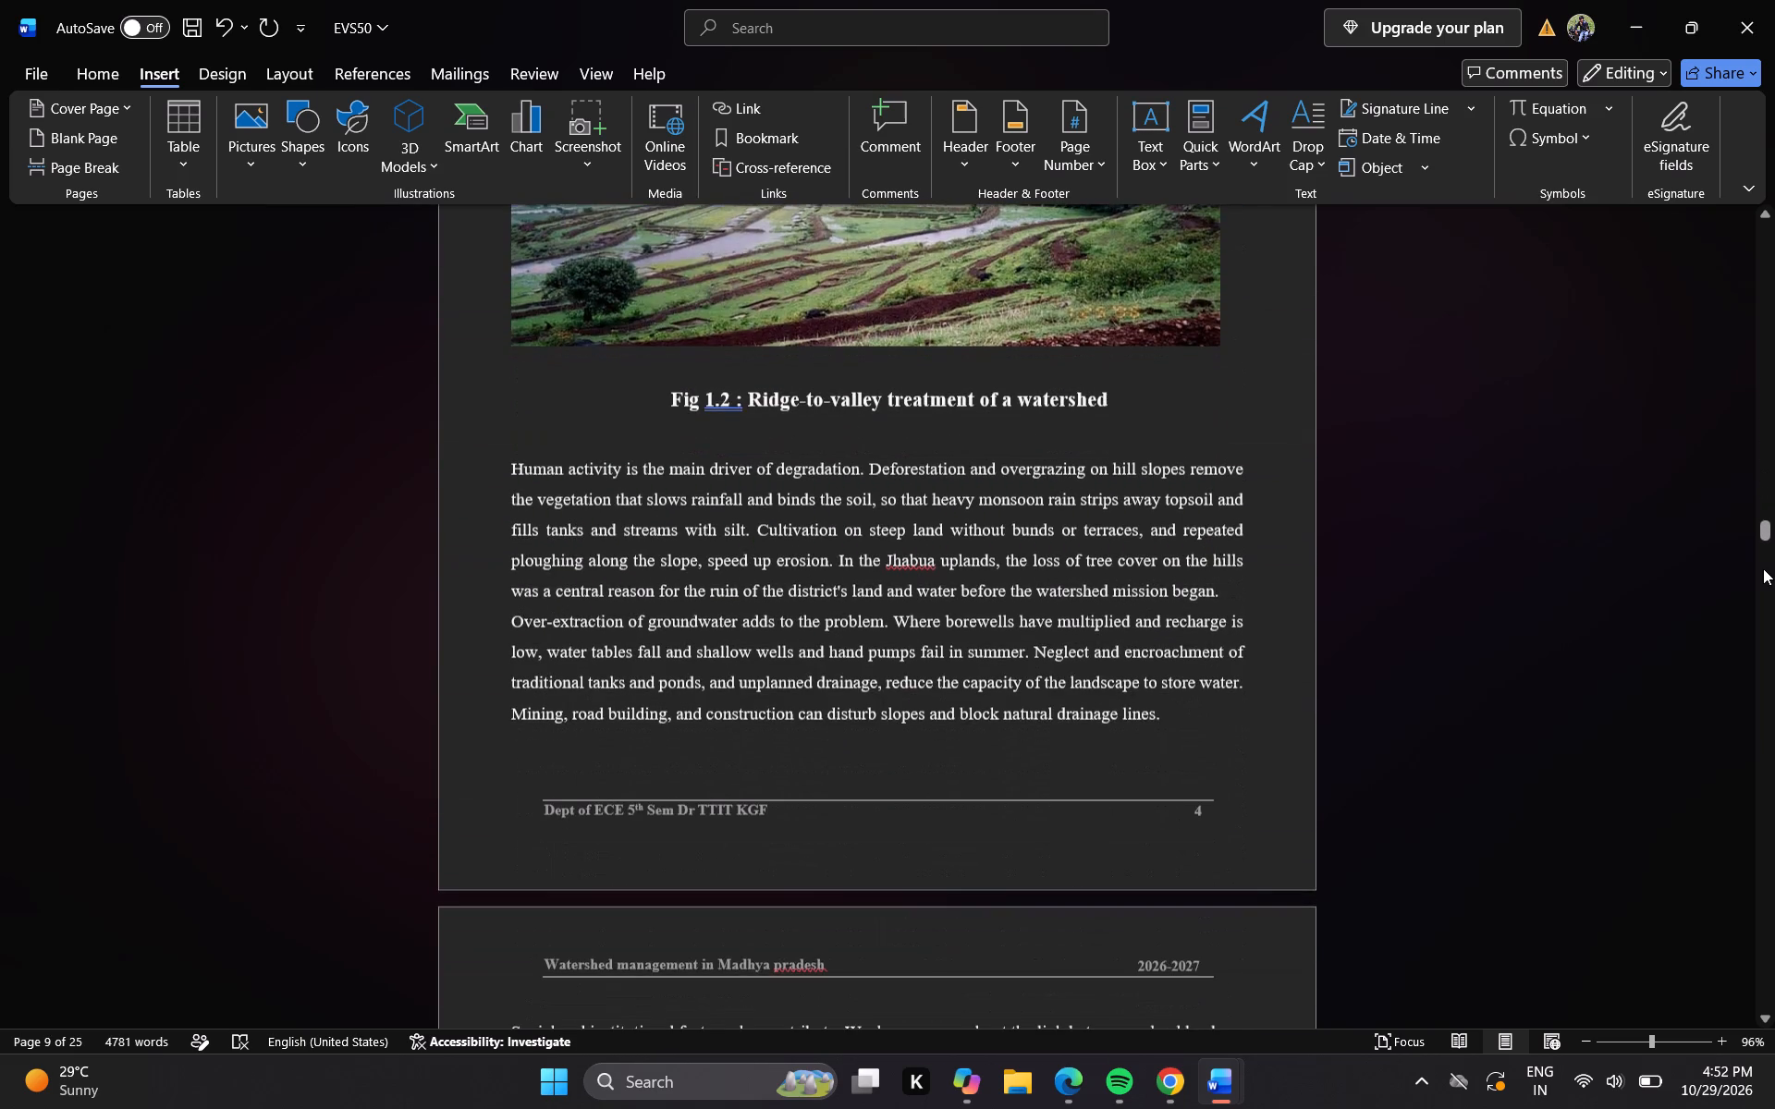
click(1763, 568)
click(1763, 568)
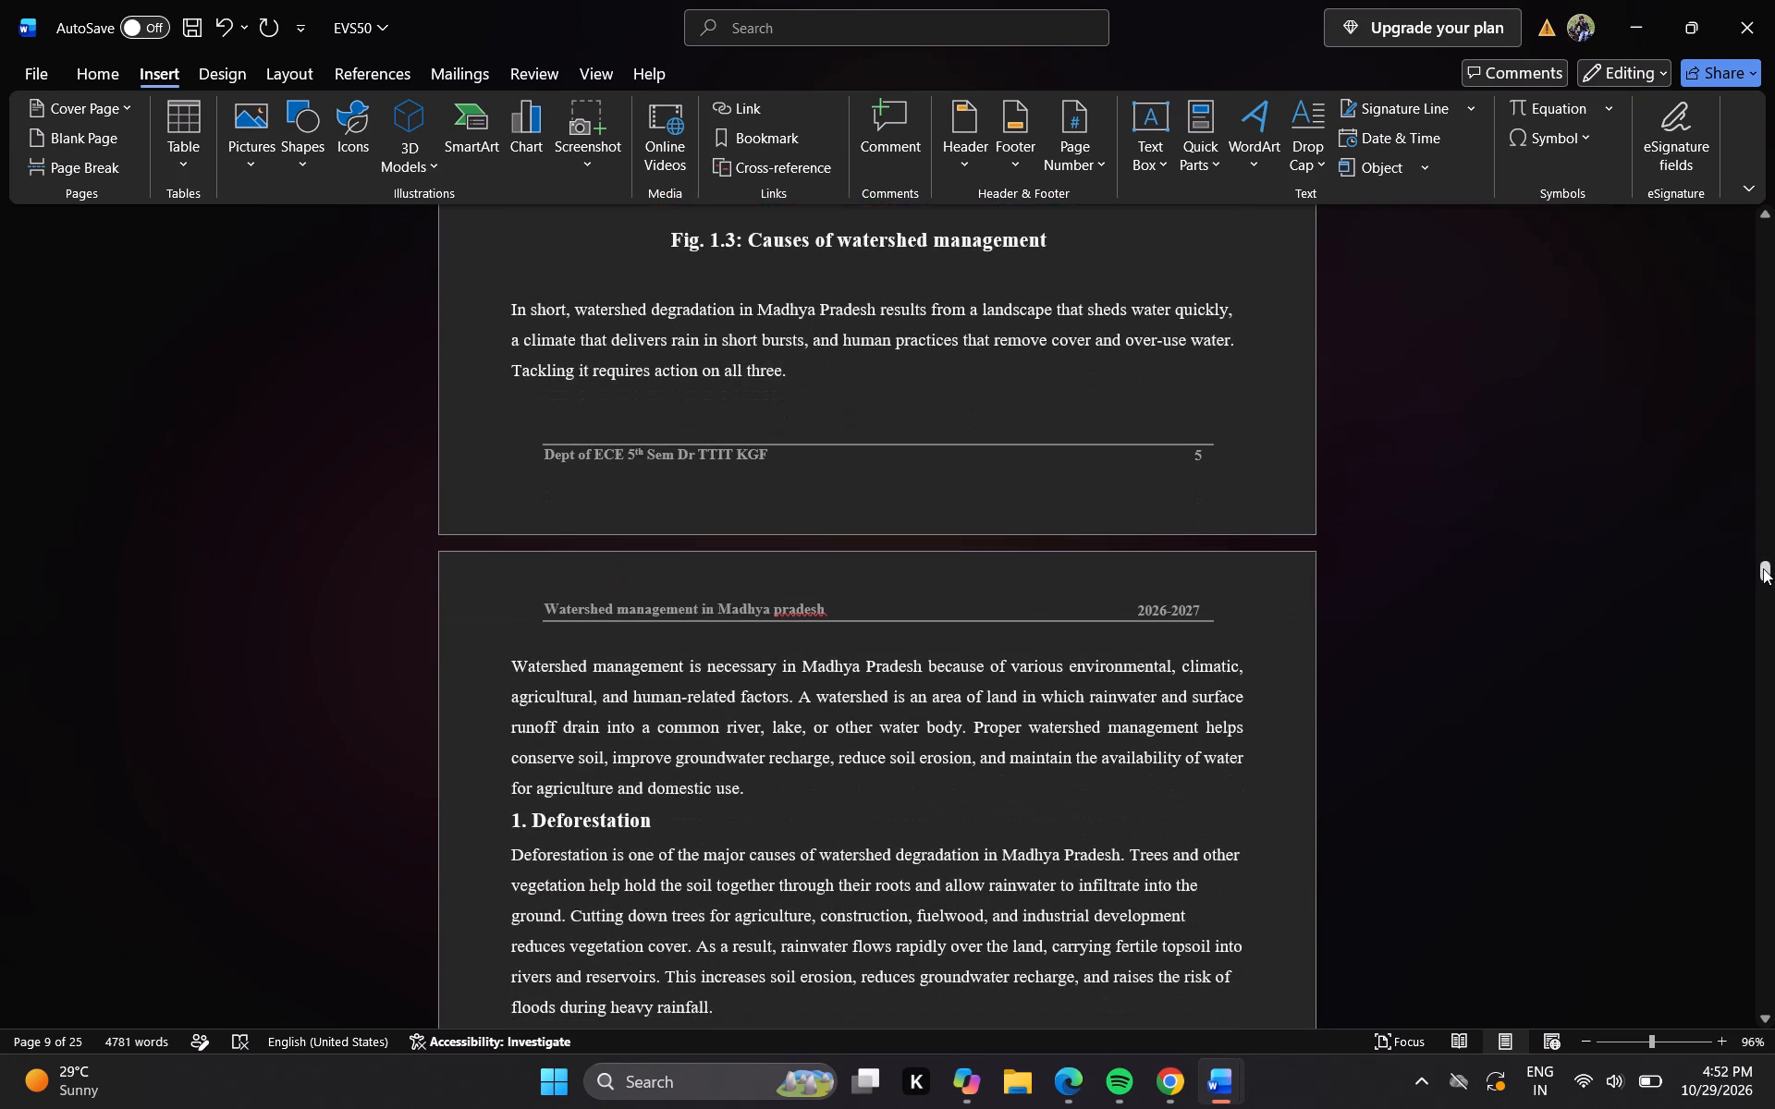
click(1763, 568)
click(1761, 641)
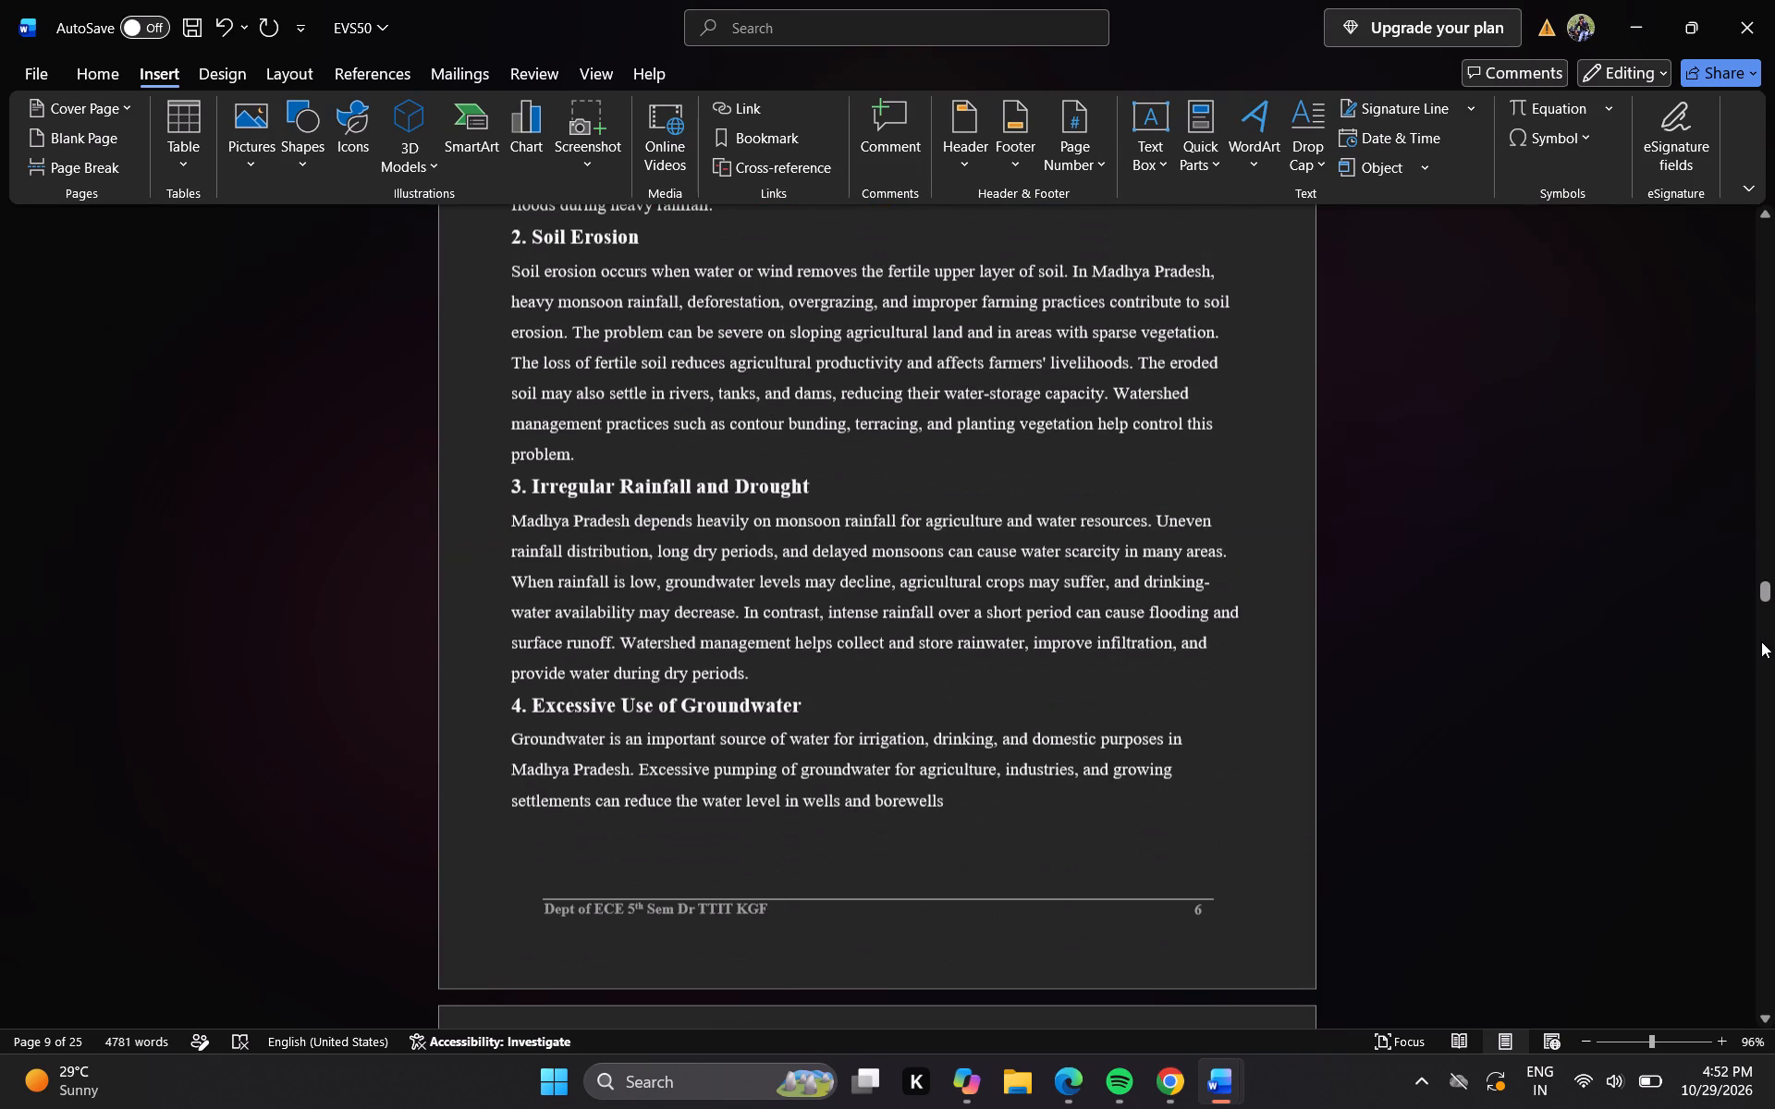
click(1763, 687)
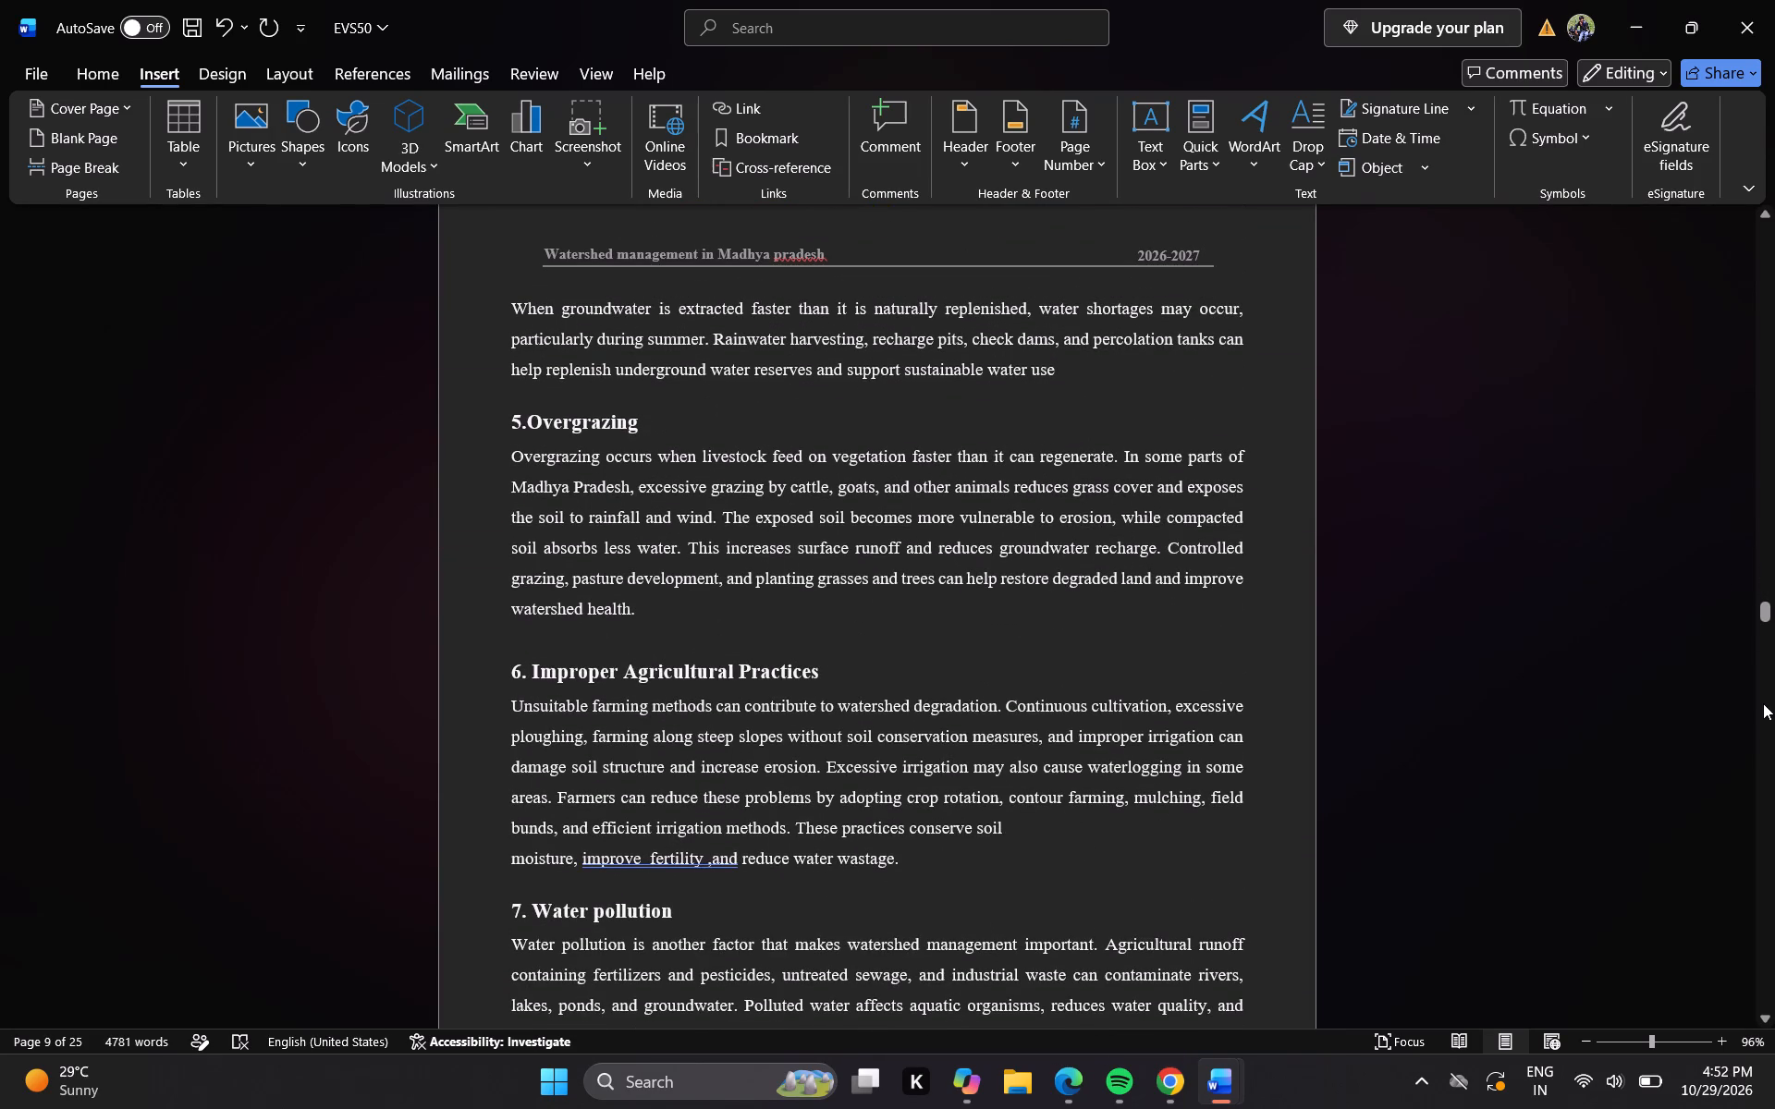
click(1763, 717)
click(1763, 733)
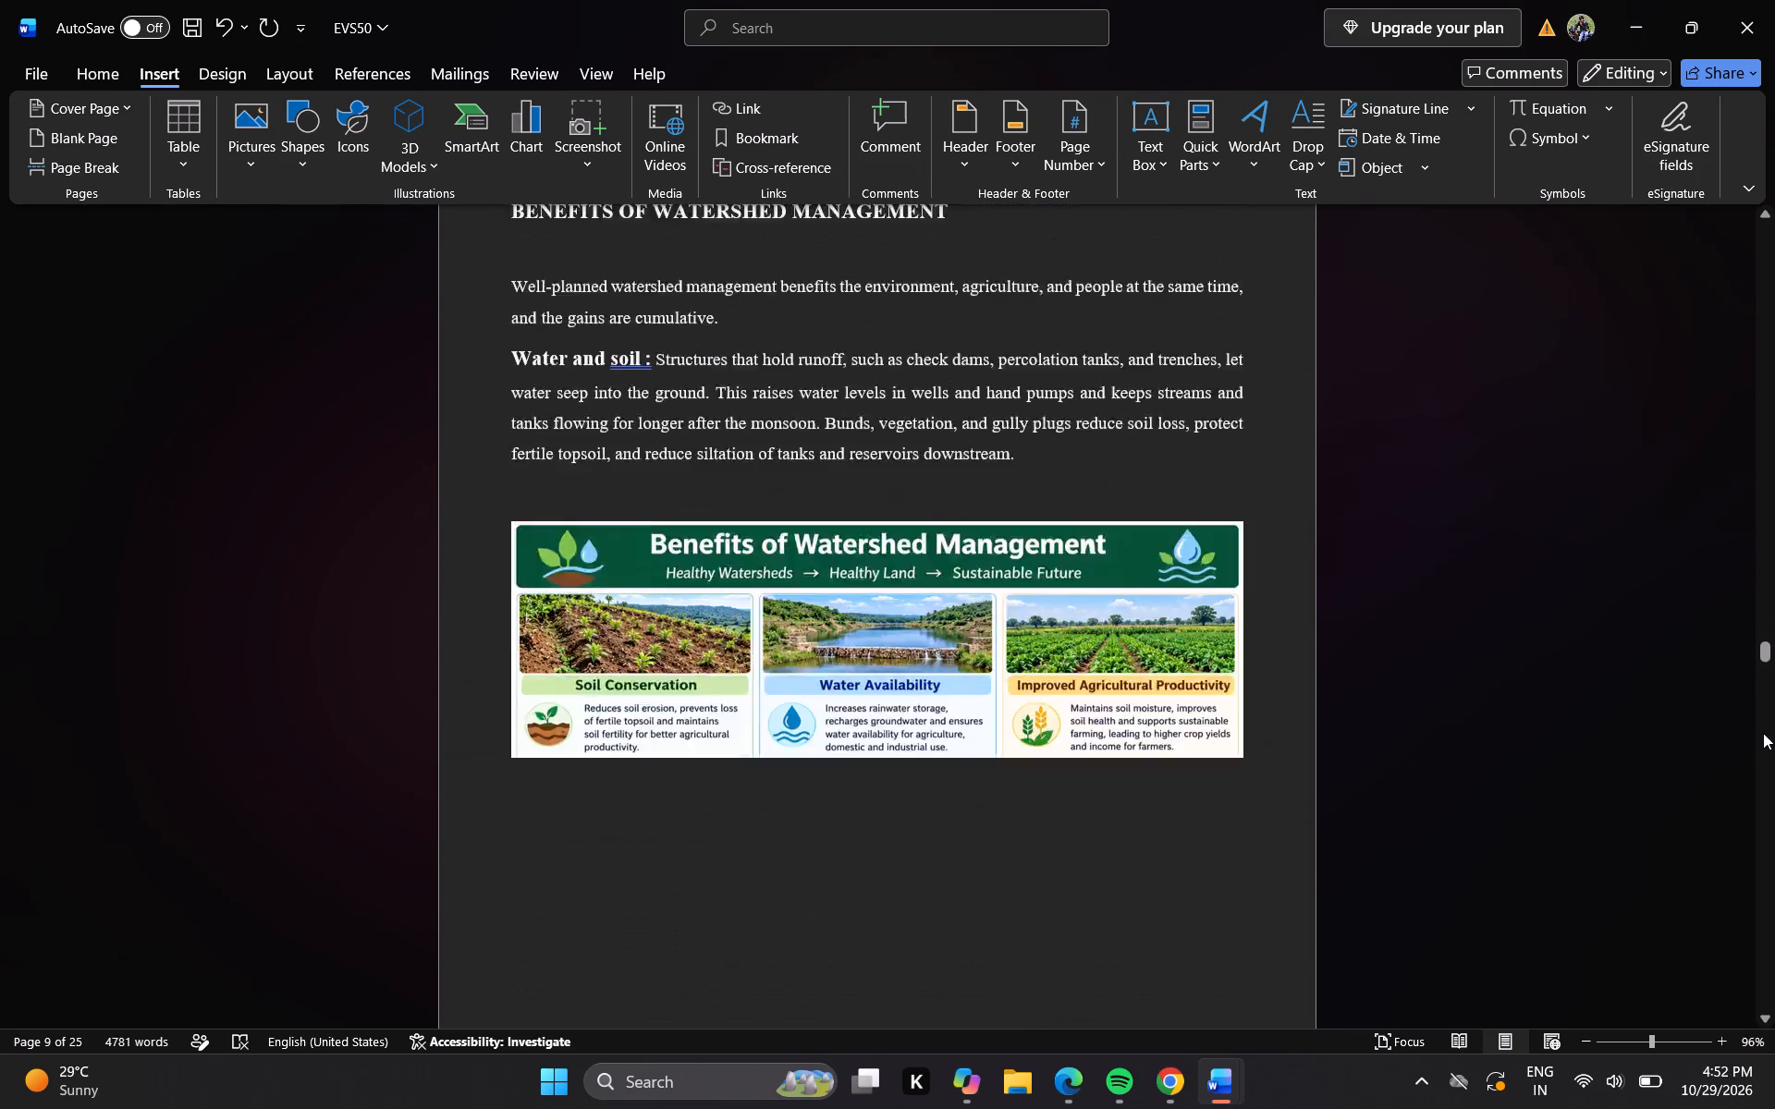
click(1763, 733)
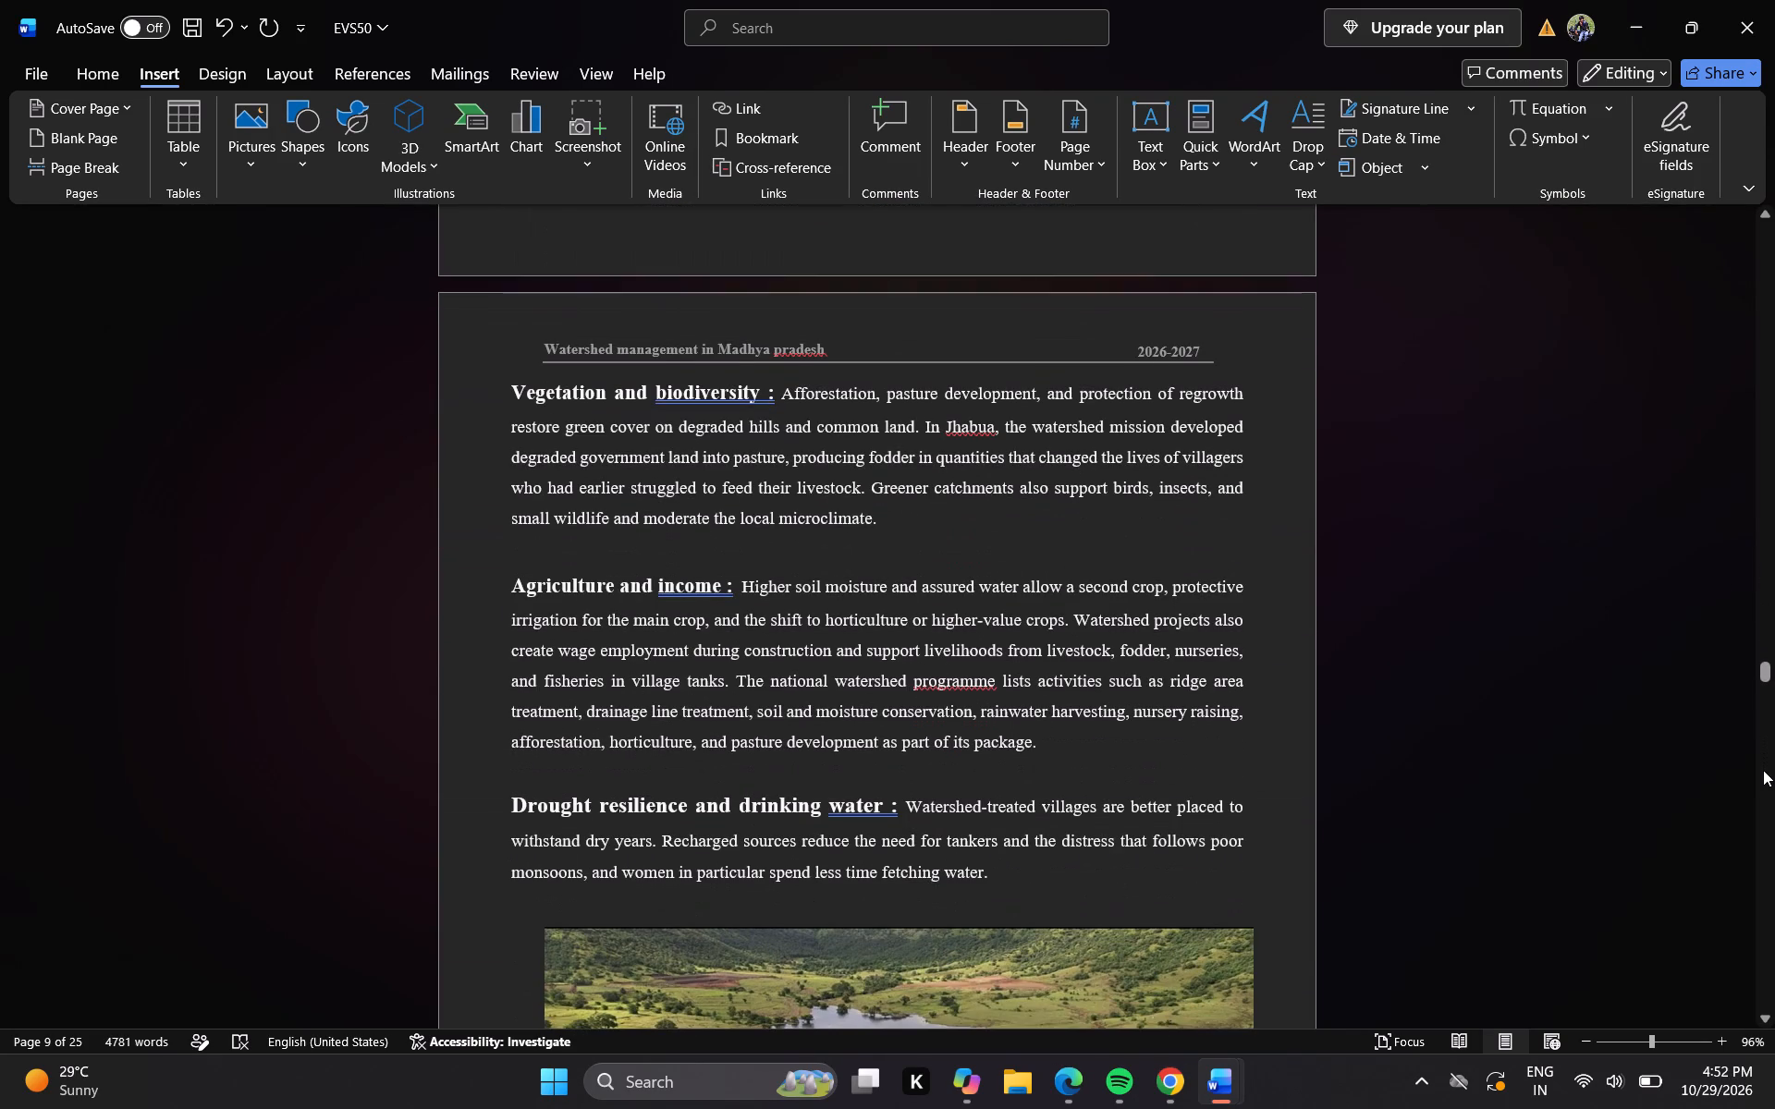
click(1763, 770)
click(1763, 770)
click(1763, 770)
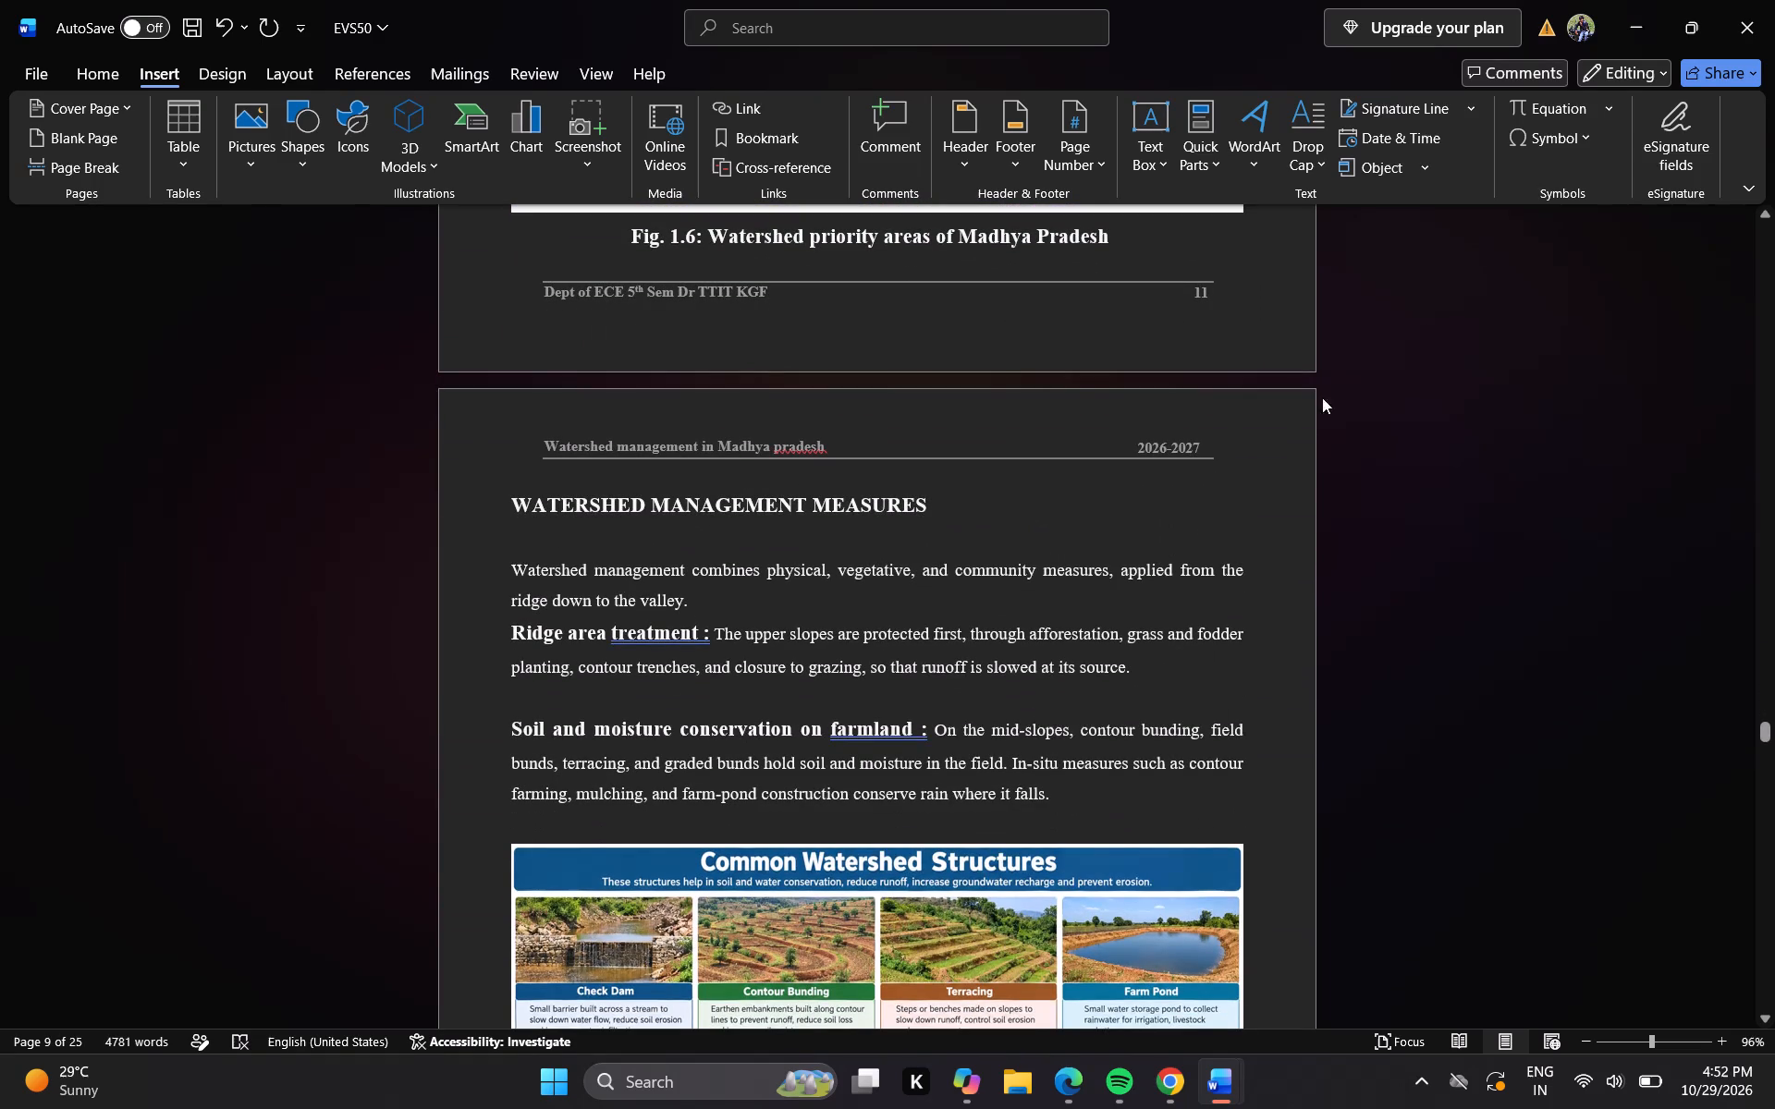
double_click(1201, 294)
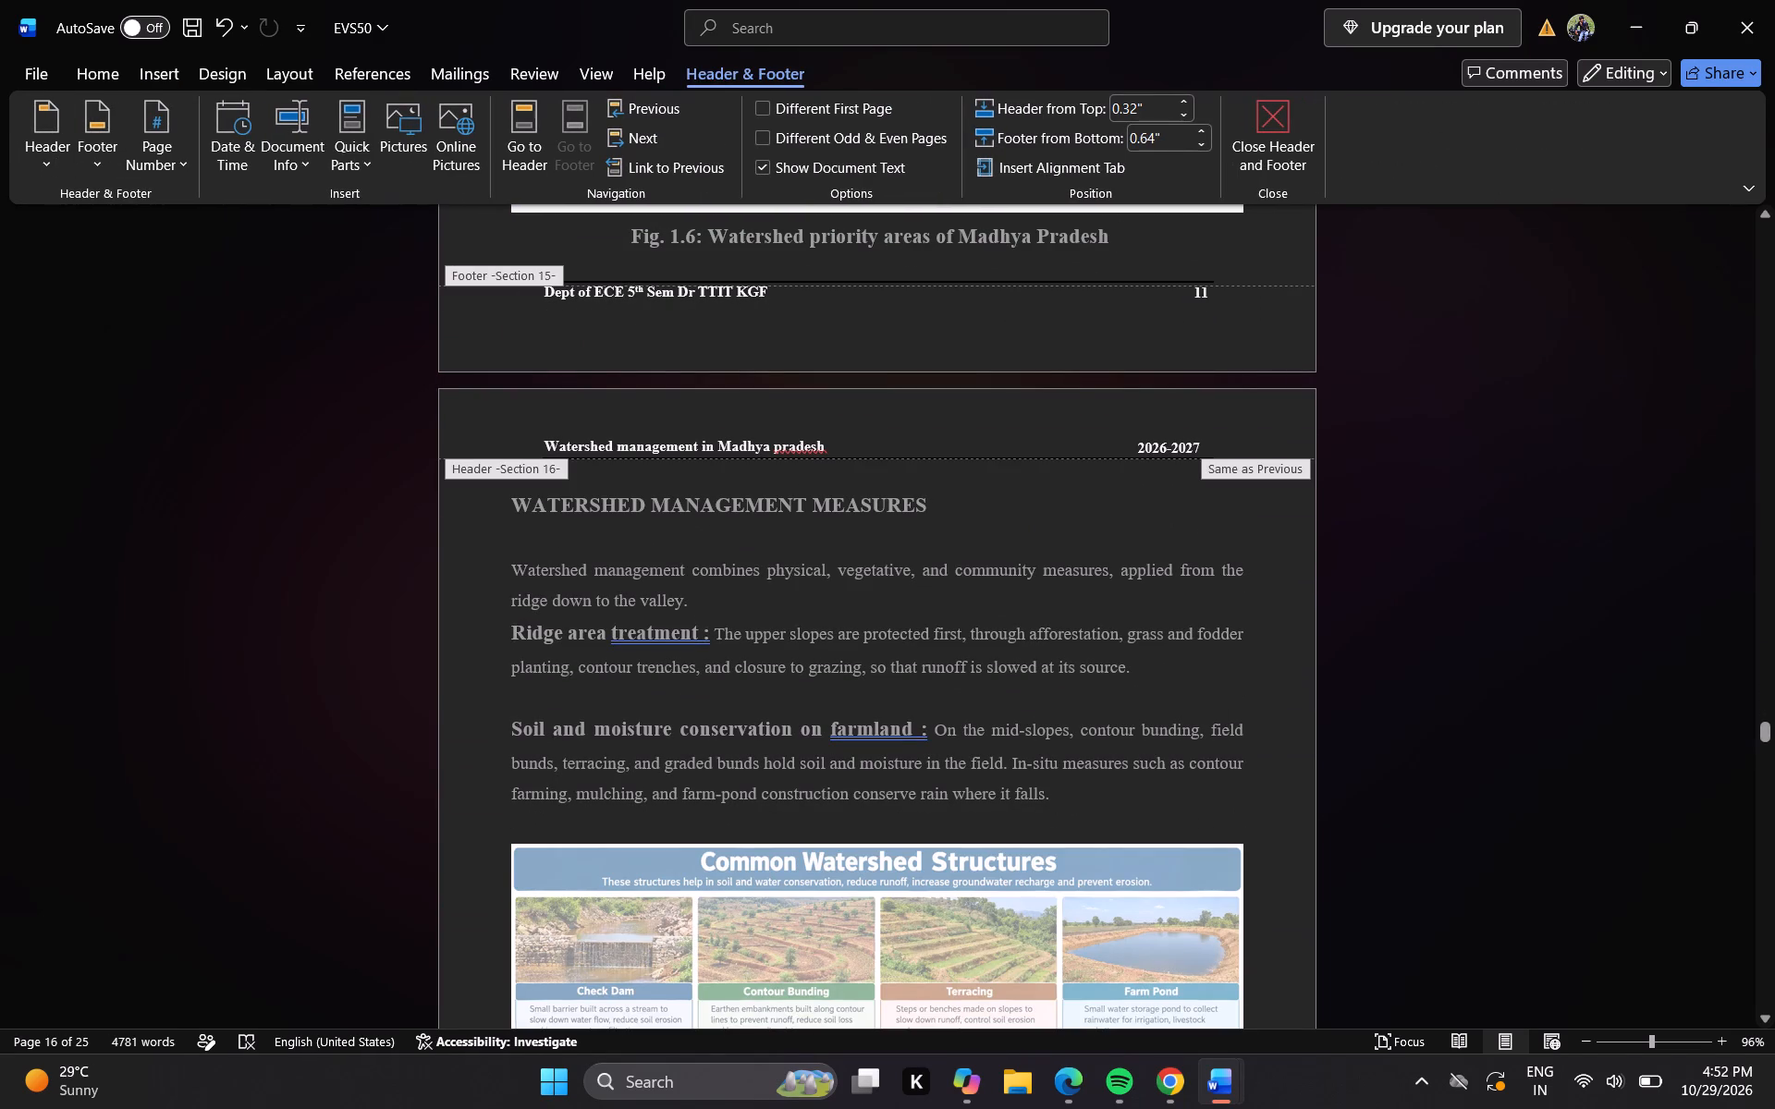
double_click(1211, 299)
click(1211, 299)
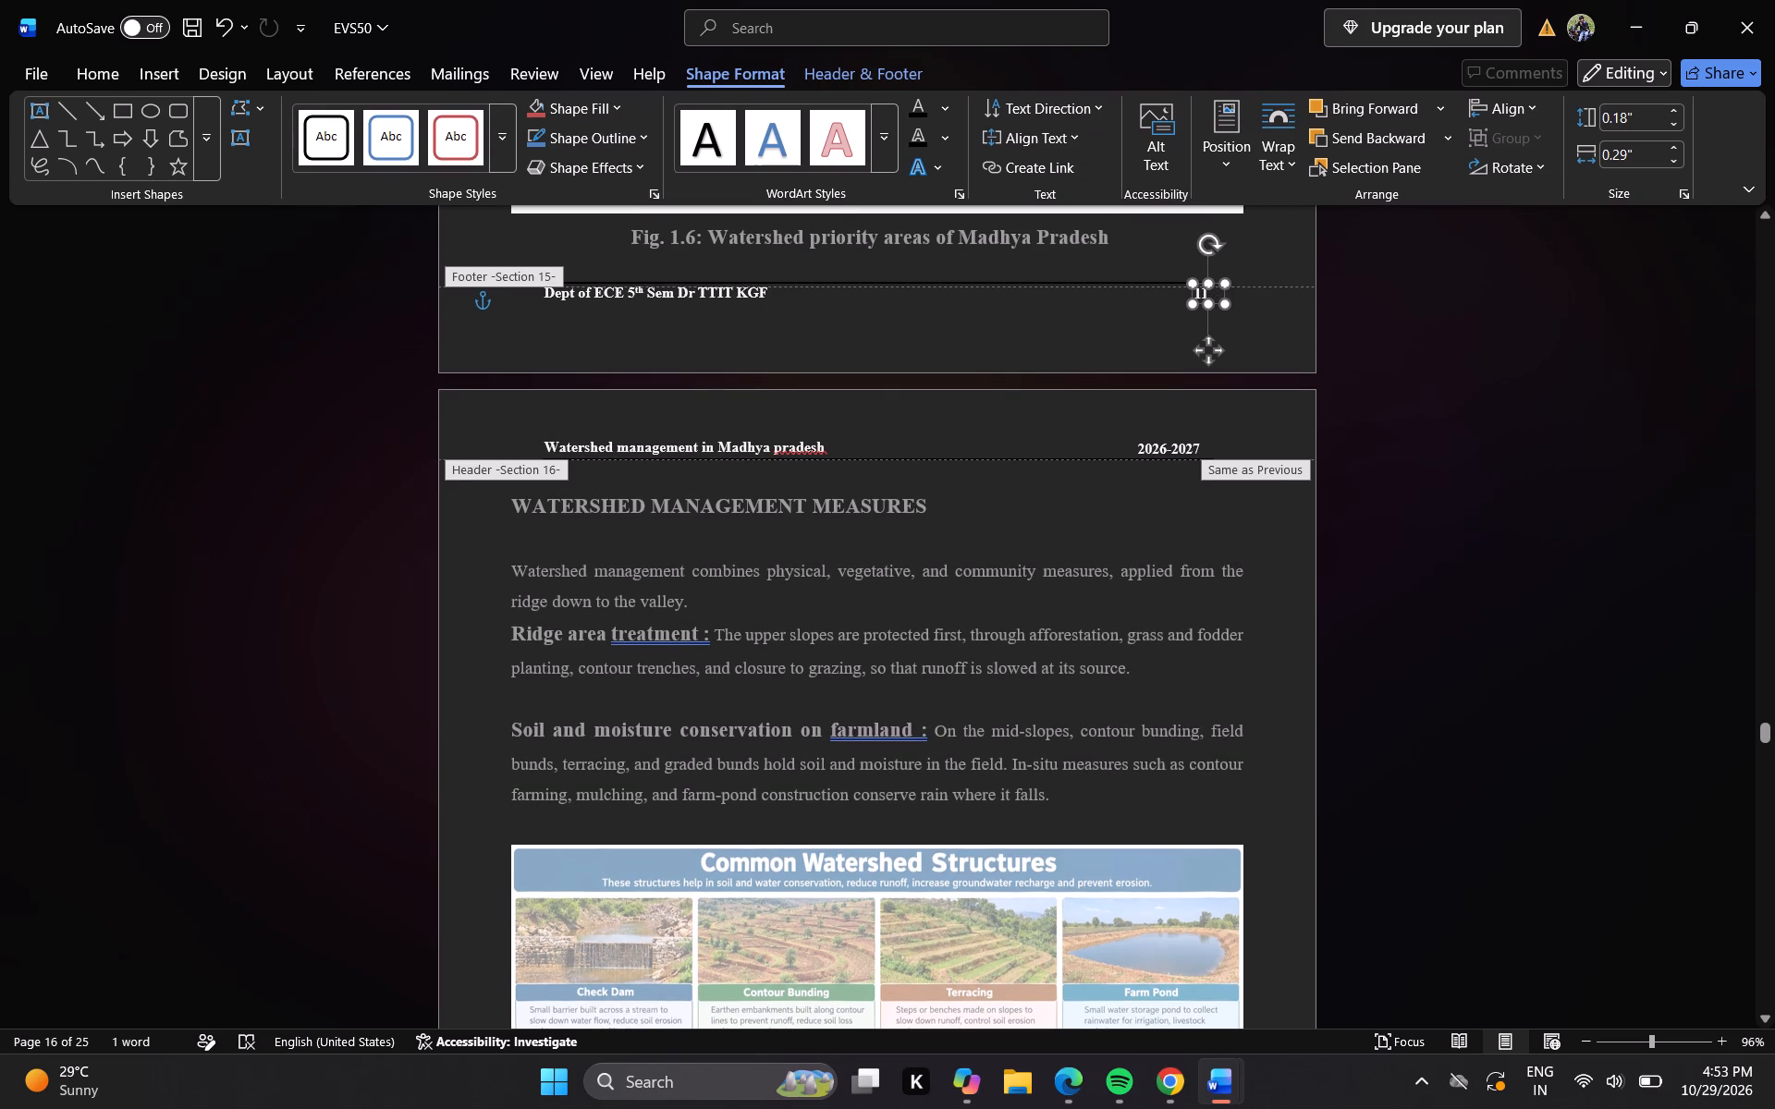
click(1212, 294)
key(BackSpace)
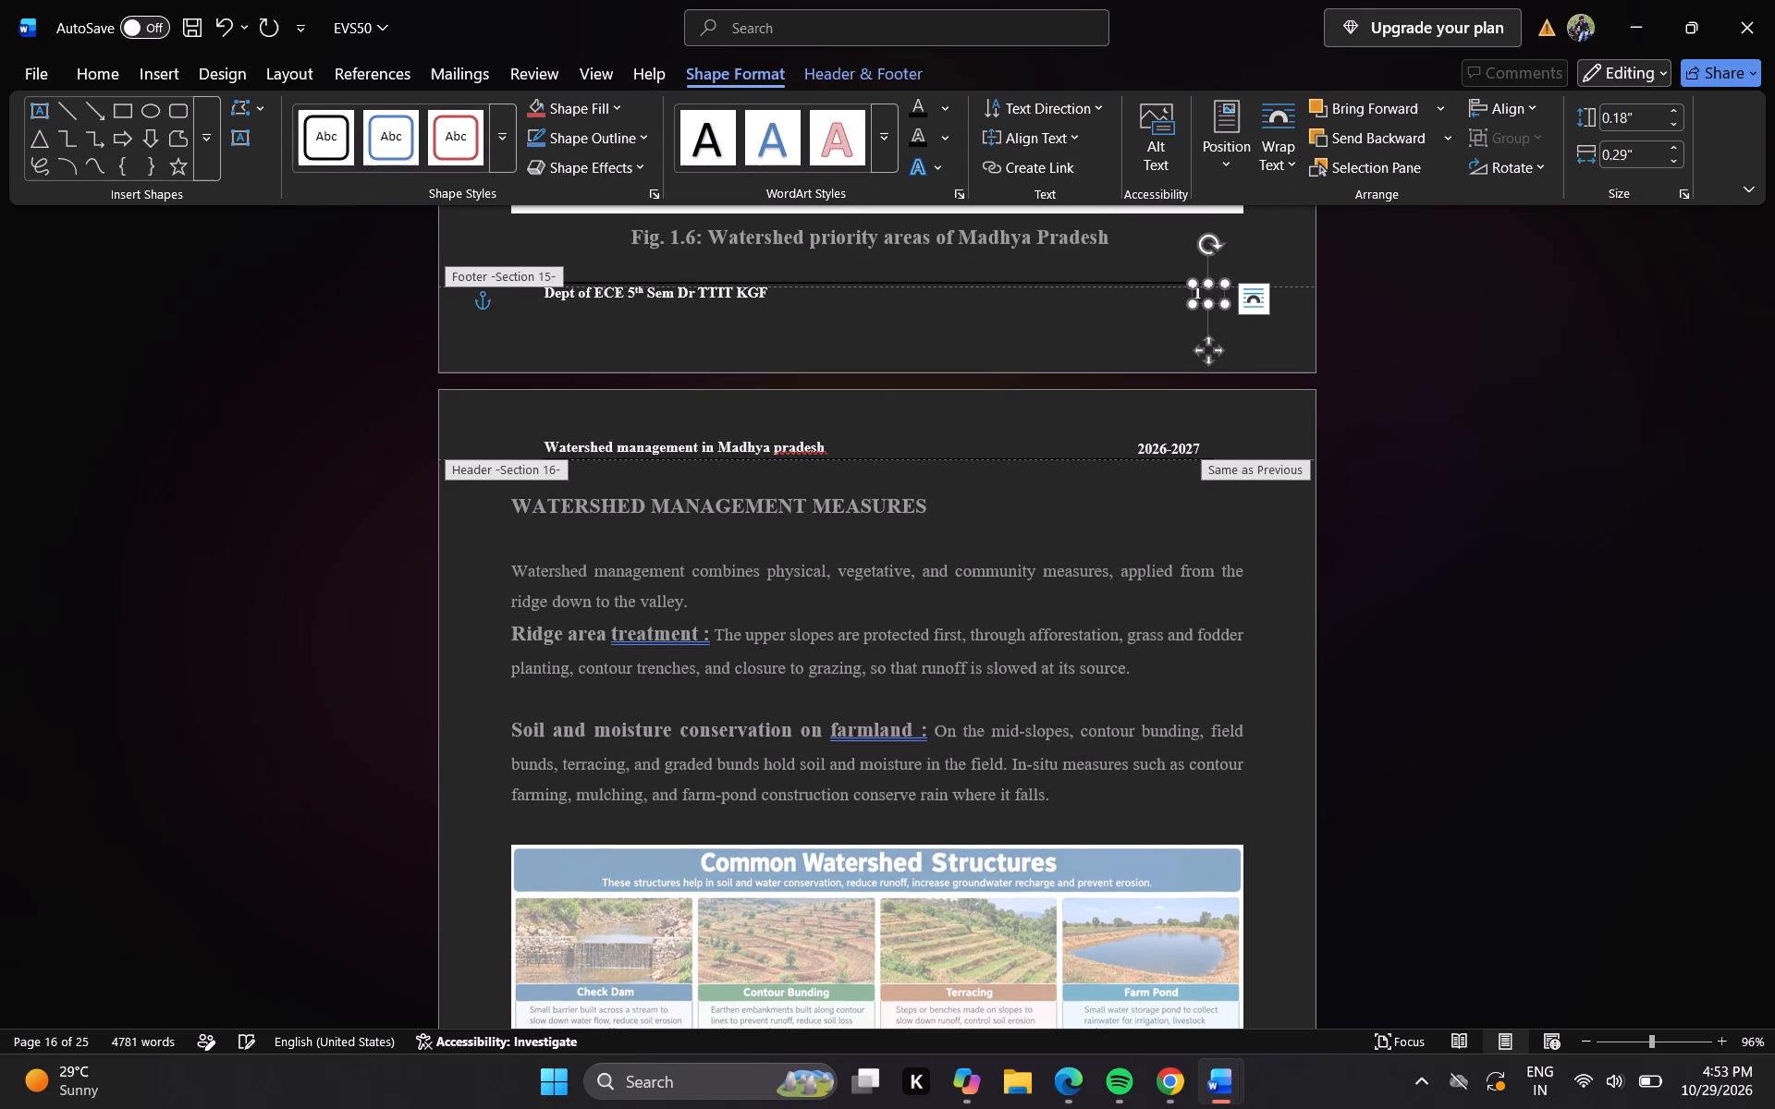
key(0)
key(Return)
double_click(1147, 250)
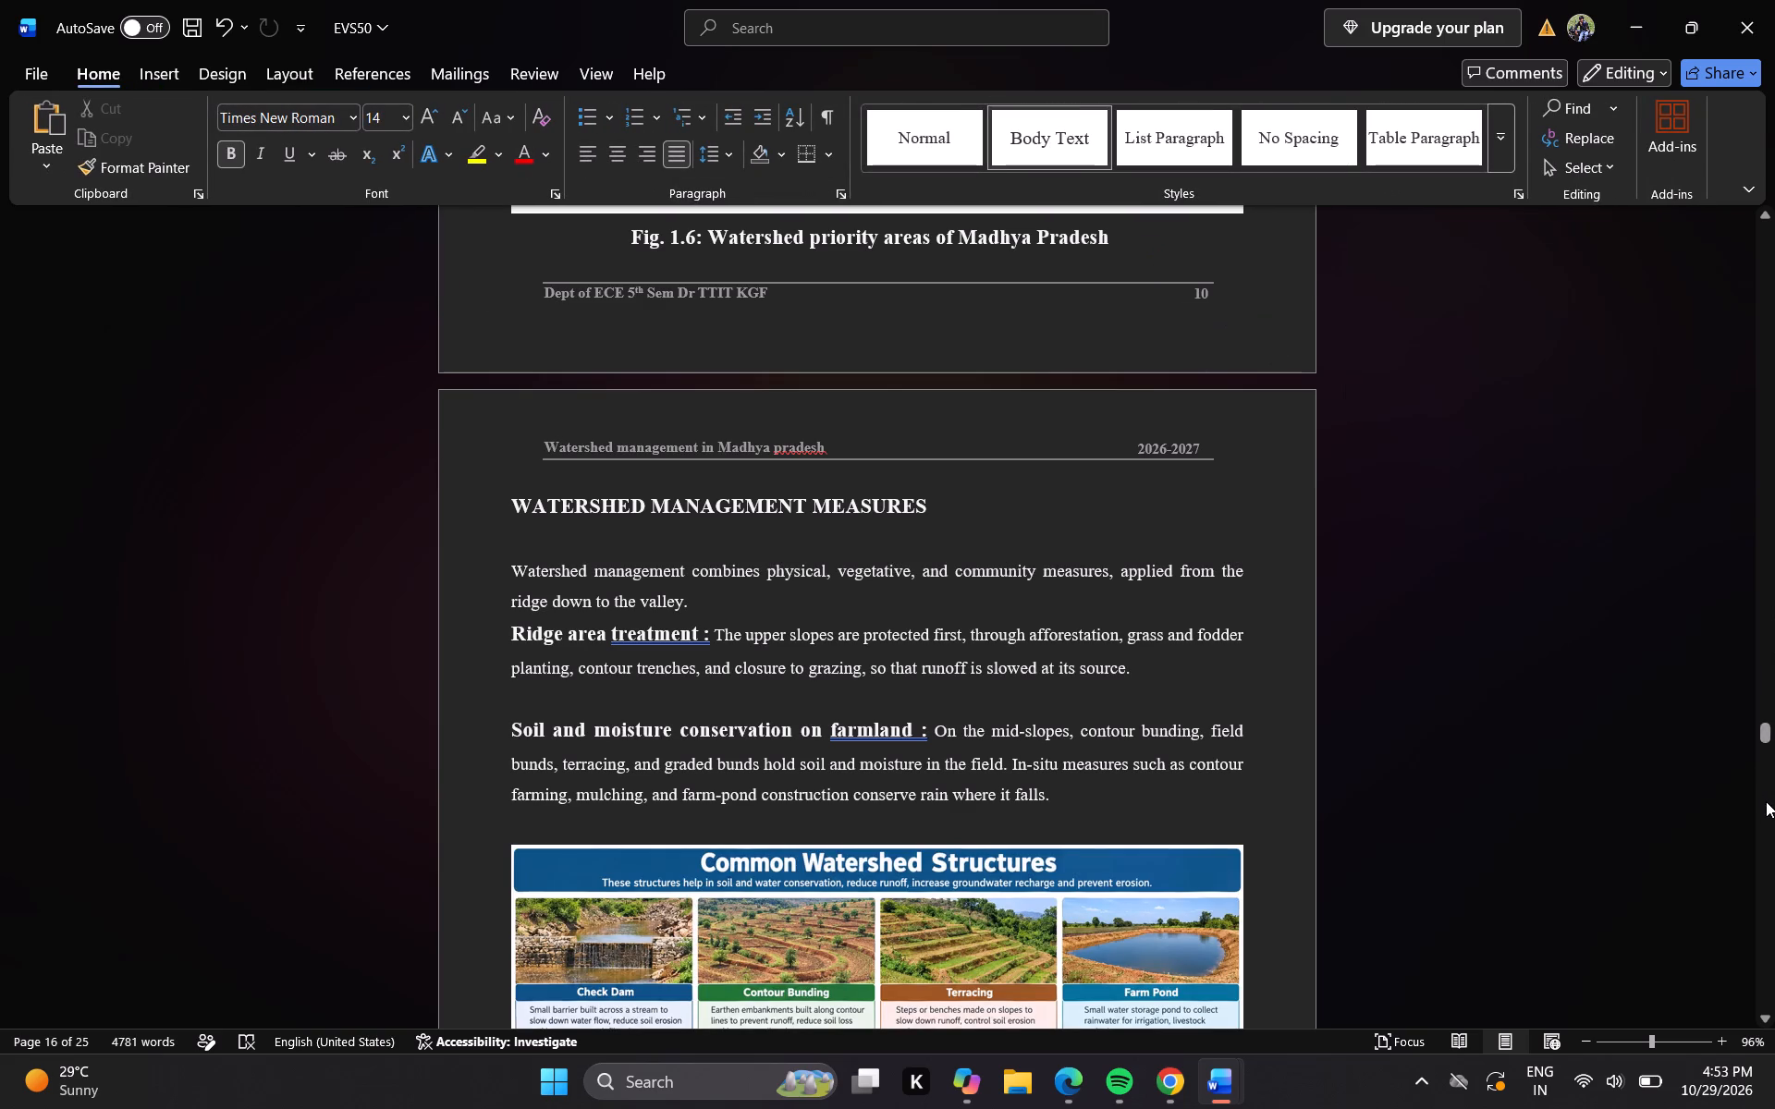
Open the footer page number for editing on the page just before the GOVERNMENT INITIATIVES heading.
click(1766, 801)
click(1766, 801)
double_click(1766, 801)
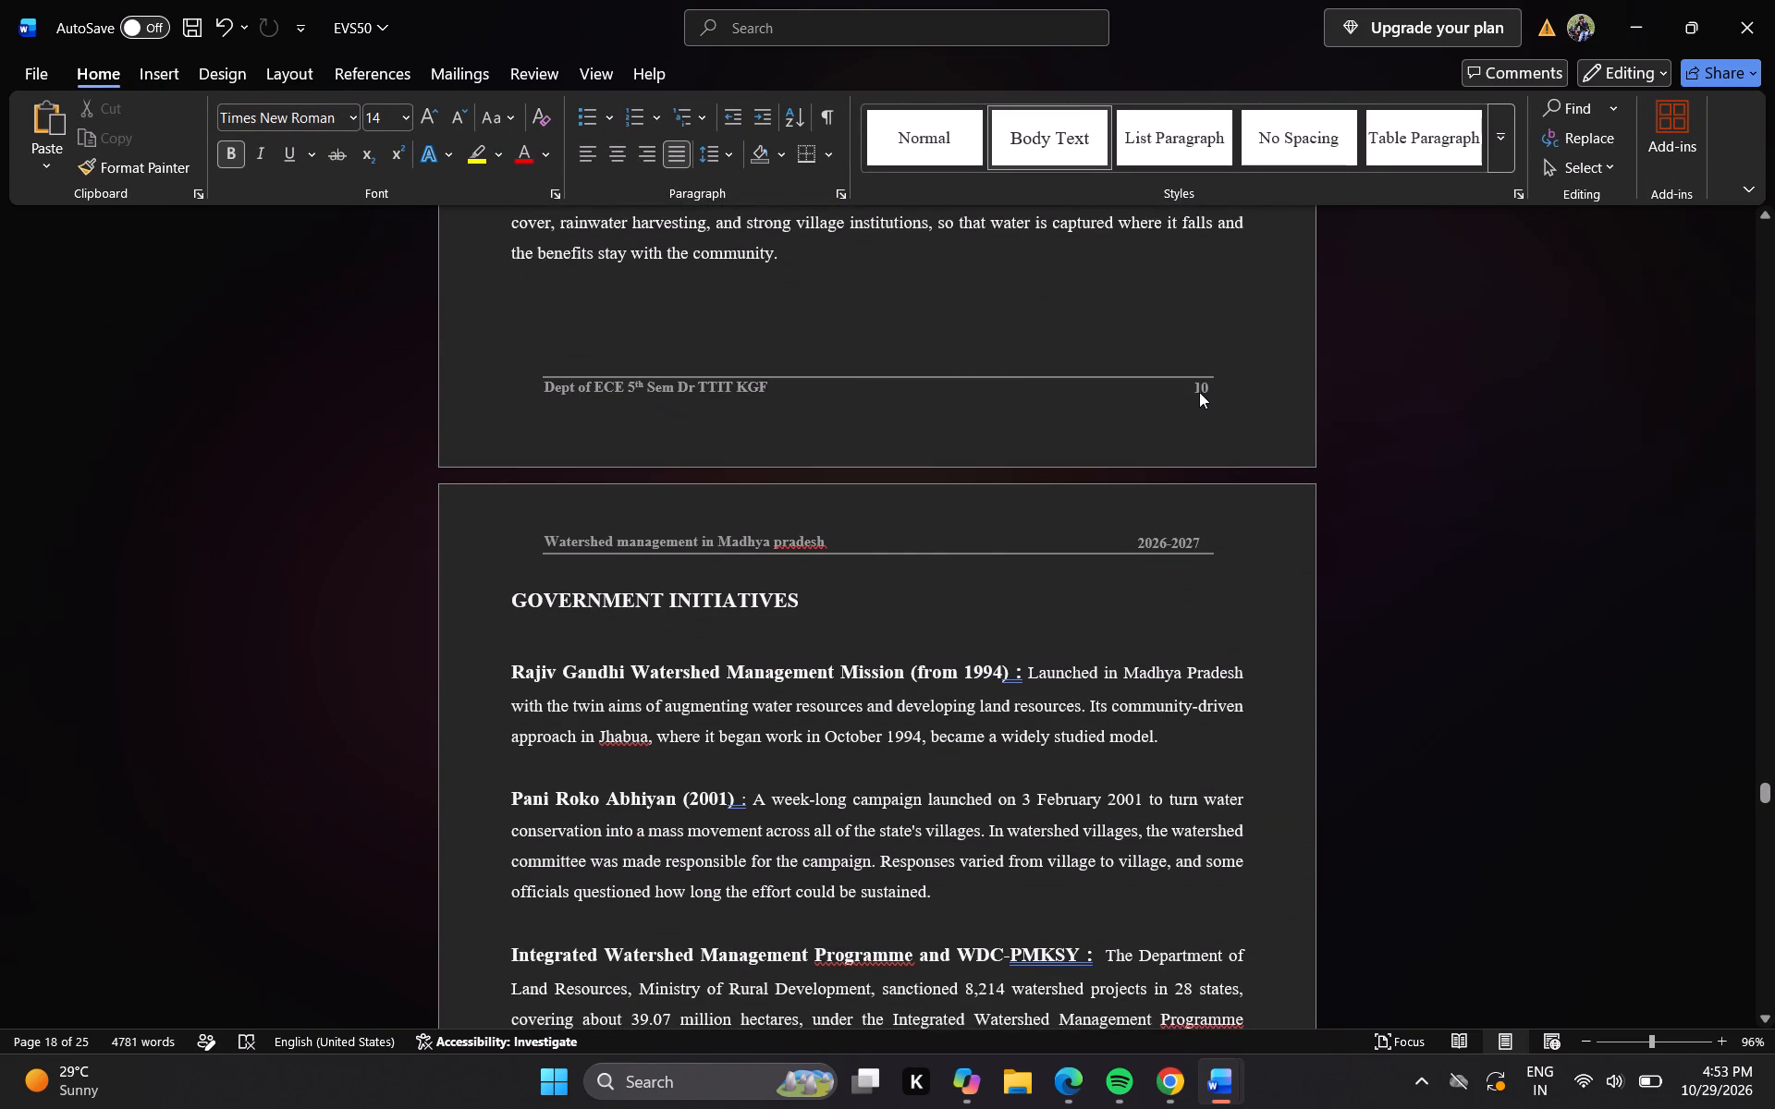
click(1199, 392)
double_click(1195, 387)
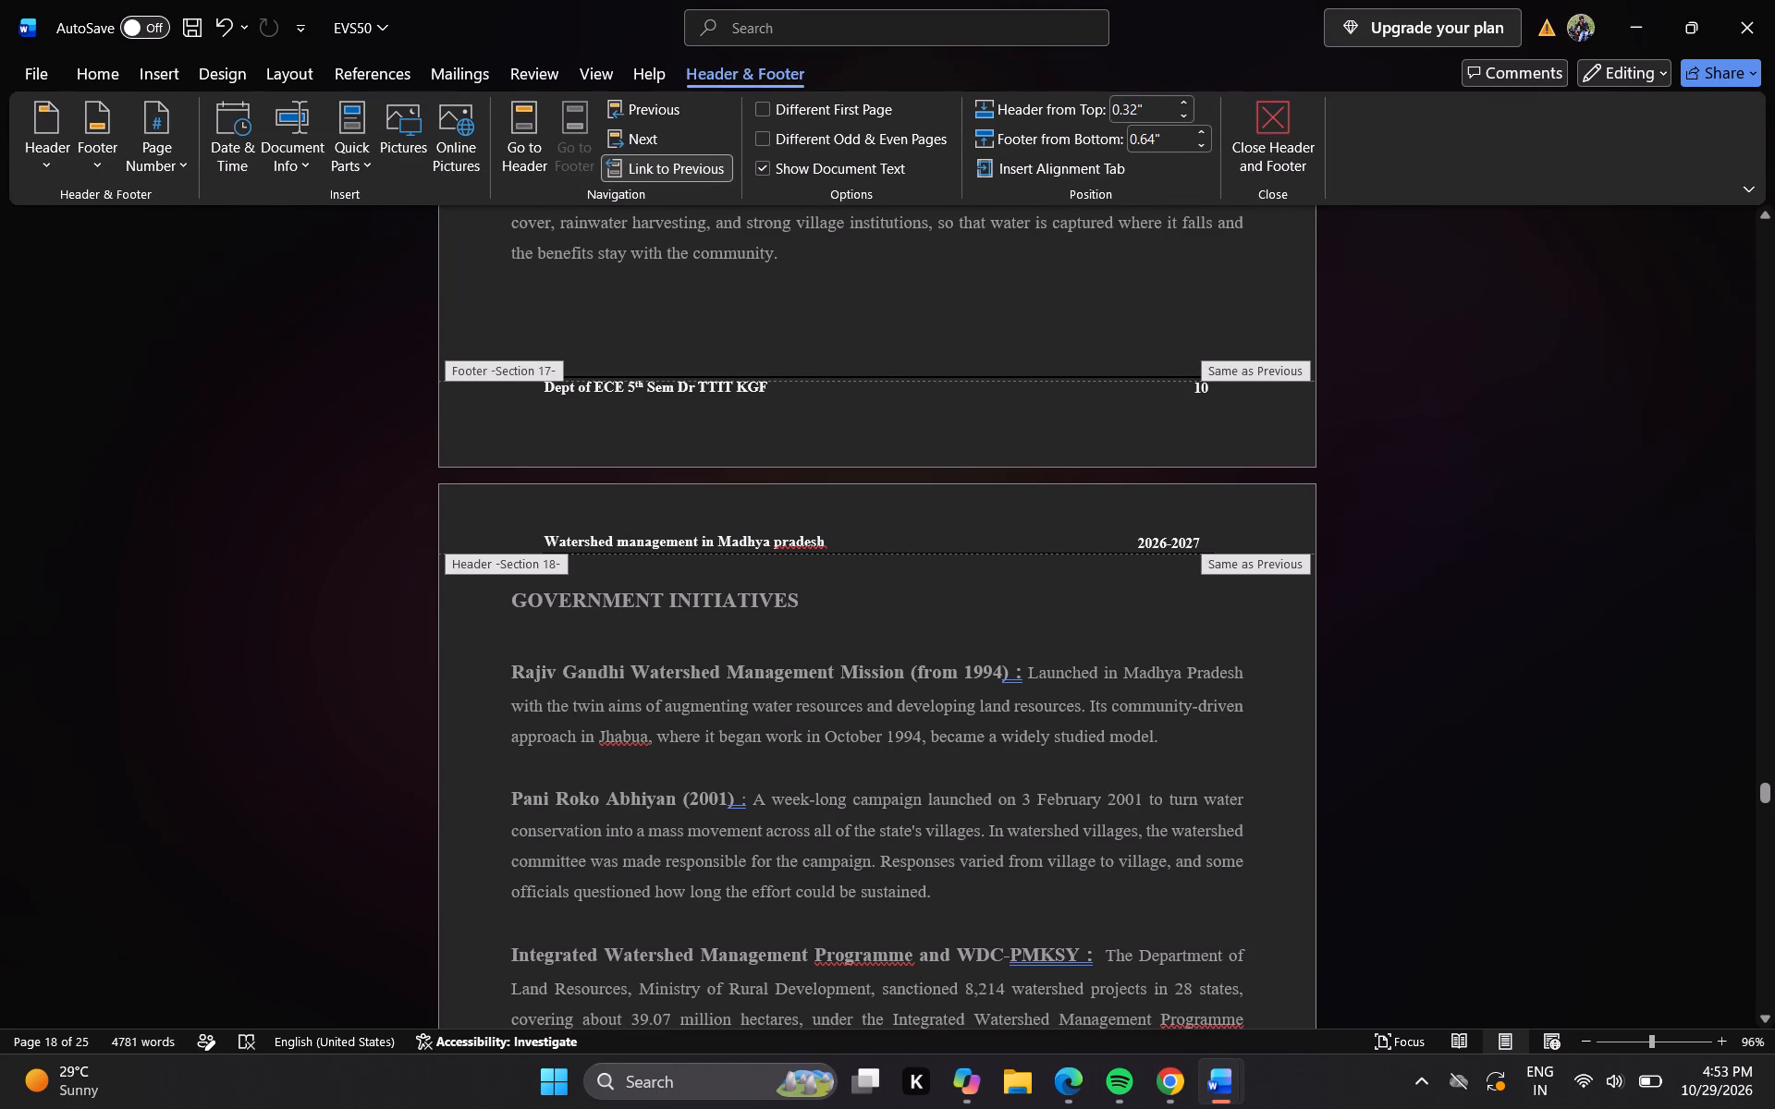
double_click(1198, 387)
click(1232, 373)
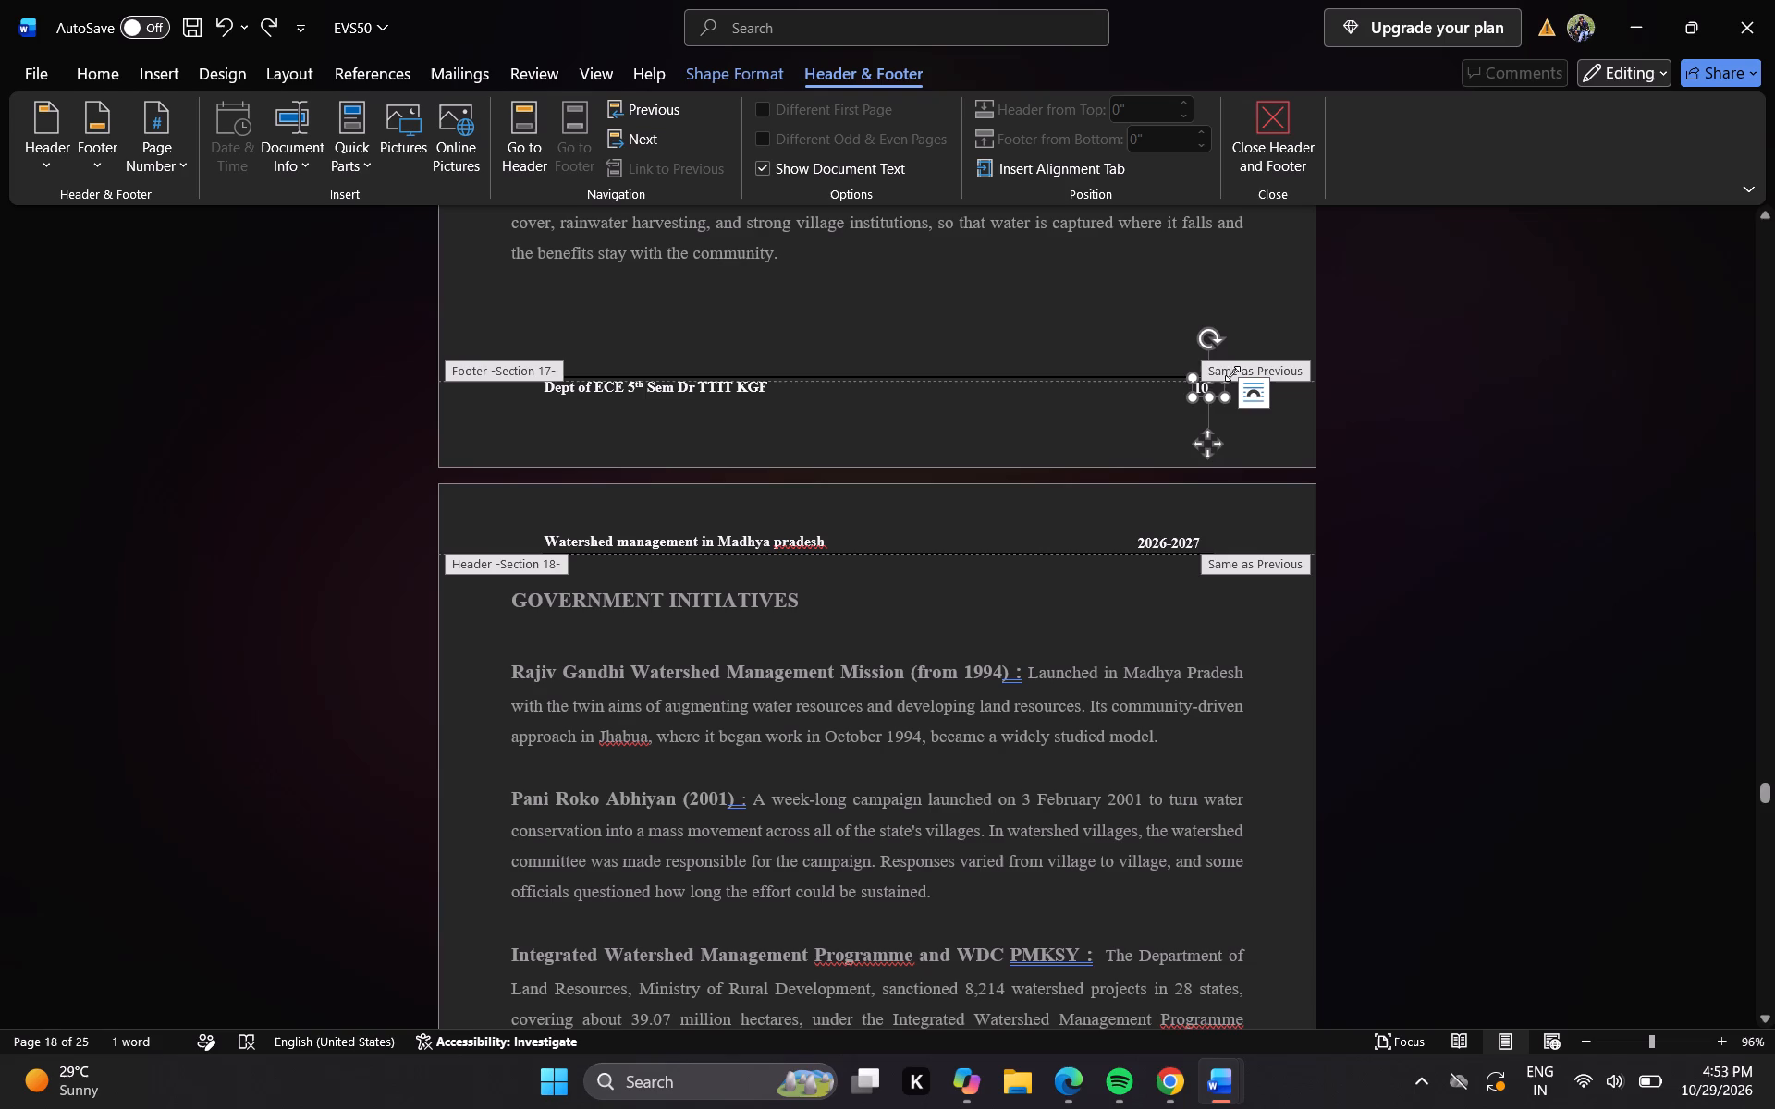
click(1253, 384)
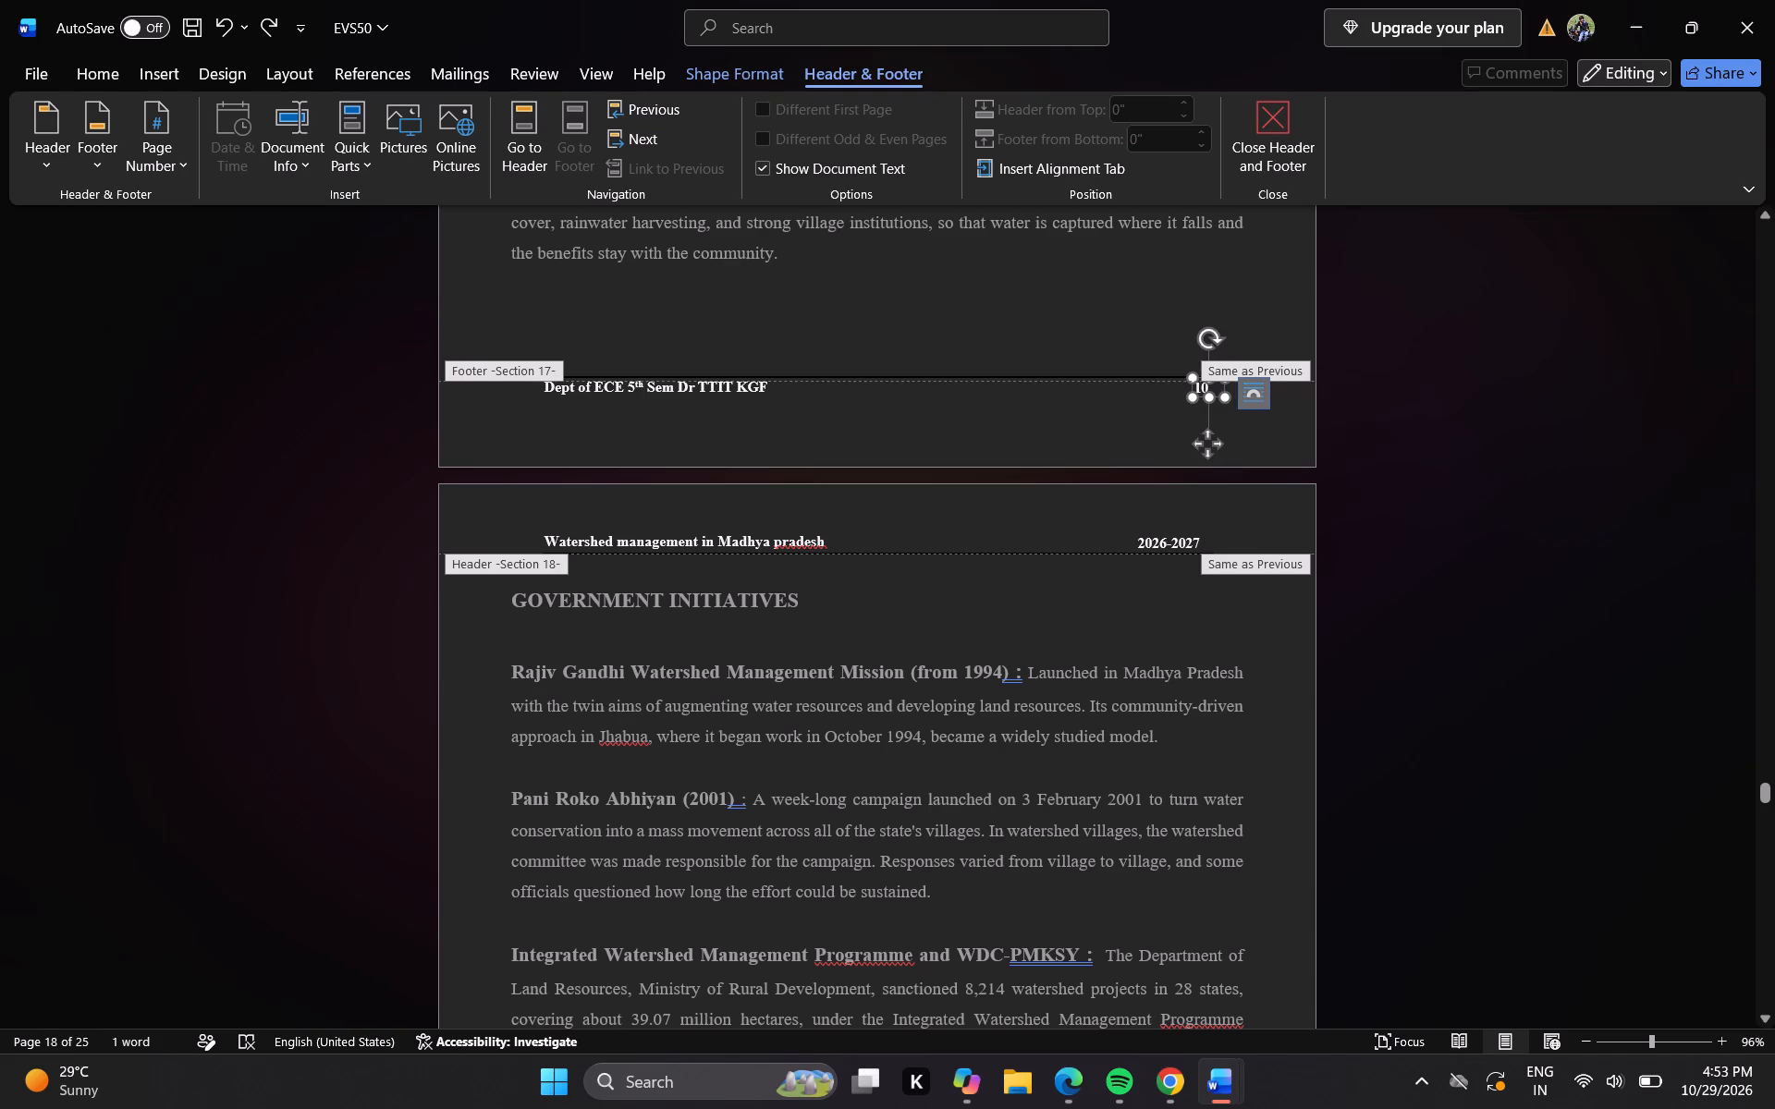
click(1206, 337)
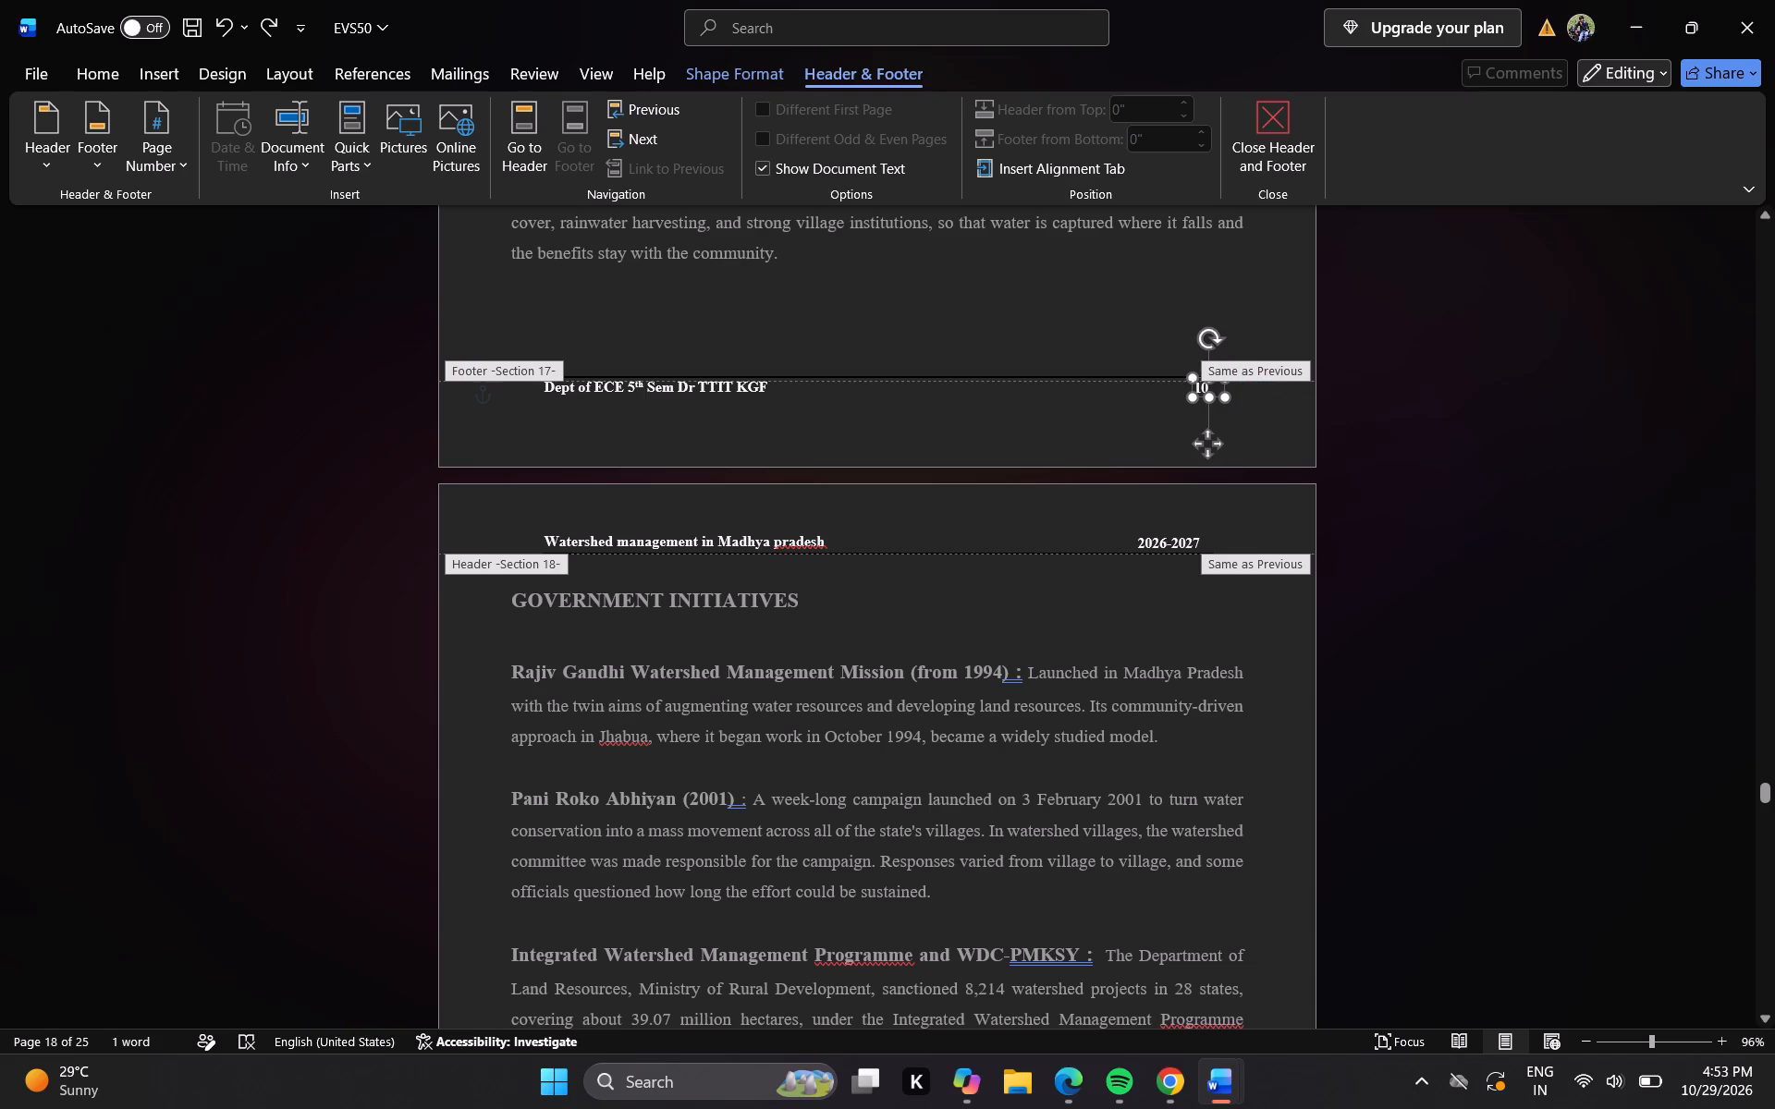
click(1206, 337)
click(1206, 337)
click(1244, 388)
double_click(1254, 397)
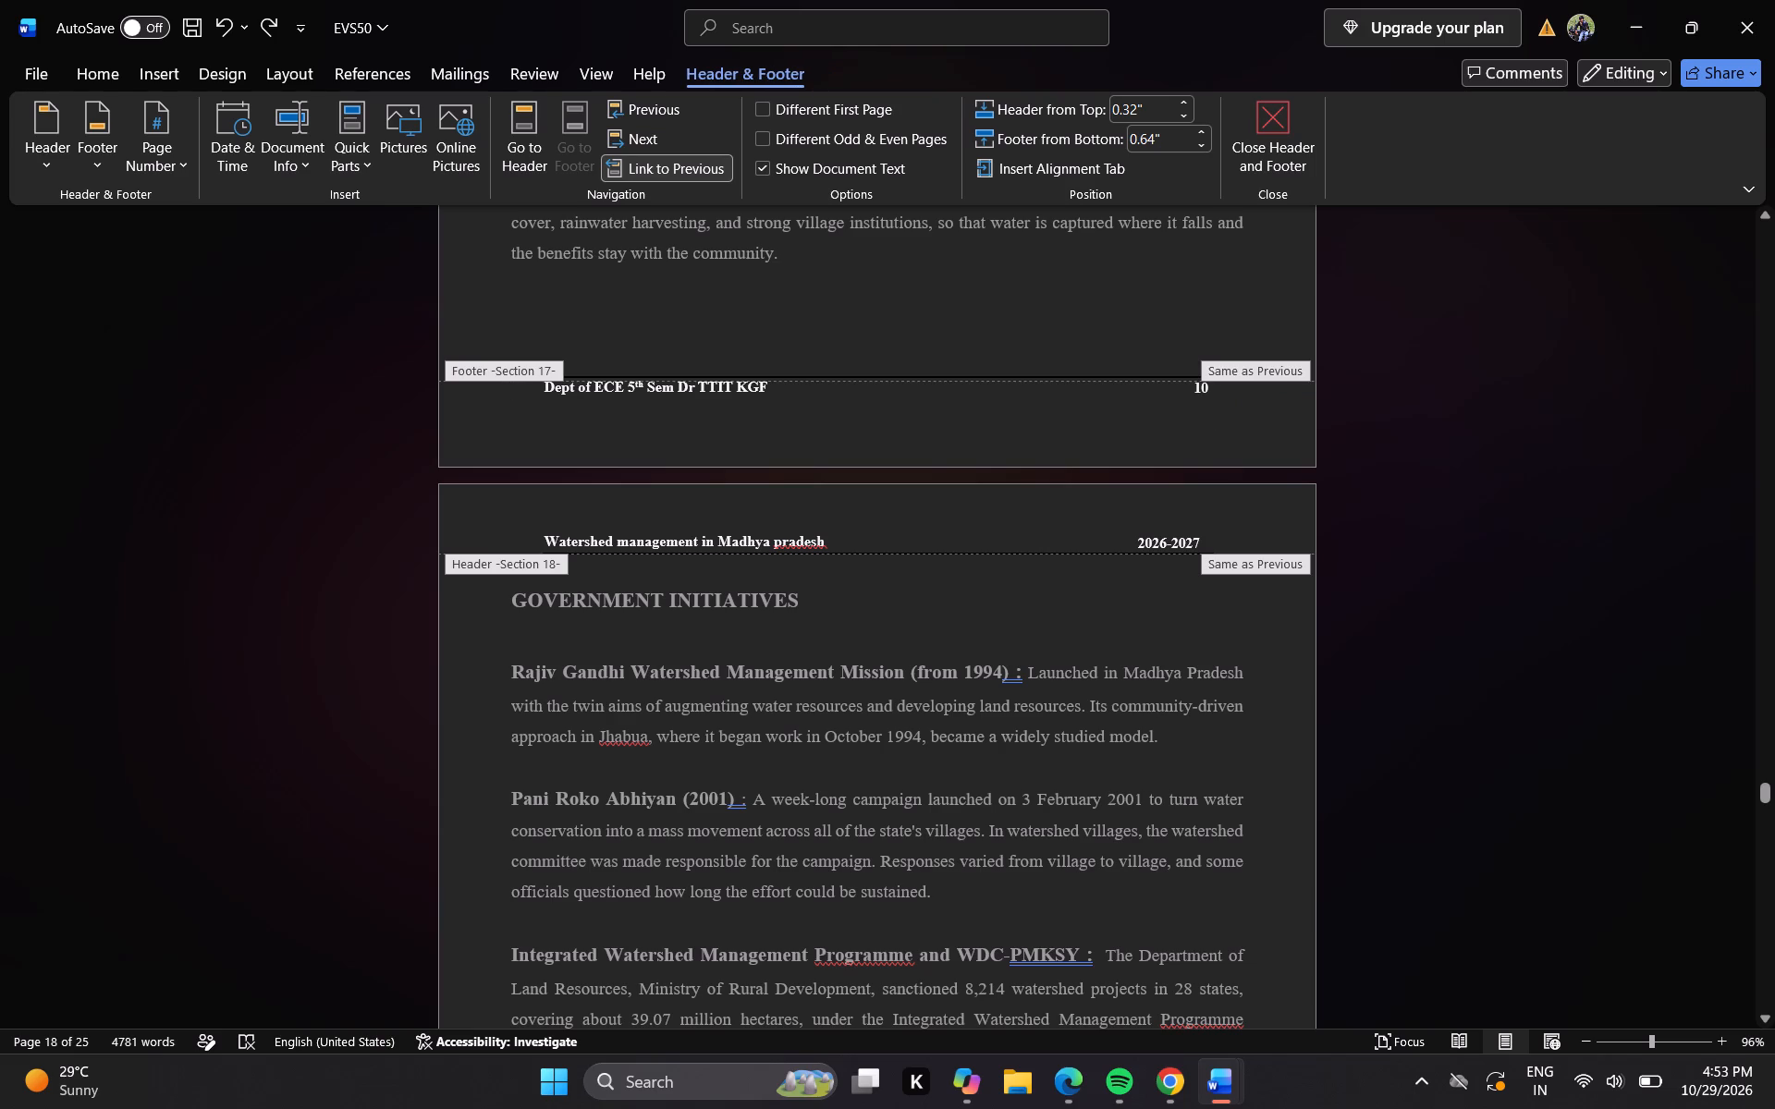
double_click(1196, 393)
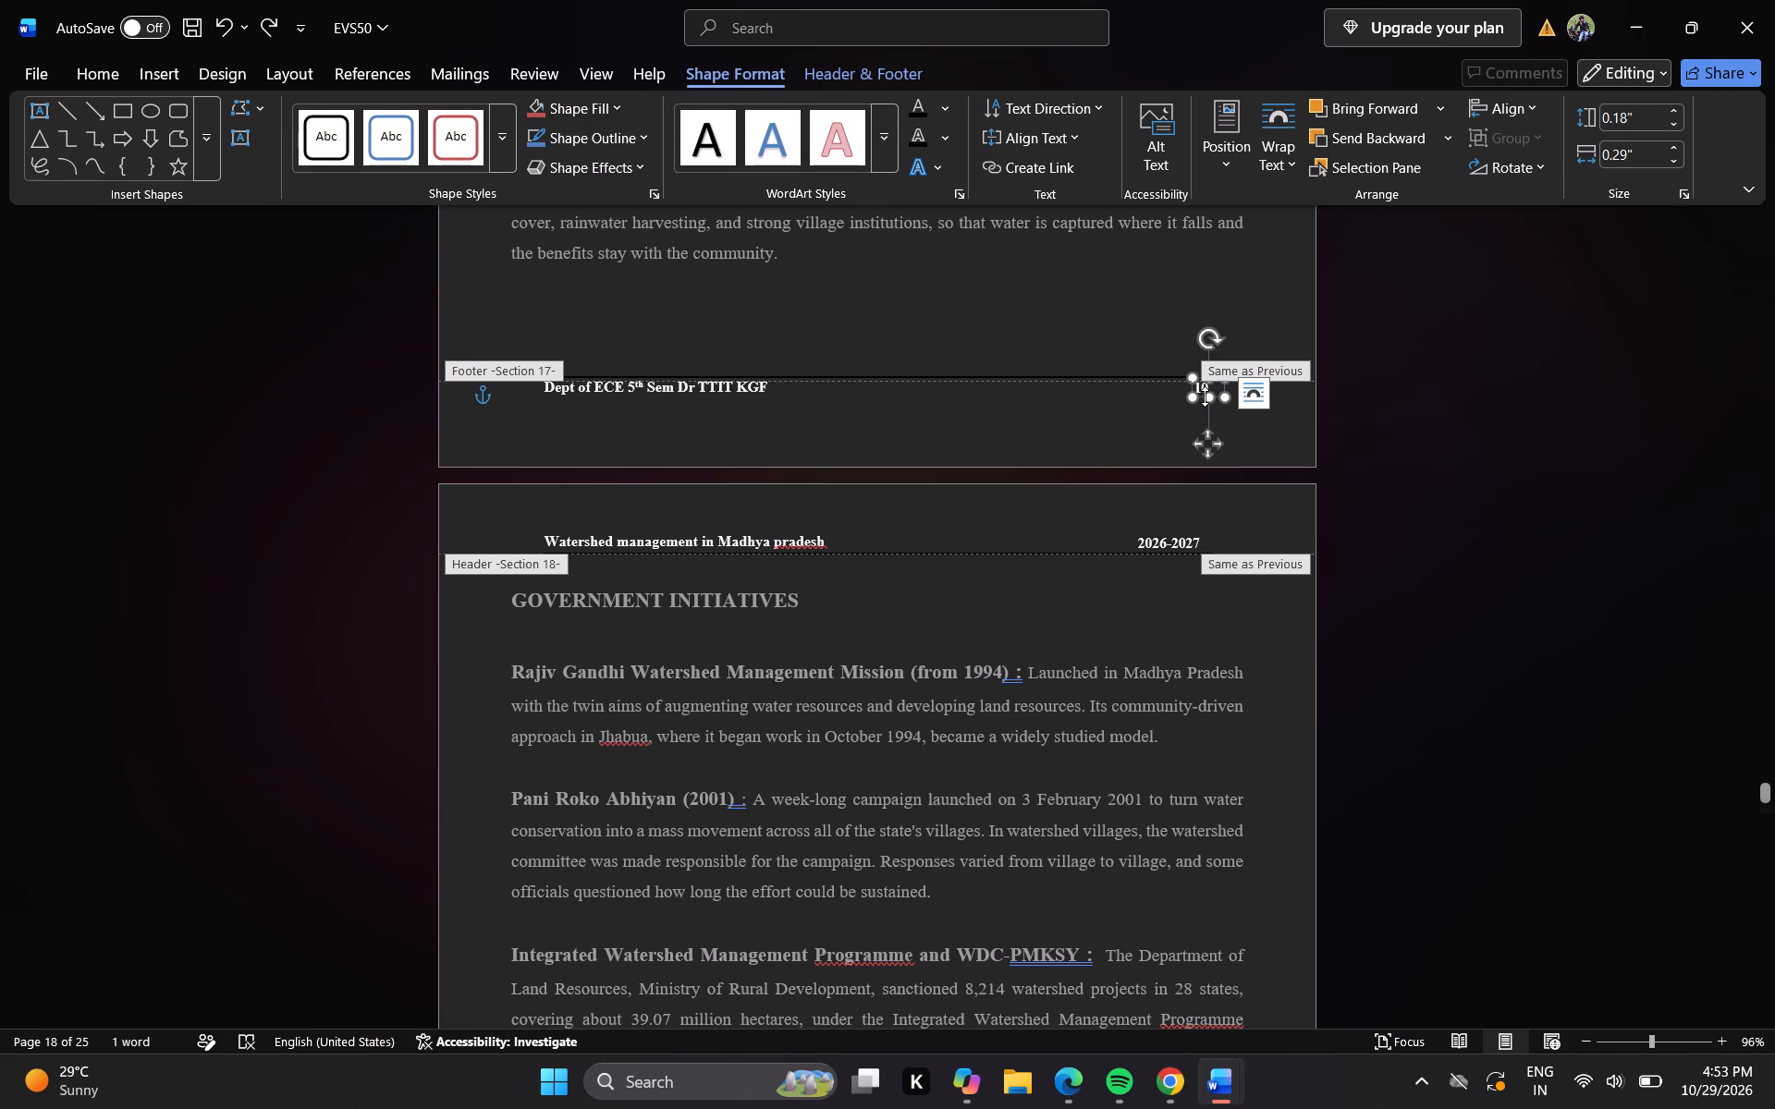
click(1254, 390)
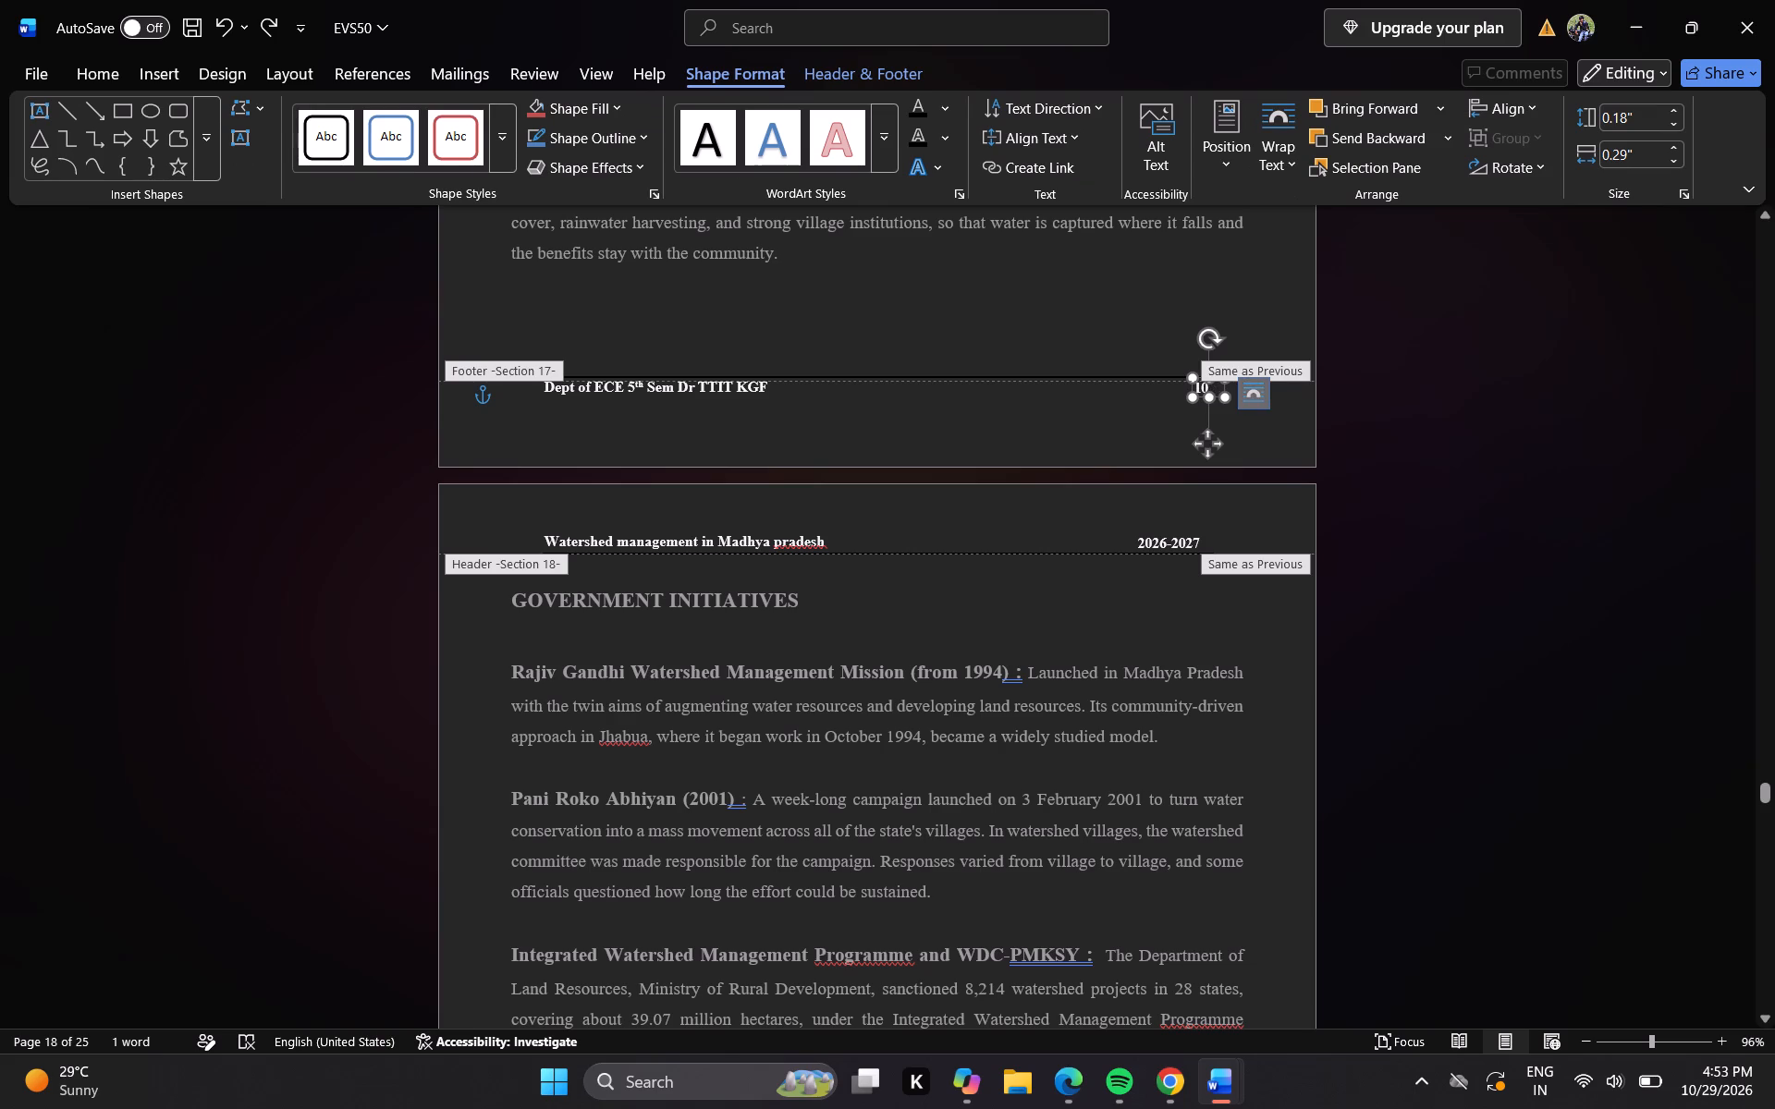
click(1215, 391)
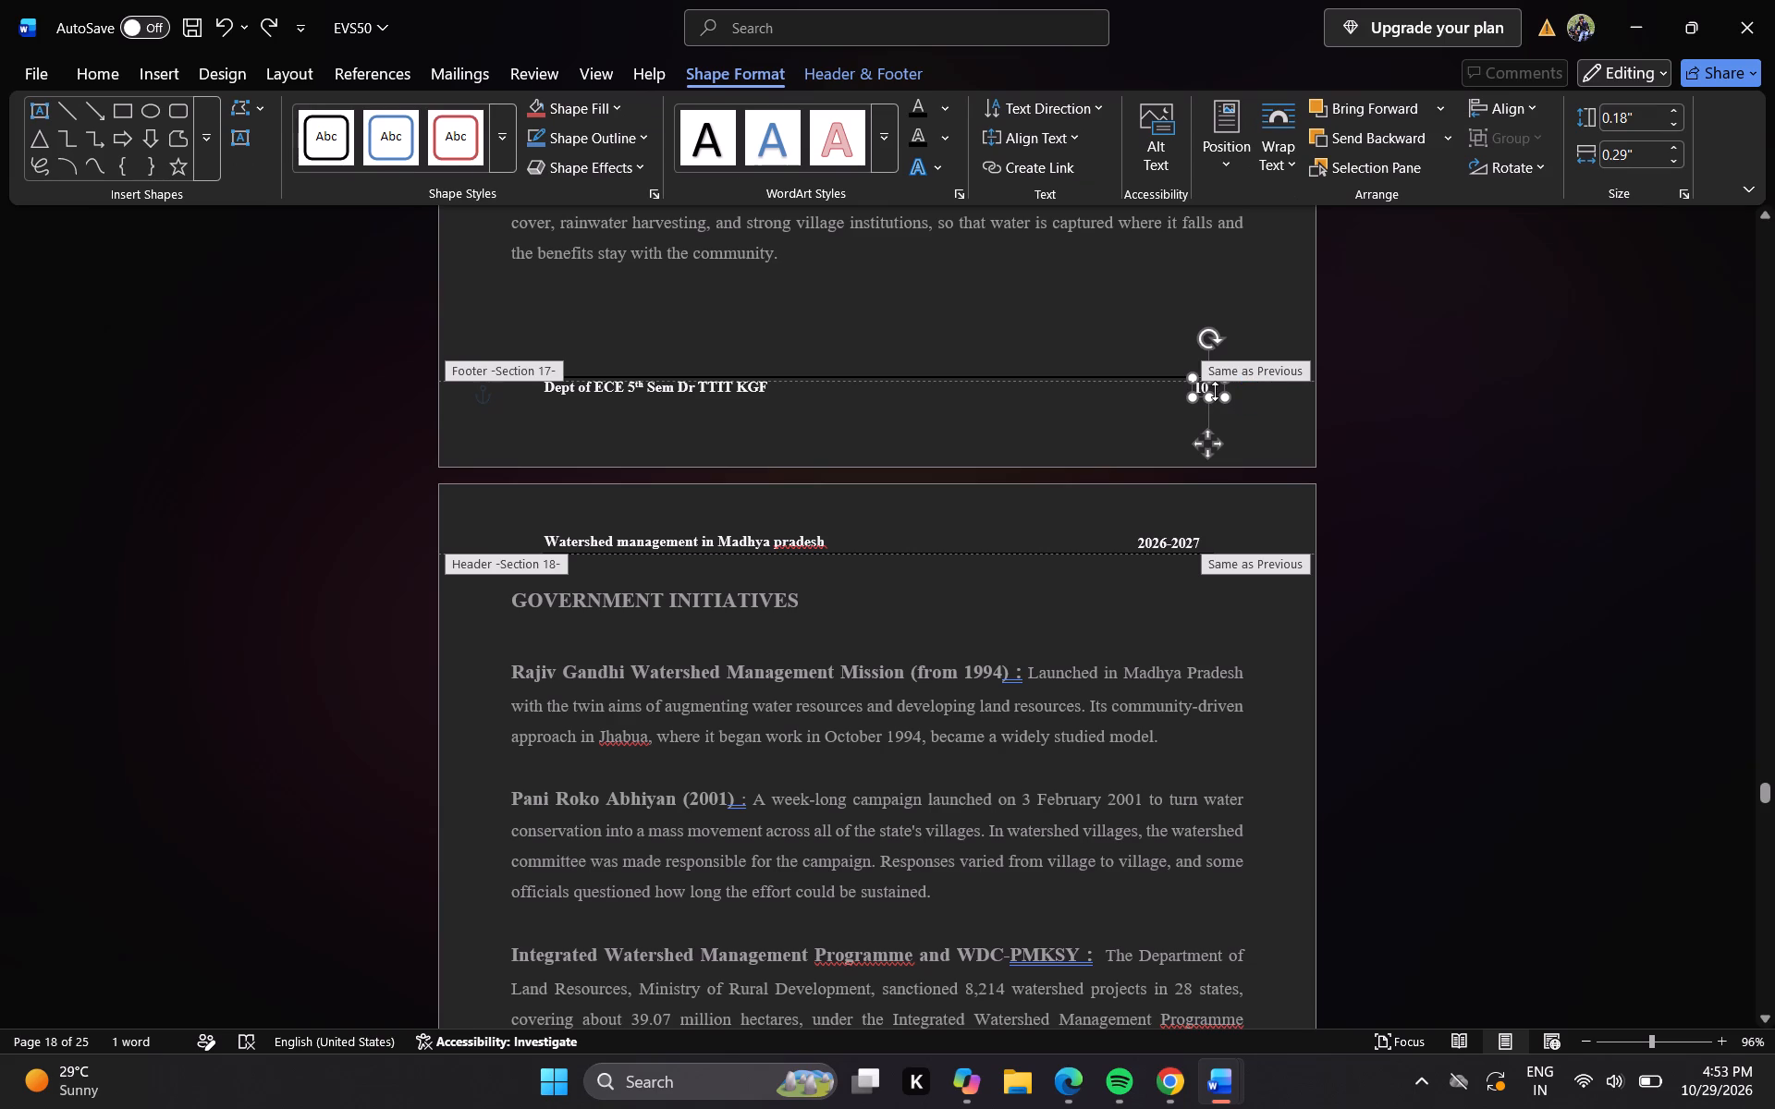
click(1215, 391)
click(1216, 387)
click(1235, 369)
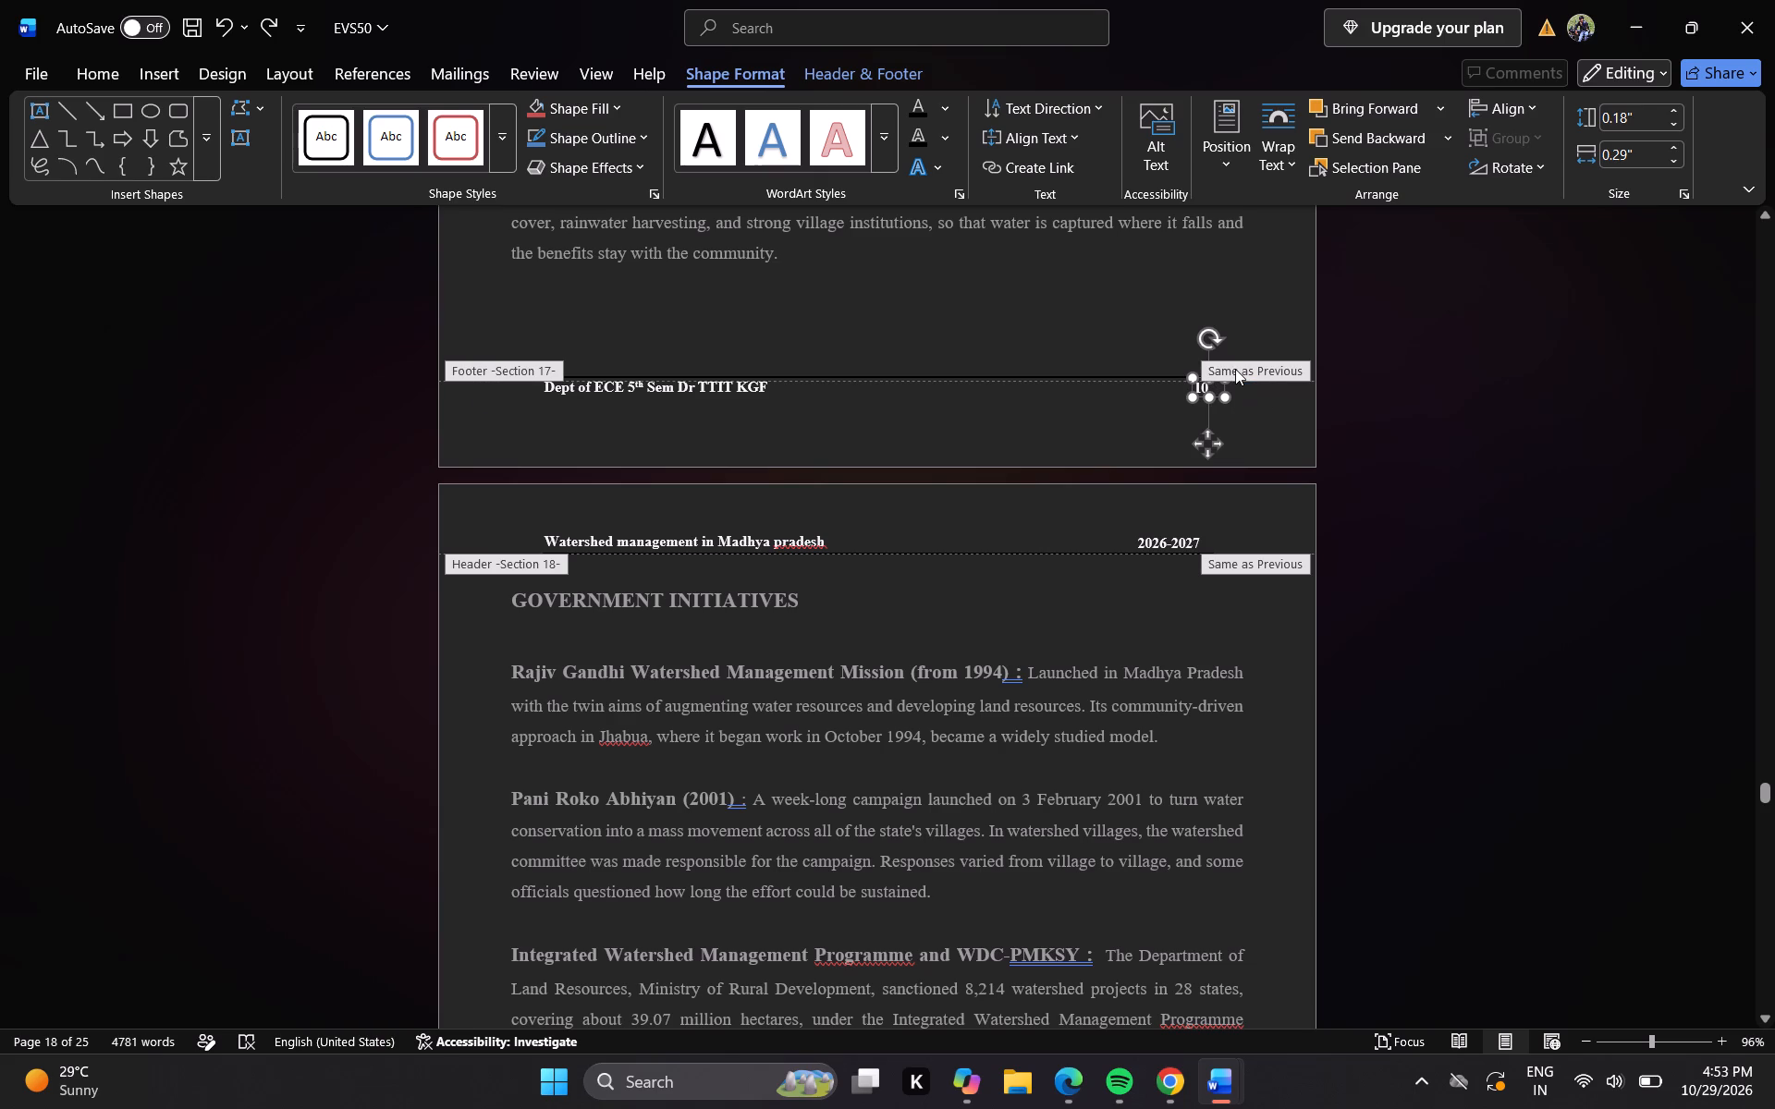
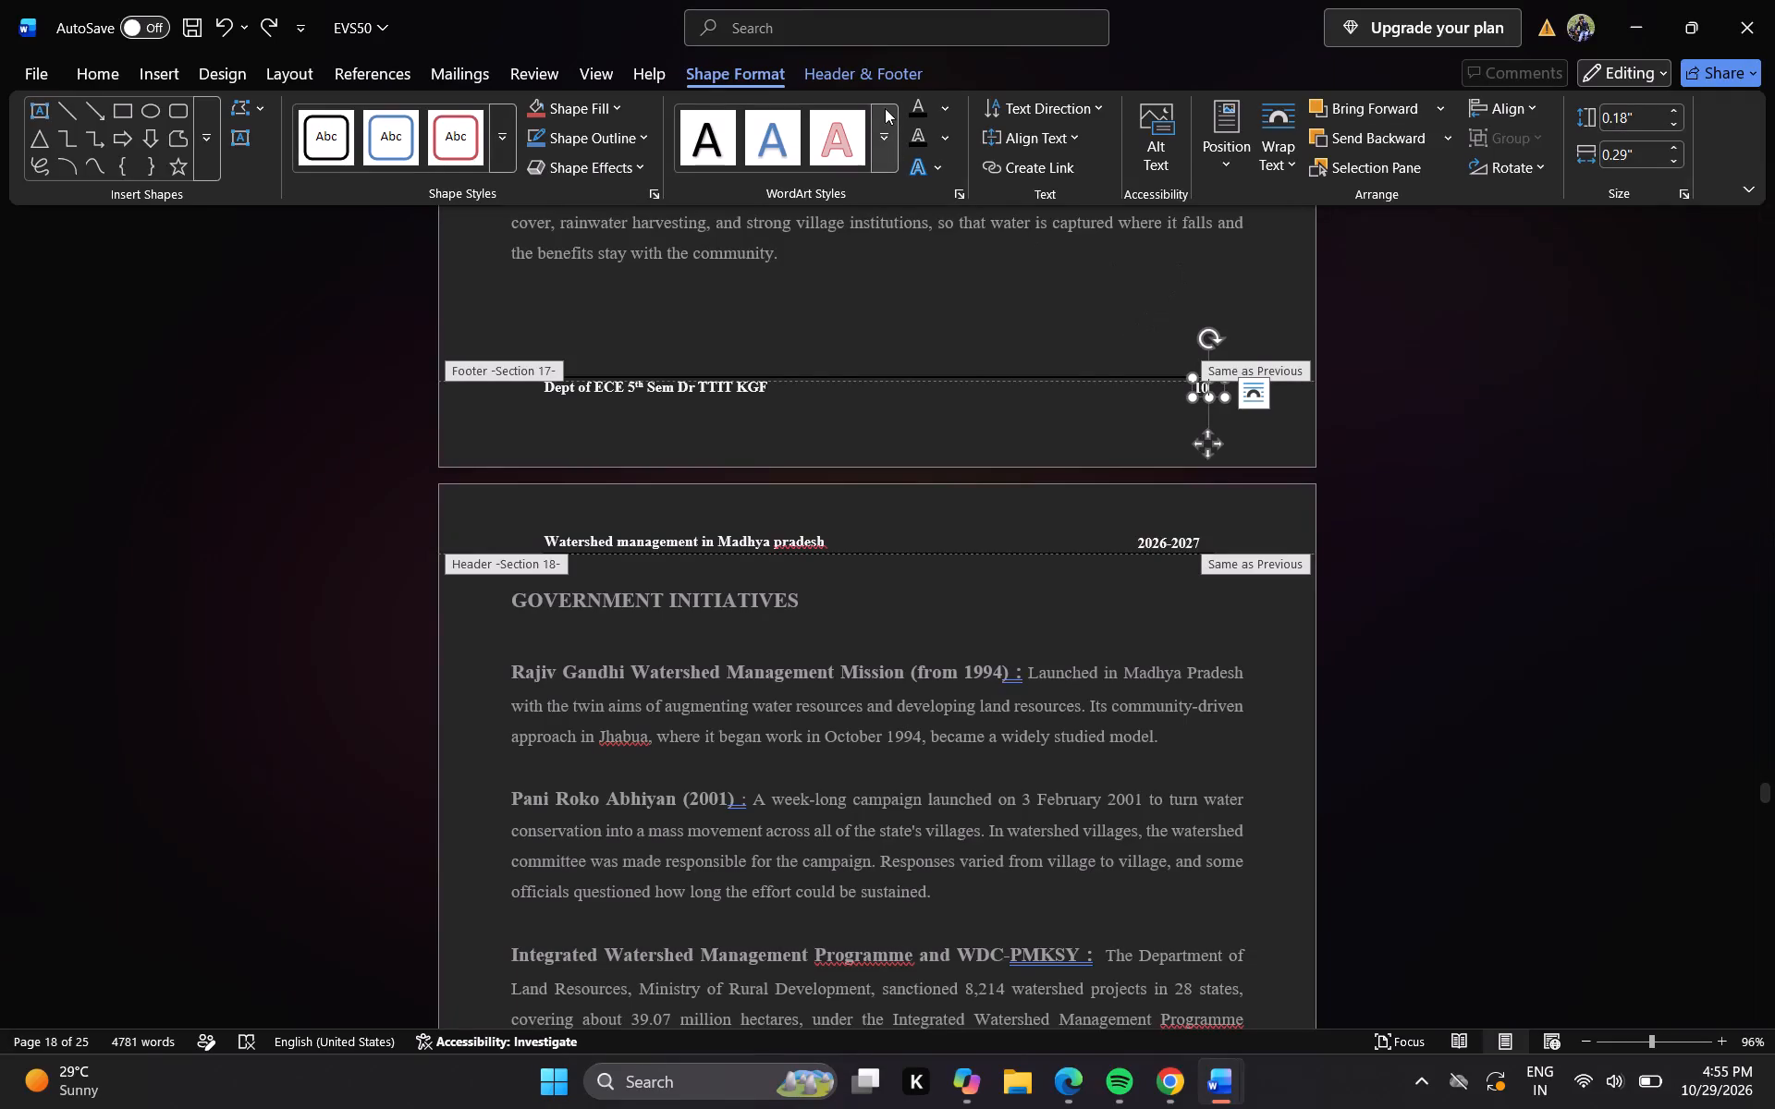
Set the page numbering of the section just before GOVERNMENT INITIATIVES to continue from the previous section, and return to the body text.
click(868, 72)
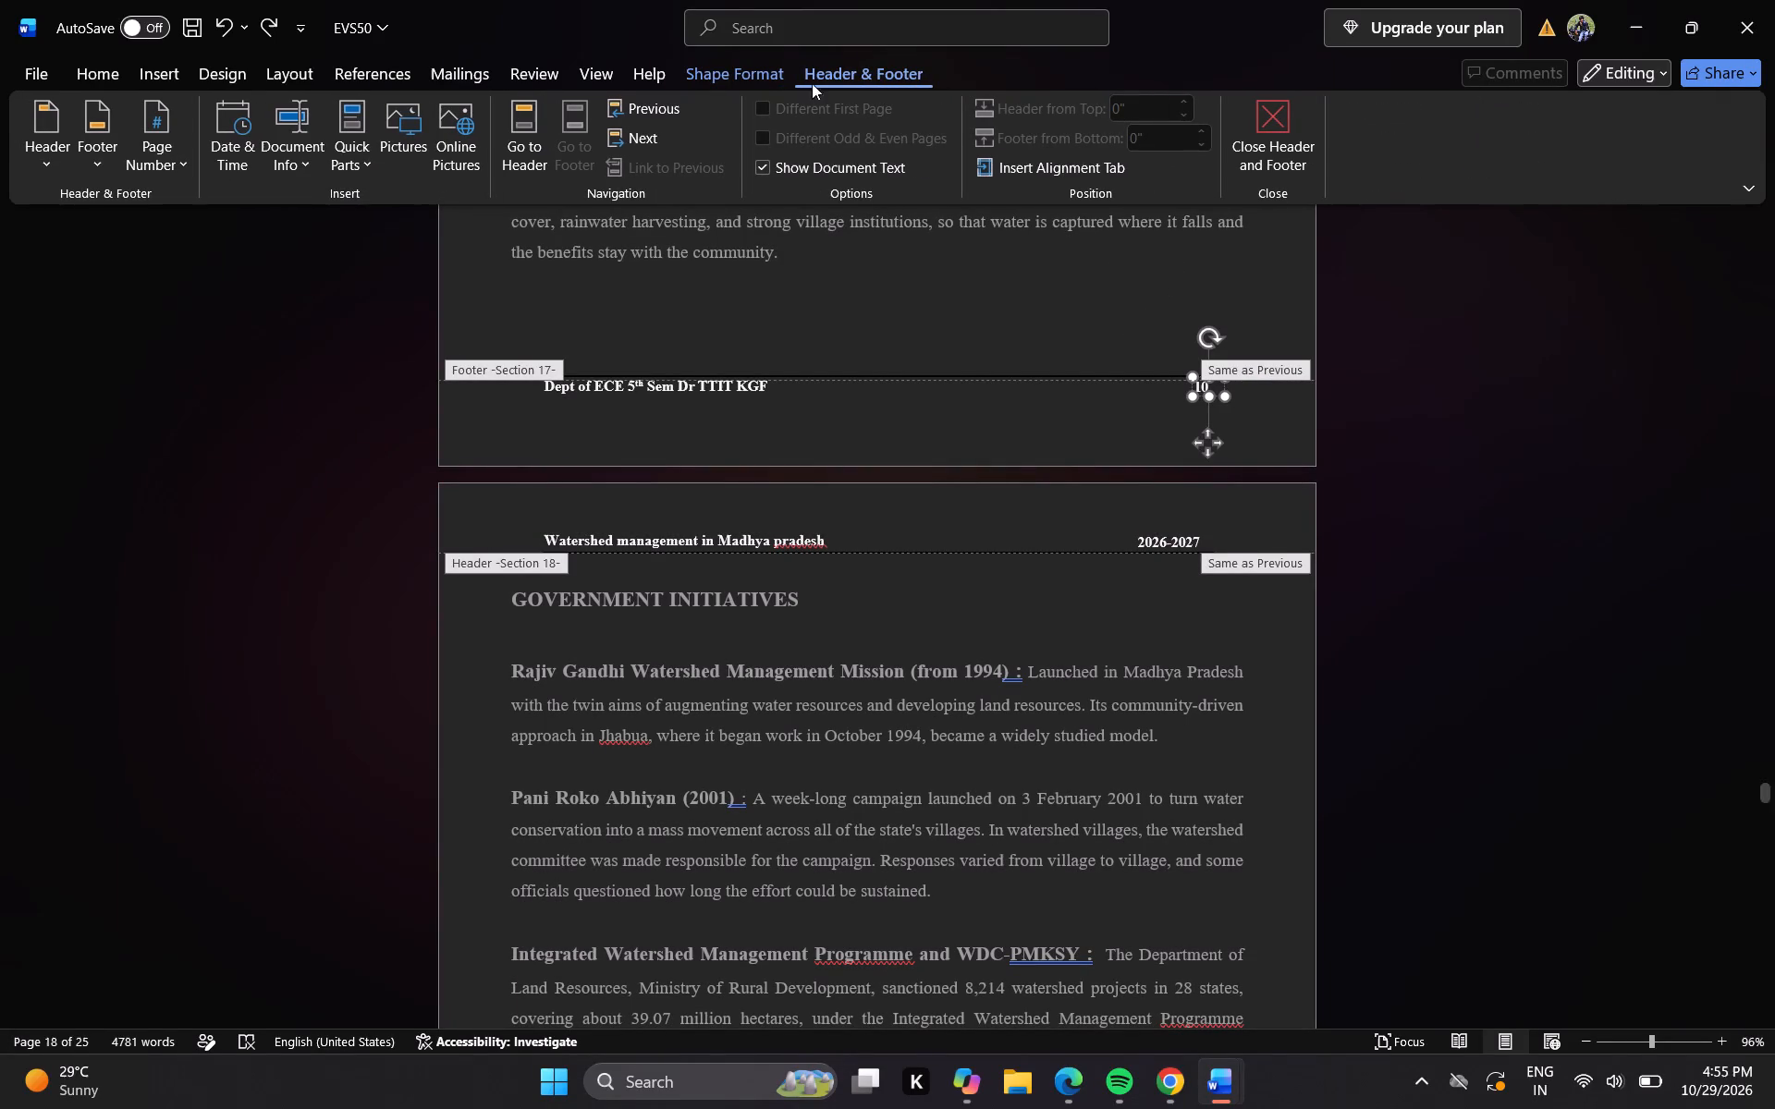
click(168, 162)
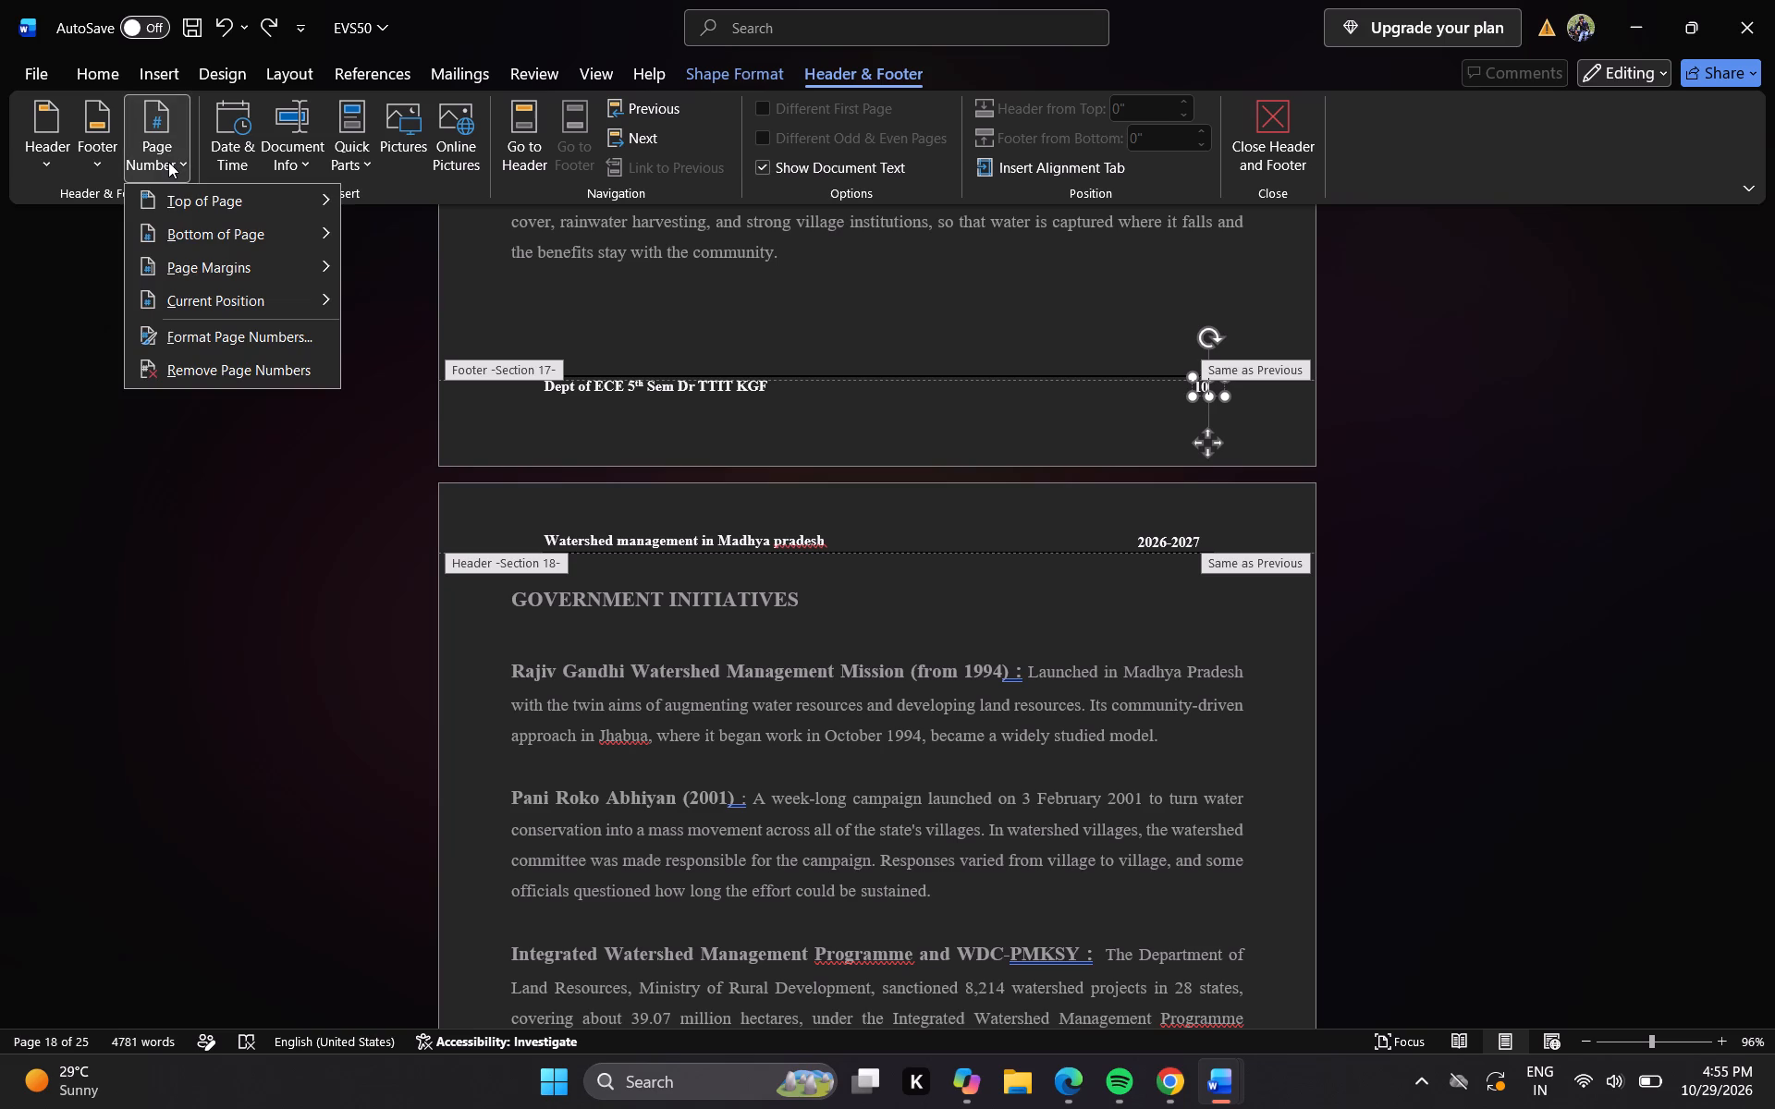
click(225, 335)
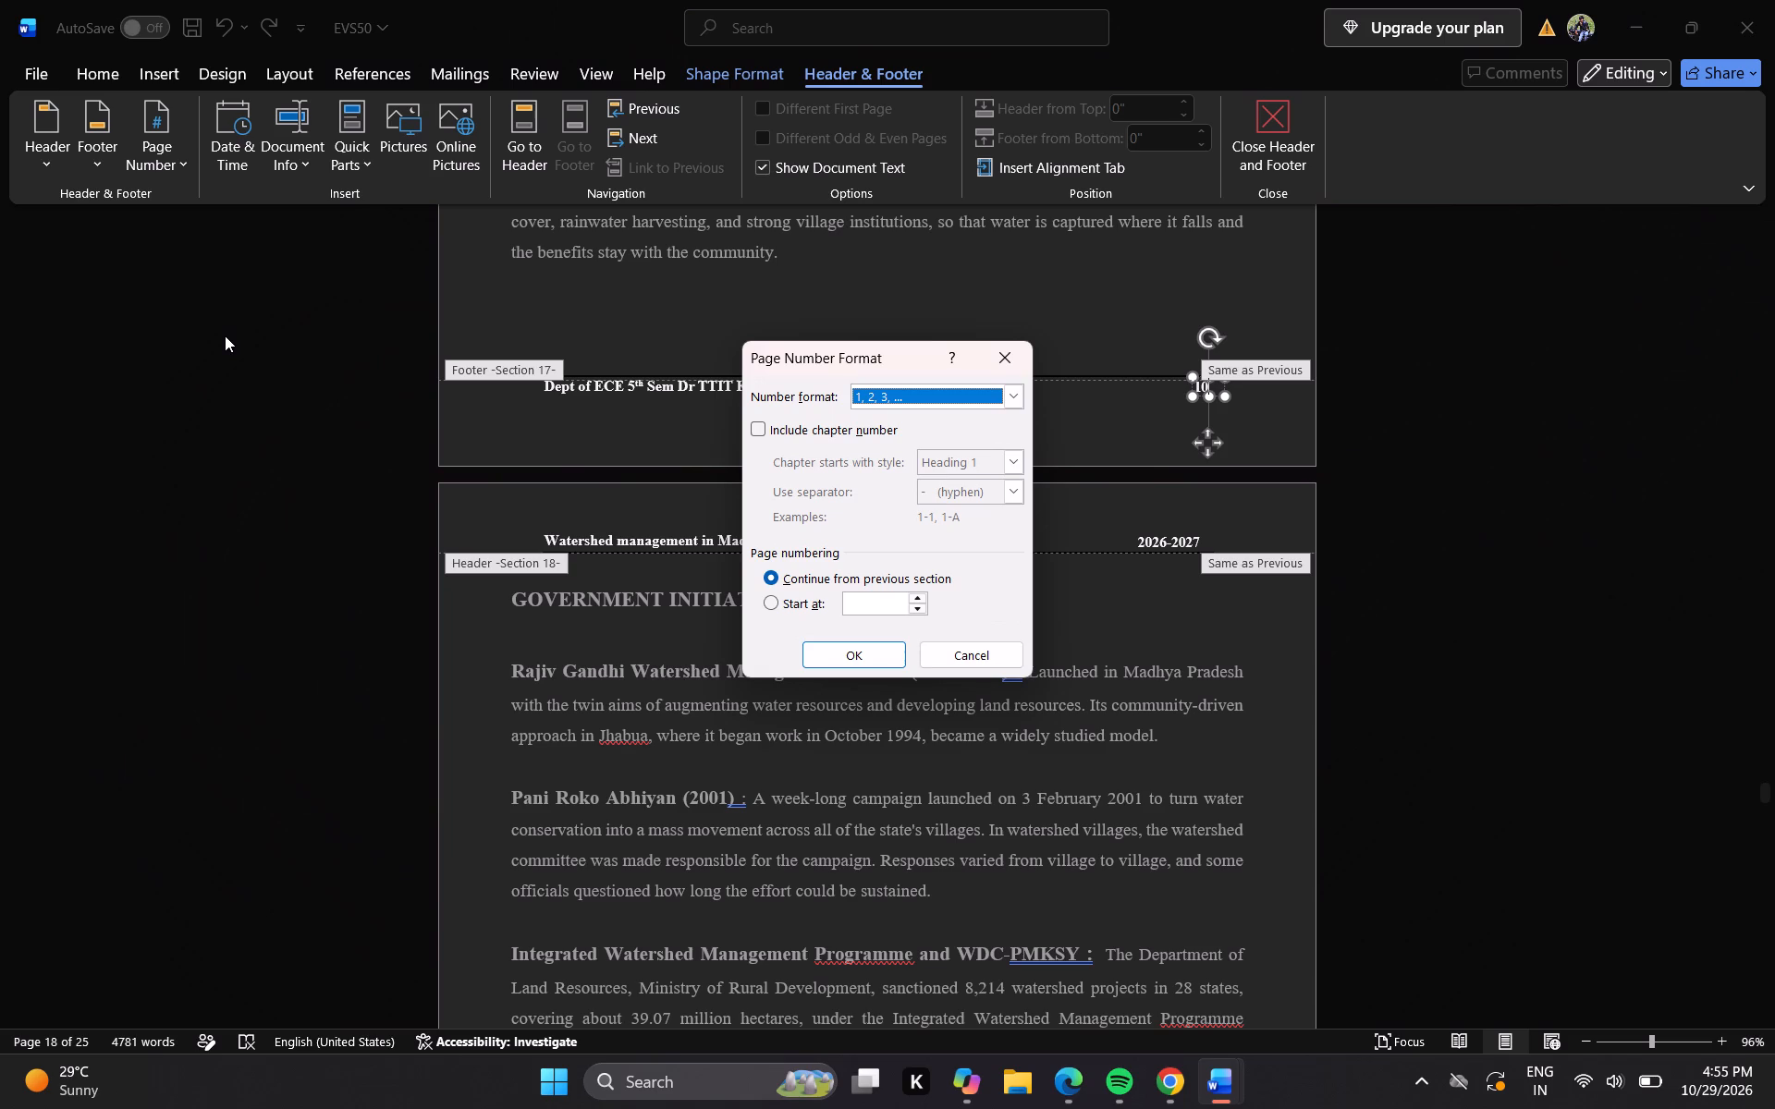
click(768, 581)
click(768, 581)
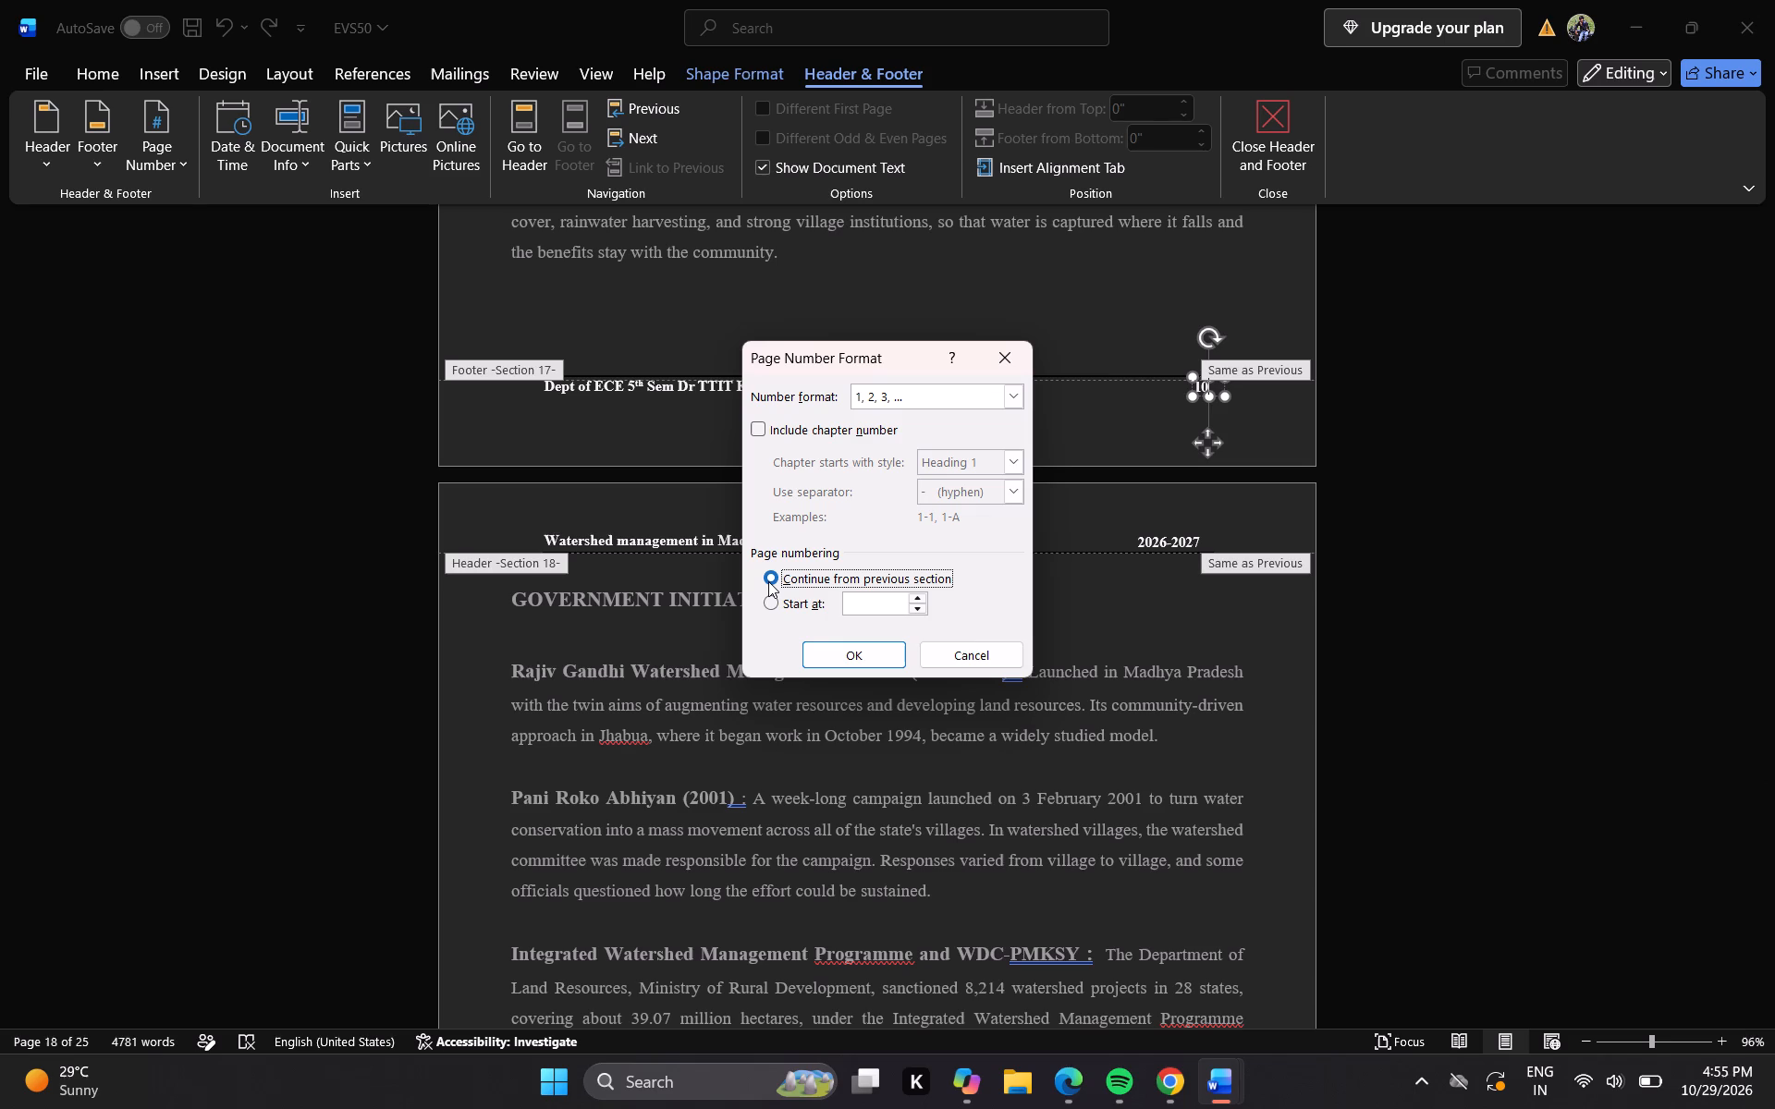
click(851, 665)
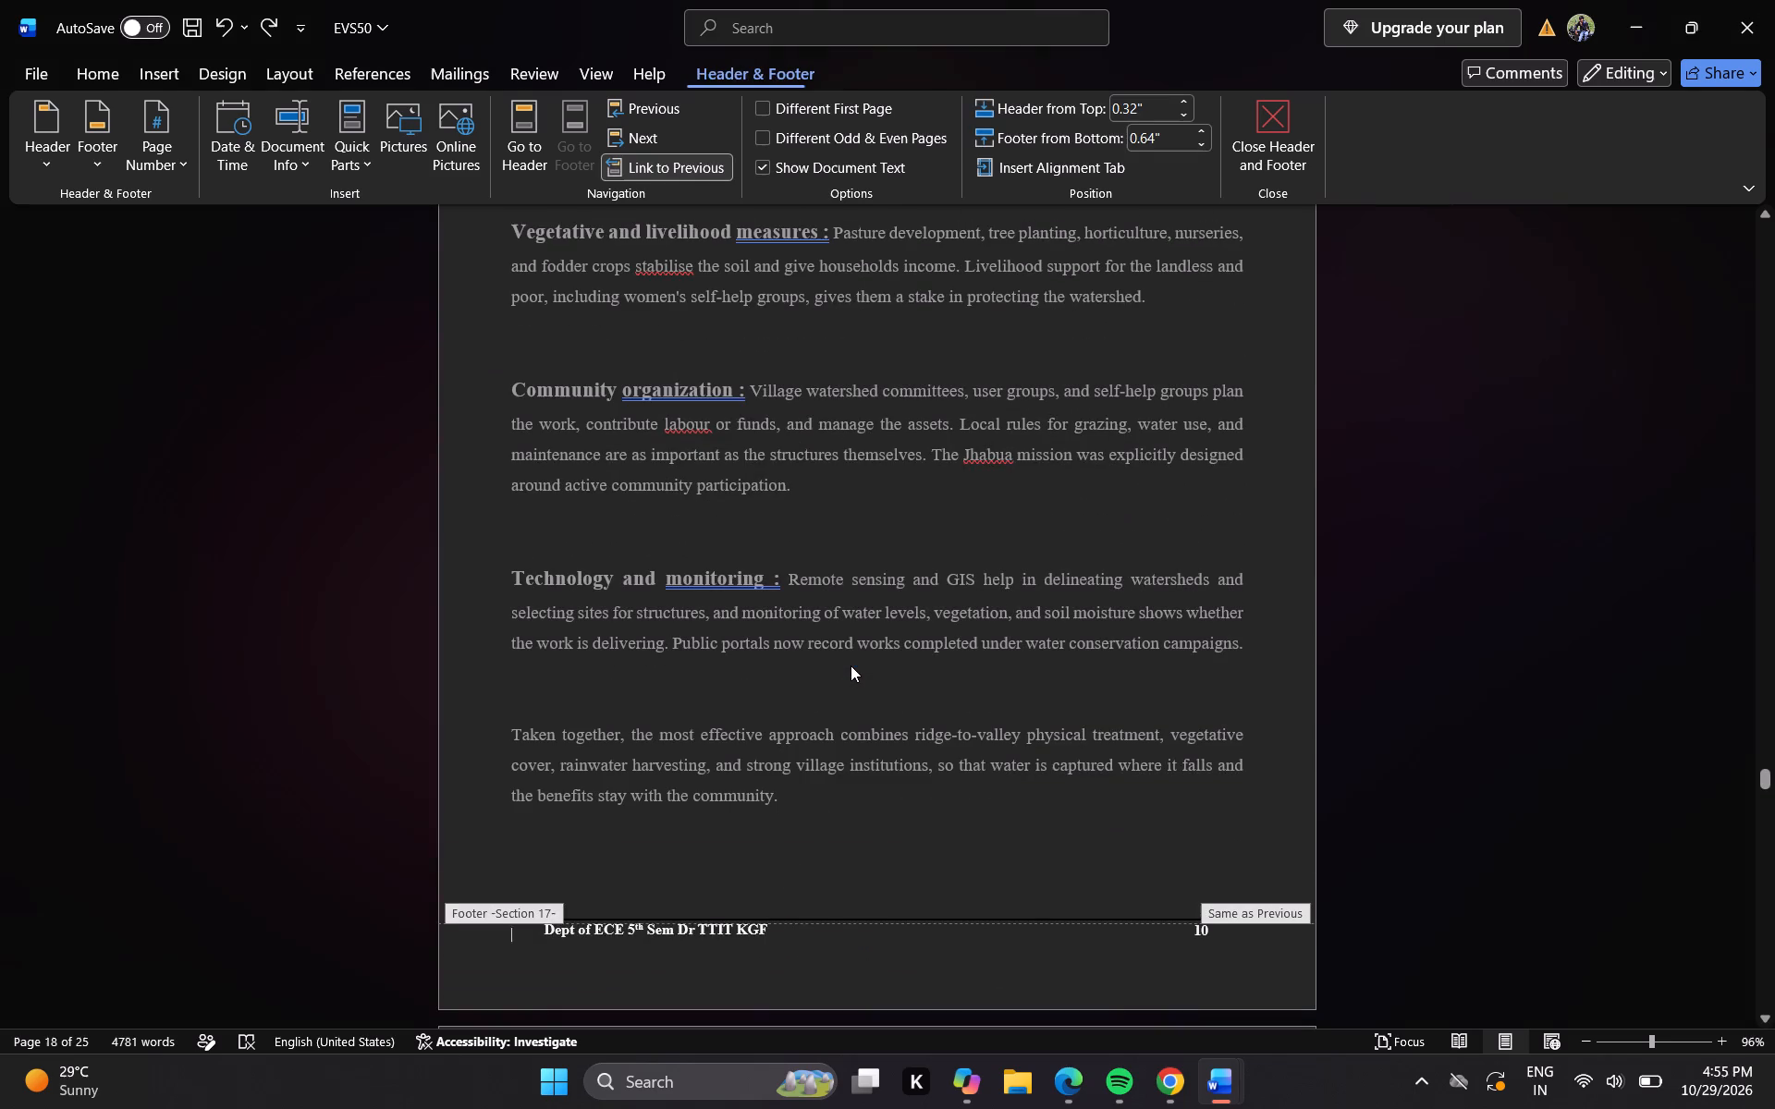
double_click(1130, 485)
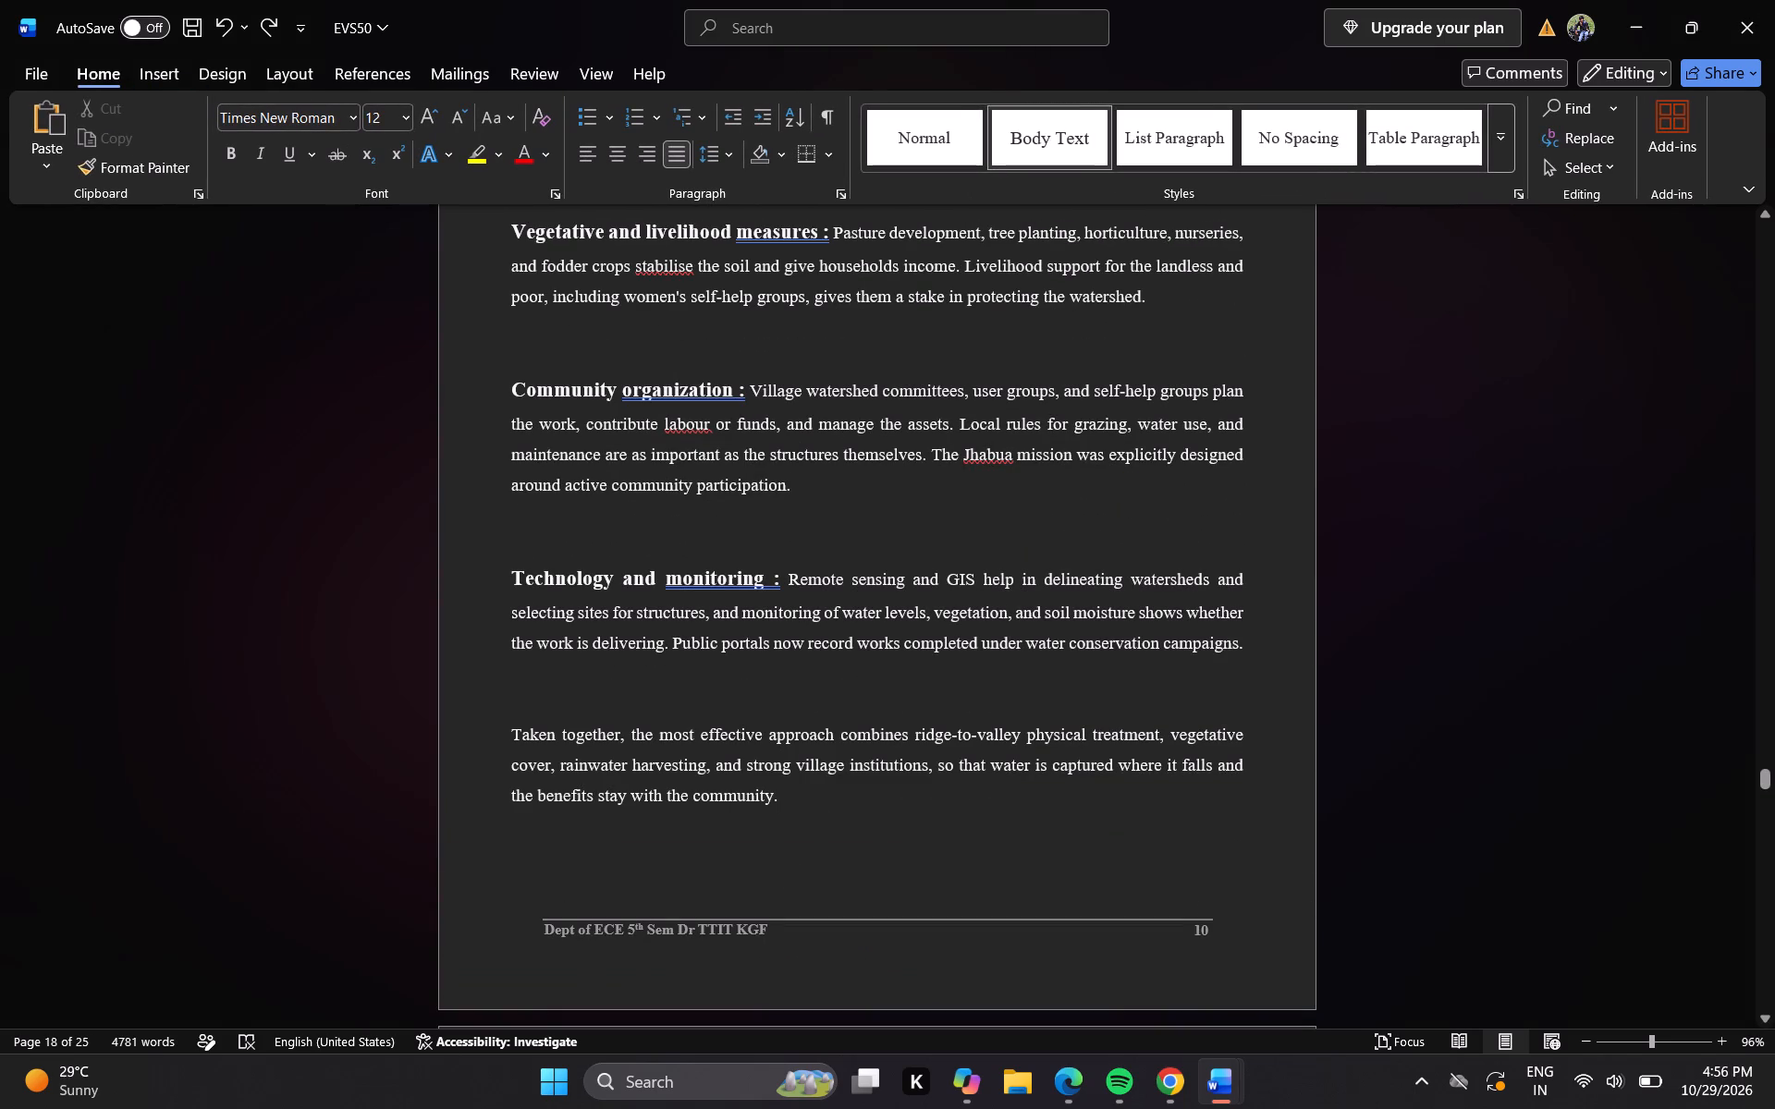
Change the page number in the footer below Fig 1.7, Common watershed structures, to 11, and return to the body text.
click(1773, 271)
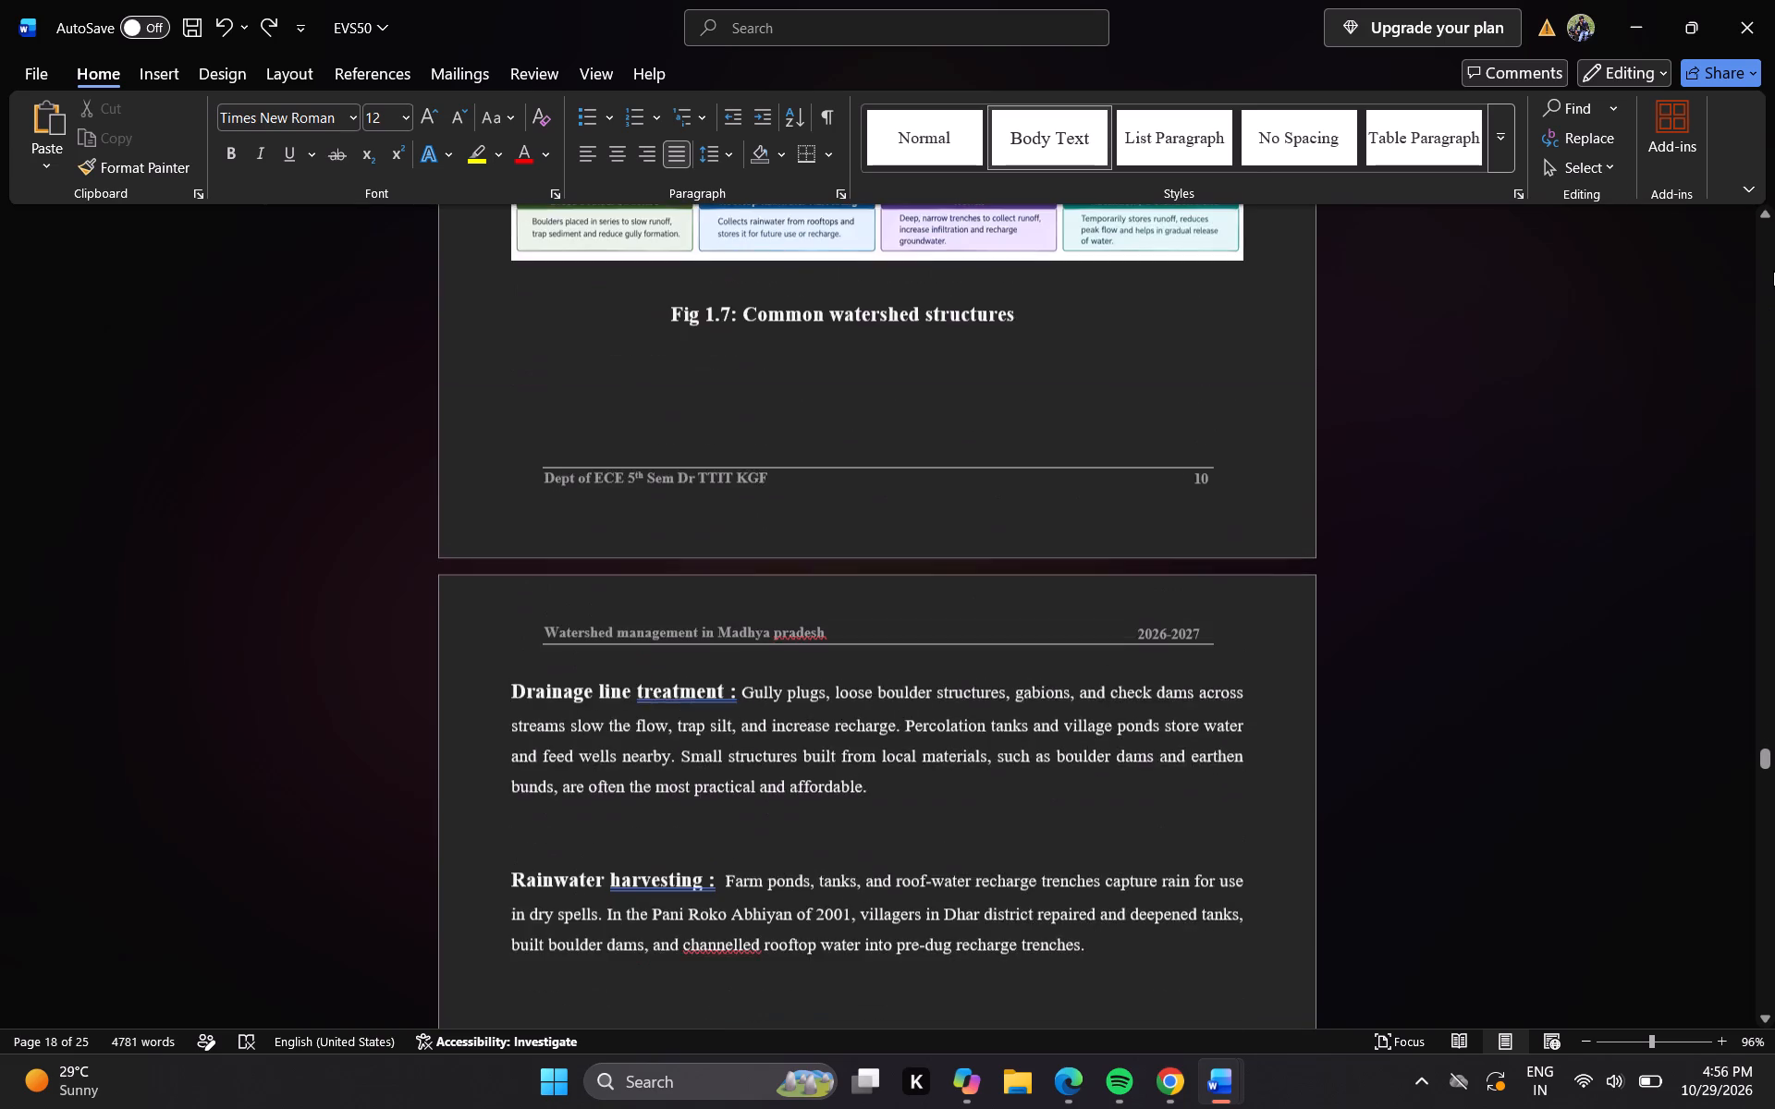
click(1773, 271)
click(1773, 271)
click(1773, 271)
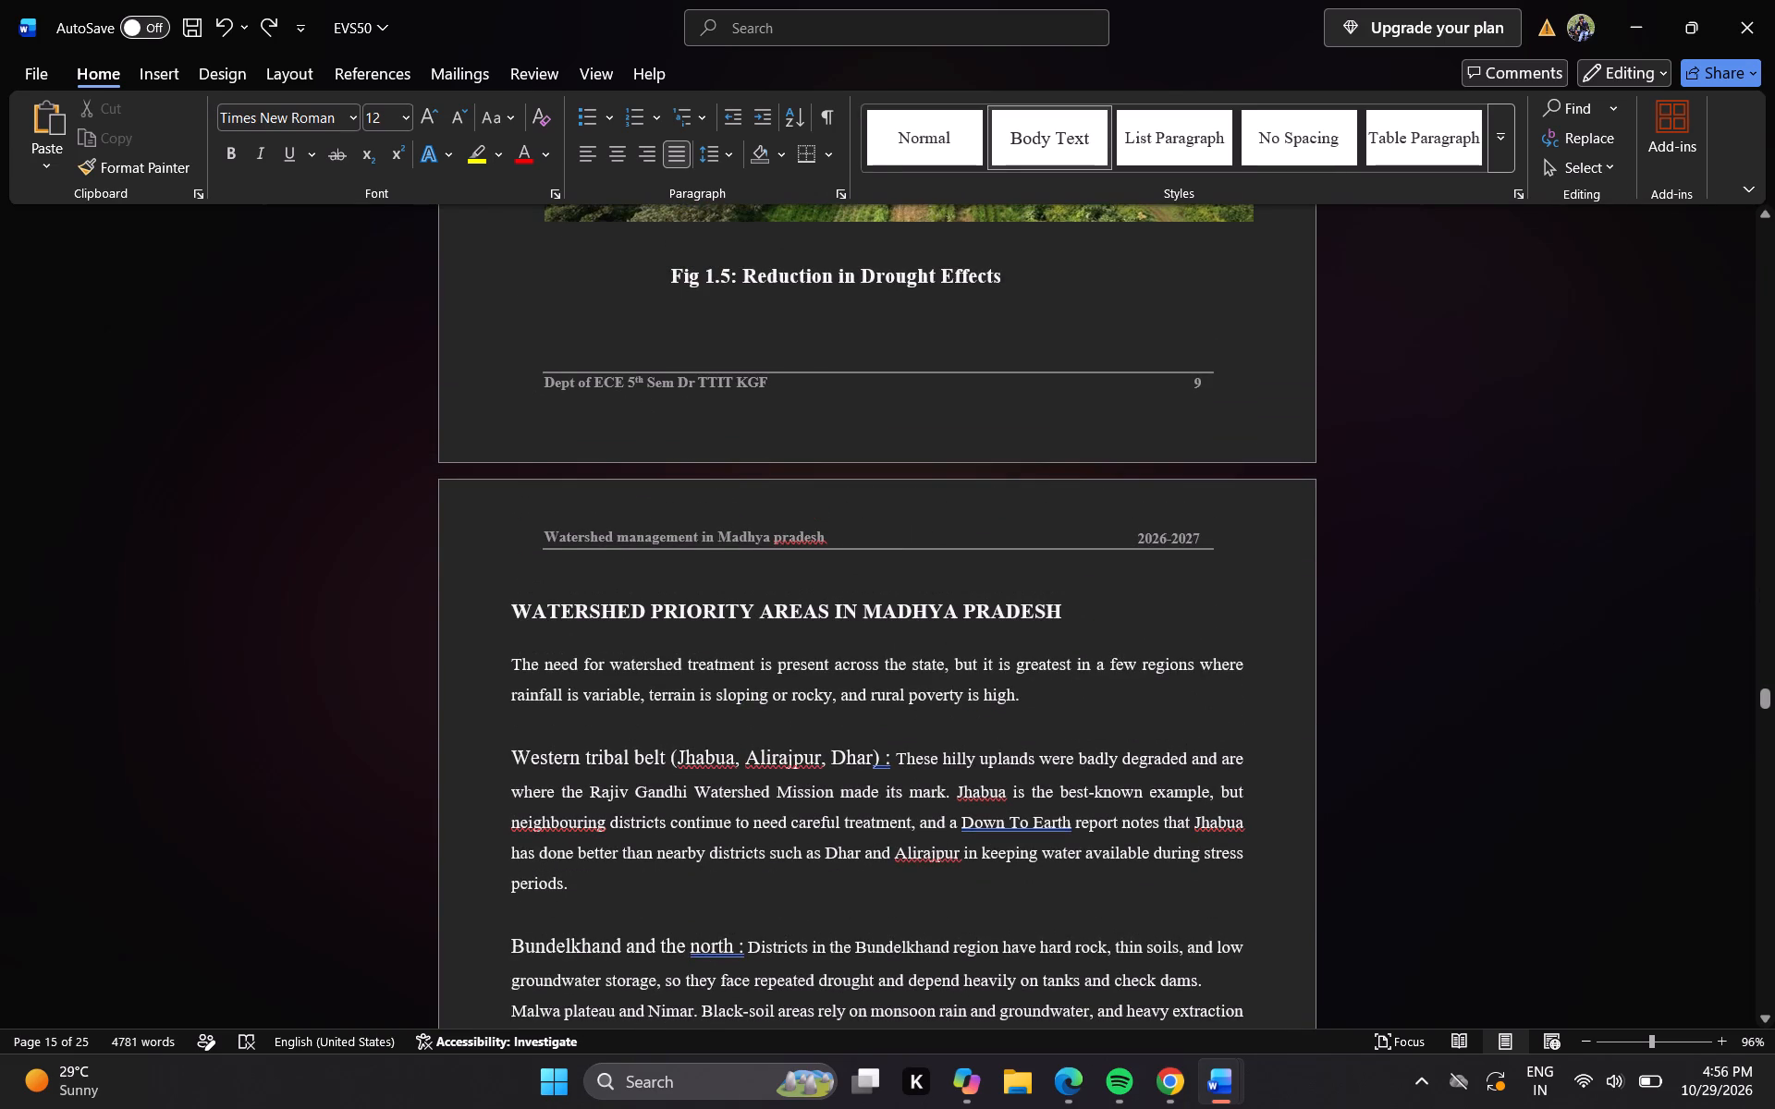
click(1766, 725)
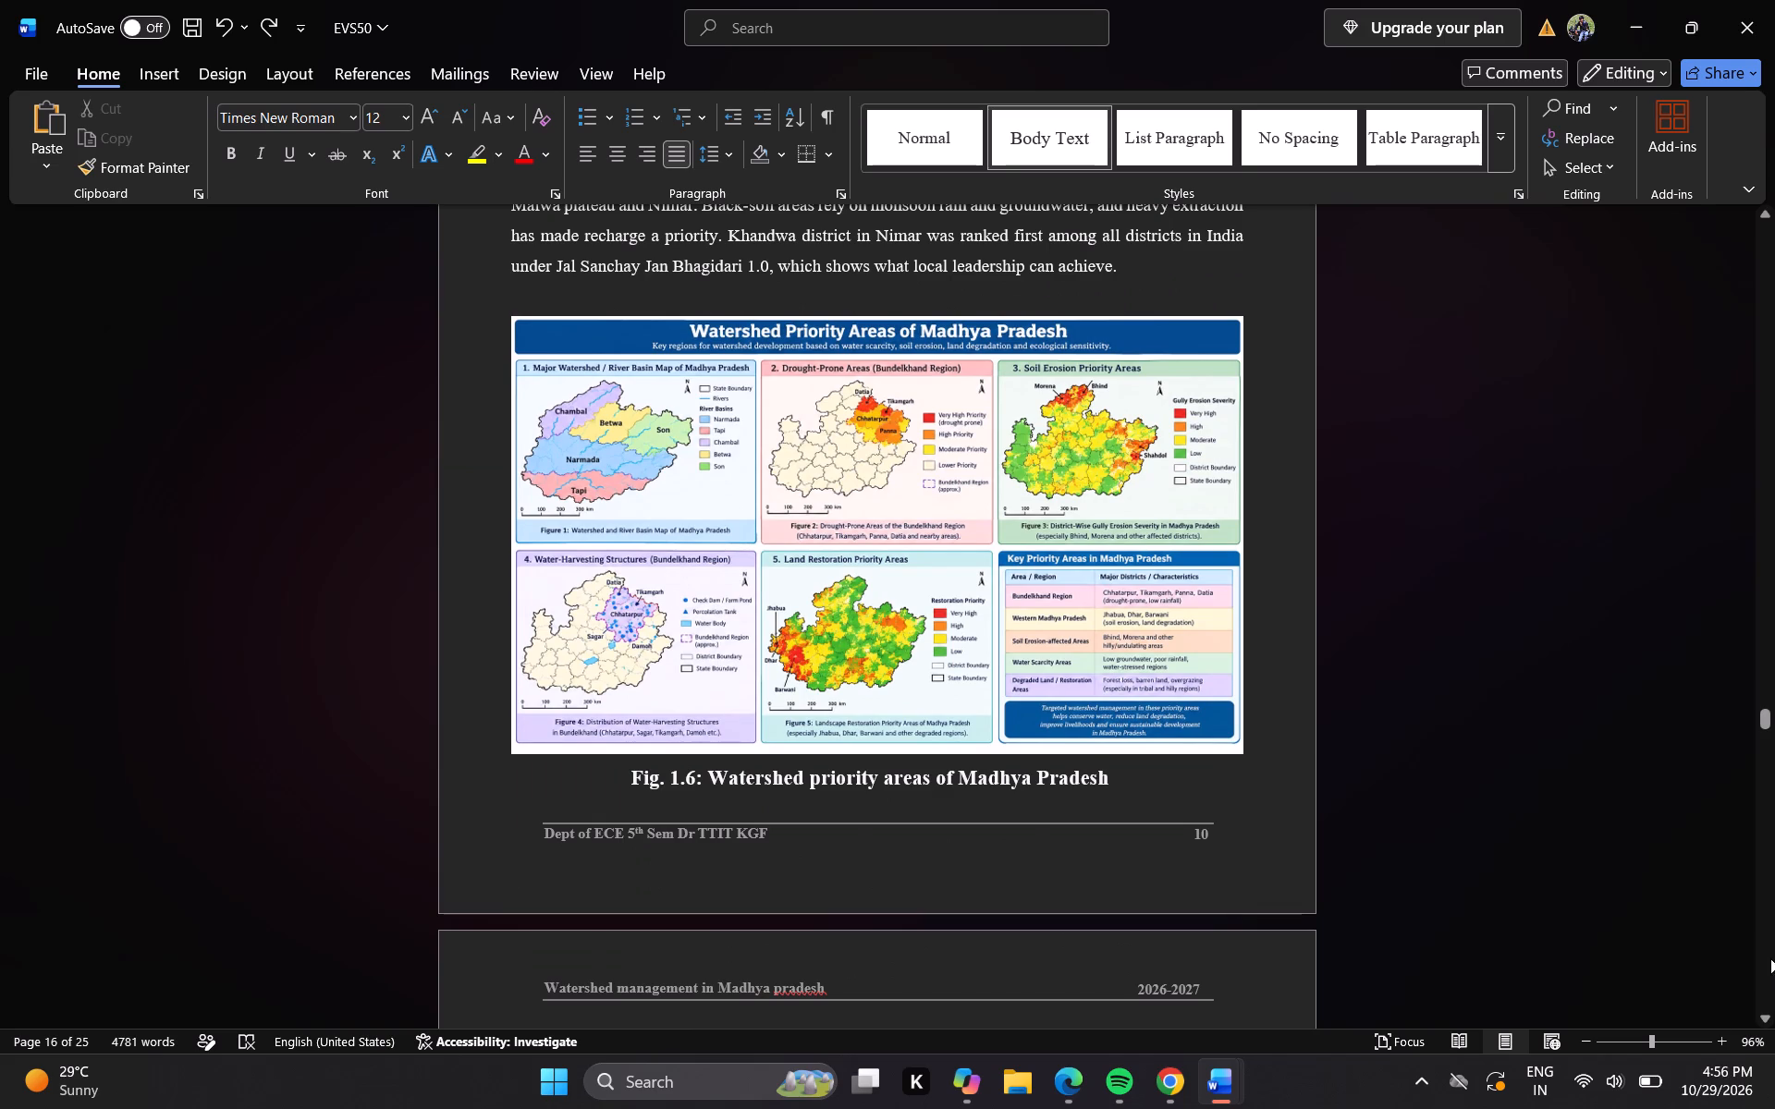
click(1762, 954)
click(1762, 954)
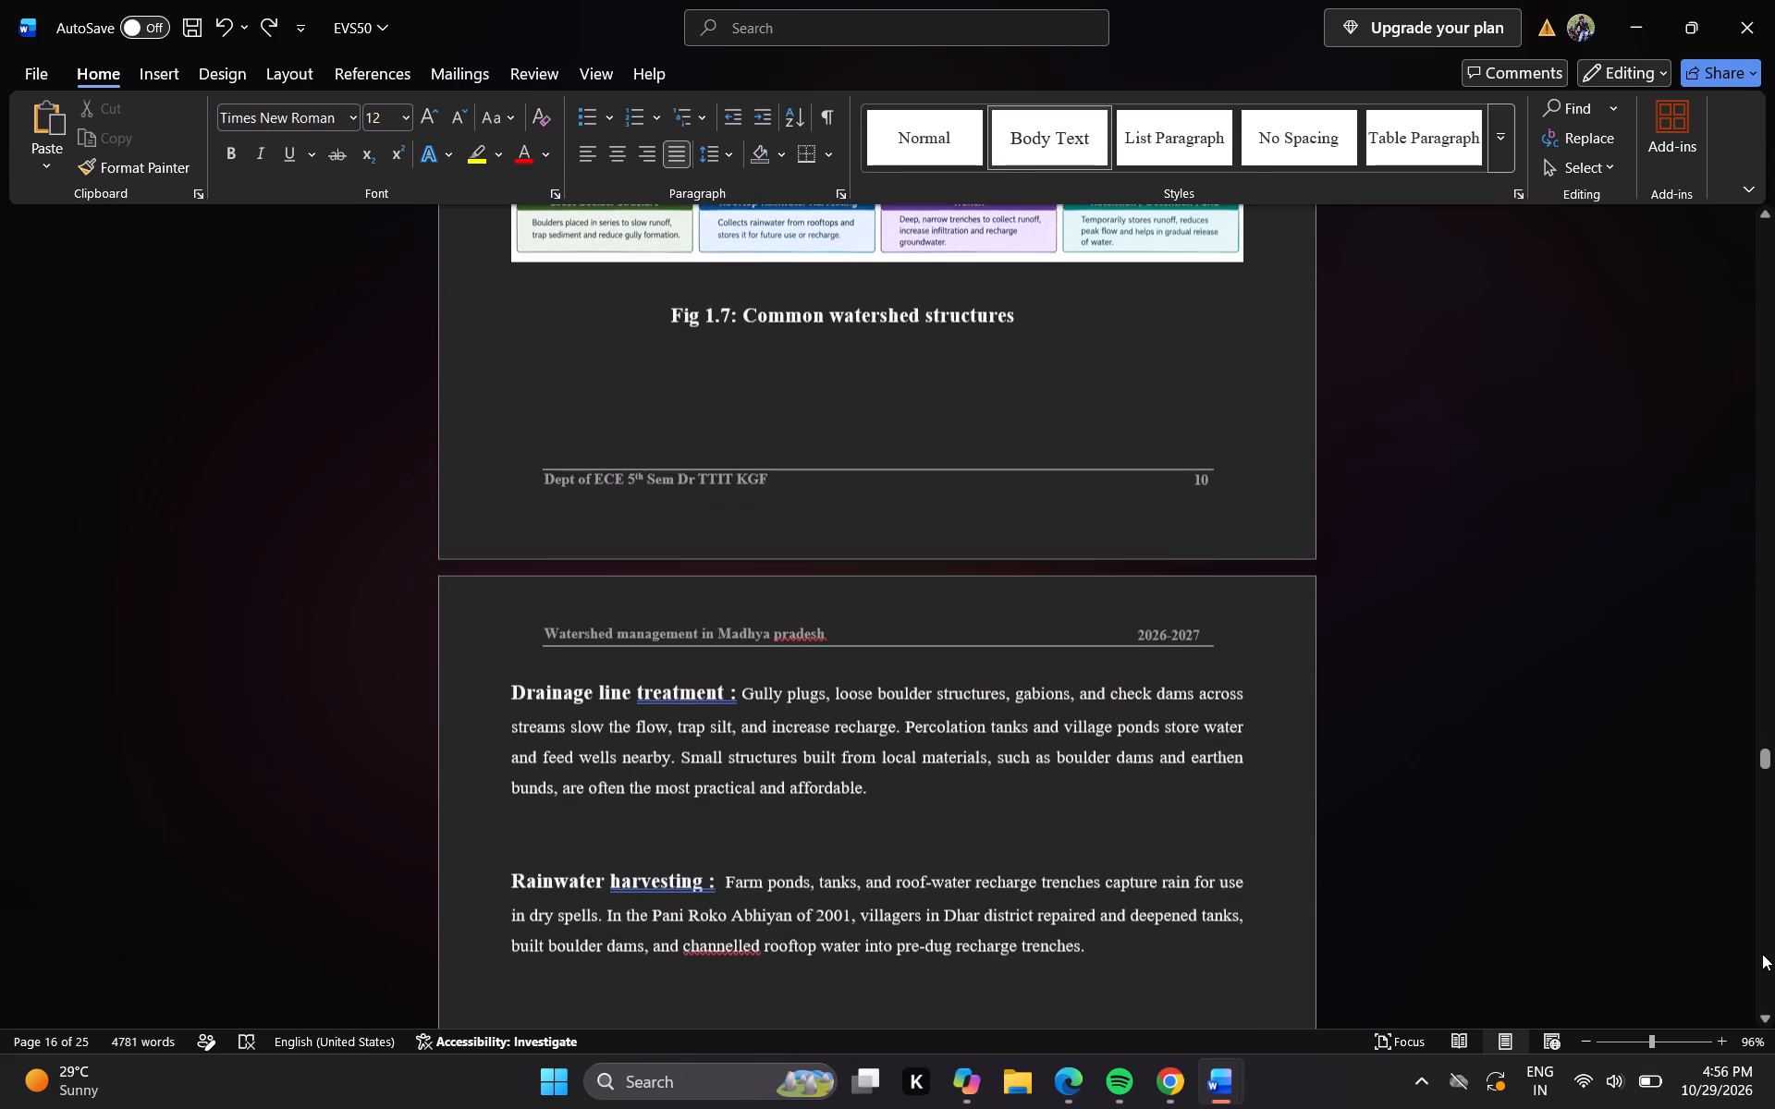
double_click(1204, 484)
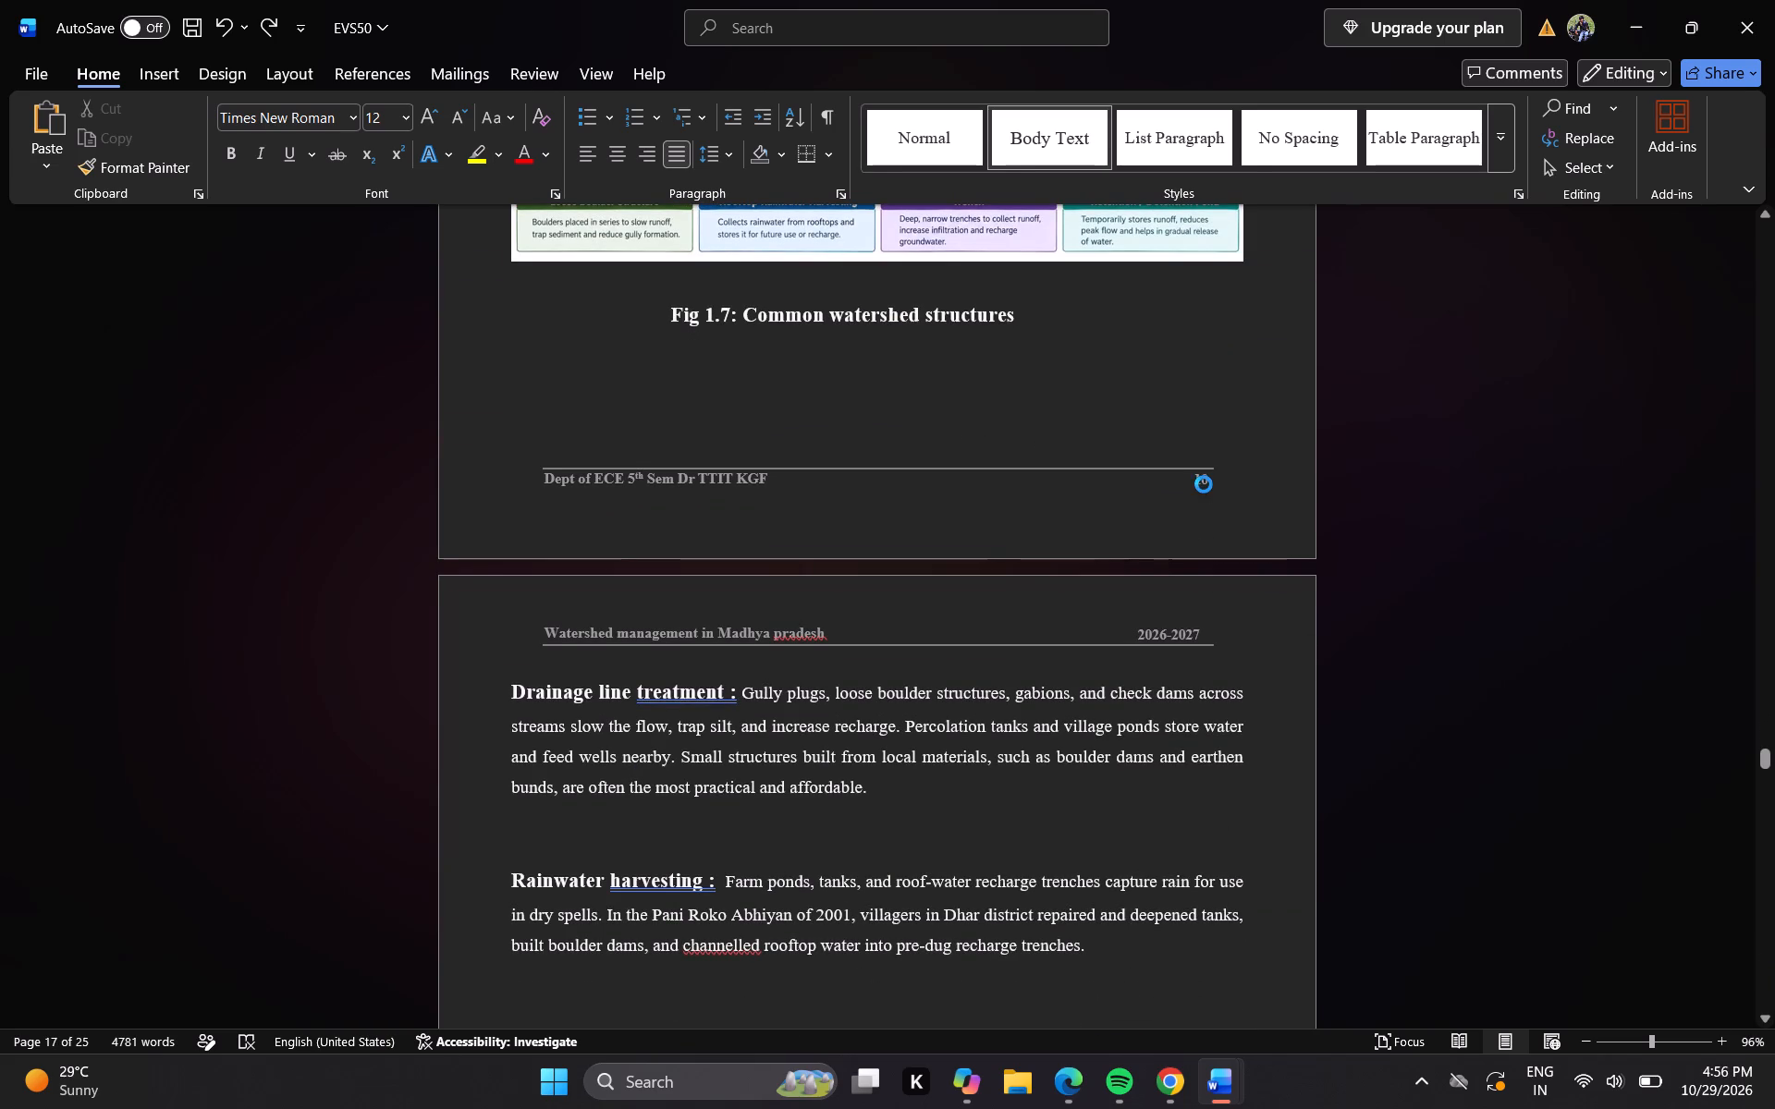
double_click(1204, 484)
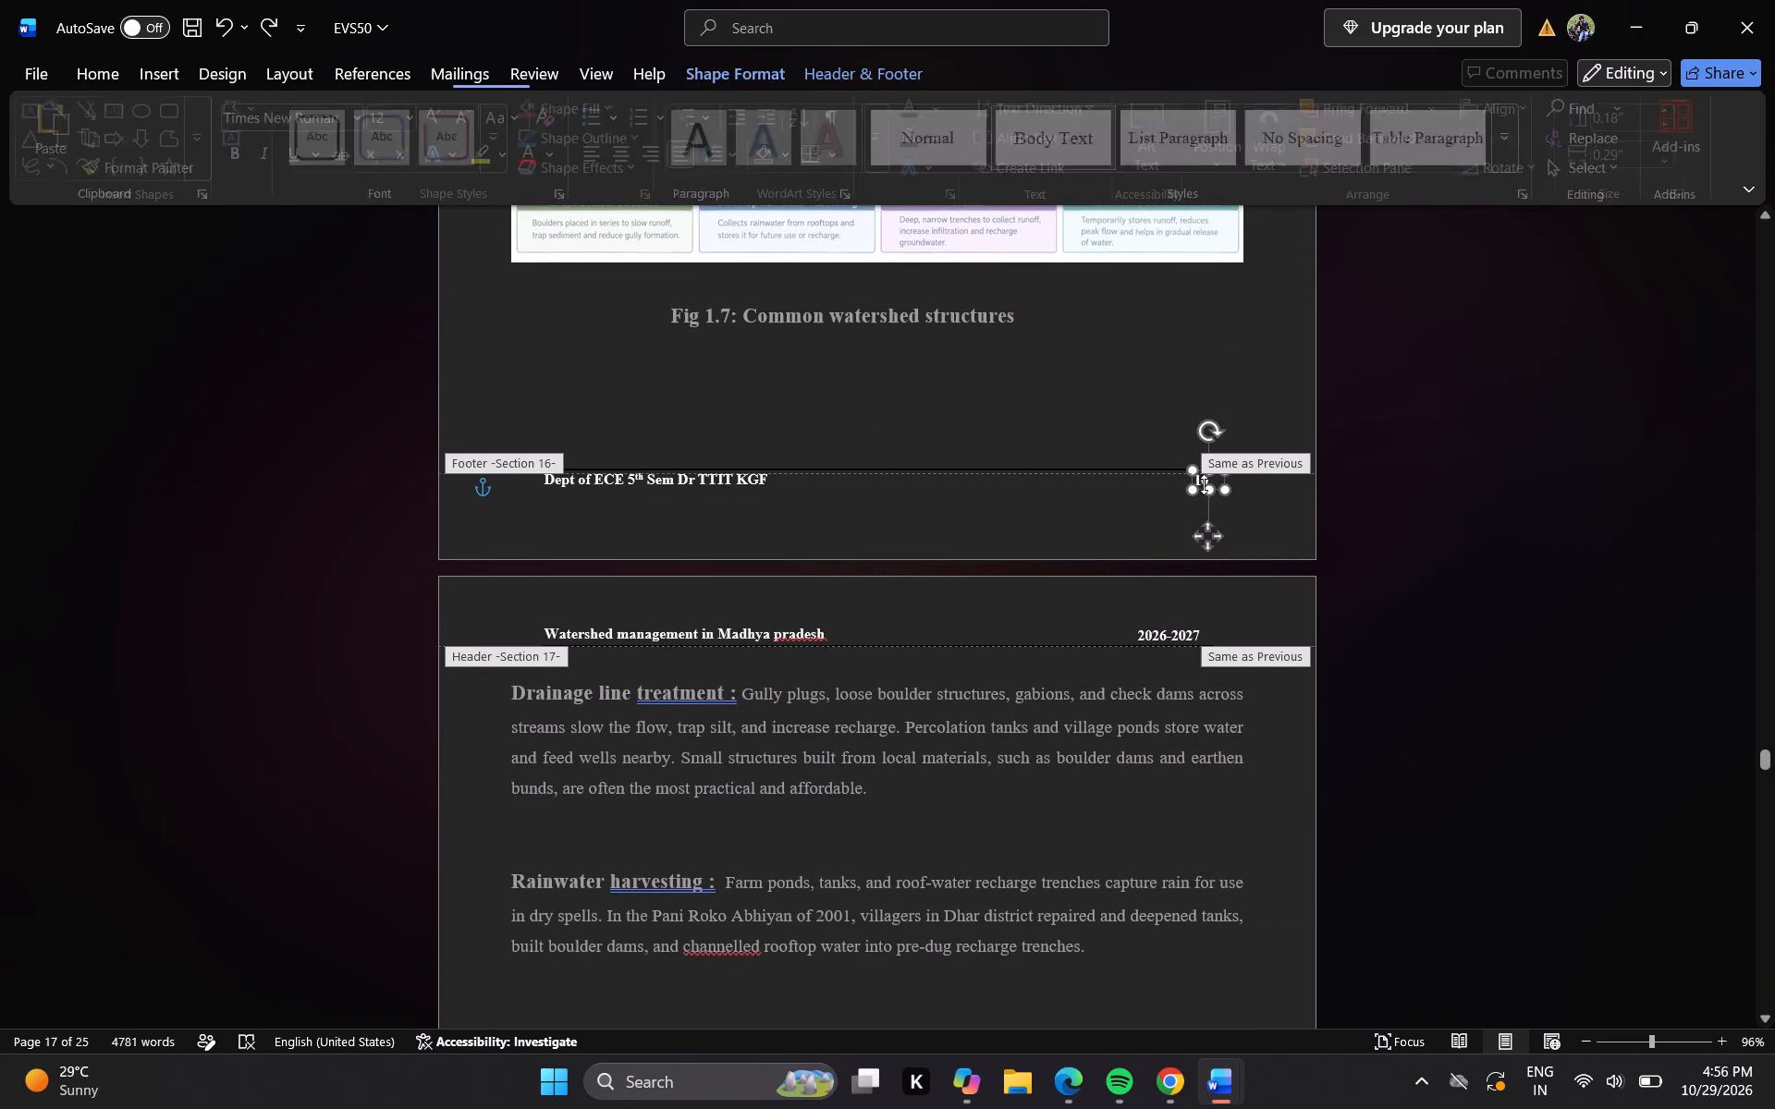
click(1212, 480)
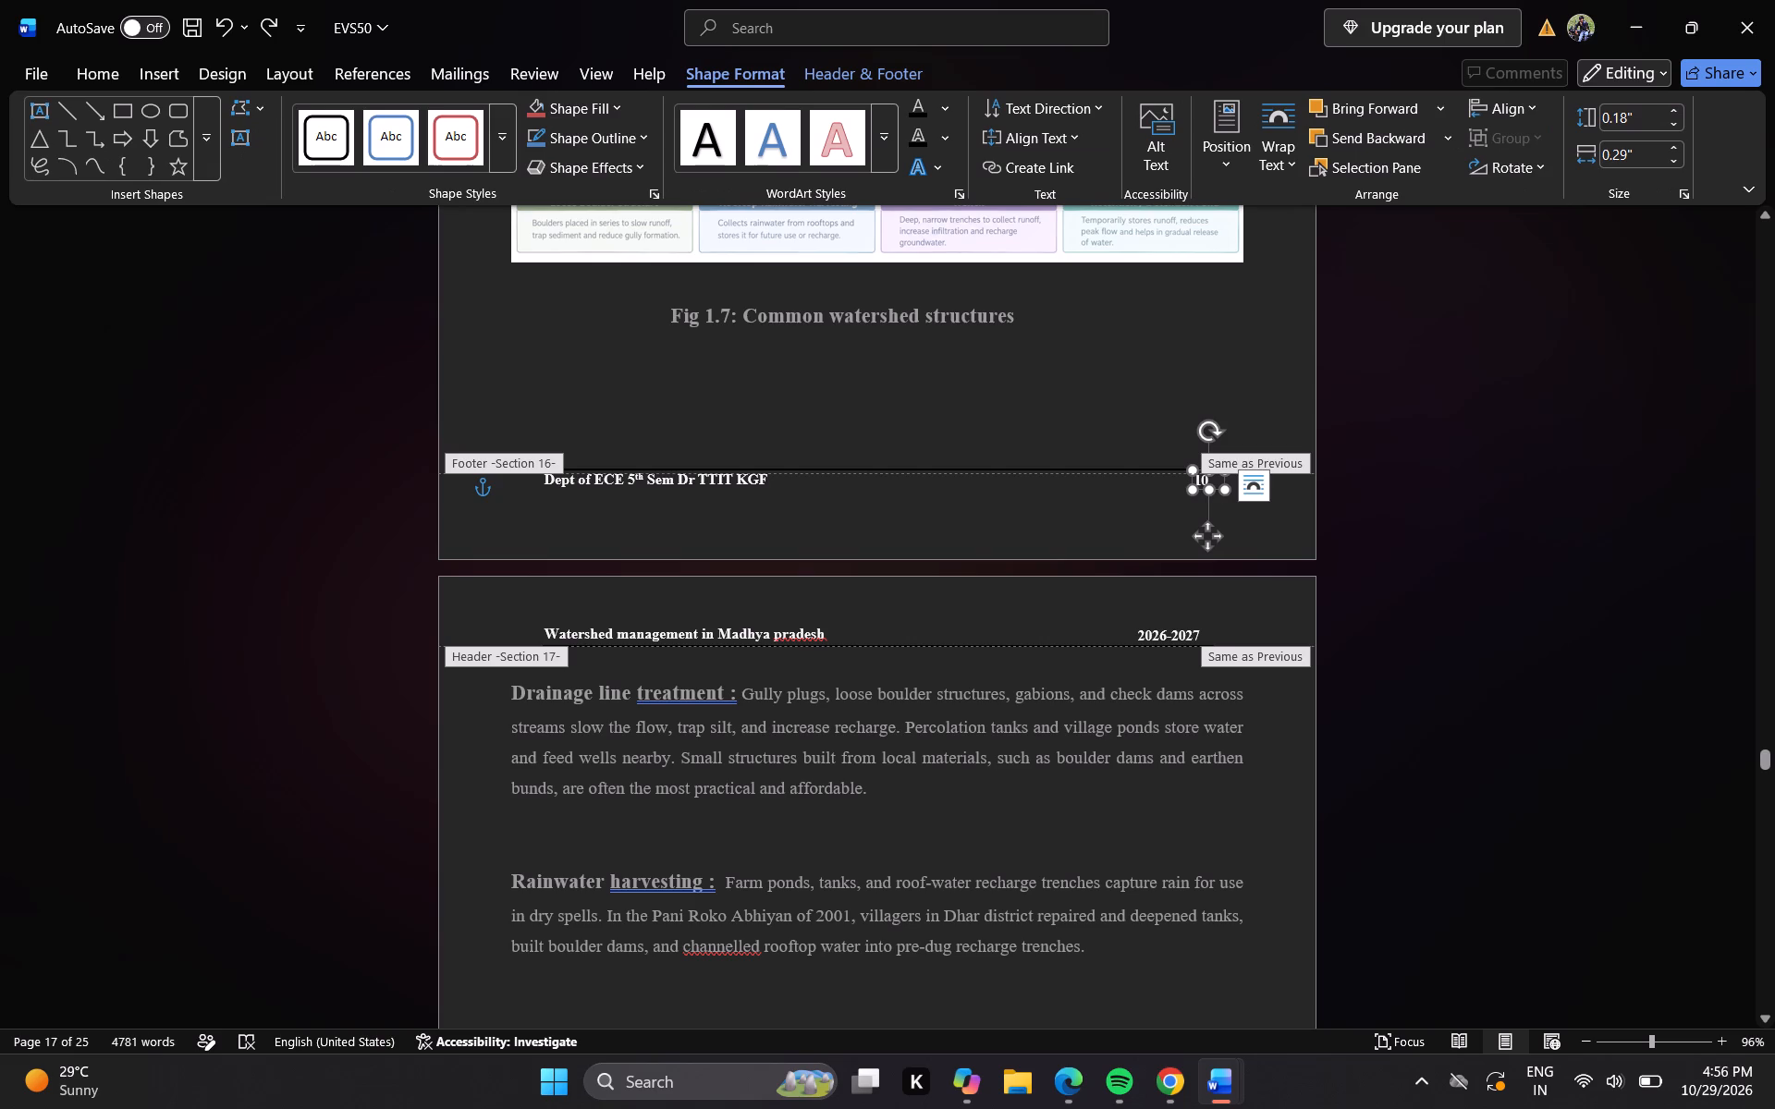
key(BackSpace)
key(BackSpace)
text(11)
key(Return)
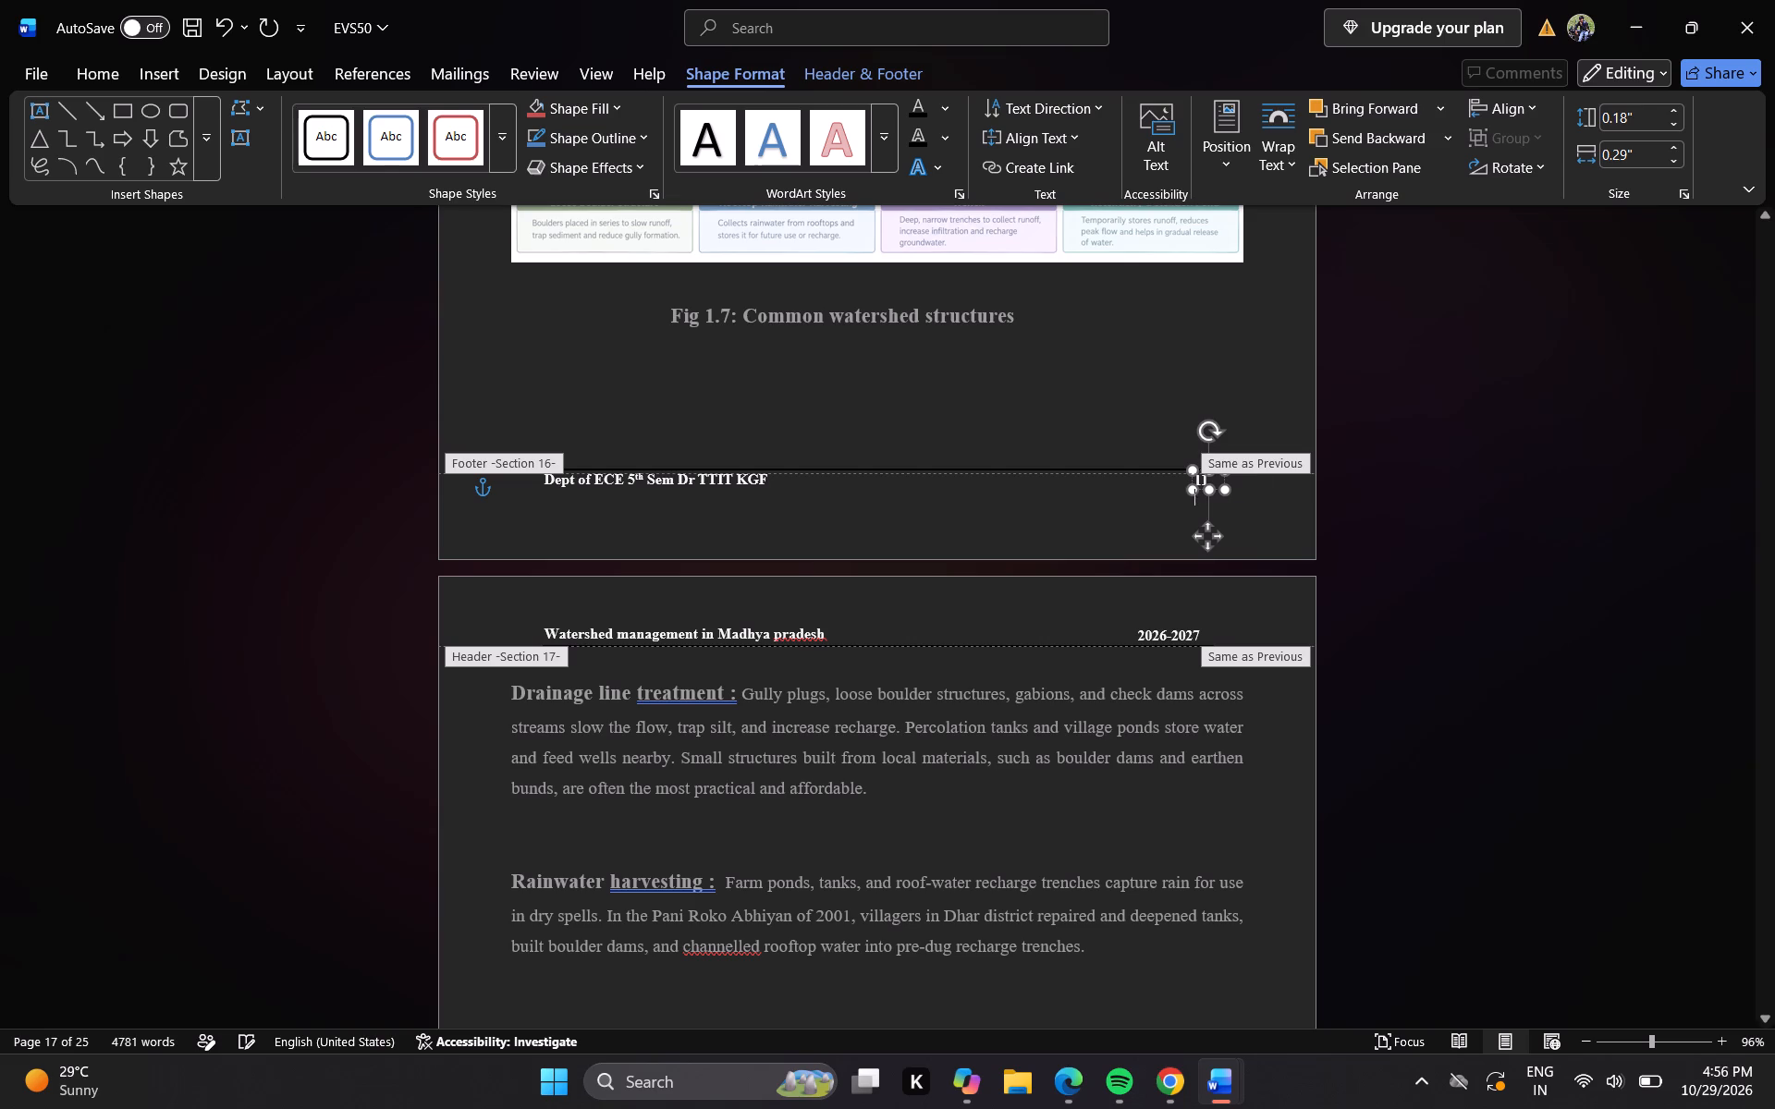
double_click(1176, 372)
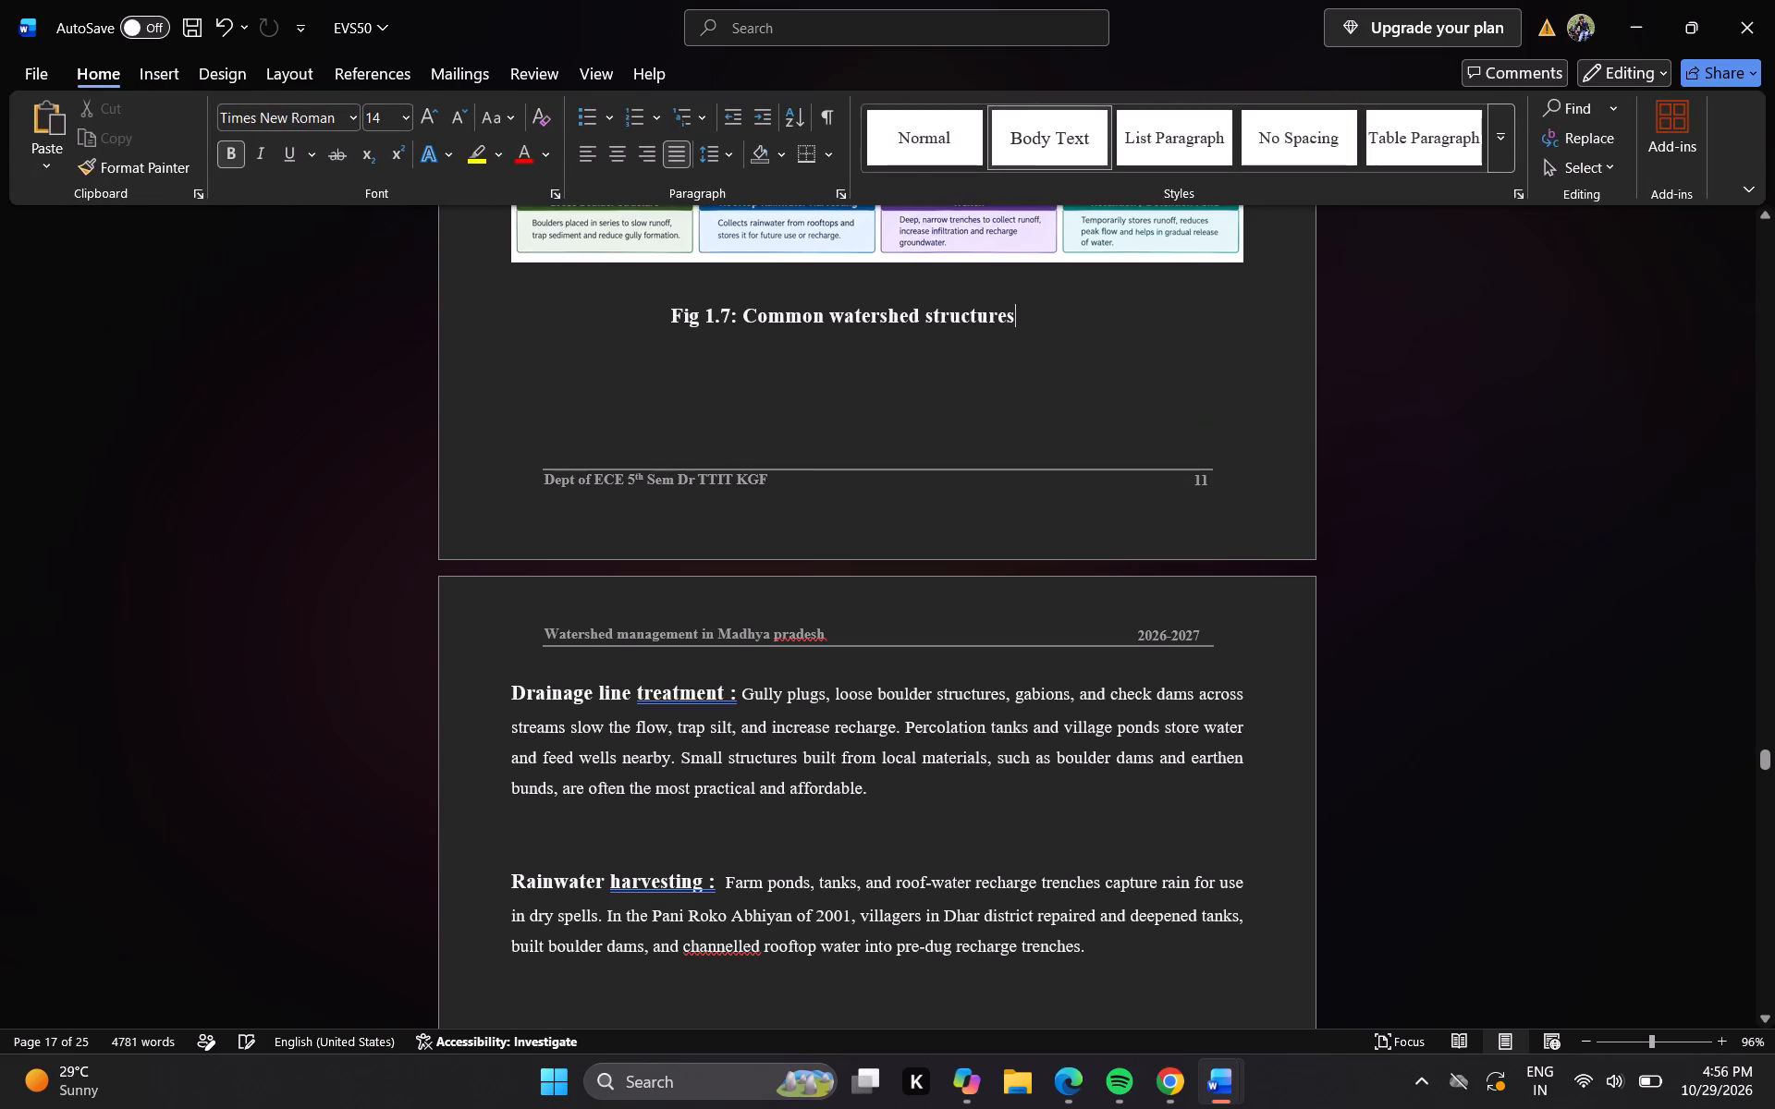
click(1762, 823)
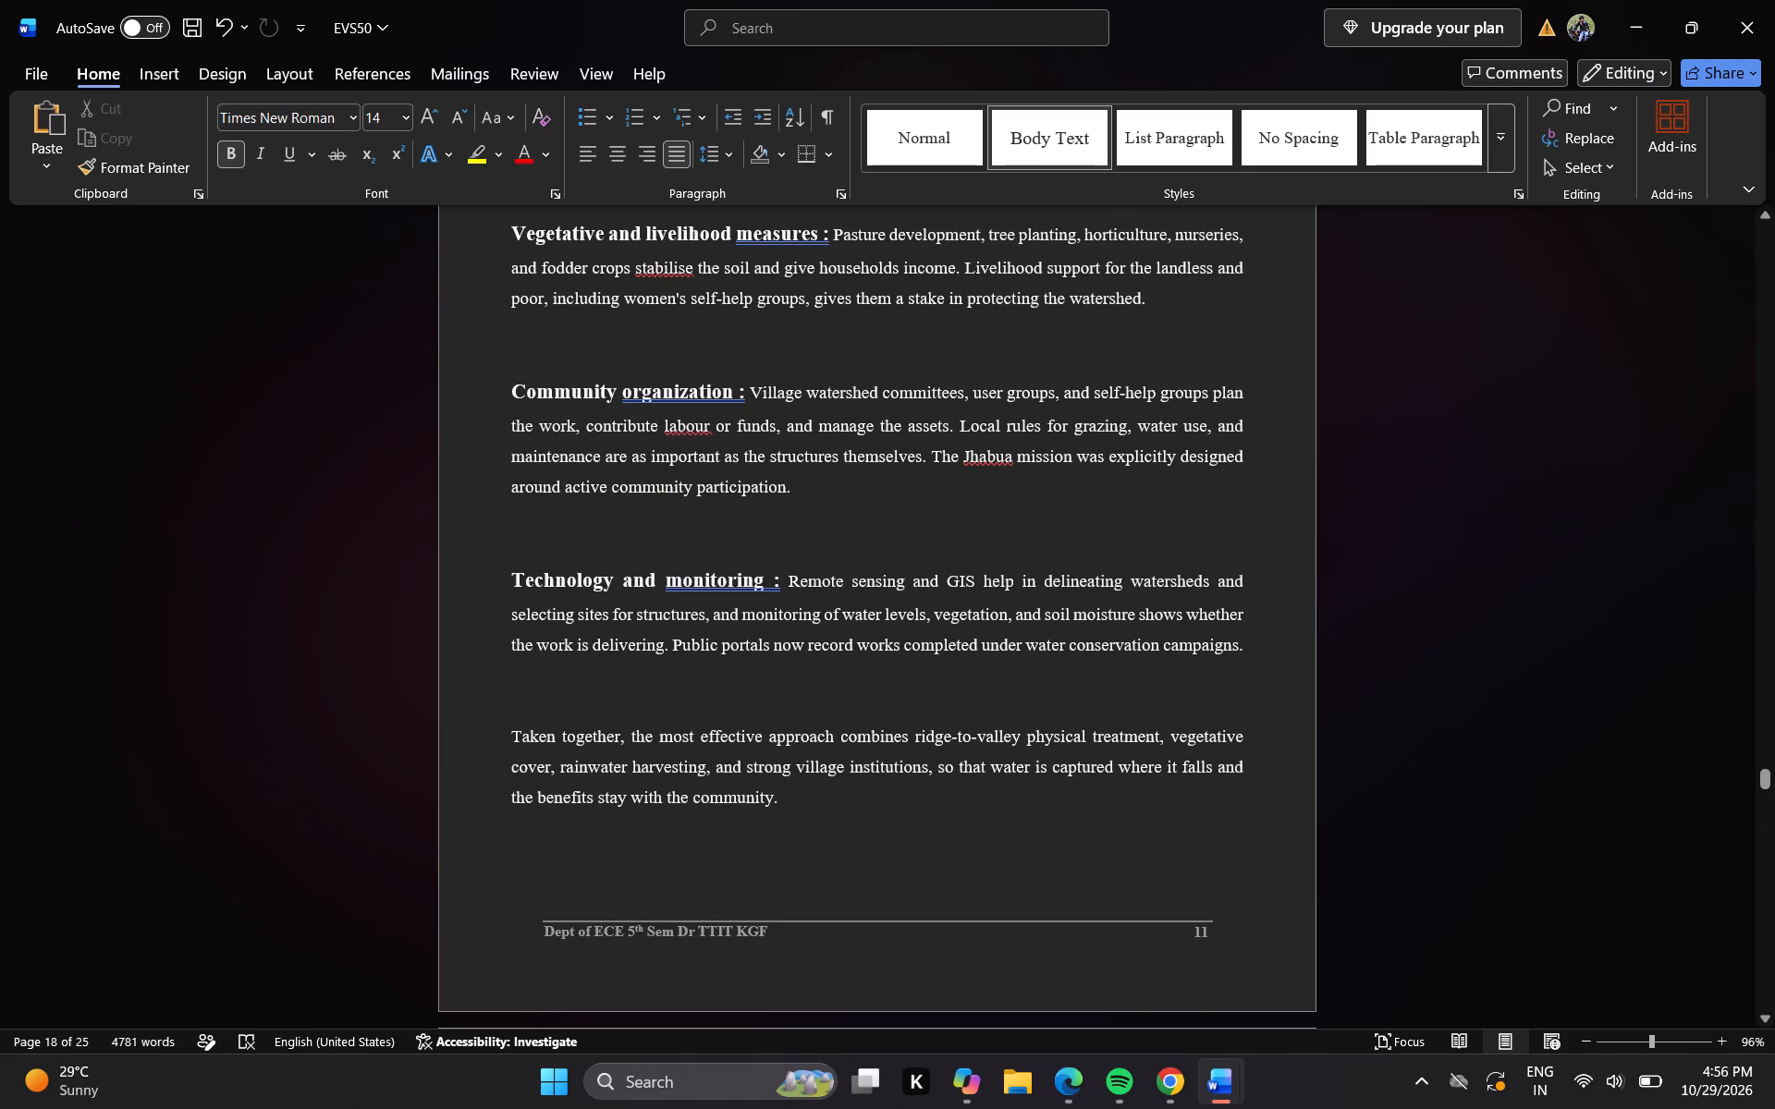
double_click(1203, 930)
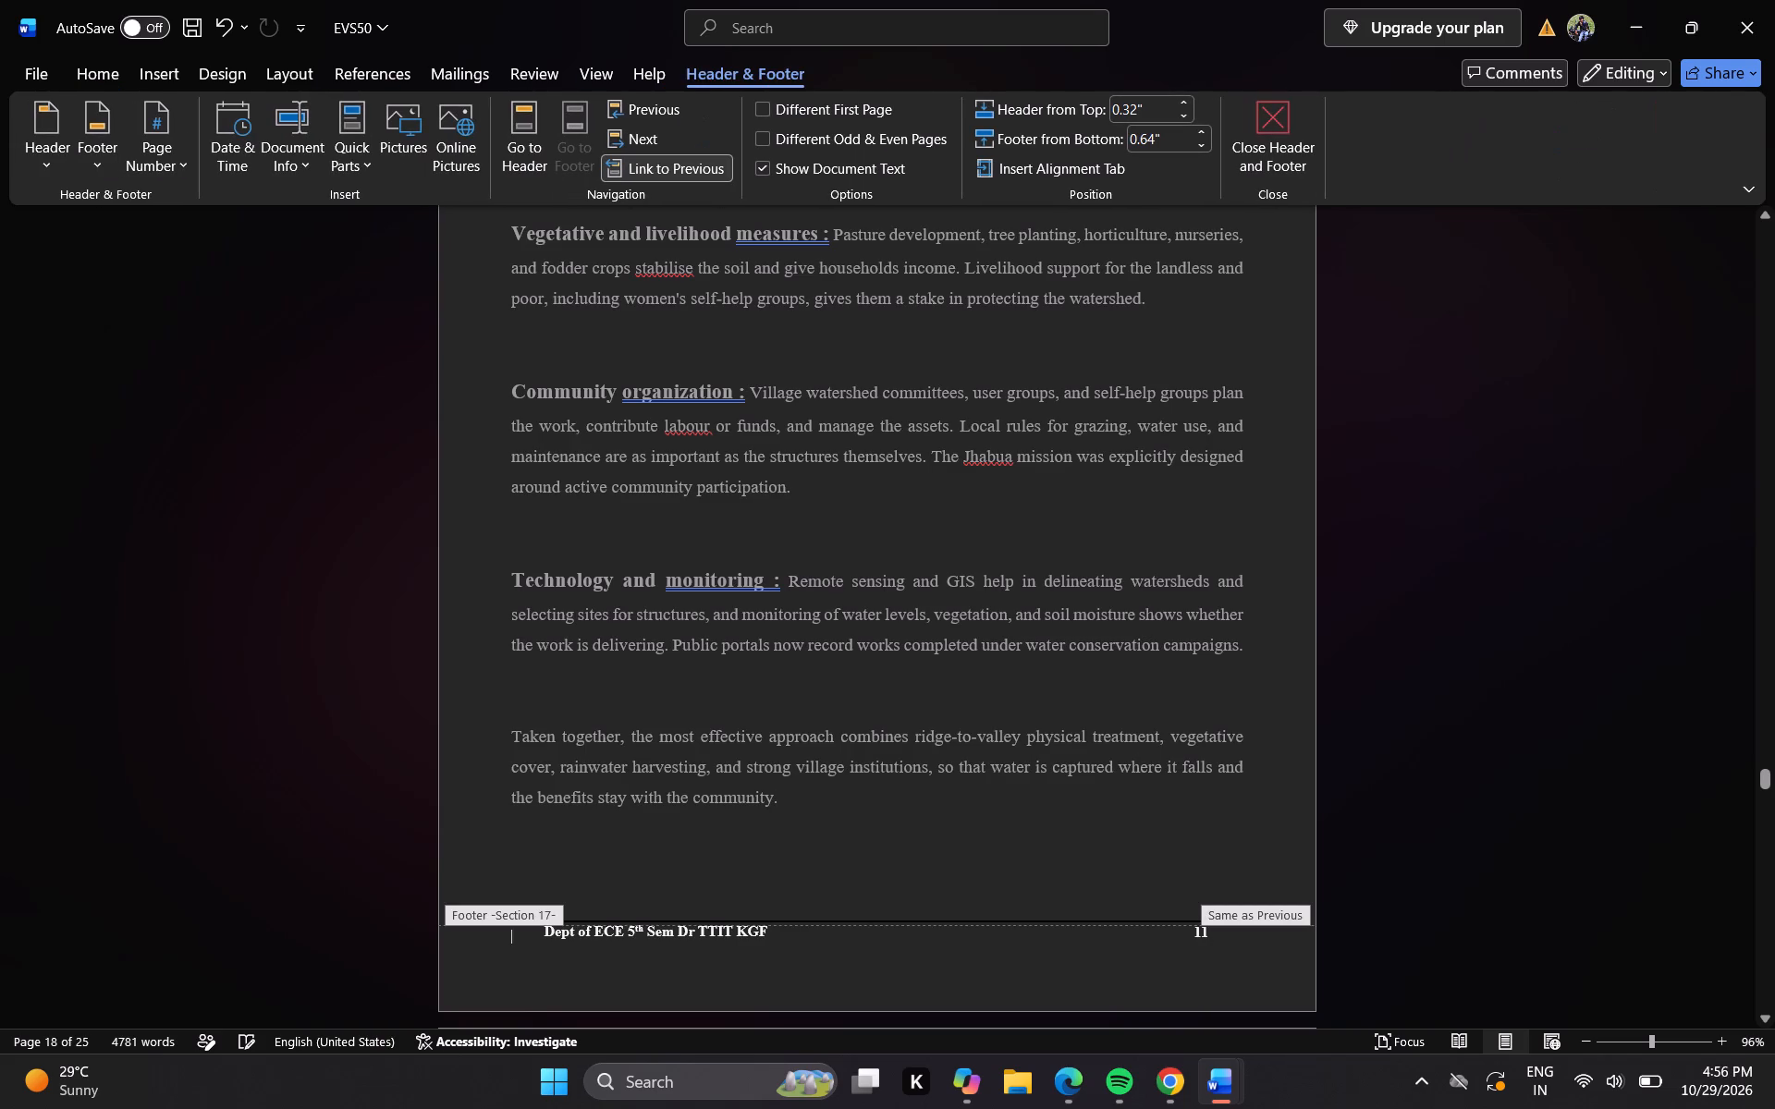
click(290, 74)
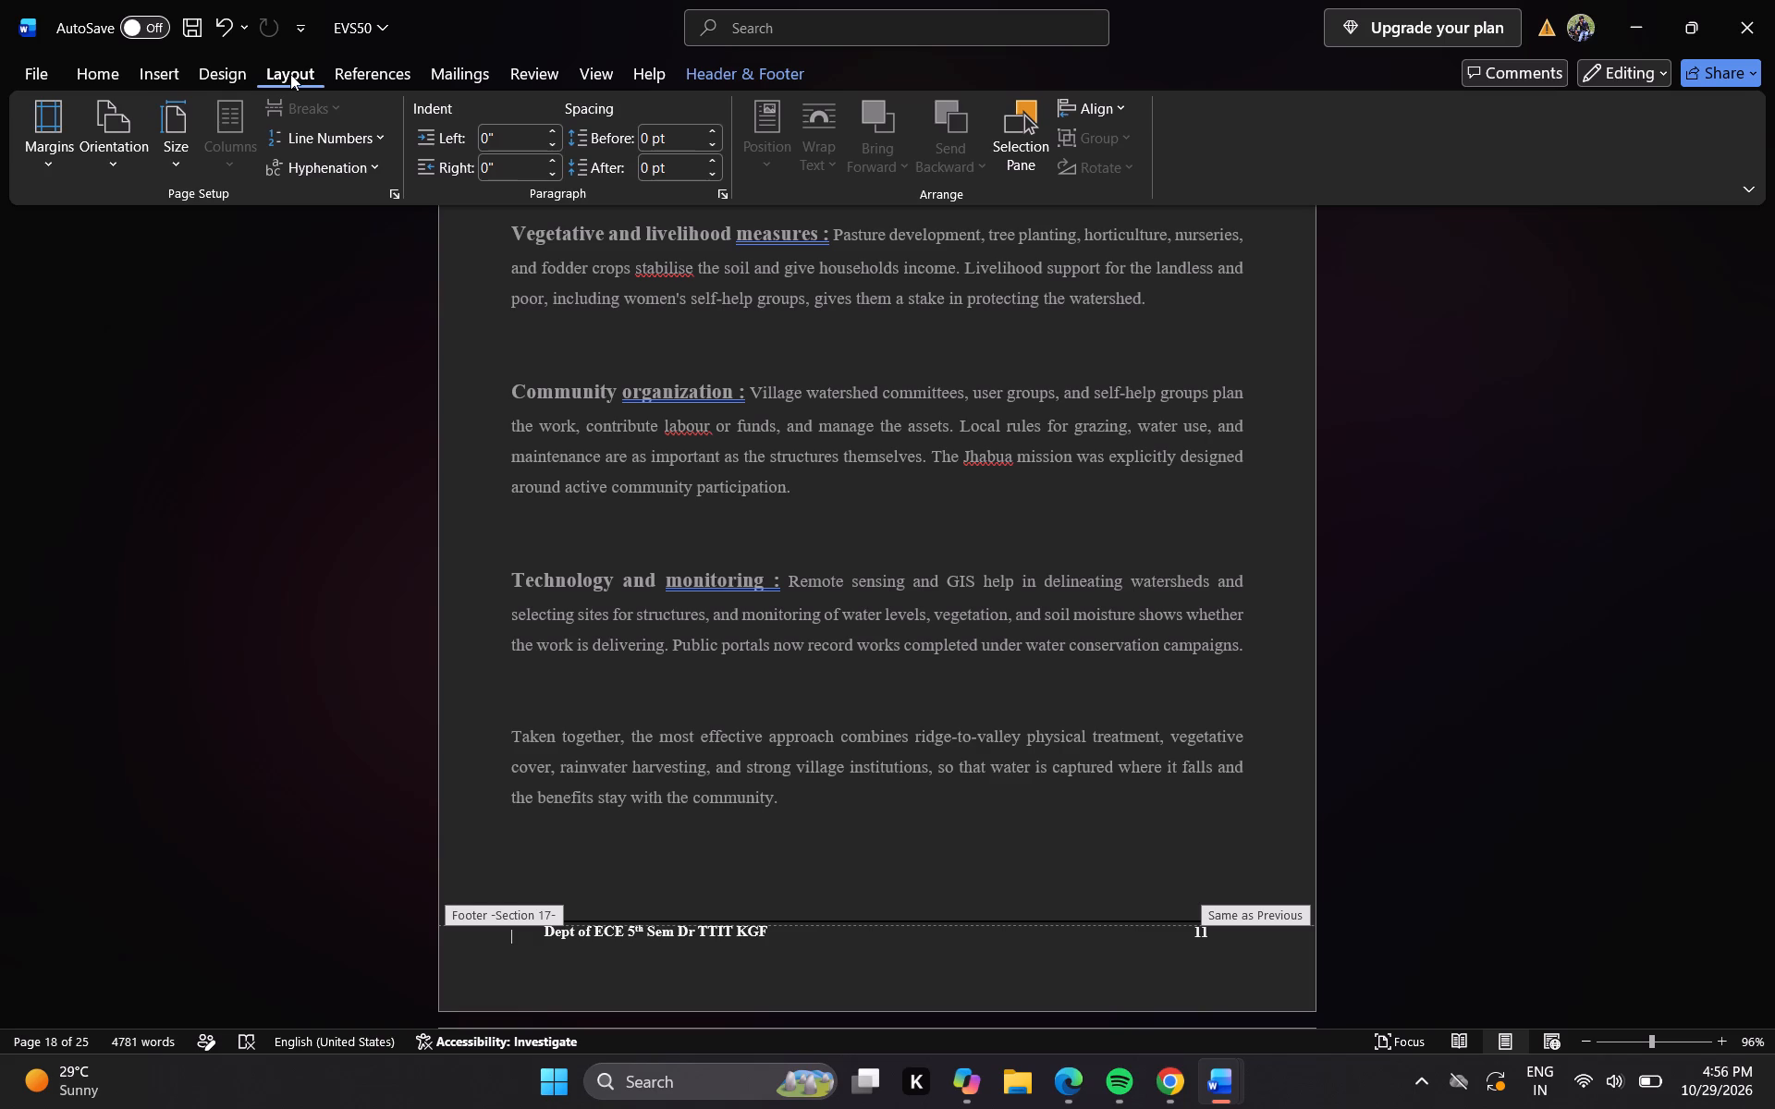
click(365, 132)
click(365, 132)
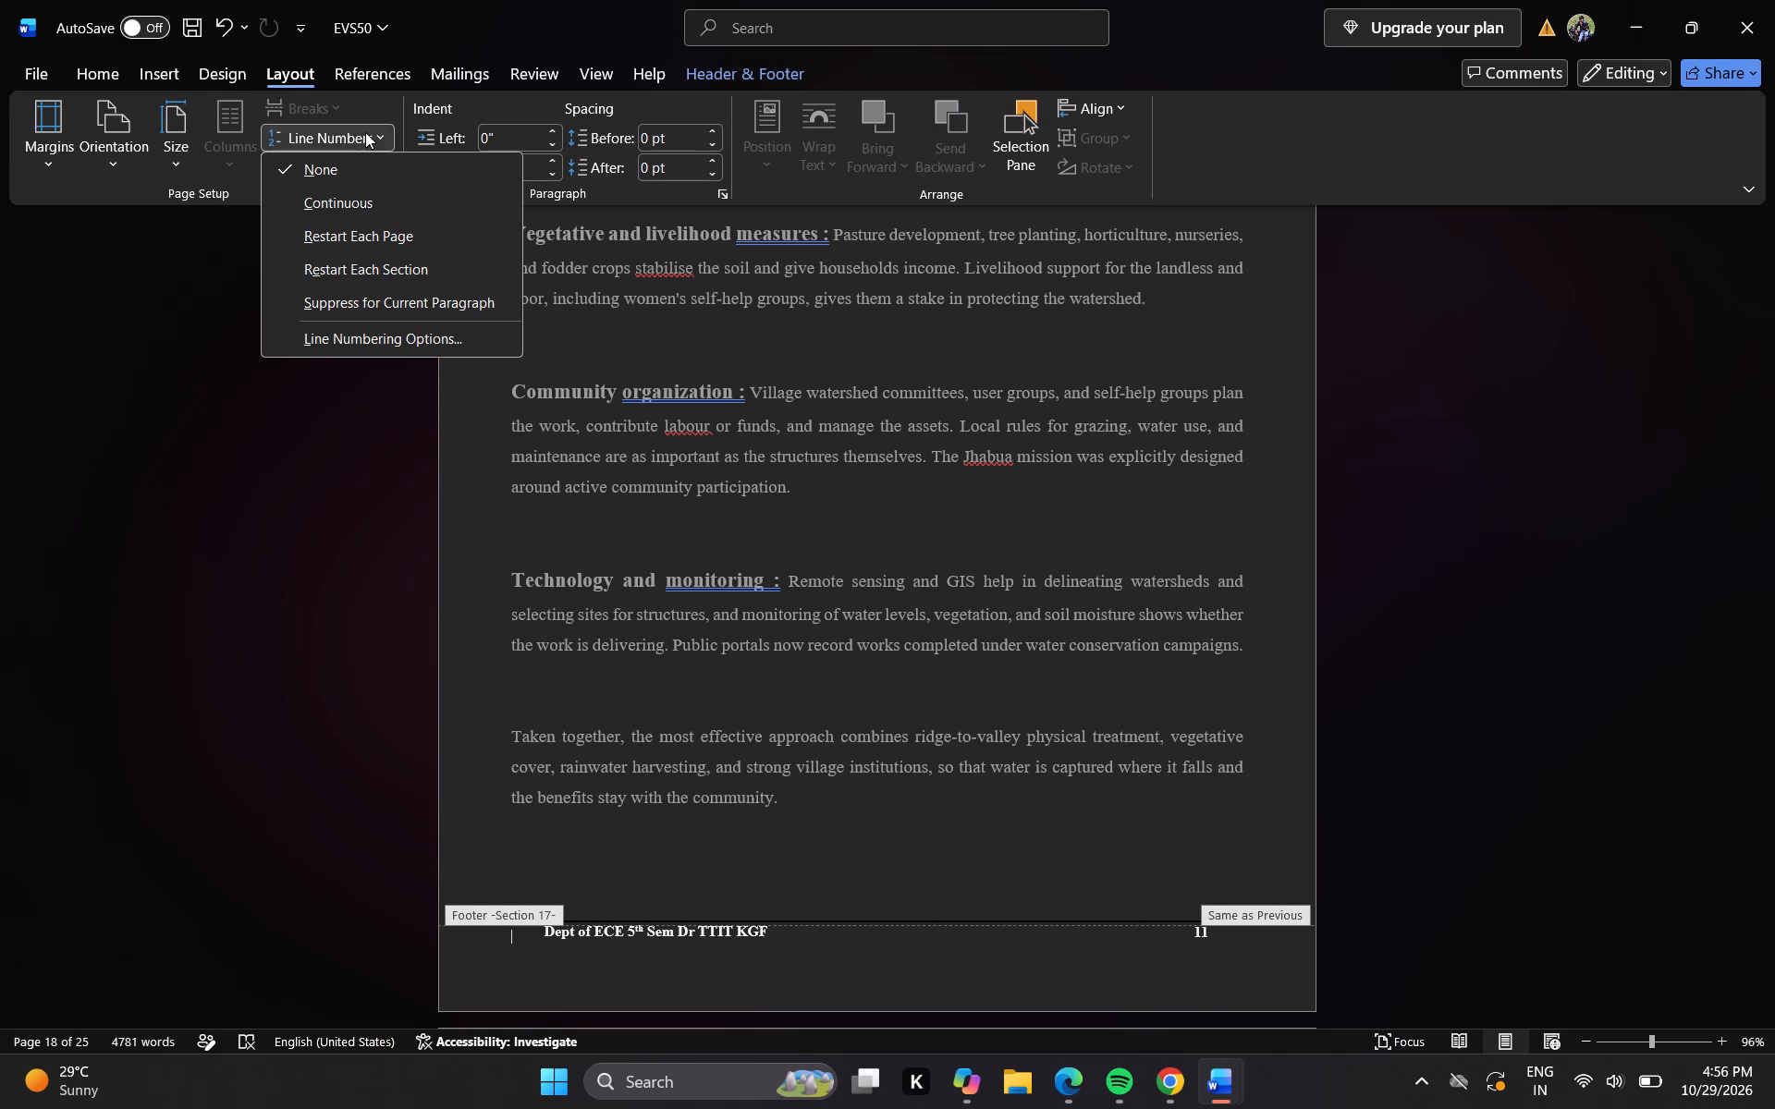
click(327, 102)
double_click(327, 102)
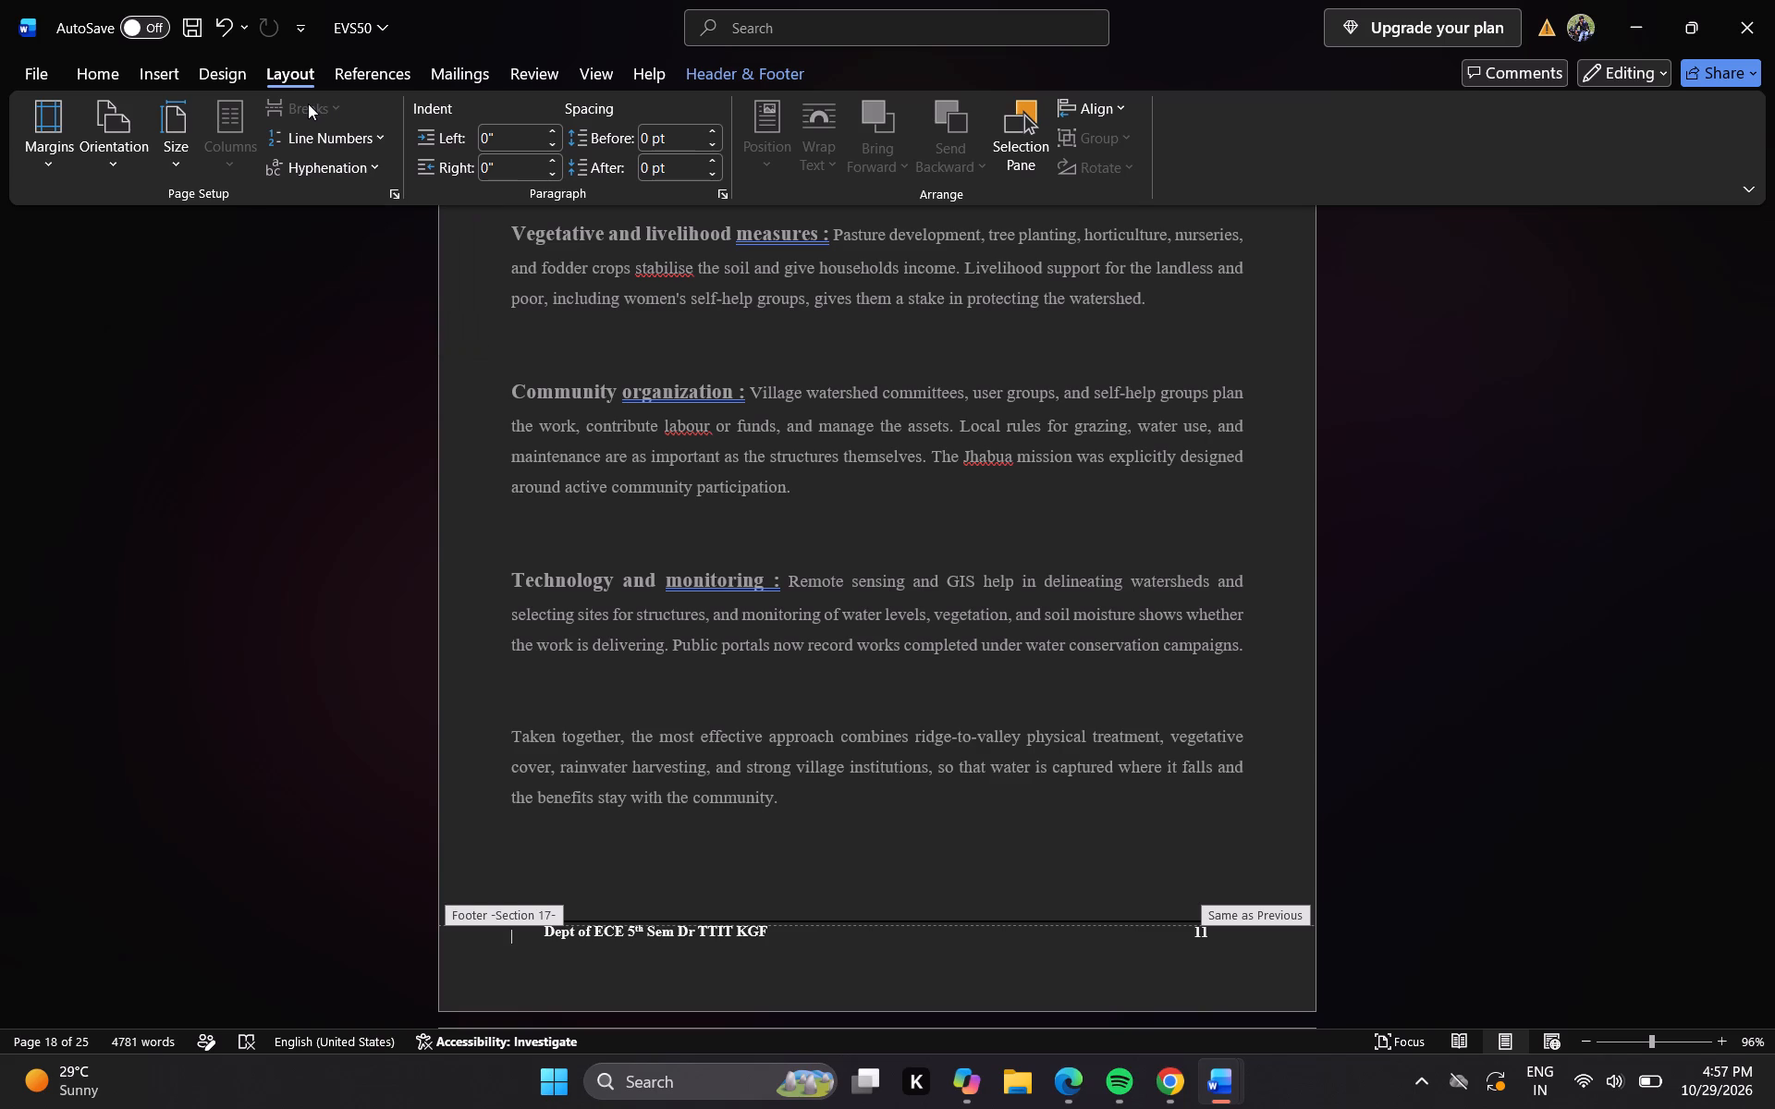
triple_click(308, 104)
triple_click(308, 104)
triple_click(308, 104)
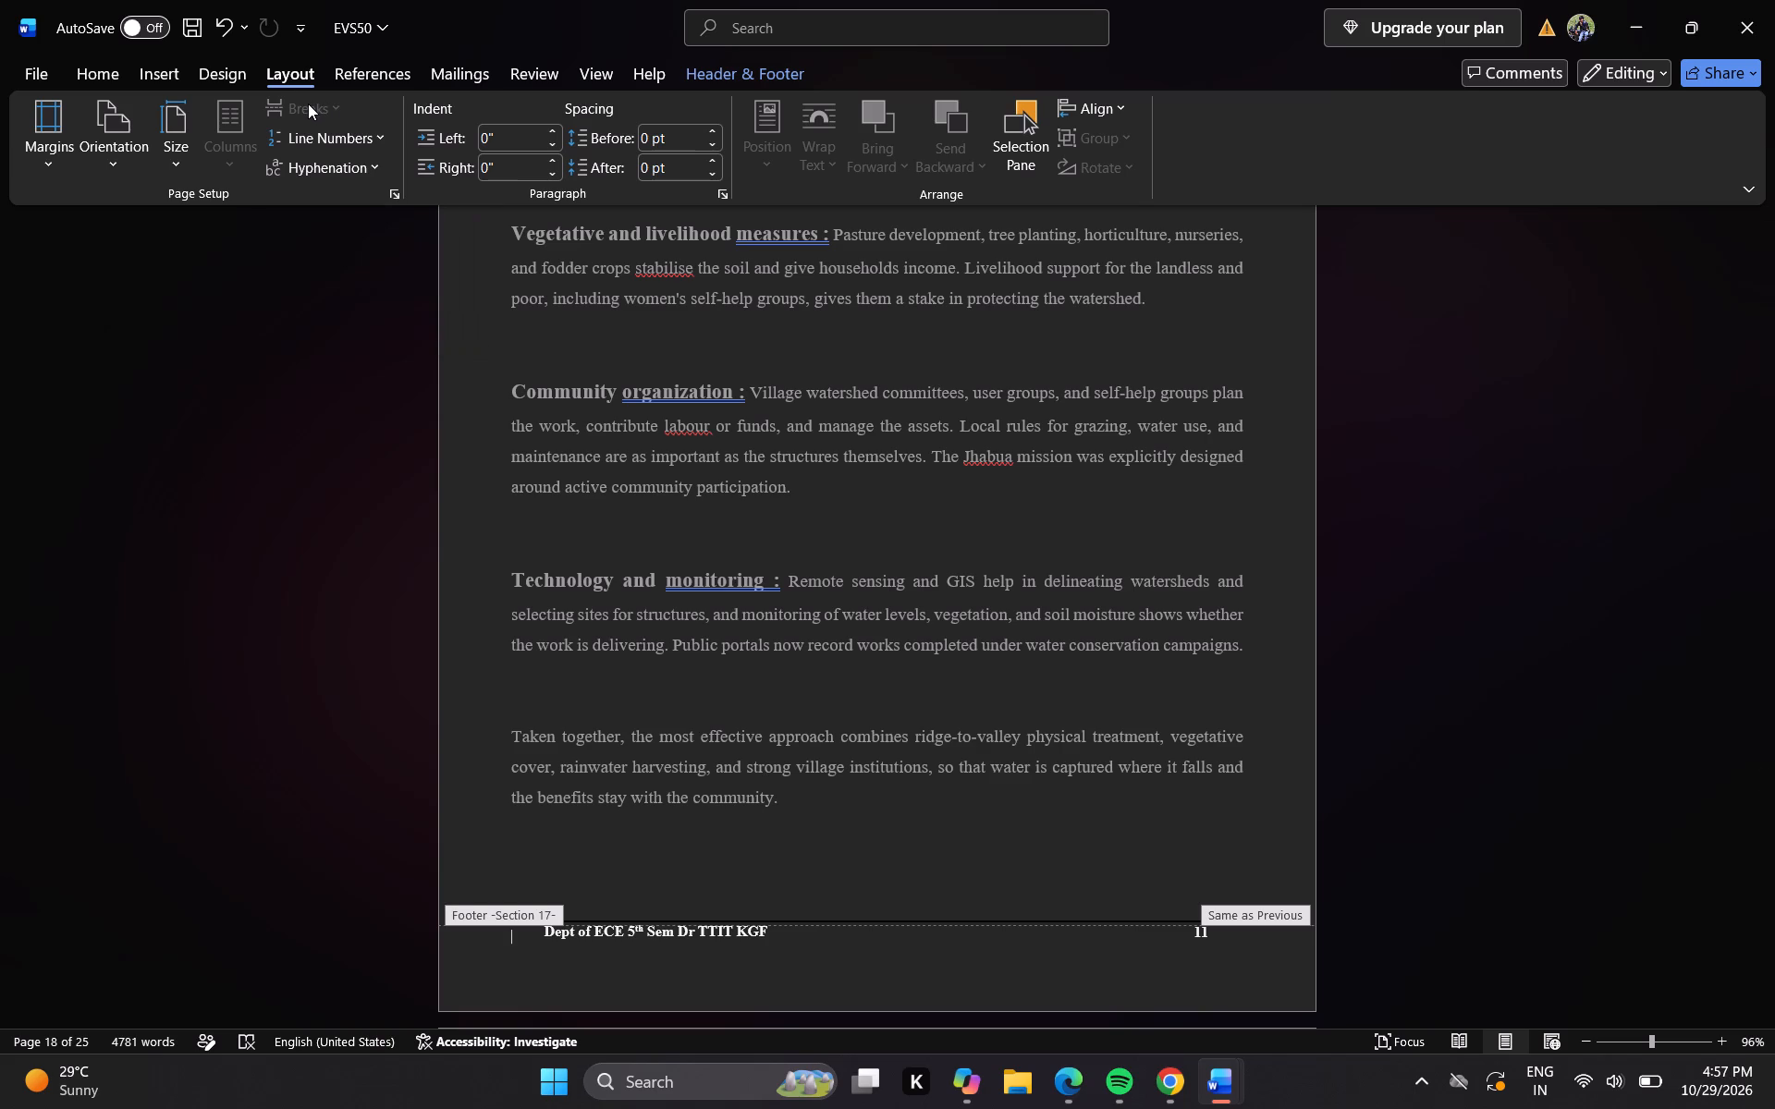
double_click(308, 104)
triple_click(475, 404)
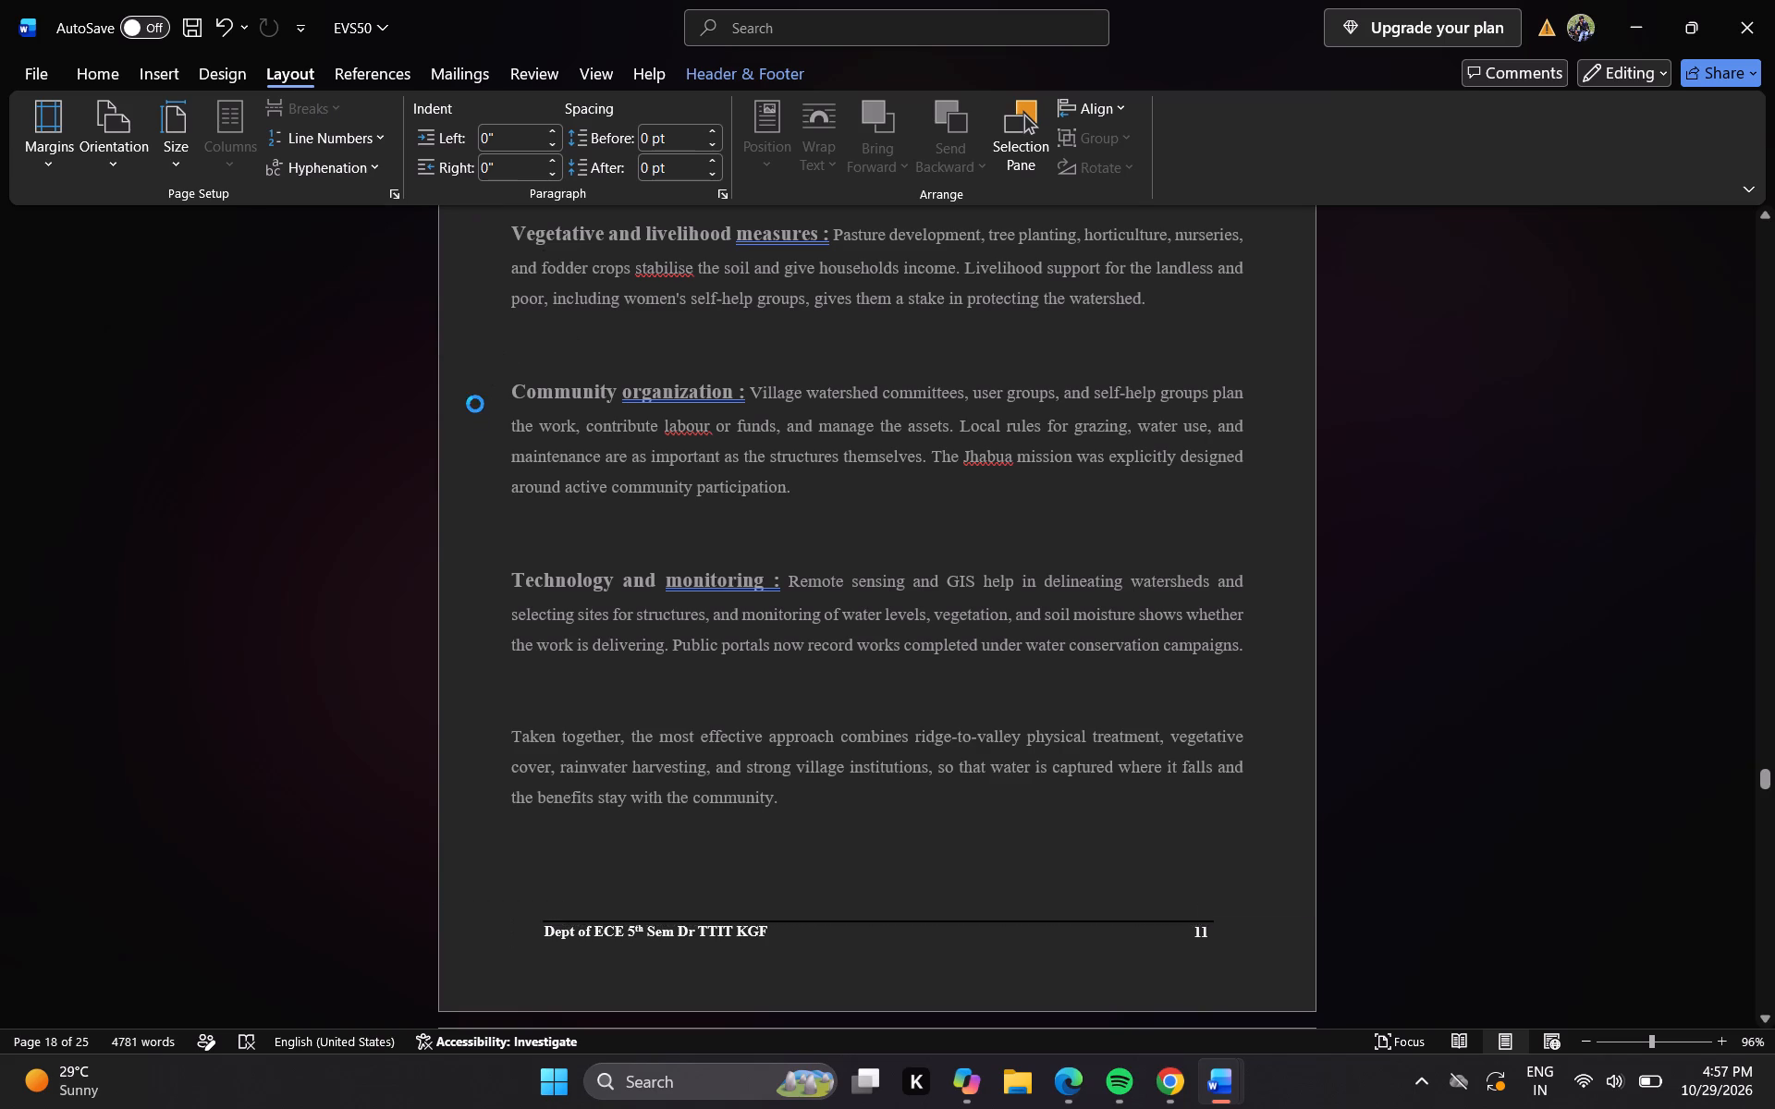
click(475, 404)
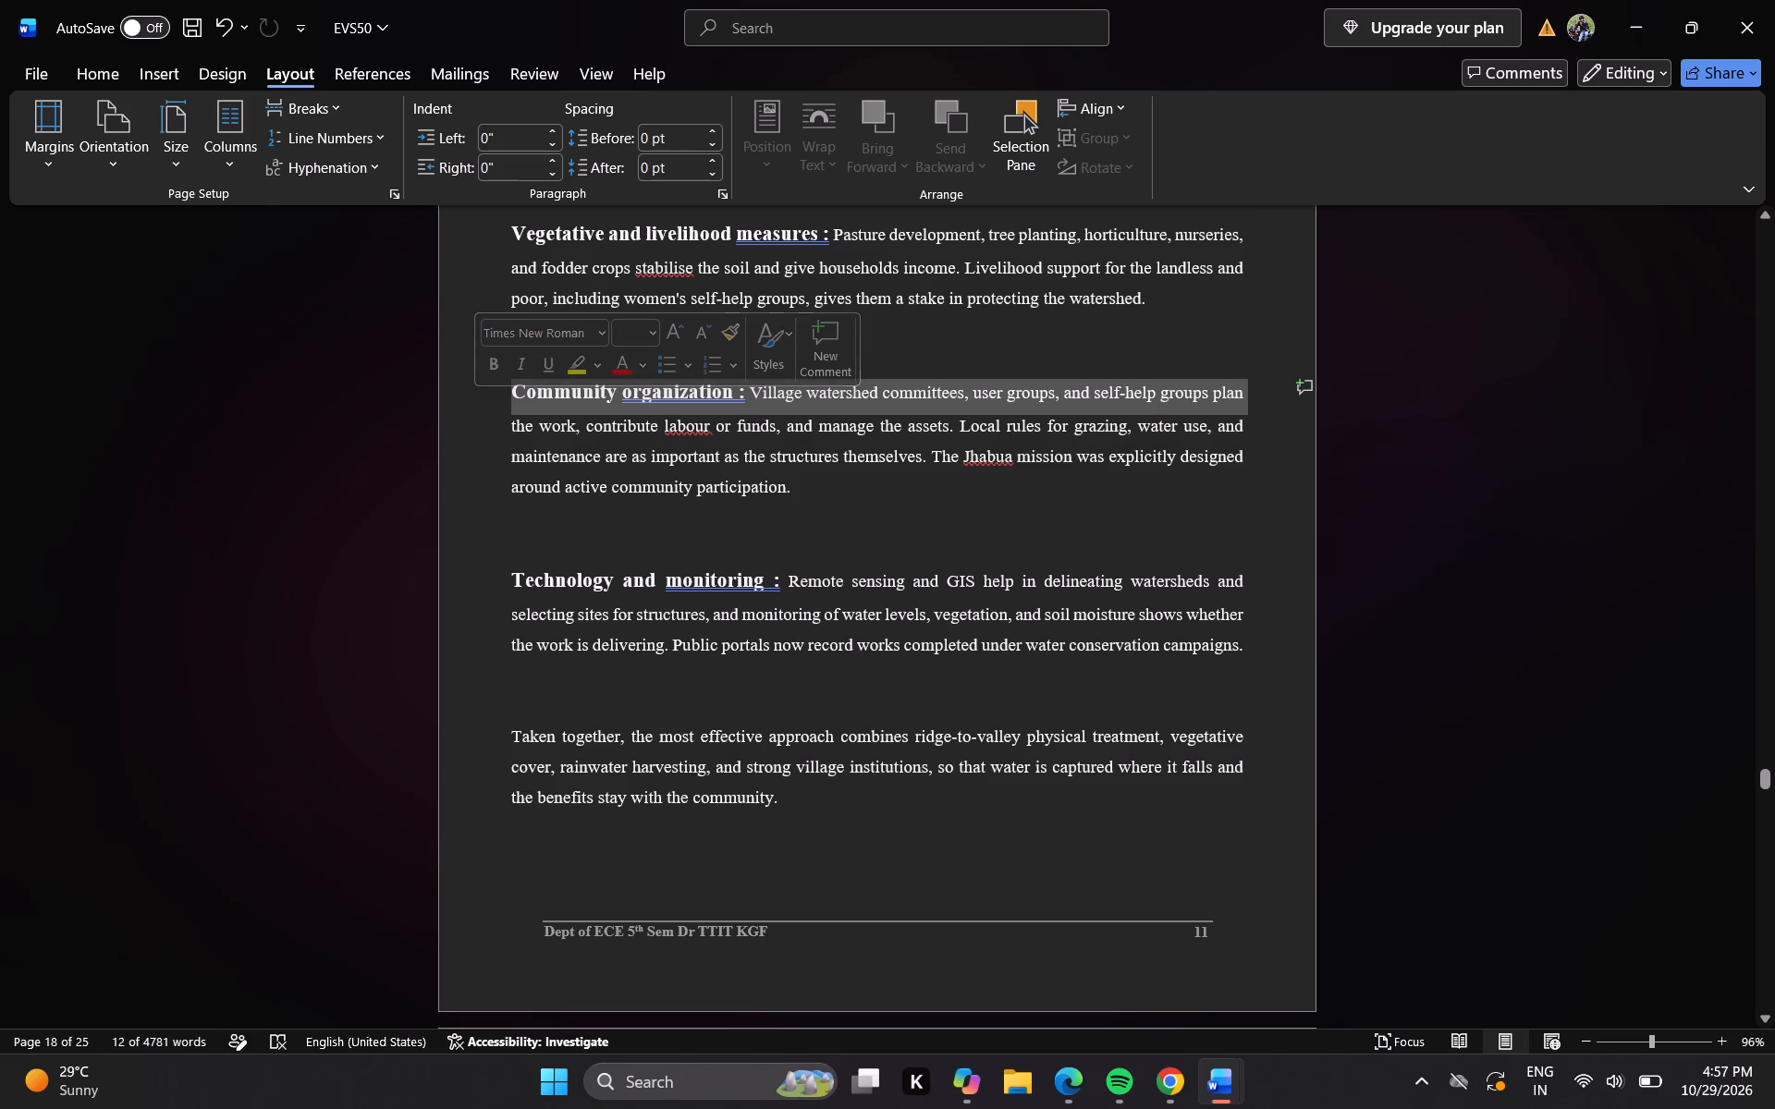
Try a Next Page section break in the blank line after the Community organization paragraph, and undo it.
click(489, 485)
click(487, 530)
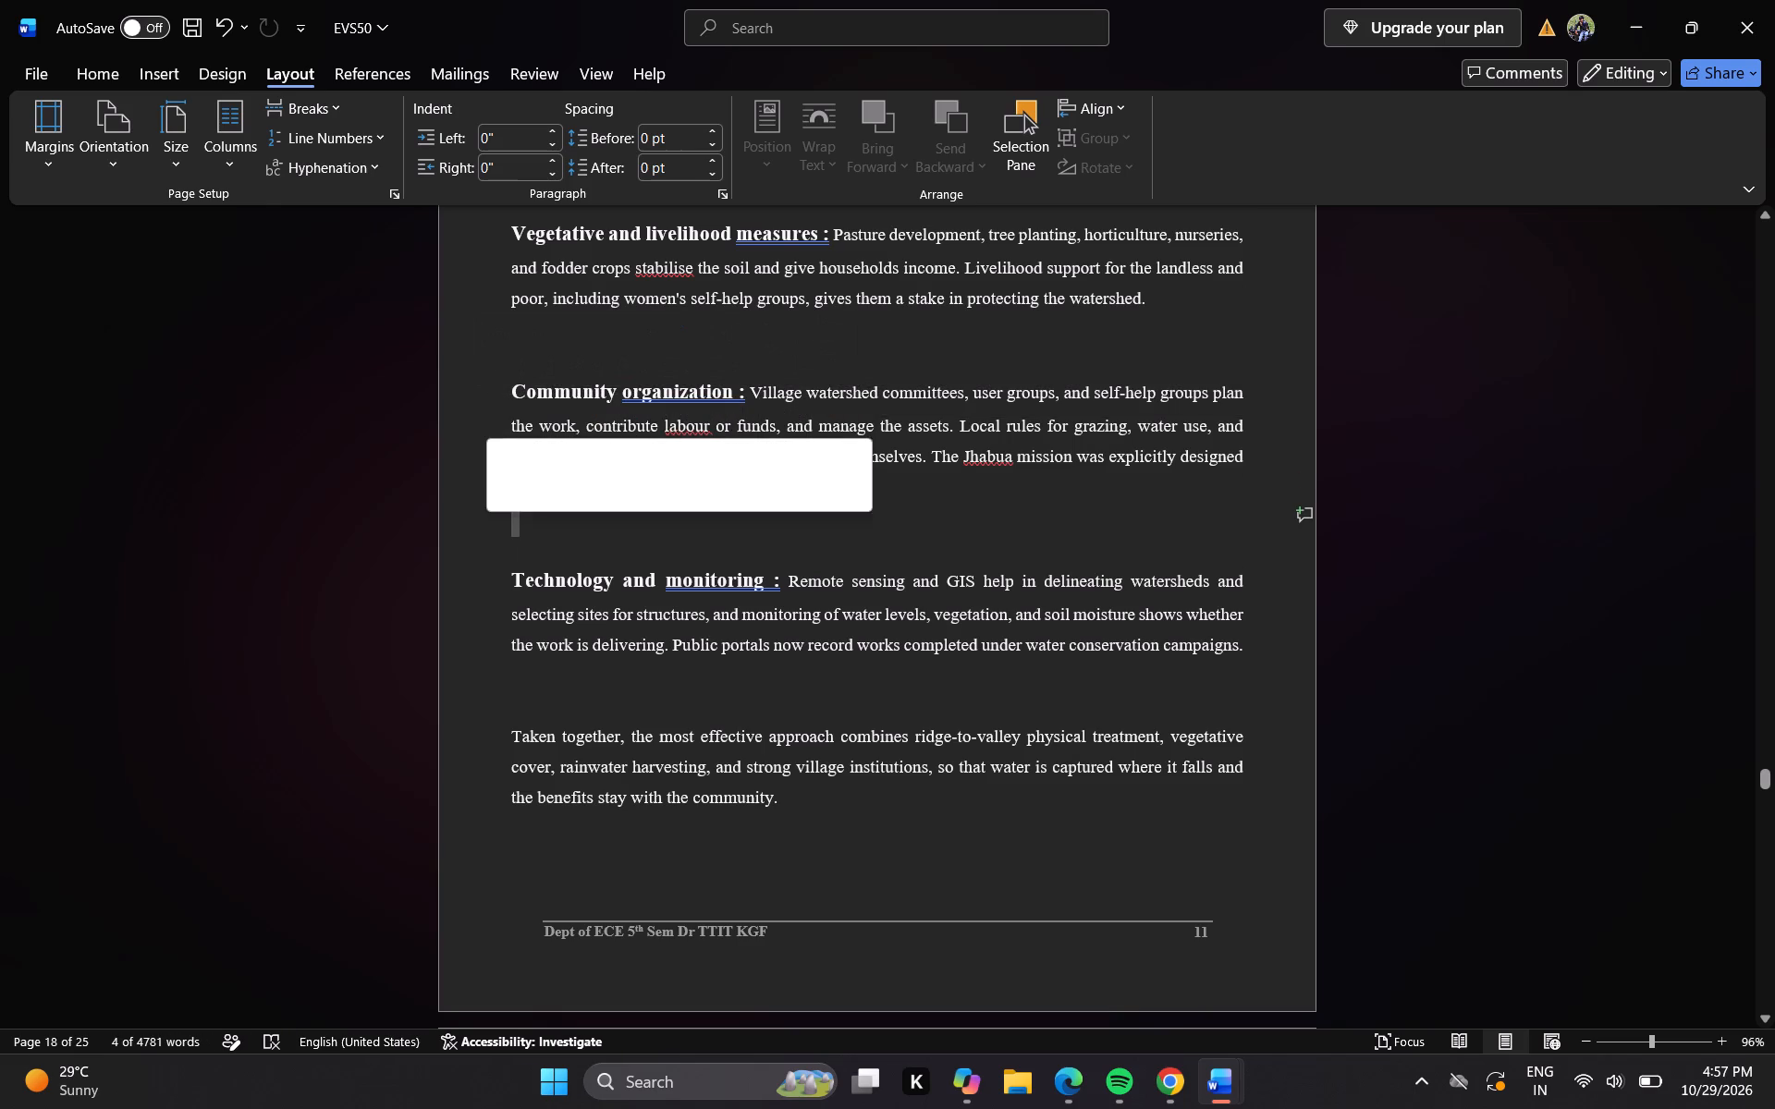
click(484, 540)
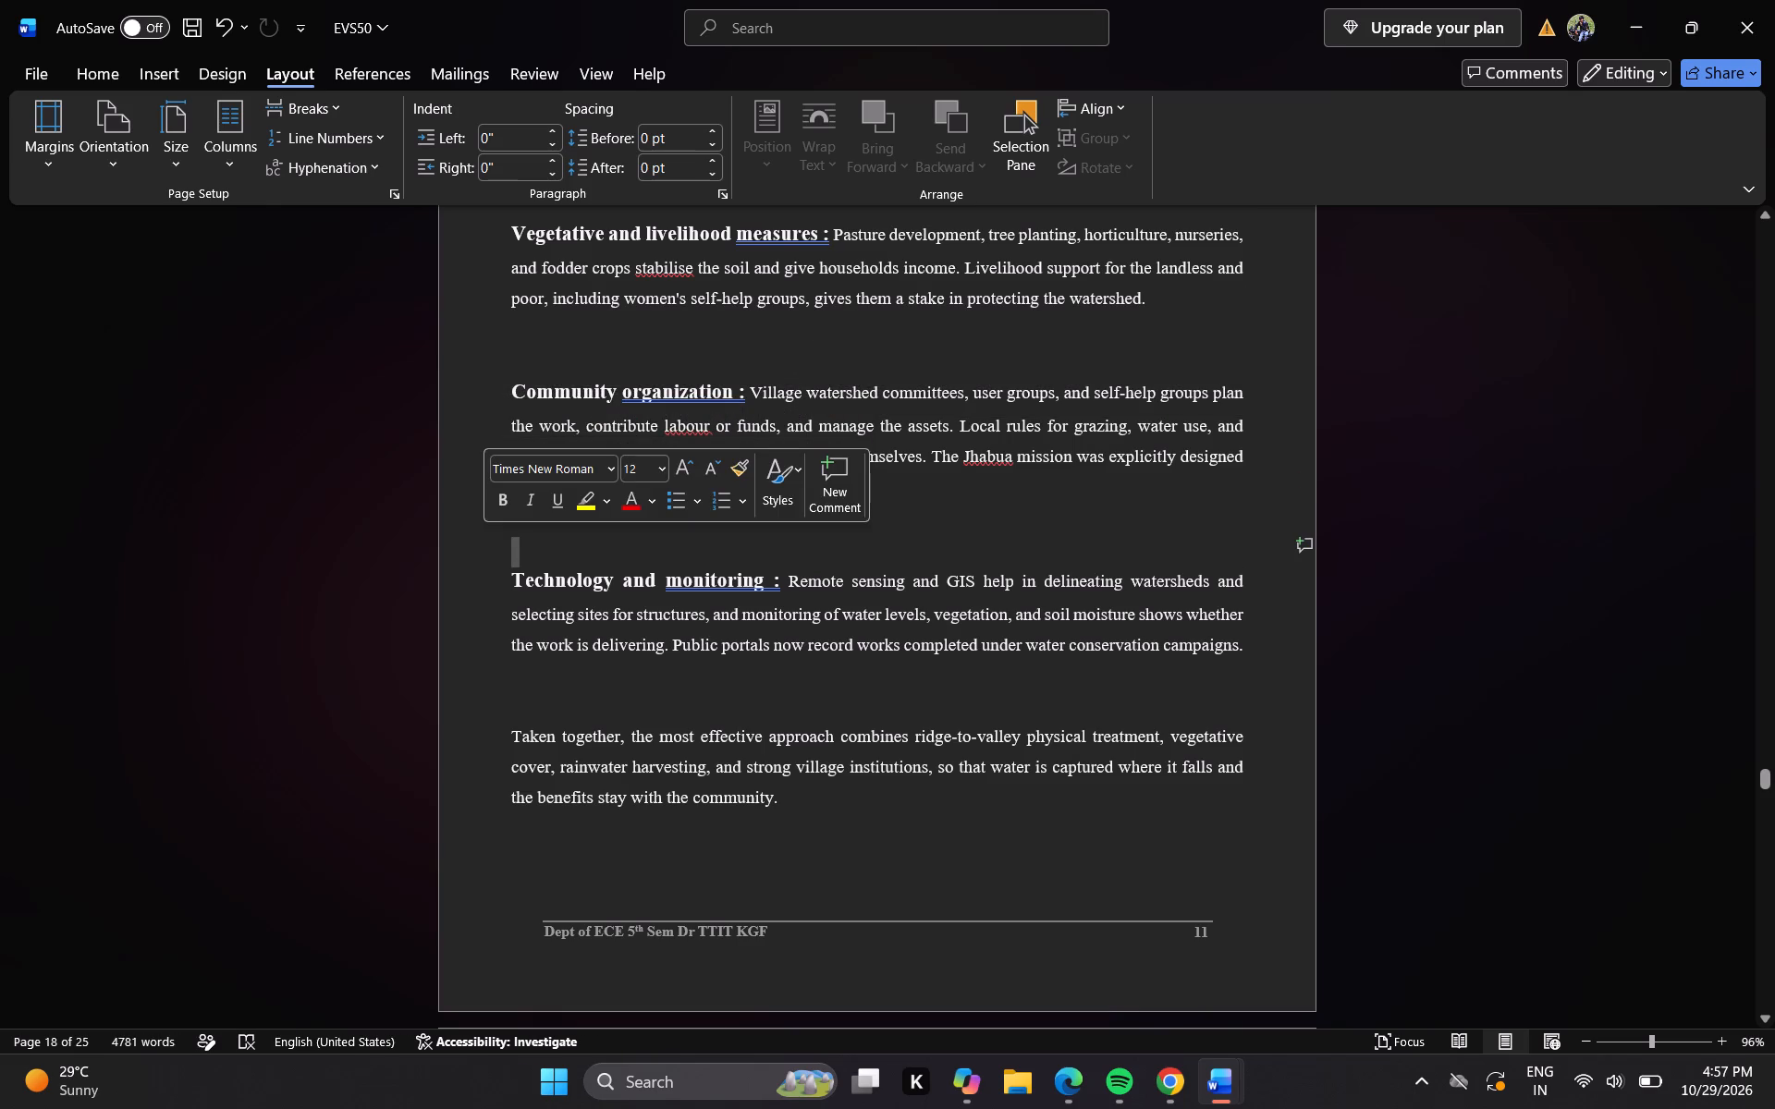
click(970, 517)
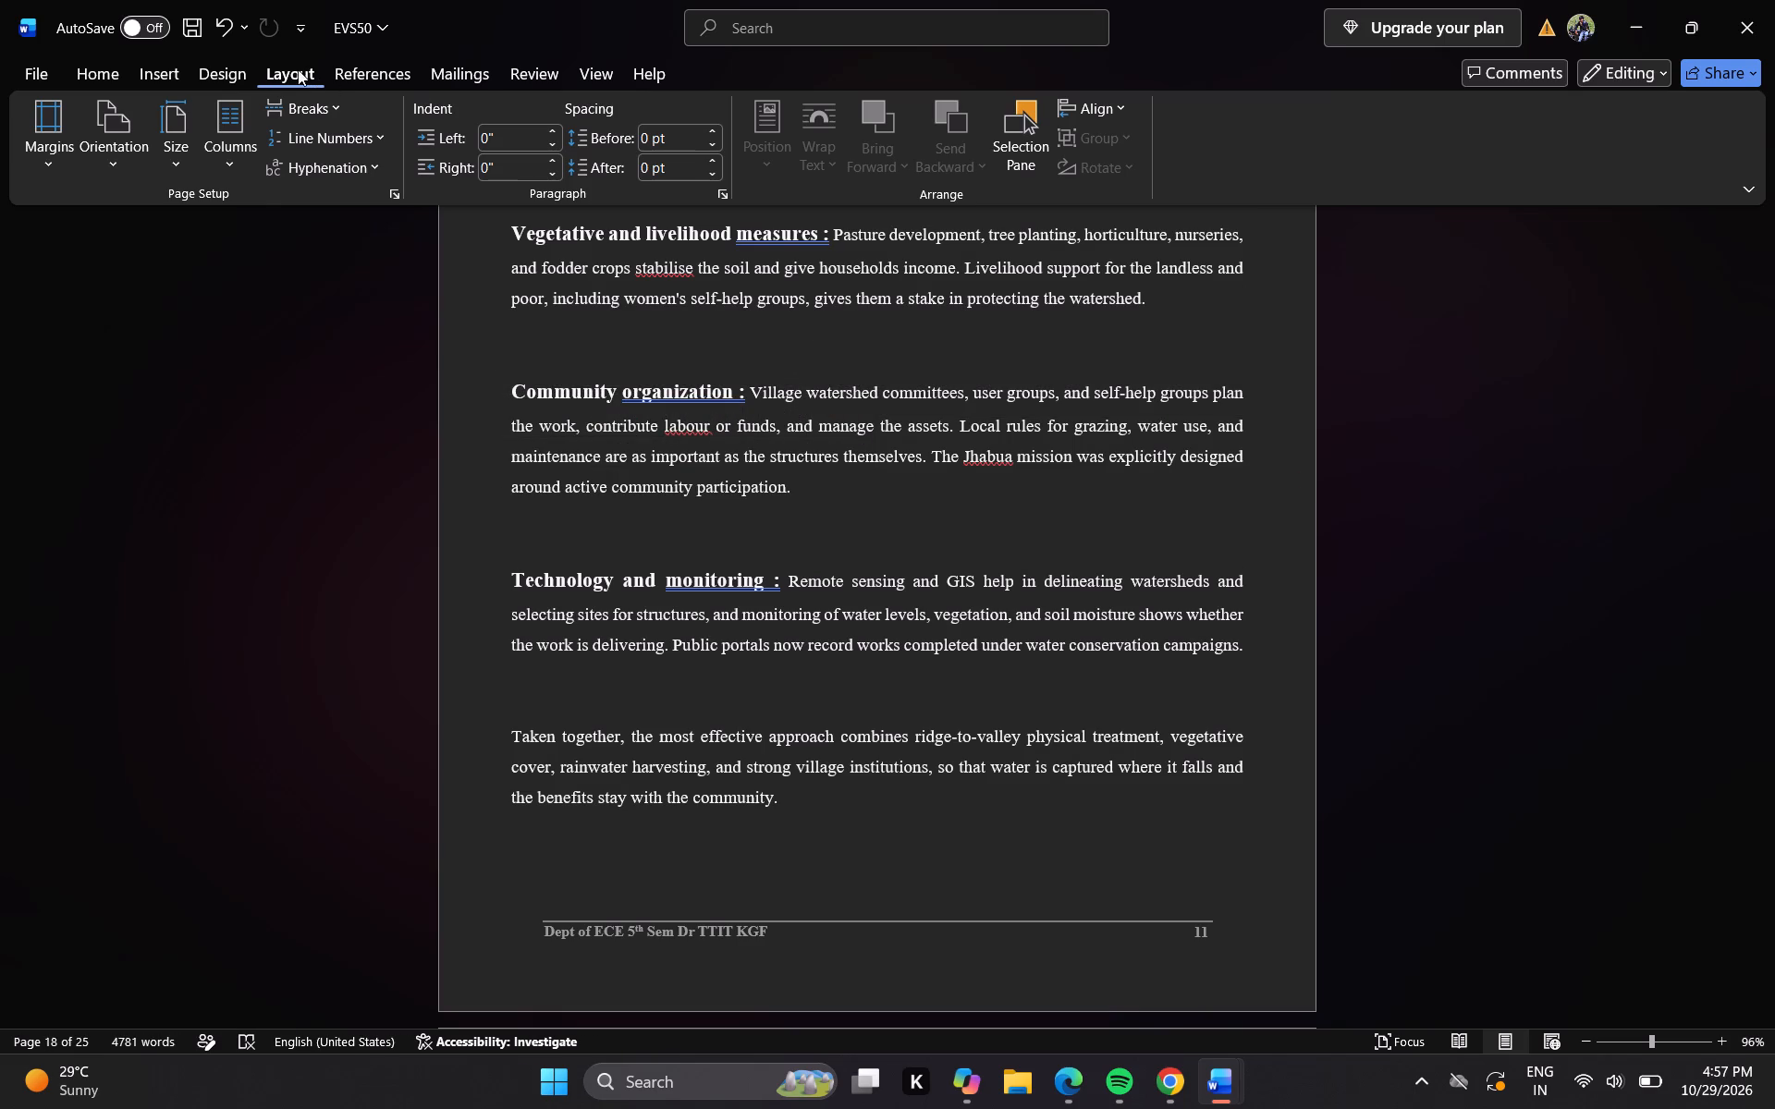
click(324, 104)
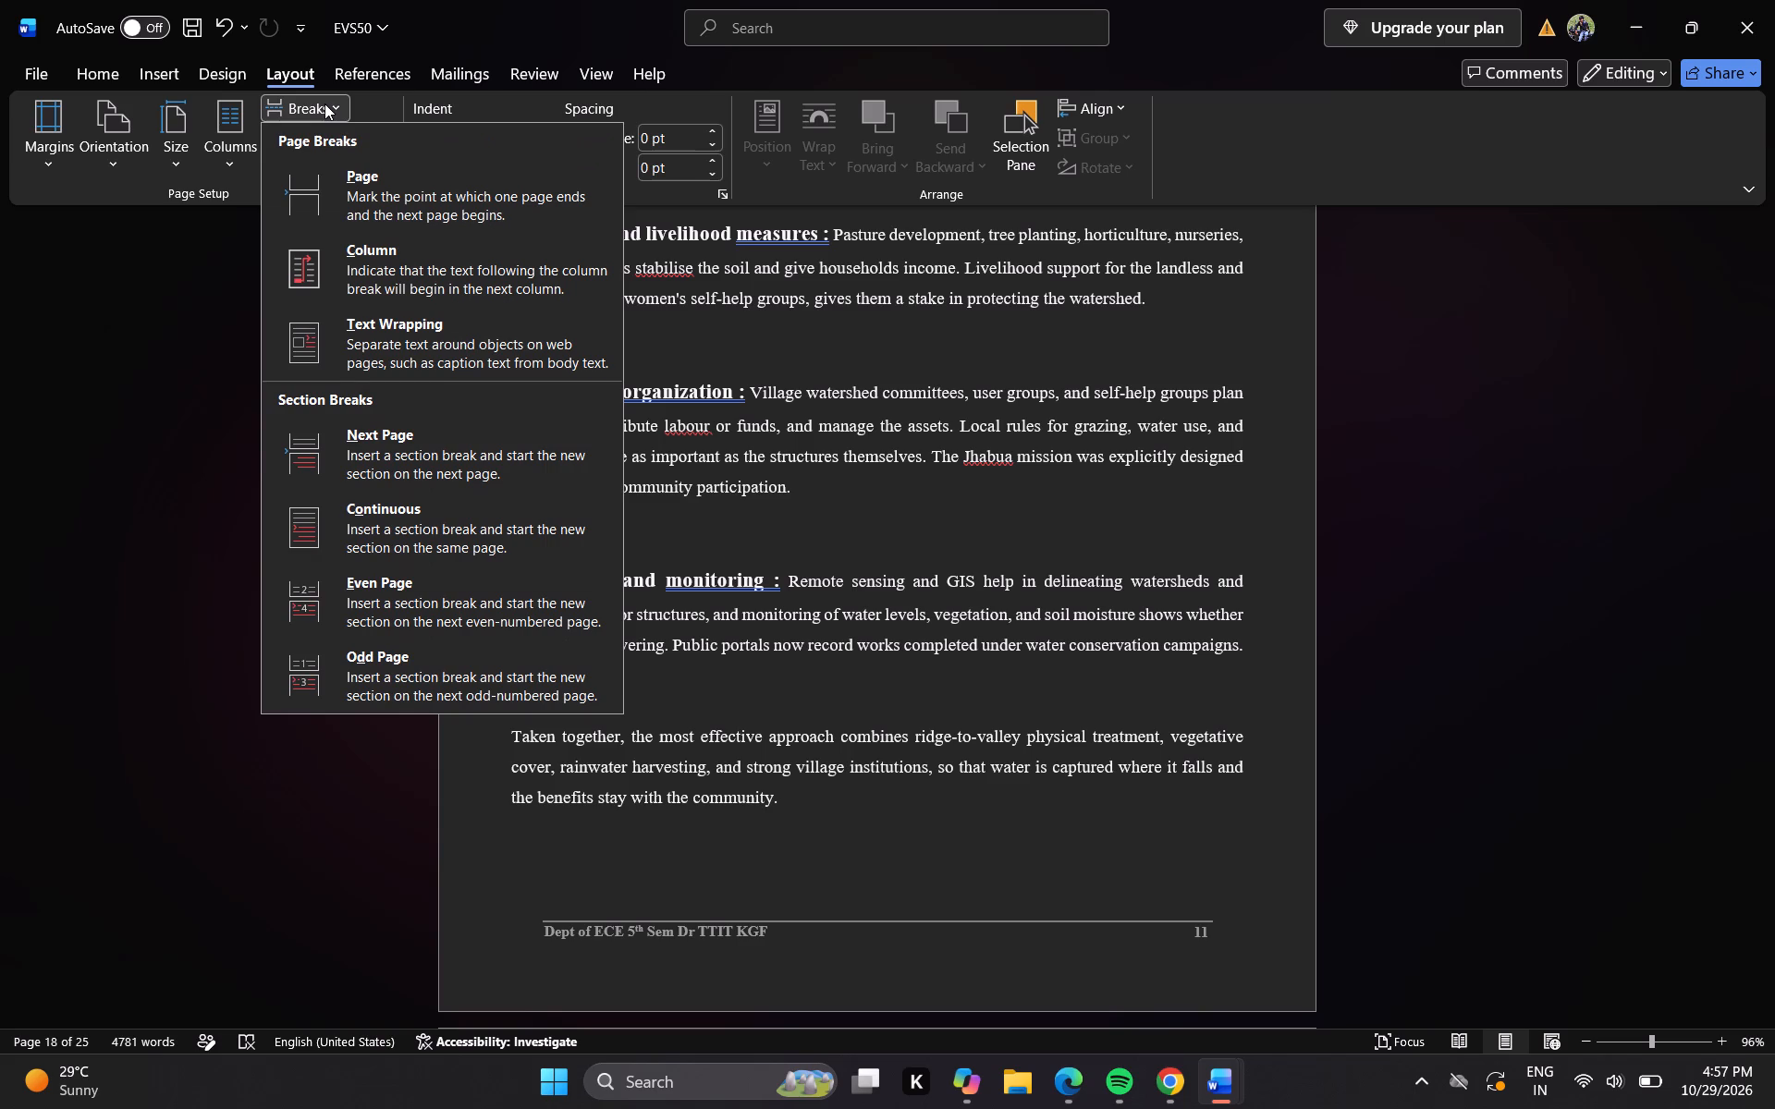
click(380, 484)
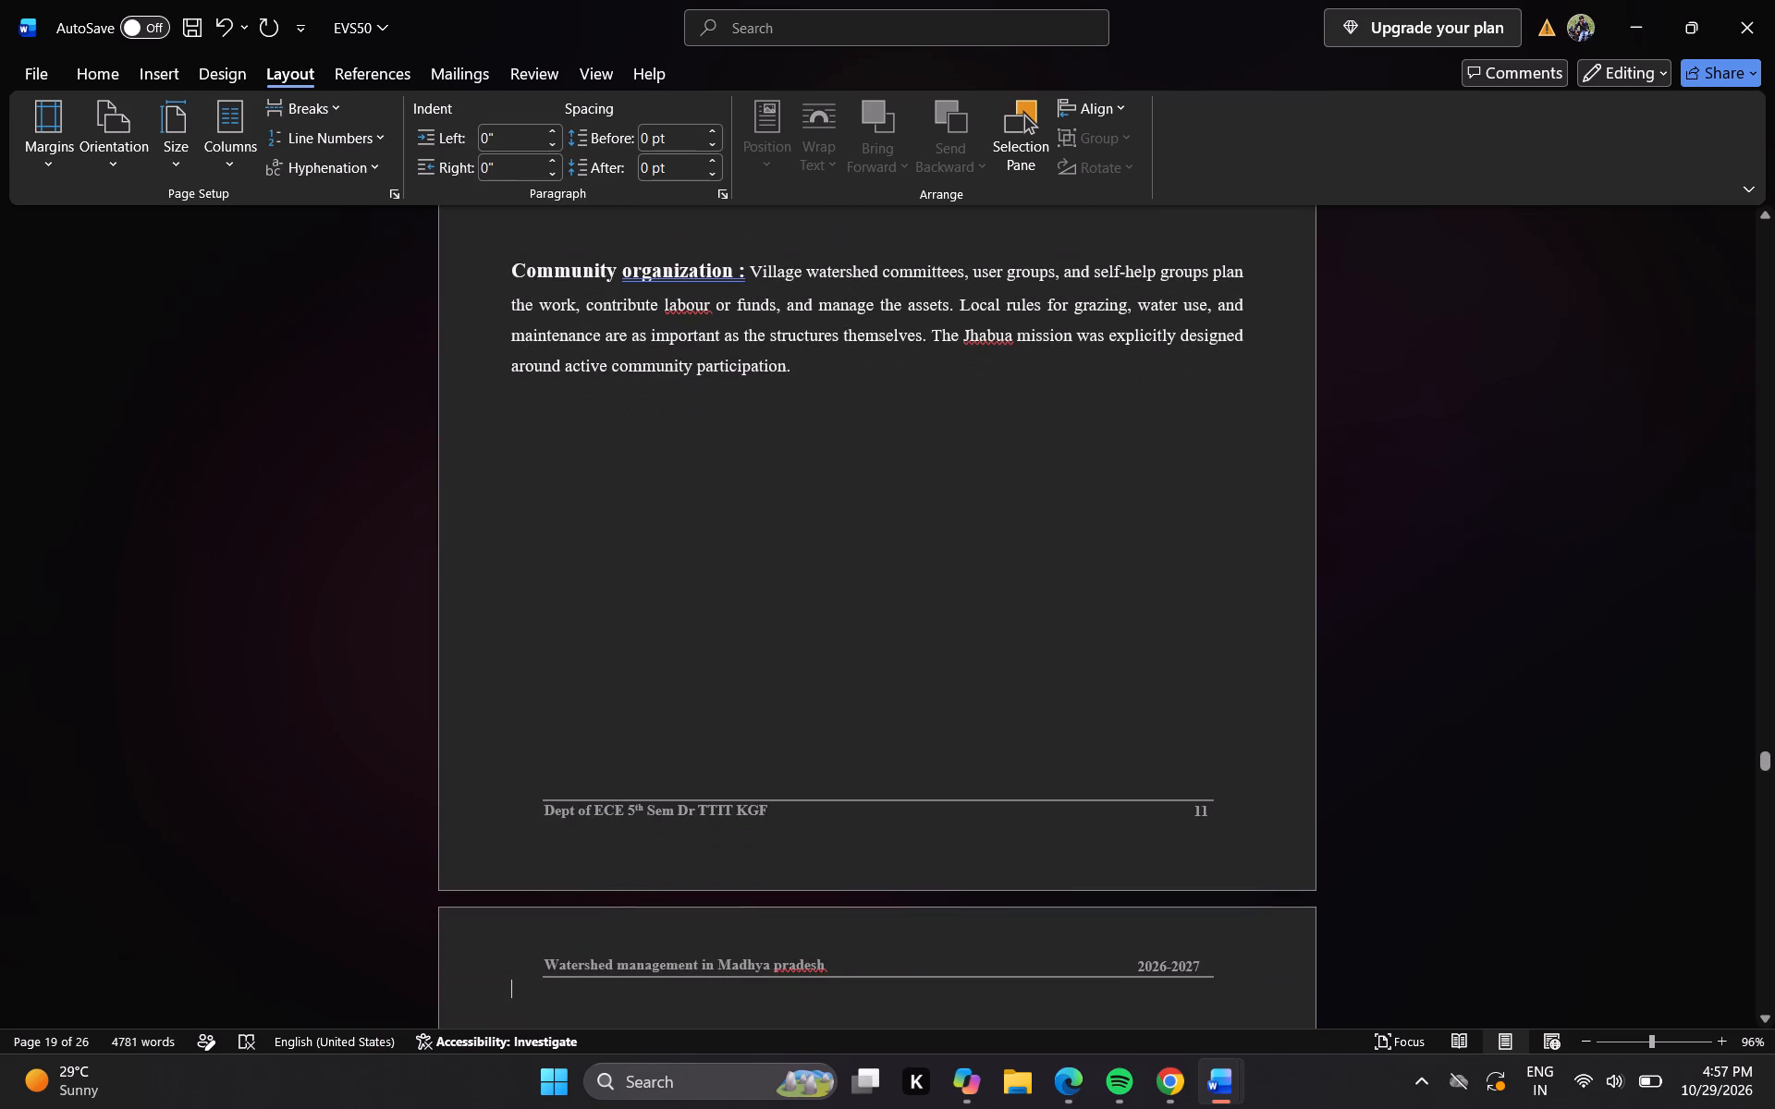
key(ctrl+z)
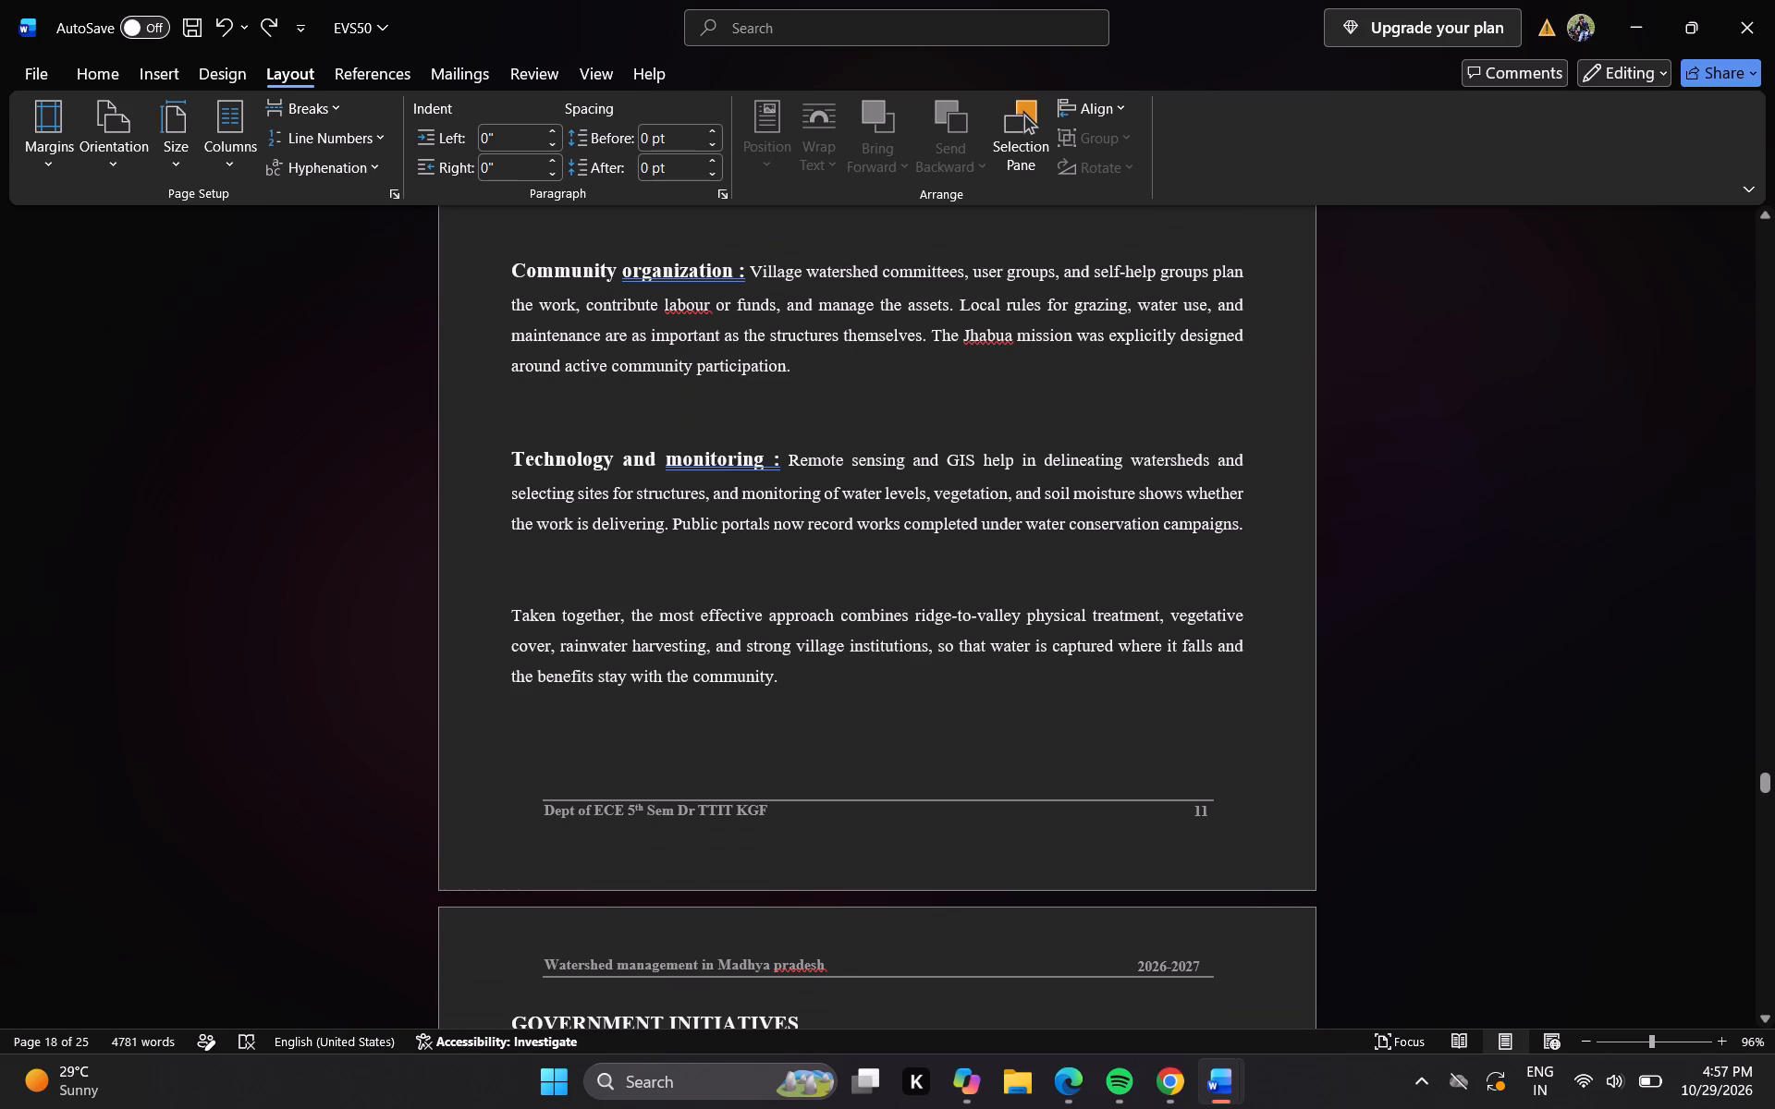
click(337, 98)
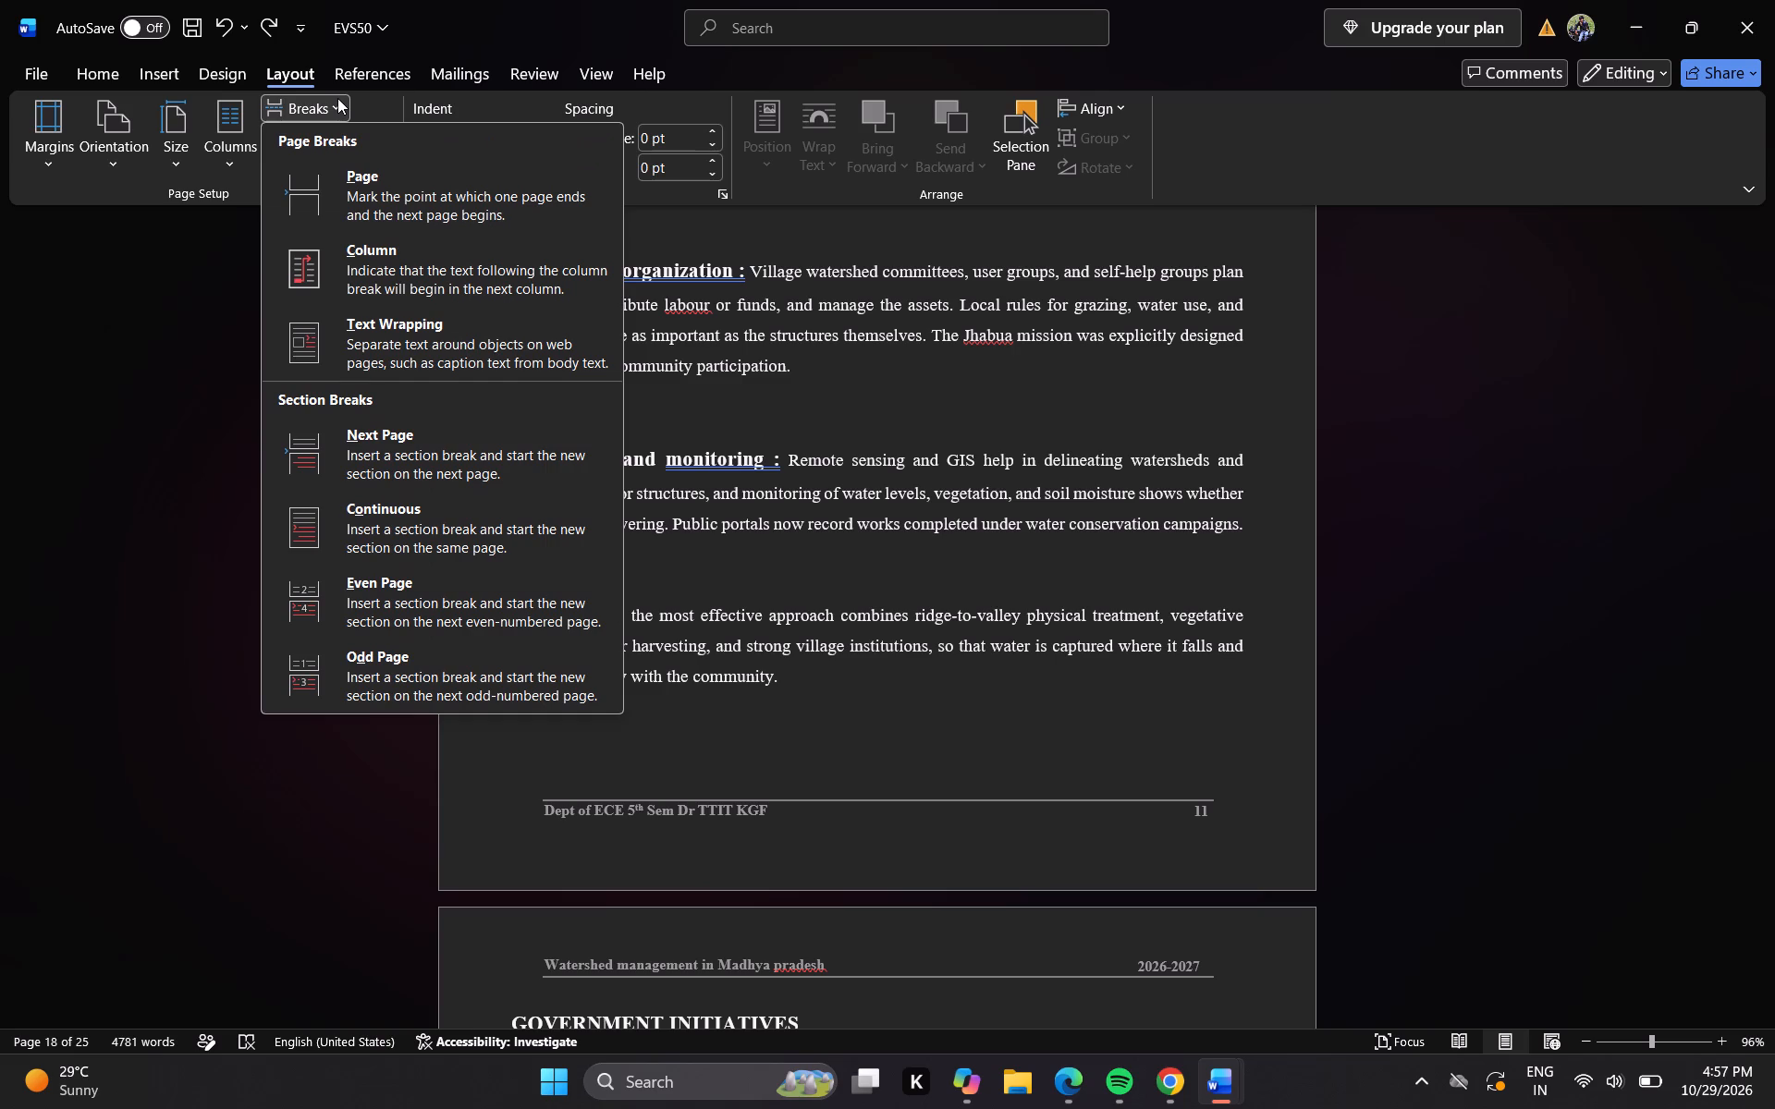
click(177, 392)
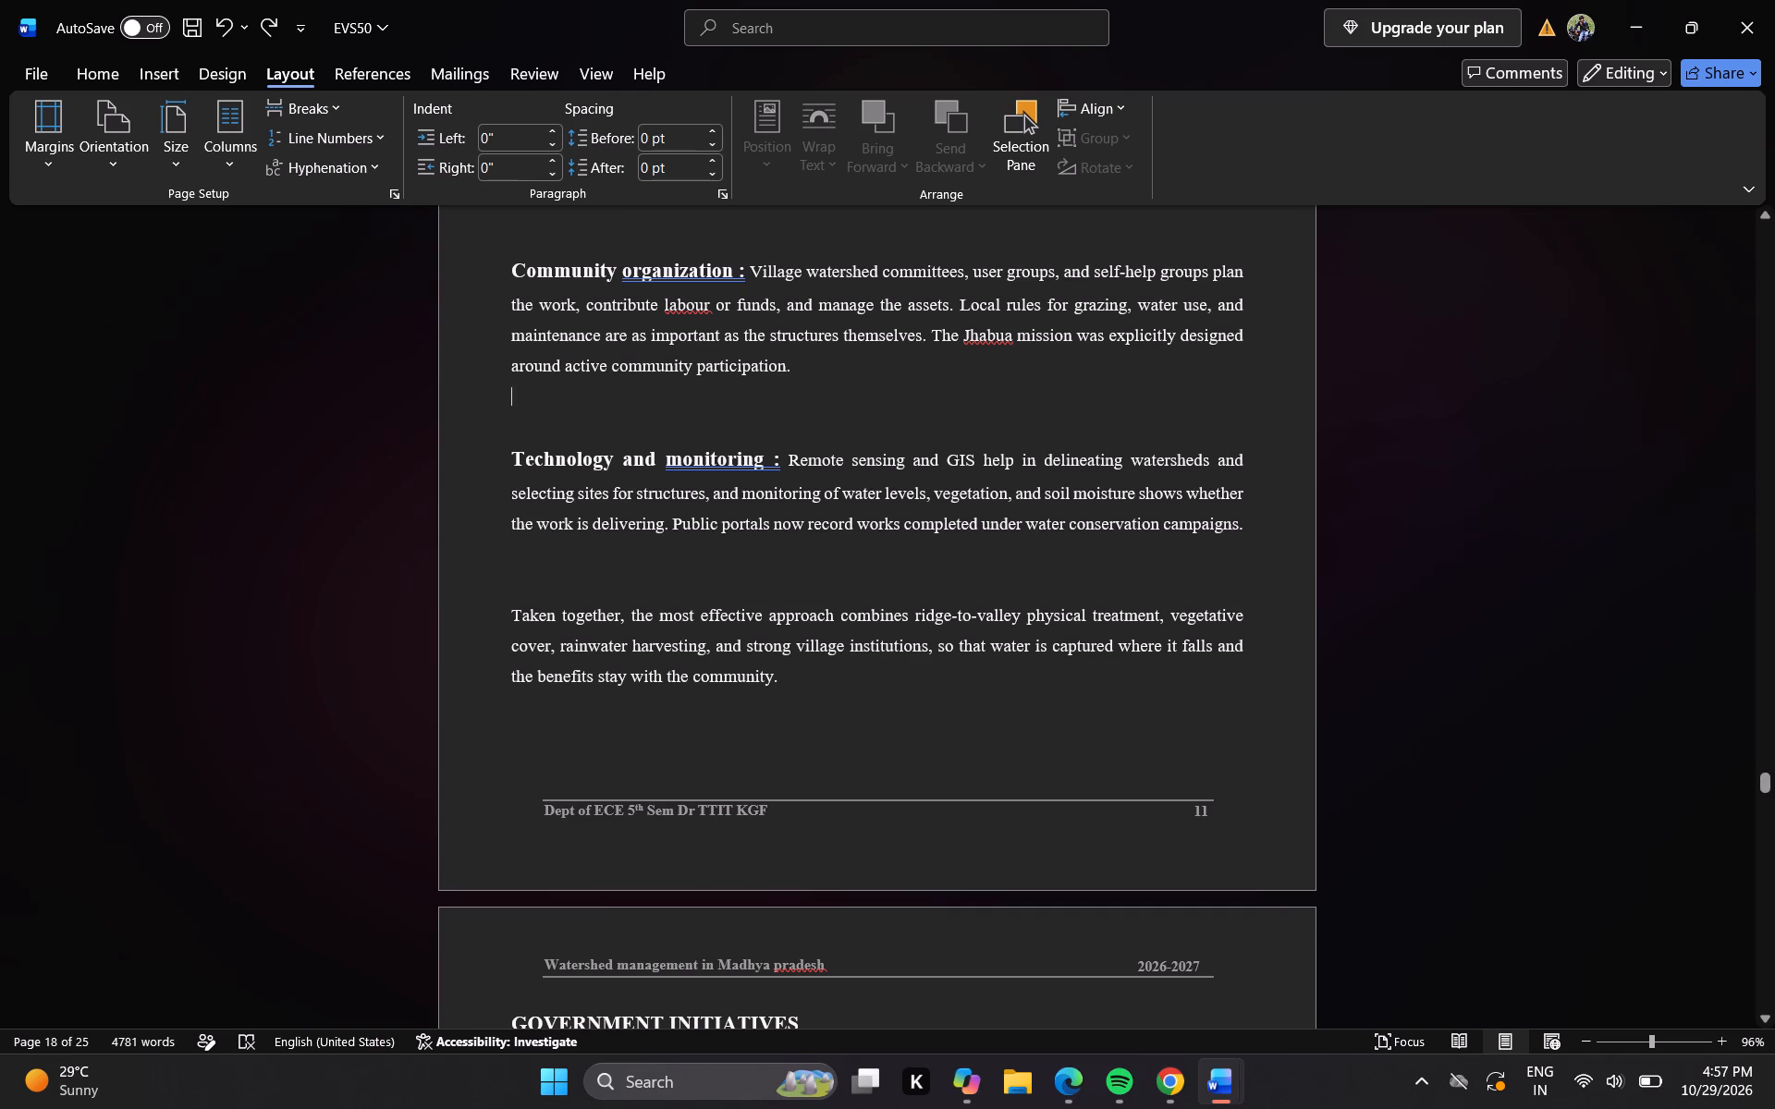
Check the footer page numbers on the earlier pages, back through Fig. 1.6 to Fig 1.4.
click(1762, 253)
triple_click(1762, 253)
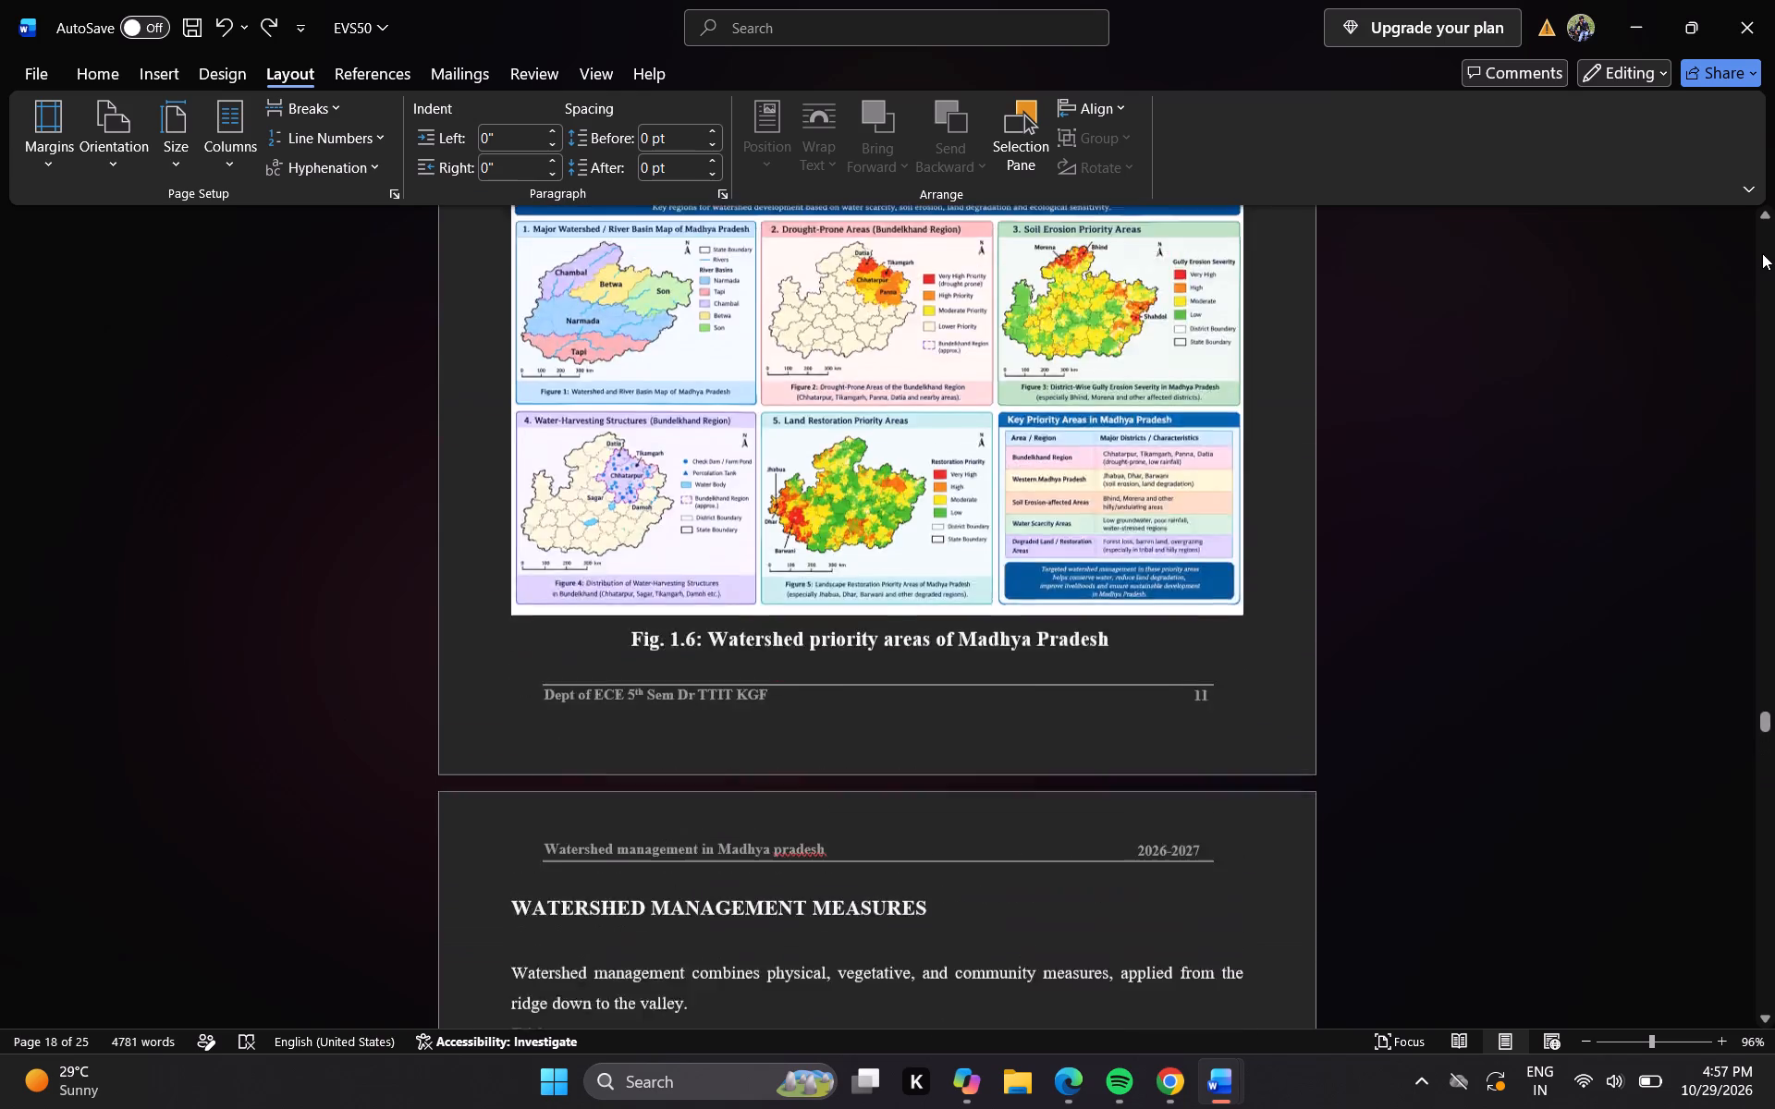
double_click(1762, 253)
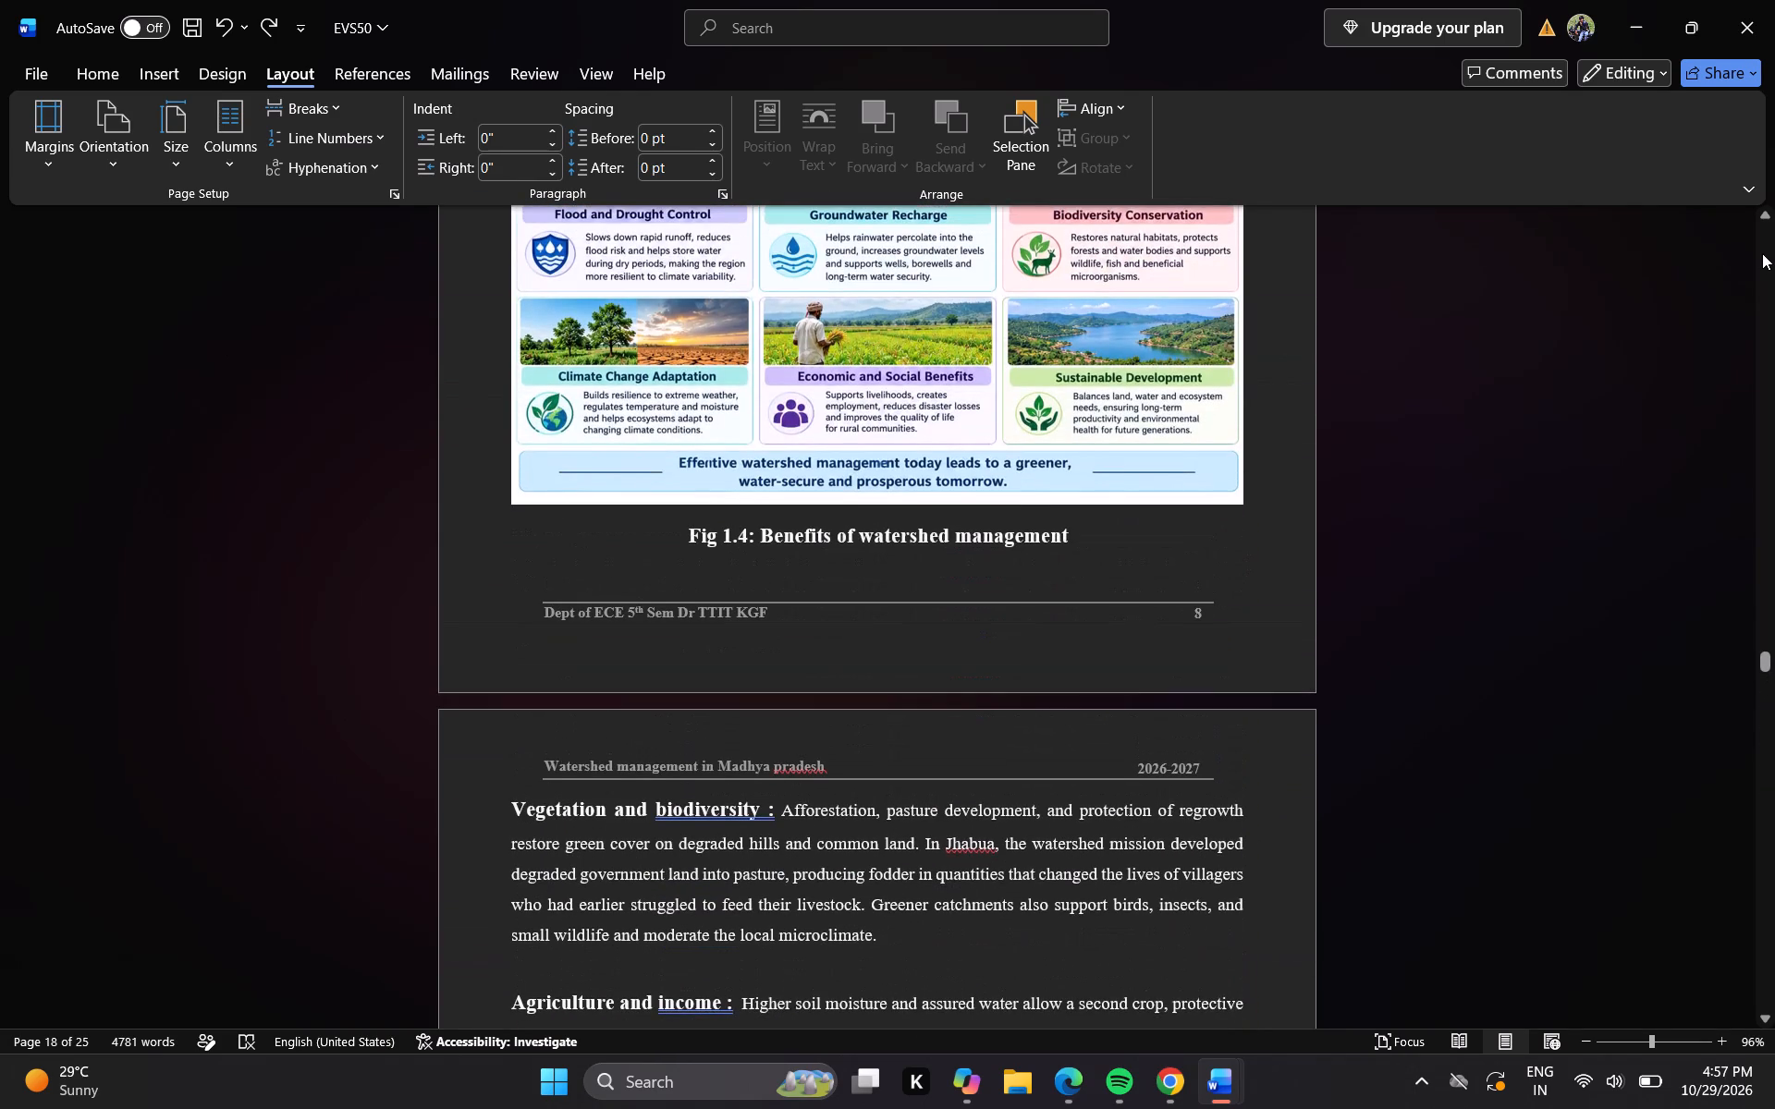
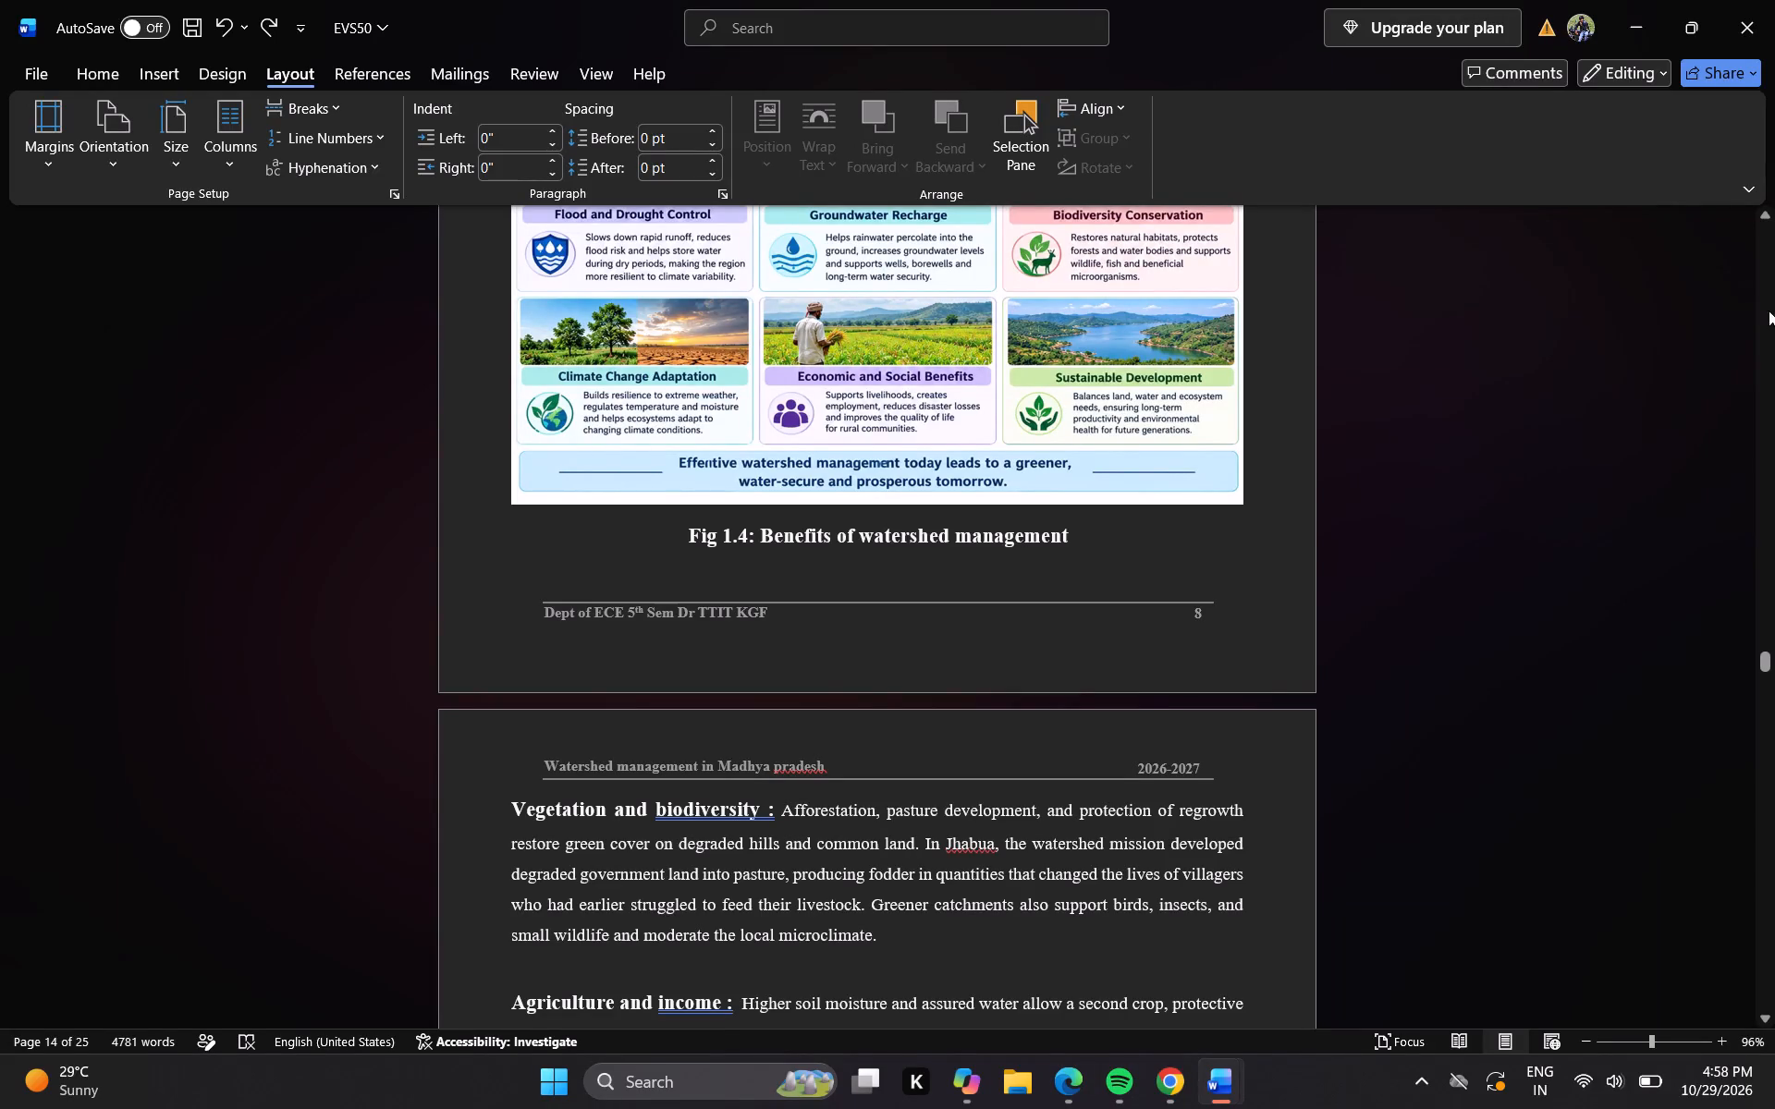
Check the footer page numbers from the Water pollution page through Fig 1.4 to Fig. 1.6, Watershed priority areas.
click(1774, 304)
click(1774, 304)
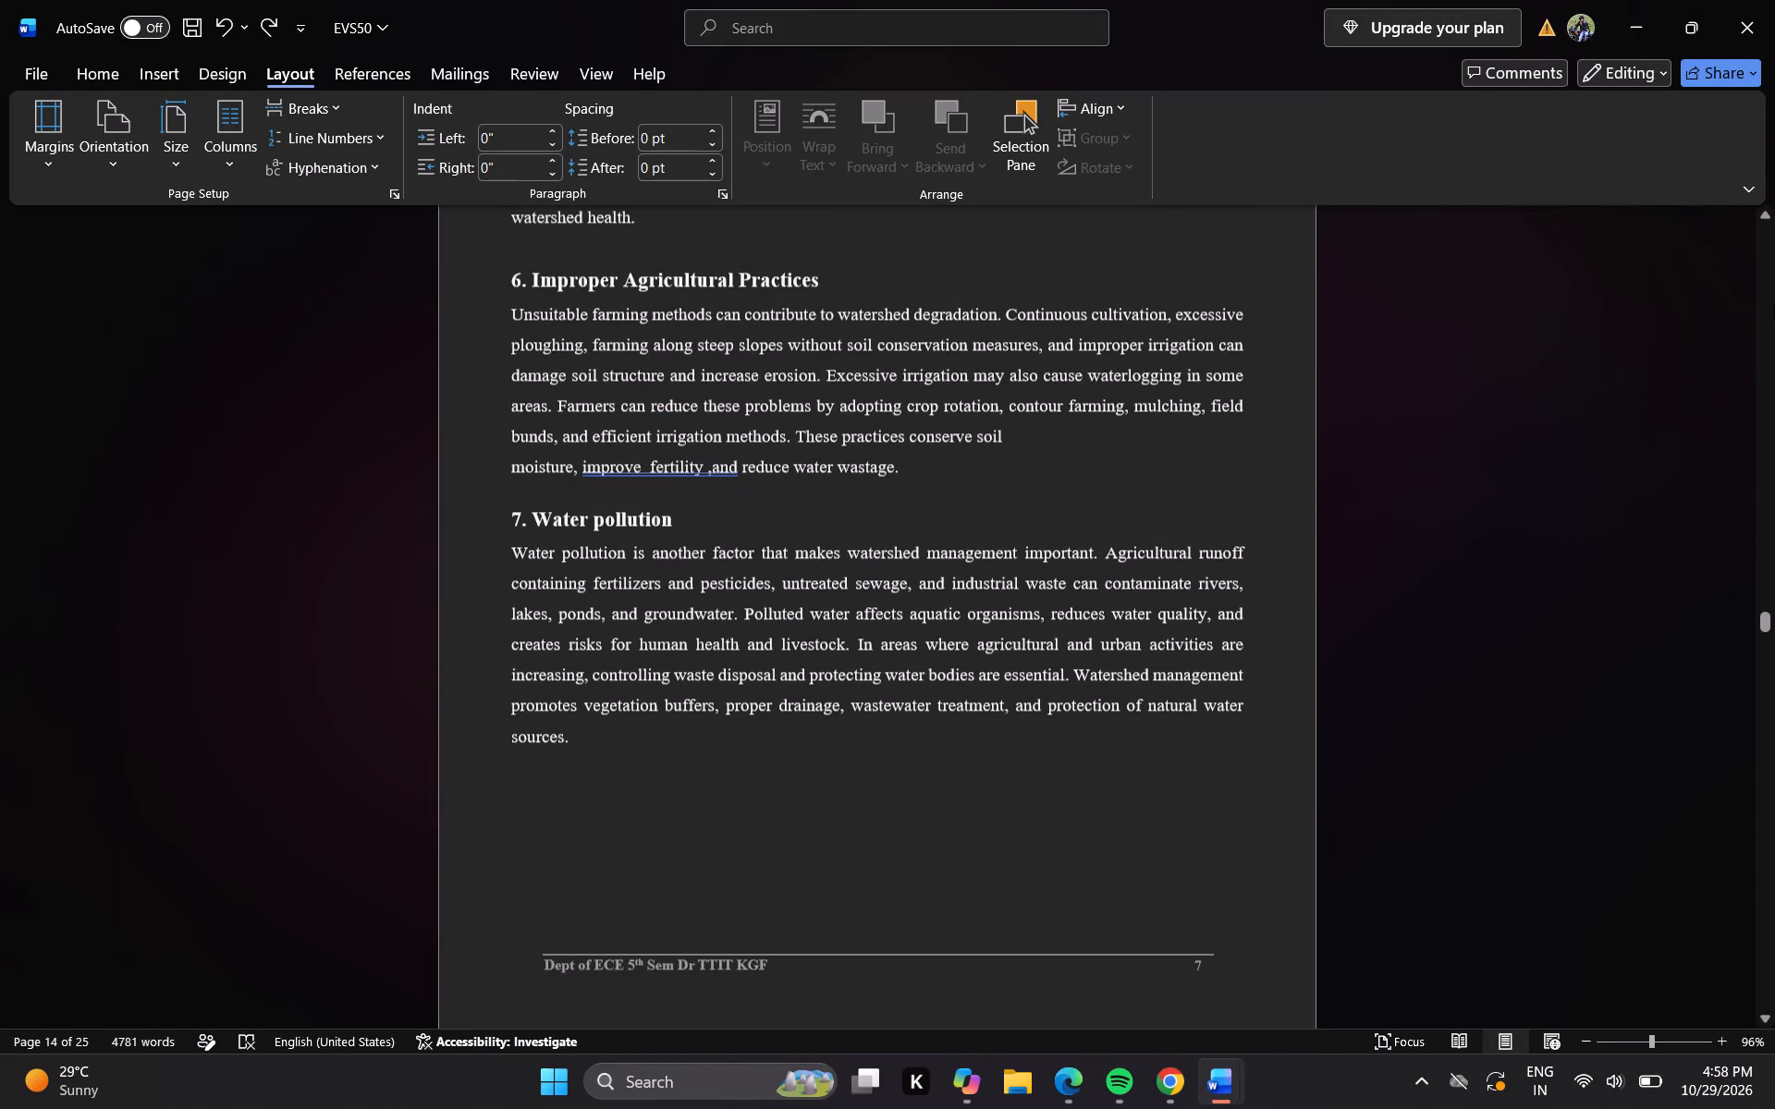
click(1763, 699)
click(1763, 699)
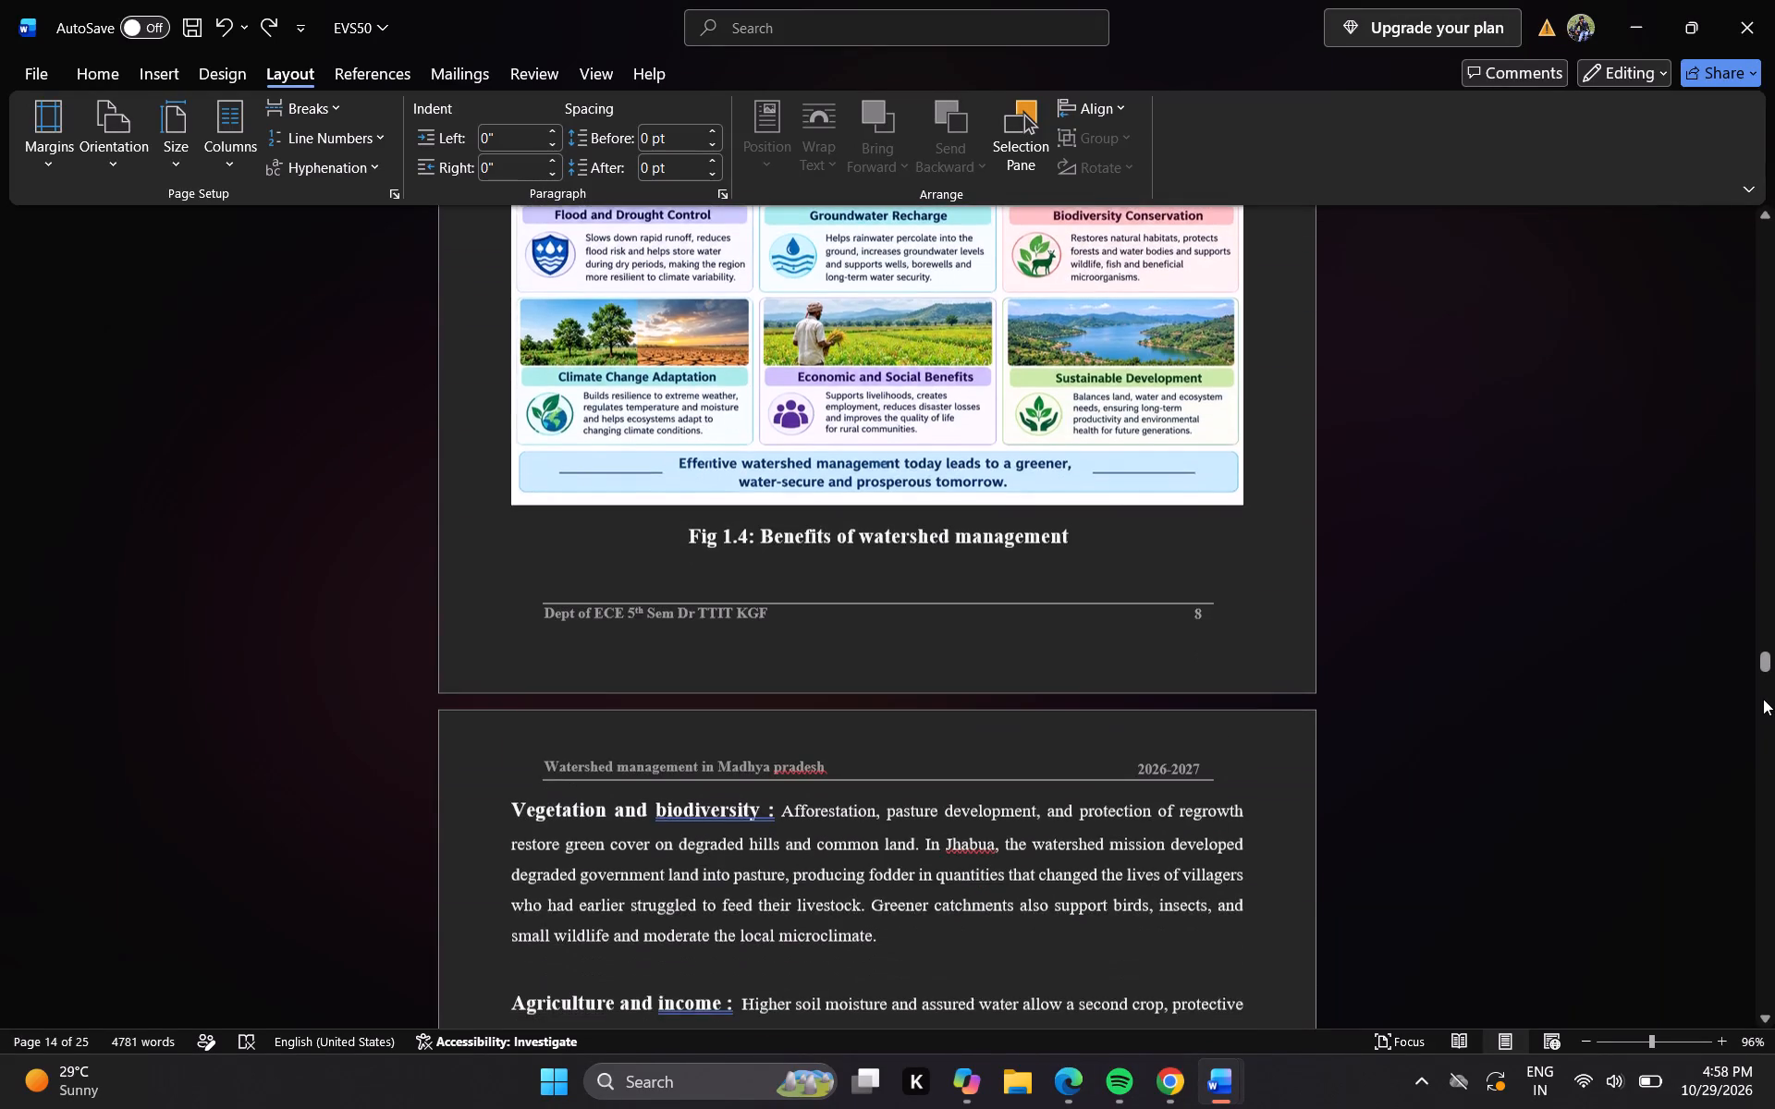
click(1763, 699)
click(1763, 699)
click(1763, 699)
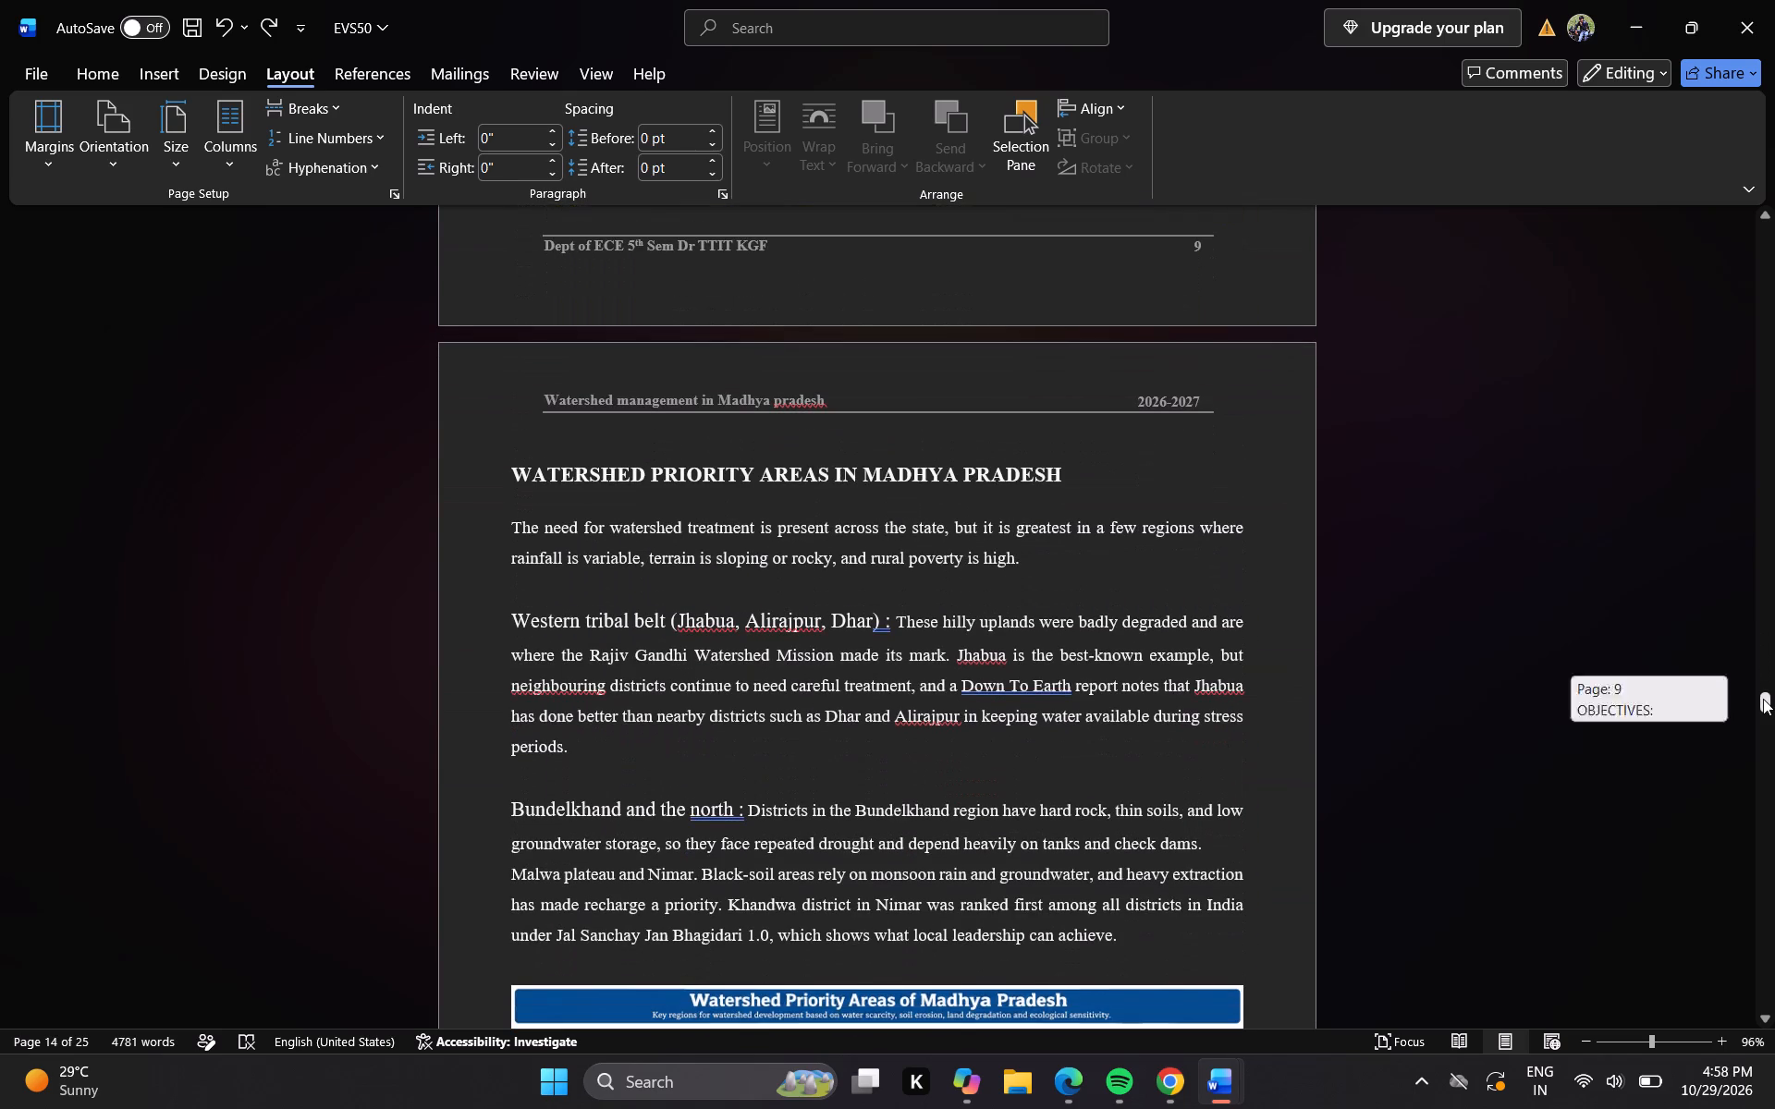
click(1764, 753)
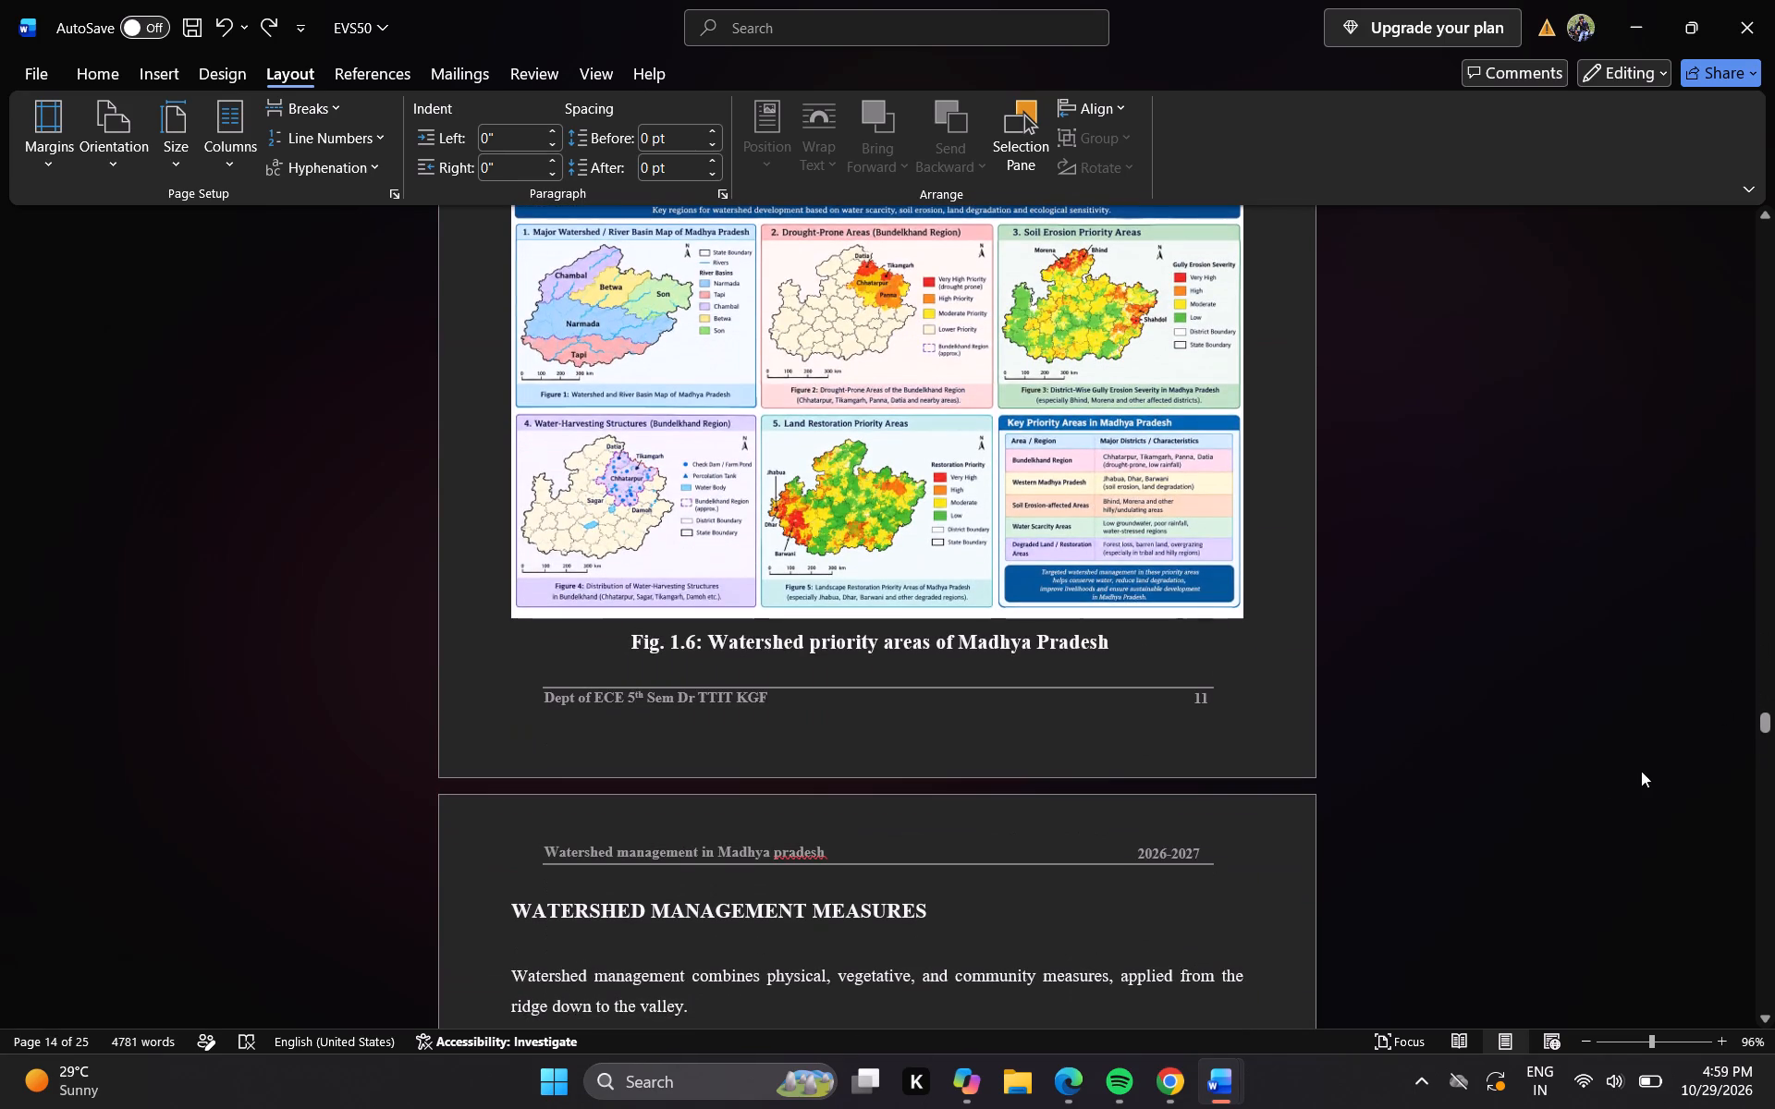
click(1757, 253)
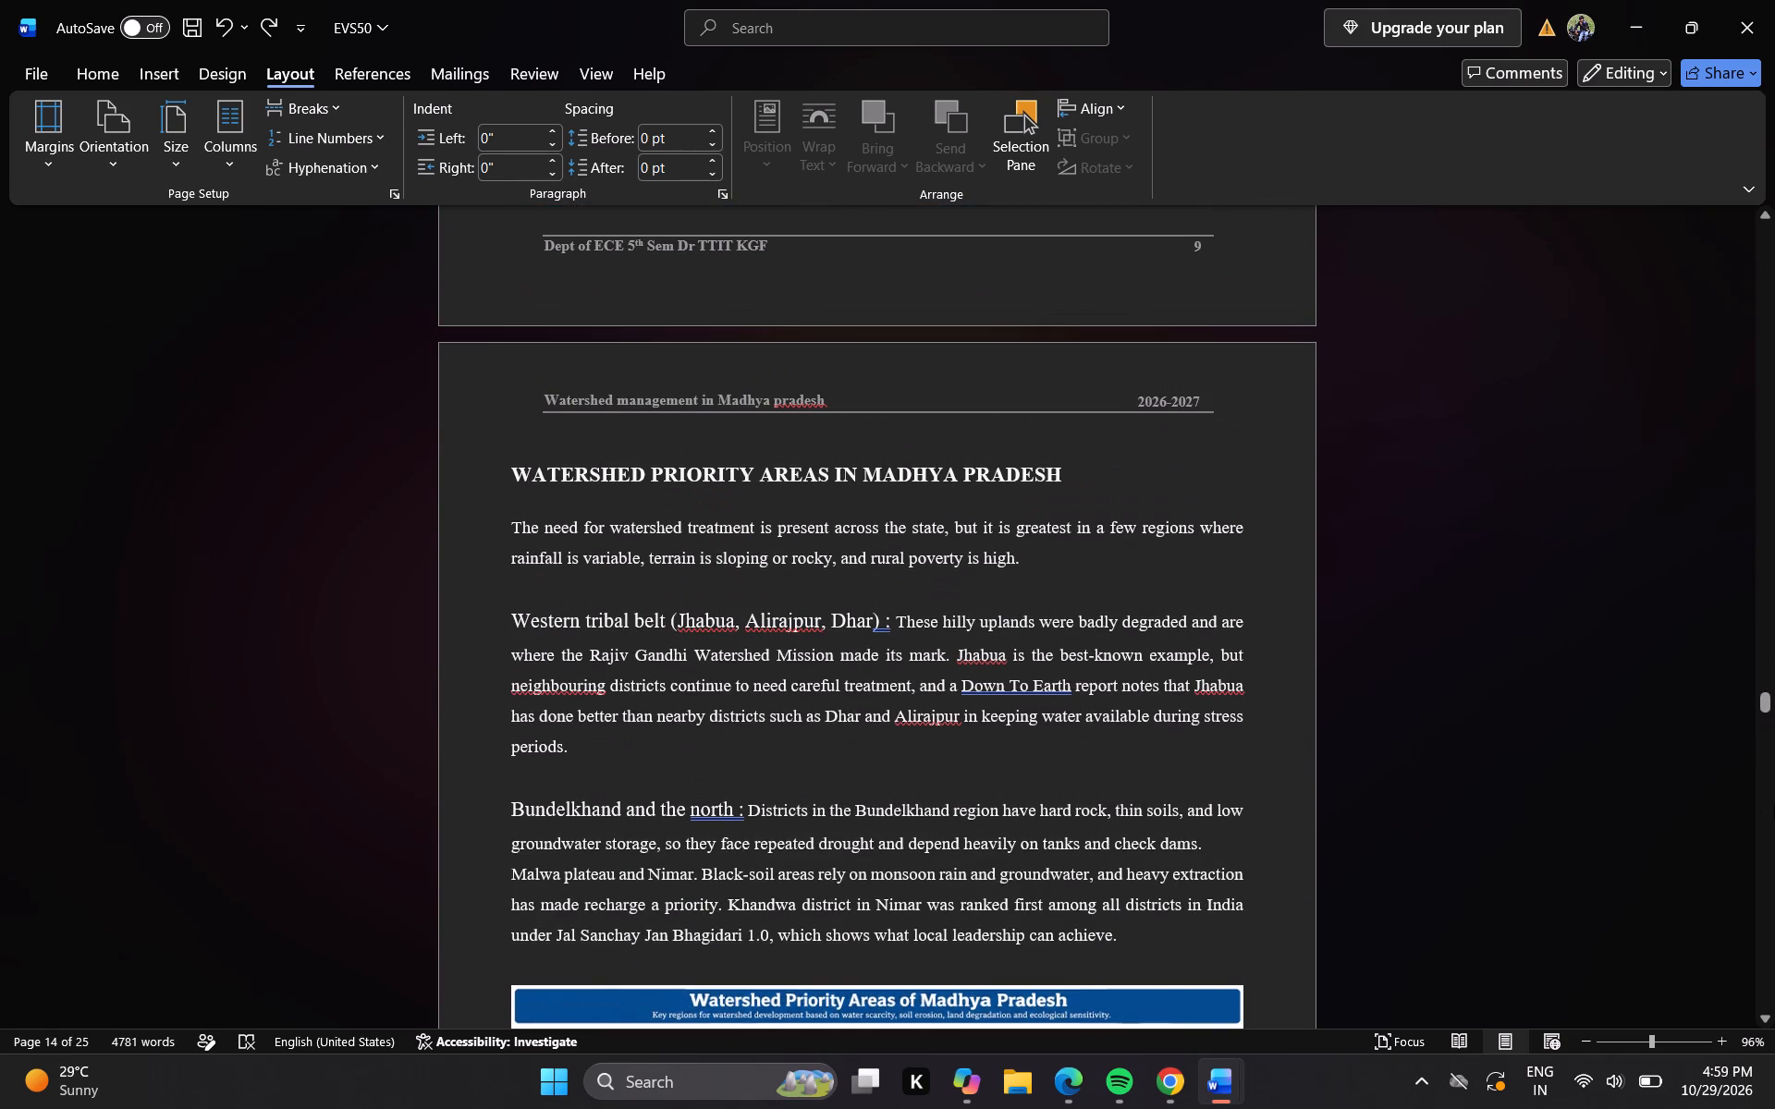
click(1774, 804)
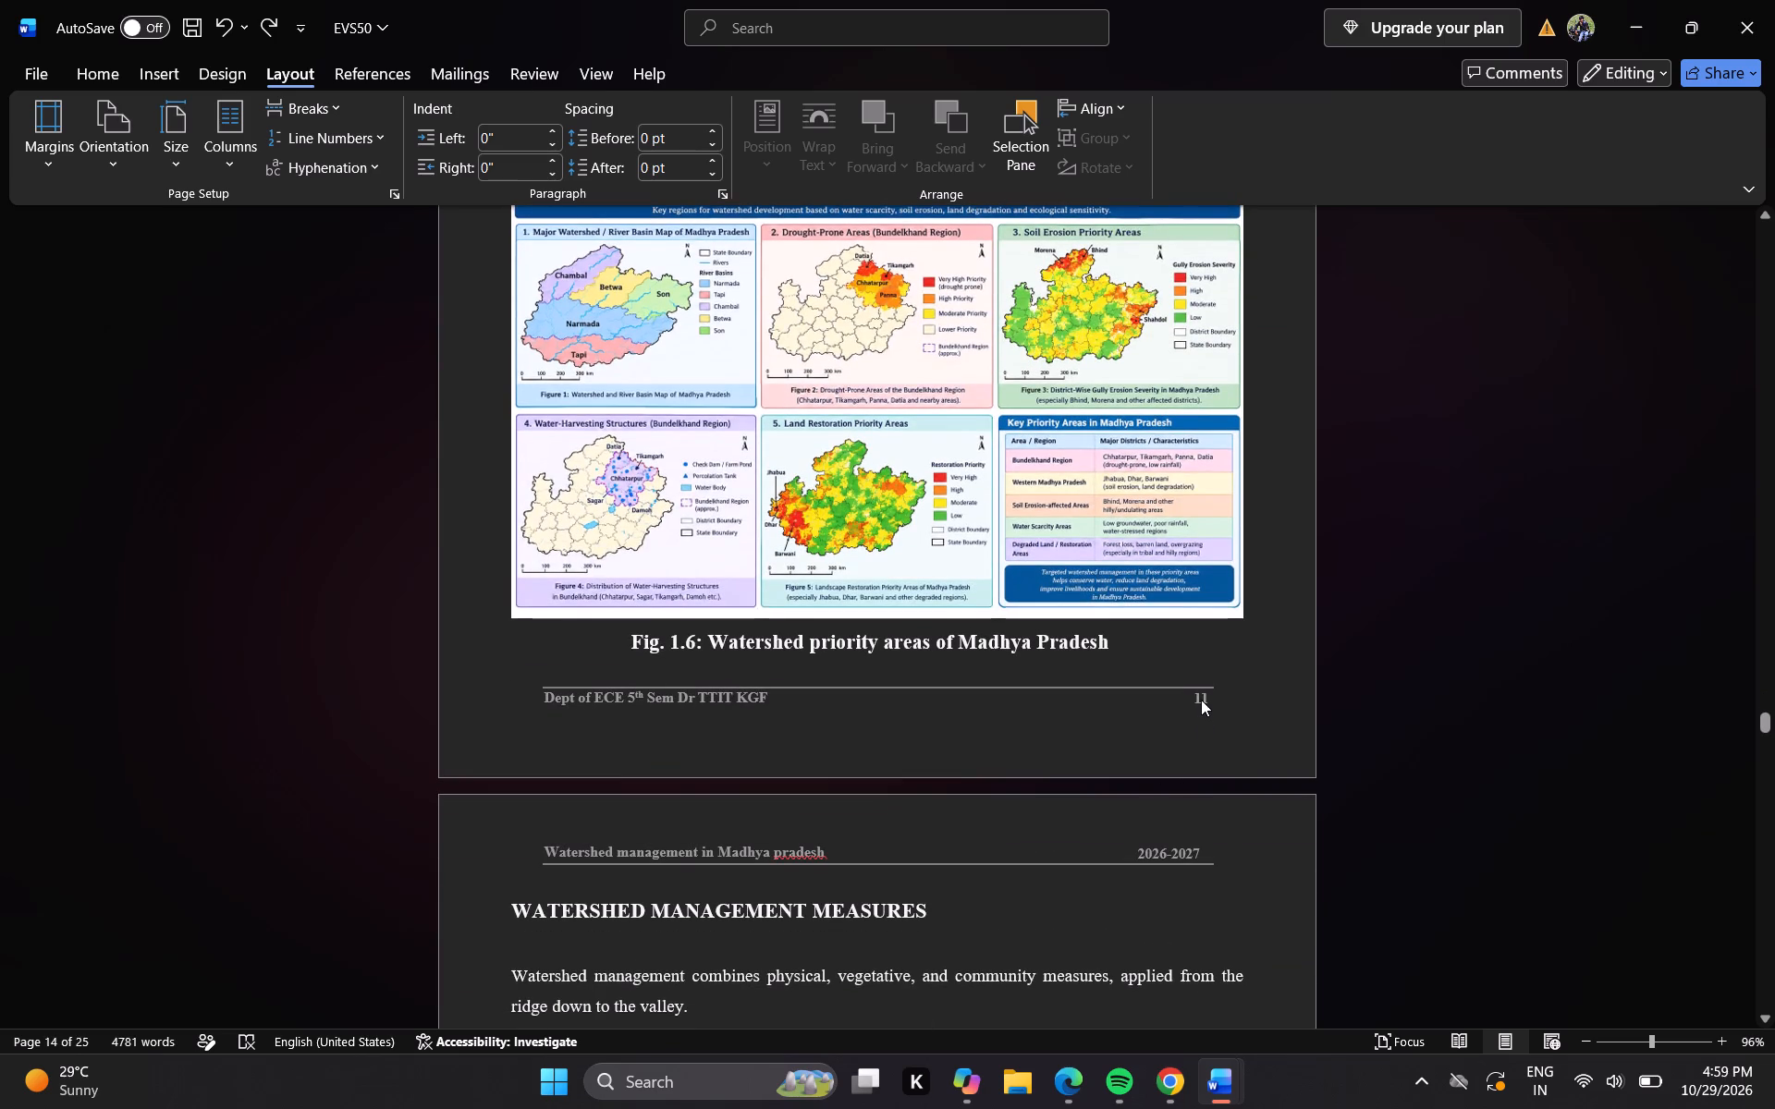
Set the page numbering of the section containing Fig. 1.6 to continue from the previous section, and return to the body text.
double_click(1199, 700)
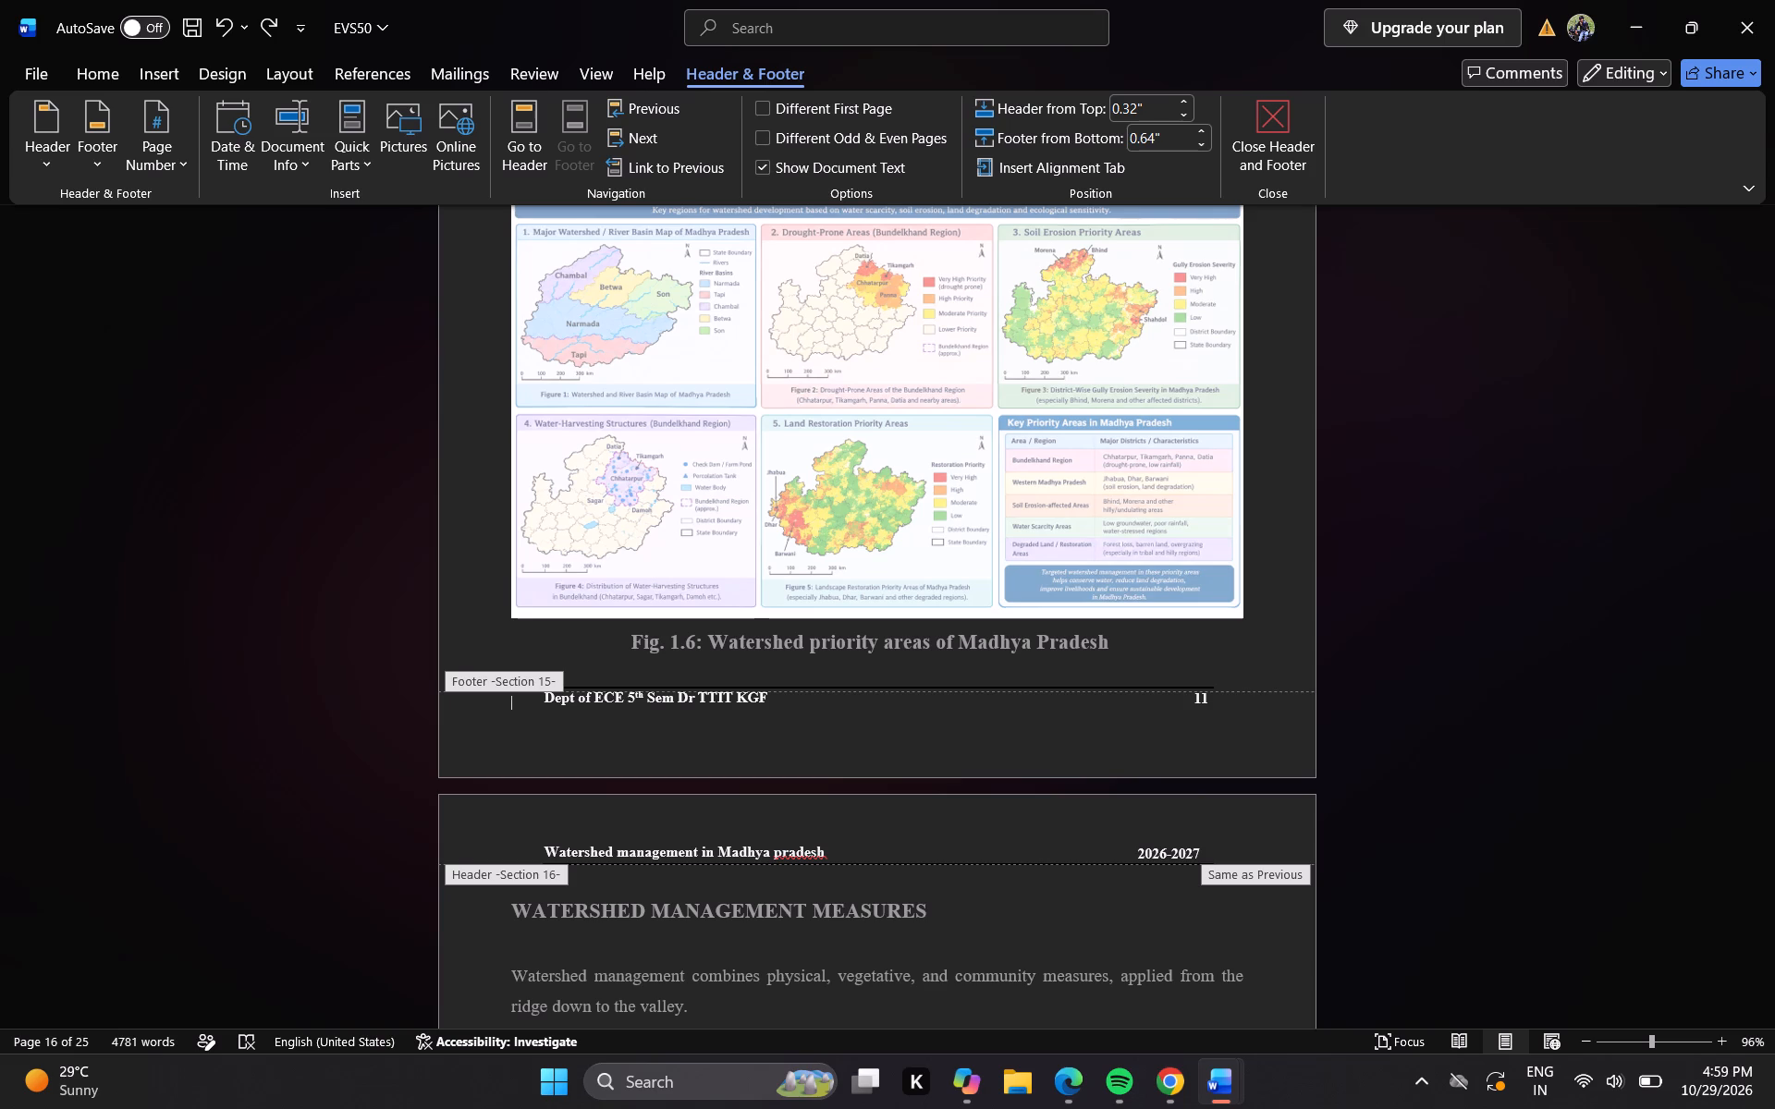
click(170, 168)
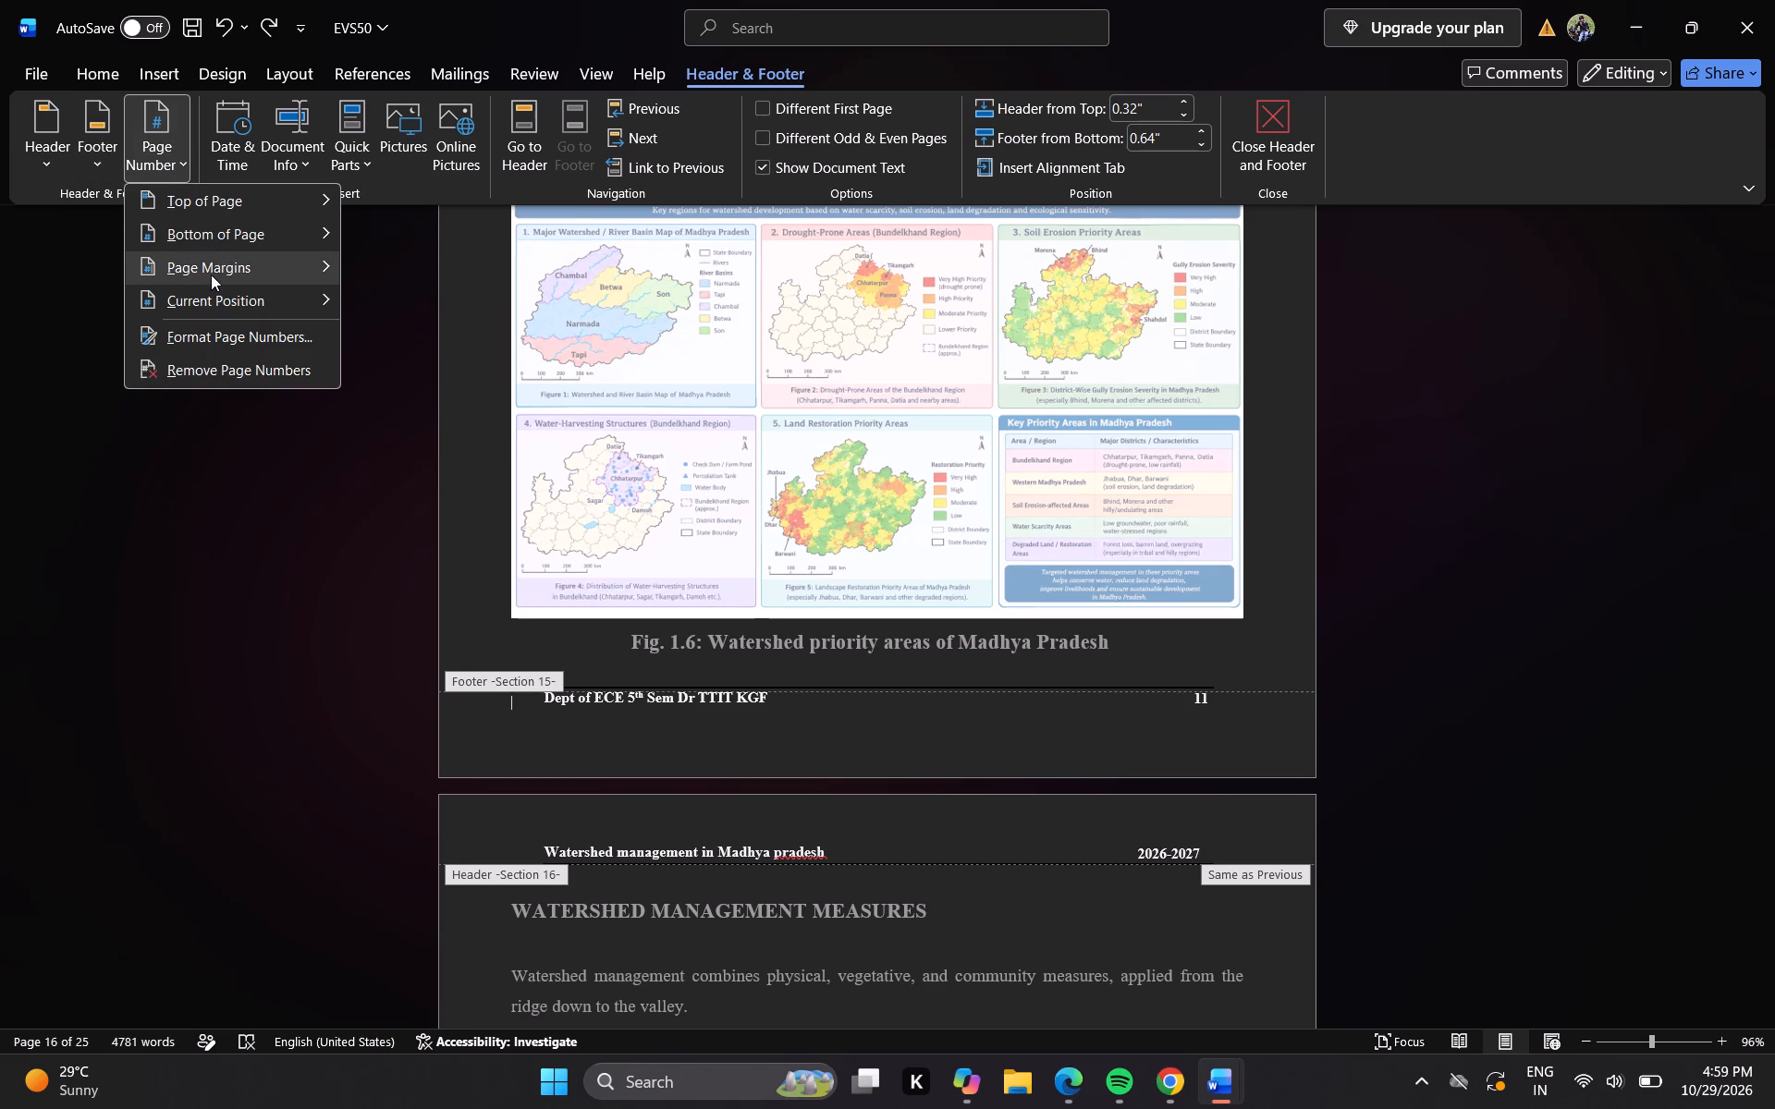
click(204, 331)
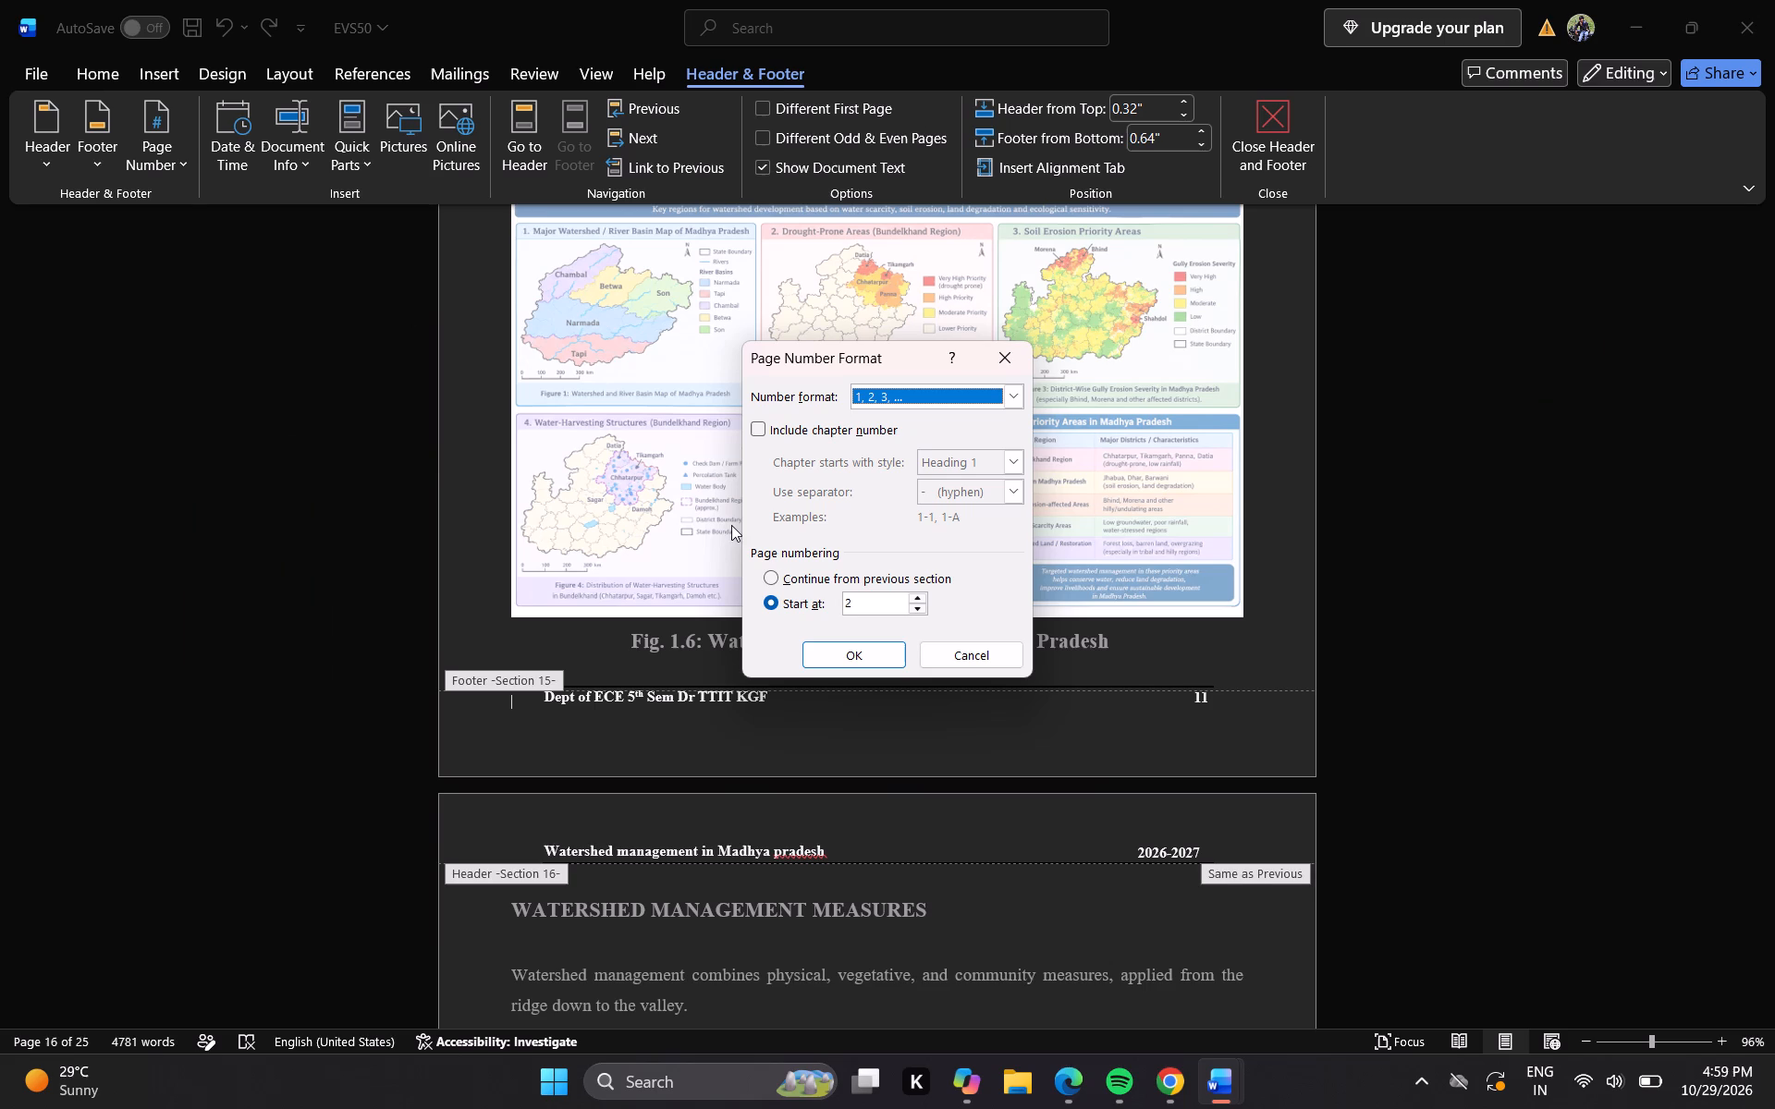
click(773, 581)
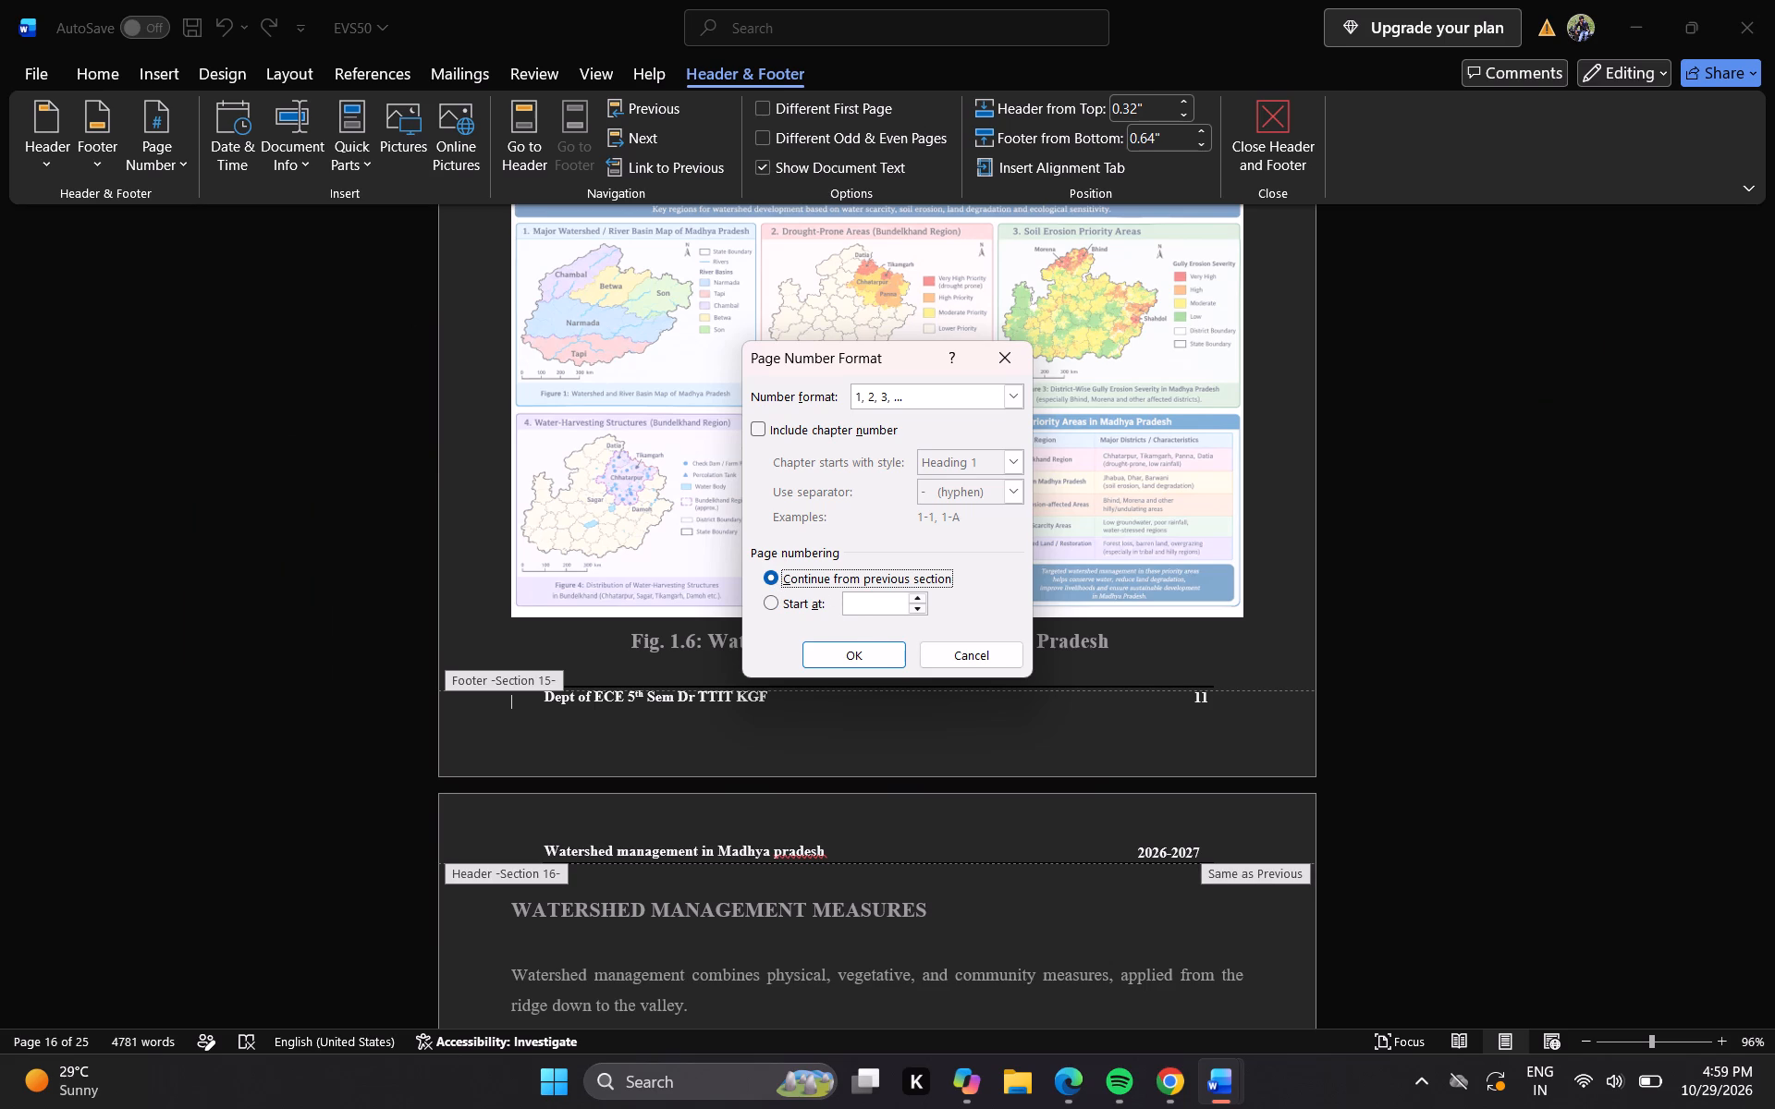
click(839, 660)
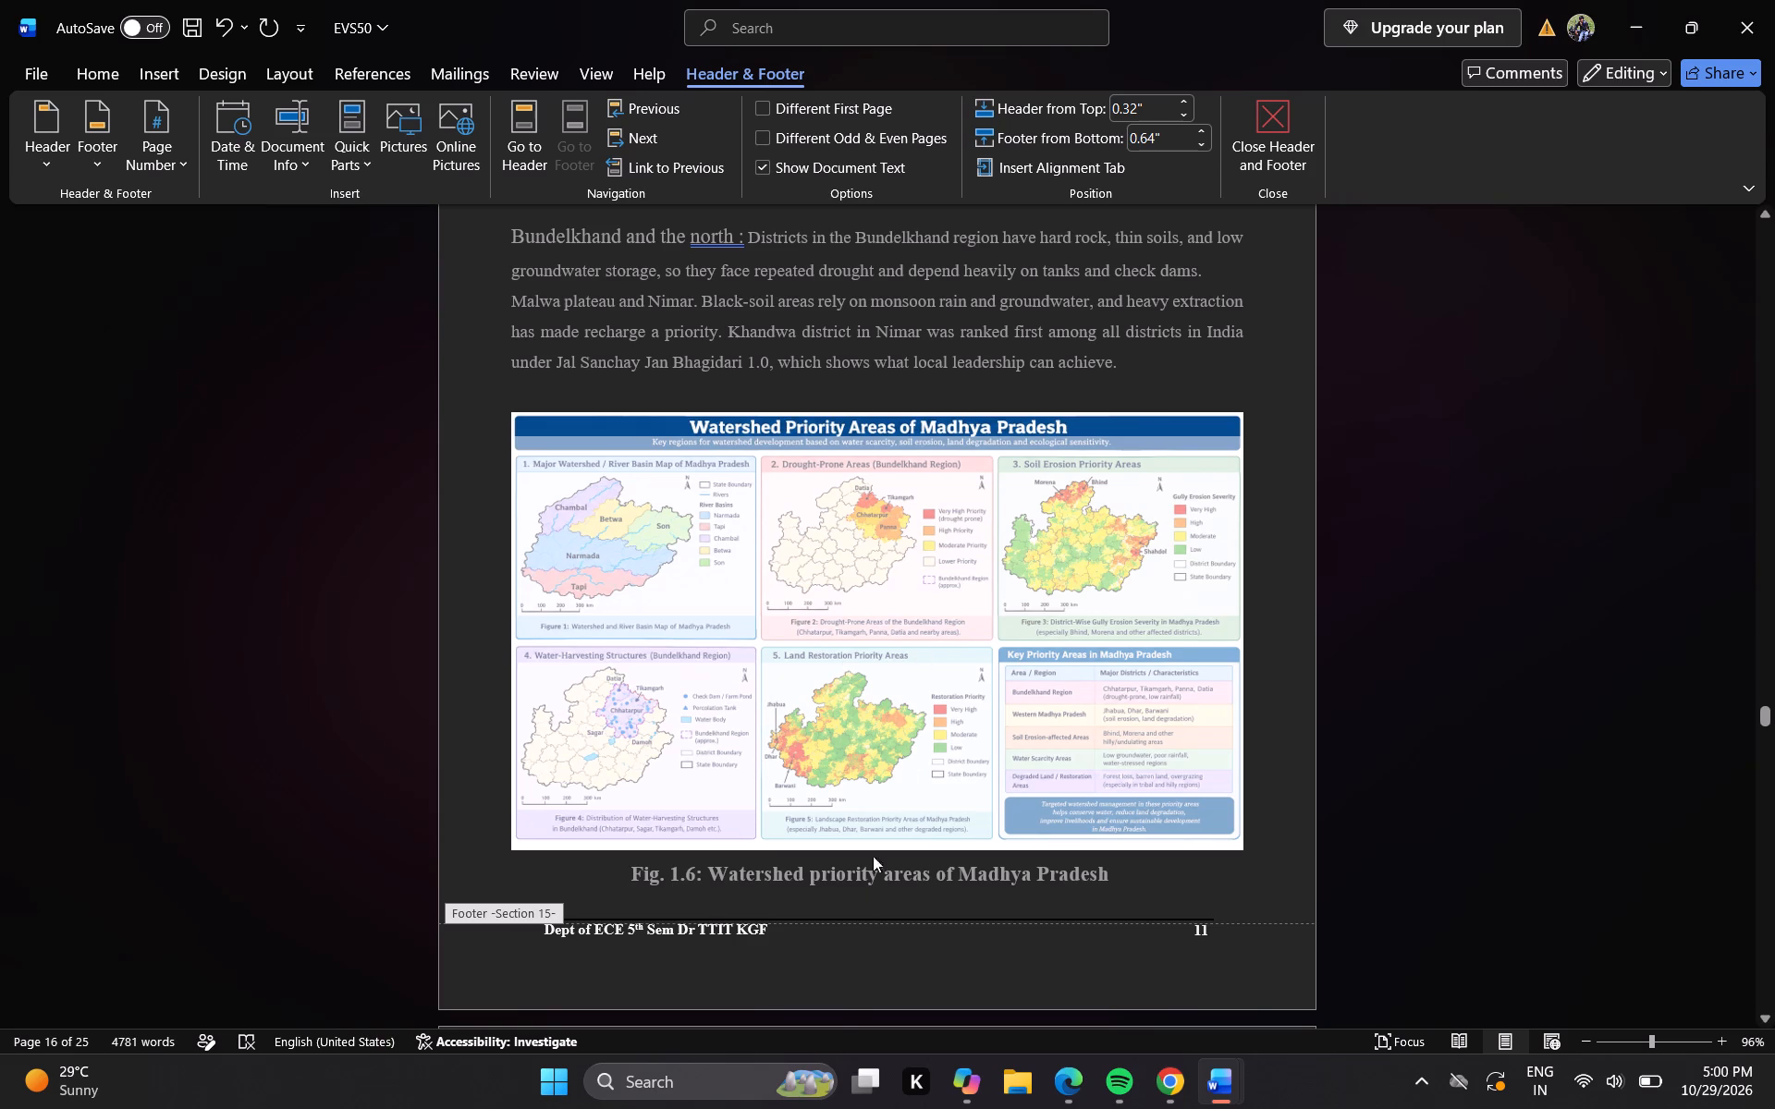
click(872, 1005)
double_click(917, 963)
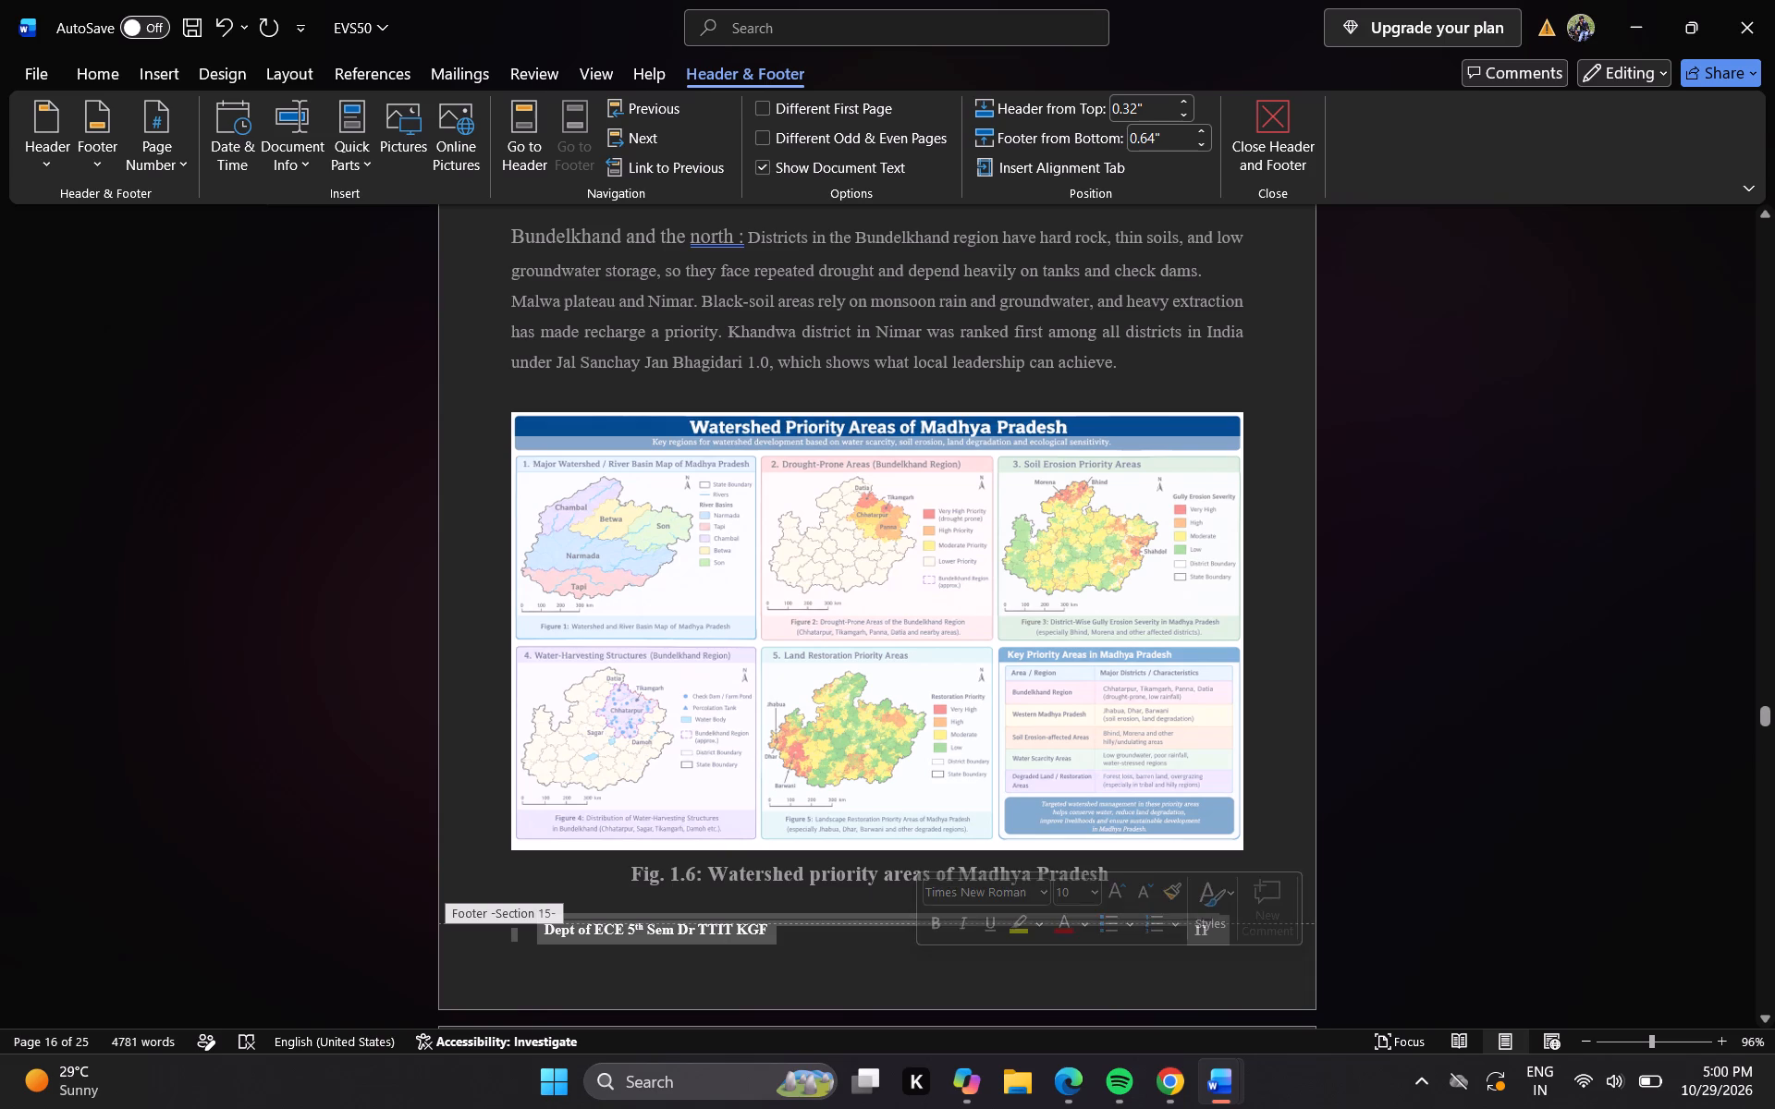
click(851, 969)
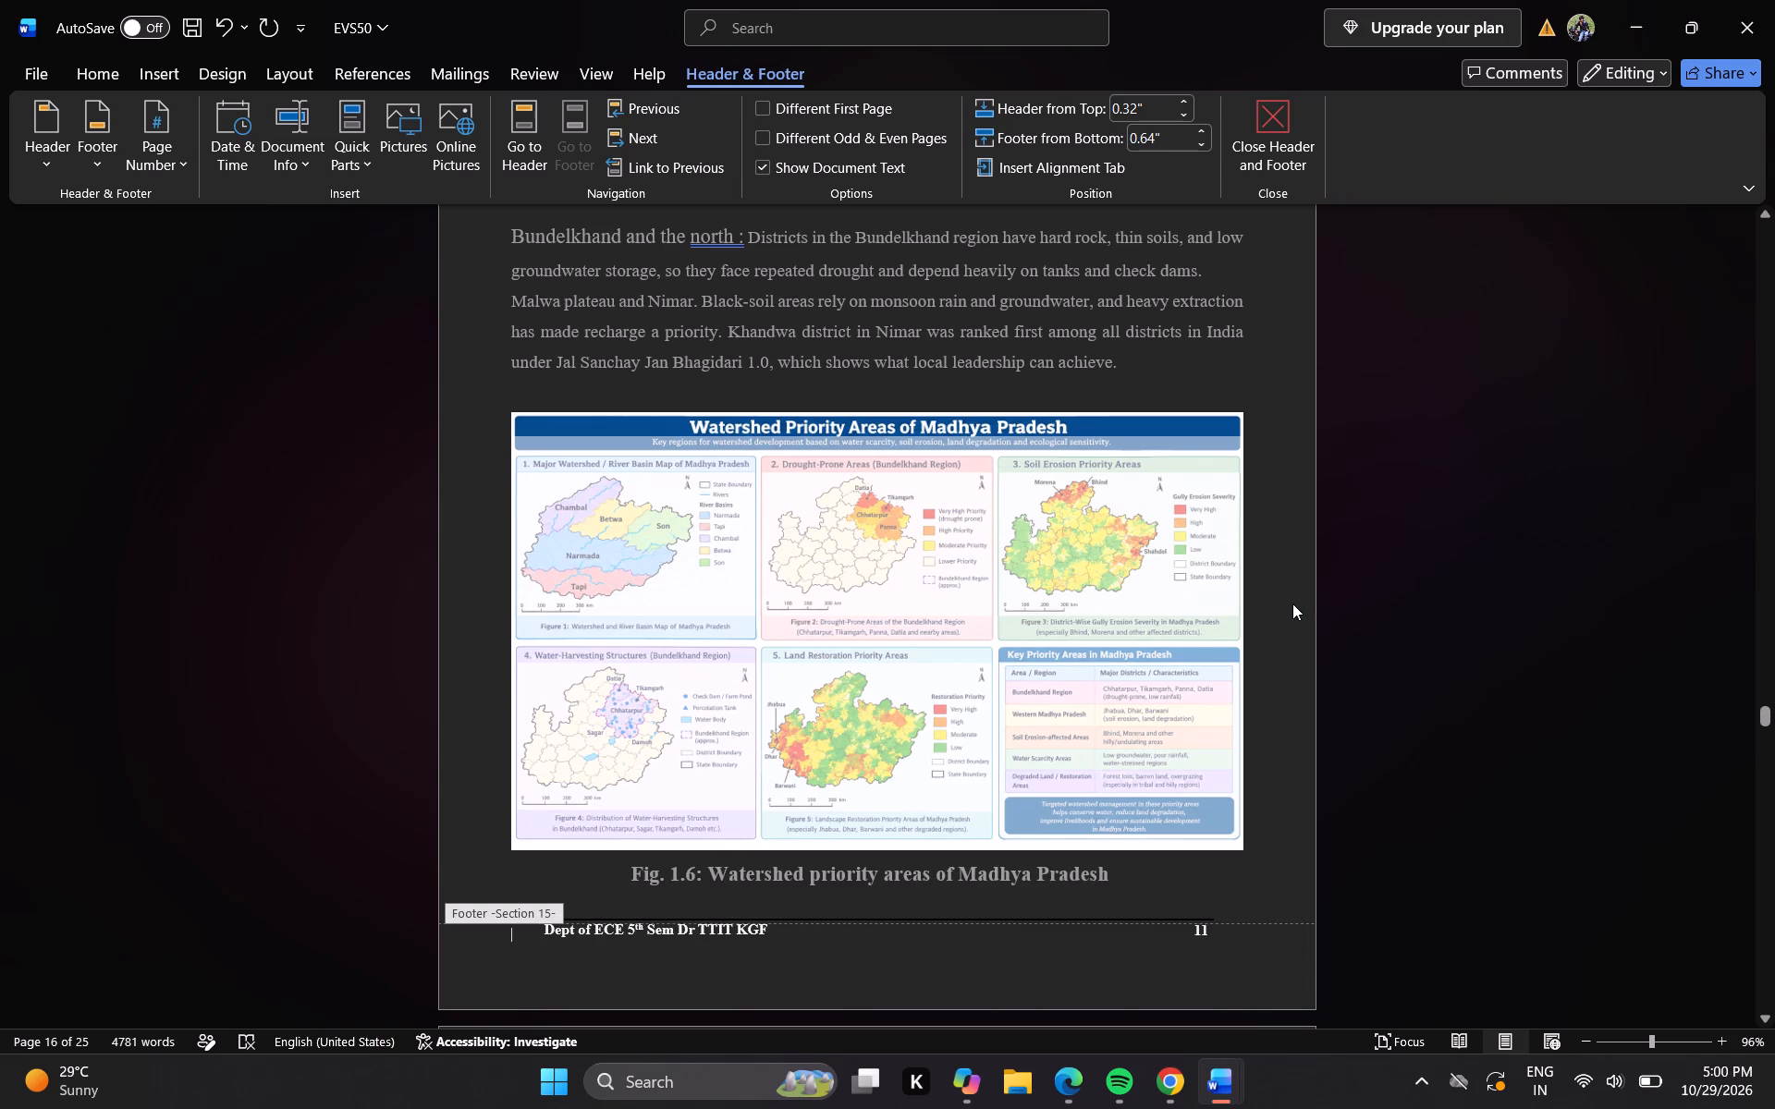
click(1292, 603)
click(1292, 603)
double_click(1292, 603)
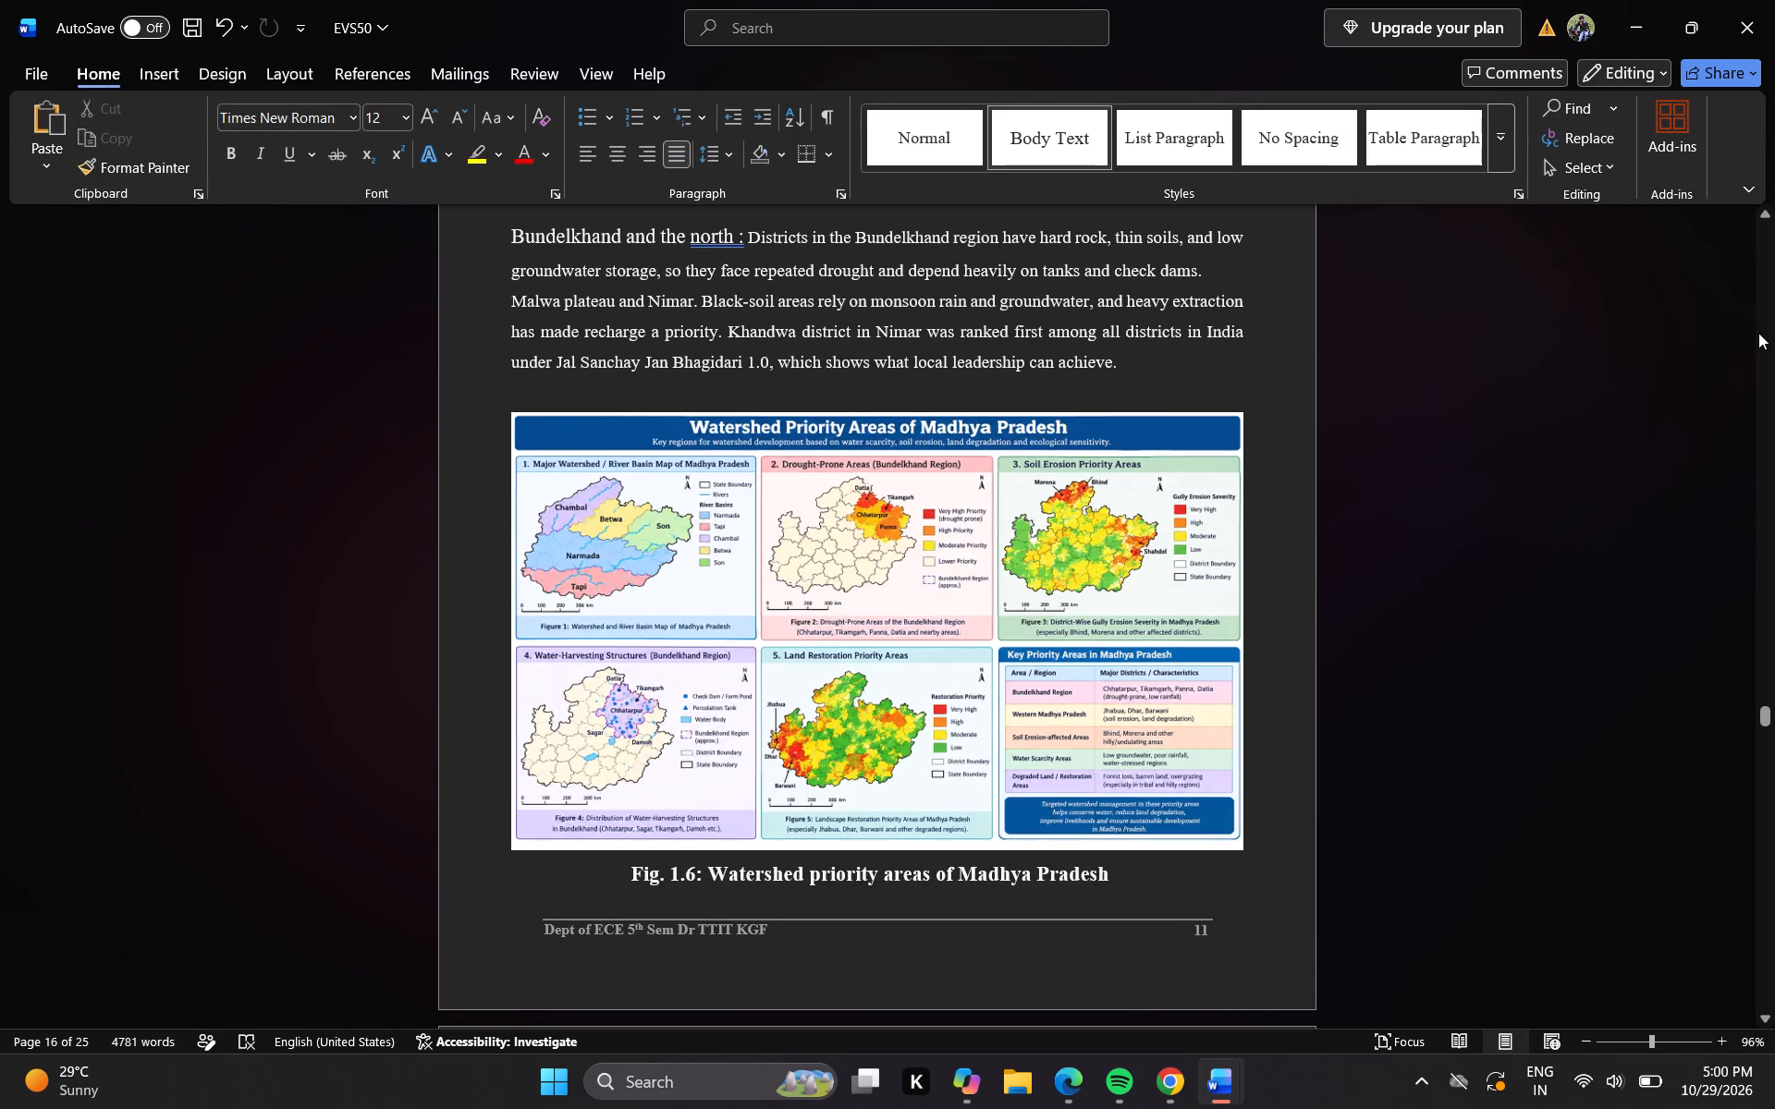
Compare the footer page number below Fig 1.5, Reduction in Drought Effects, with the one below Fig. 1.6.
click(1768, 226)
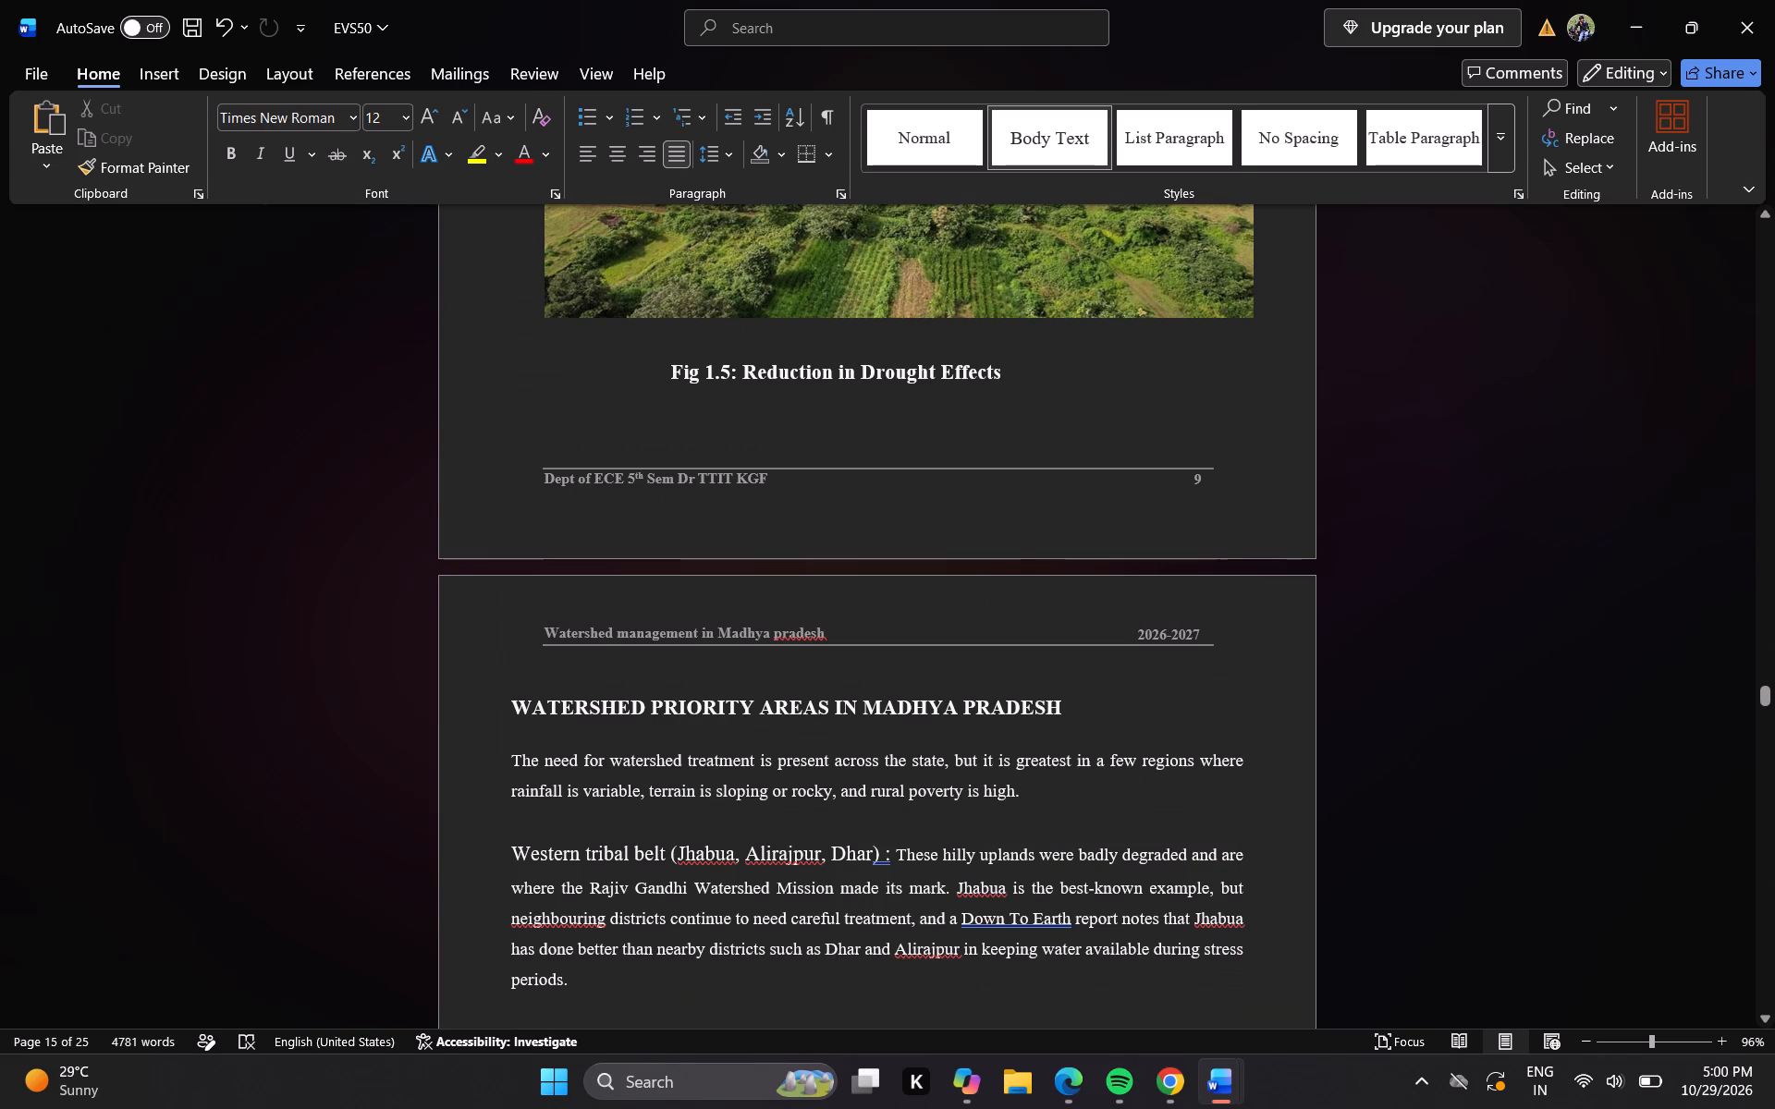
click(1764, 1014)
triple_click(1764, 1014)
triple_click(1764, 1014)
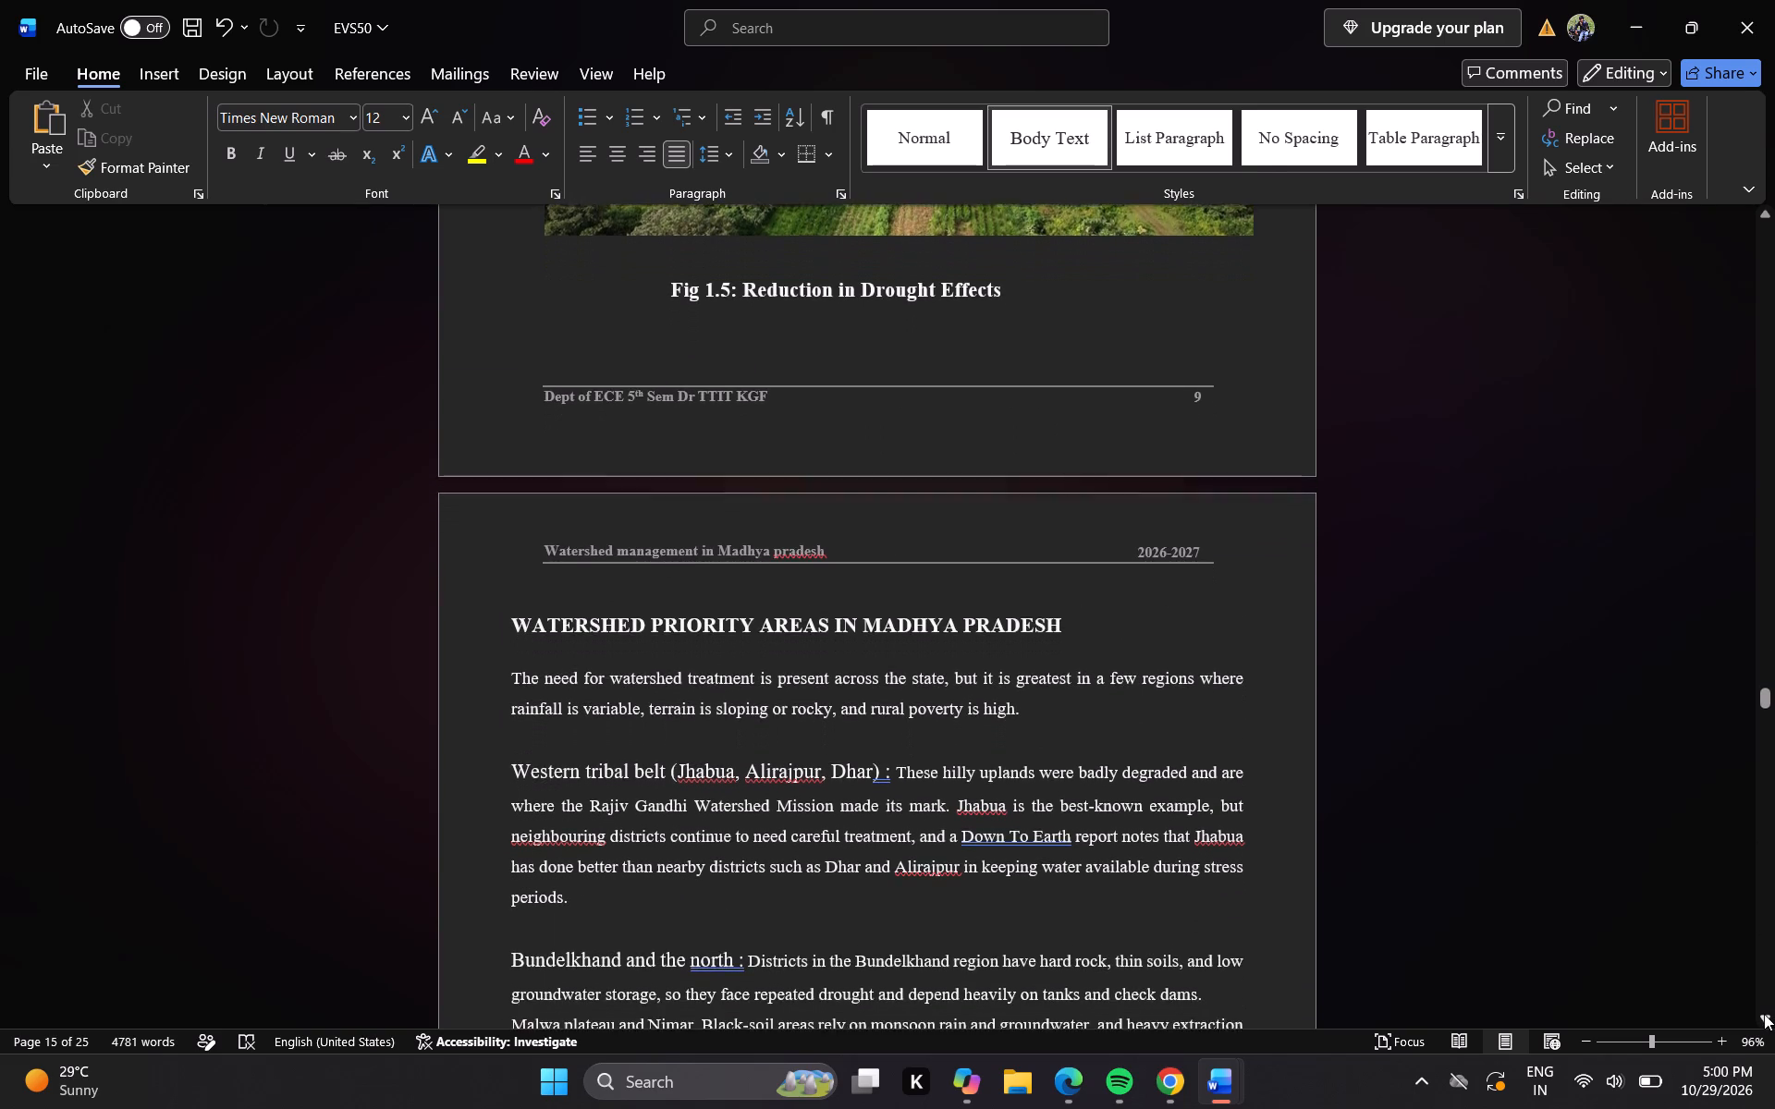
triple_click(1764, 1014)
triple_click(1764, 1014)
triple_click(1764, 1014)
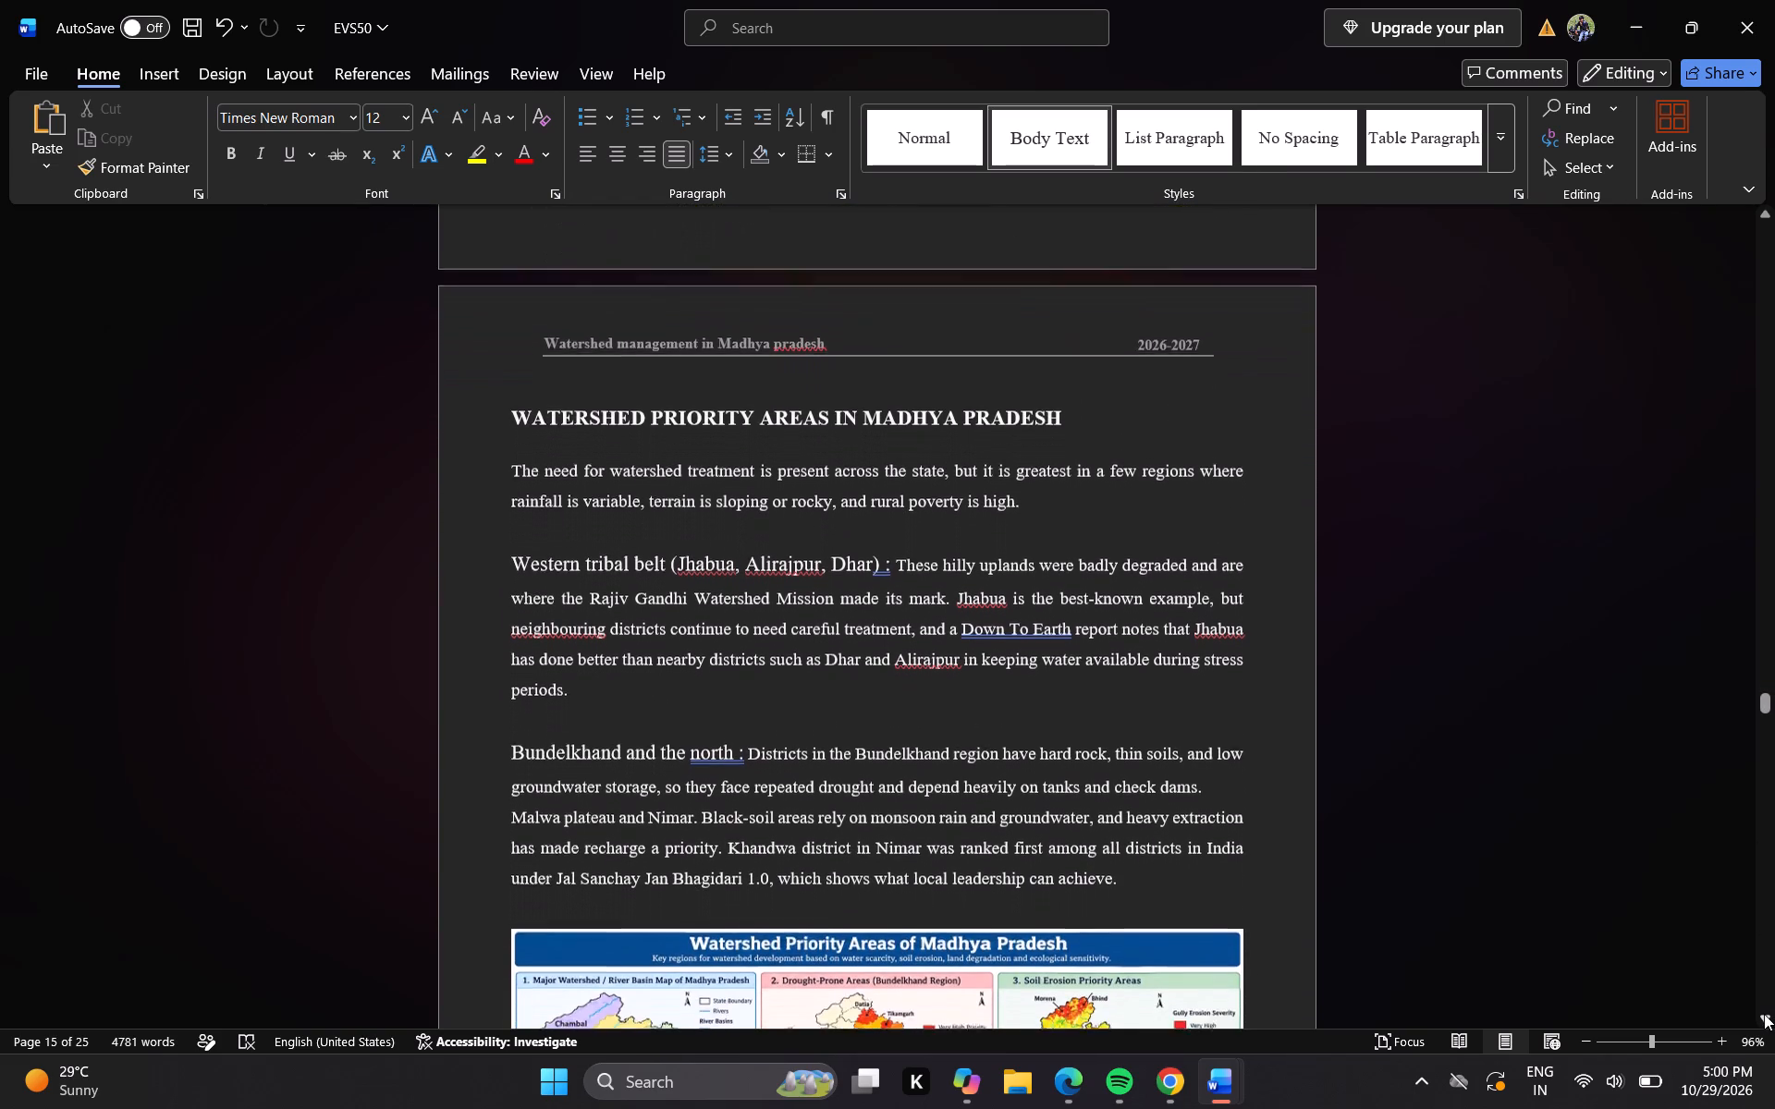
triple_click(1764, 1014)
triple_click(1764, 1014)
triple_click(1764, 1014)
triple_click(1764, 1014)
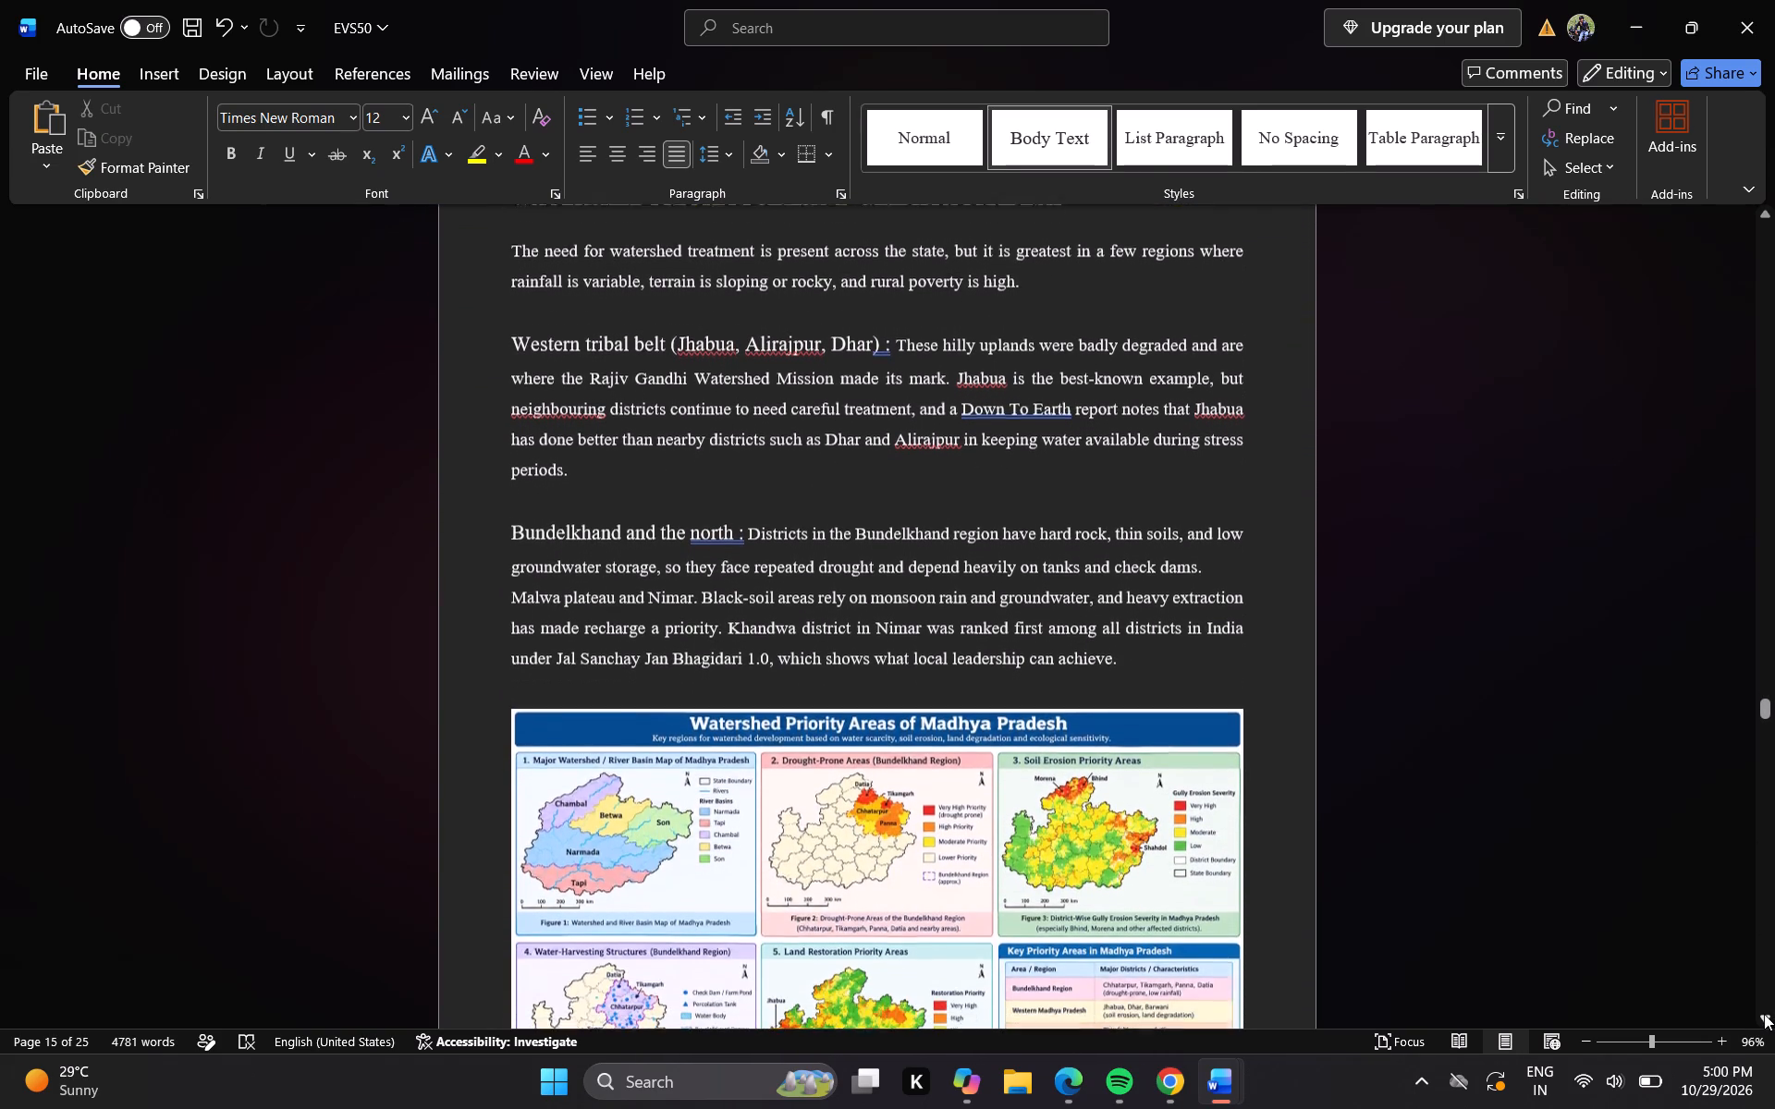
triple_click(1764, 1014)
triple_click(1764, 1014)
triple_click(1764, 1014)
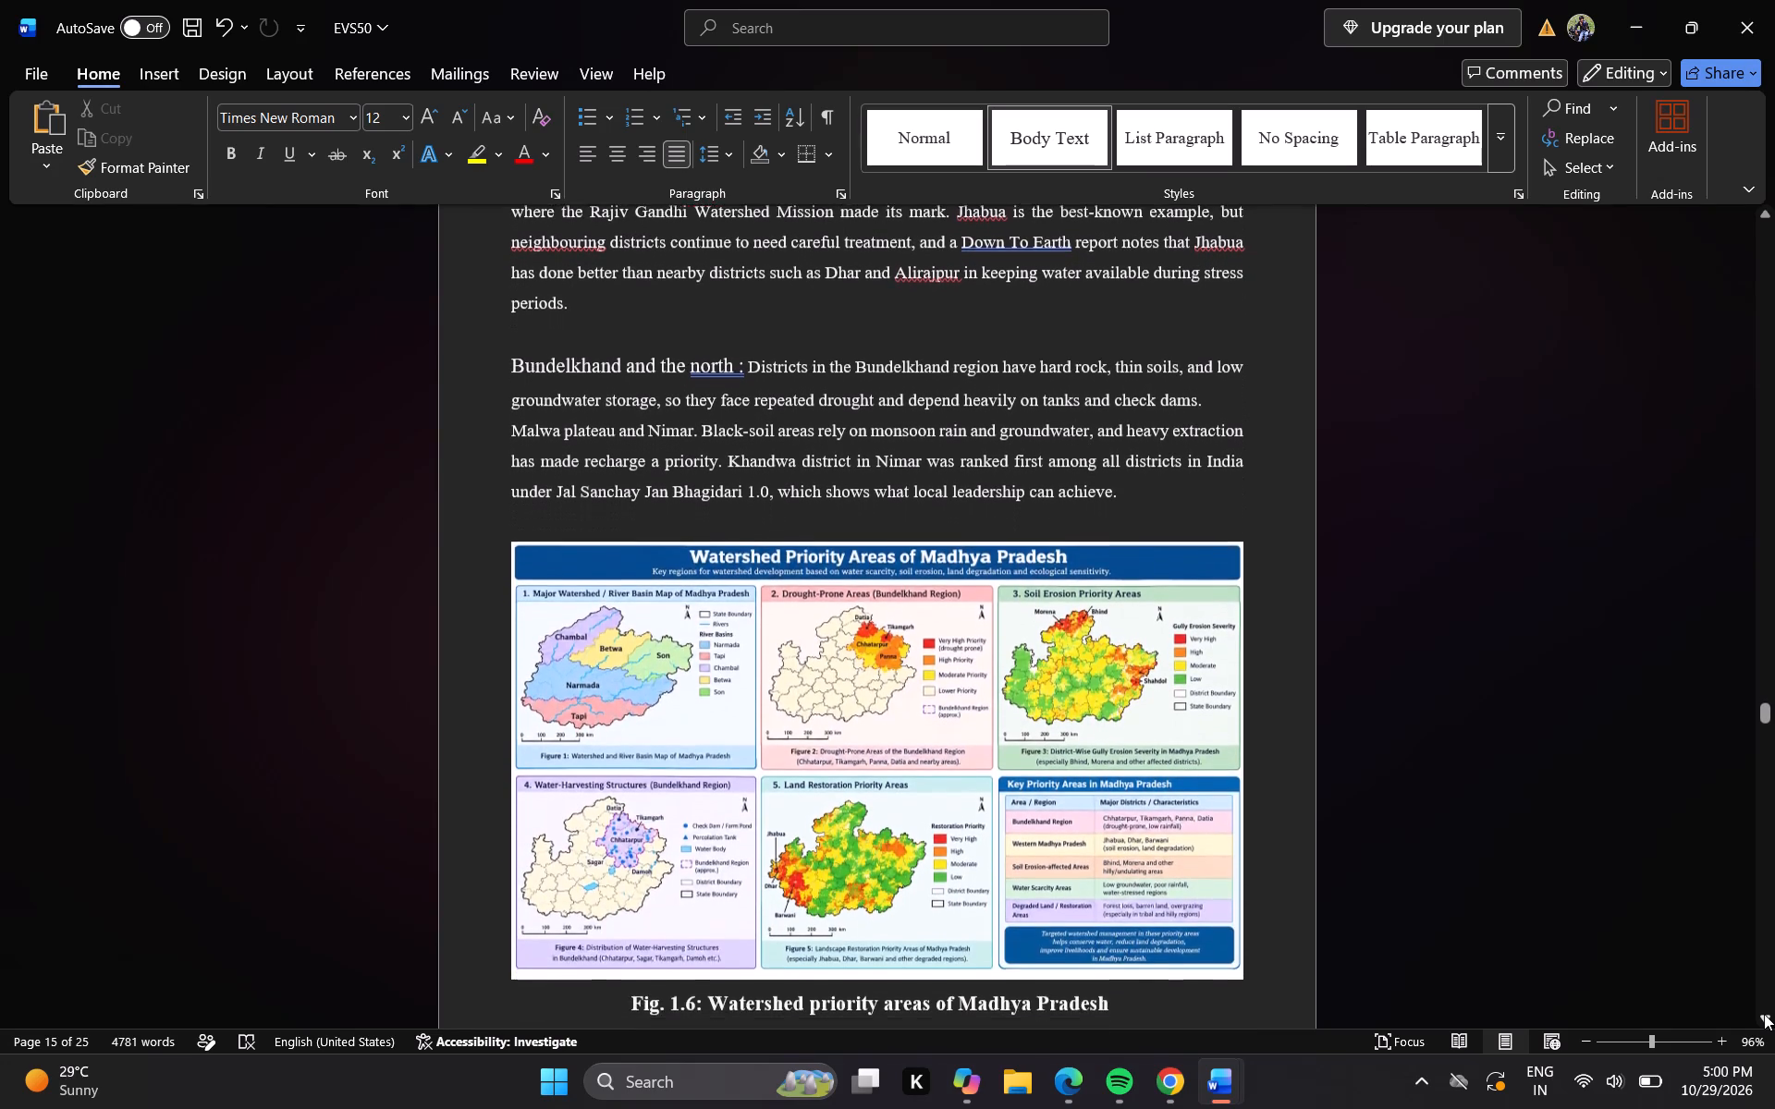
triple_click(1764, 1014)
triple_click(1764, 1014)
triple_click(1764, 1014)
triple_click(1764, 1014)
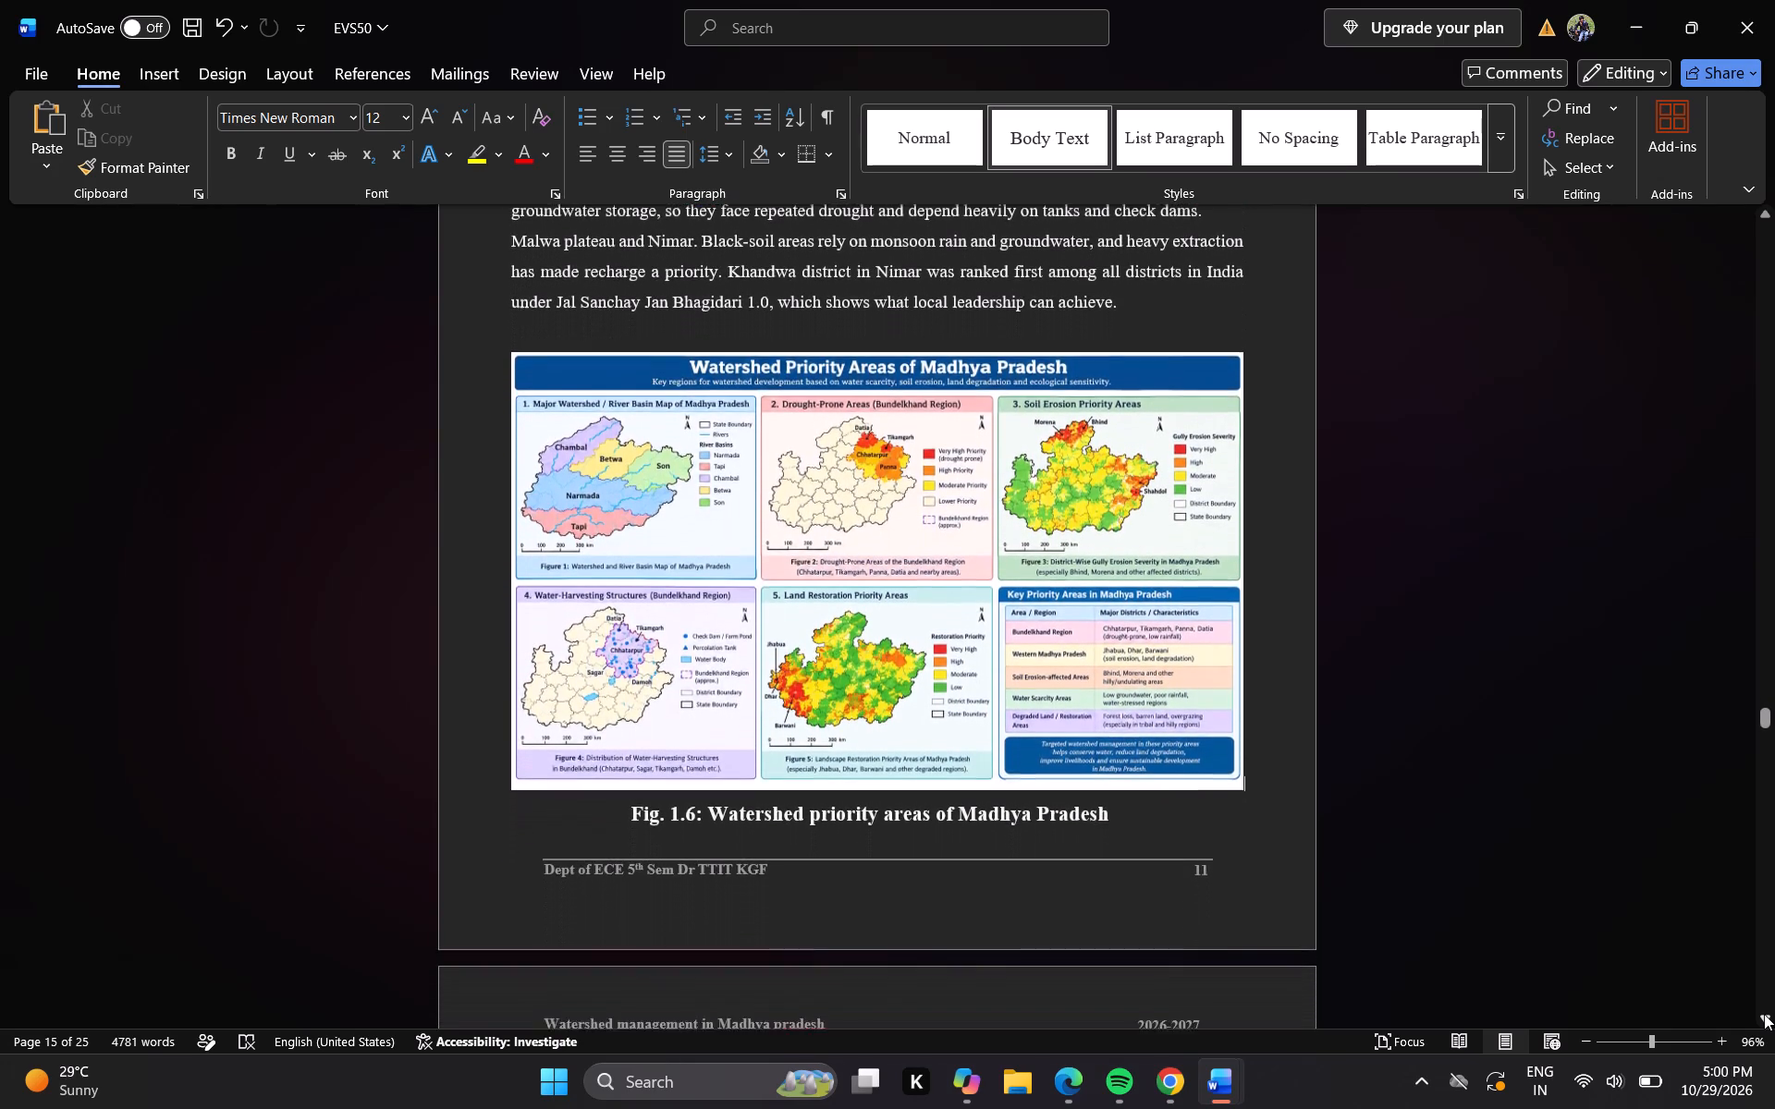
triple_click(1764, 1014)
triple_click(1764, 1014)
click(1764, 1014)
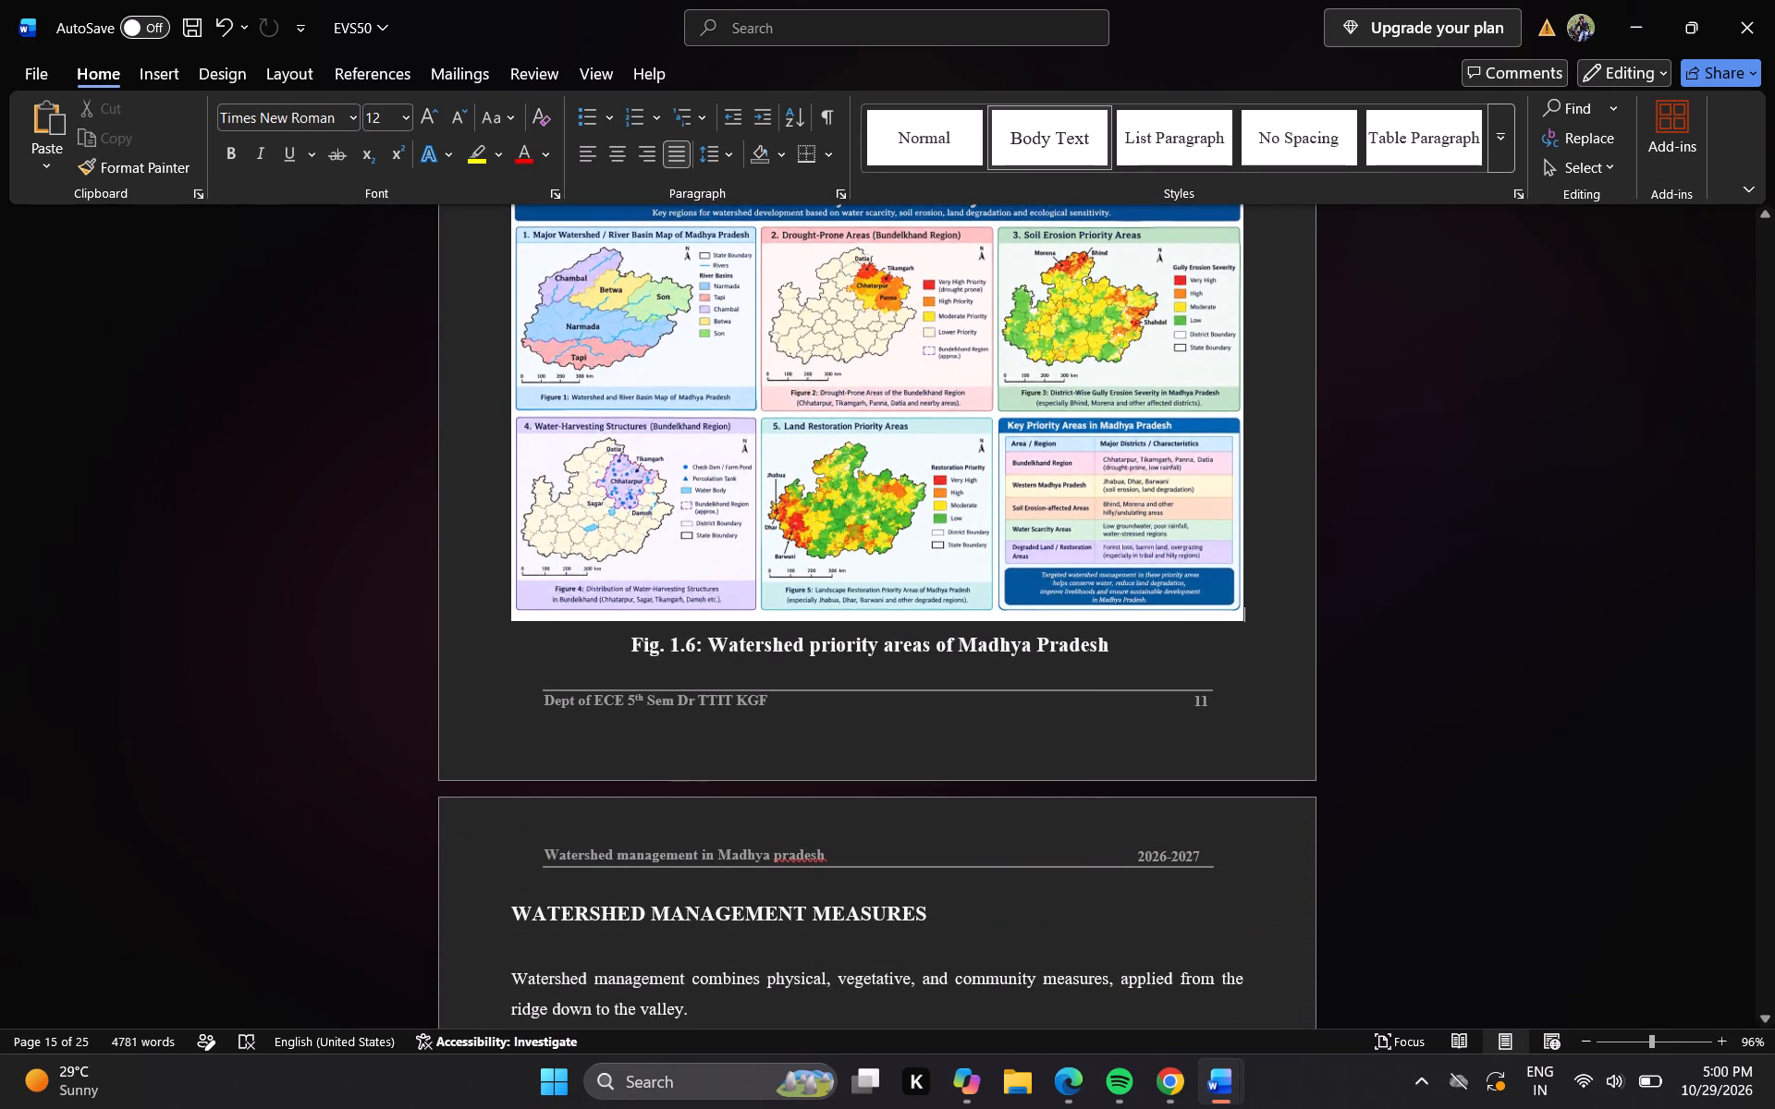
Set the page numbering of the section containing Fig. 1.6, Watershed priority areas of Madhya Pradesh, to start at 10.
double_click(1202, 698)
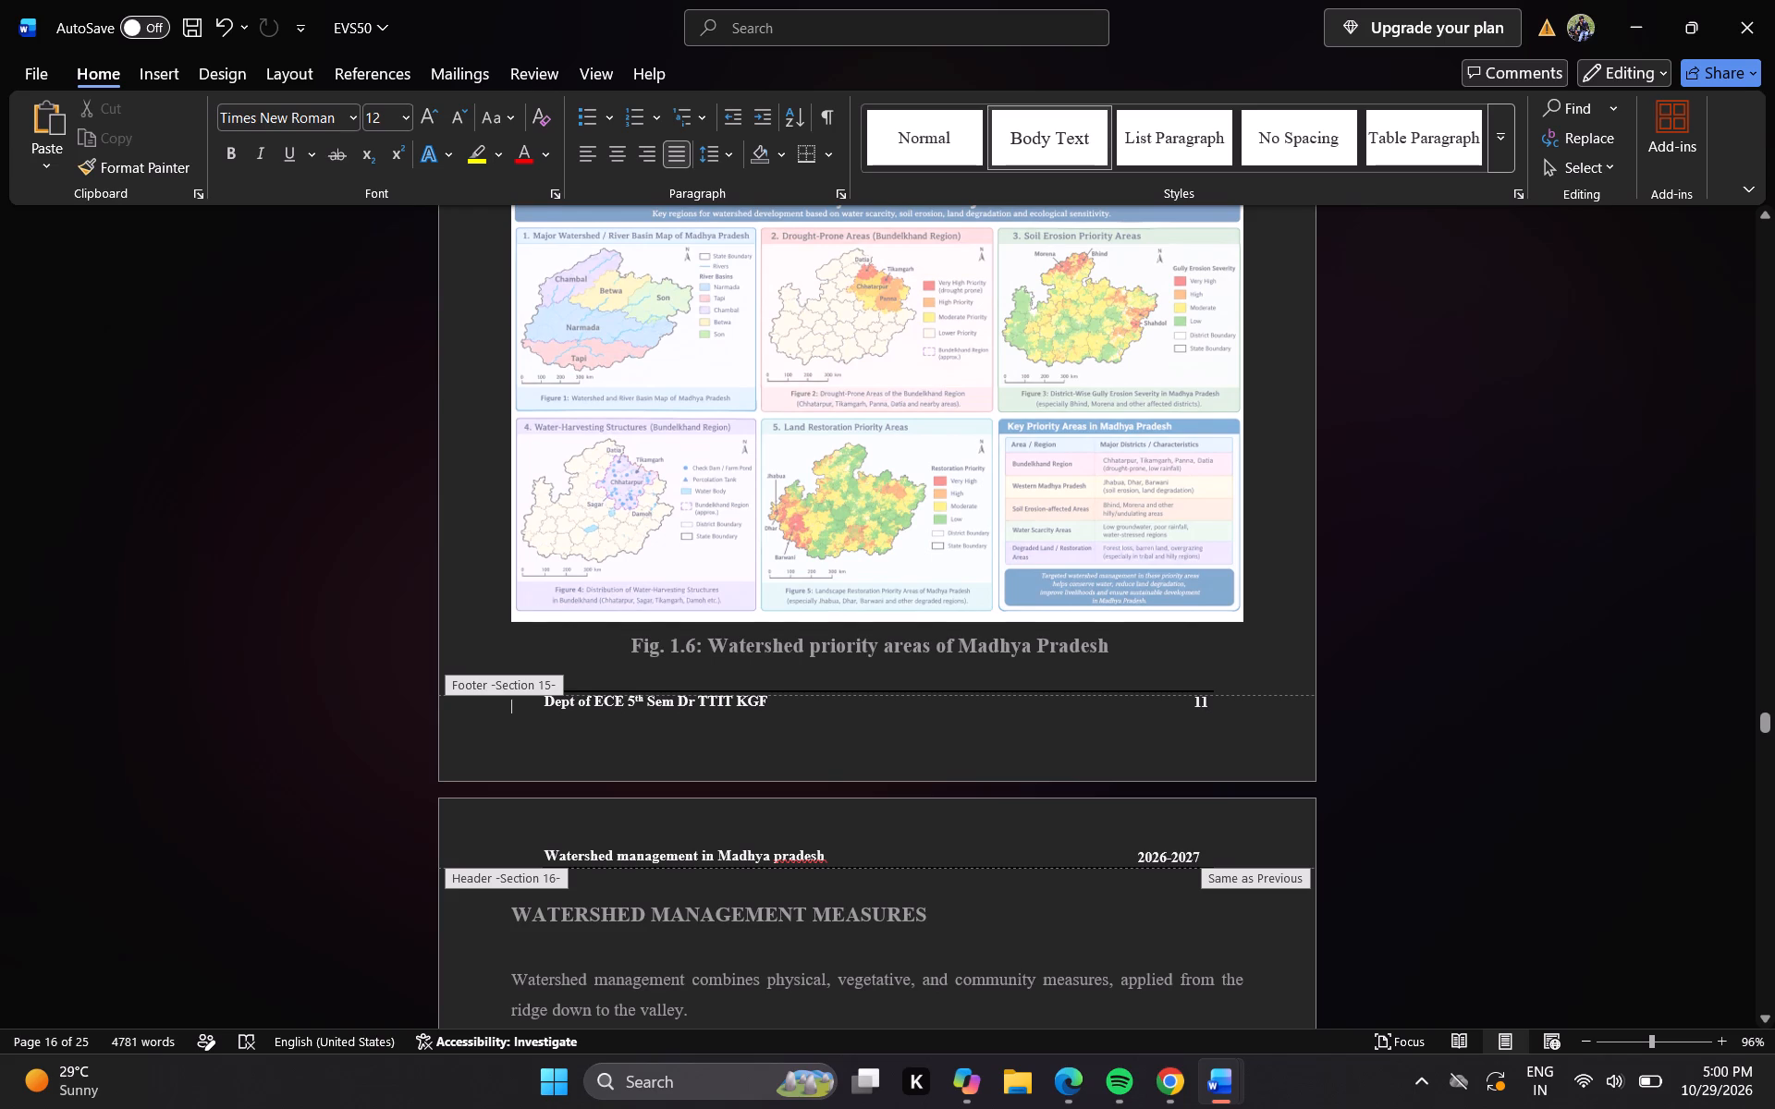
double_click(1208, 701)
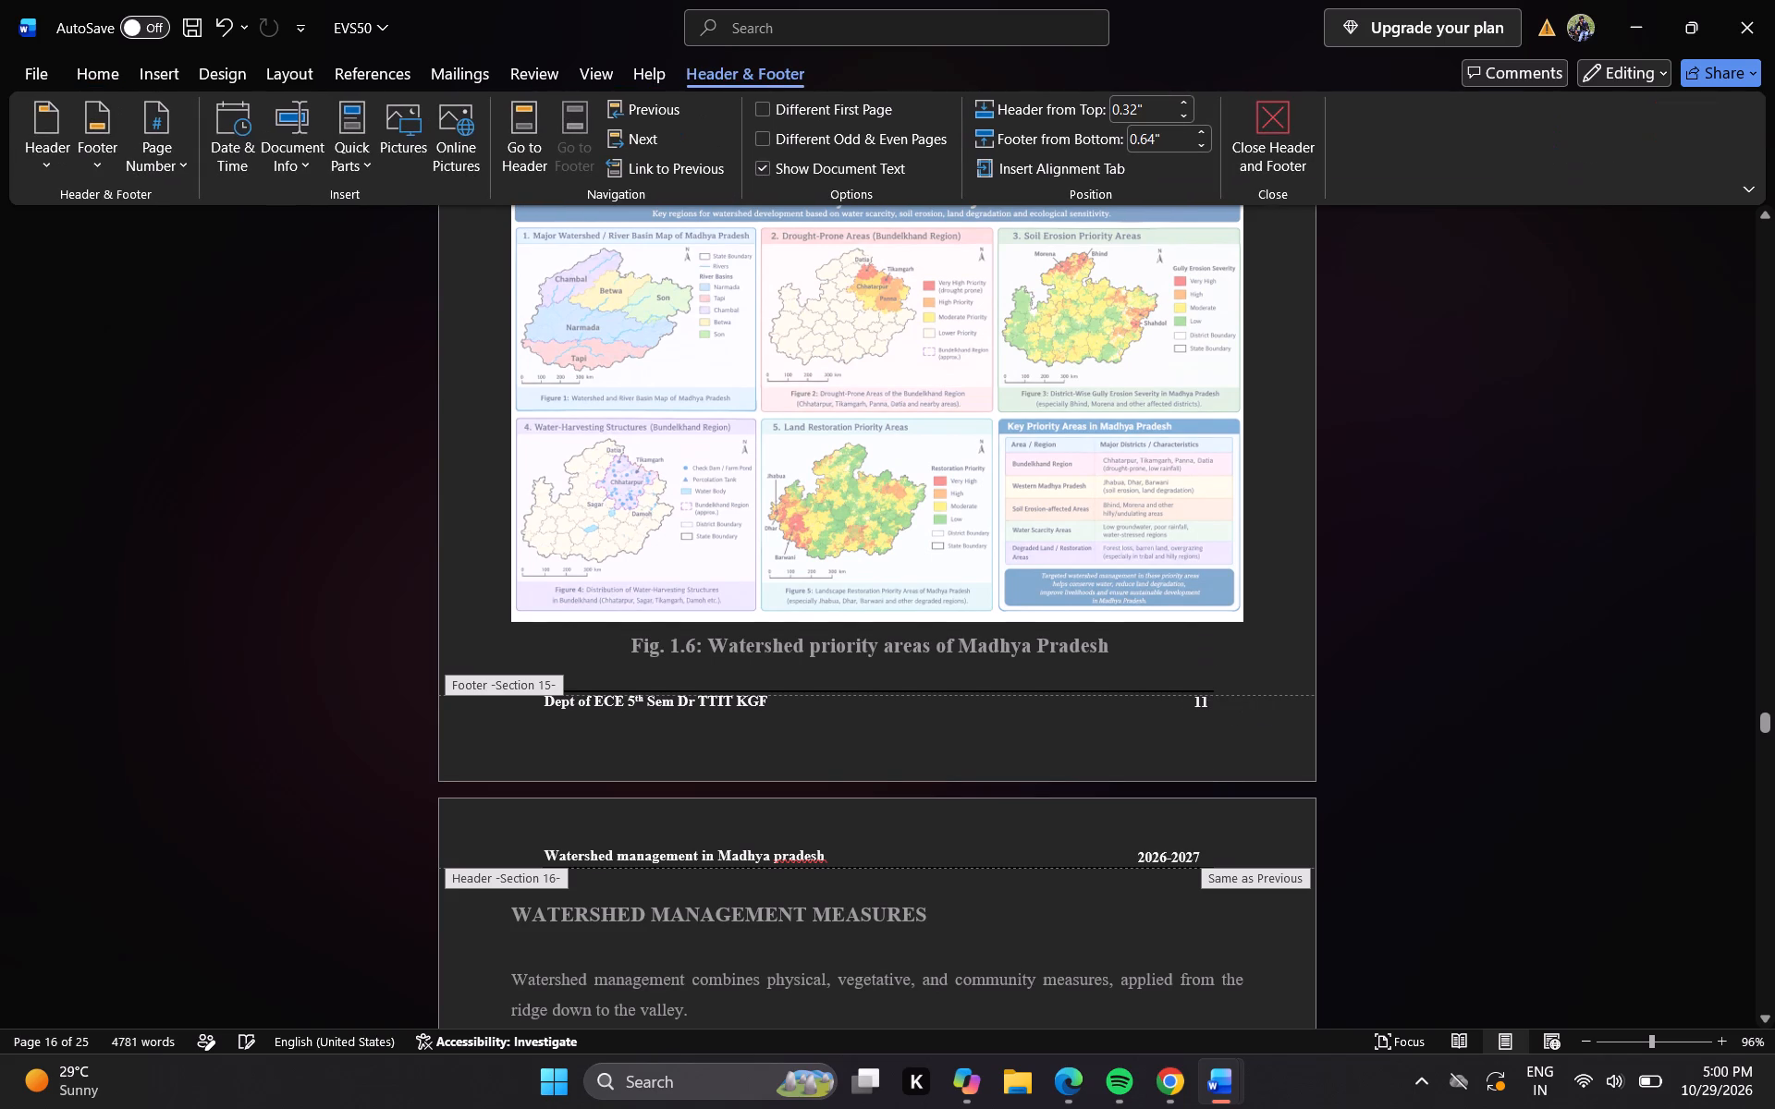
key(BackSpace)
double_click(1201, 706)
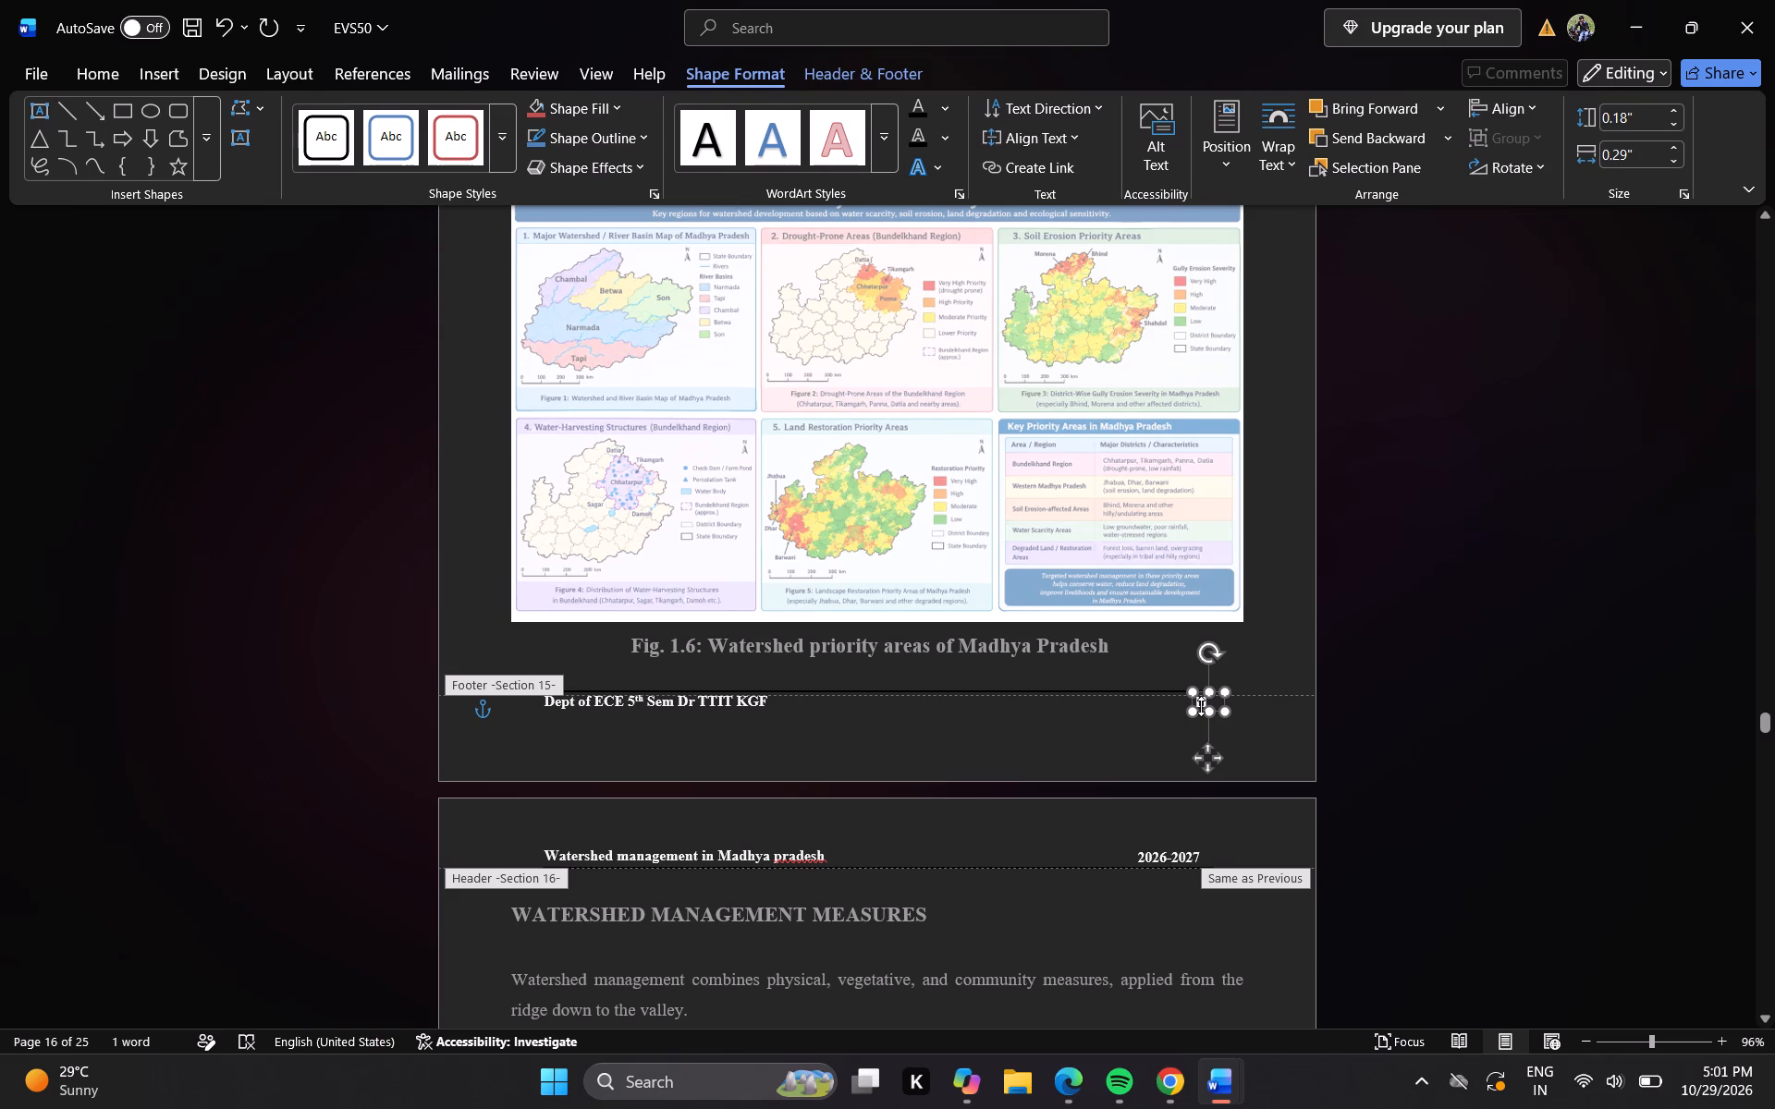
click(849, 74)
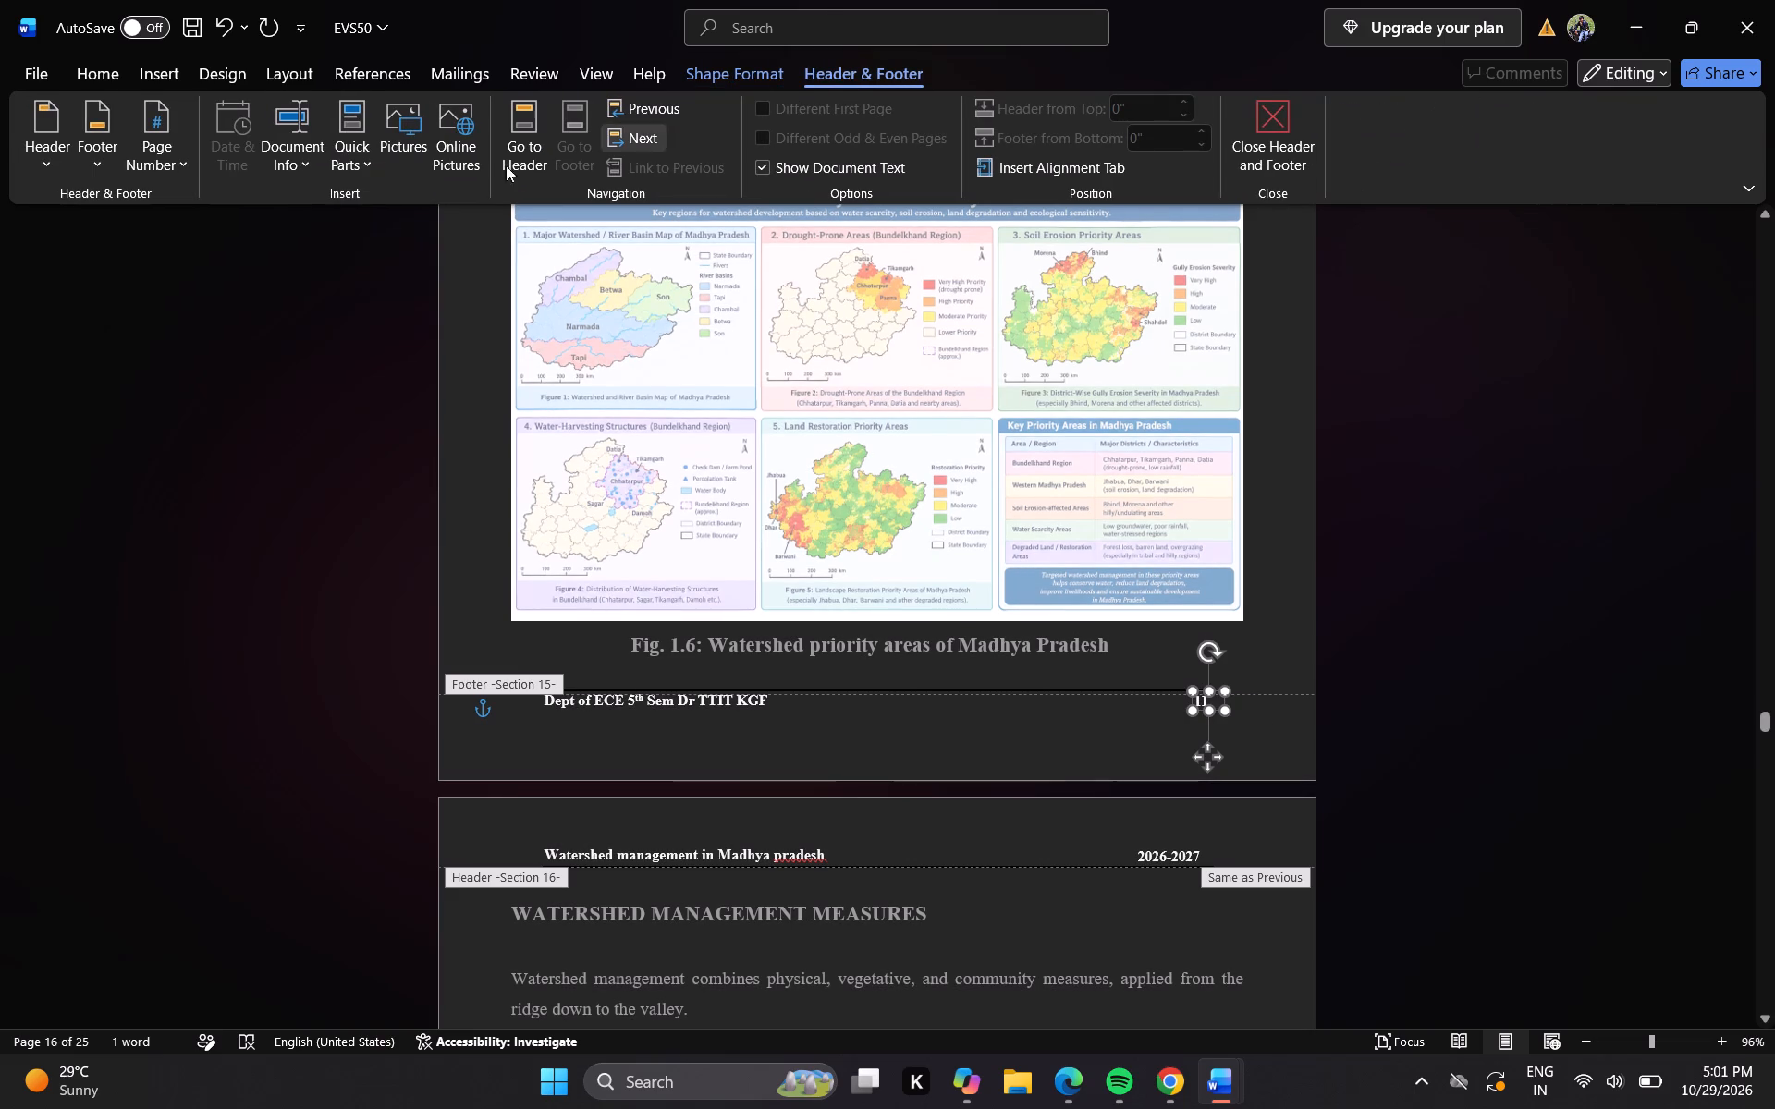
click(169, 136)
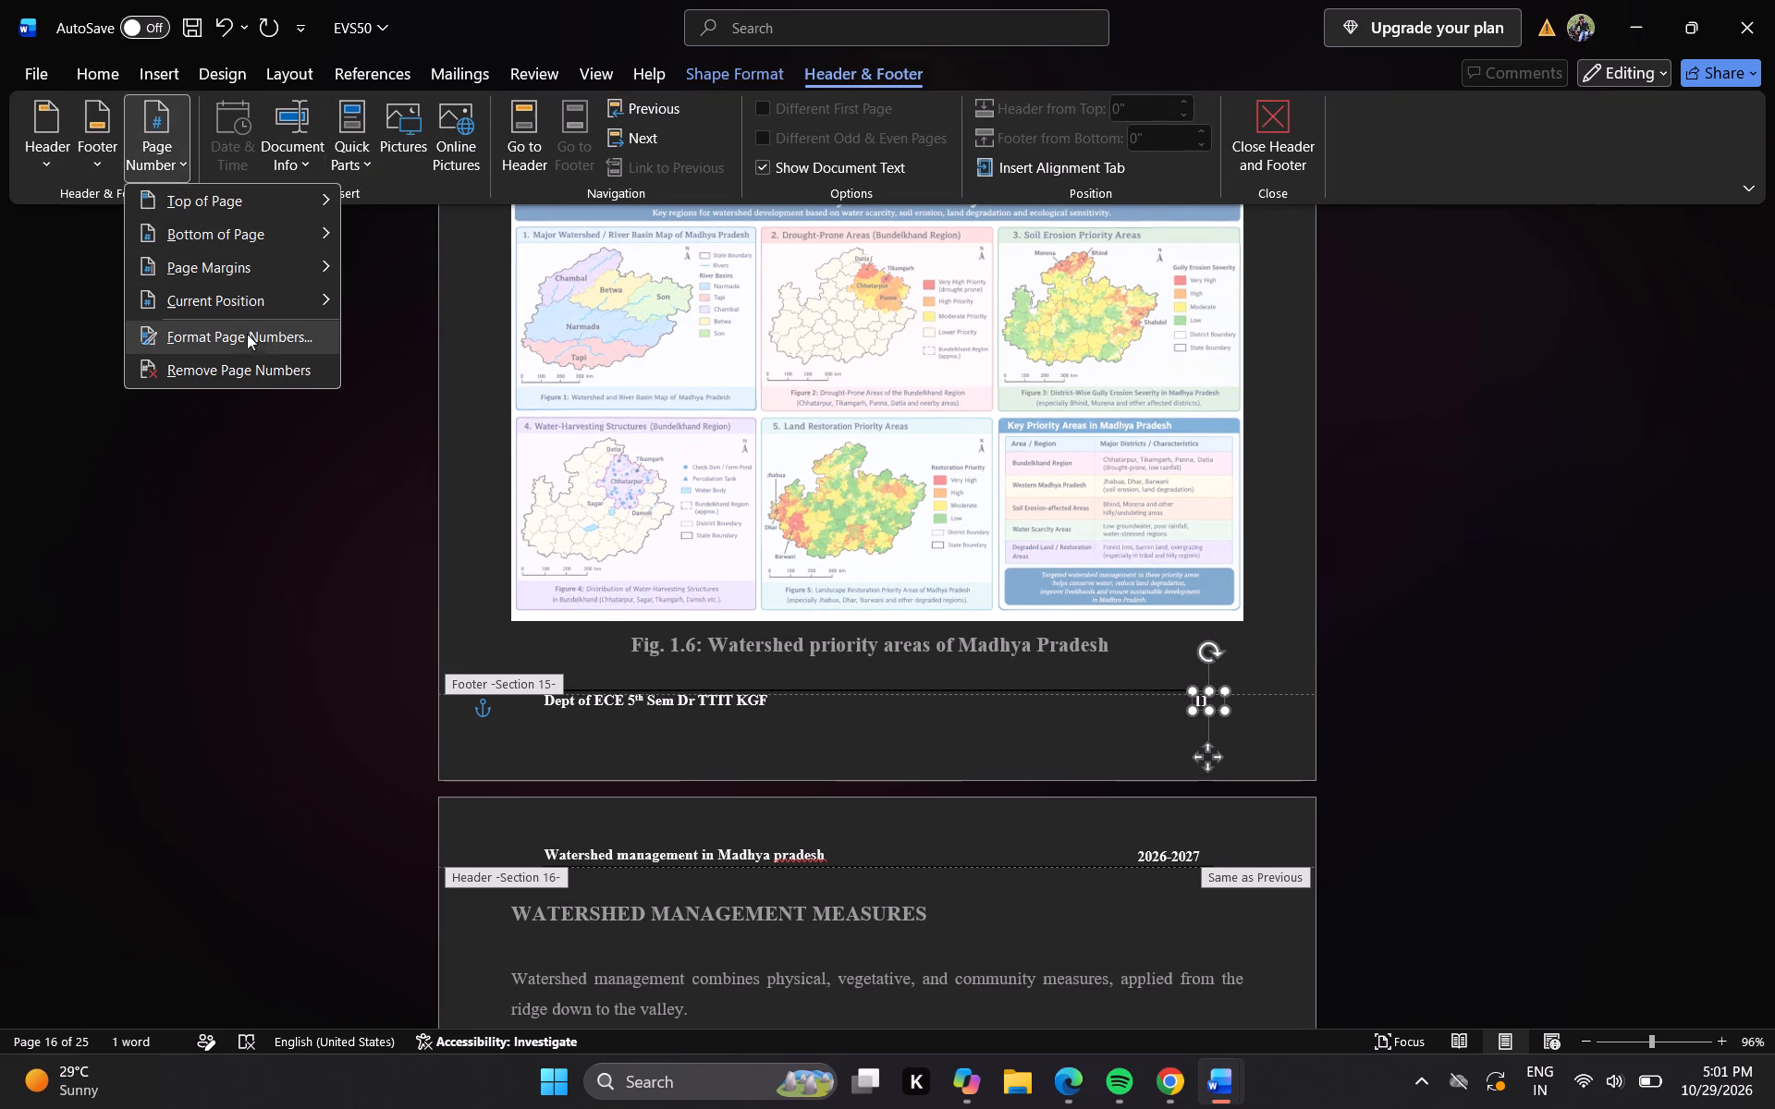
click(247, 352)
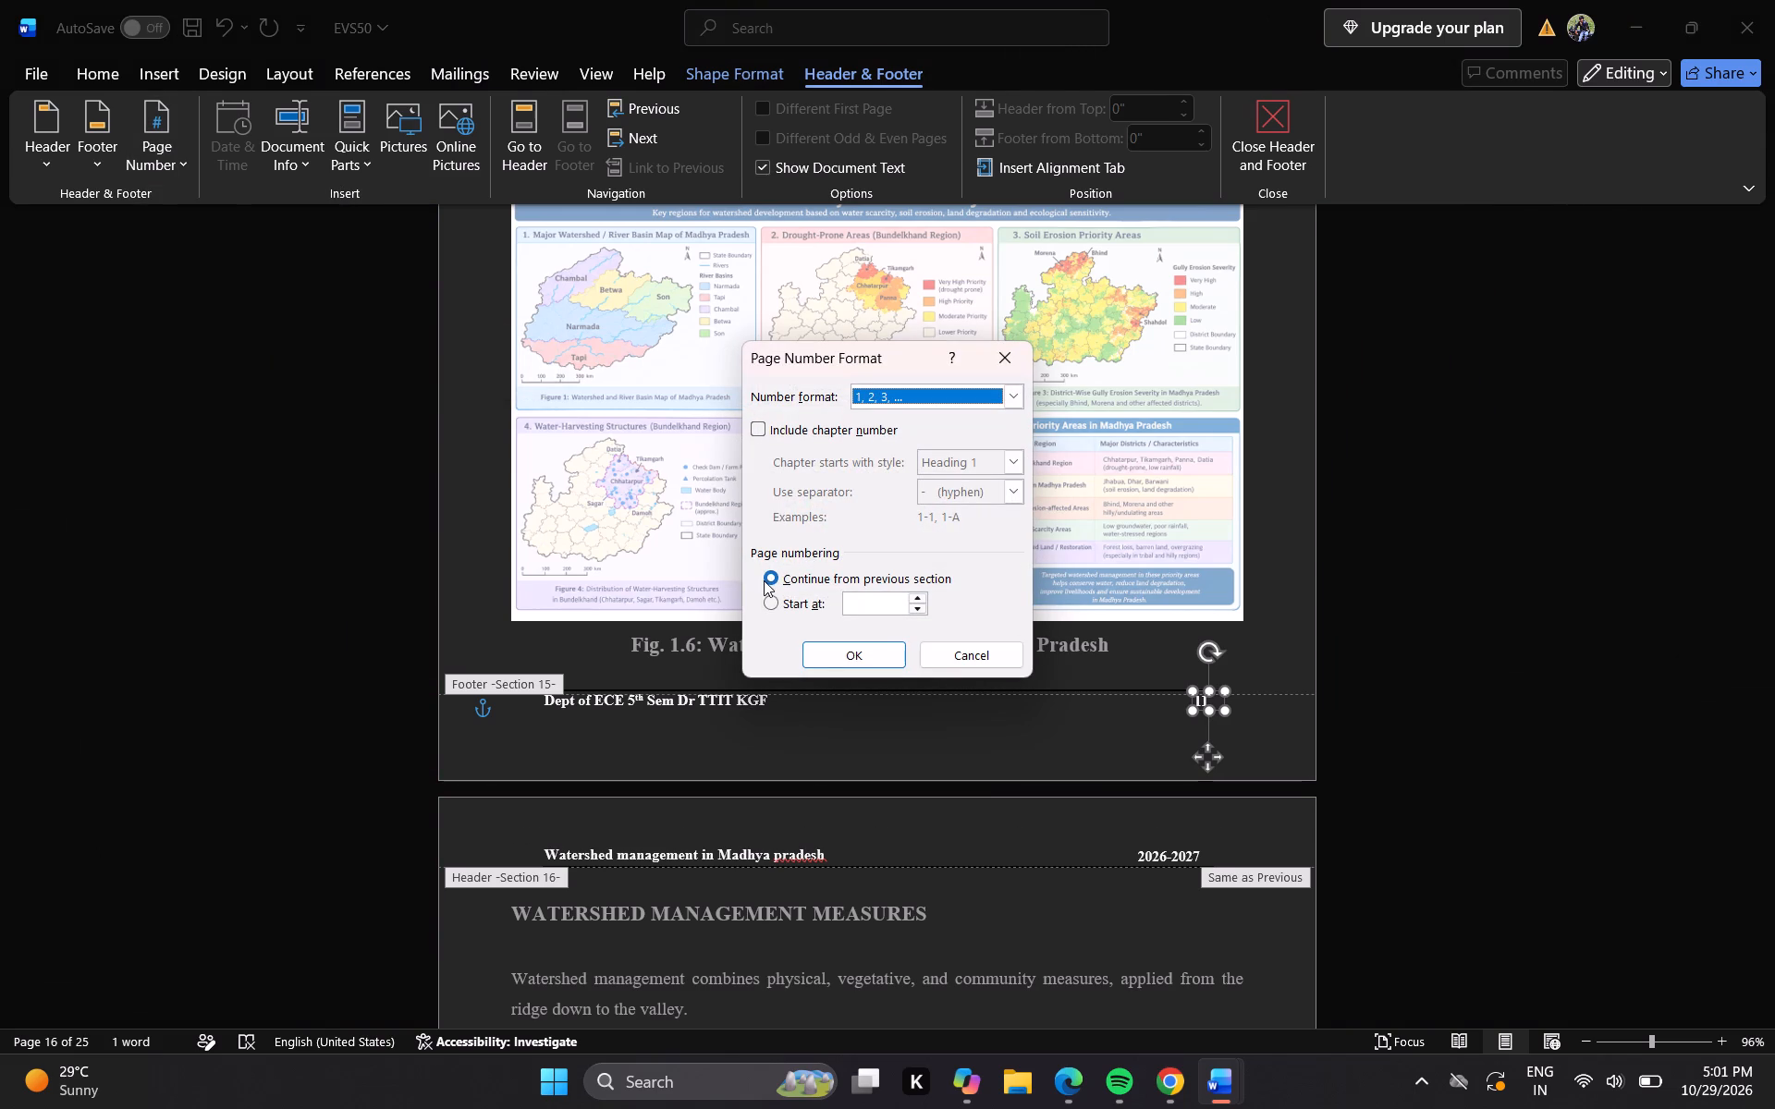
drag(764, 580, 779, 627)
click(769, 607)
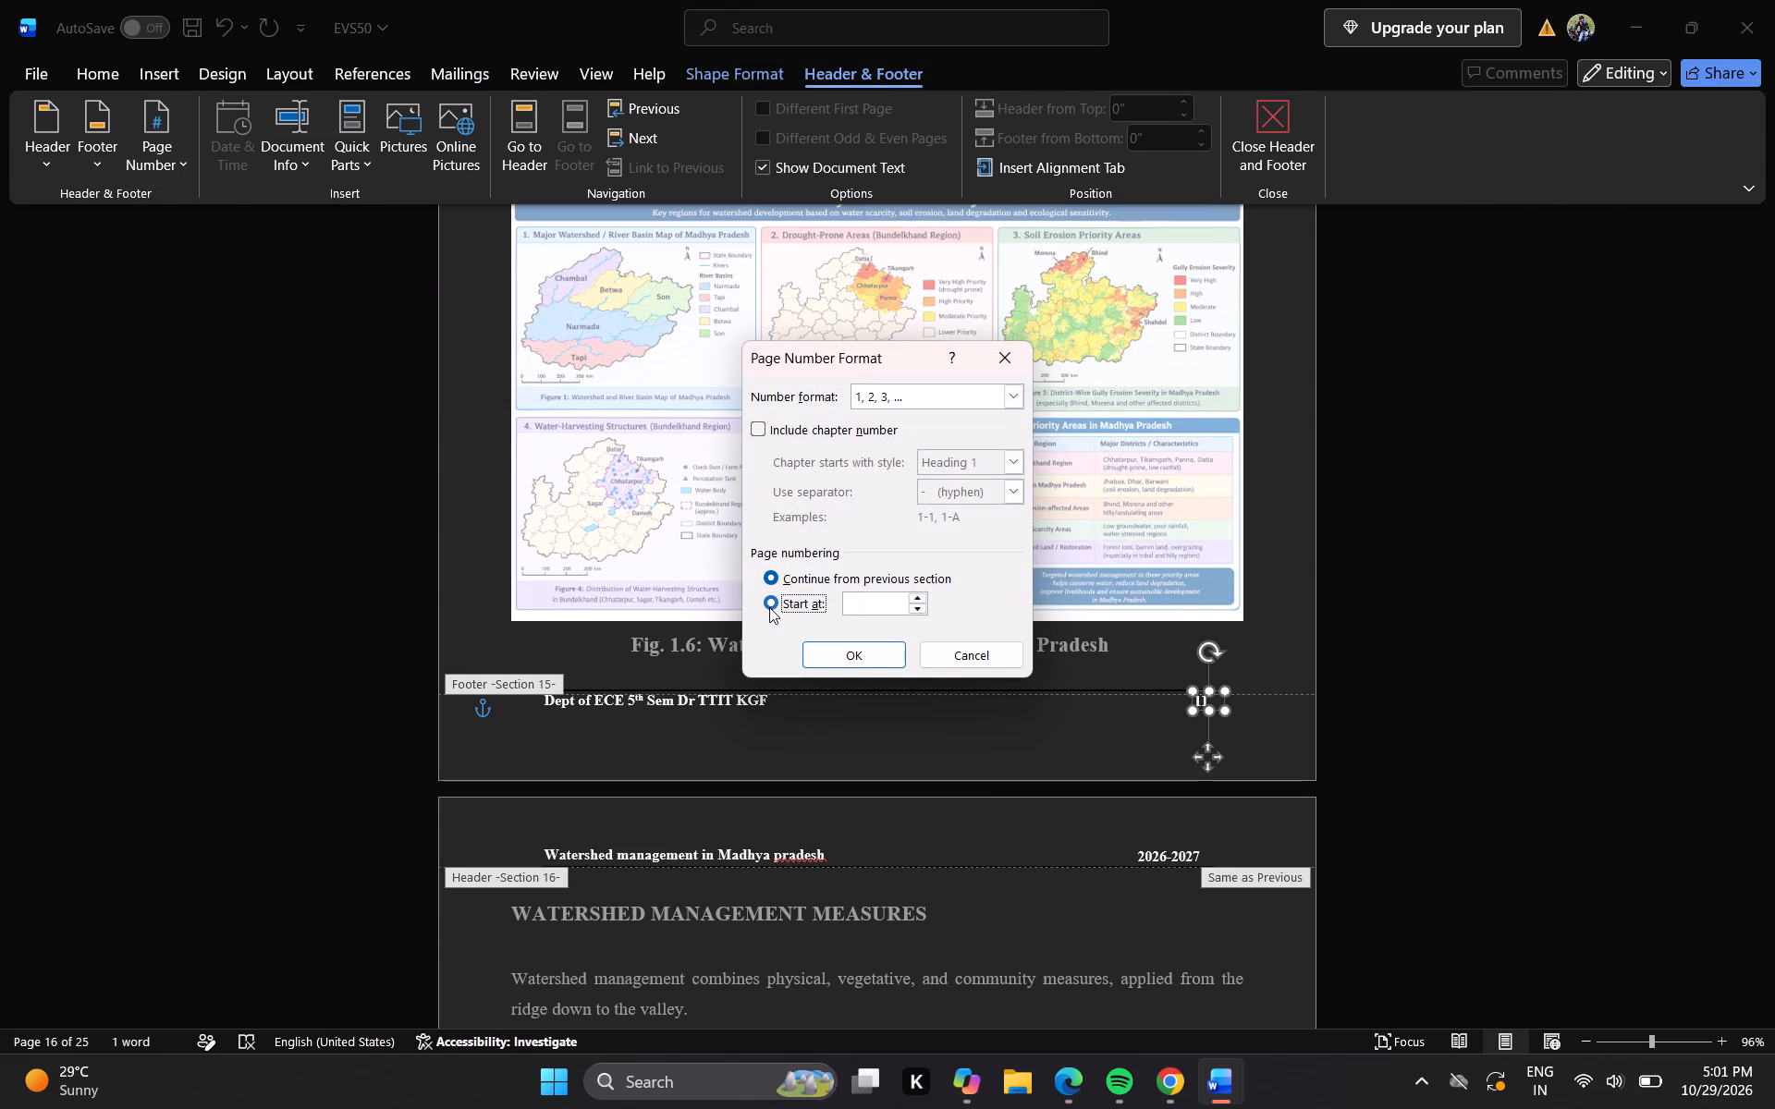
click(871, 609)
key(1)
key(BackSpace)
key(0)
key(Return)
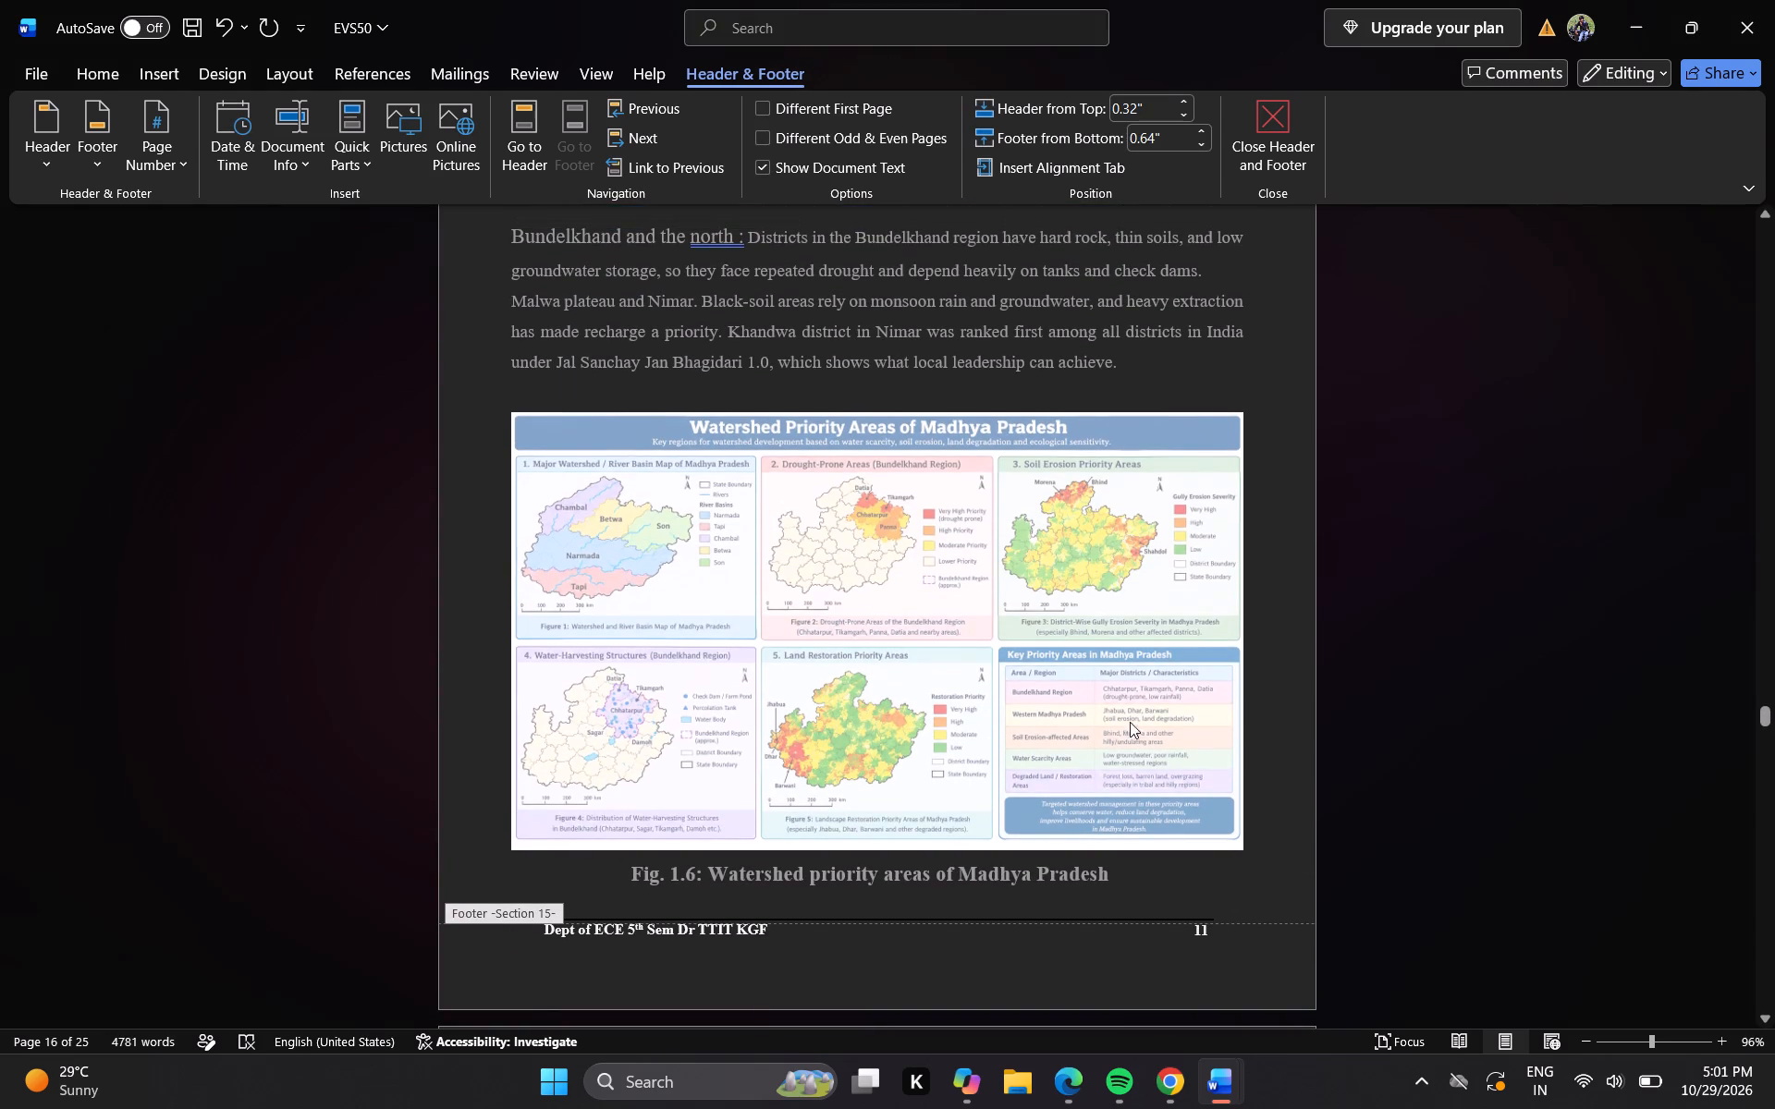
click(1258, 706)
Go back to the List of Figures and the Contents page to review the page numbers listed there.
double_click(1769, 318)
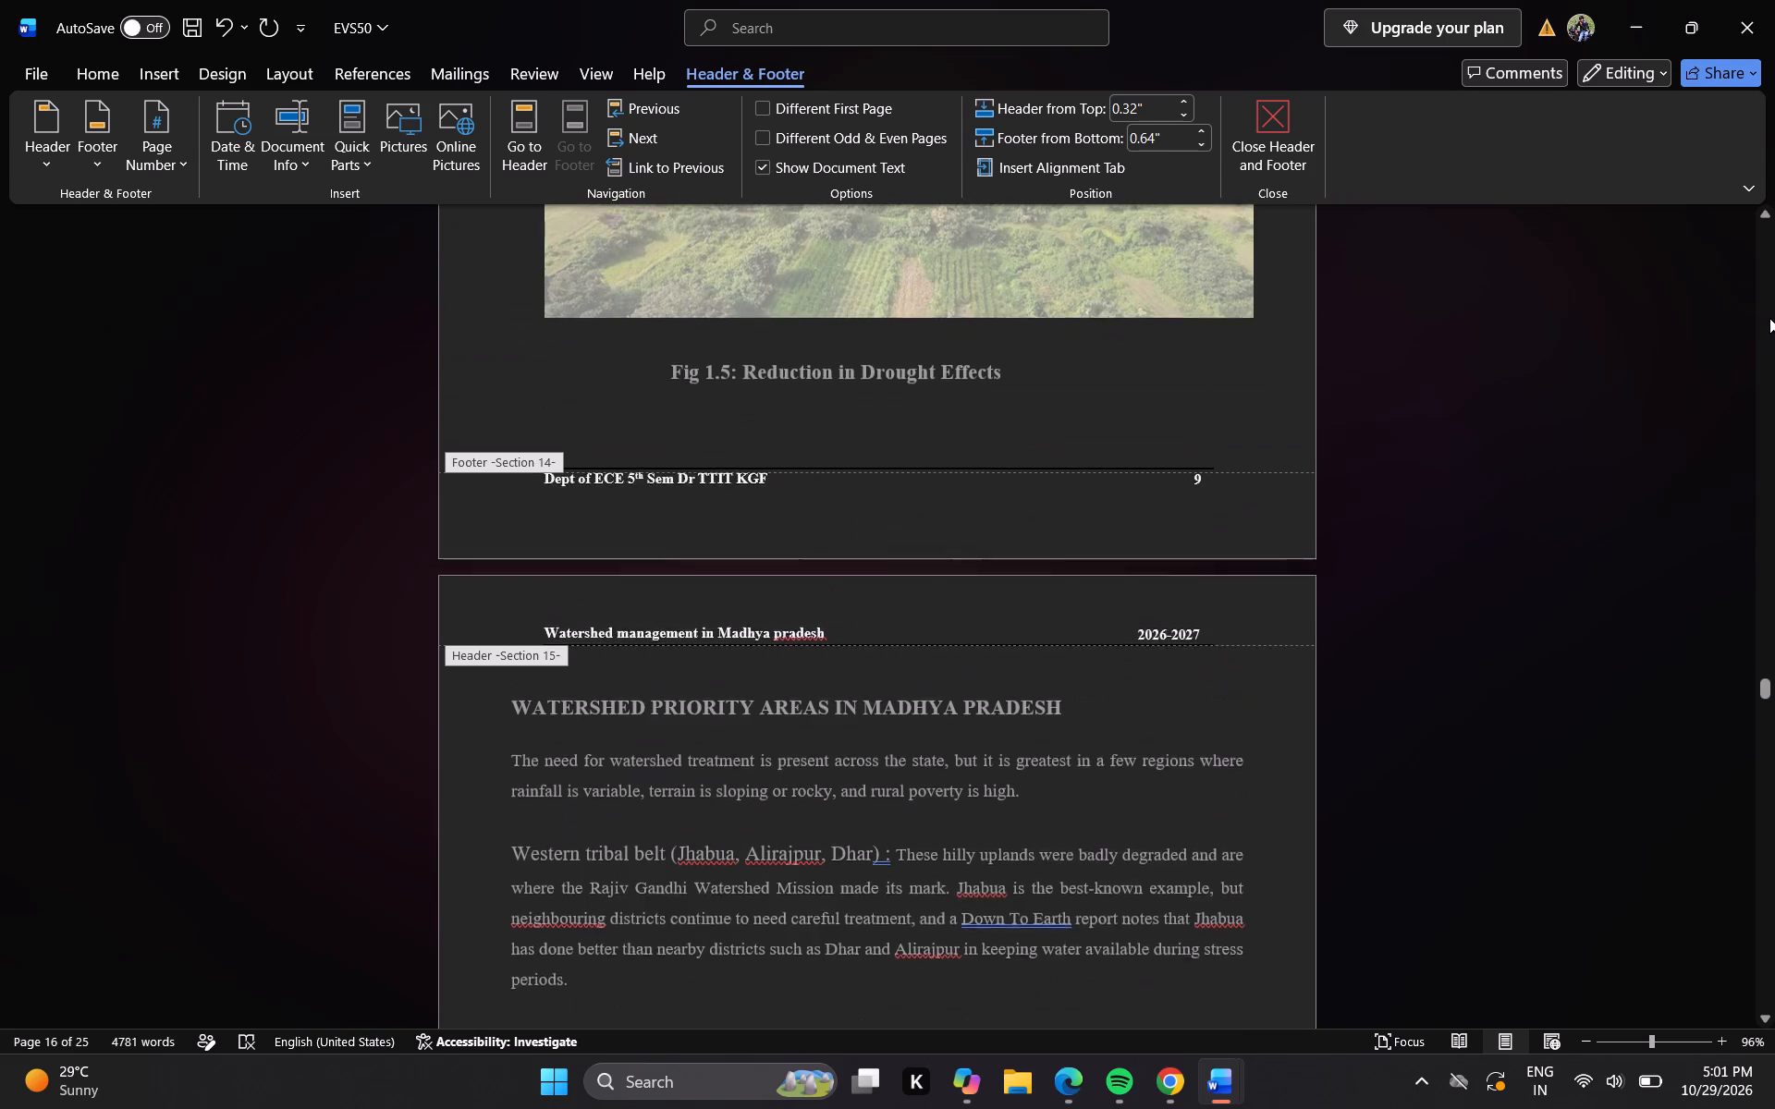
click(1769, 318)
click(1769, 318)
click(1769, 318)
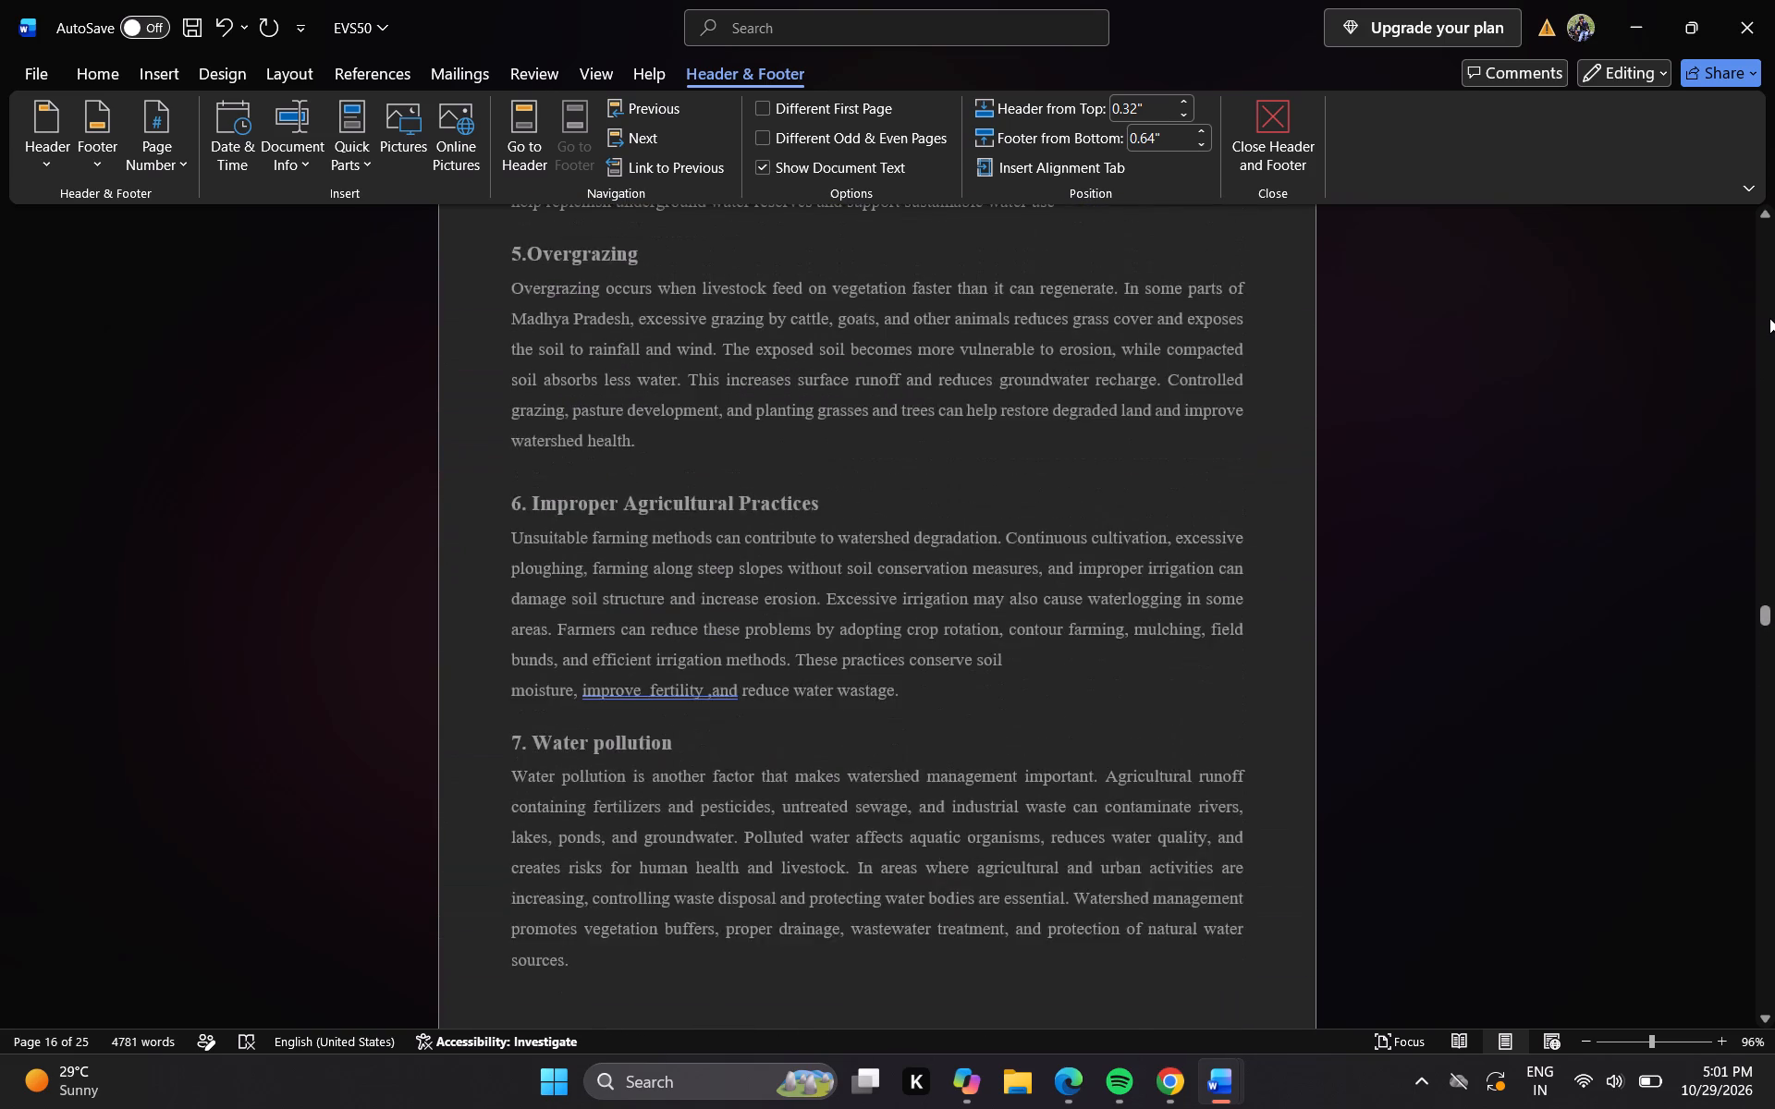
click(1769, 318)
click(1769, 318)
click(1769, 318)
click(1769, 318)
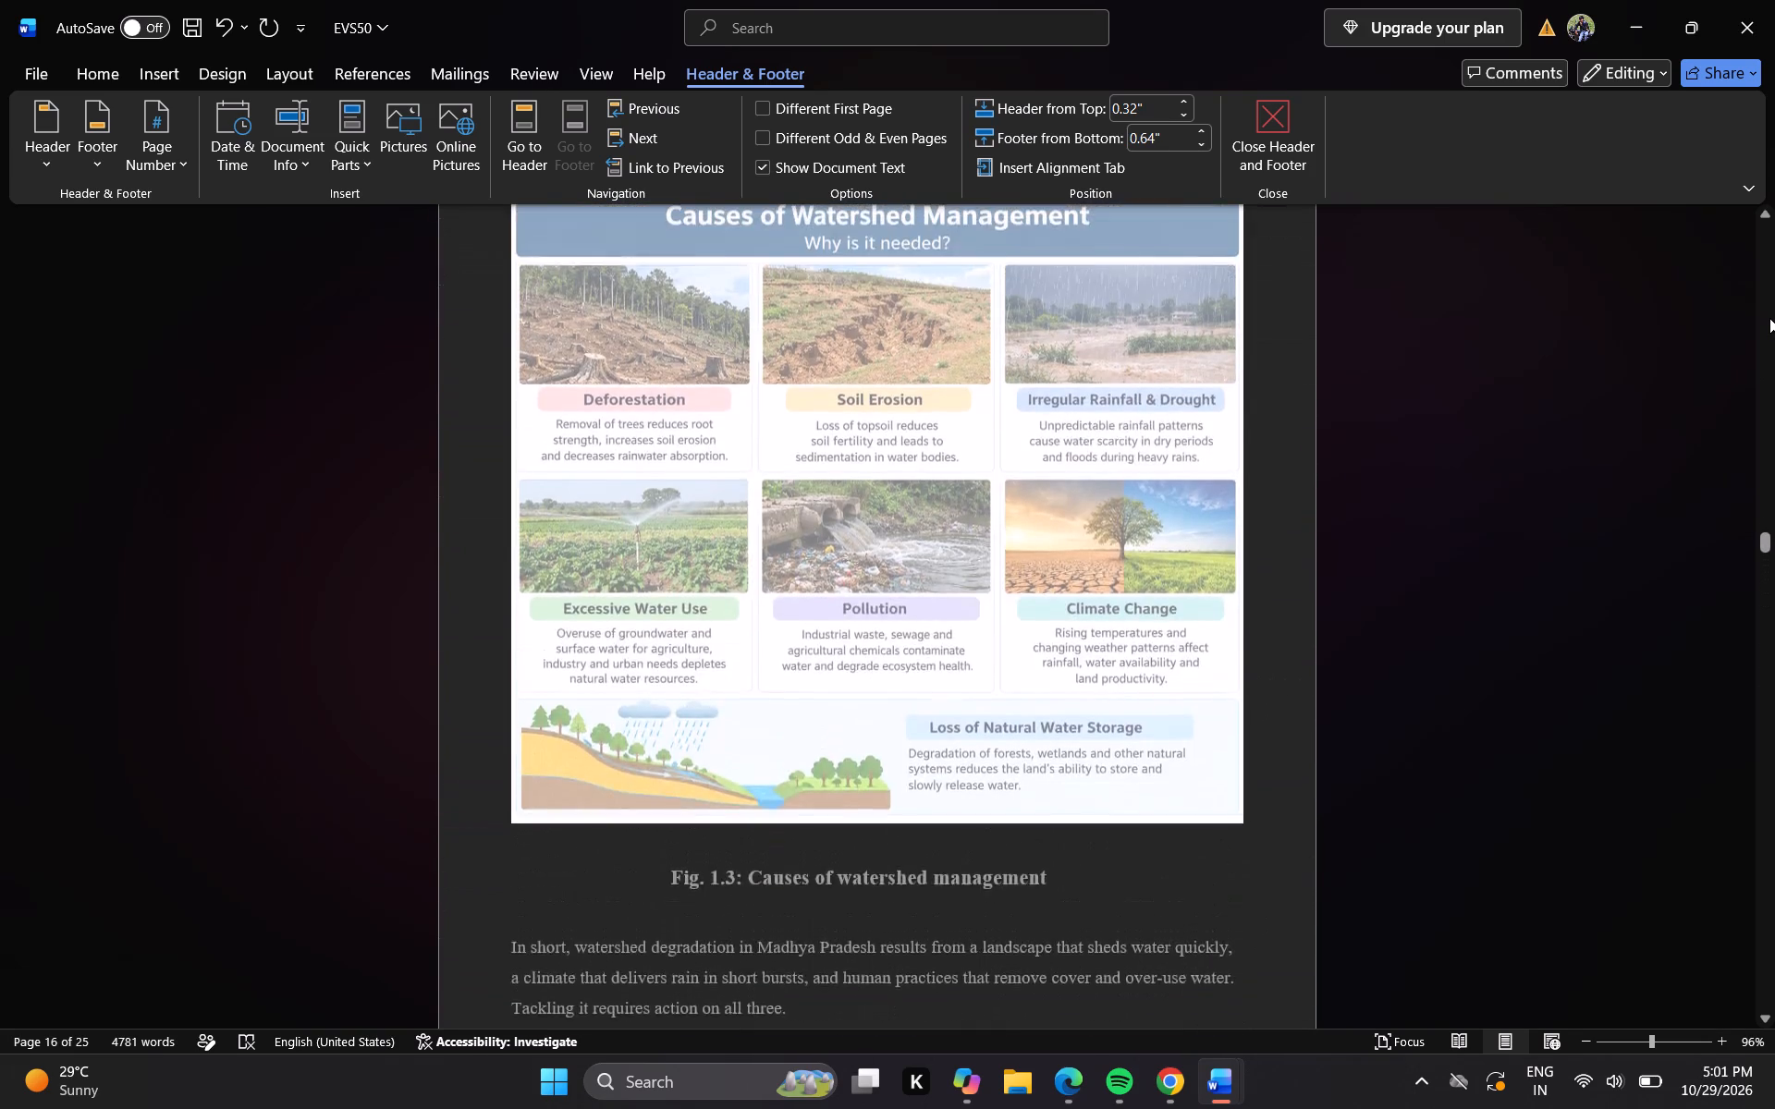
click(1769, 318)
click(1769, 318)
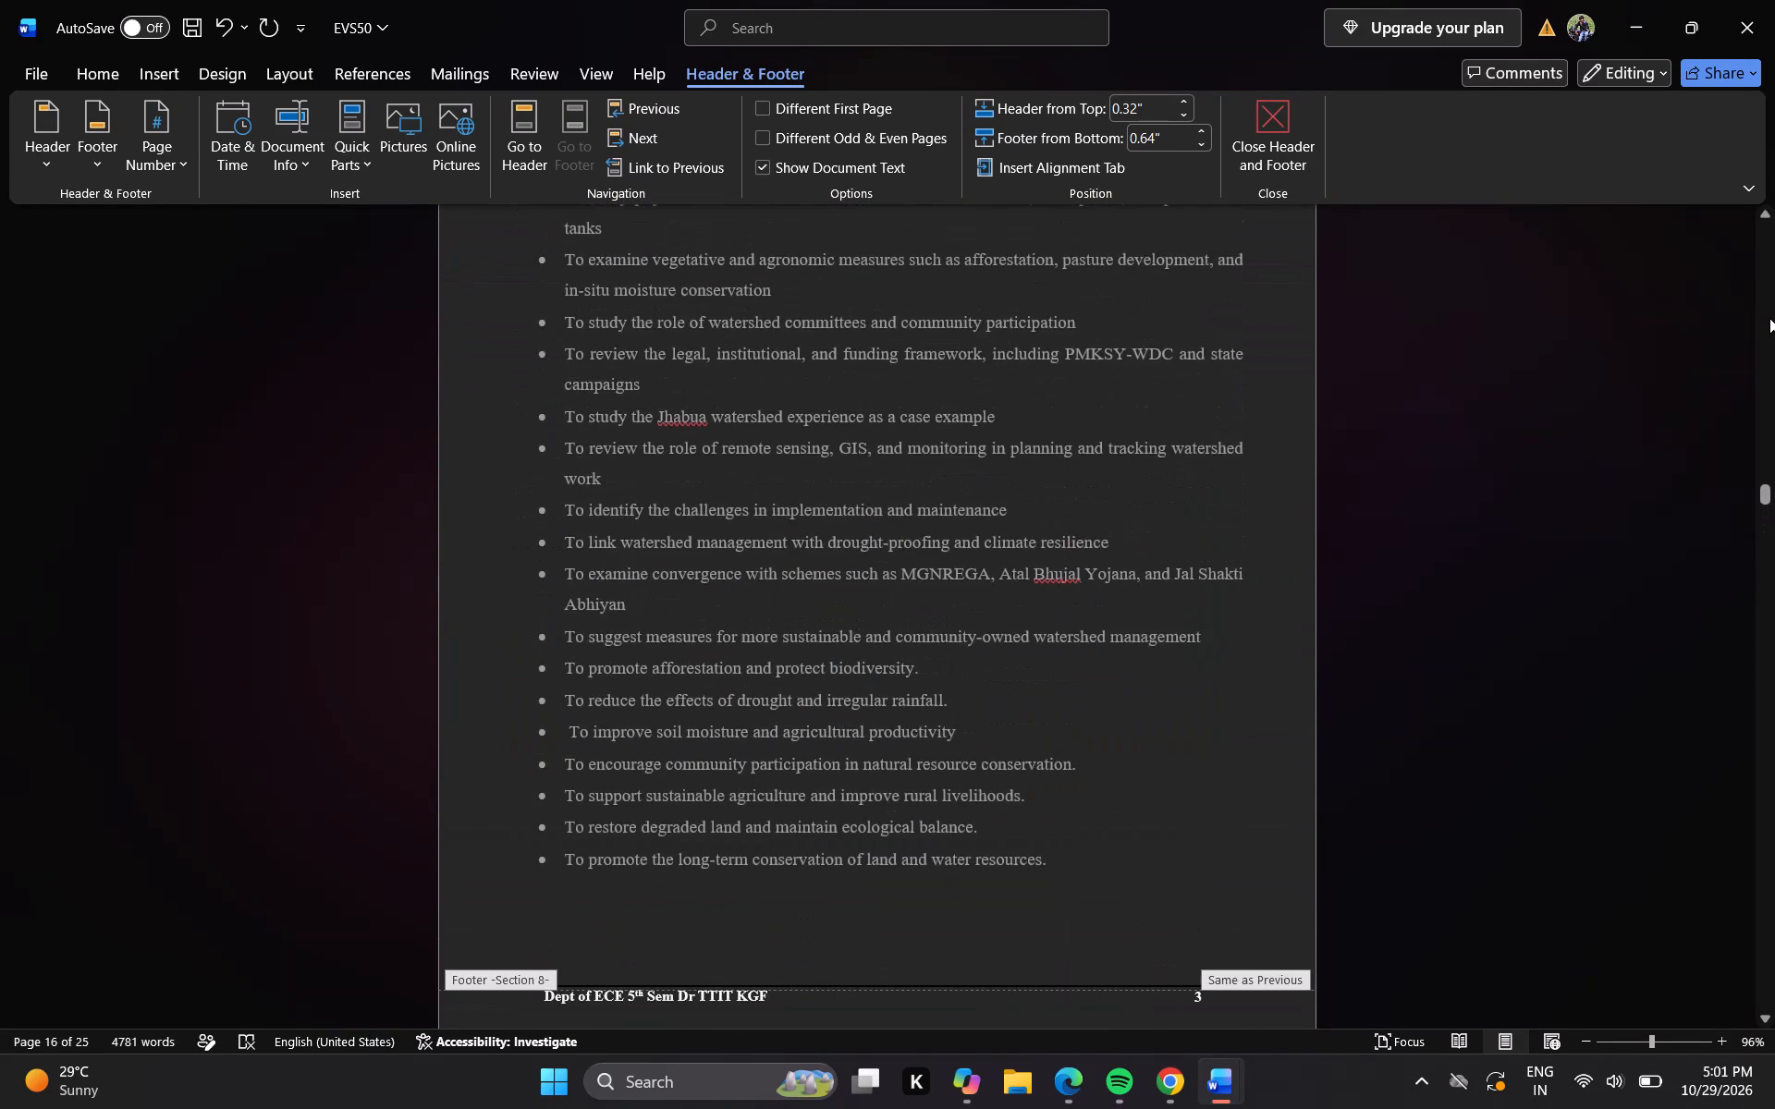
click(1769, 318)
click(1769, 318)
click(1769, 318)
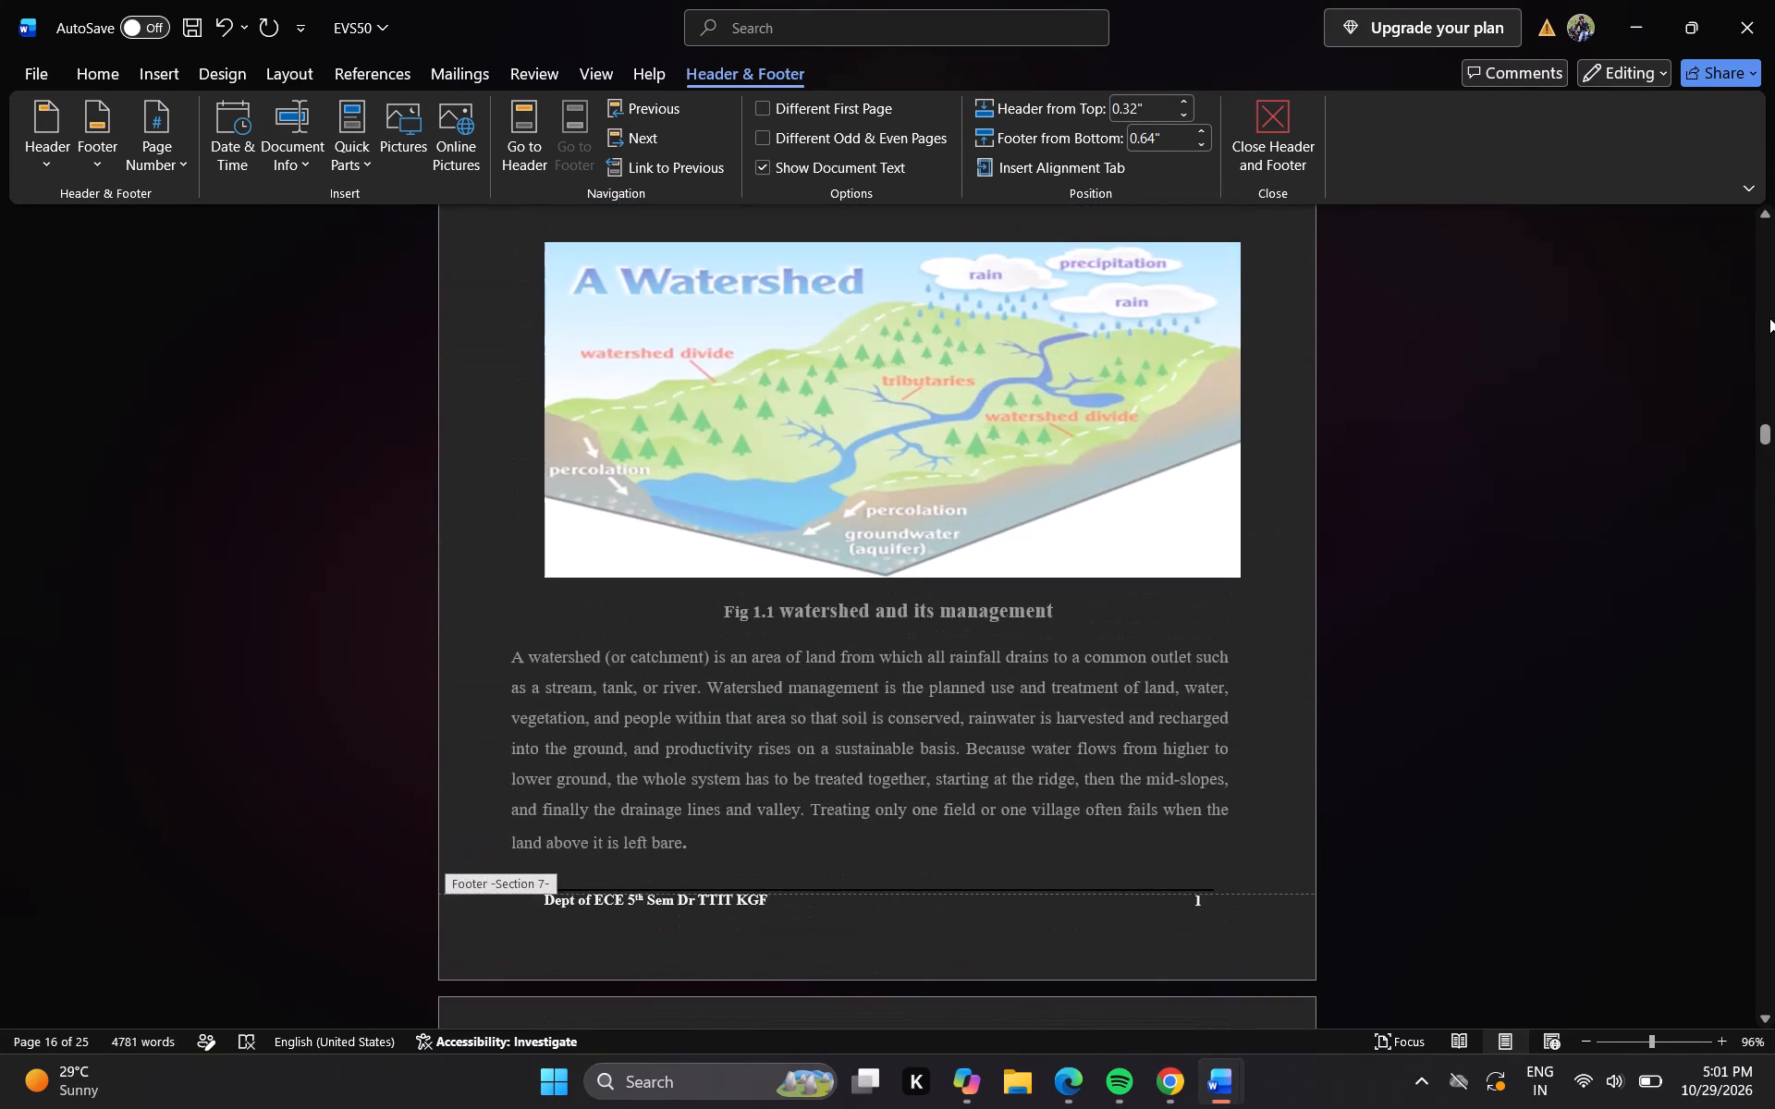
click(1769, 318)
click(1769, 318)
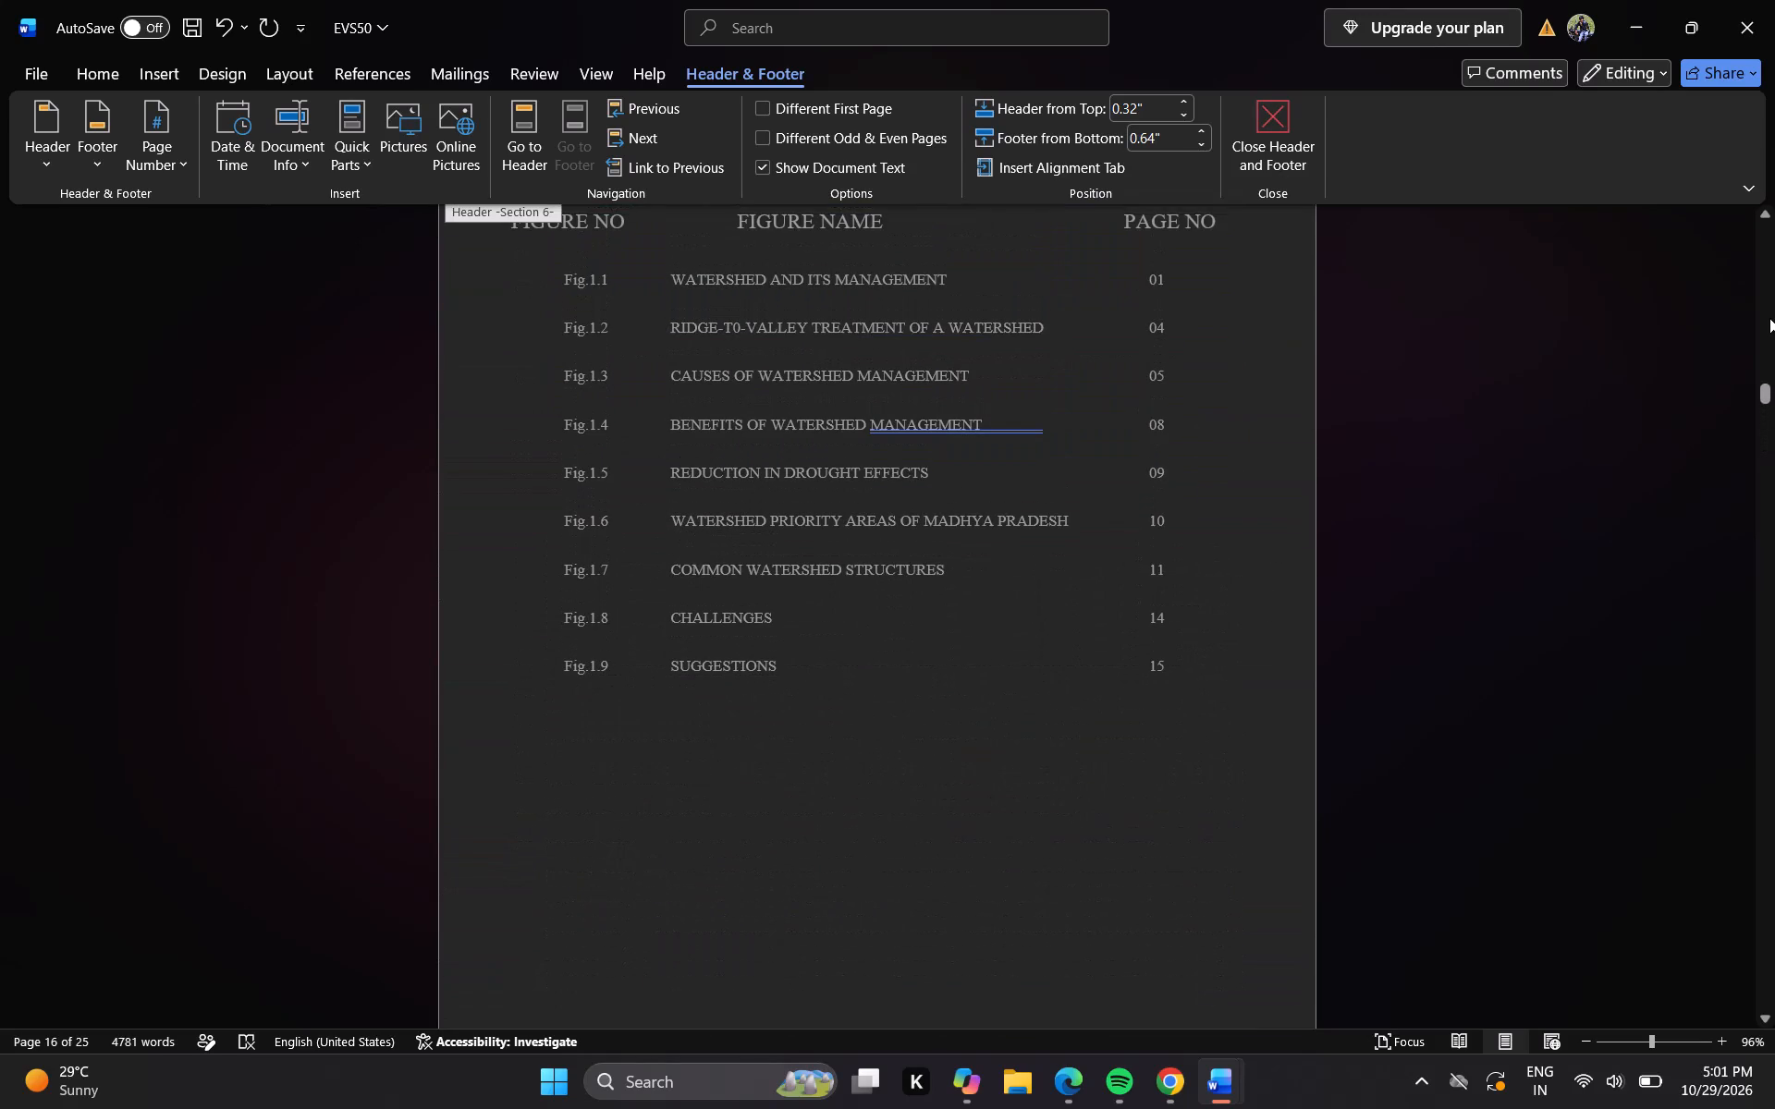
click(1769, 318)
click(1769, 318)
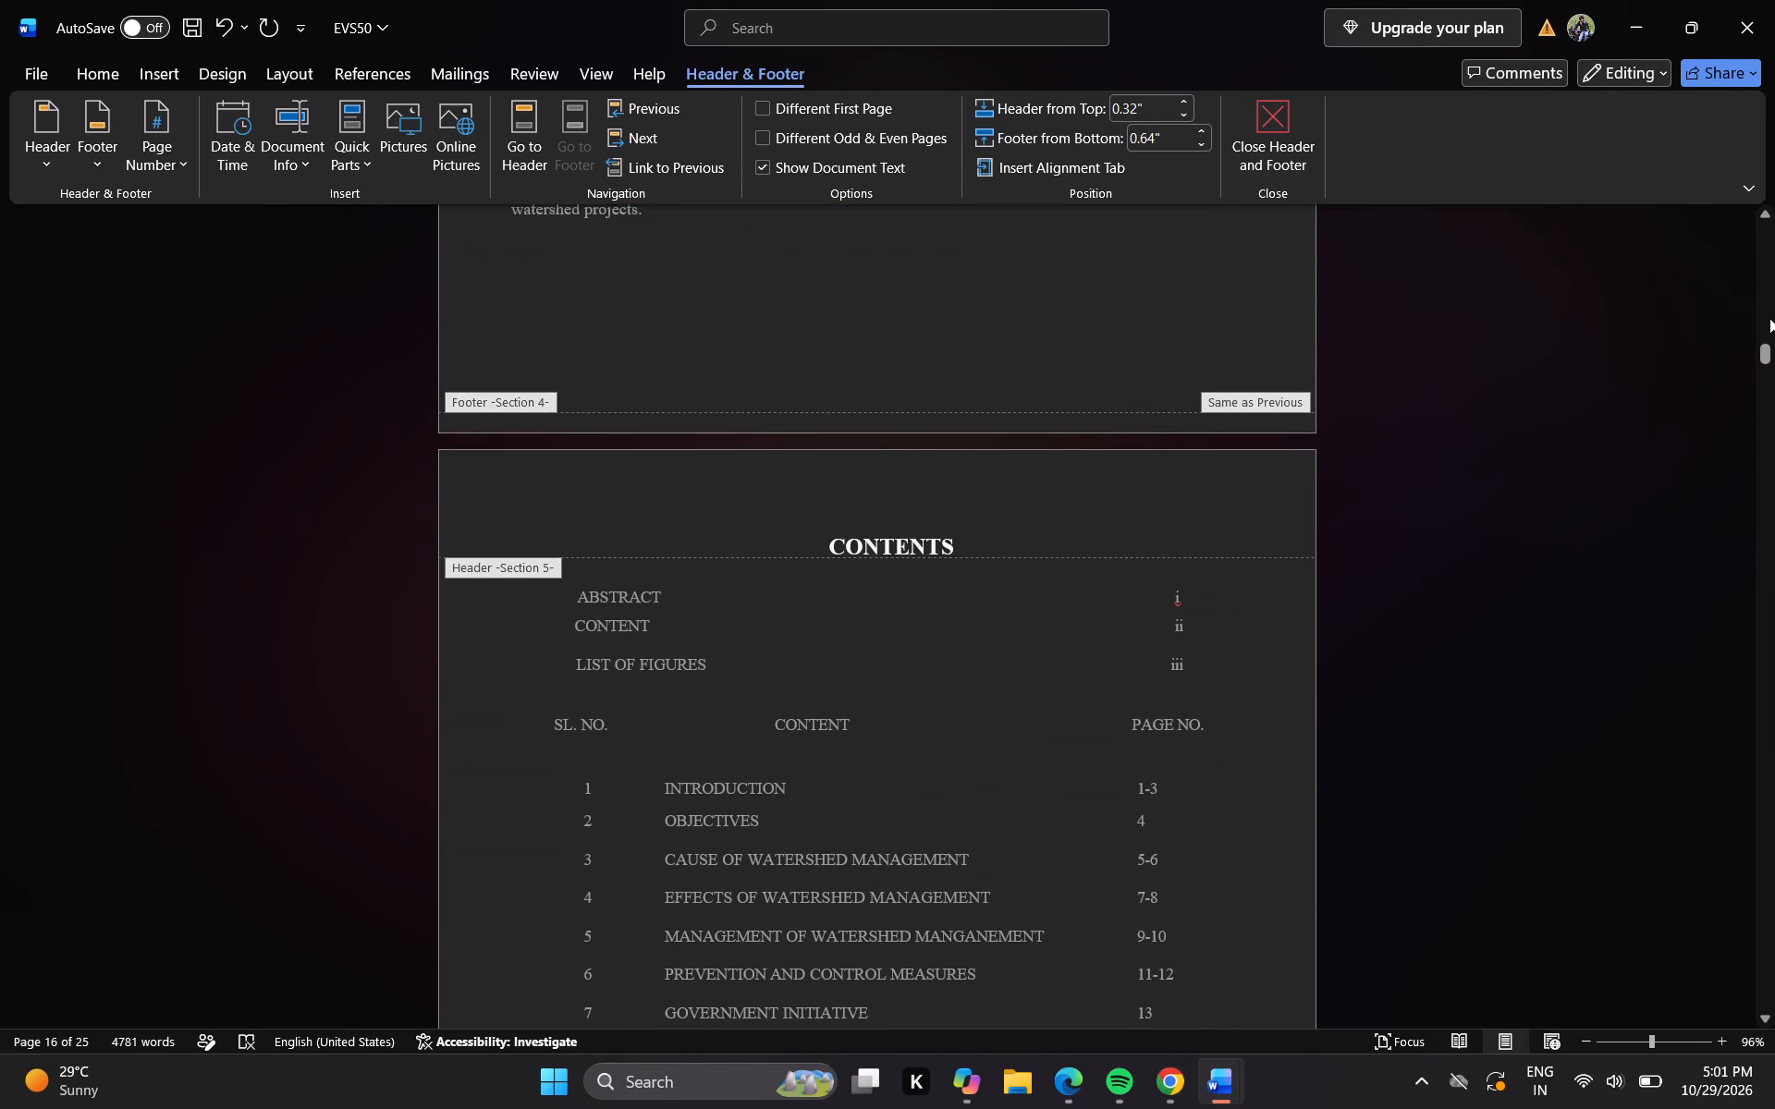
Check the footer page numbers from the Introduction through Fig. 1.6, Watershed priority areas, and return to the body text above that figure.
triple_click(1769, 414)
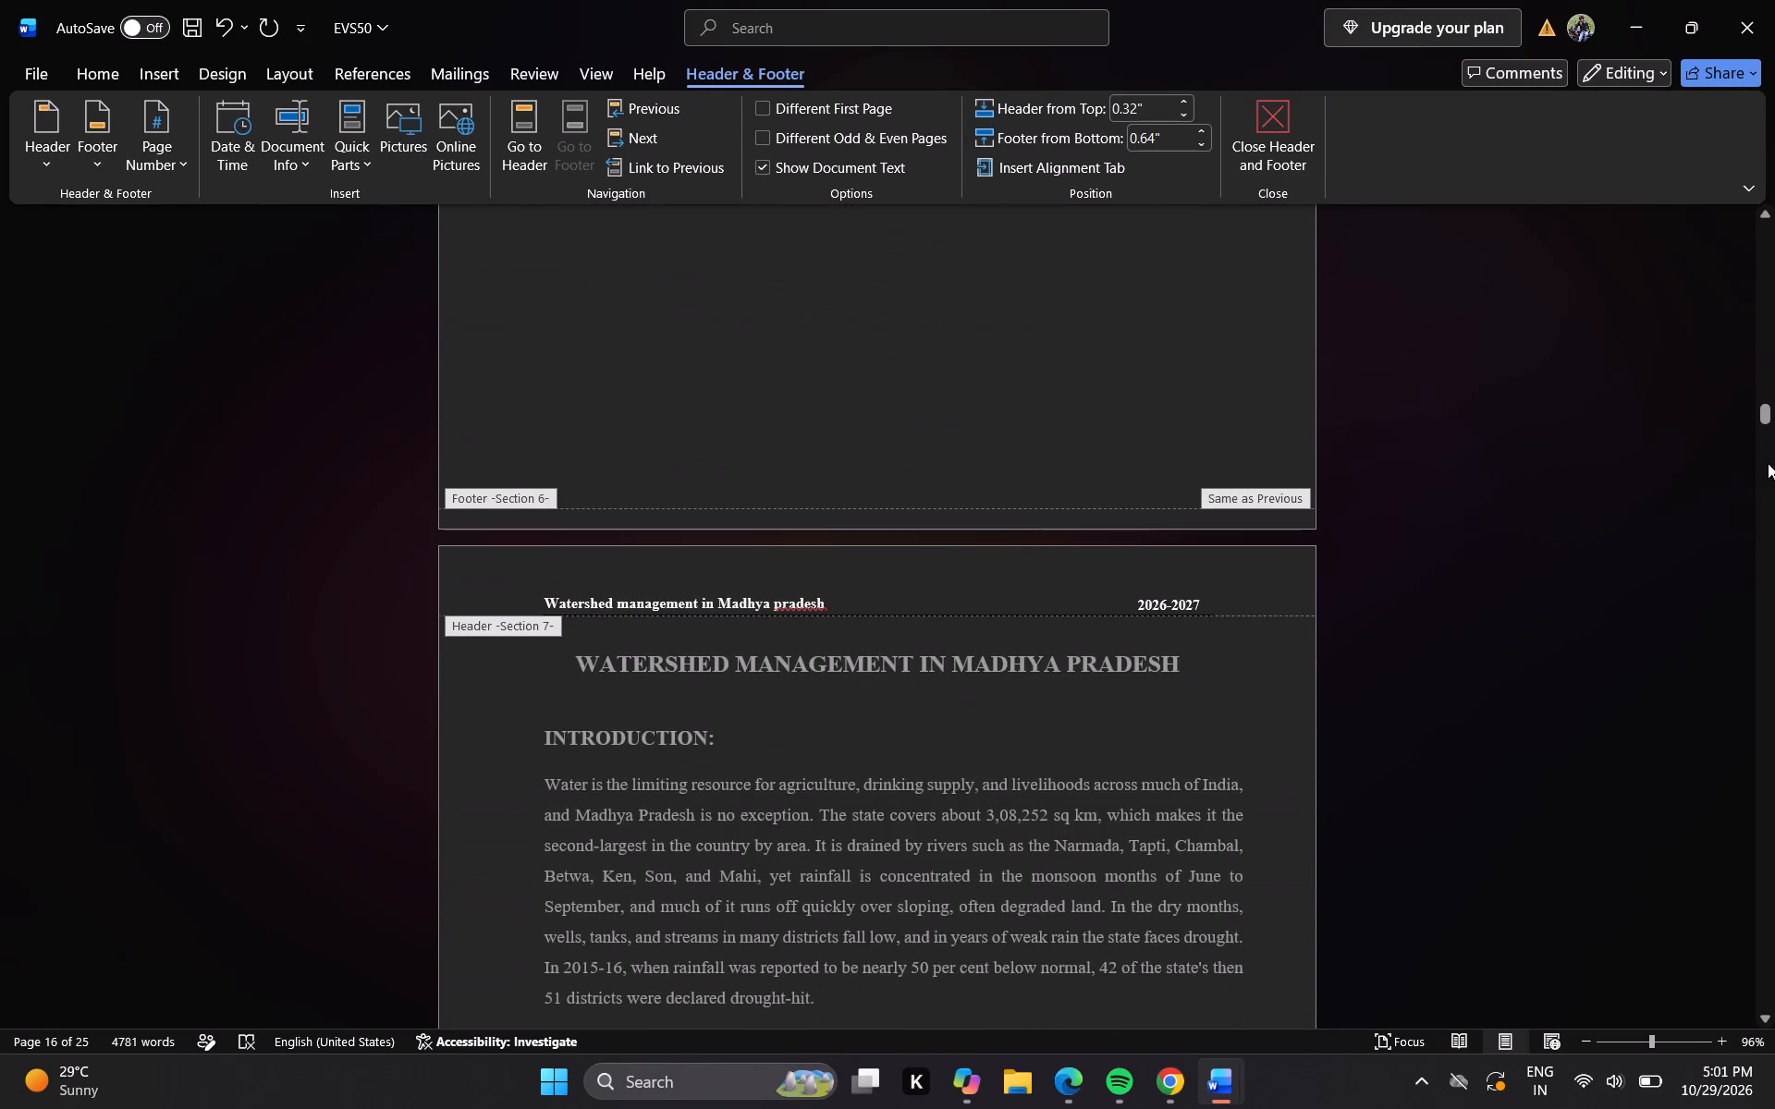
triple_click(1767, 480)
double_click(1771, 541)
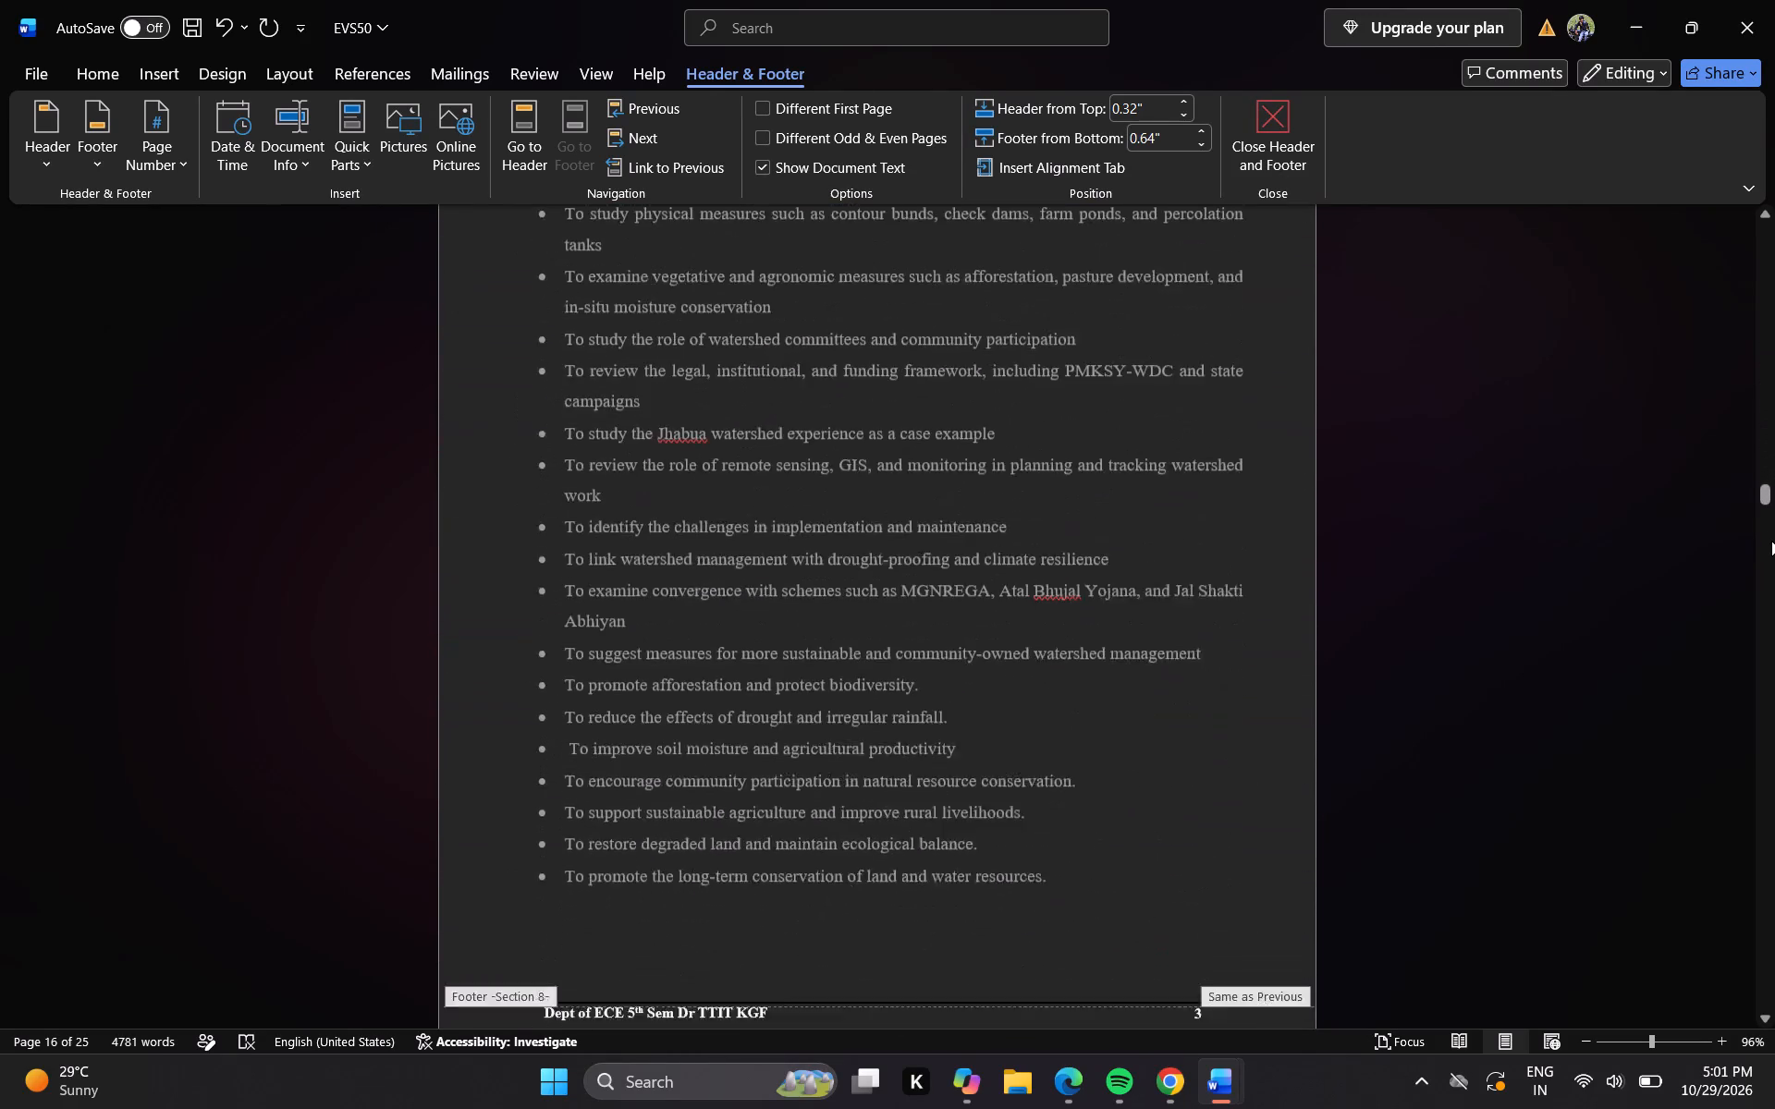
click(1771, 541)
click(1771, 541)
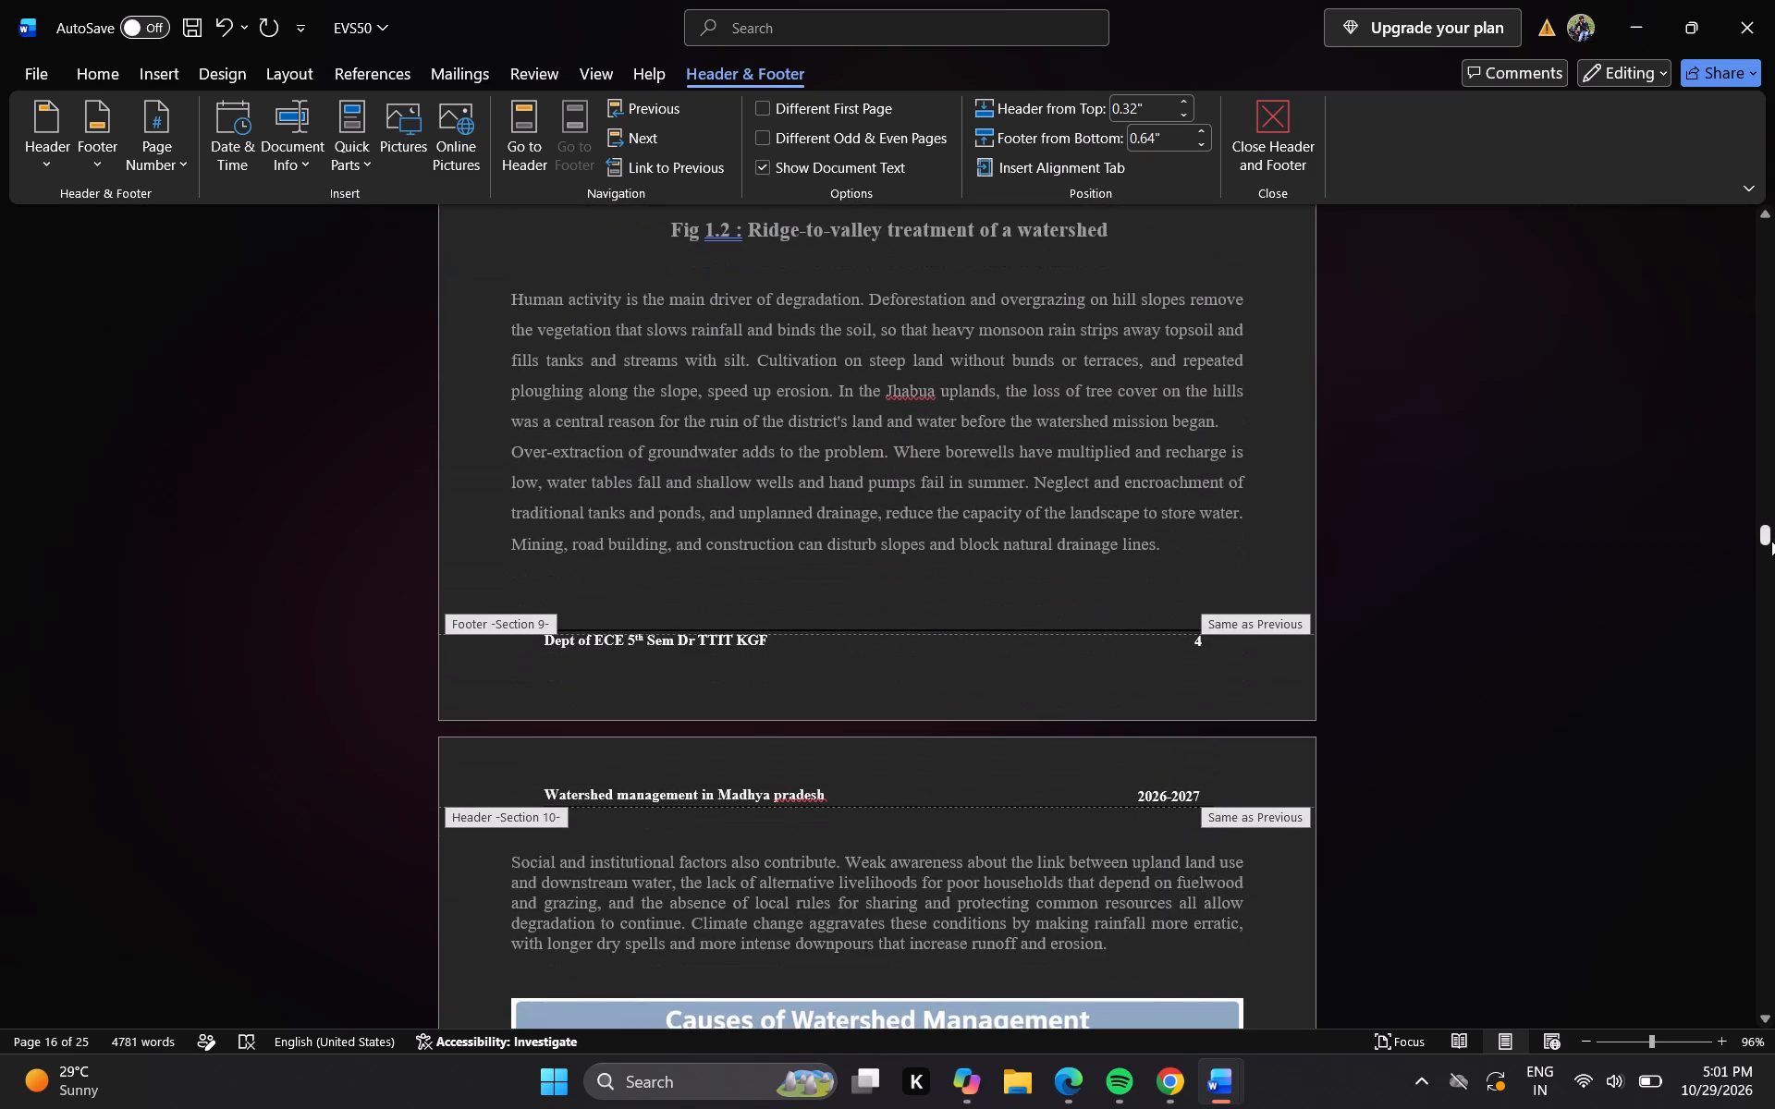
click(1770, 598)
click(1770, 598)
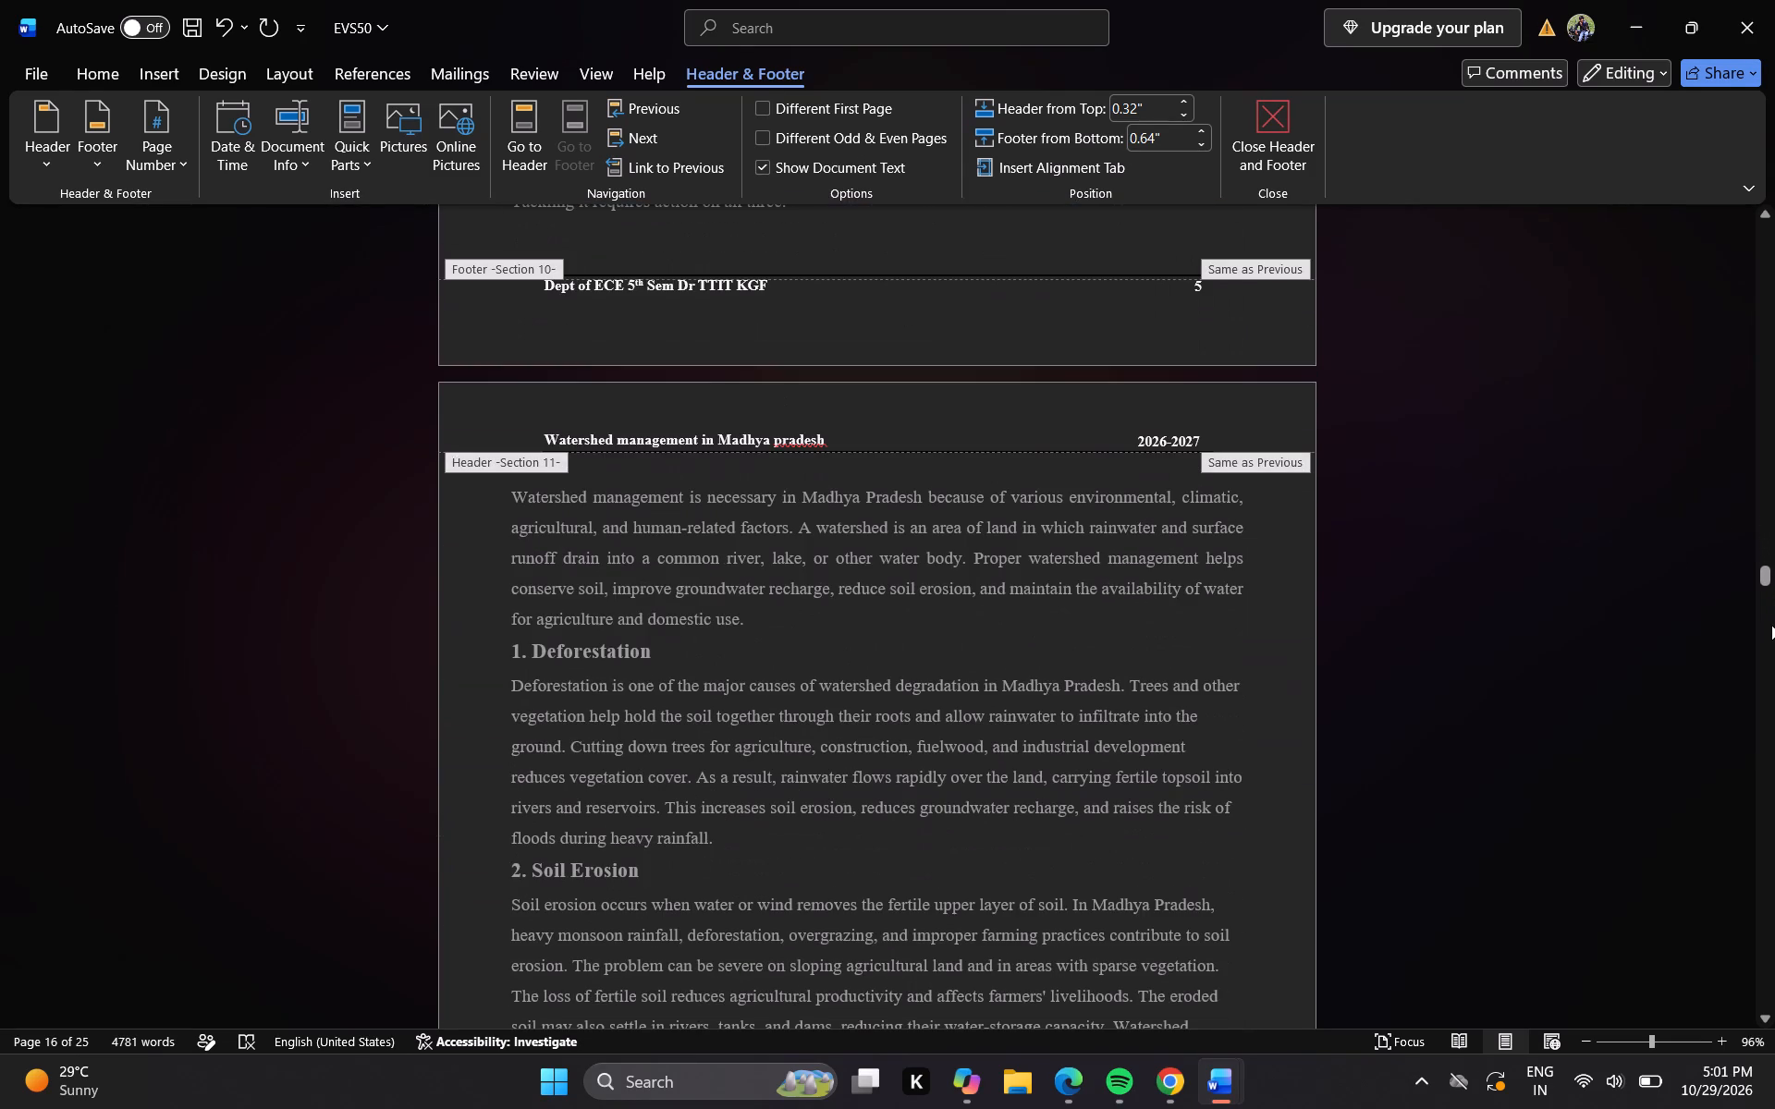
click(1772, 642)
click(1772, 642)
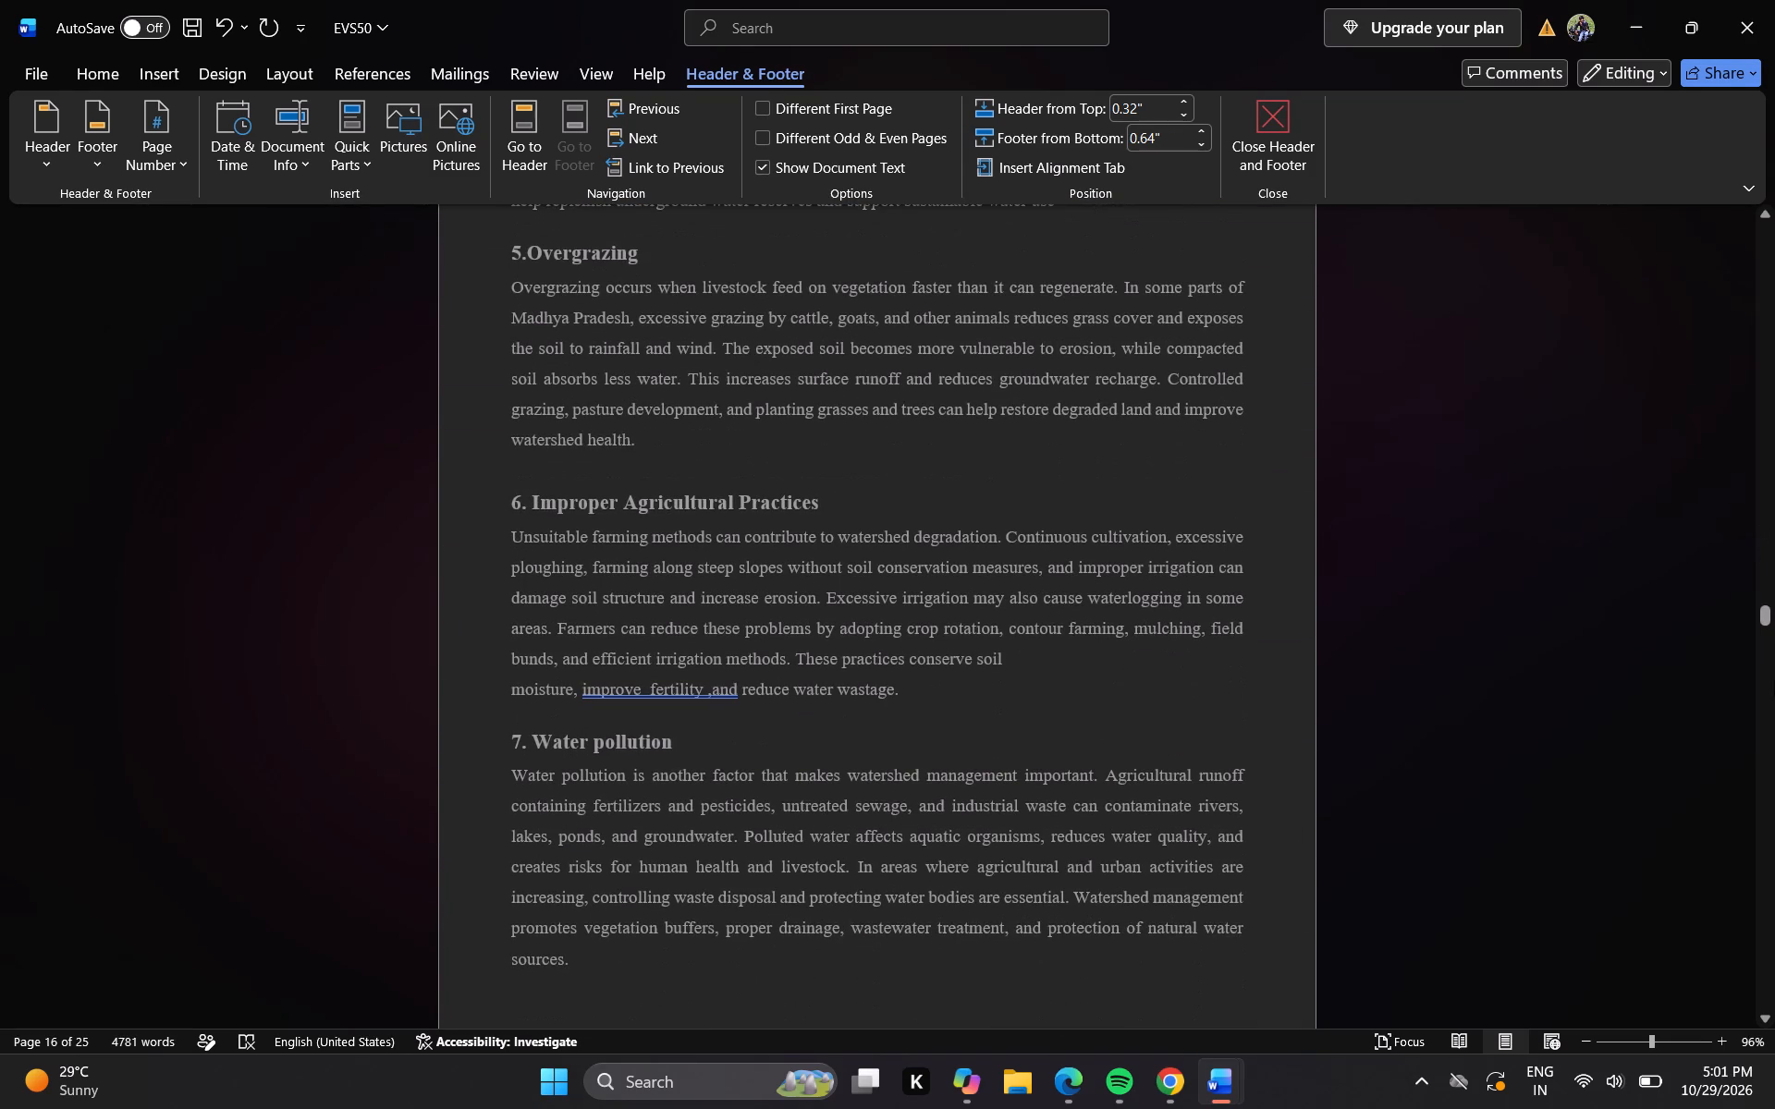
click(1764, 716)
click(1764, 716)
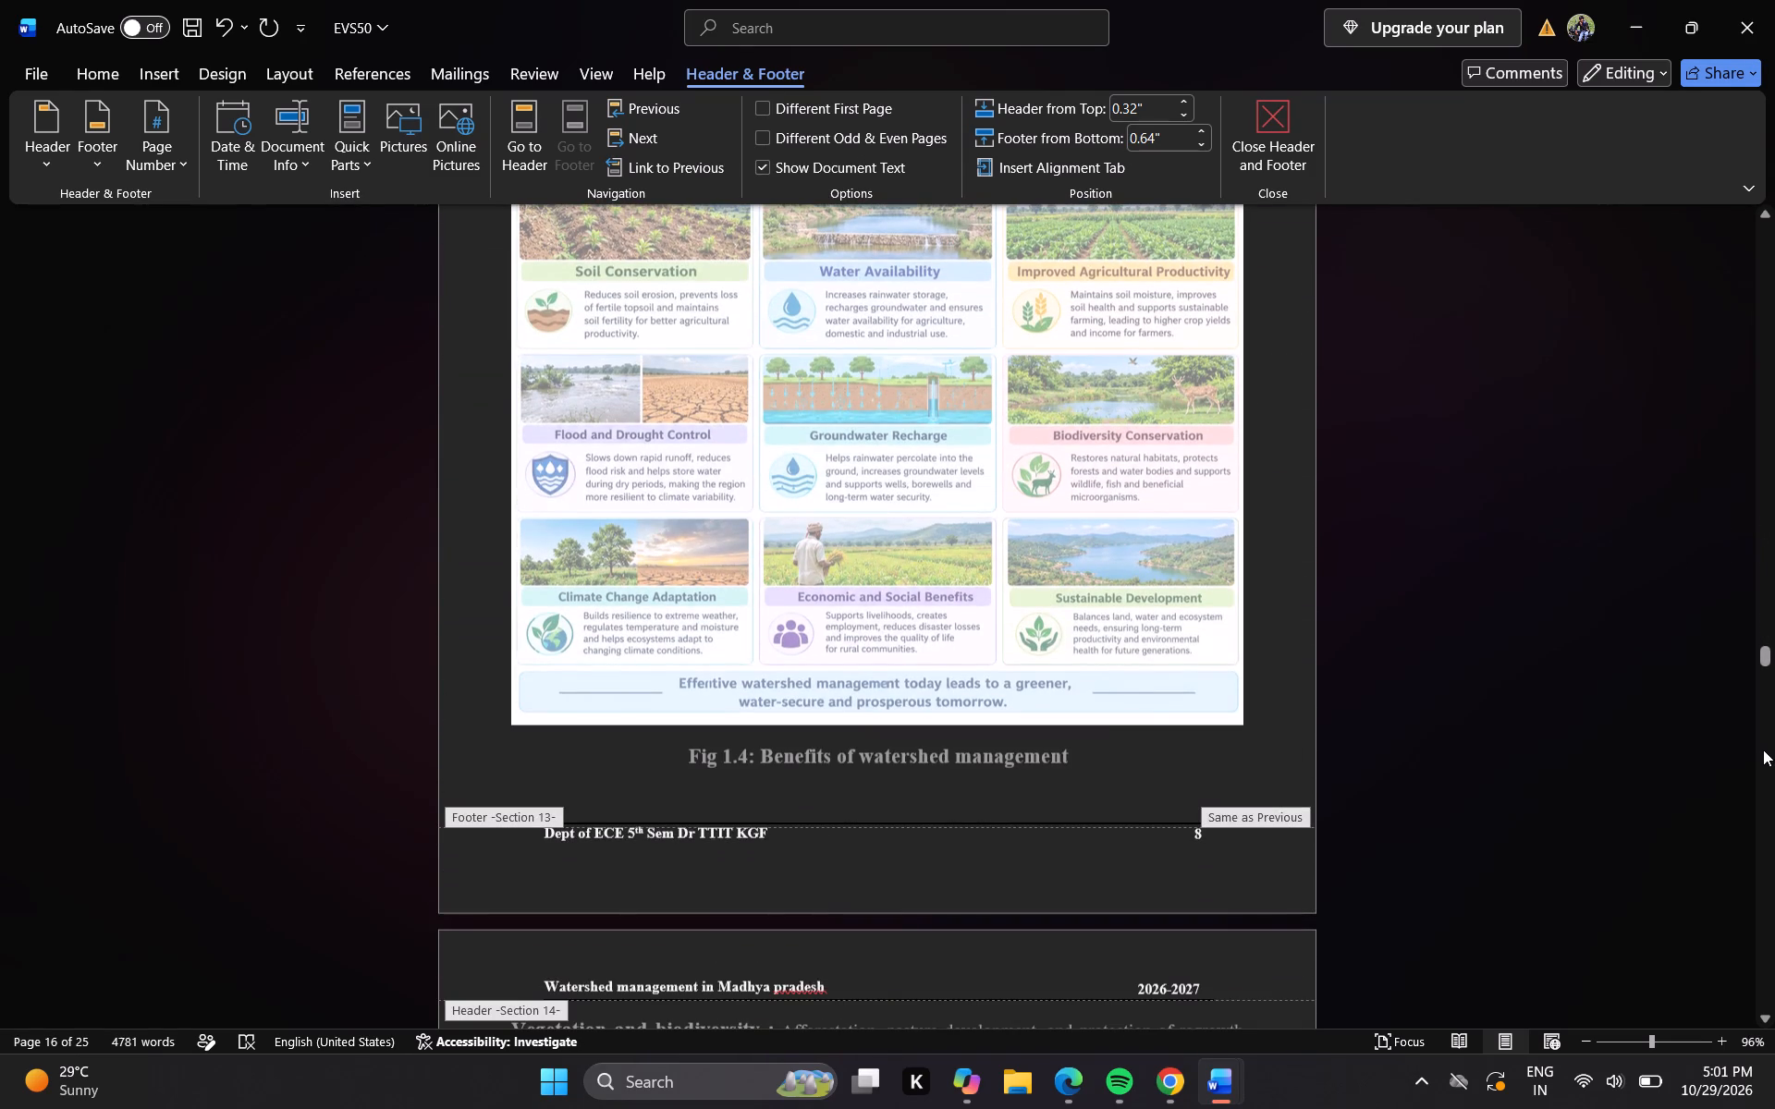
click(1763, 752)
click(1763, 752)
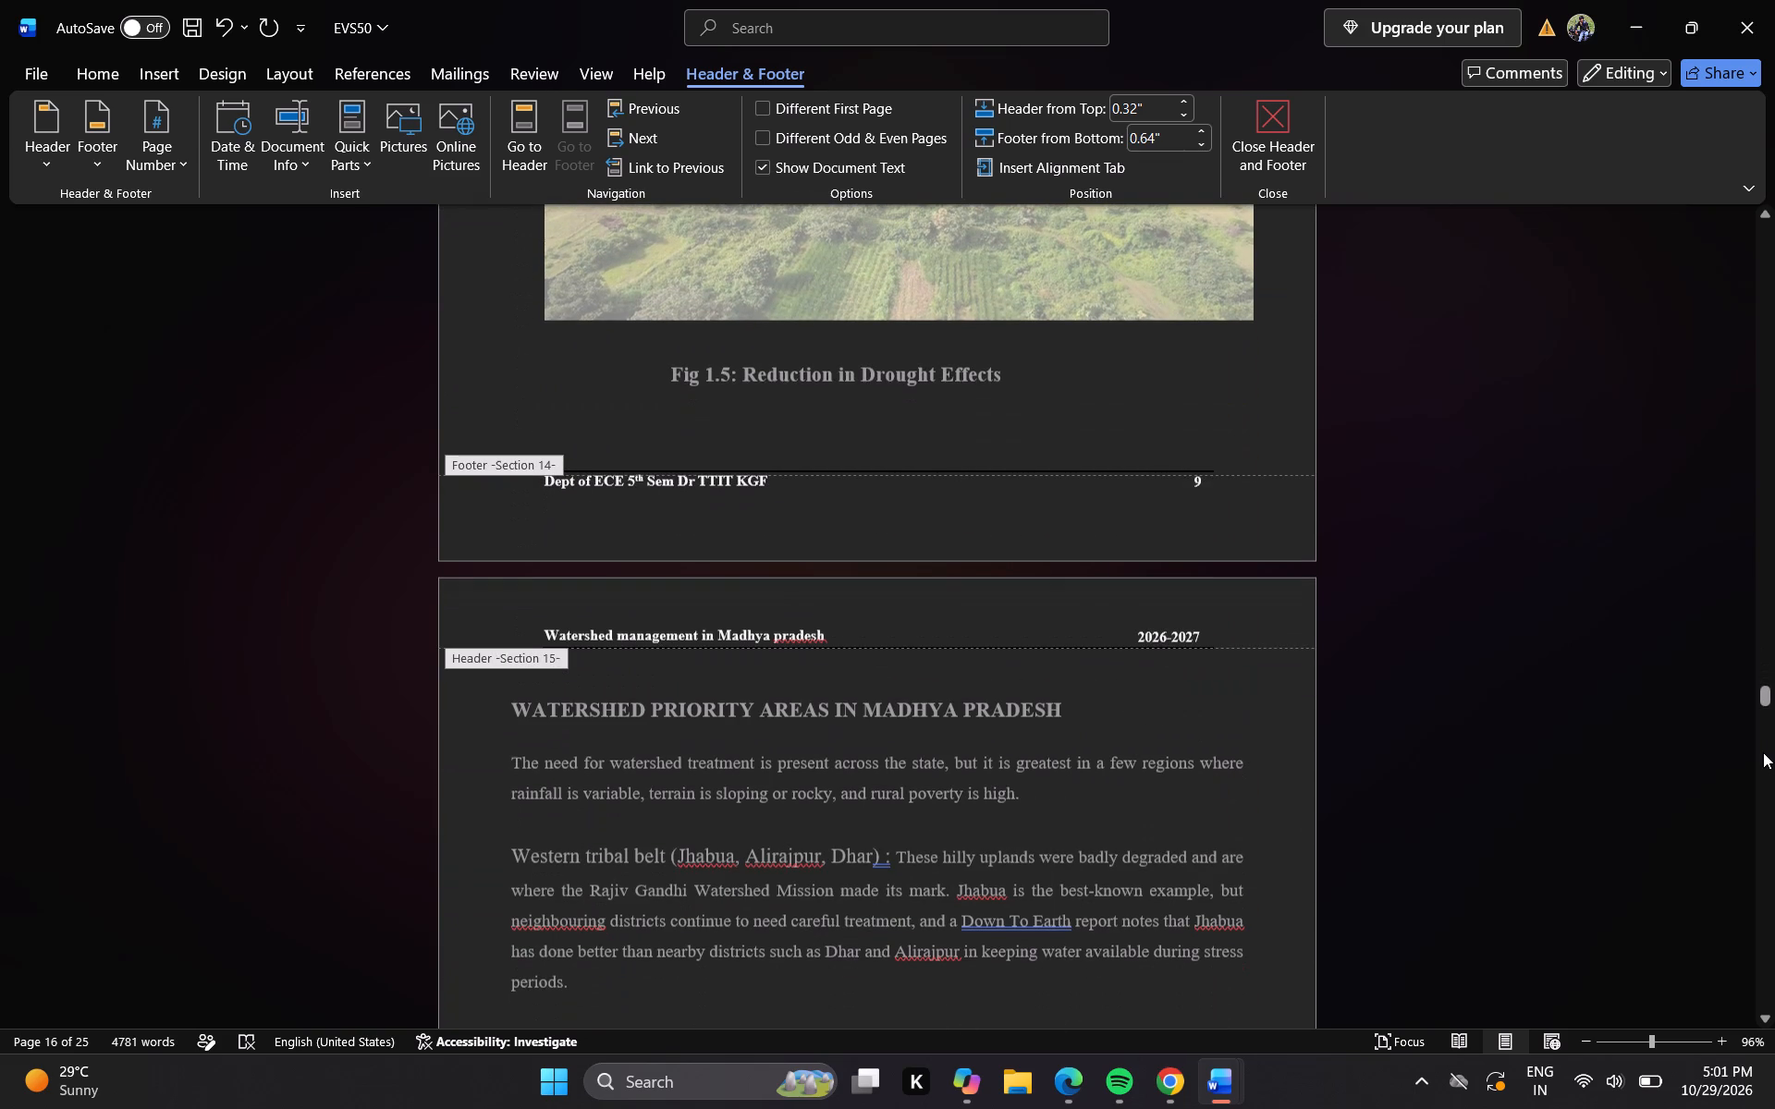
click(1763, 752)
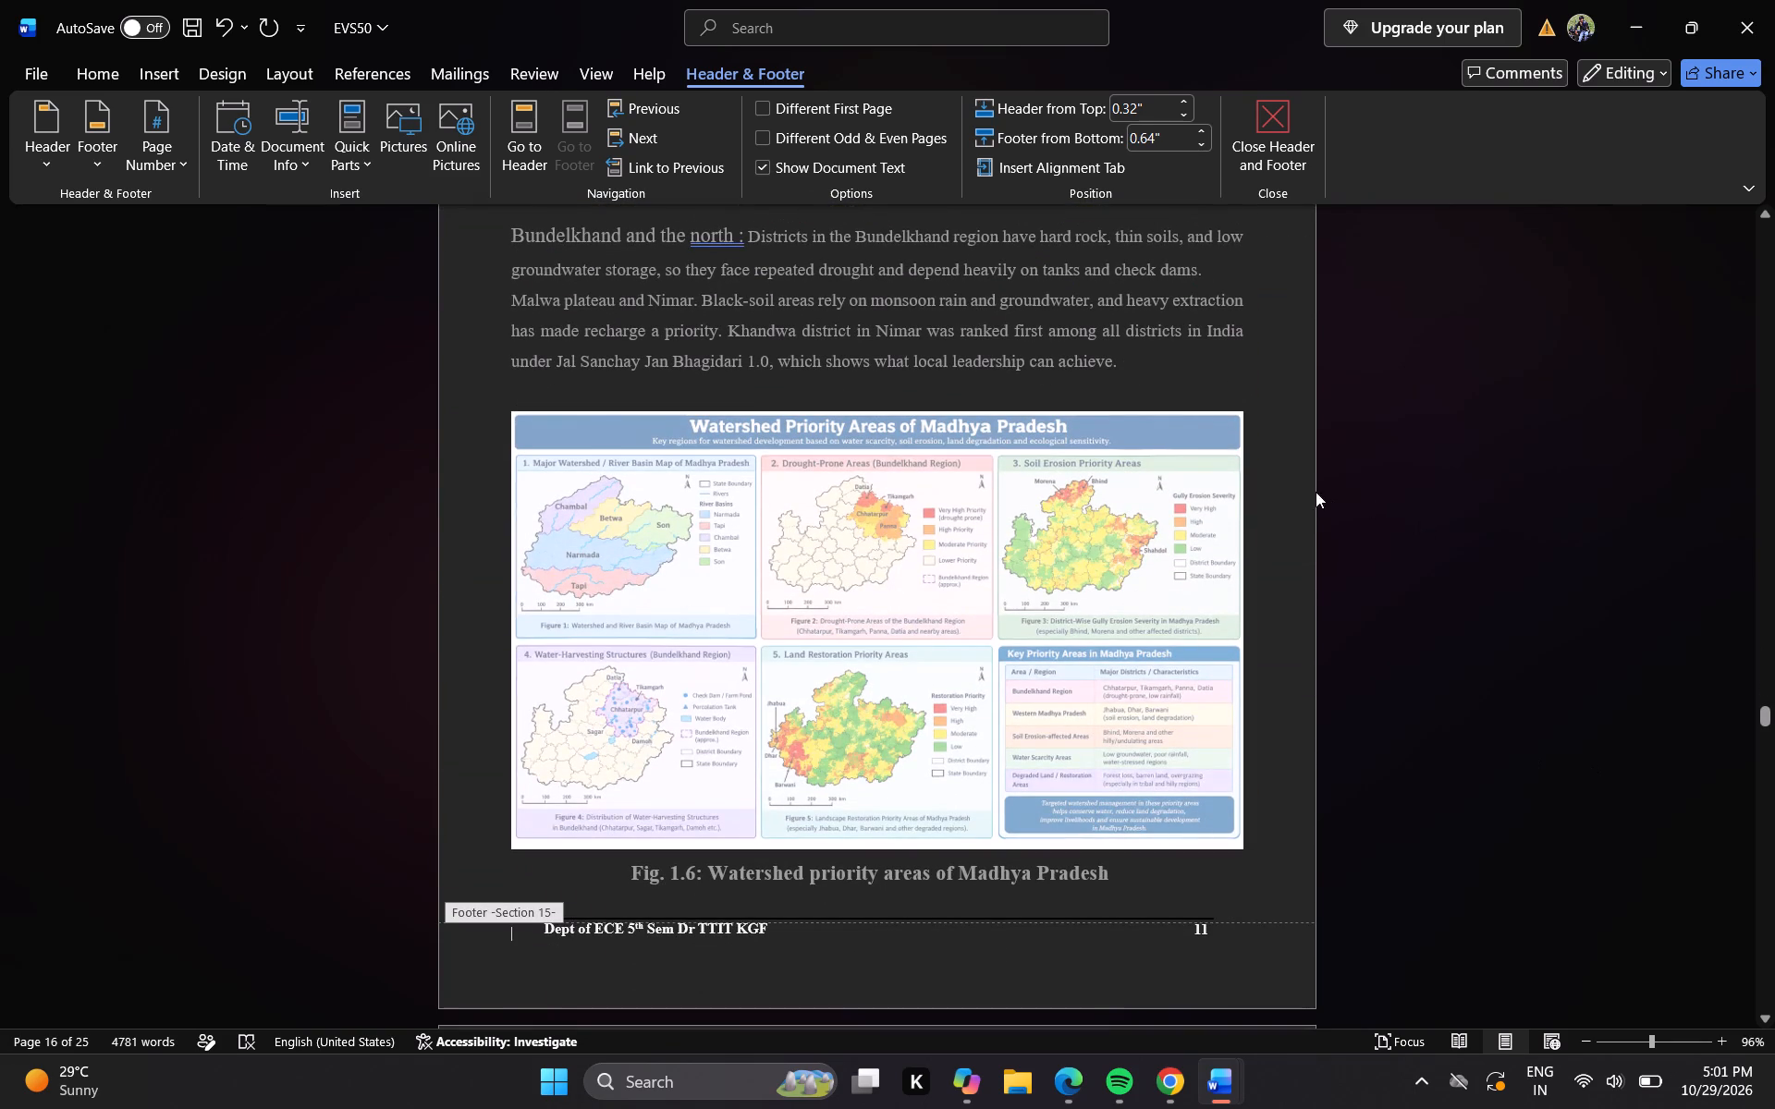
double_click(1269, 428)
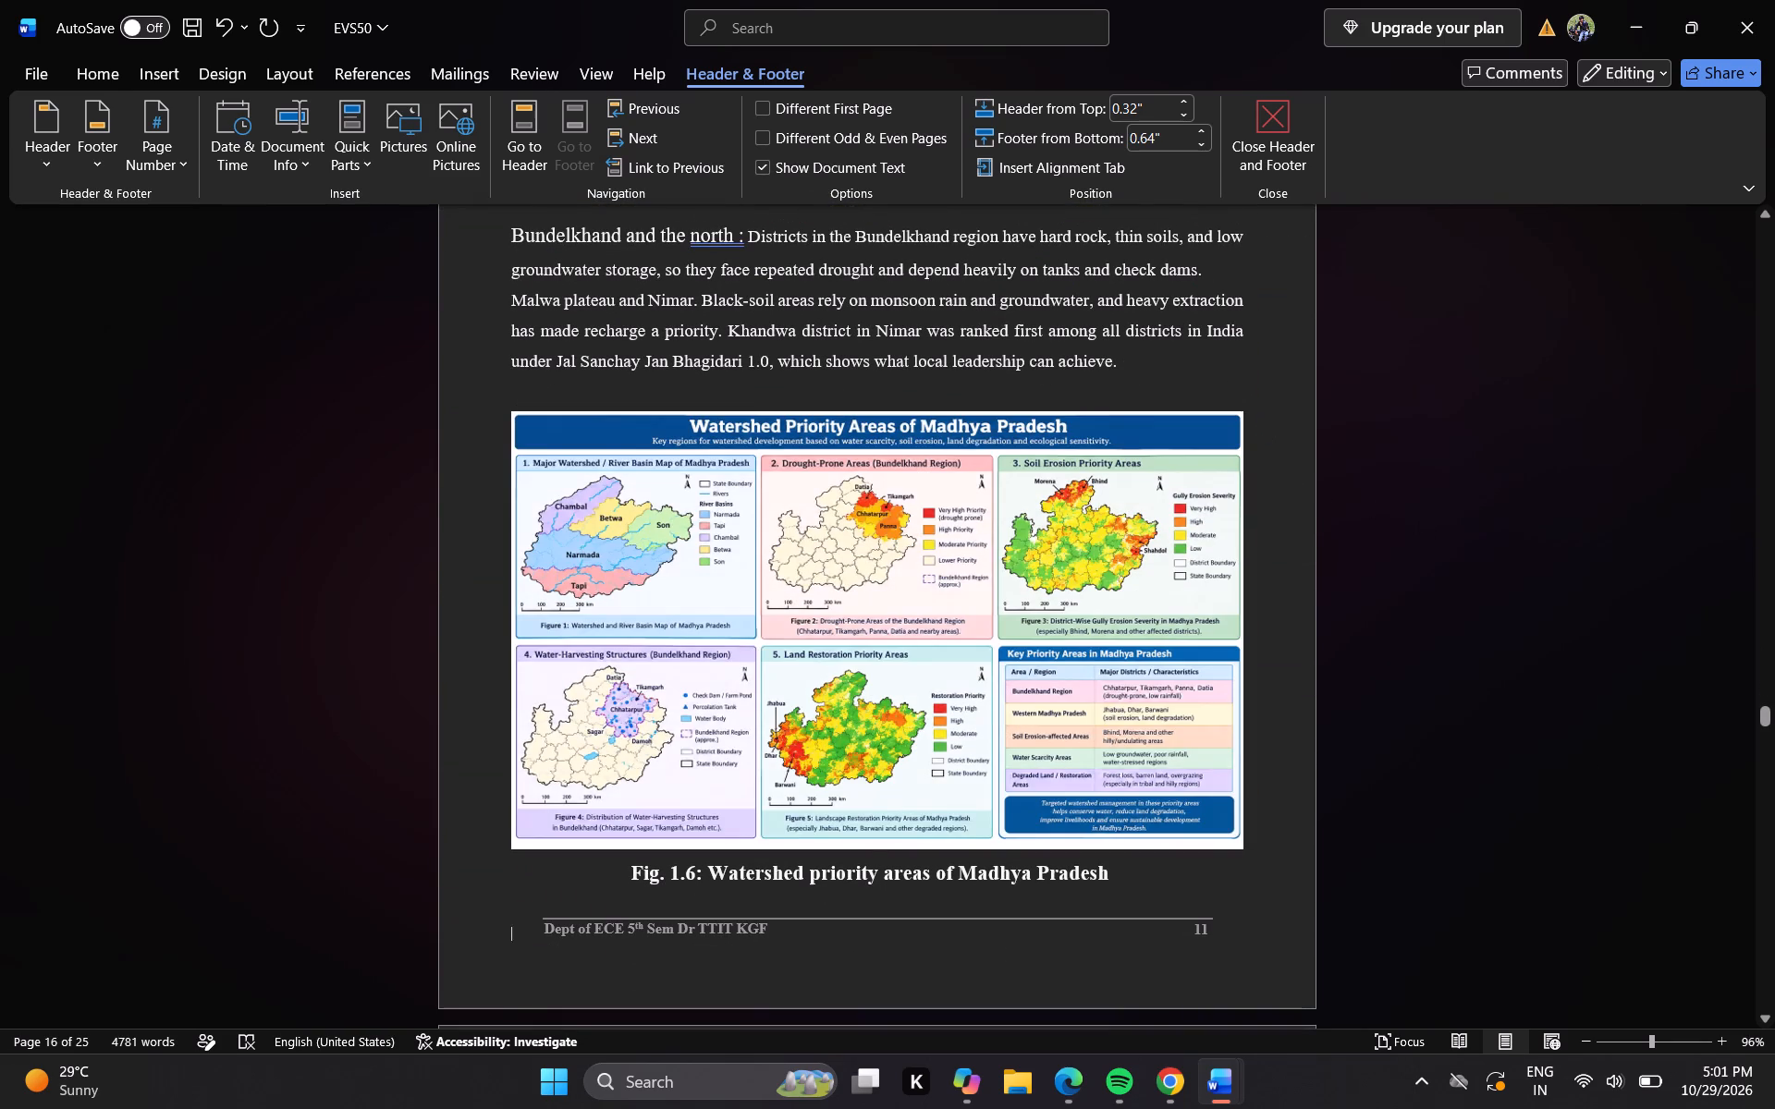
click(1267, 383)
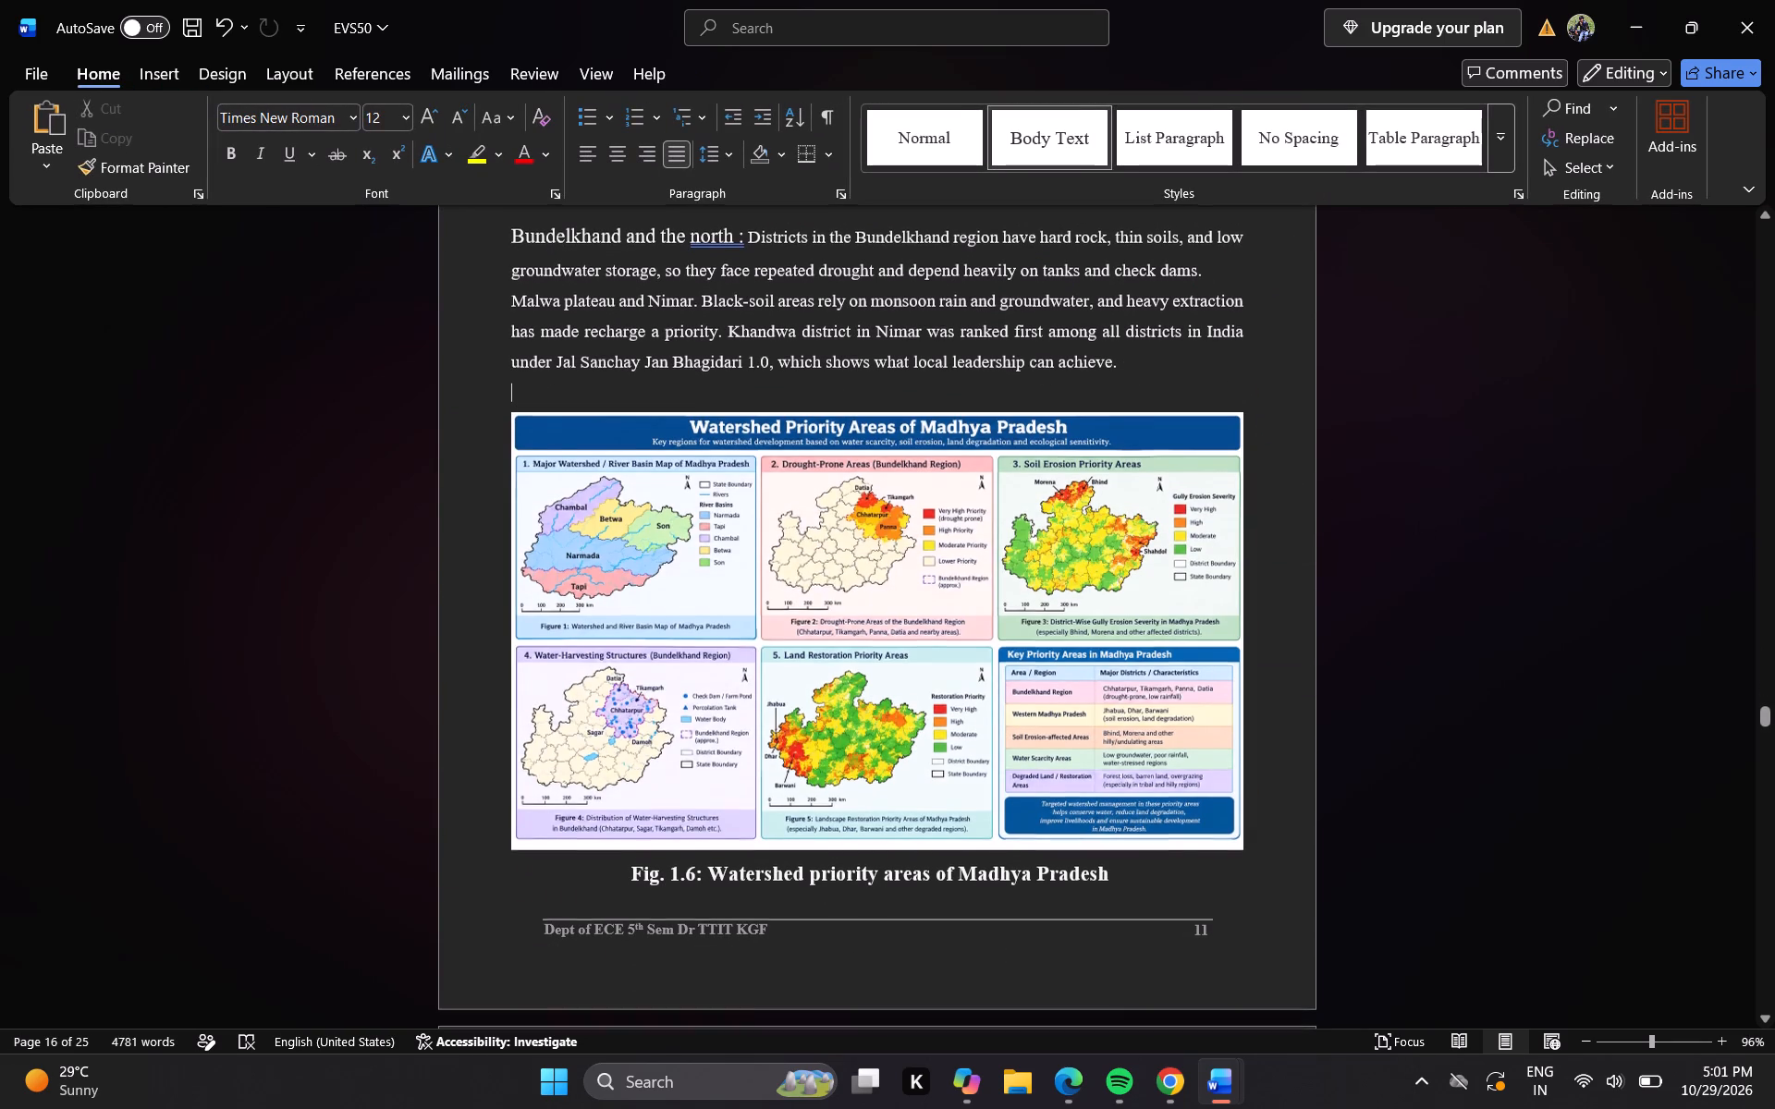
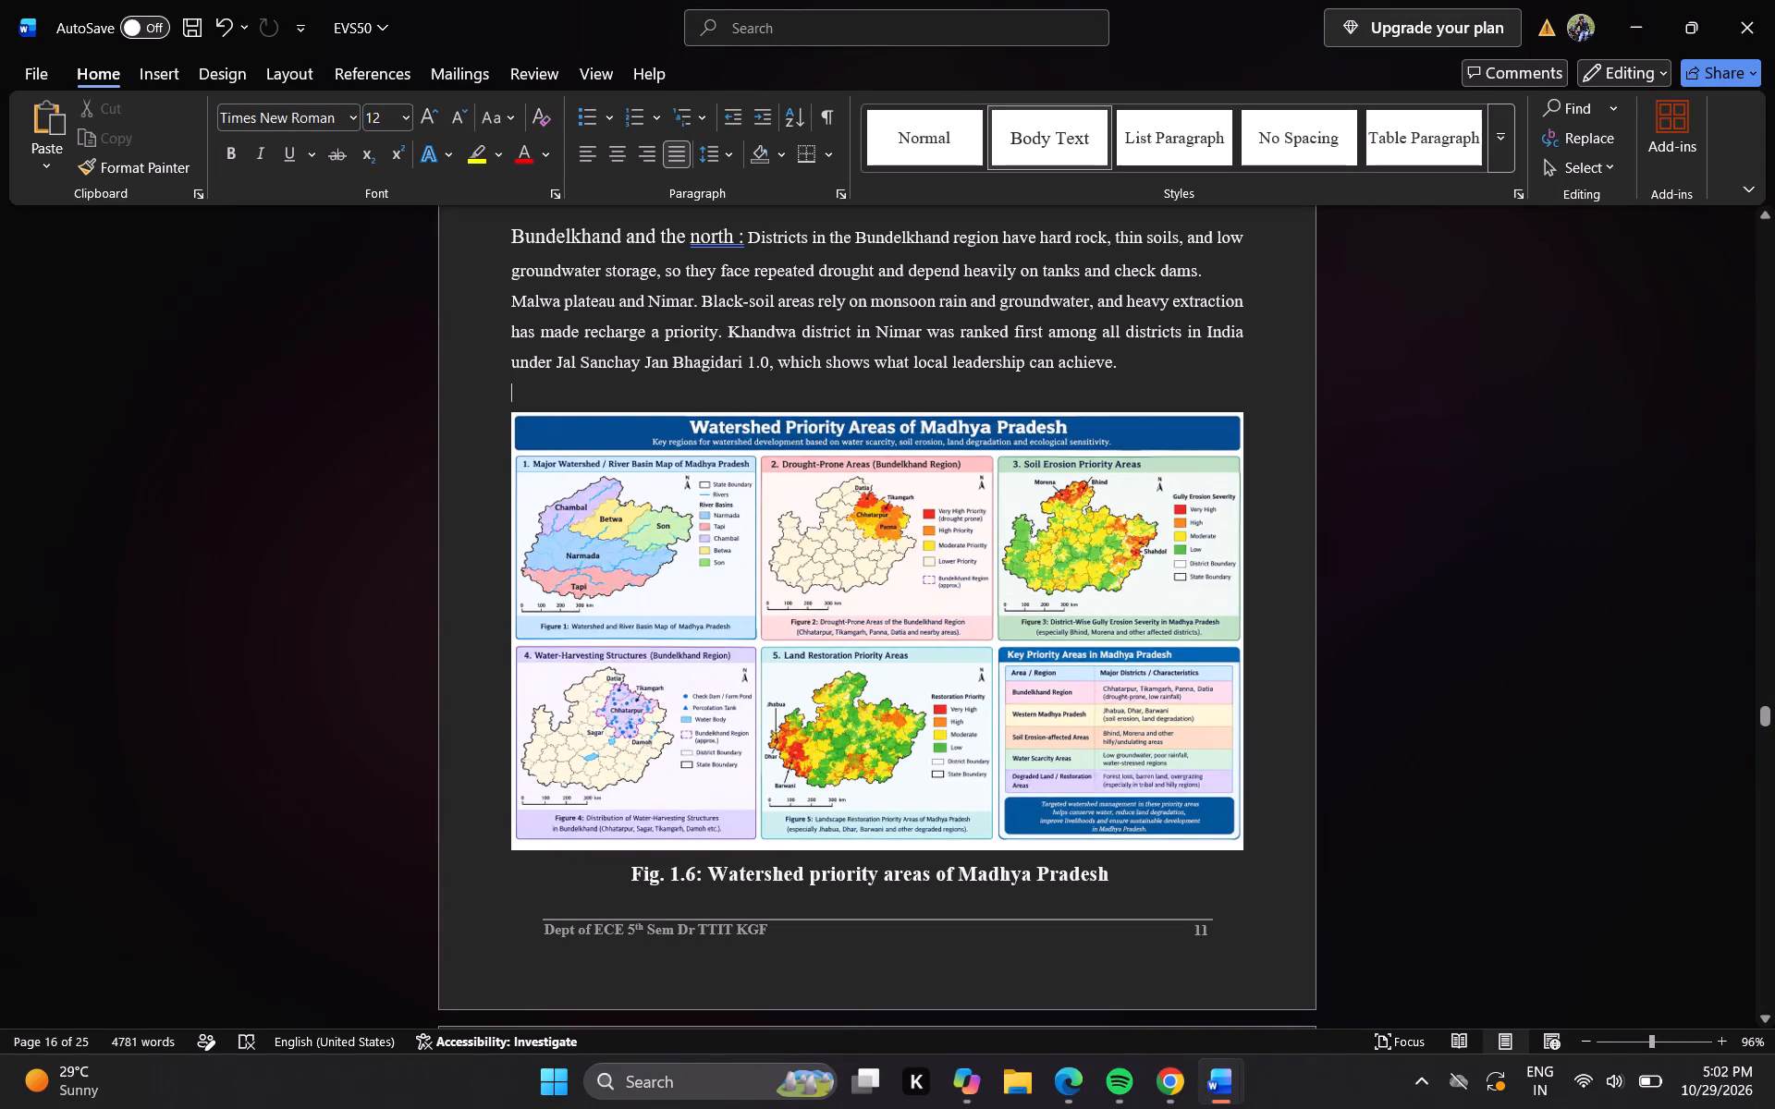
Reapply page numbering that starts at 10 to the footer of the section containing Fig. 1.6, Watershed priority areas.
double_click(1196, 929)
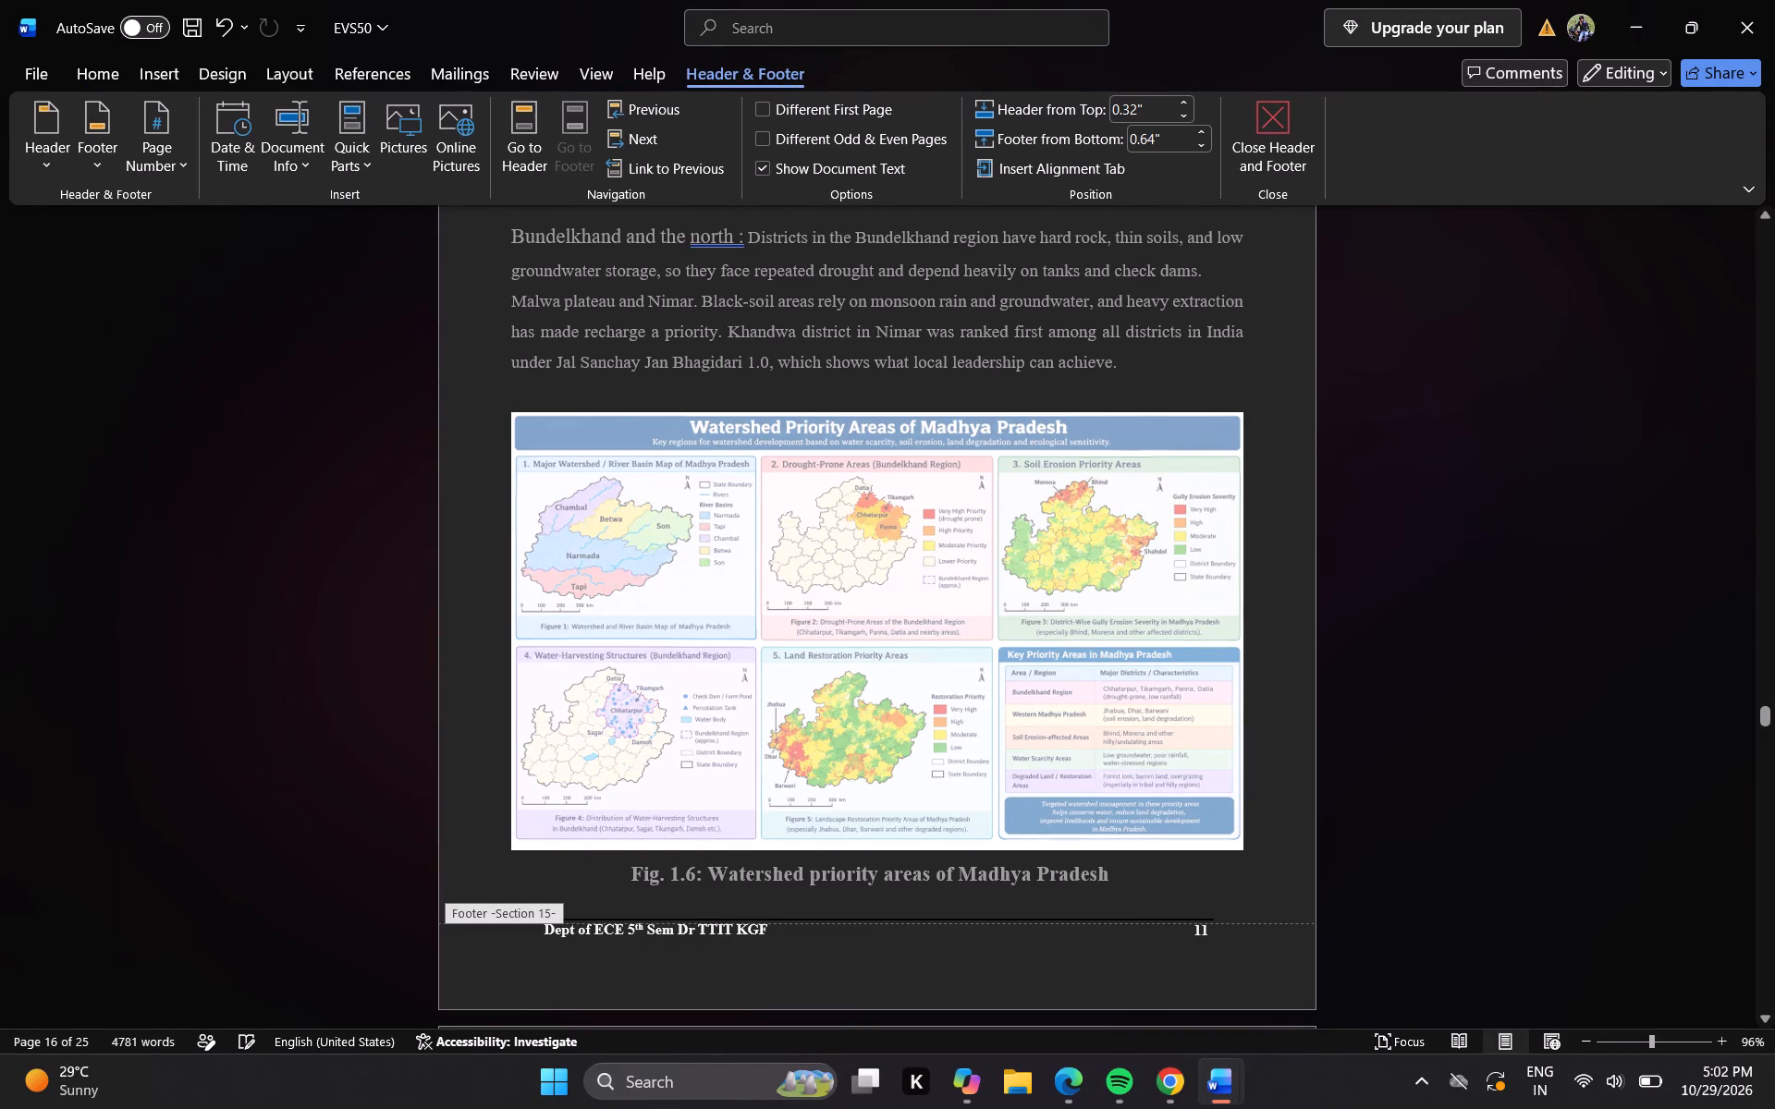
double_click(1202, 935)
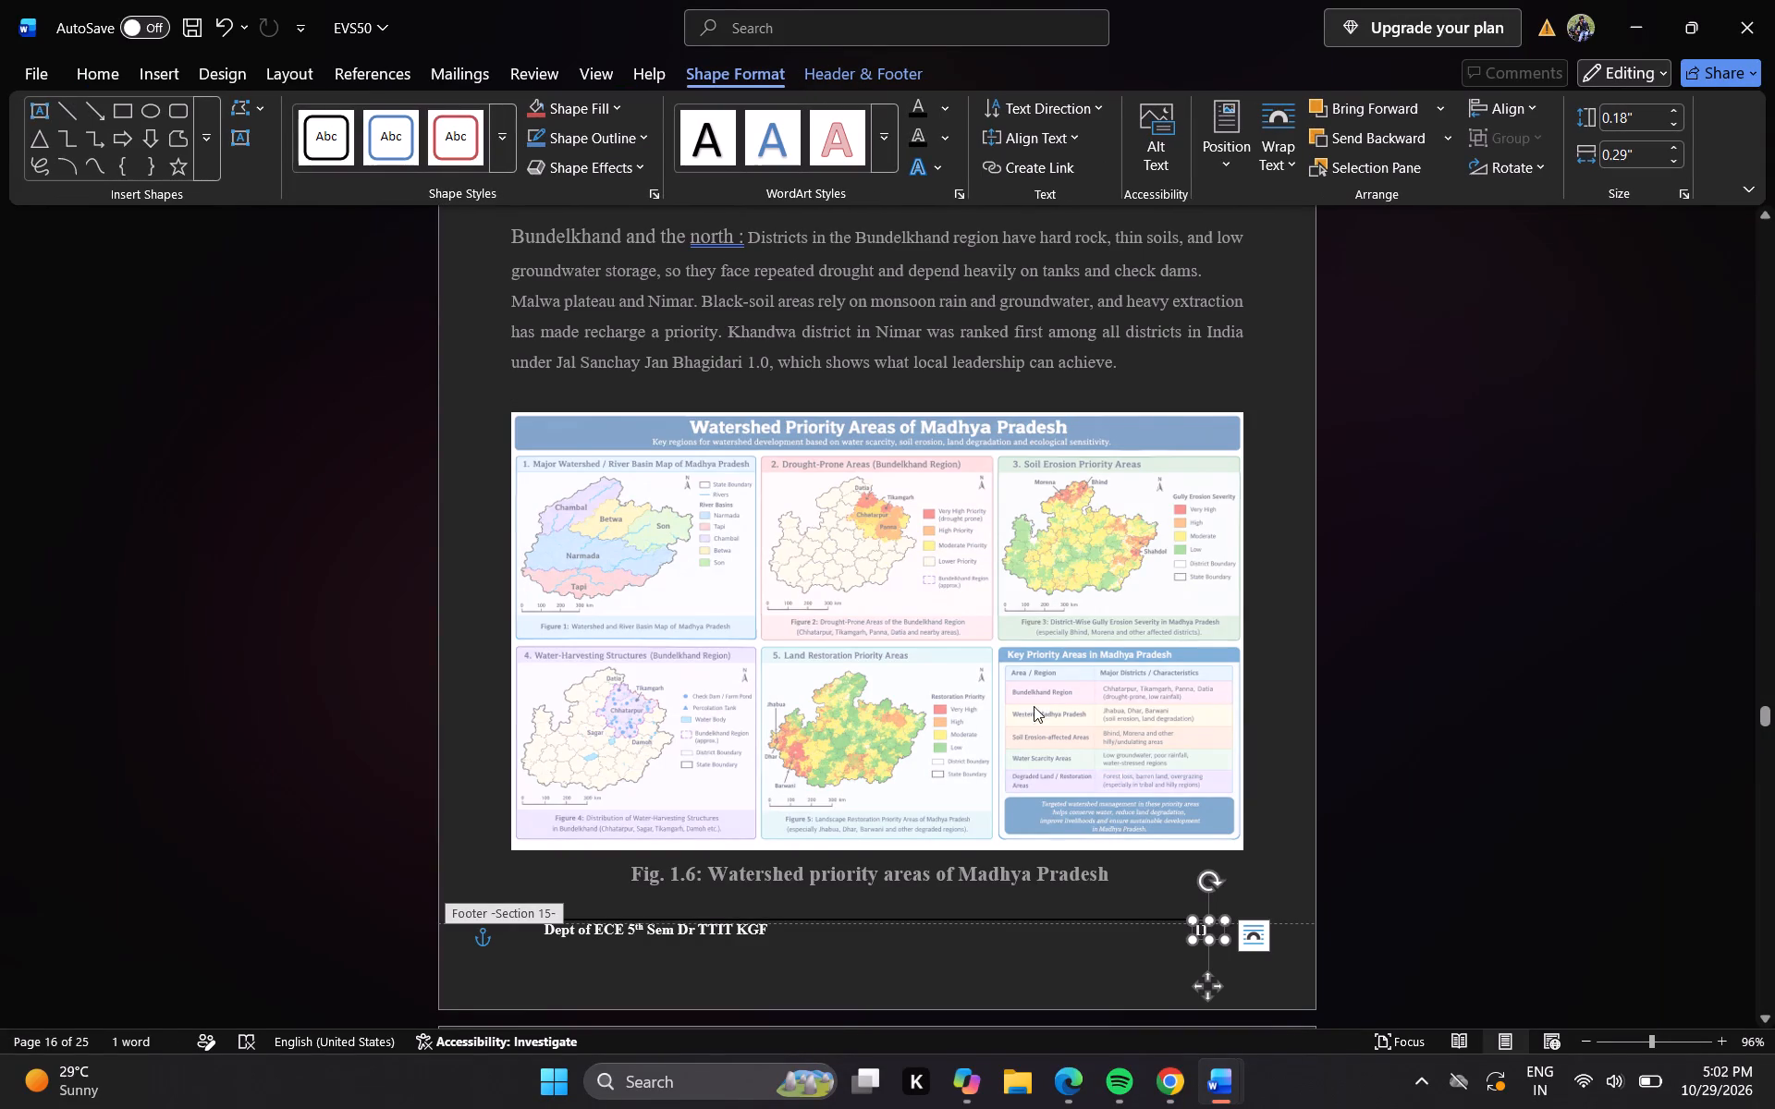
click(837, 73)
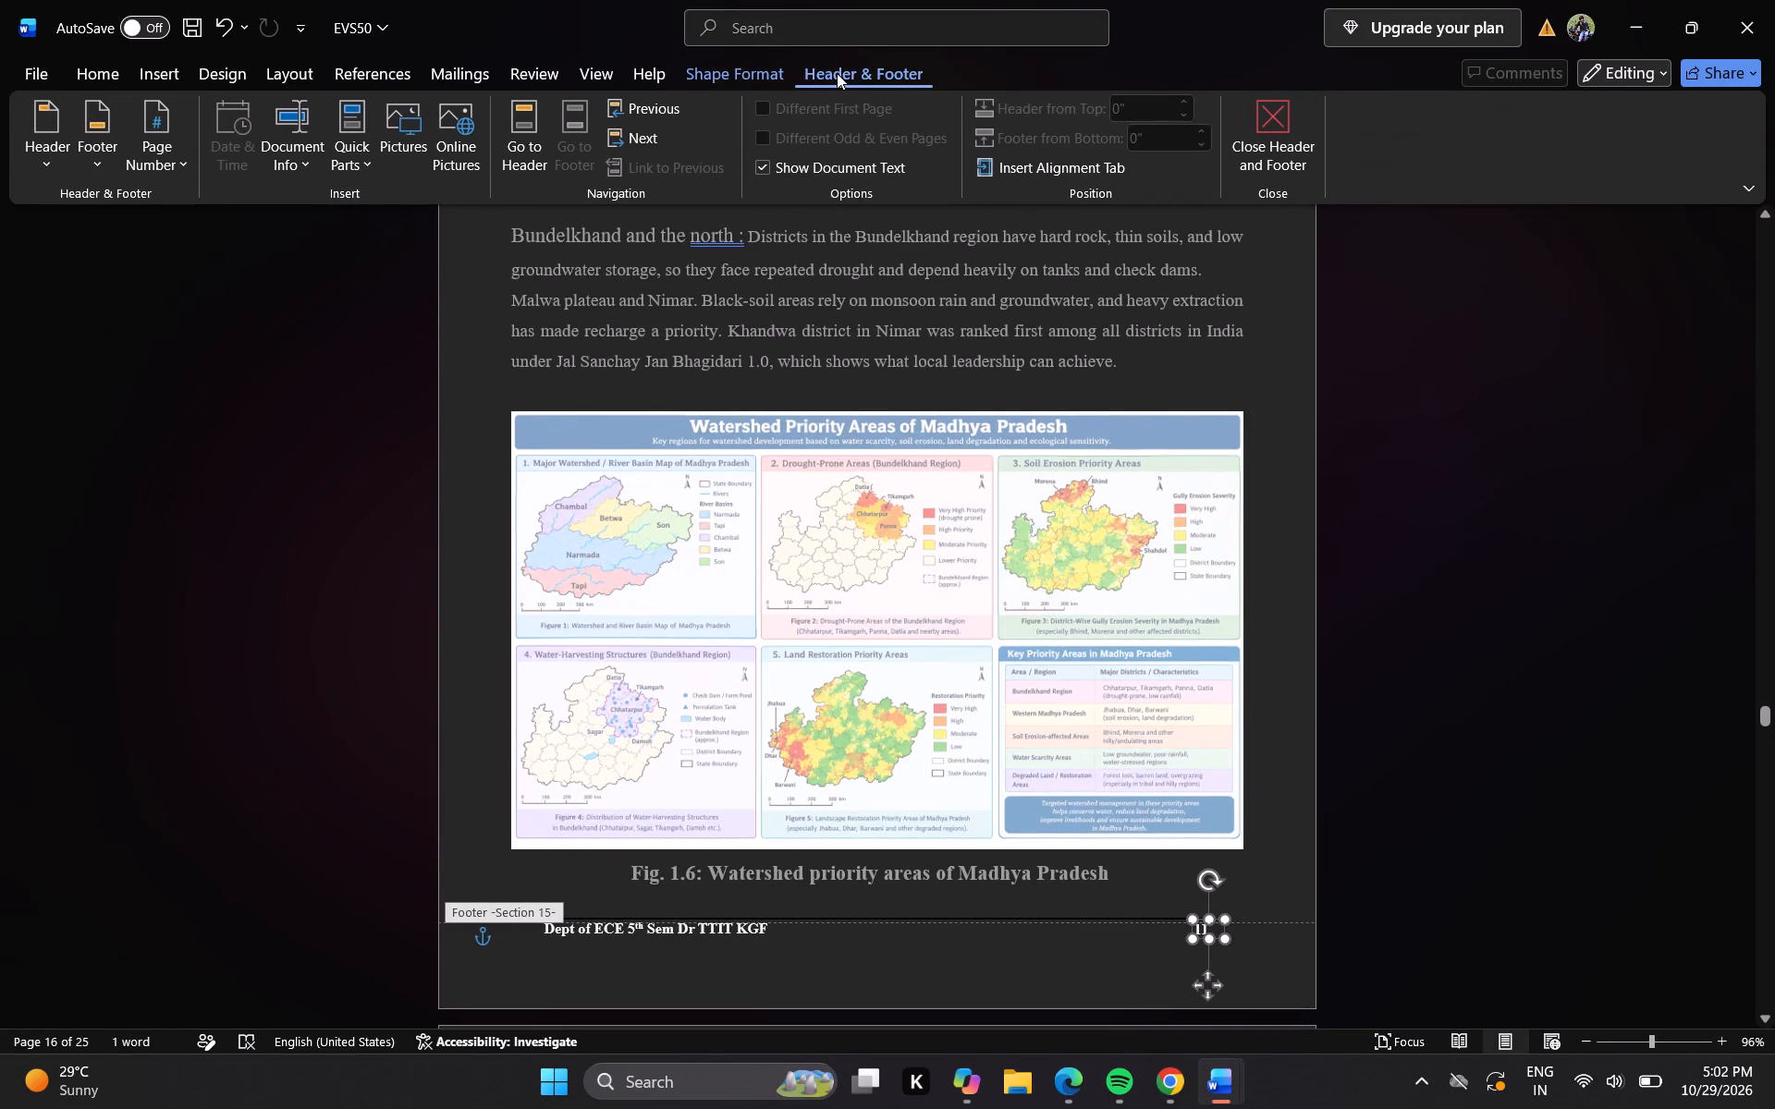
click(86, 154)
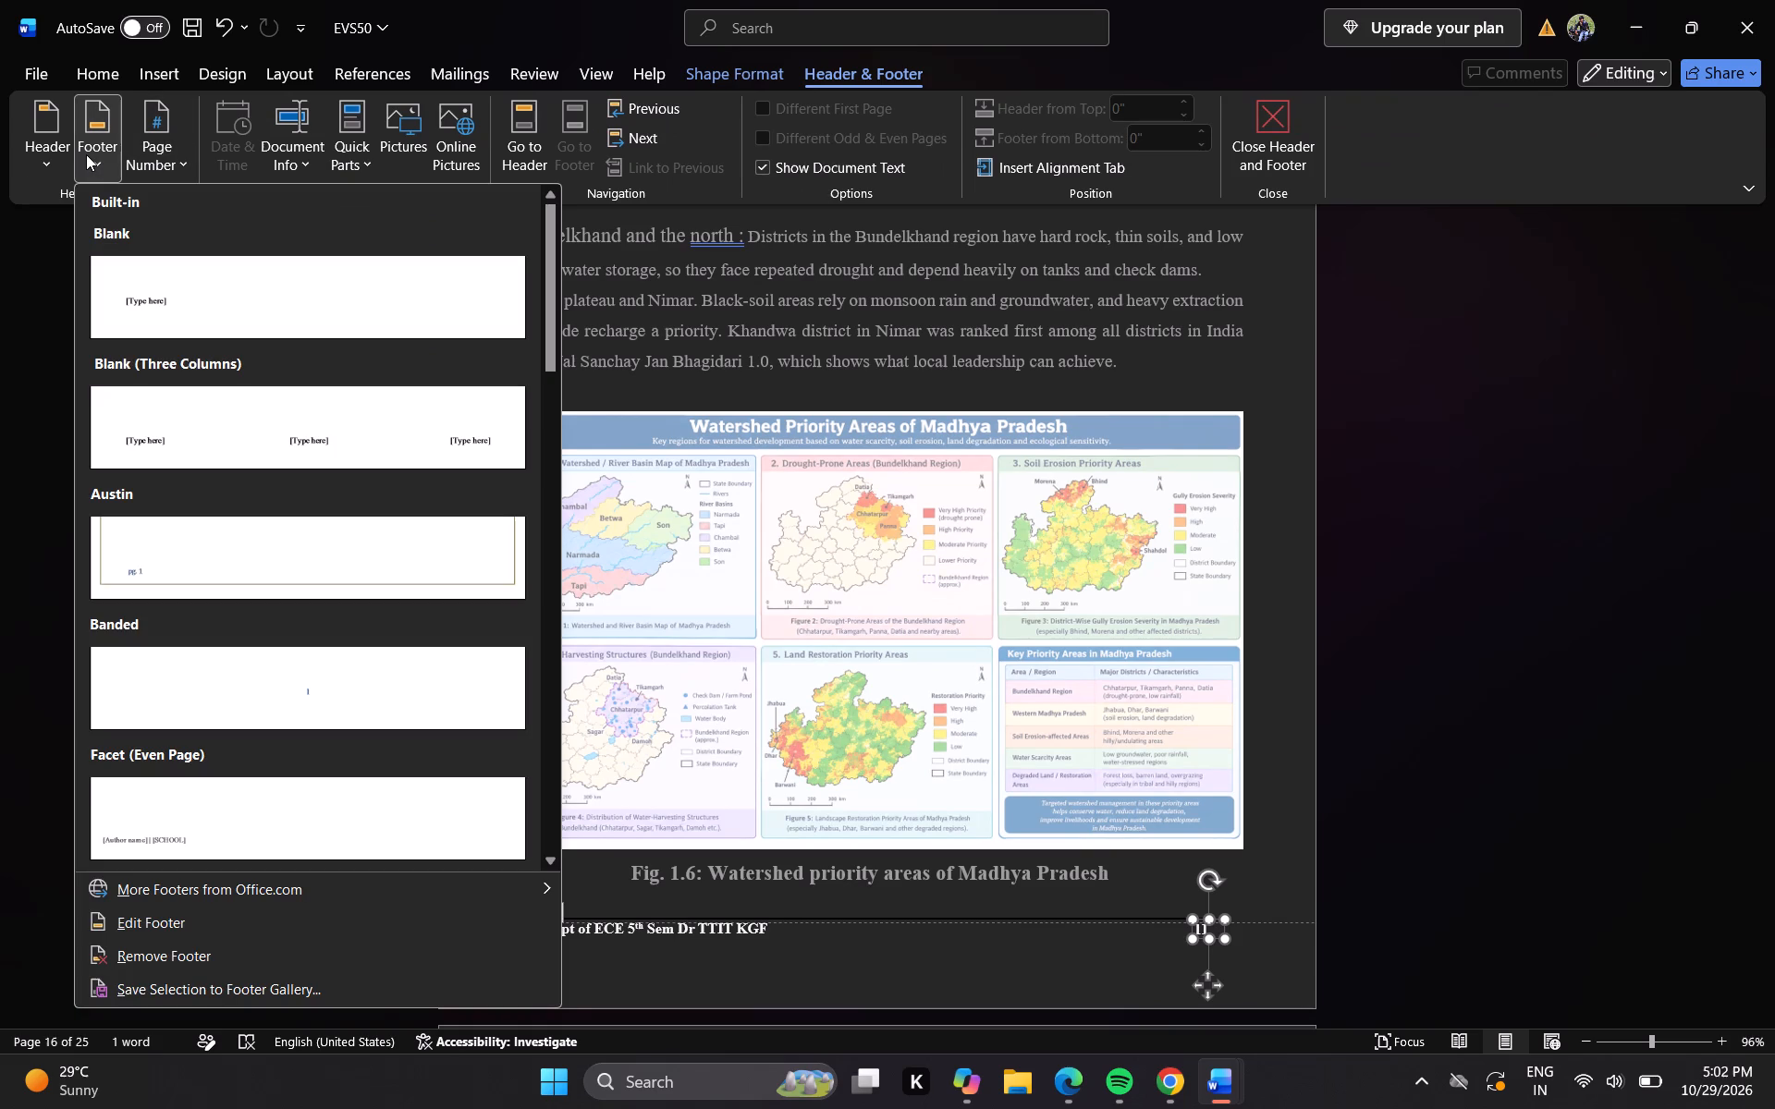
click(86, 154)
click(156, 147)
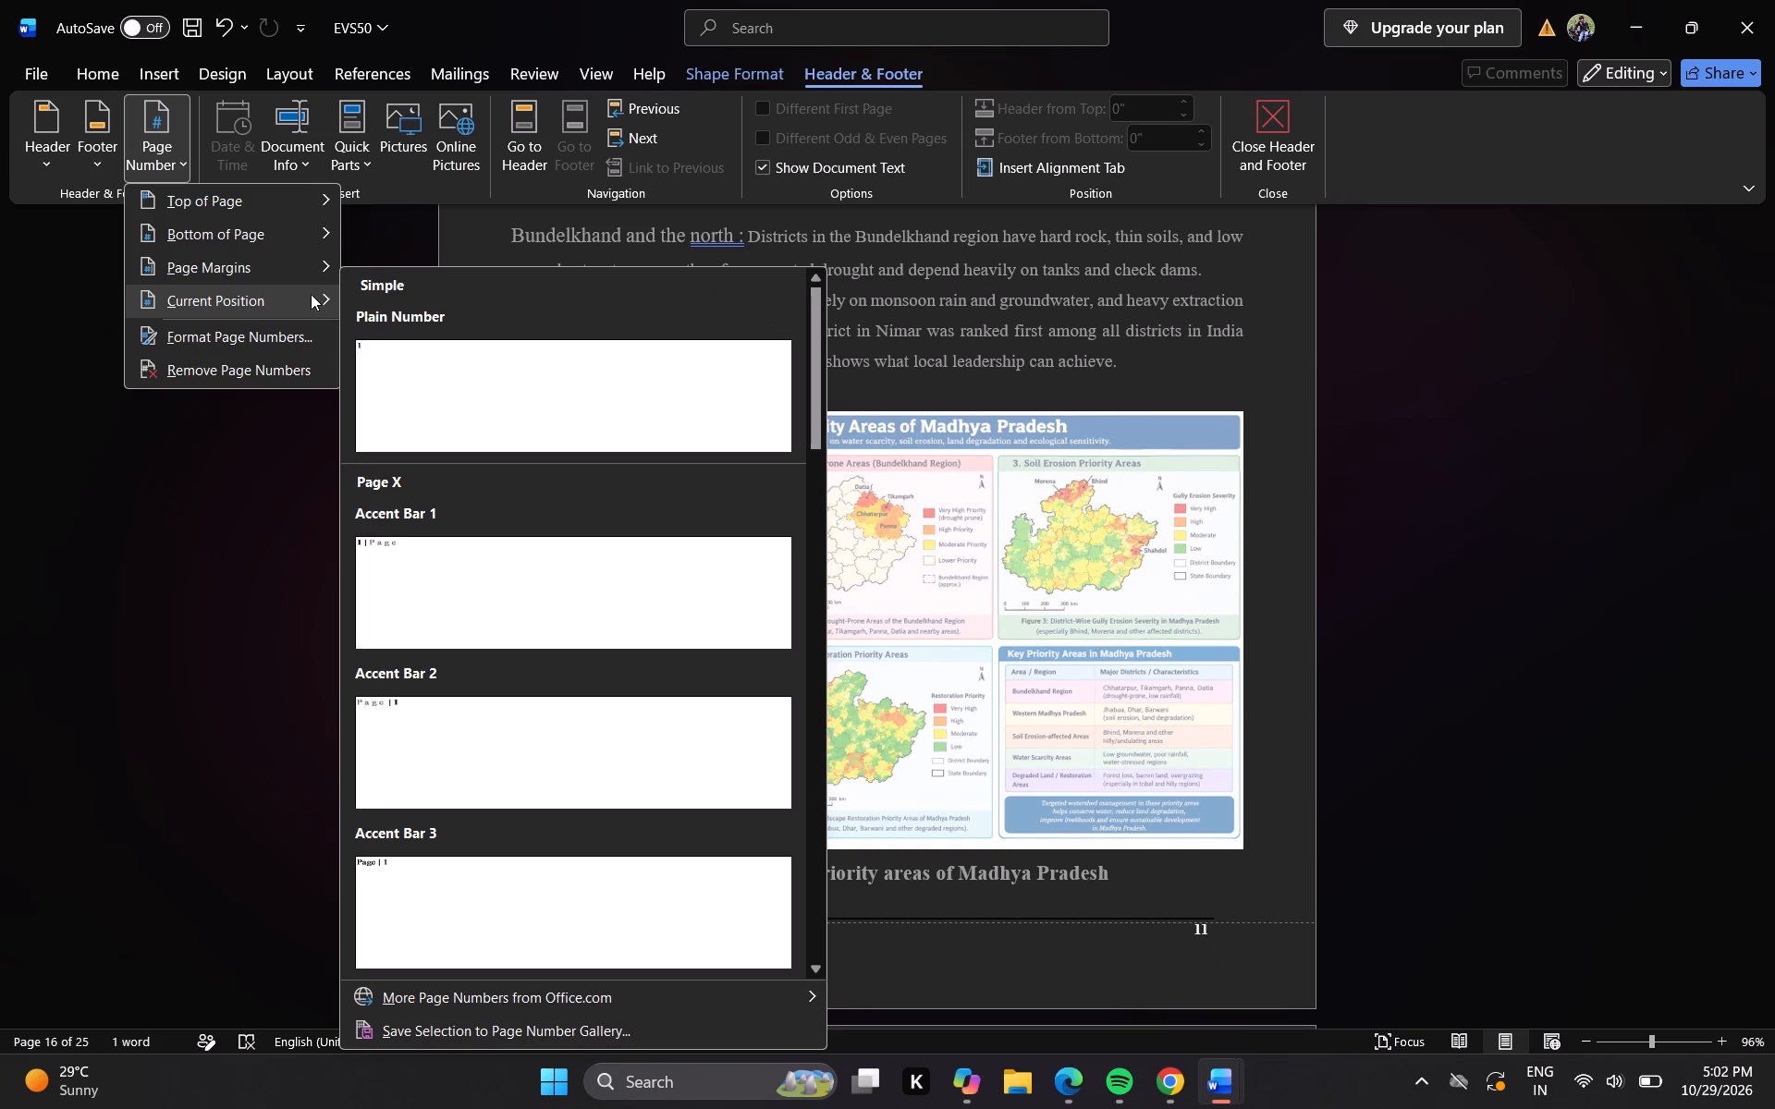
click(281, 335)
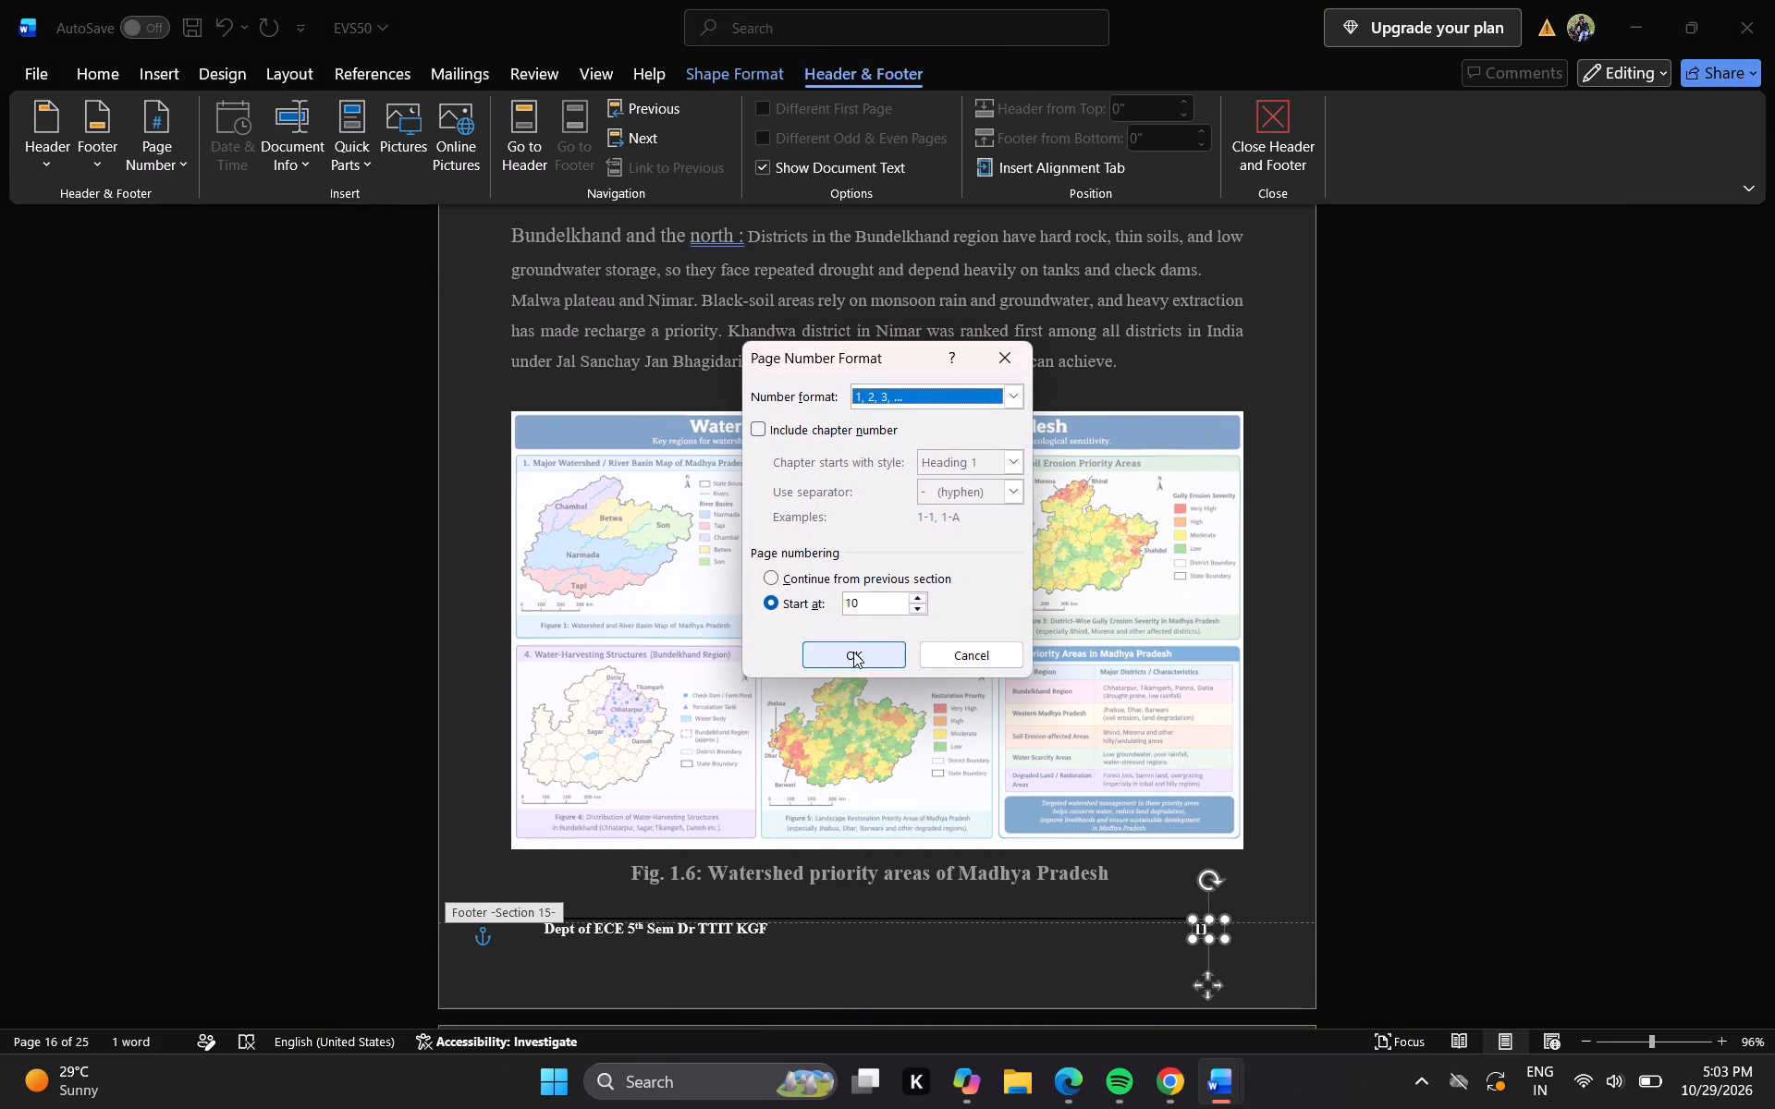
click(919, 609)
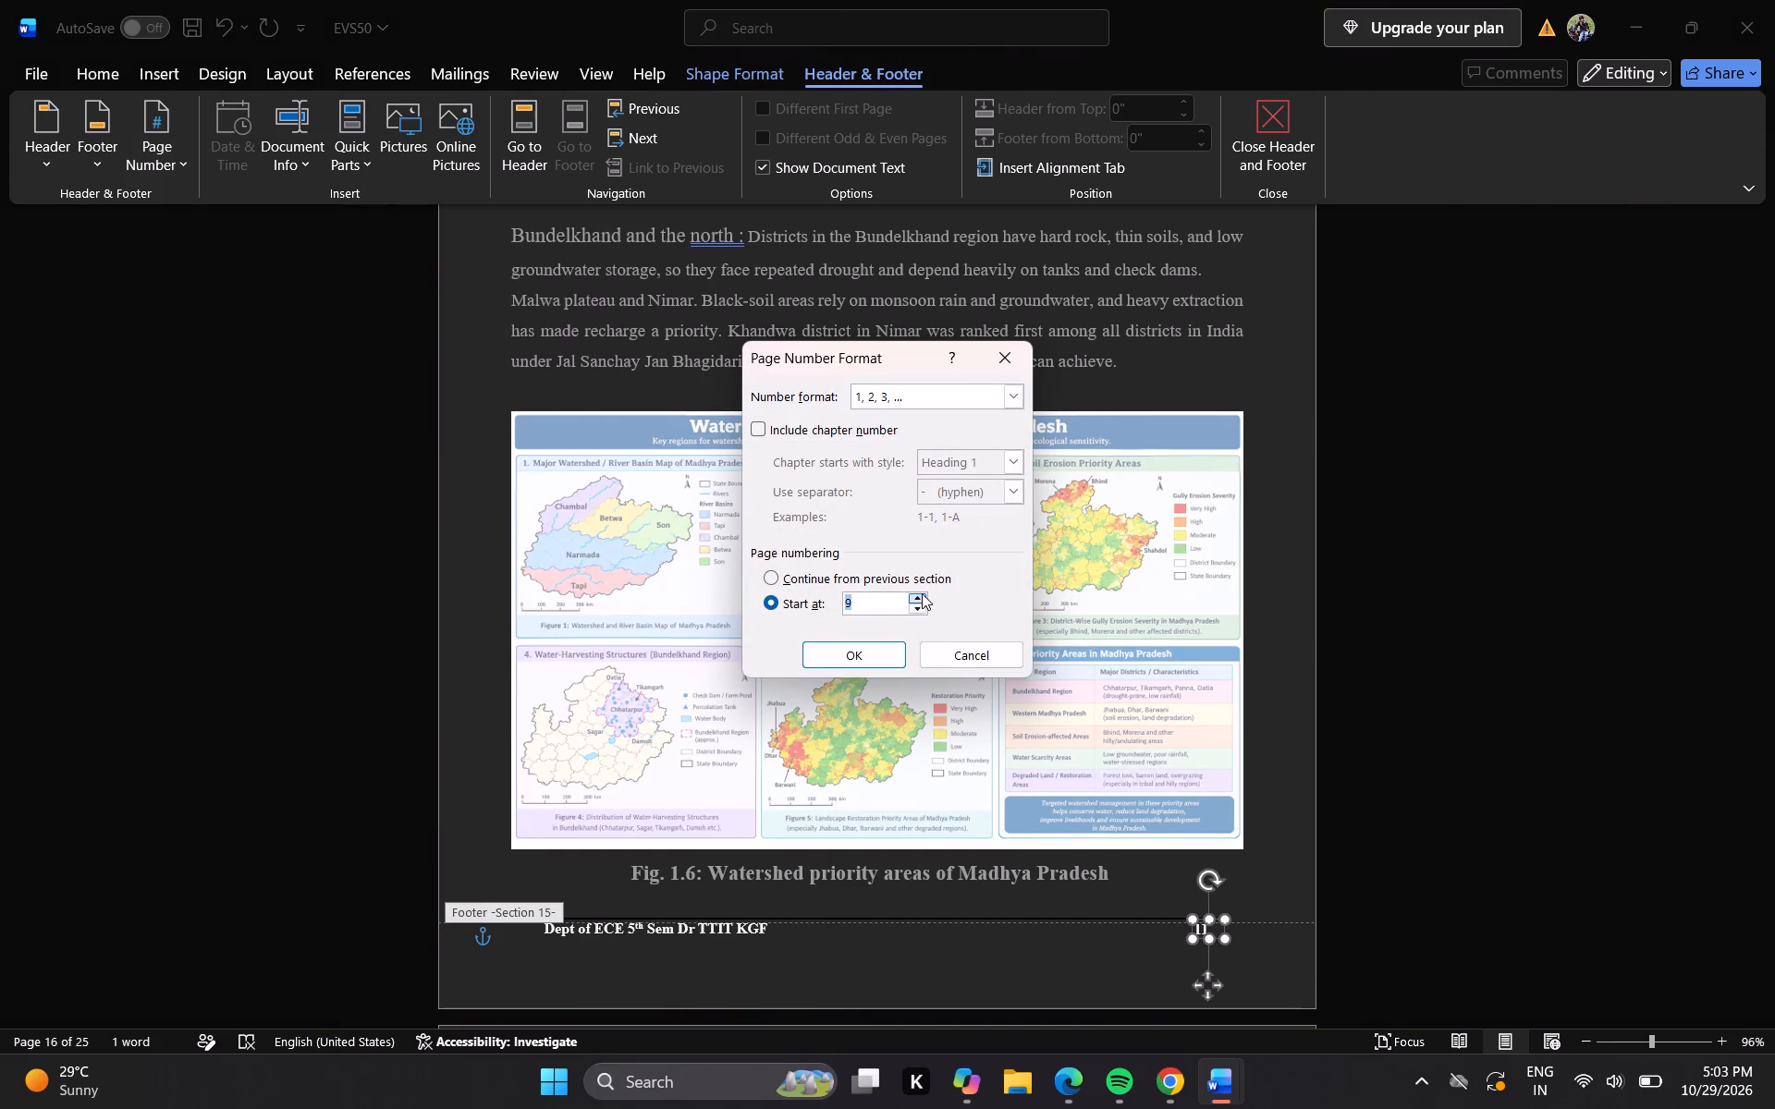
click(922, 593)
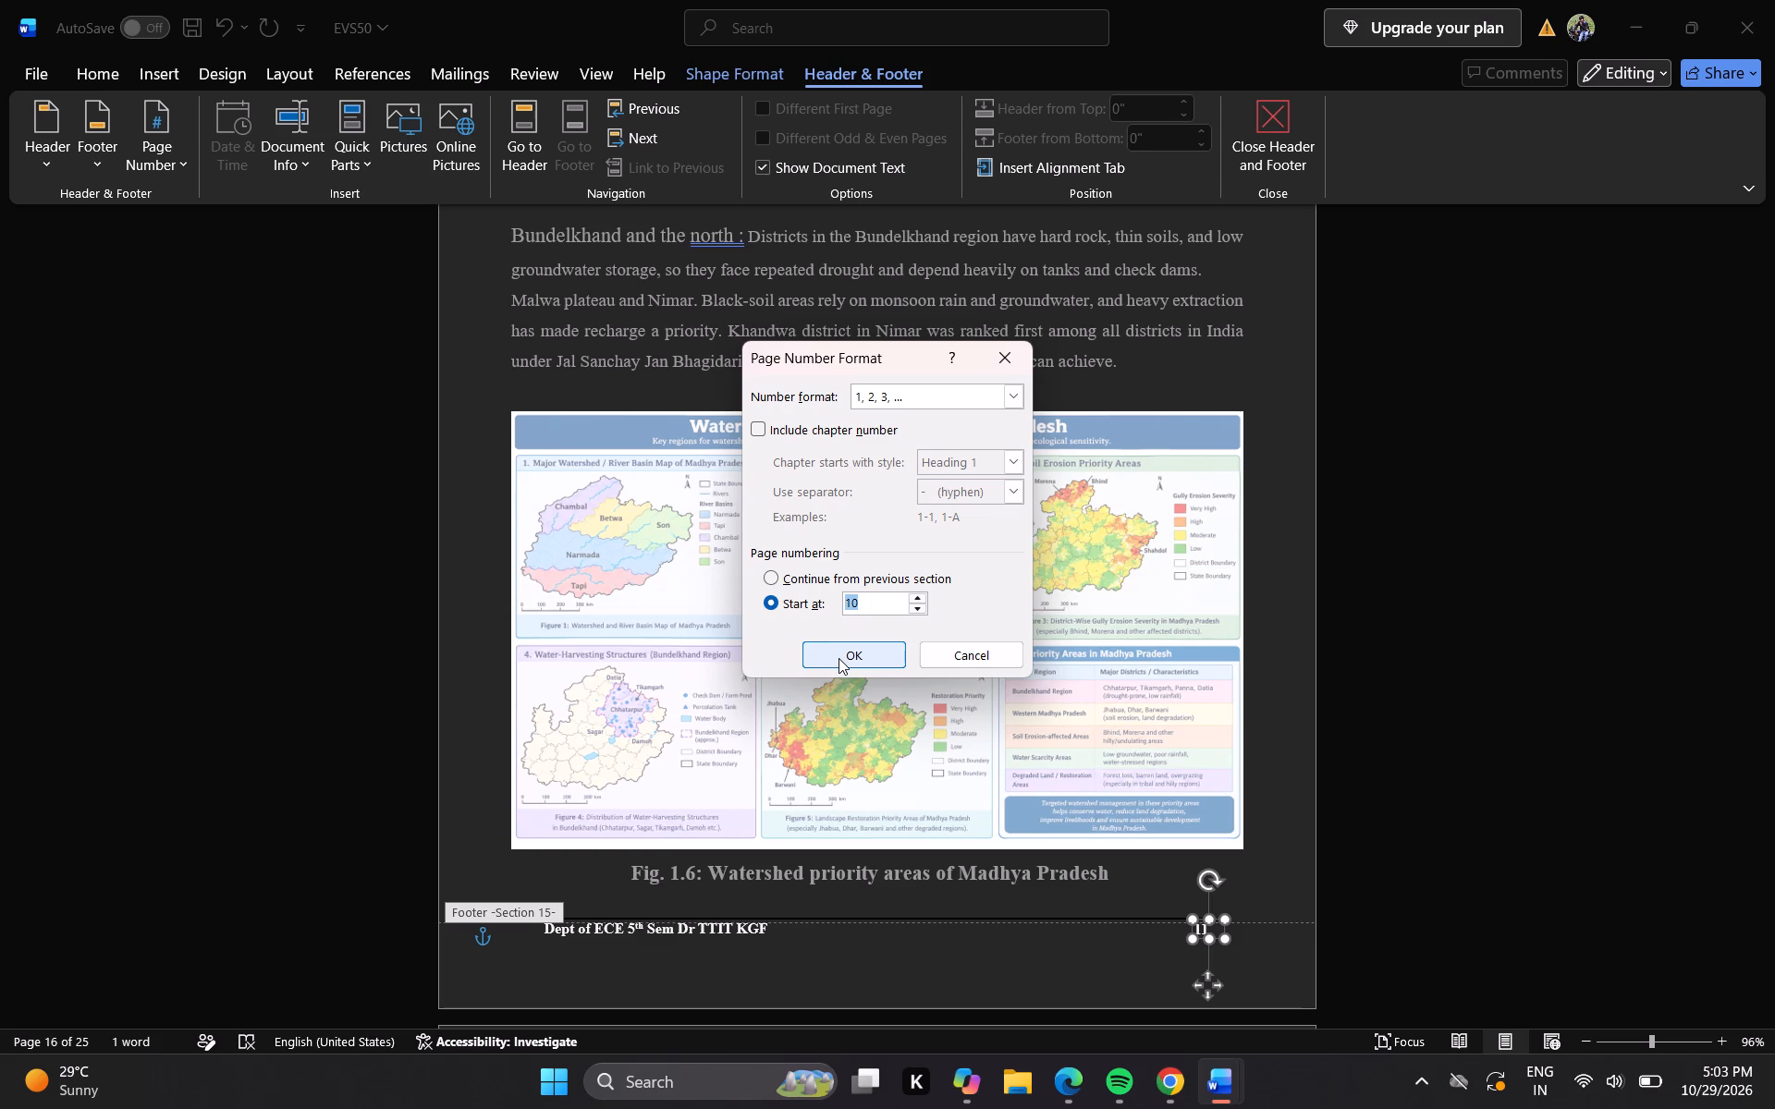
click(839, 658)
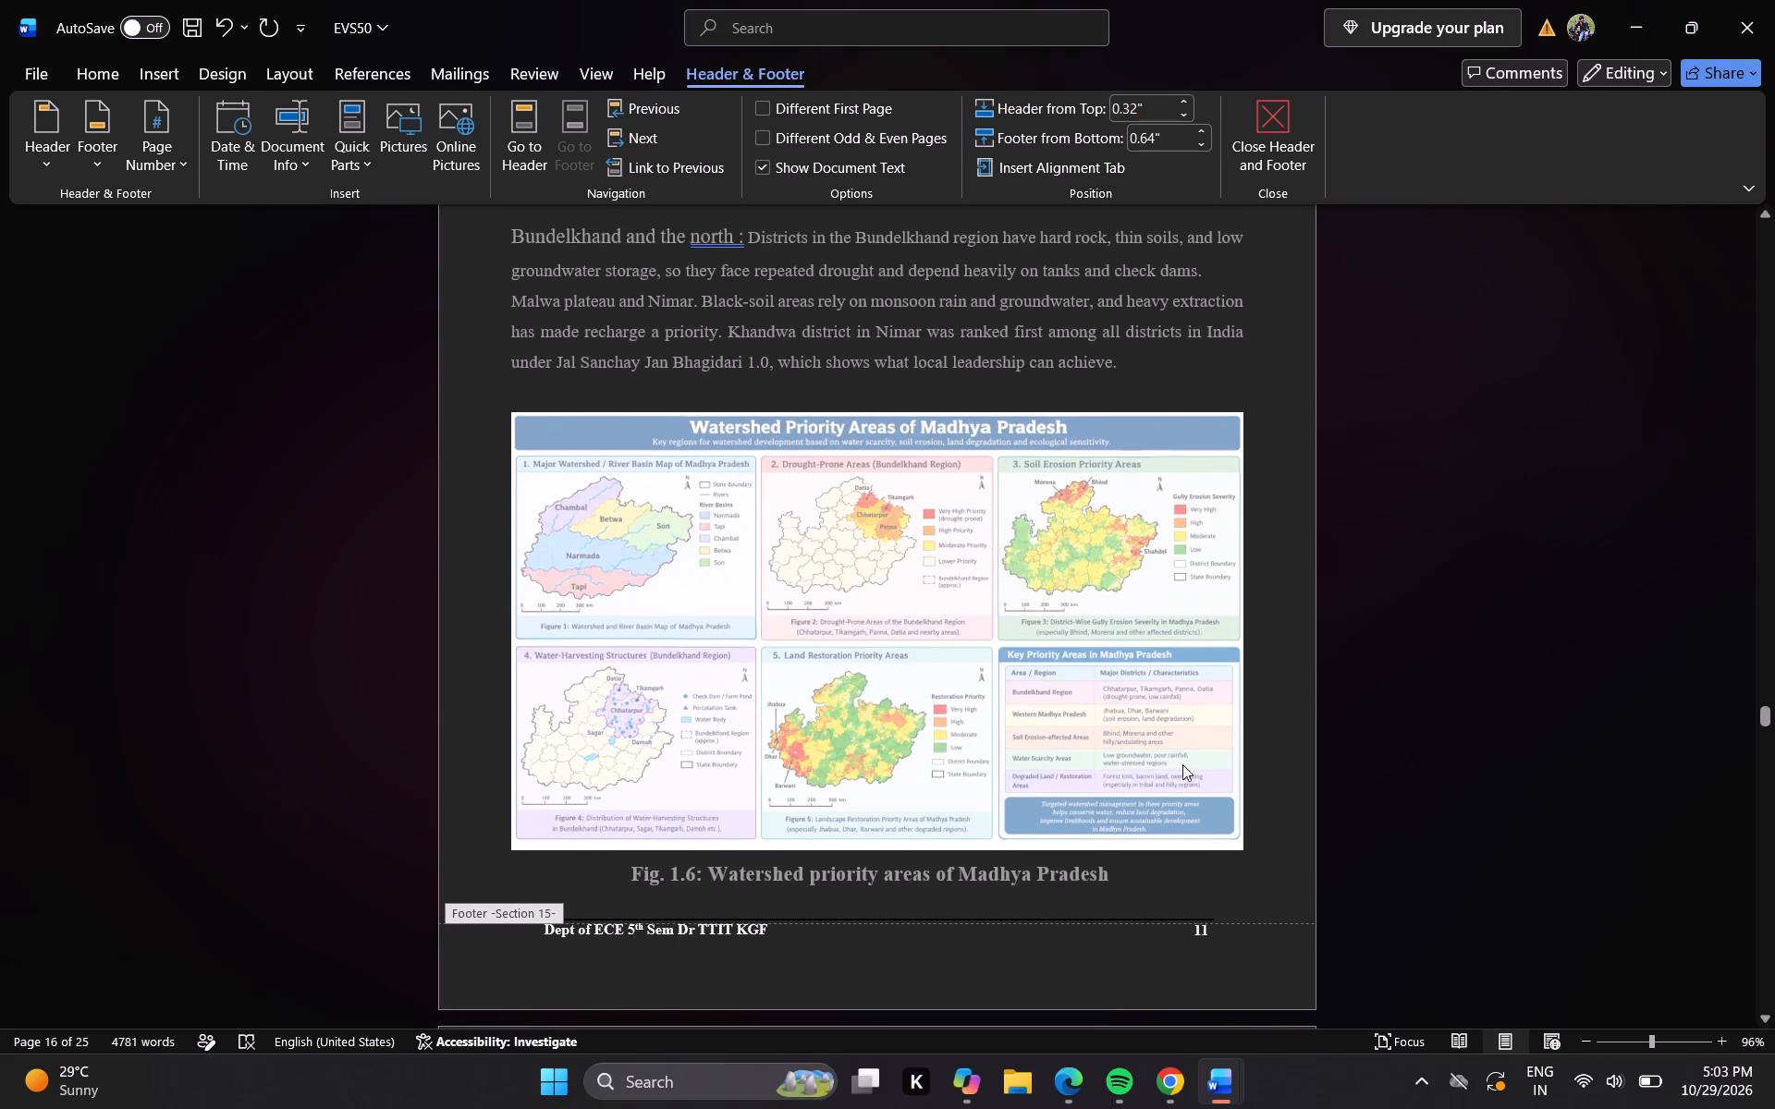
Edit the footer page number below Fig. 1.6 by hand so it reads 10, and return to the body text.
double_click(1206, 936)
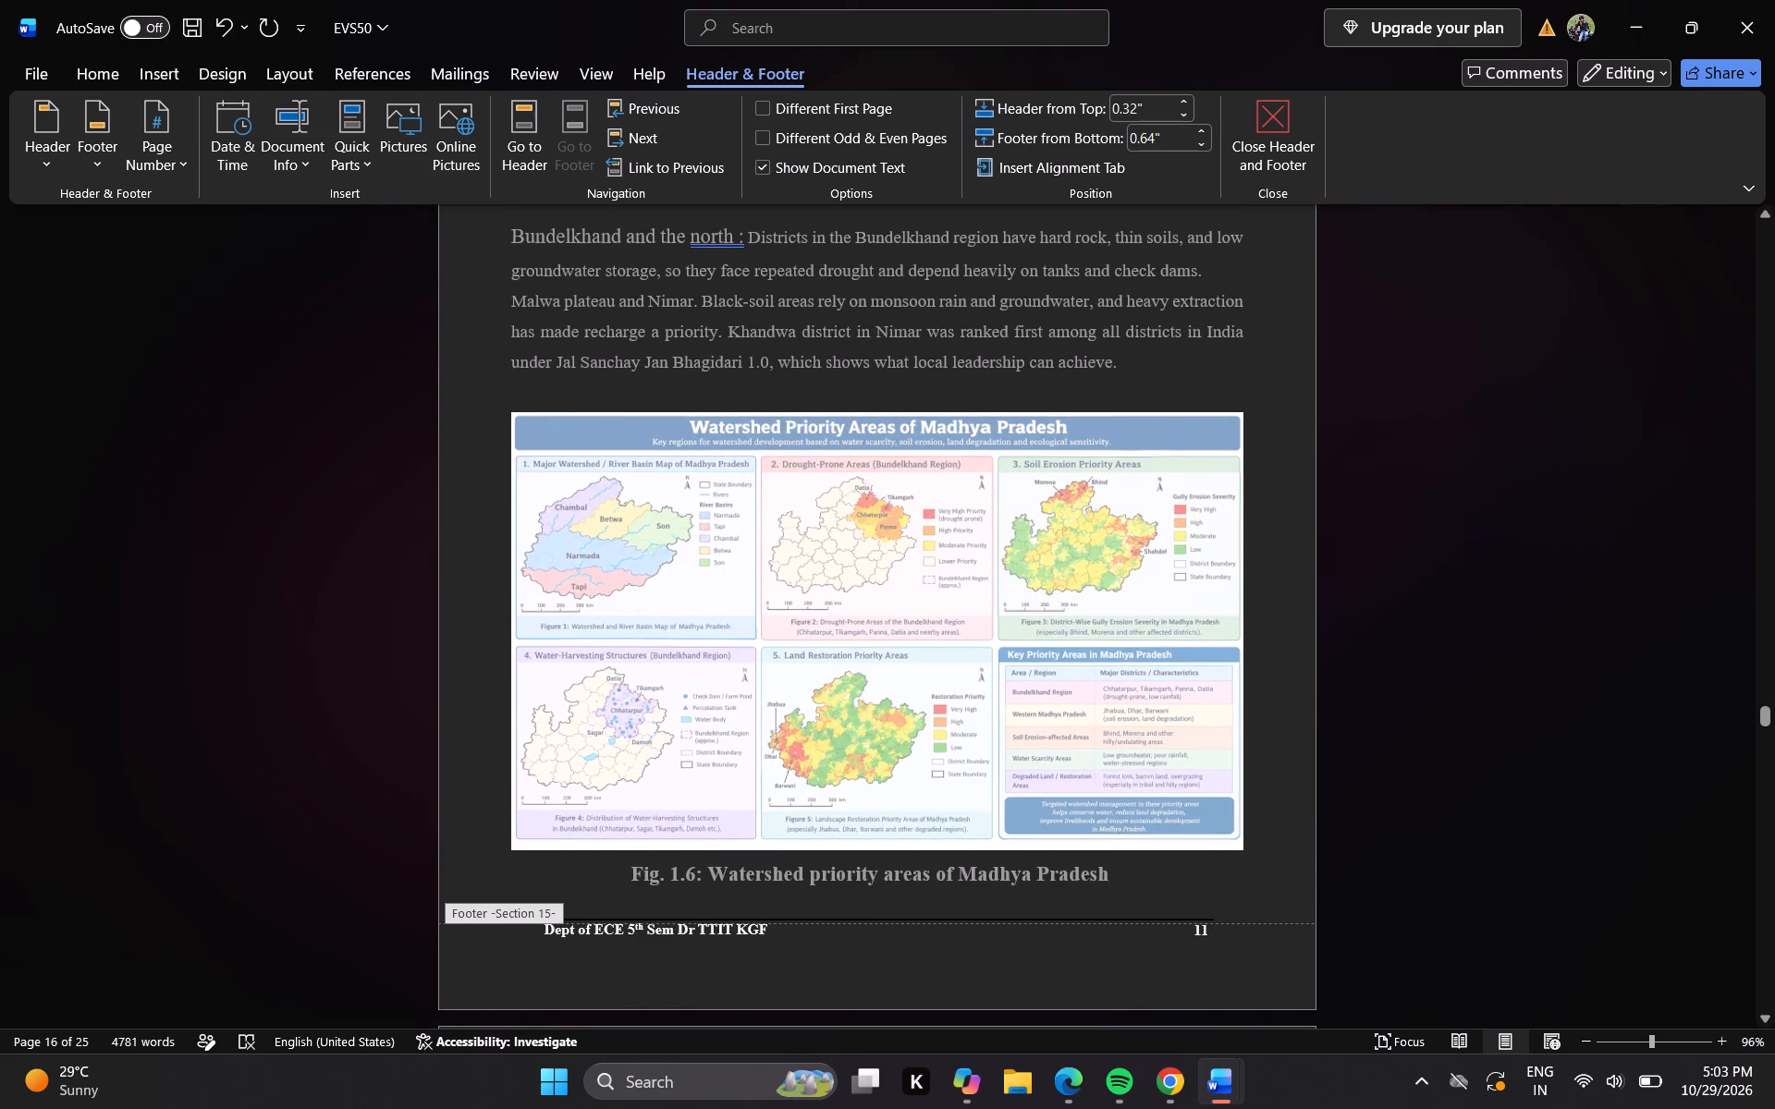
click(1217, 931)
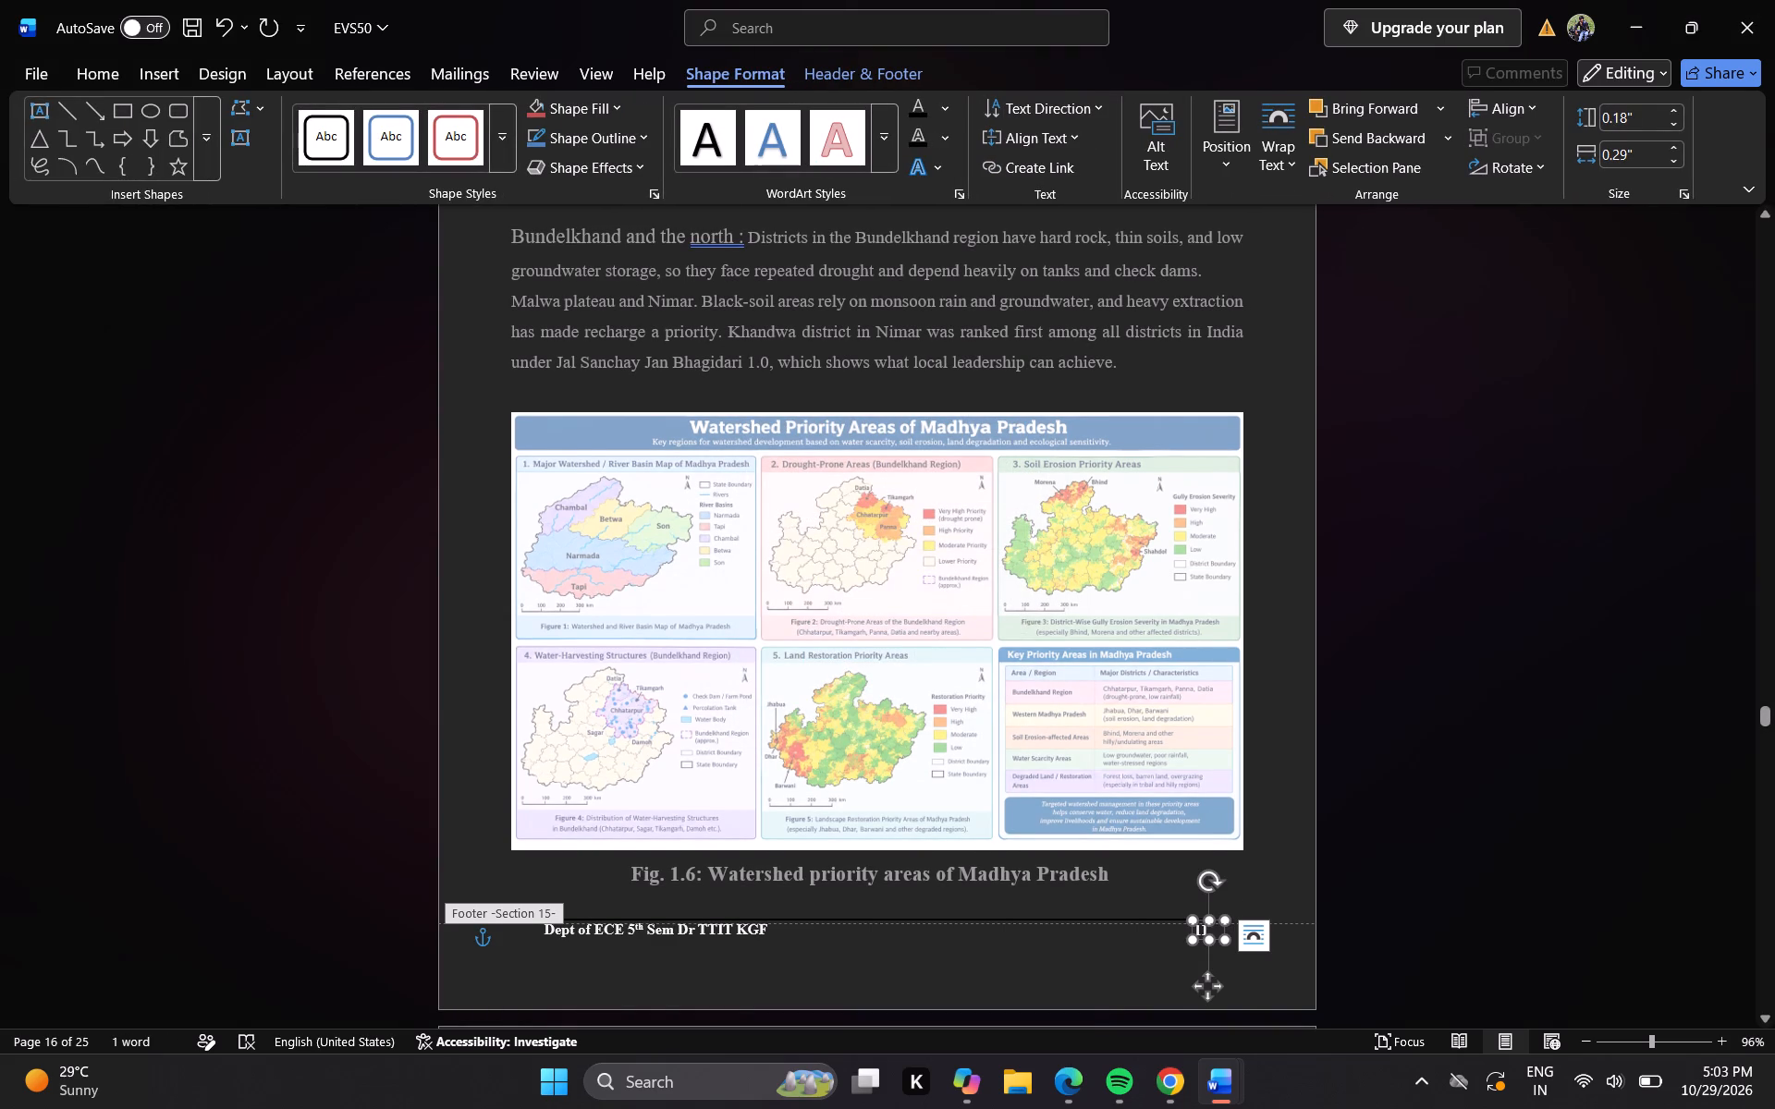
key(BackSpace)
key(0)
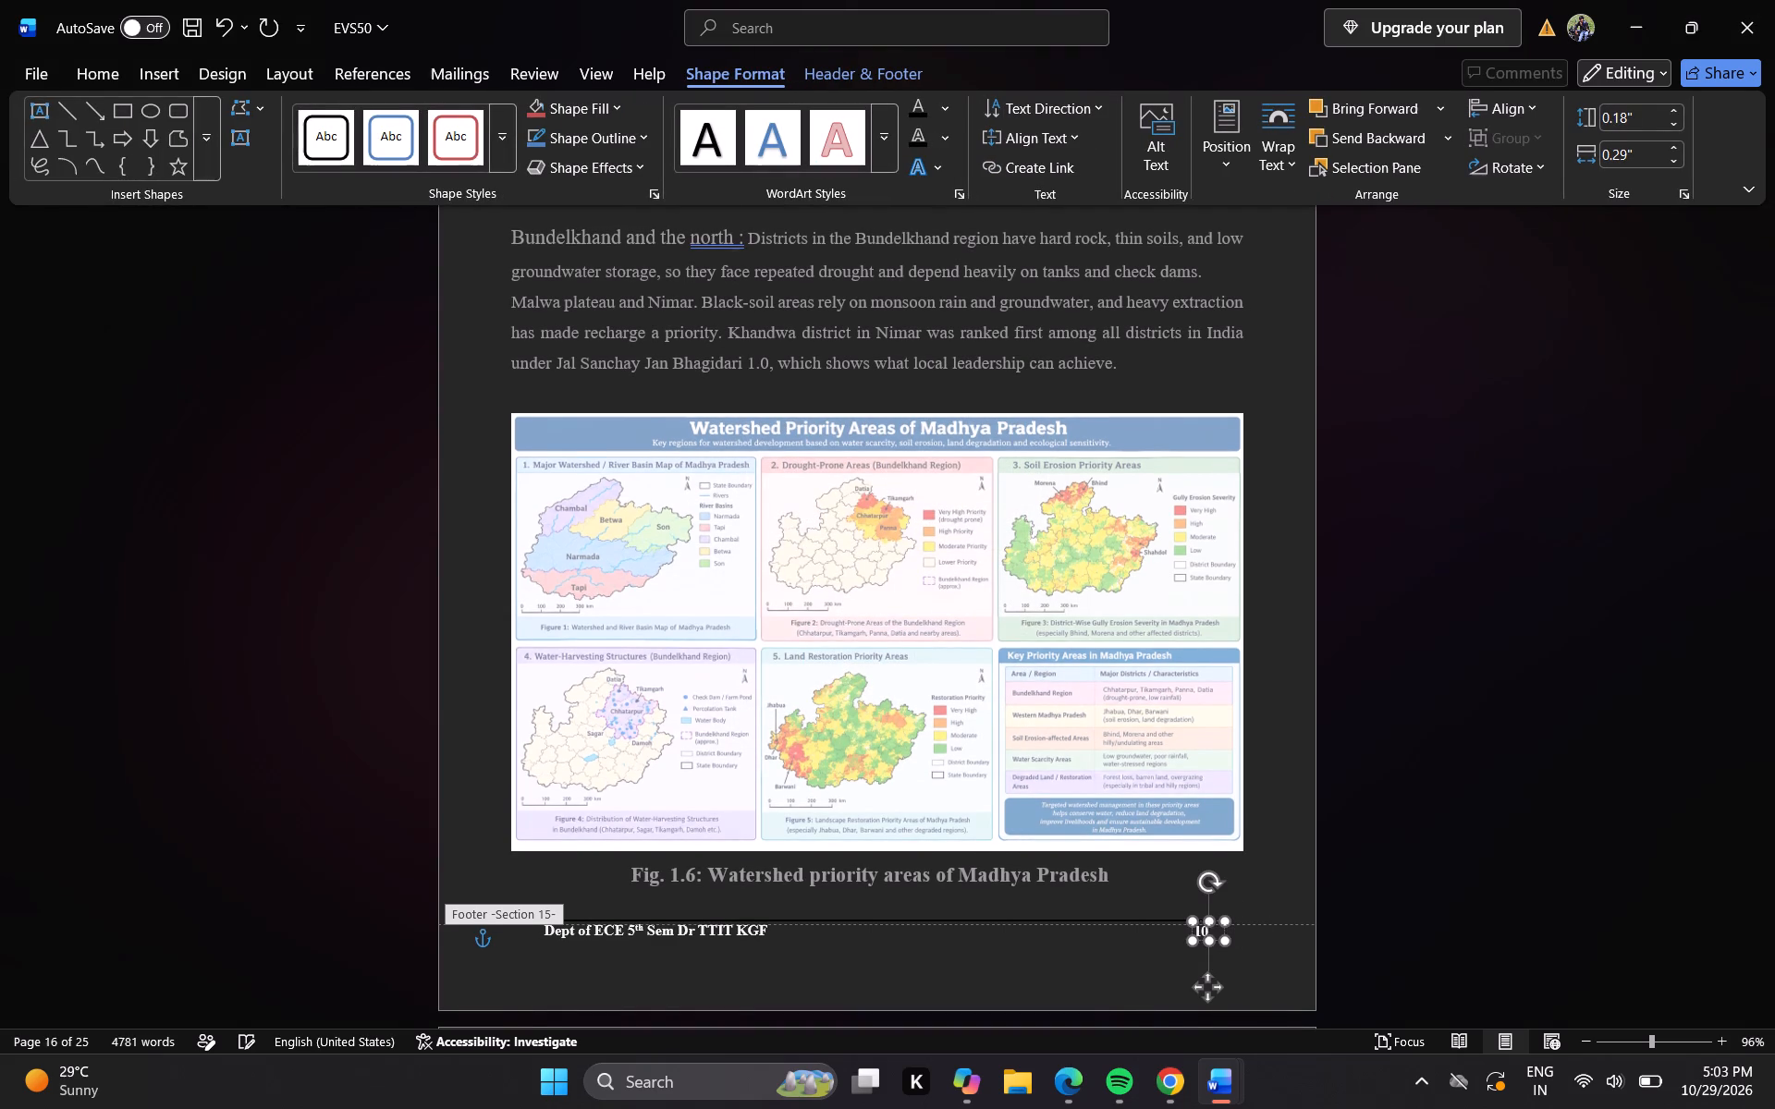
click(1272, 862)
click(1272, 862)
double_click(1277, 740)
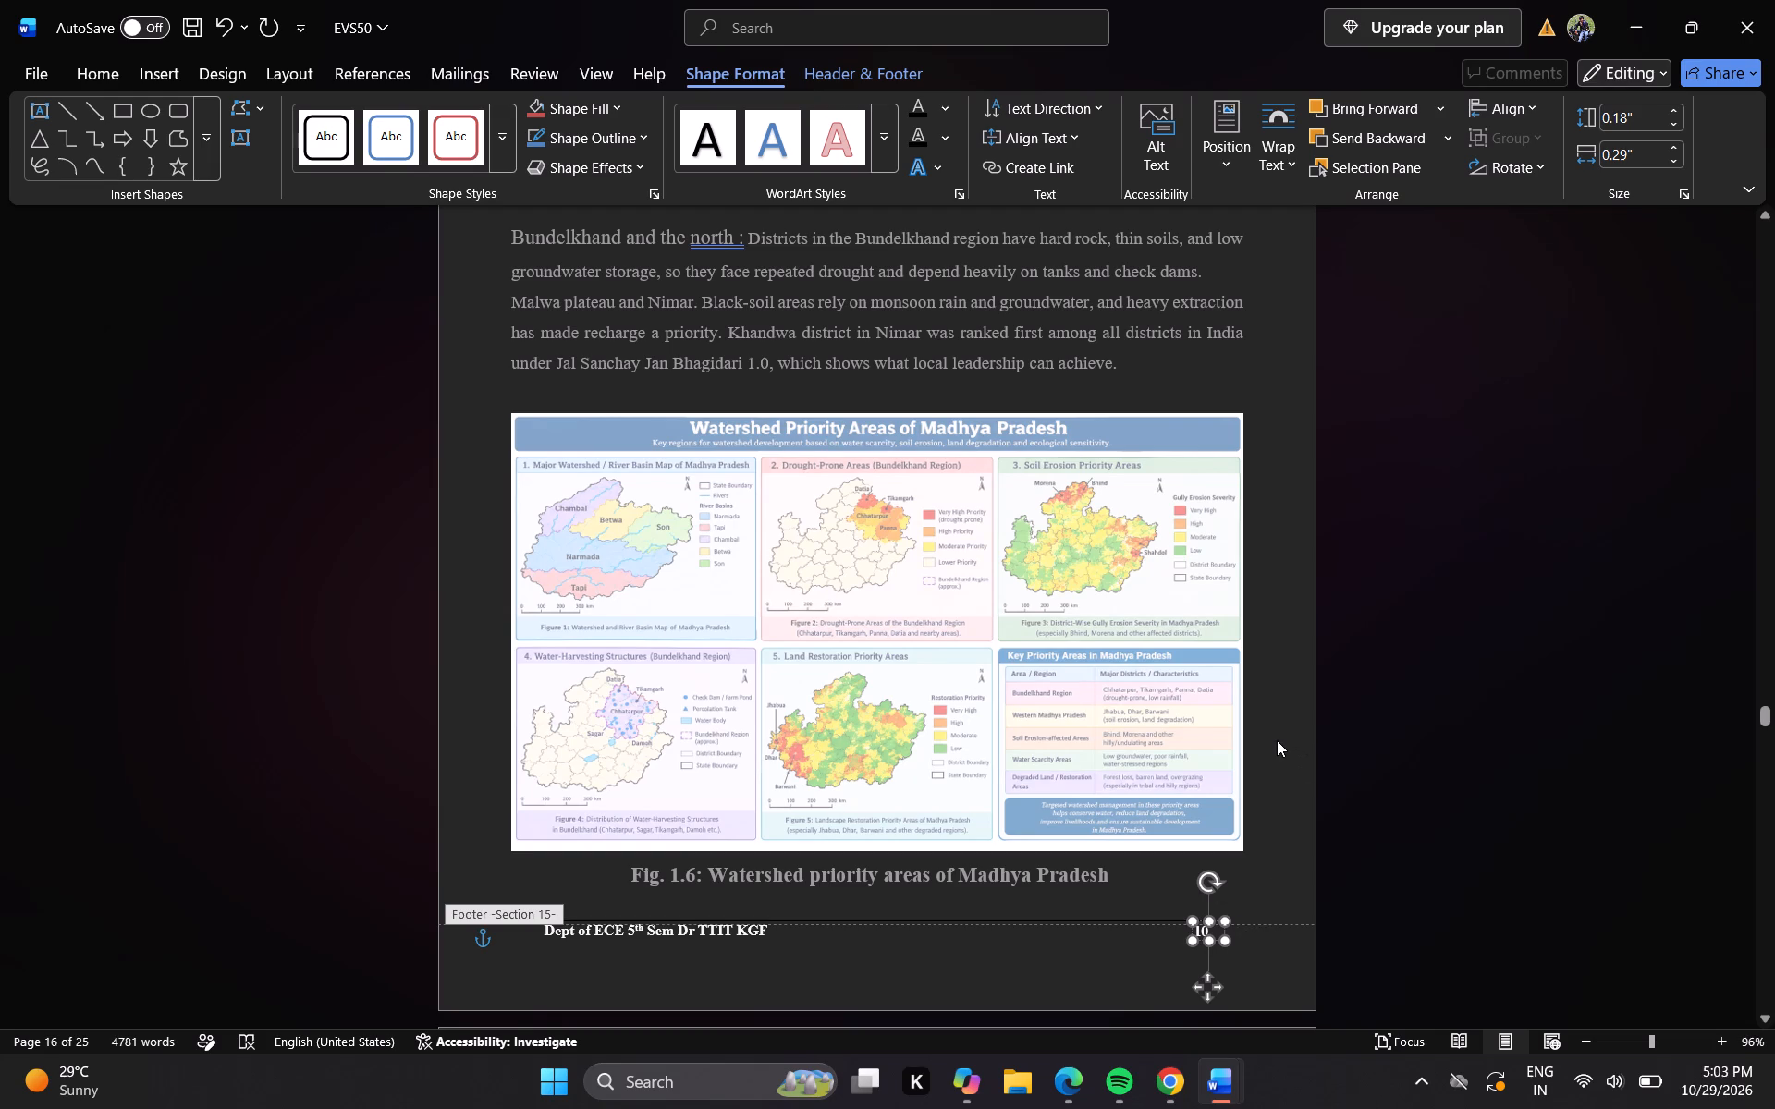
Check the footer page numbers on the pages after Fig. 1.6, from Watershed Management Measures through to the Conclusion.
click(1766, 764)
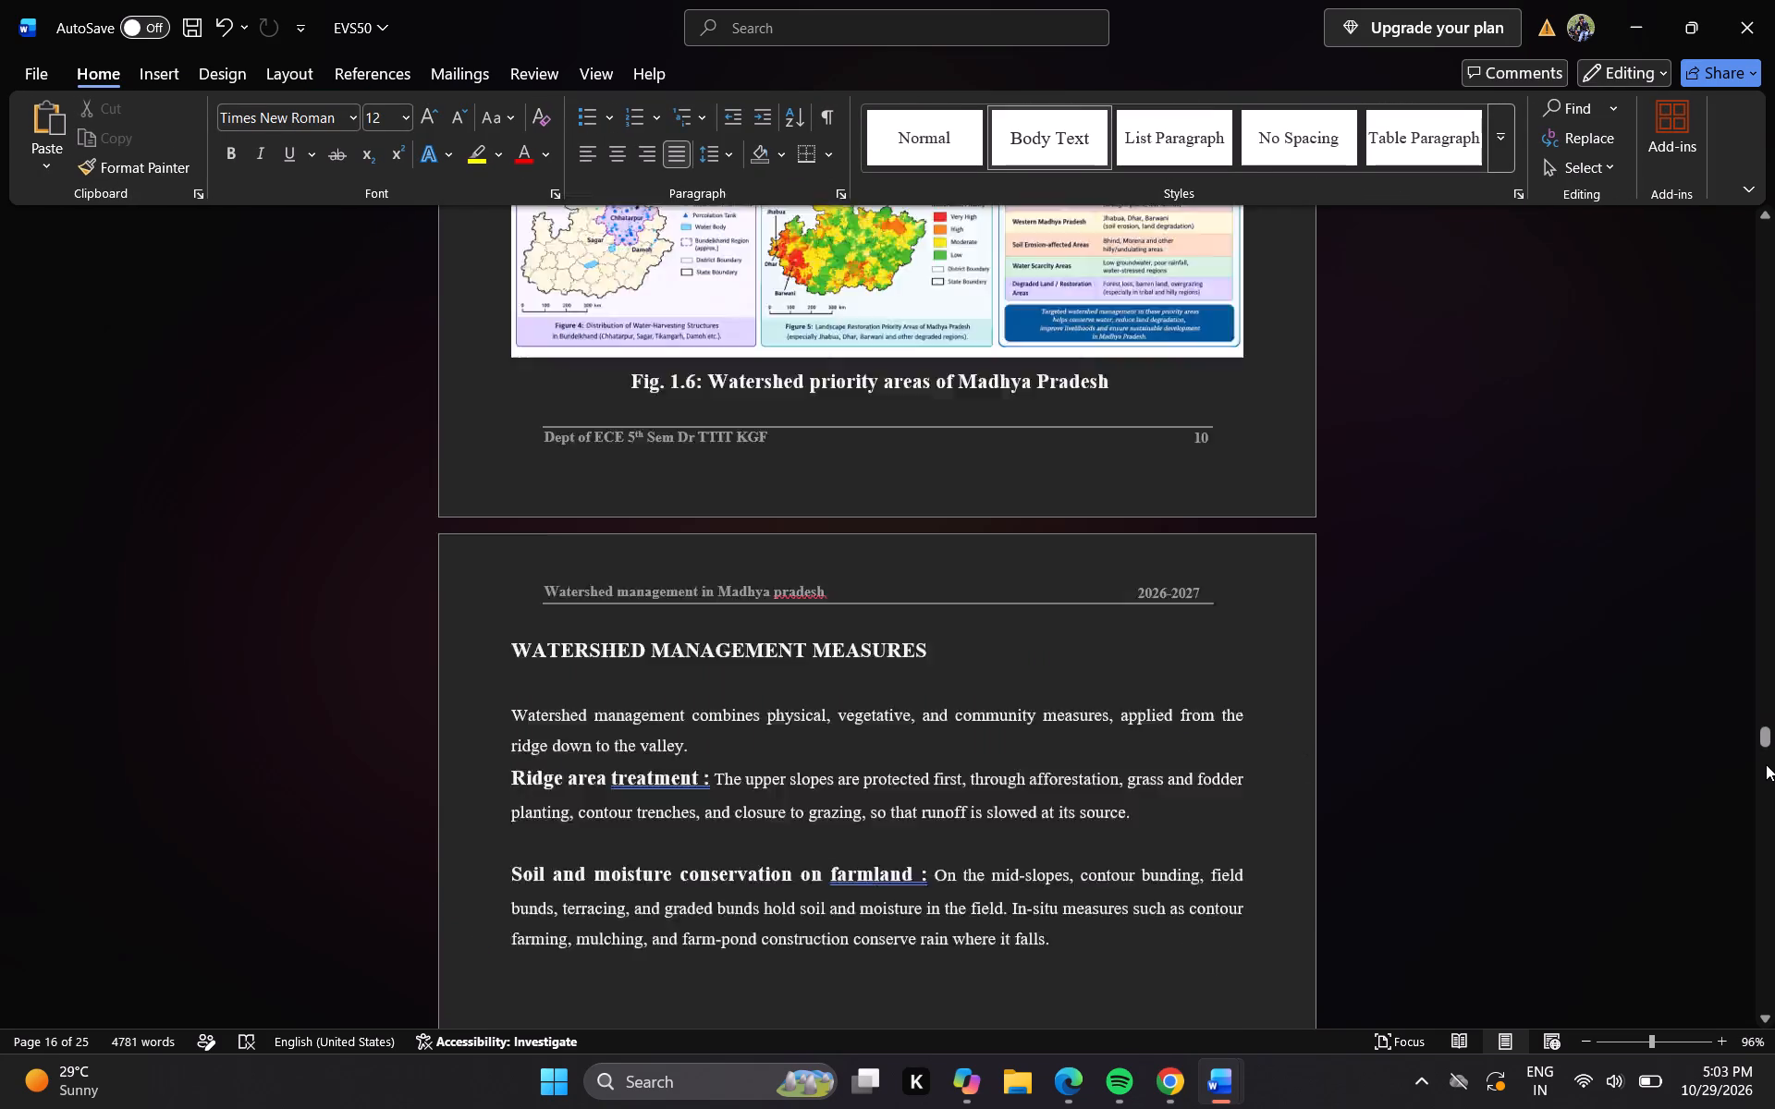
click(1766, 764)
click(1766, 764)
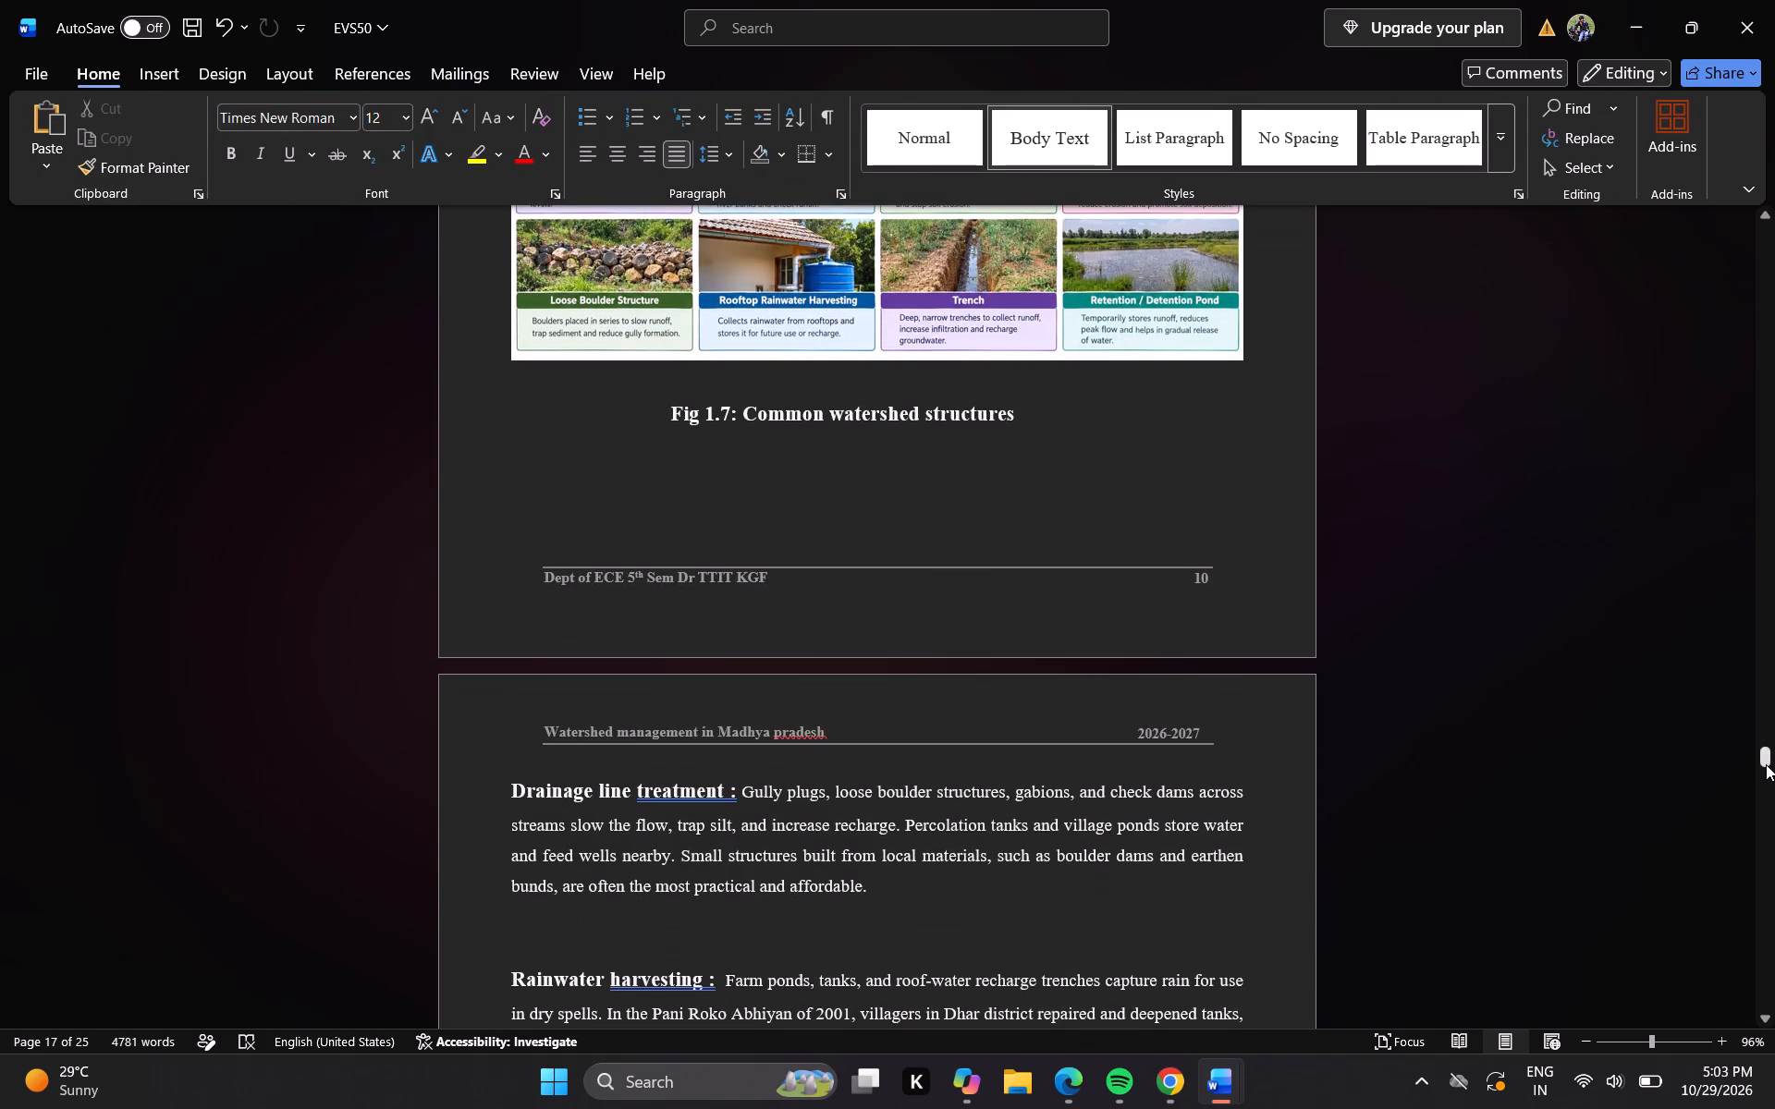
triple_click(1767, 782)
drag(1767, 782, 1767, 837)
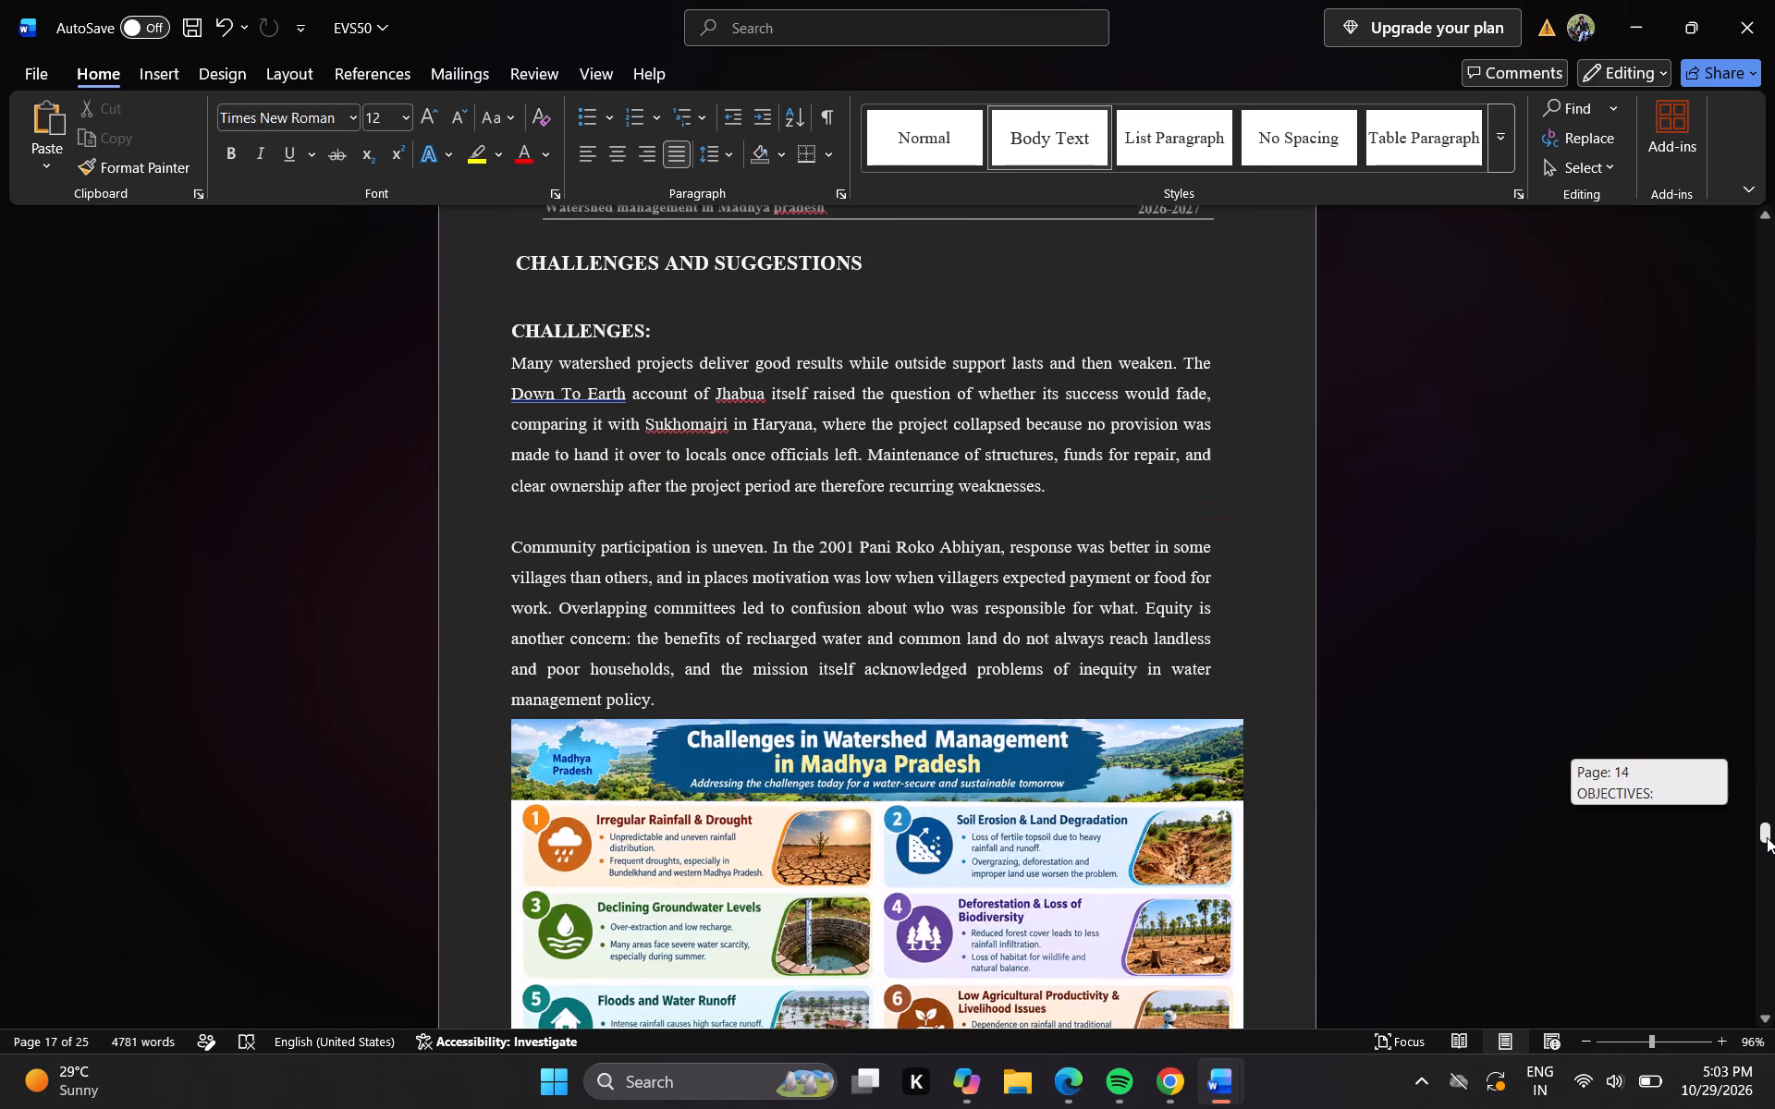
triple_click(1770, 911)
triple_click(1770, 911)
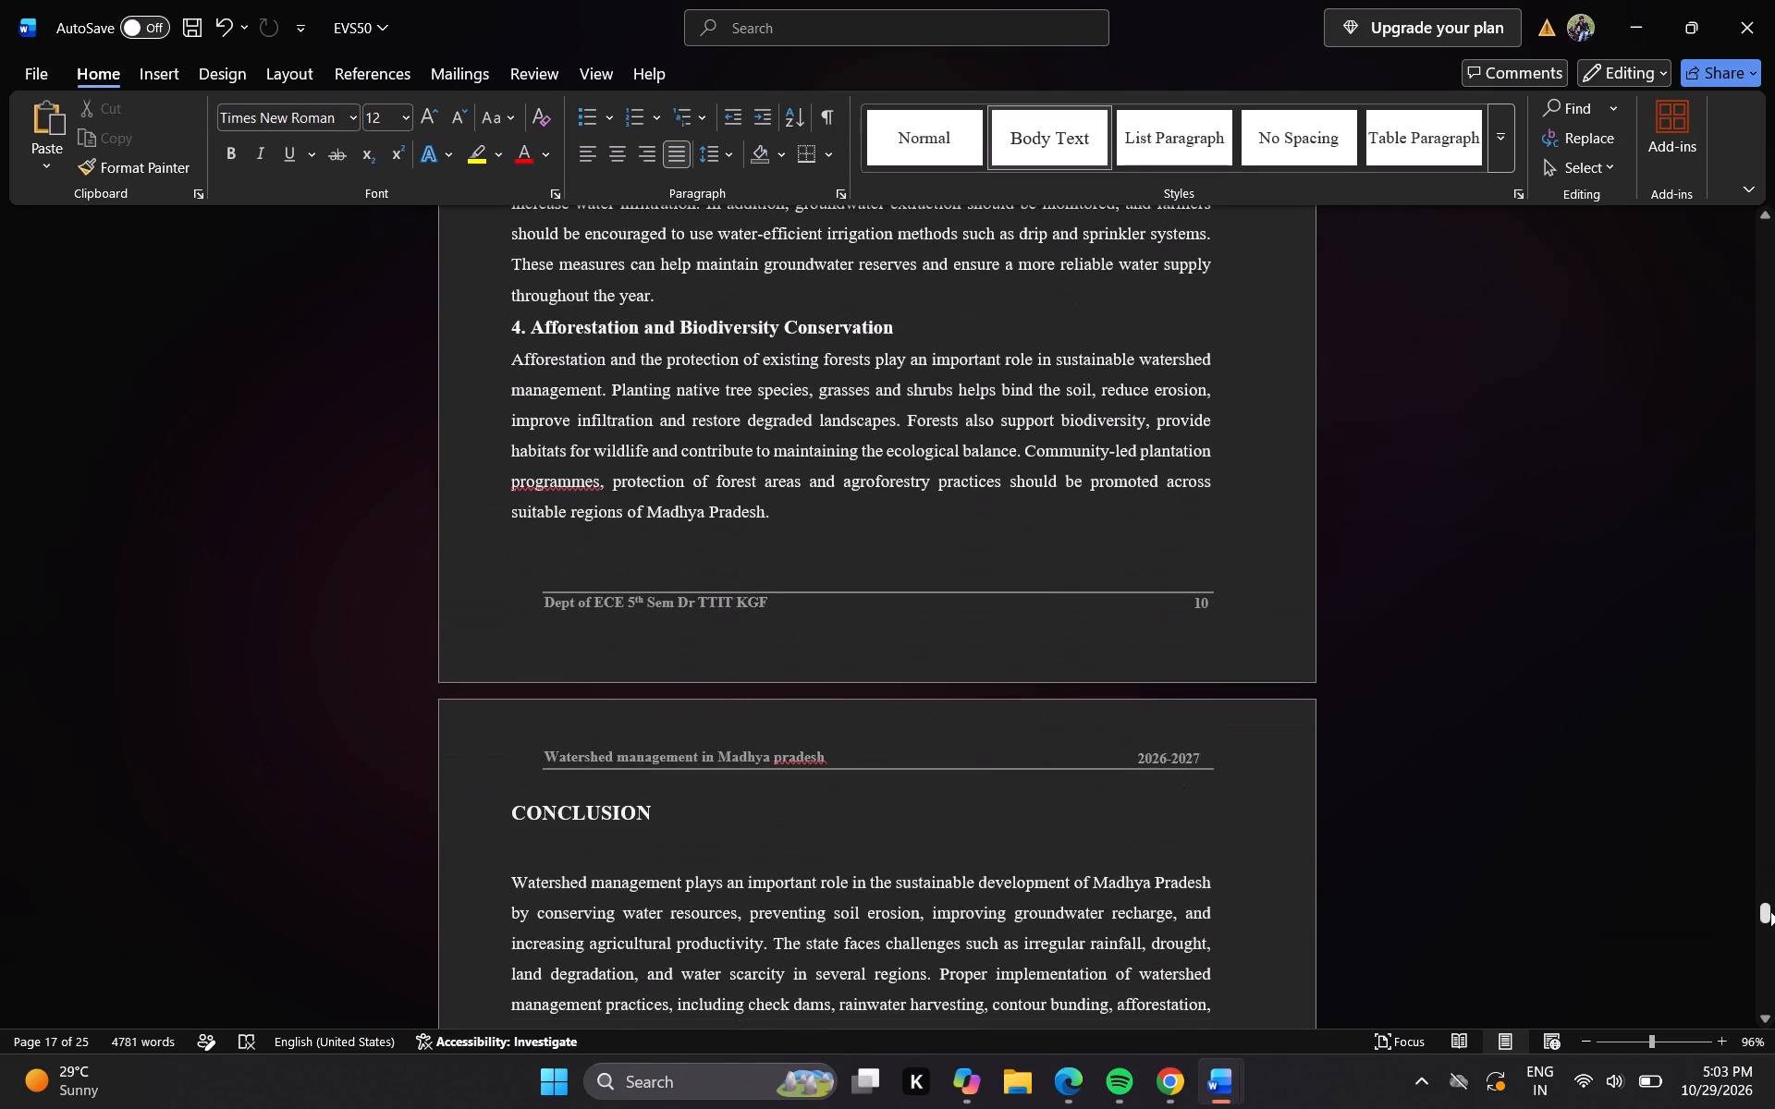
click(1770, 911)
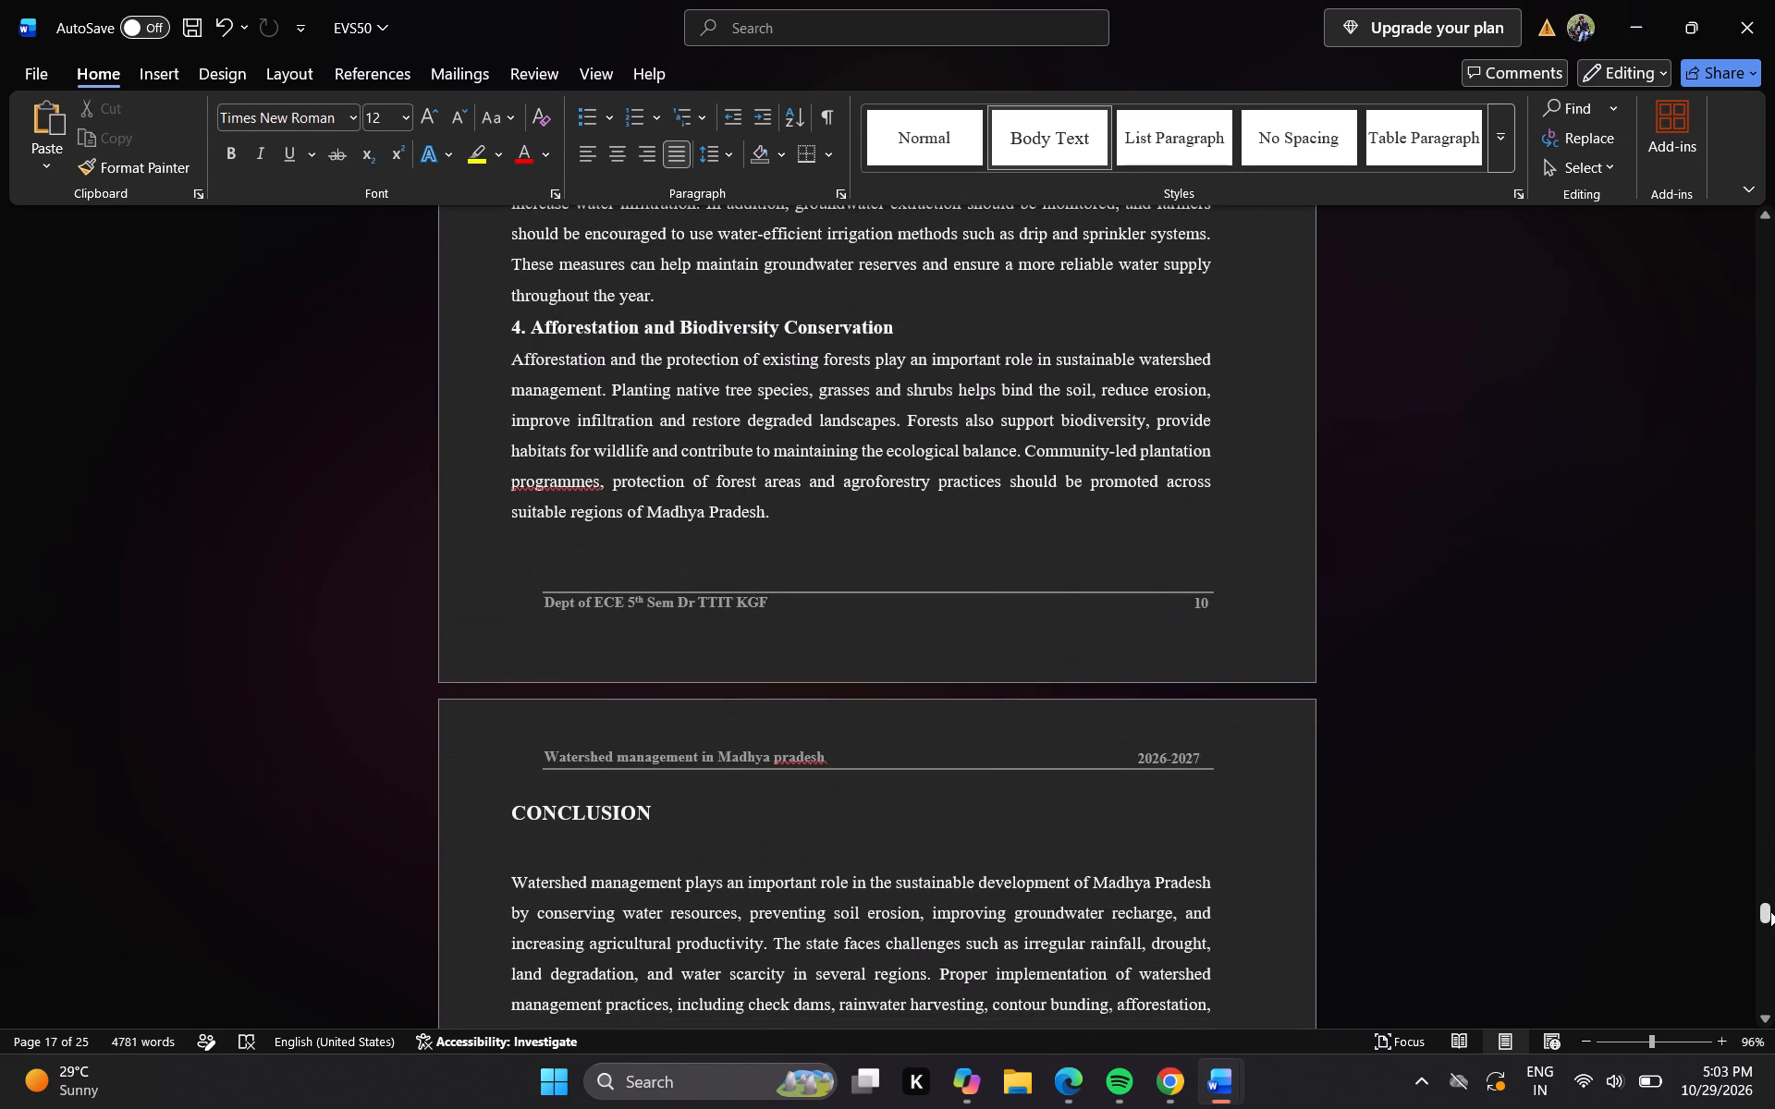
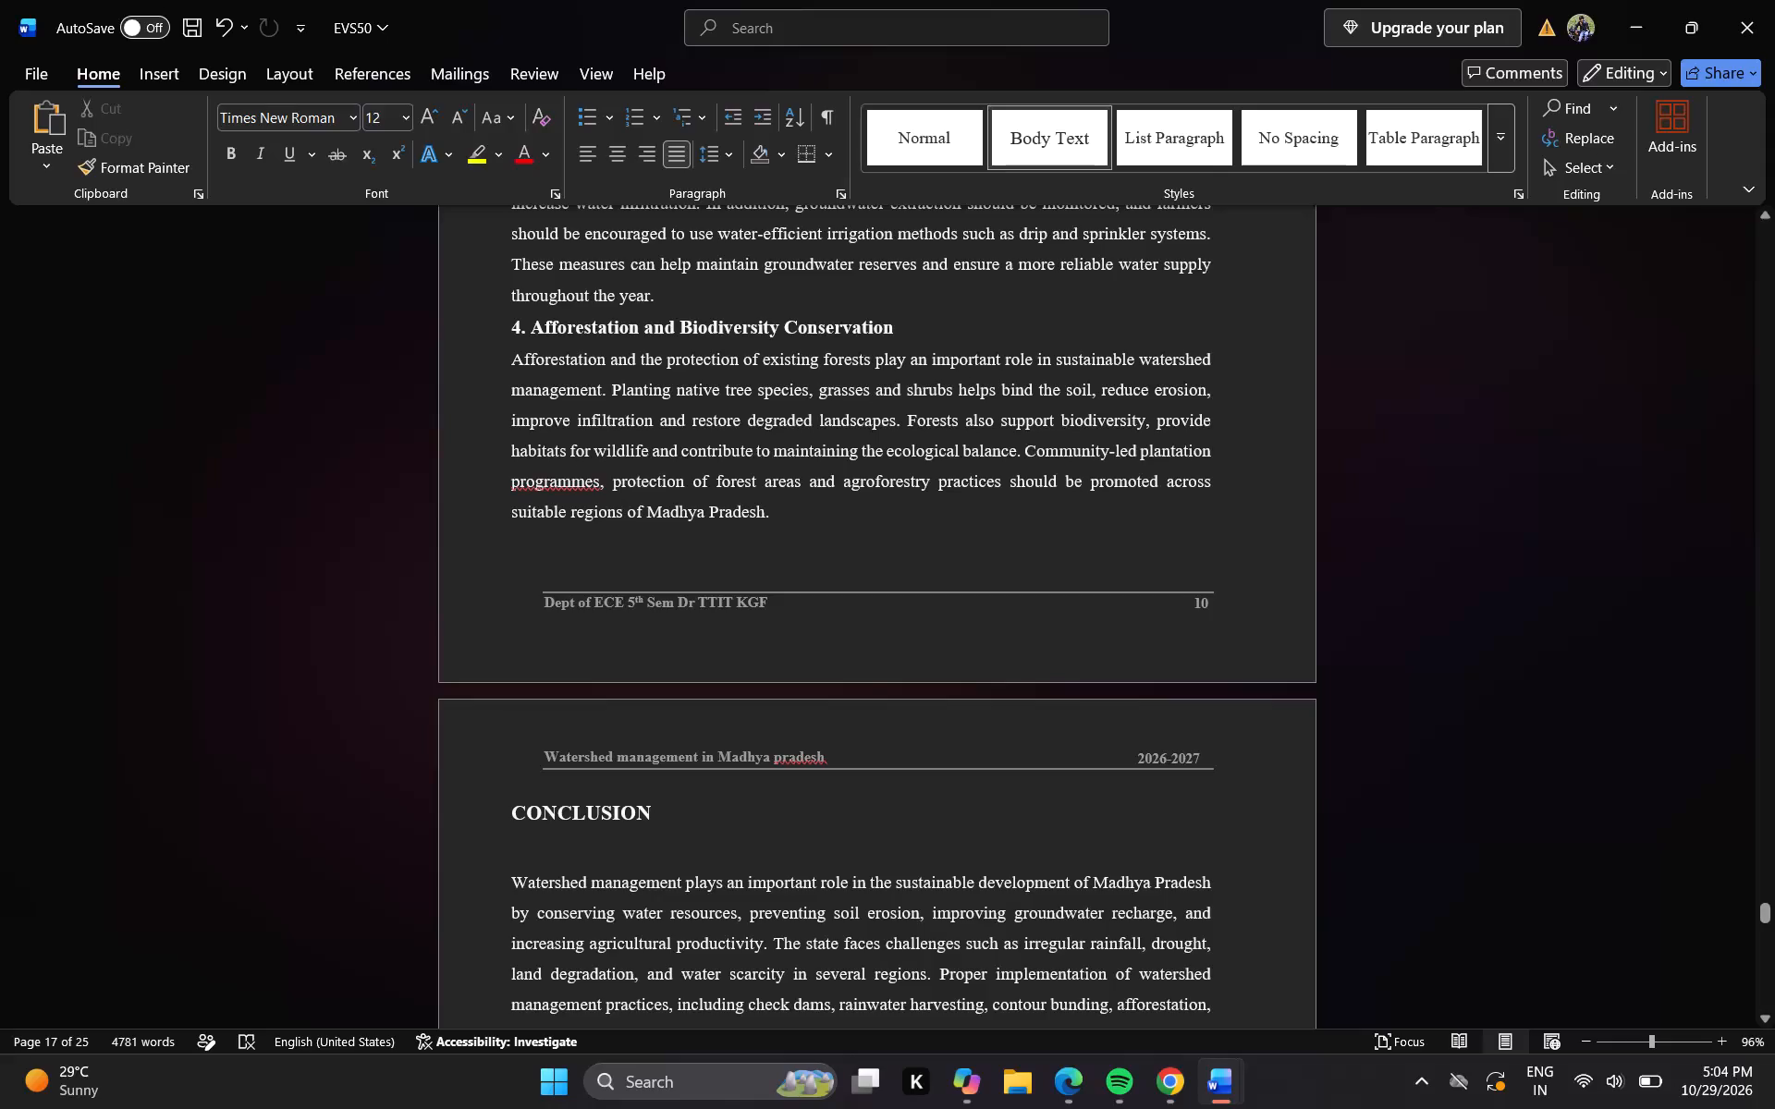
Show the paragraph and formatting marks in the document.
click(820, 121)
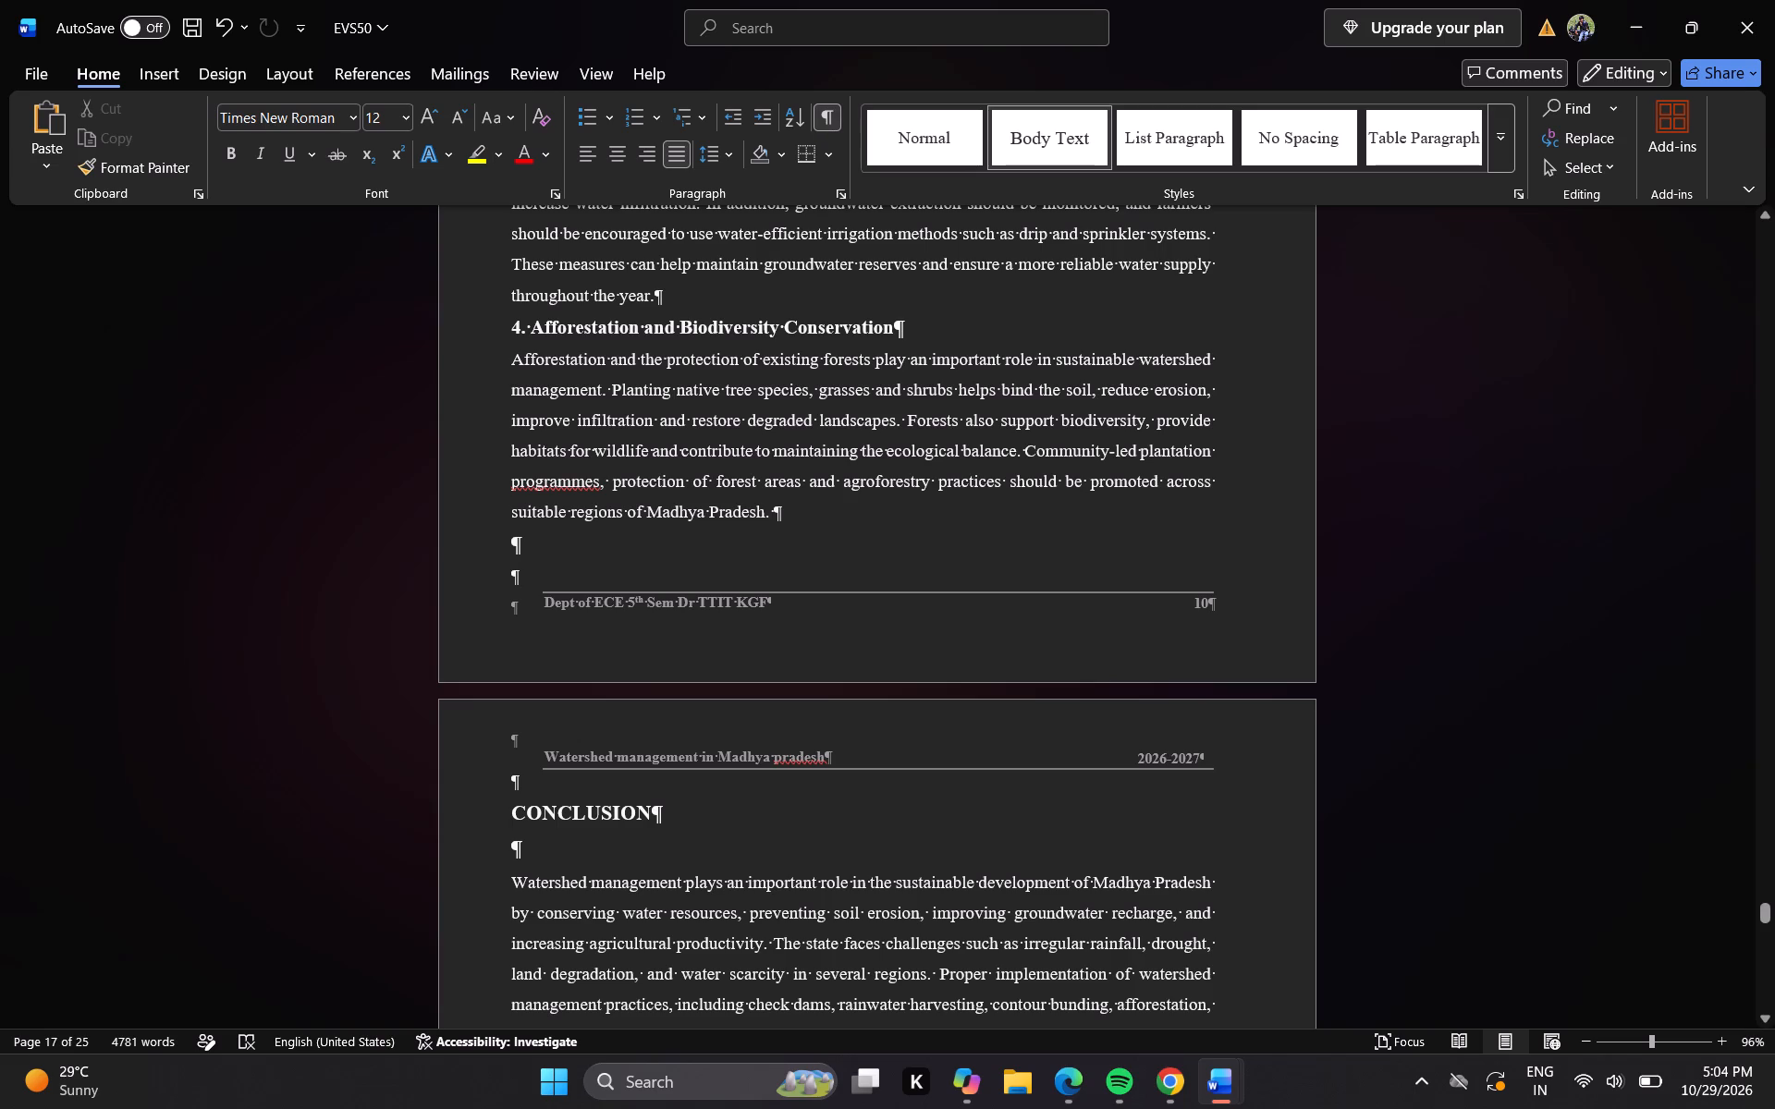
Open the footers for editing and check their page numbers from the Conclusion and References pages back to Fig. 1.6.
double_click(1201, 608)
click(1246, 668)
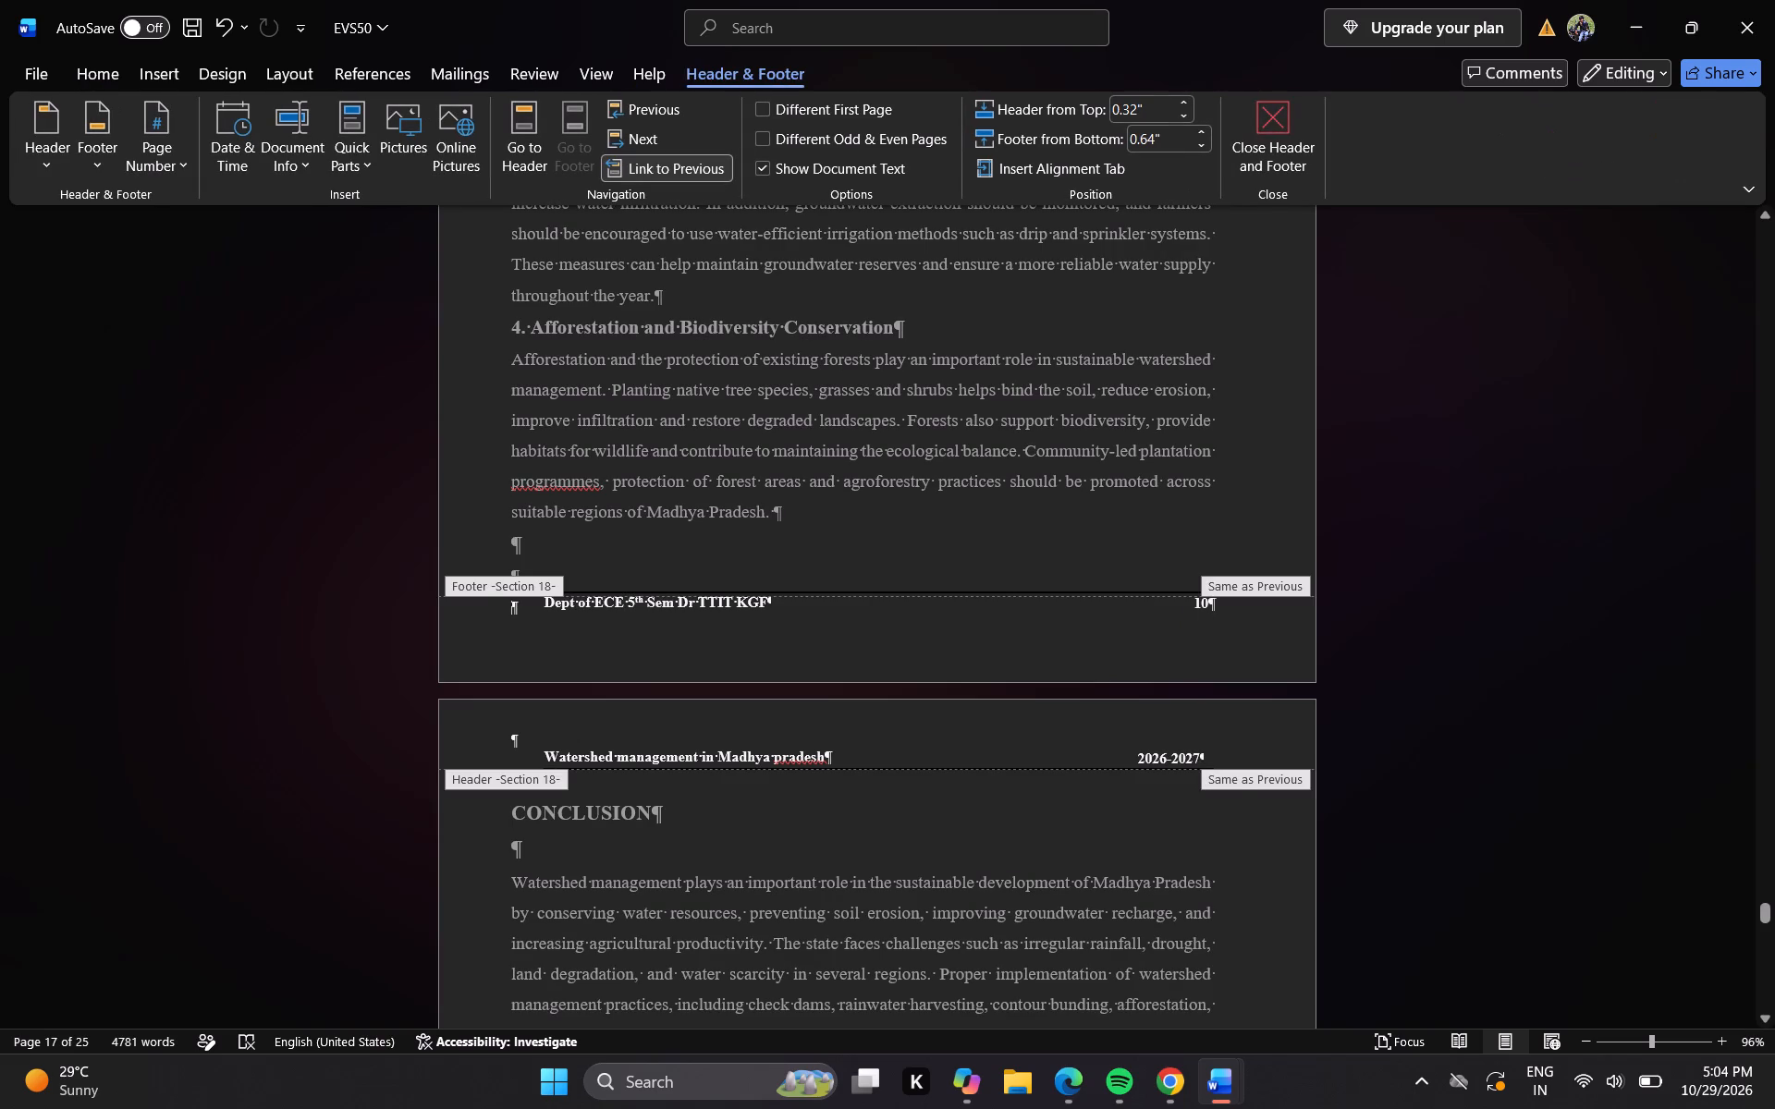
click(1765, 939)
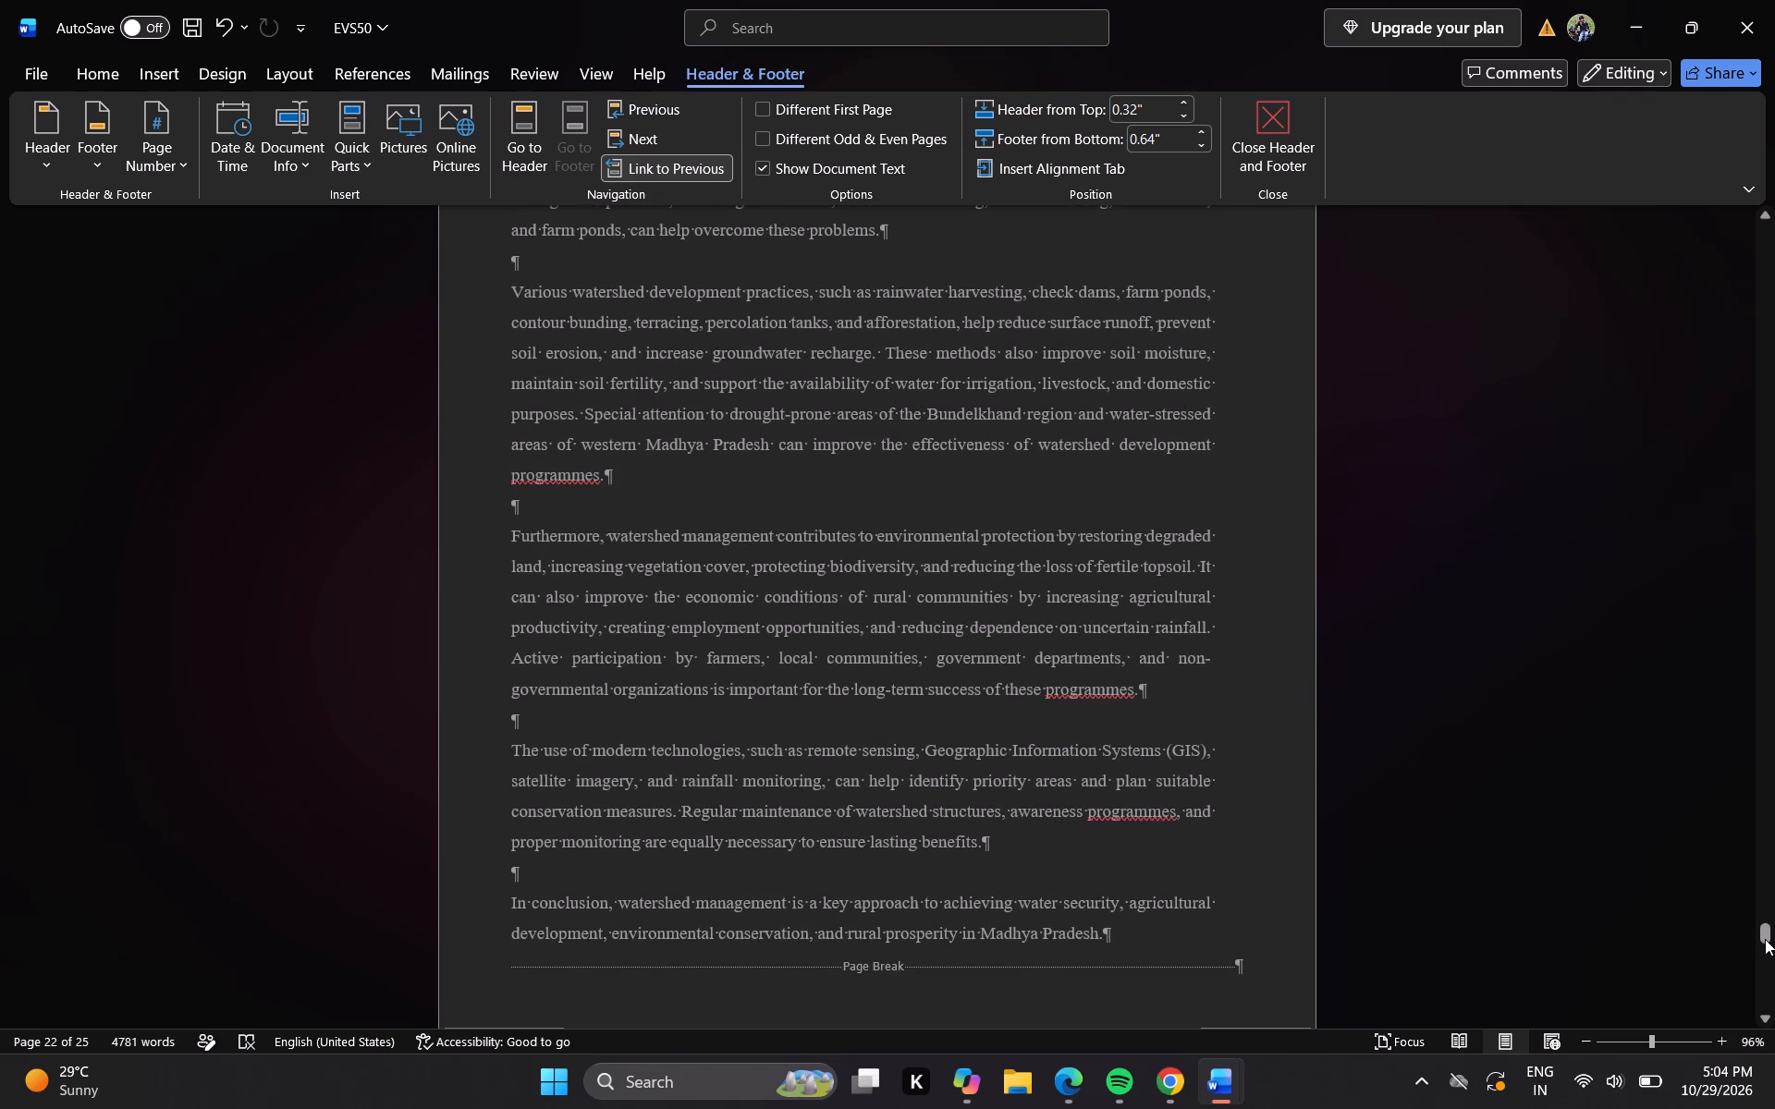
click(1765, 939)
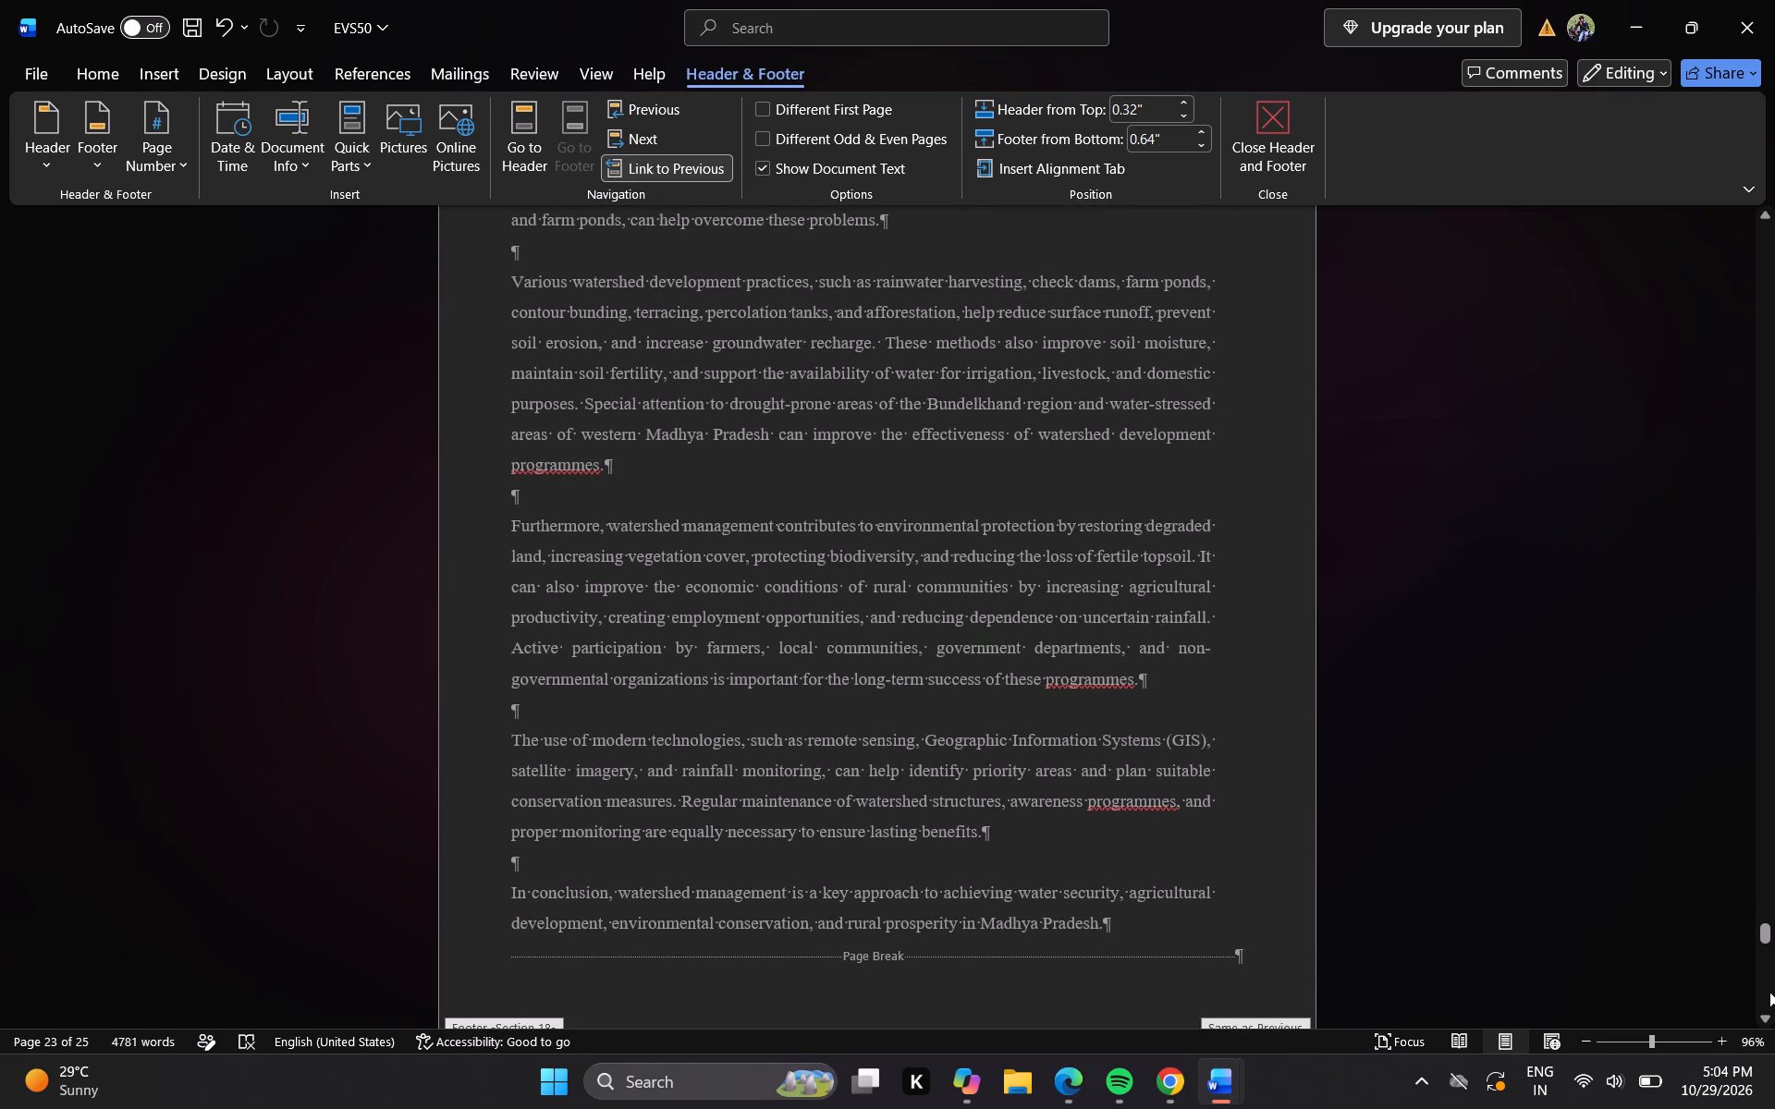
click(1769, 992)
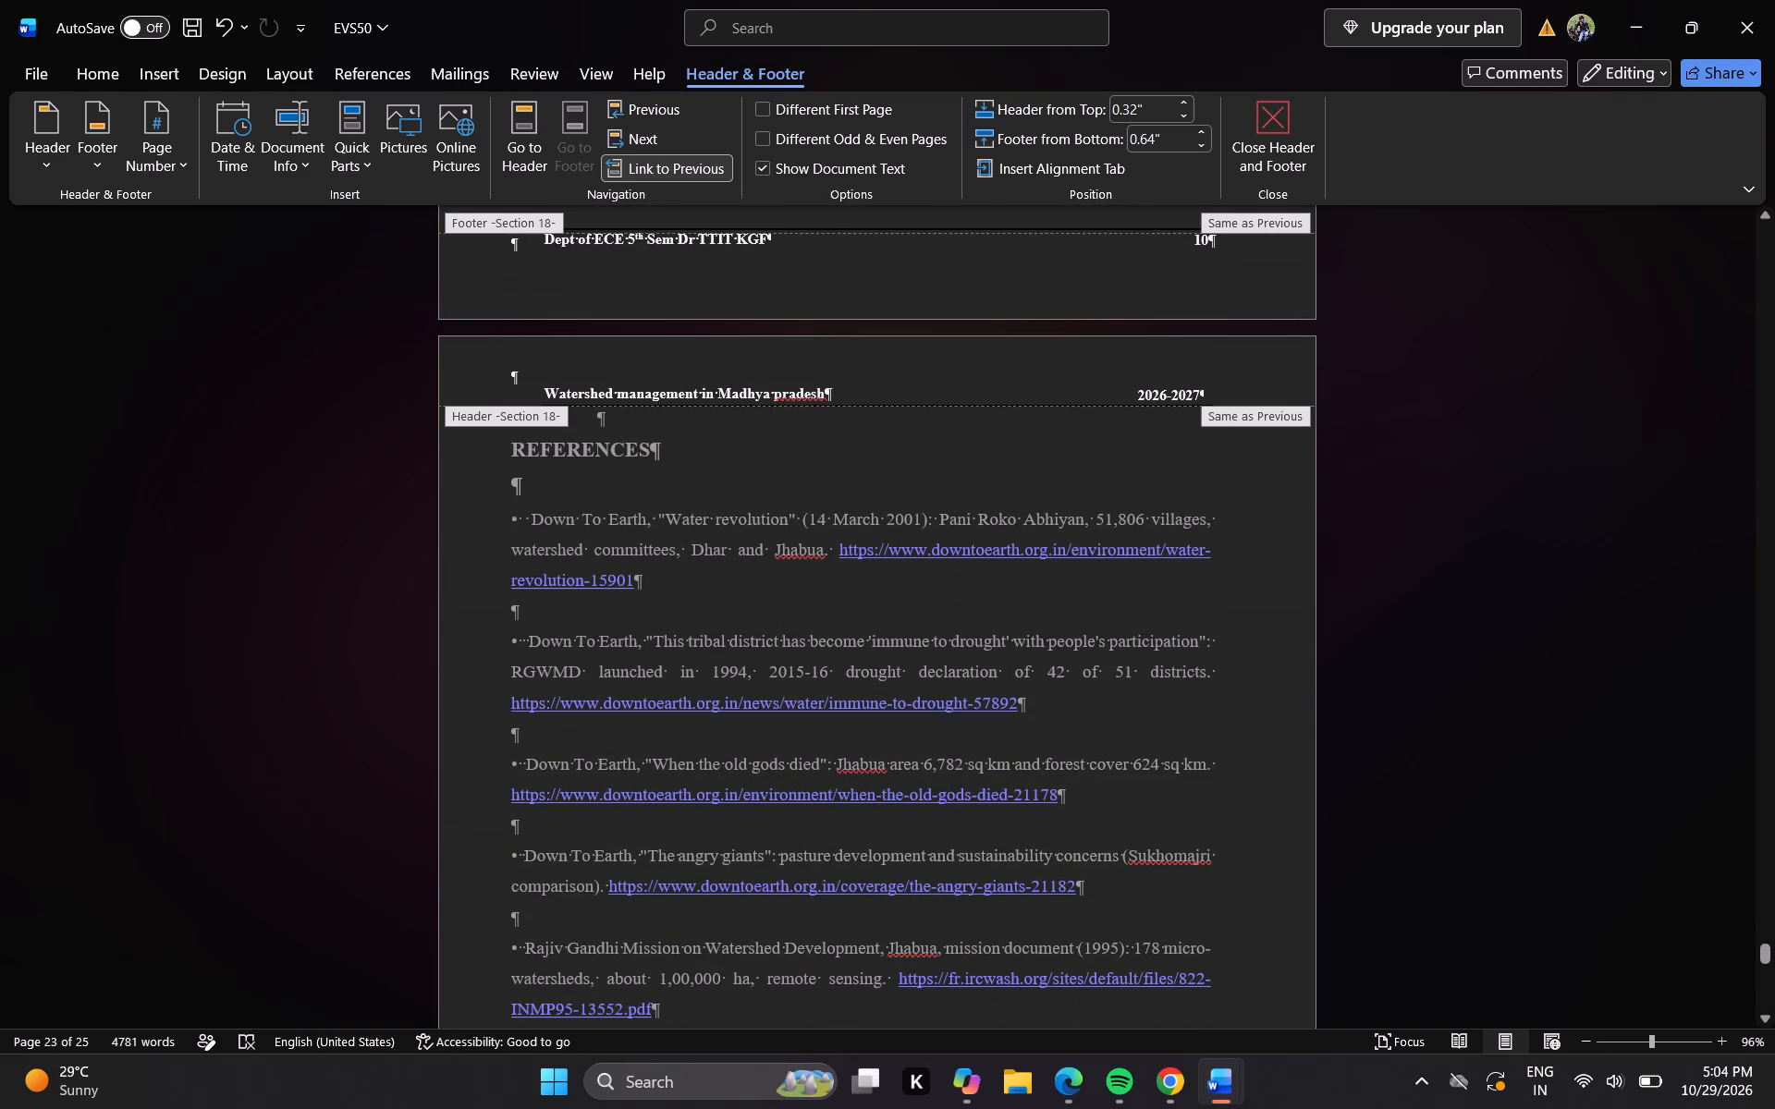
double_click(1206, 238)
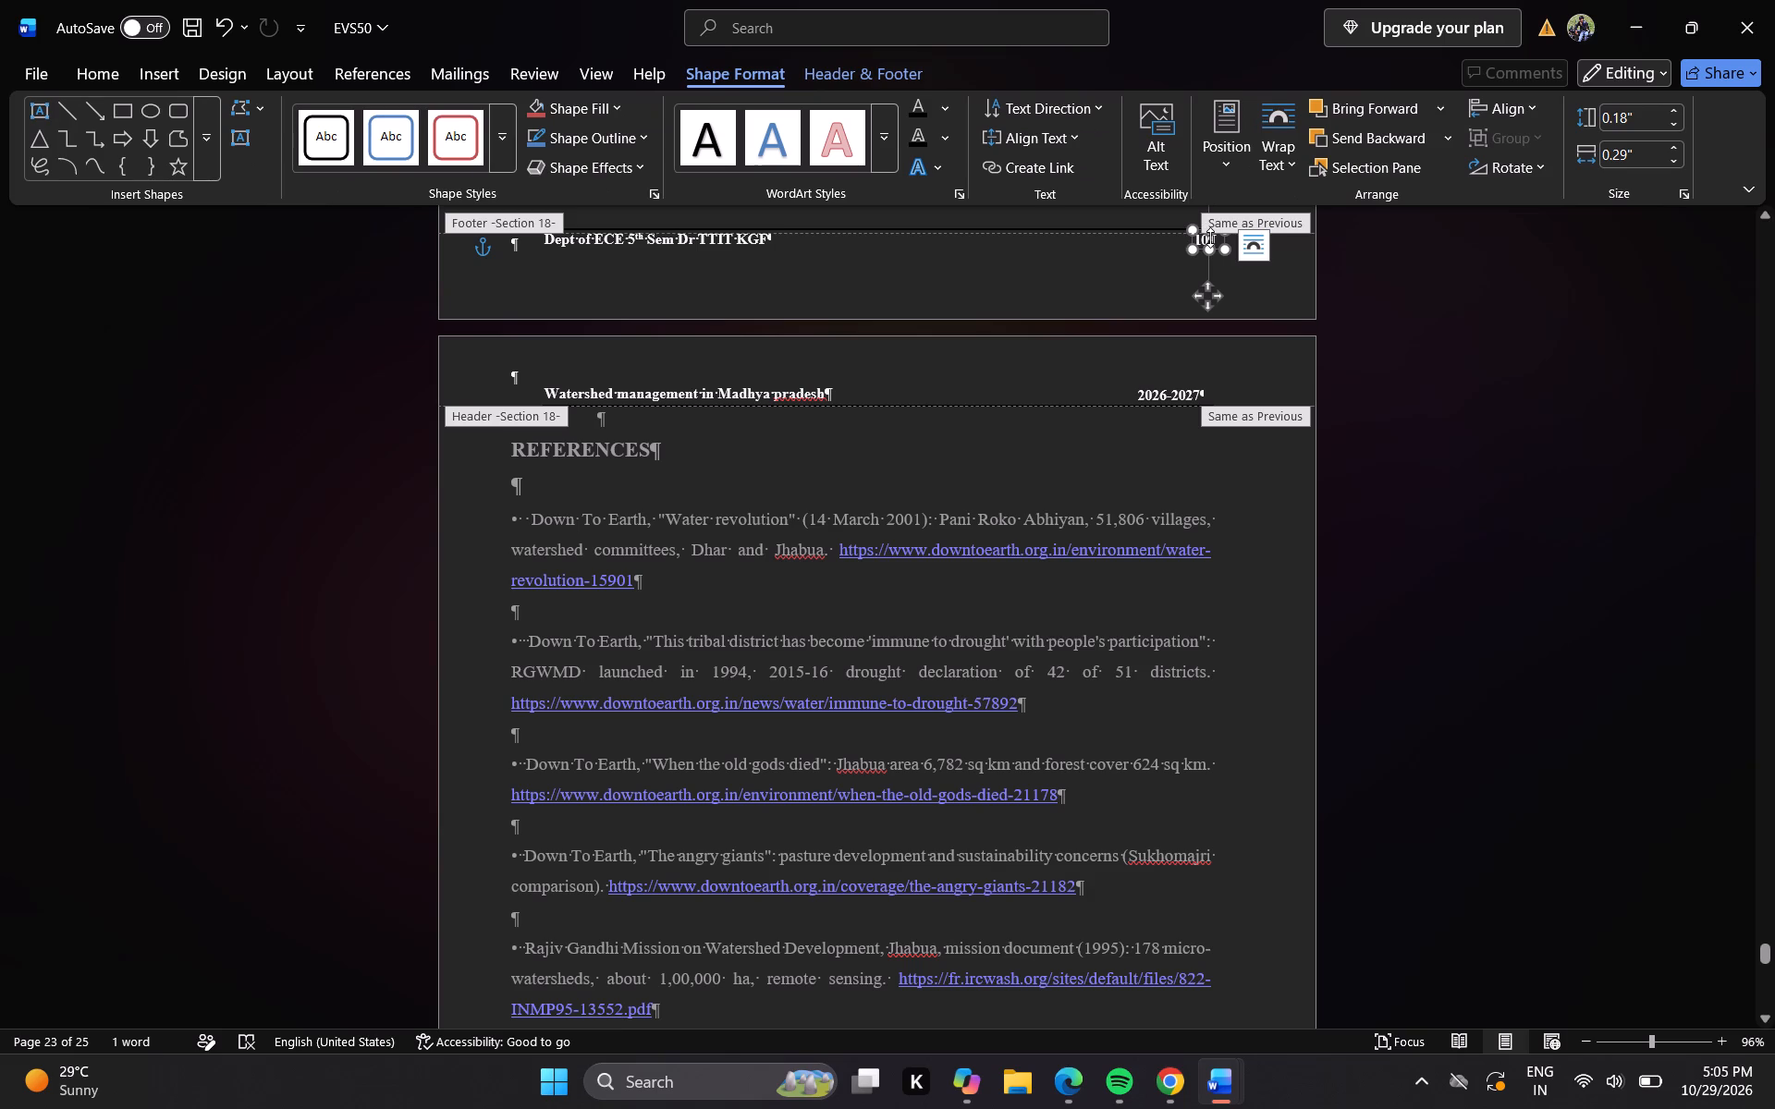
click(1210, 238)
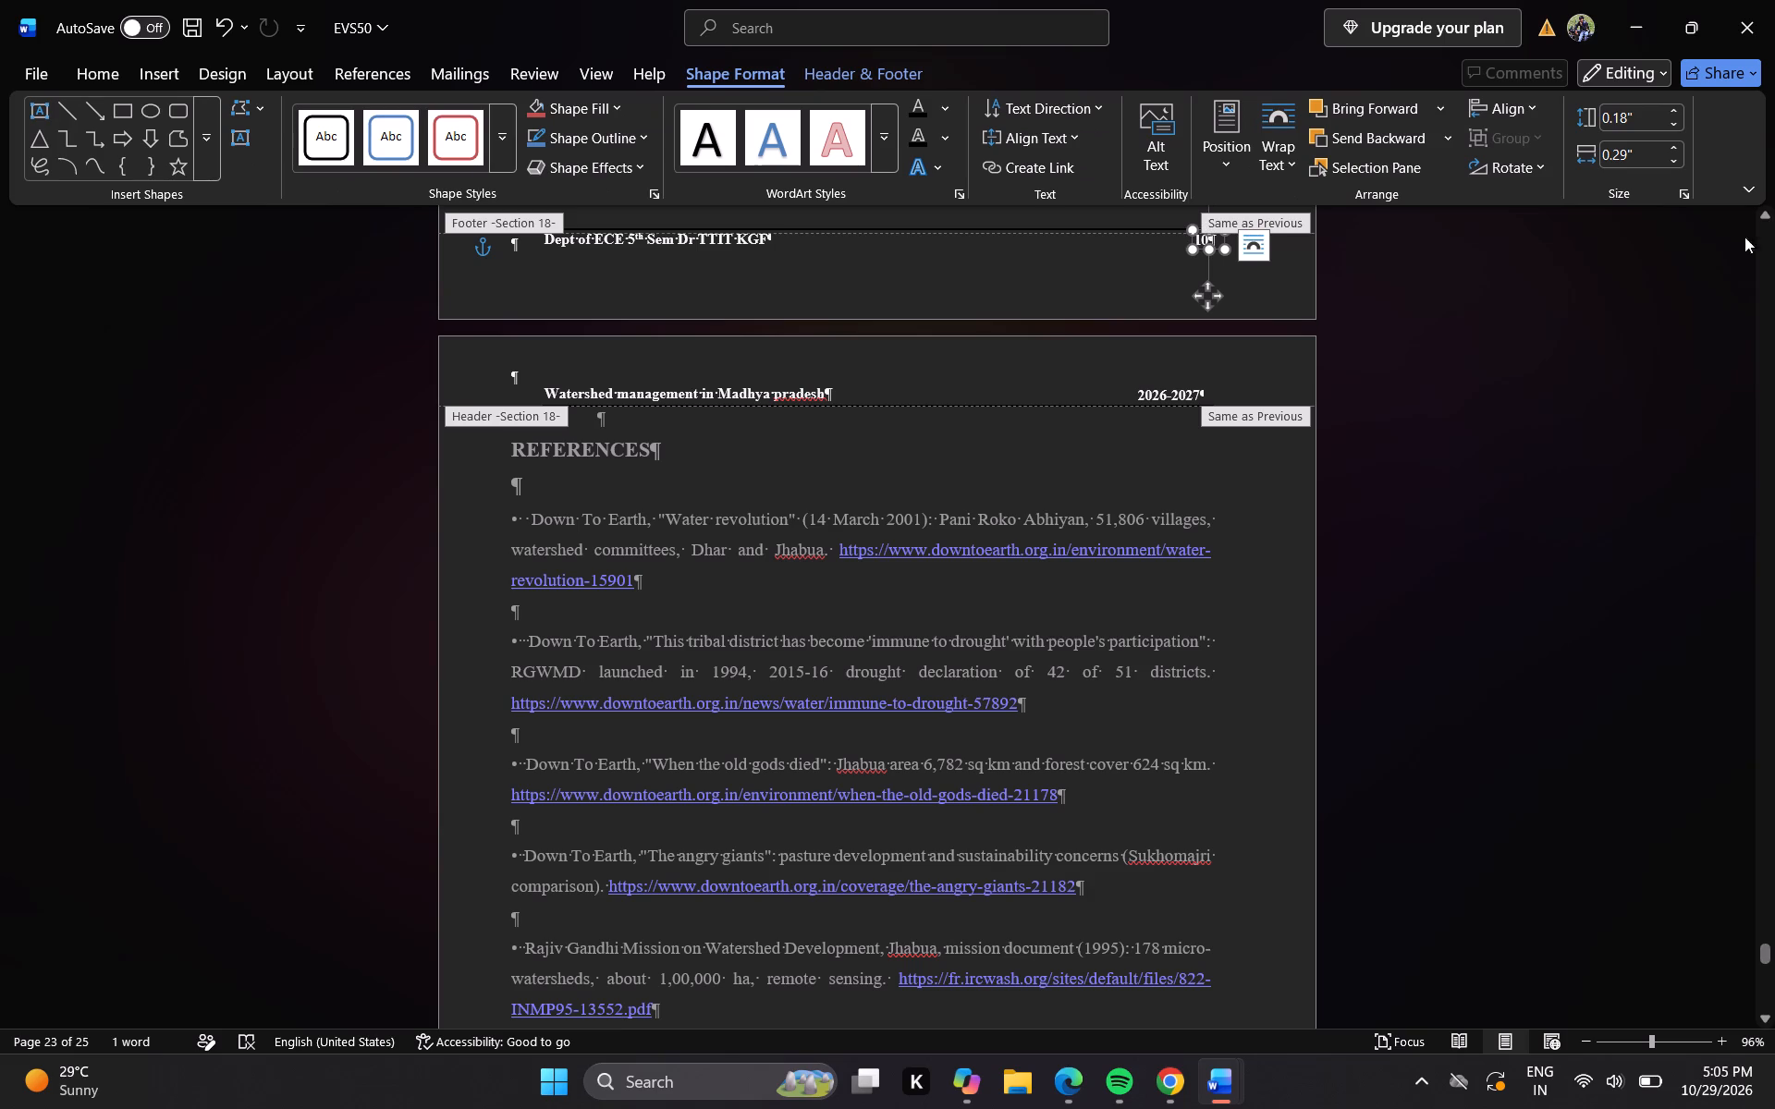
click(1760, 239)
click(1760, 239)
triple_click(1760, 239)
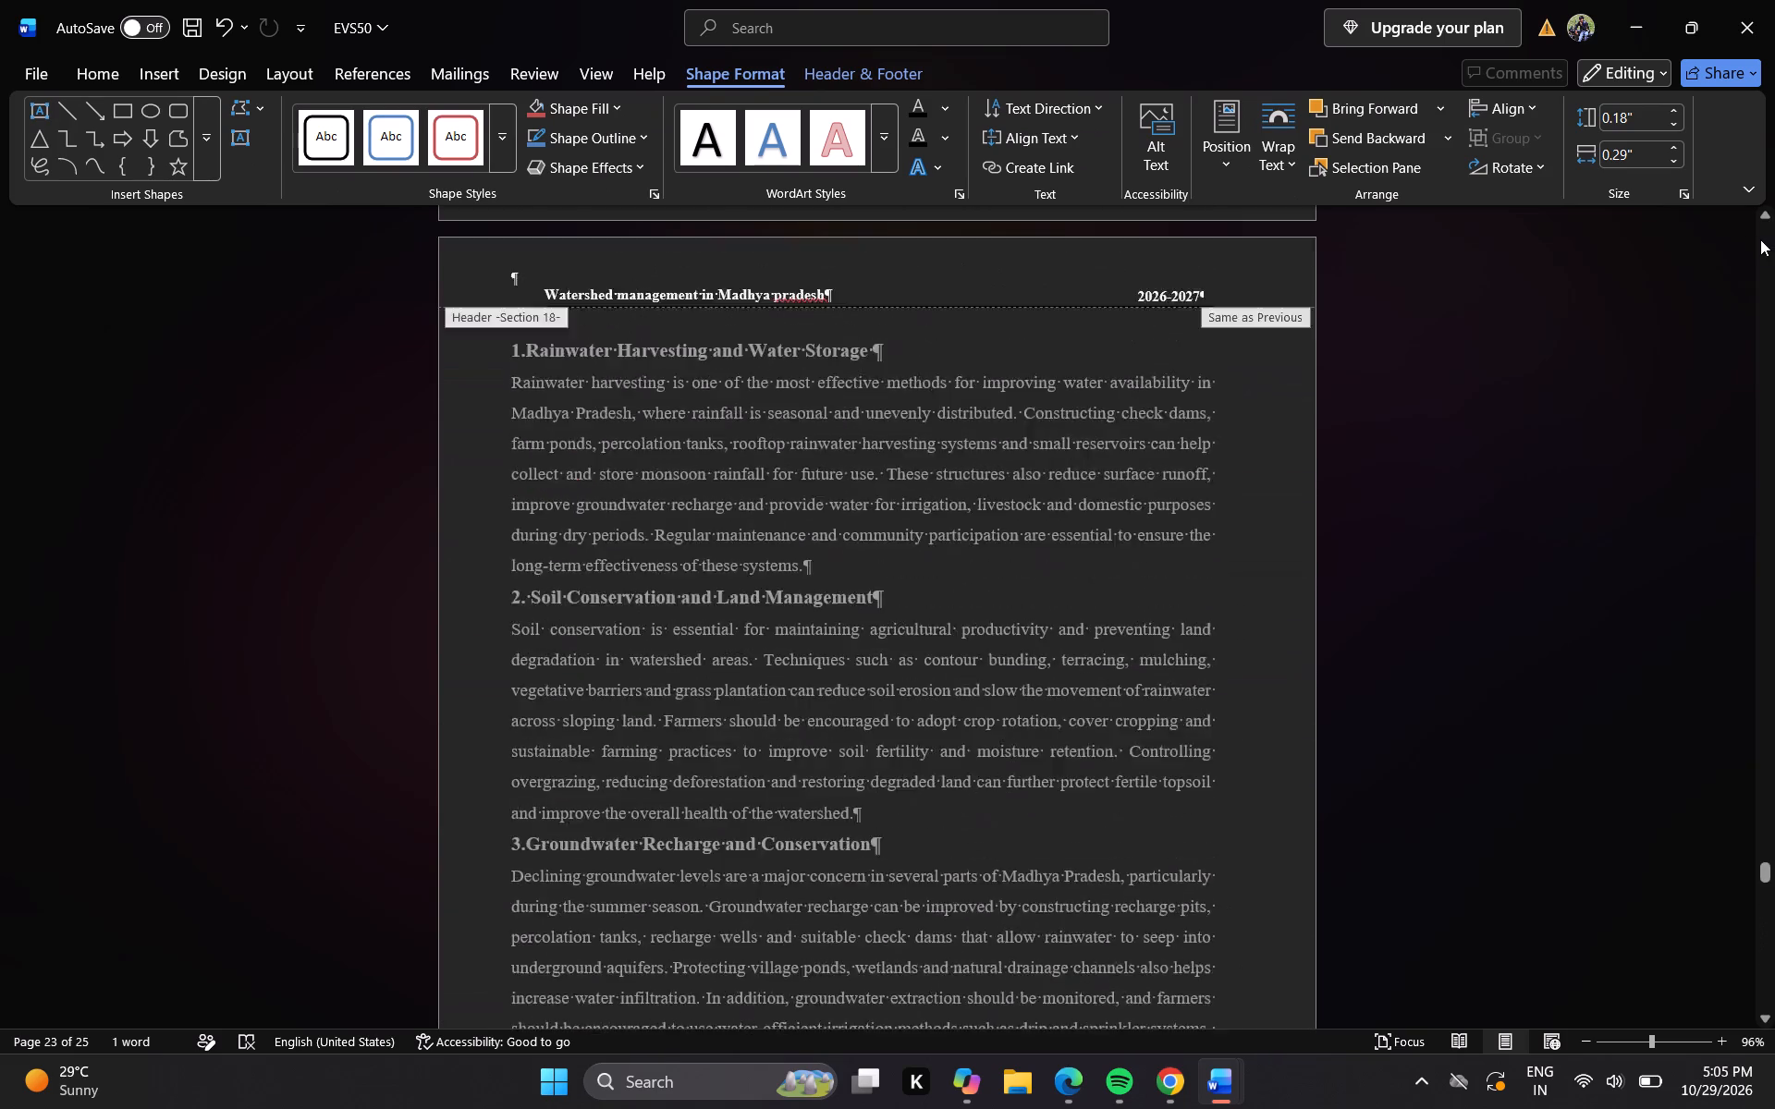
click(1760, 239)
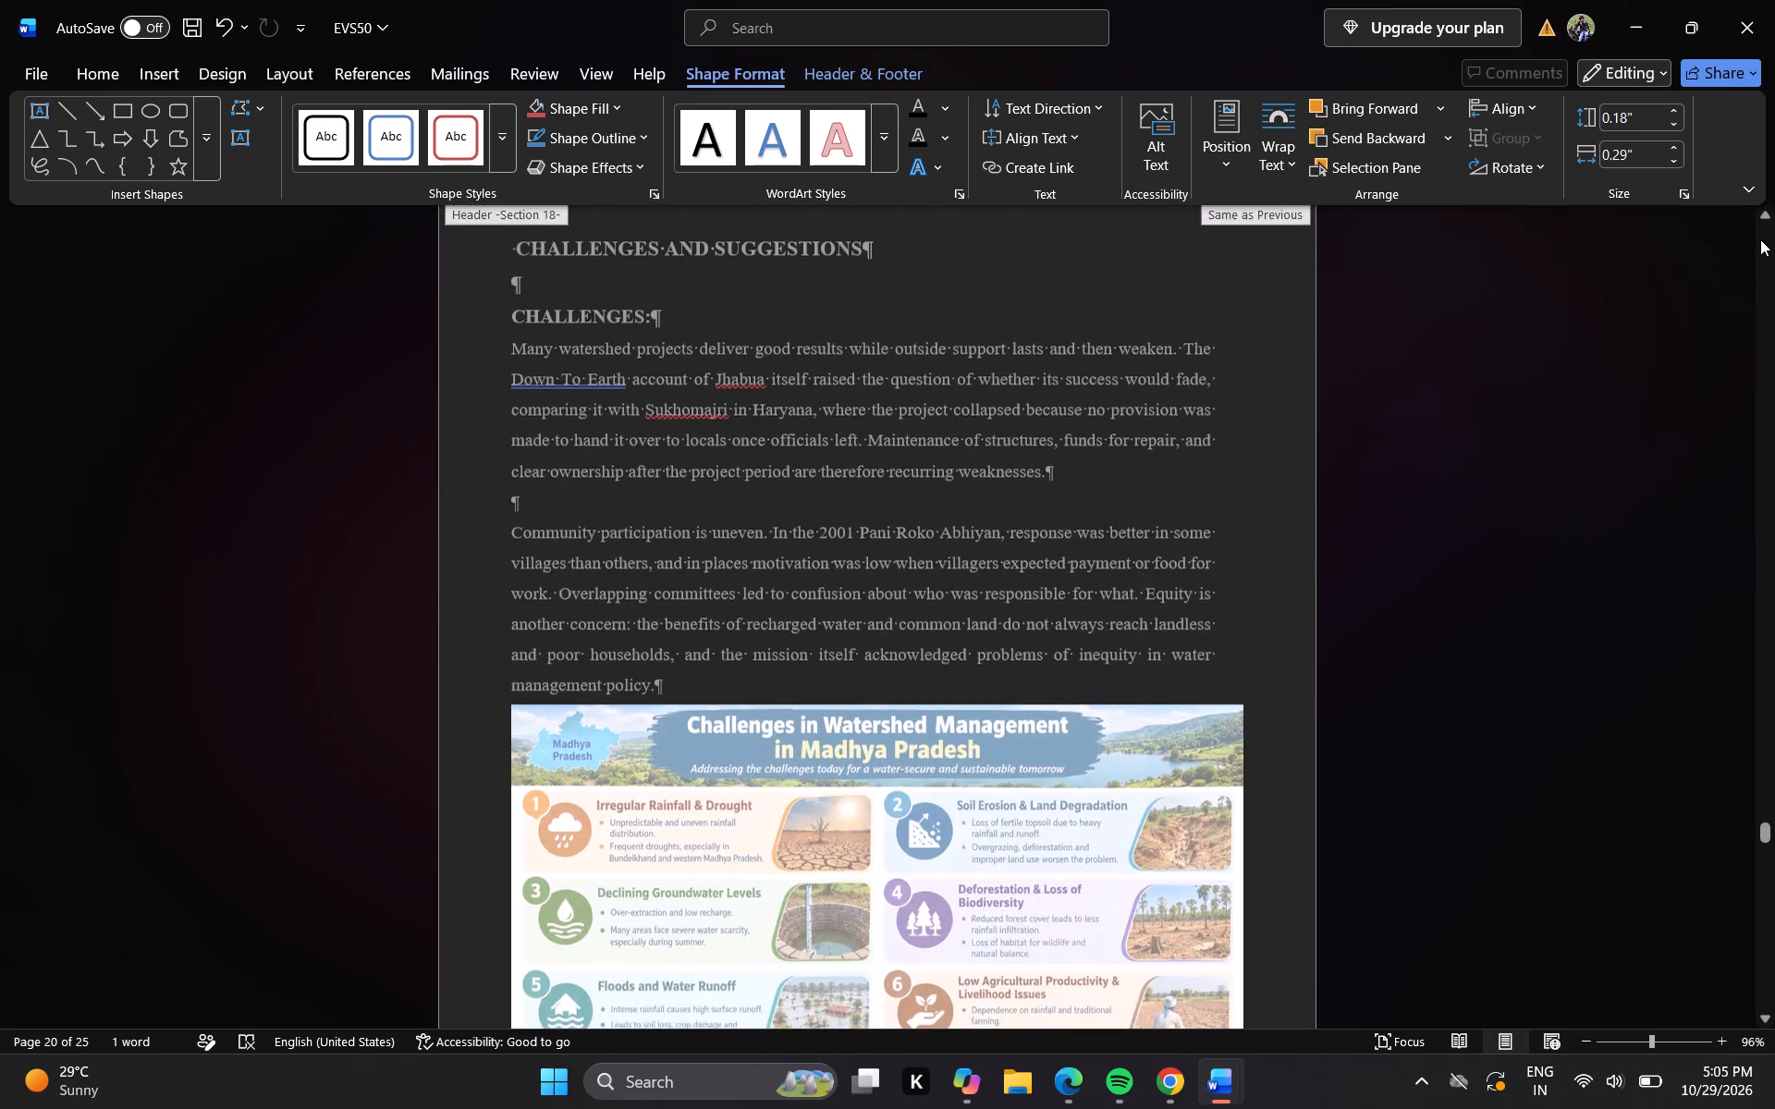
click(1760, 239)
click(1760, 239)
click(1760, 239)
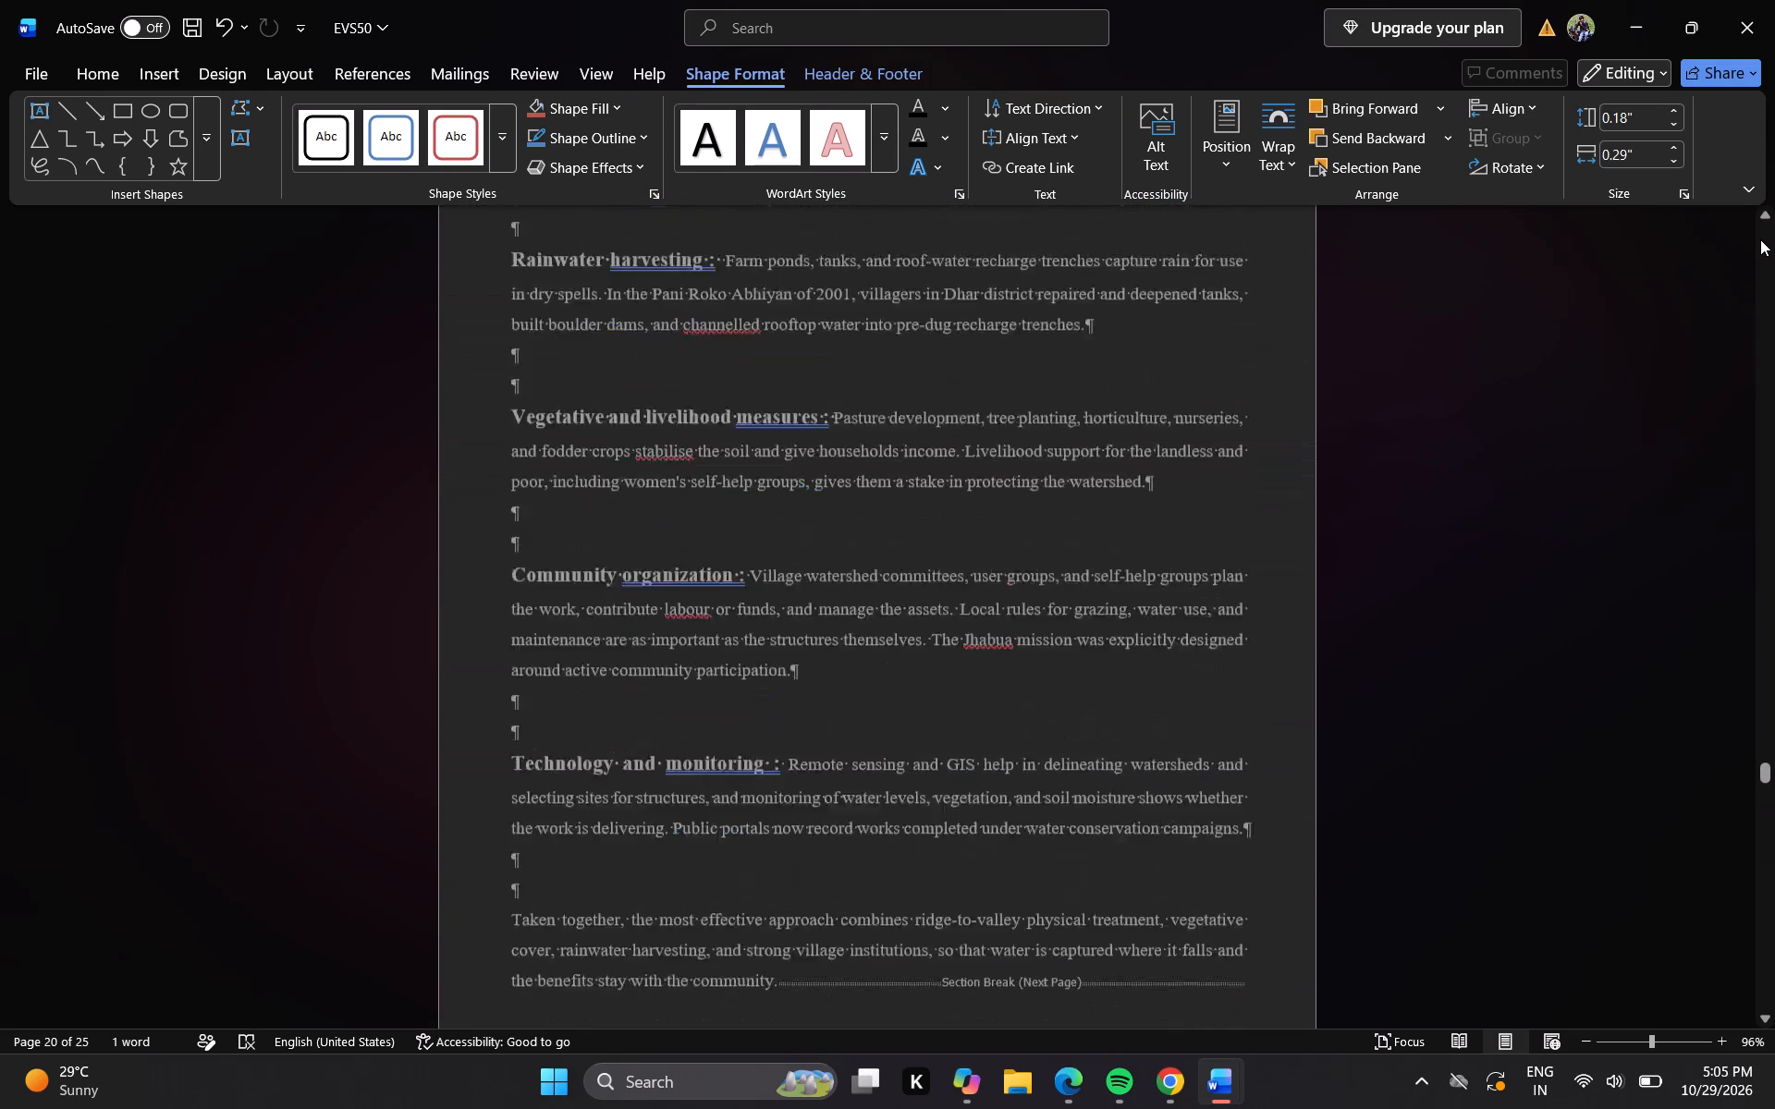
click(1760, 239)
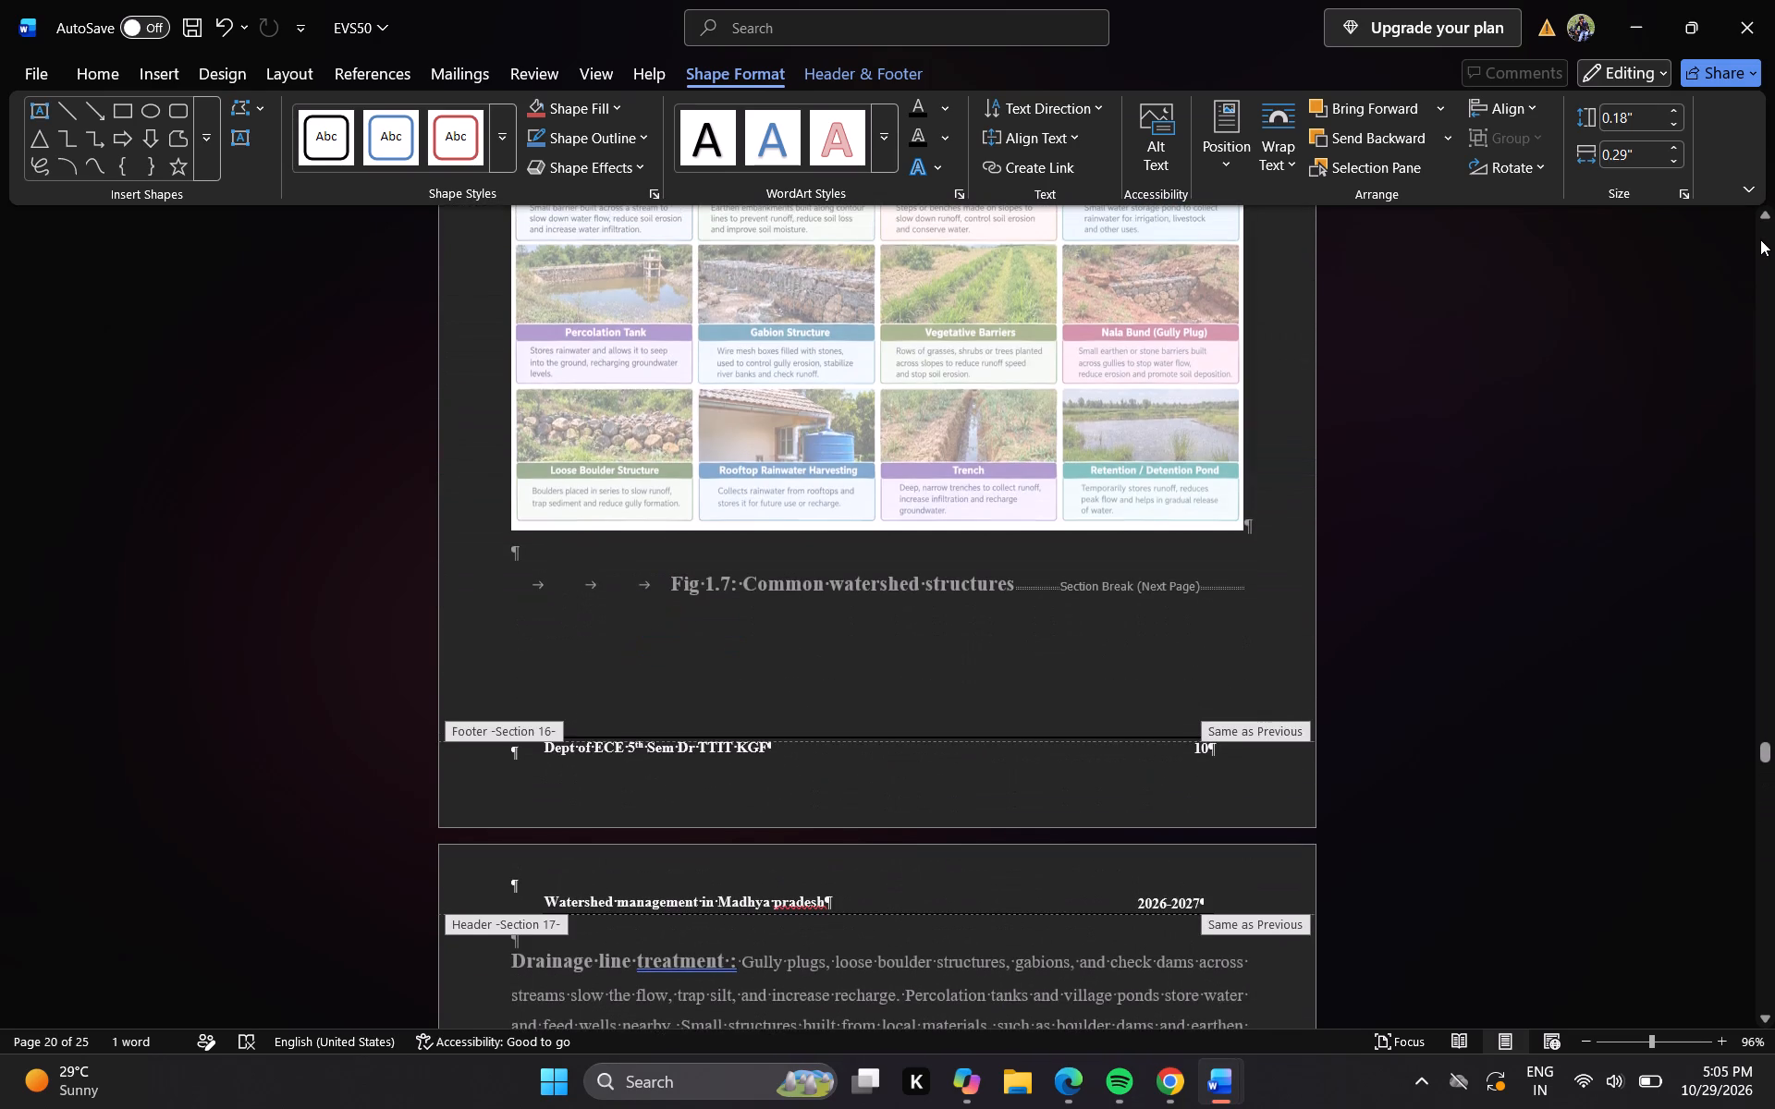
click(1760, 239)
click(1760, 239)
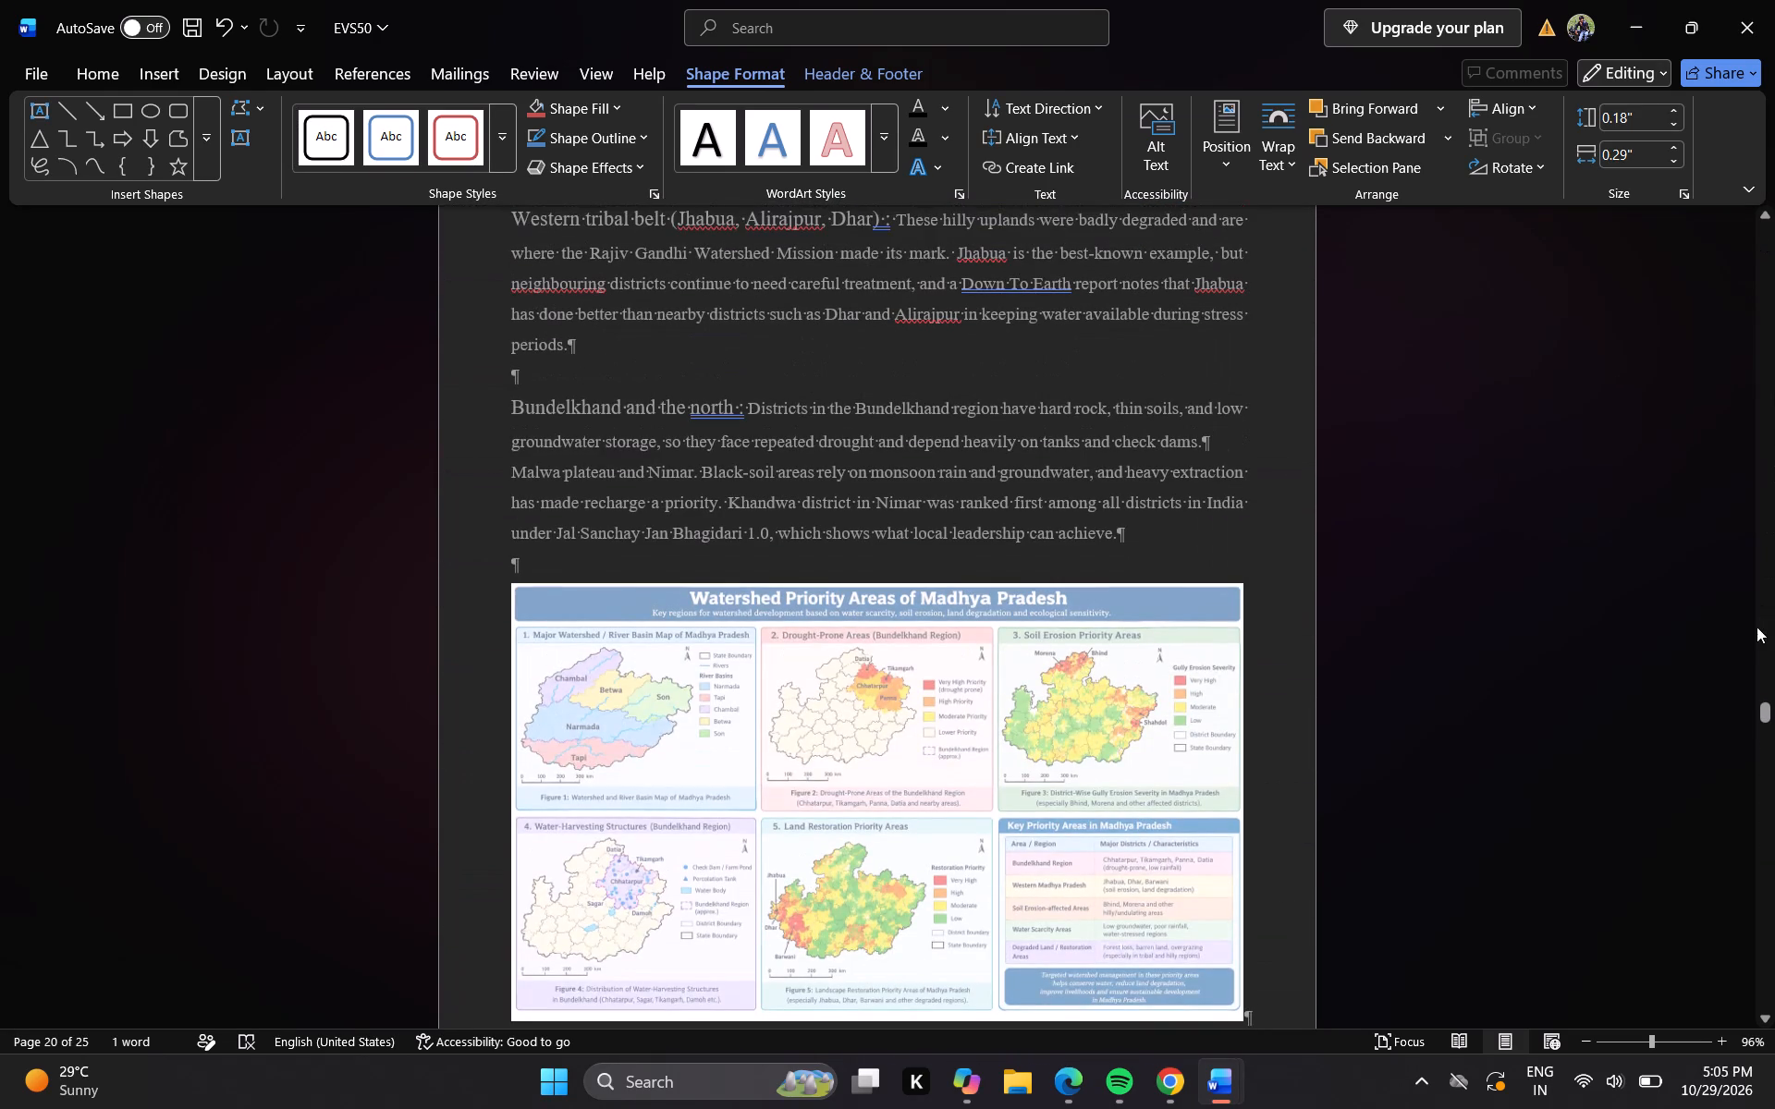
Edit the footer page number below Fig. 1.7, Common watershed structures, by hand so it reads 11, and return to the body text.
click(1767, 737)
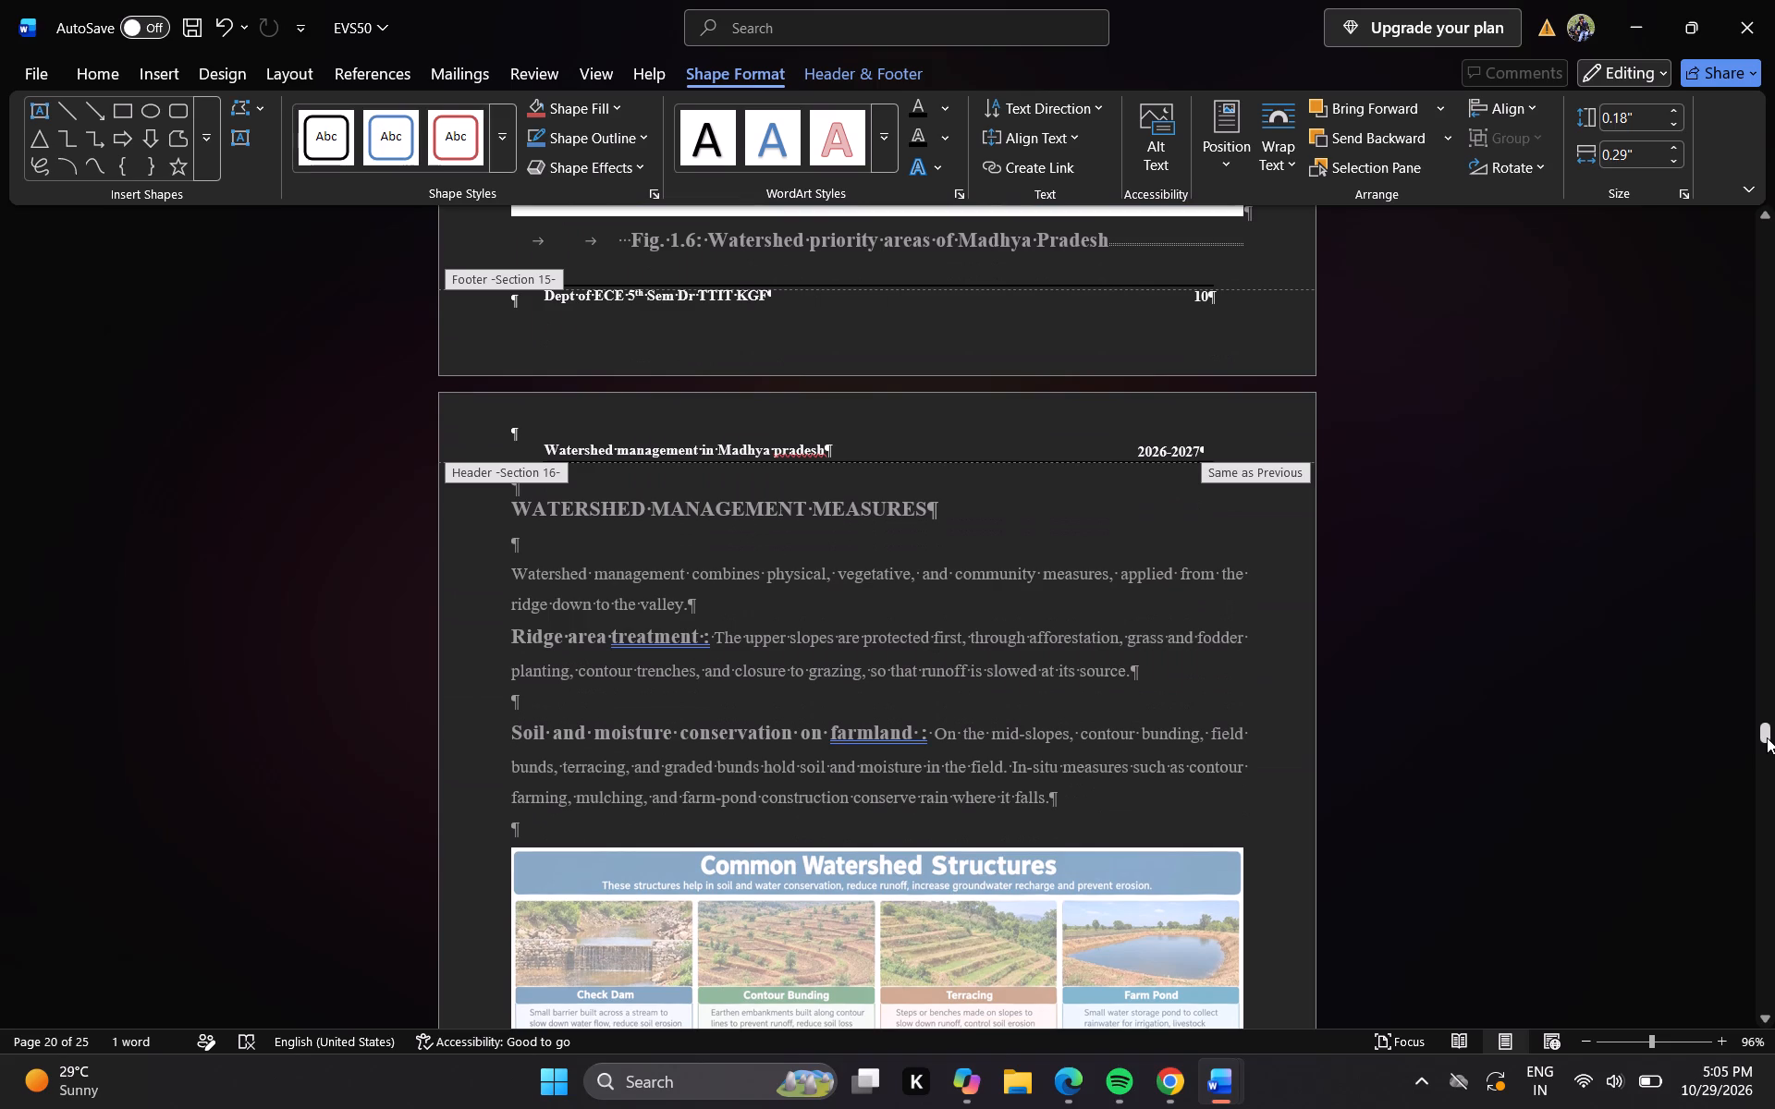
click(1767, 737)
click(1767, 778)
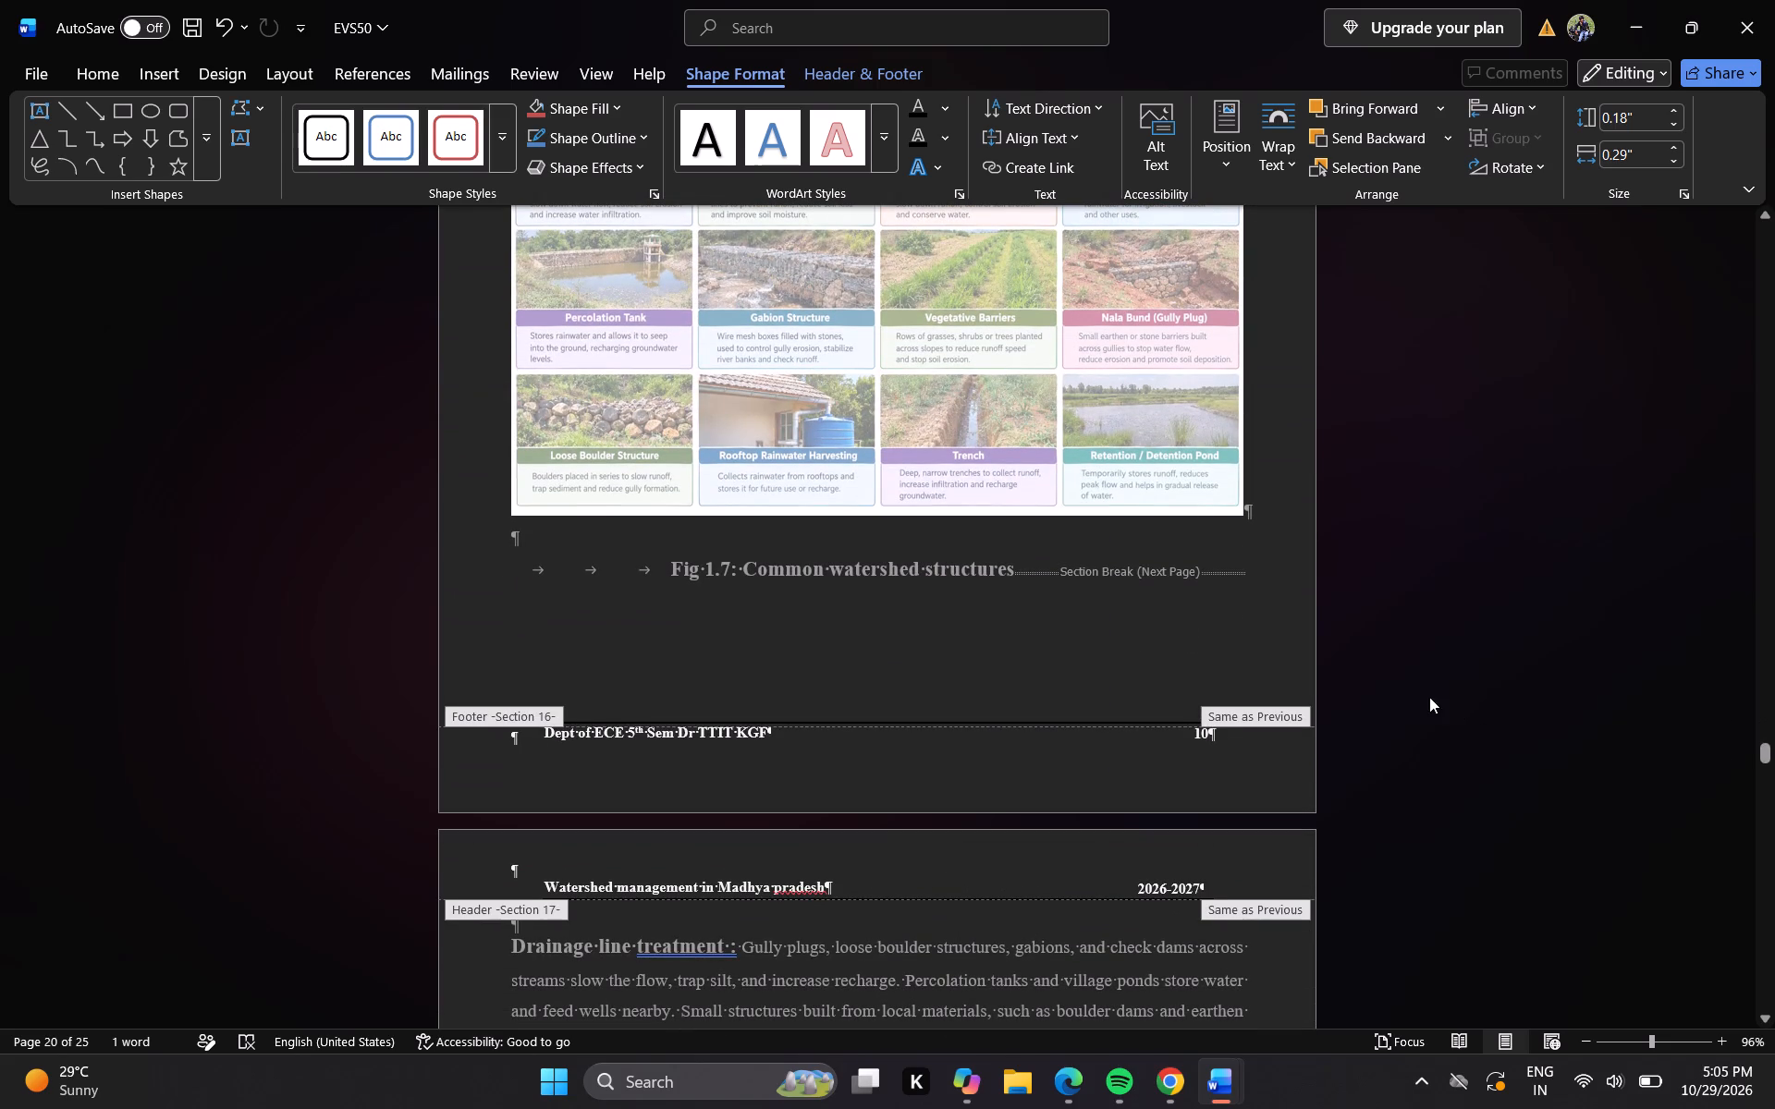
double_click(1204, 740)
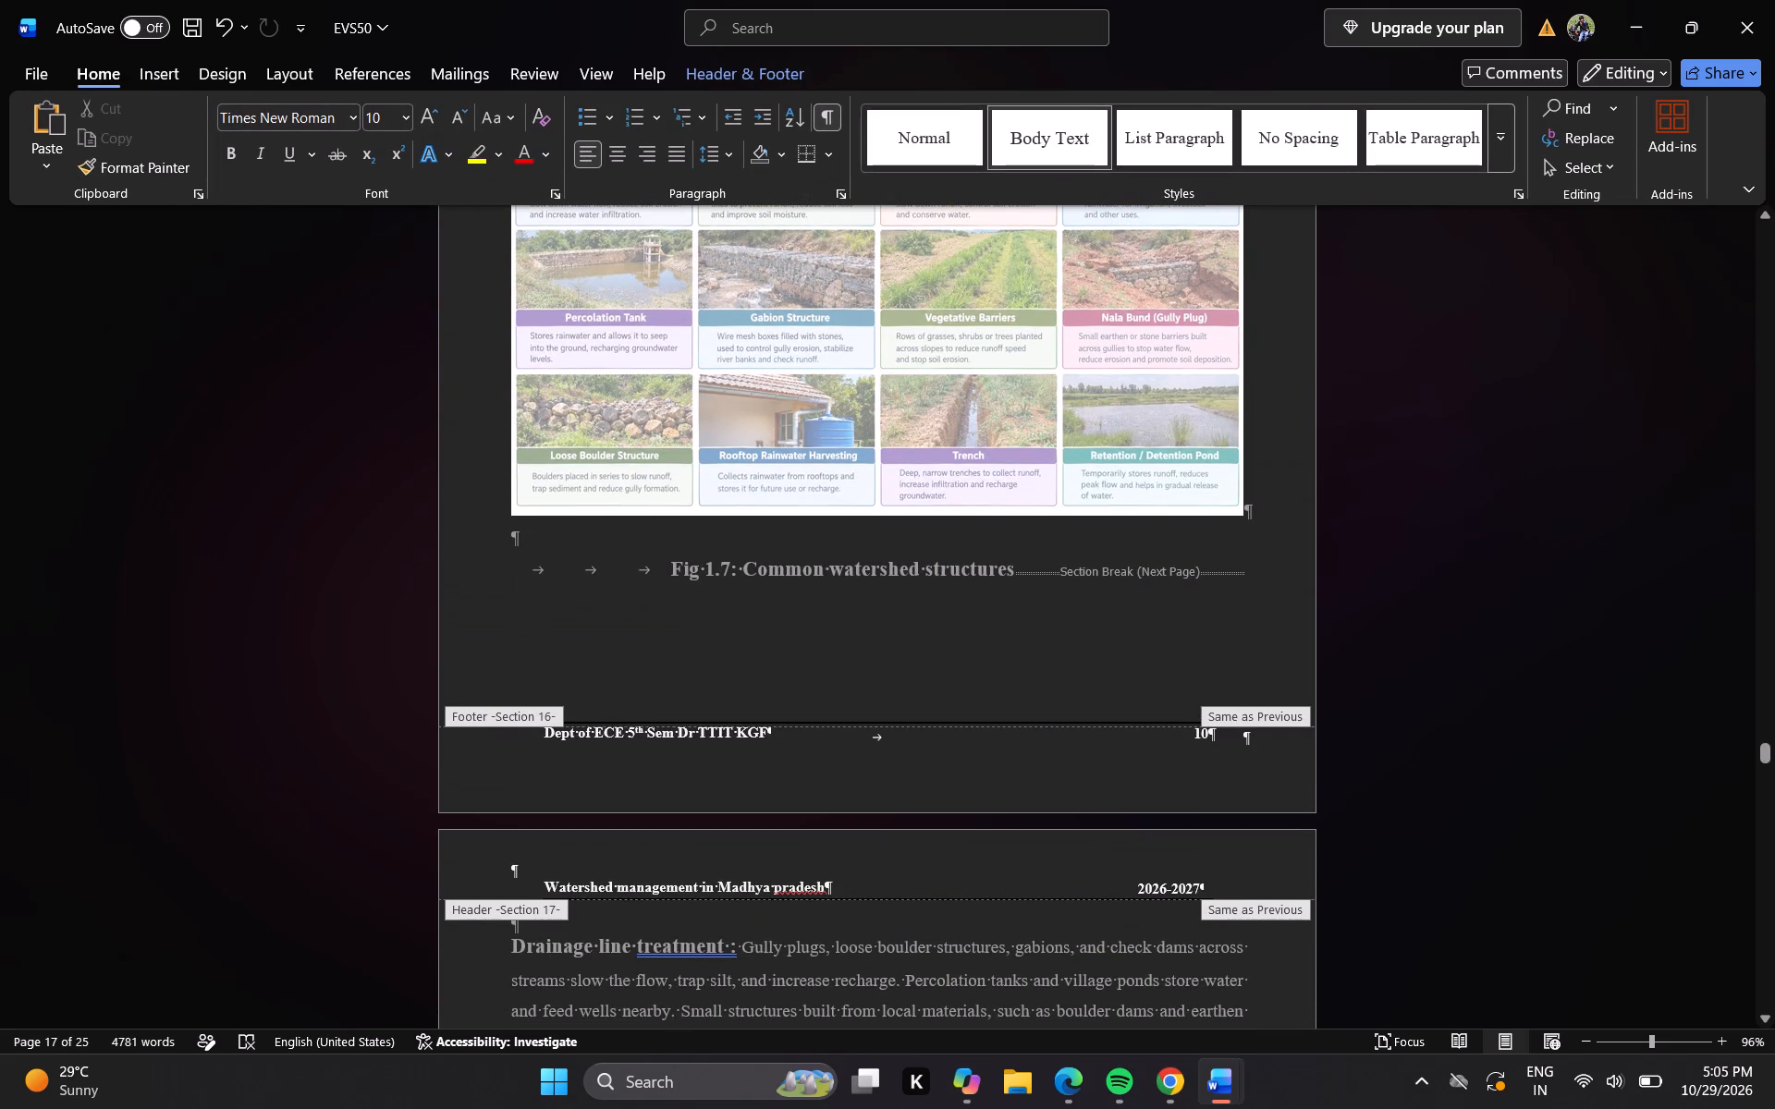
click(1206, 734)
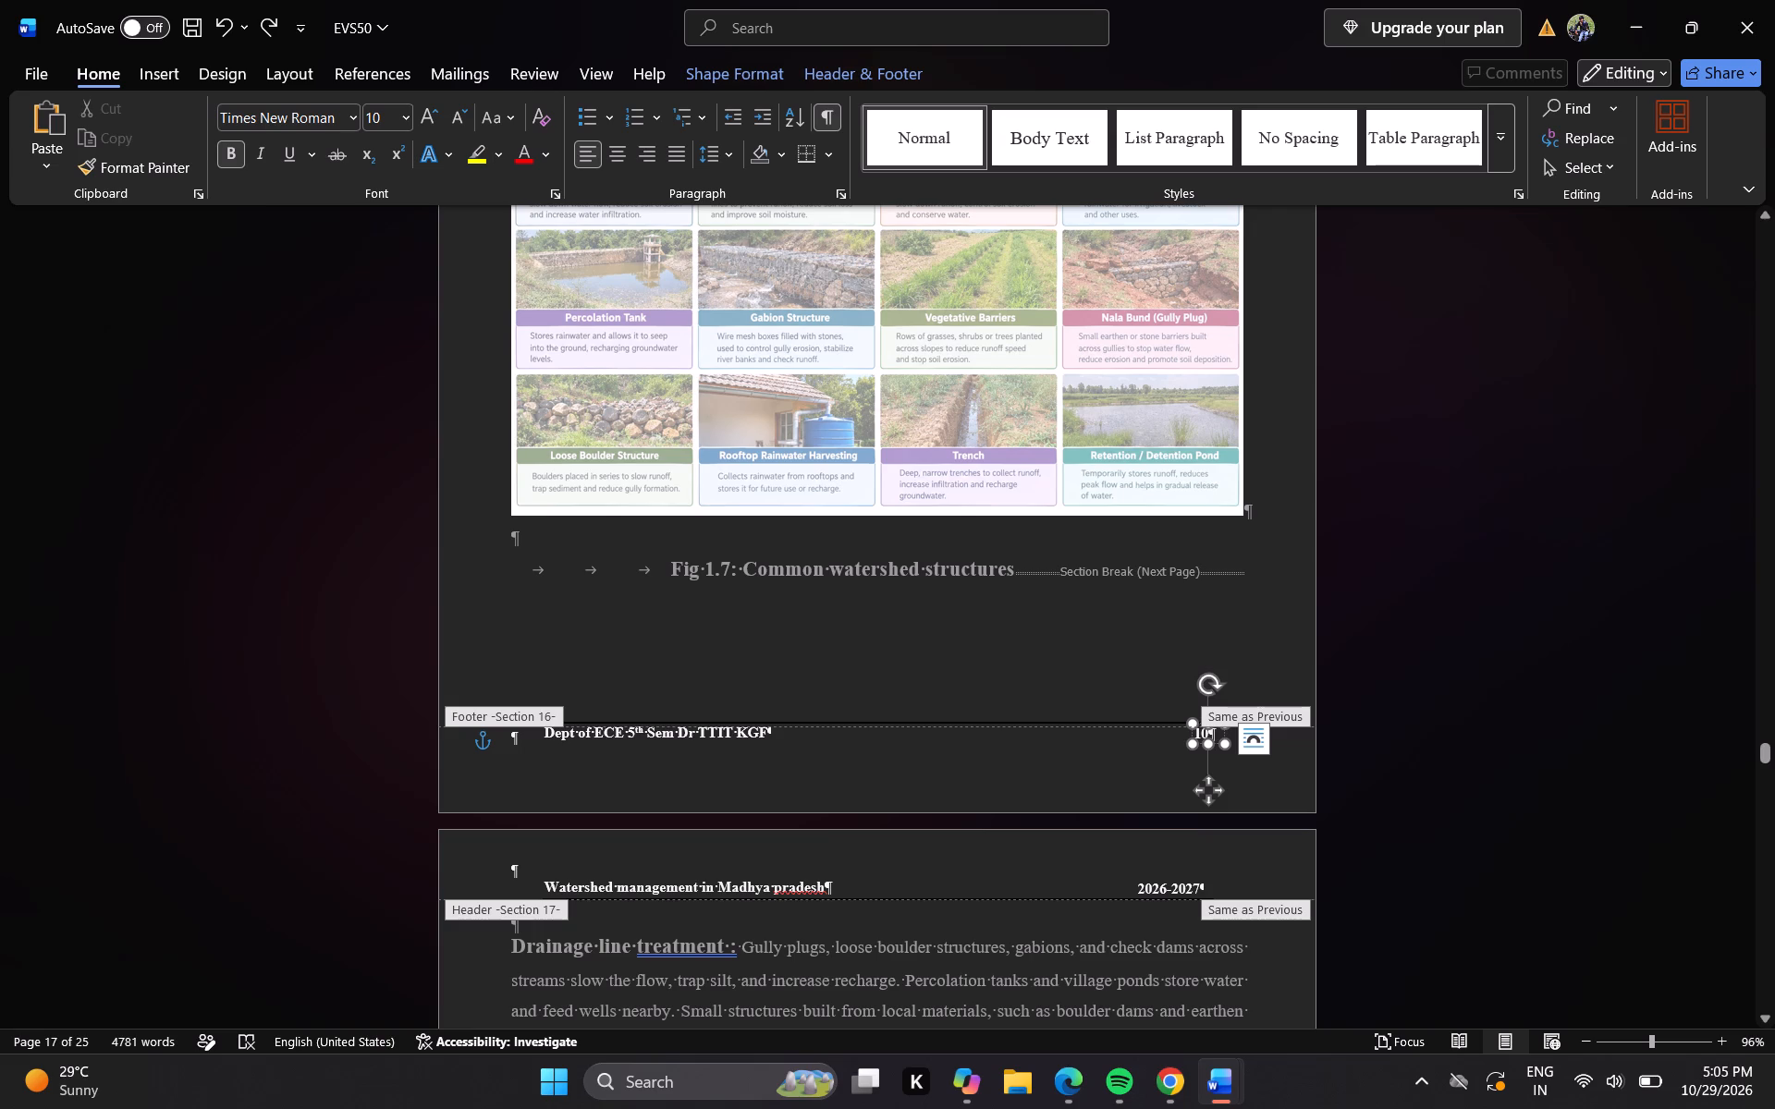
key(BackSpace)
key(1)
key(Return)
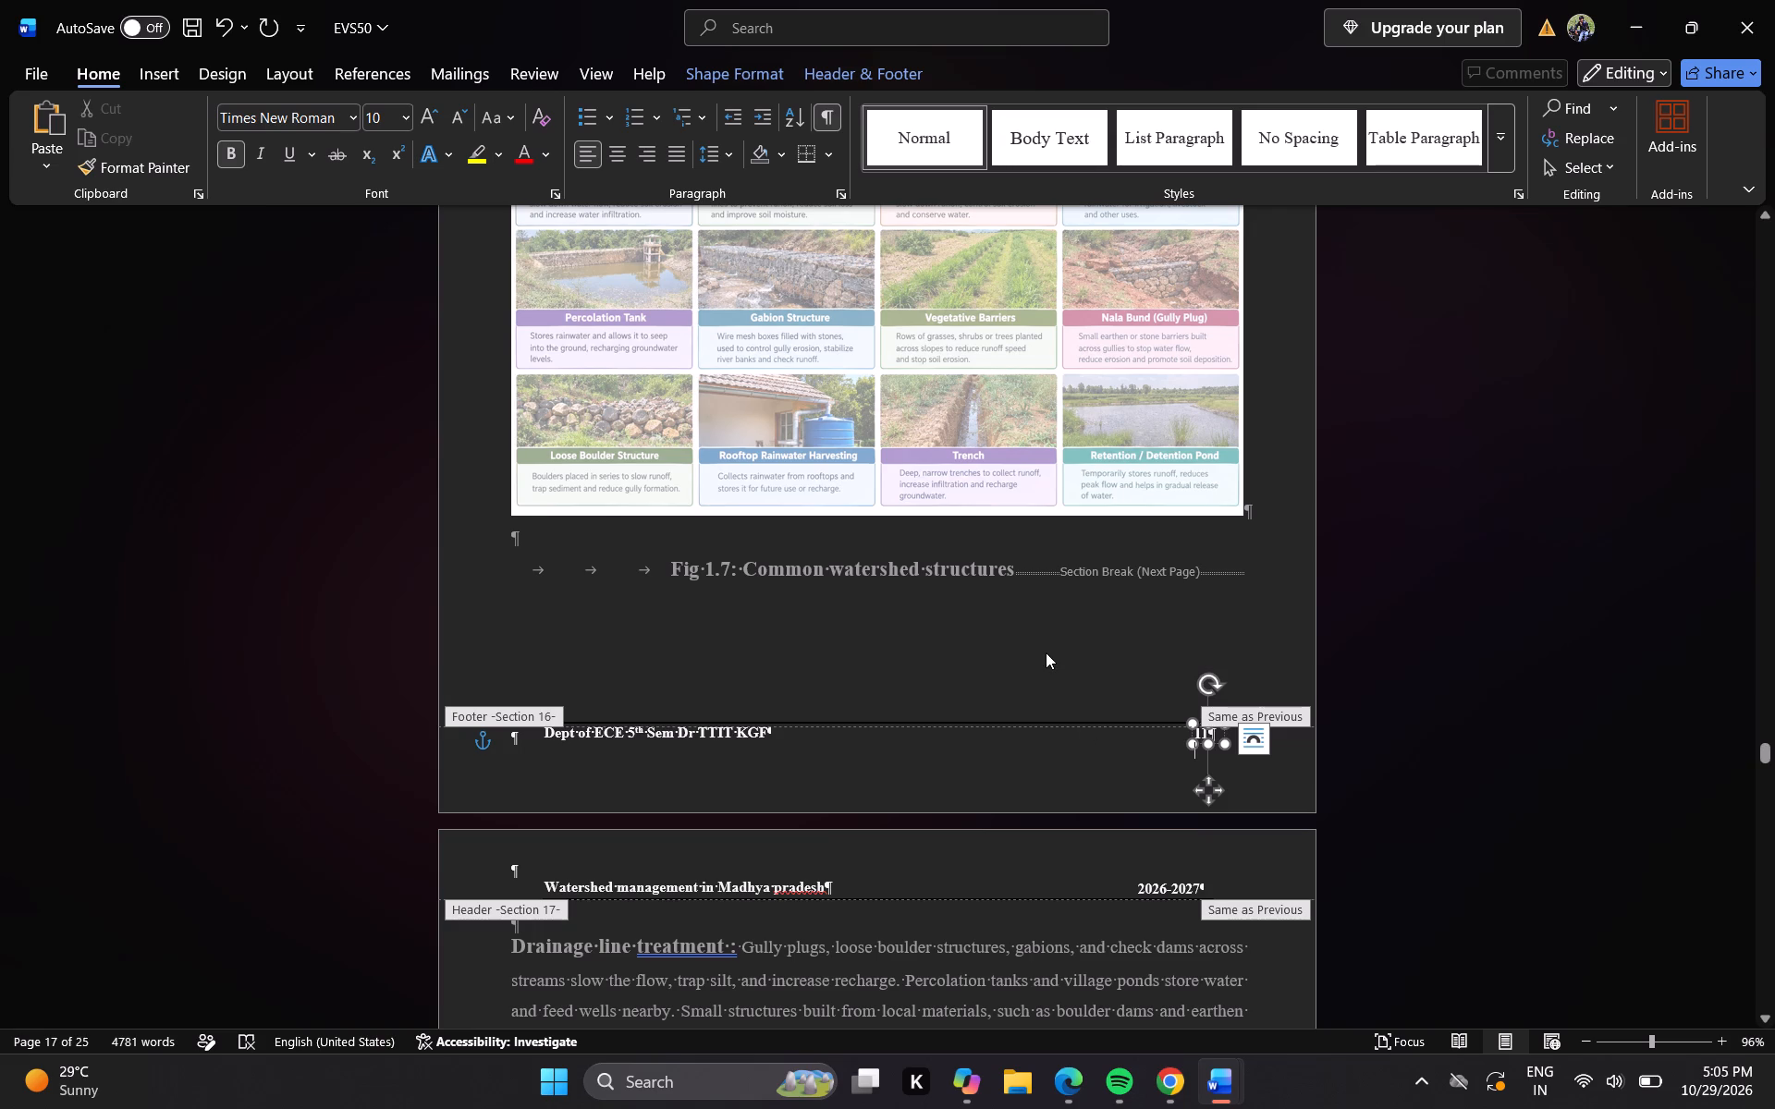
double_click(1046, 652)
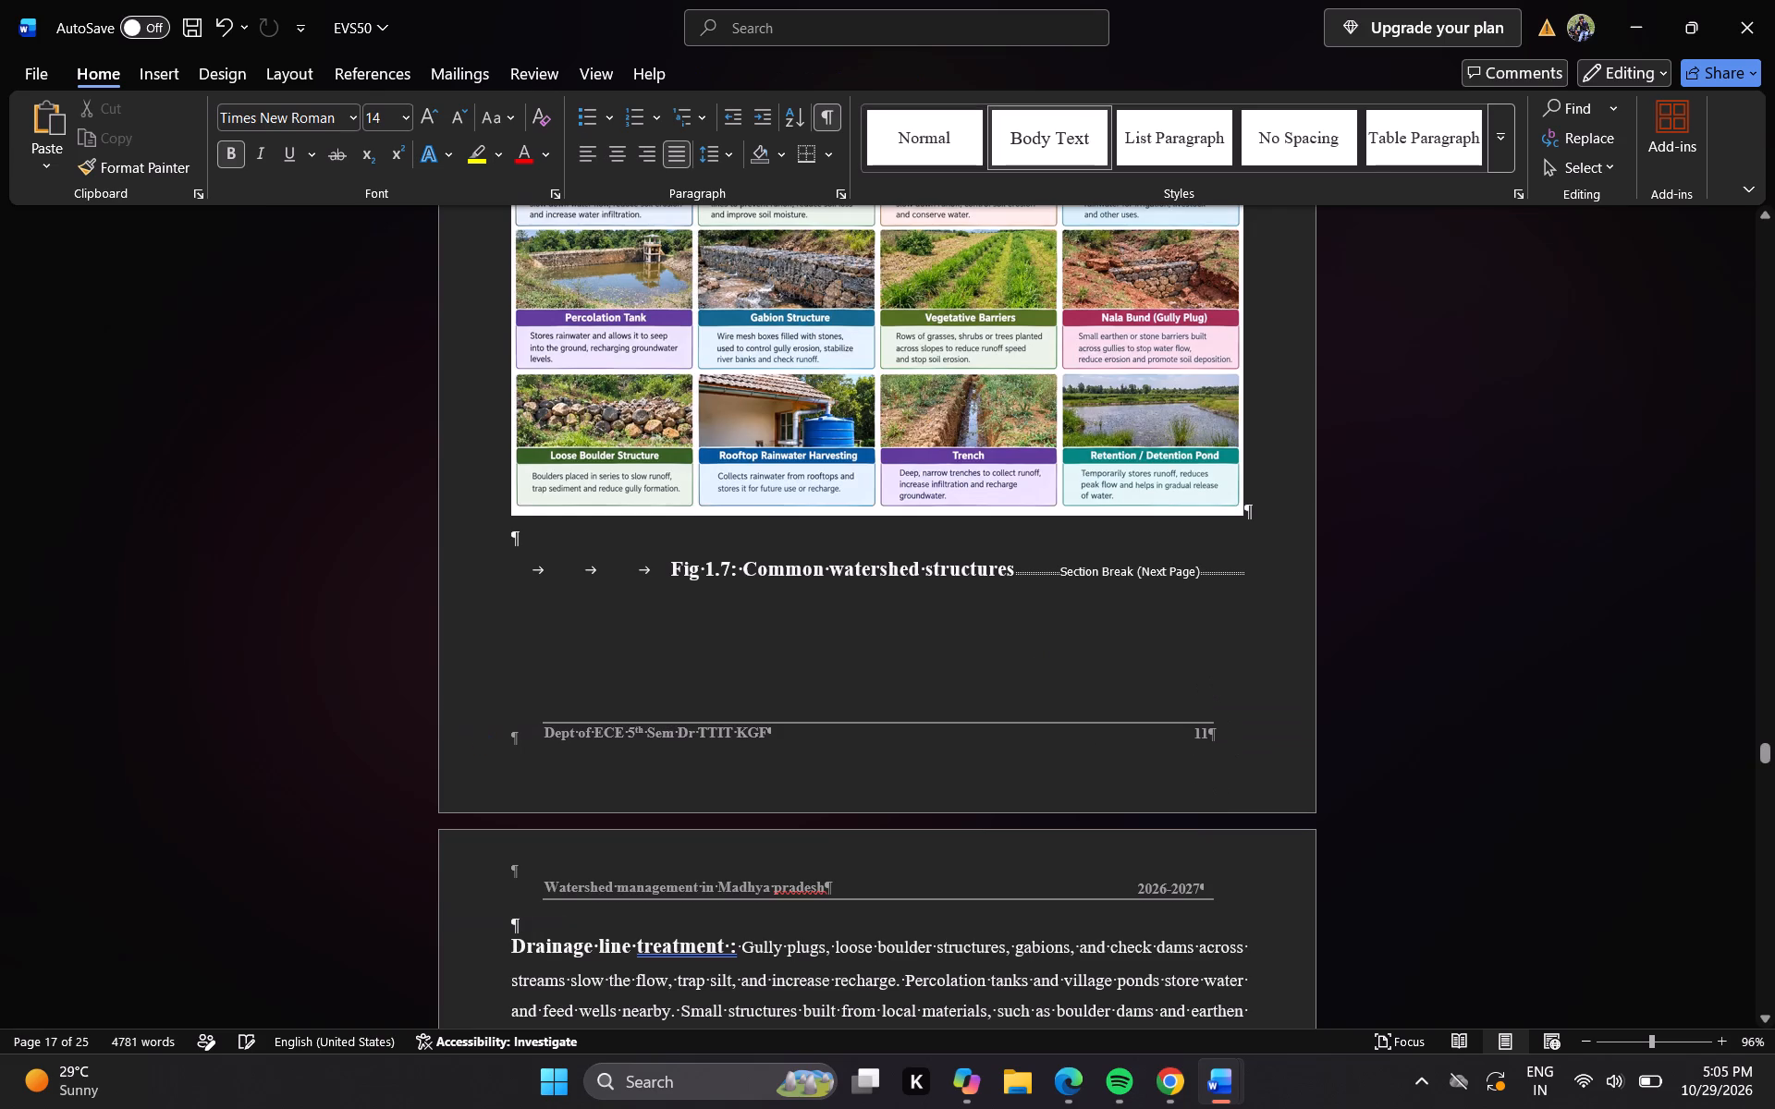
Check the footer page numbers from Fig. 1.7 through Government Initiatives, and recheck the one below Fig. 1.6.
click(1760, 779)
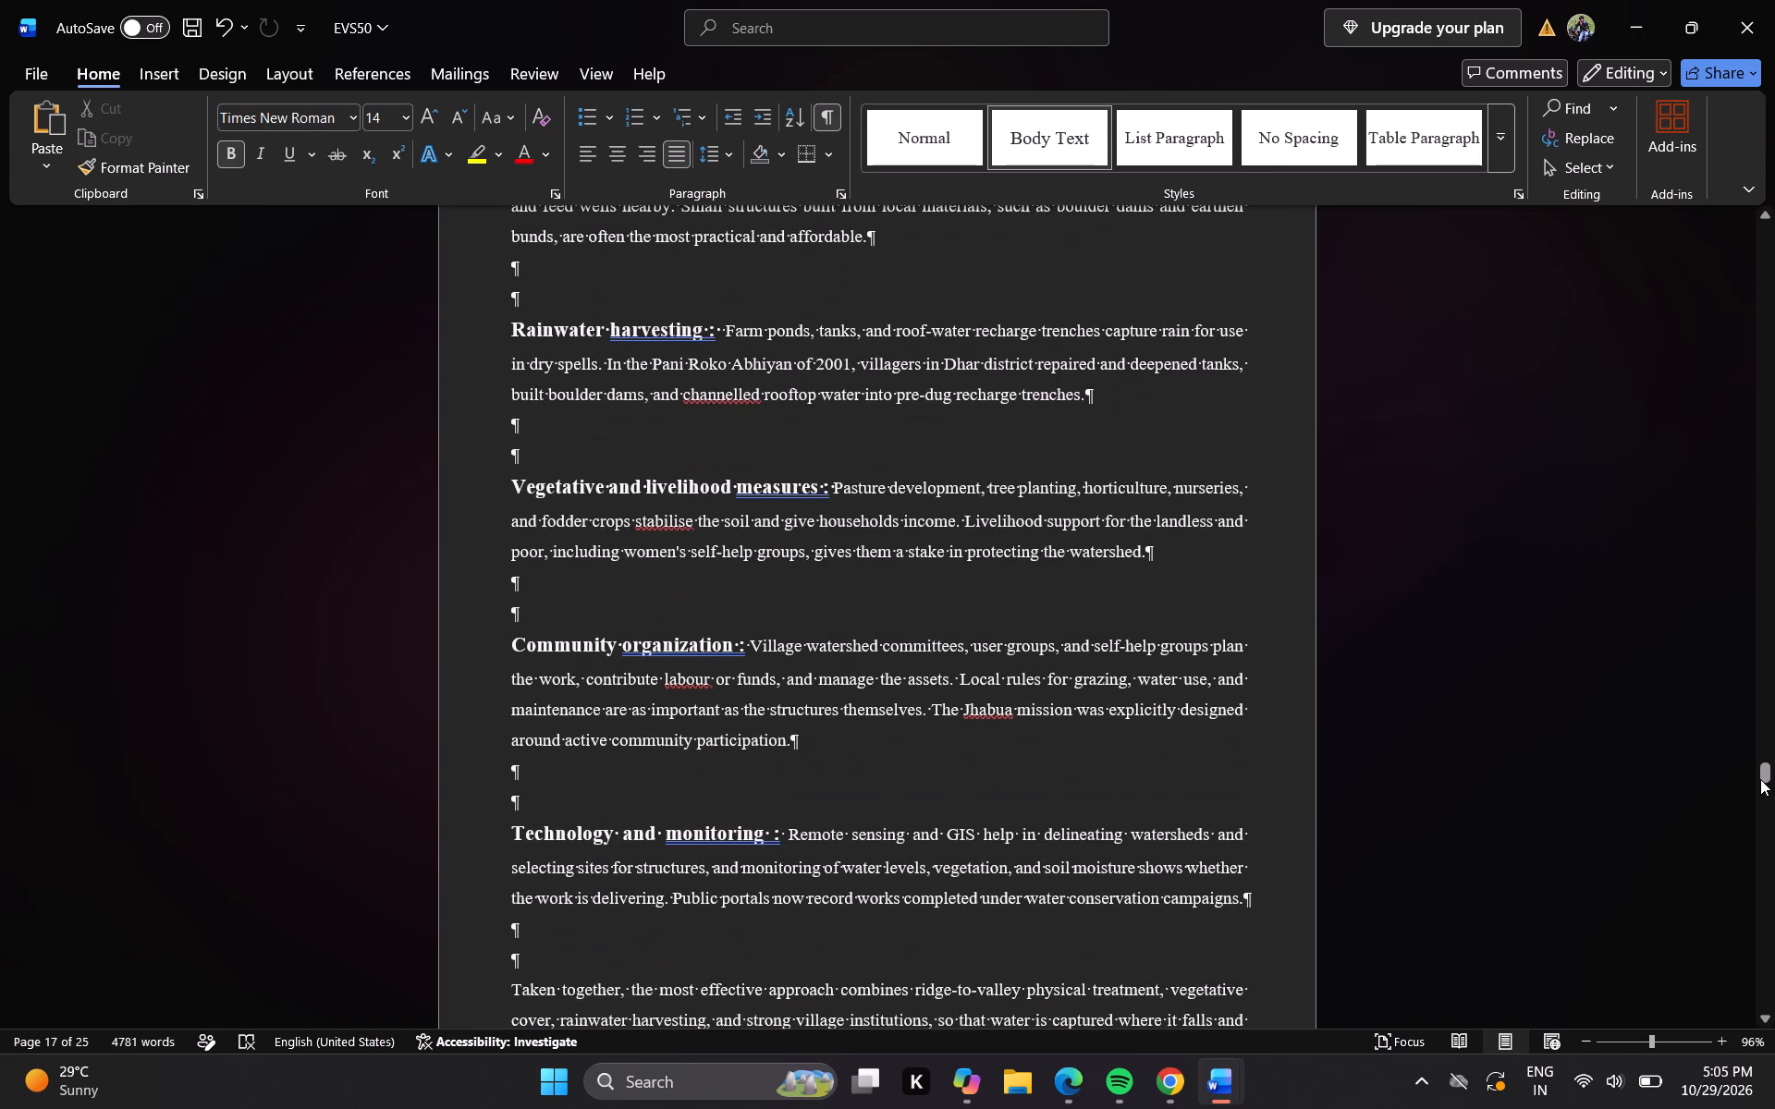
click(1760, 779)
click(1764, 802)
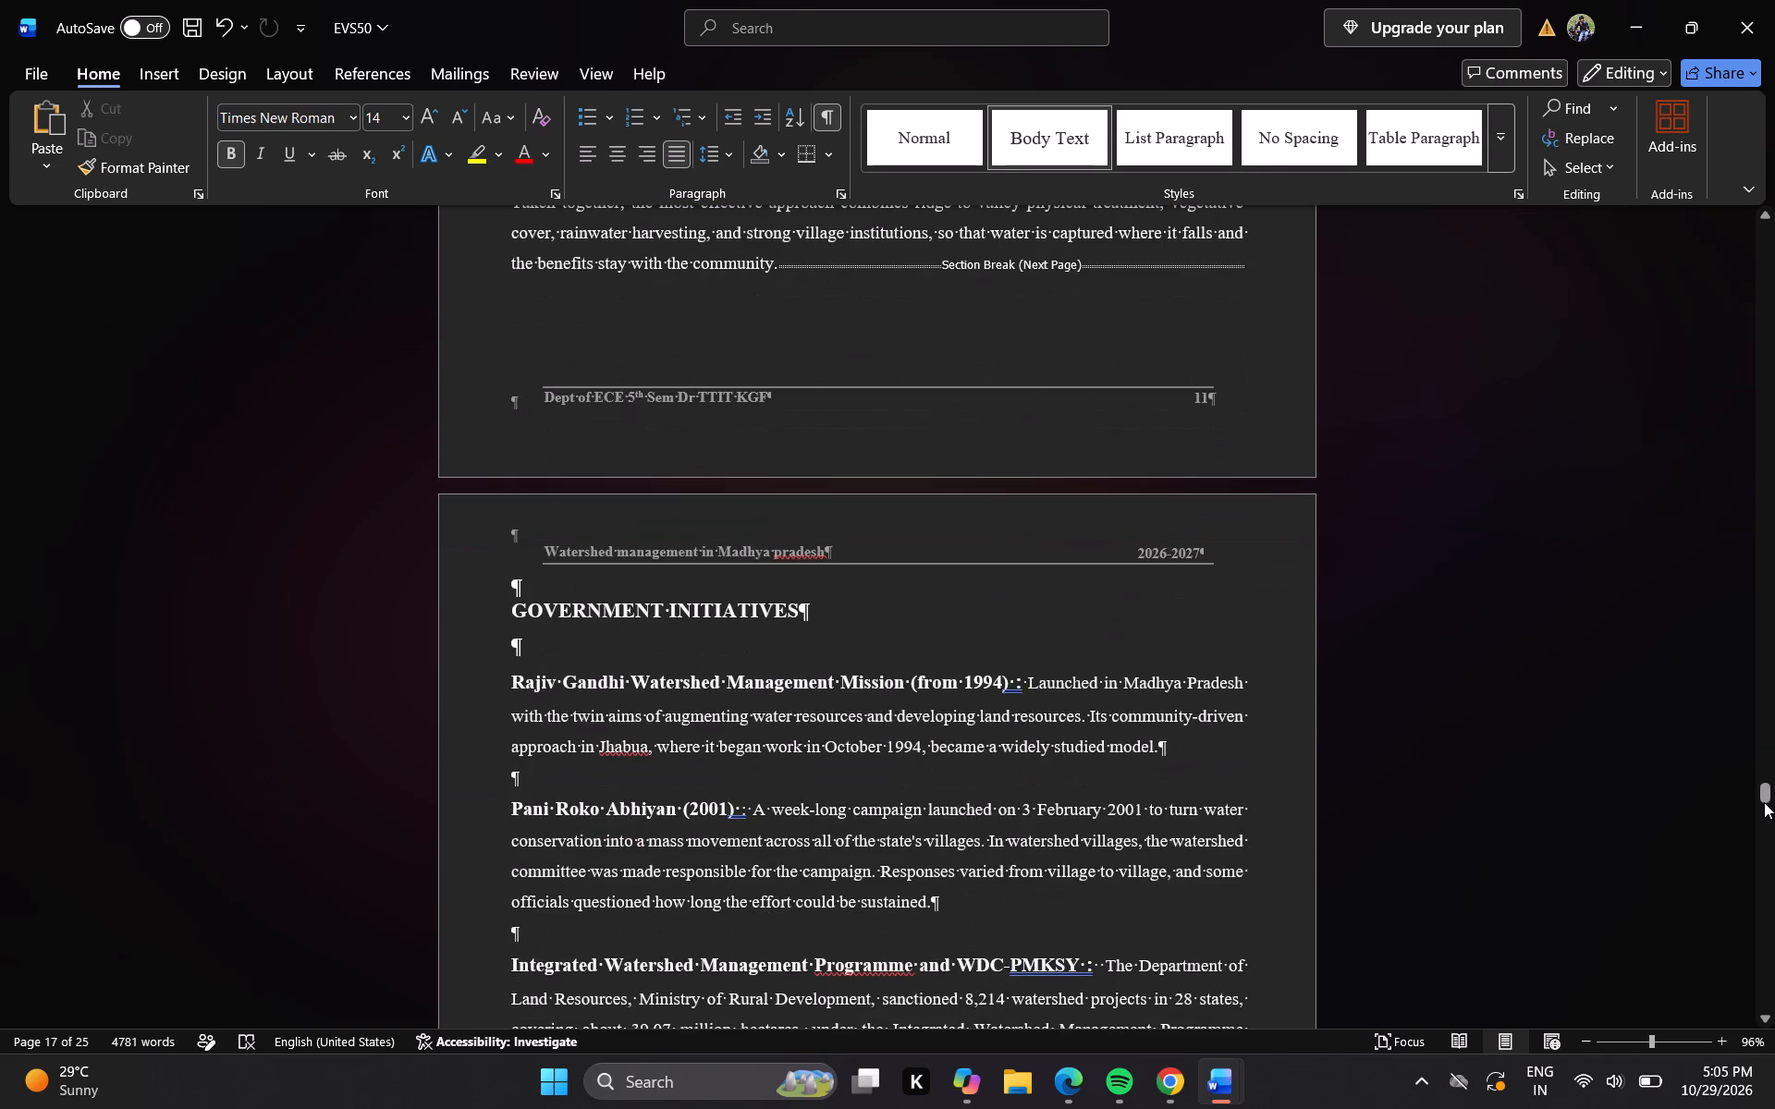
click(1766, 833)
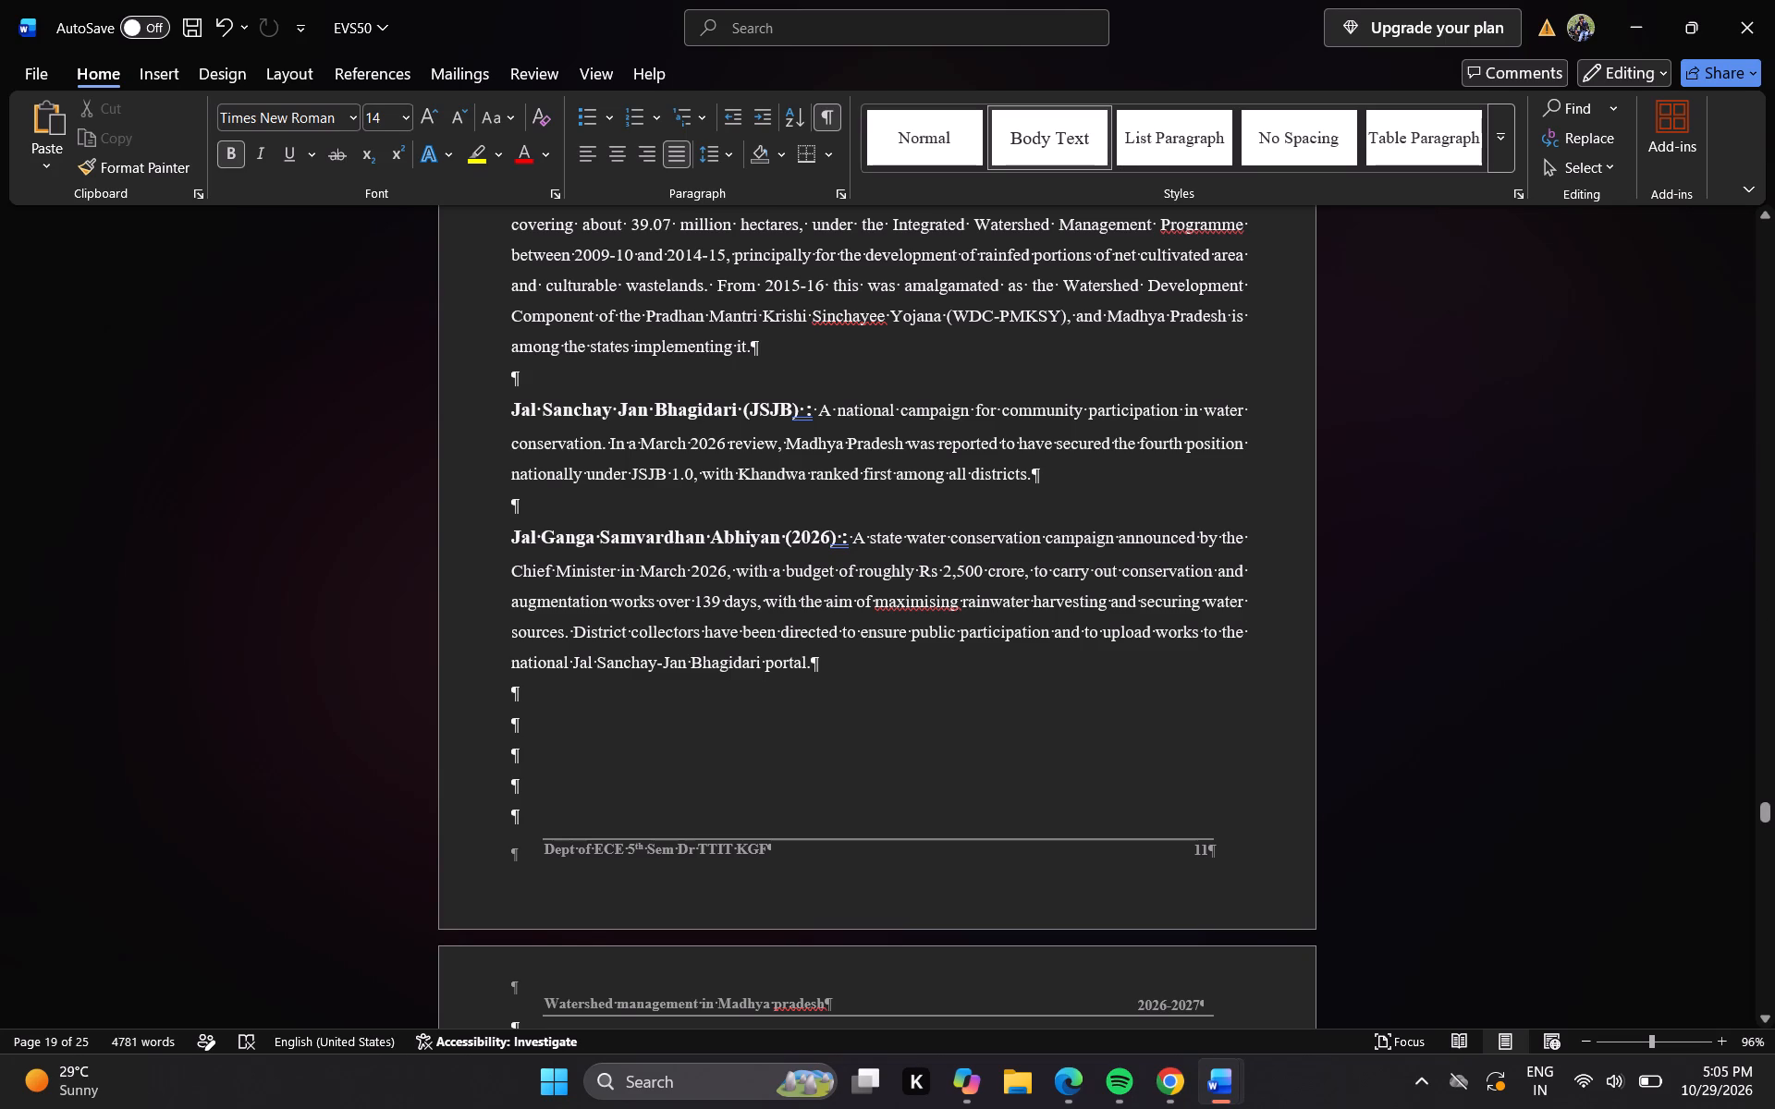
click(1749, 238)
triple_click(1762, 274)
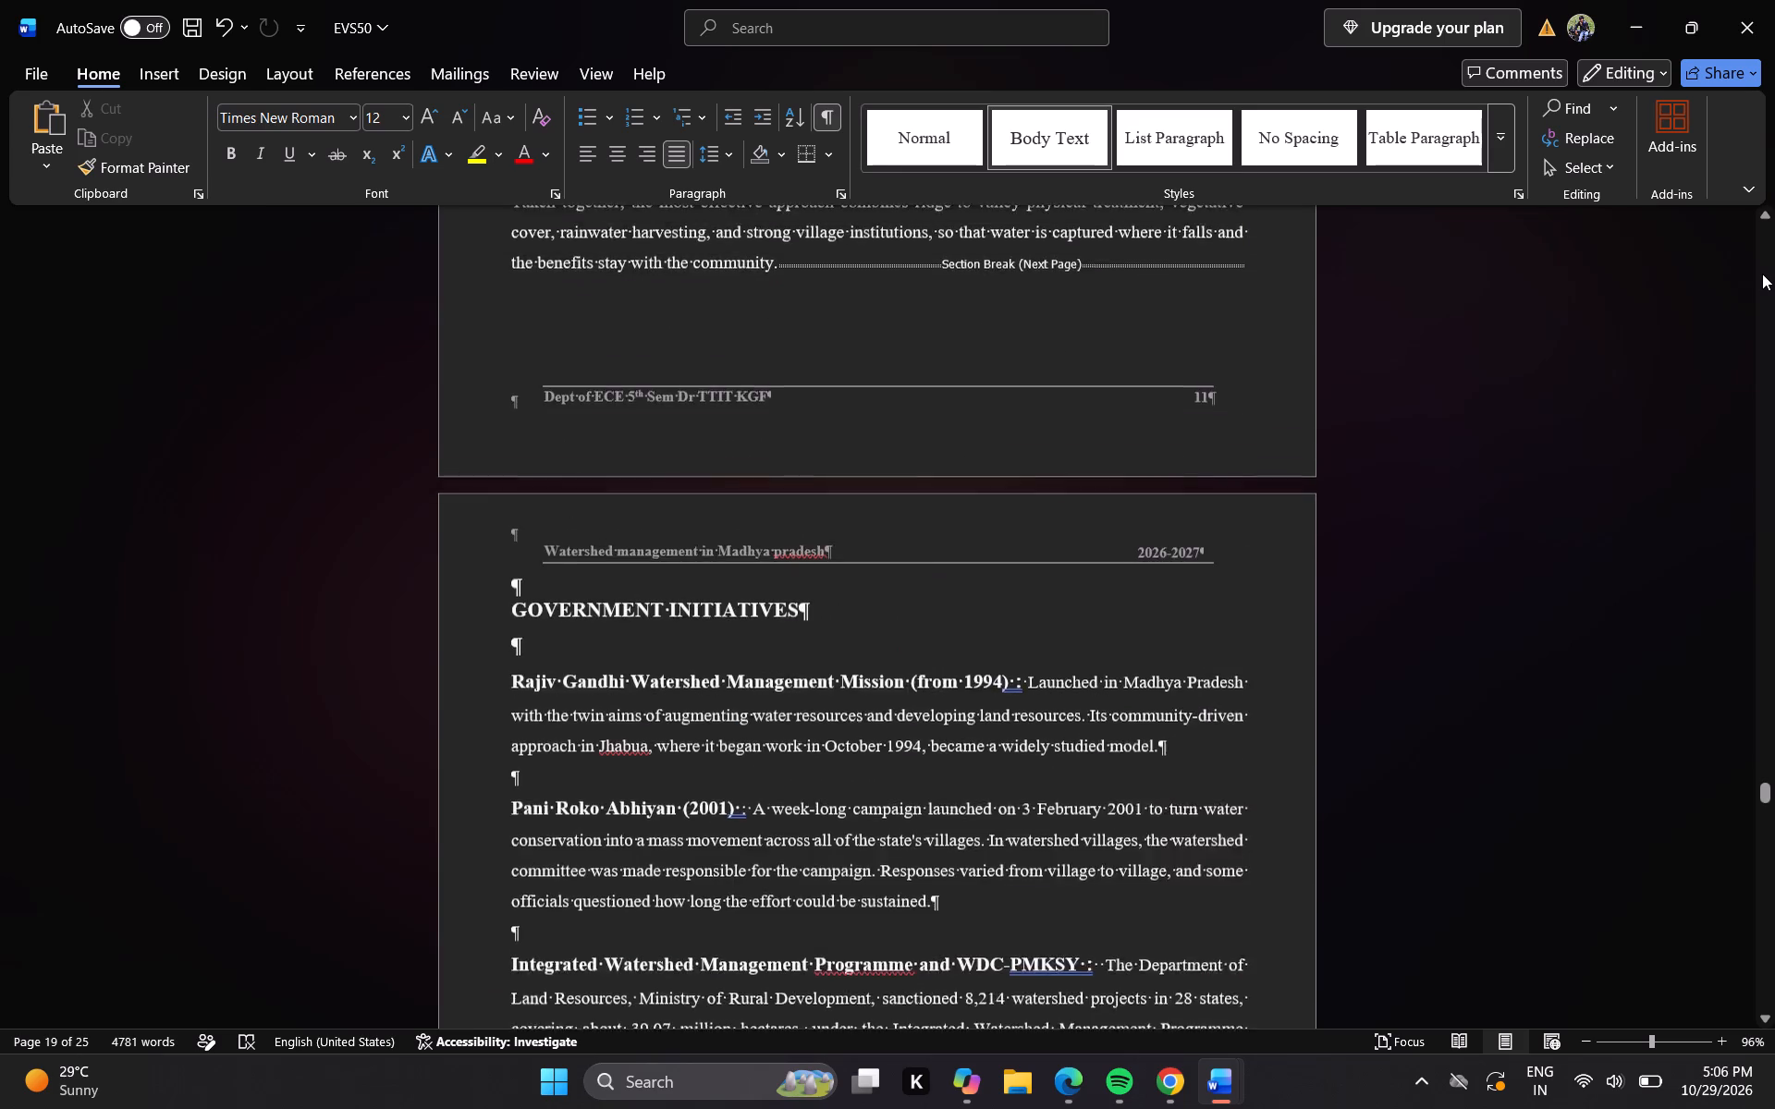
click(1762, 274)
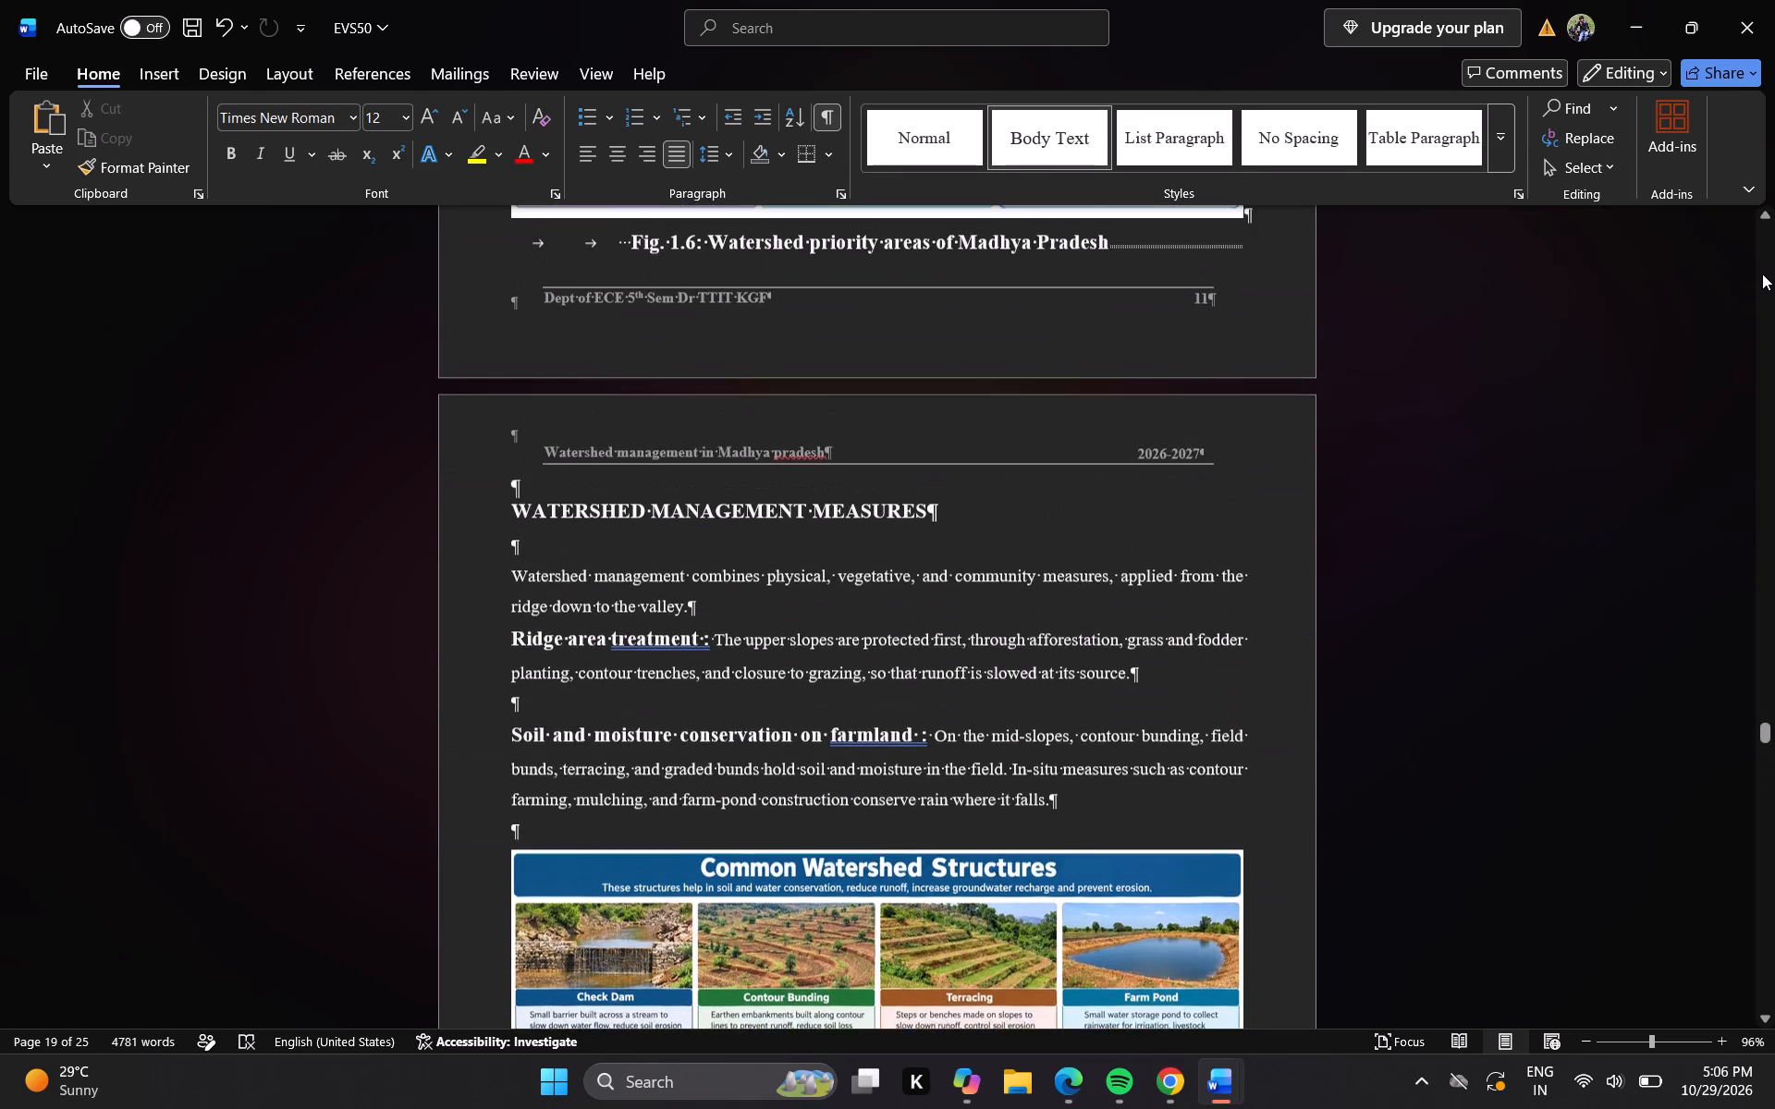
click(1762, 274)
click(1759, 768)
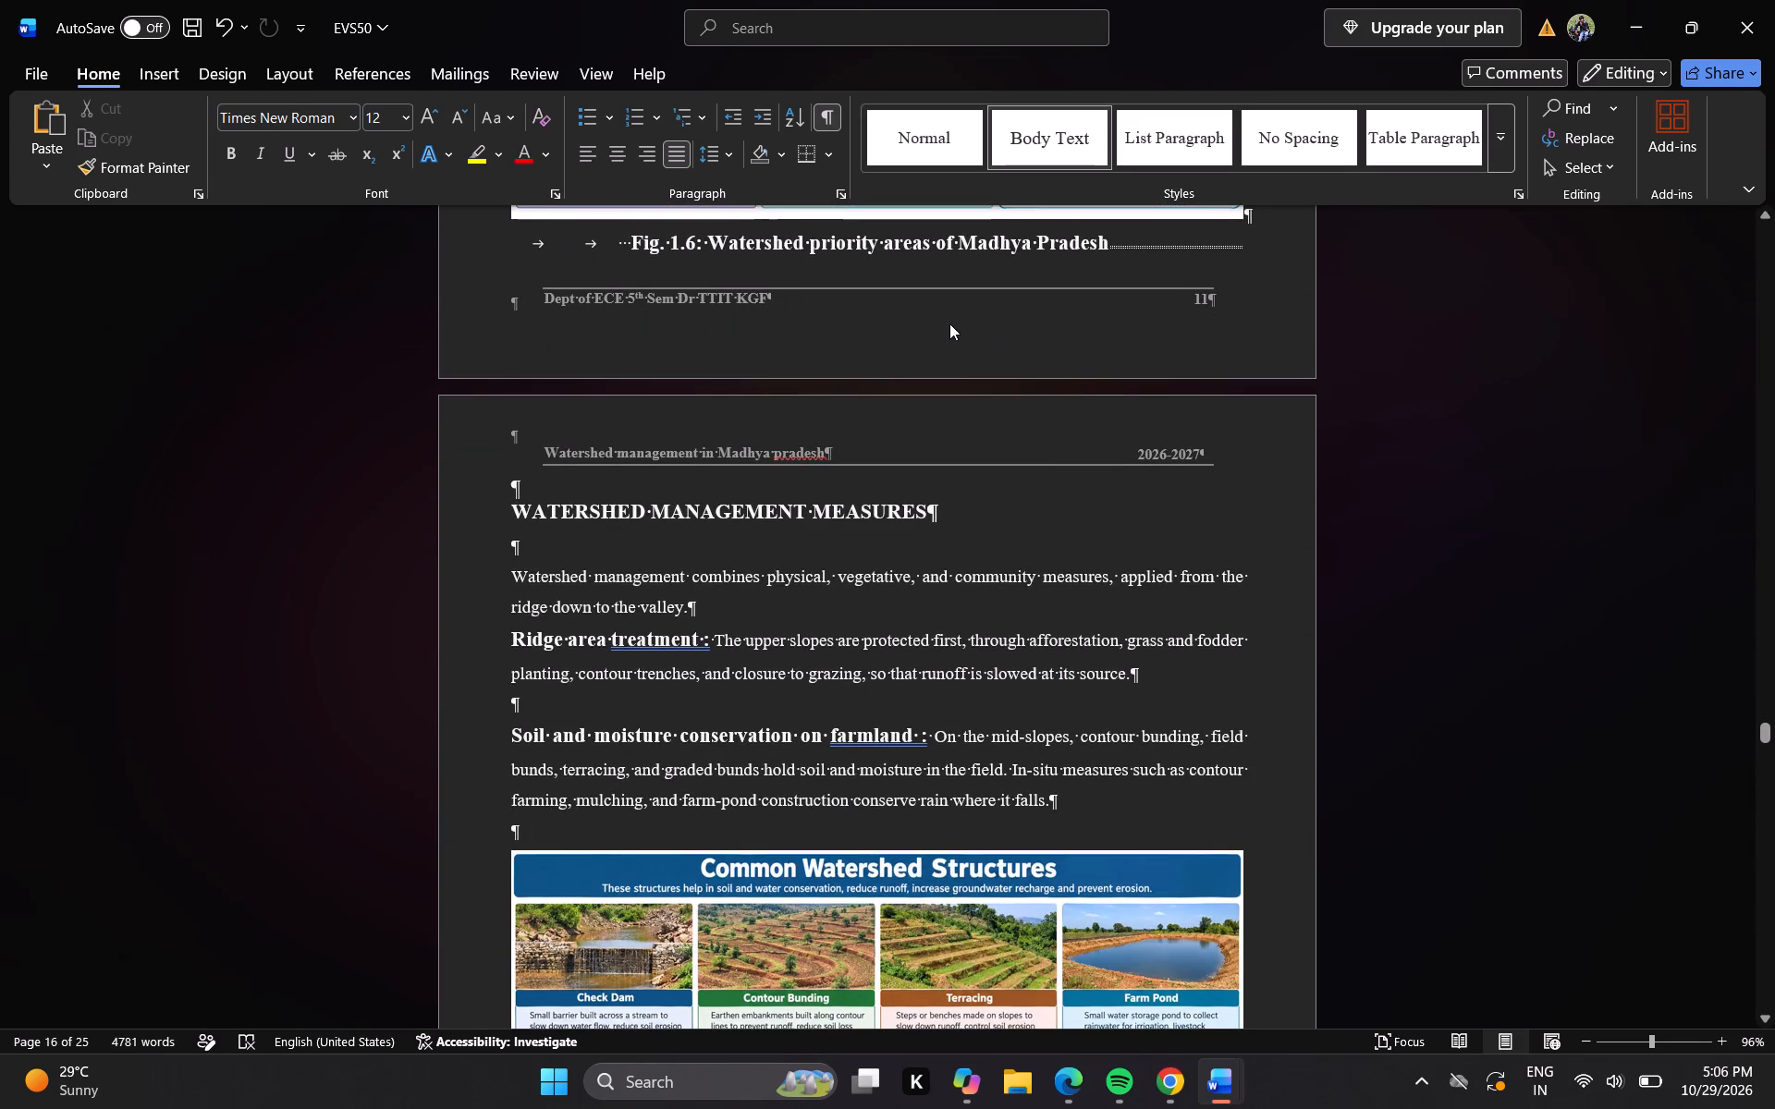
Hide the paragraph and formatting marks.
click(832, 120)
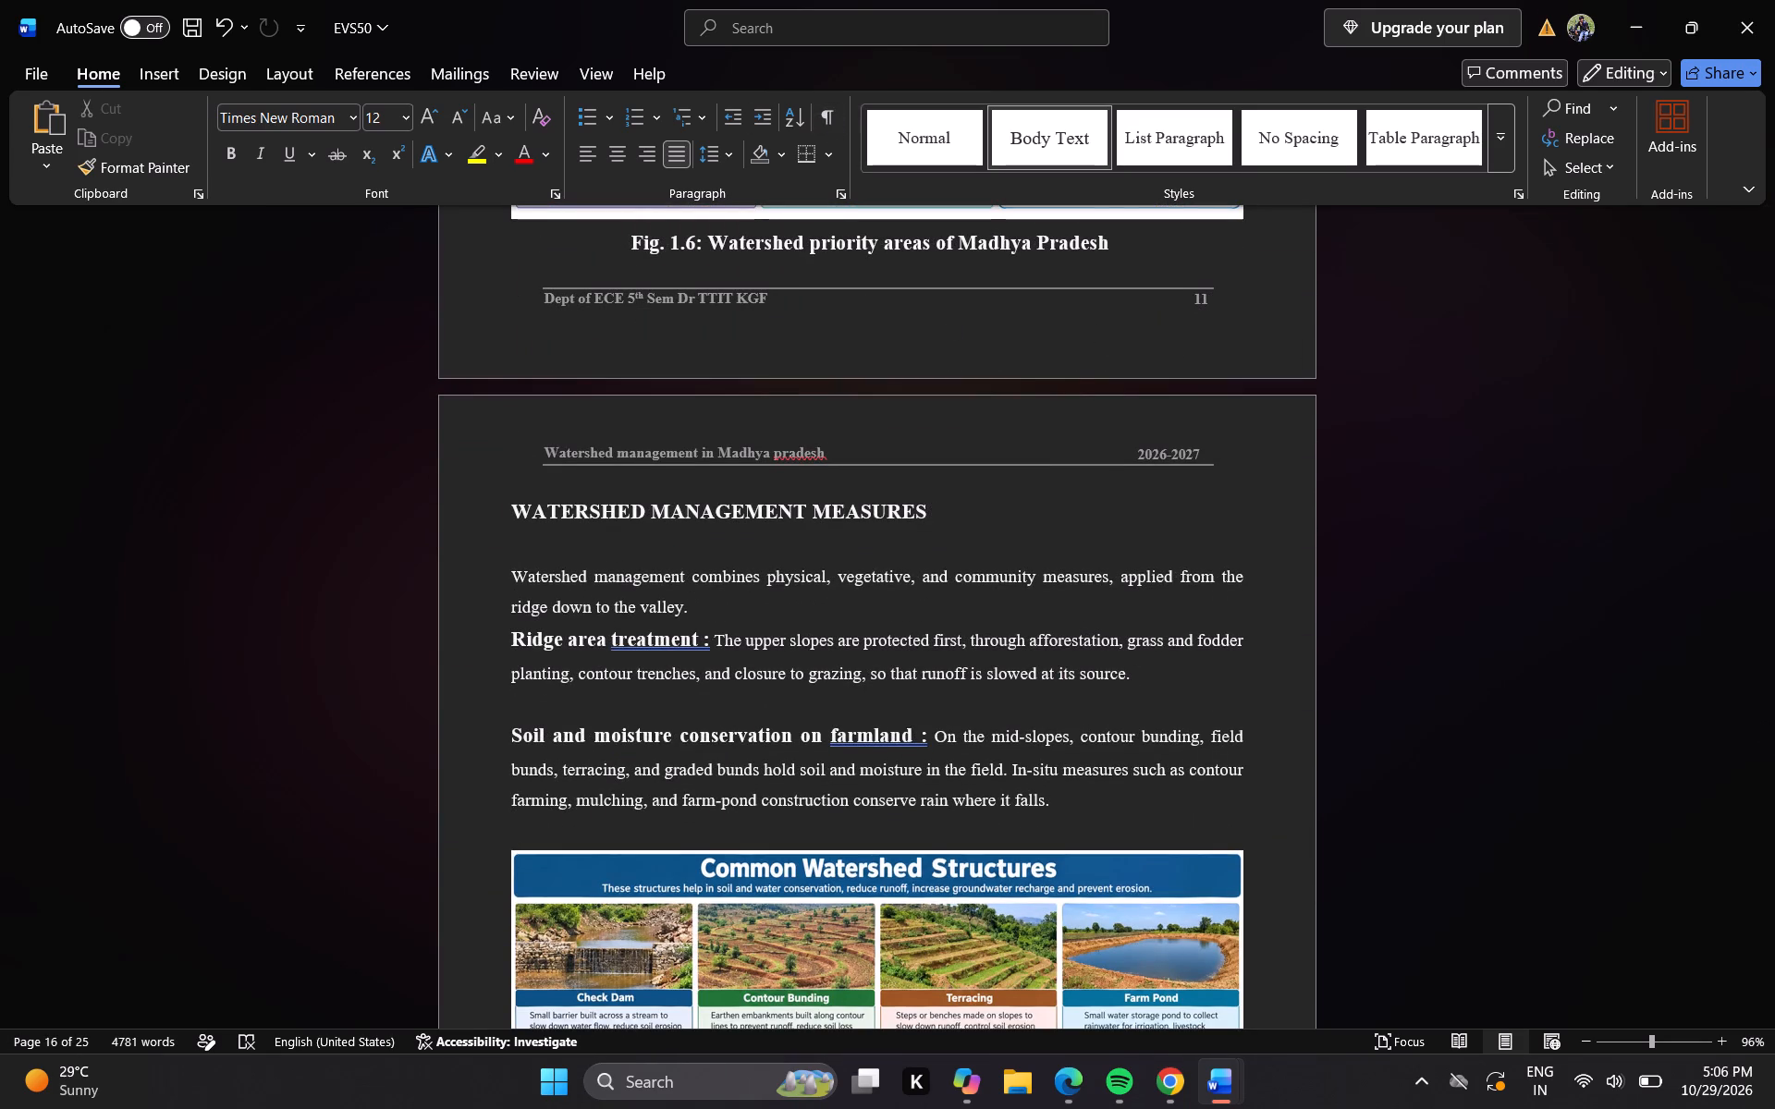
Select the footer page number below Fig. 1.6, Watershed priority areas, and open the page numbering options for it.
double_click(1206, 297)
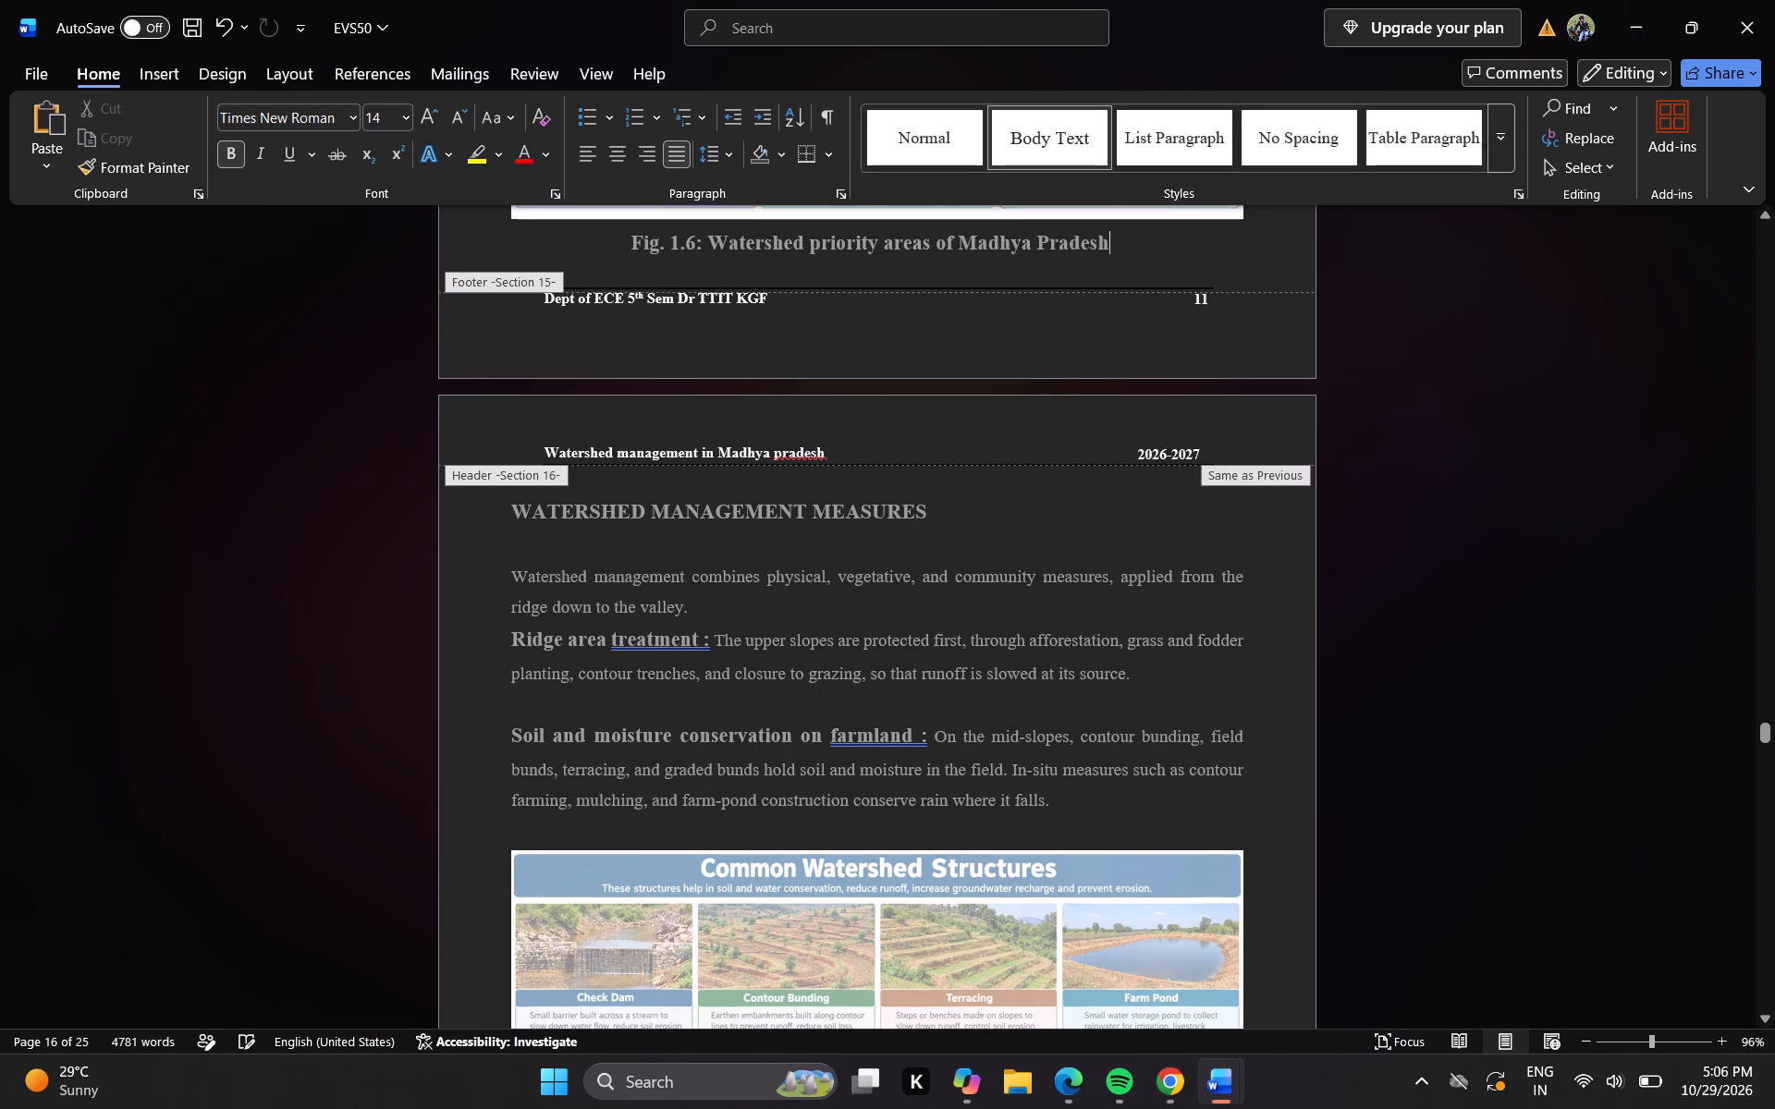
double_click(1201, 299)
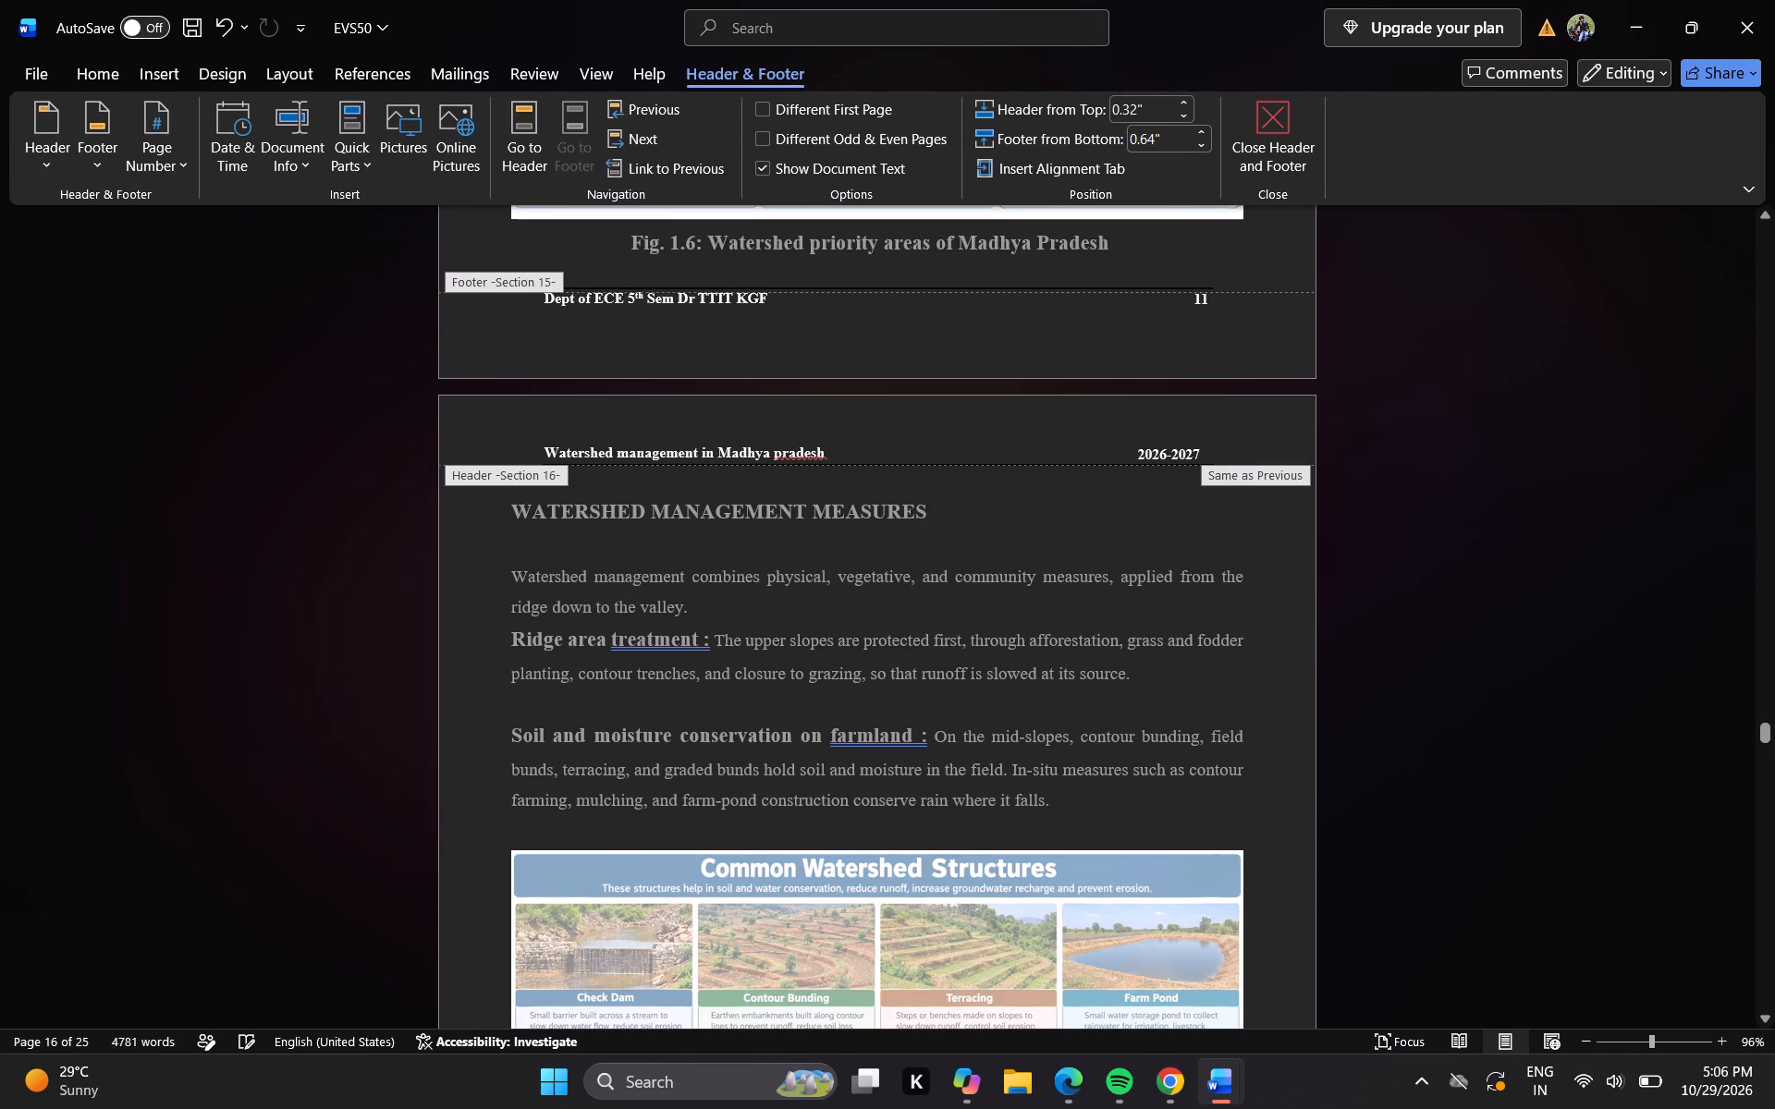
double_click(1201, 299)
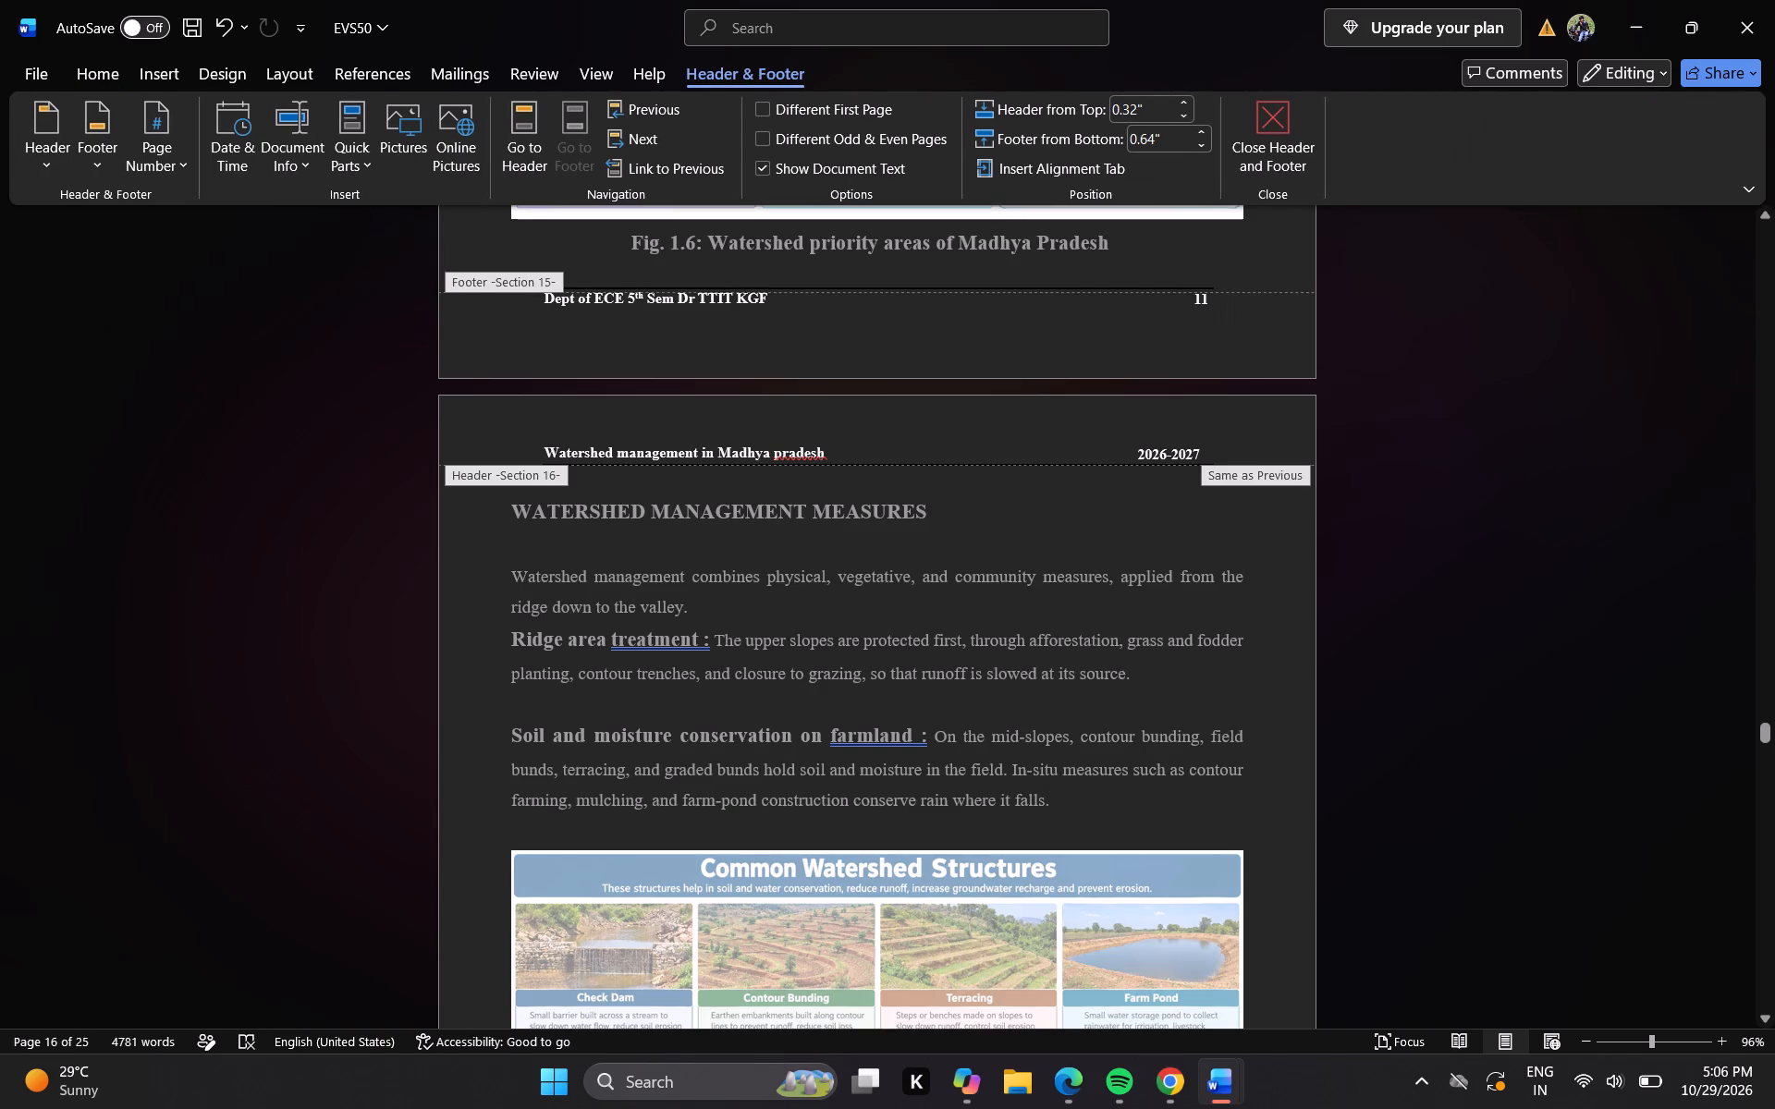
double_click(1202, 300)
double_click(1196, 300)
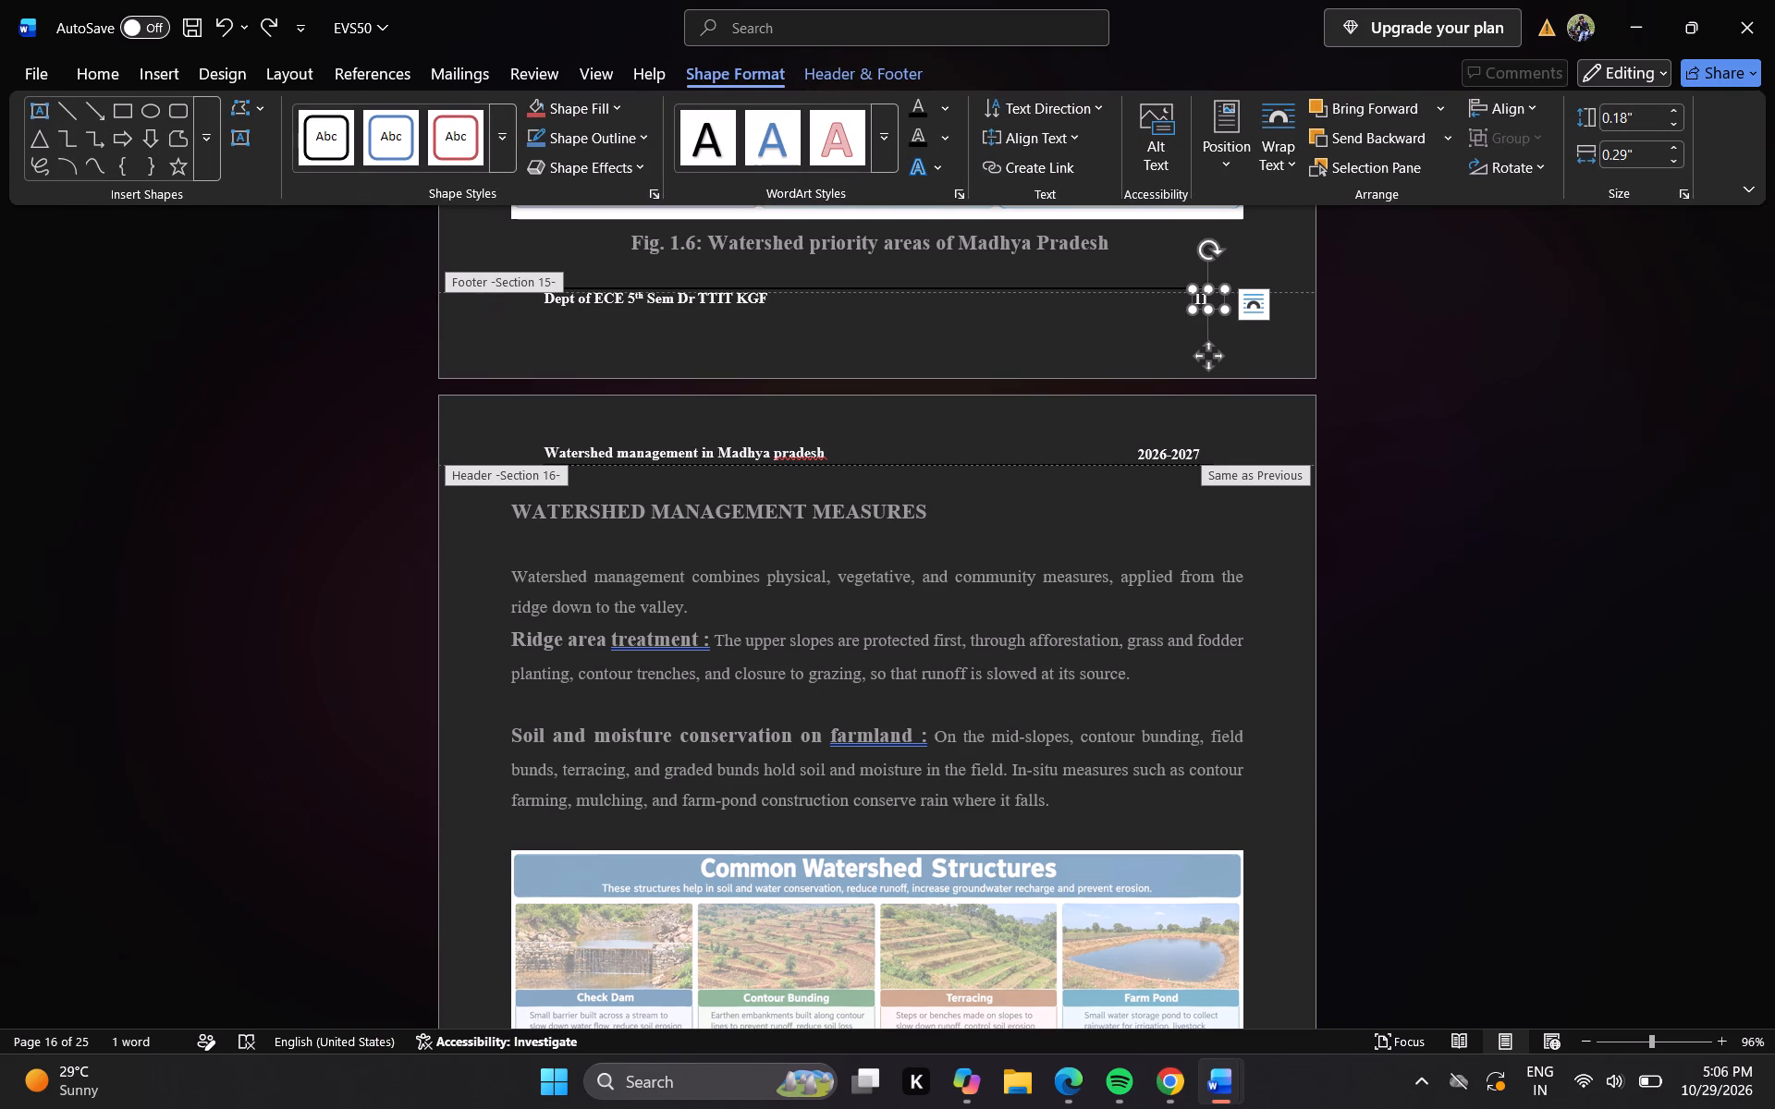
click(856, 71)
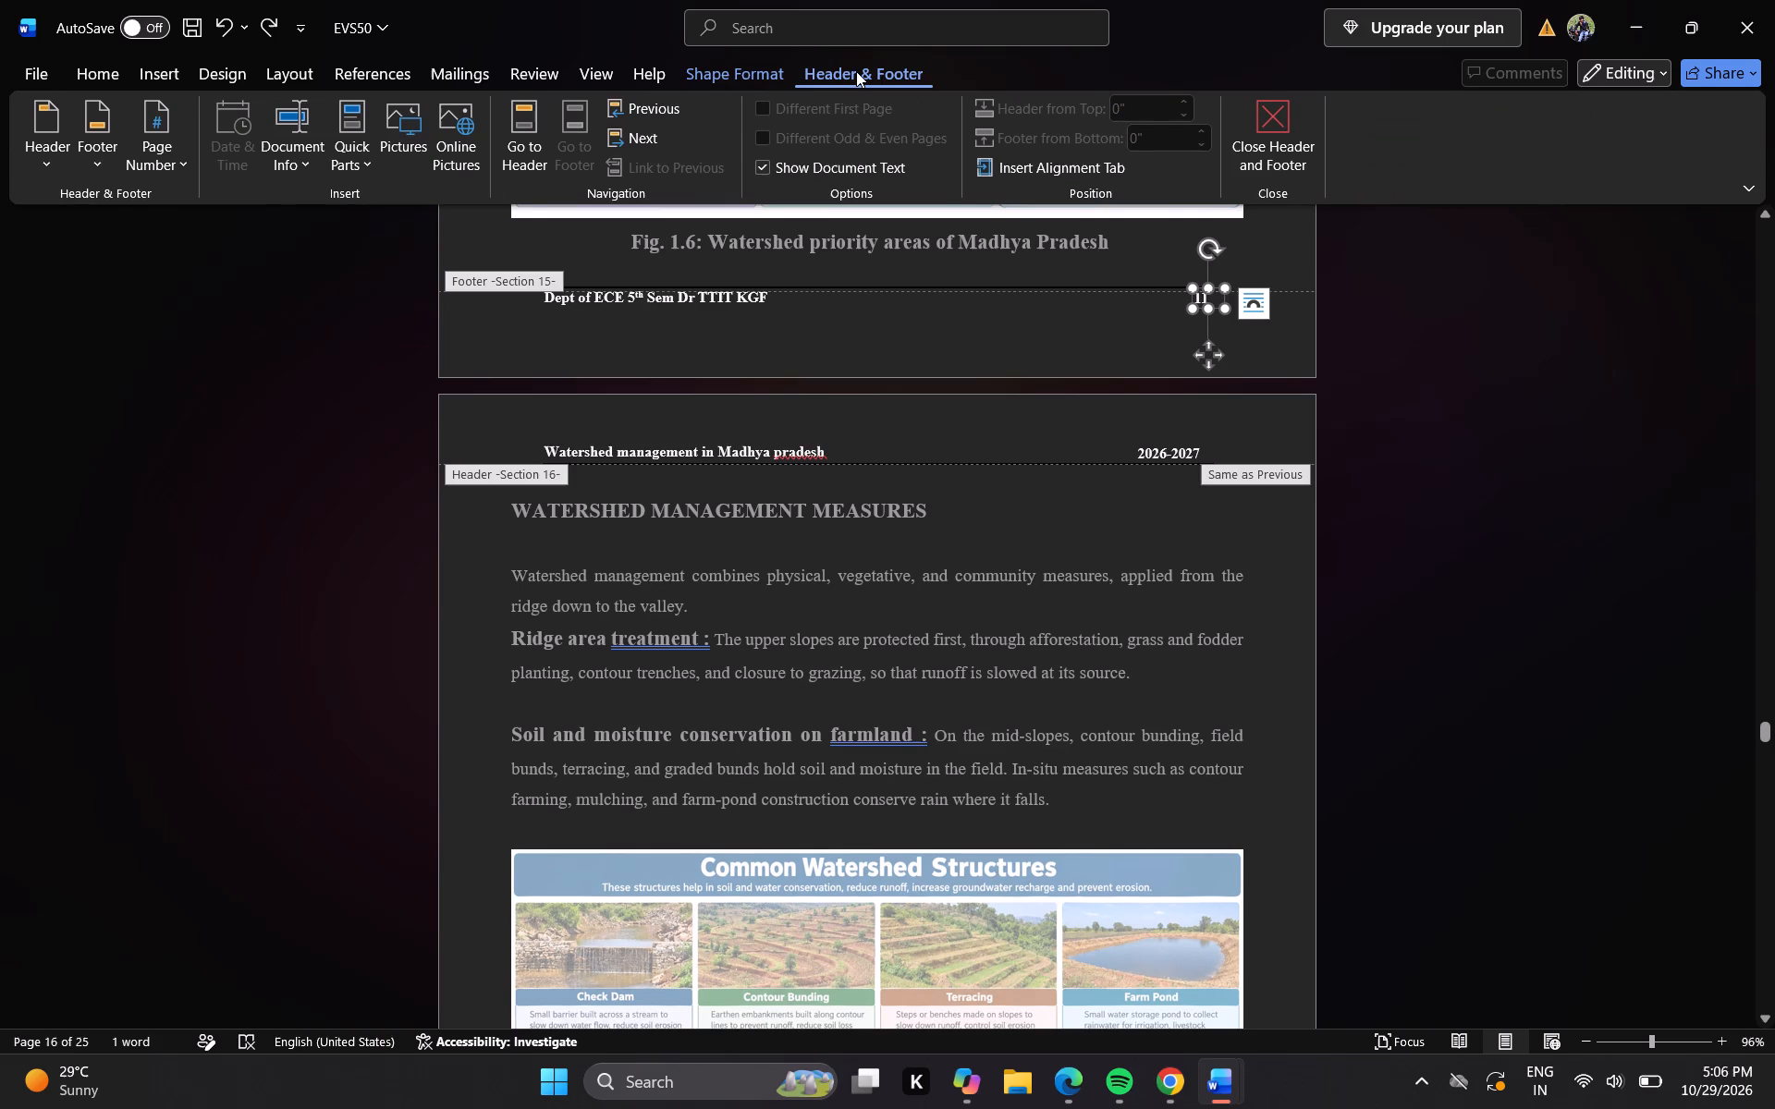
click(145, 134)
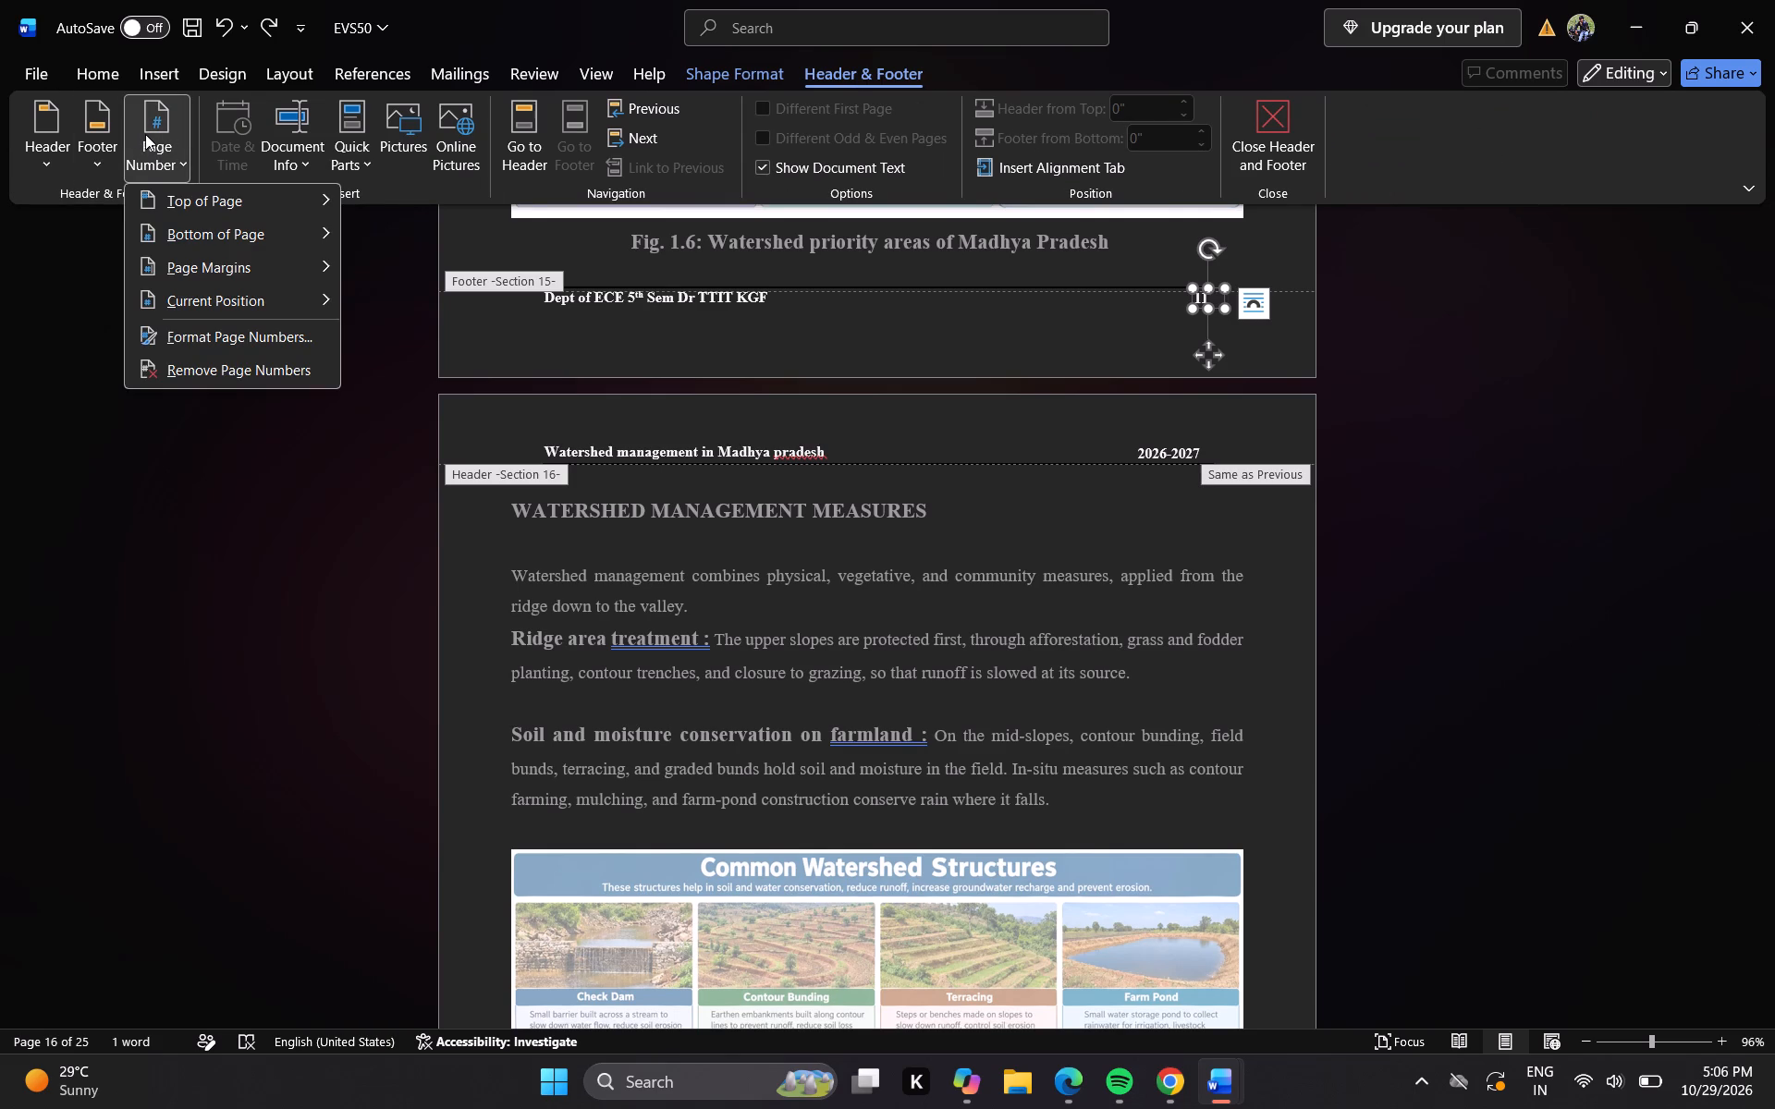
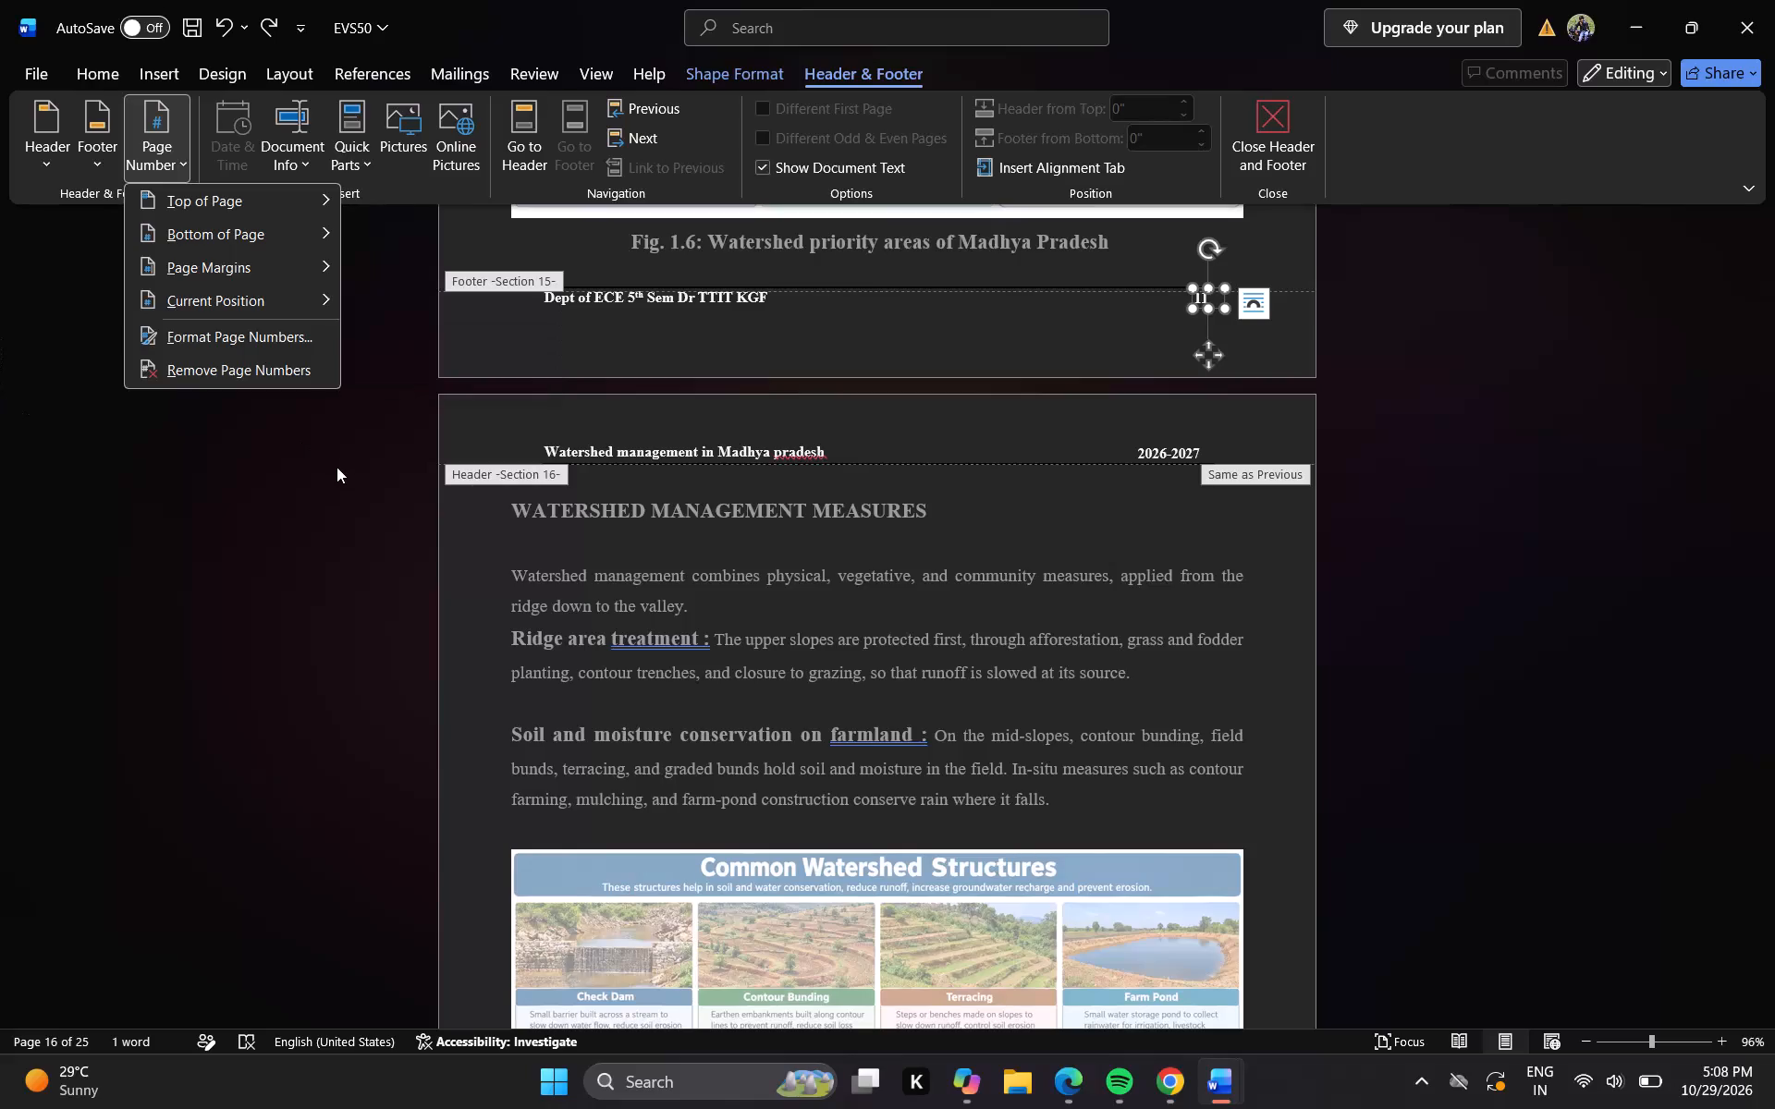
Return from the footer to the body text and show the paragraph and formatting marks.
click(337, 467)
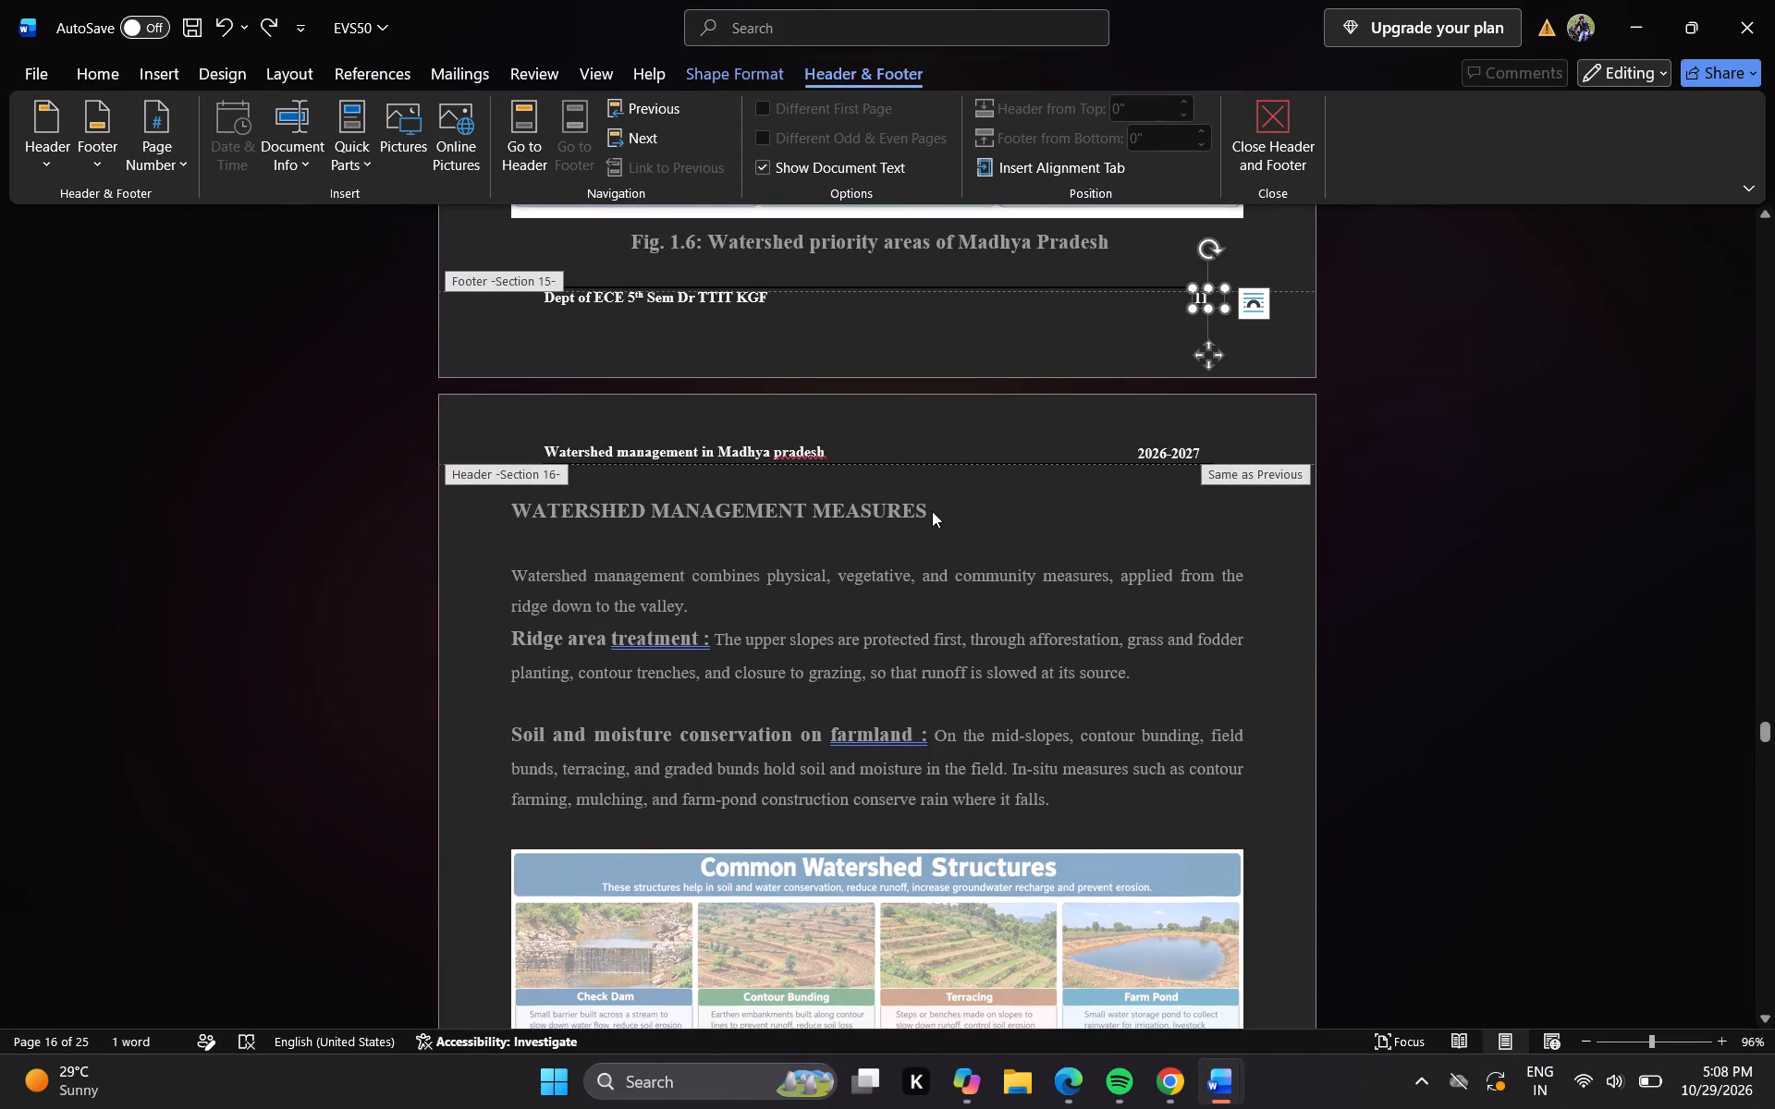
double_click(982, 523)
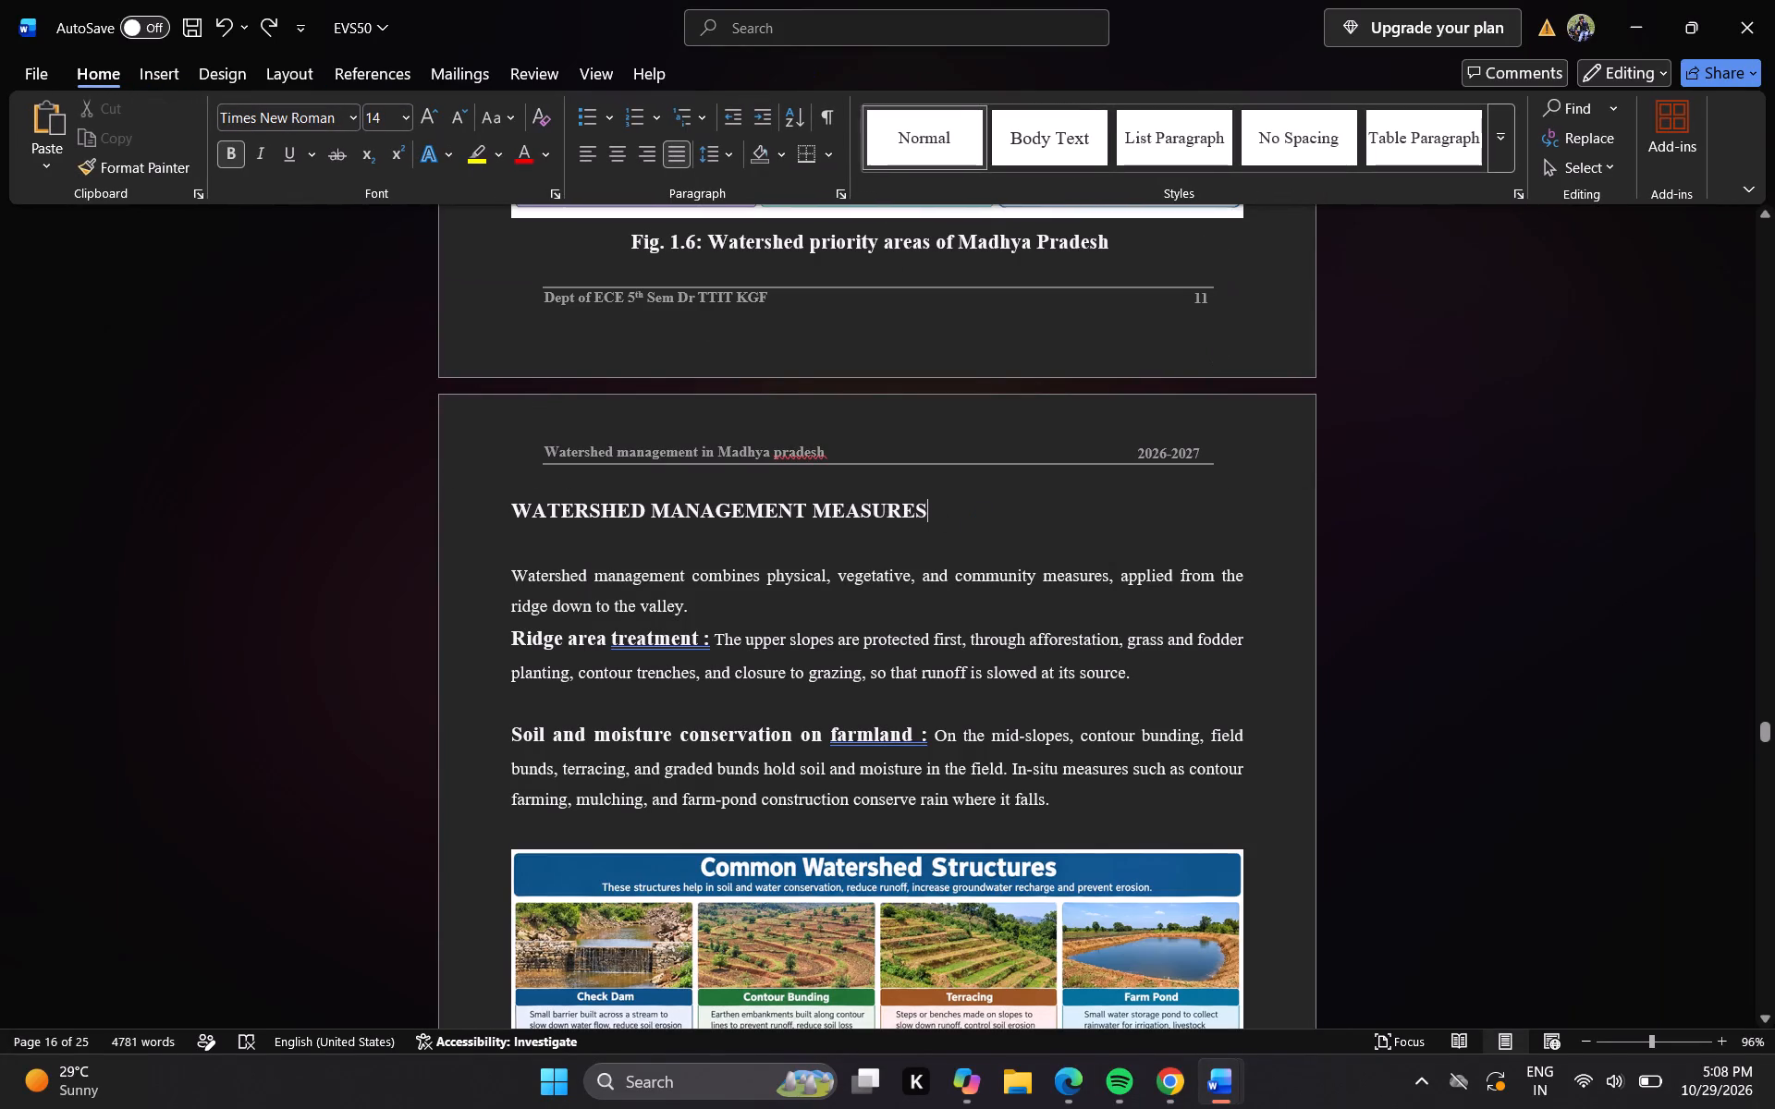
click(826, 116)
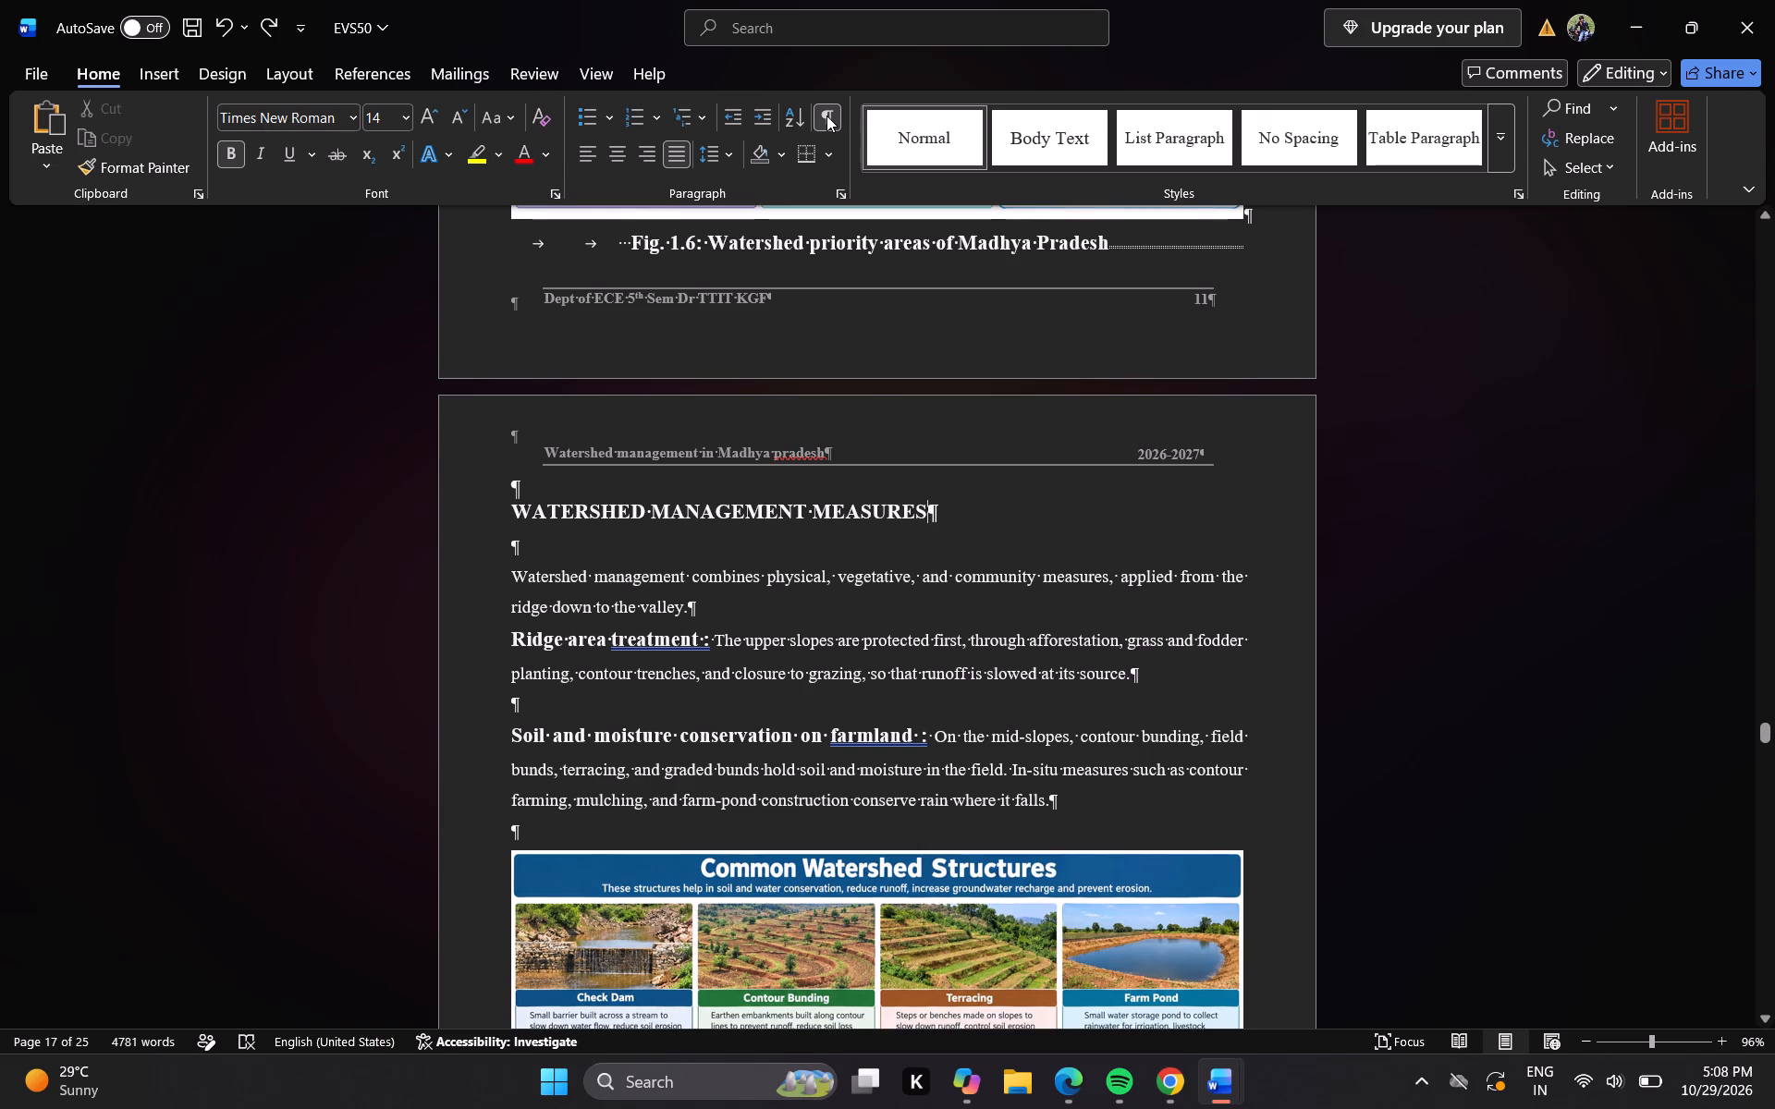
Examine the section break and footer page number below Fig 1.5, Reduction in Drought Effects, and the Watershed Priority Areas page after it.
click(1764, 250)
click(1764, 250)
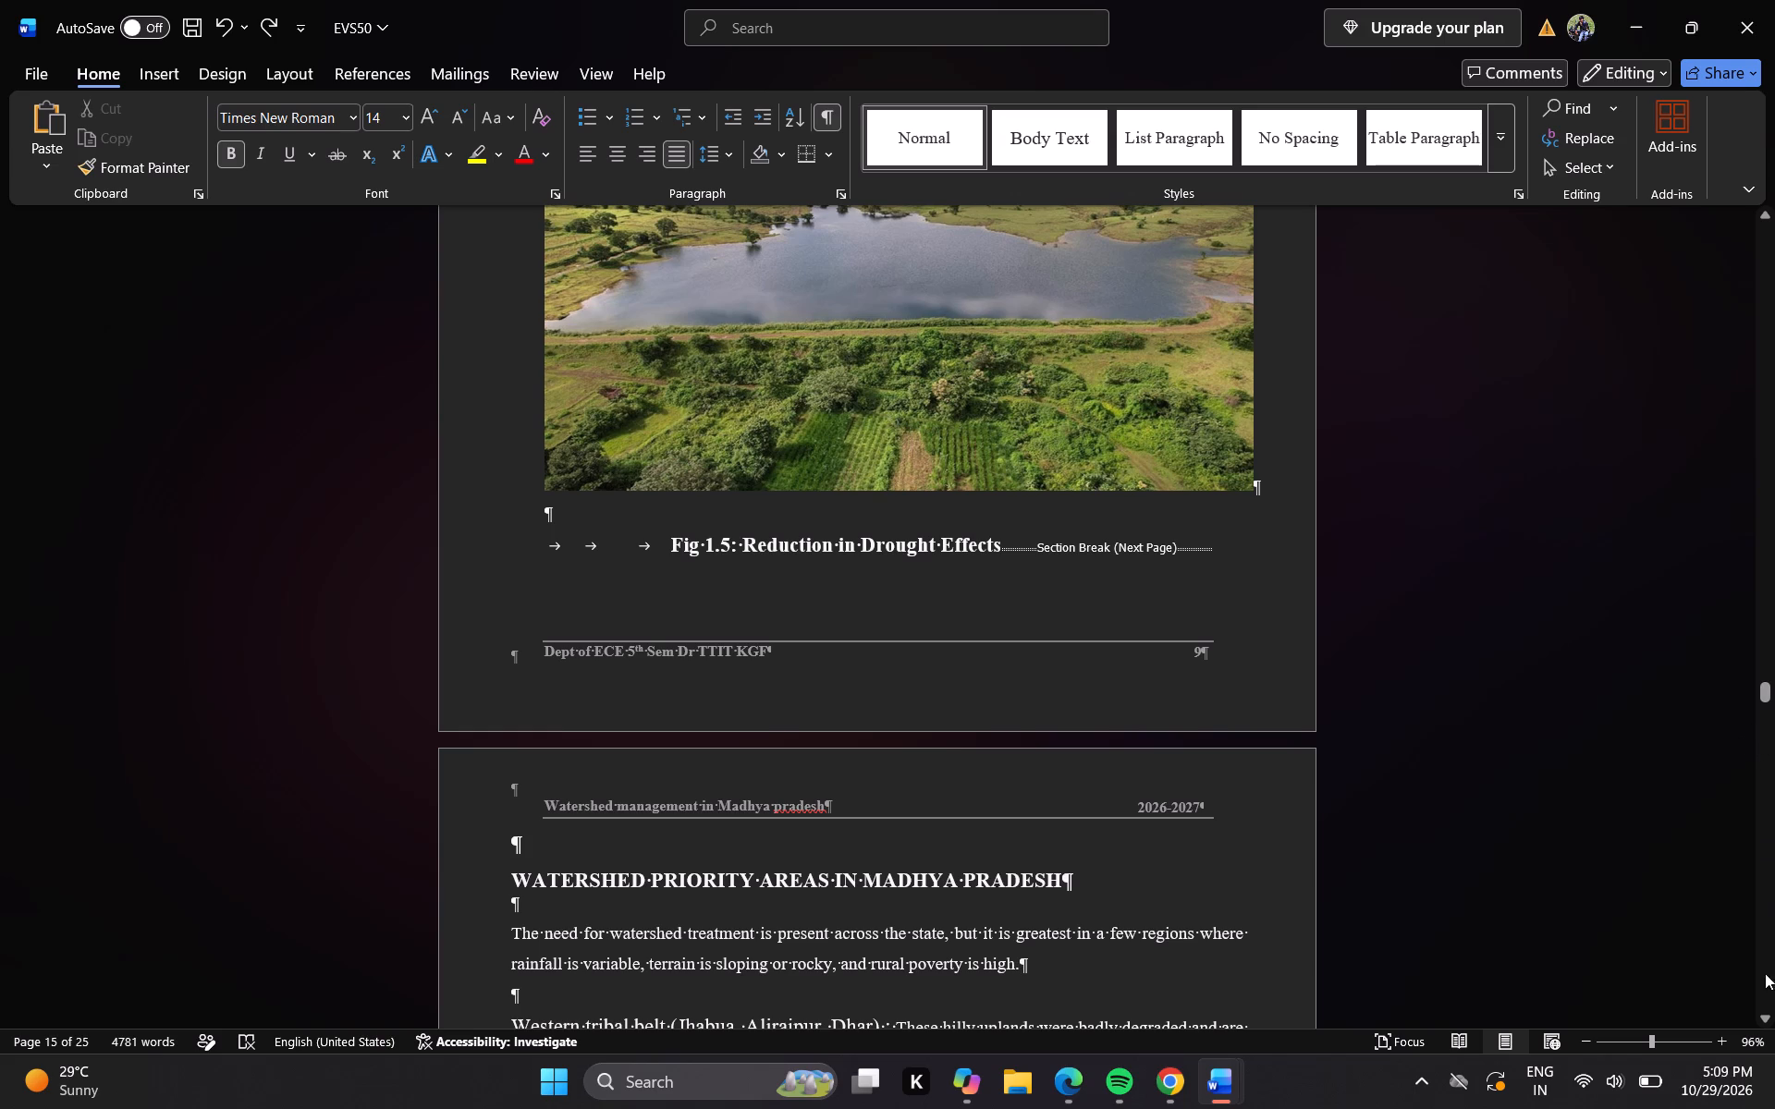
click(1765, 1007)
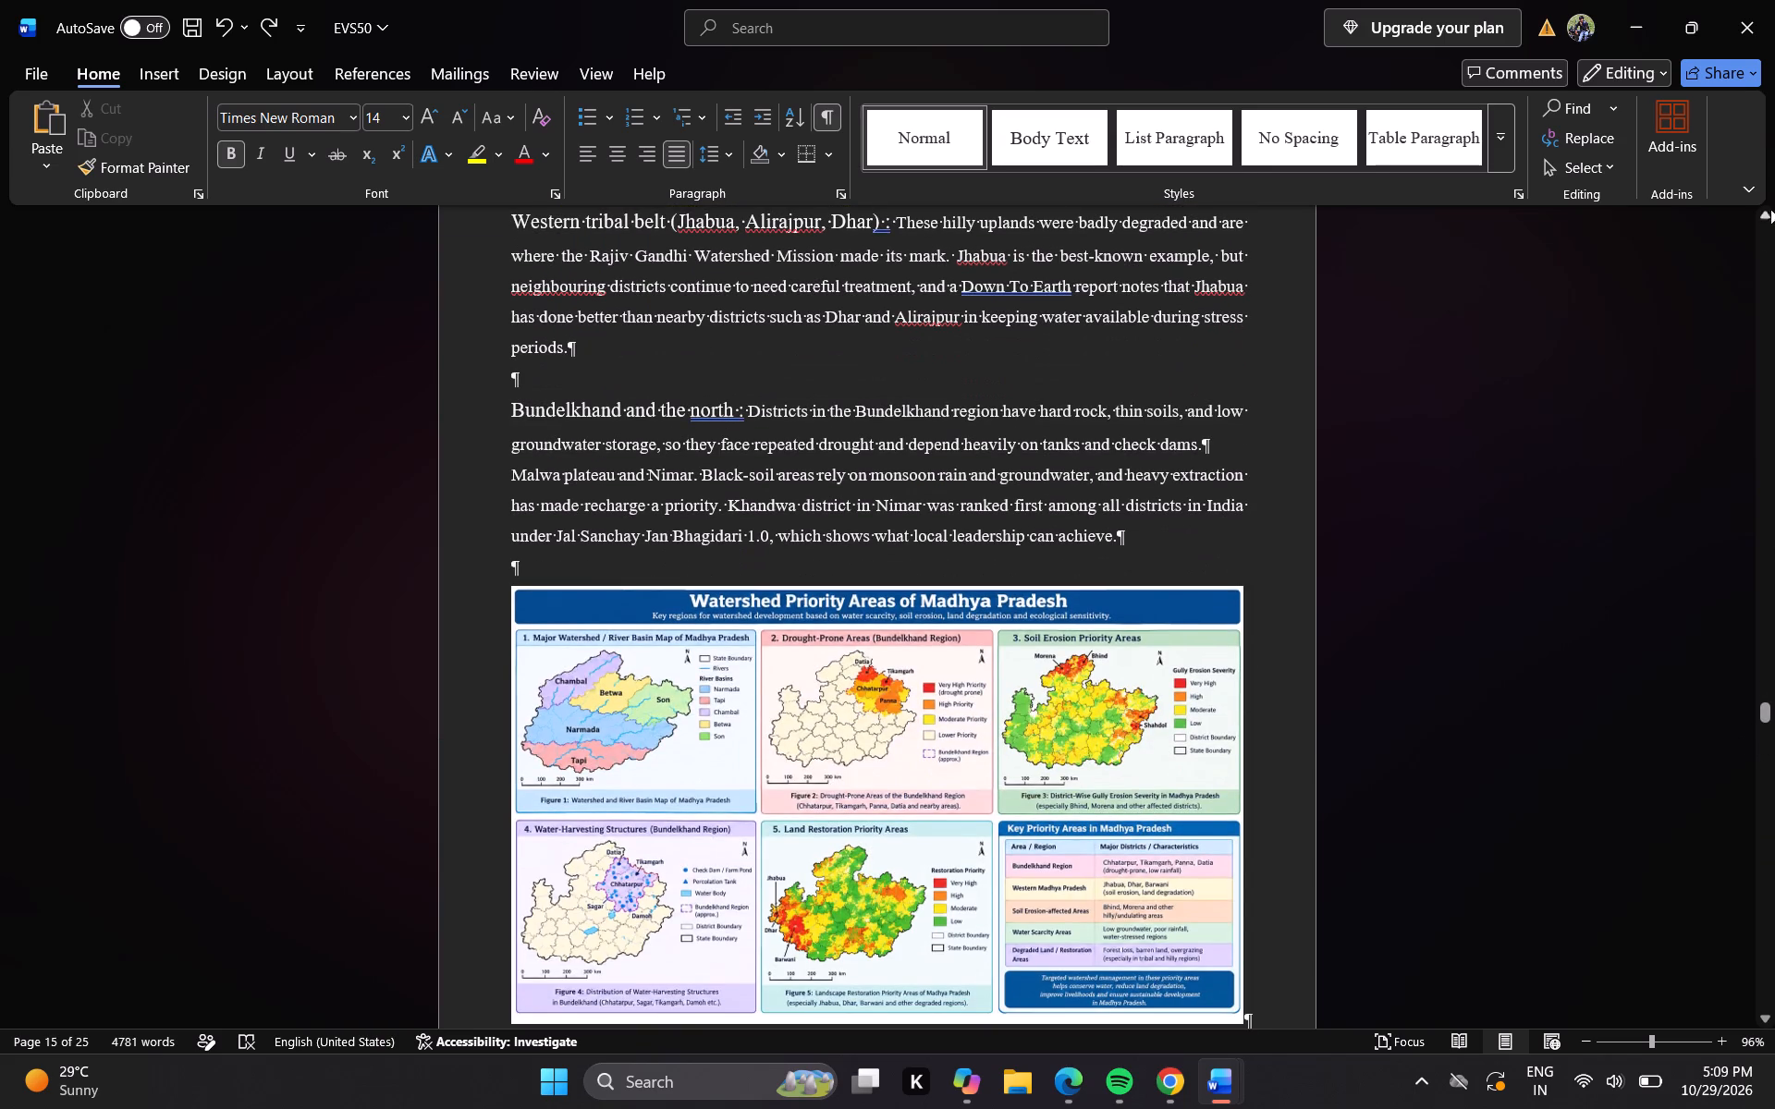
triple_click(1763, 213)
triple_click(1763, 213)
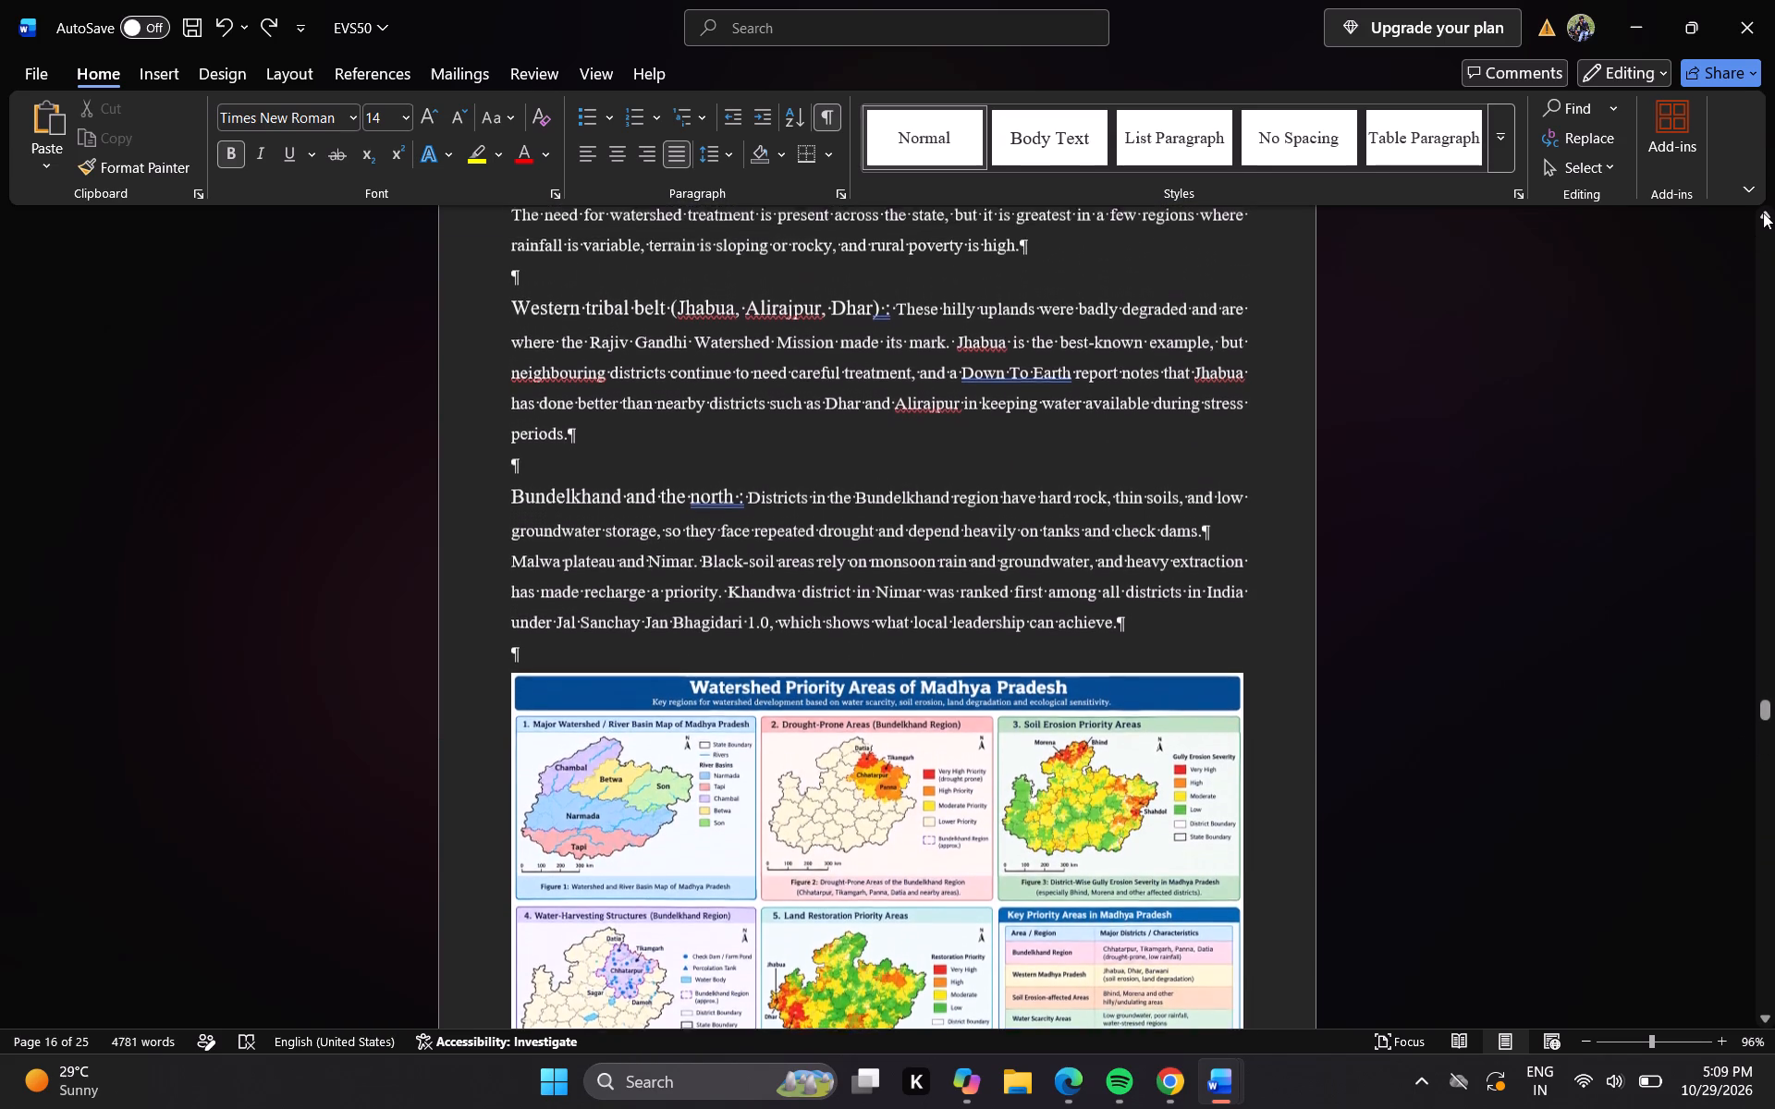
triple_click(1763, 213)
triple_click(1763, 213)
triple_click(1763, 213)
triple_click(1763, 213)
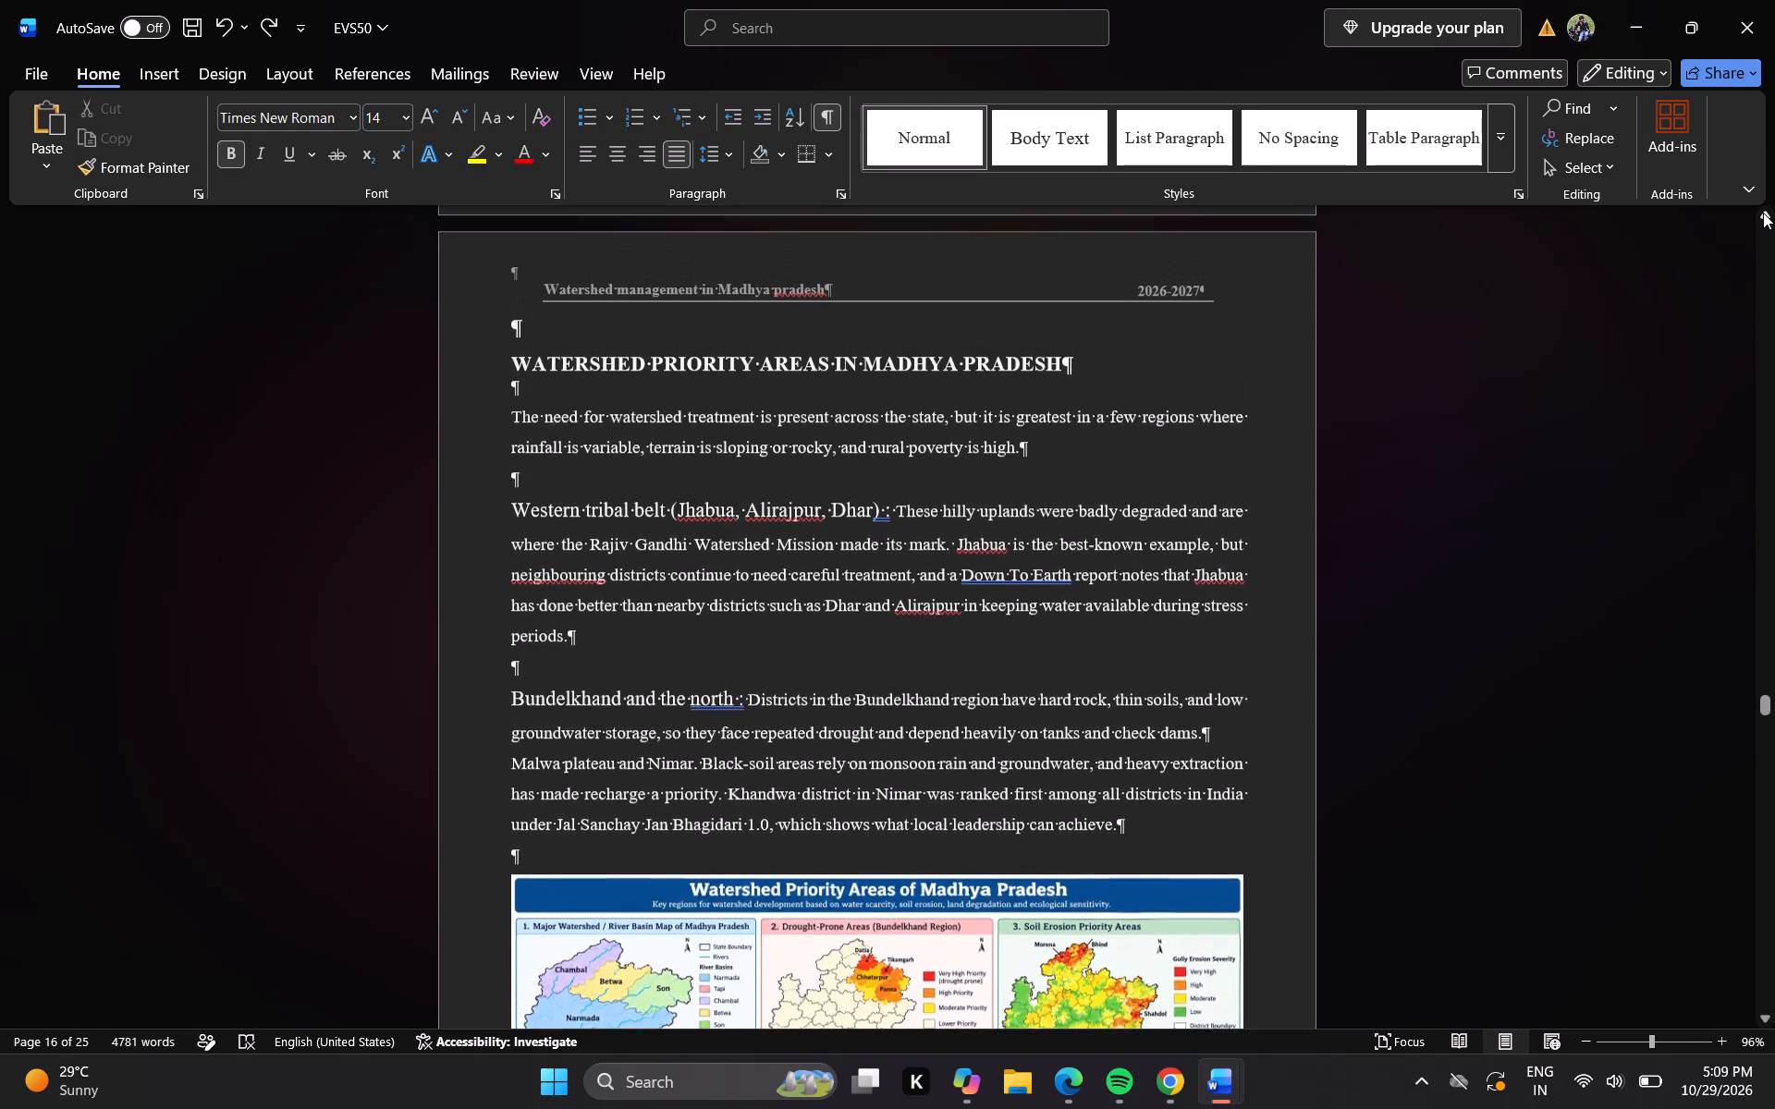
triple_click(1763, 213)
triple_click(1763, 213)
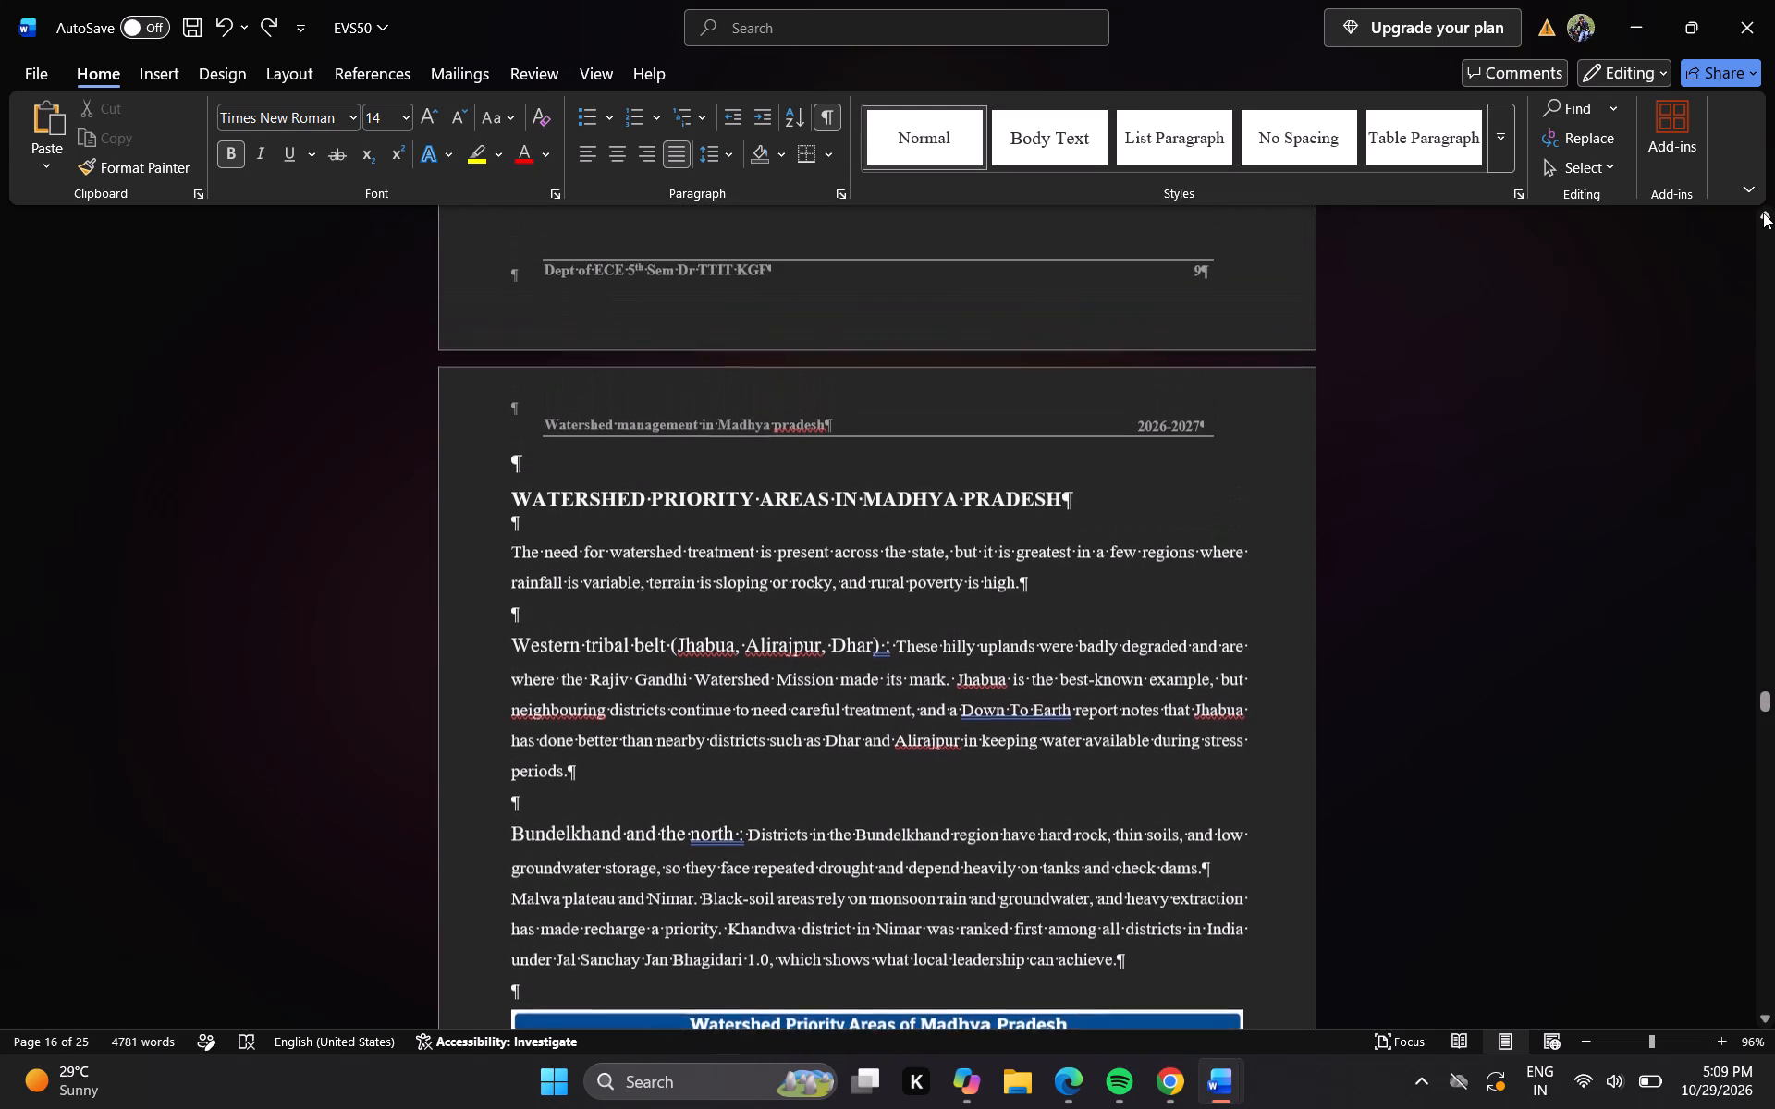
click(1763, 213)
click(1763, 213)
double_click(1763, 213)
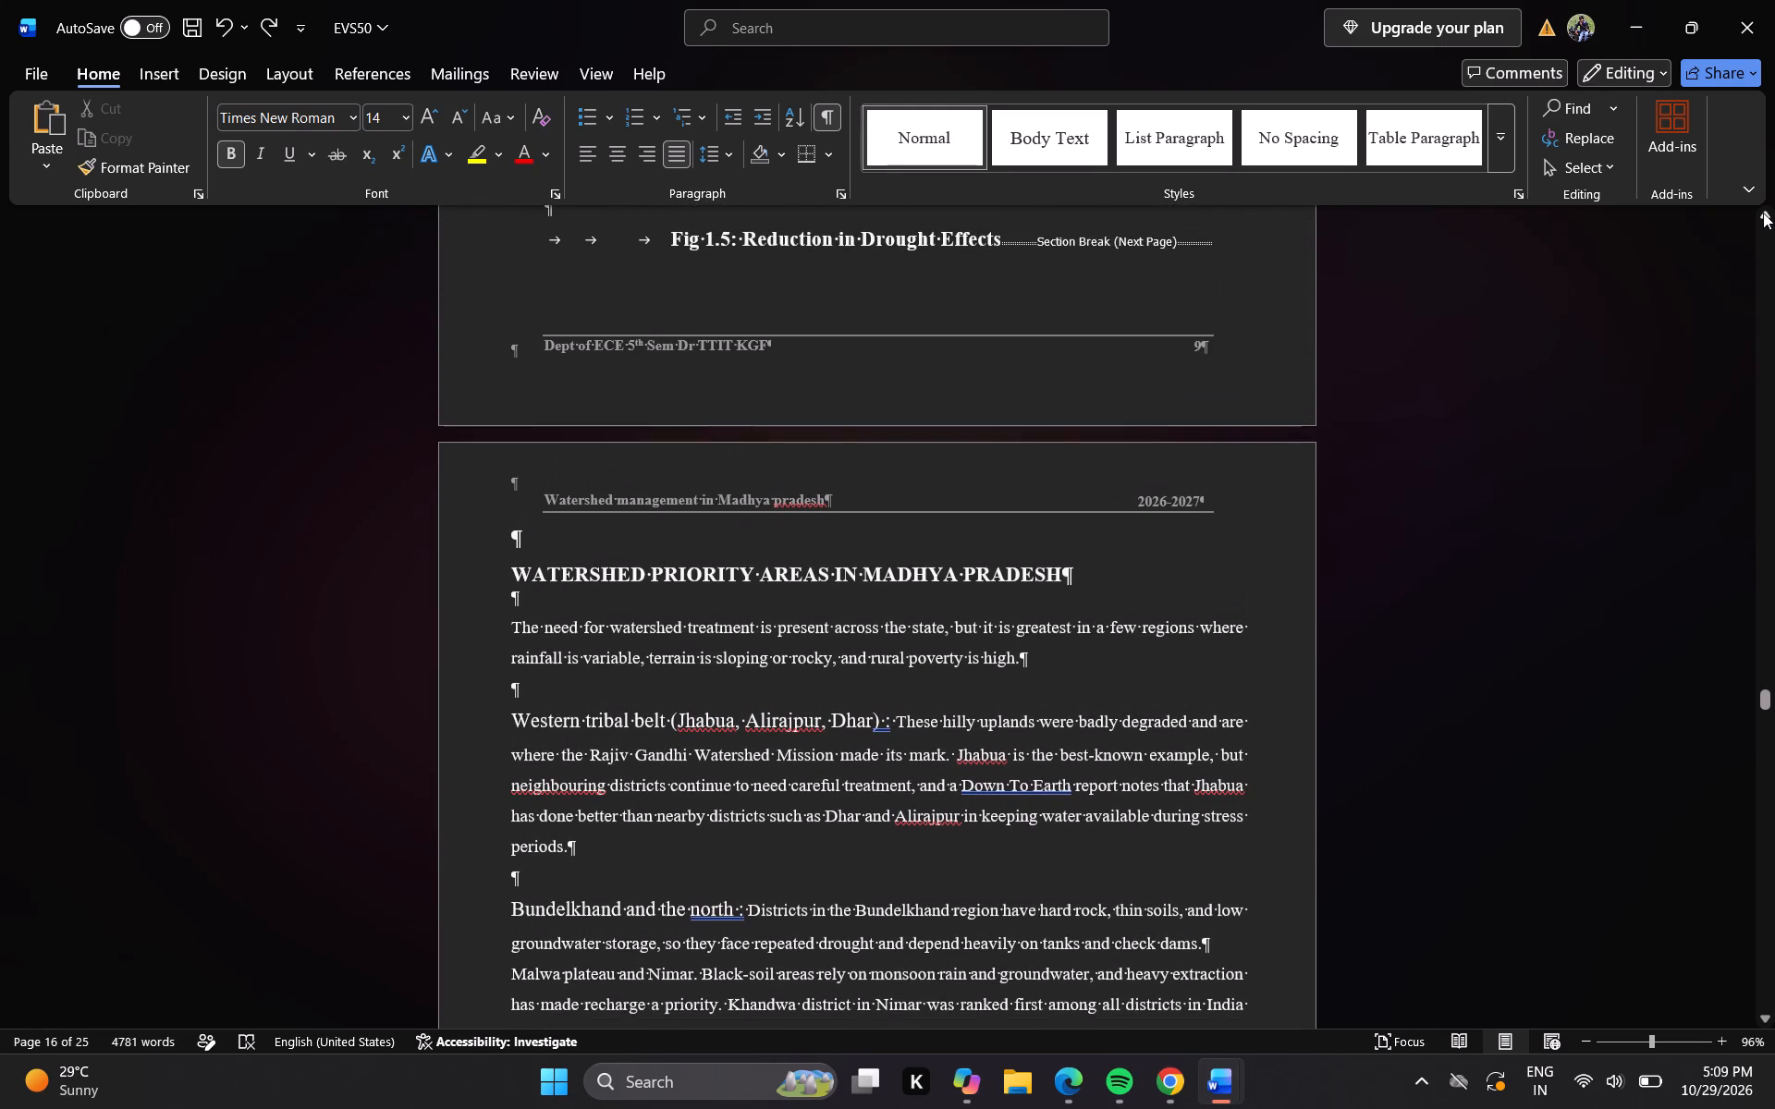
click(1763, 213)
double_click(1763, 213)
triple_click(1763, 213)
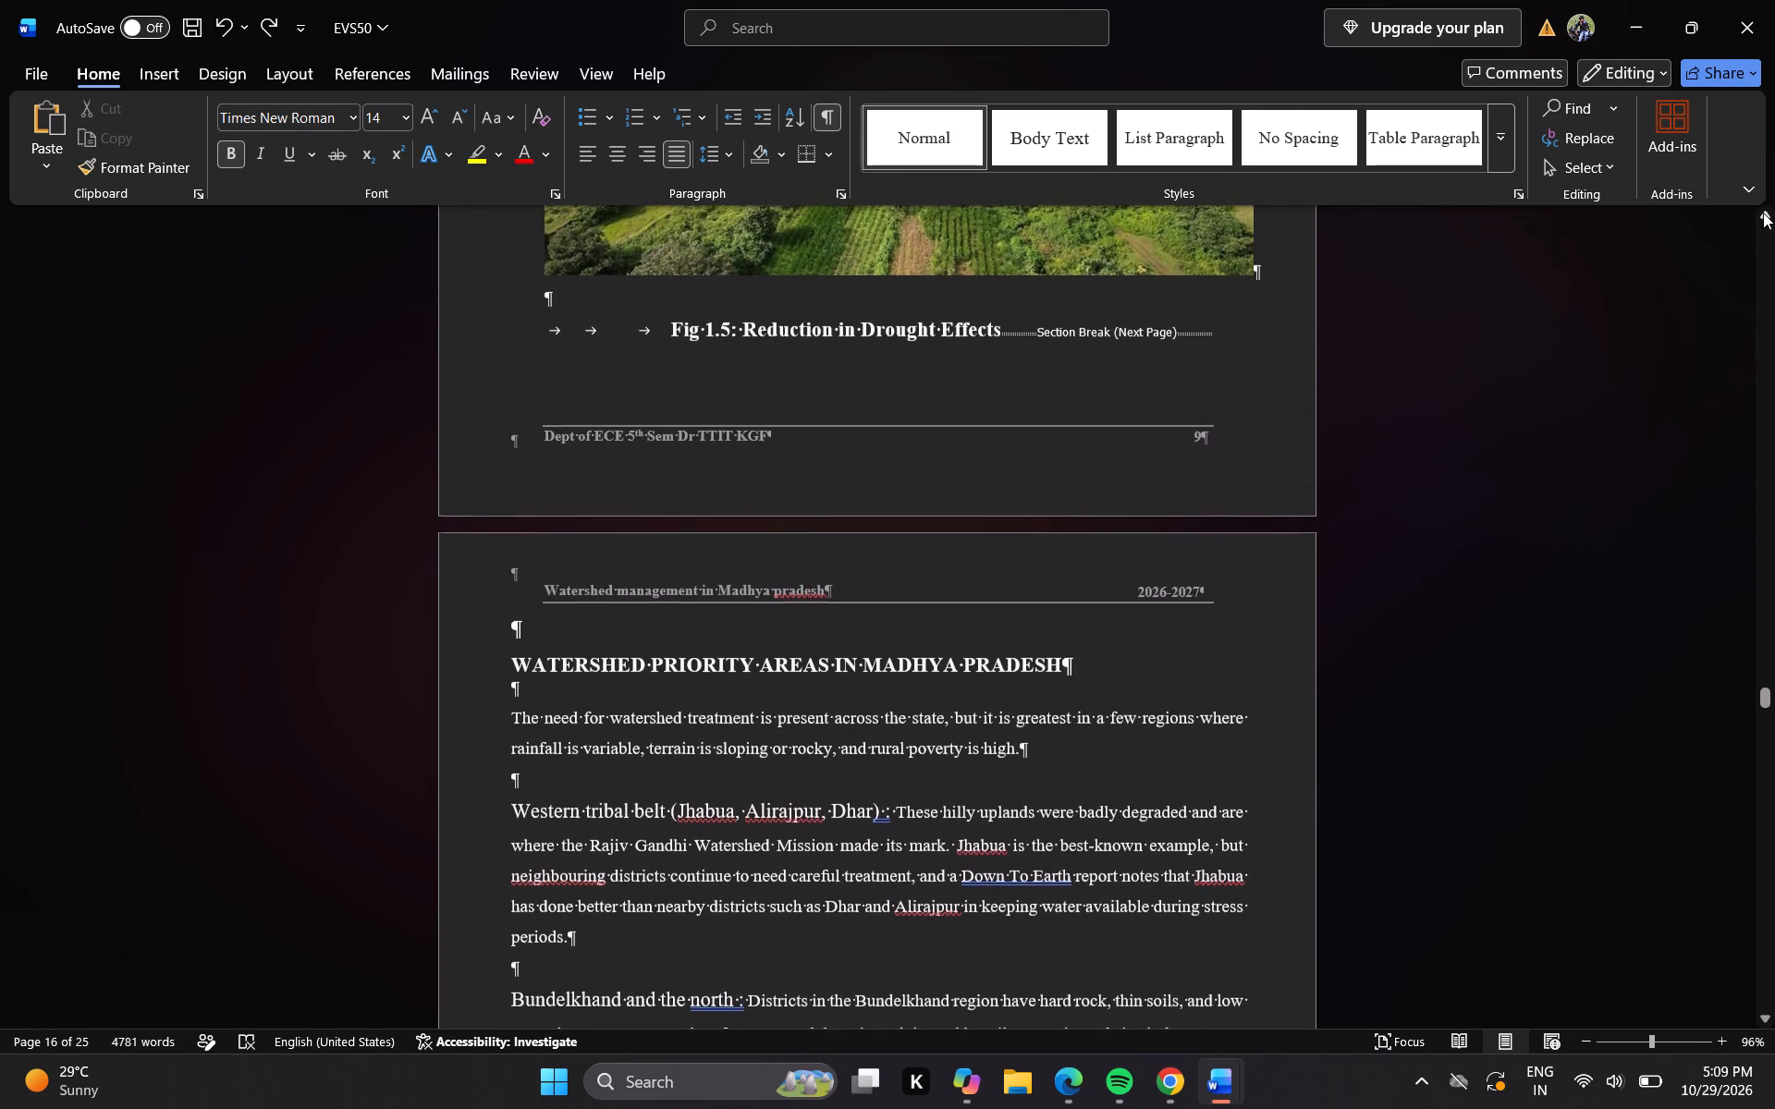
double_click(1763, 213)
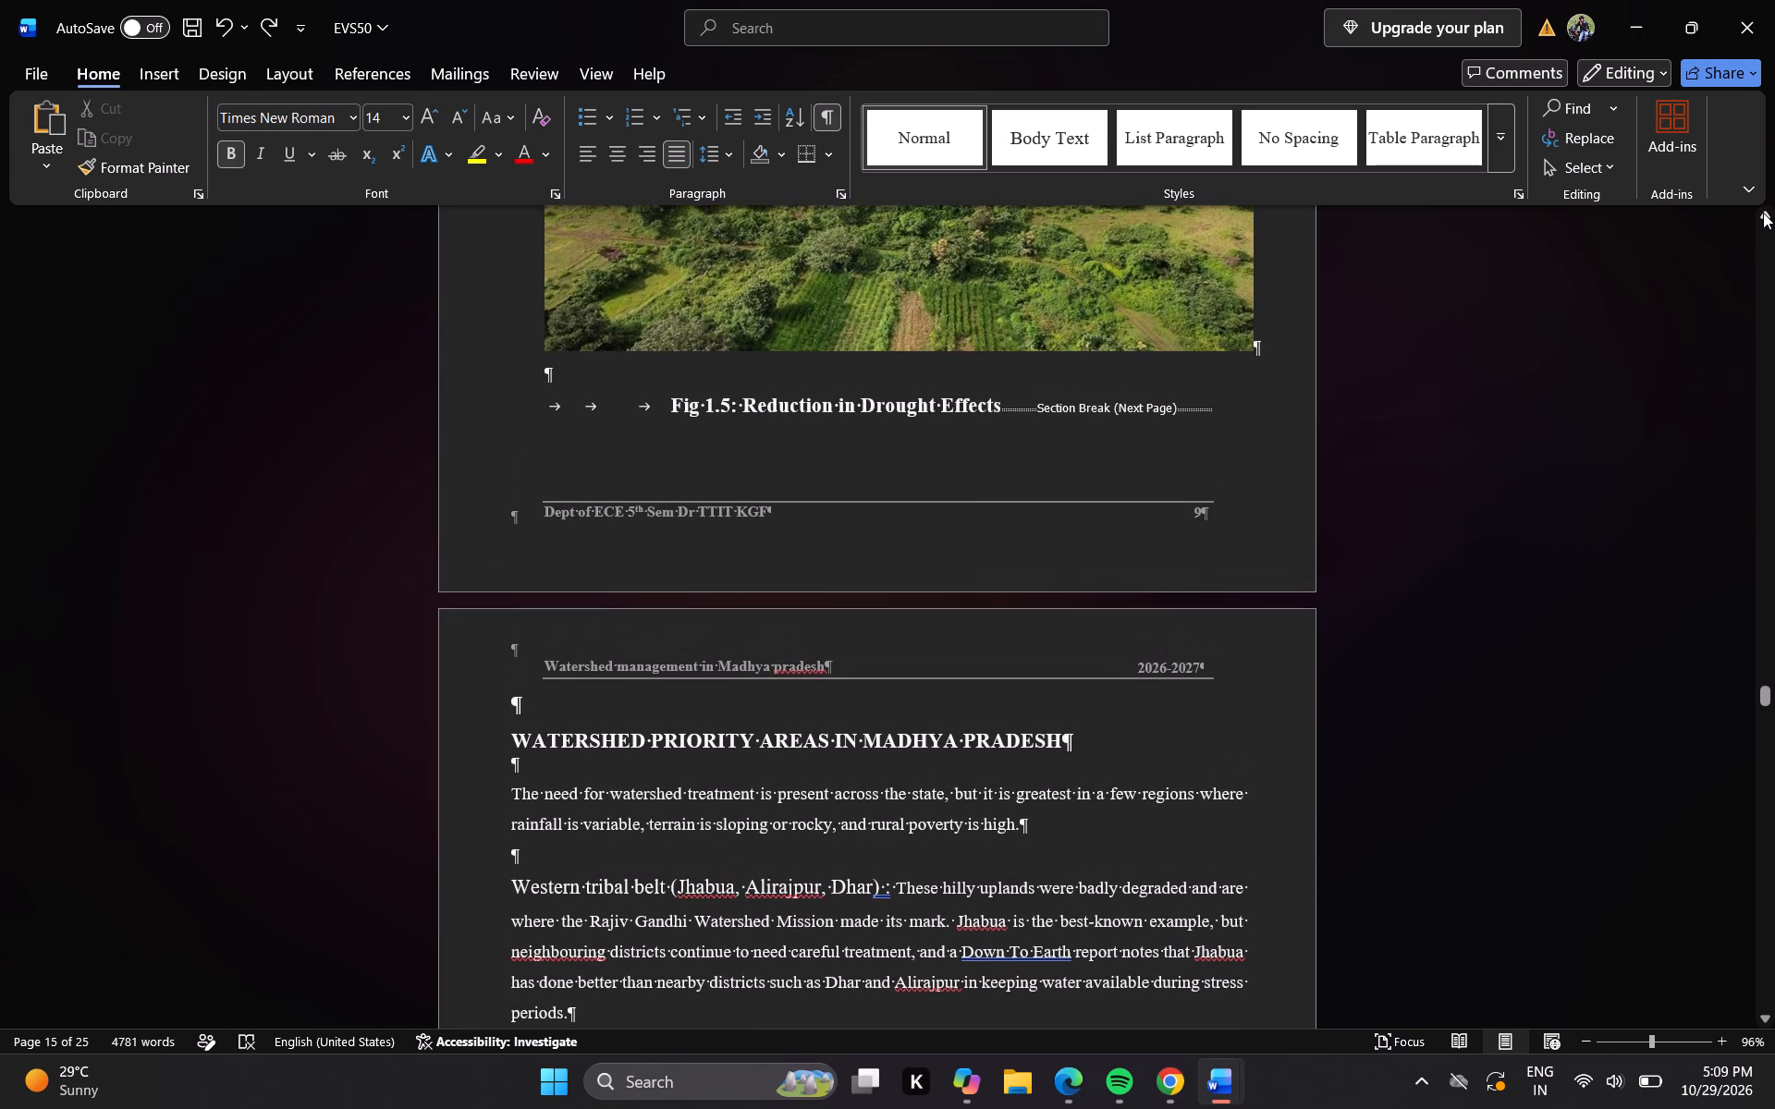
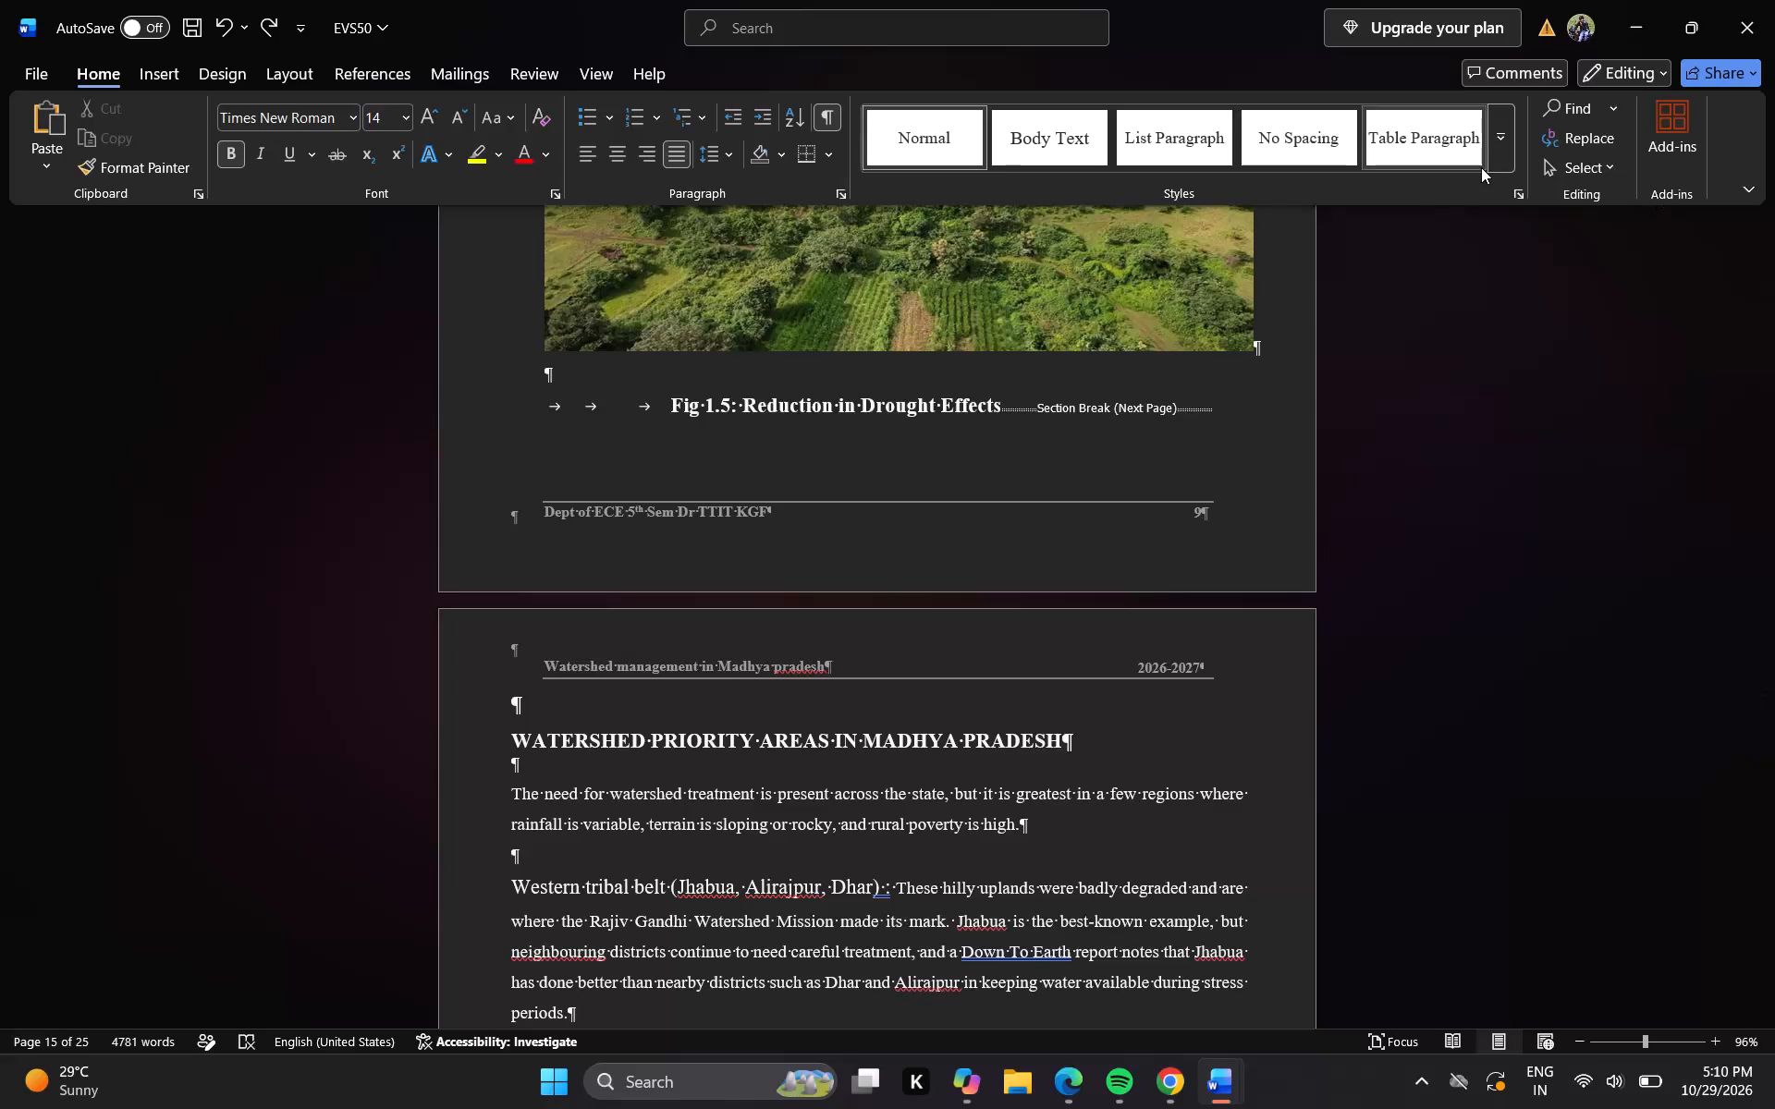
Start a new right-aligned line in the blank space below the Fig 1.5 caption and hide the formatting marks.
double_click(1260, 463)
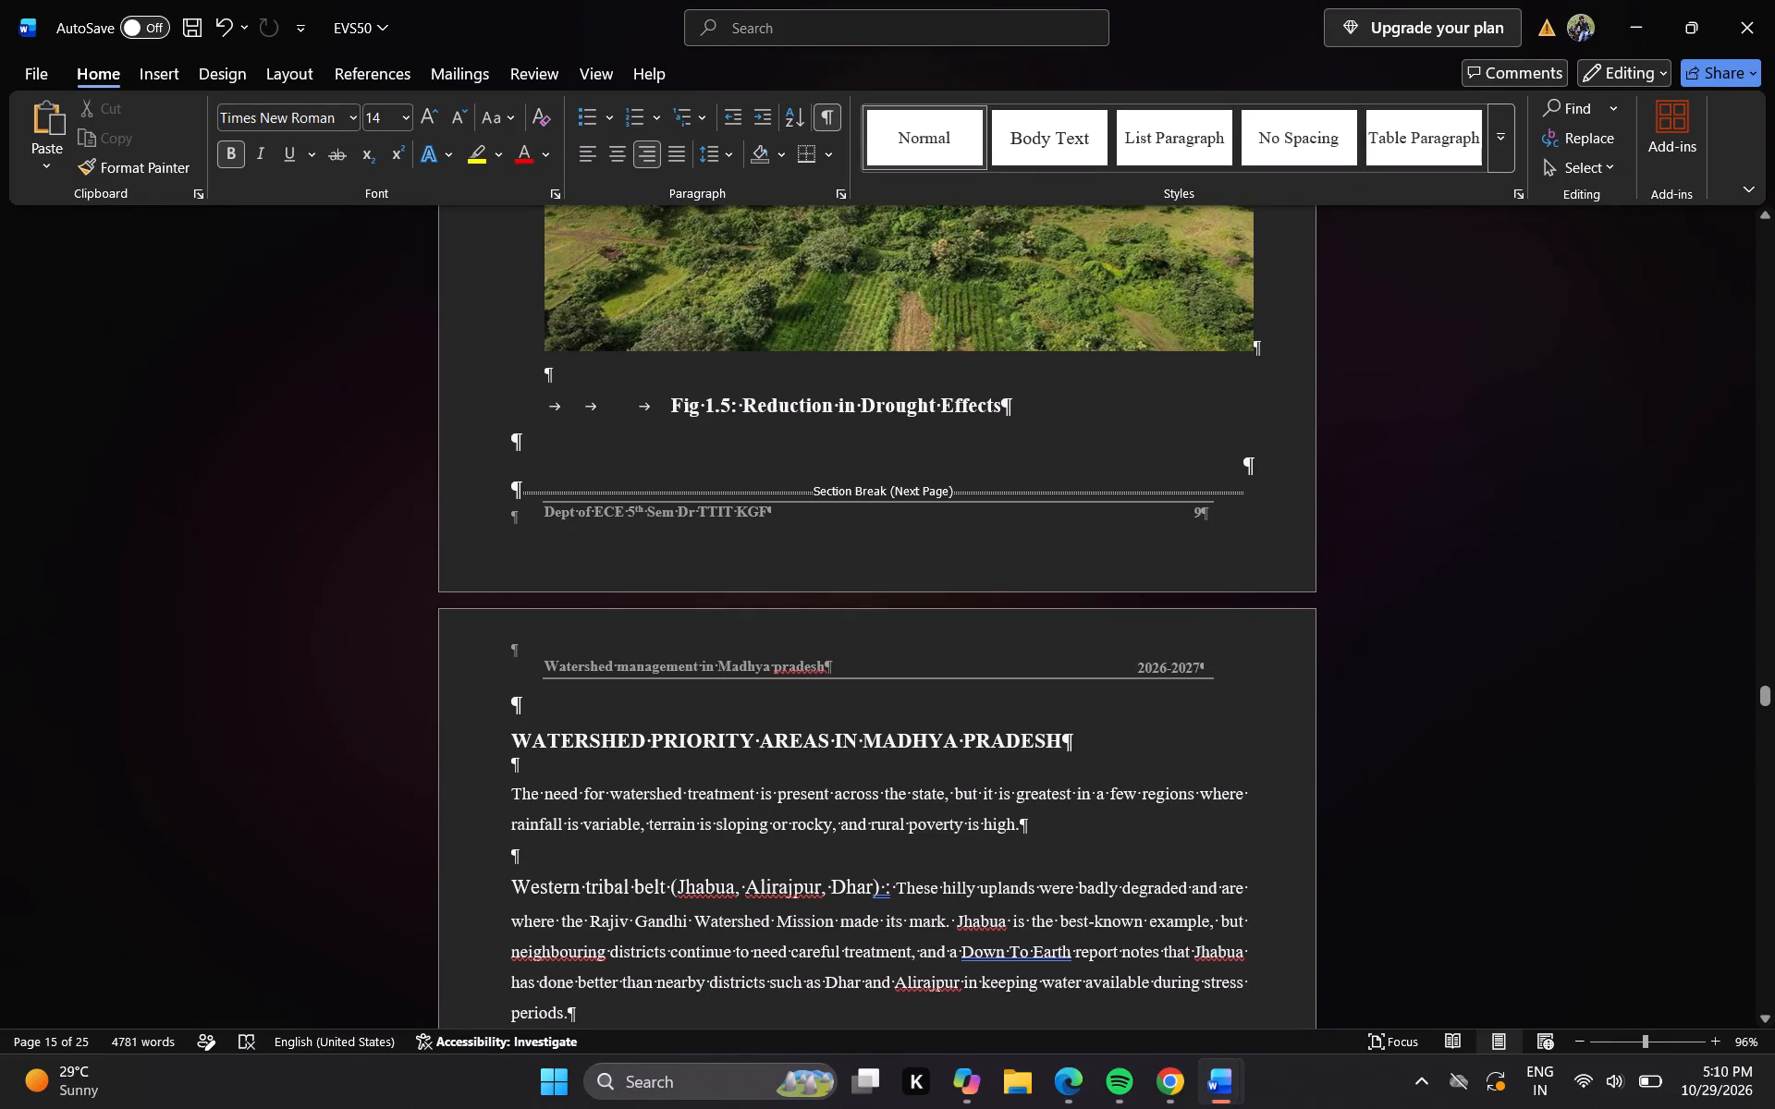
click(824, 115)
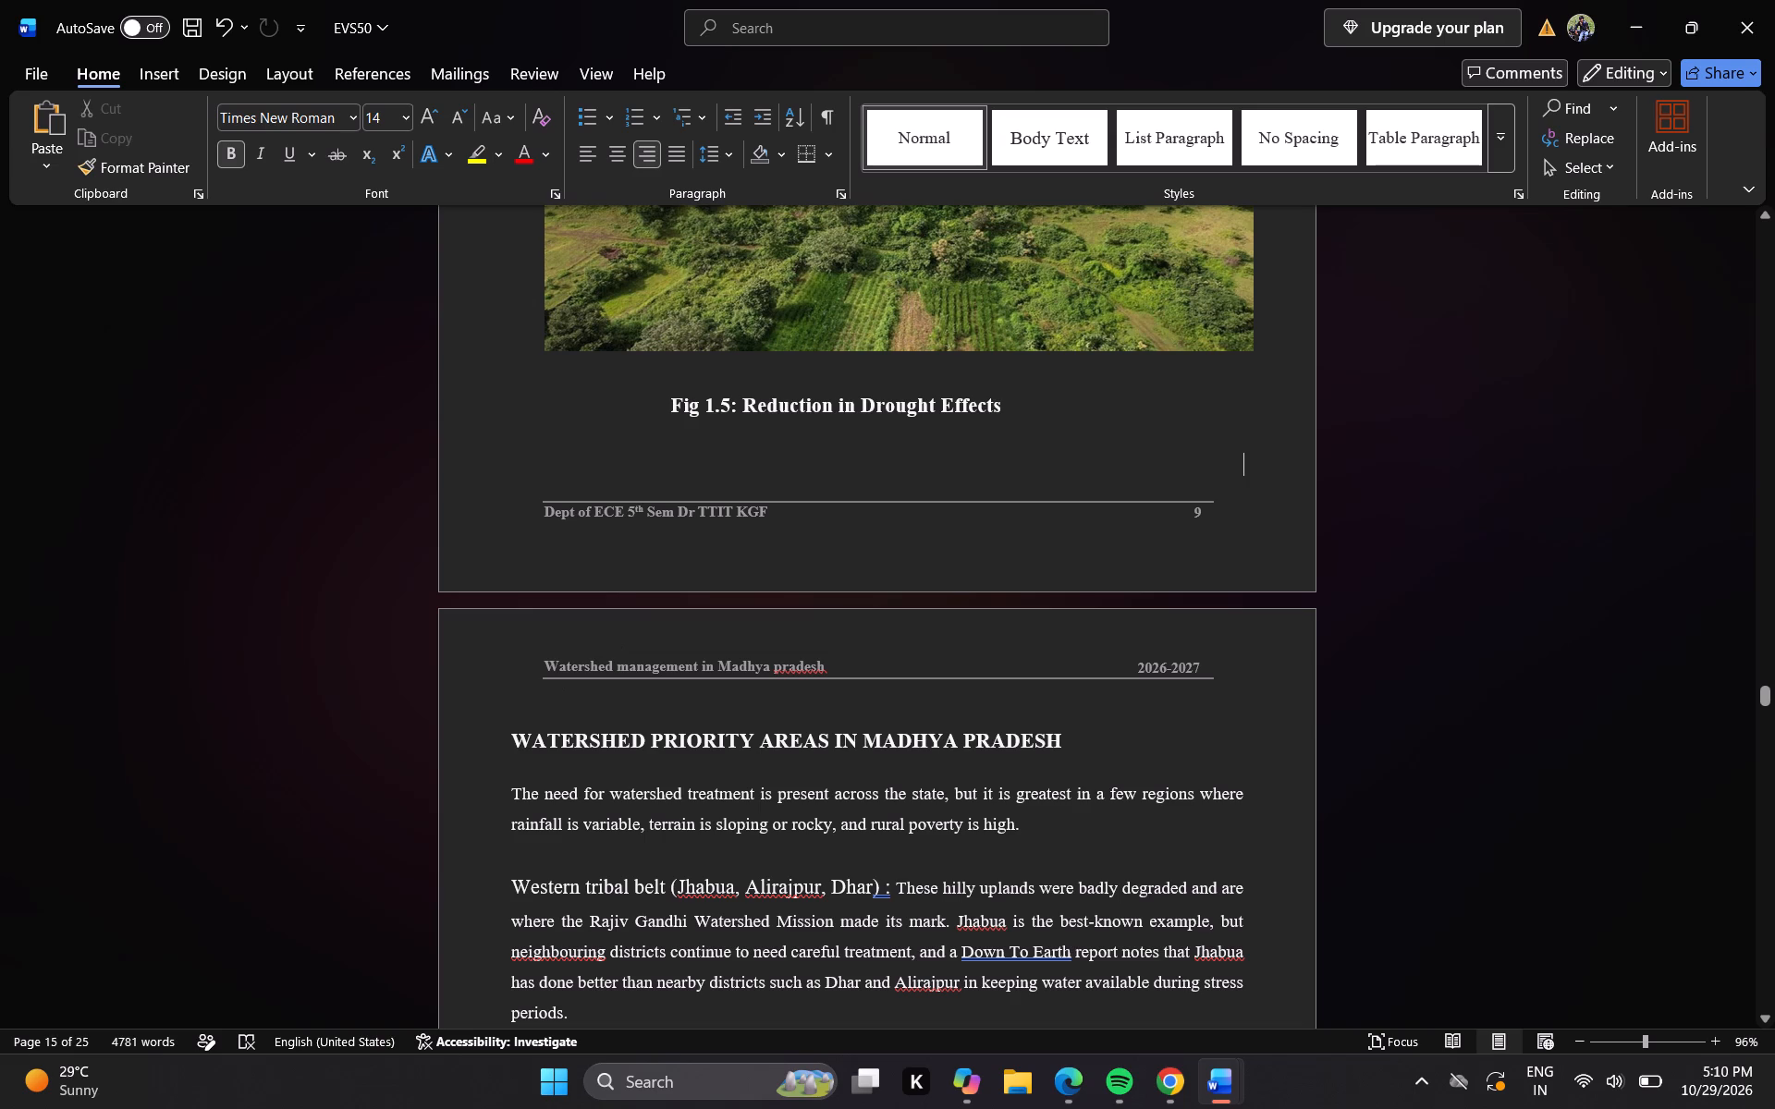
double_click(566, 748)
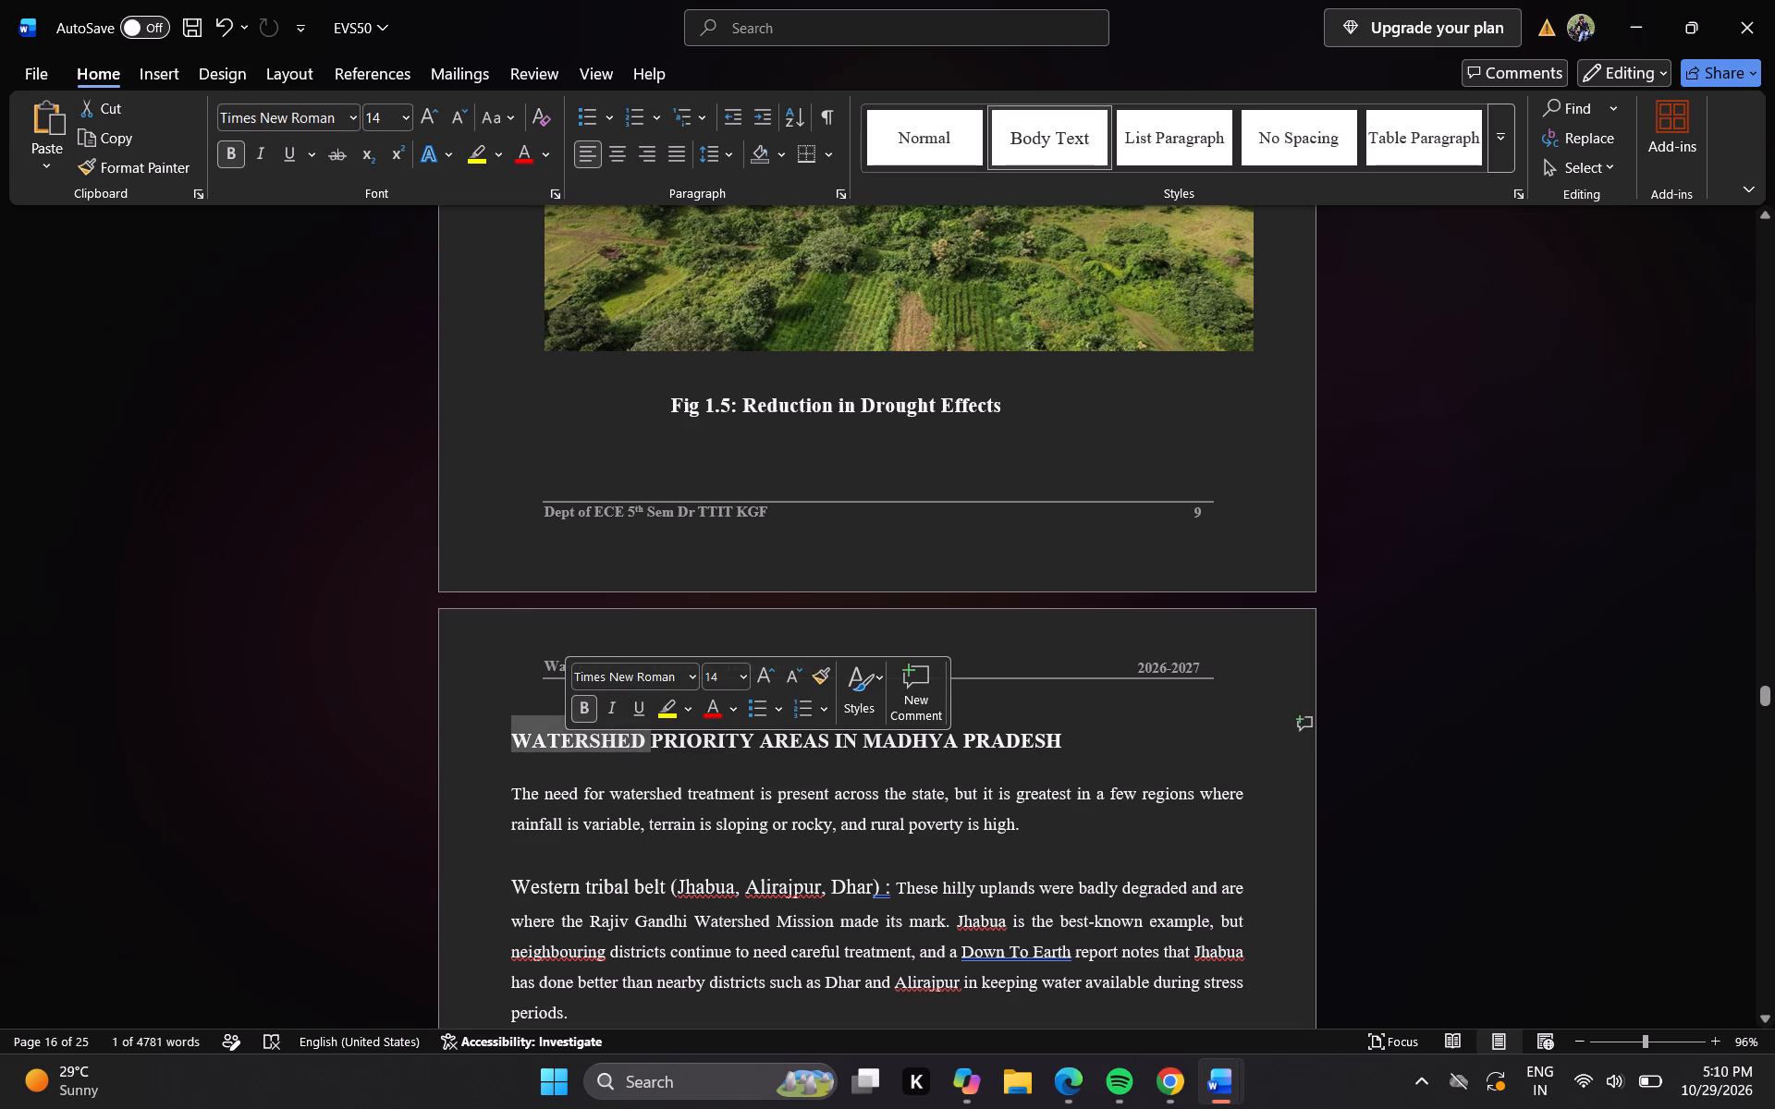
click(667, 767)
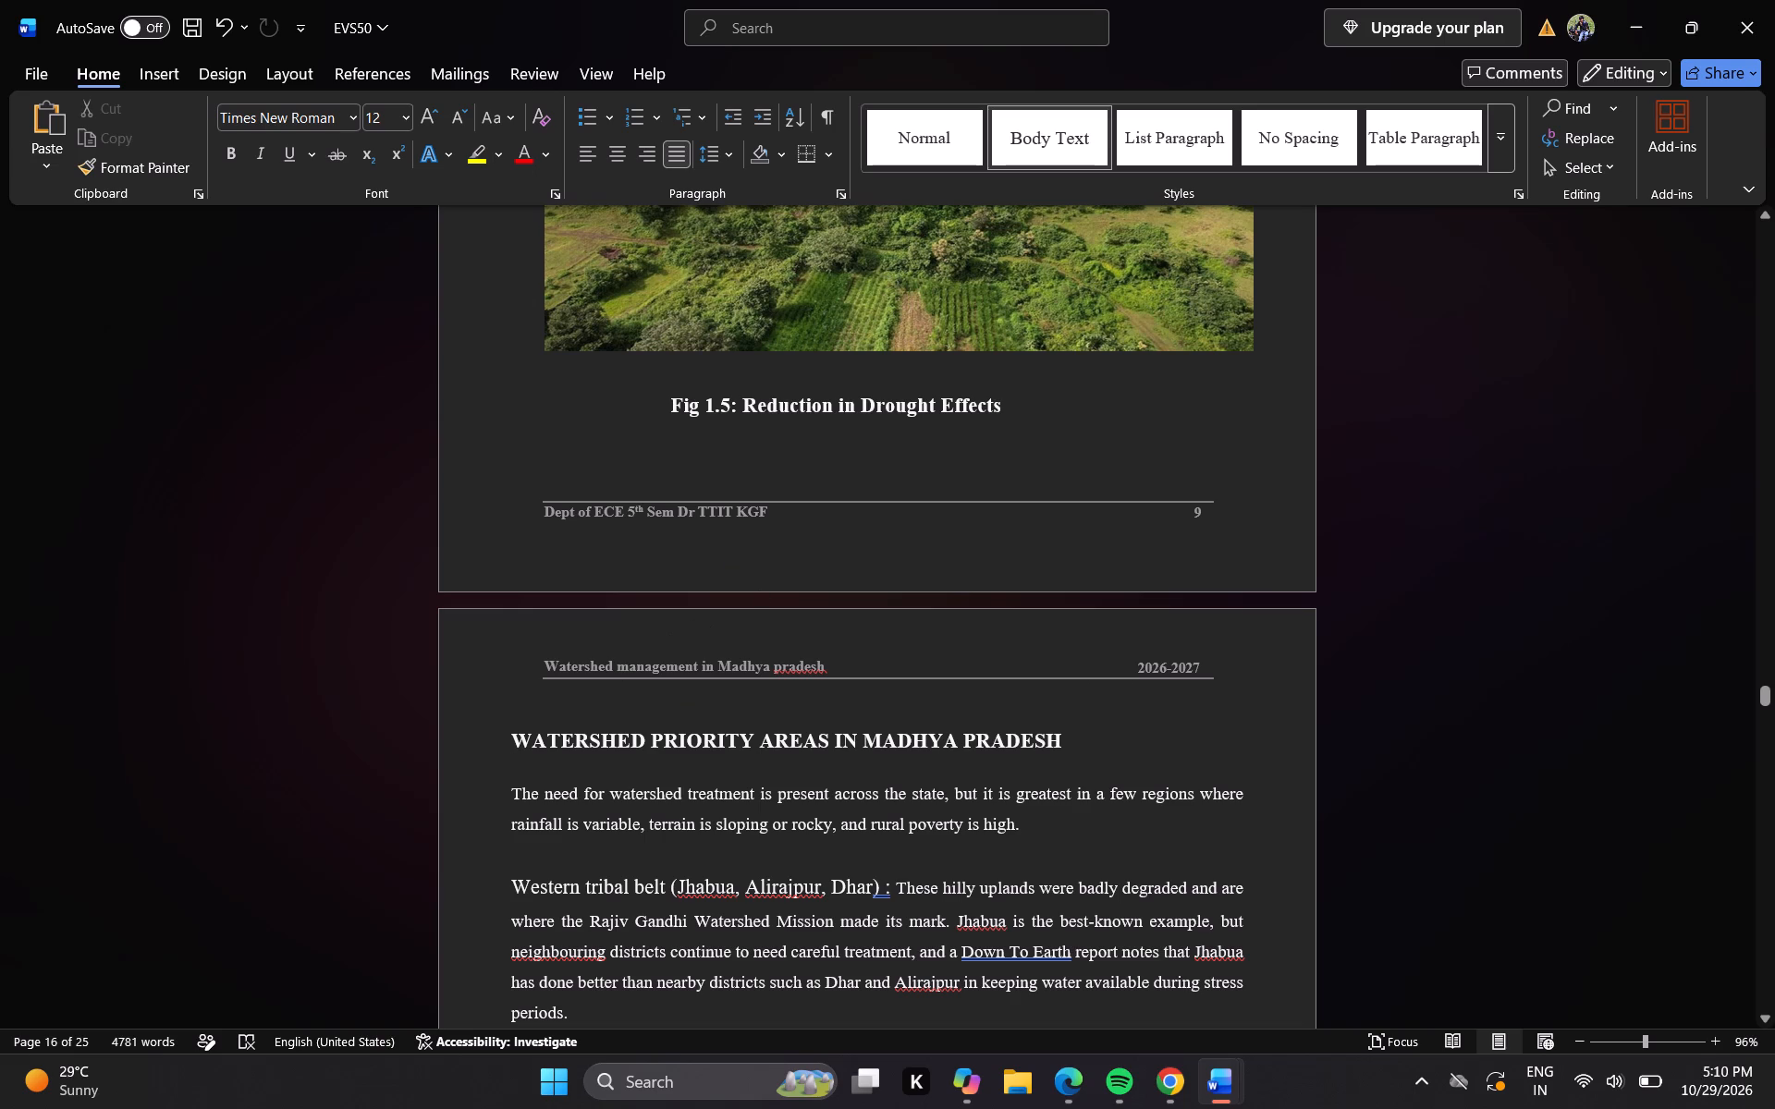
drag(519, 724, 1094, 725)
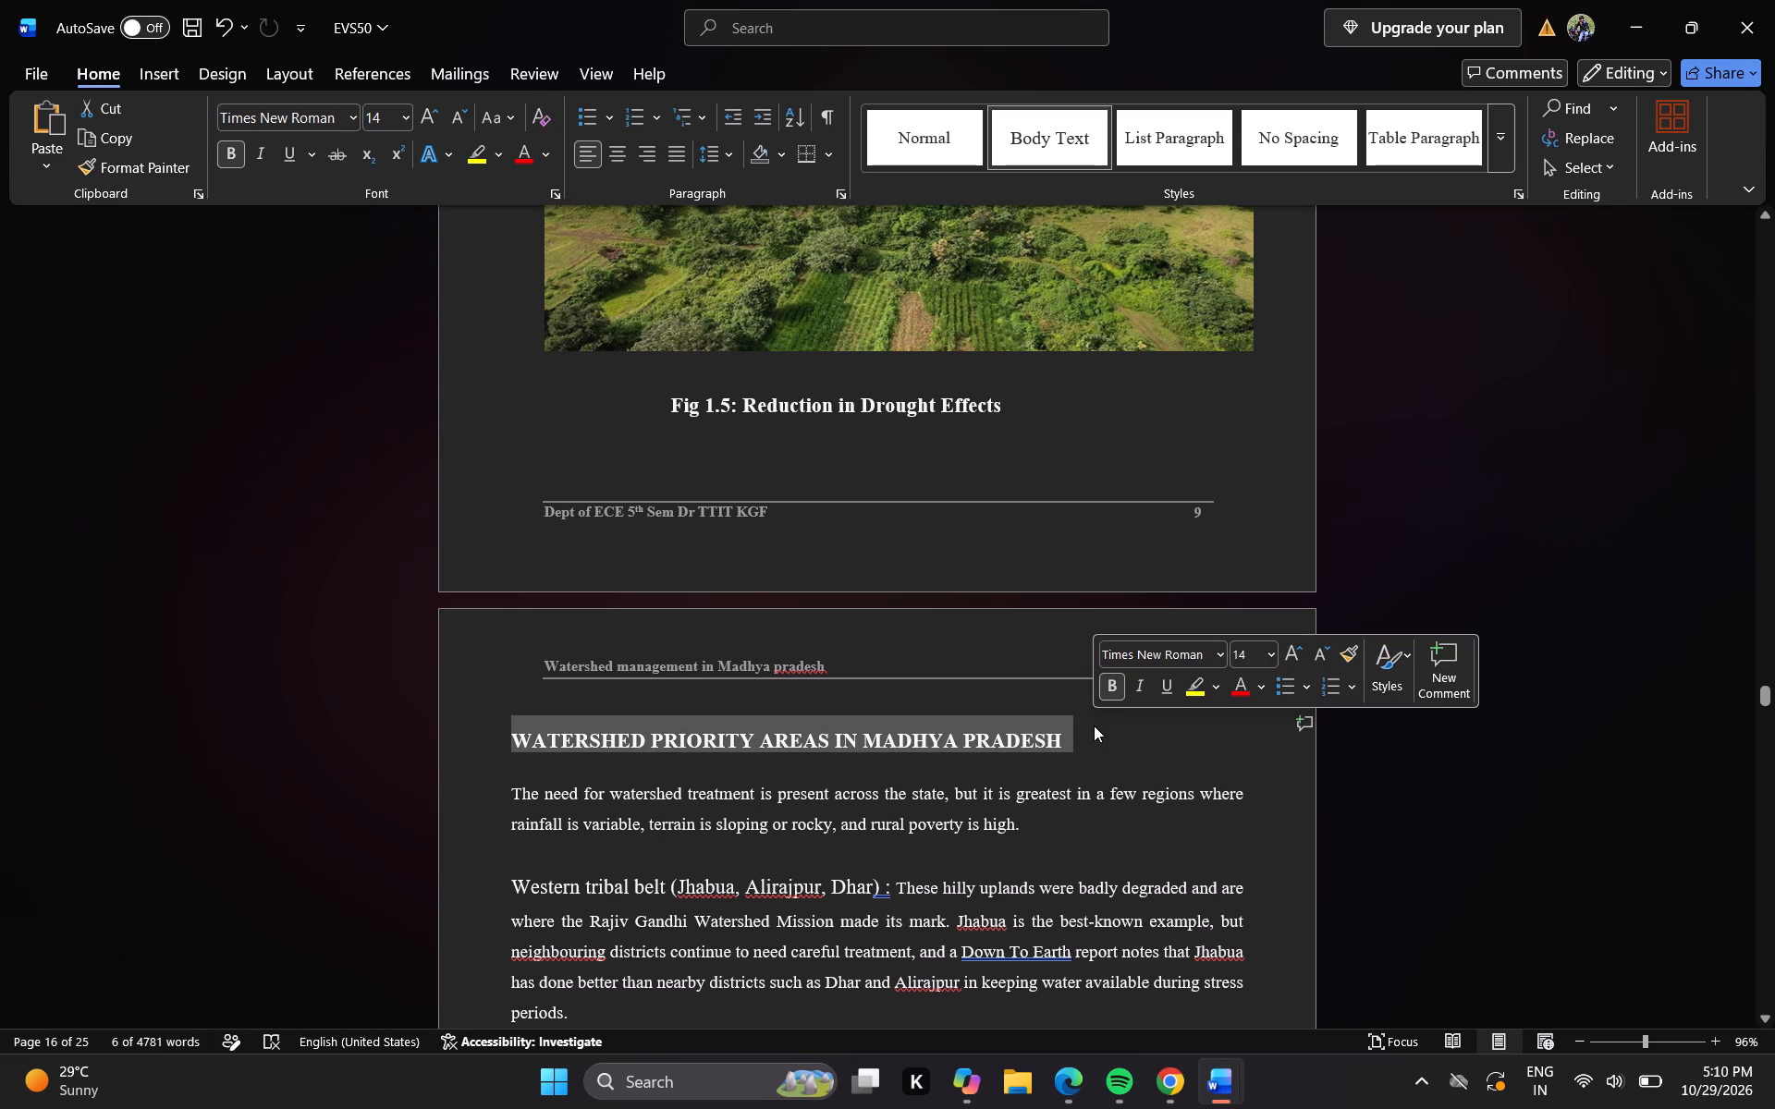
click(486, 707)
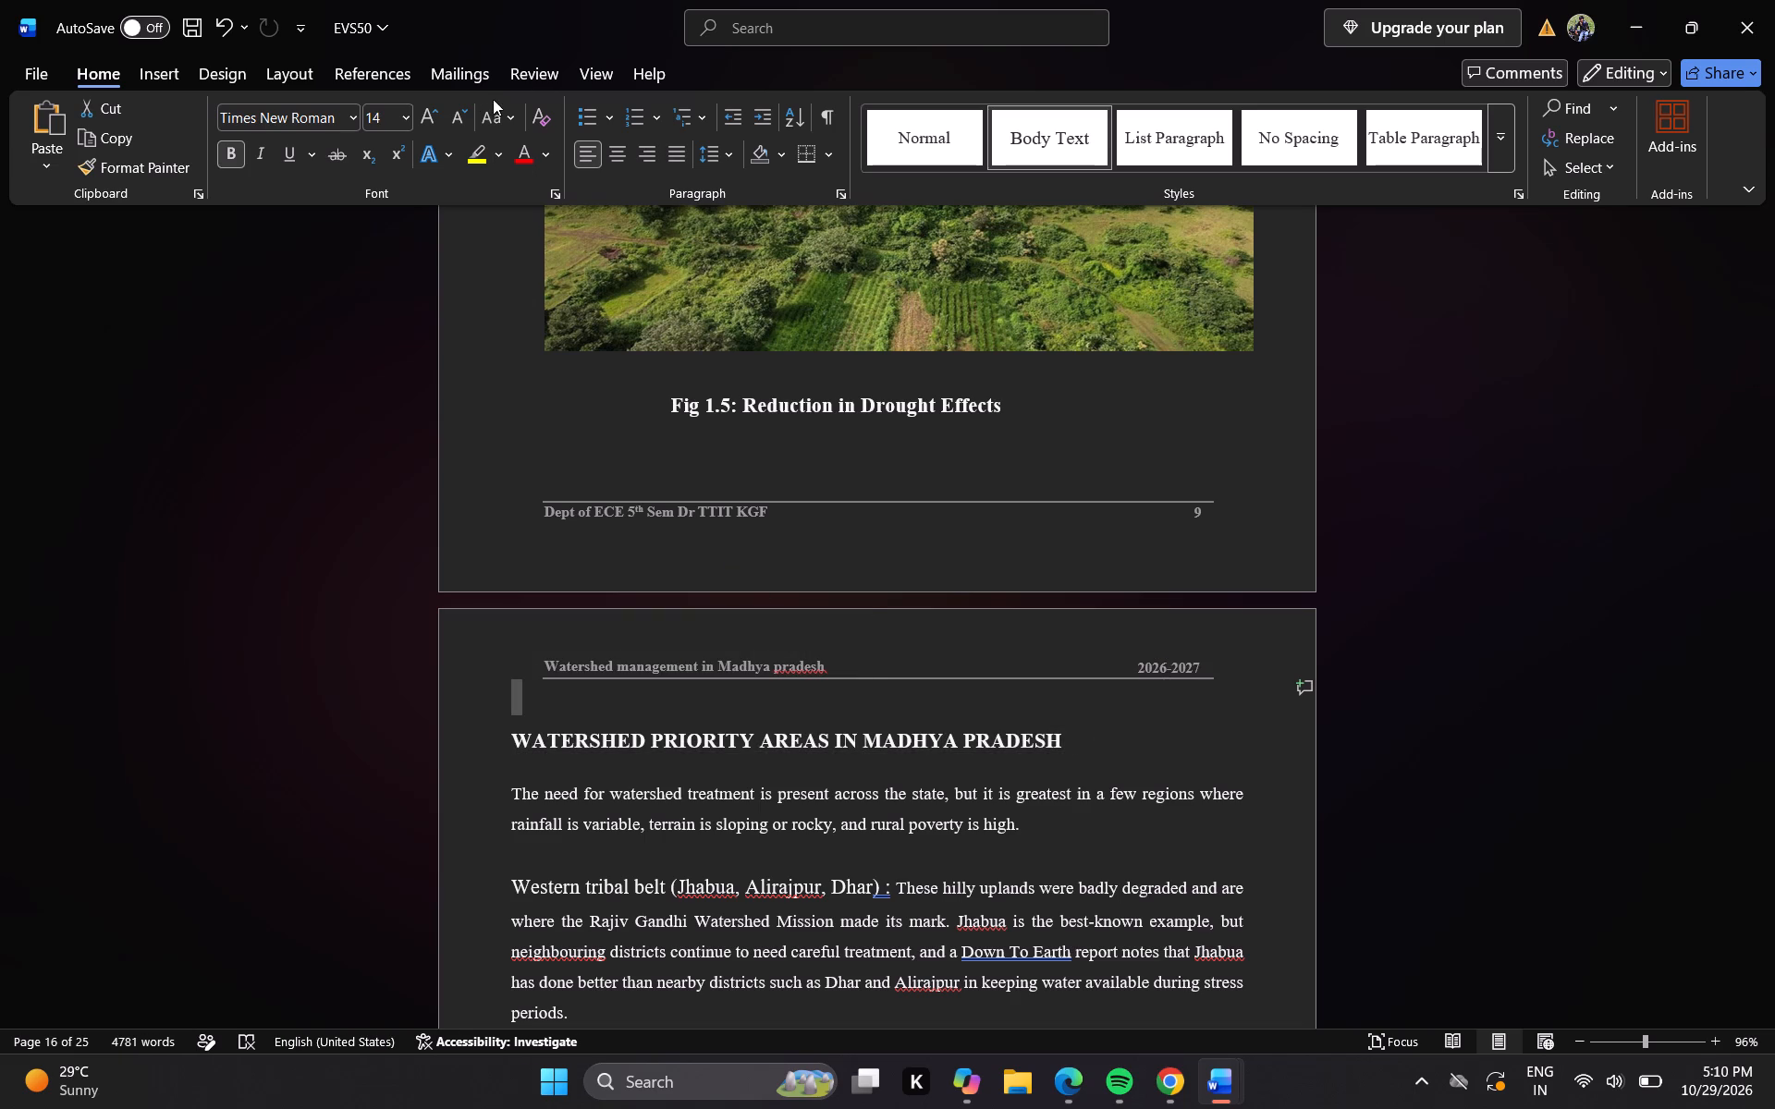
Set the page numbering of Section 15, the Watershed Priority Areas page, to continue from the previous section.
double_click(1163, 675)
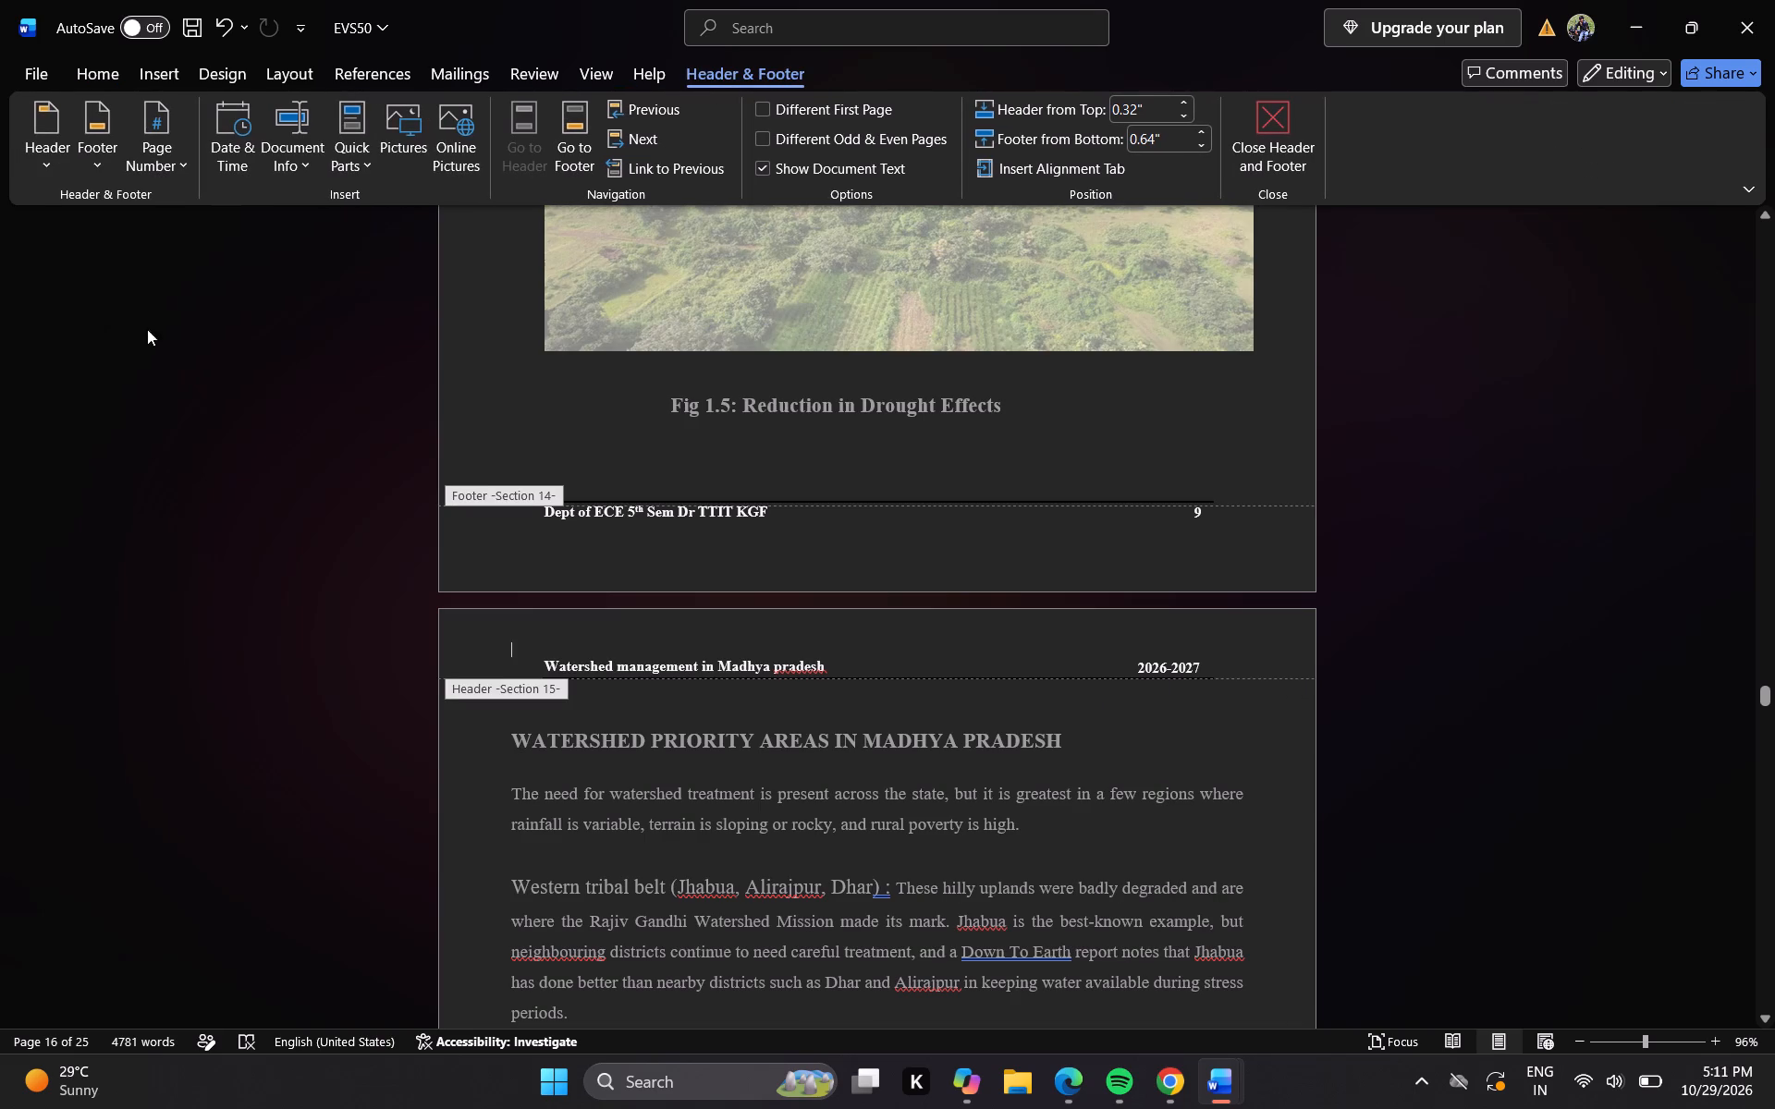
click(155, 145)
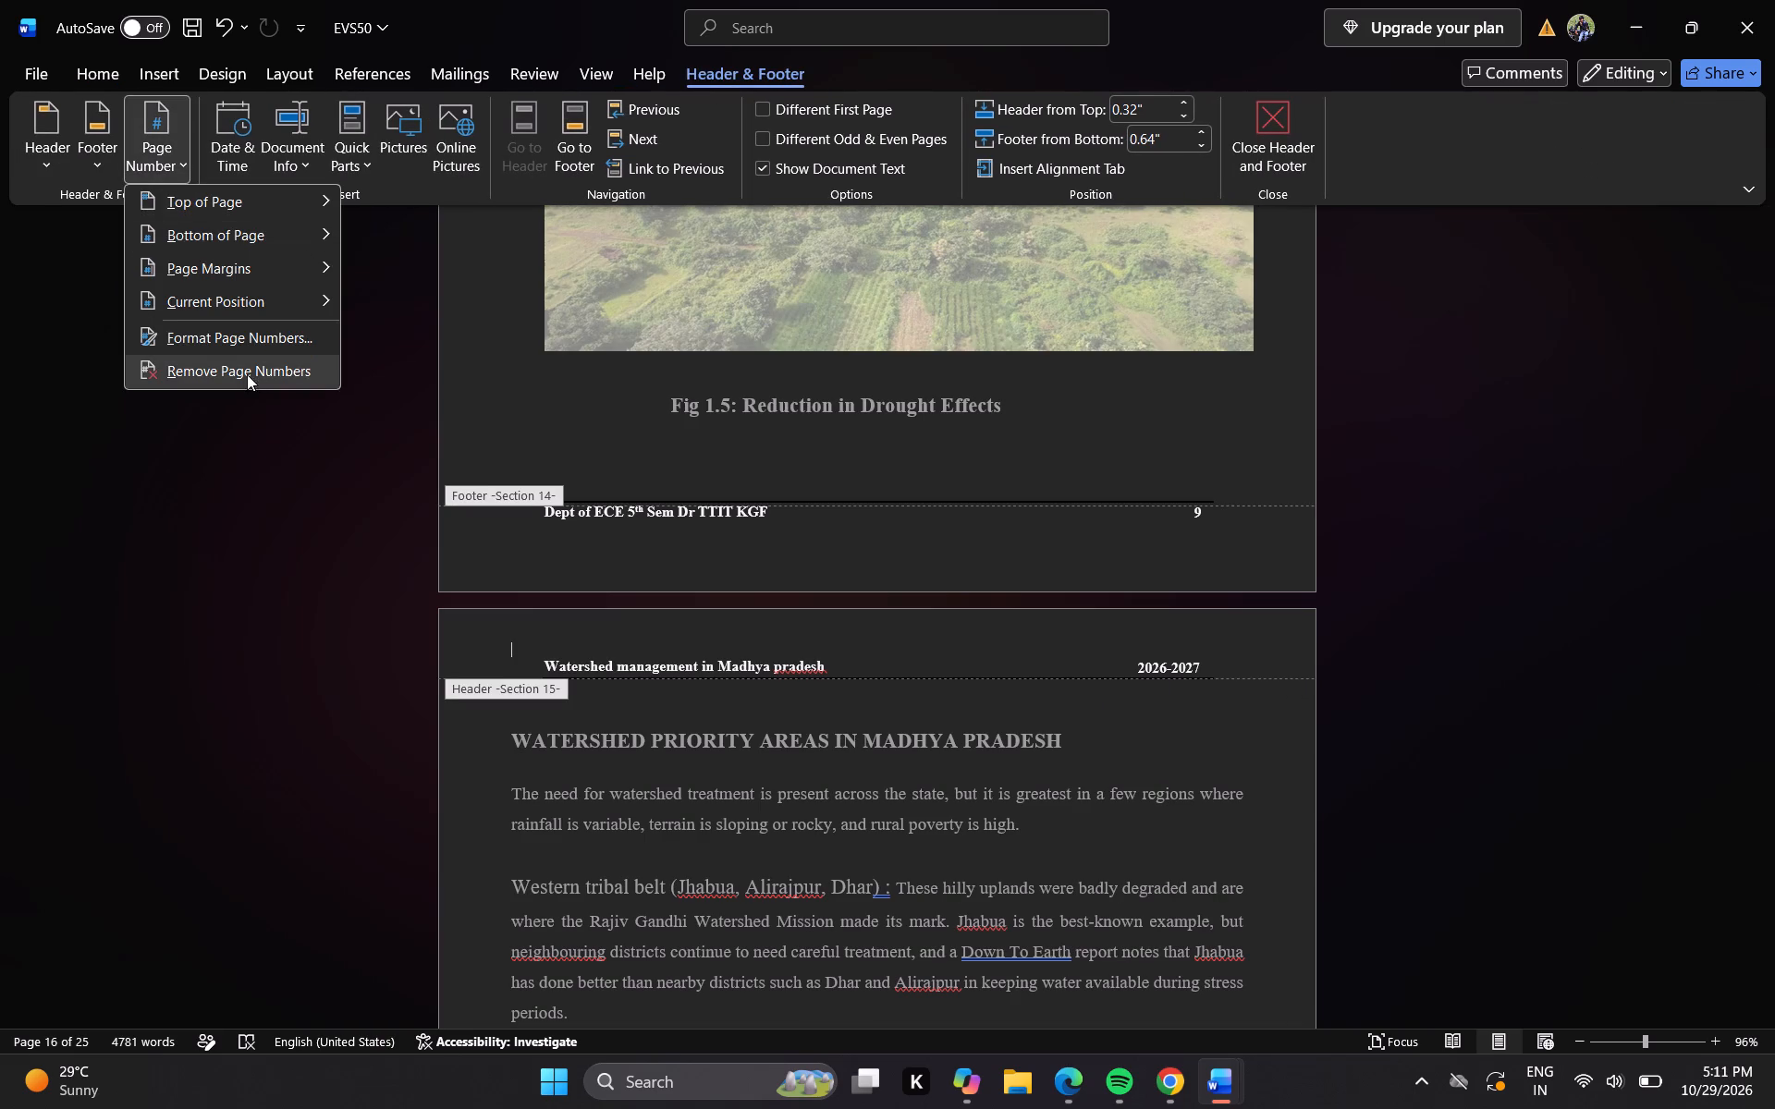
click(272, 332)
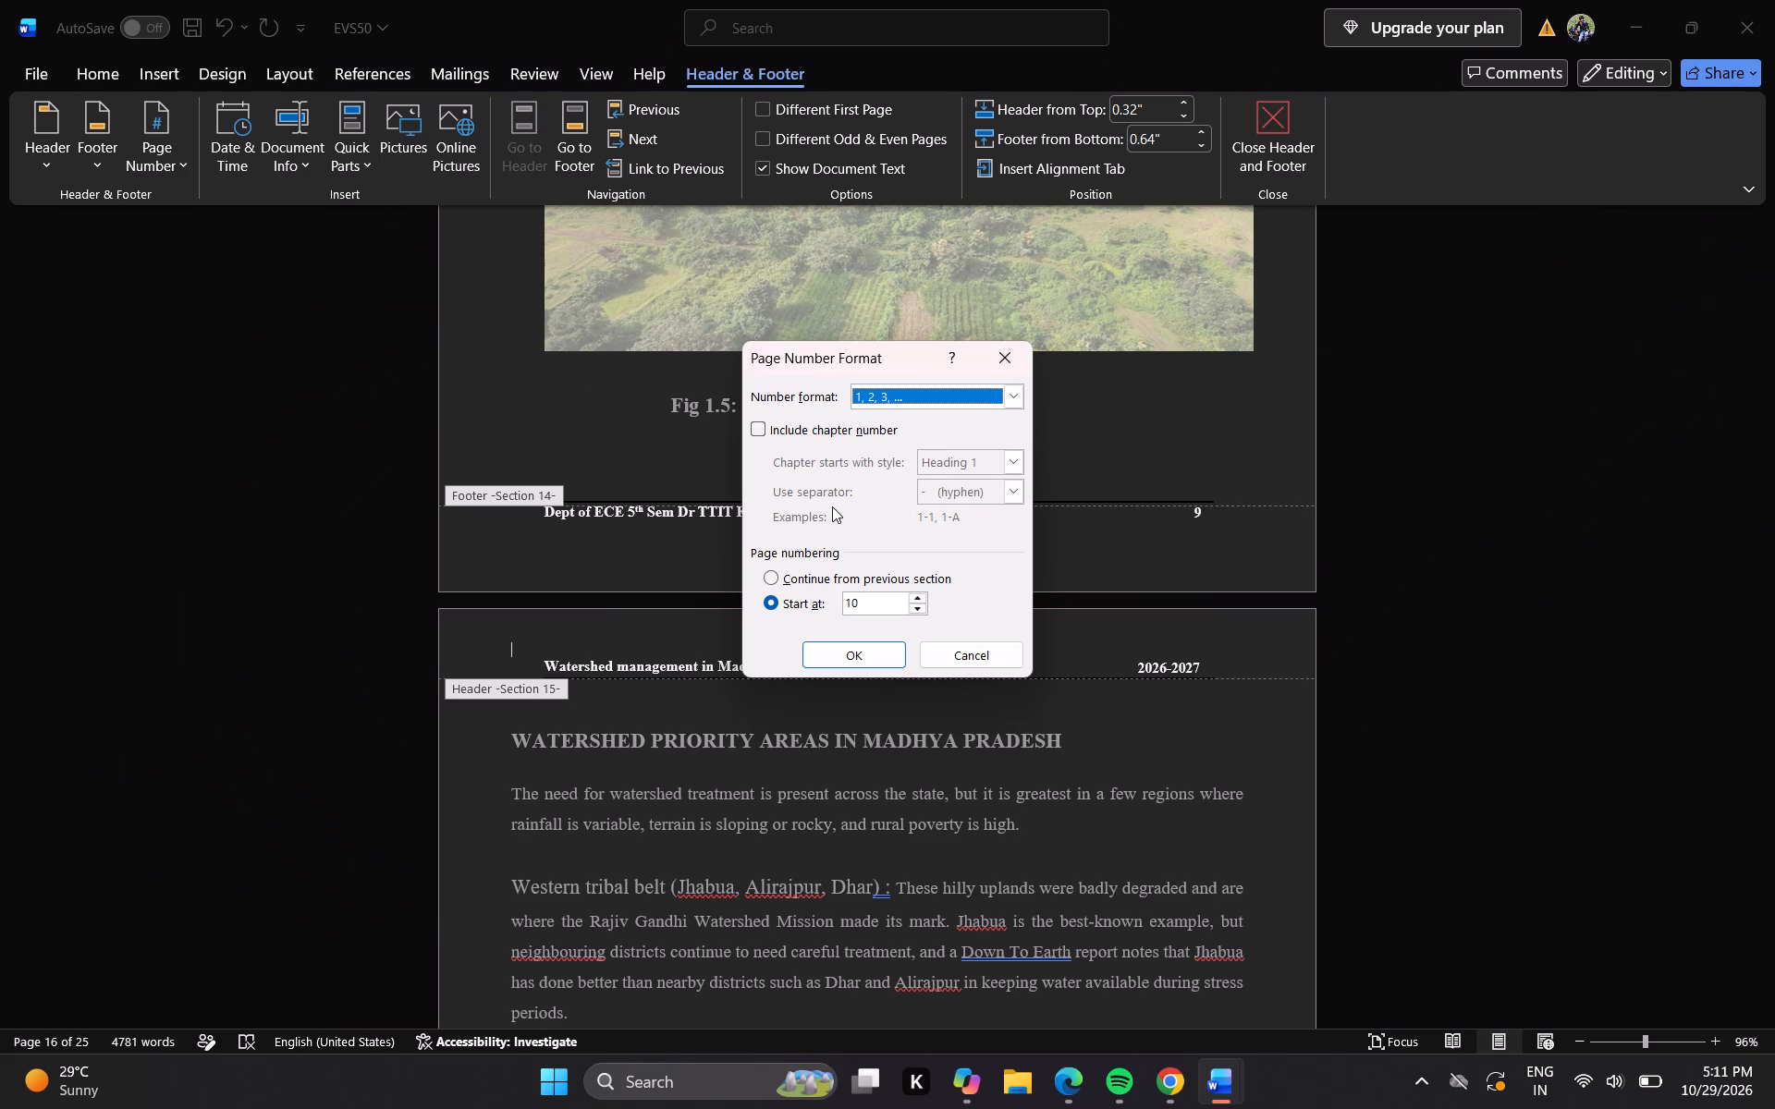
click(770, 578)
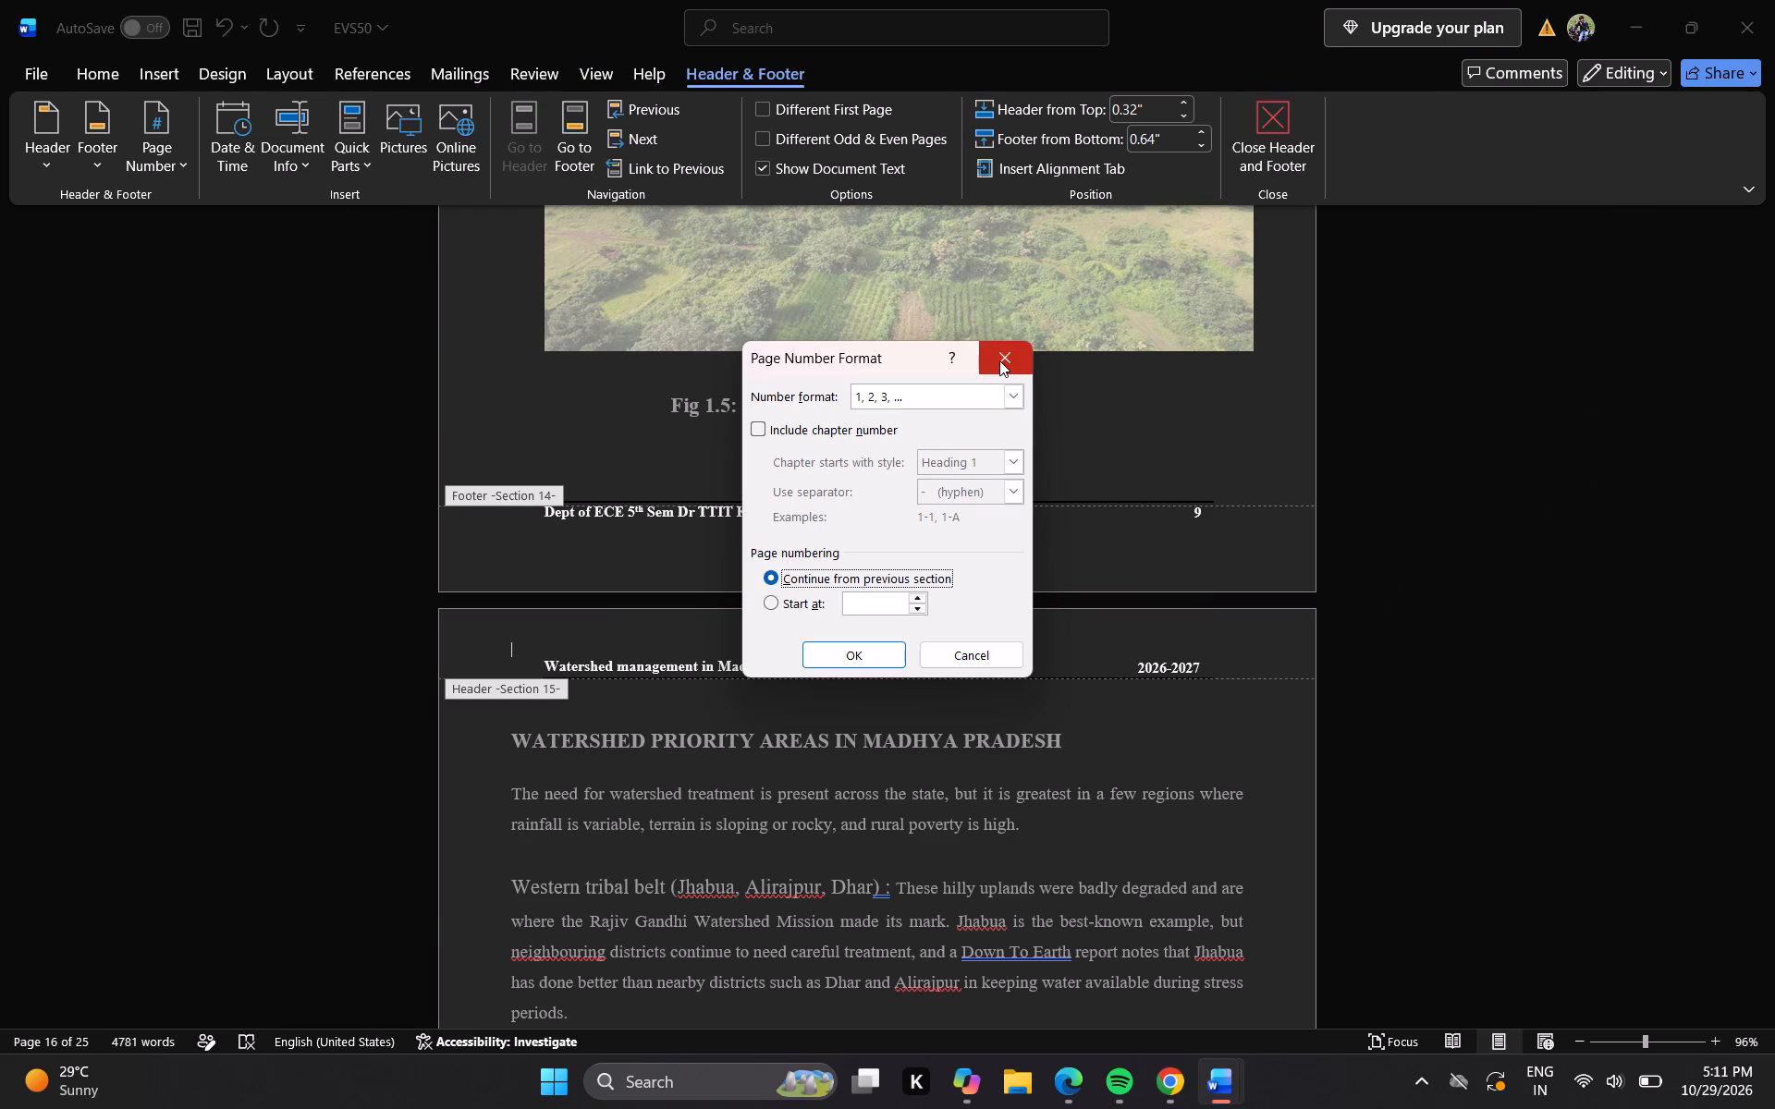
click(875, 651)
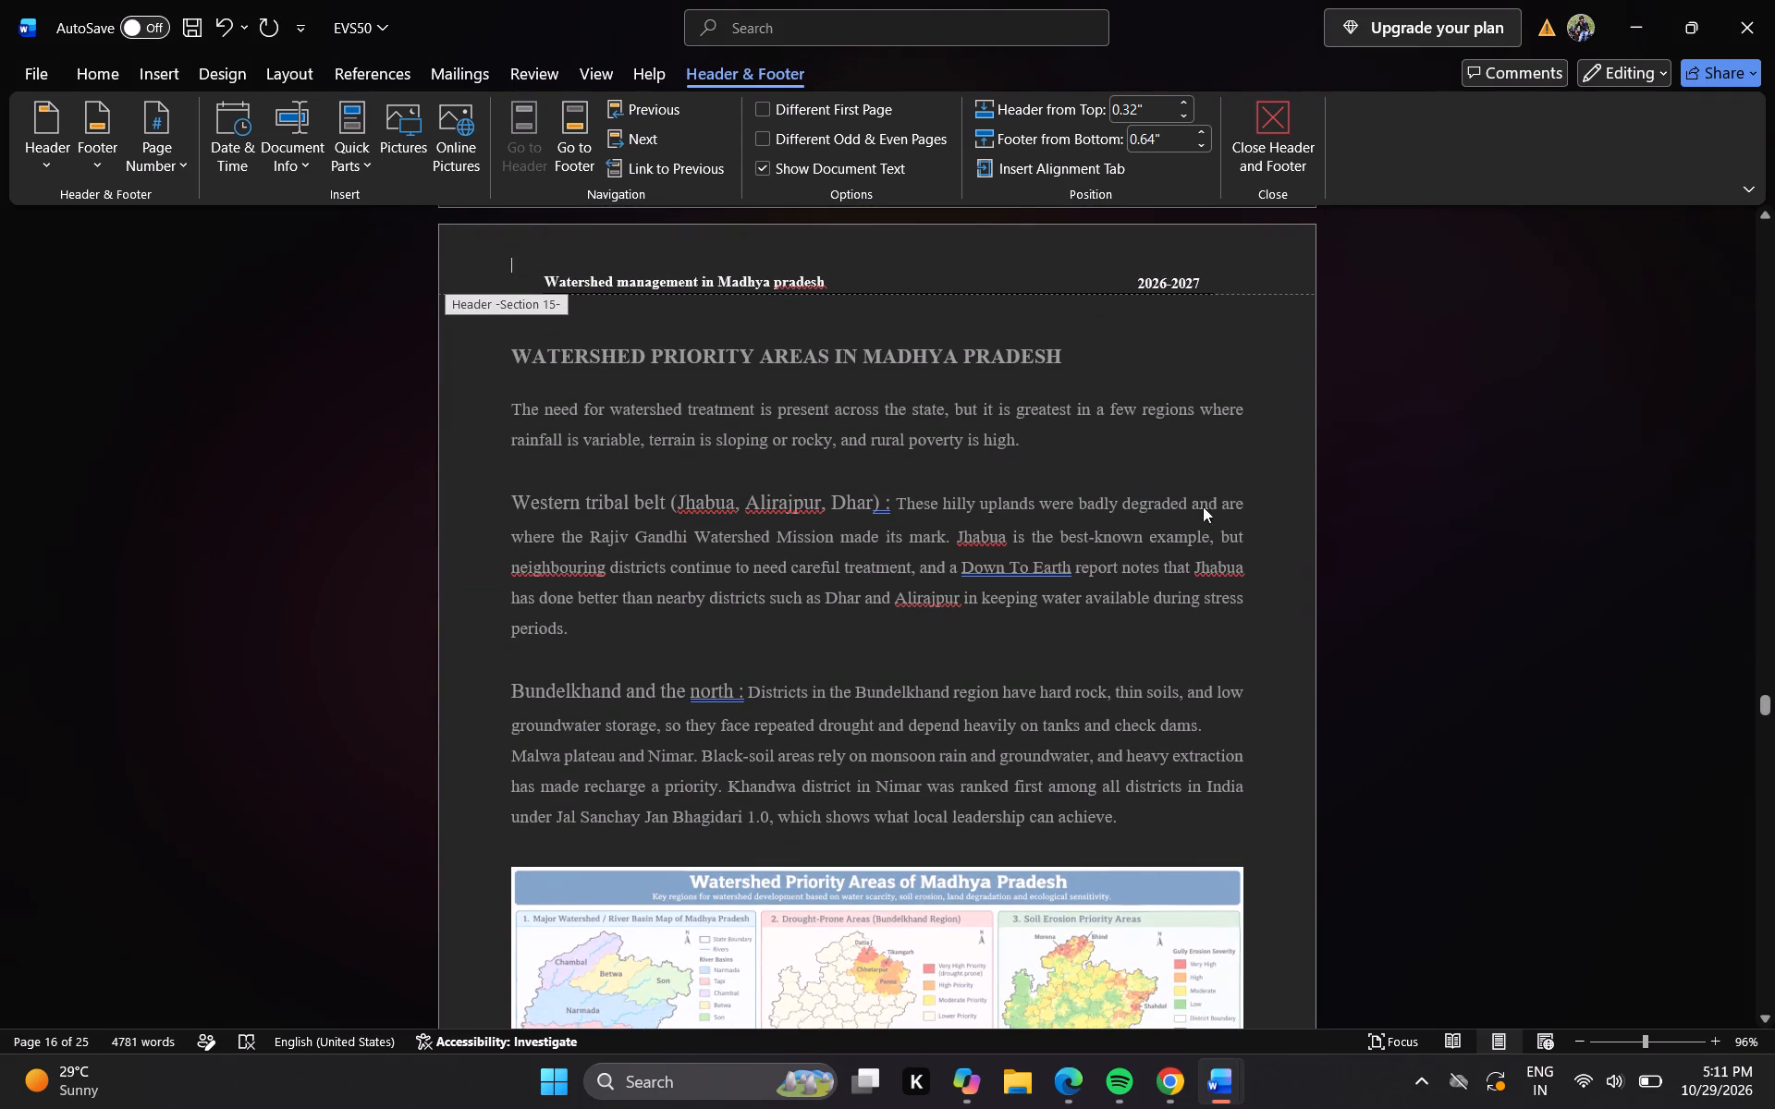
Check the footer page numbers from Watershed Priority Areas through Challenges and Suggestions, and return to the body text at Fig 1.7.
click(1771, 784)
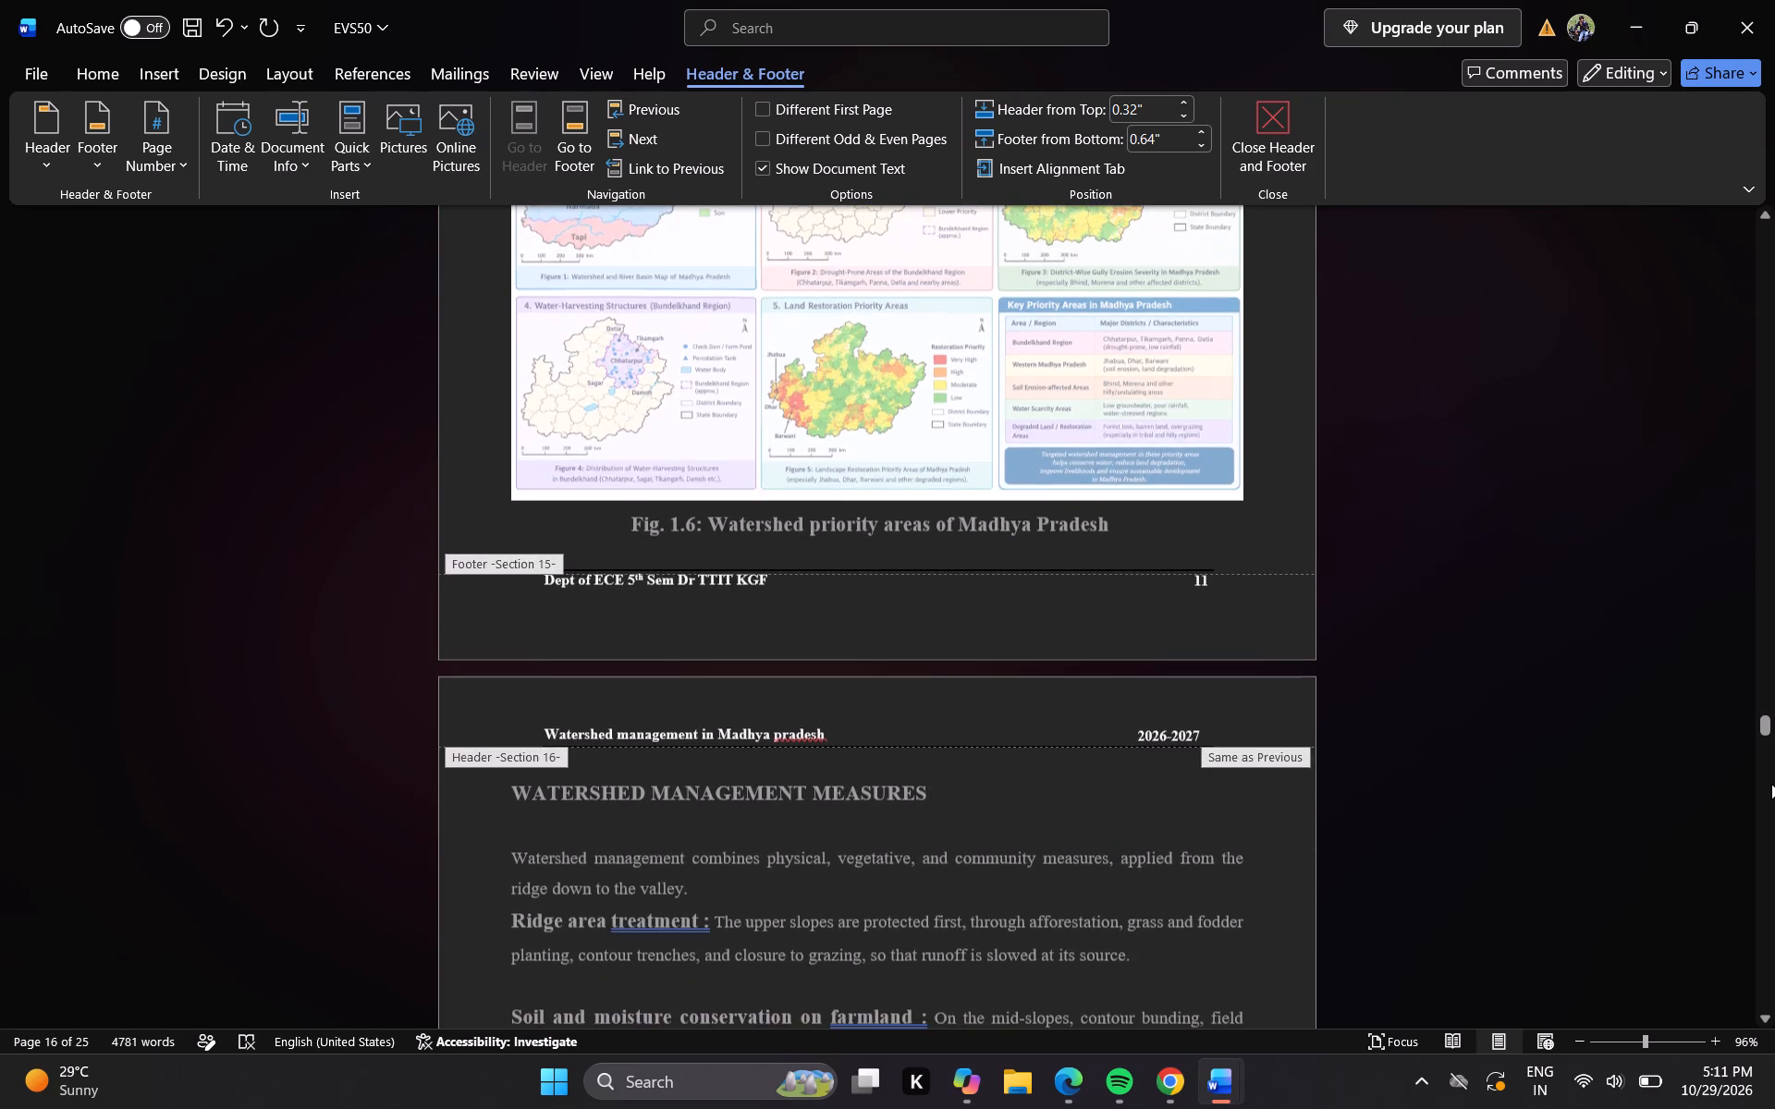
click(1771, 784)
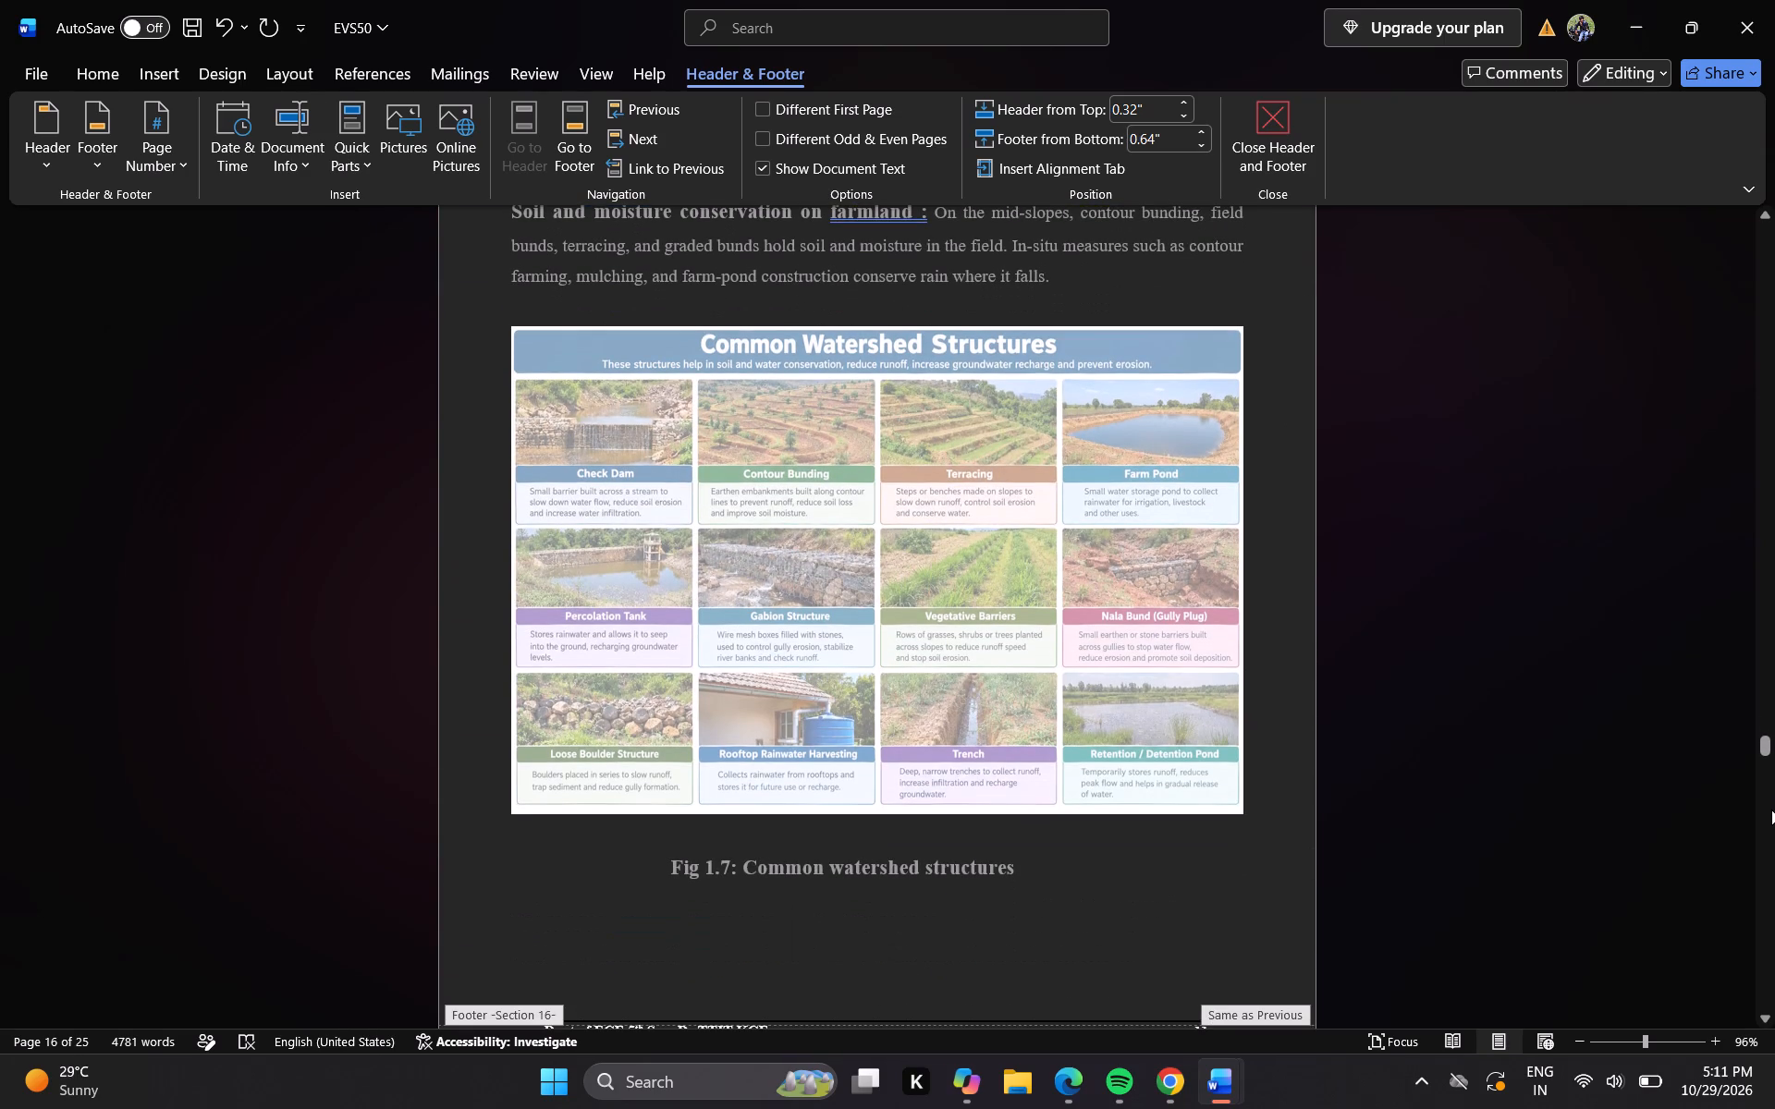
click(1771, 810)
triple_click(1768, 833)
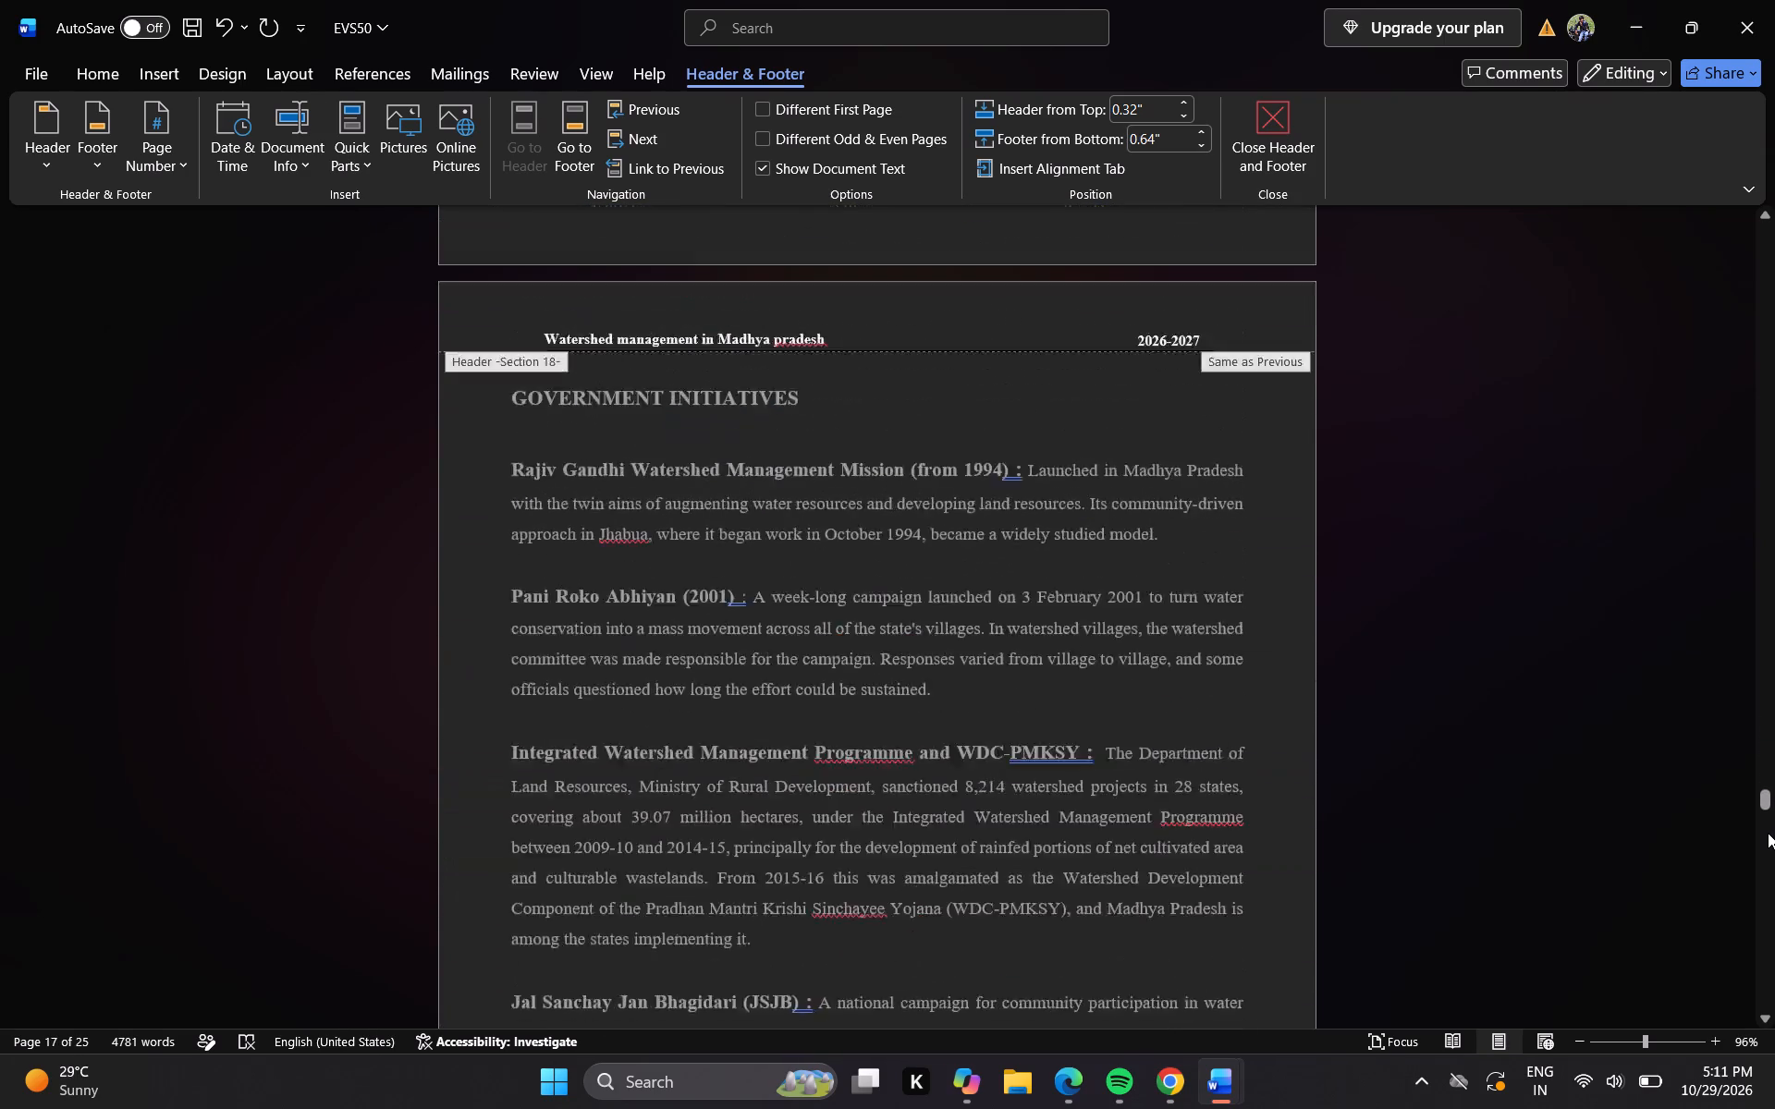
click(1768, 833)
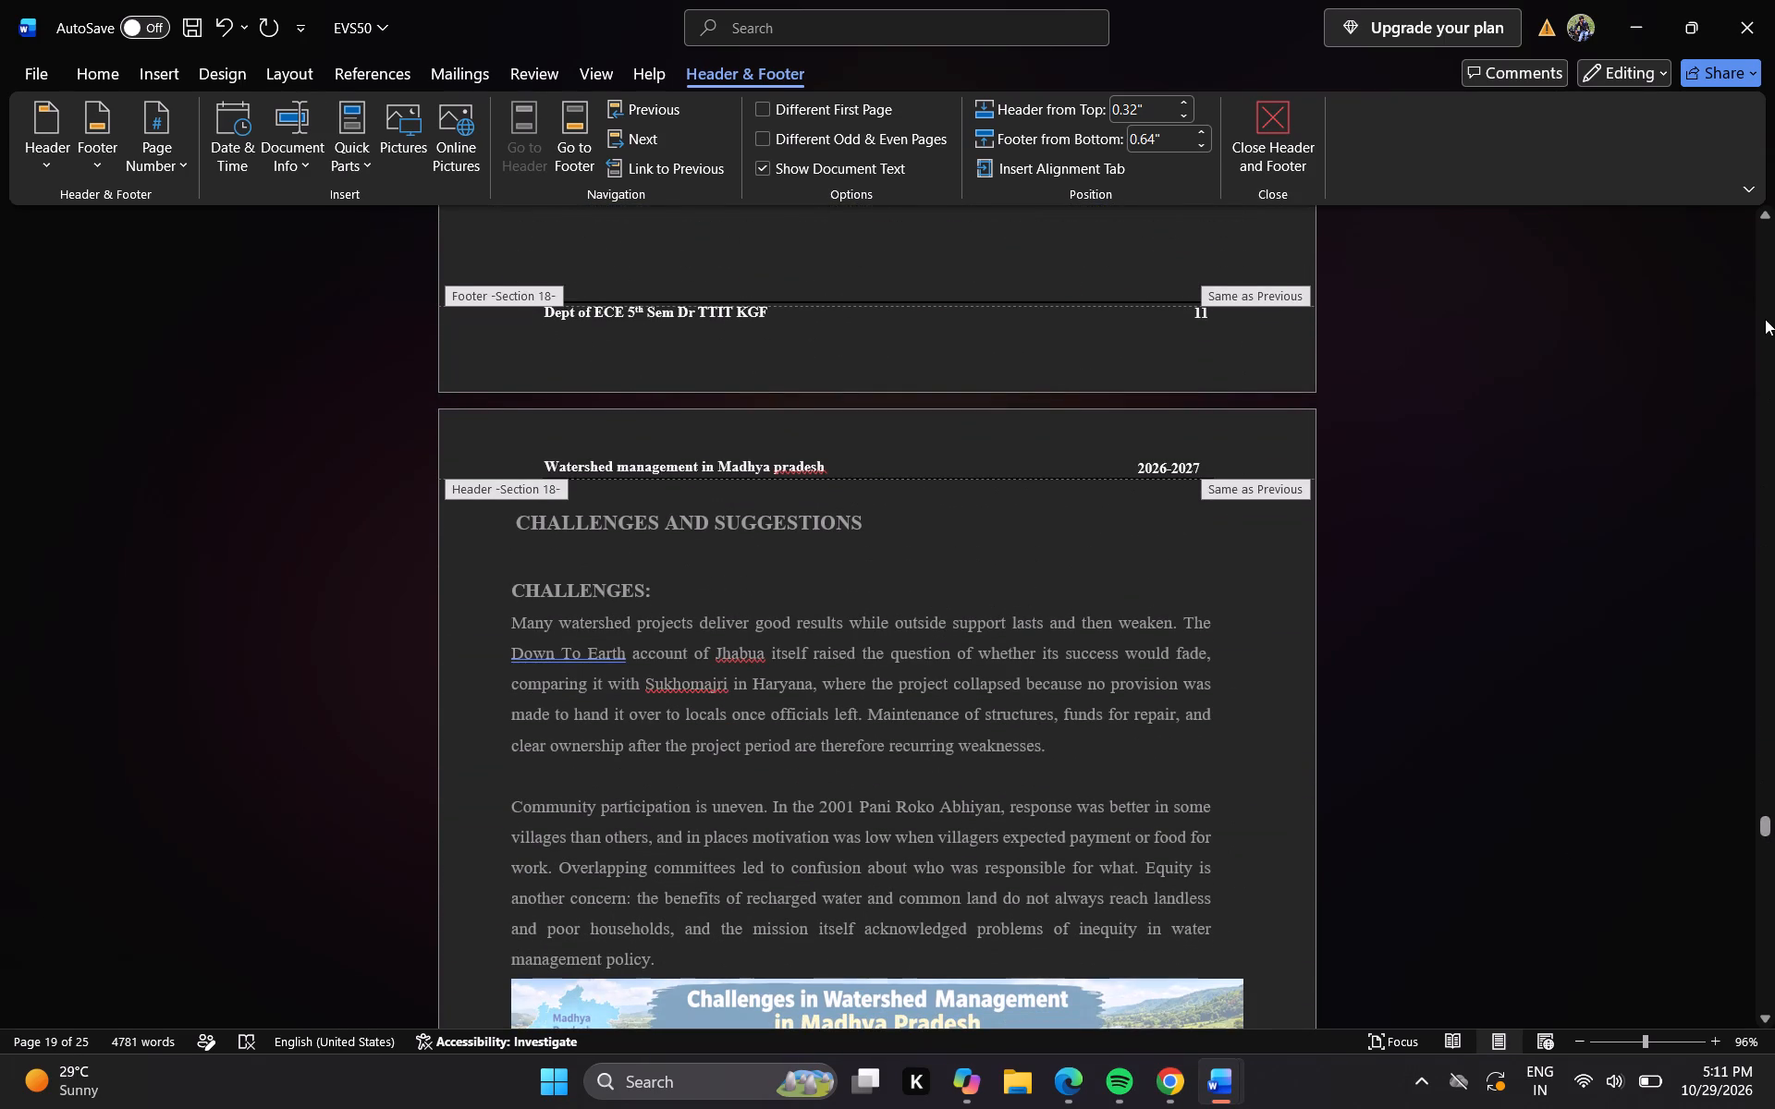
double_click(1765, 316)
click(1765, 316)
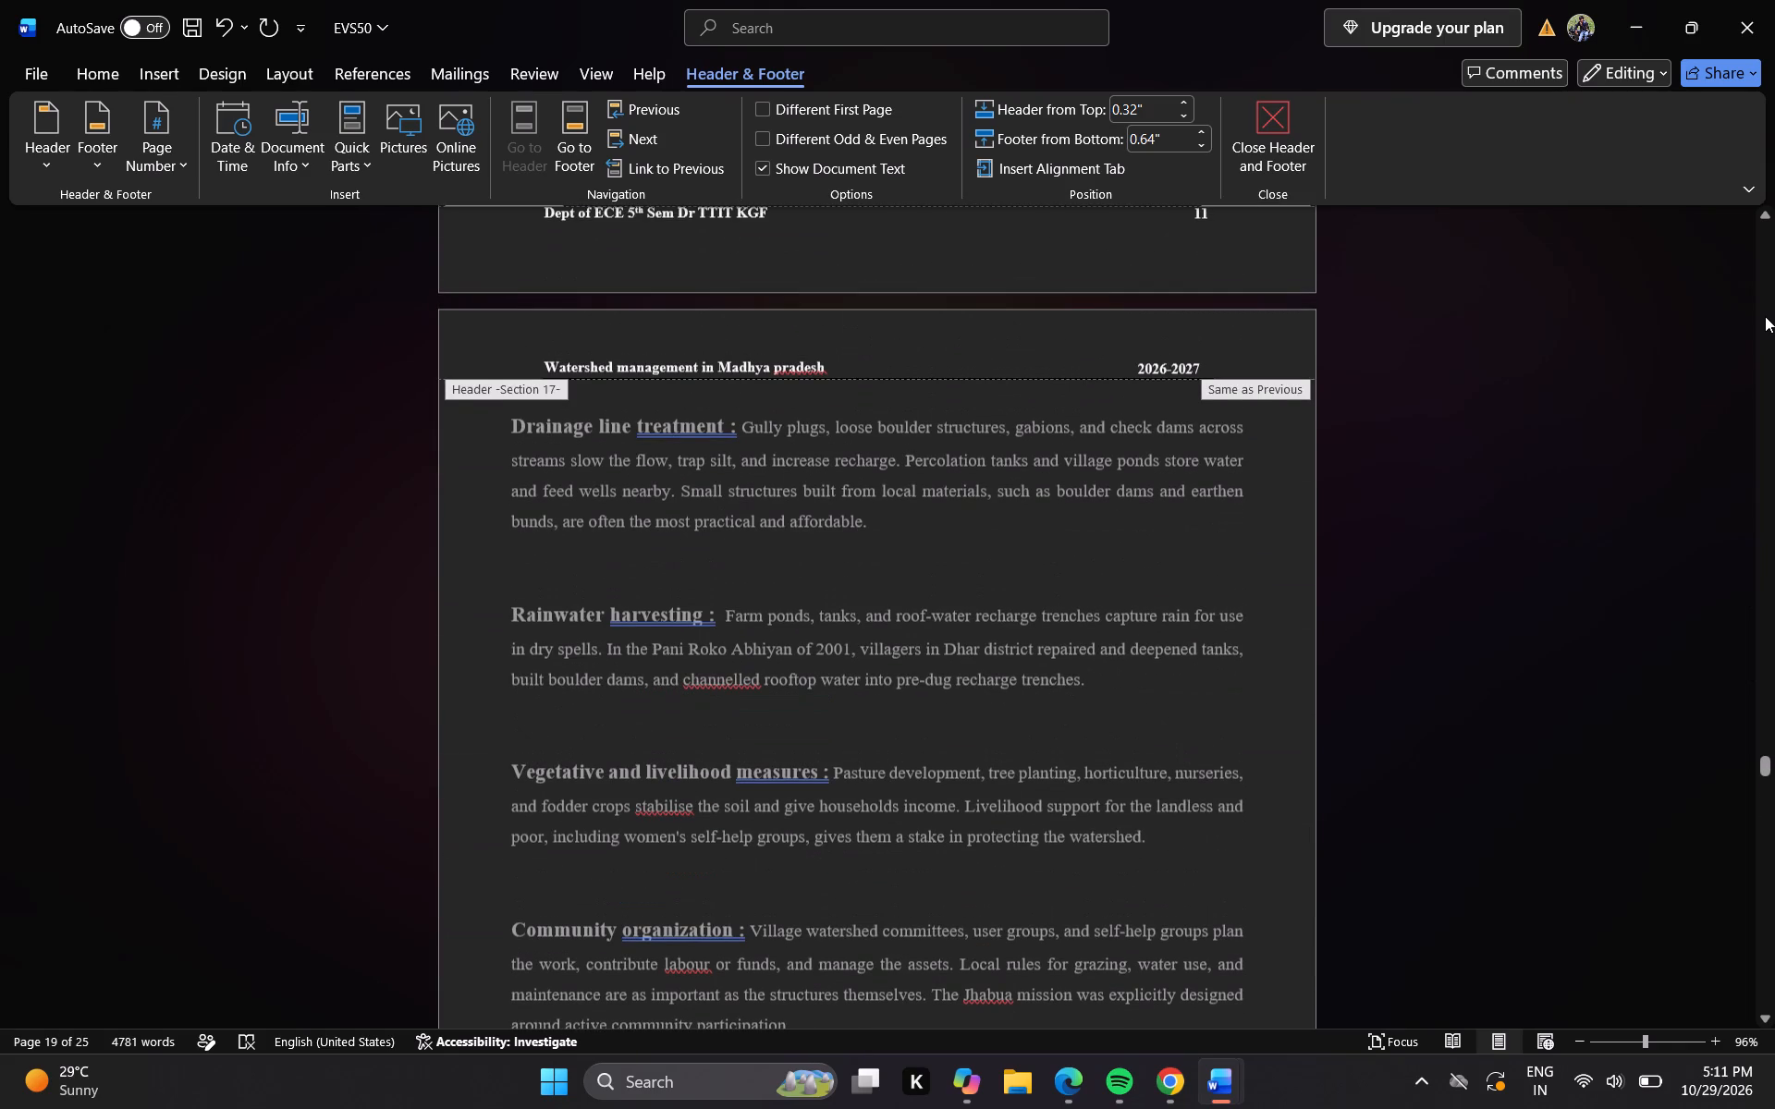
click(1765, 316)
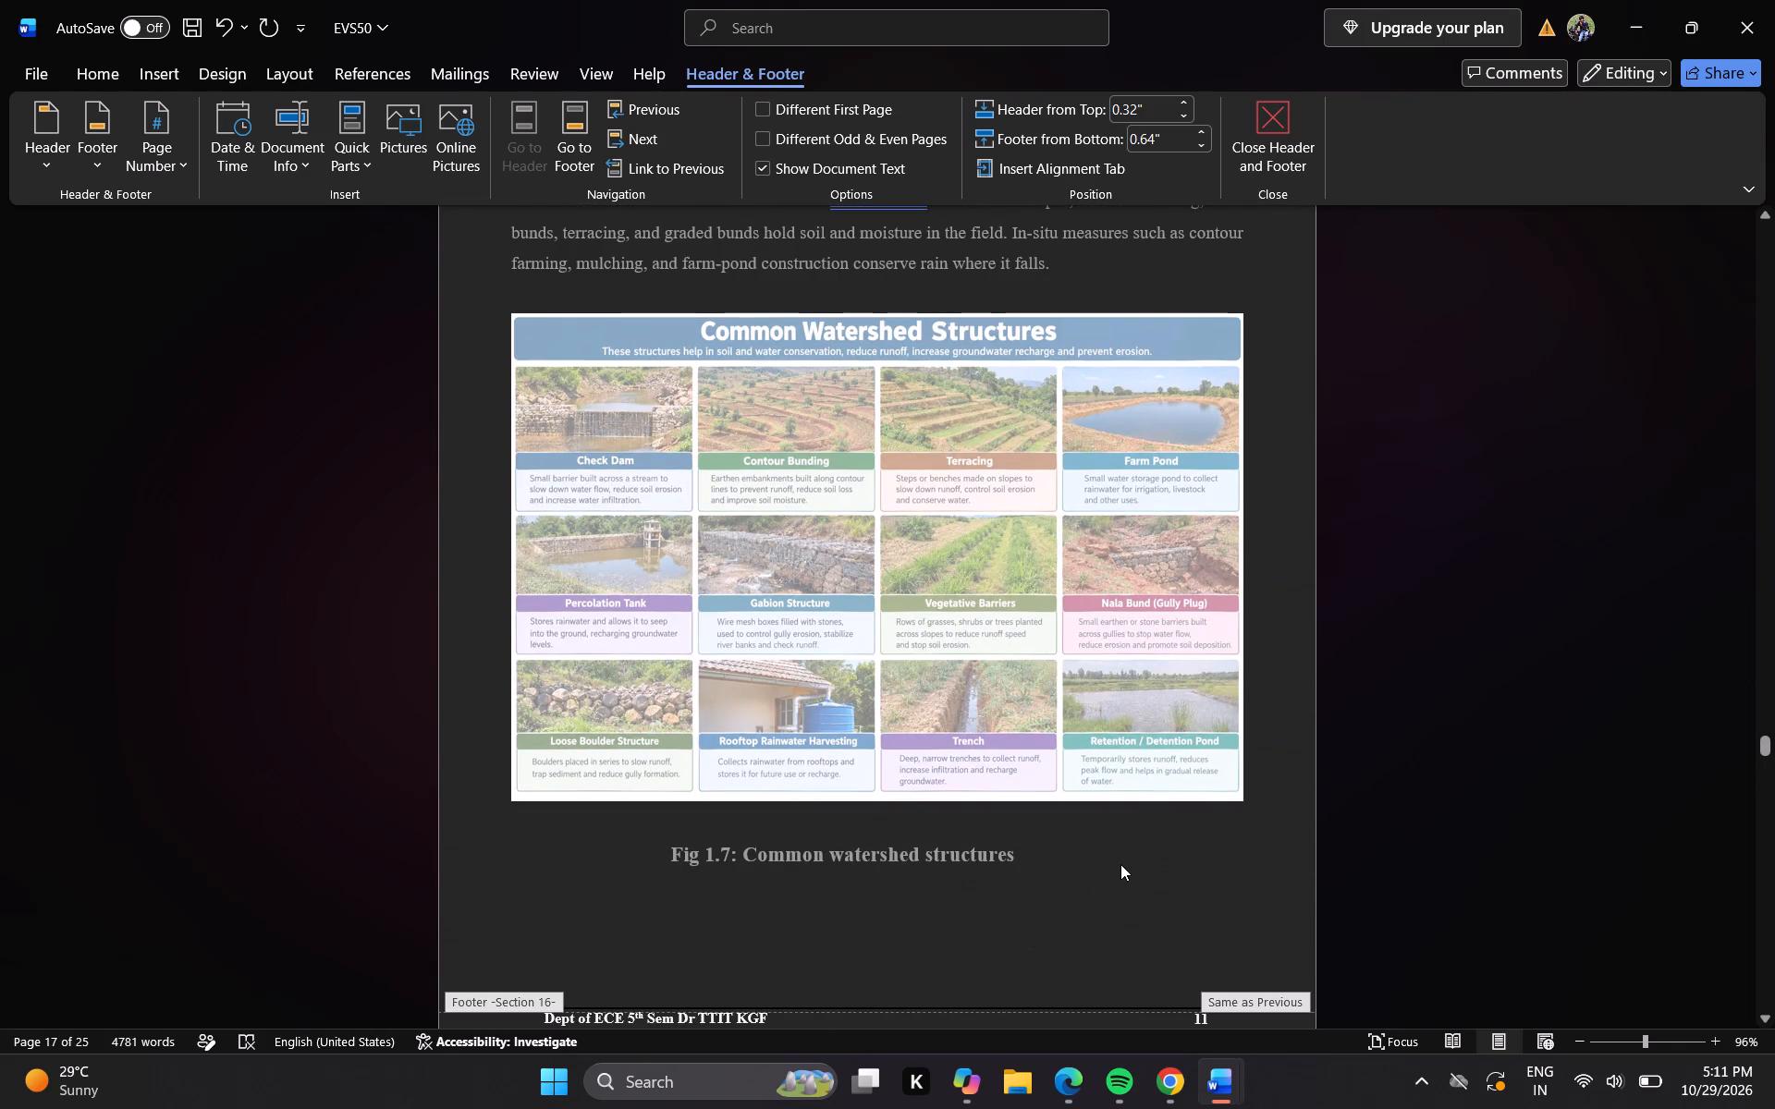
double_click(1120, 864)
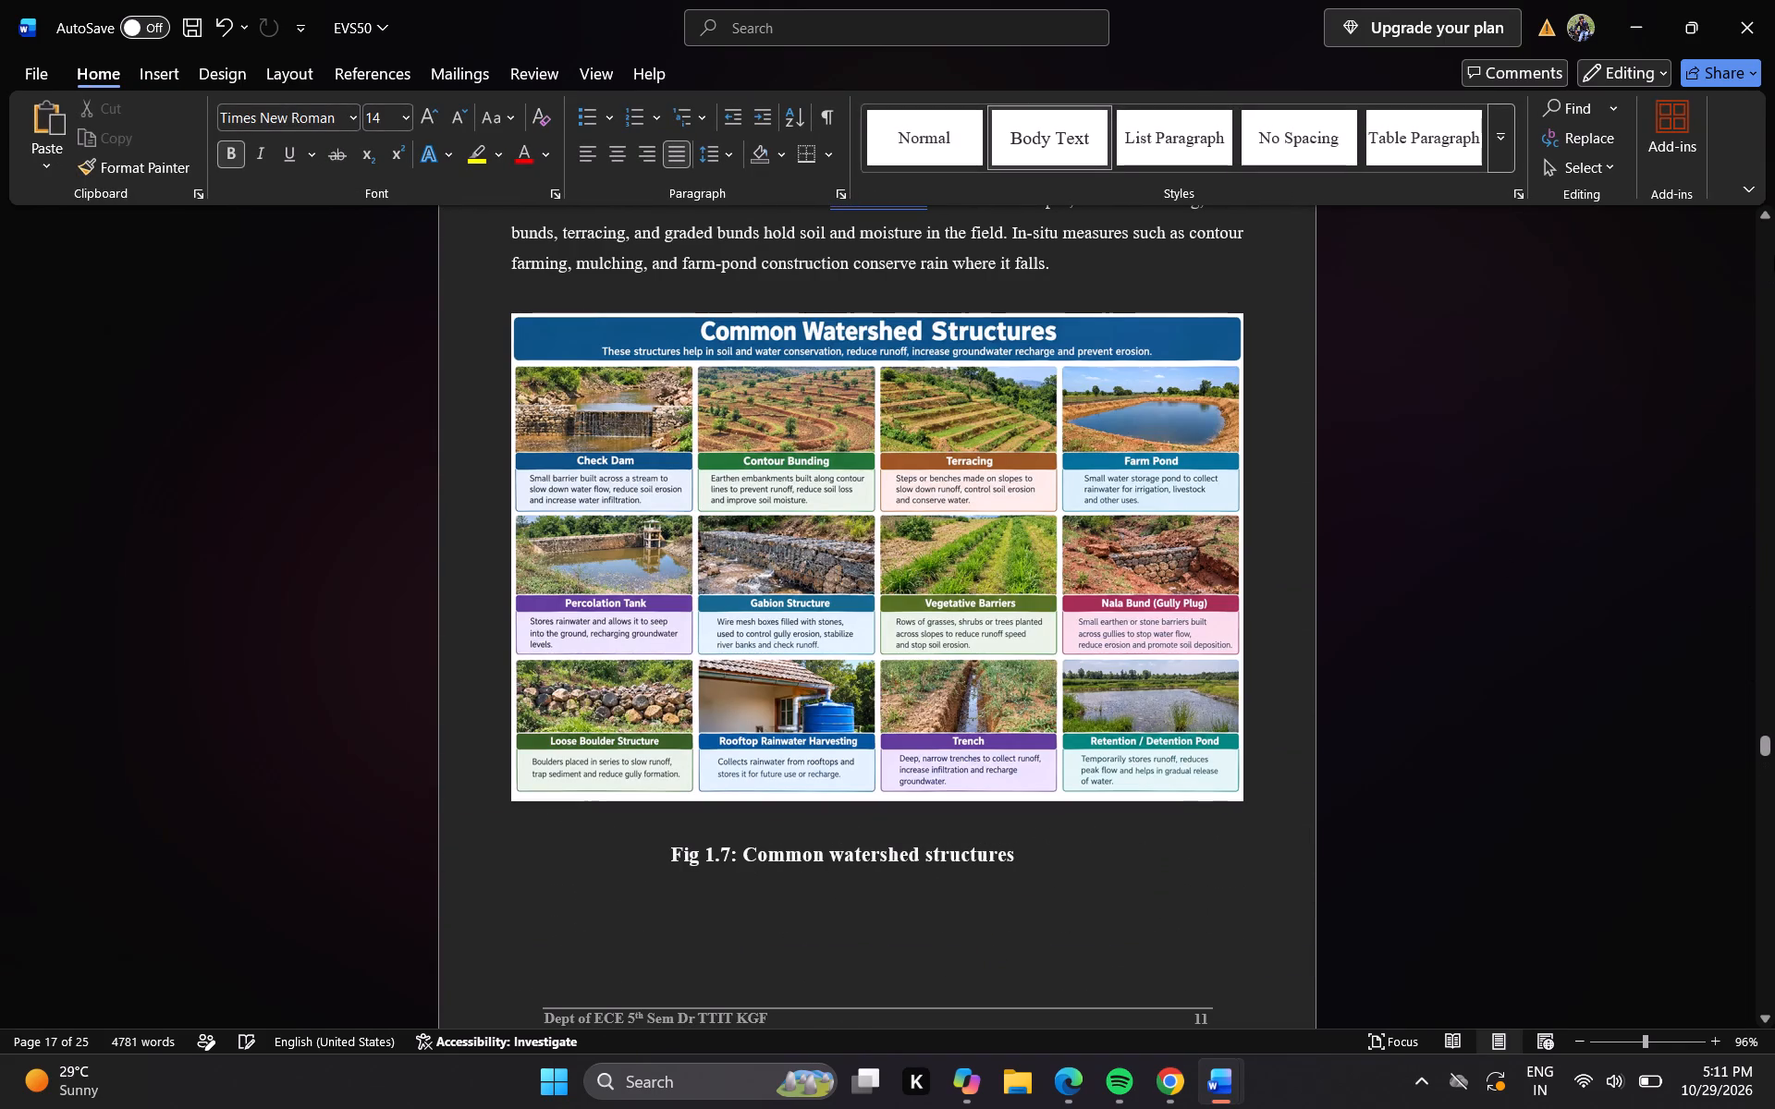
Go back to the Causes of Watershed Management figure page and show the paragraph and formatting marks.
triple_click(1761, 258)
double_click(1761, 258)
click(1761, 258)
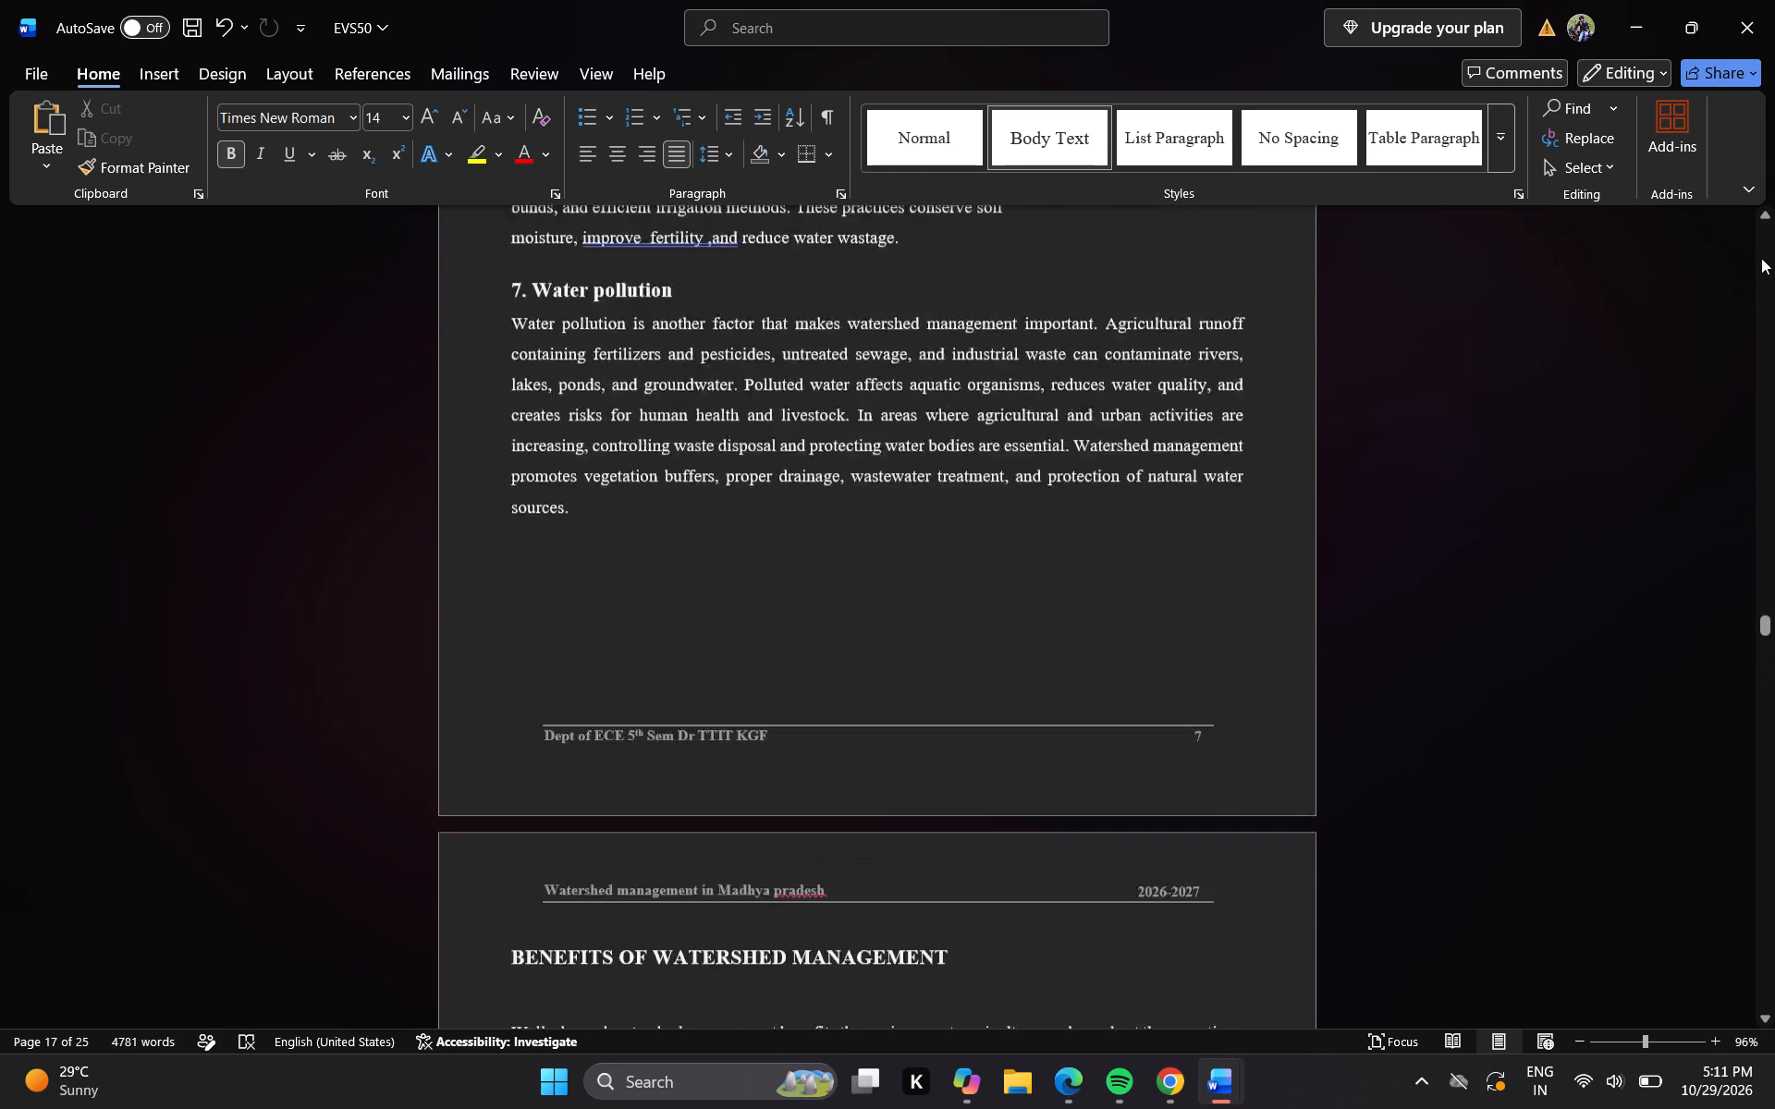
click(1761, 258)
click(1761, 258)
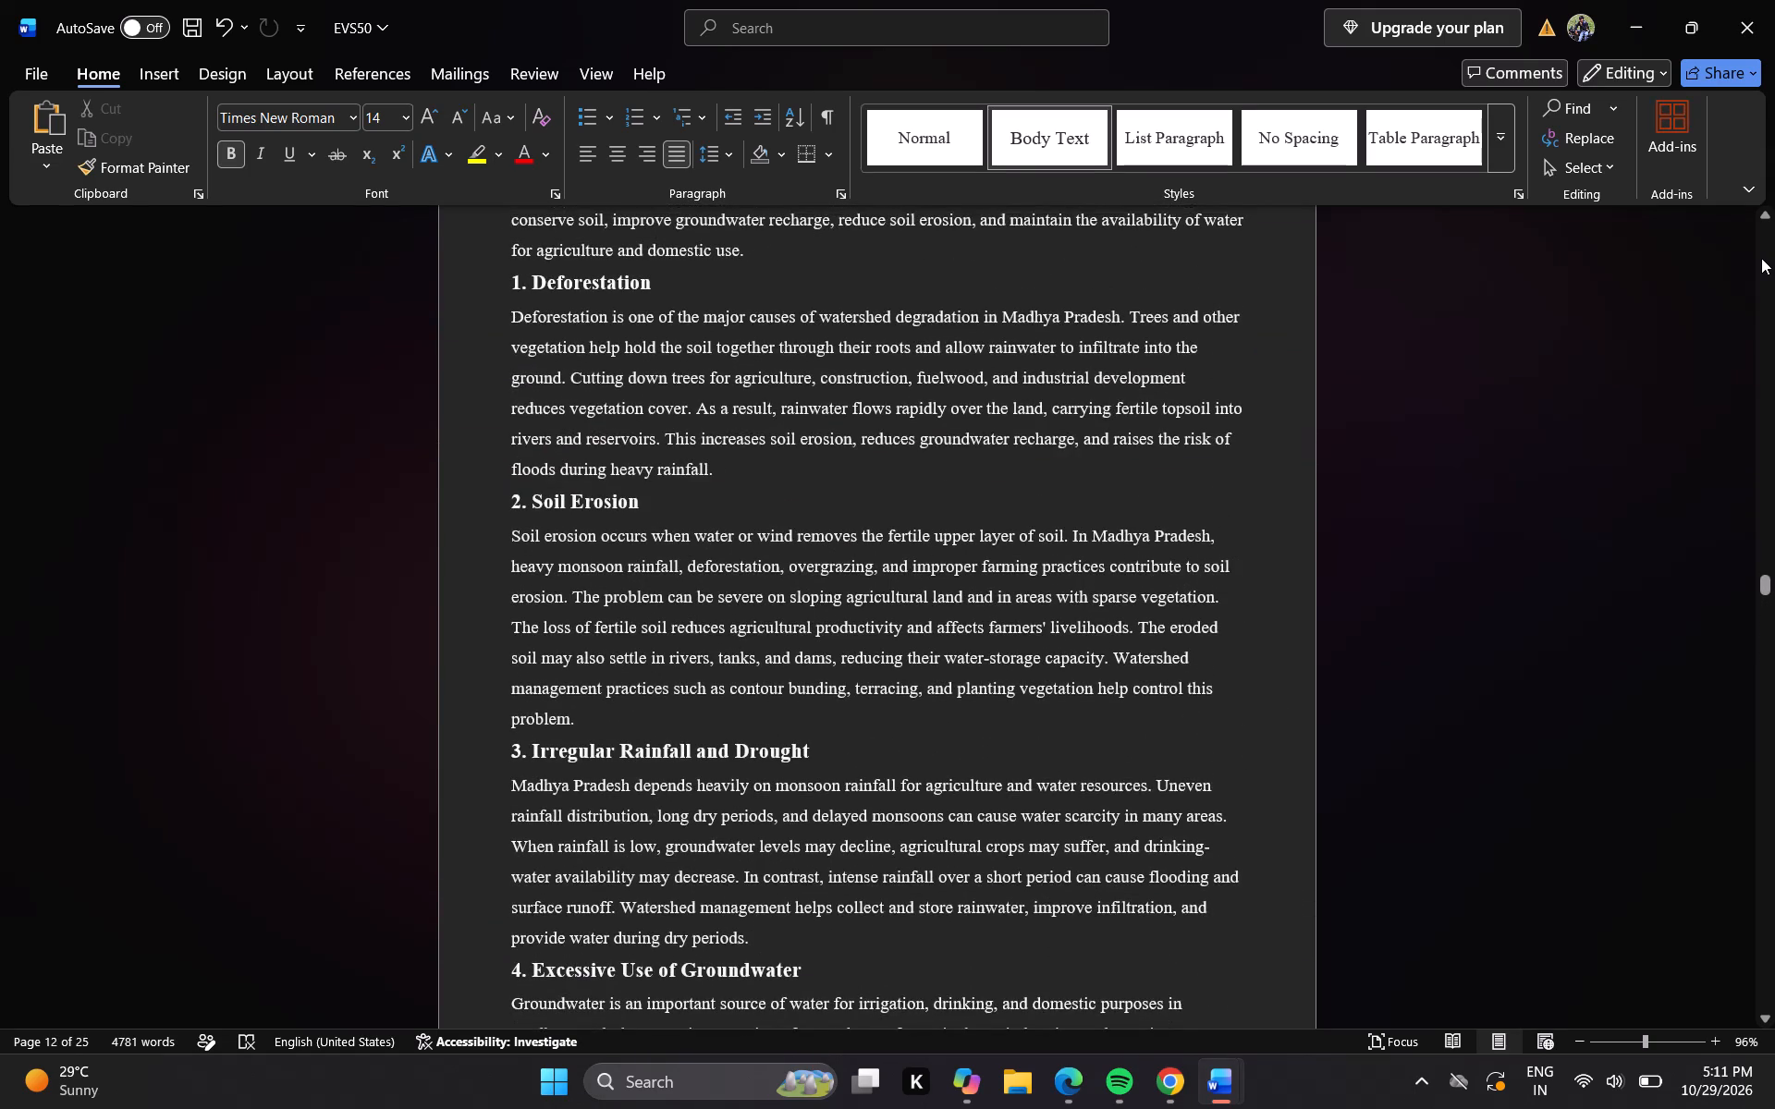
click(1761, 258)
click(1761, 258)
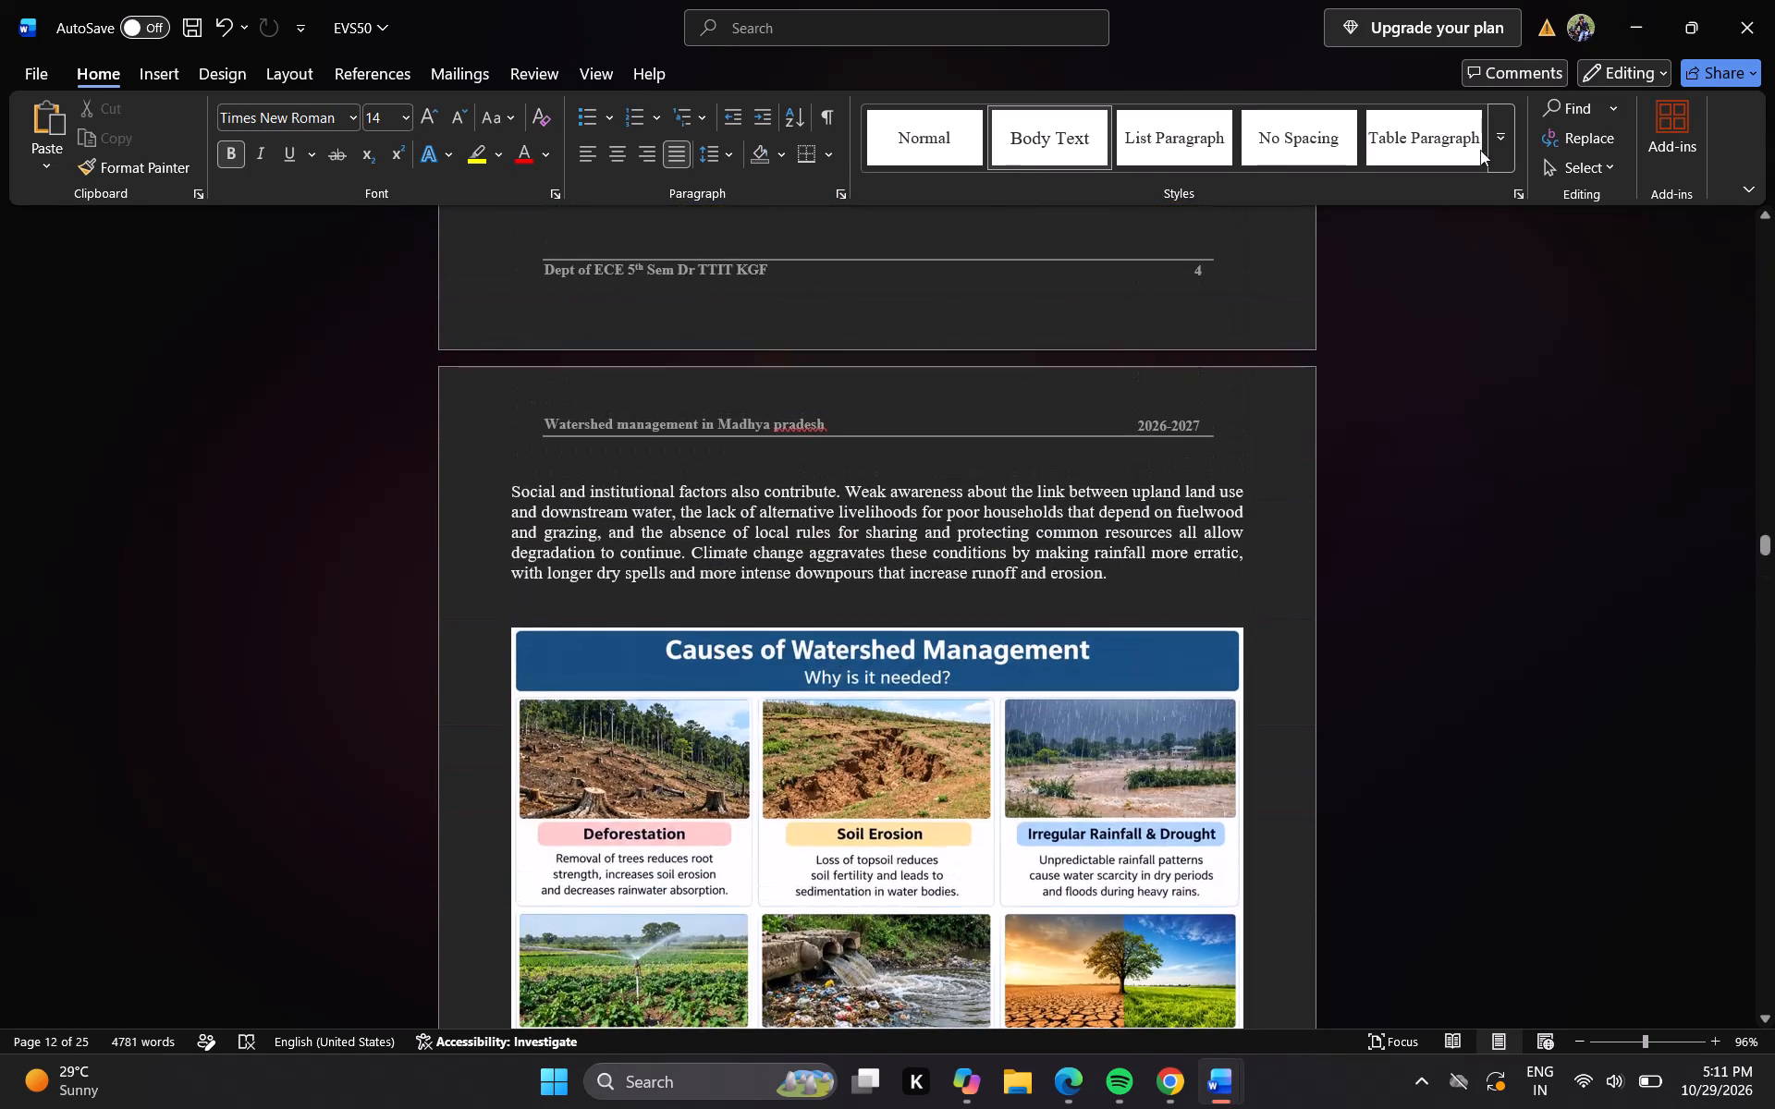
click(830, 118)
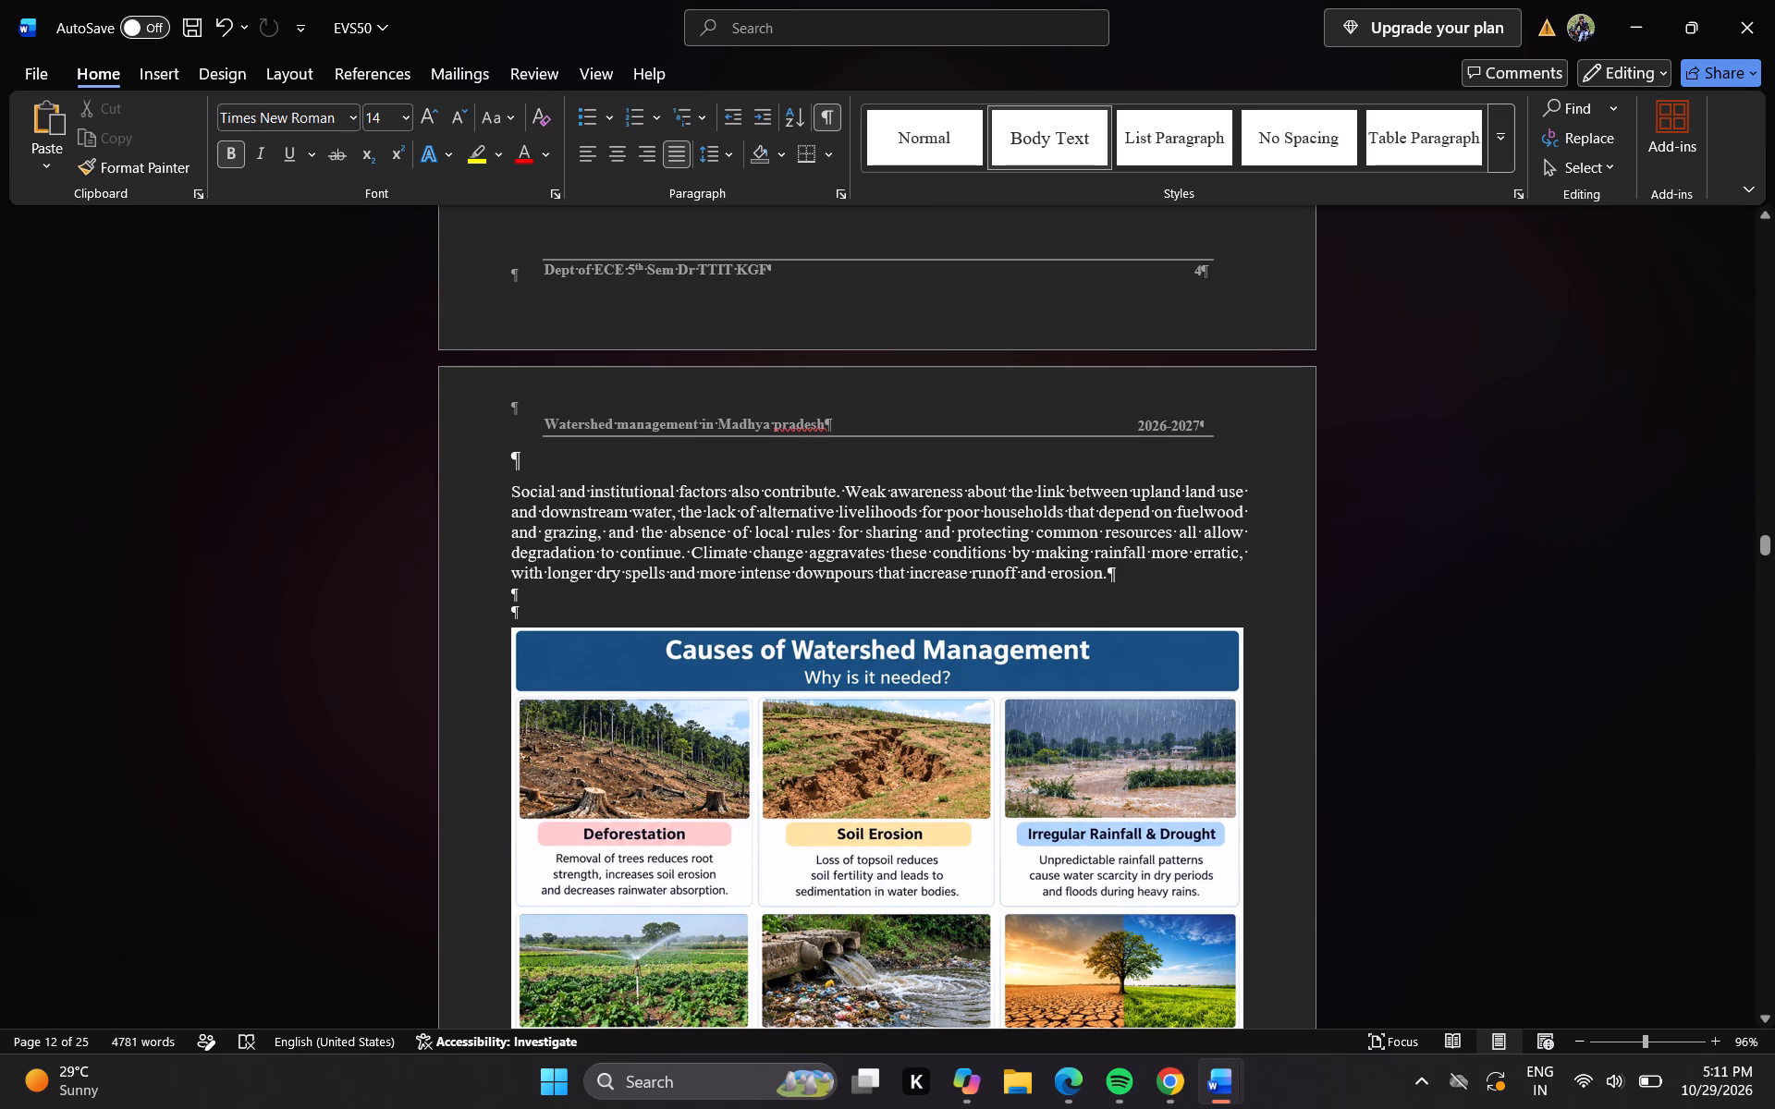
Examine the section break and footer page number below Fig. 1.3, Causes of watershed management.
triple_click(1769, 1014)
triple_click(1769, 1014)
triple_click(1769, 1014)
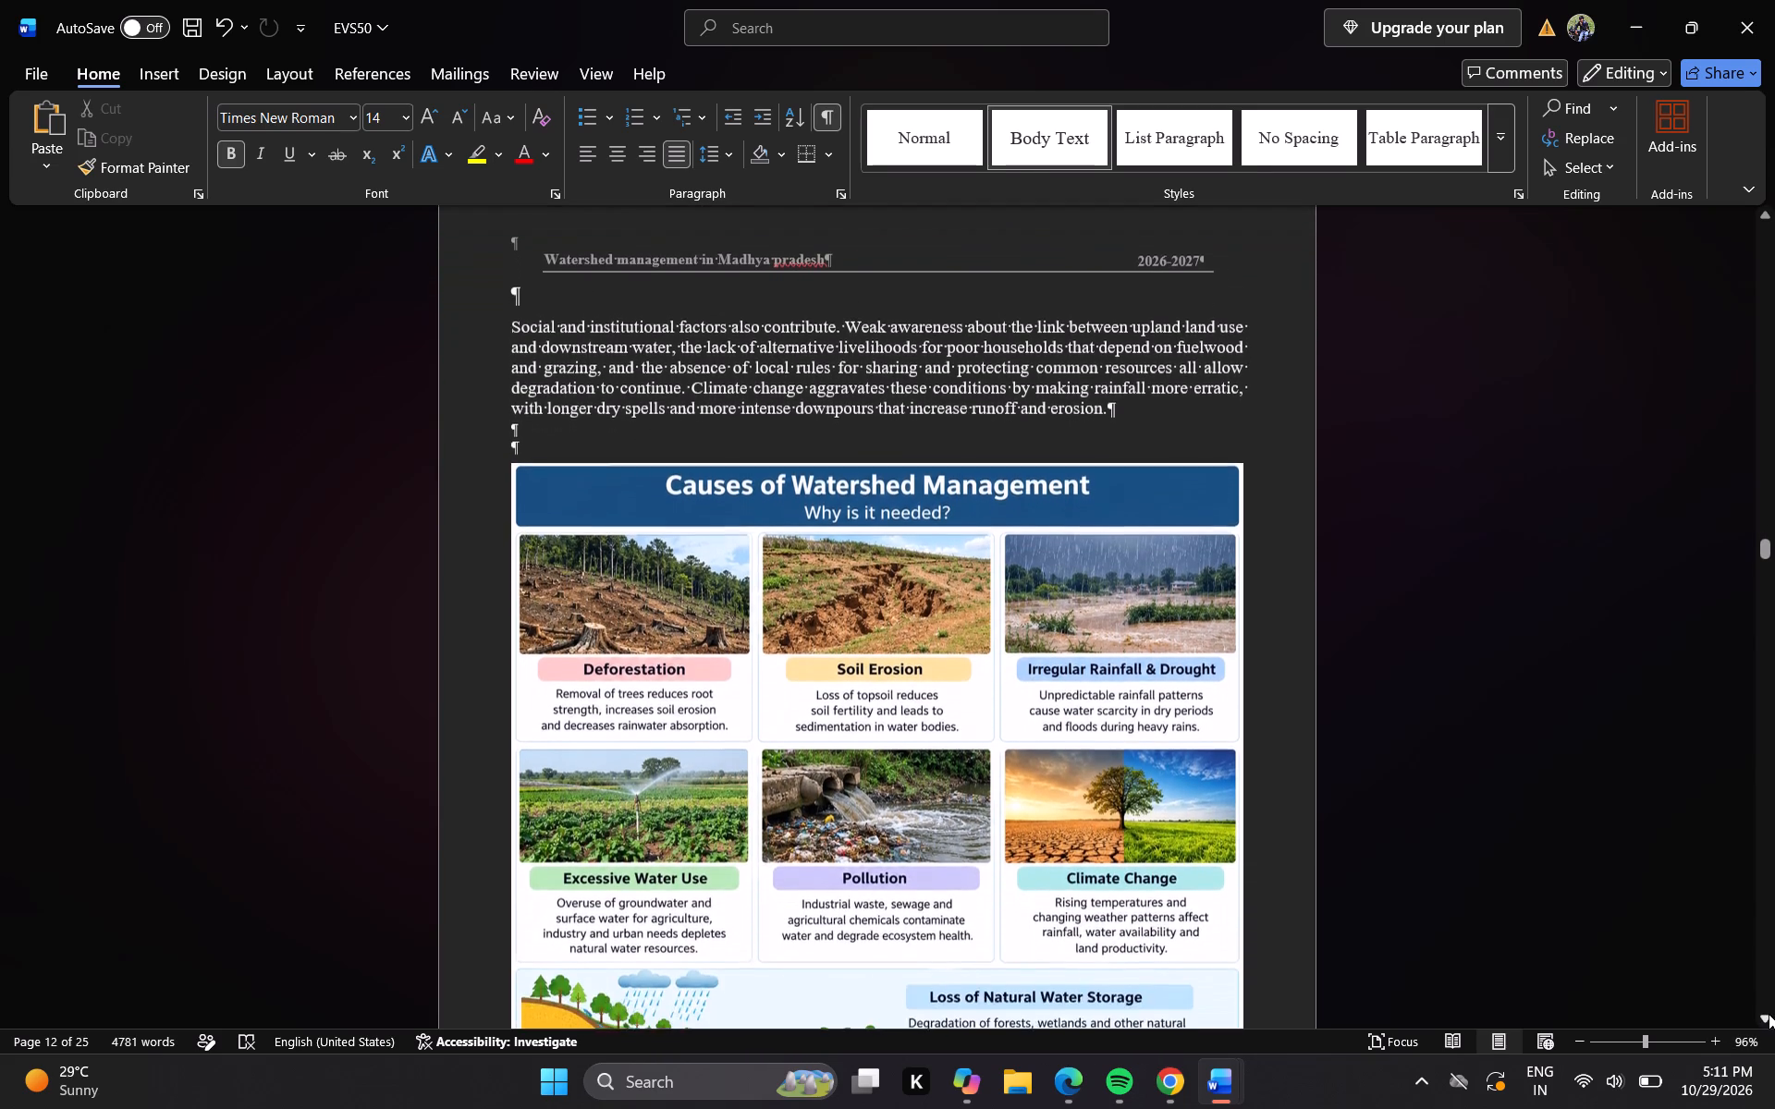
triple_click(1769, 1014)
triple_click(1769, 1014)
triple_click(1769, 1014)
triple_click(1769, 1014)
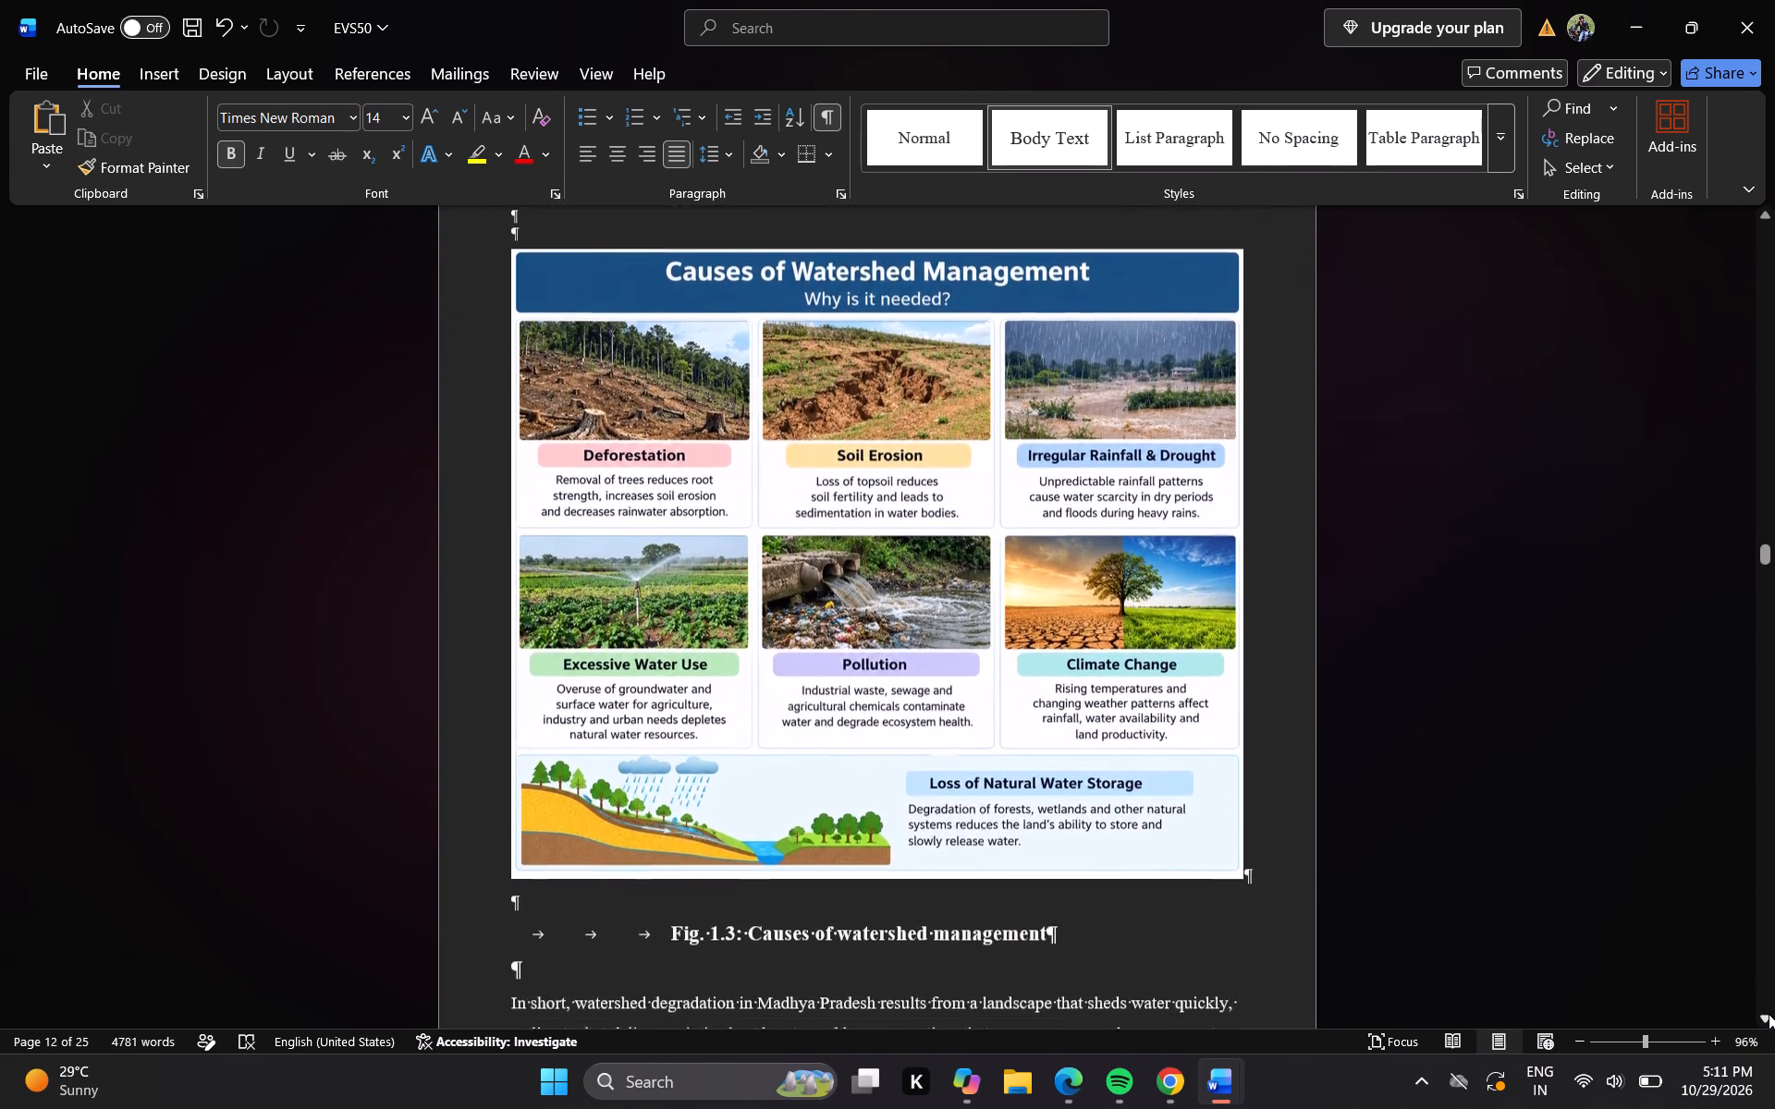
triple_click(1769, 1014)
triple_click(1769, 1014)
triple_click(1769, 1014)
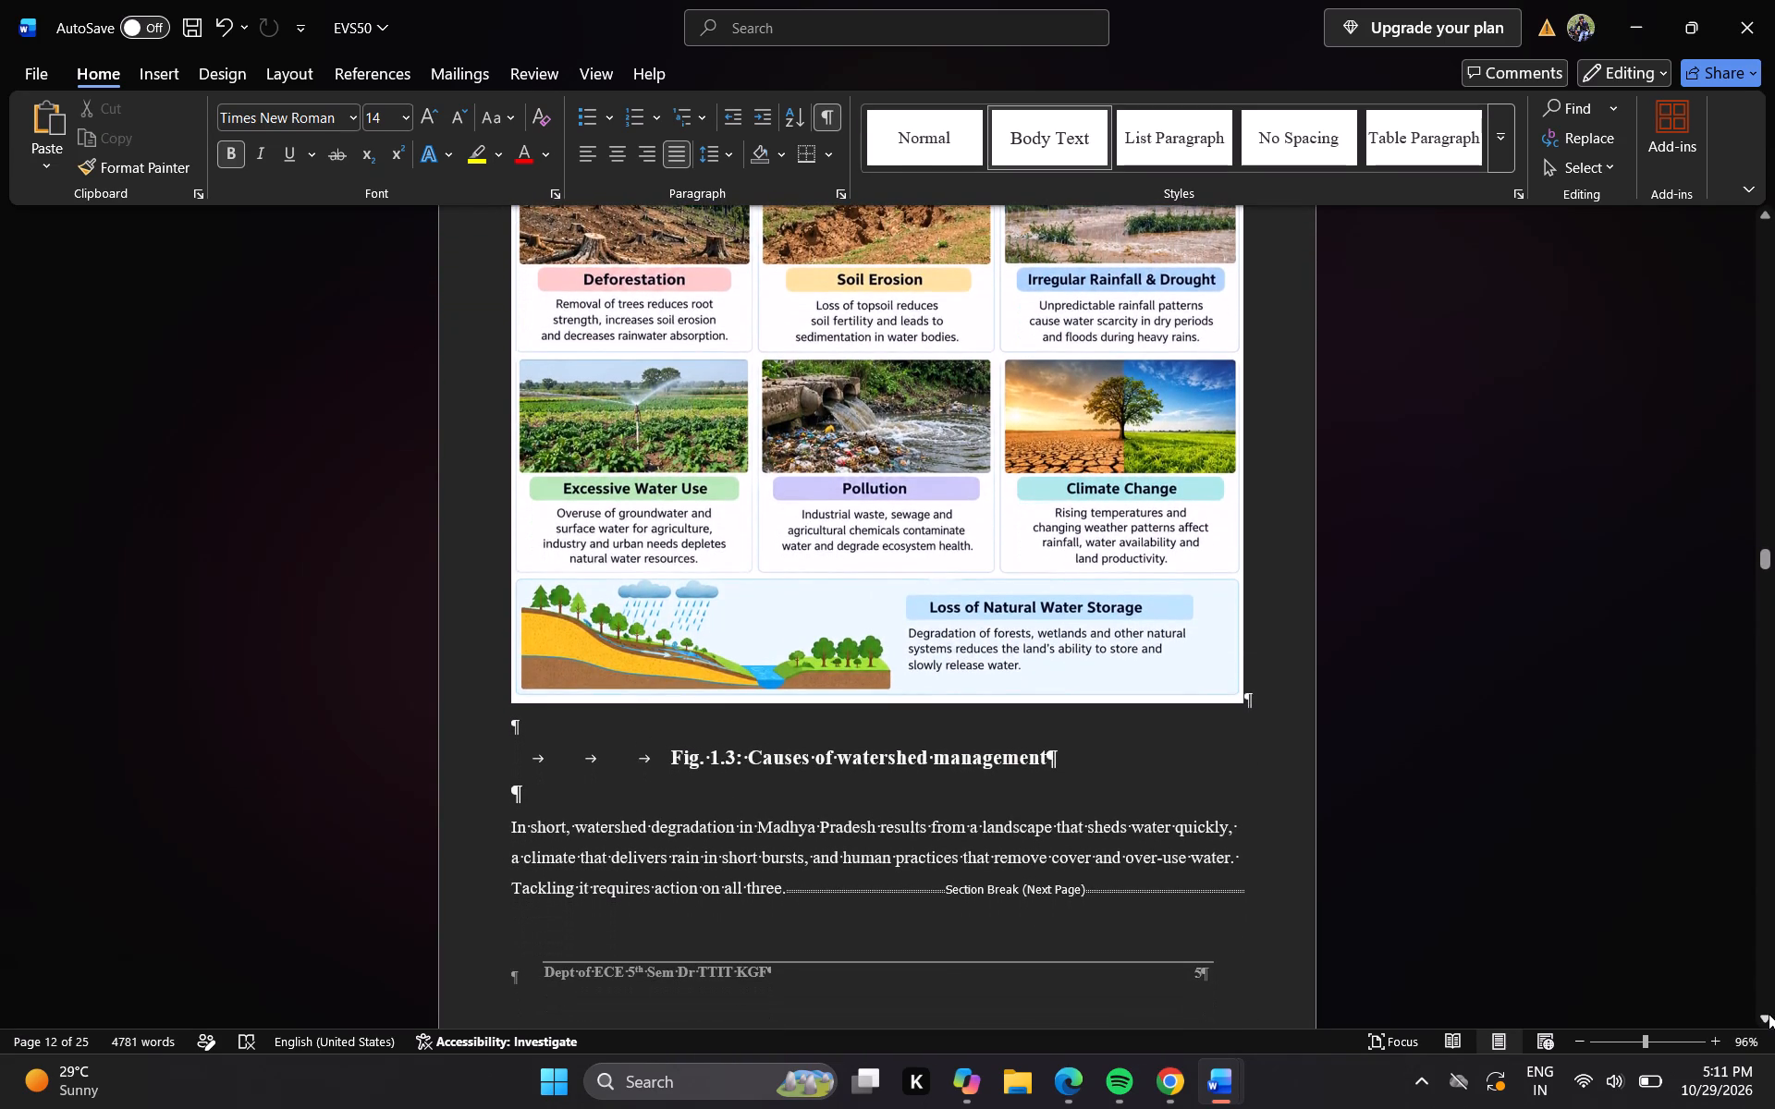
triple_click(1769, 1014)
triple_click(1769, 1014)
triple_click(1769, 1014)
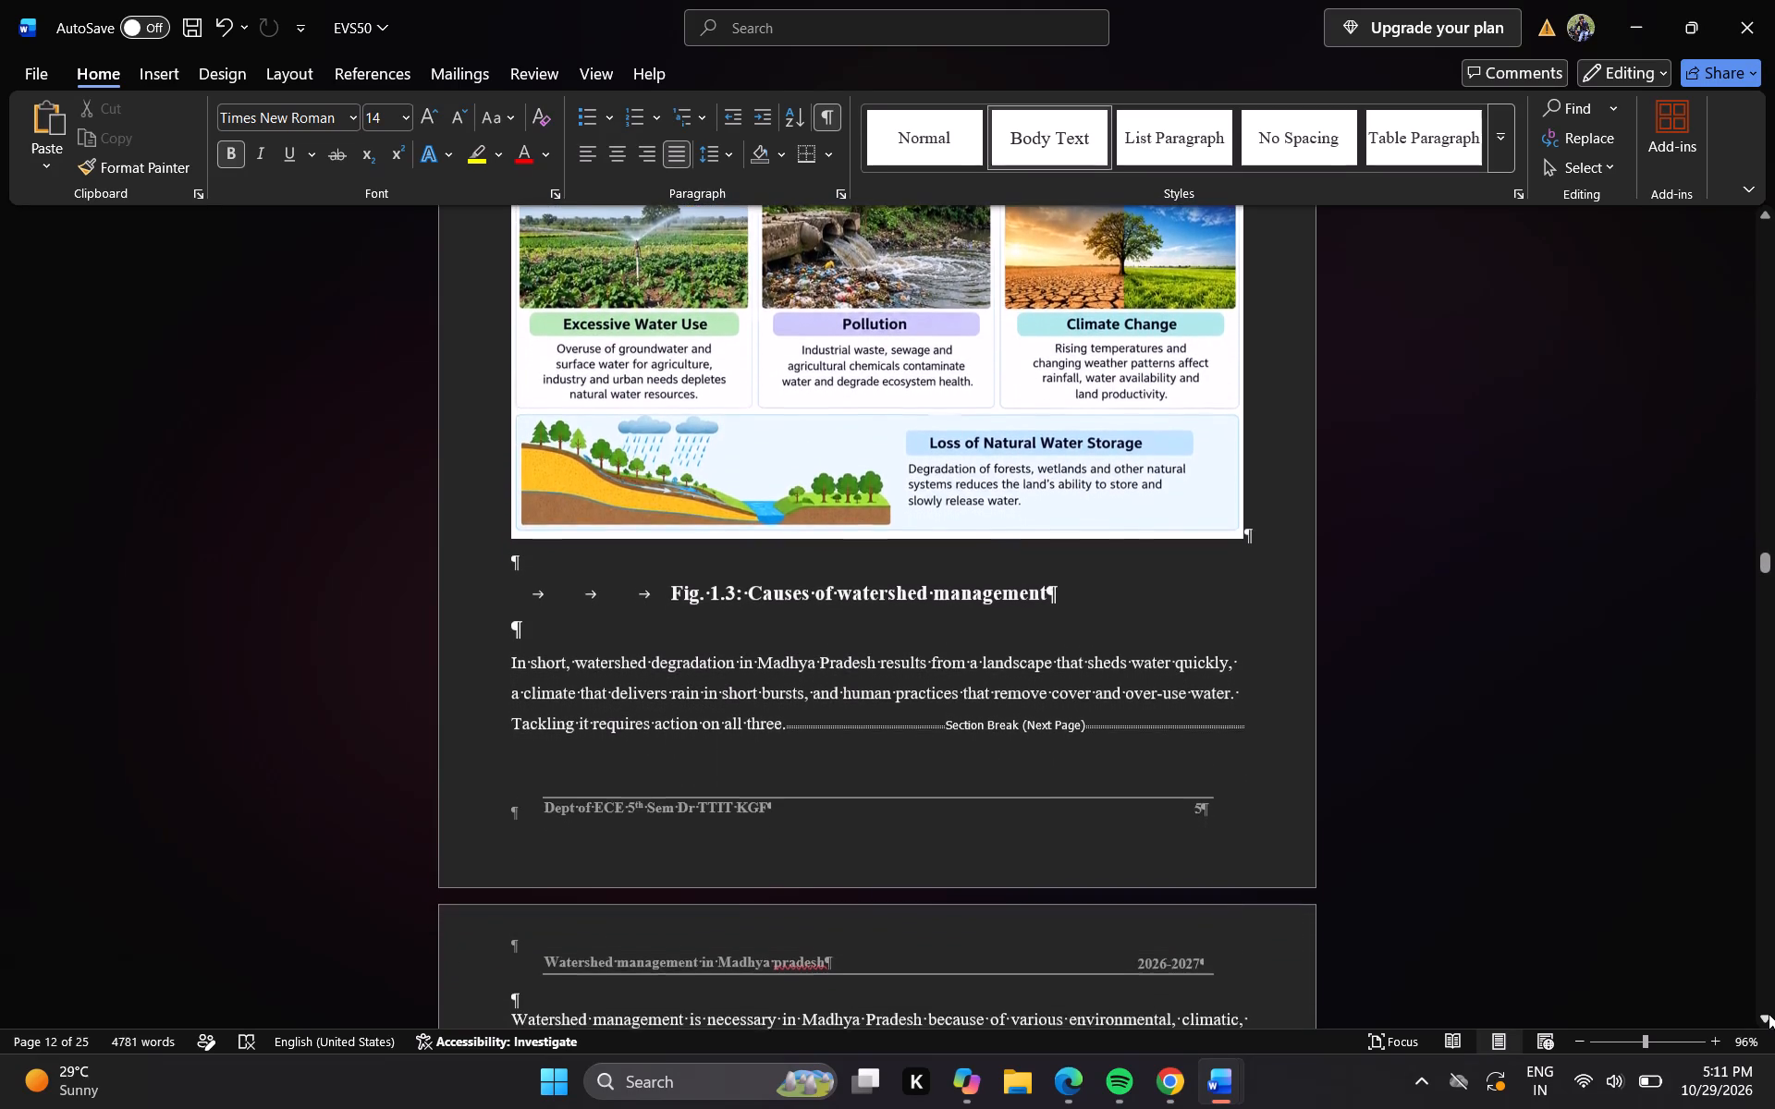
triple_click(1769, 1014)
triple_click(1769, 1014)
triple_click(1769, 1014)
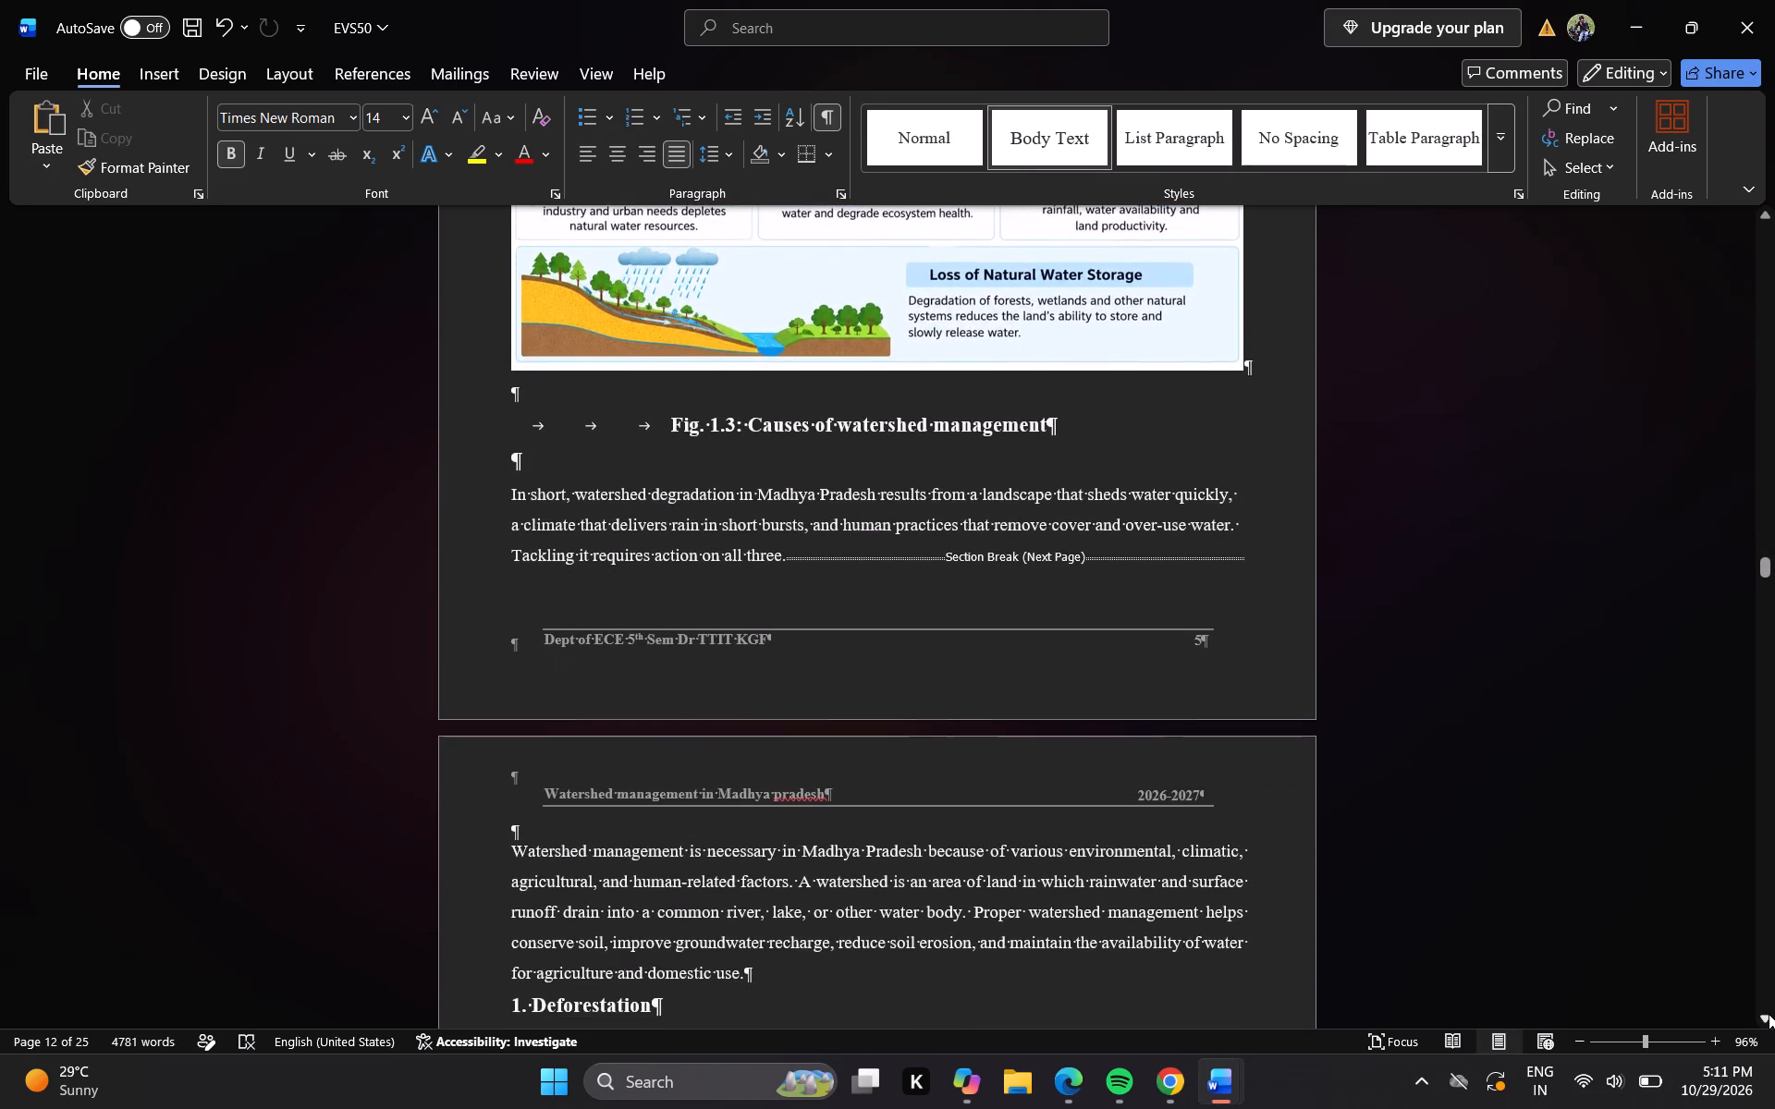
Examine the page from Deforestation to Excessive Use of Groundwater for its section break and footer page number.
triple_click(1769, 1014)
triple_click(1769, 1014)
triple_click(1769, 1014)
triple_click(1769, 1014)
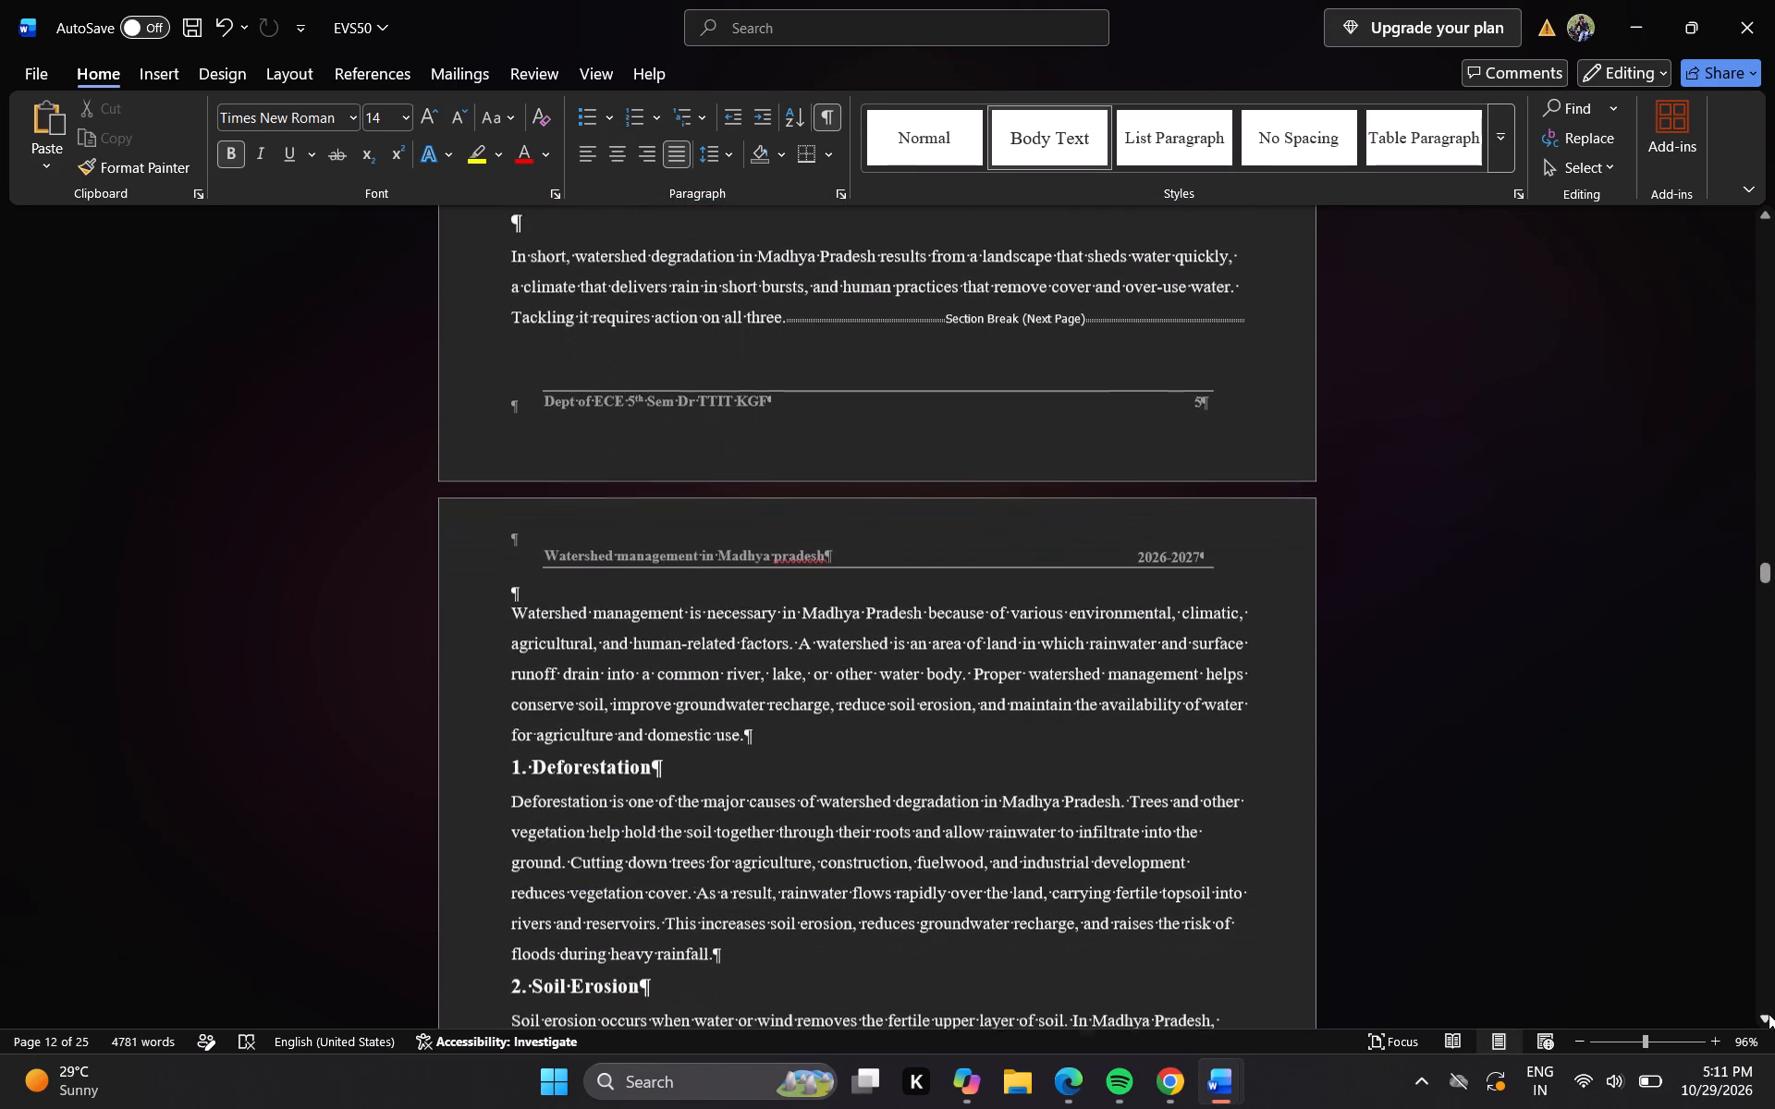
triple_click(1769, 1014)
triple_click(1769, 1014)
triple_click(1769, 1014)
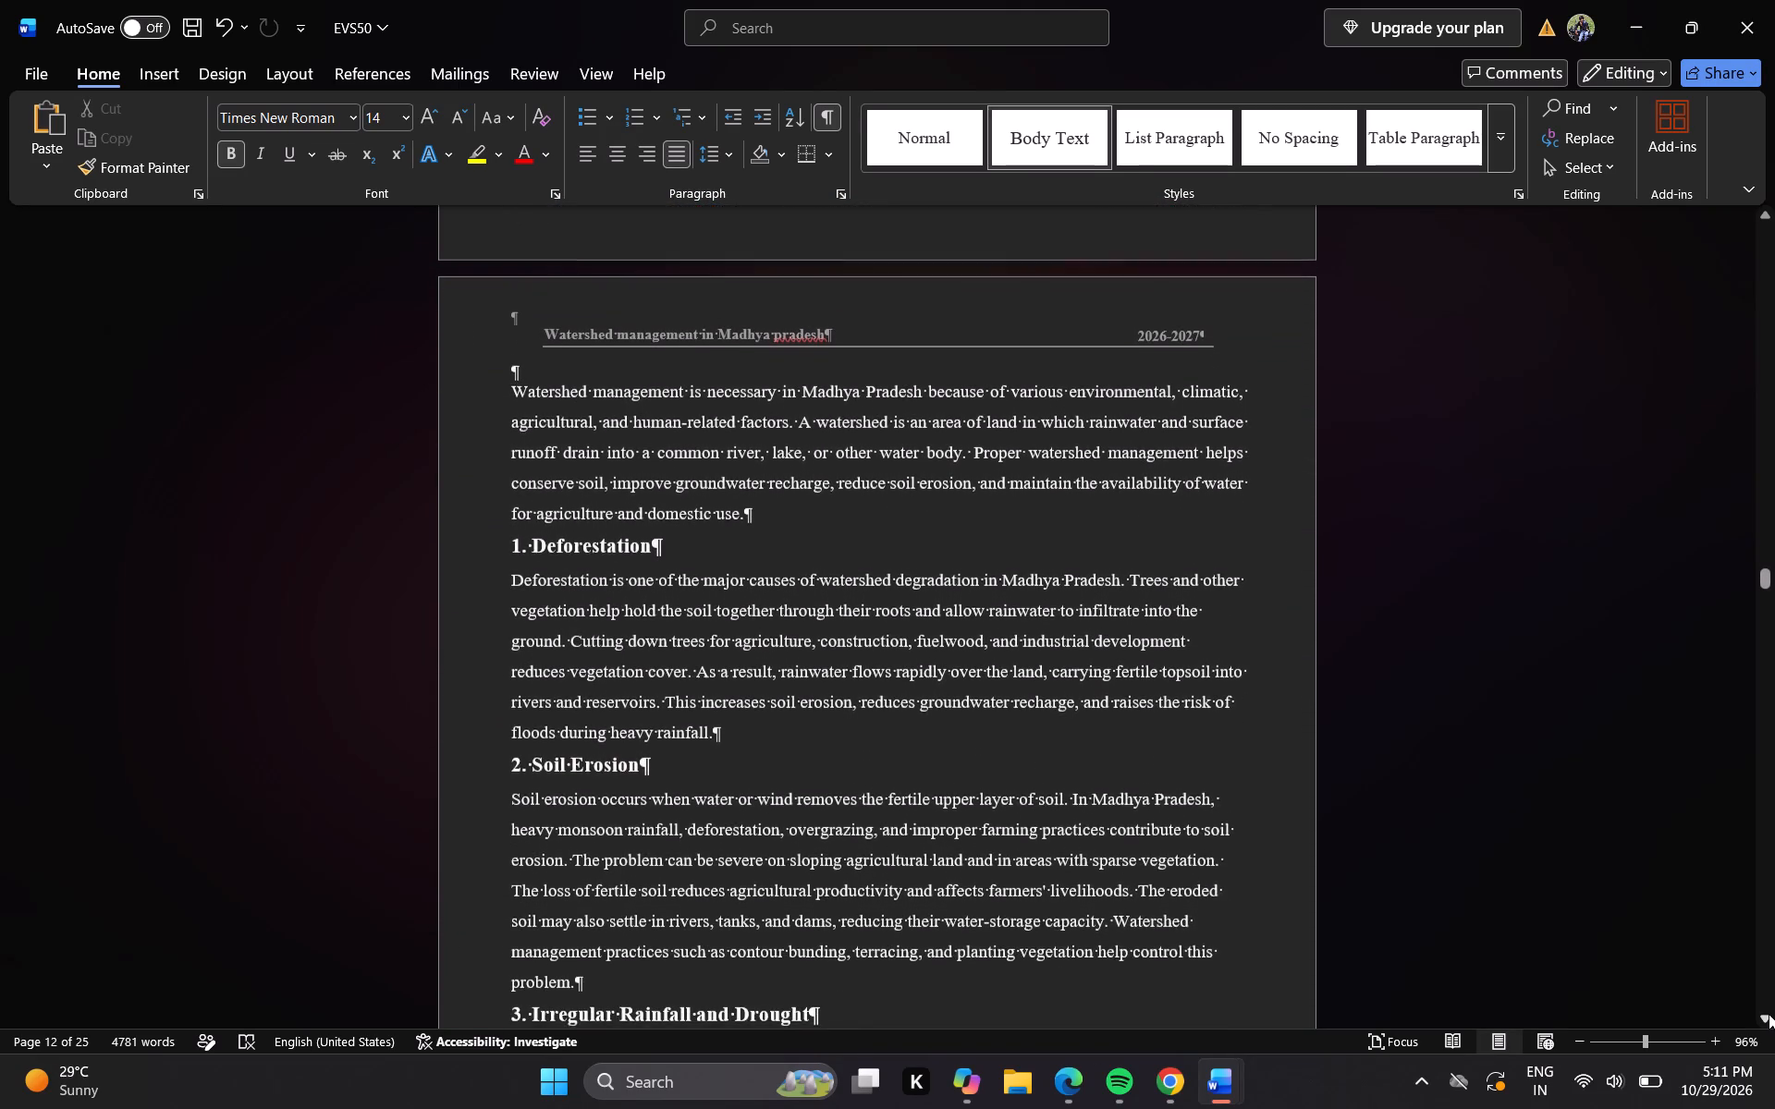
triple_click(1769, 1014)
triple_click(1769, 1014)
triple_click(1769, 1014)
triple_click(1769, 1014)
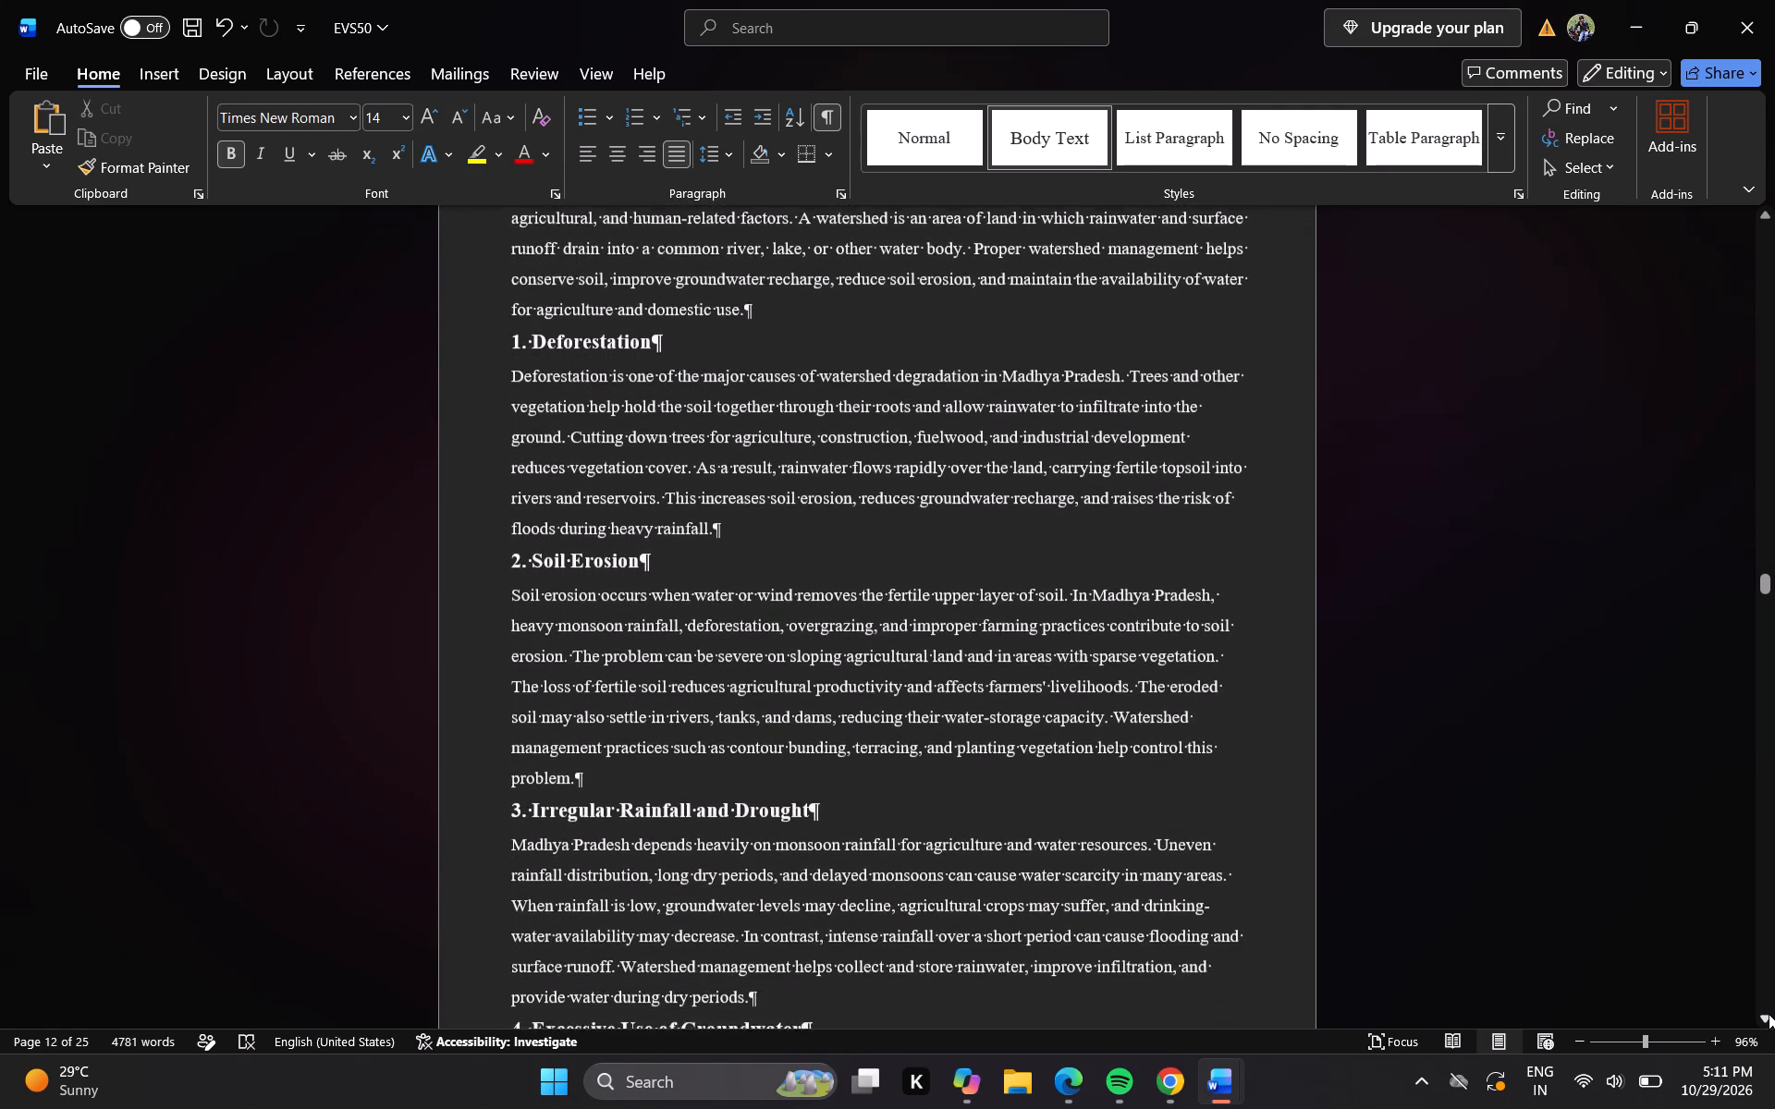
triple_click(1769, 1014)
triple_click(1769, 1014)
triple_click(1769, 1014)
triple_click(1769, 1014)
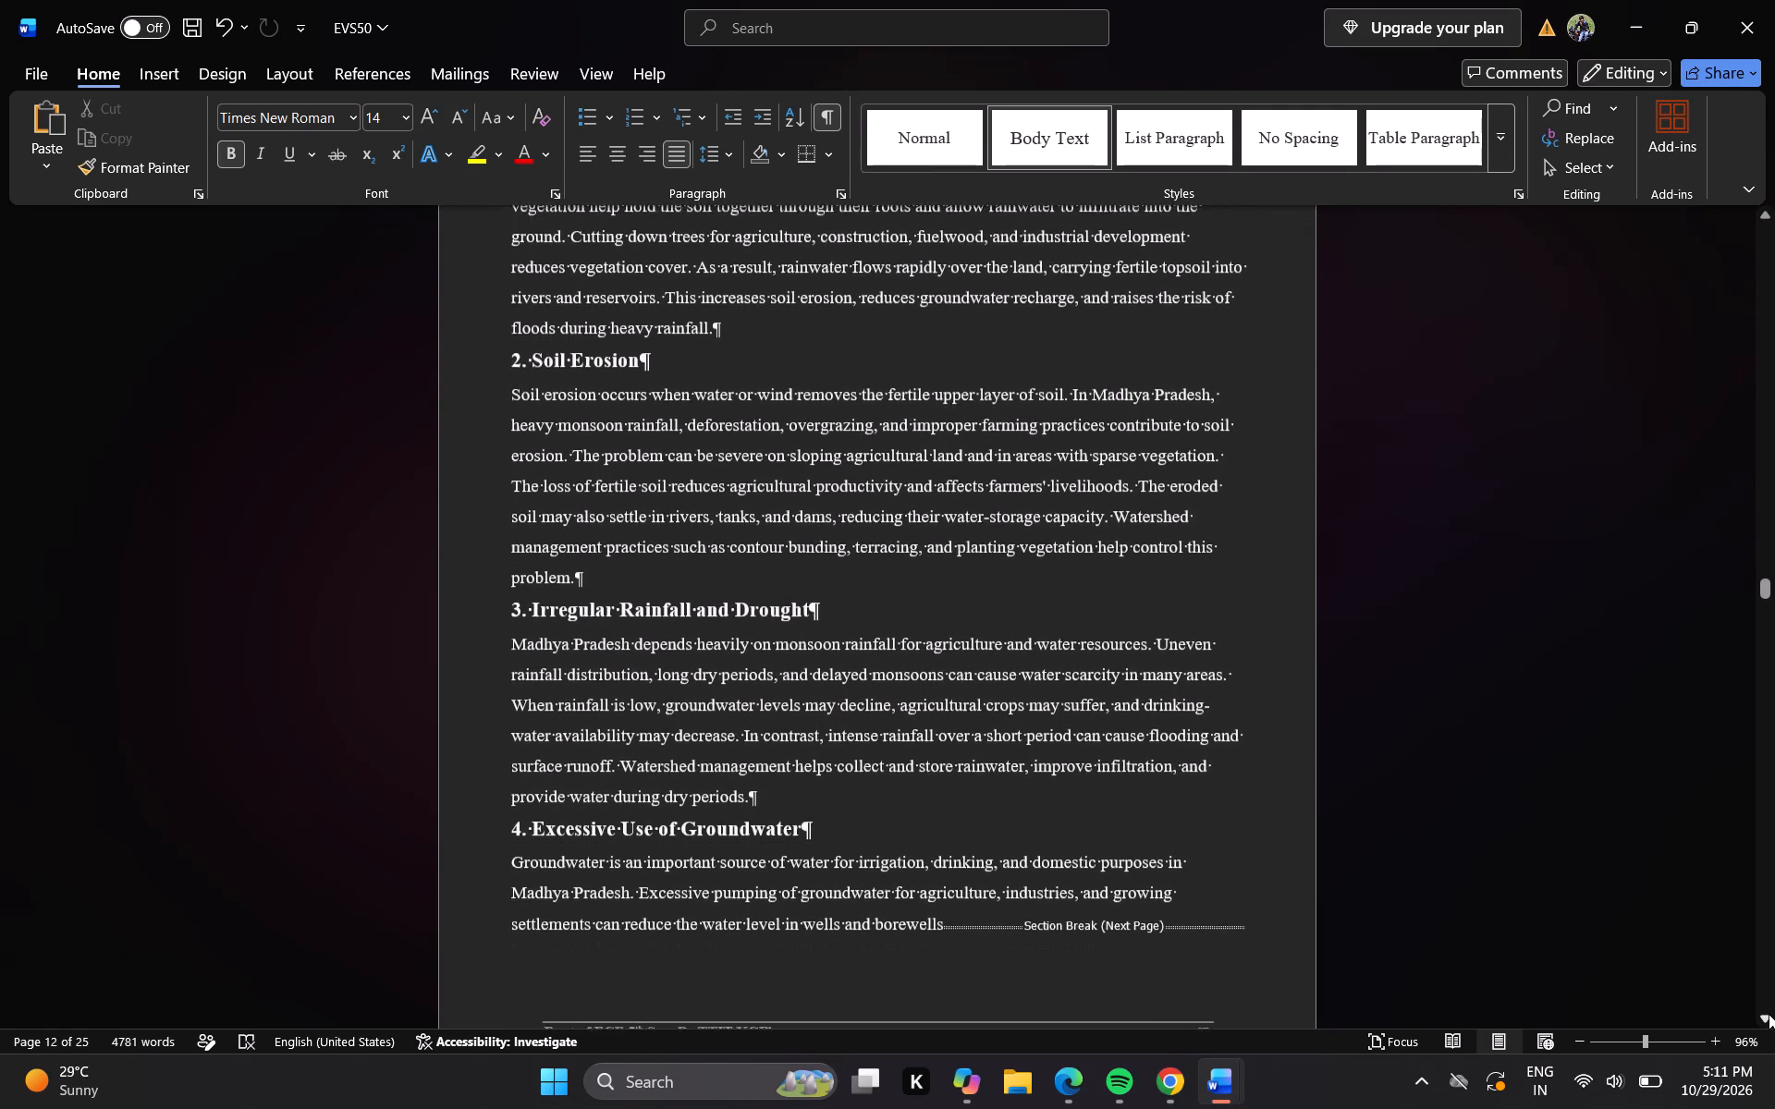
triple_click(1769, 1014)
triple_click(1769, 1014)
triple_click(1769, 1014)
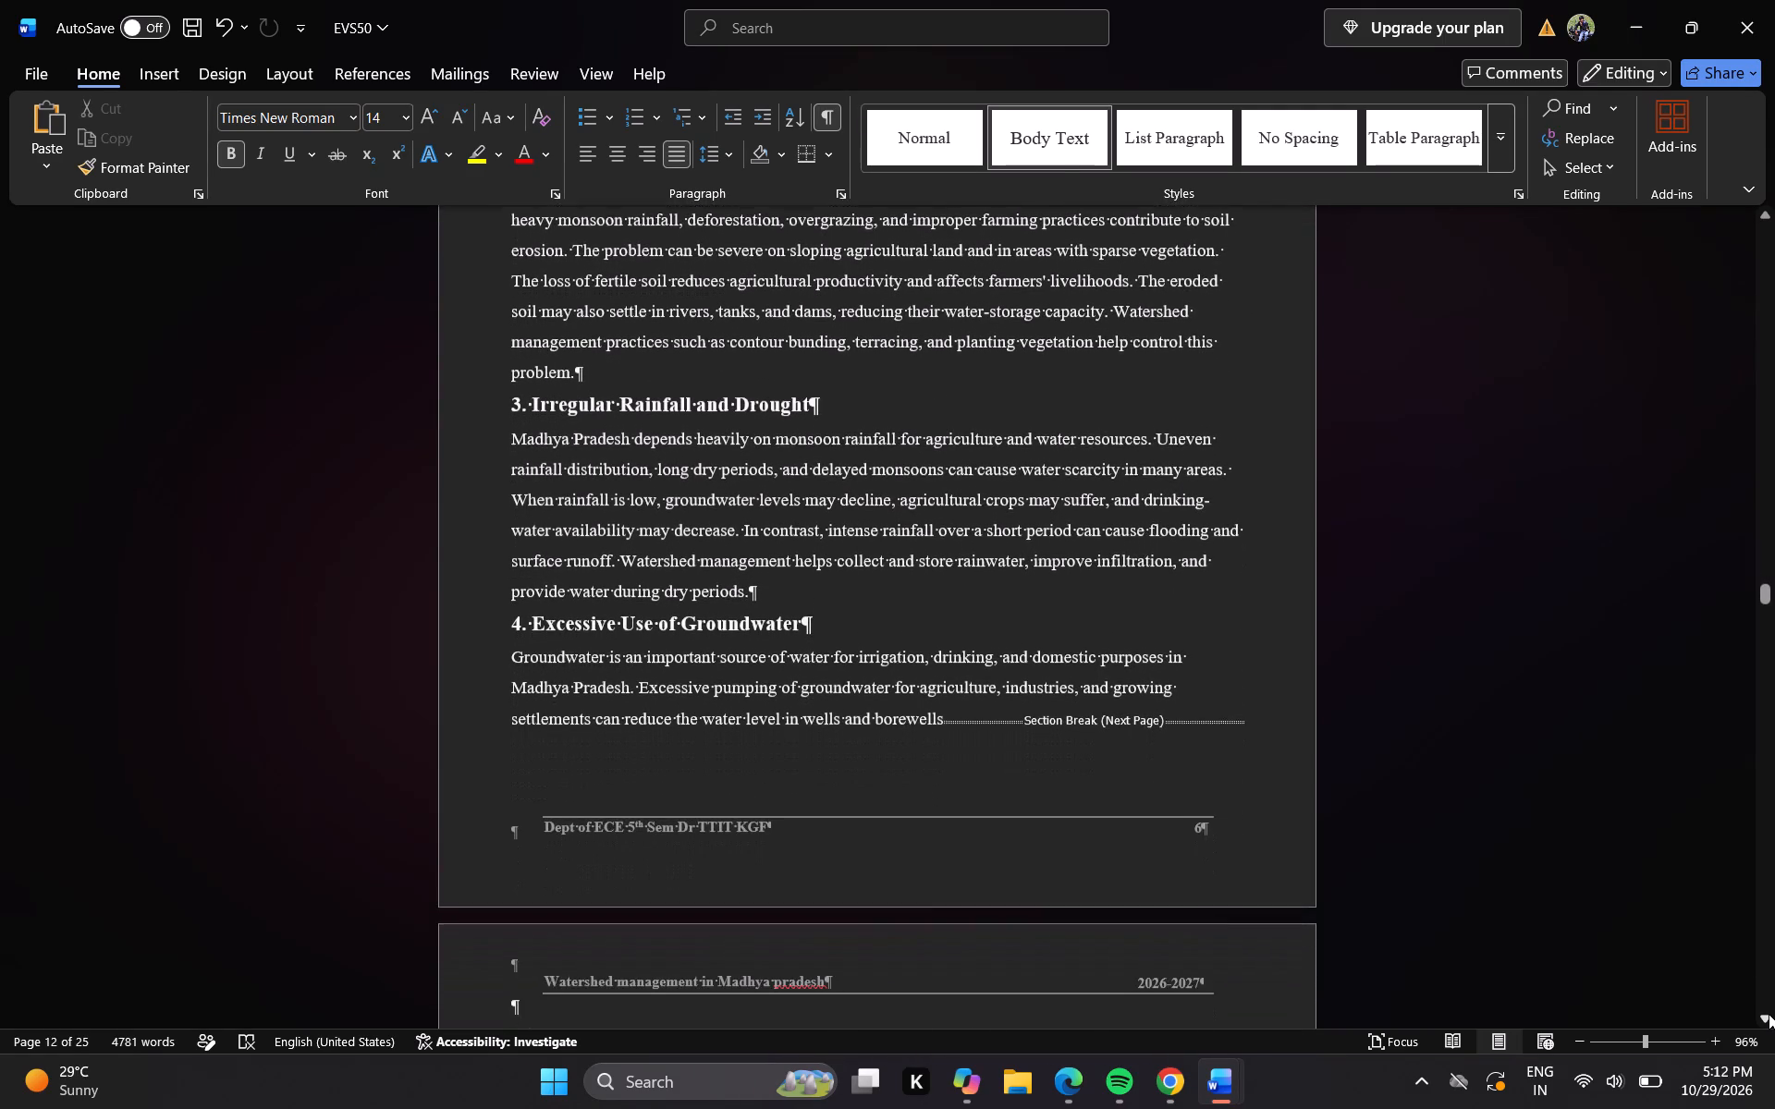
Examine the section breaks and footer page numbers from Excessive Use of Groundwater through Fig 1.4, Benefits of watershed management.
triple_click(1769, 1014)
triple_click(1769, 1014)
triple_click(1769, 1014)
triple_click(1769, 1014)
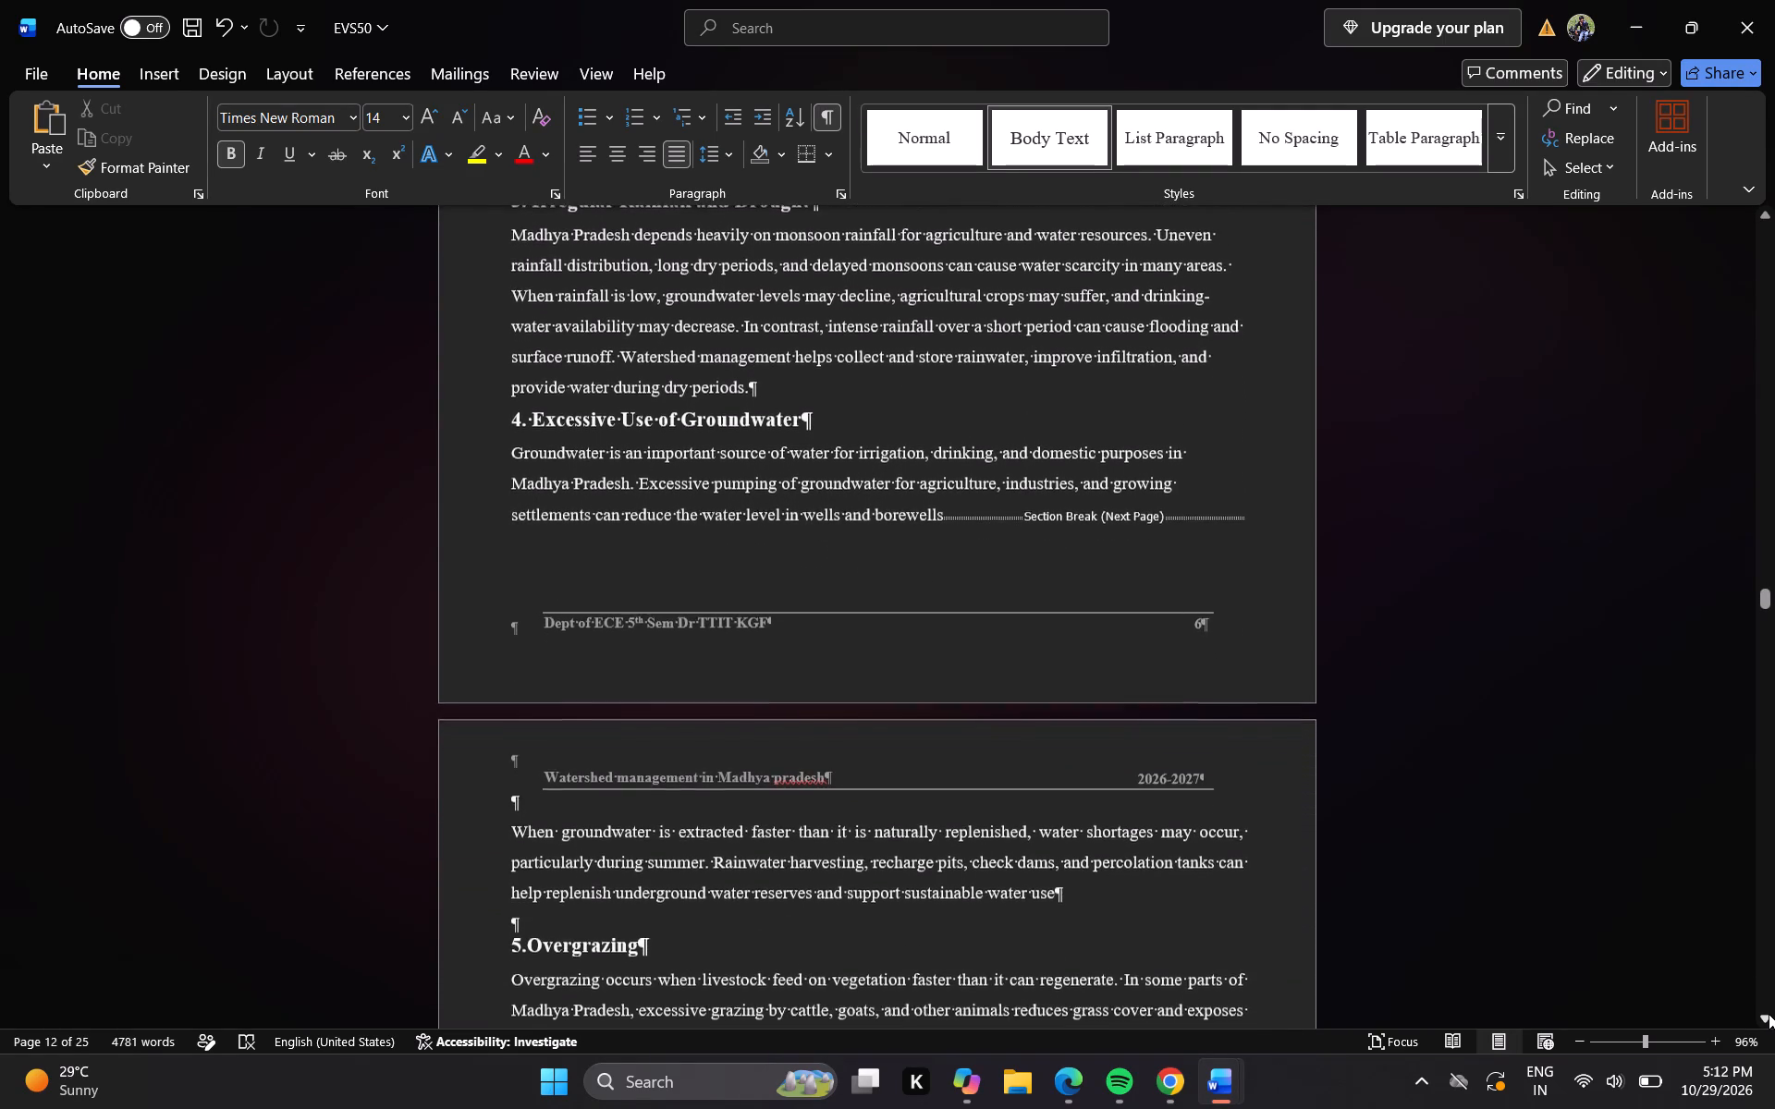
triple_click(1769, 1014)
triple_click(1769, 1014)
triple_click(1769, 1014)
triple_click(1769, 1014)
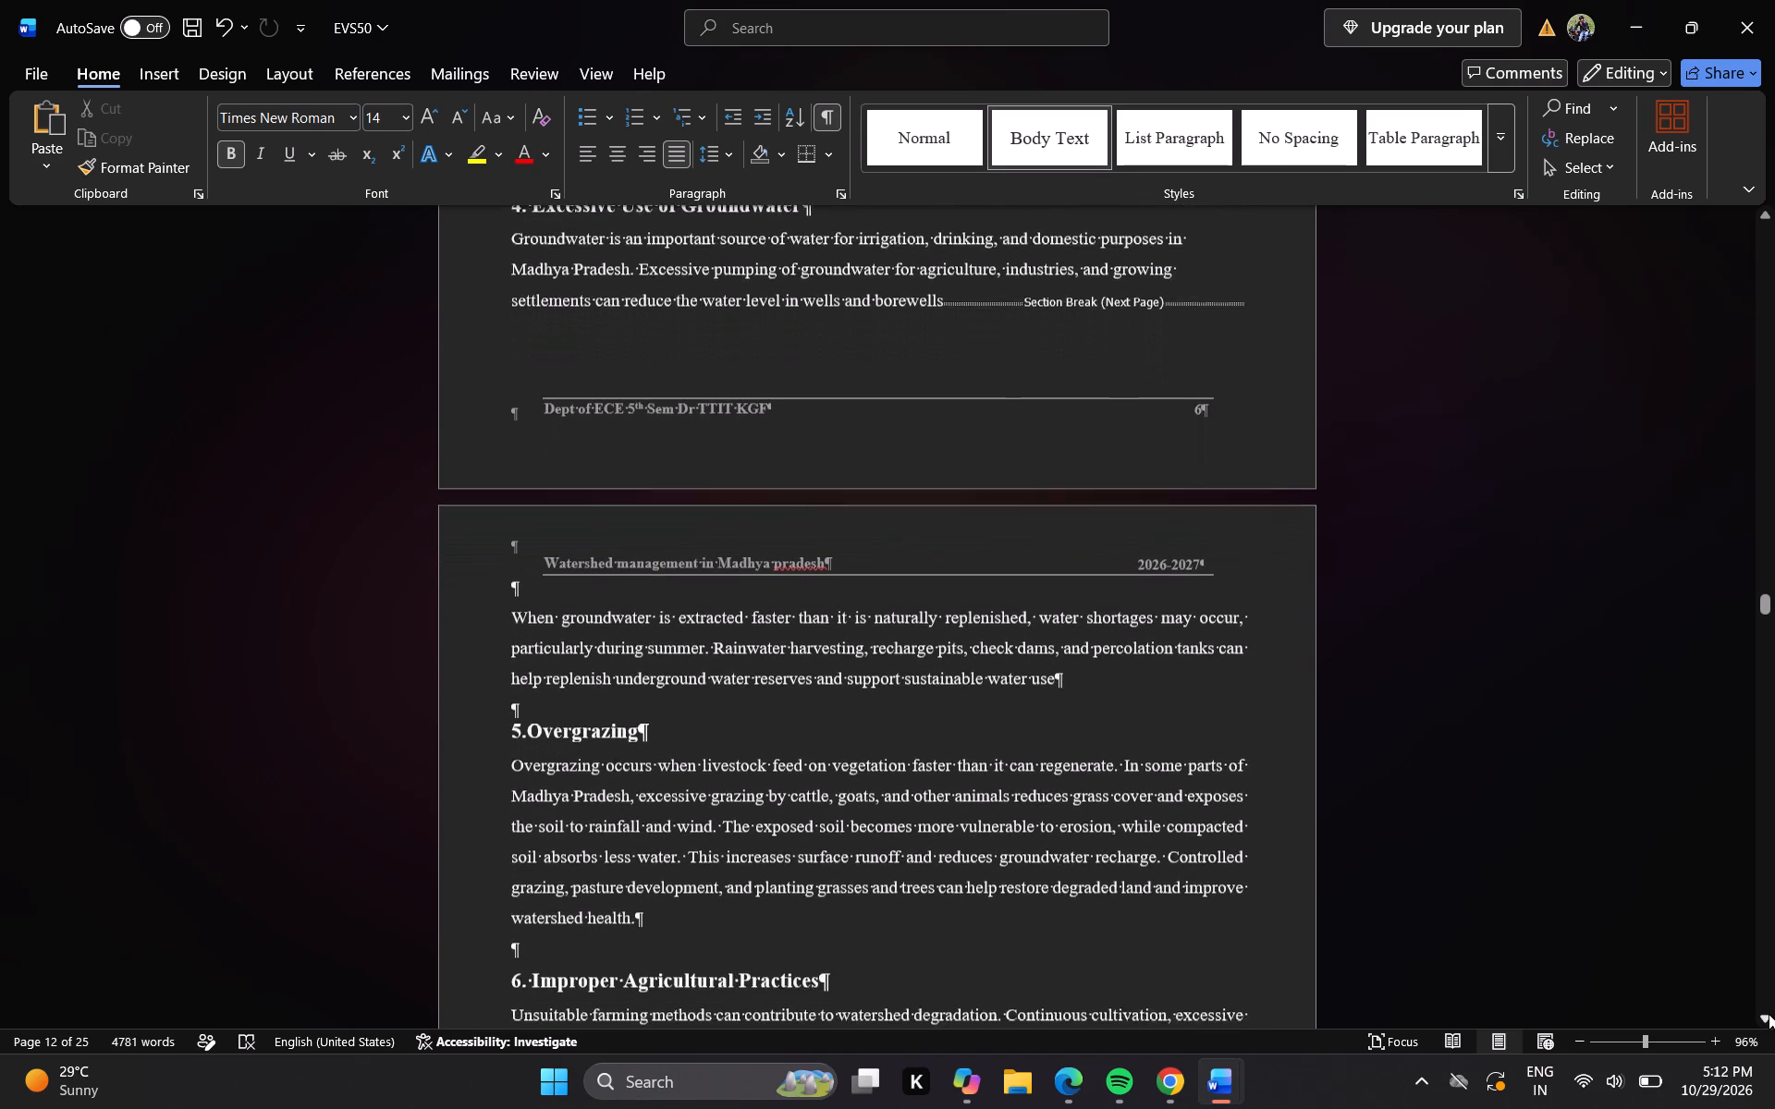
triple_click(1769, 1014)
triple_click(1769, 1014)
triple_click(1769, 1014)
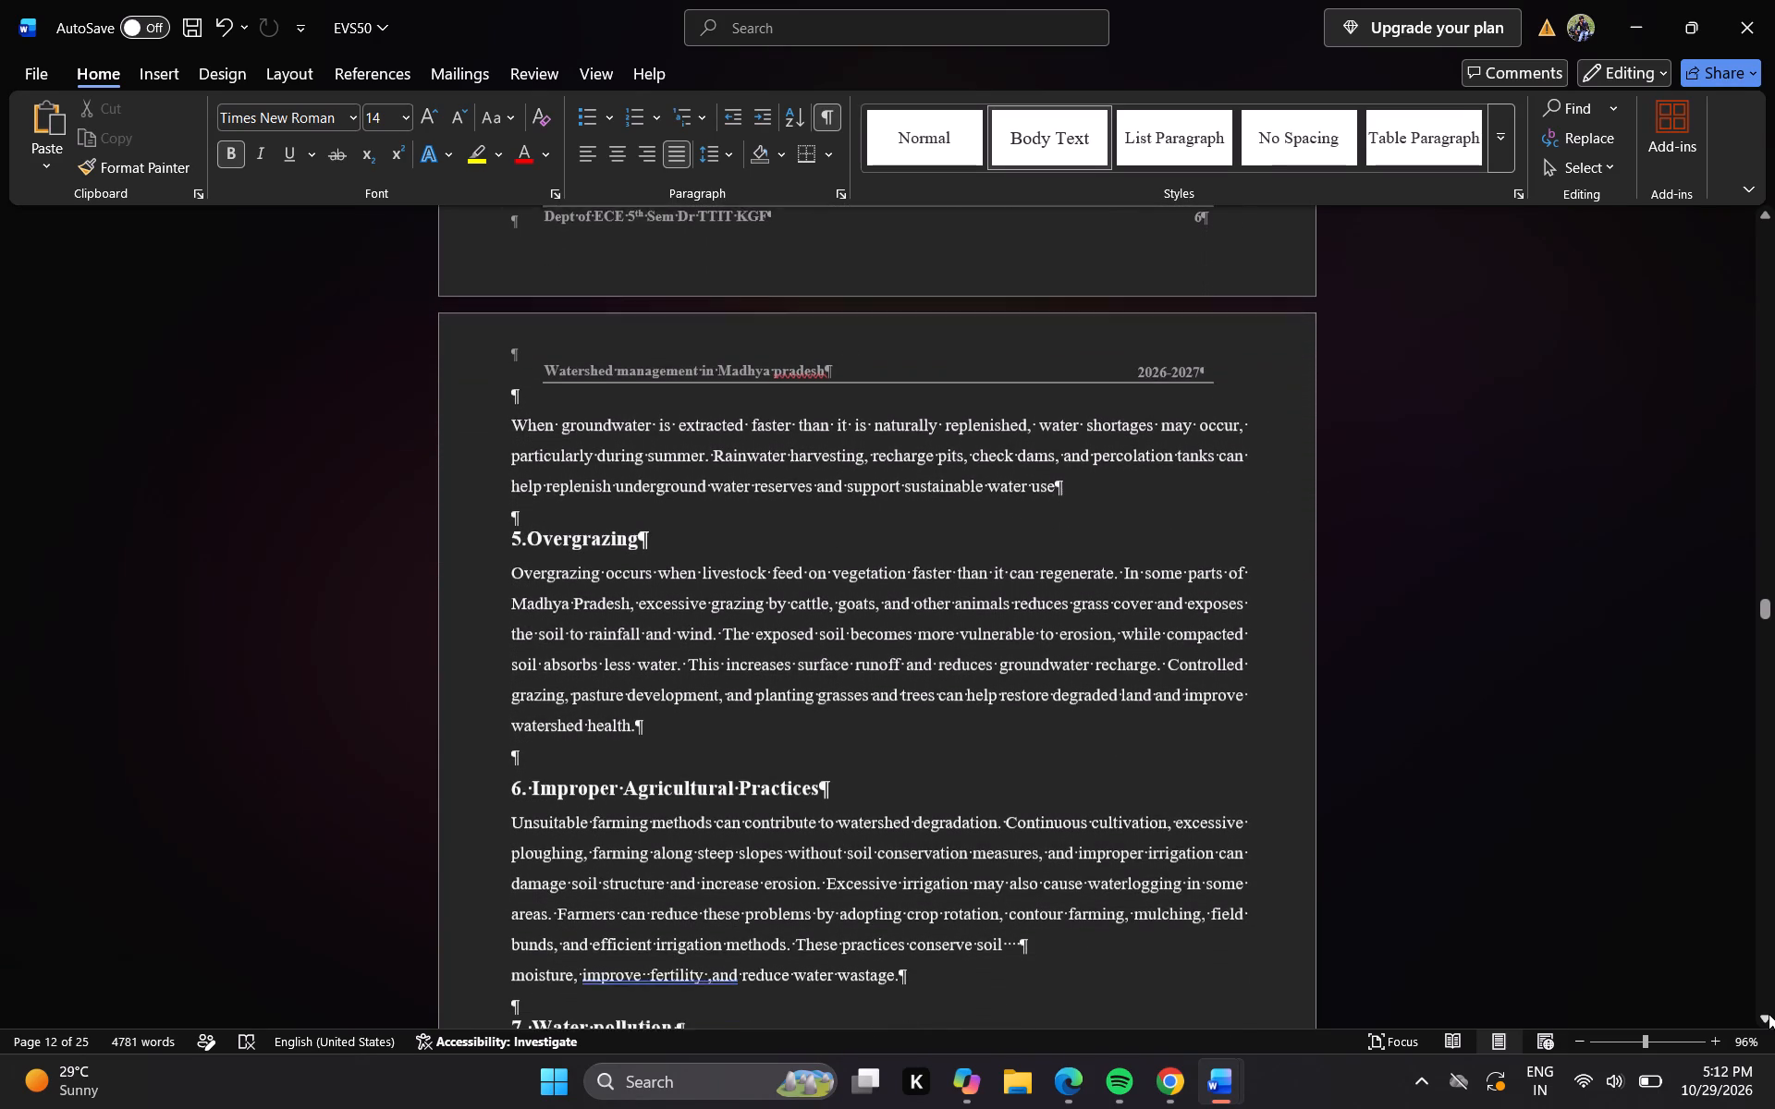
triple_click(1769, 1014)
triple_click(1769, 1014)
triple_click(1769, 1014)
double_click(1769, 1014)
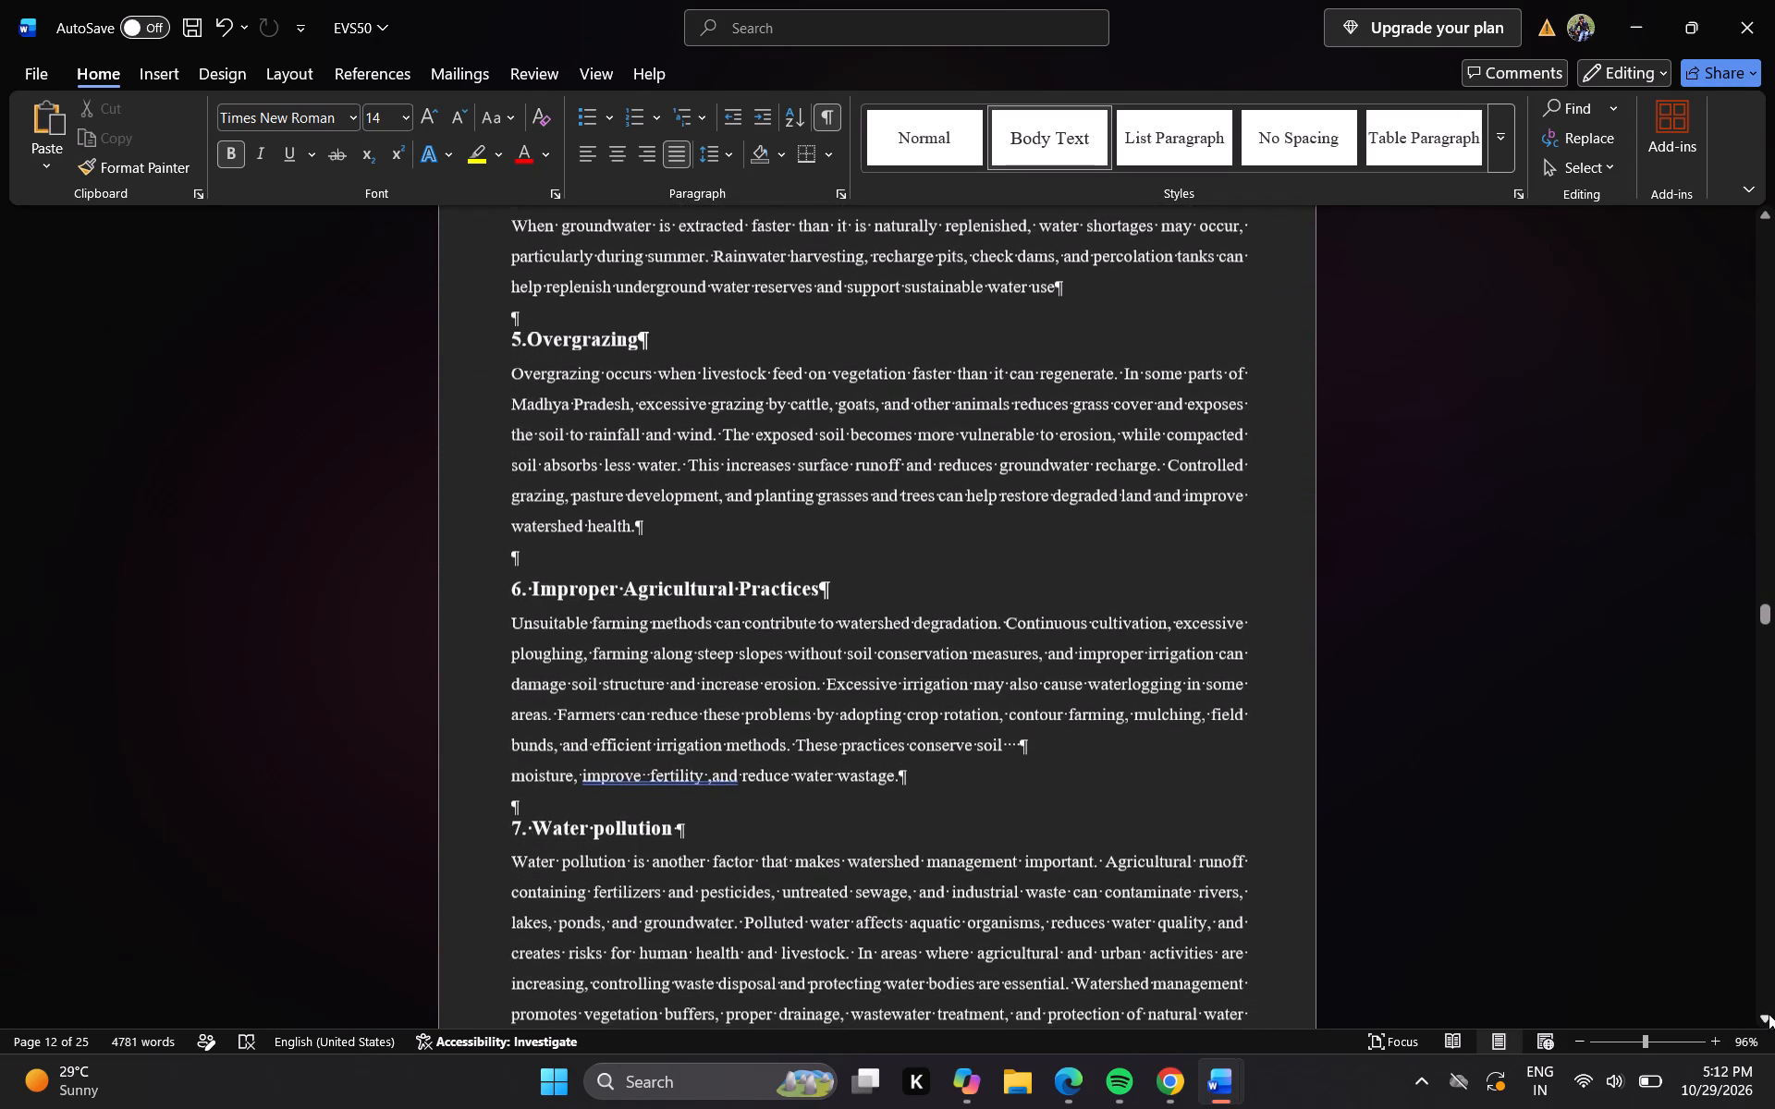
drag(1769, 1014, 1764, 994)
click(1765, 1004)
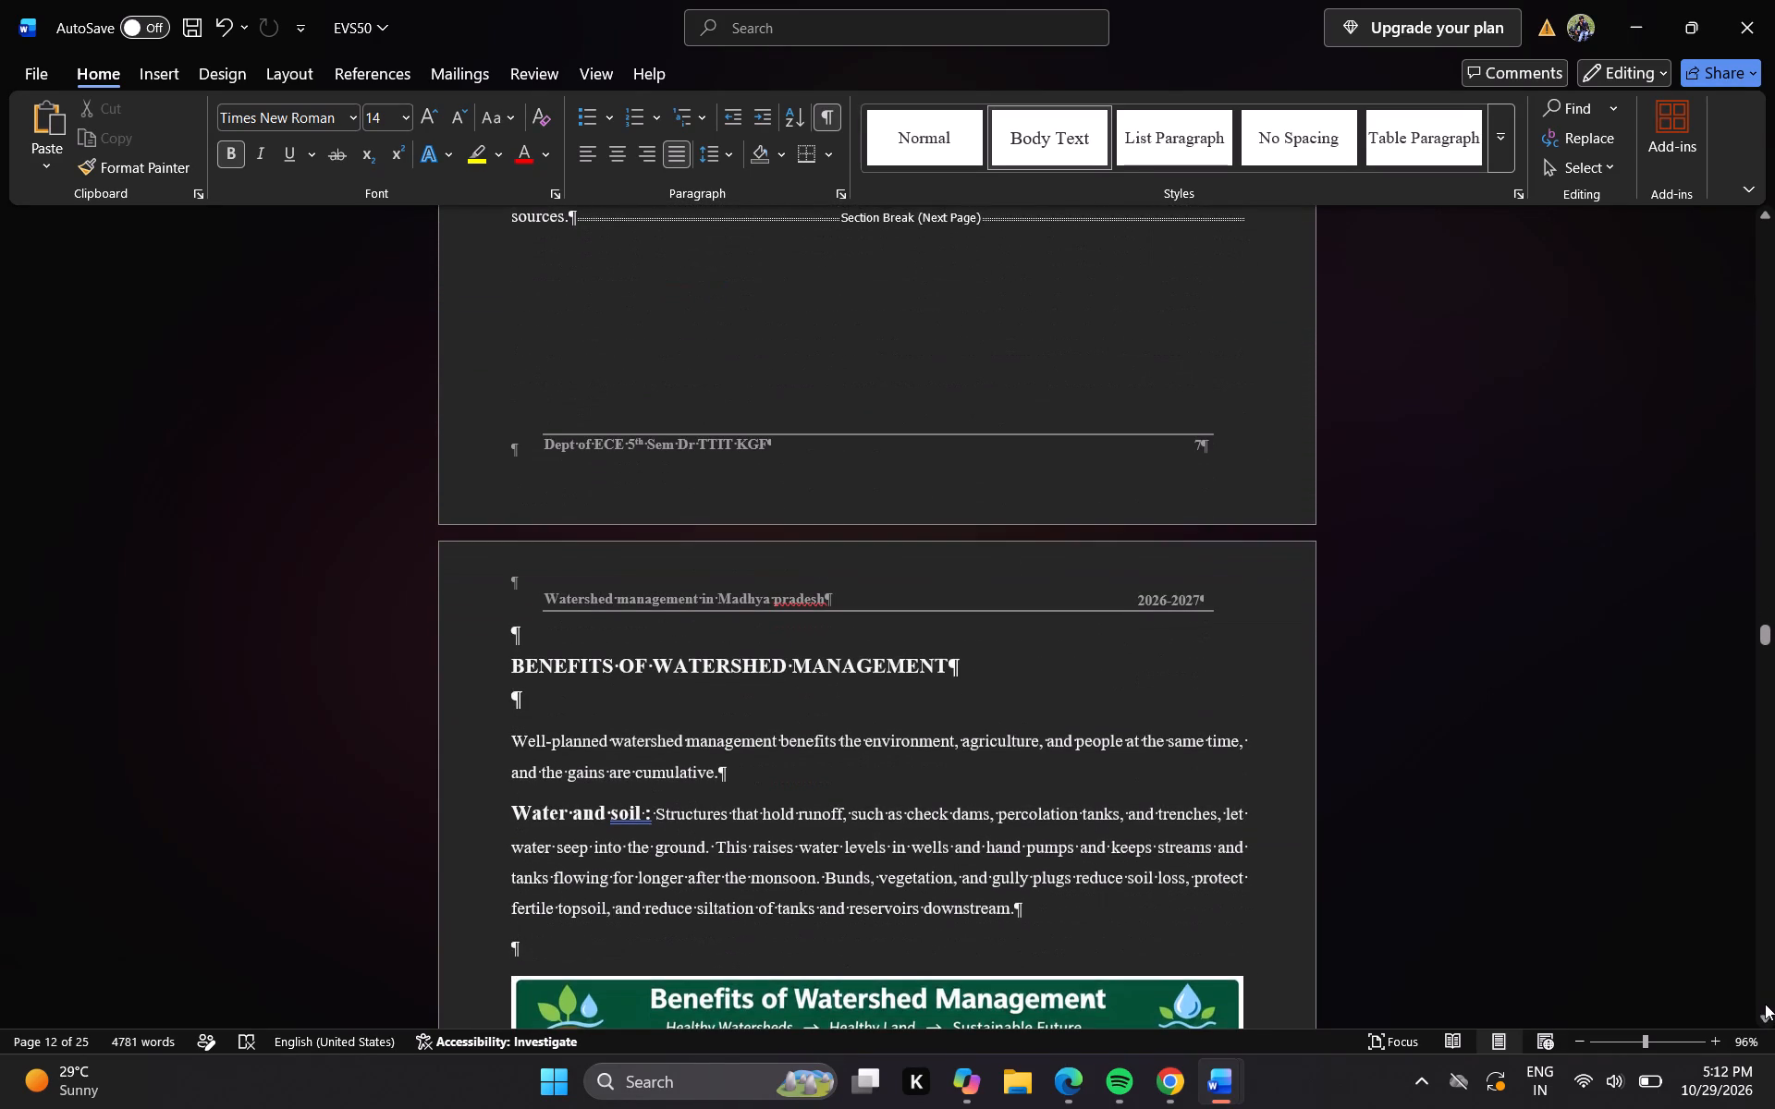
click(1765, 1004)
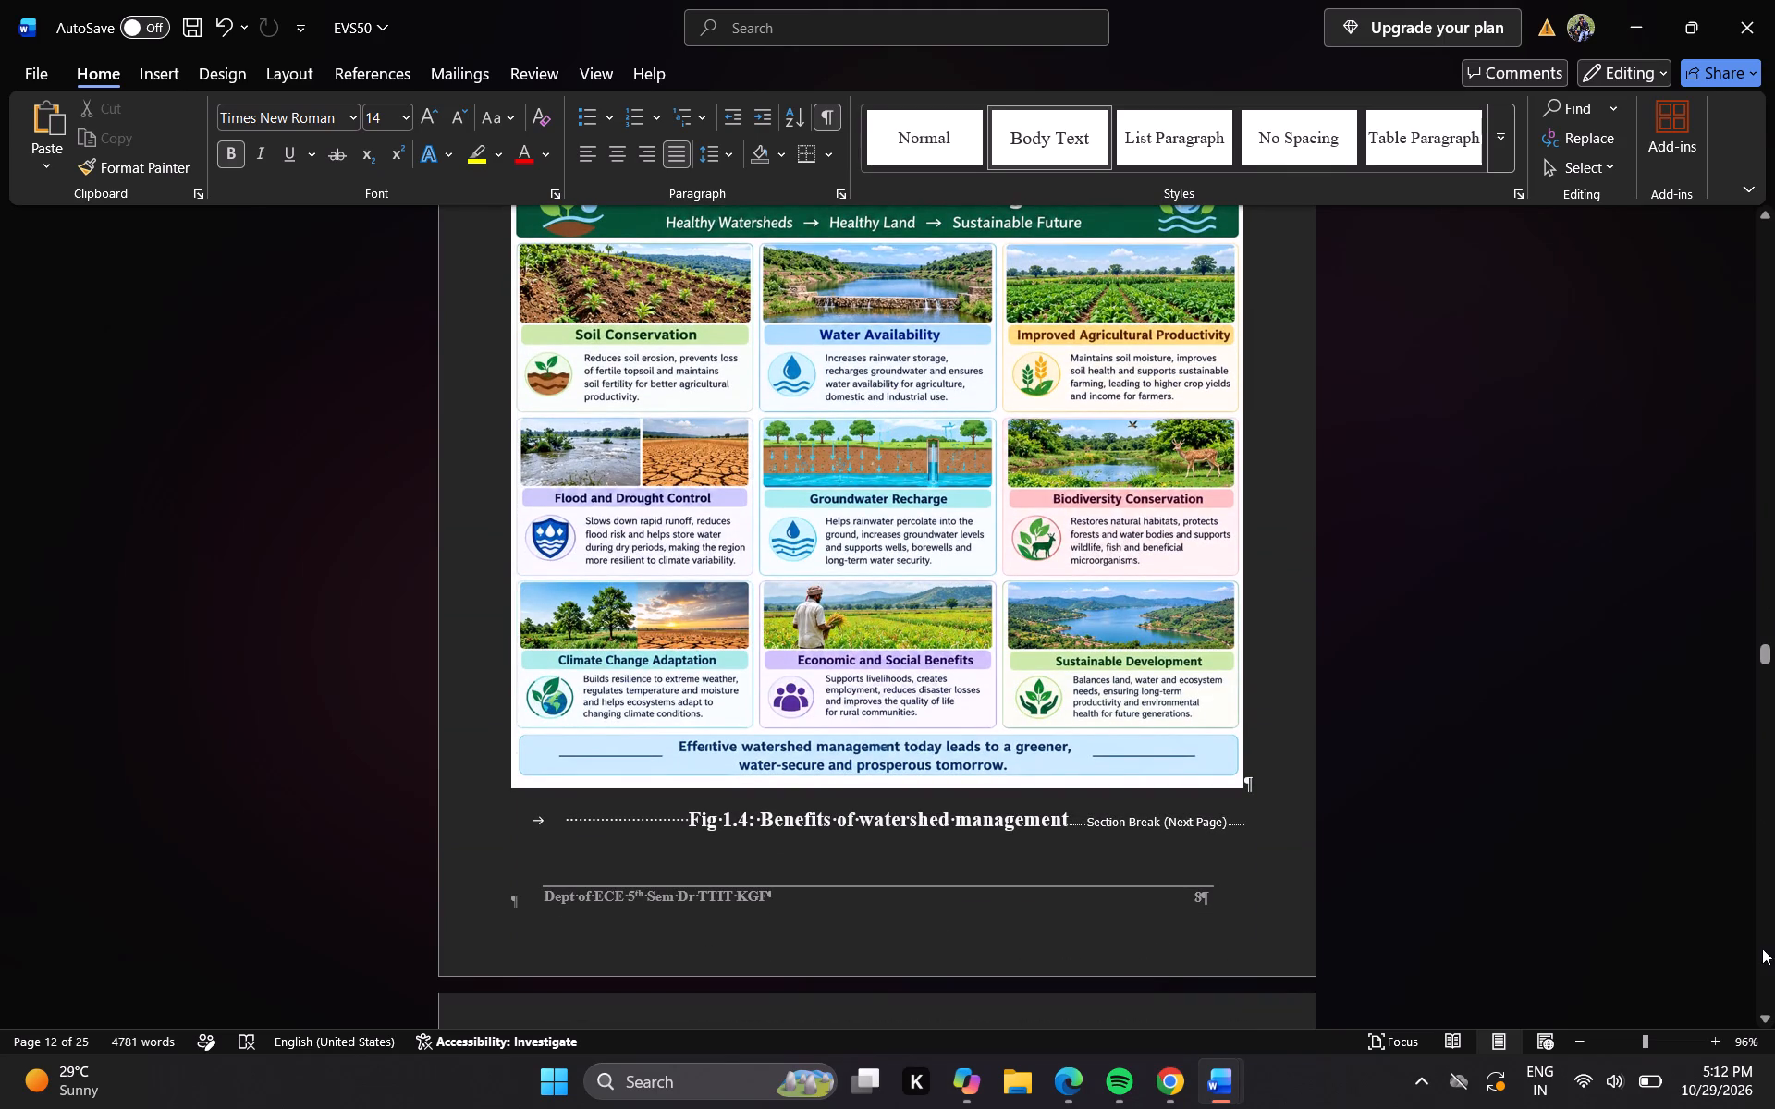
Delete the empty paragraphs between the Fig 1.5 Reduction in Drought Effects caption and its section break.
click(1766, 1005)
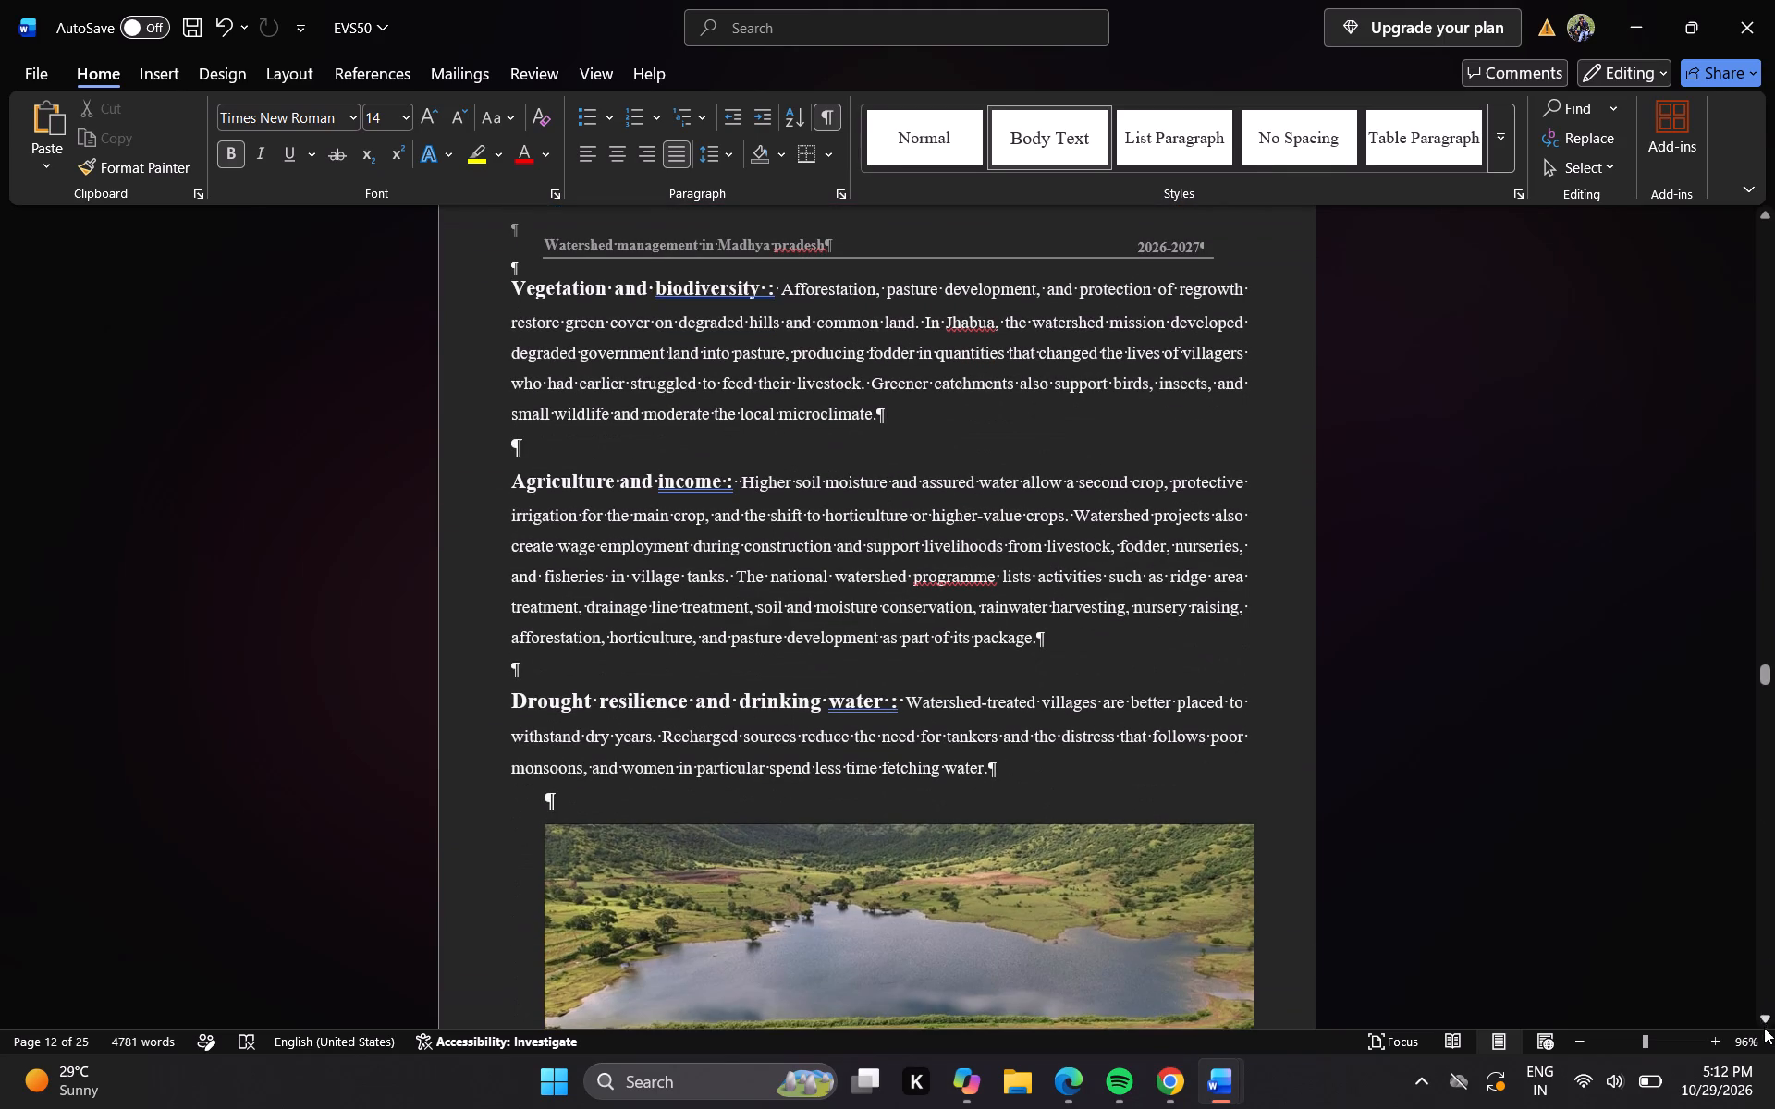
triple_click(1768, 1017)
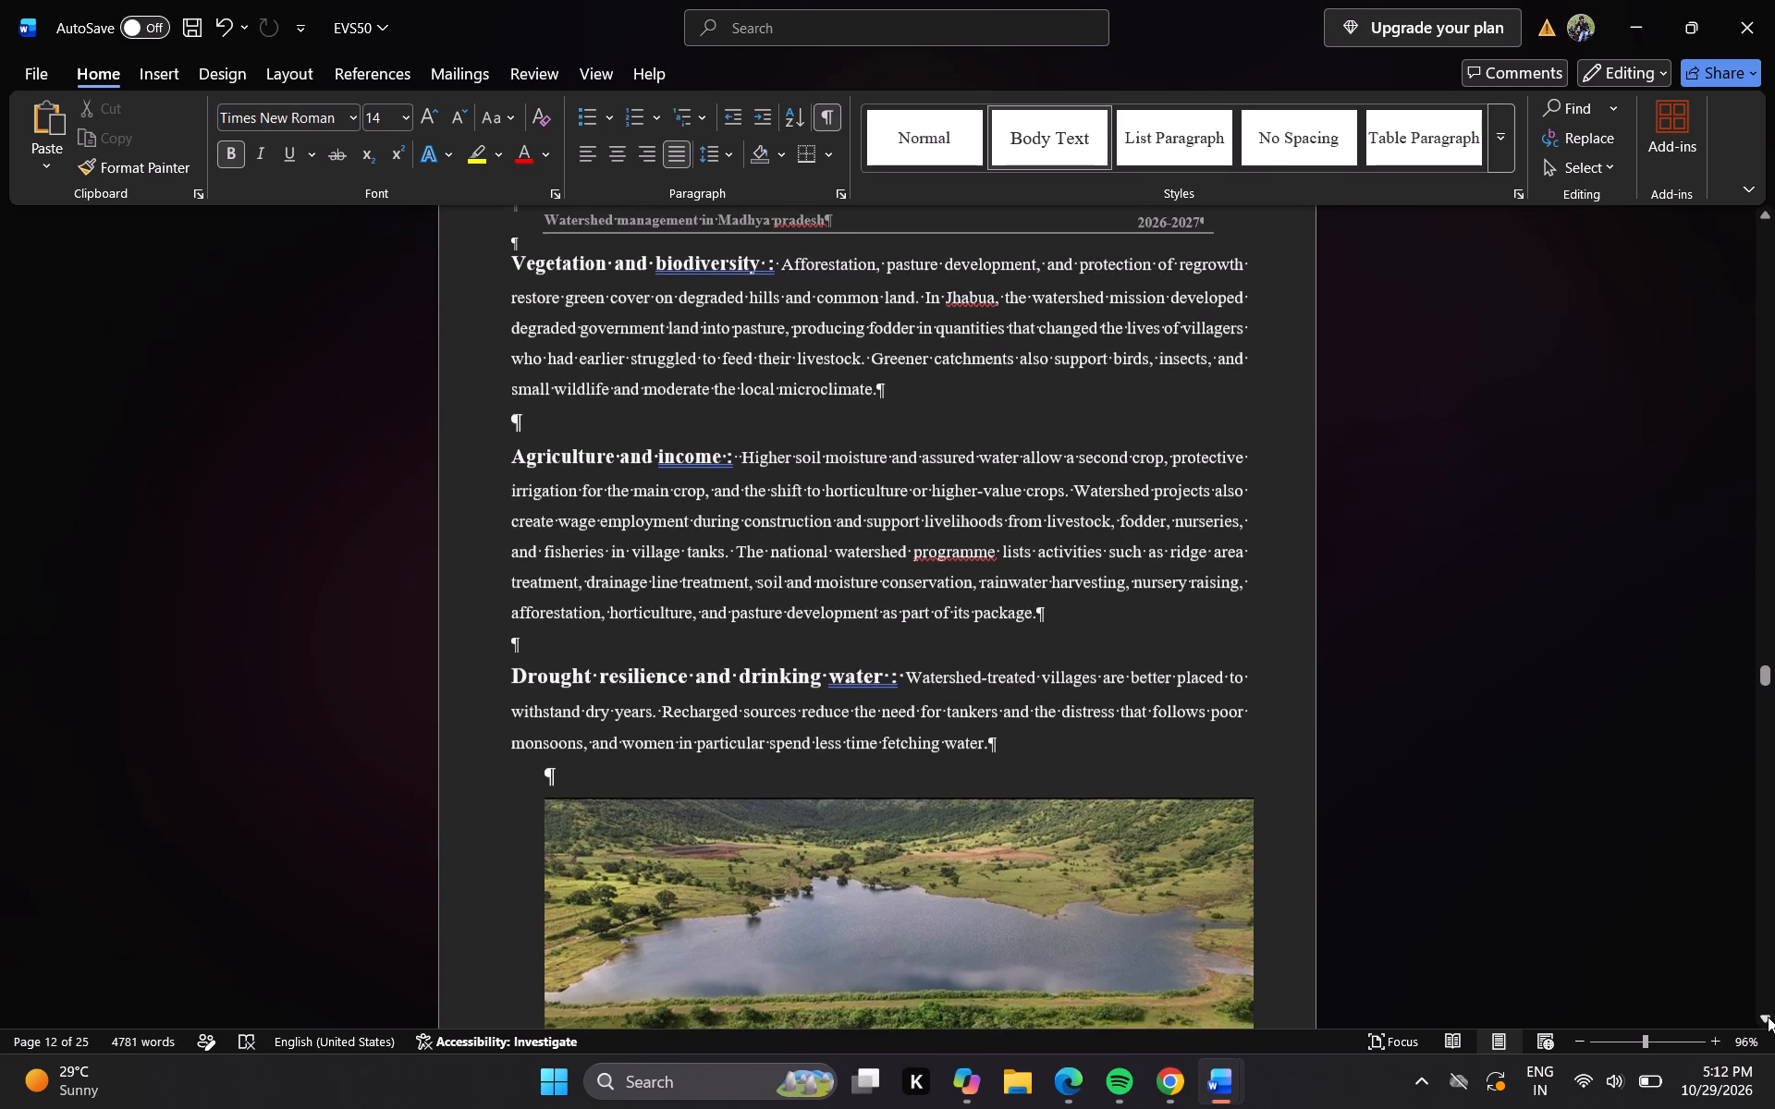
triple_click(1768, 1017)
triple_click(1768, 1017)
triple_click(1768, 1017)
triple_click(1768, 1017)
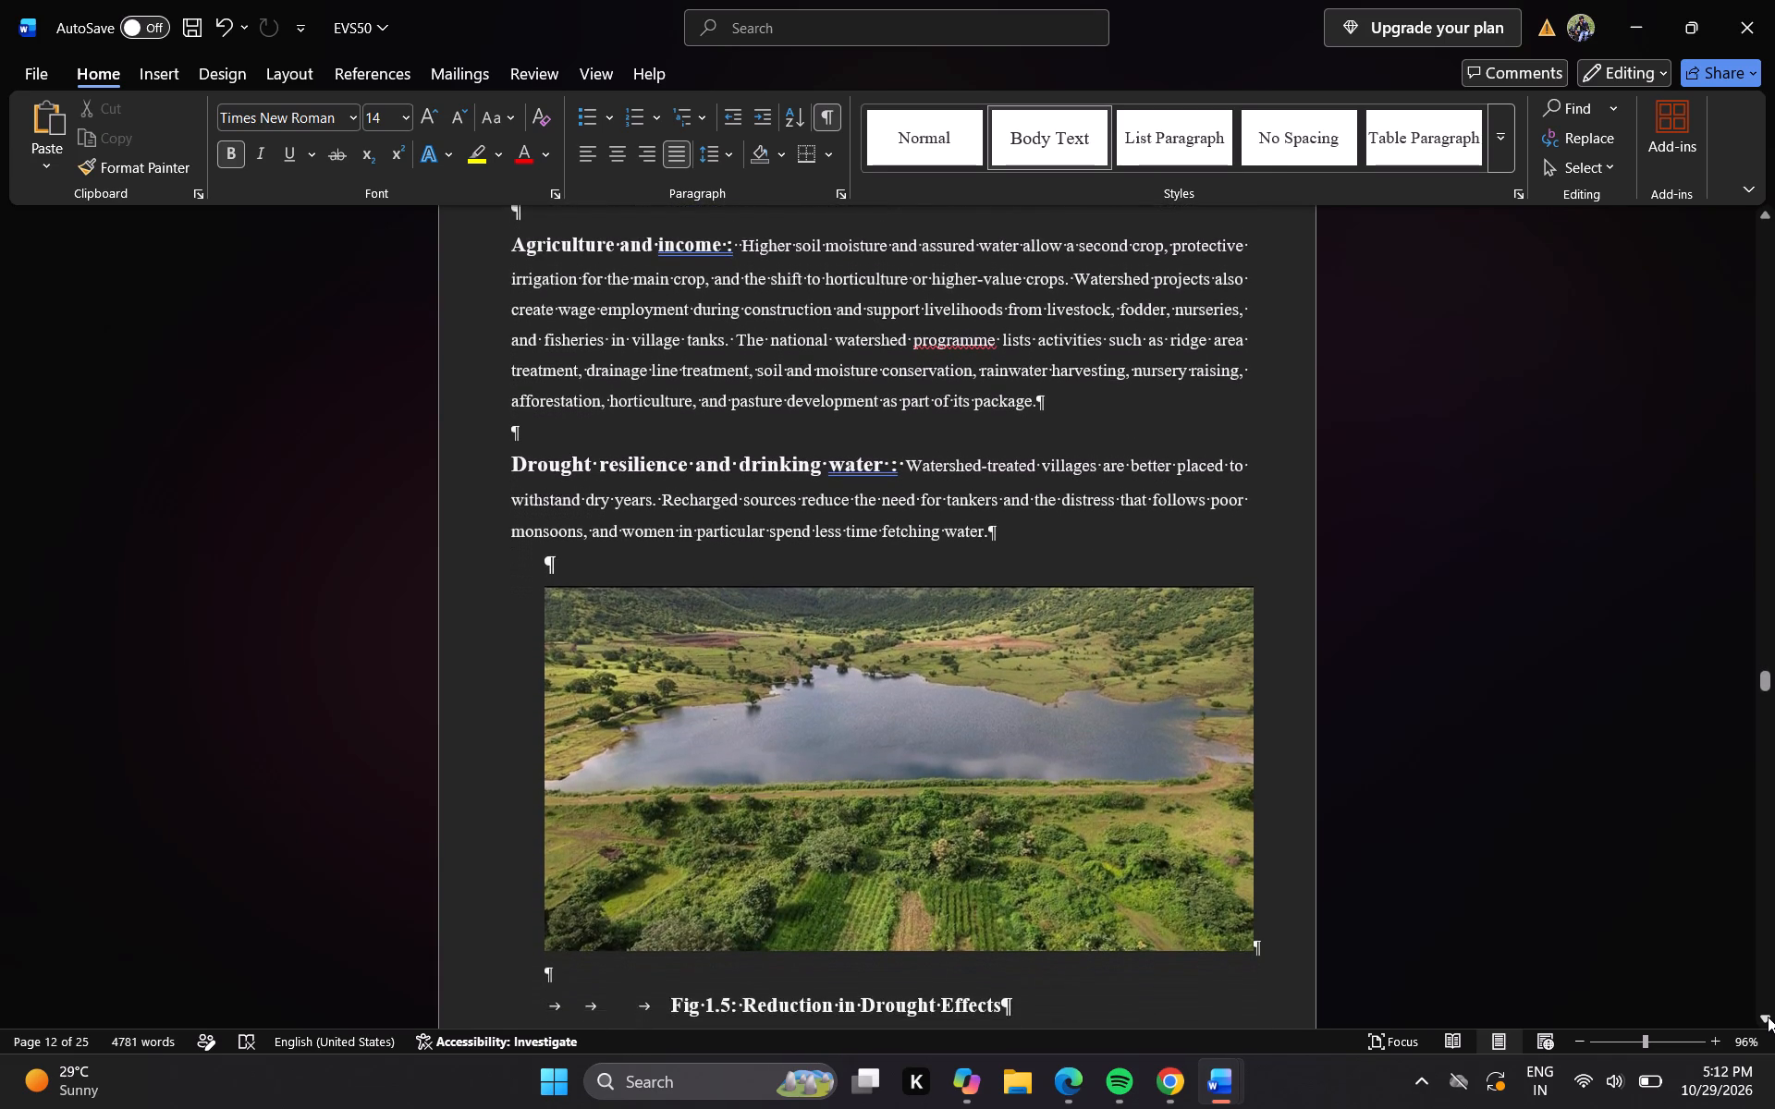
triple_click(1768, 1017)
double_click(1768, 1017)
click(1768, 1017)
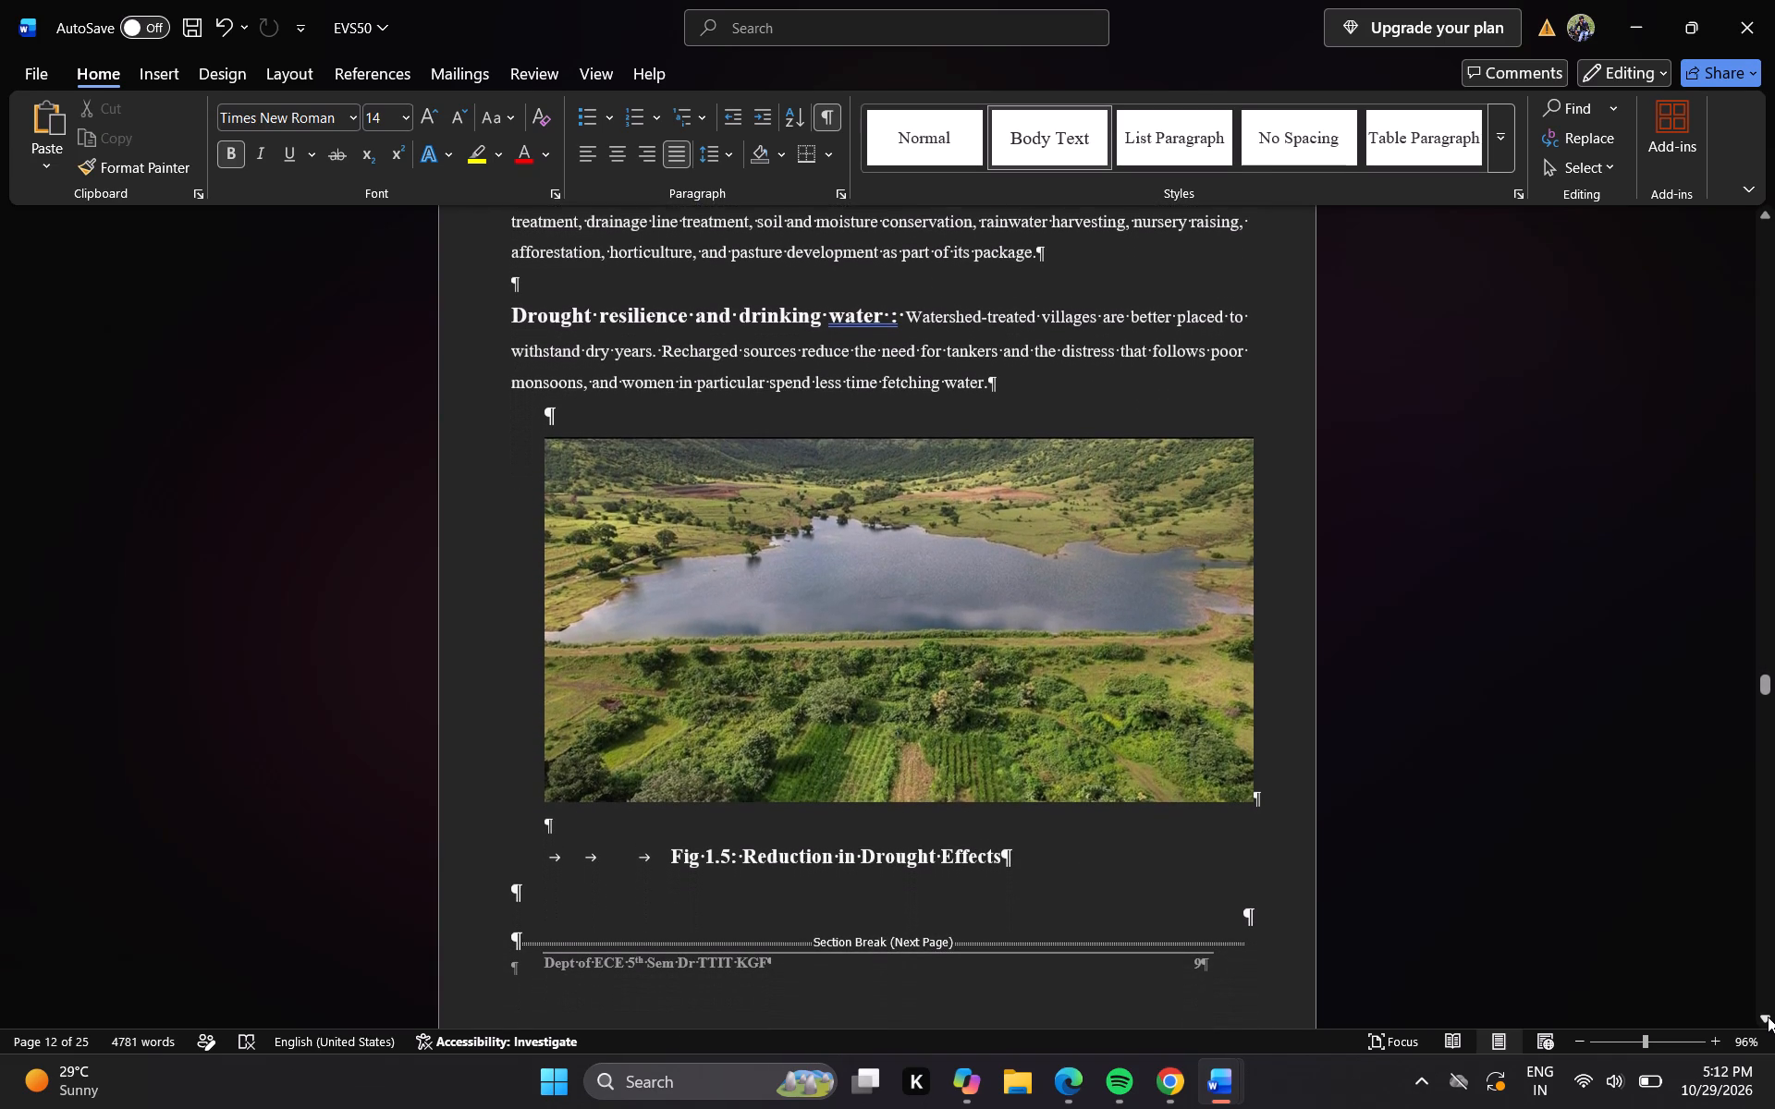
click(1768, 1017)
click(1768, 1017)
triple_click(1768, 1017)
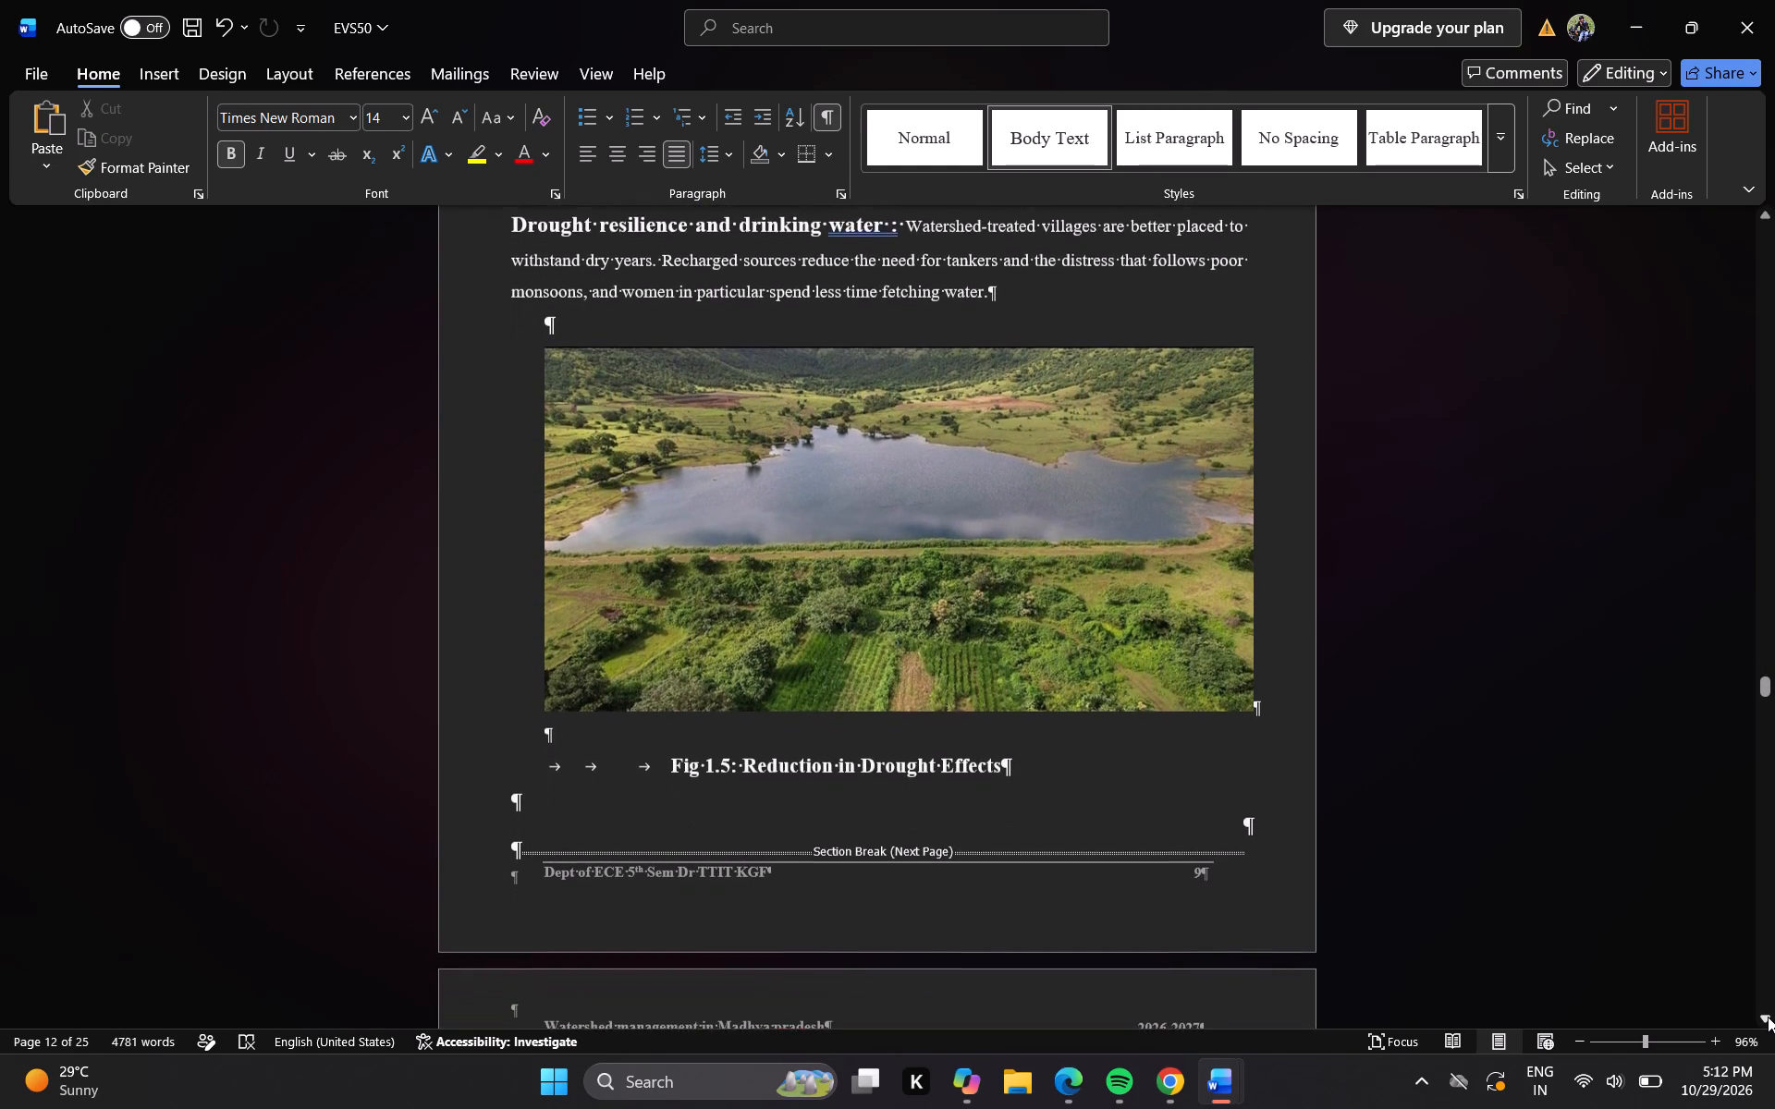
click(1768, 1017)
click(1768, 1017)
click(1768, 1017)
click(1768, 1017)
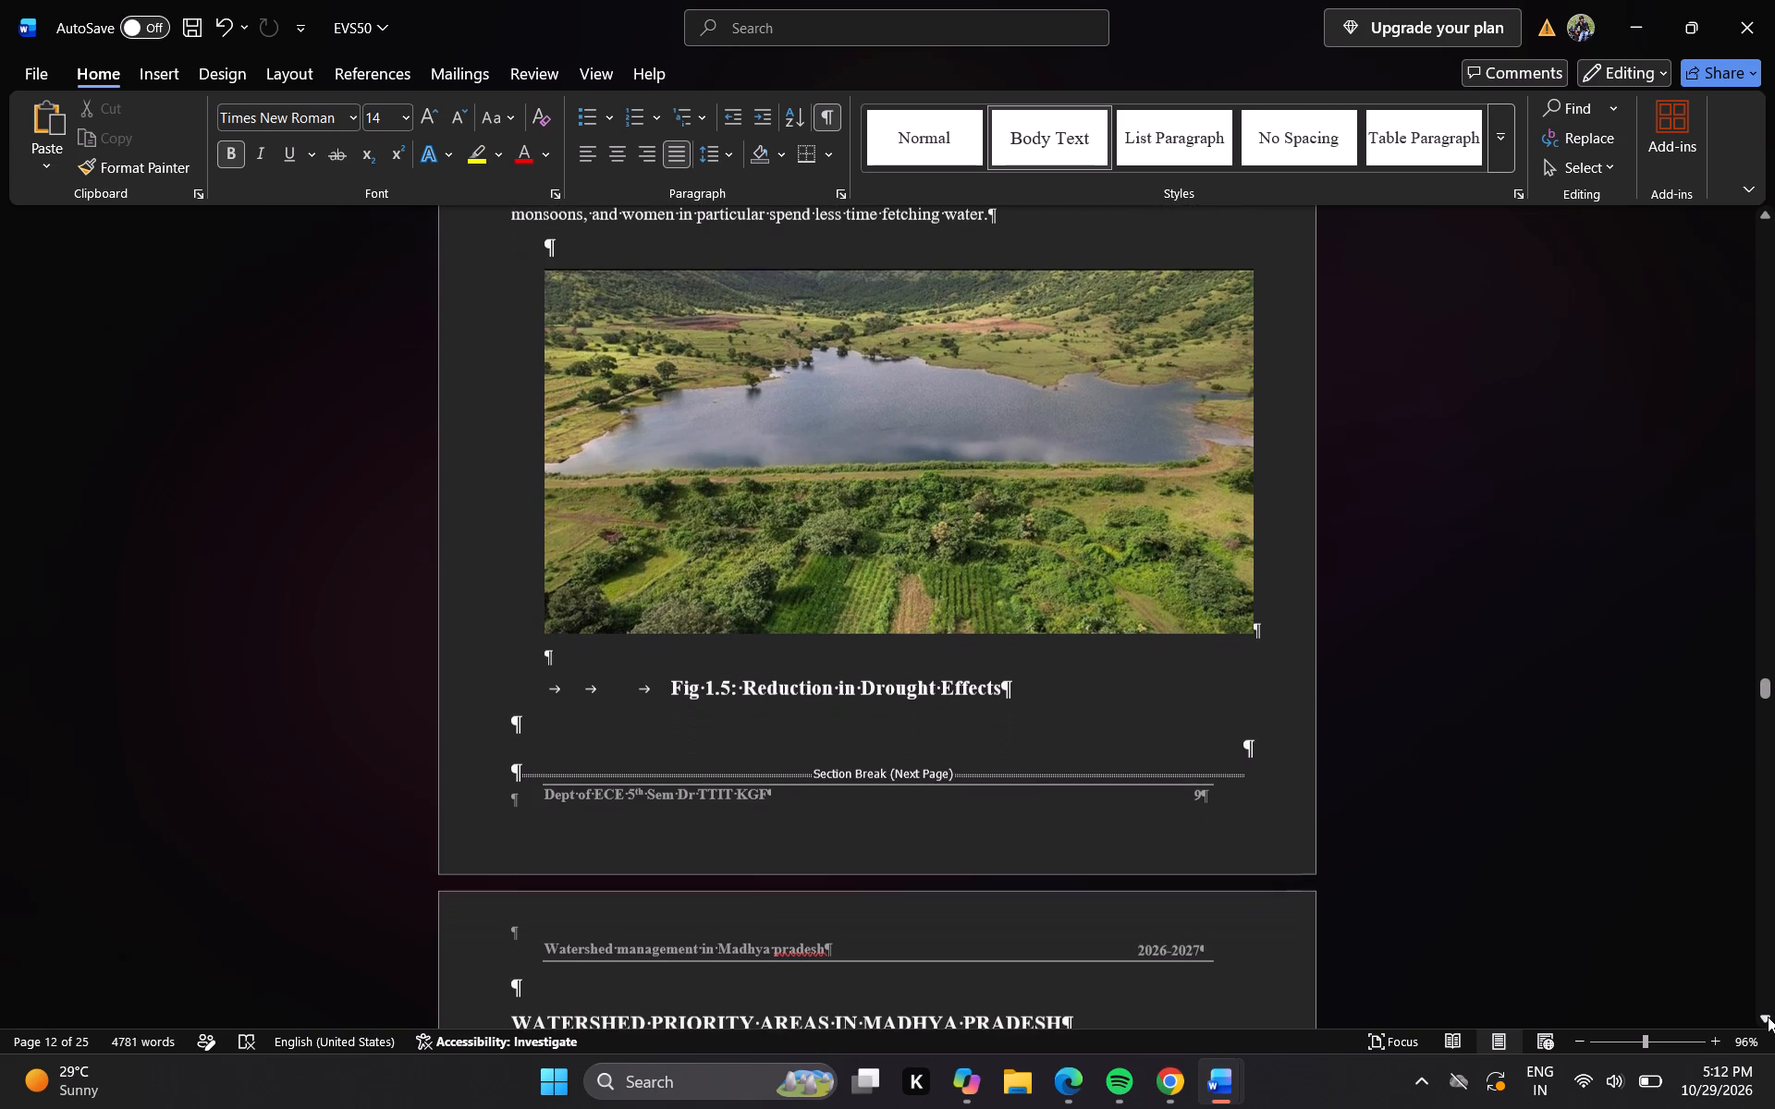
click(1768, 1017)
click(1768, 1017)
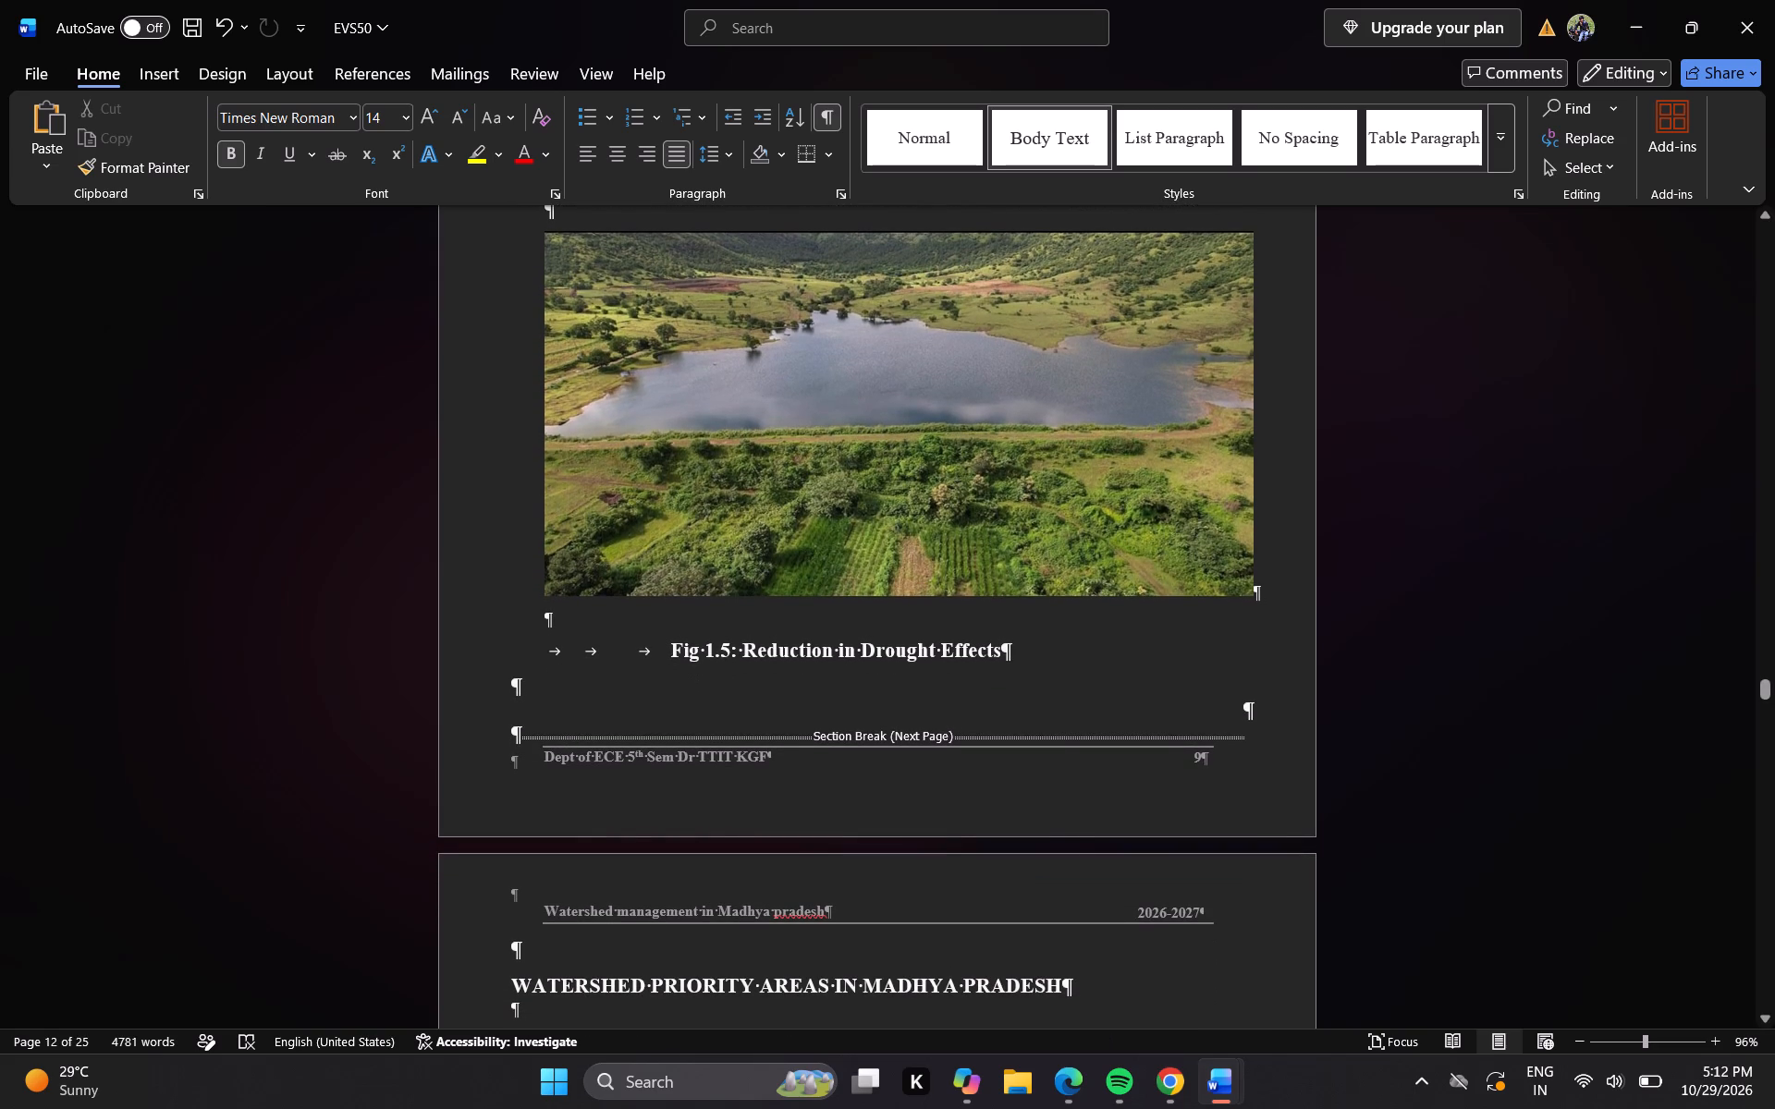
click(508, 734)
key(BackSpace)
key(BackSpace)
key(BackSpace)
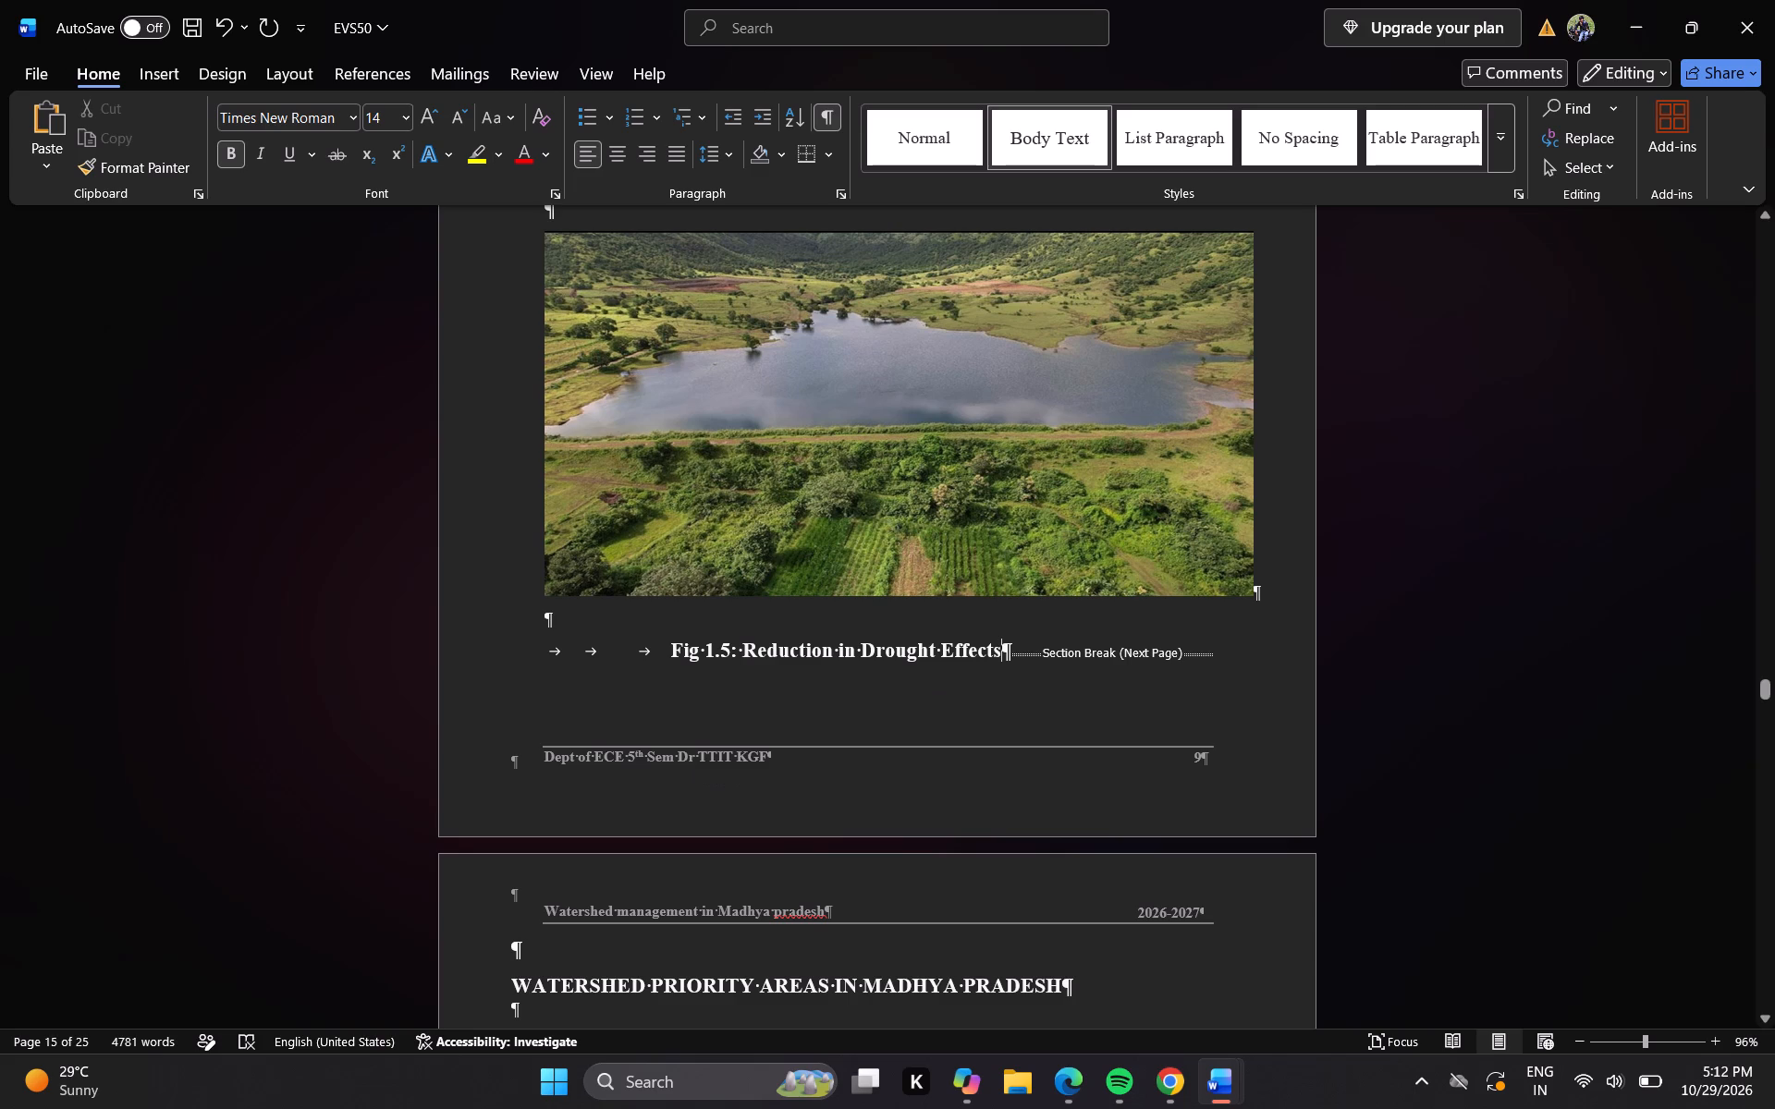
Set the footer page number below Fig. 1.6, Watershed priority areas of Madhya Pradesh, to 10 and return to the body text.
click(1773, 753)
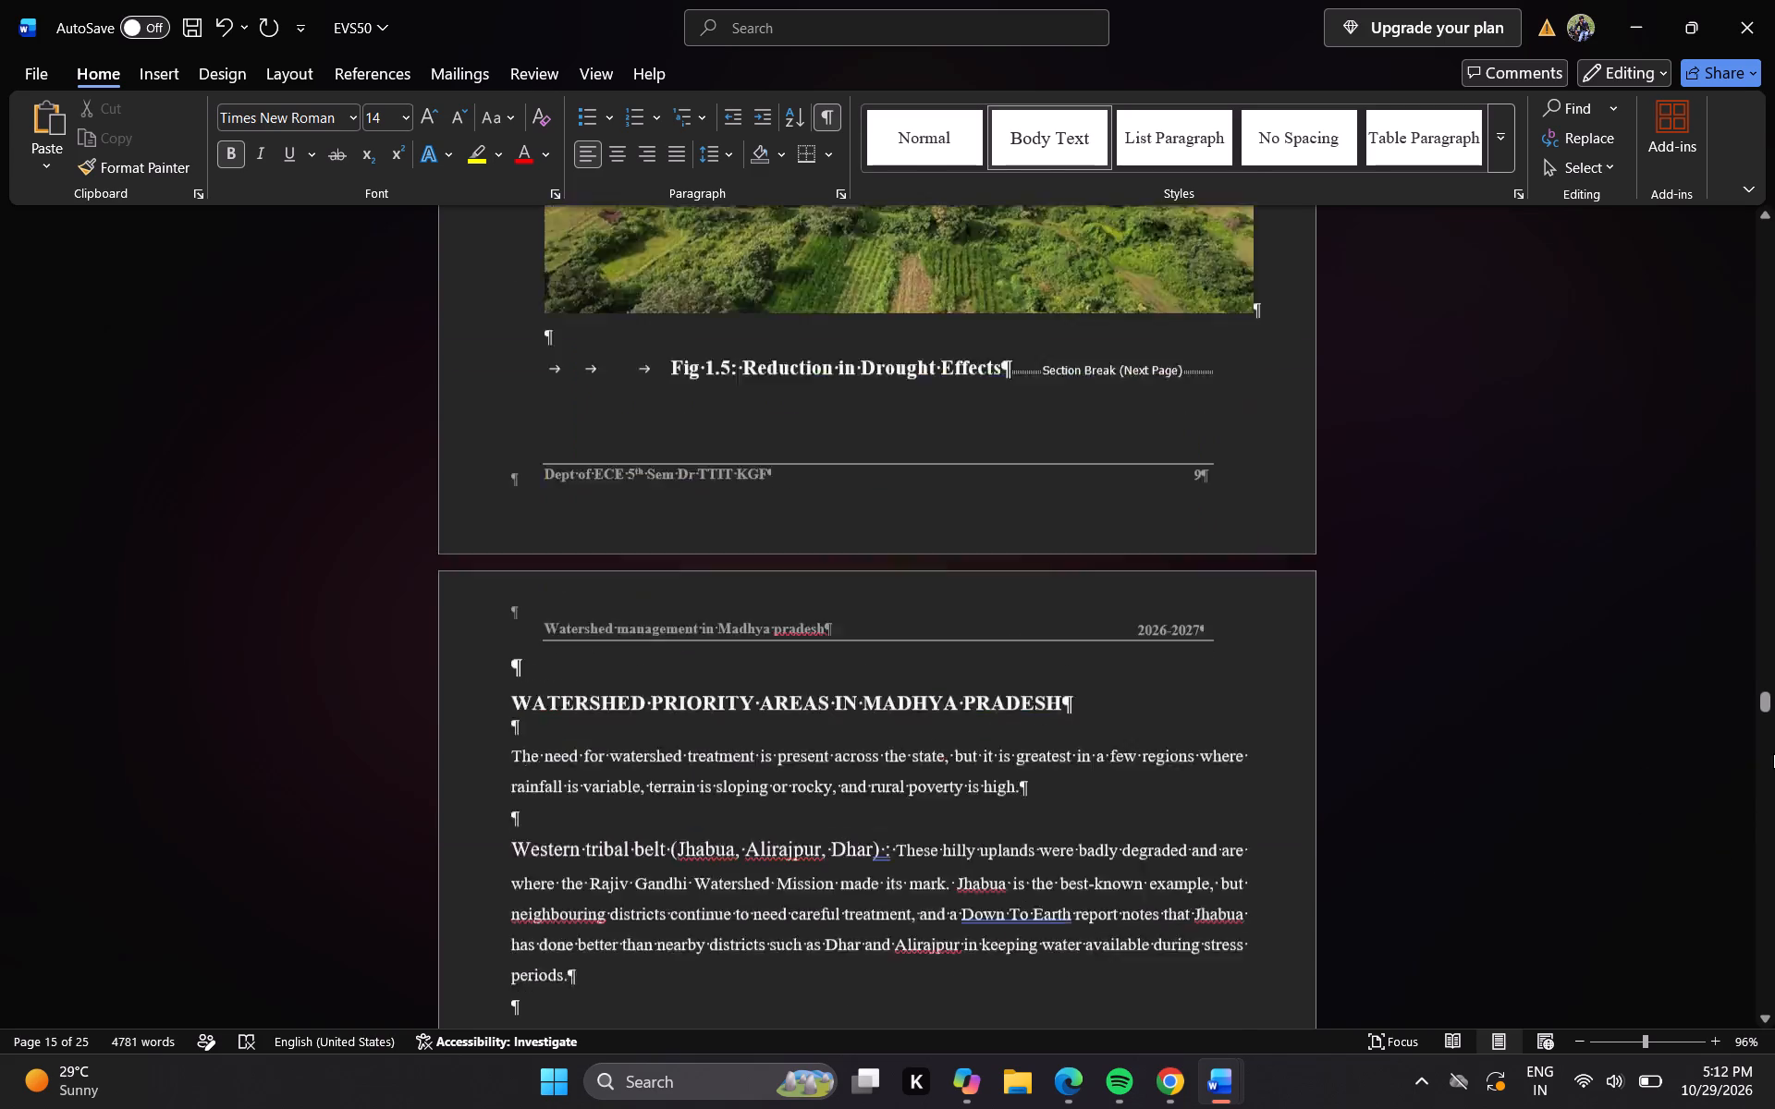
click(1773, 753)
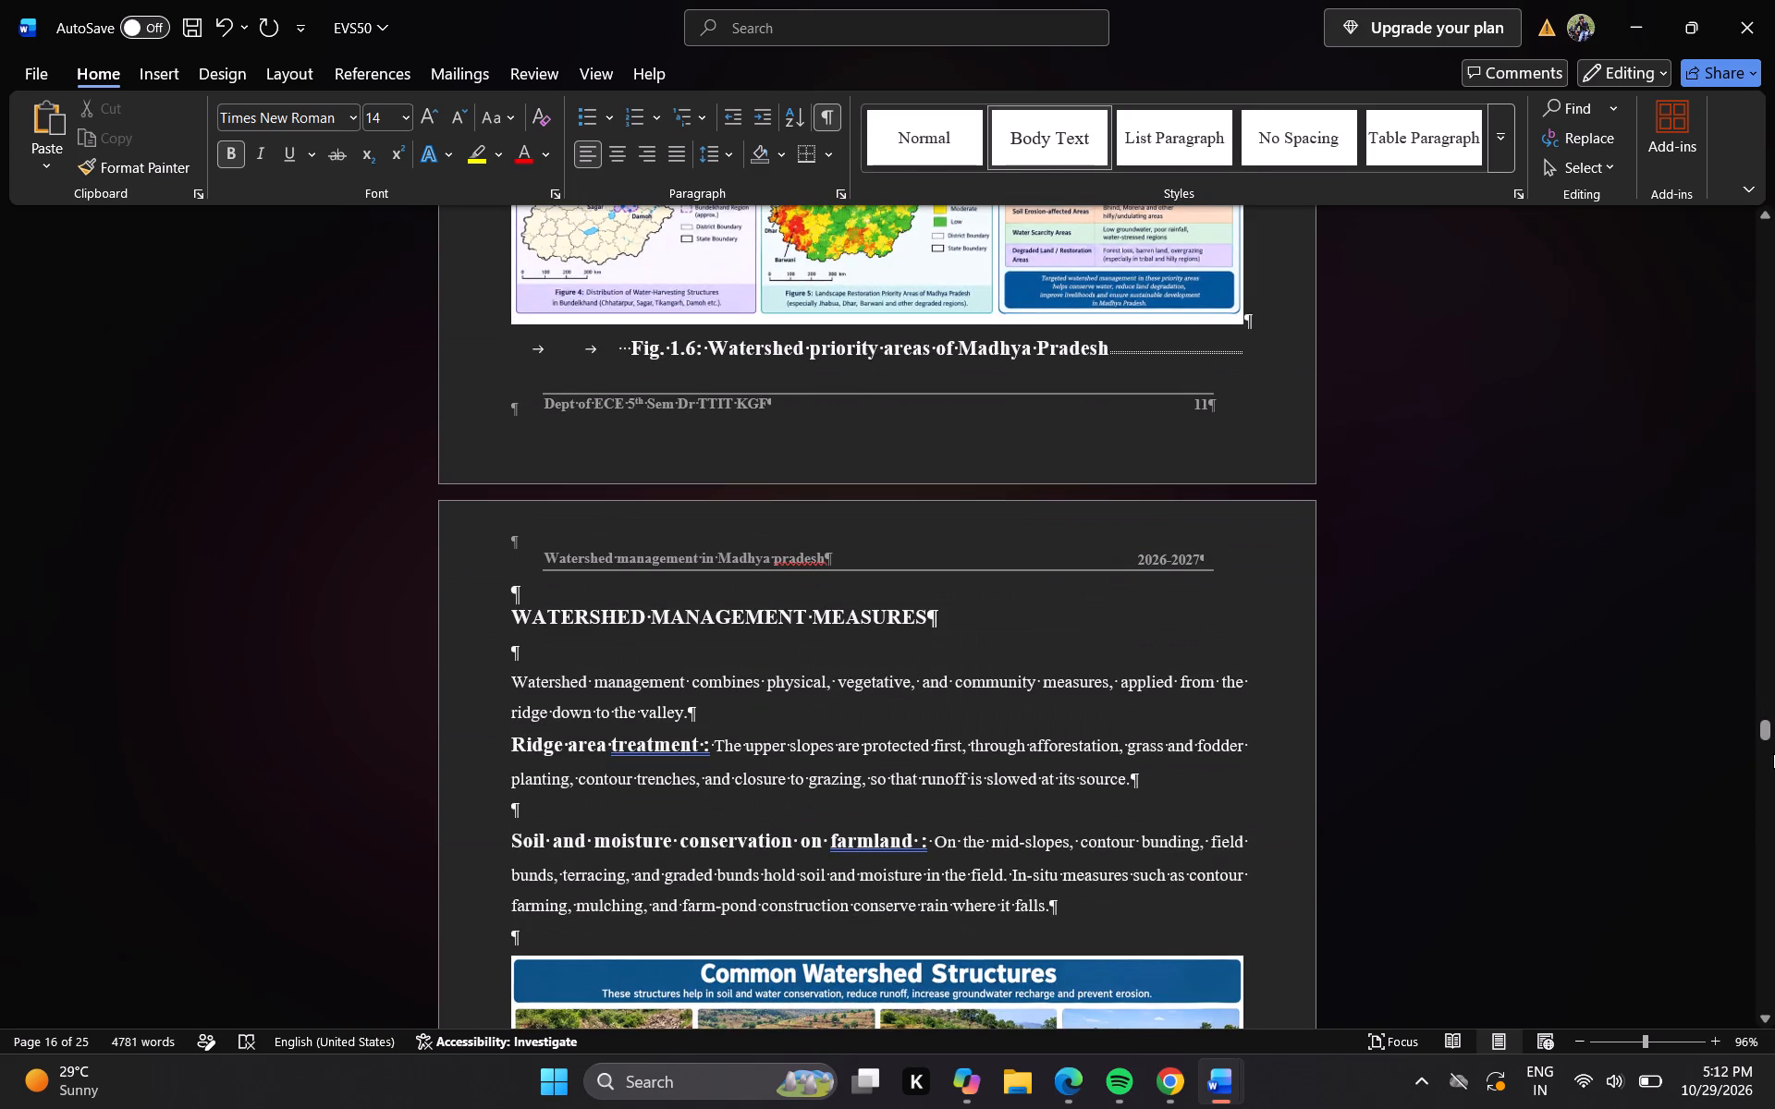
double_click(1204, 408)
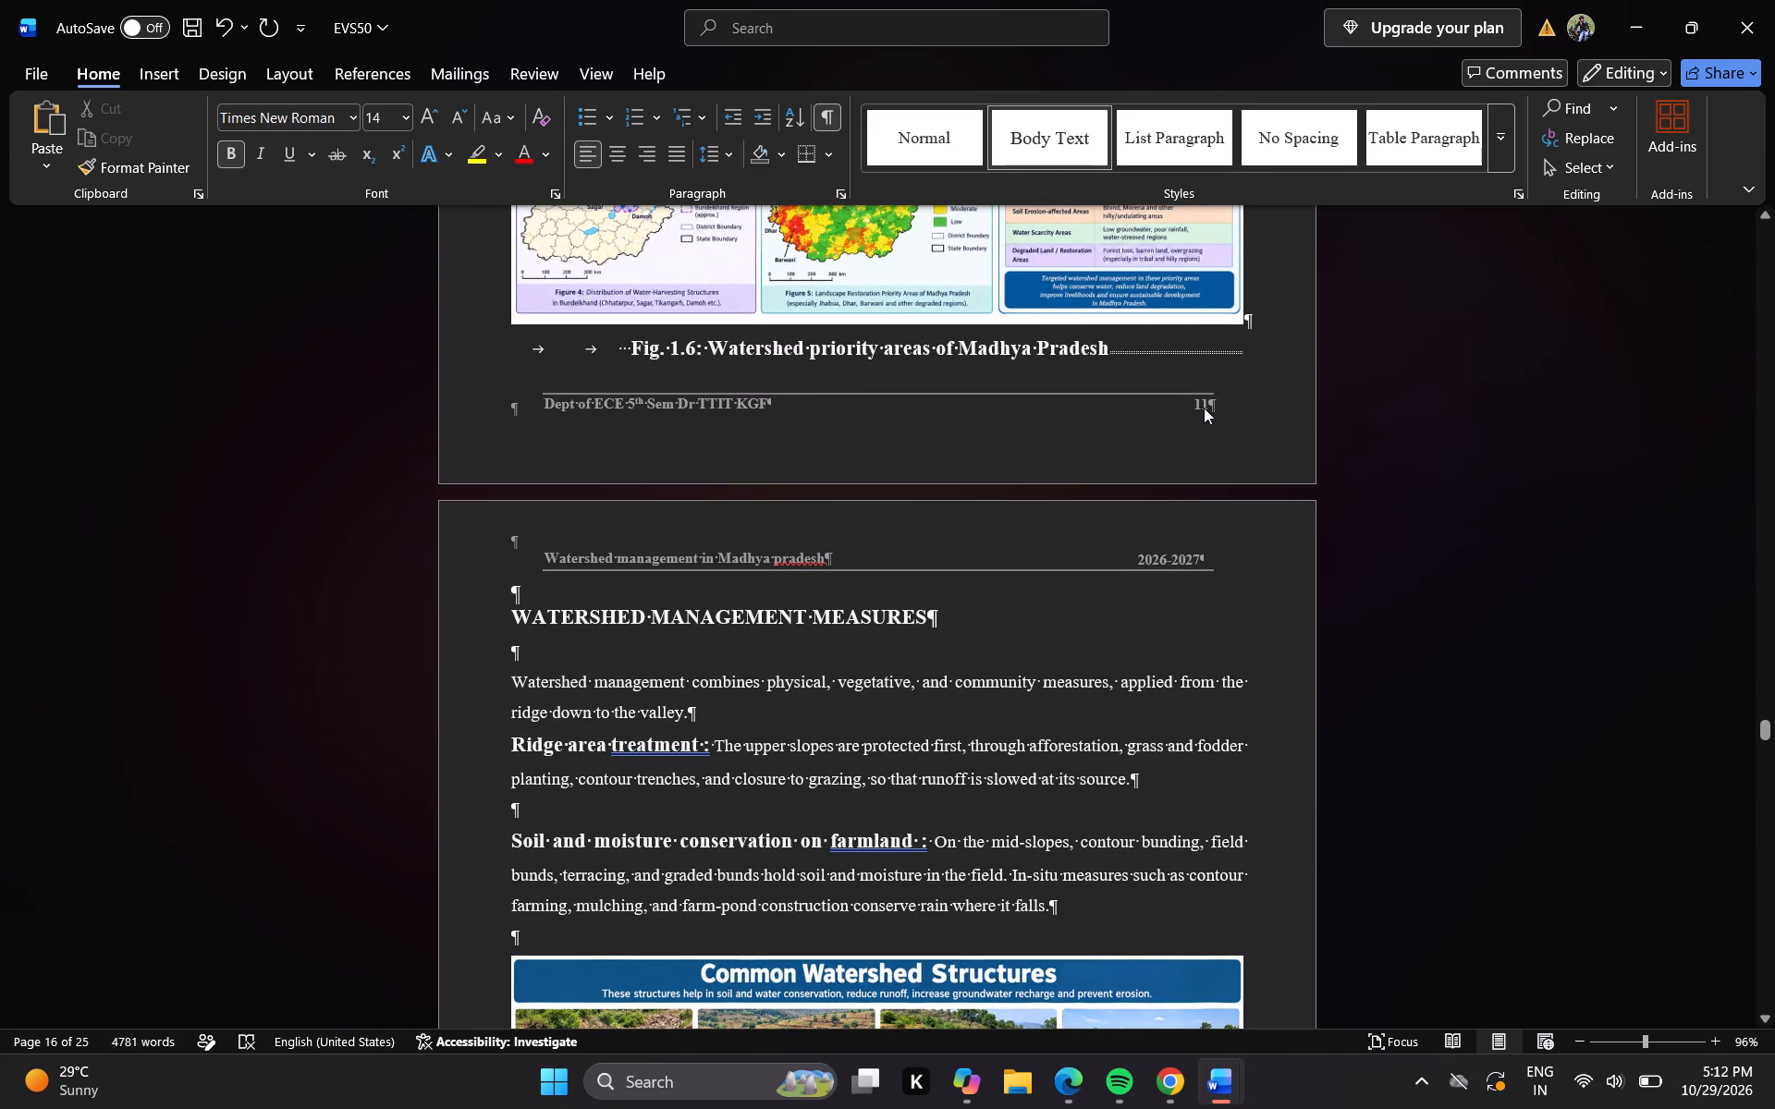
double_click(1204, 408)
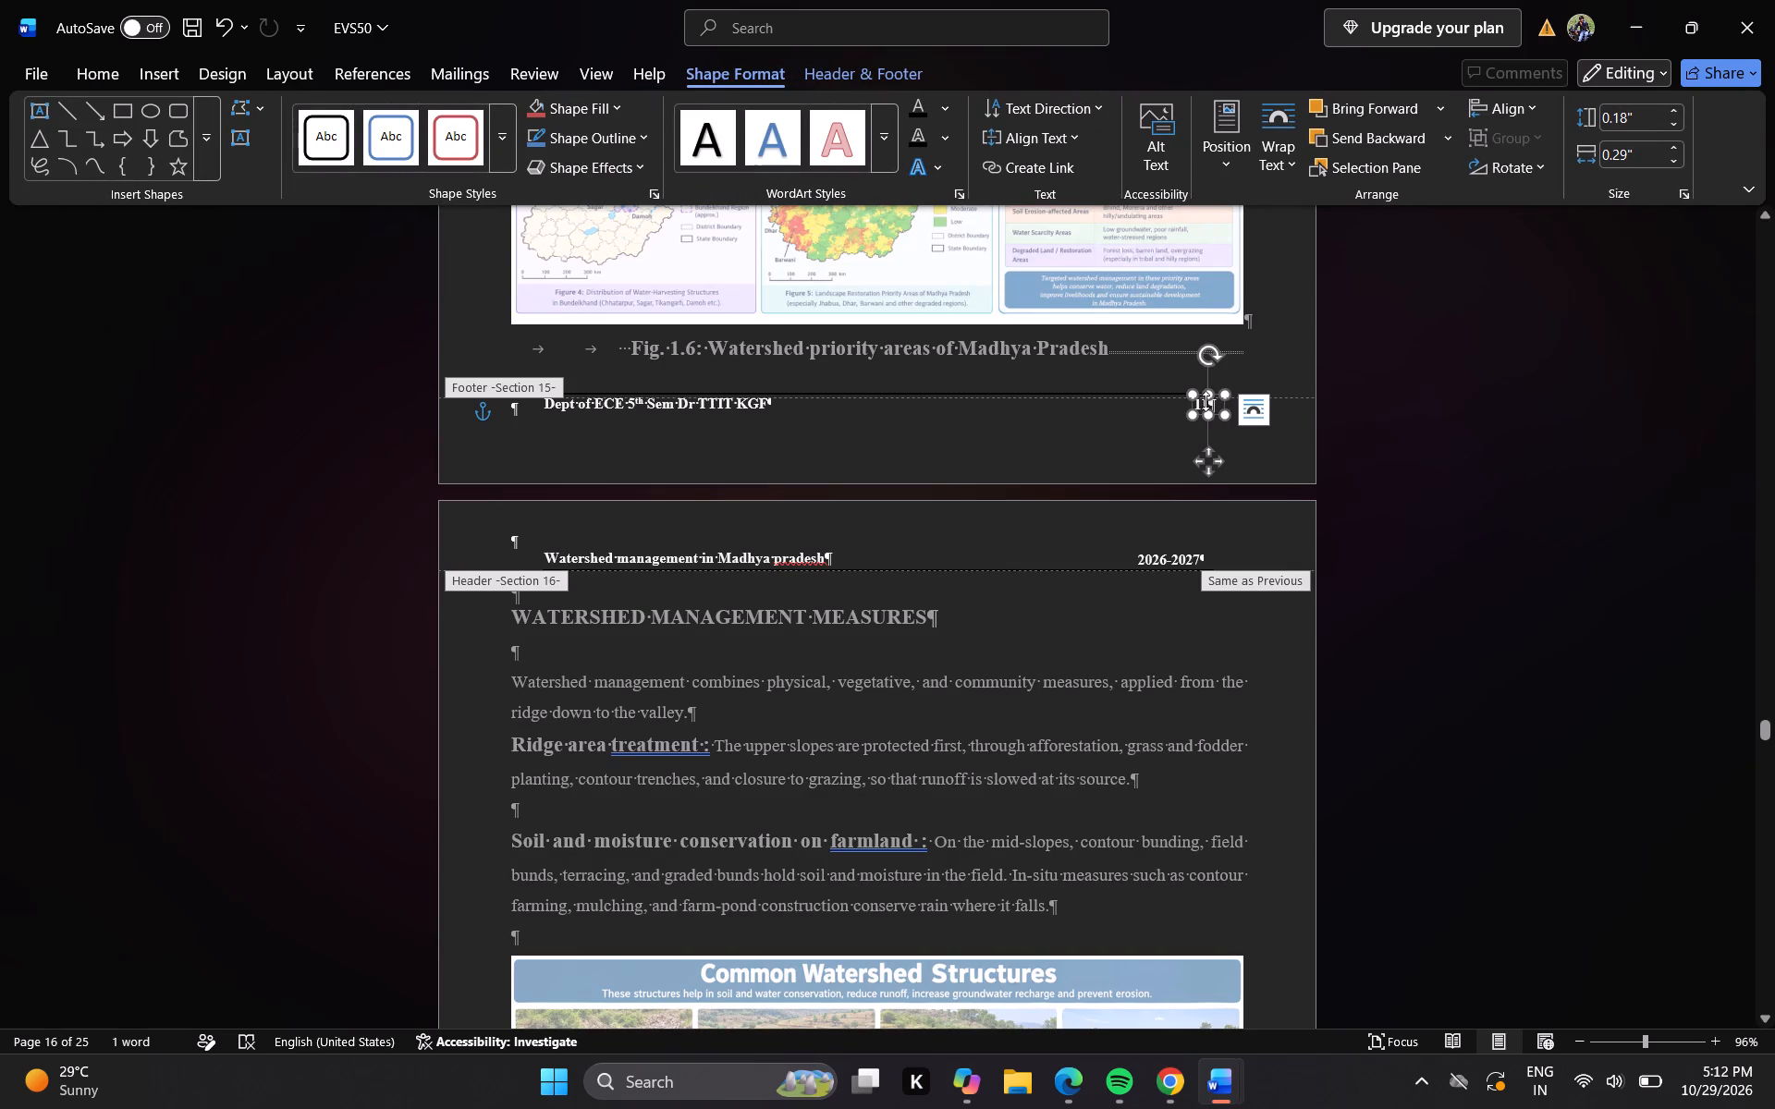
click(1206, 401)
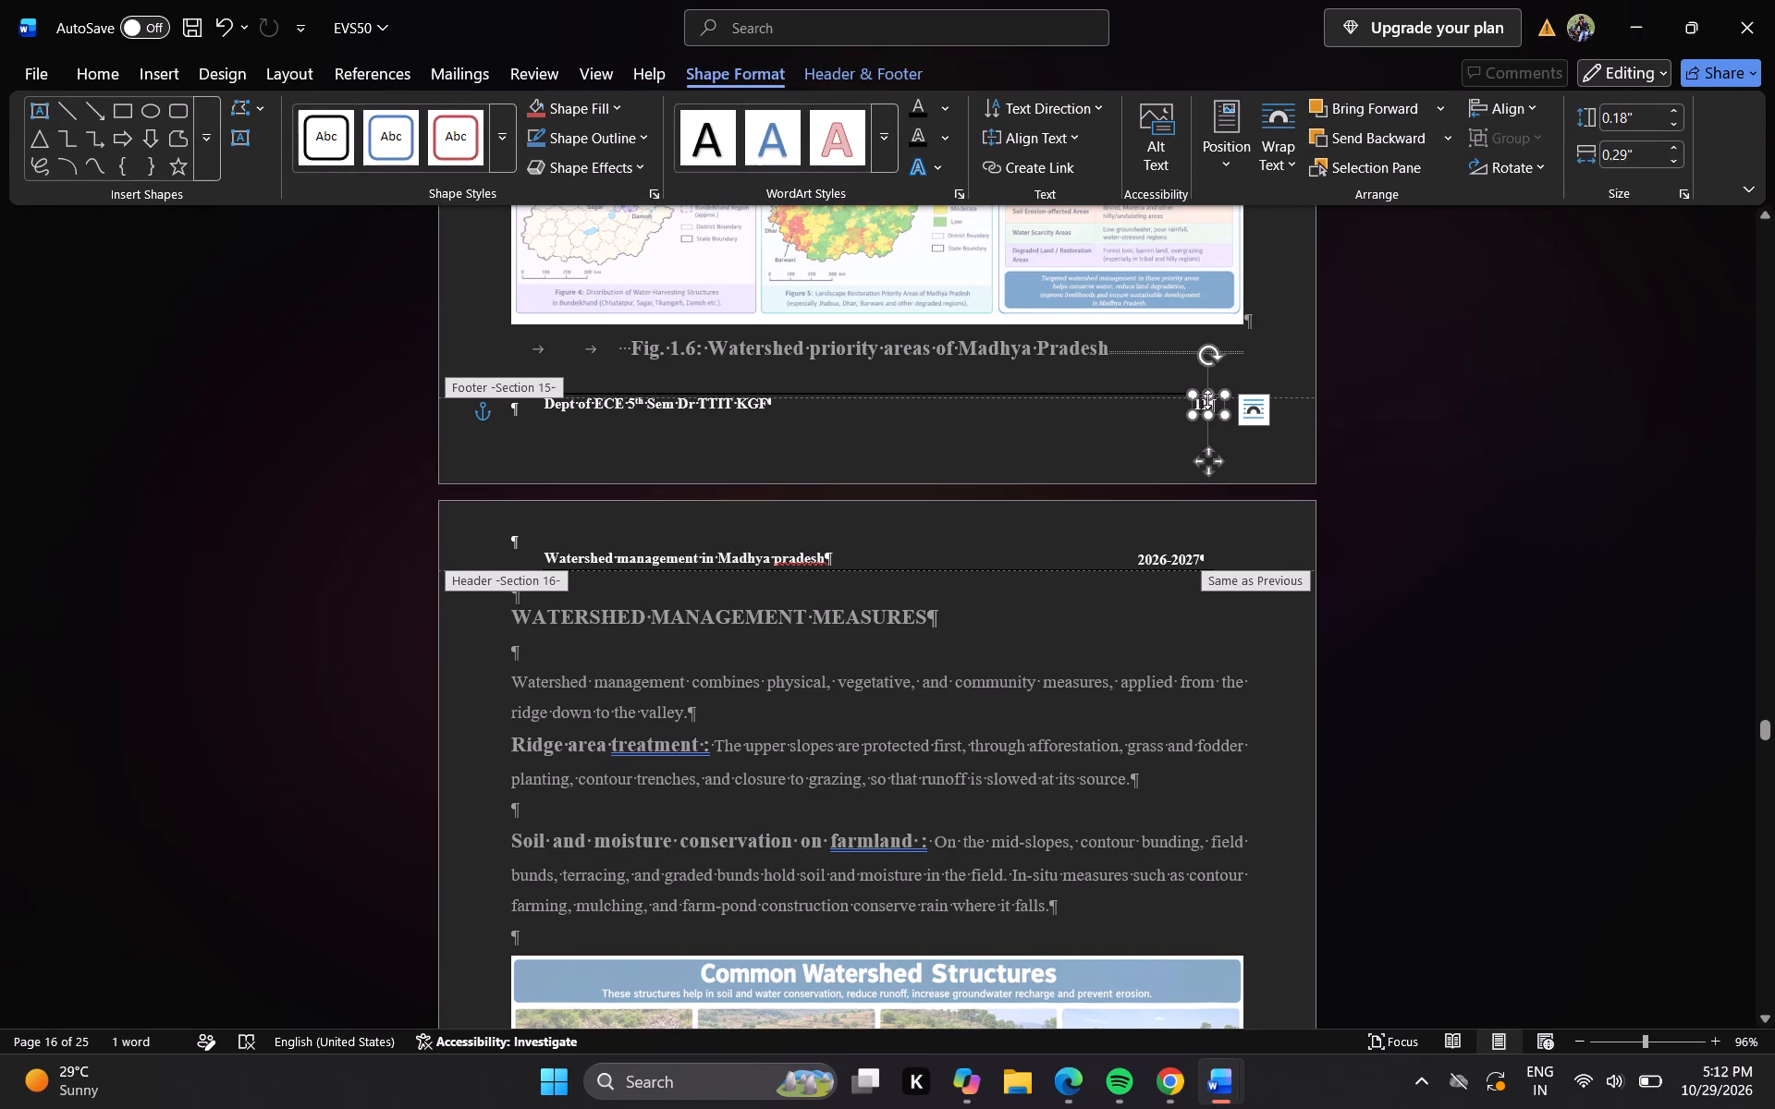
click(1211, 400)
click(1213, 400)
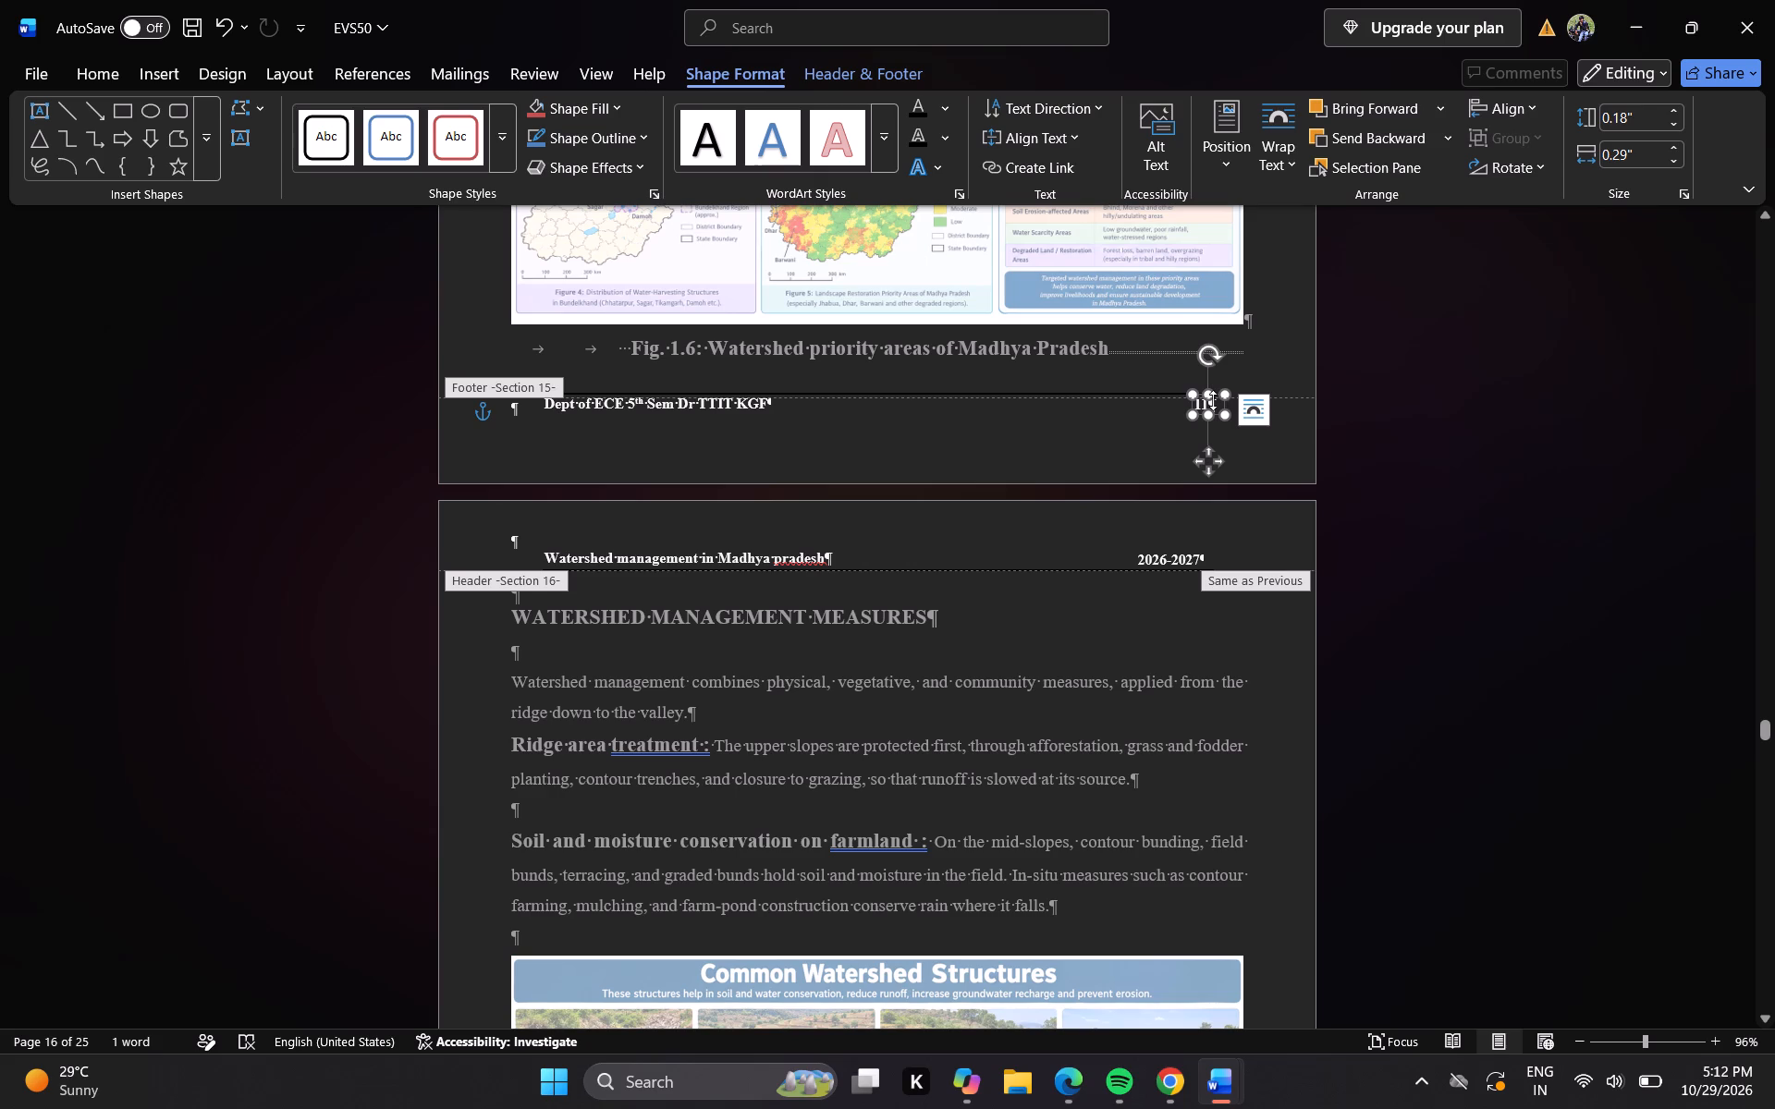
click(1209, 403)
key(BackSpace)
key(0)
double_click(1082, 425)
double_click(956, 463)
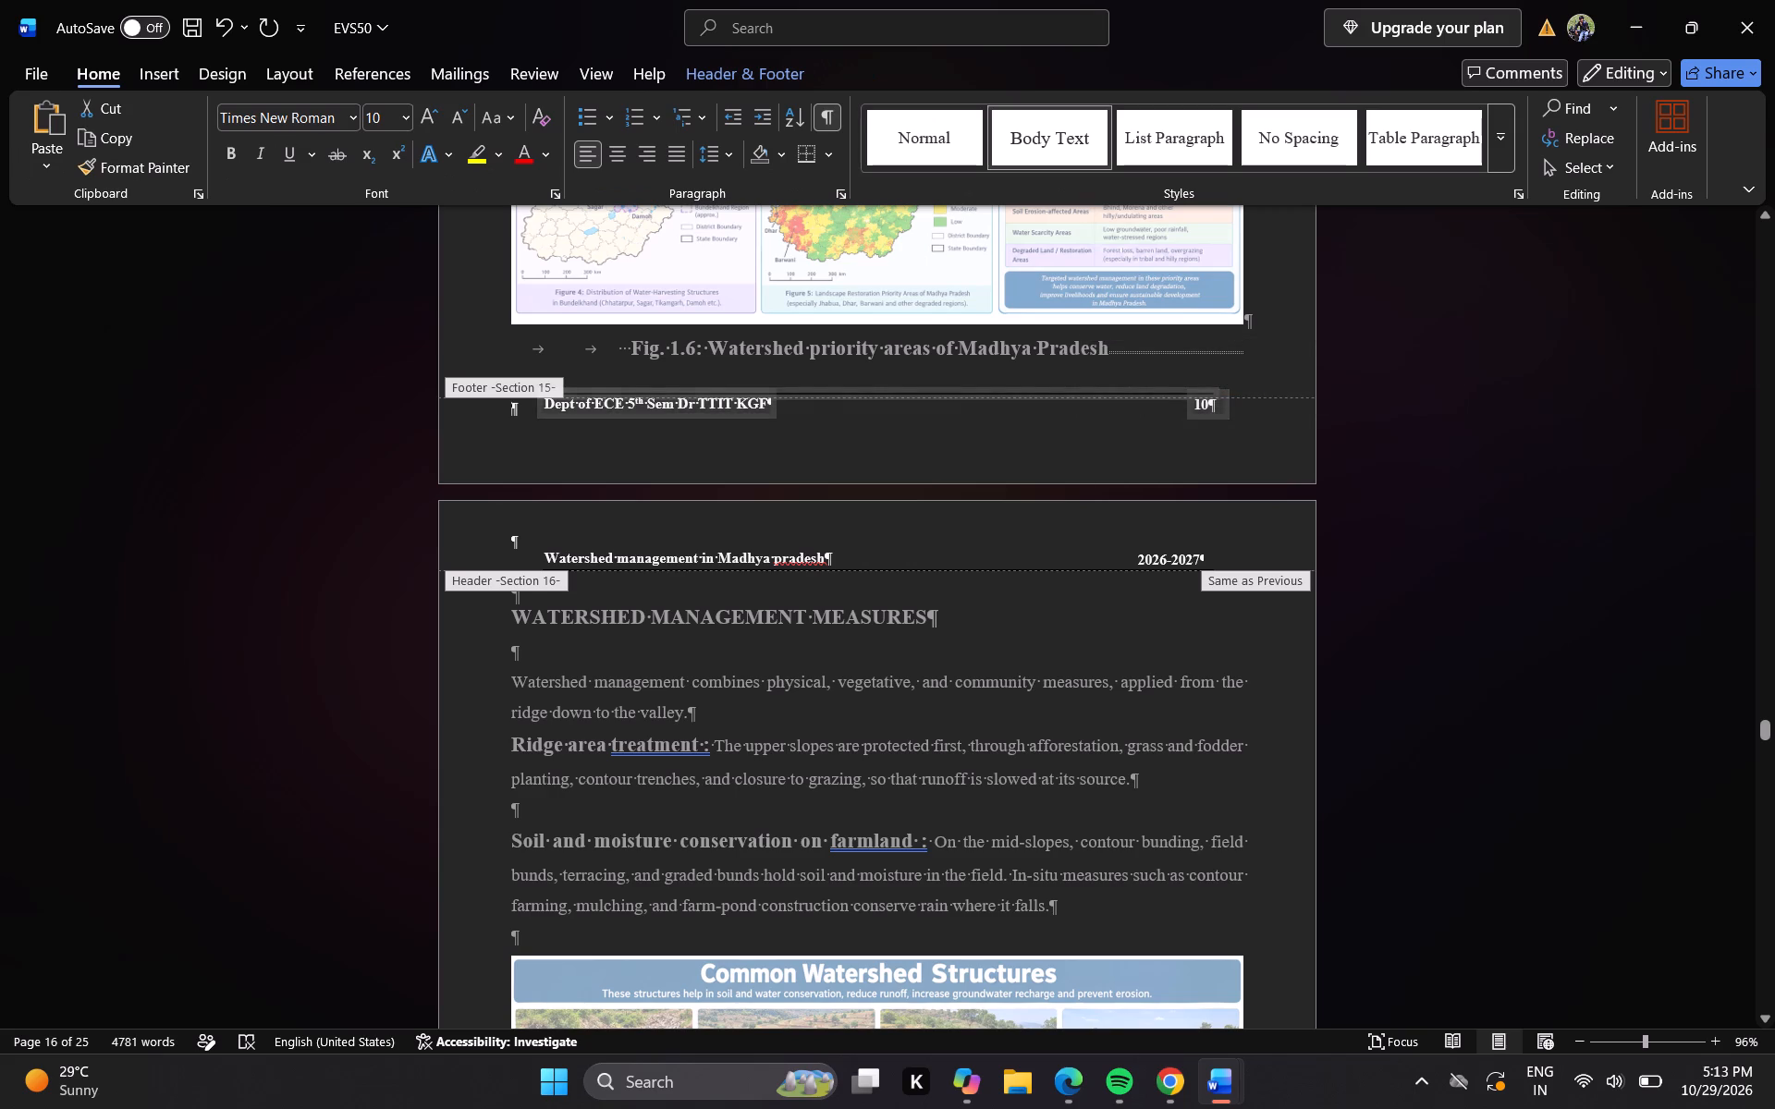
double_click(1034, 638)
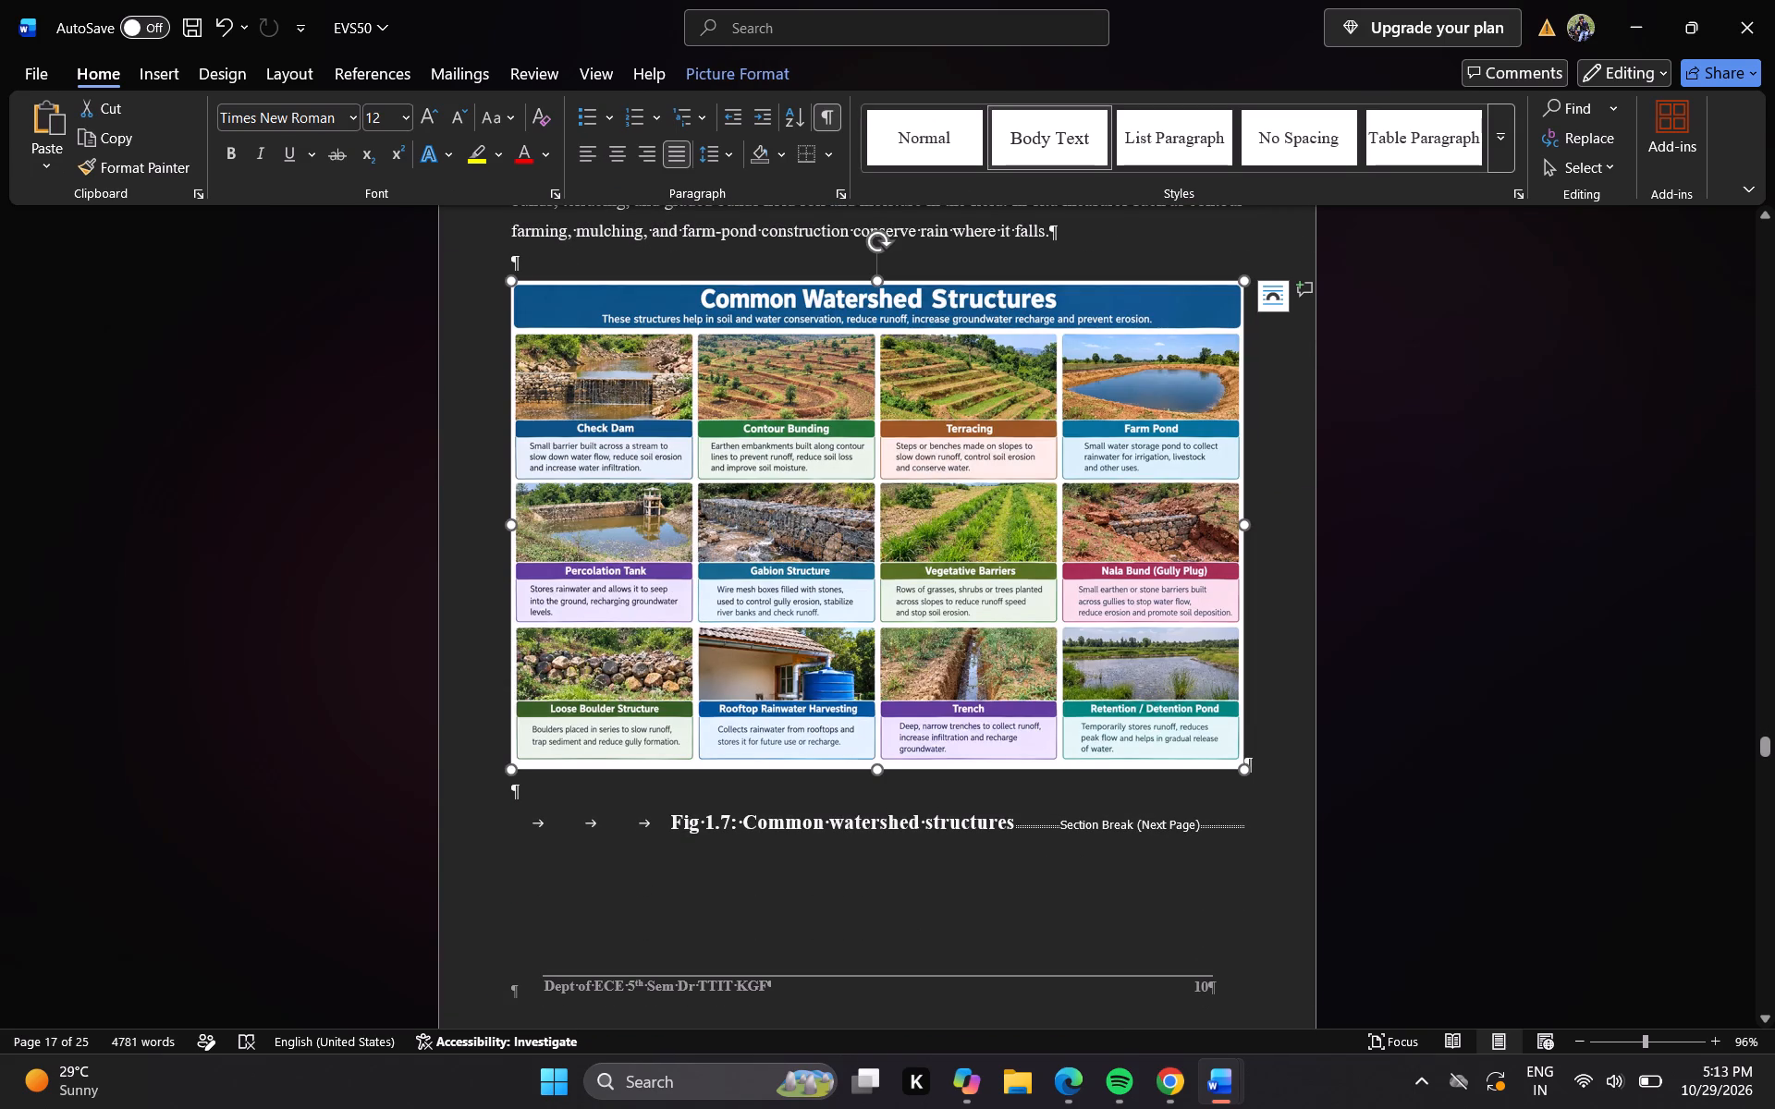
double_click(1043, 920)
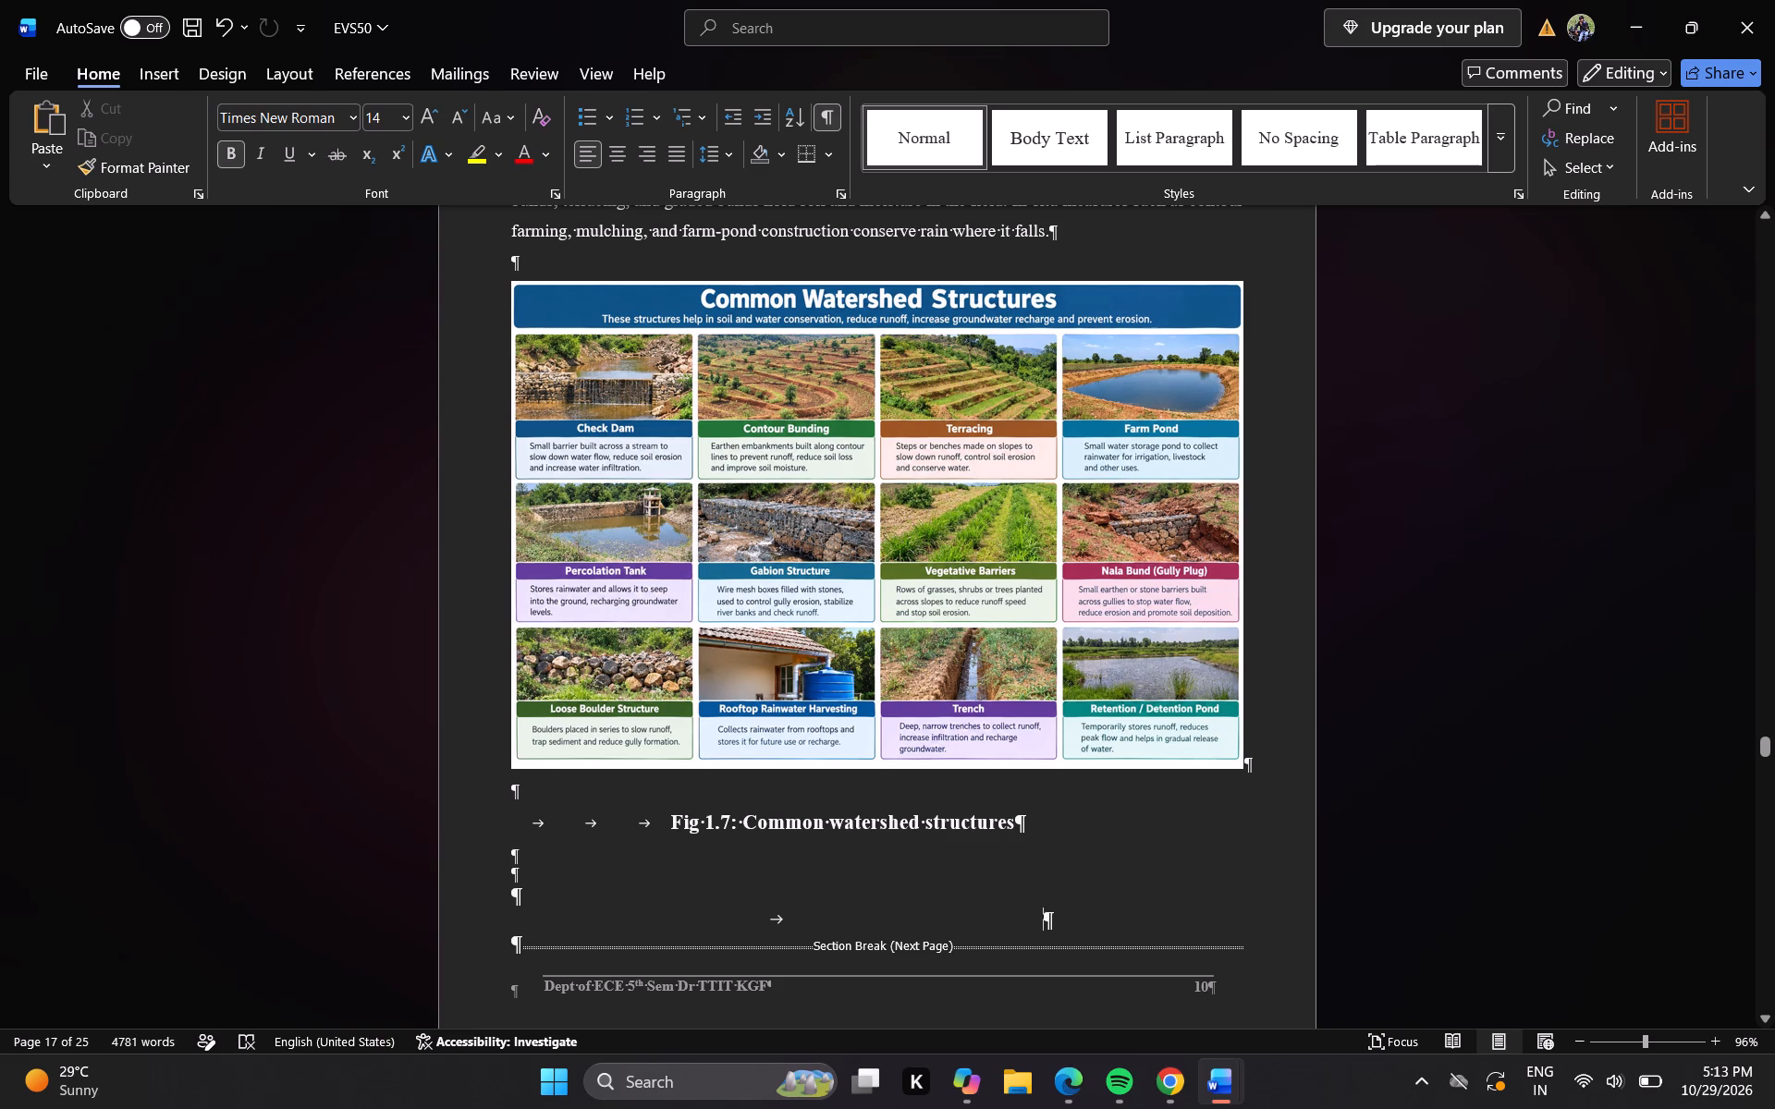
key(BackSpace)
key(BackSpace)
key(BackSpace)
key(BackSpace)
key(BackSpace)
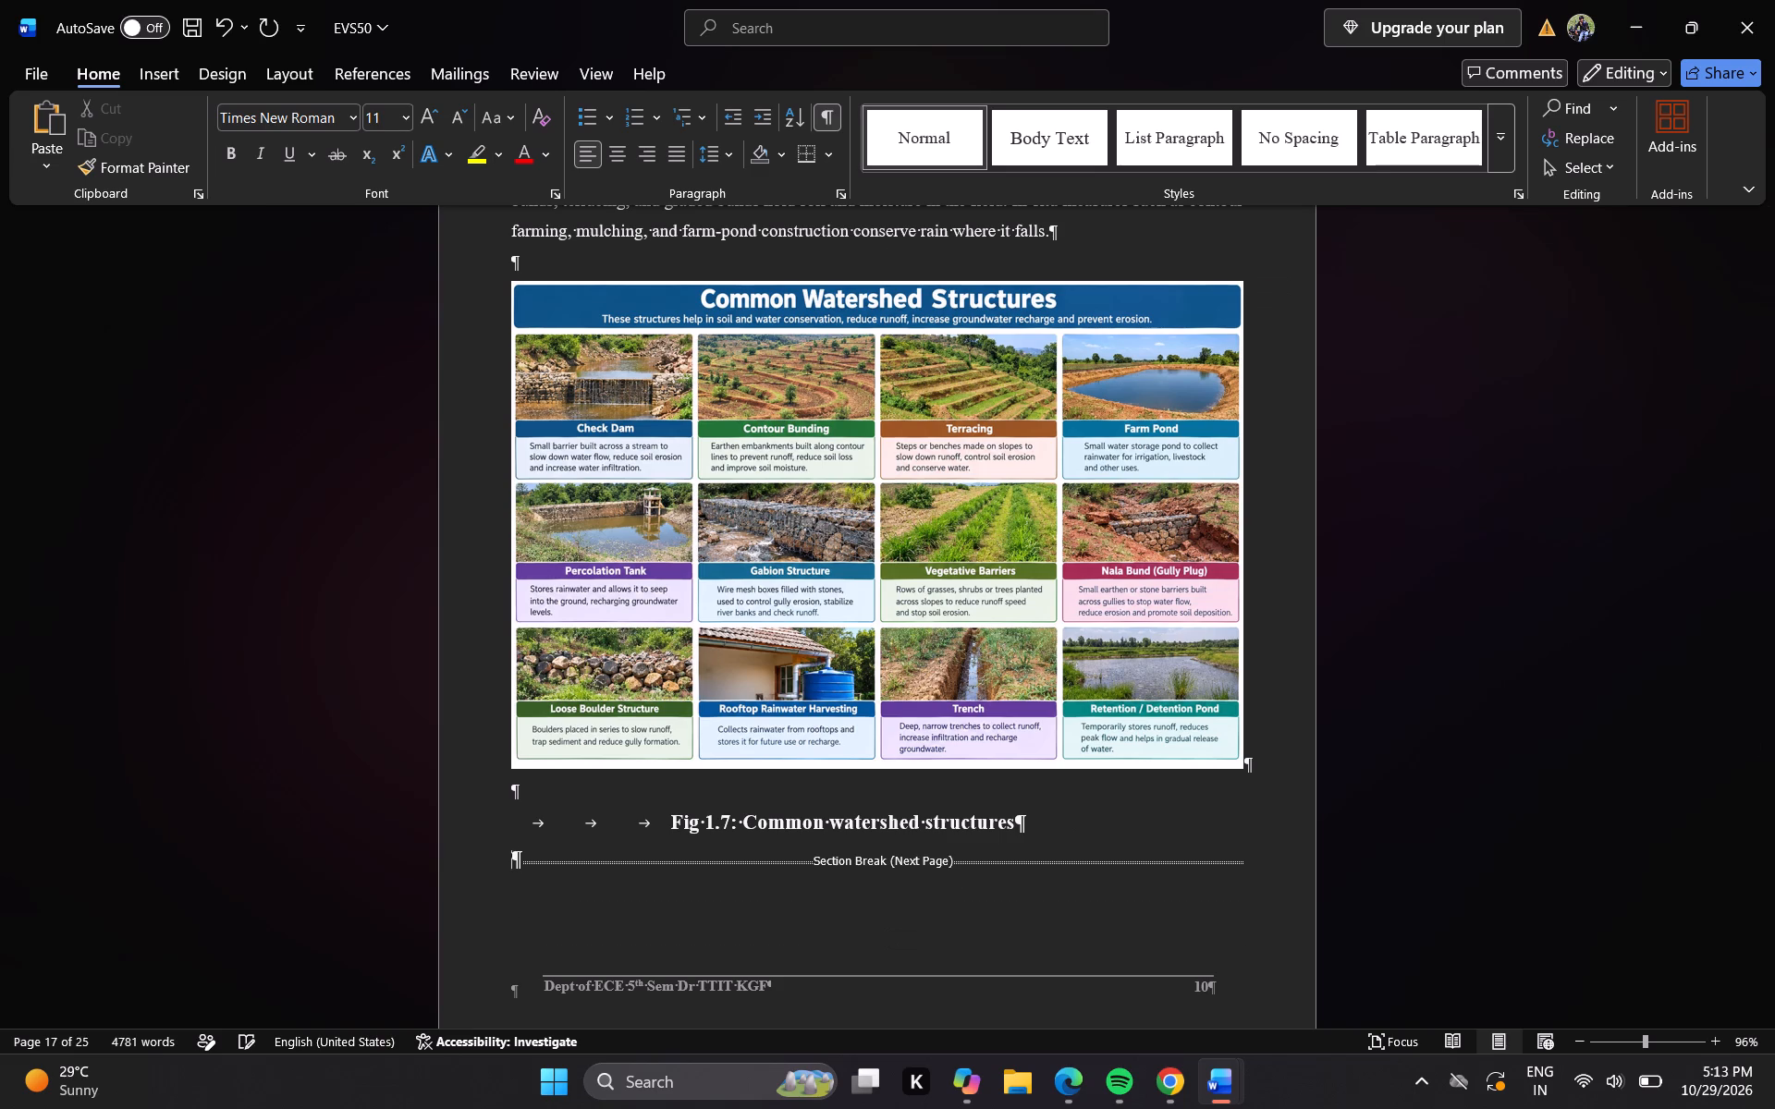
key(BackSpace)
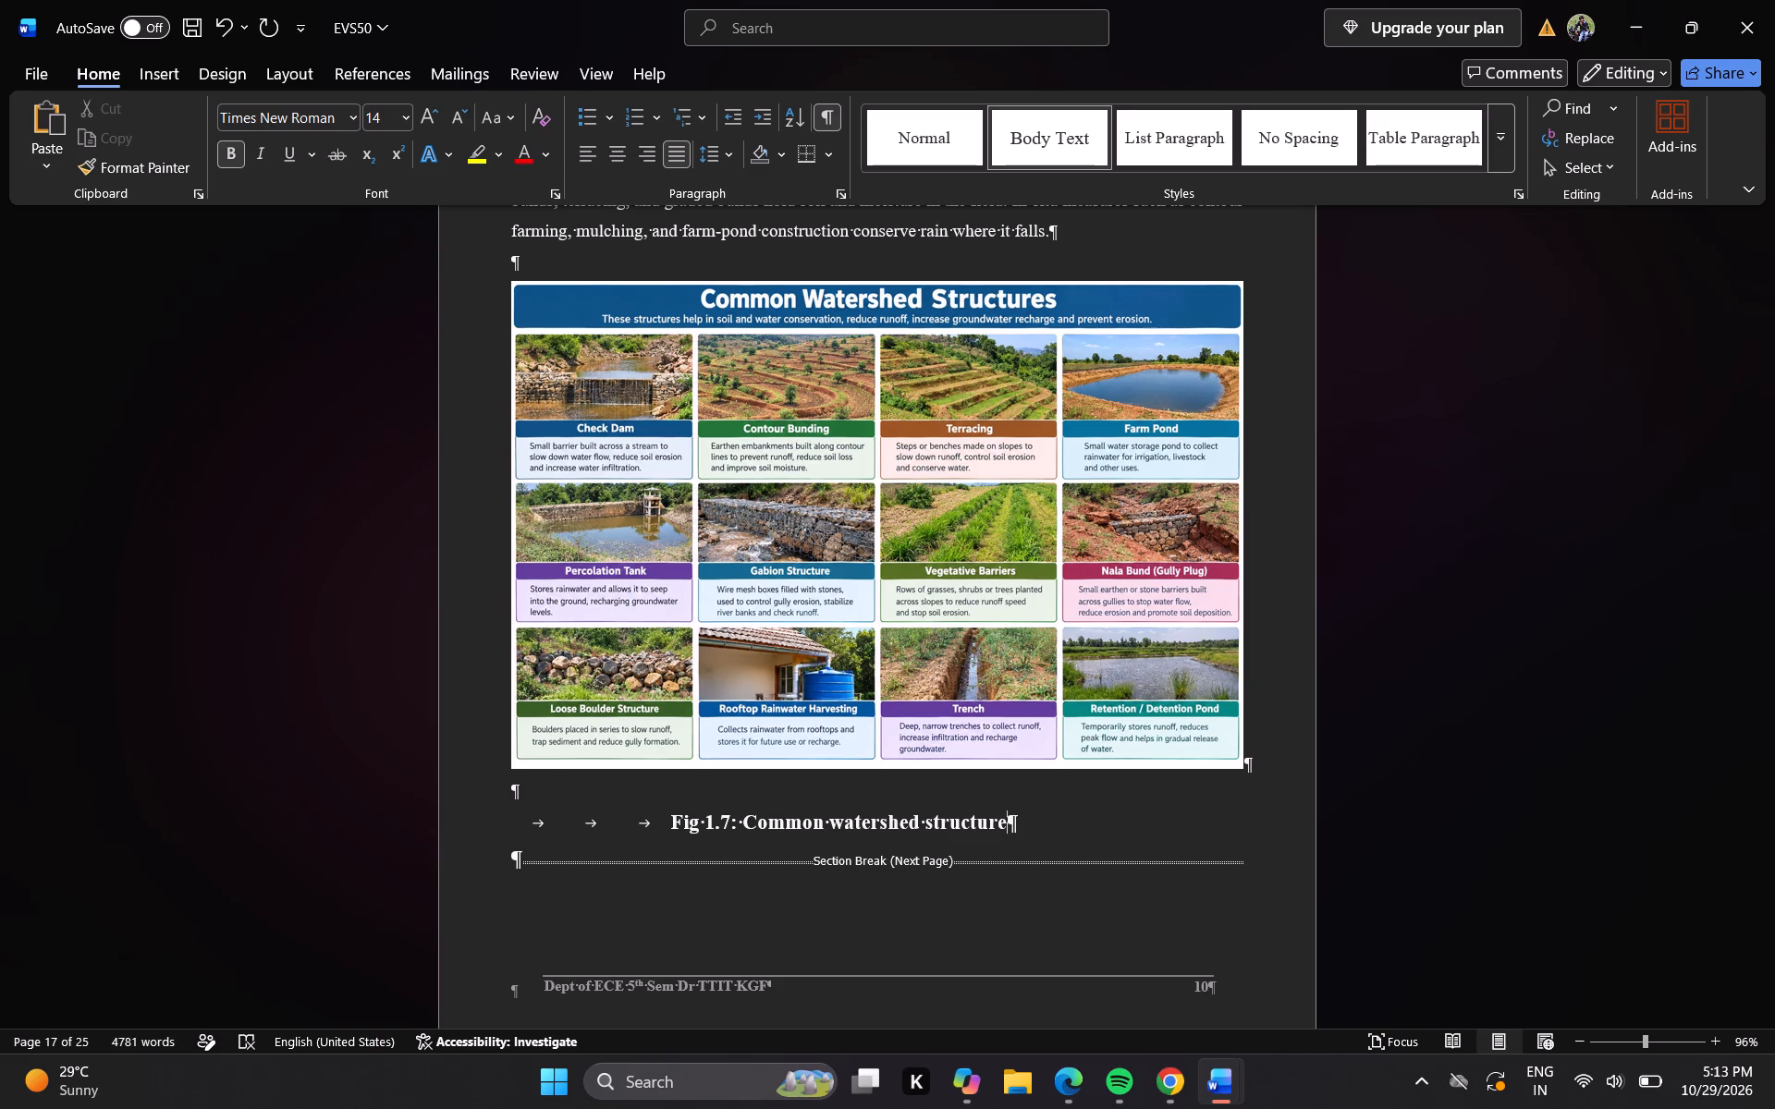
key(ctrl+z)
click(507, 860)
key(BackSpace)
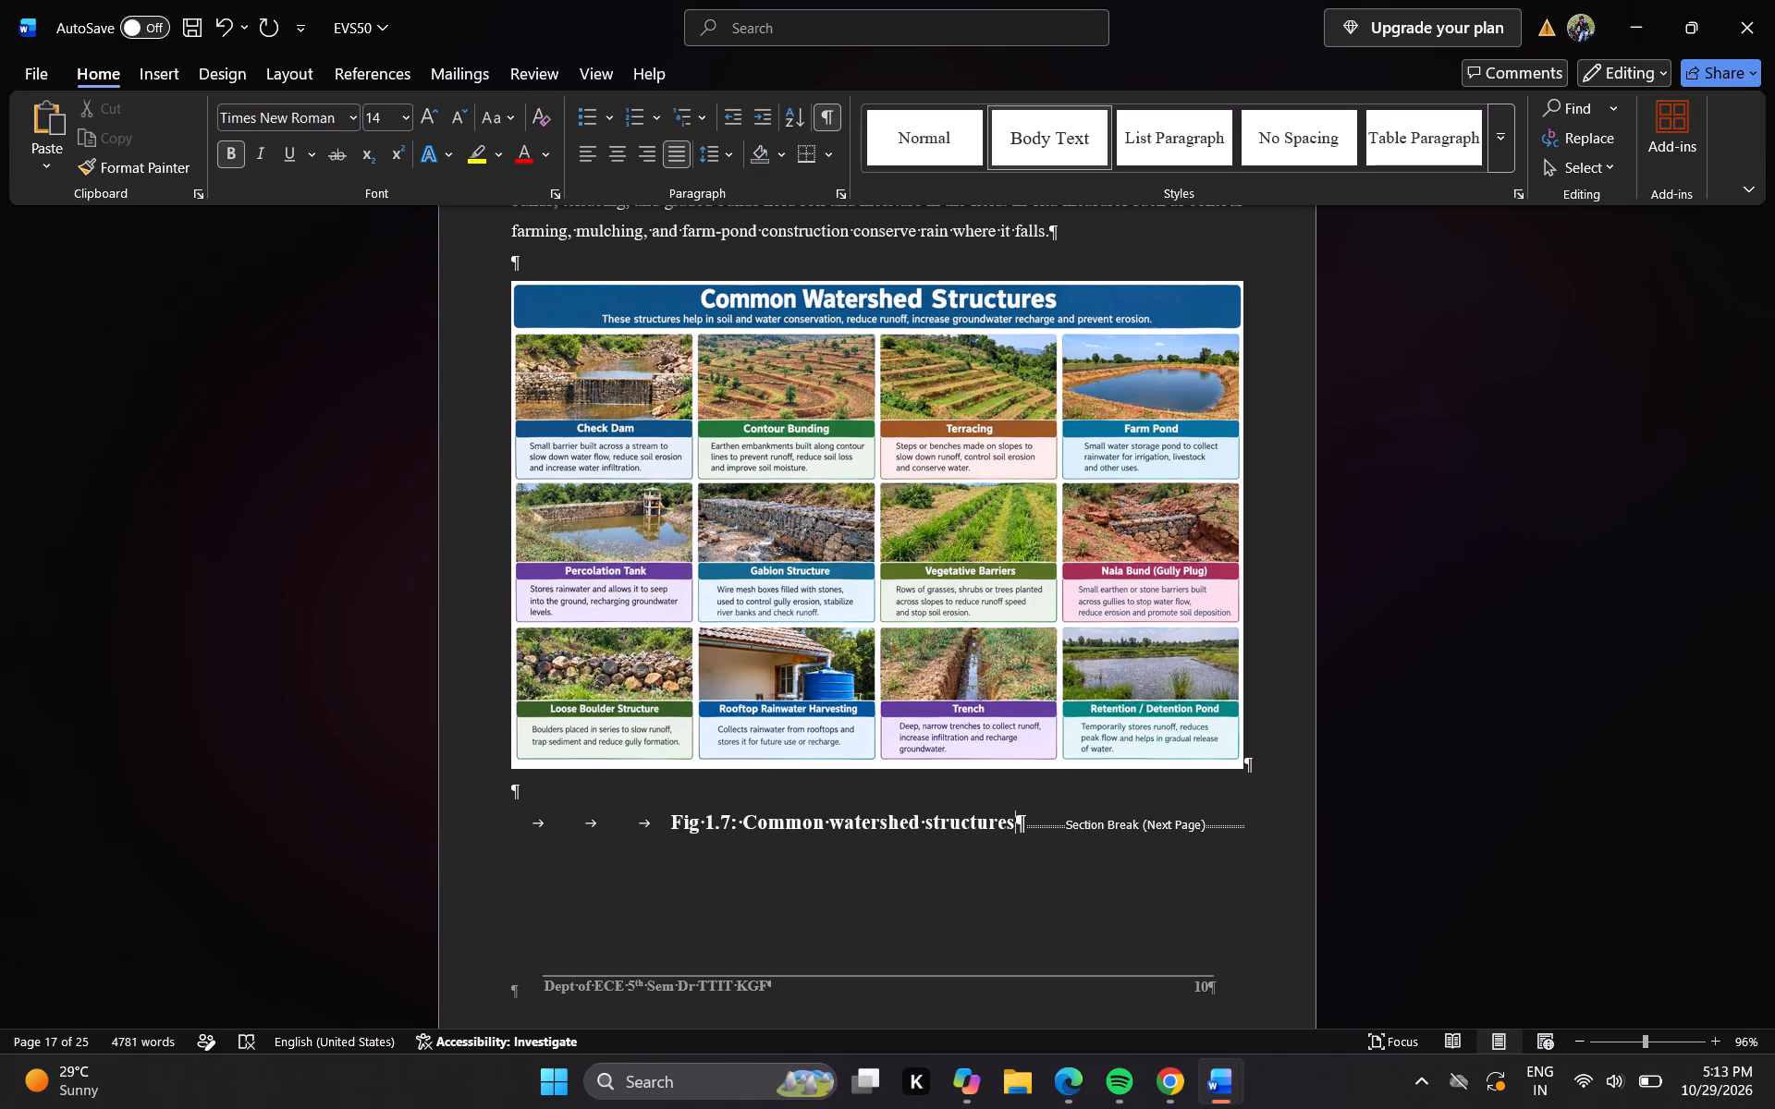
Examine the section breaks and footer page numbers from Fig 1.7, Common watershed structures, through the end of Technology and monitoring.
key(Down)
key(Down)
key(Down)
key(Down)
key(Down)
key(Down)
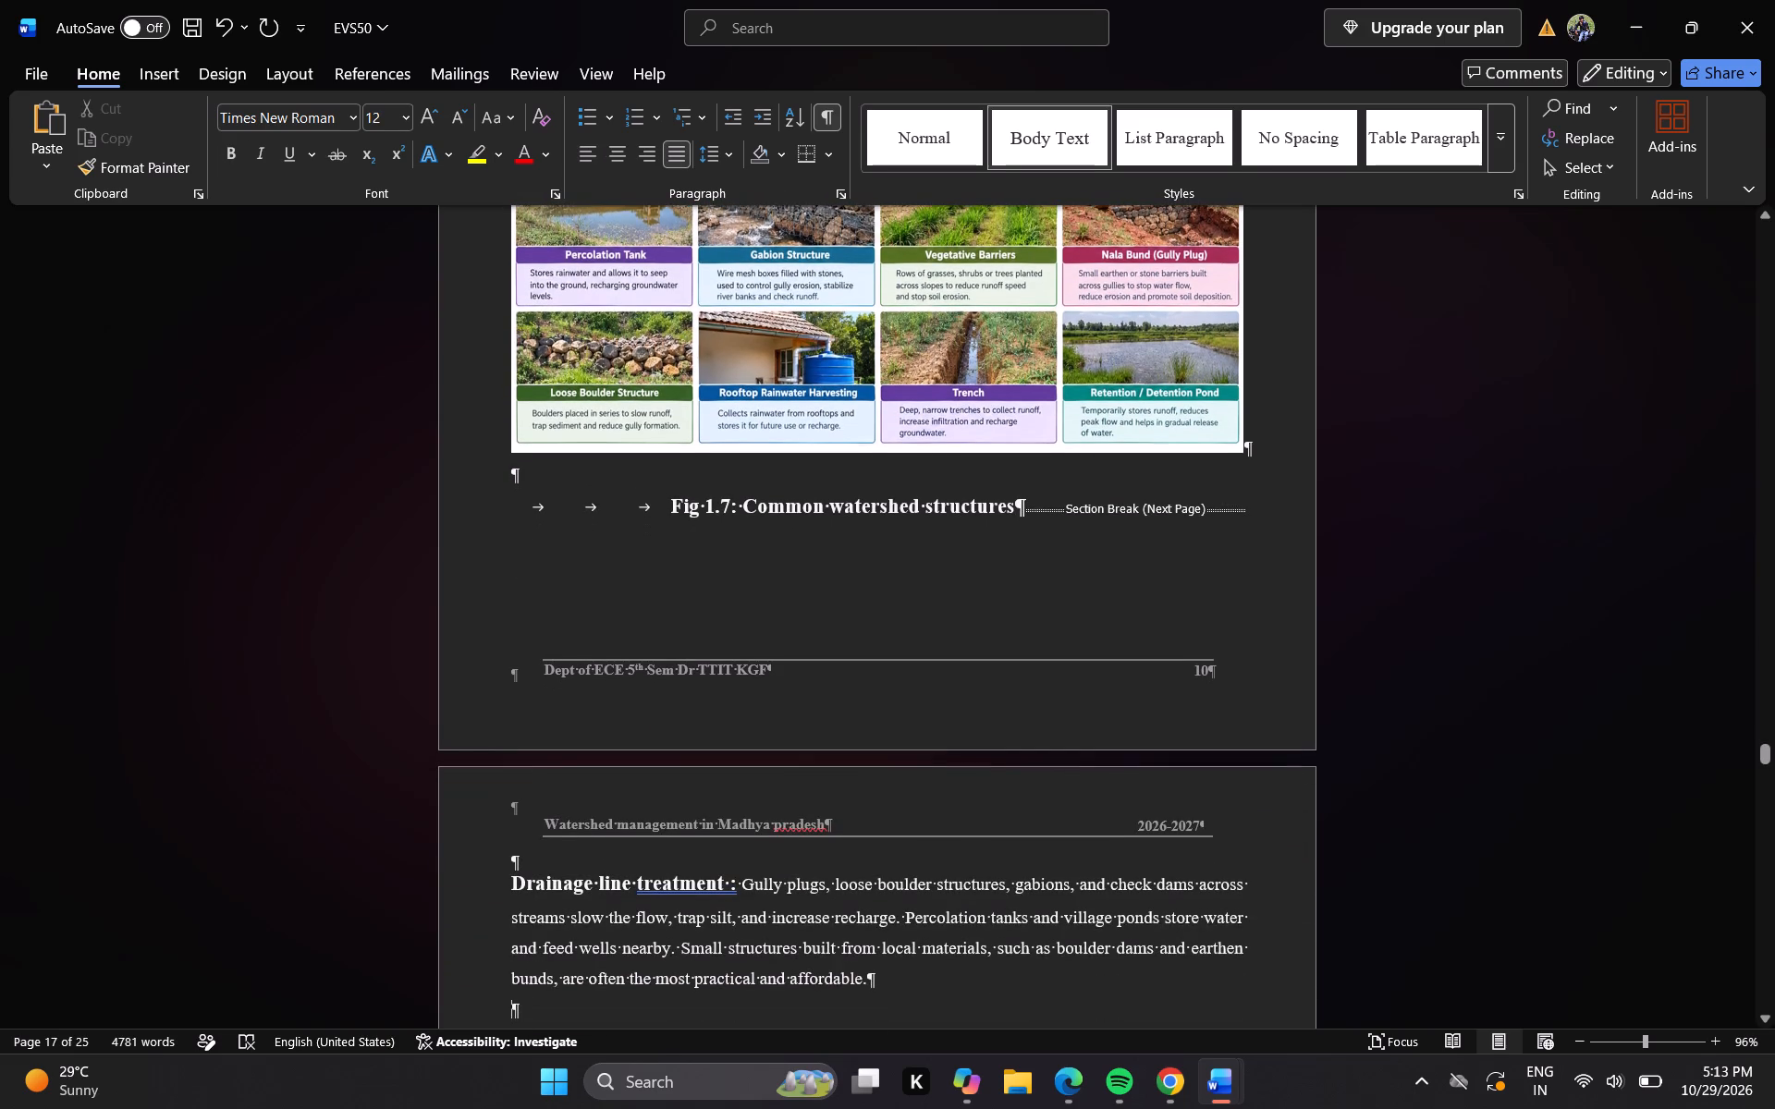
key(Down)
key(Down)
key(Down)
key(Down)
key(Down)
key(Down)
key(Down)
key(Down)
key(Down)
key(Down)
key(Down)
key(Down)
key(Down)
key(Down)
key(Down)
key(Down)
key(Down)
key(Down)
key(Down)
key(Down)
key(Down)
key(Down)
key(Down)
key(Down)
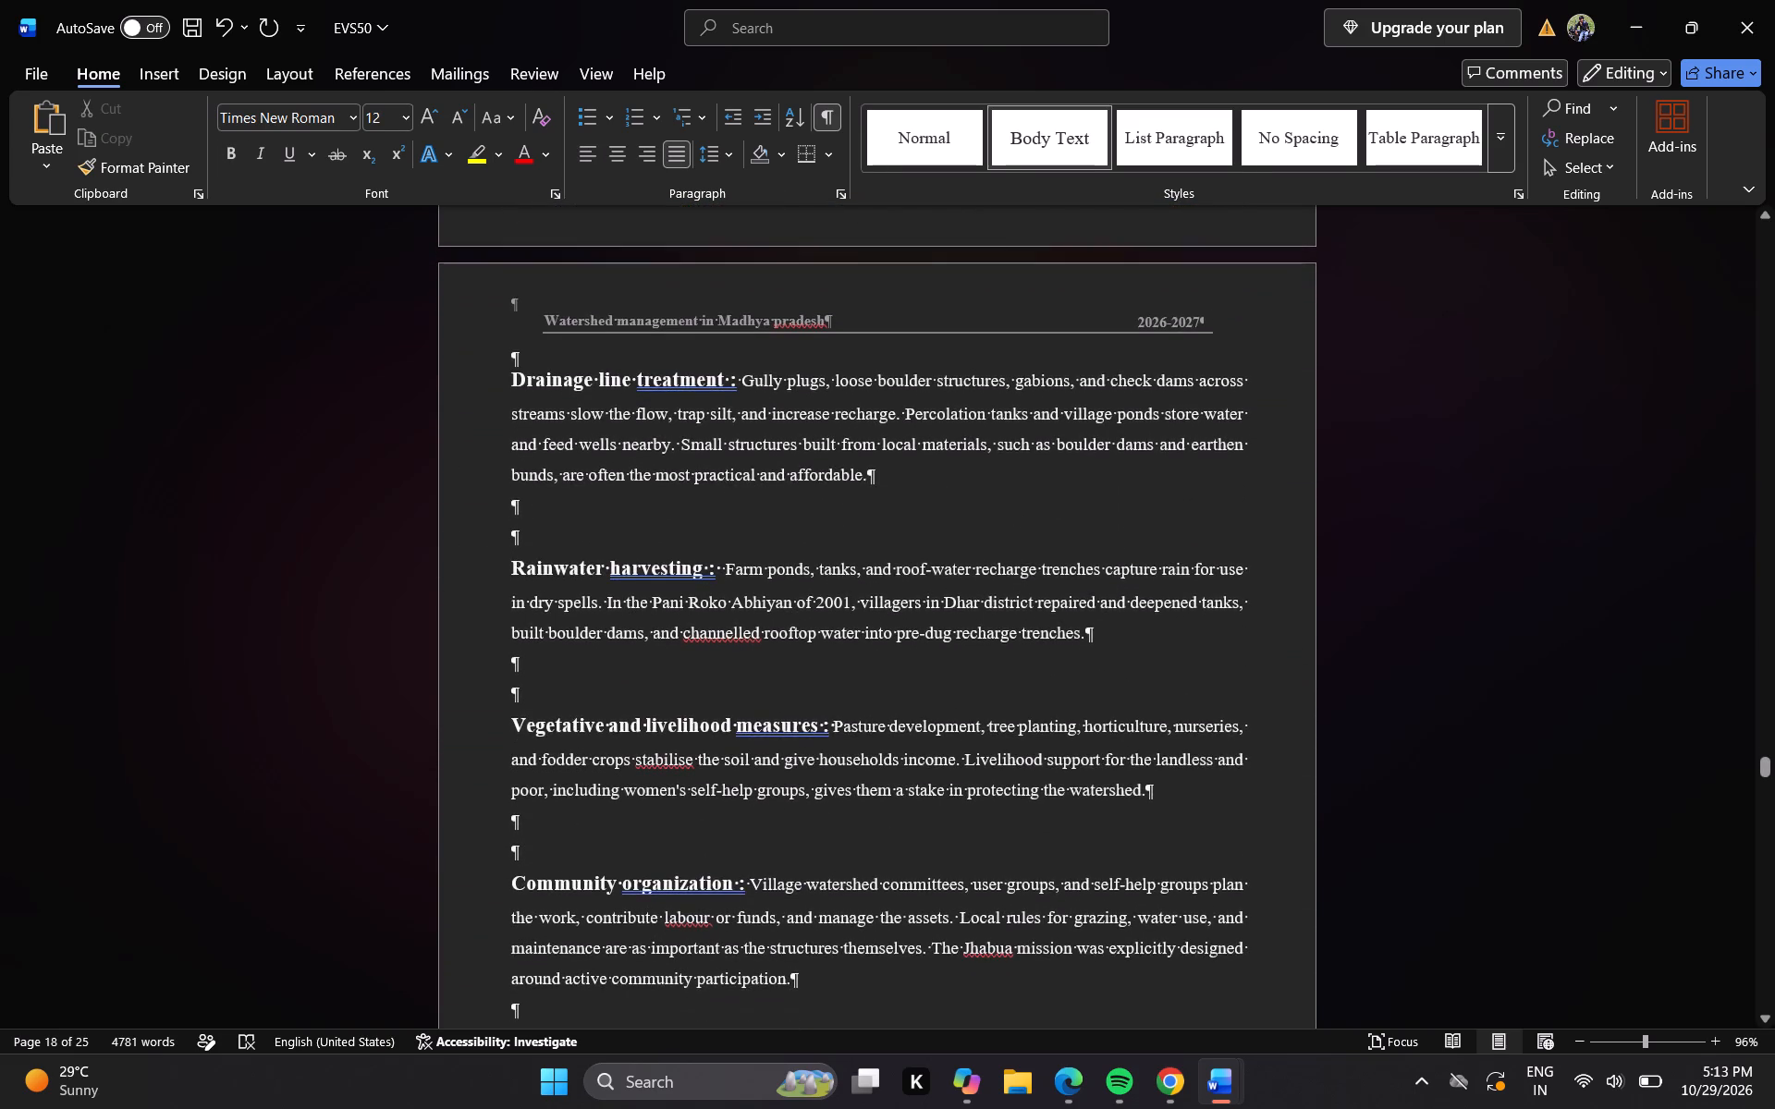
key(Down)
key(Down)
key(Down)
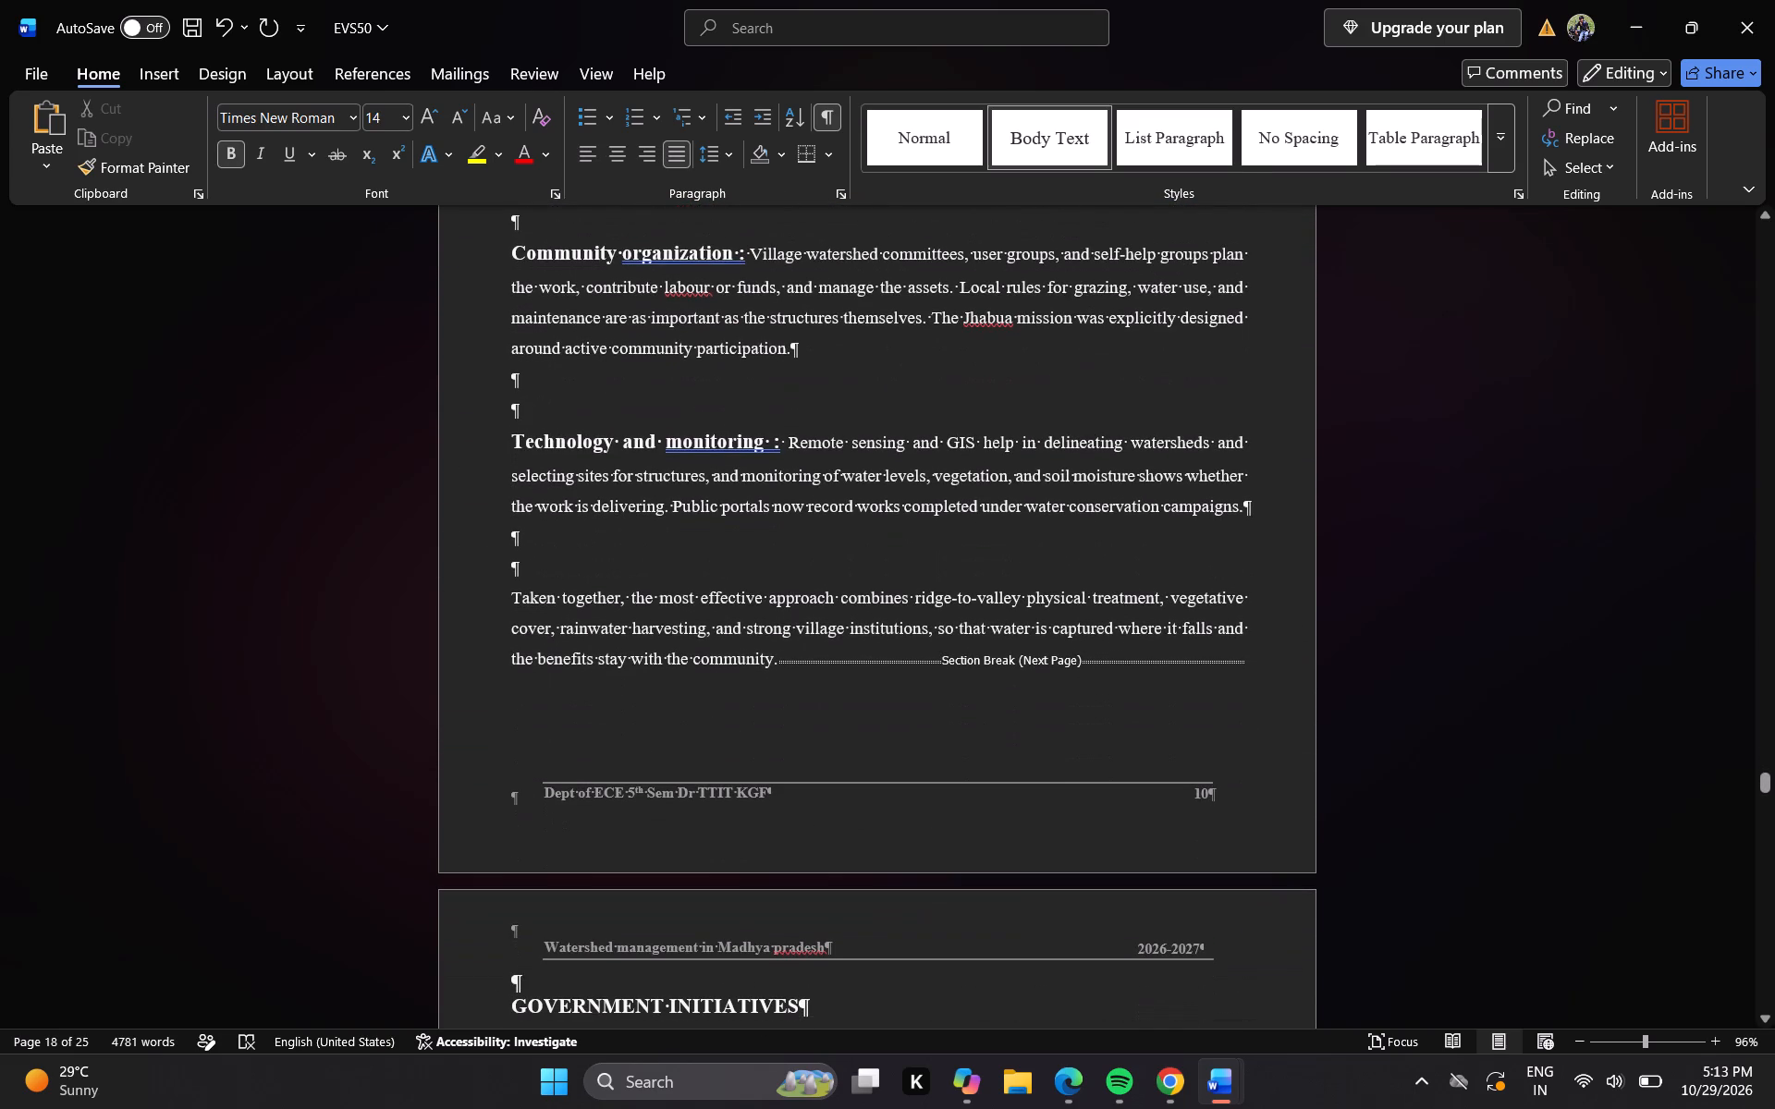
Examine the Government Initiatives pages up to Challenges and Suggestions for section breaks and footer page numbers.
key(Down)
key(Down)
key(Down)
key(Down)
key(Down)
key(Down)
key(Down)
key(Down)
key(Down)
key(Down)
key(Down)
key(Down)
key(Down)
key(Down)
key(Down)
key(Down)
key(Down)
key(Down)
key(Down)
key(Down)
key(Down)
key(Down)
key(Down)
key(Down)
key(Down)
key(Down)
key(Down)
key(Down)
key(Down)
key(Down)
key(Down)
key(Down)
key(Down)
key(Down)
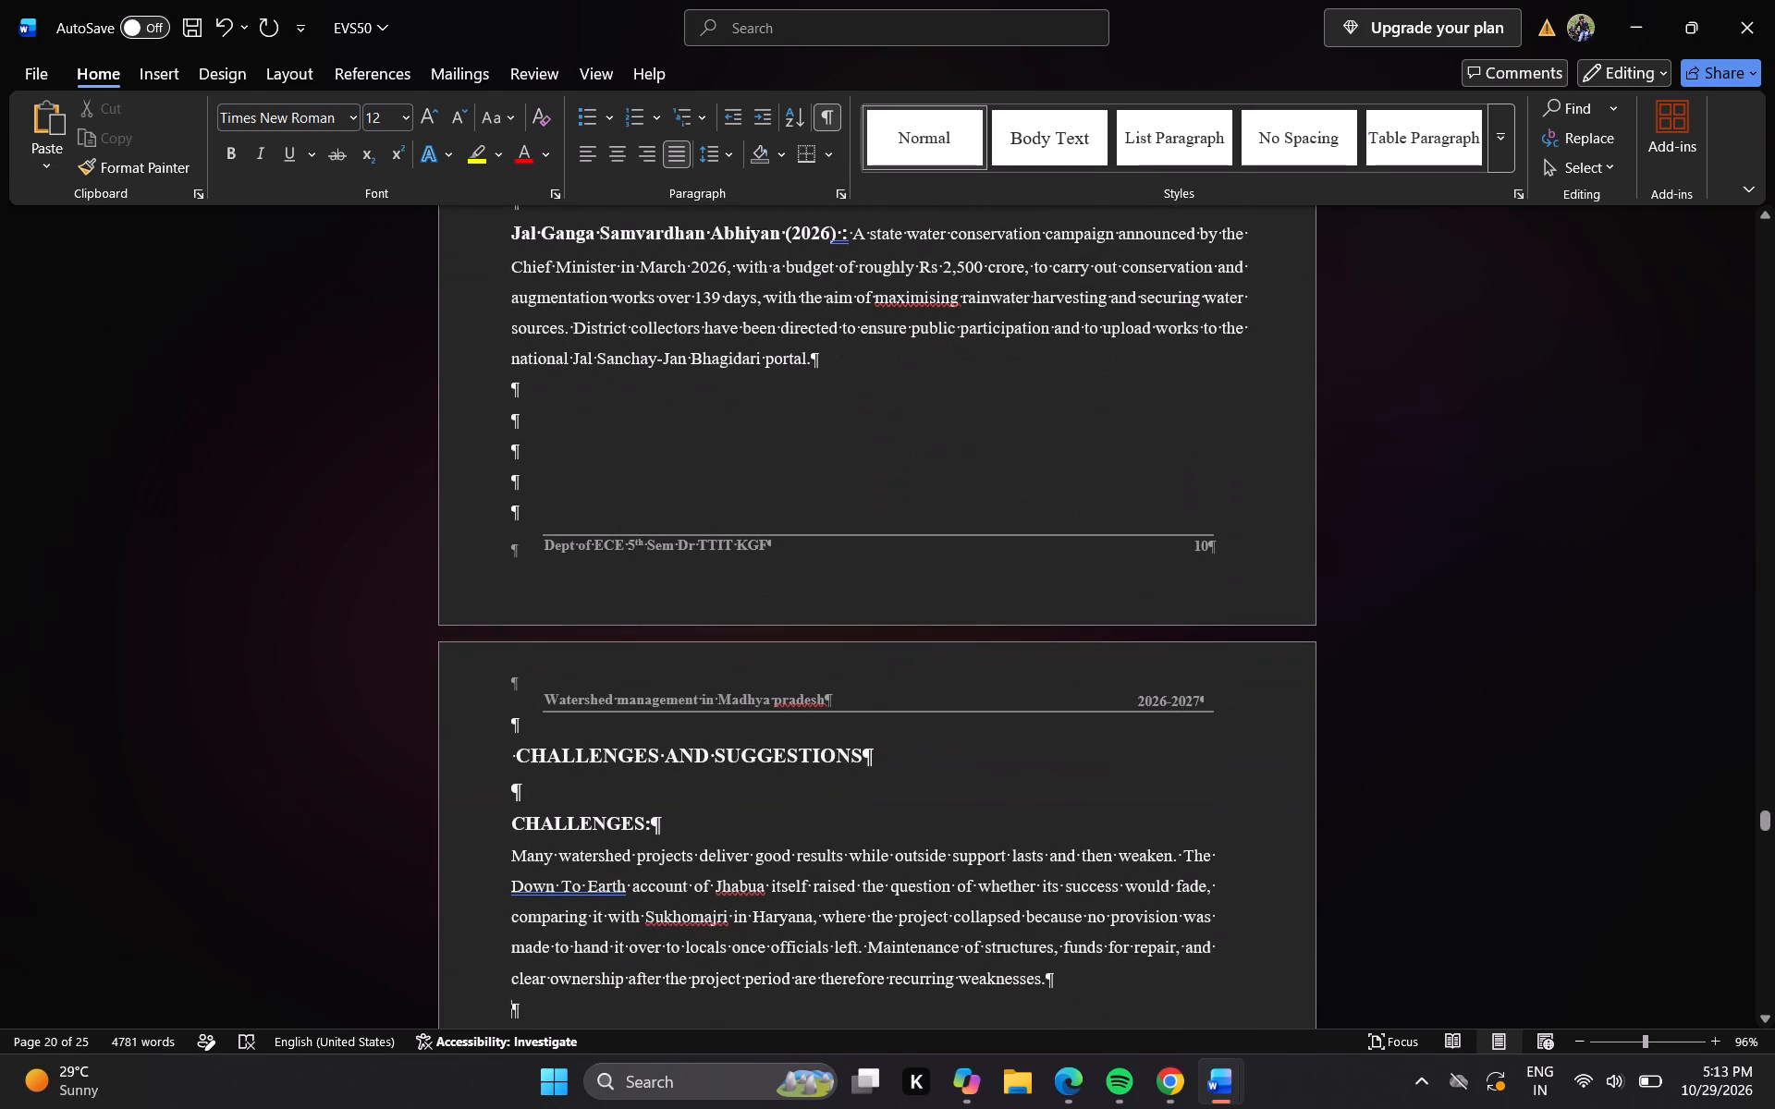
Examine the page ends and footer page numbers from the Challenges section through Fig 1.9, Suggestions.
key(Down)
key(Down)
key(Down)
key(Down)
key(Down)
key(Down)
key(Down)
key(Down)
key(Down)
key(Down)
key(Down)
key(Down)
key(Down)
key(Down)
key(Down)
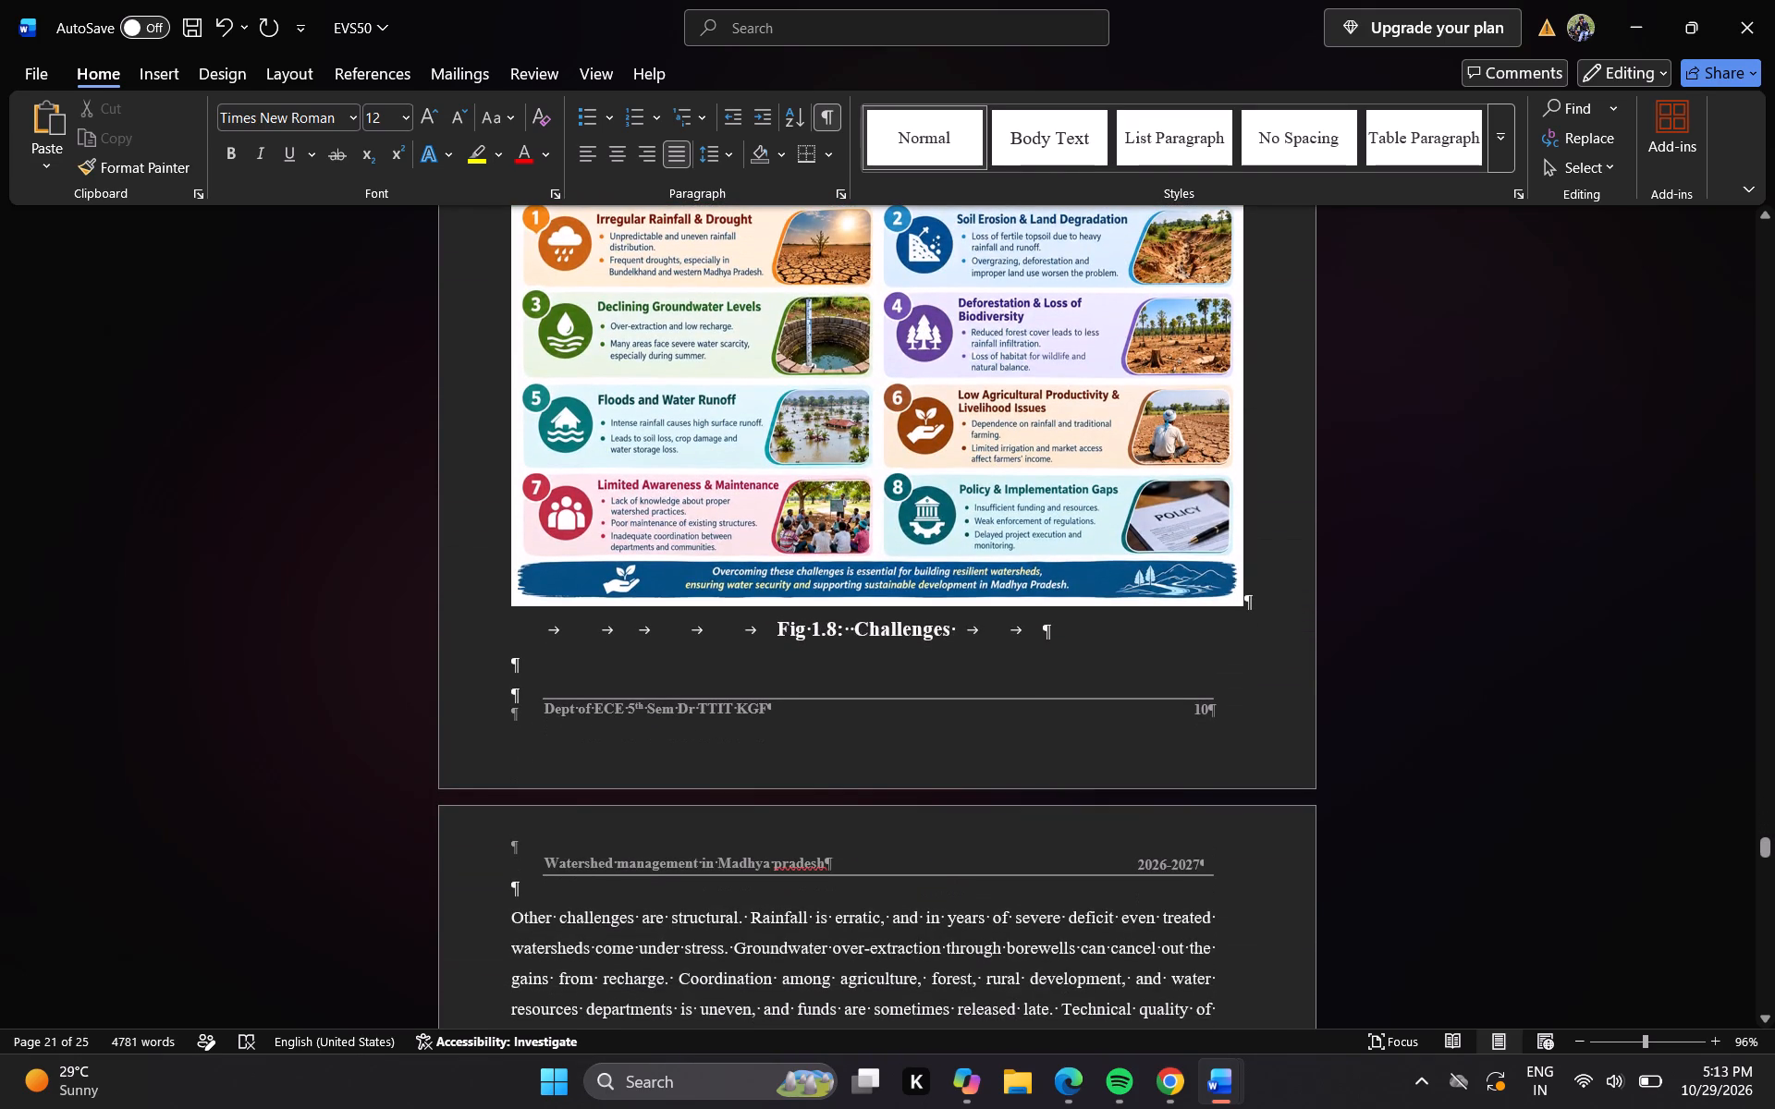
key(Down)
key(Down)
key(Down)
key(Down)
key(Down)
key(Down)
key(Down)
key(Down)
key(Down)
key(Down)
key(Down)
key(Down)
key(Down)
key(Down)
key(Down)
key(Down)
key(Down)
key(Down)
key(Down)
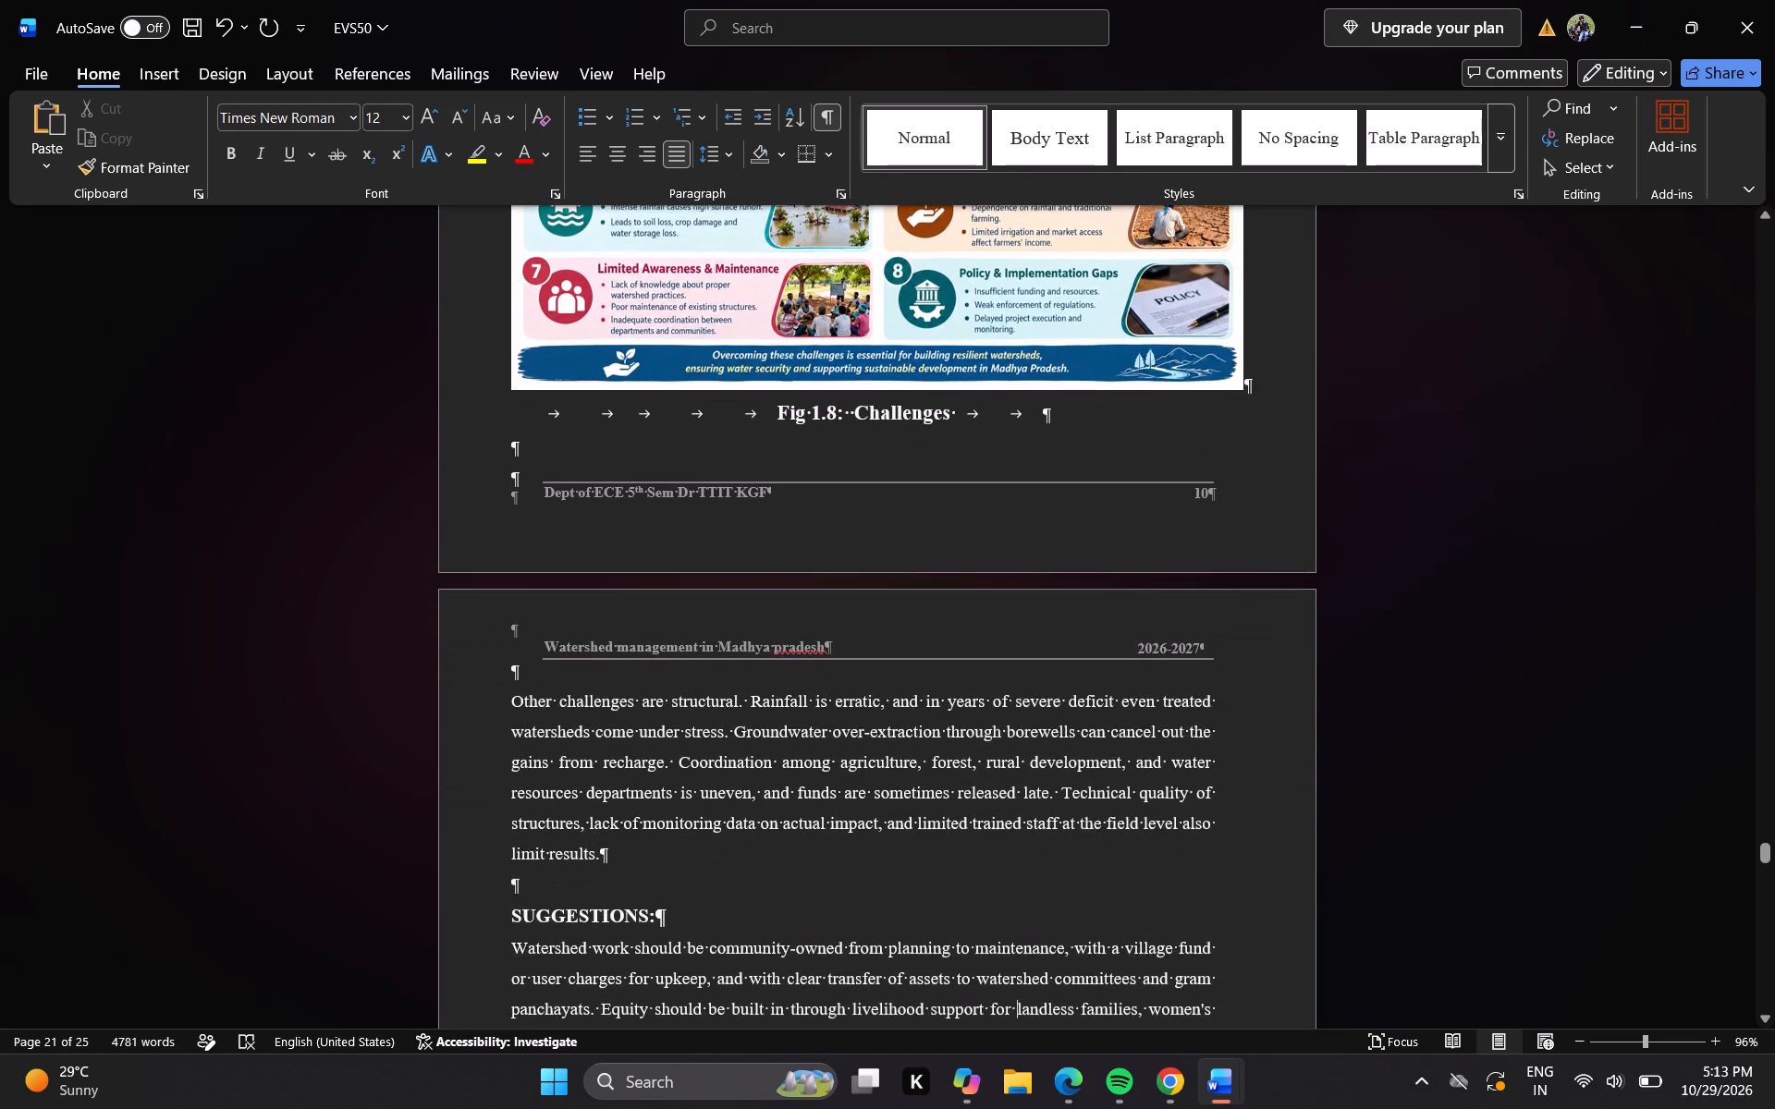
key(Down)
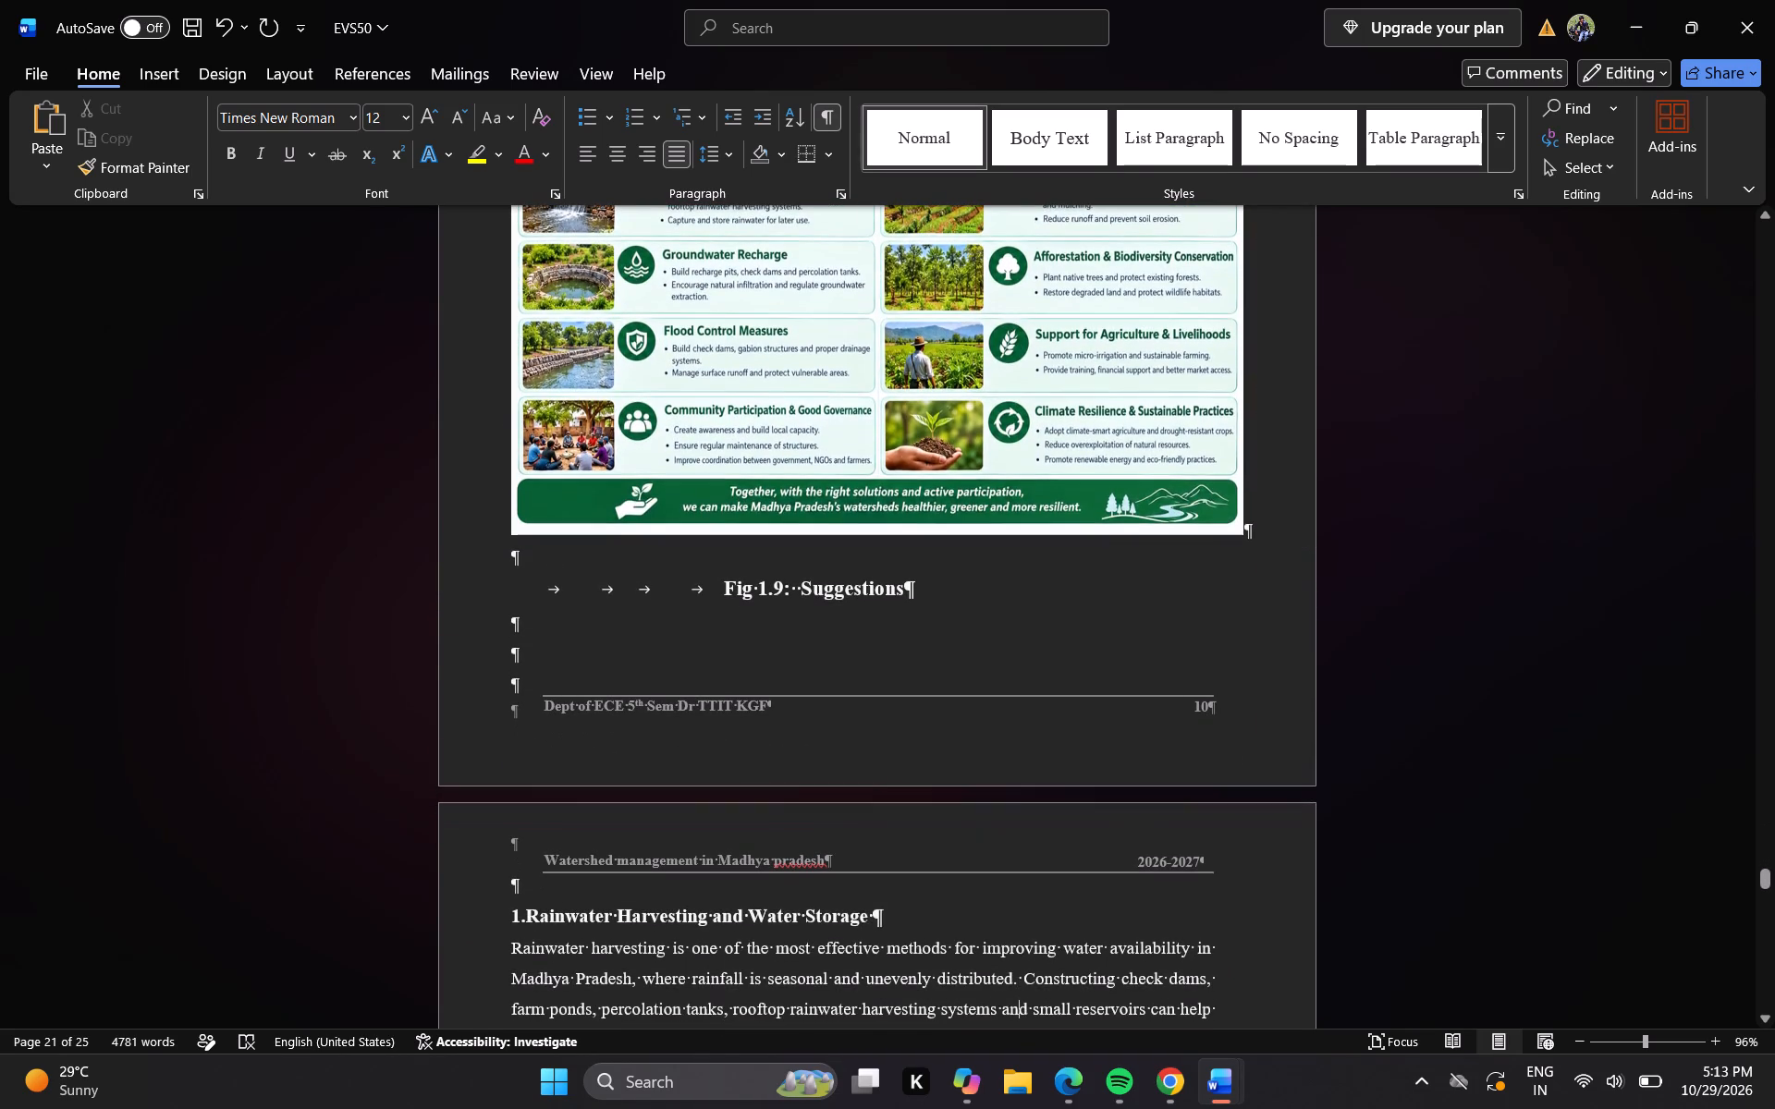
key(Down)
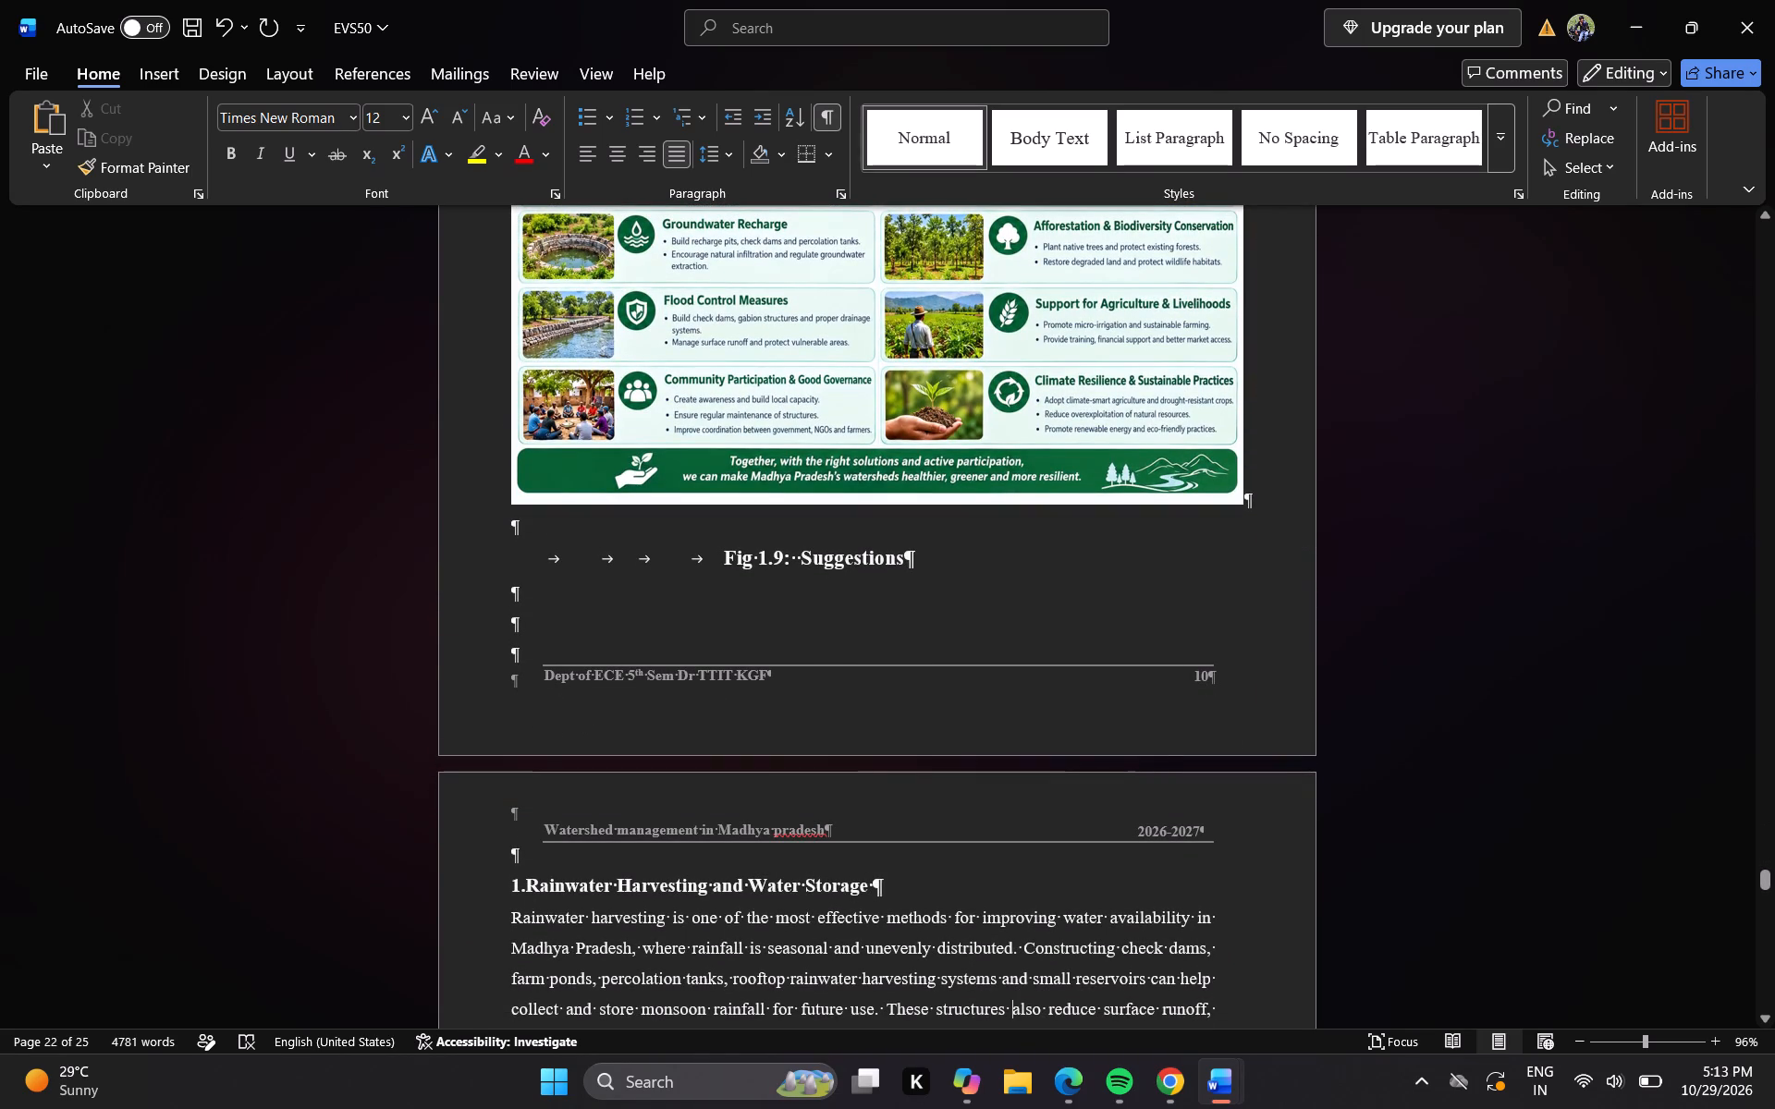
Examine the pages from Rainwater Harvesting and Water Storage to the final references for section breaks and footer page numbers.
key(Down)
key(Down)
key(Down)
key(Down)
key(Down)
key(Down)
key(Down)
key(Down)
key(Down)
key(Down)
key(Down)
key(Down)
key(Down)
key(Down)
key(Down)
key(Down)
key(Down)
key(Down)
key(Down)
key(Down)
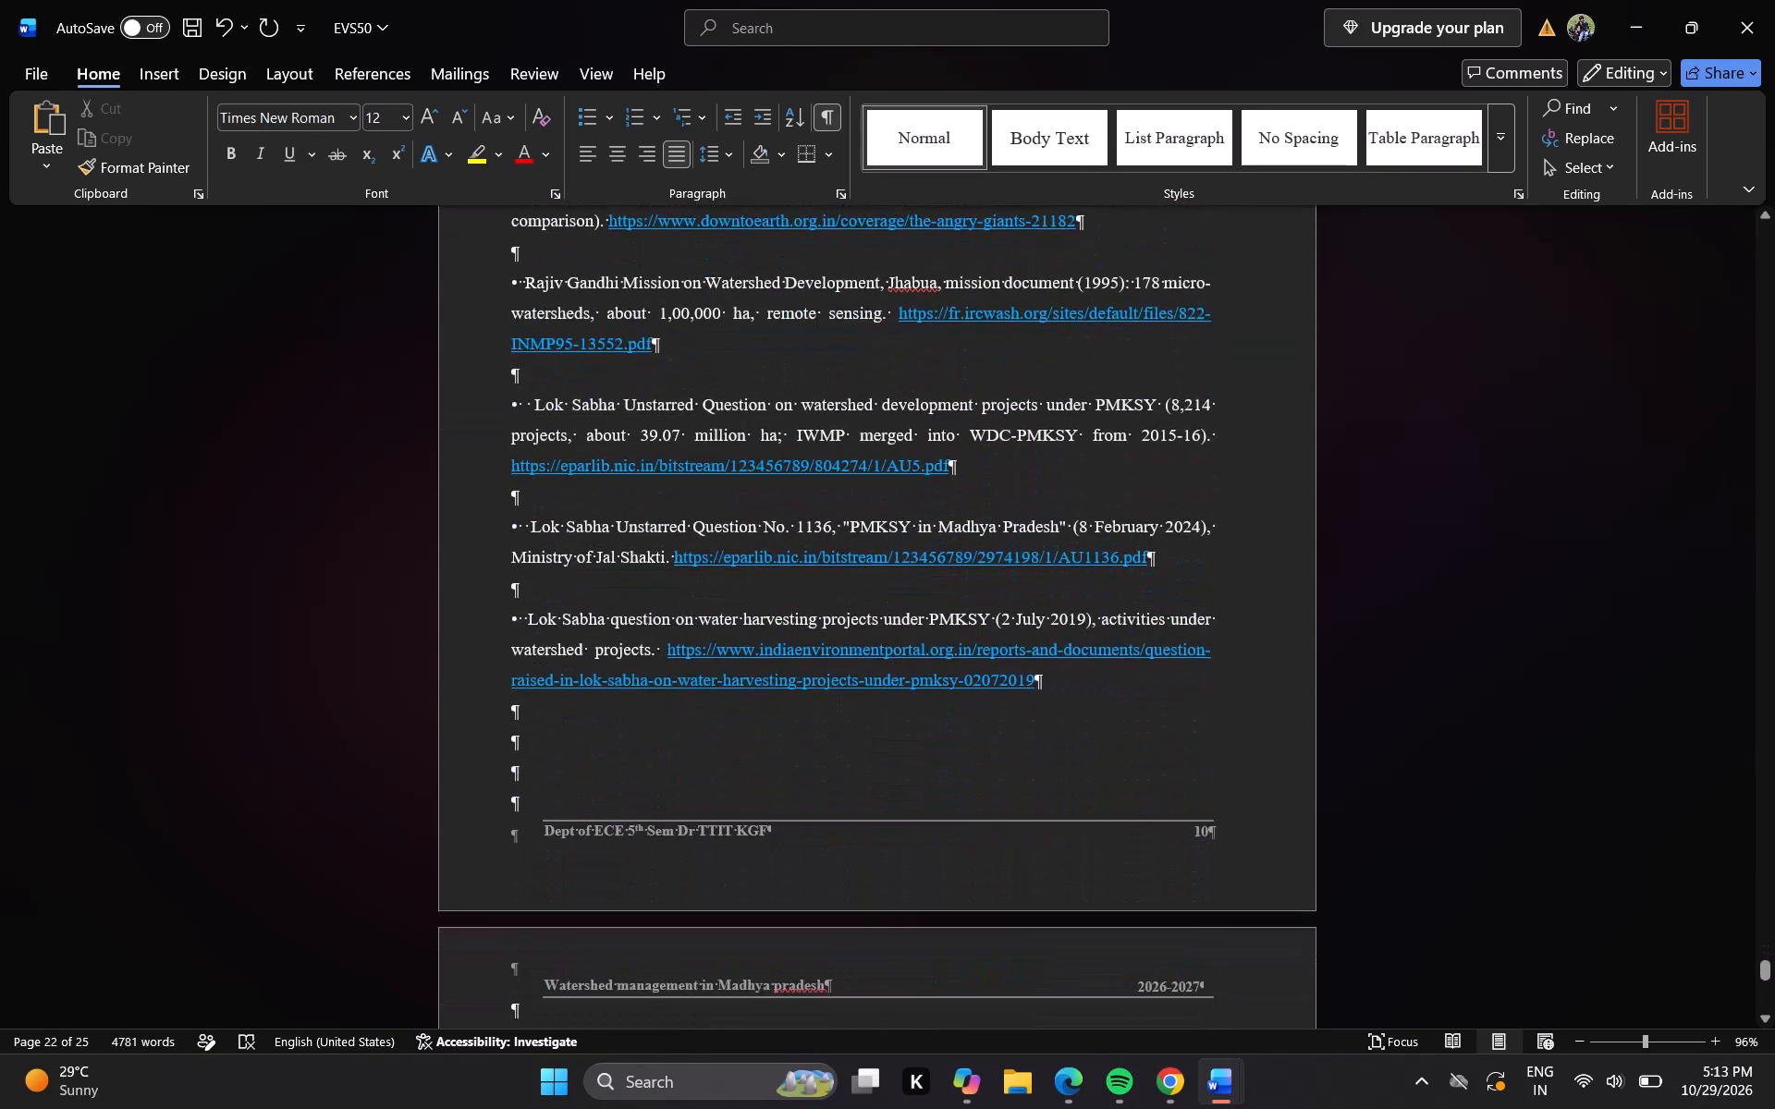
Delete the trailing empty paragraphs after the last Lok Sabha reference at the end of the document.
click(531, 827)
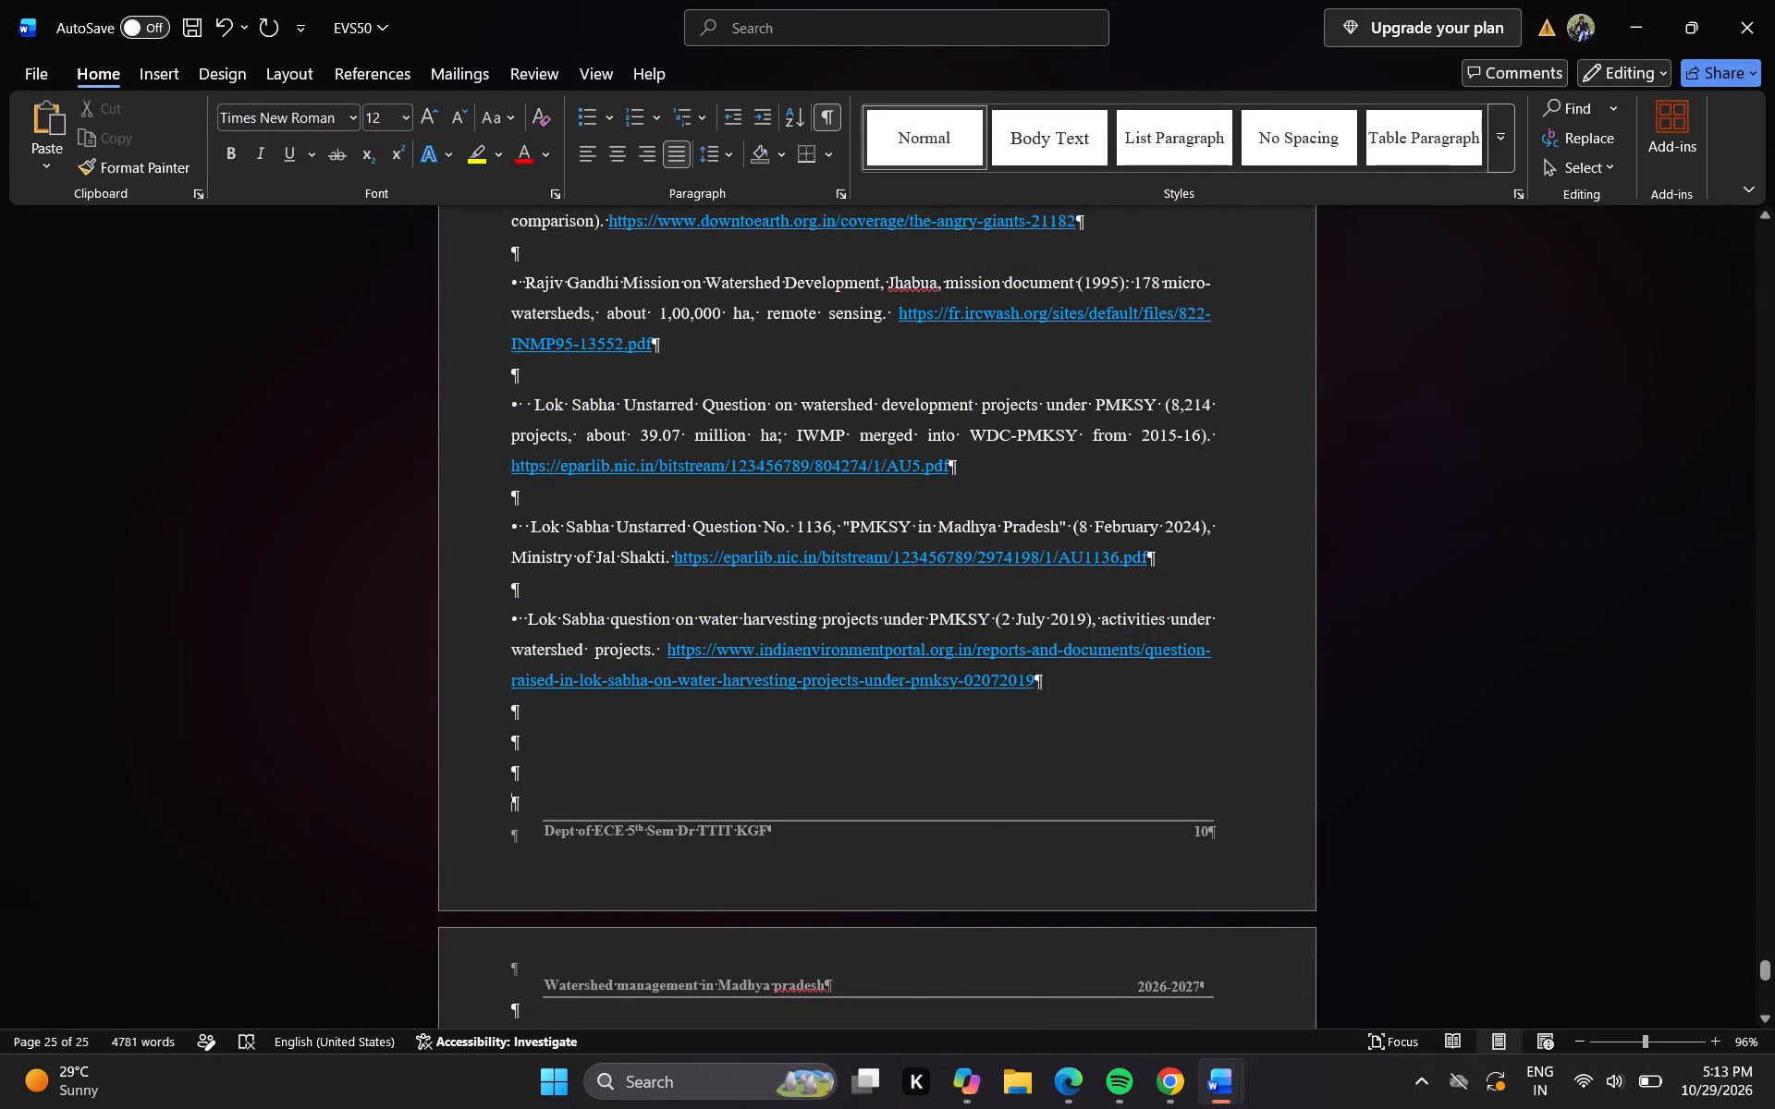
key(BackSpace)
key(BackSpace)
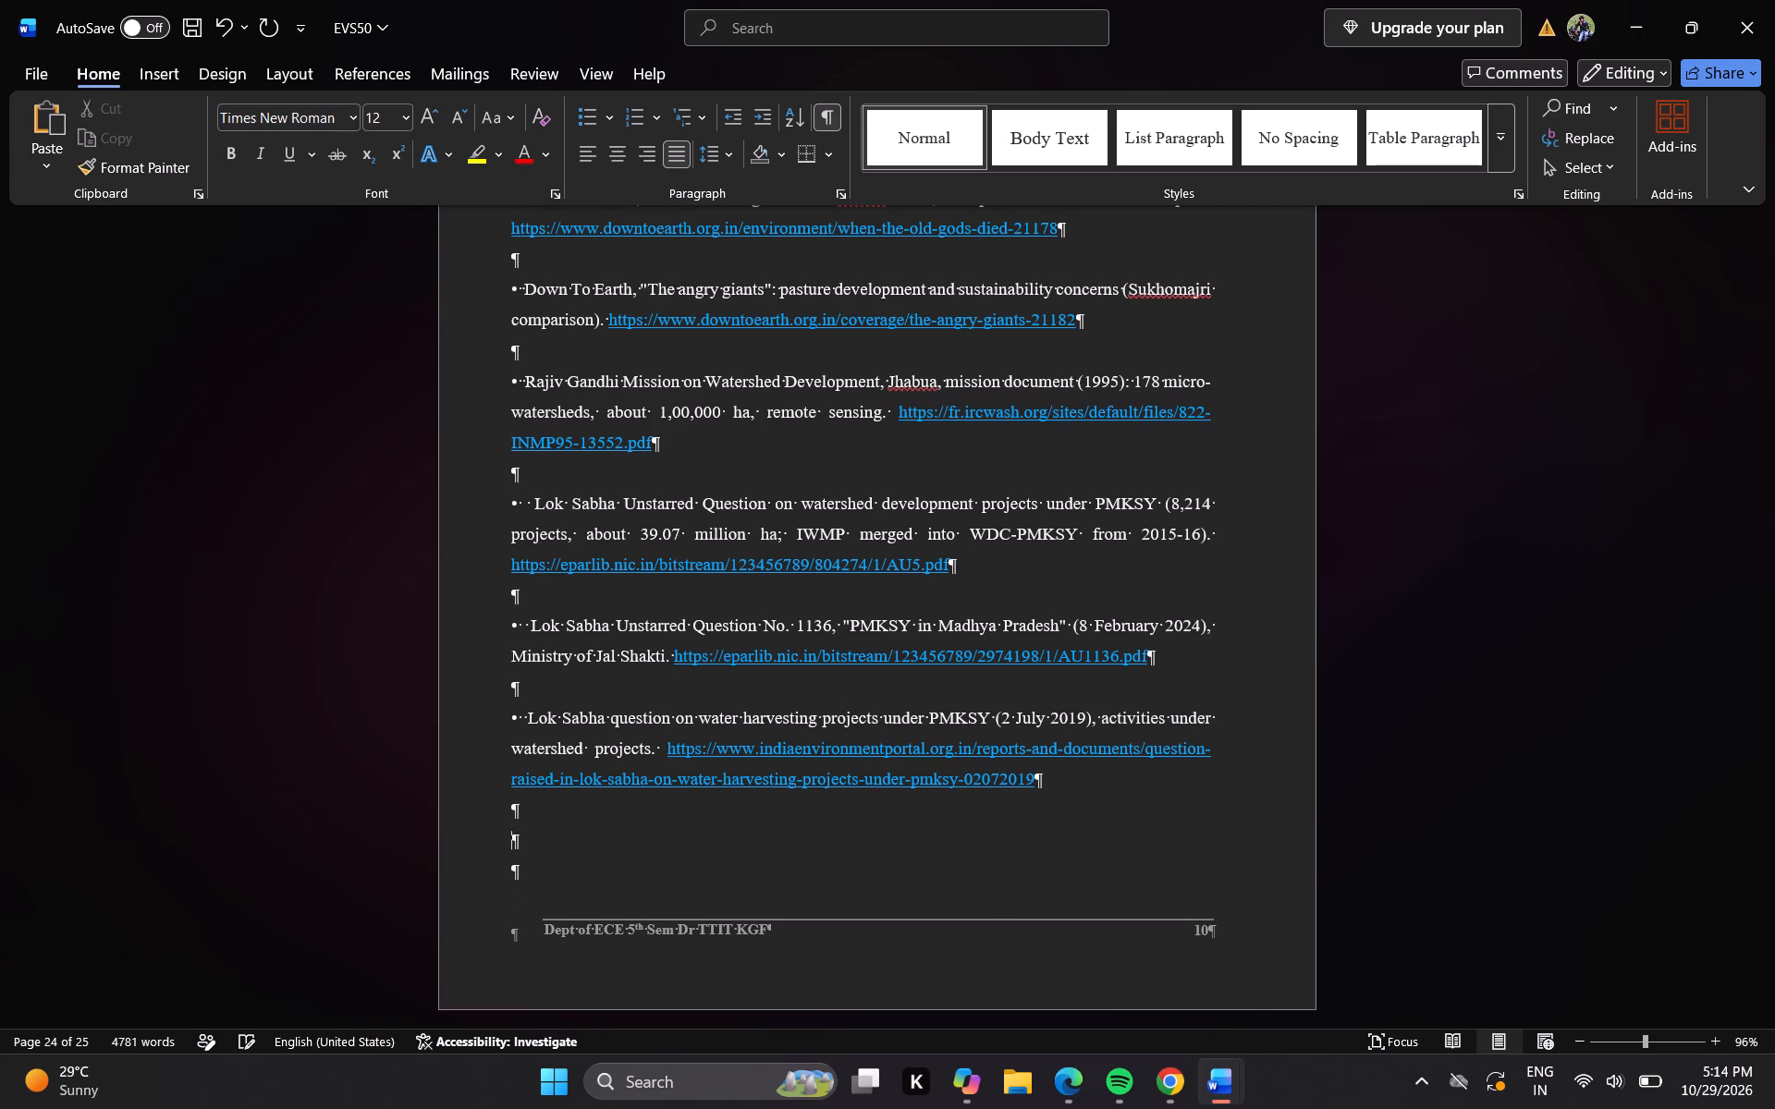
key(BackSpace)
key(Down)
key(BackSpace)
key(Down)
key(BackSpace)
Open the last page's footer and step back through the earlier section footers to check their links to previous sections.
click(519, 940)
double_click(519, 940)
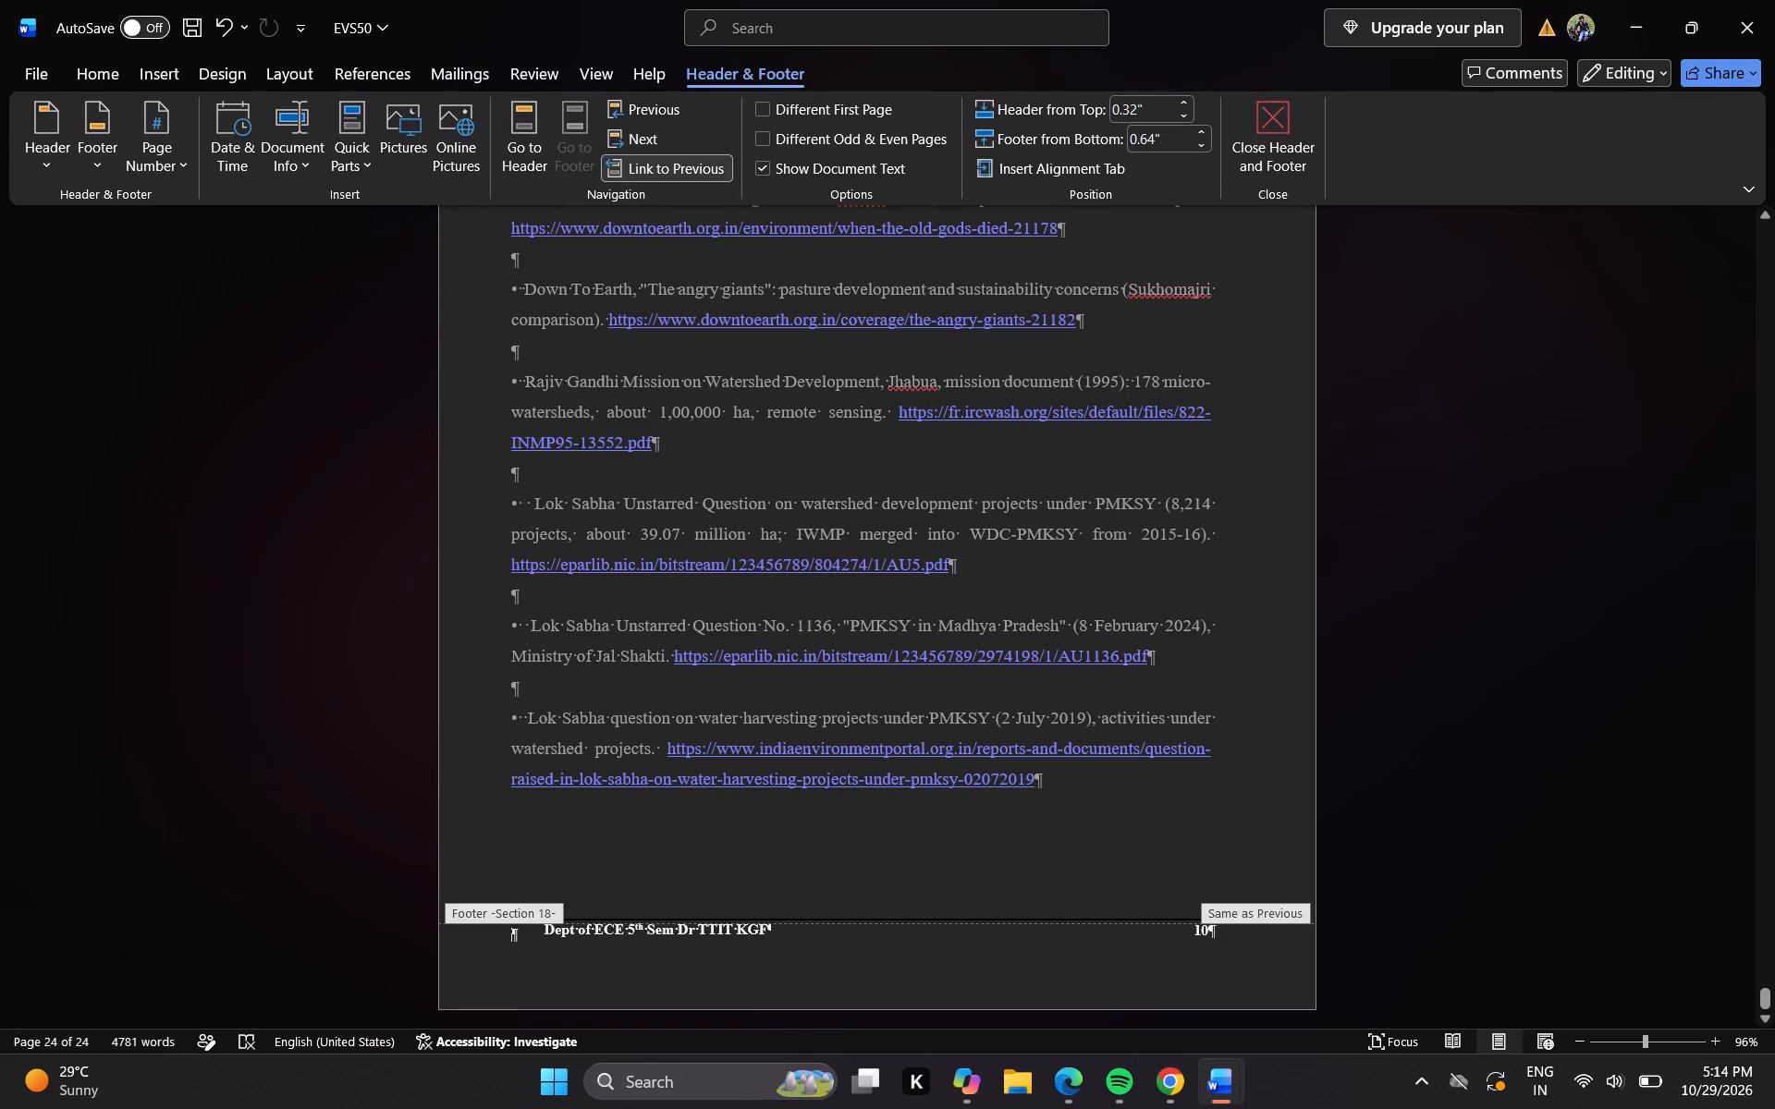
click(1248, 916)
click(660, 144)
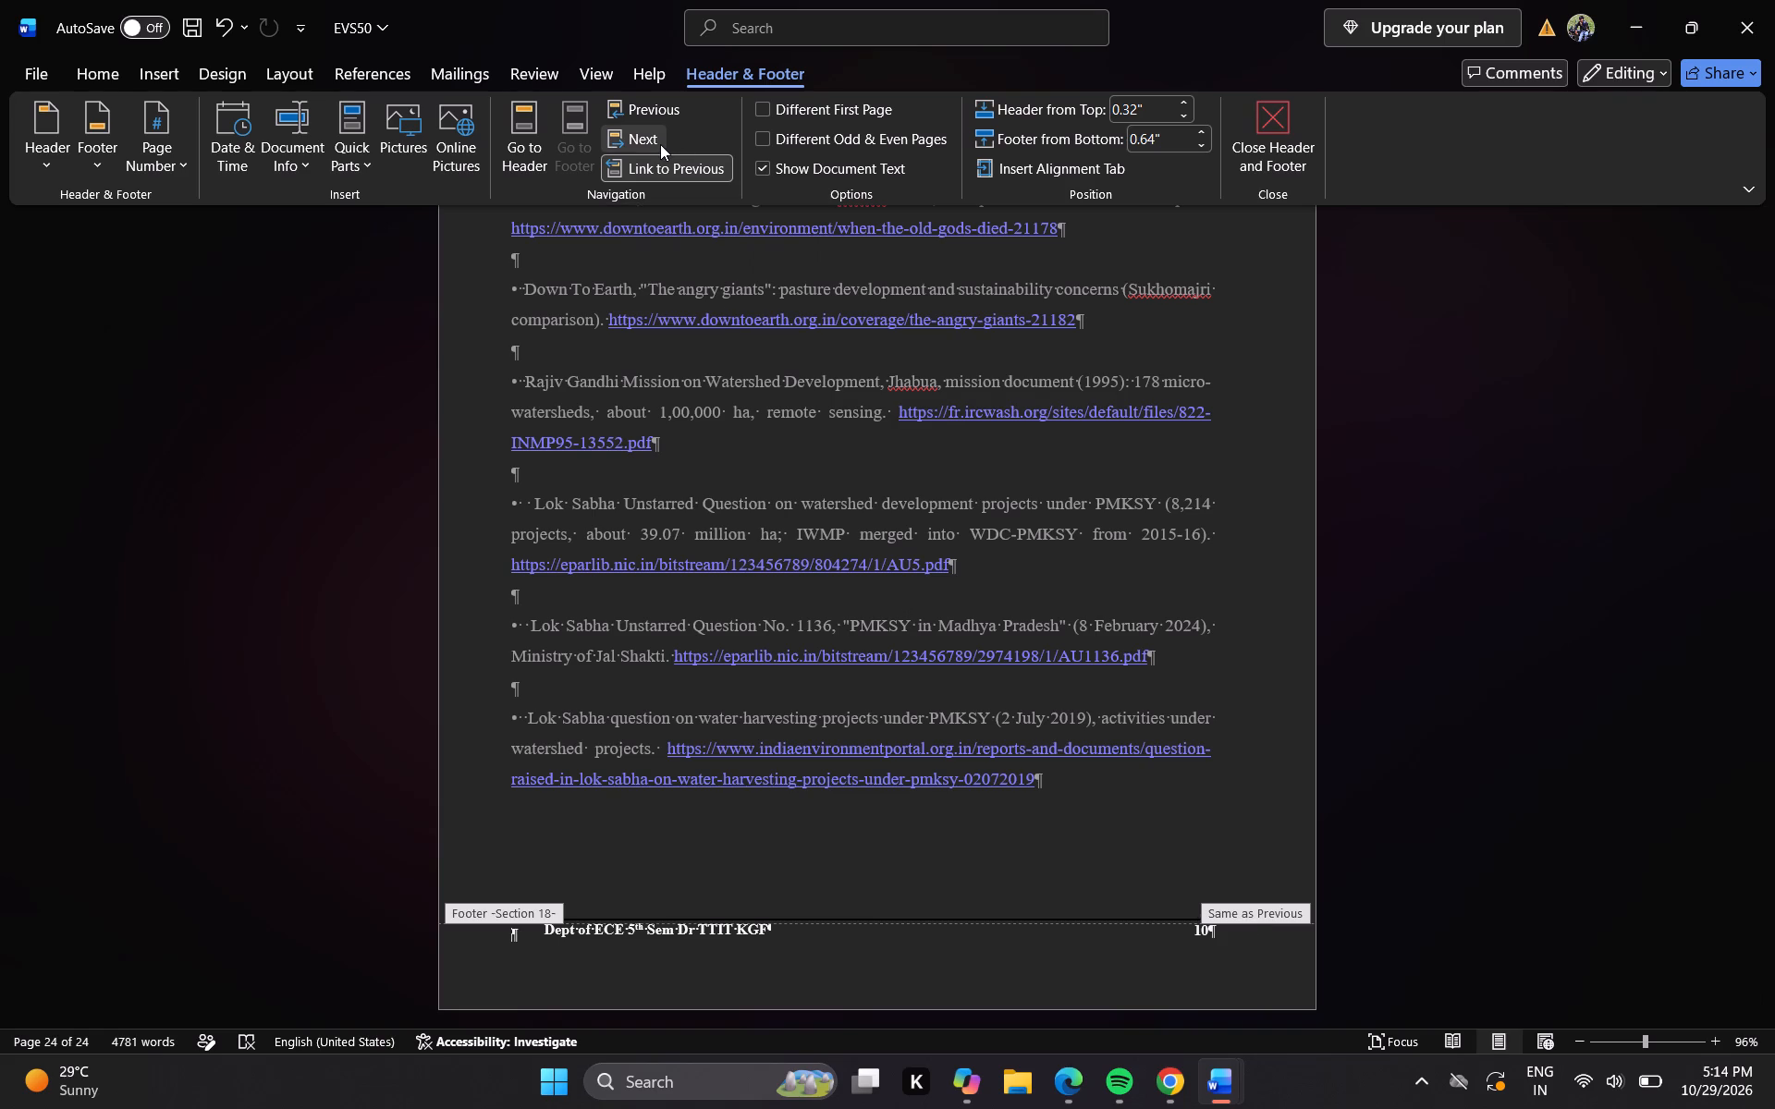
click(652, 140)
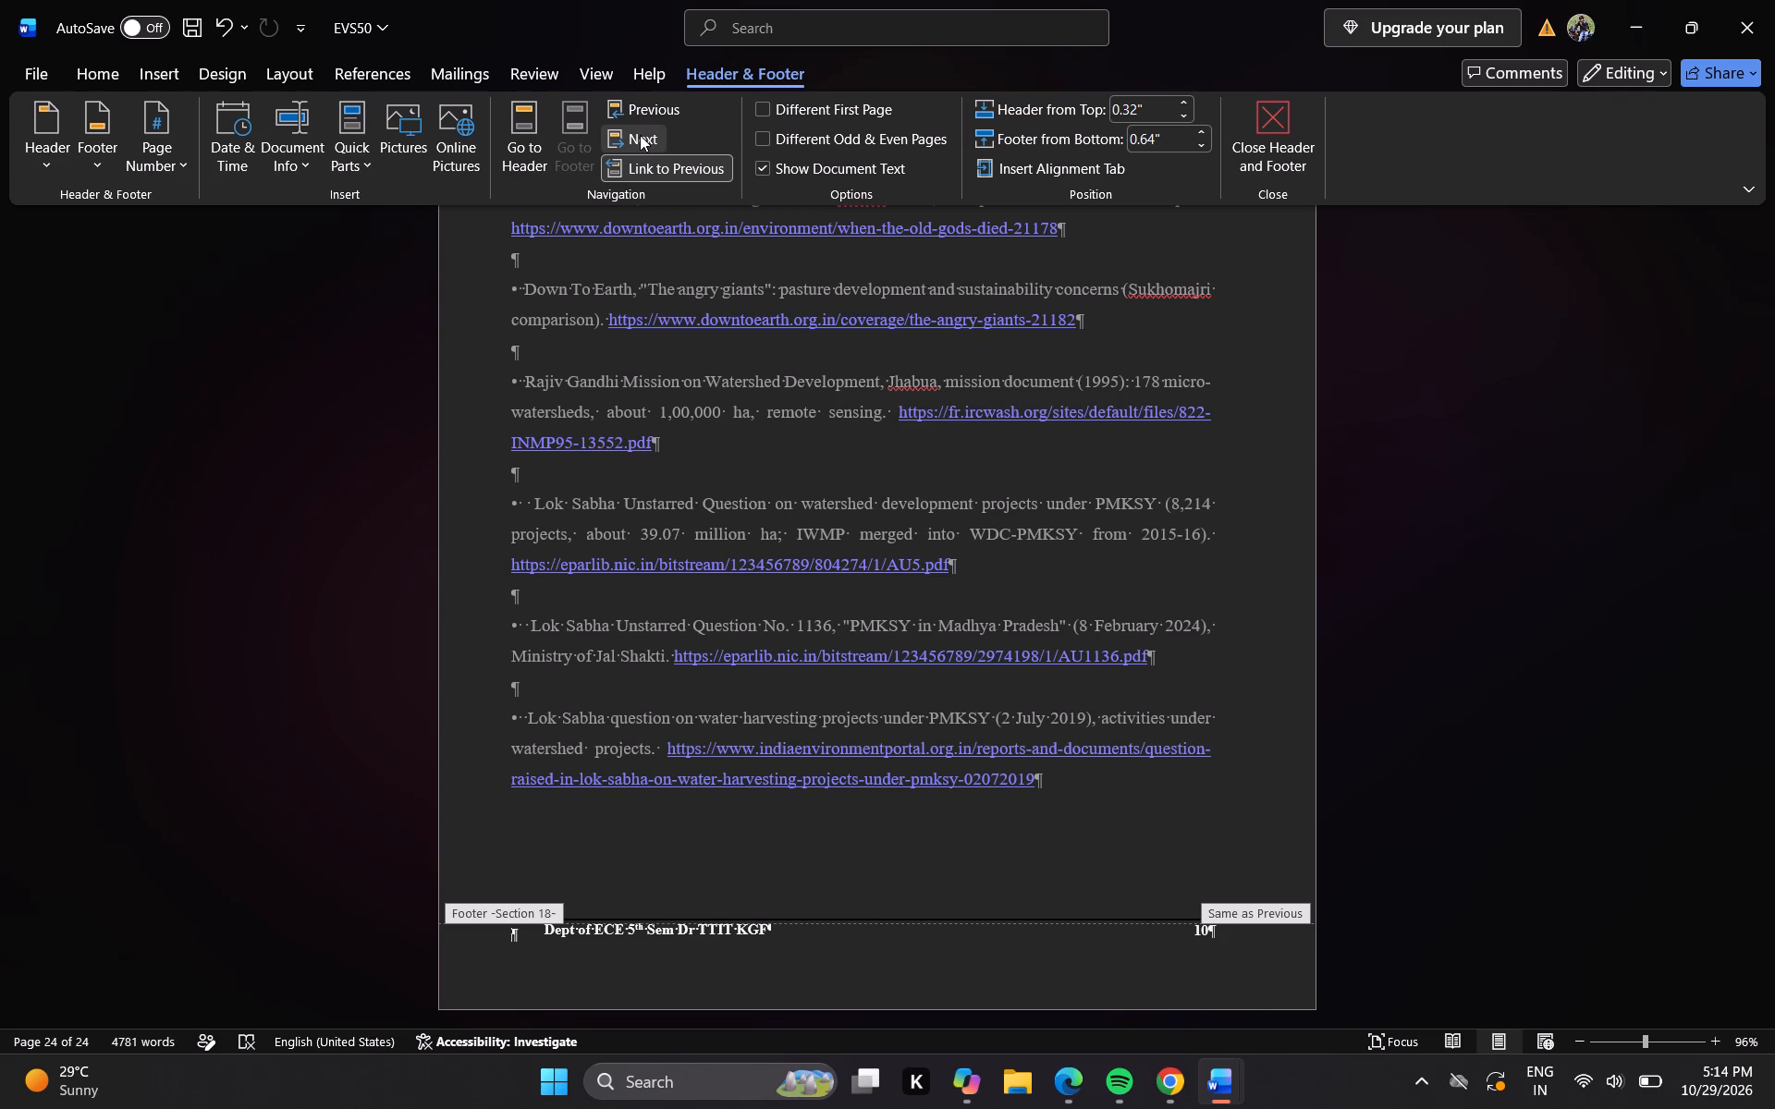
click(640, 135)
click(650, 106)
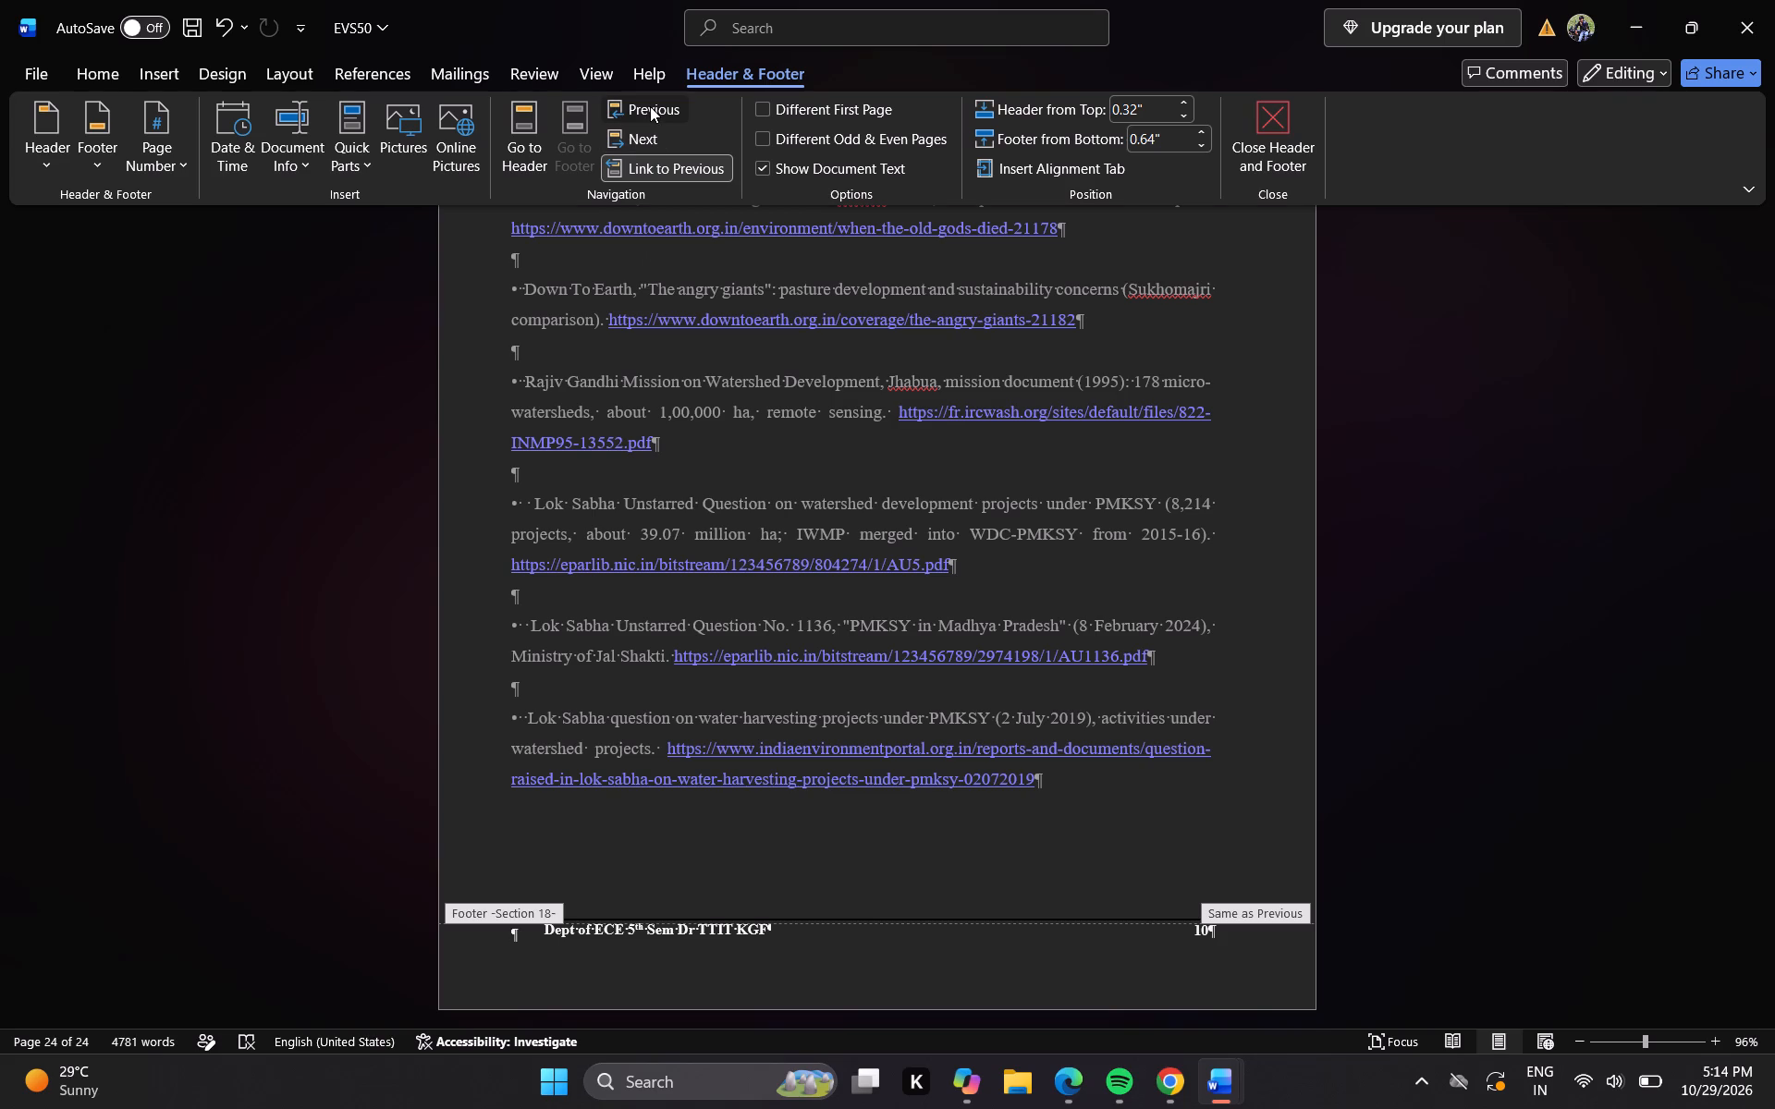
click(650, 106)
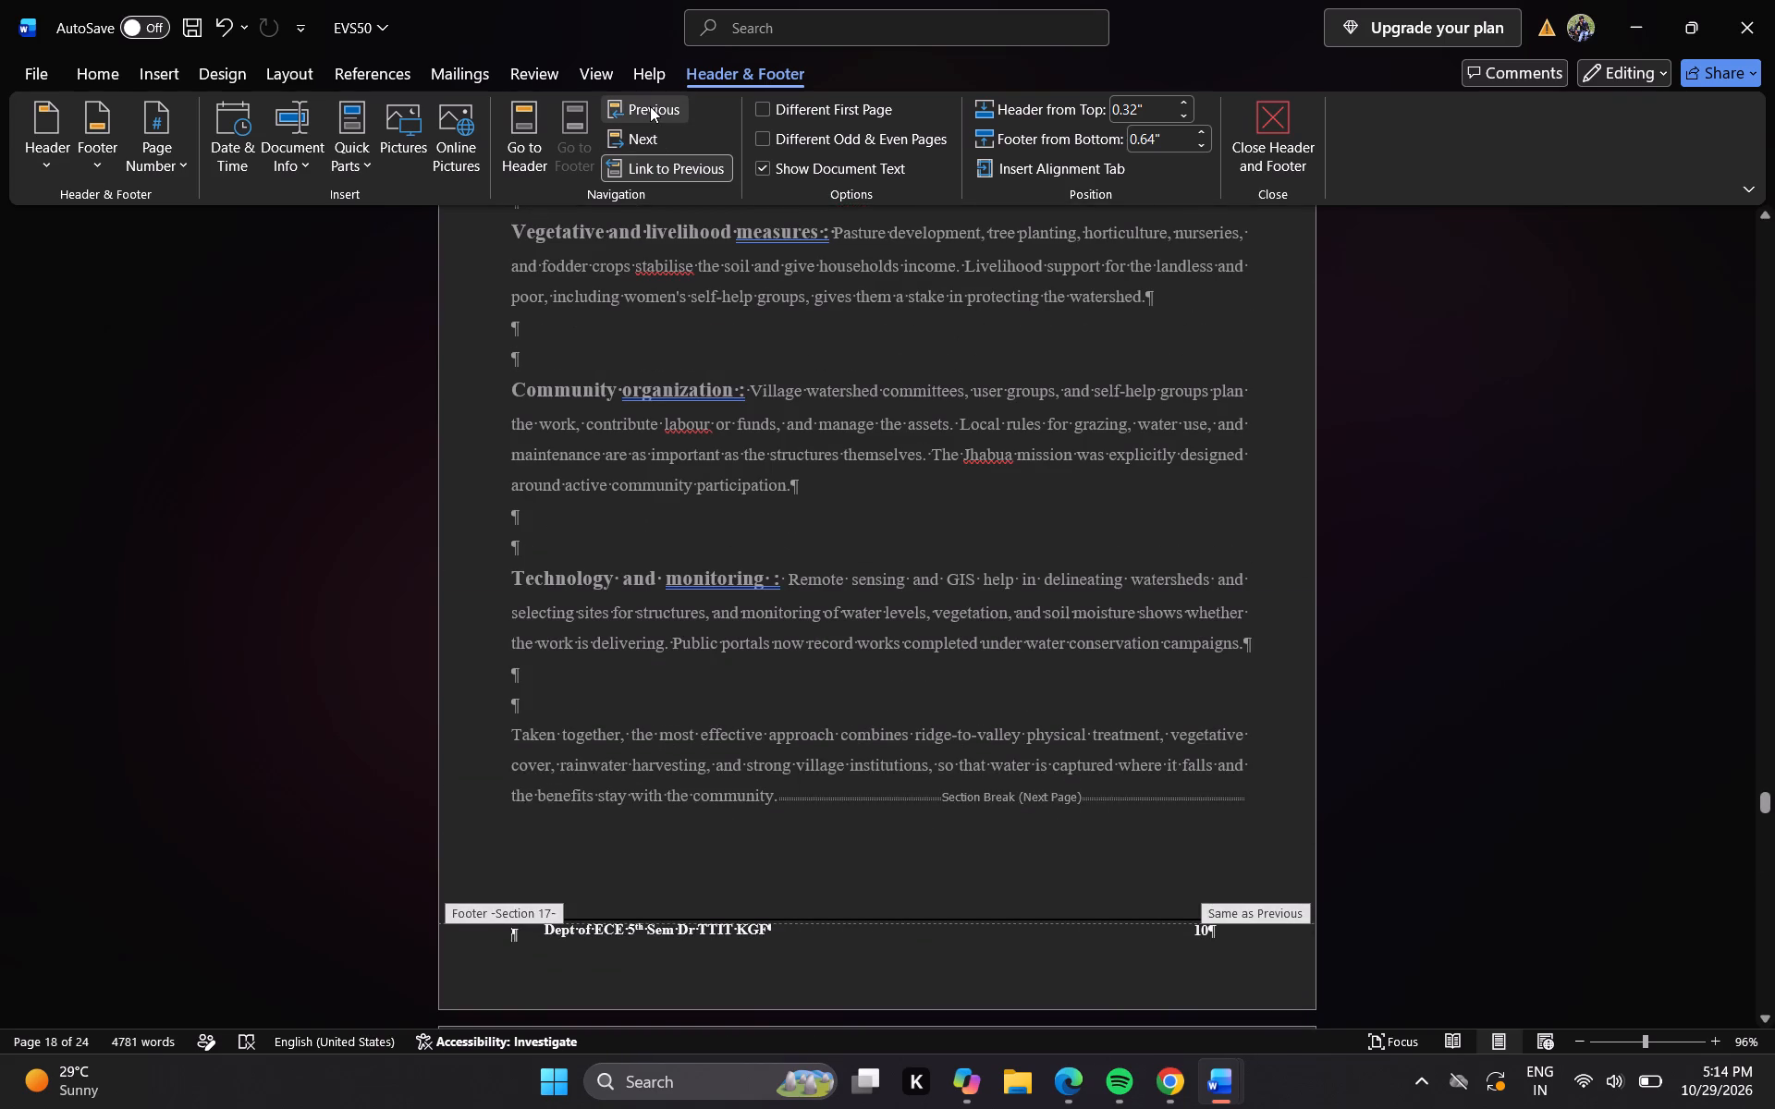
click(650, 106)
Unlink the Section 17 footer from the previous section and return to the body text before its section break.
click(634, 130)
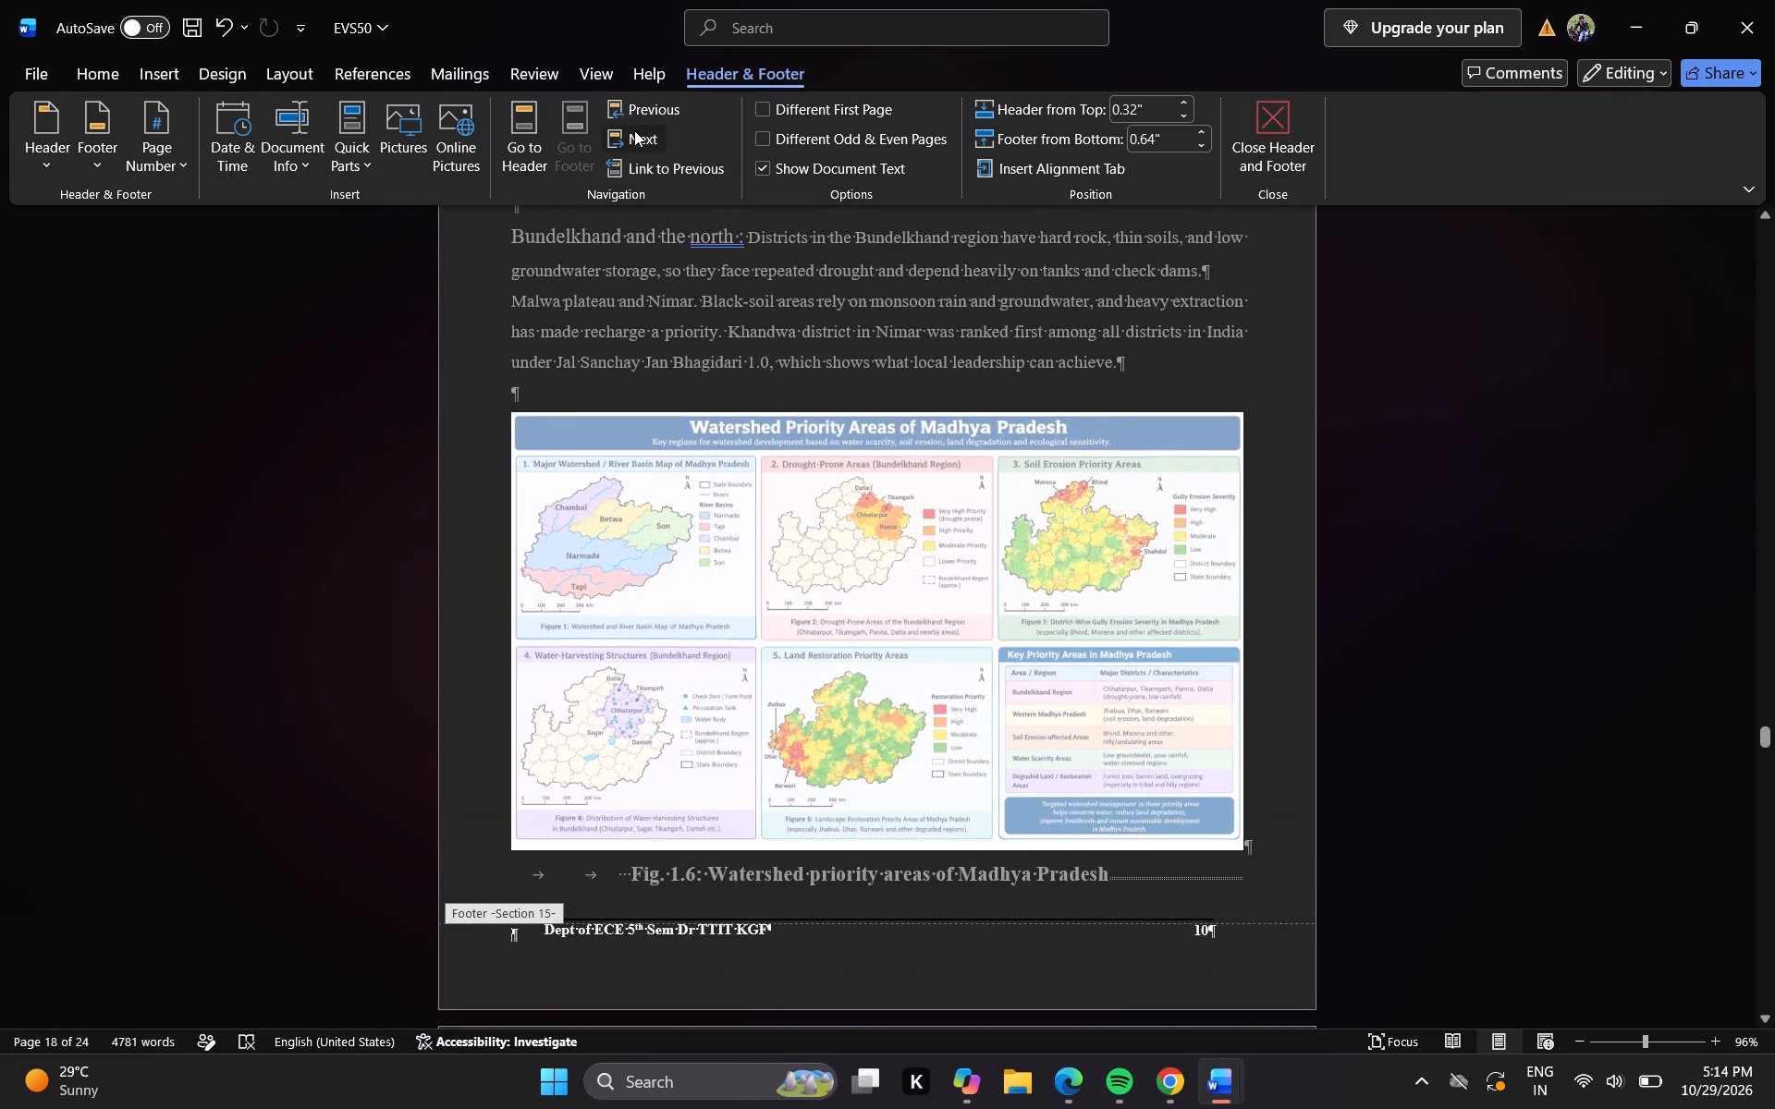
click(634, 130)
click(635, 171)
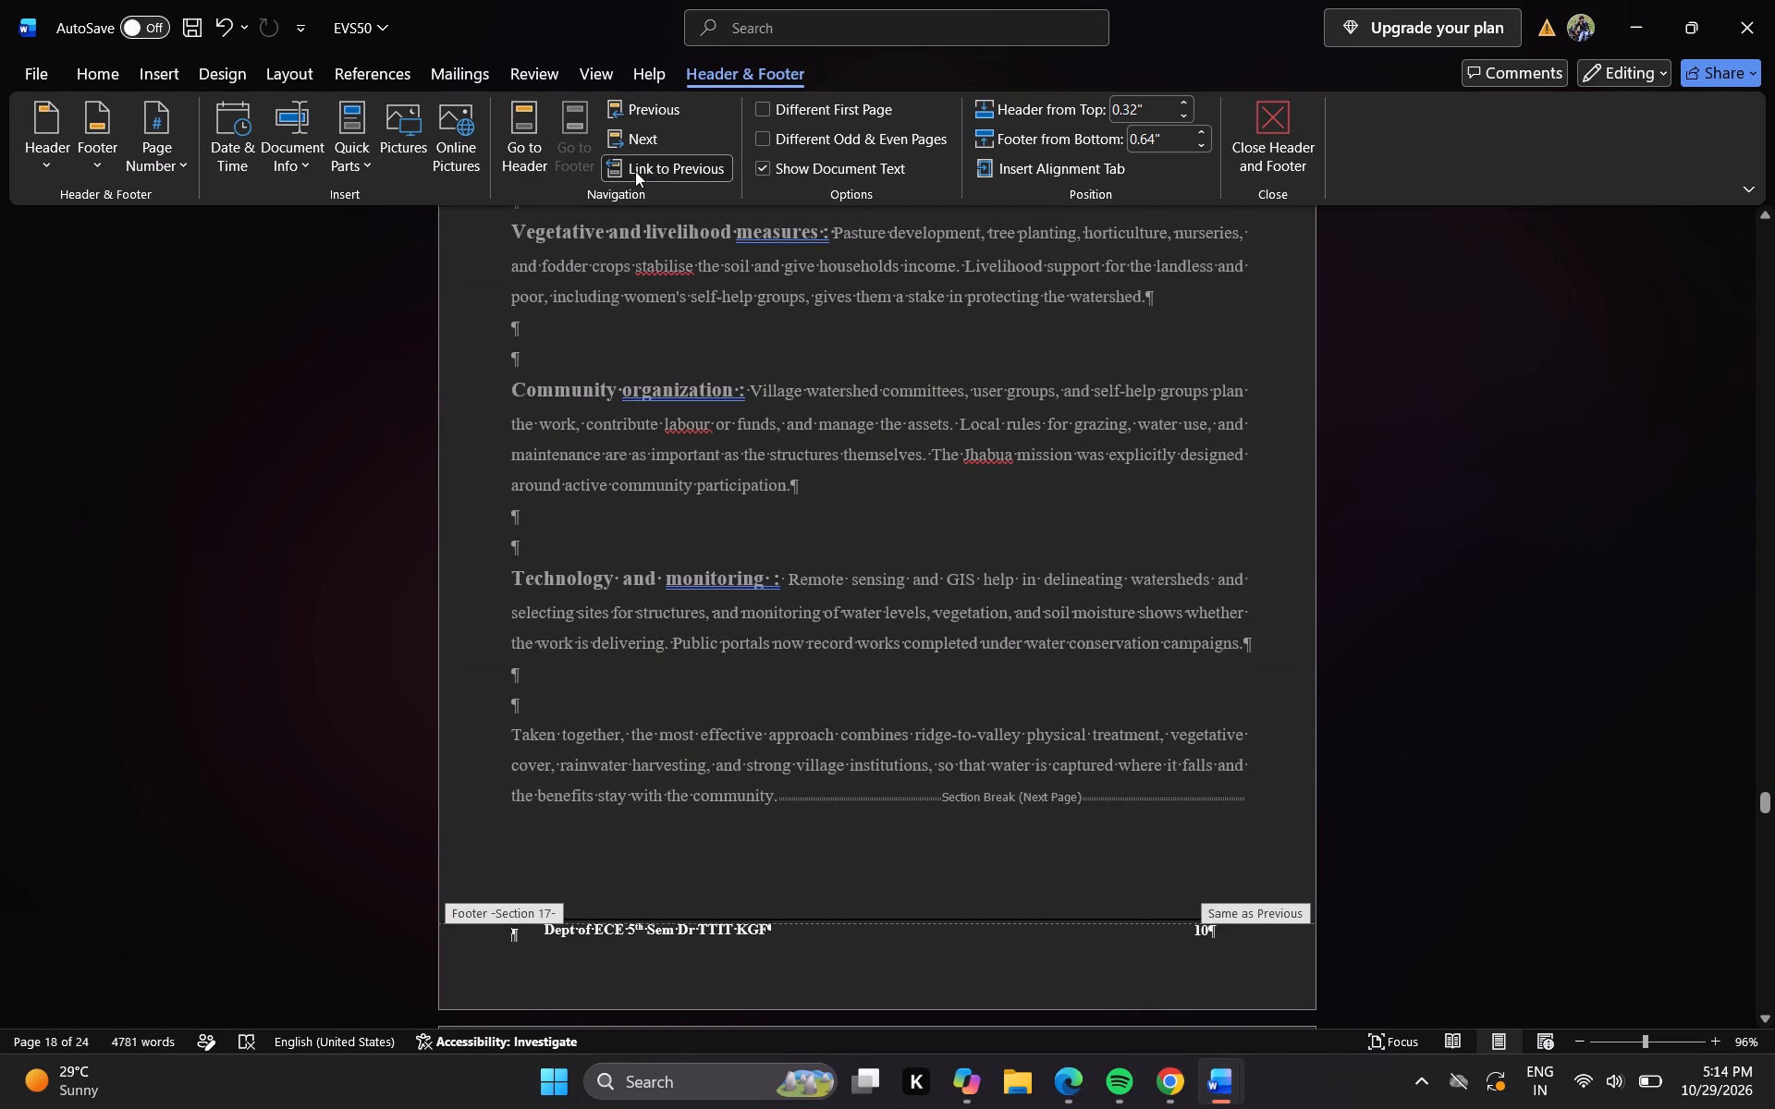
click(635, 171)
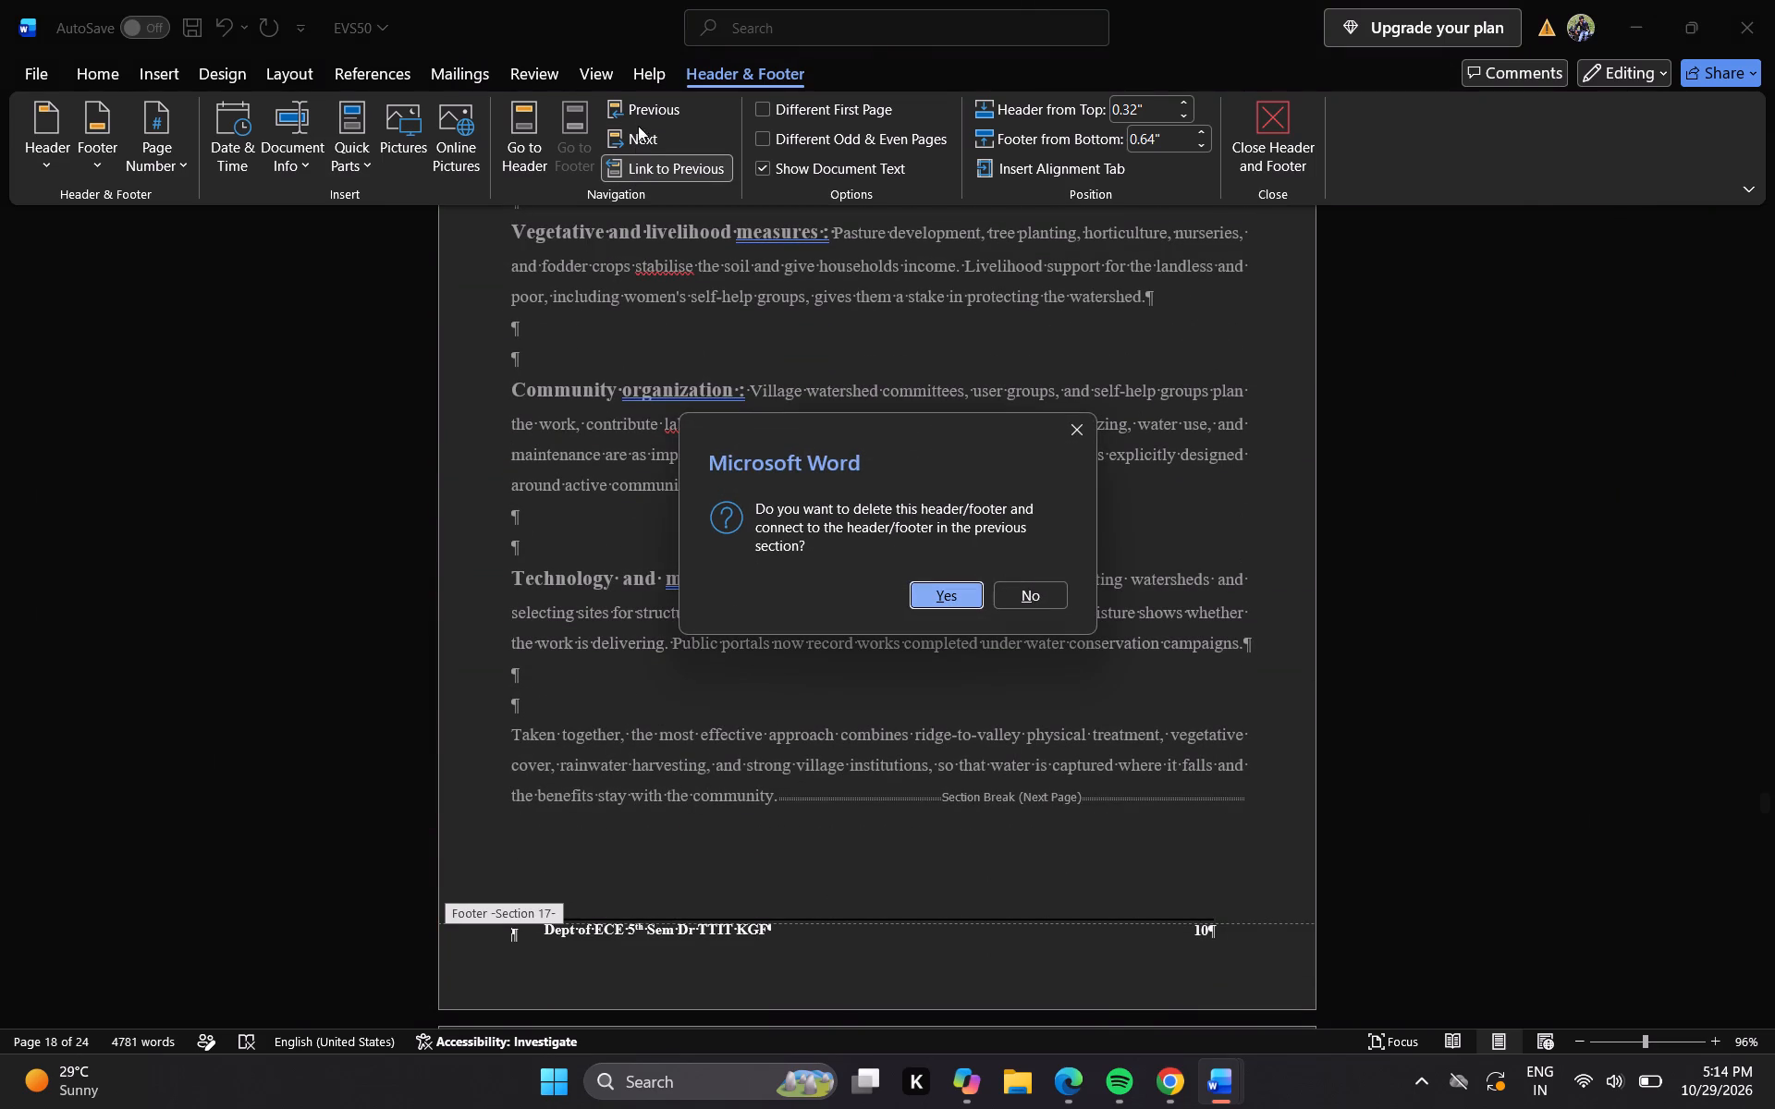
click(634, 144)
click(1064, 417)
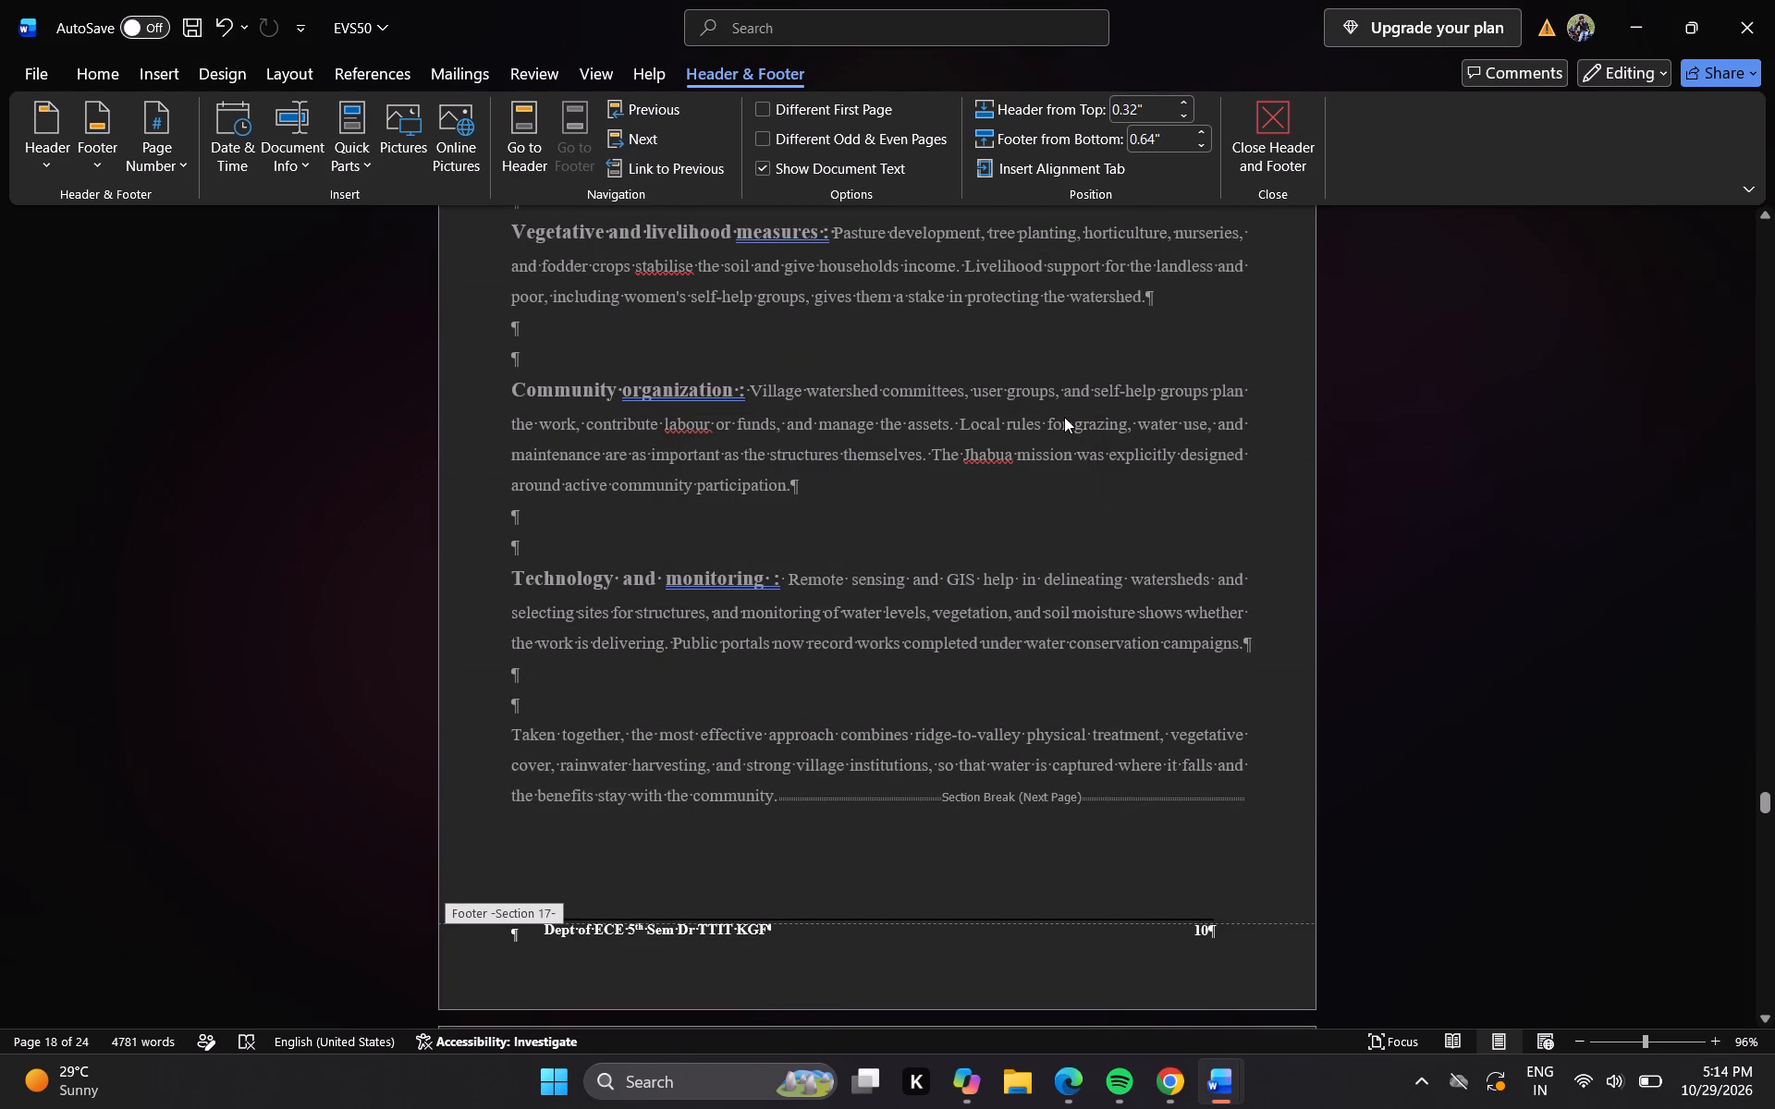
double_click(855, 845)
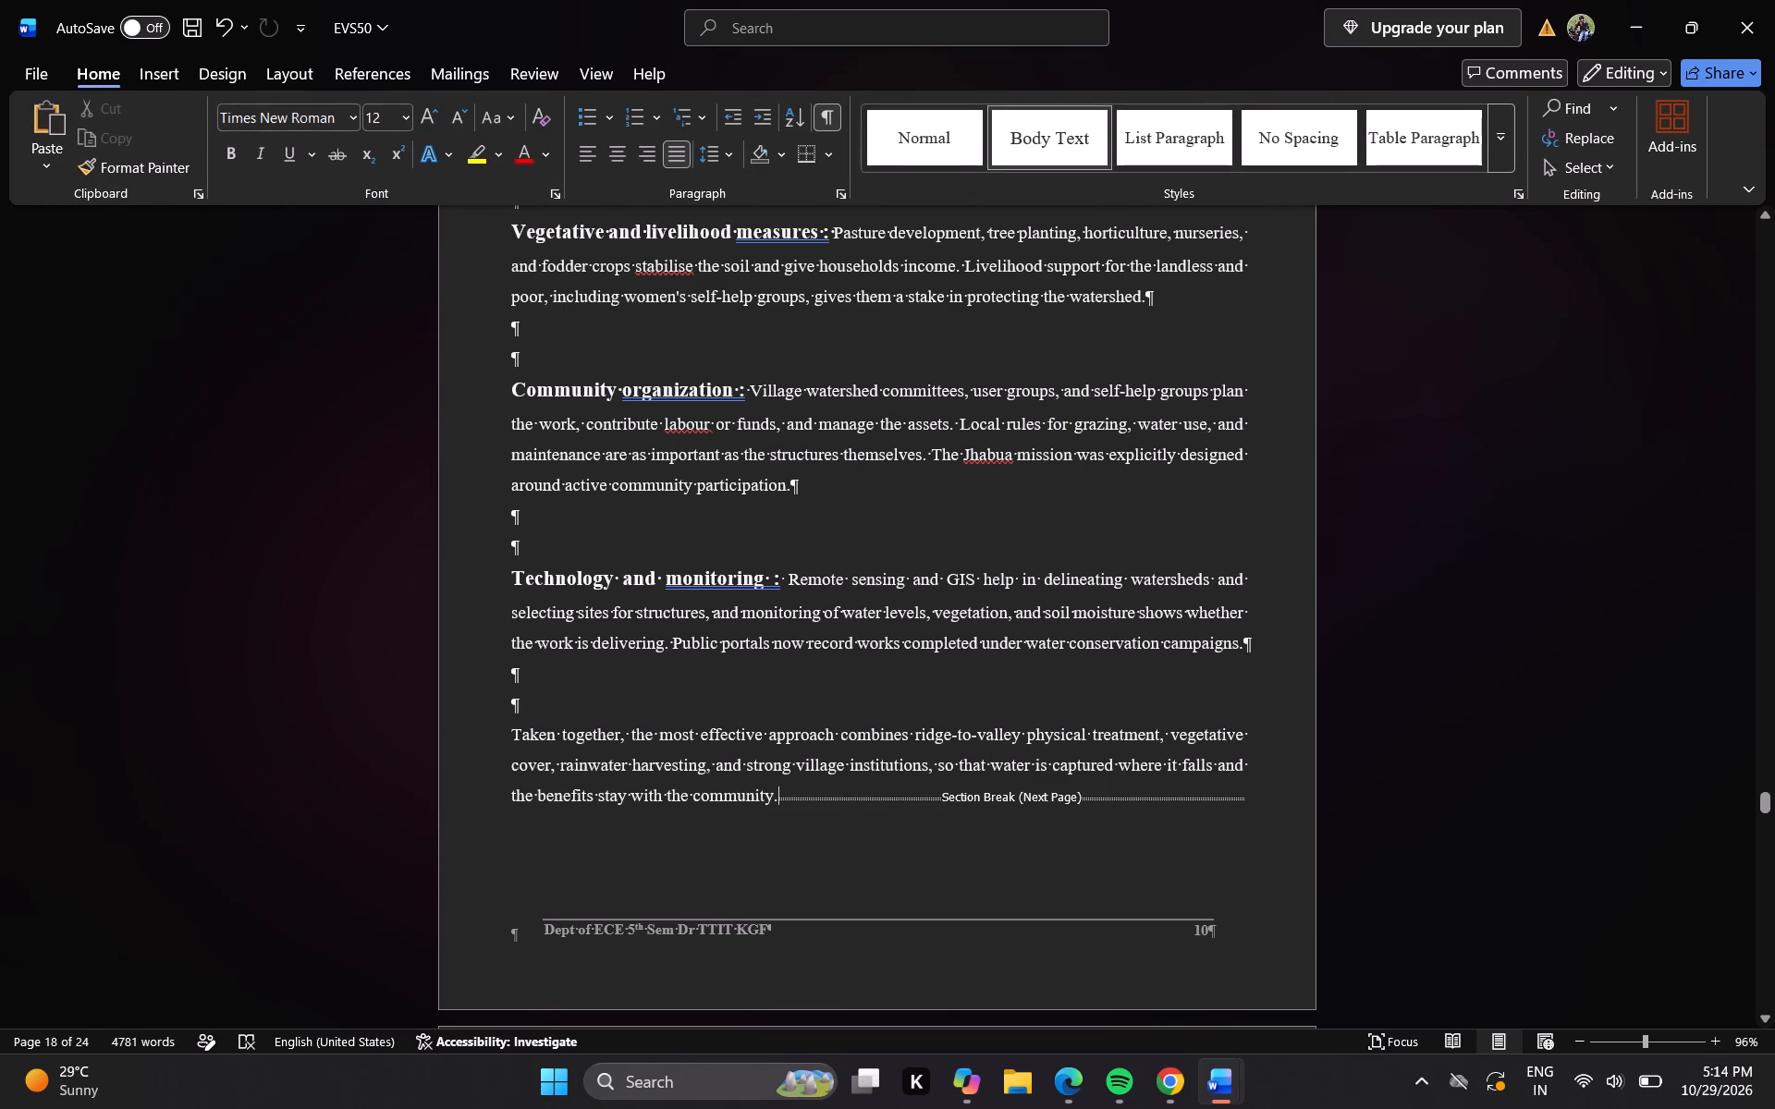
Review the report backwards from the Technology and monitoring page to the List of Figures, examining section breaks and page numbering.
key(Up)
key(Up)
key(Up)
key(Up)
key(Up)
key(Up)
key(Up)
key(Up)
key(Up)
key(Up)
key(Up)
key(Up)
key(Up)
key(Up)
key(Up)
key(Up)
key(Up)
key(Up)
key(Up)
key(Up)
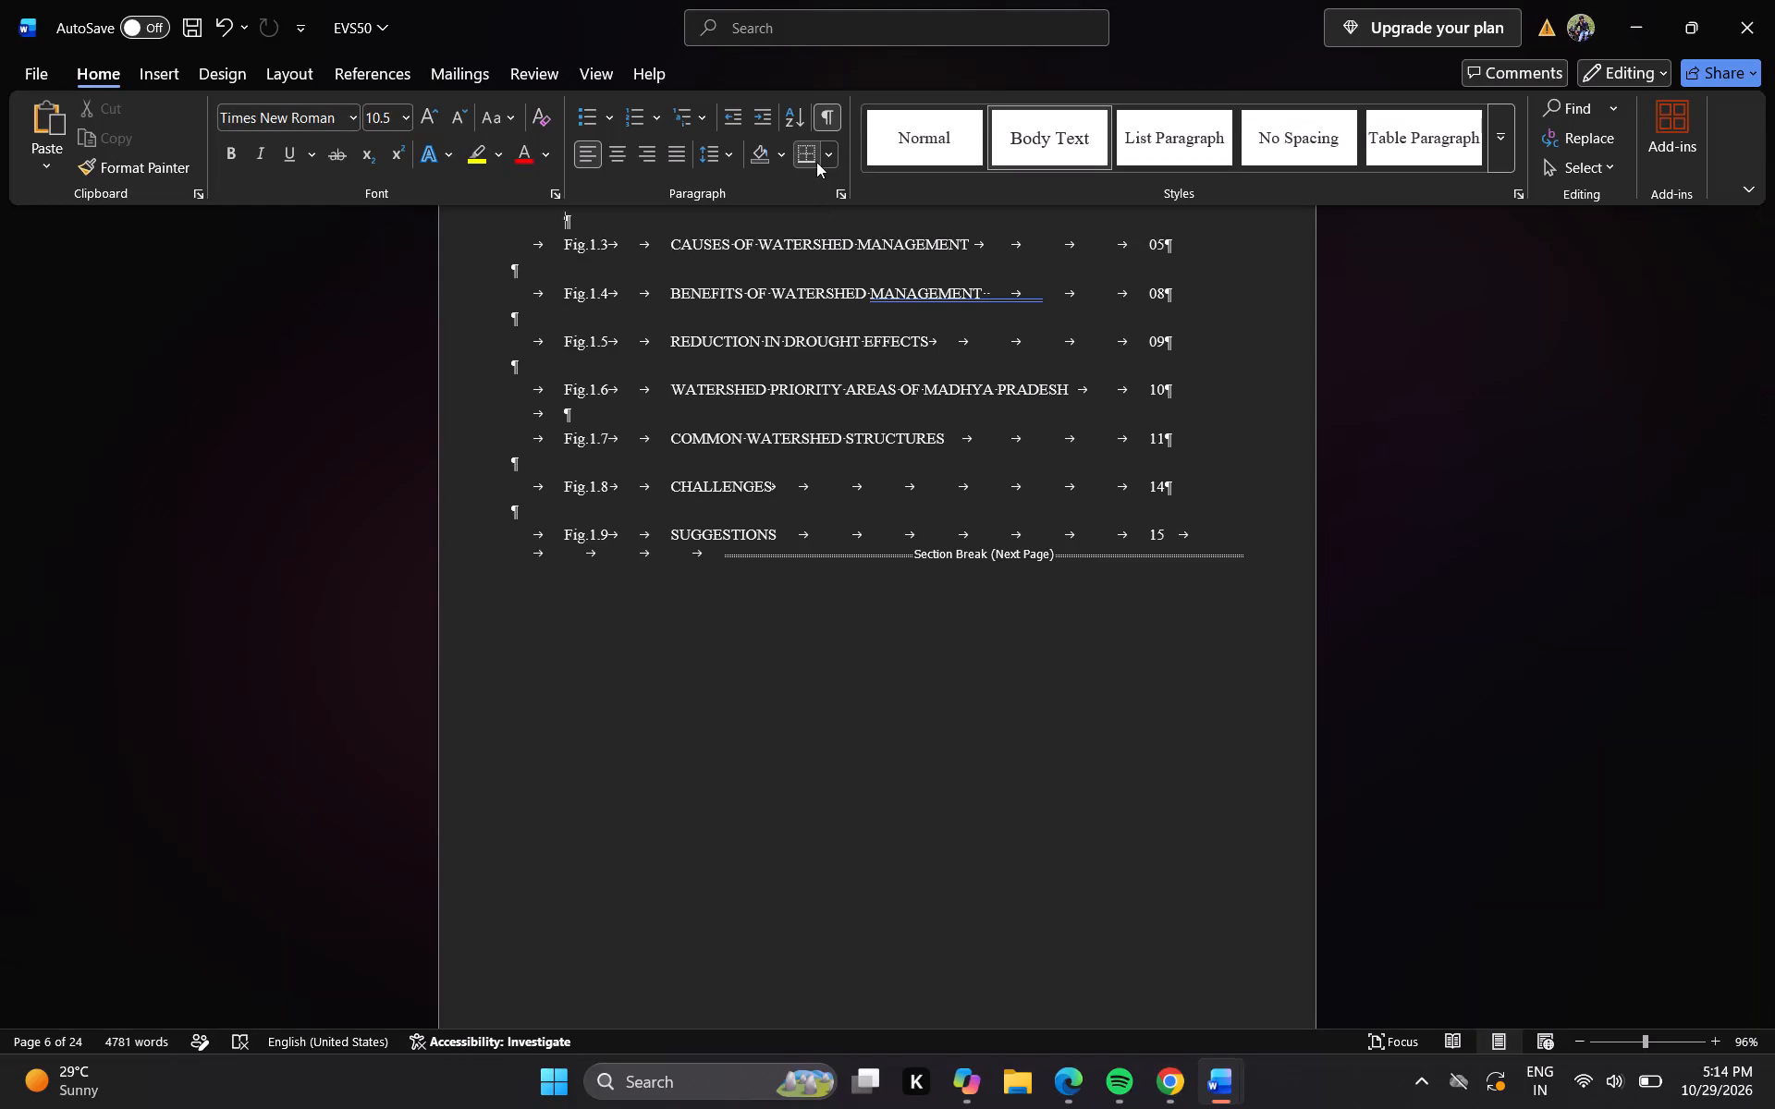
Hide the paragraph marks and other formatting symbols throughout the document.
click(823, 122)
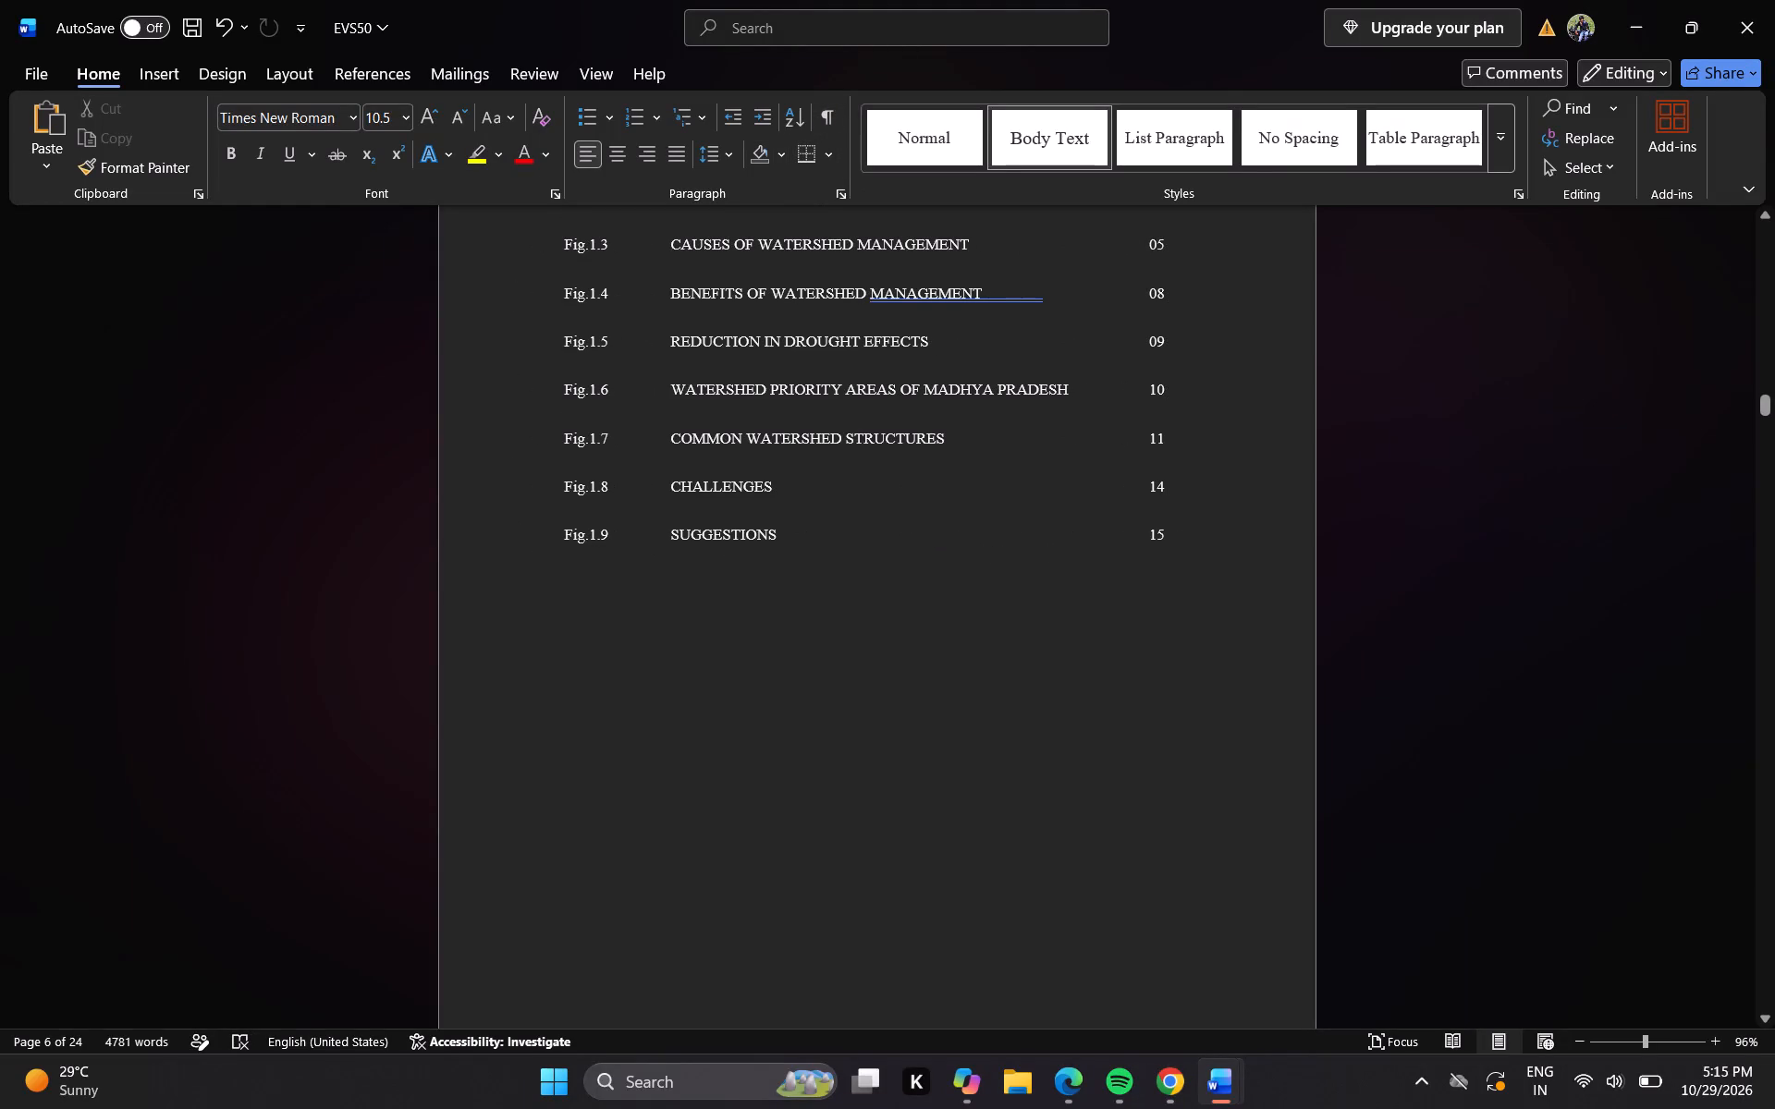
Review the List of Figures and the preceding contents table, examining their listed page numbers without formatting marks.
key(Up)
key(Up)
key(Up)
key(Up)
key(Up)
key(Up)
key(Up)
key(Up)
key(Up)
key(Up)
key(Up)
key(Up)
key(Up)
key(Up)
key(Up)
key(Up)
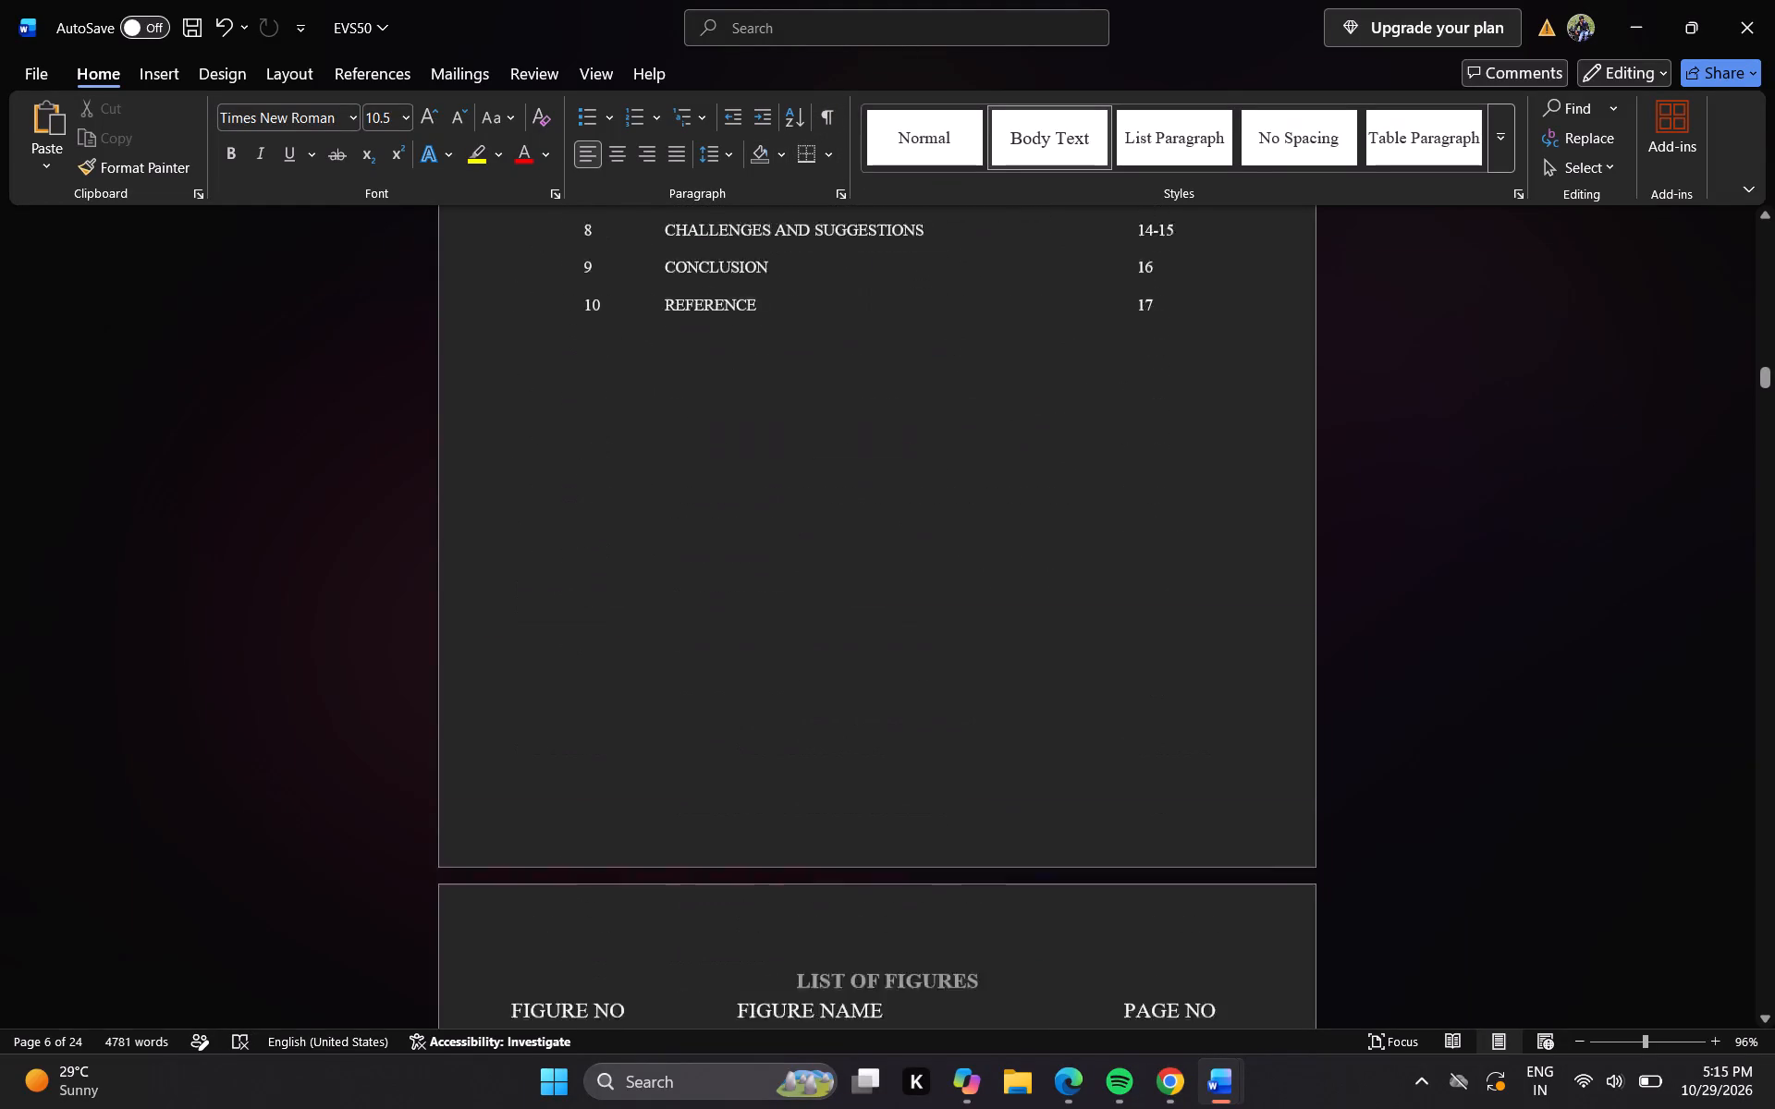
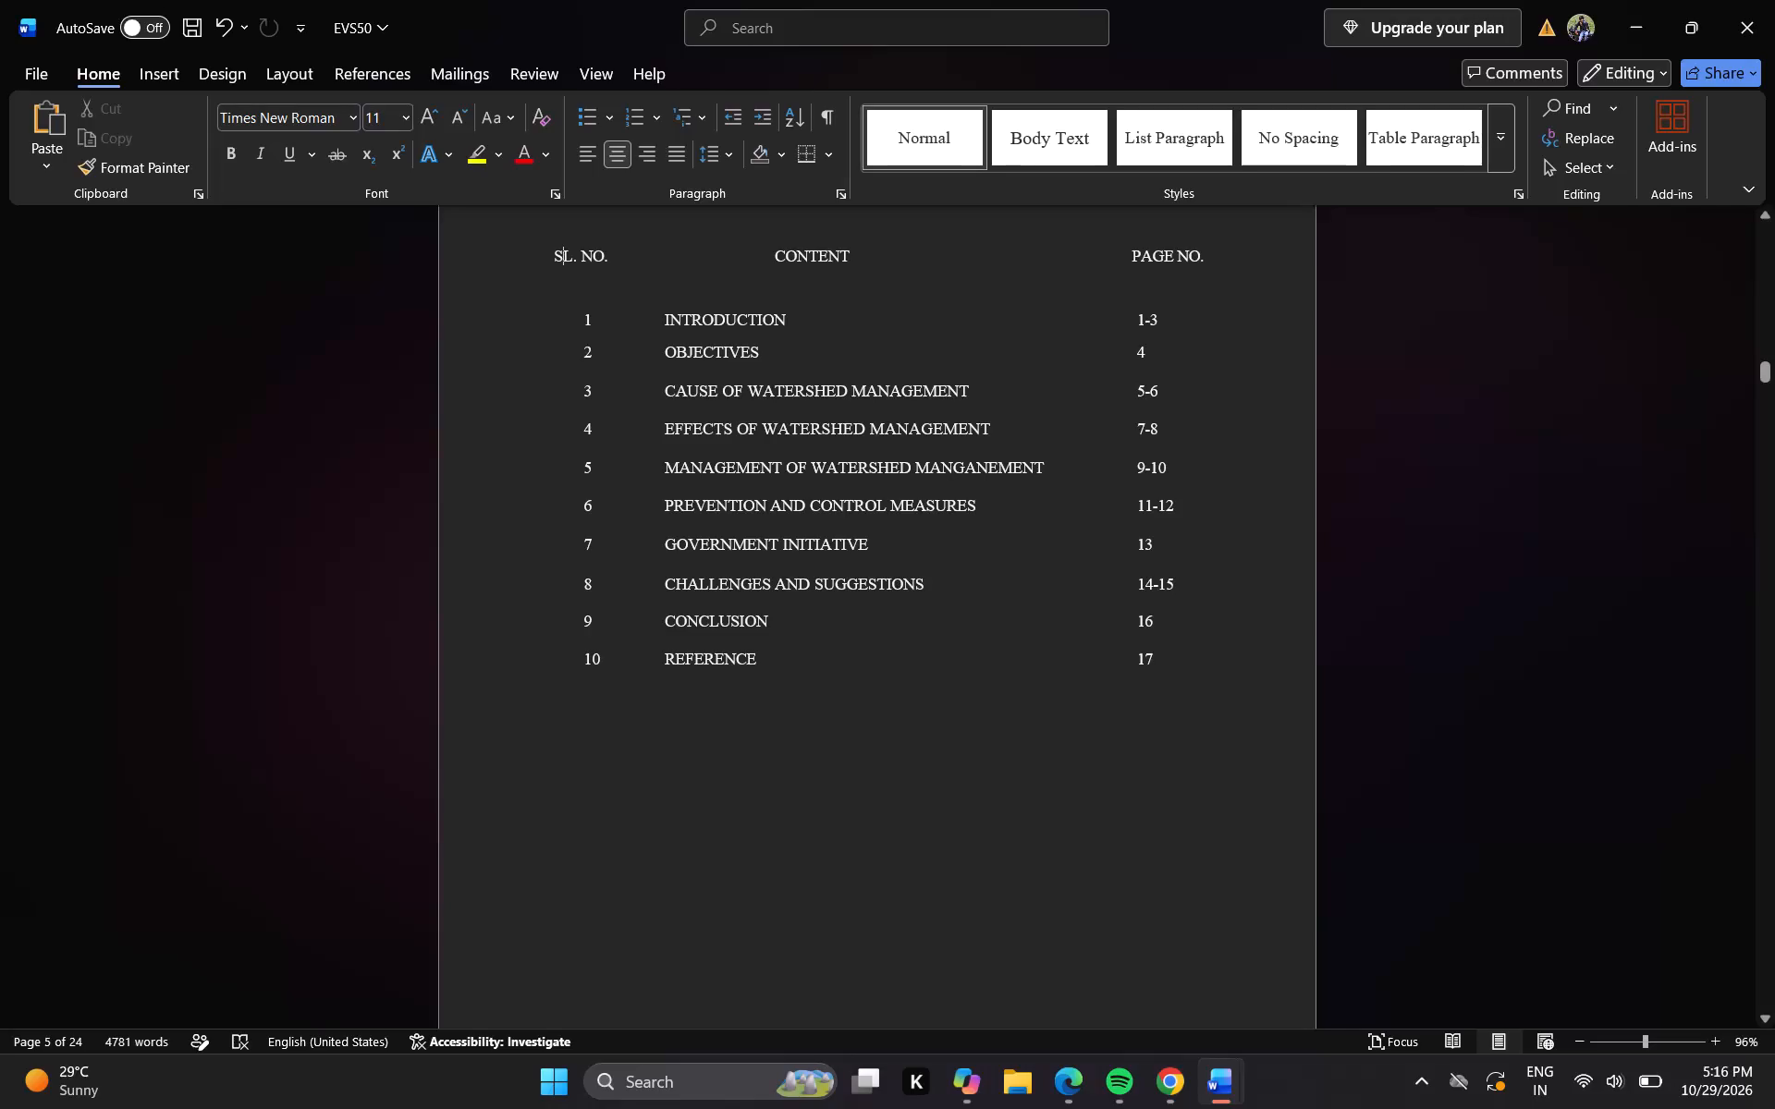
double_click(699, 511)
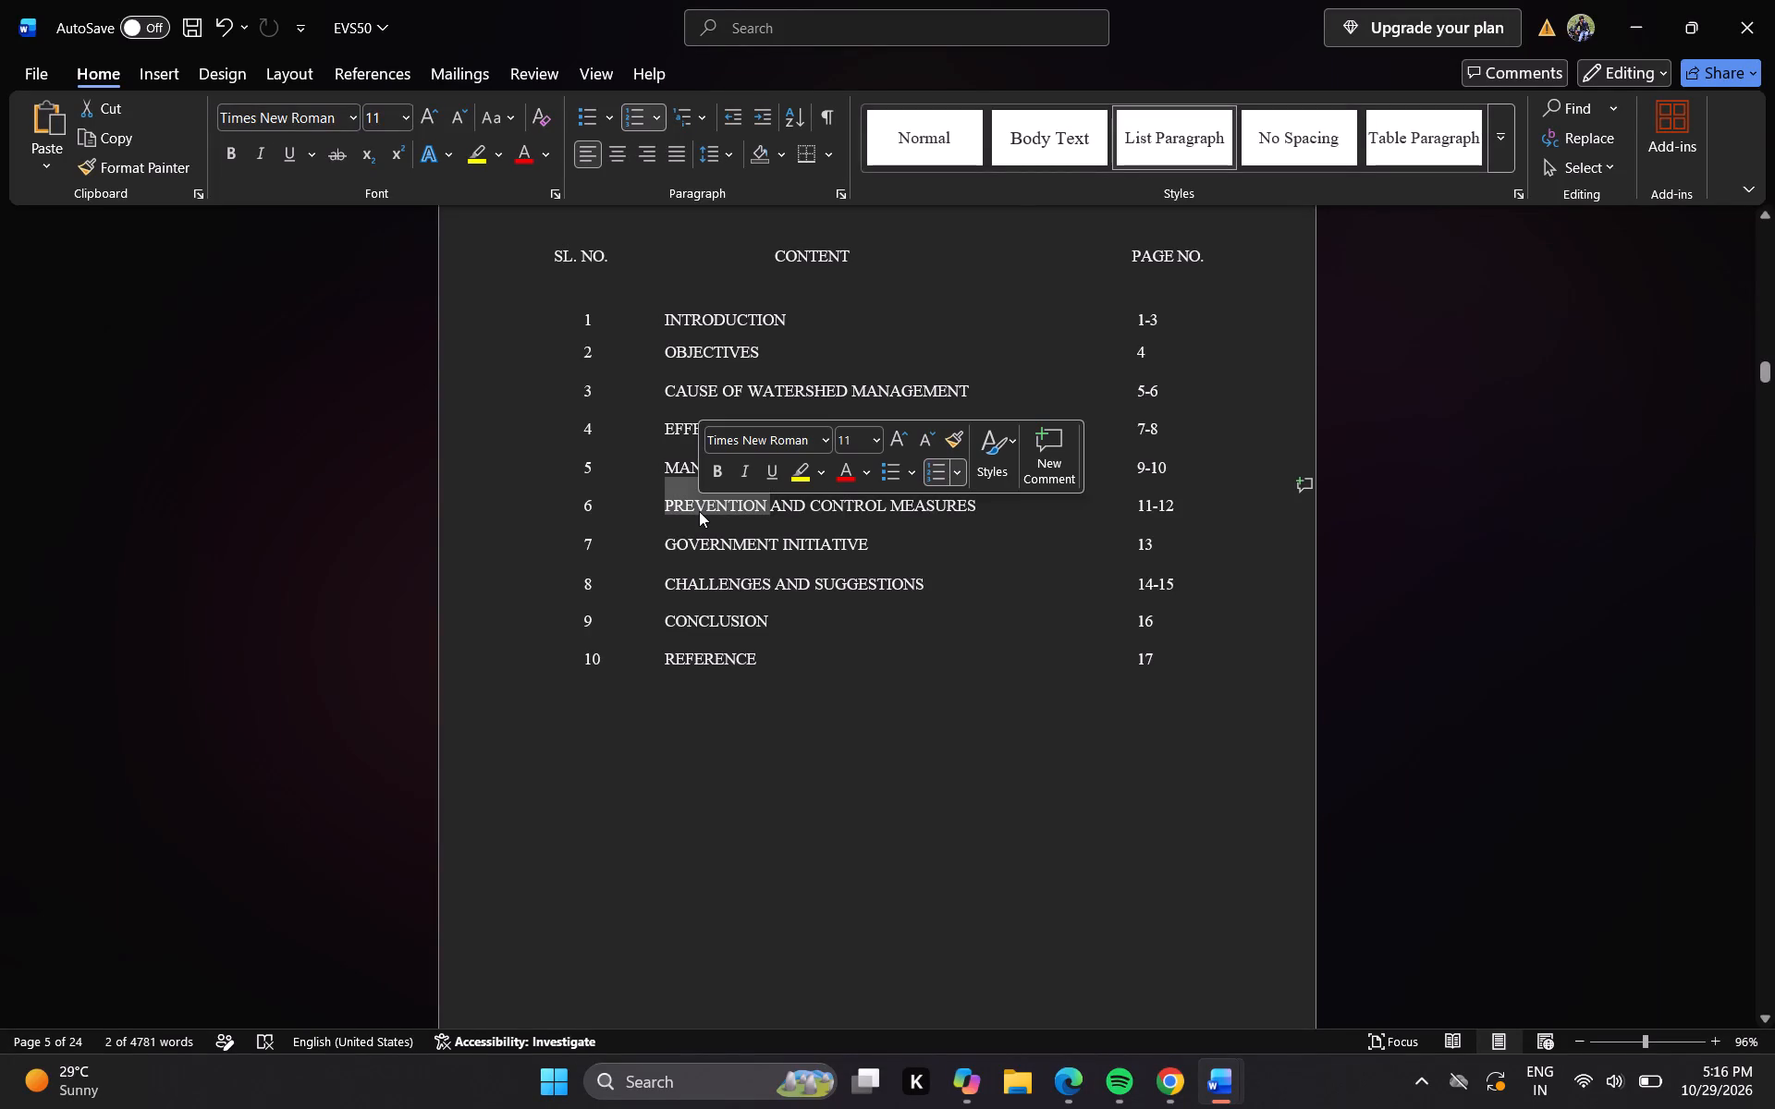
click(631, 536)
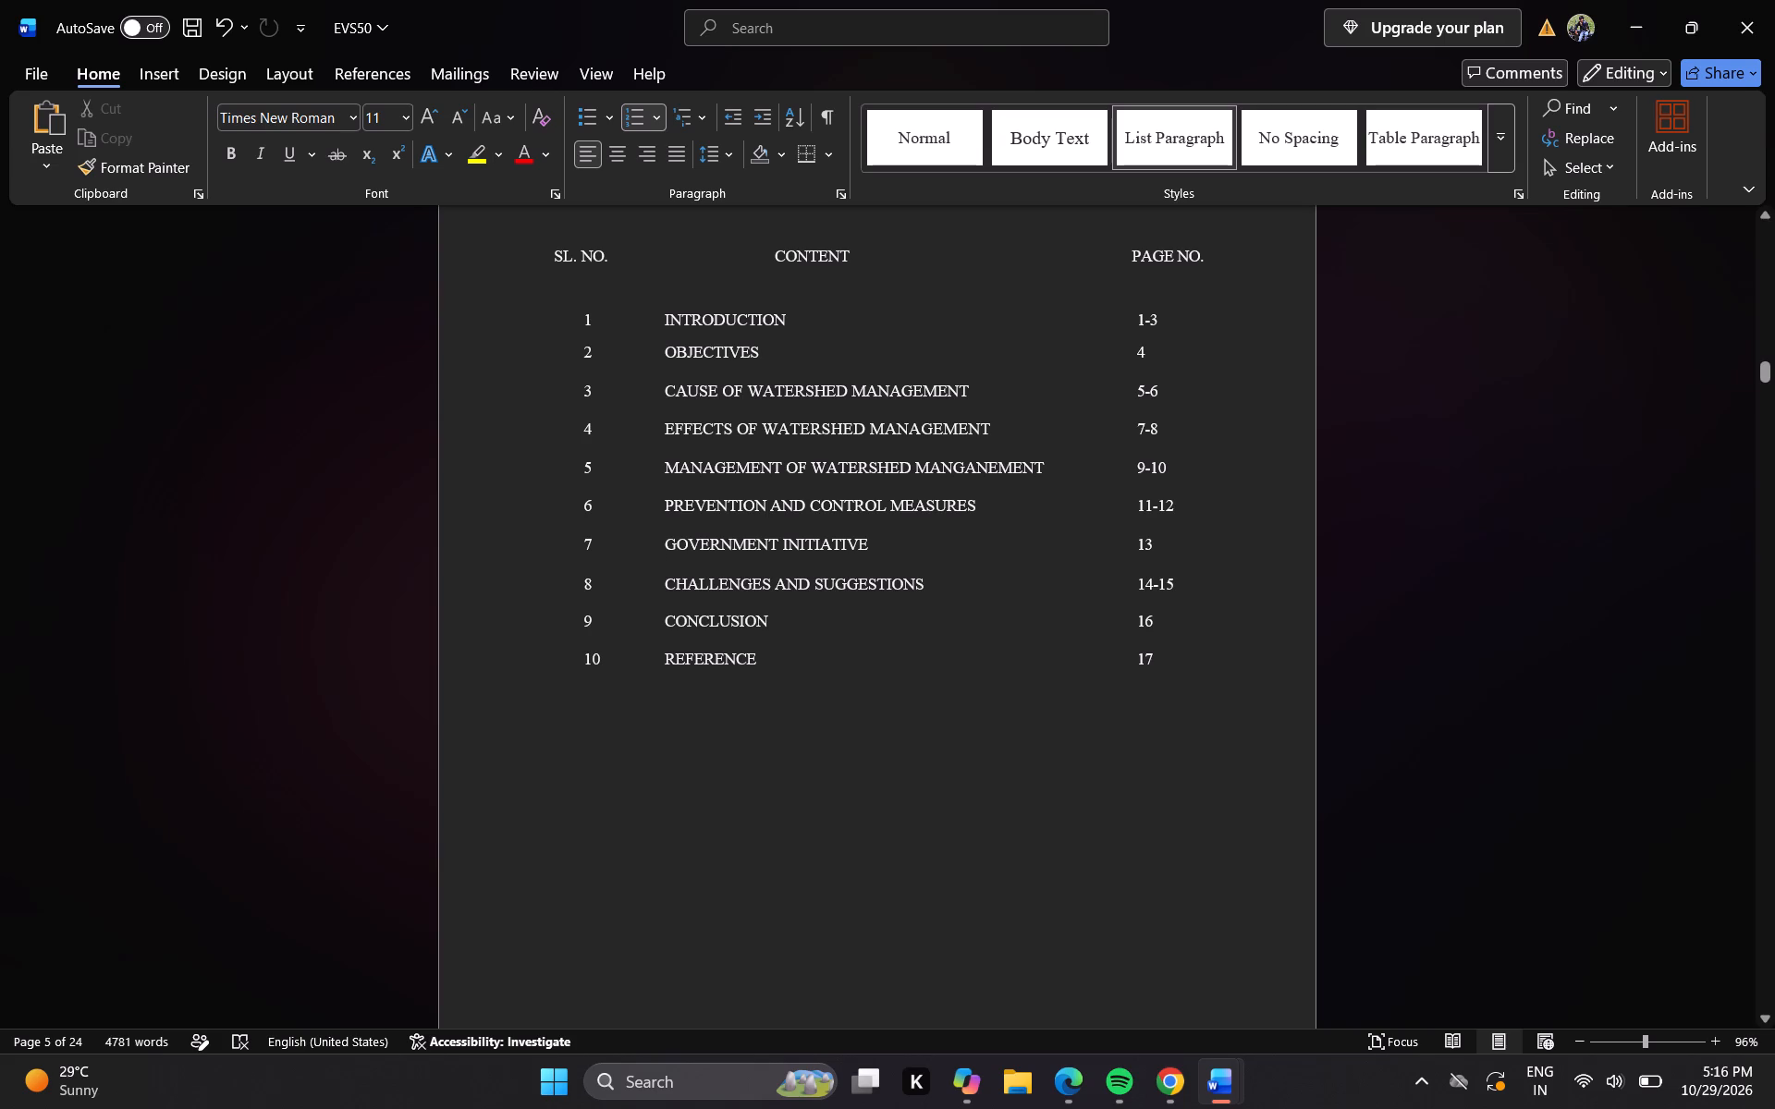
Clear the title text of entry 5 in the contents table, keeping its serial number and page range in place.
click(1046, 459)
key(BackSpace)
key(BackSpace)
key(BackSpace)
key(BackSpace)
key(BackSpace)
key(BackSpace)
key(BackSpace)
key(BackSpace)
key(BackSpace)
key(BackSpace)
key(BackSpace)
key(BackSpace)
key(BackSpace)
key(BackSpace)
key(BackSpace)
key(BackSpace)
key(BackSpace)
key(BackSpace)
key(BackSpace)
key(BackSpace)
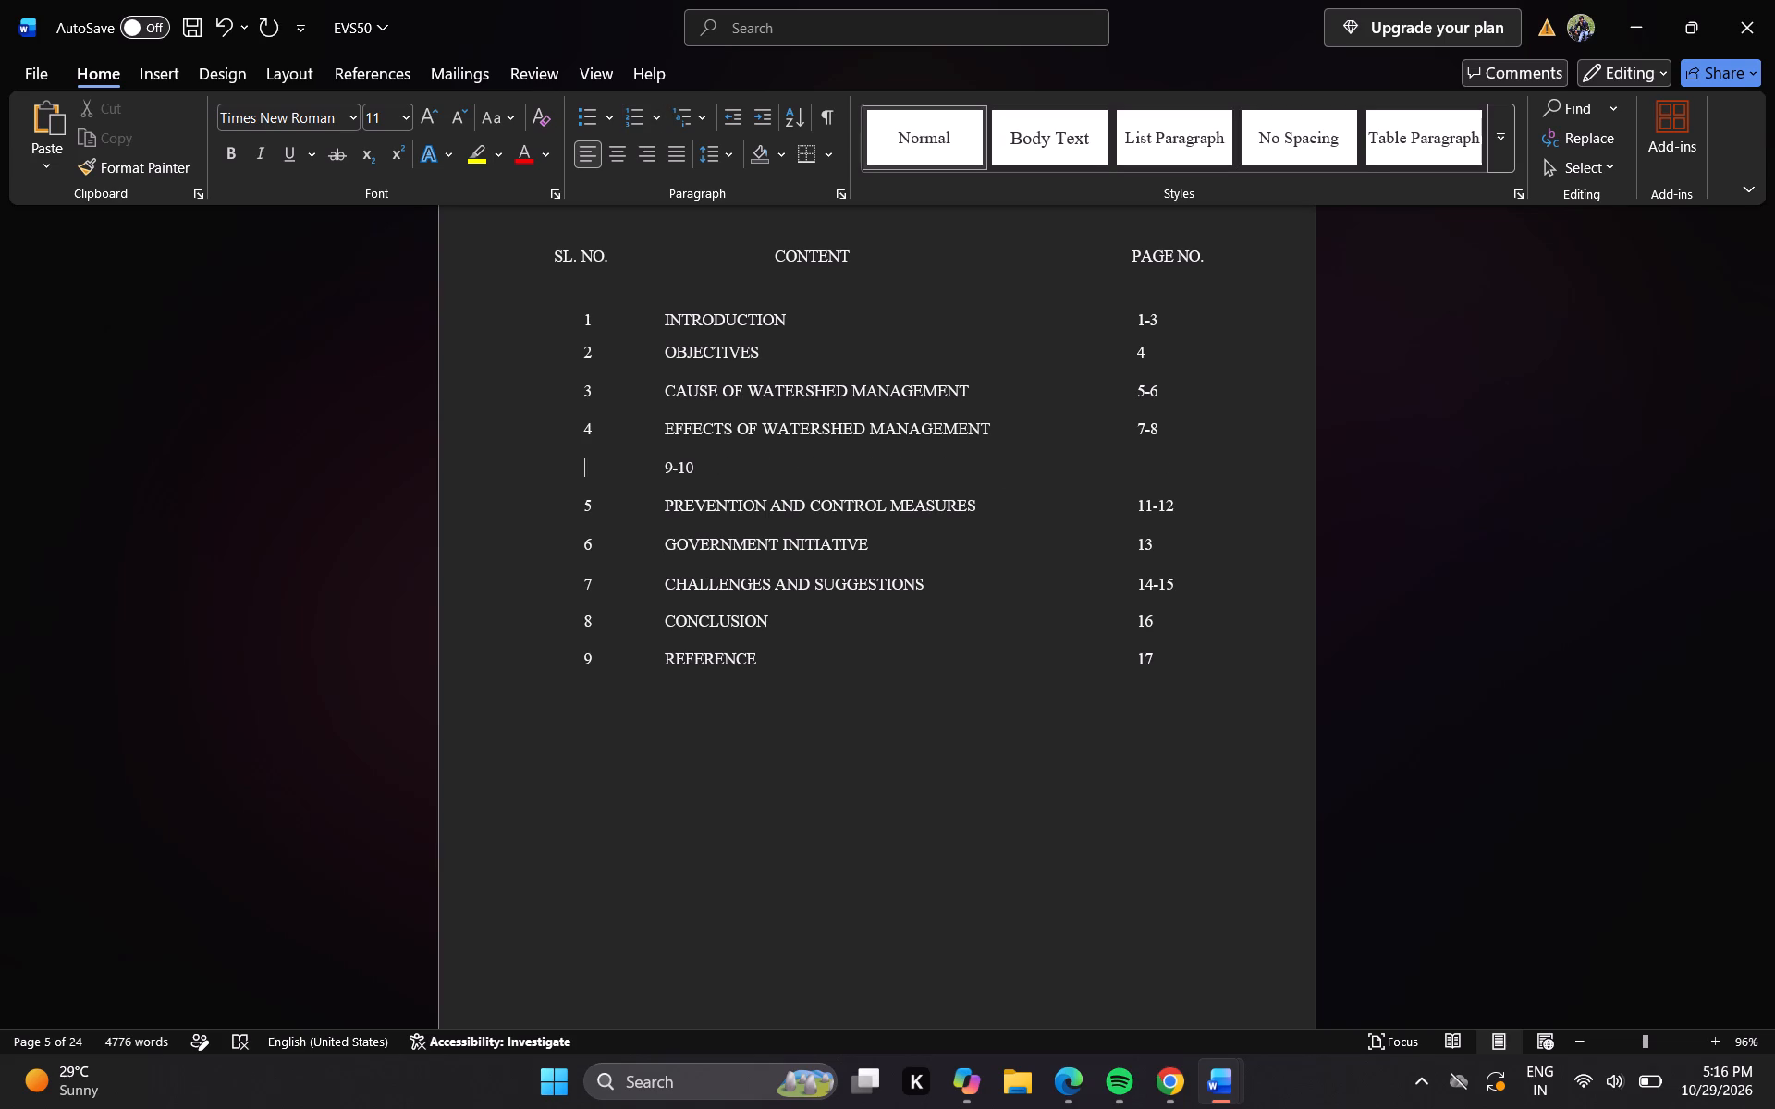
key(ctrl+z)
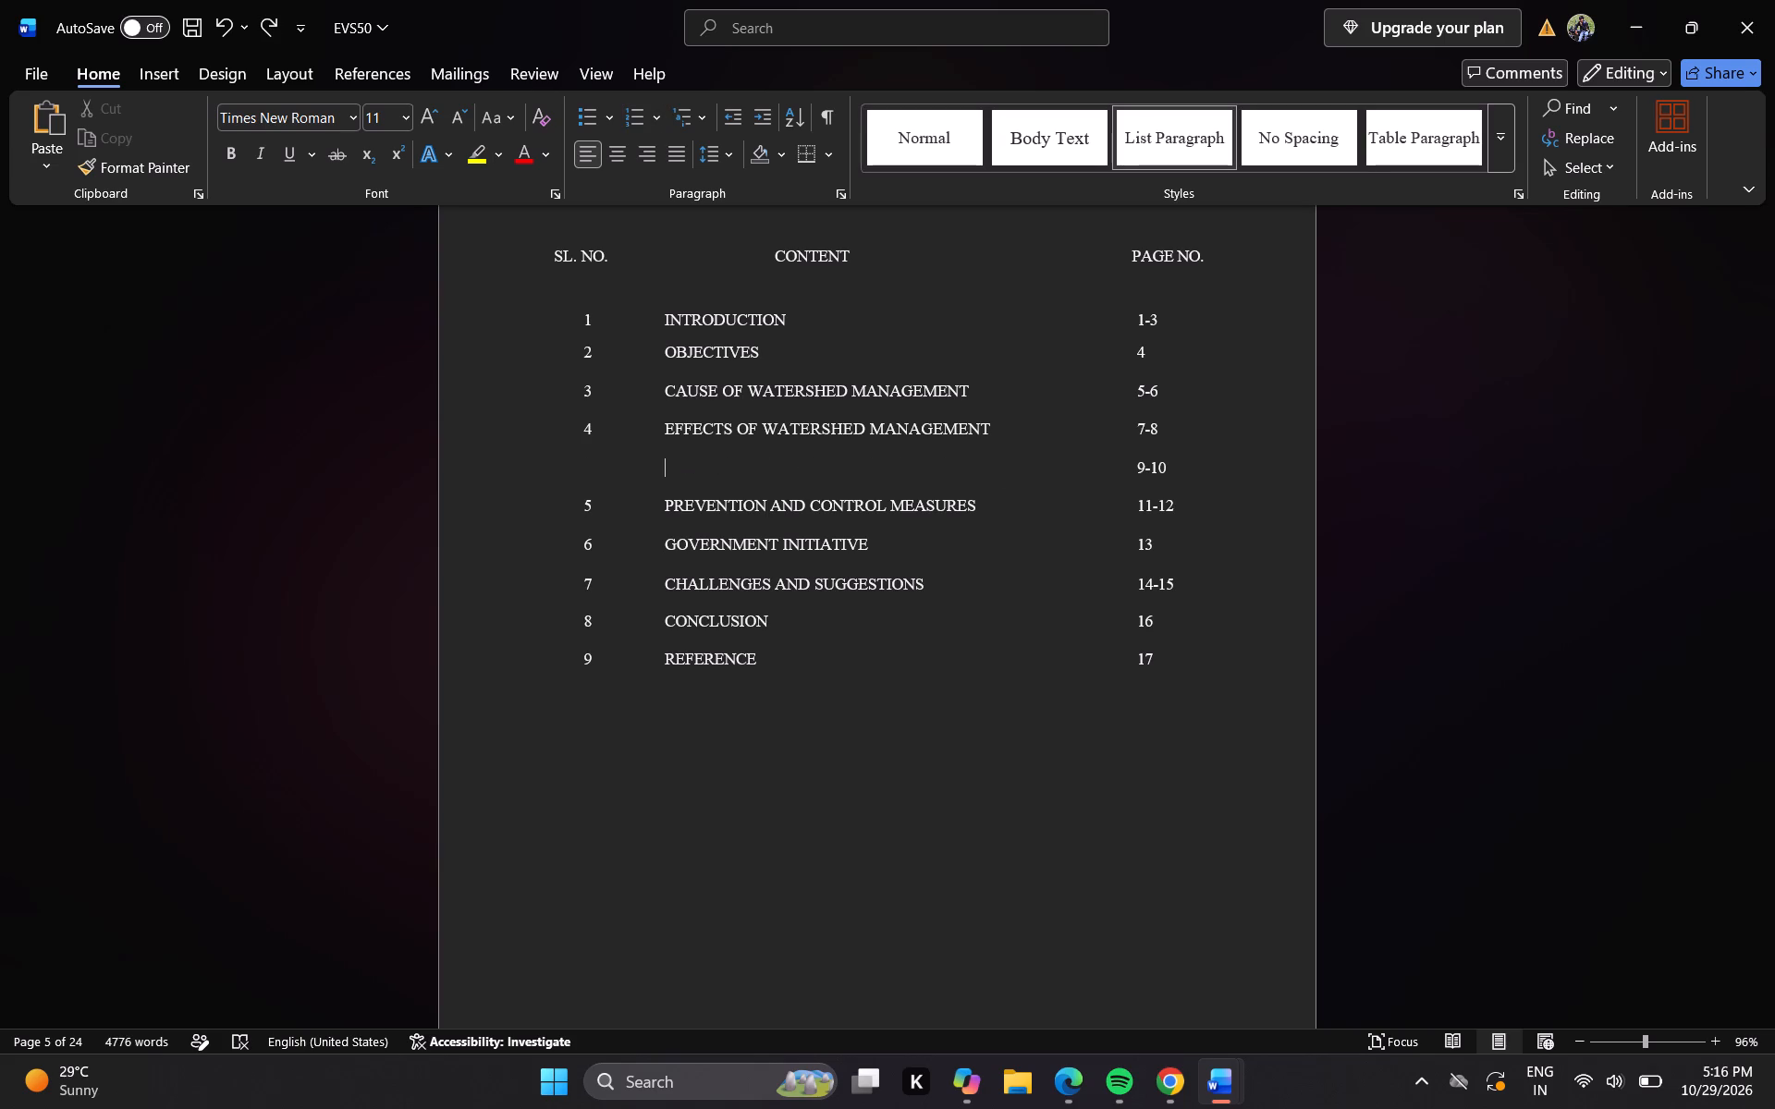
key(ctrl+z)
Replace the word EFFECTS with BENIFITS in the title of entry 4 in the contents table.
click(730, 430)
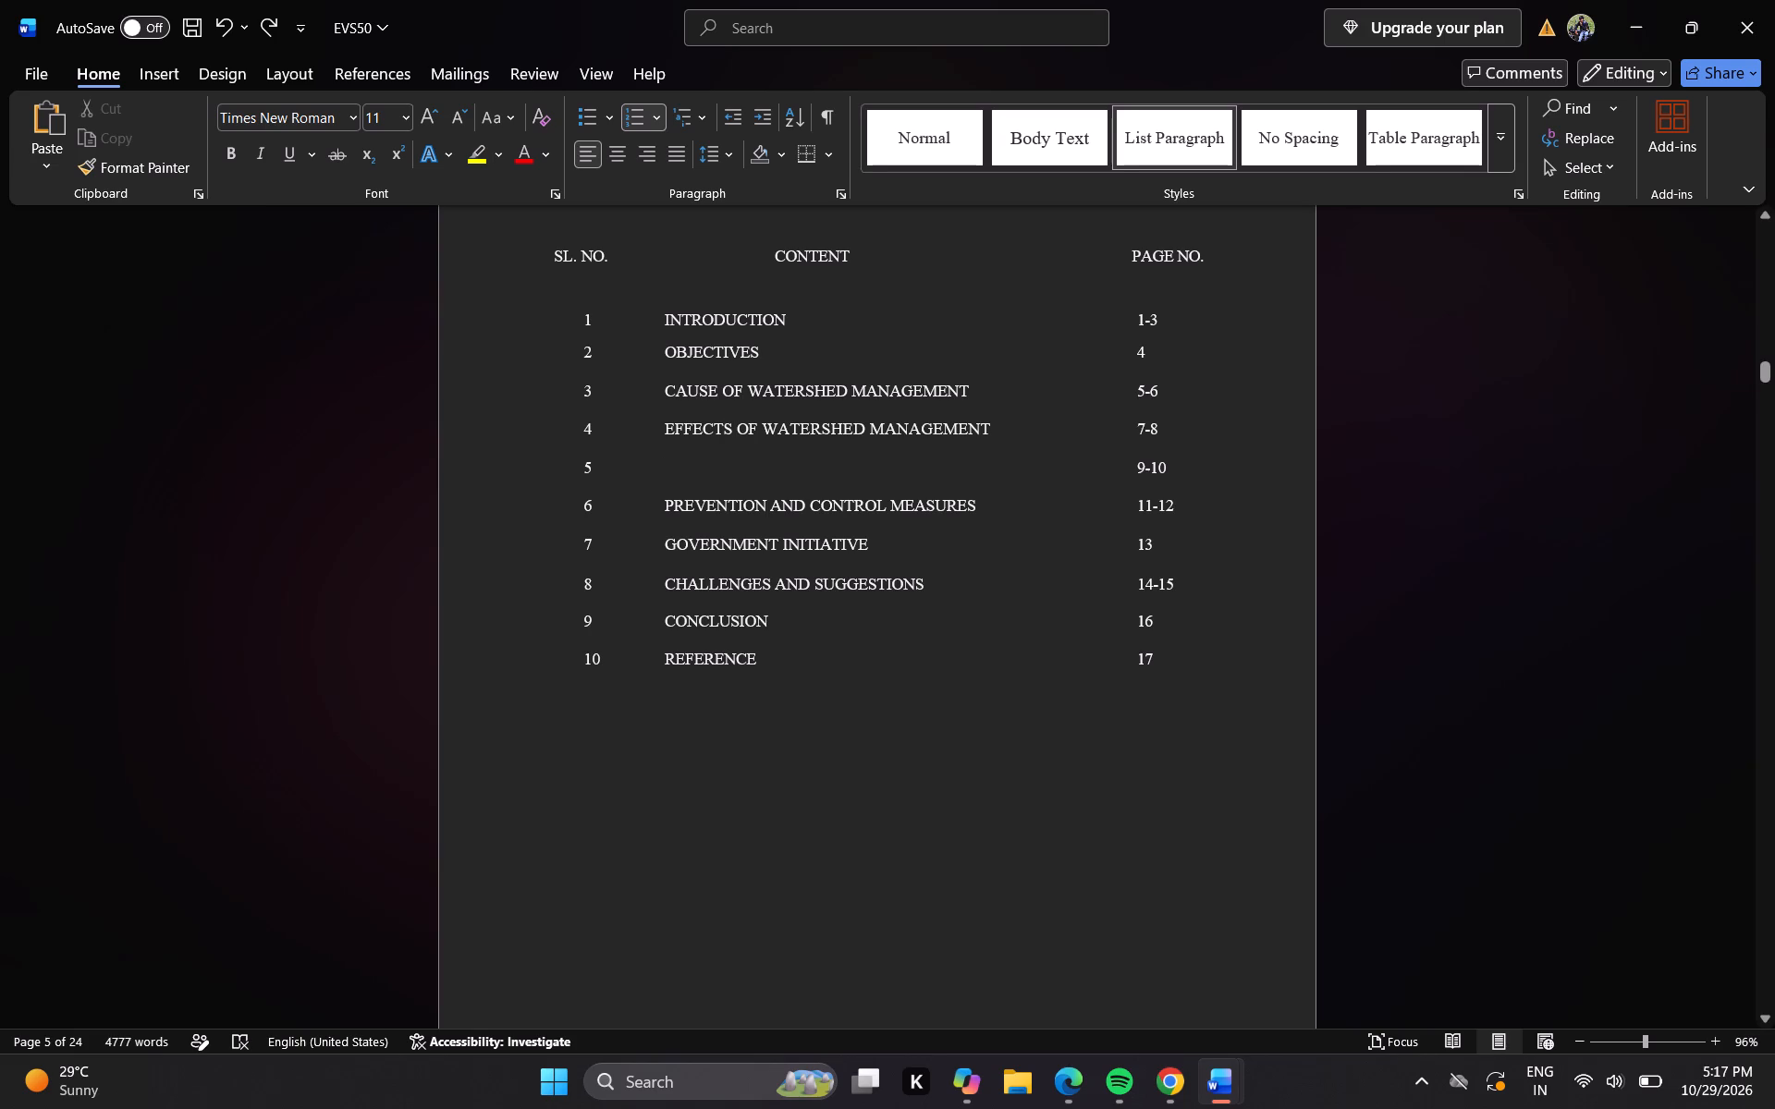
key(BackSpace)
key(BackSpace)
key(BackSpace)
key(BackSpace)
key(BackSpace)
key(BackSpace)
key(BackSpace)
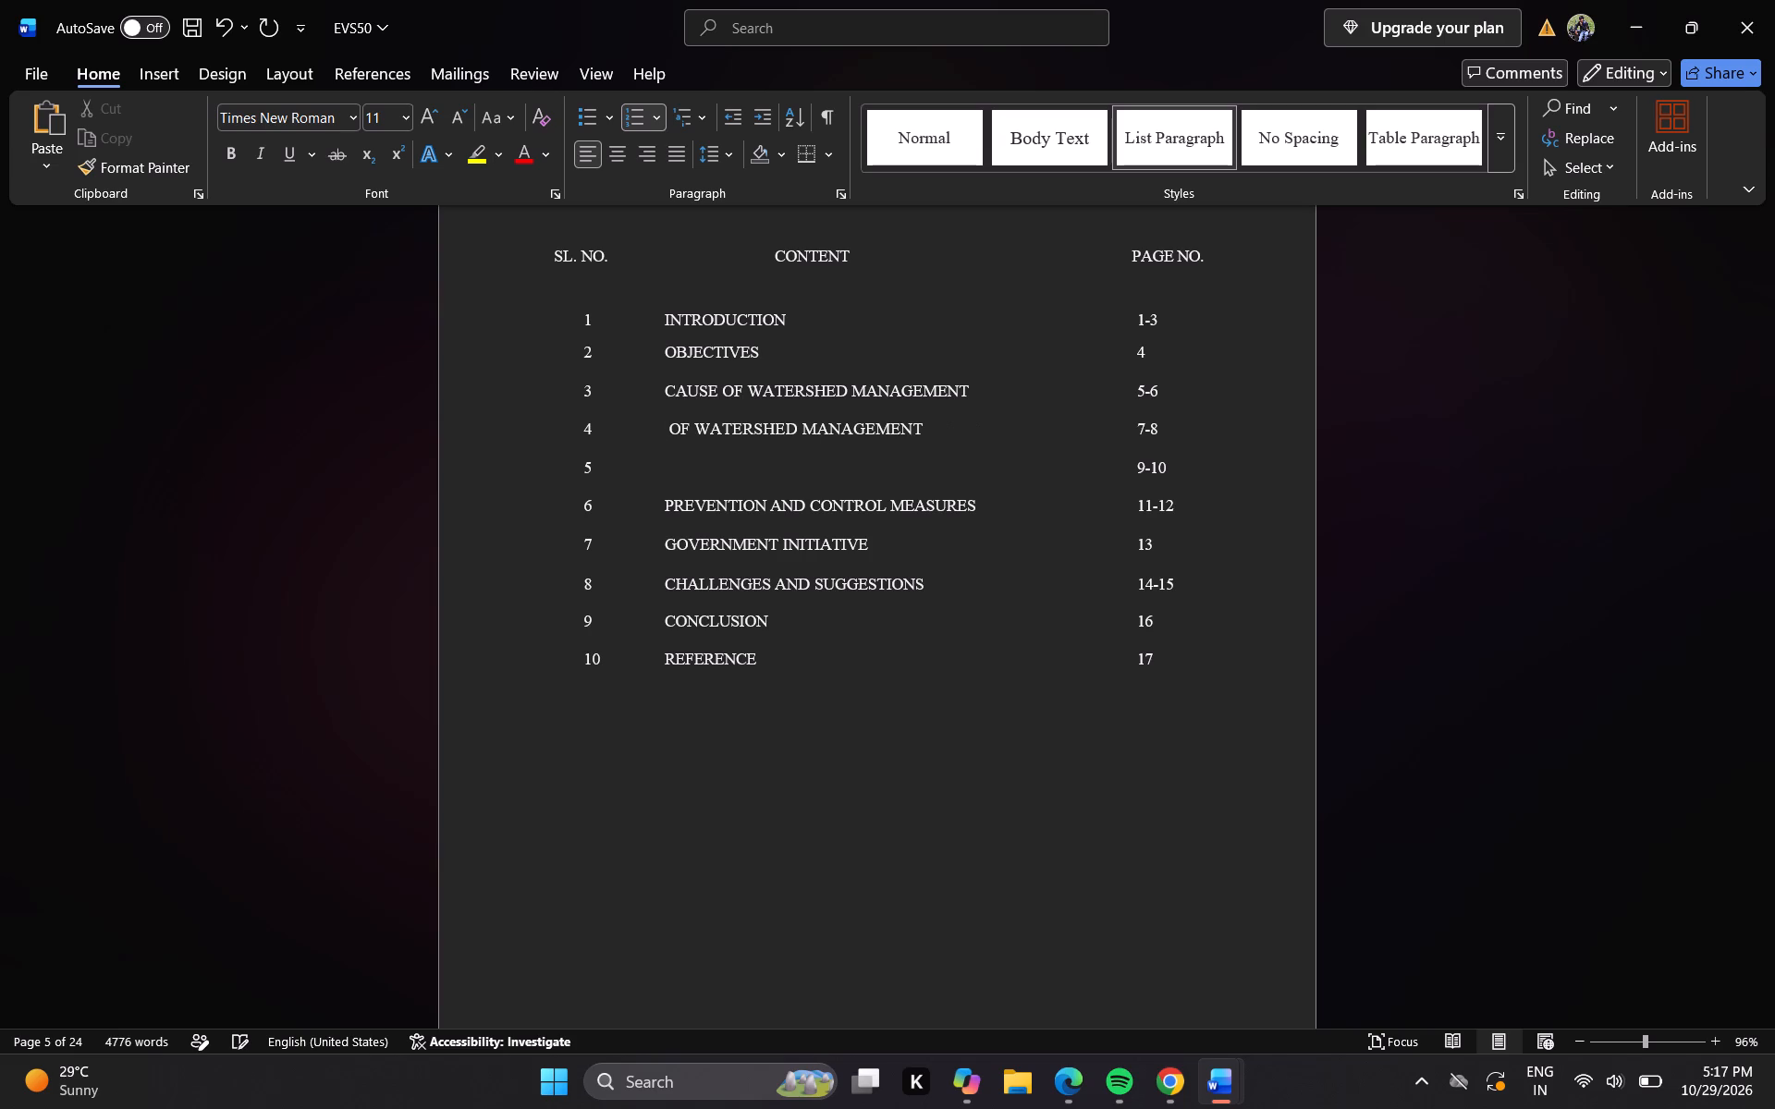
text(BENIFITS)
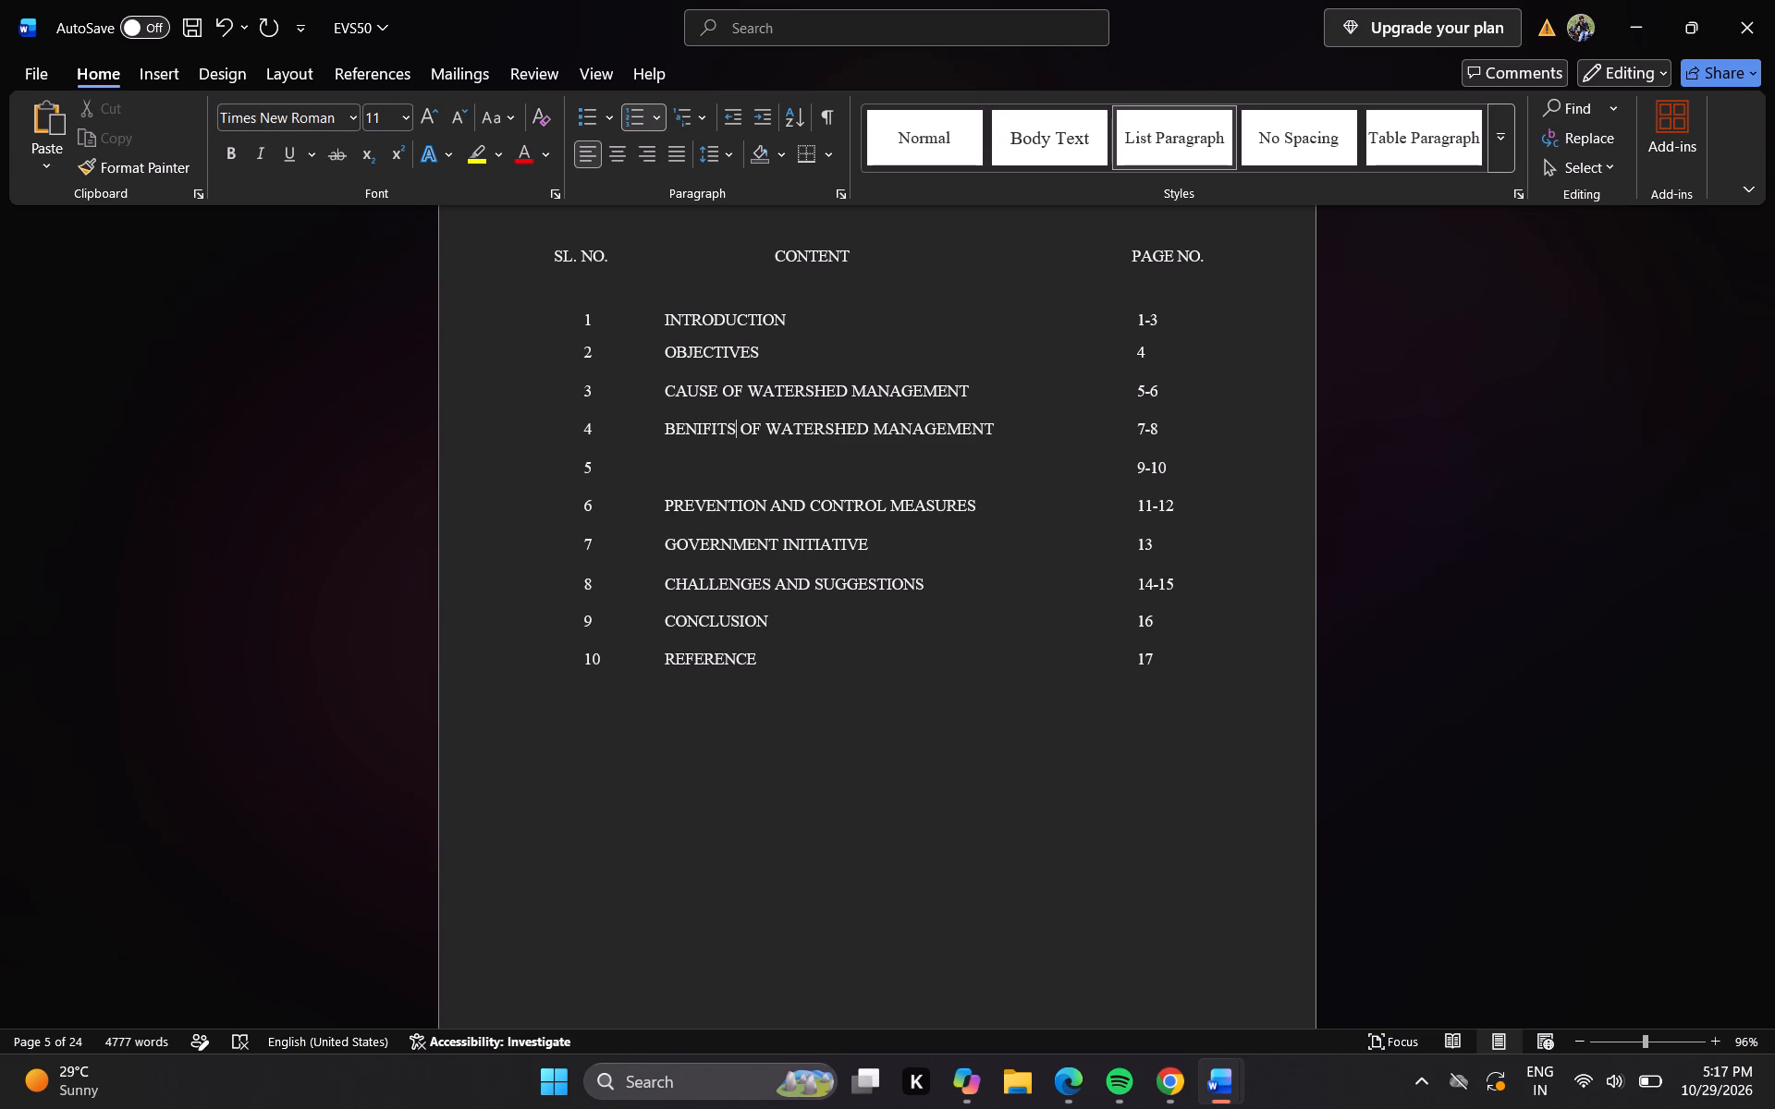
Enter WATERSHED PRIORITY AREAS IN MADHYA PRADESH as the title of entry 5 in the contents table.
click(657, 468)
text(WA)
text(TERSHED)
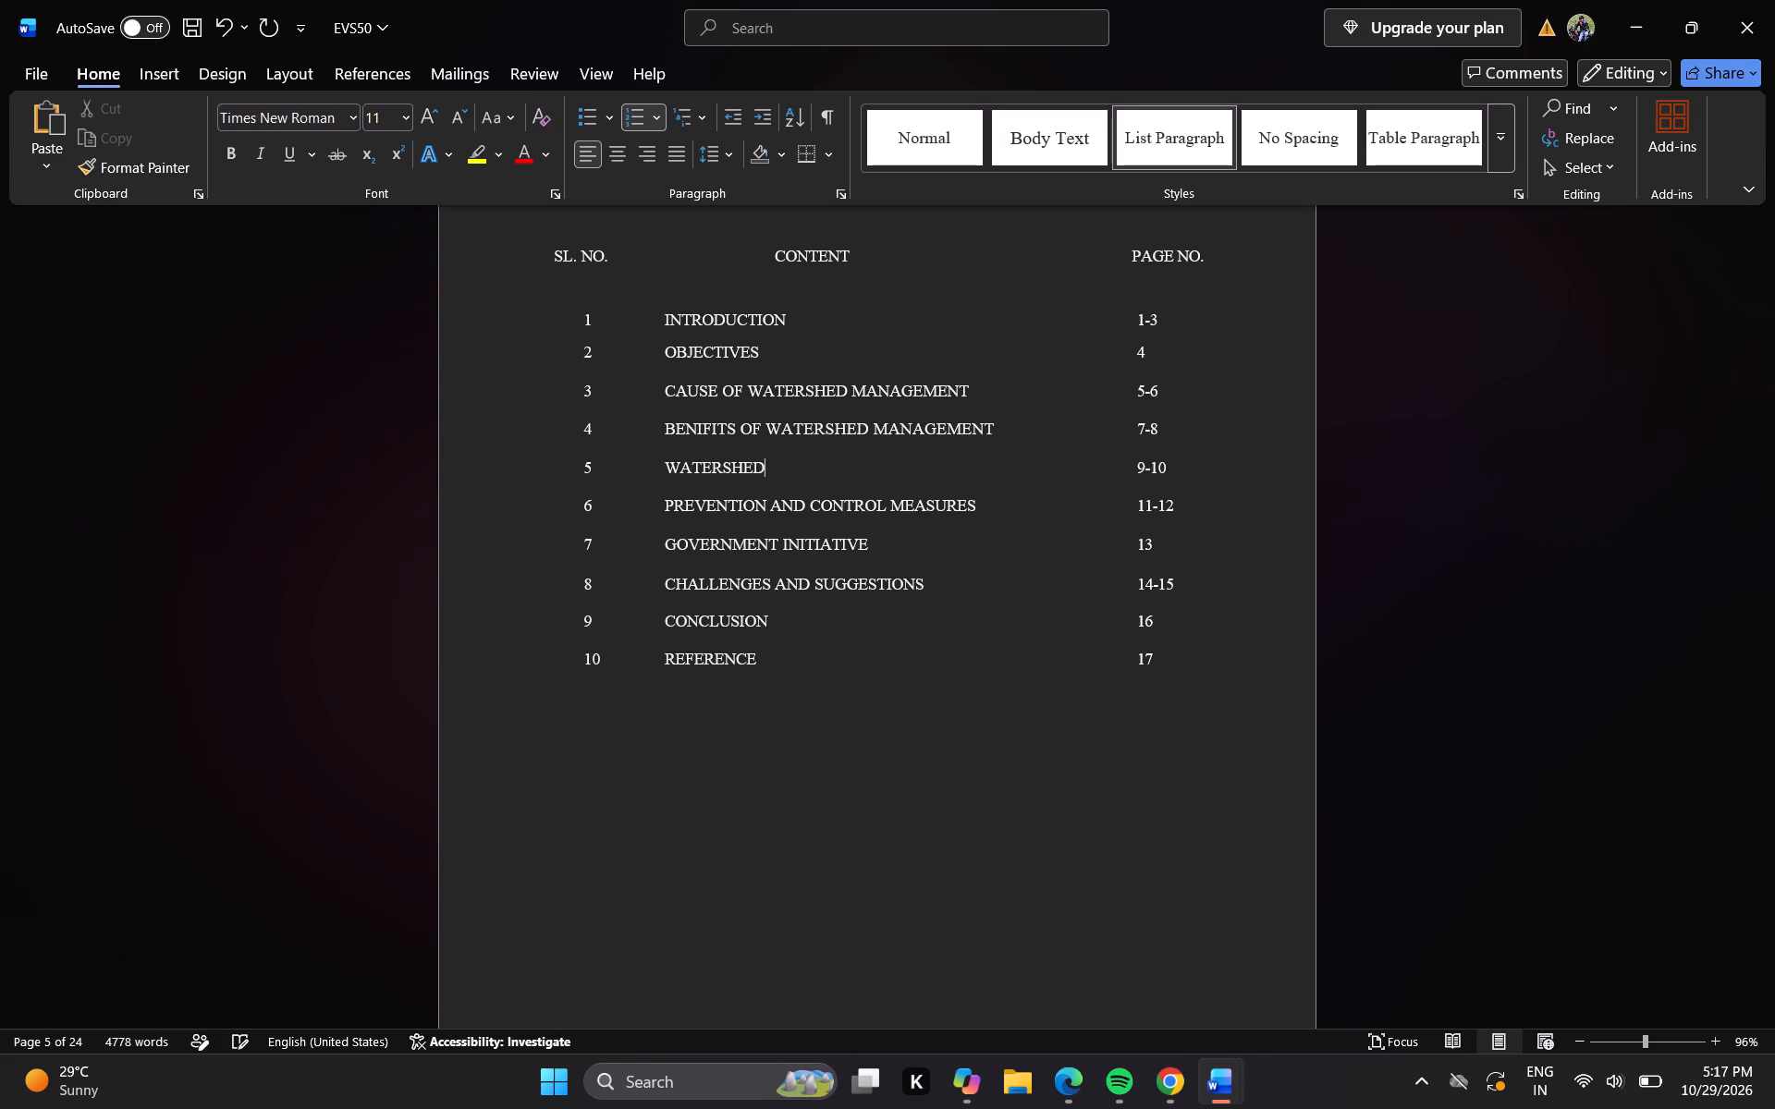
key(space)
text(PR)
key(i)
key(o)
text(RITY)
key(space)
text(AREAS IN MADHYS)
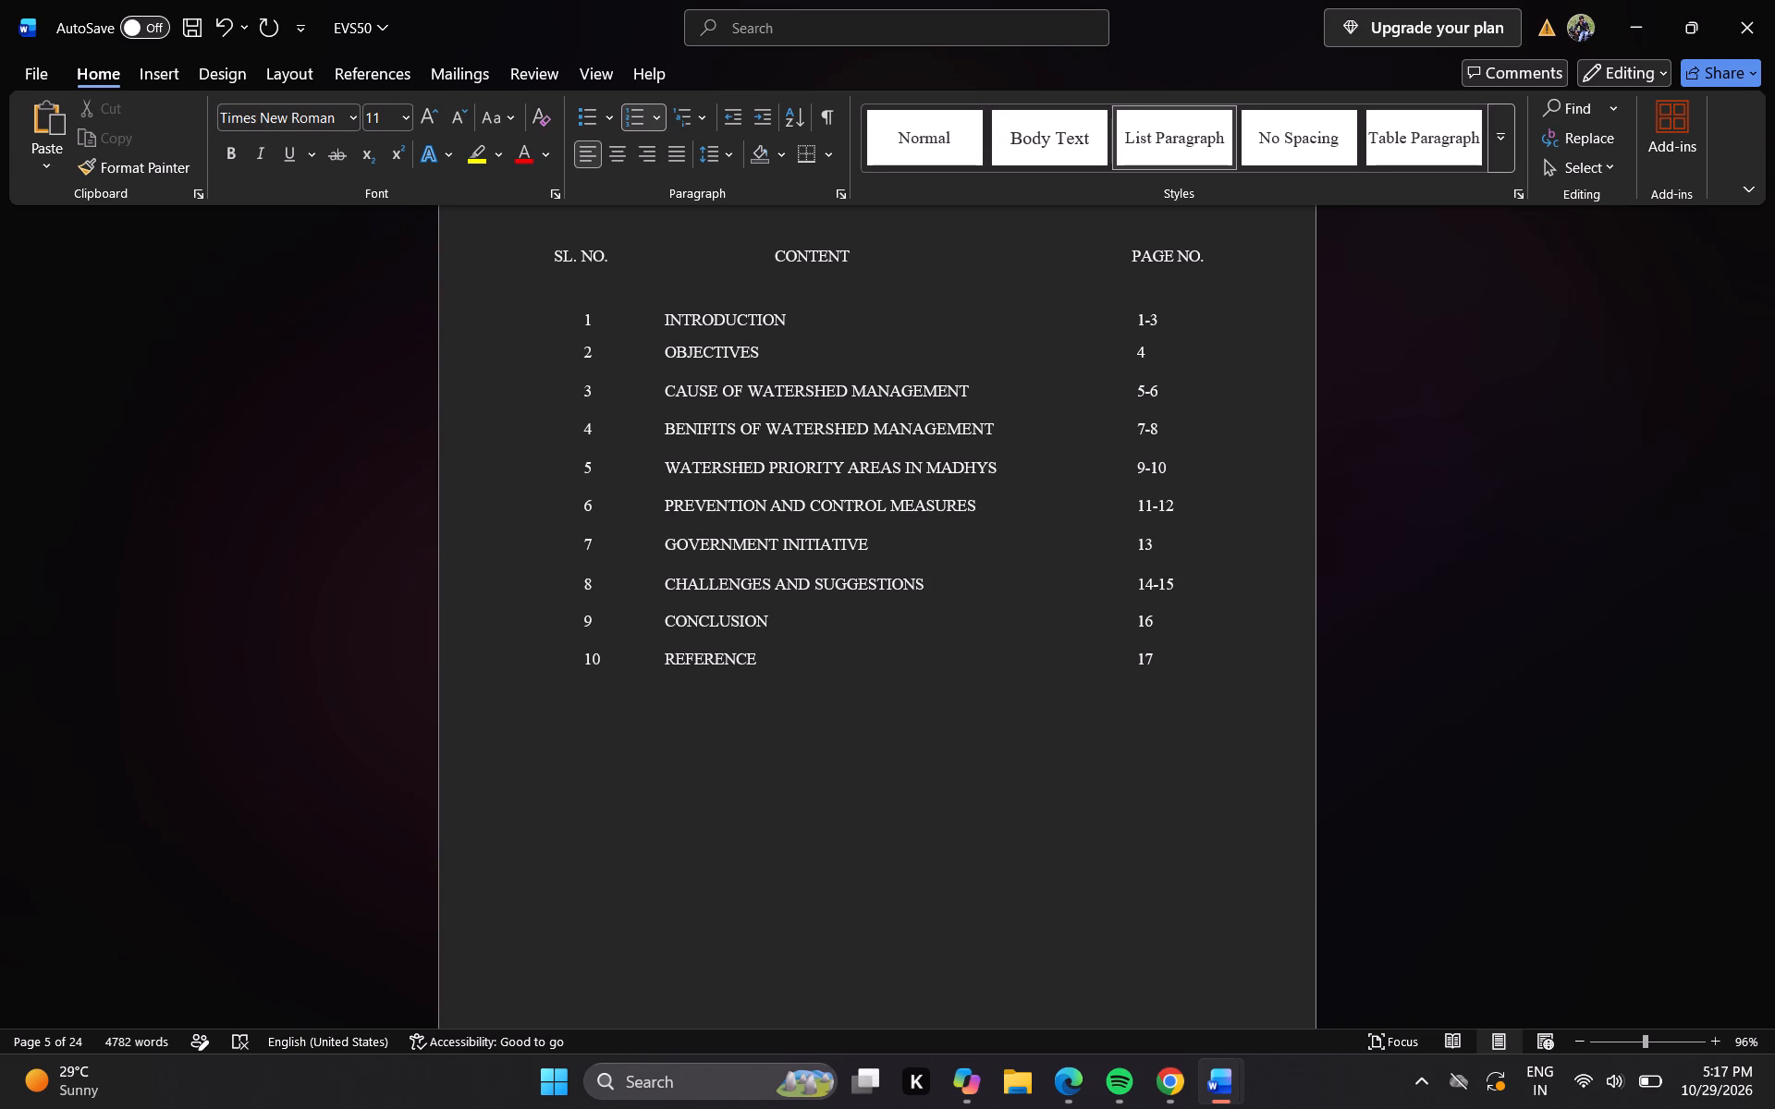
key(BackSpace)
key(BackSpace)
text(YS)
key(BackSpace)
text(A P)
text(RADES)
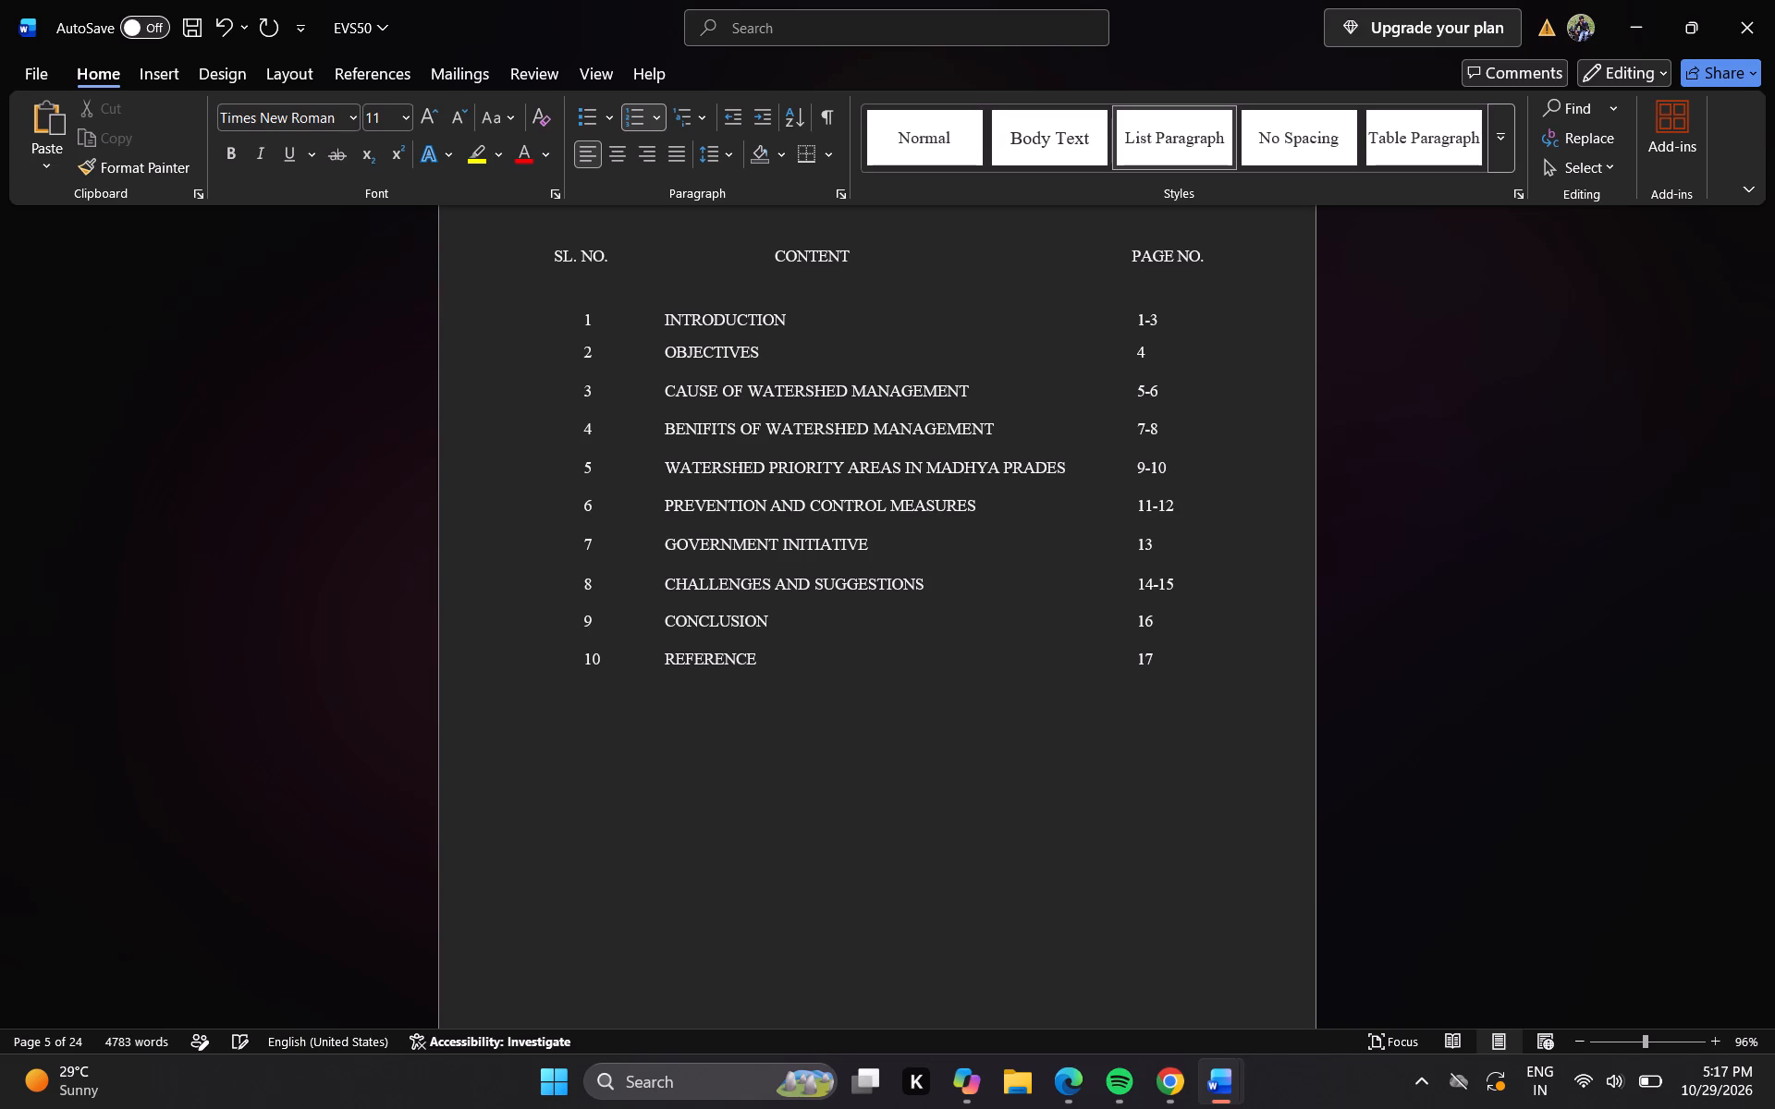
key(h)
Replace the title of entry 6 in the contents table with WATERSHED MANAGEMENT MEASURES.
click(975, 511)
key(BackSpace)
key(BackSpace)
key(BackSpace)
key(BackSpace)
key(BackSpace)
key(BackSpace)
key(BackSpace)
key(BackSpace)
key(BackSpace)
key(BackSpace)
key(BackSpace)
key(BackSpace)
key(BackSpace)
key(BackSpace)
key(BackSpace)
key(BackSpace)
key(BackSpace)
key(BackSpace)
key(BackSpace)
key(BackSpace)
key(BackSpace)
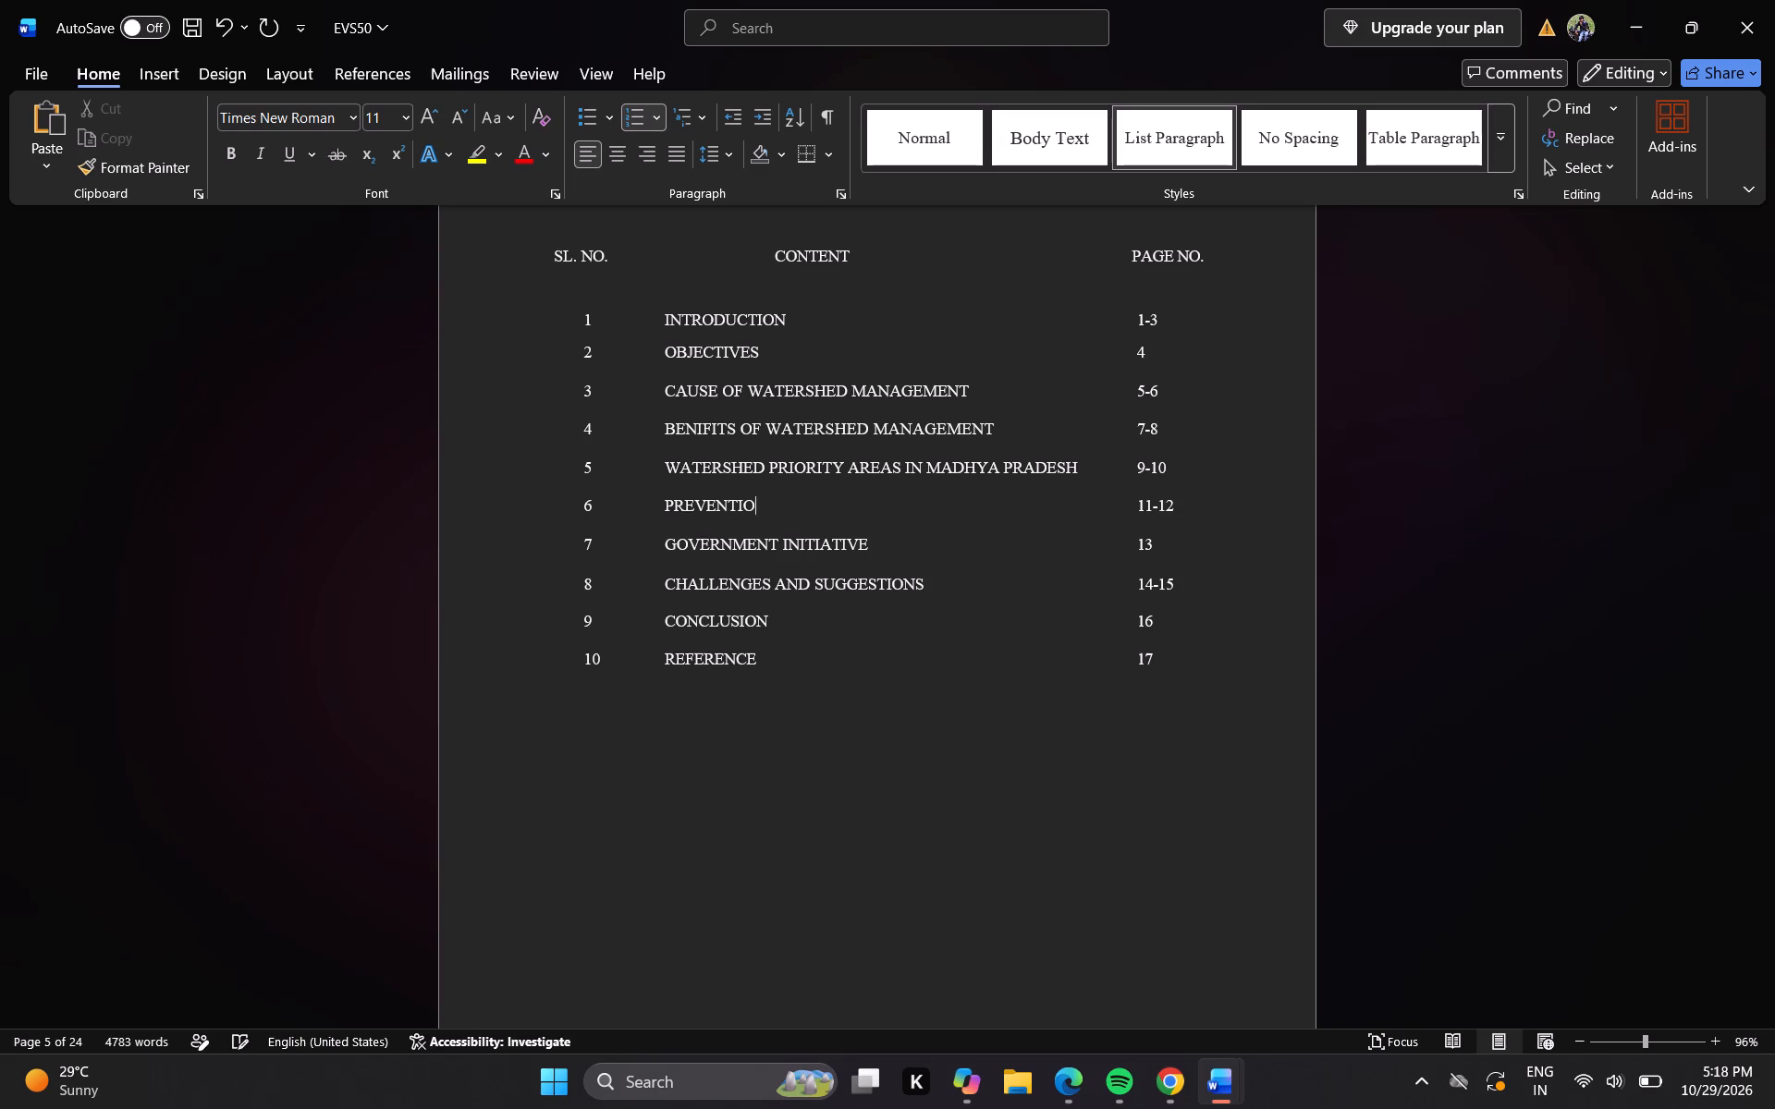
key(BackSpace)
key(BackSpace)
key(BackSpace)
key(BackSpace)
key(BackSpace)
key(BackSpace)
key(BackSpace)
key(BackSpace)
text(WATER)
text(SH)
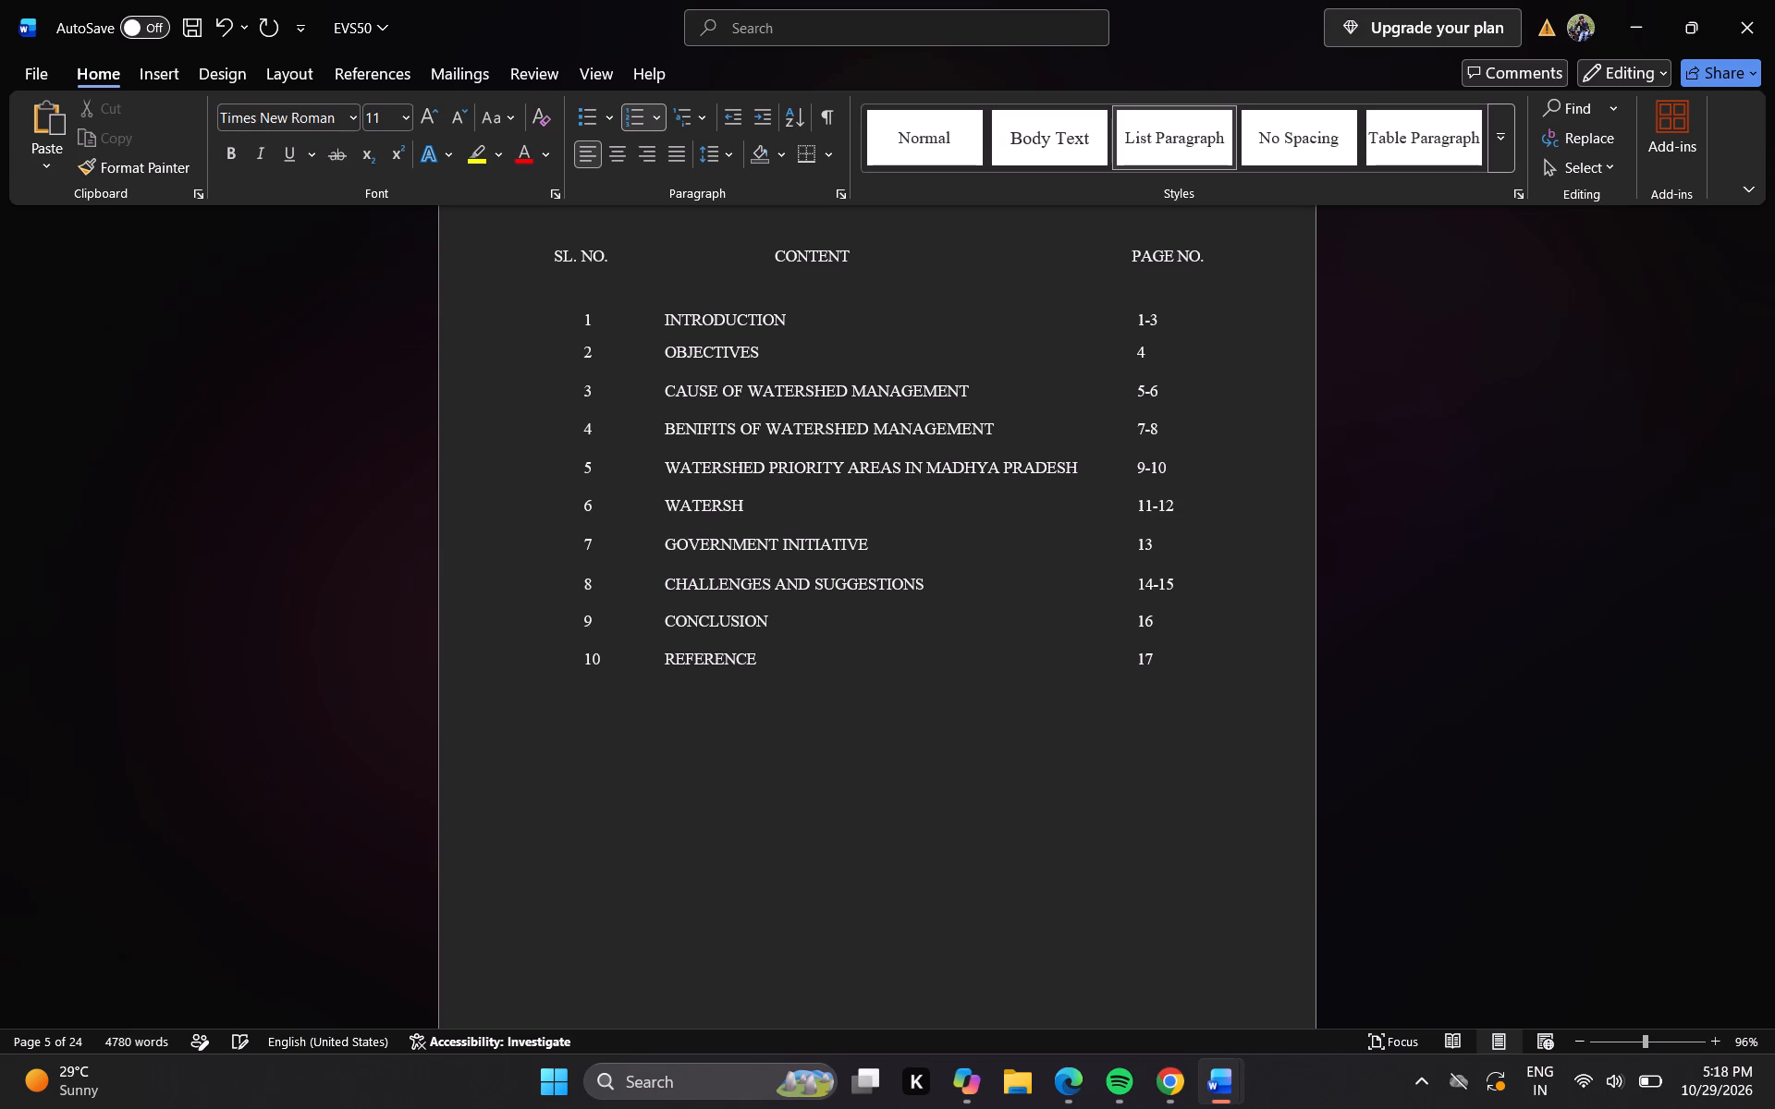
text(ED)
key(space)
text(MANAGEMENT)
key(space)
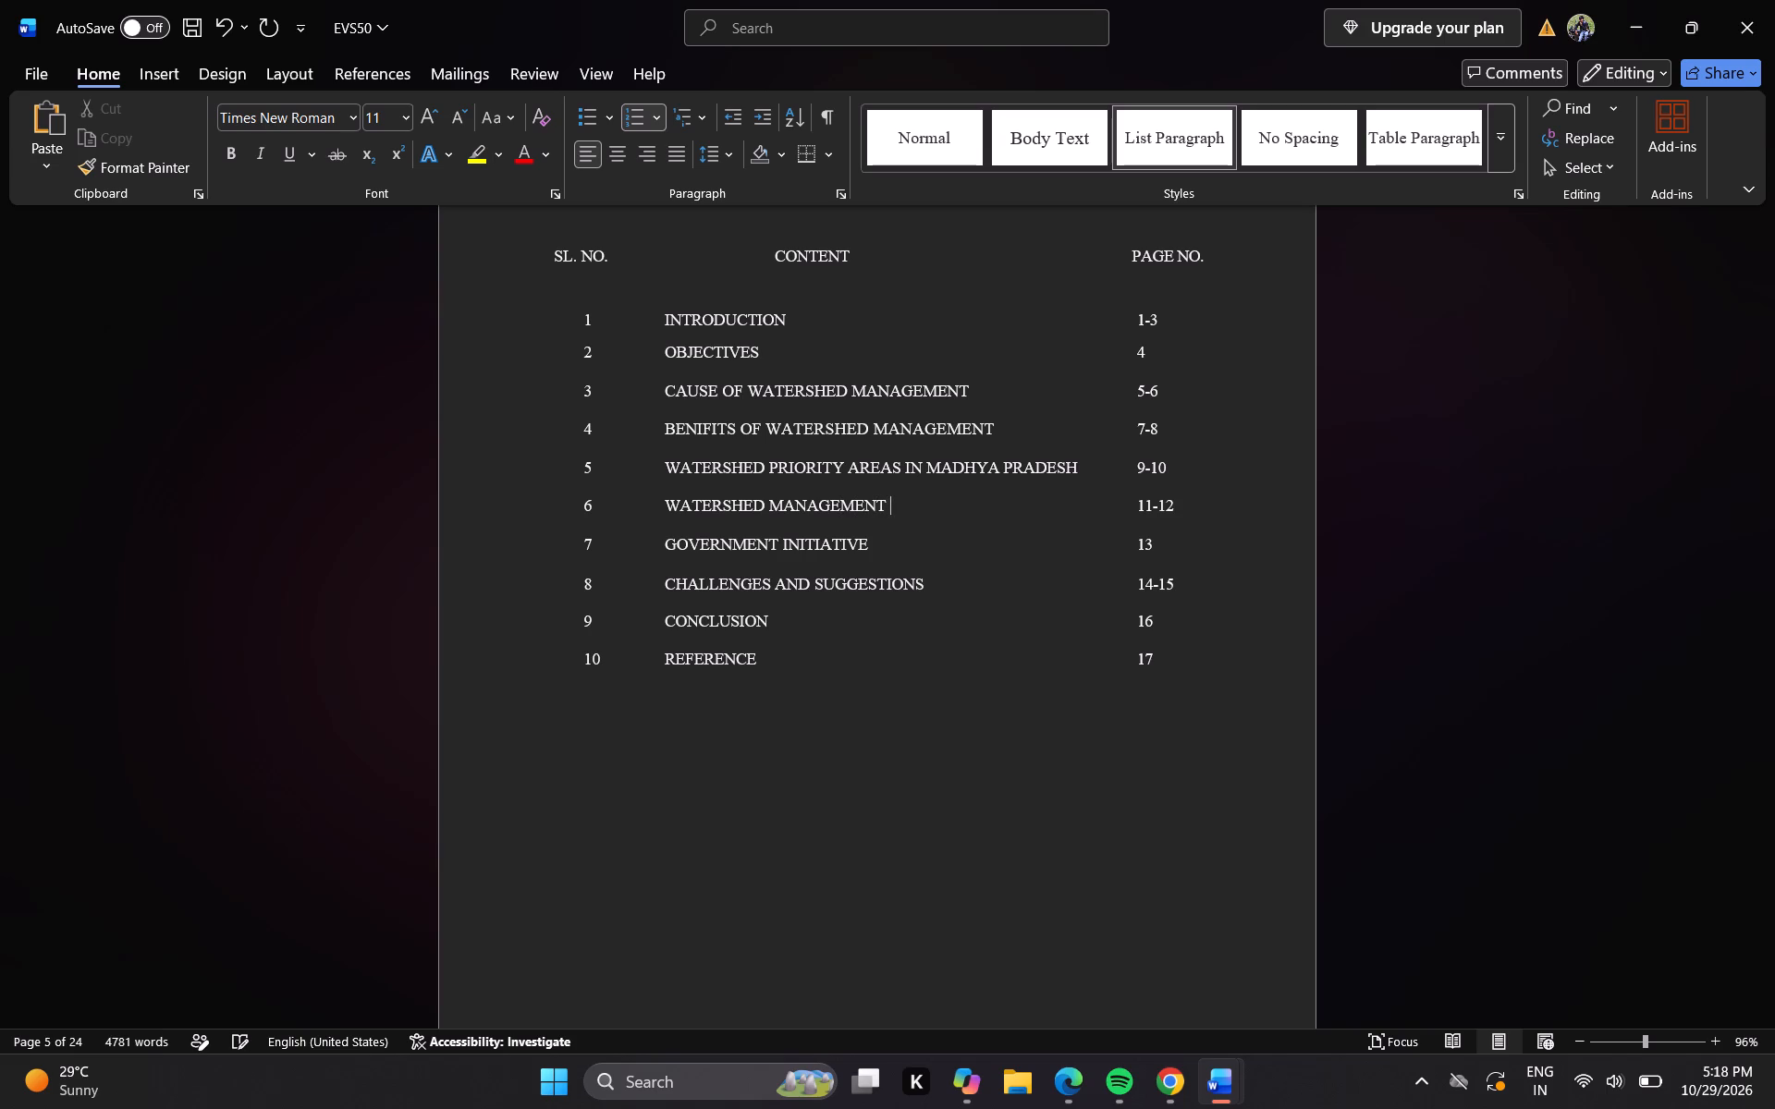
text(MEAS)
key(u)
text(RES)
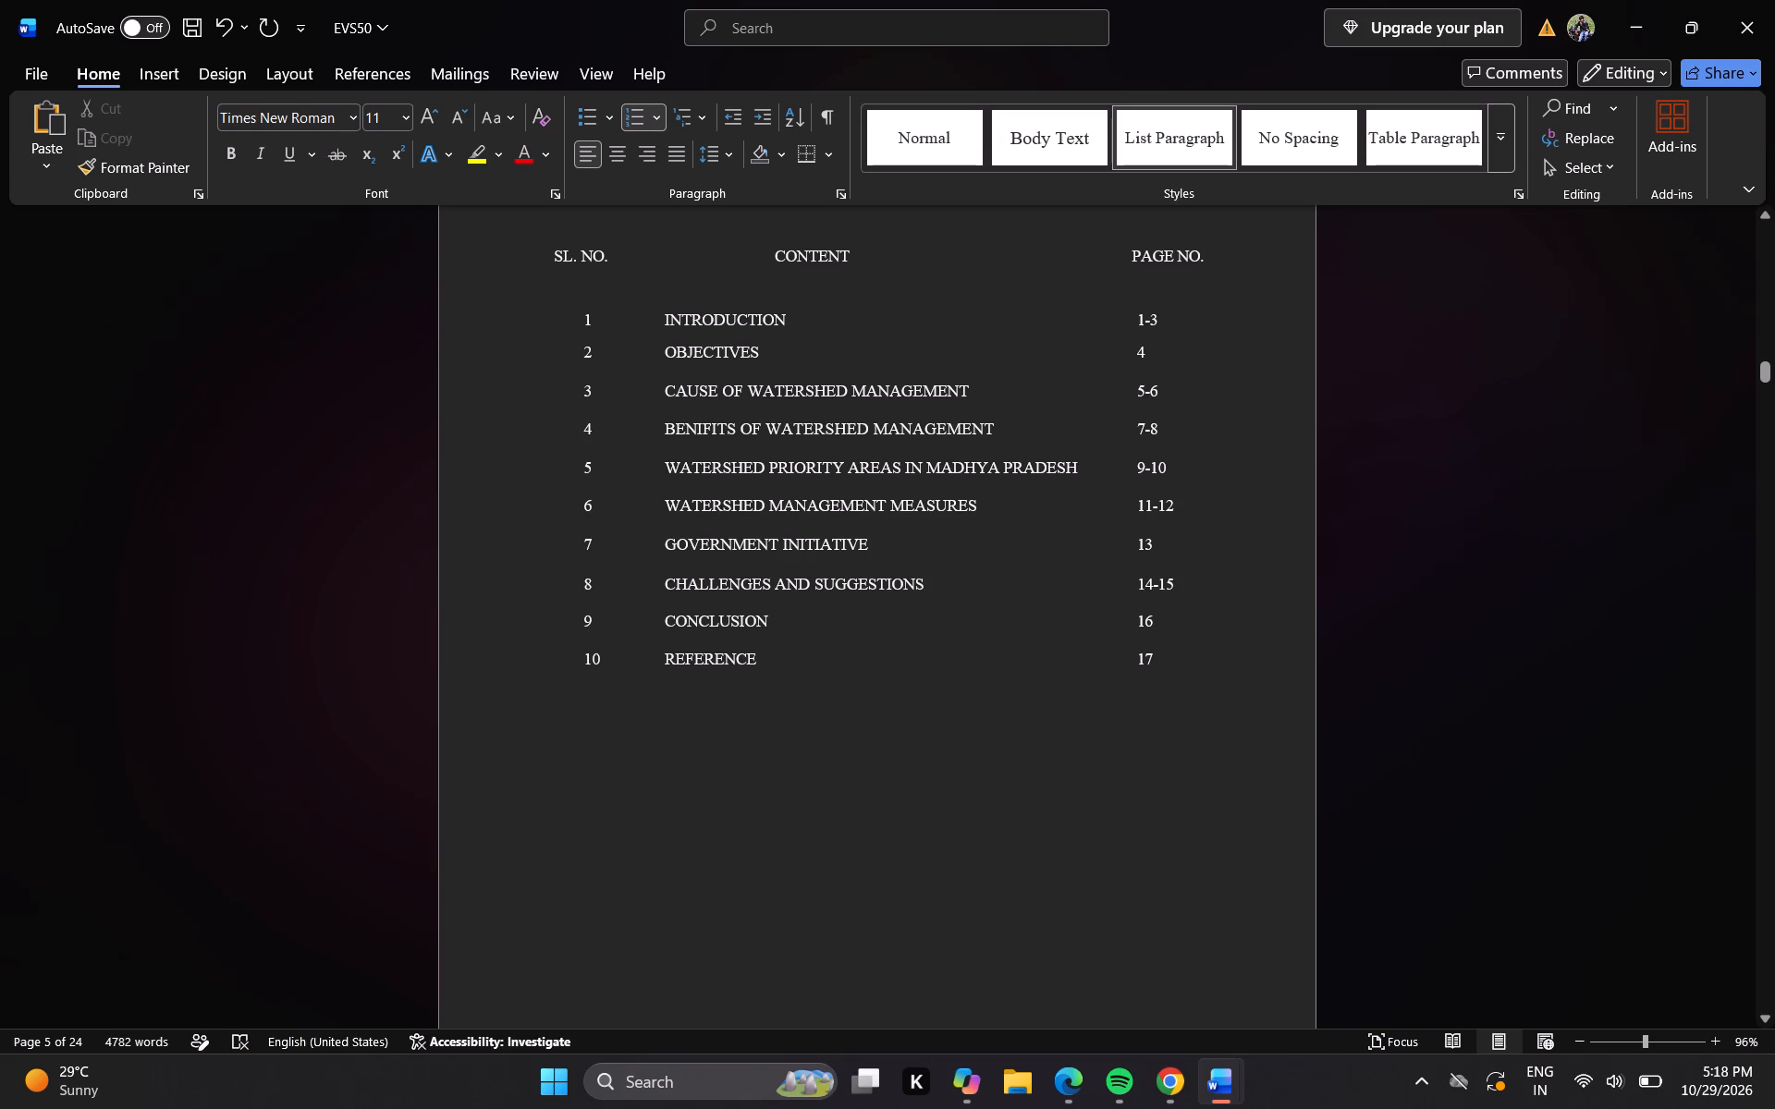
Look back through the report's front pages, from the contents table past the abstract and certificate to the cover page.
click(1774, 275)
click(1774, 275)
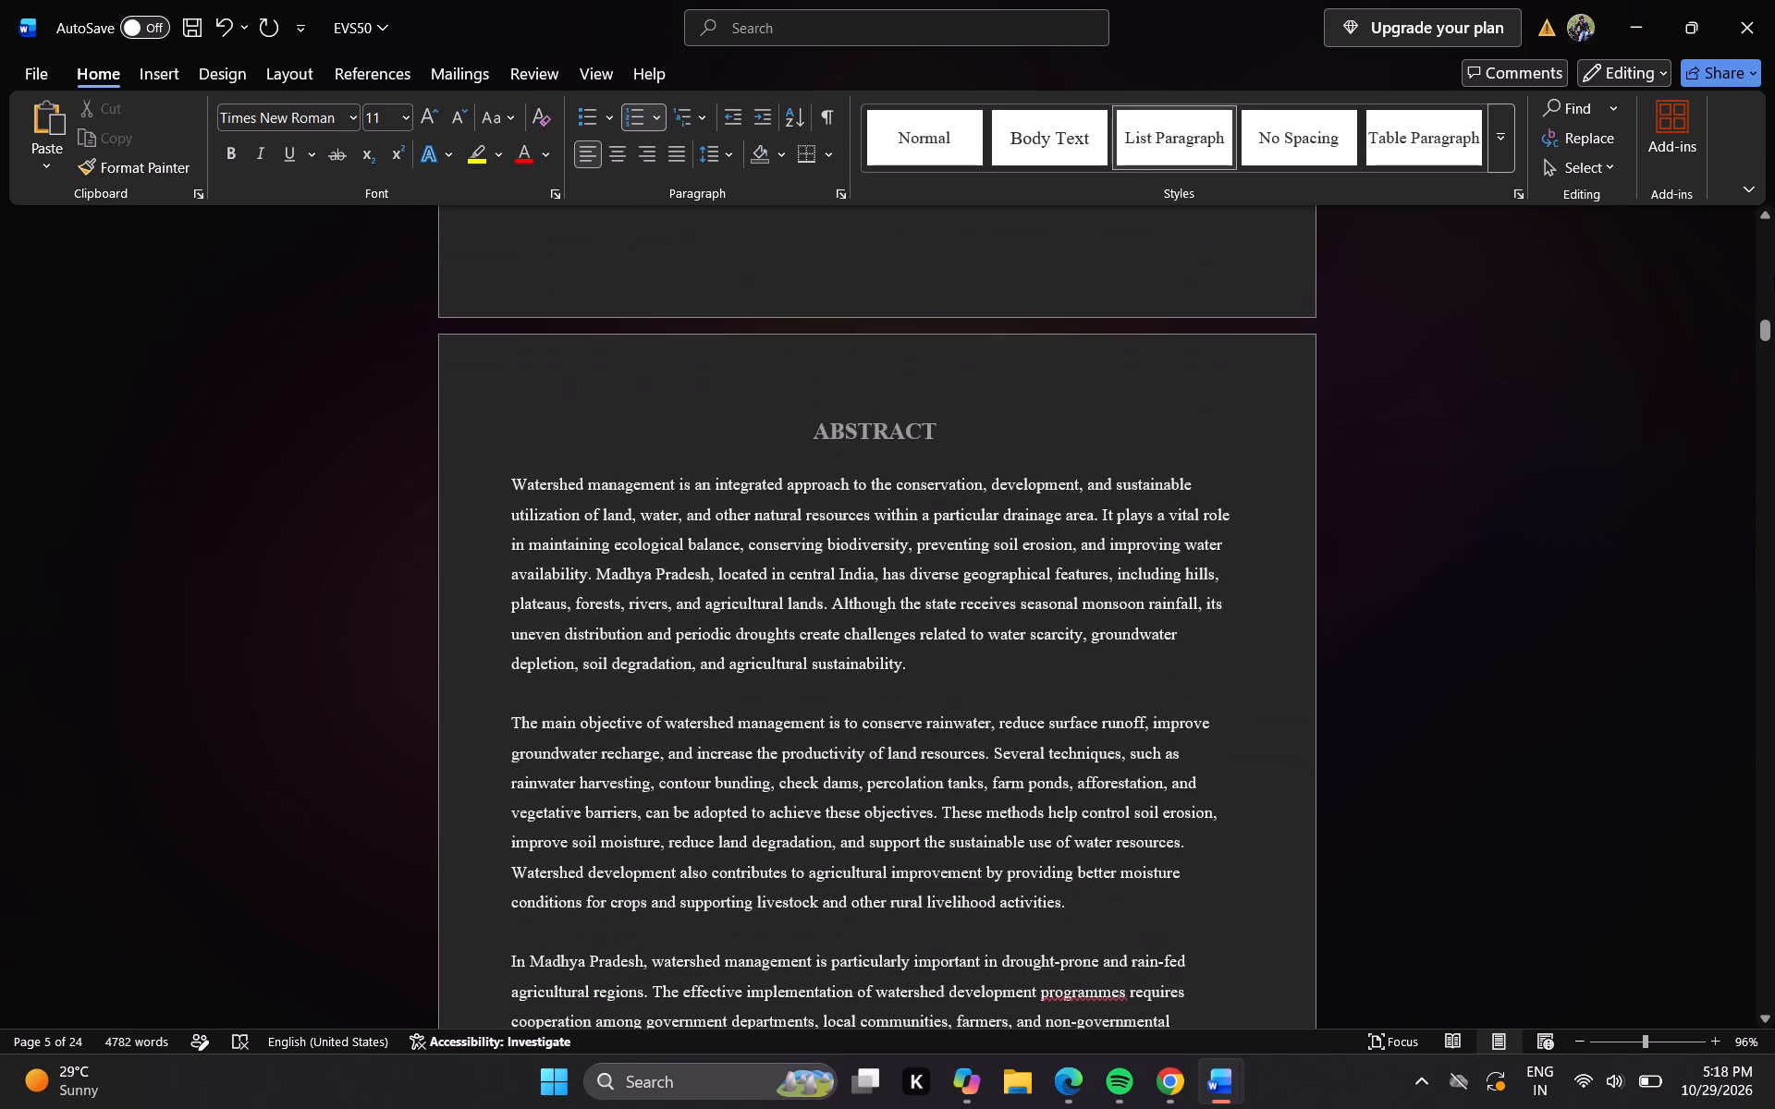
click(1774, 275)
click(1774, 275)
triple_click(1774, 275)
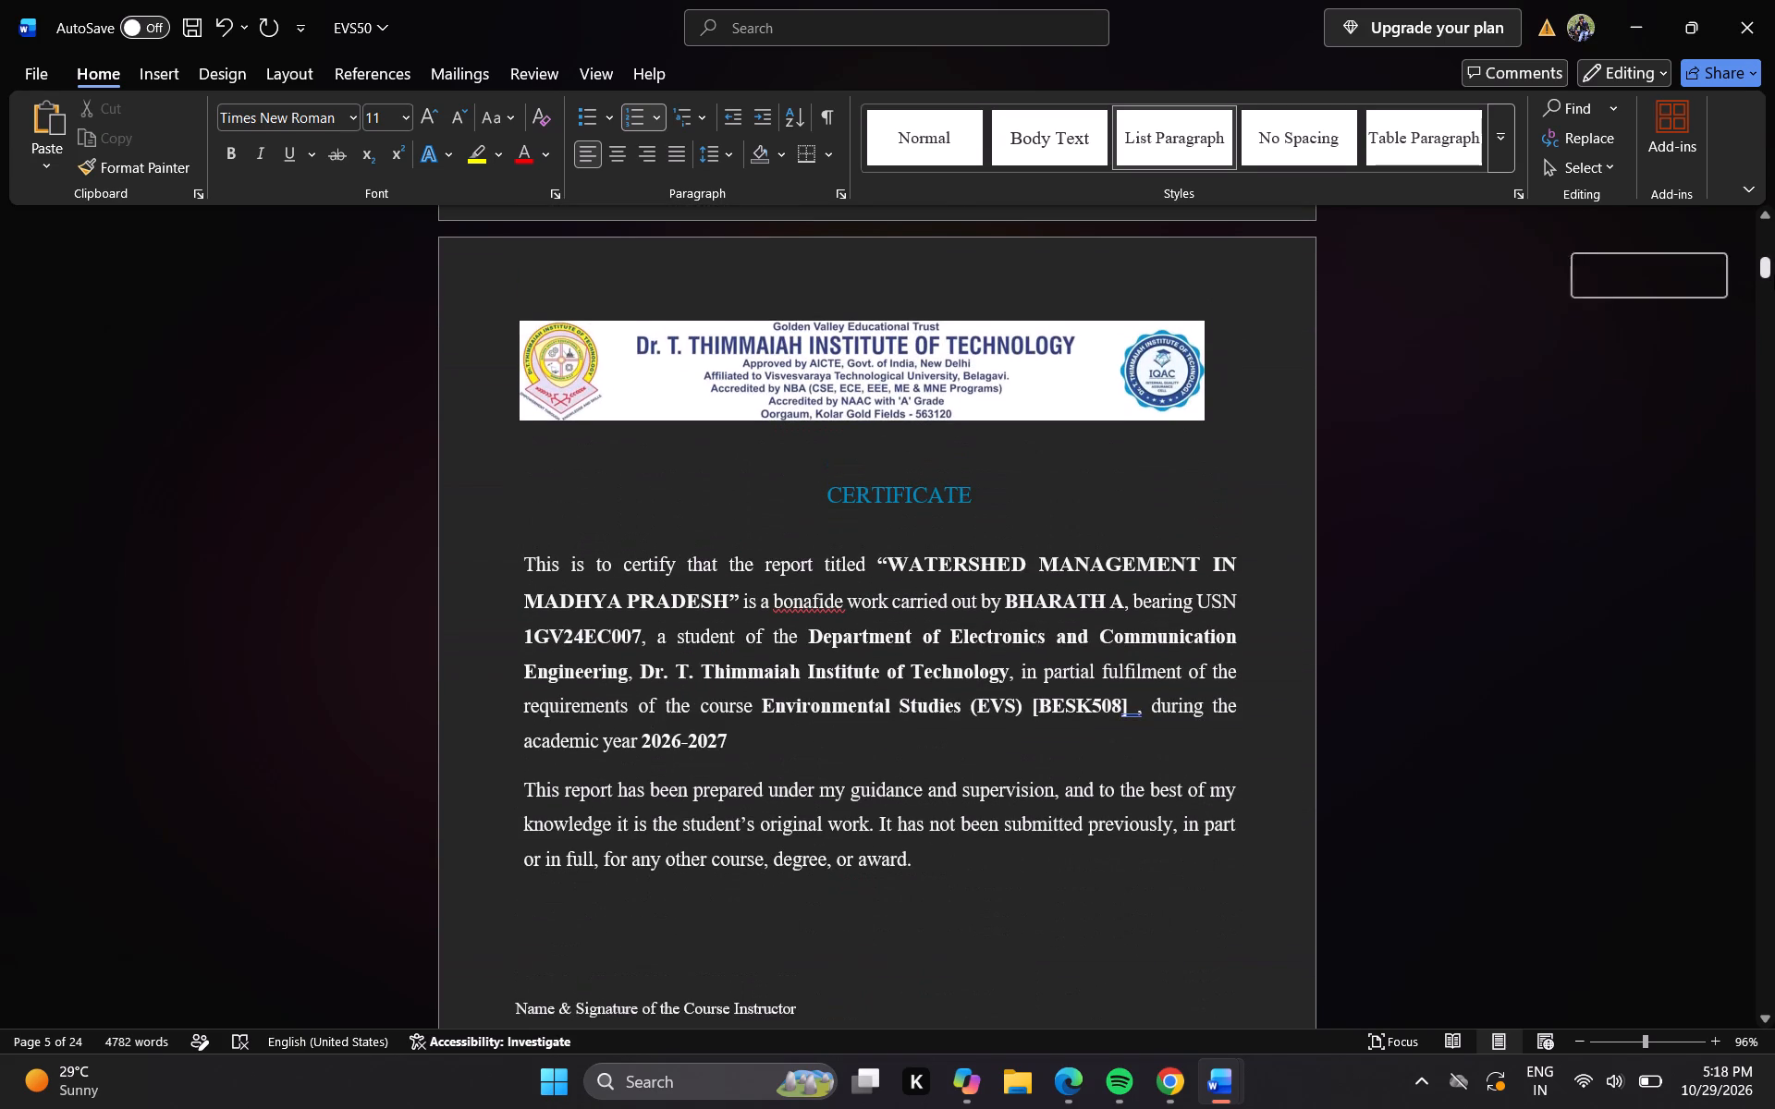
click(1774, 275)
triple_click(1770, 221)
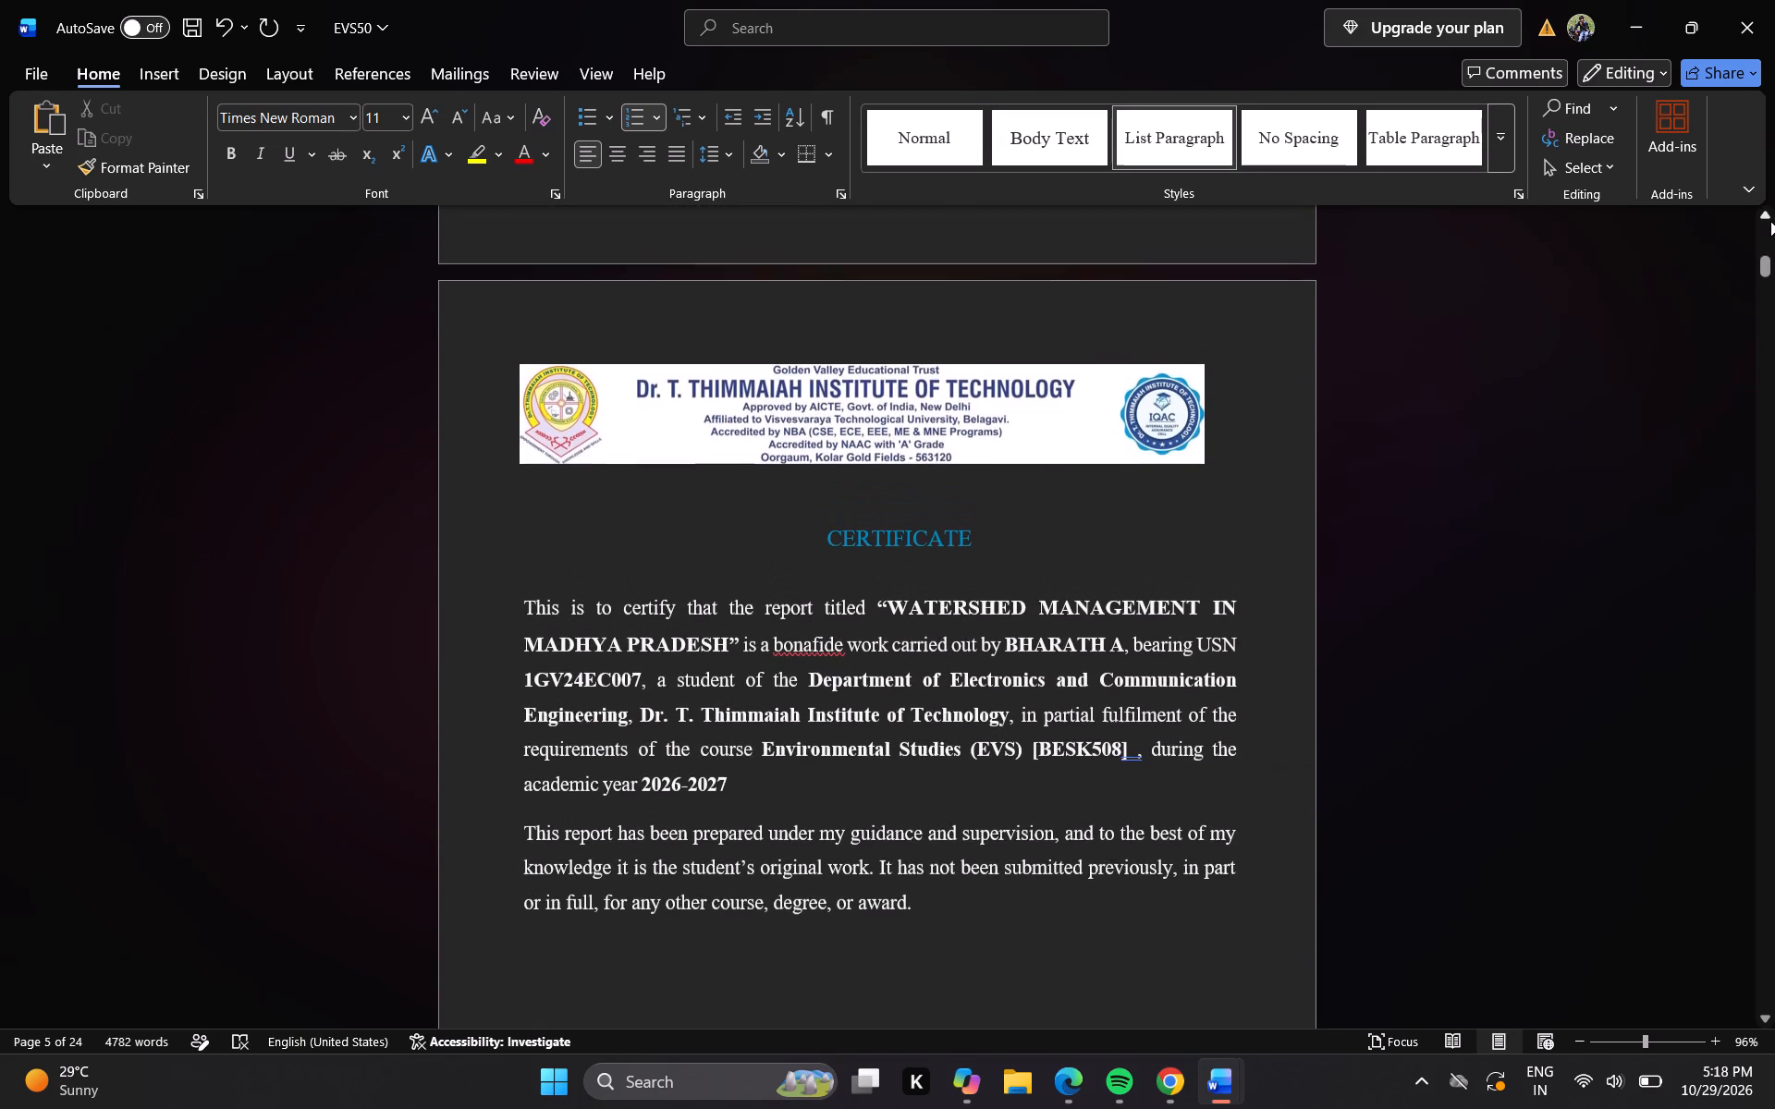
double_click(1770, 221)
triple_click(1767, 225)
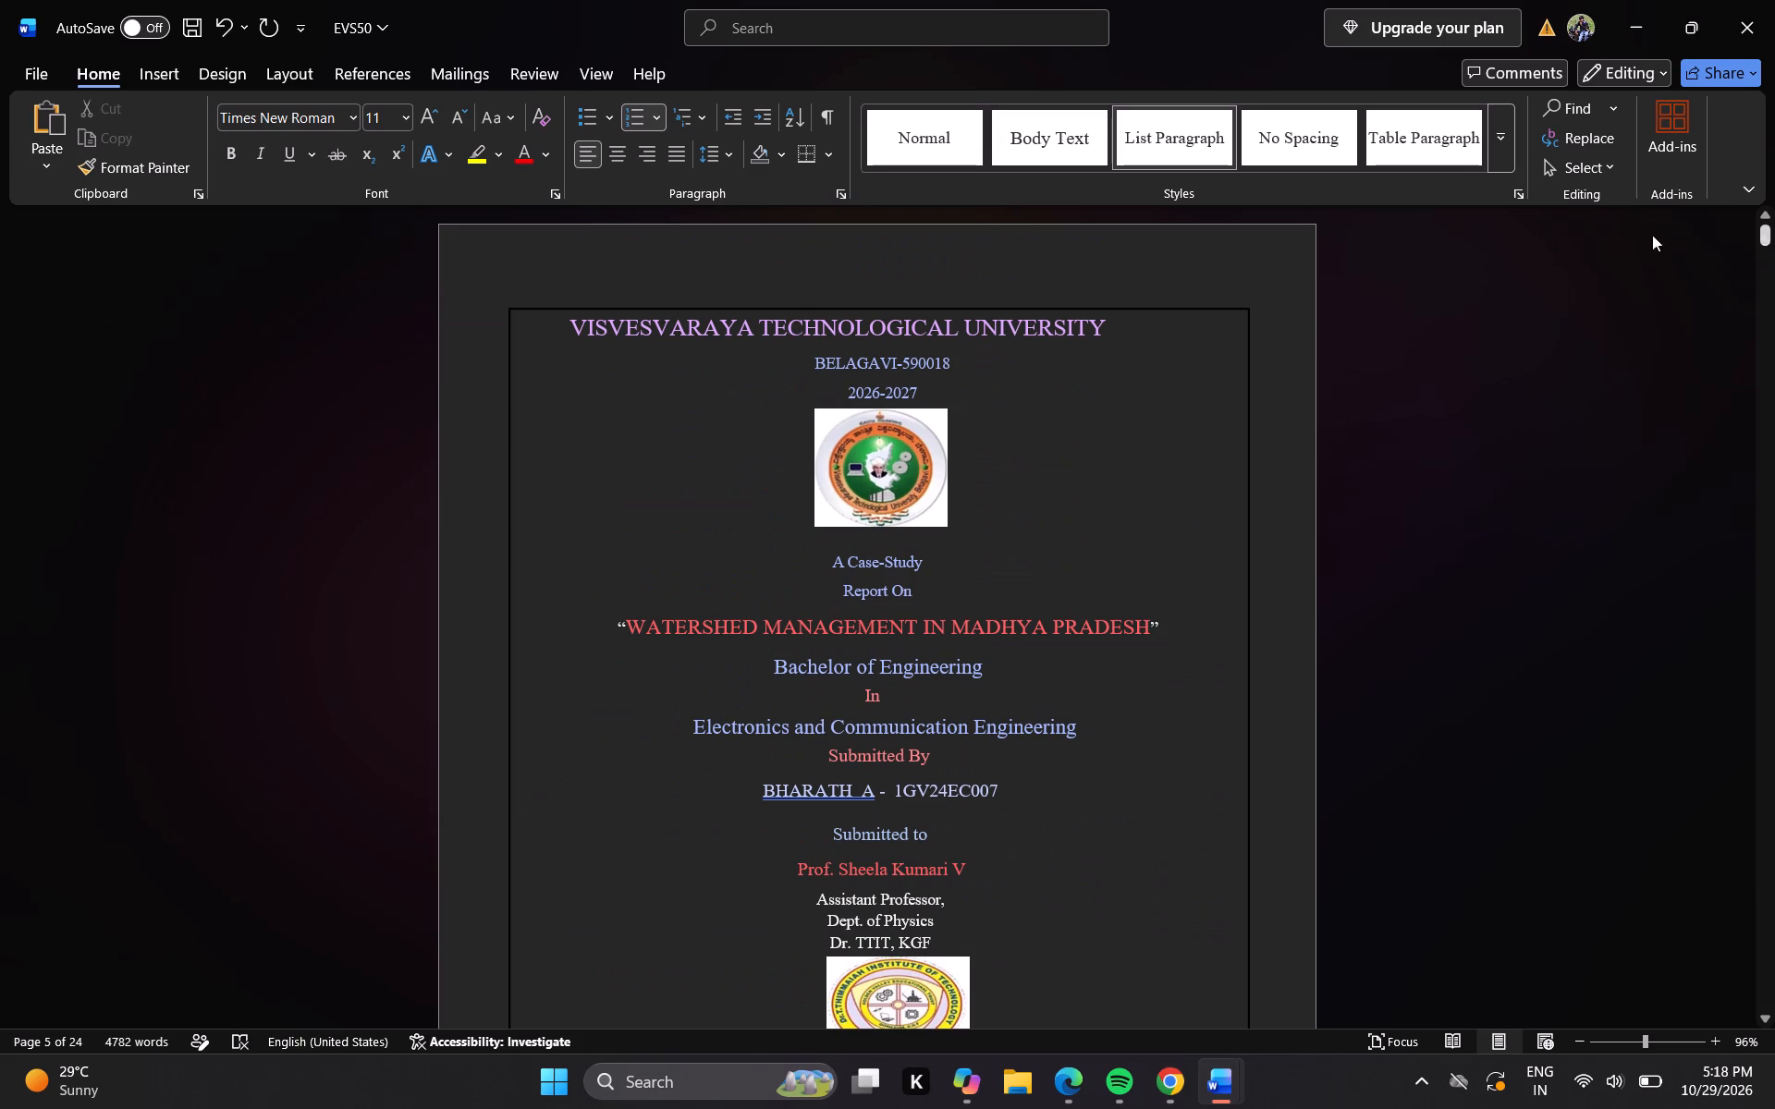
Start exporting the report as a PDF to the Downloads folder, replacing the suggested file name with one beginning FINA.
click(24, 85)
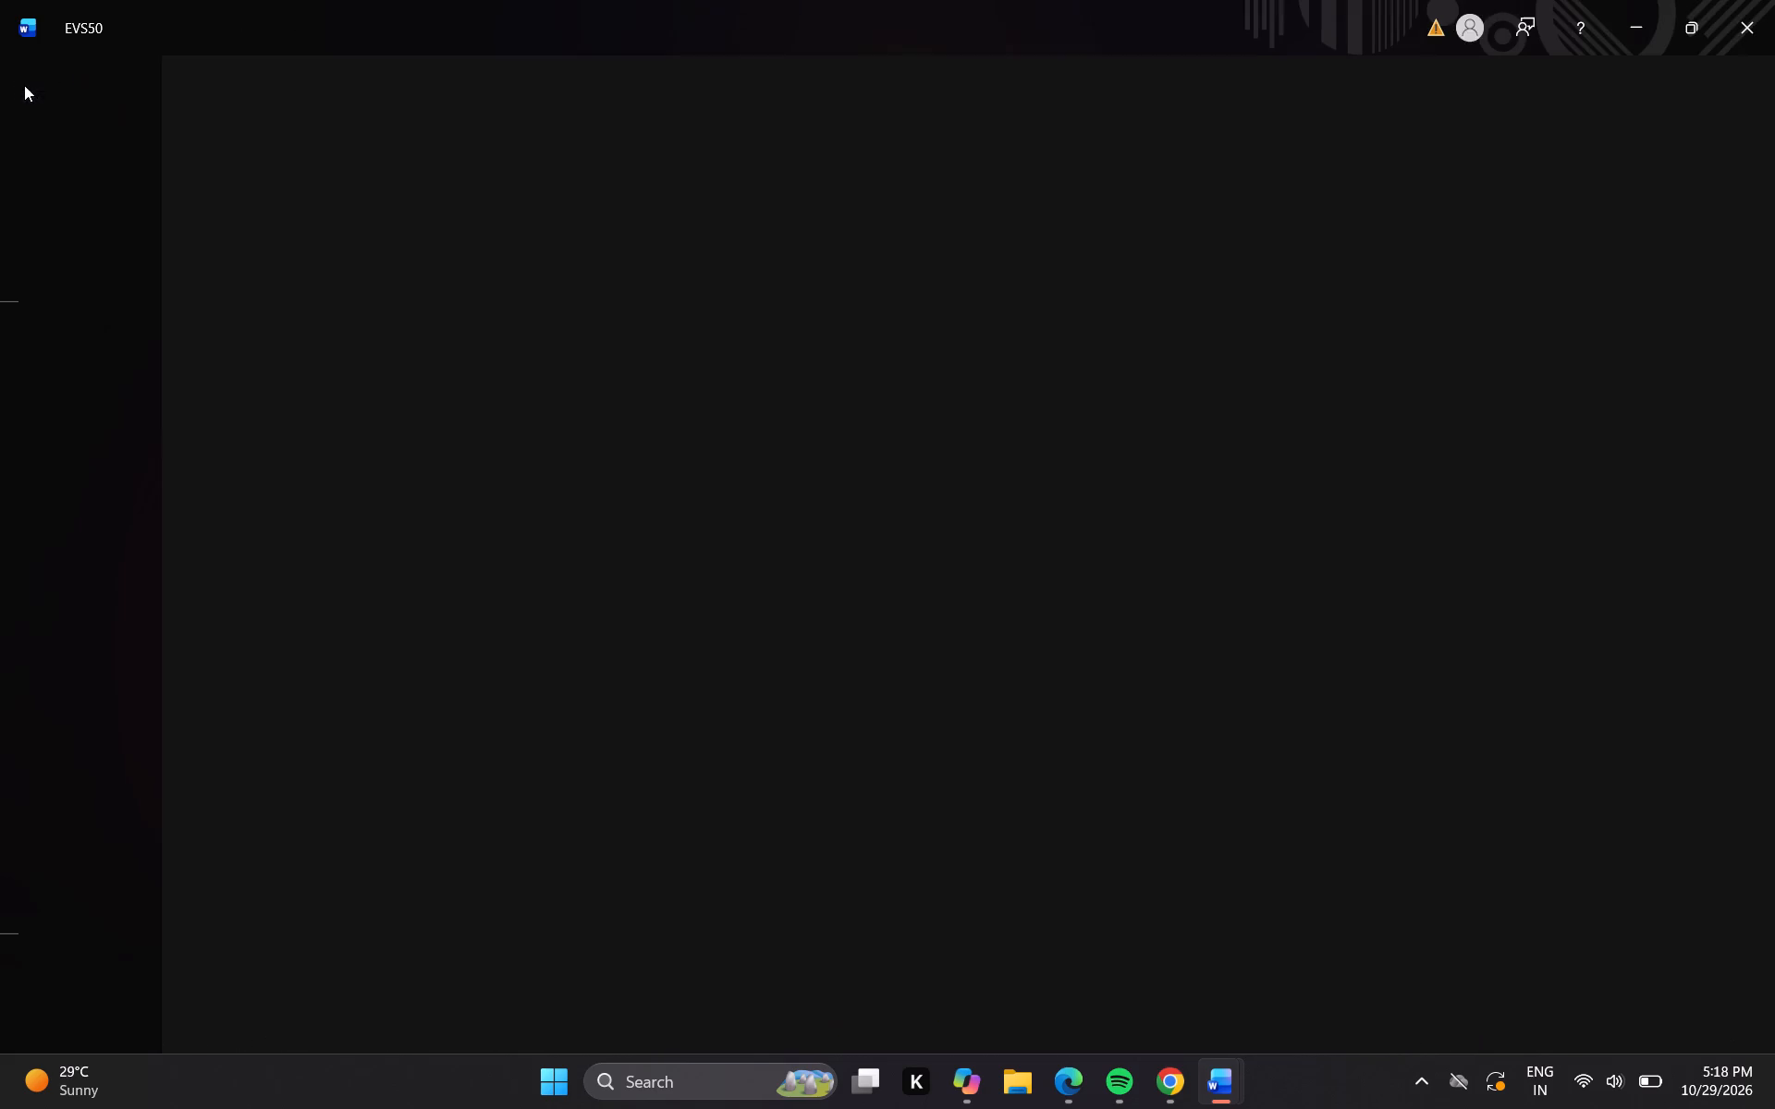
click(51, 514)
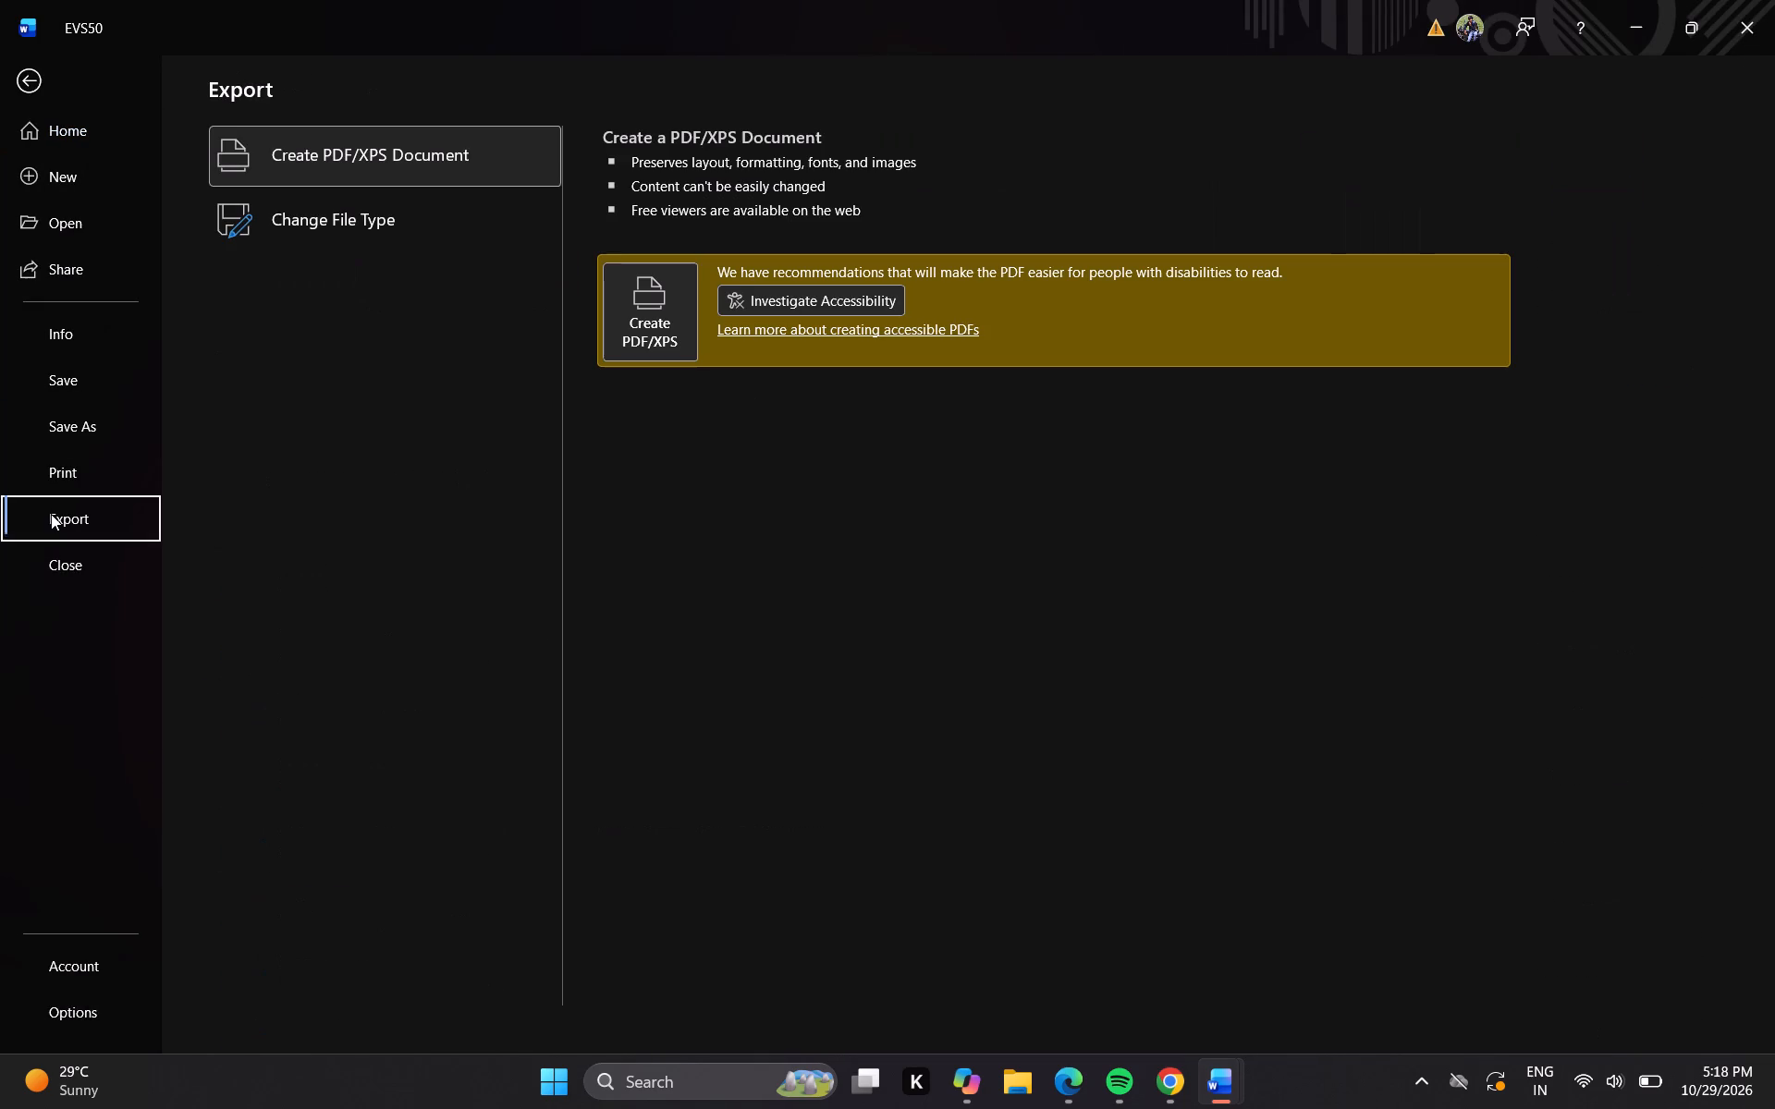
click(649, 302)
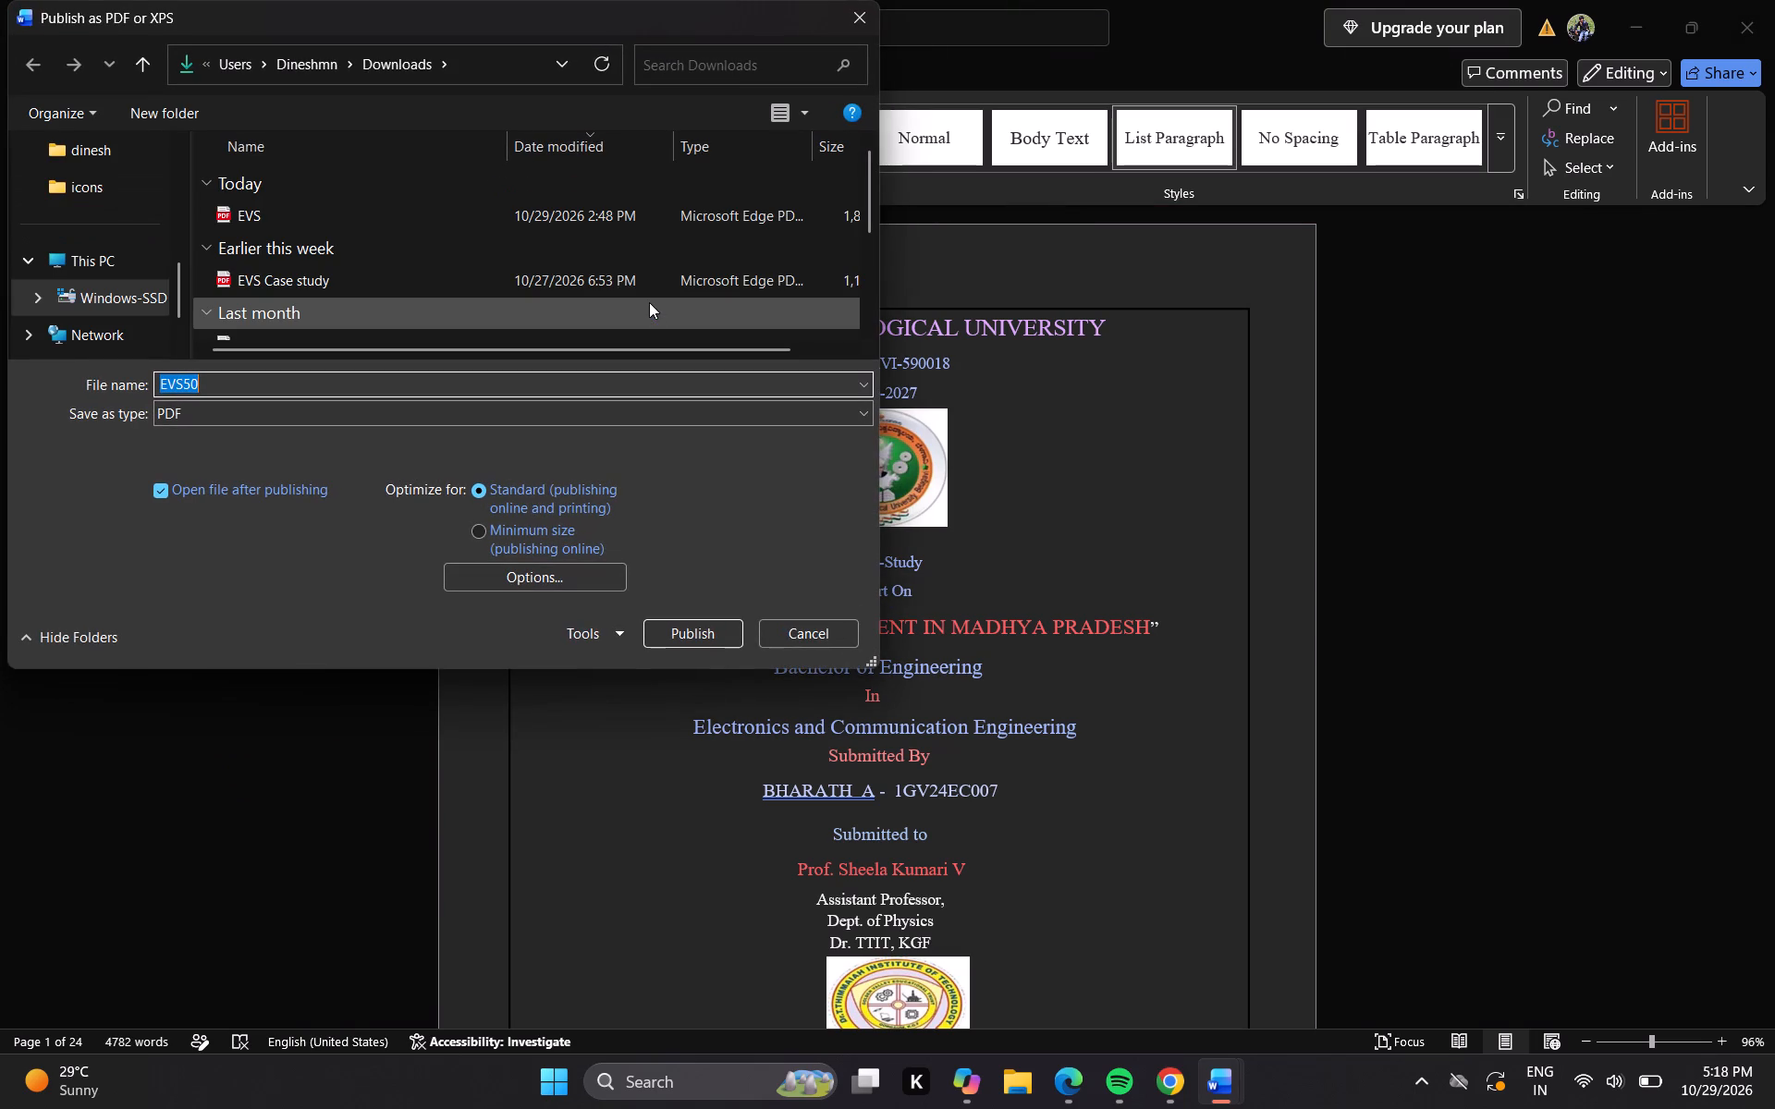
key(BackSpace)
key(BackSpace)
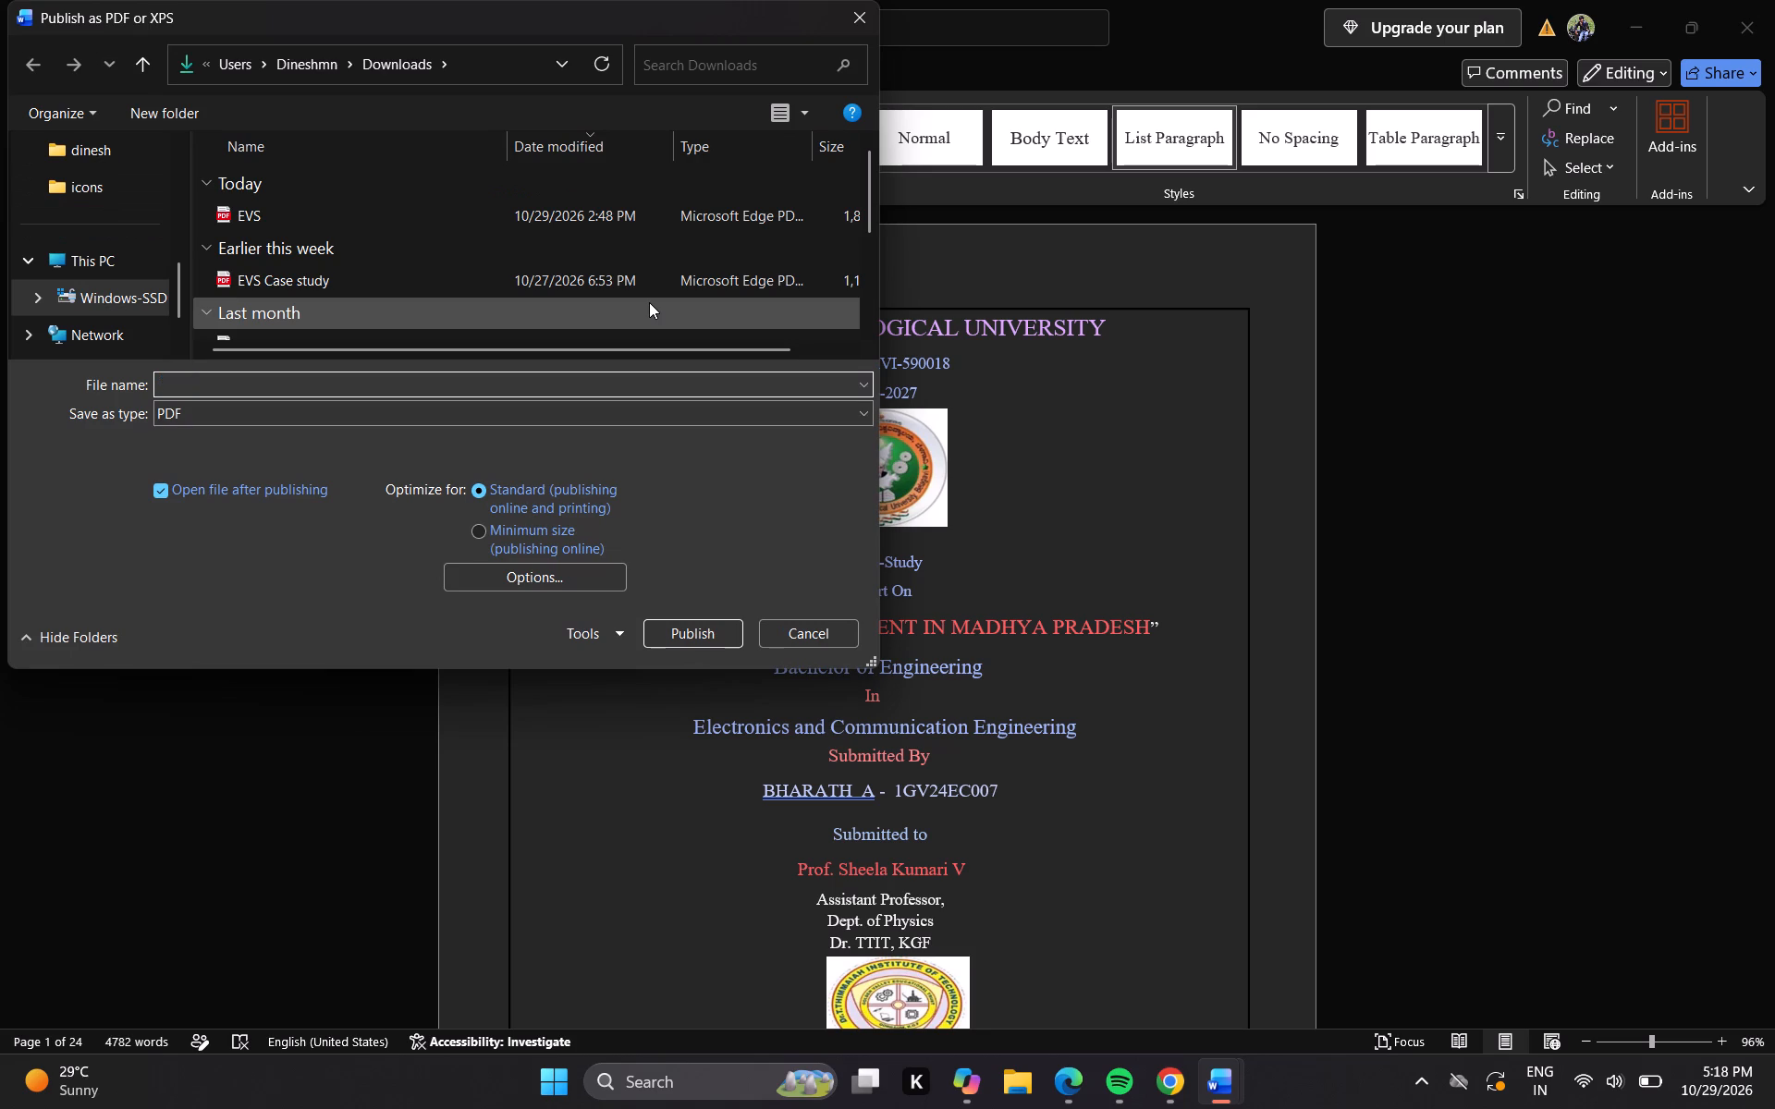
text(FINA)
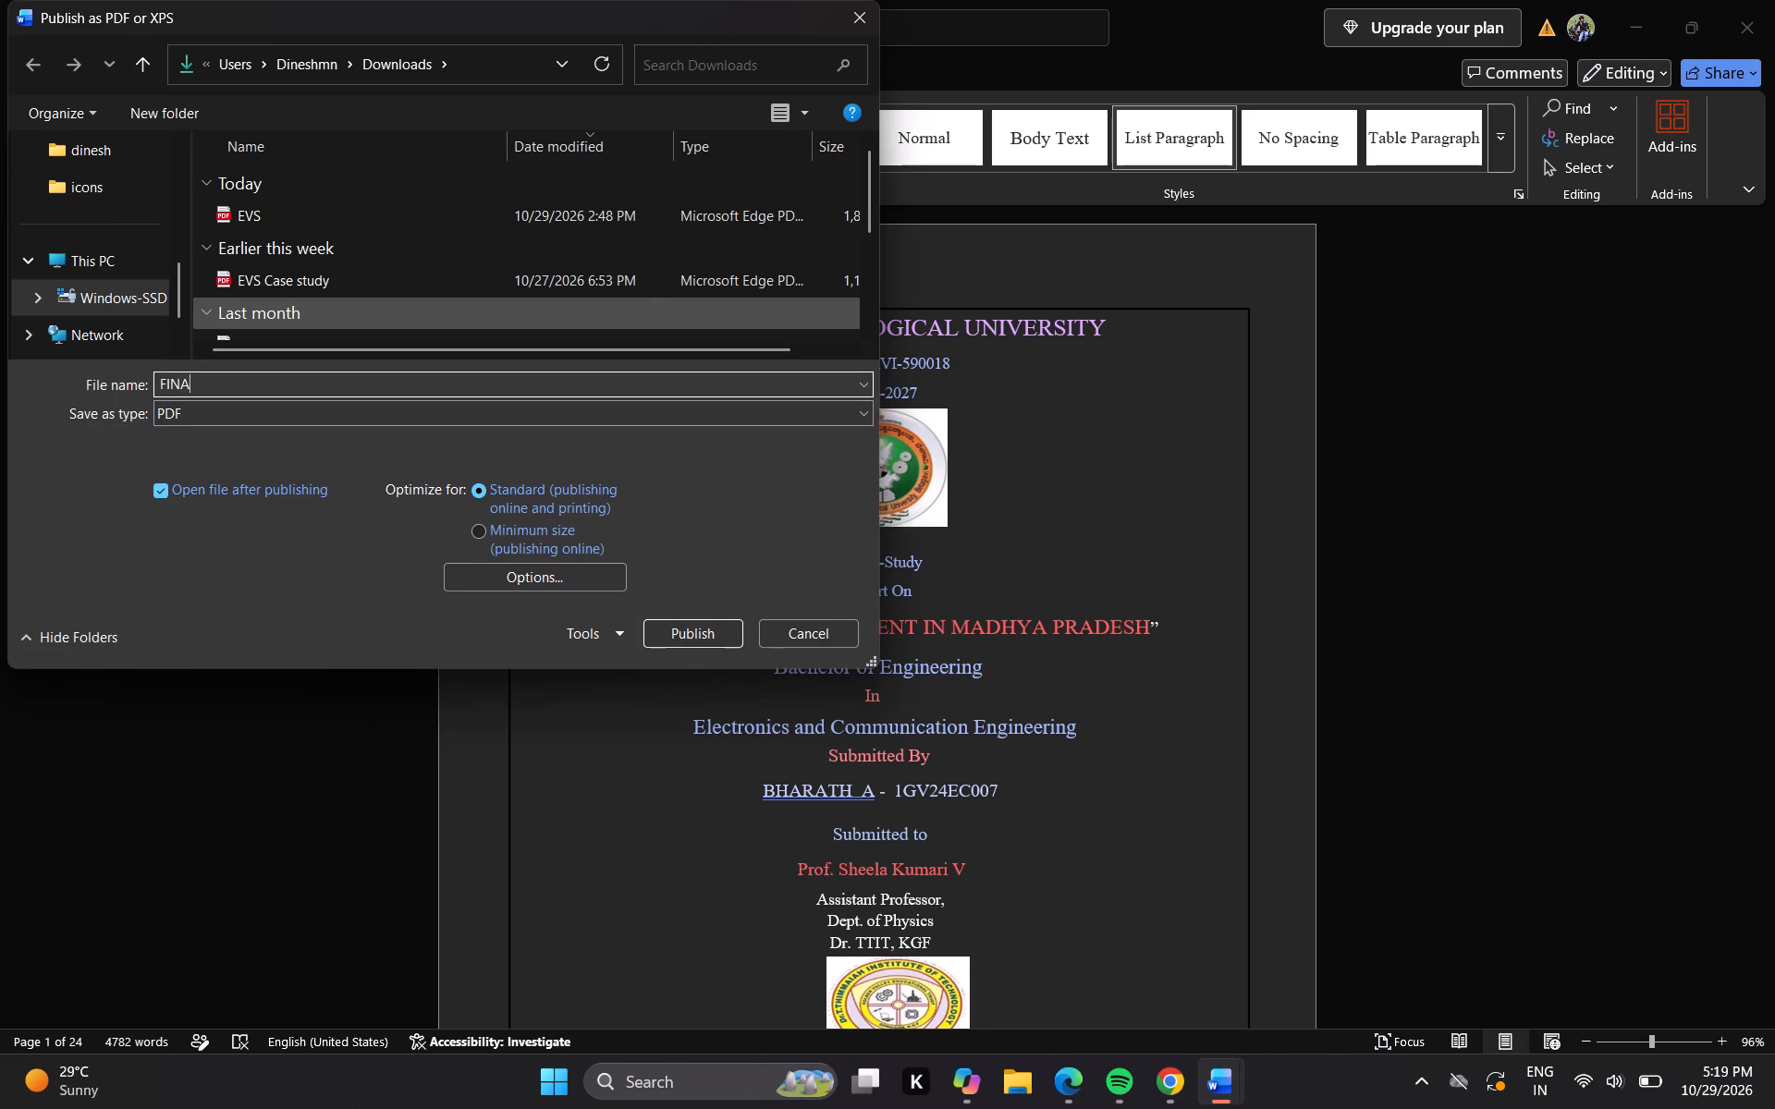